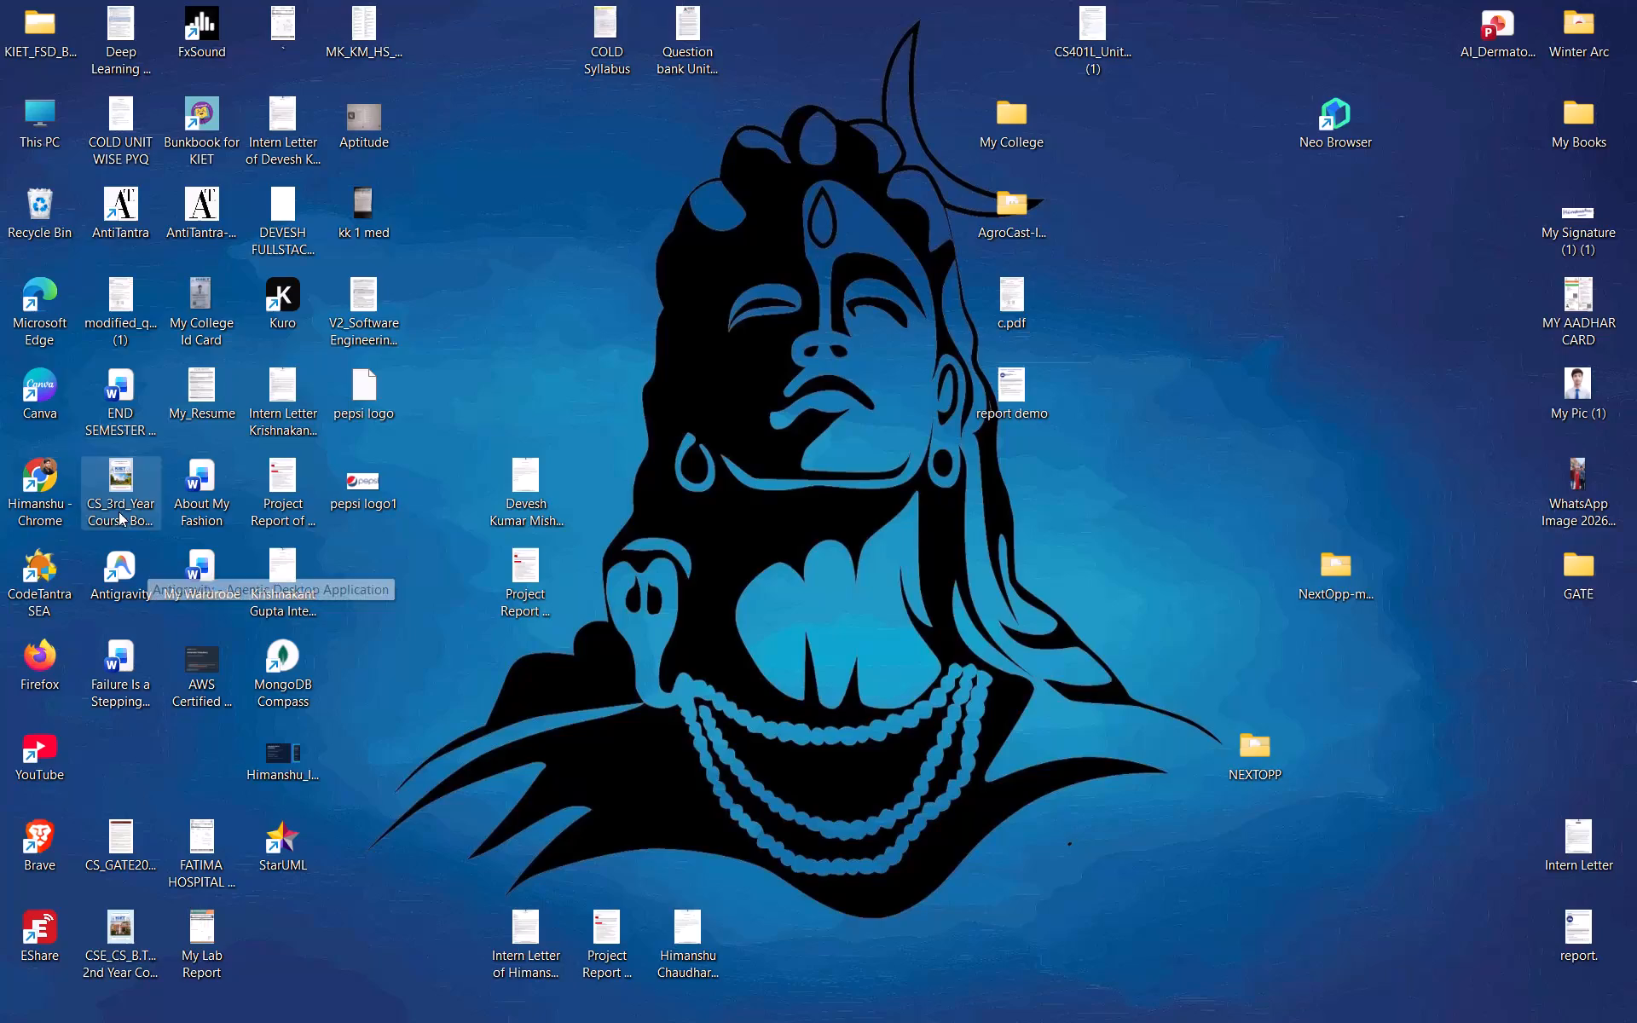
Launch Canva from the desktop and close the open PEPSI presentation.
double_click(47, 408)
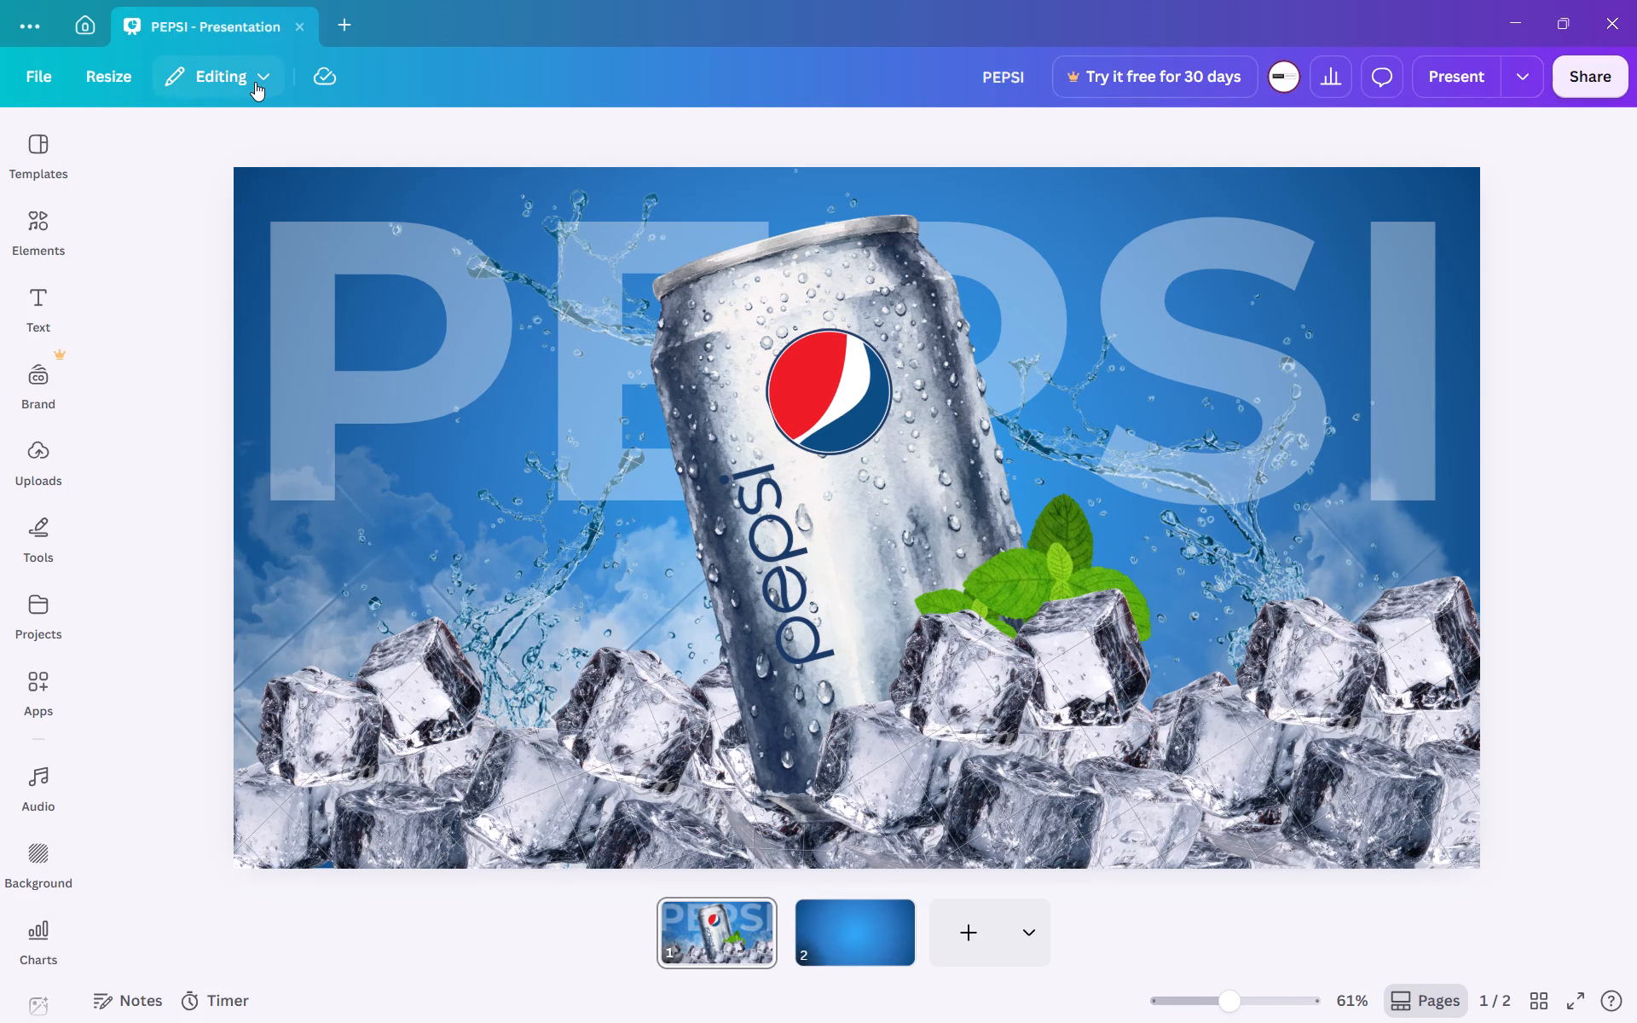
left_click(299, 25)
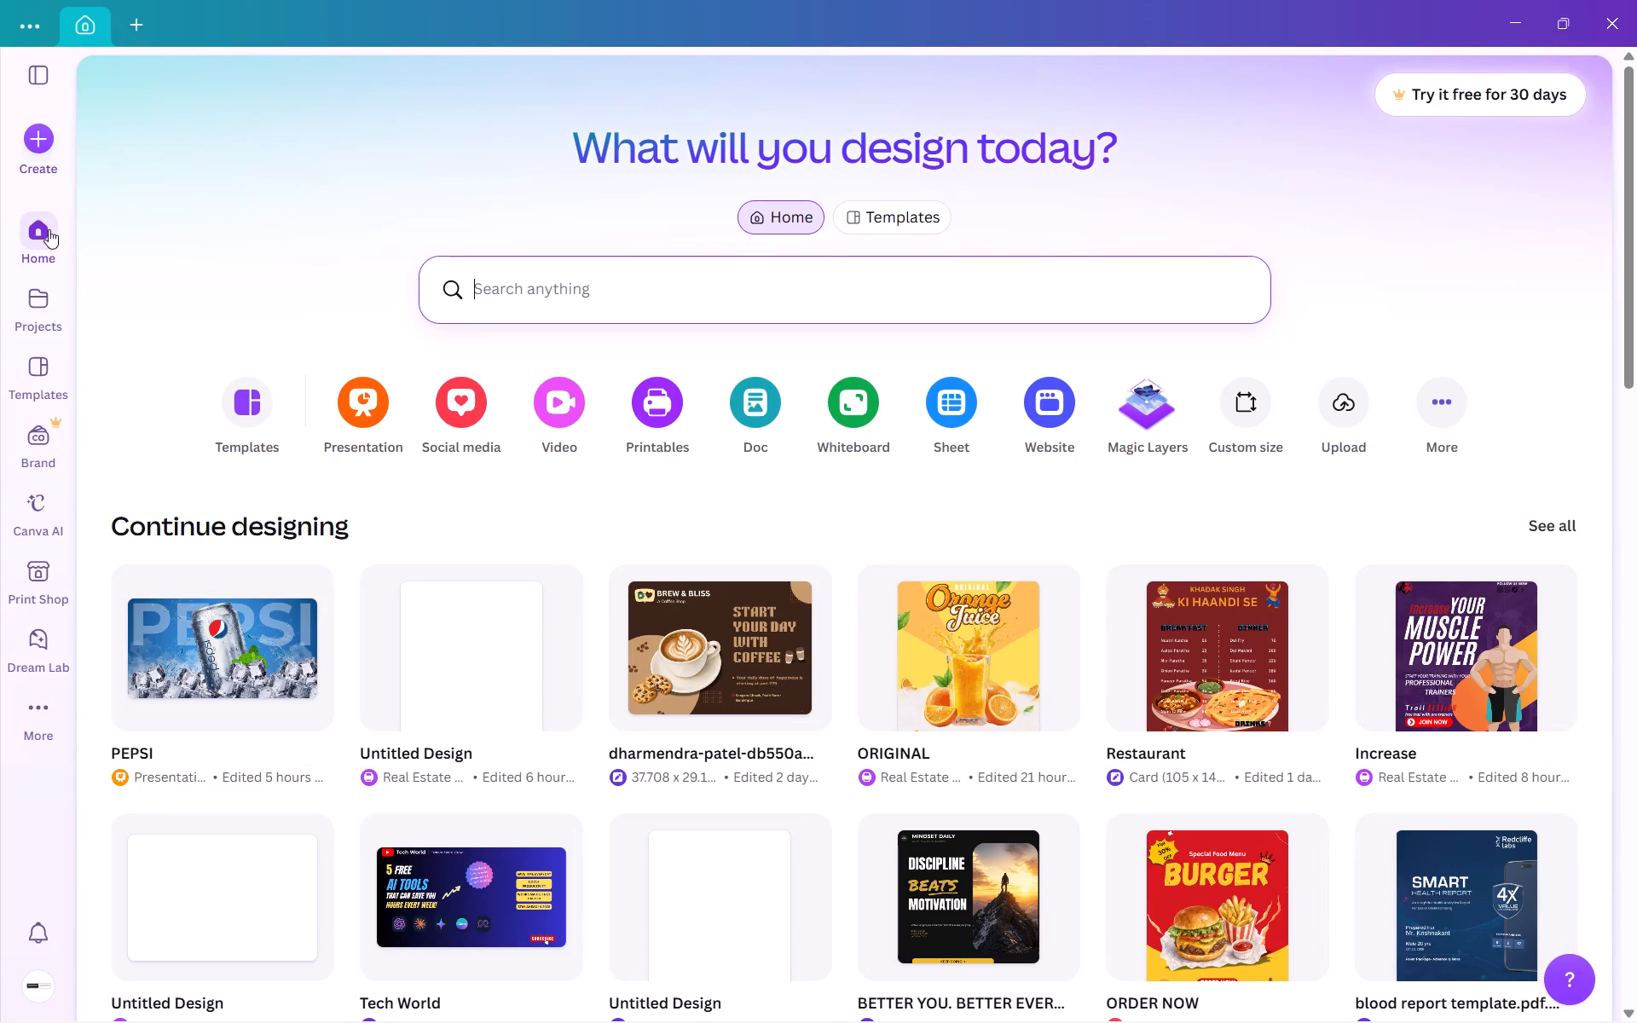
Create a new blank Presentation (16:9) design.
left_click(43, 156)
left_click(43, 145)
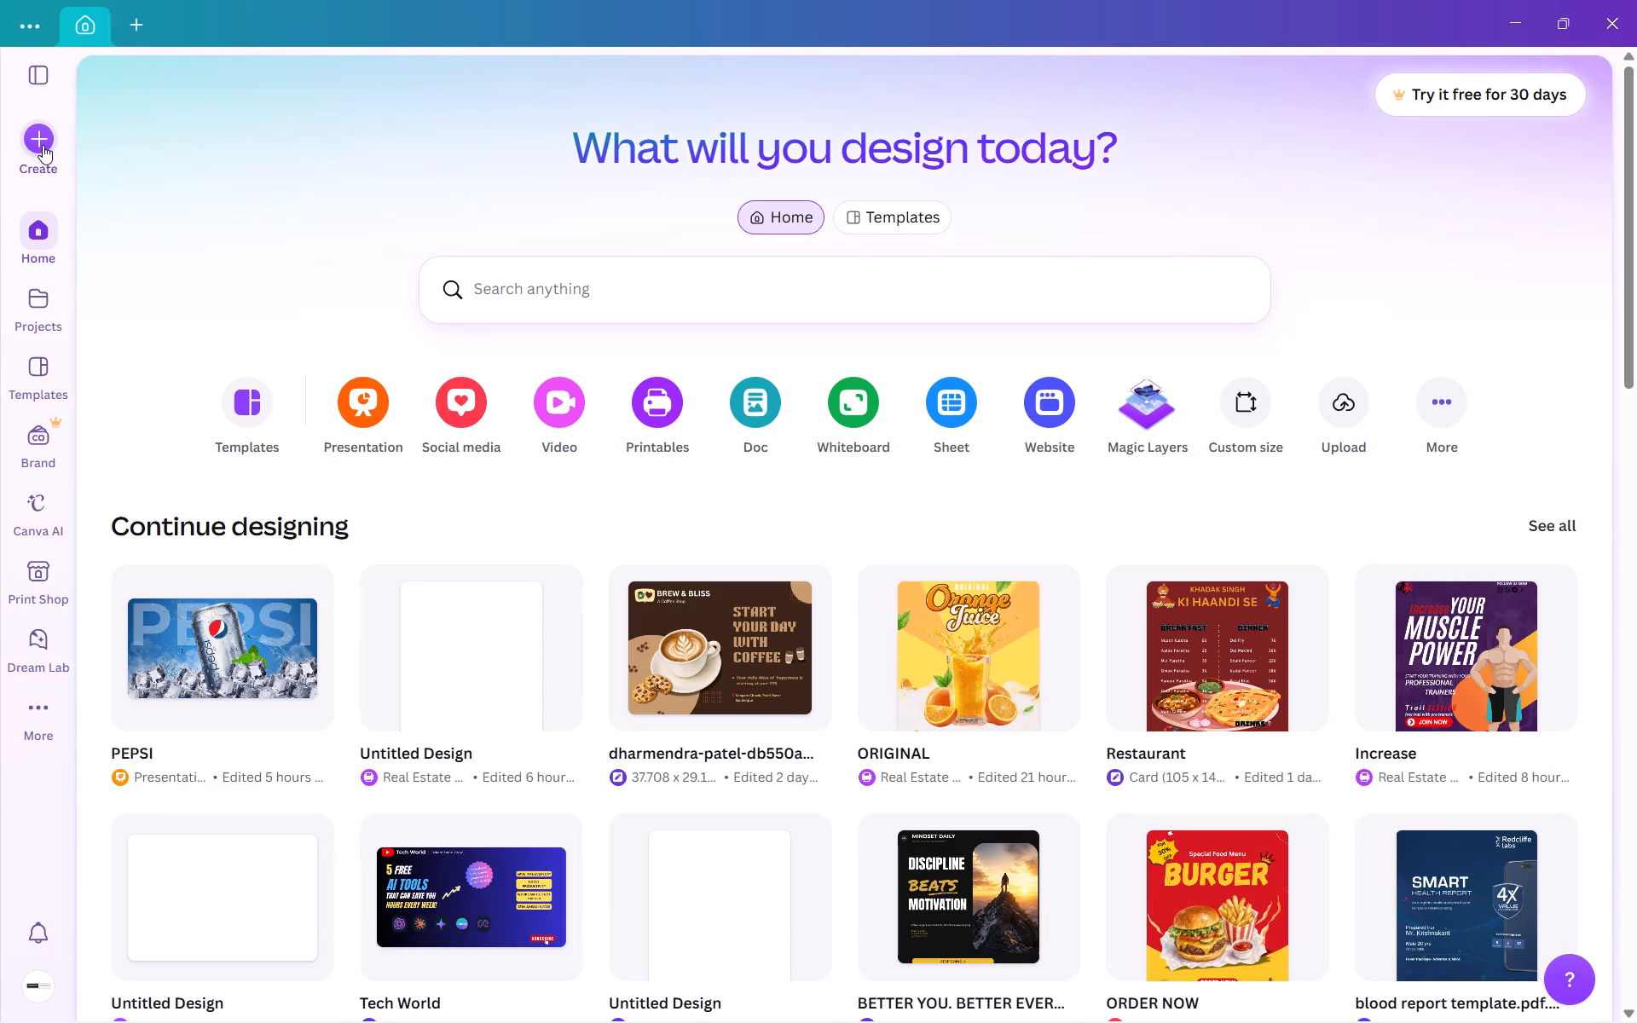
left_click(43, 145)
left_click(43, 145)
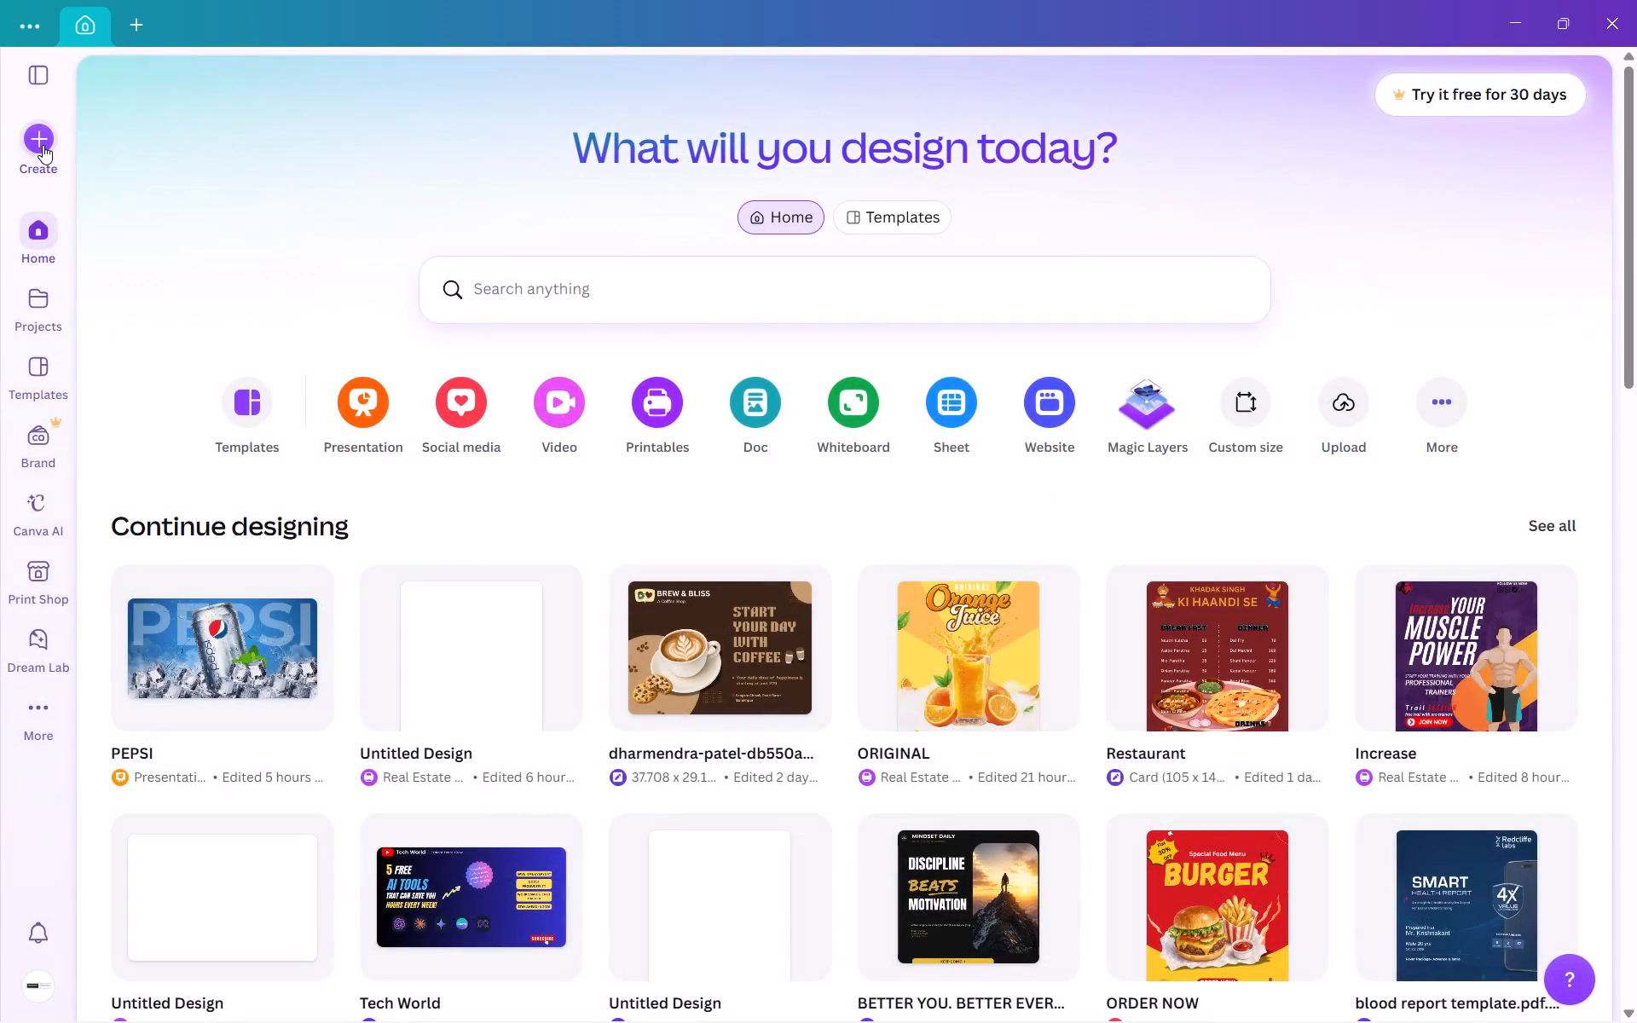
left_click(43, 145)
left_click(43, 145)
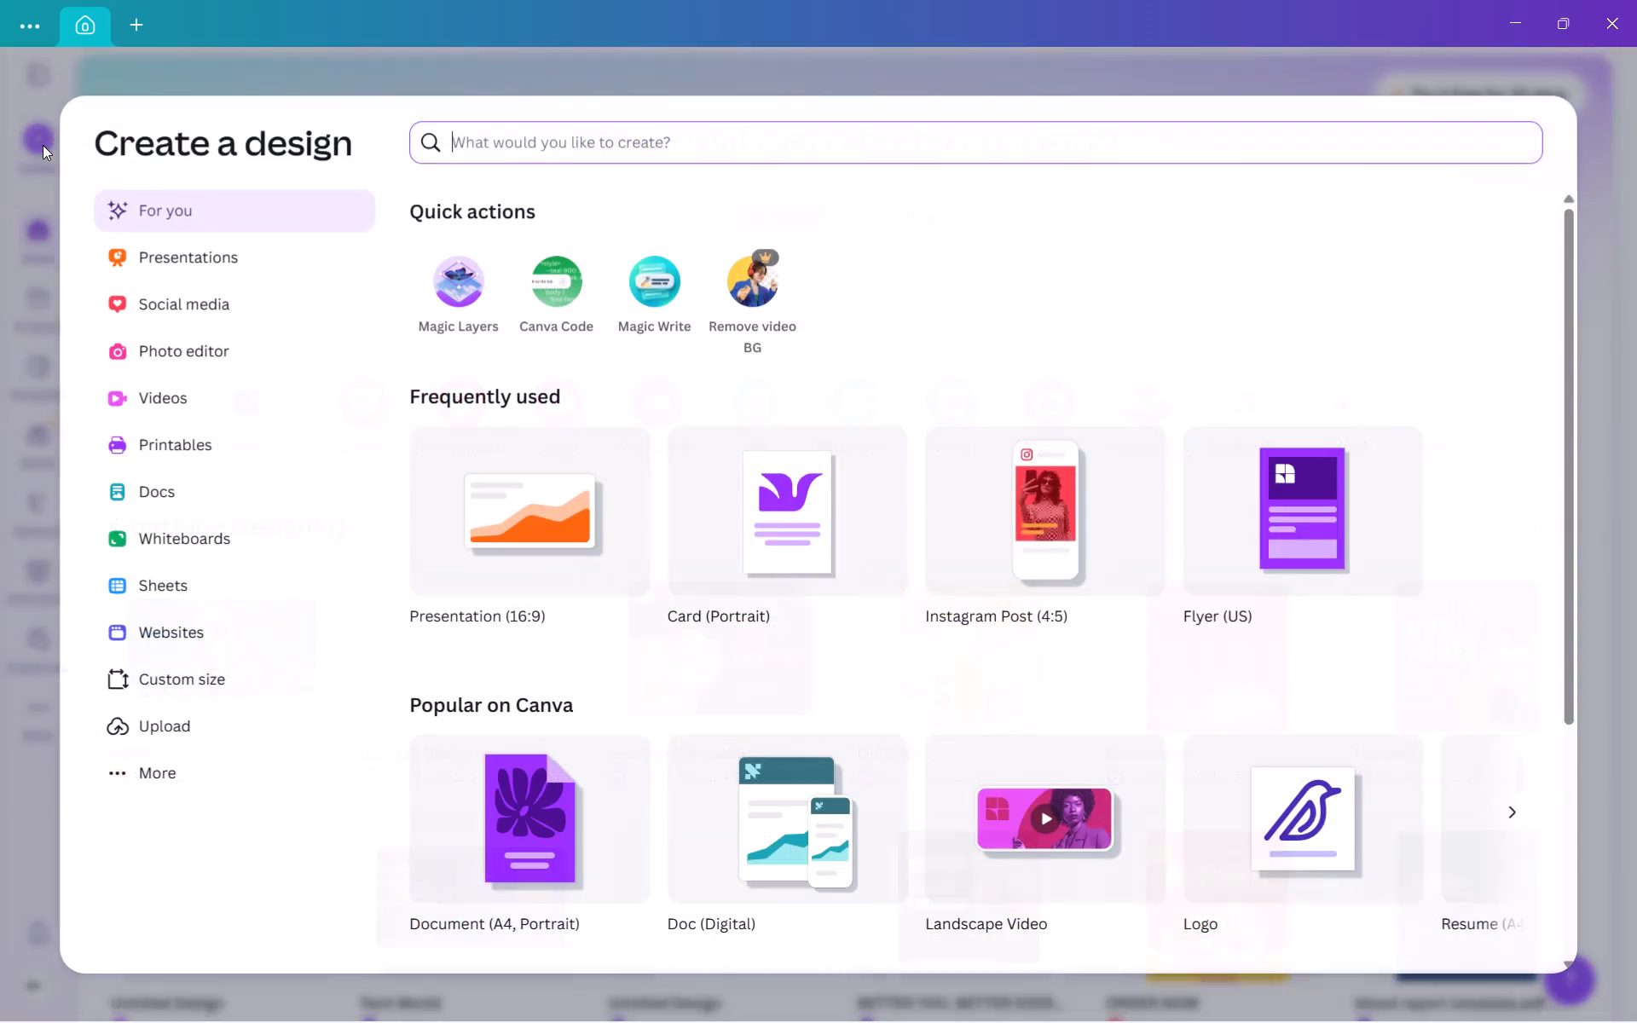
left_click(532, 517)
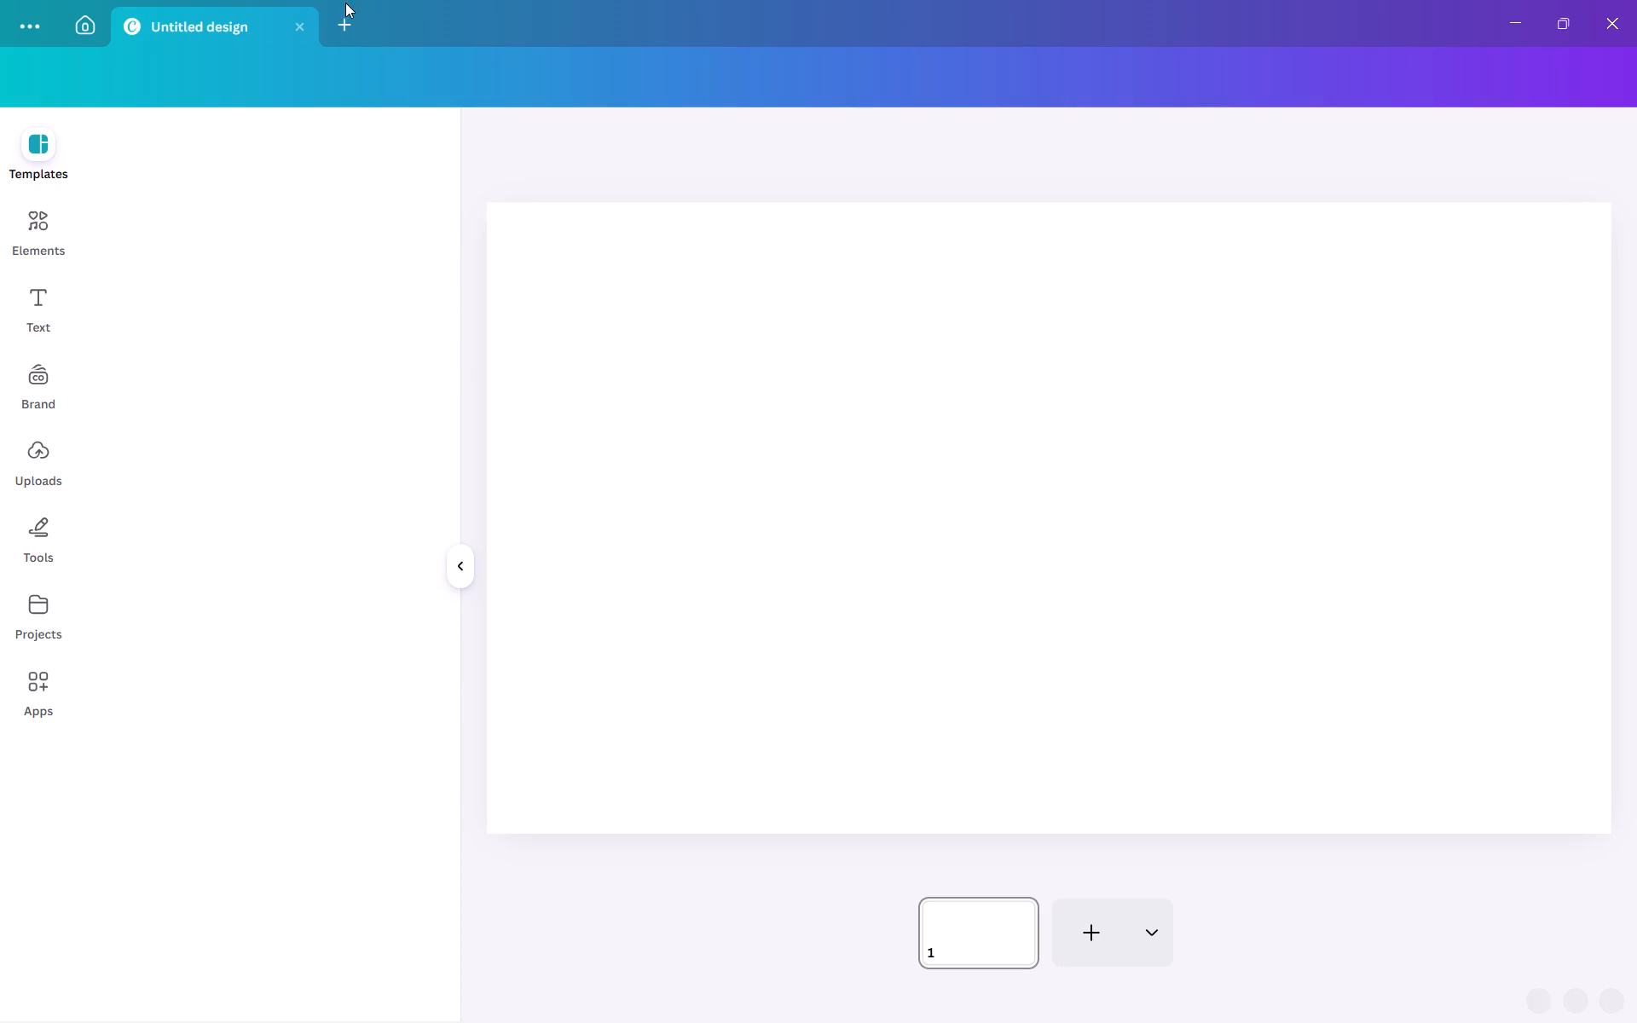
Bring up the page options for the blank first page.
right_click(693, 348)
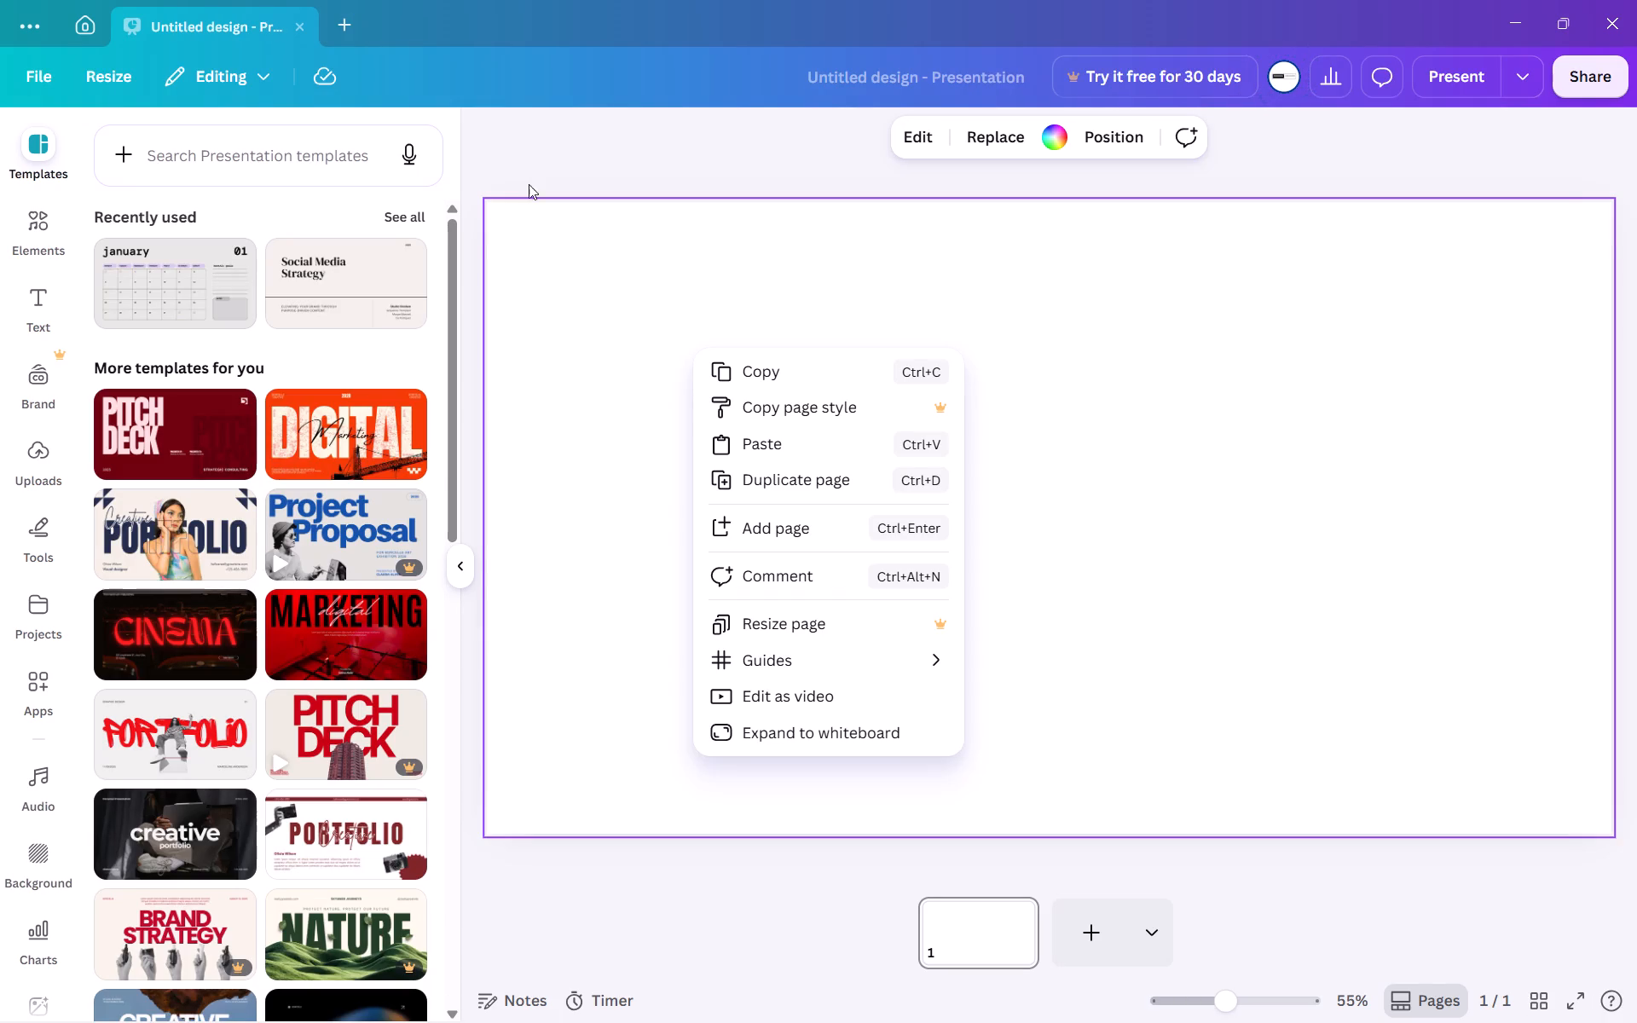
Close the blank untitled presentation.
left_click(294, 24)
Start a new design by searching the design types for 1080 x 1350.
left_click(520, 136)
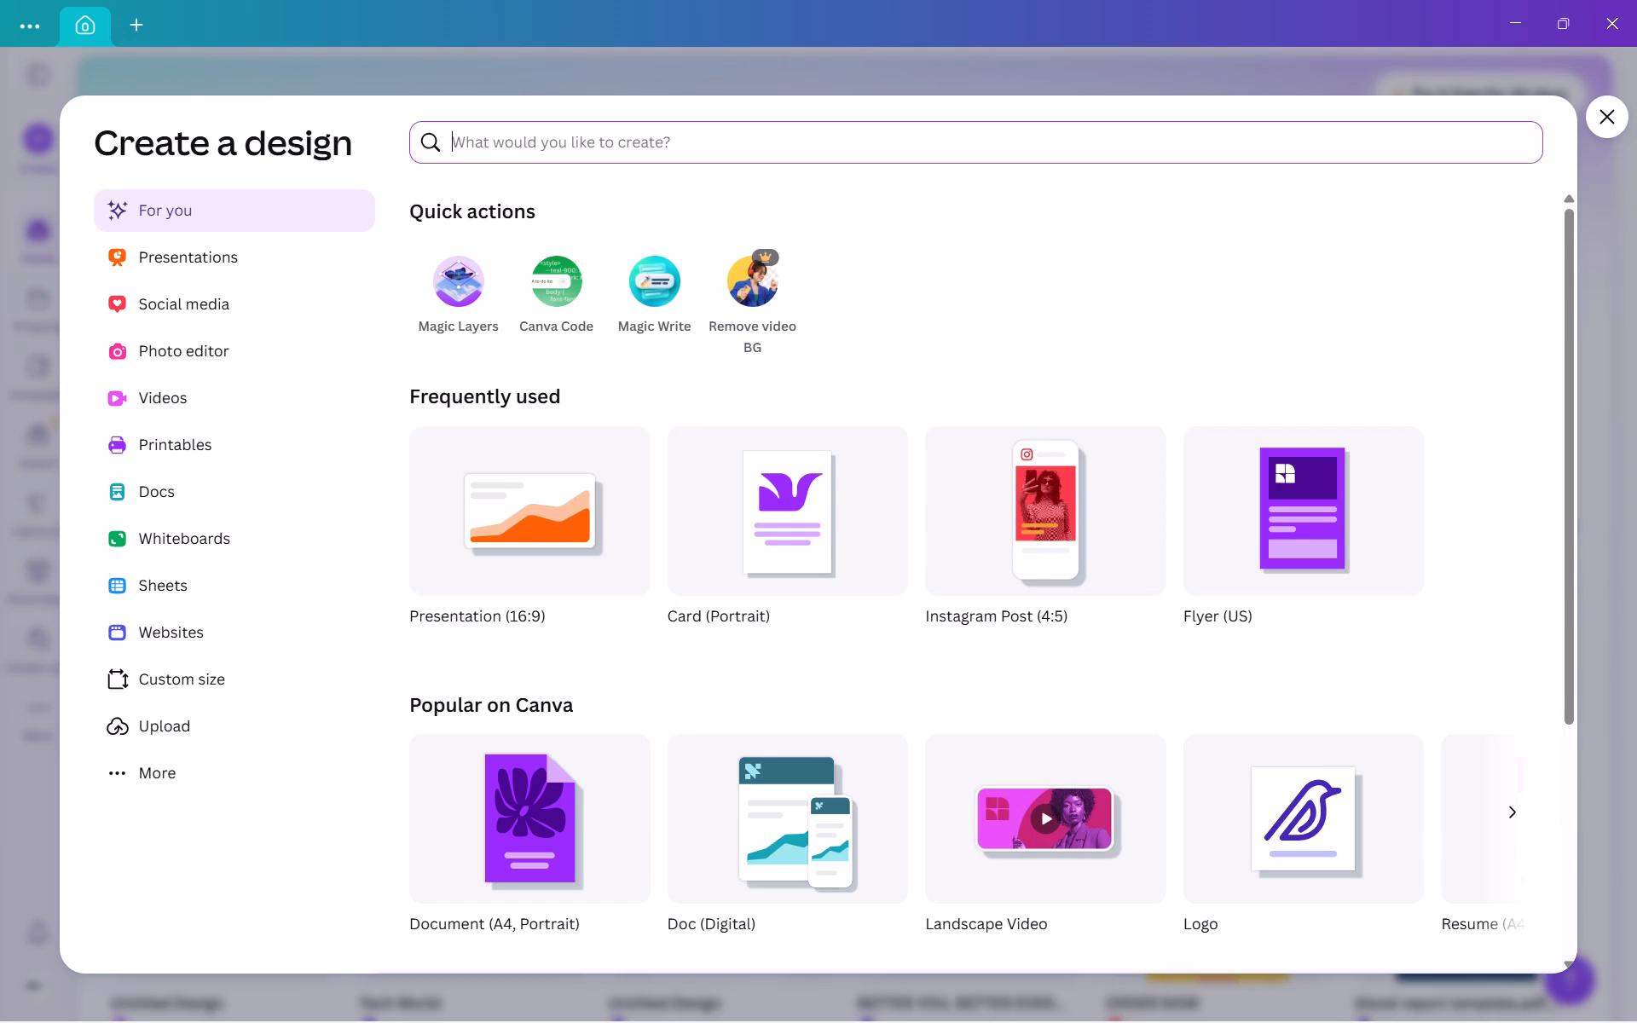
left_click(738, 138)
type("1080")
key("space")
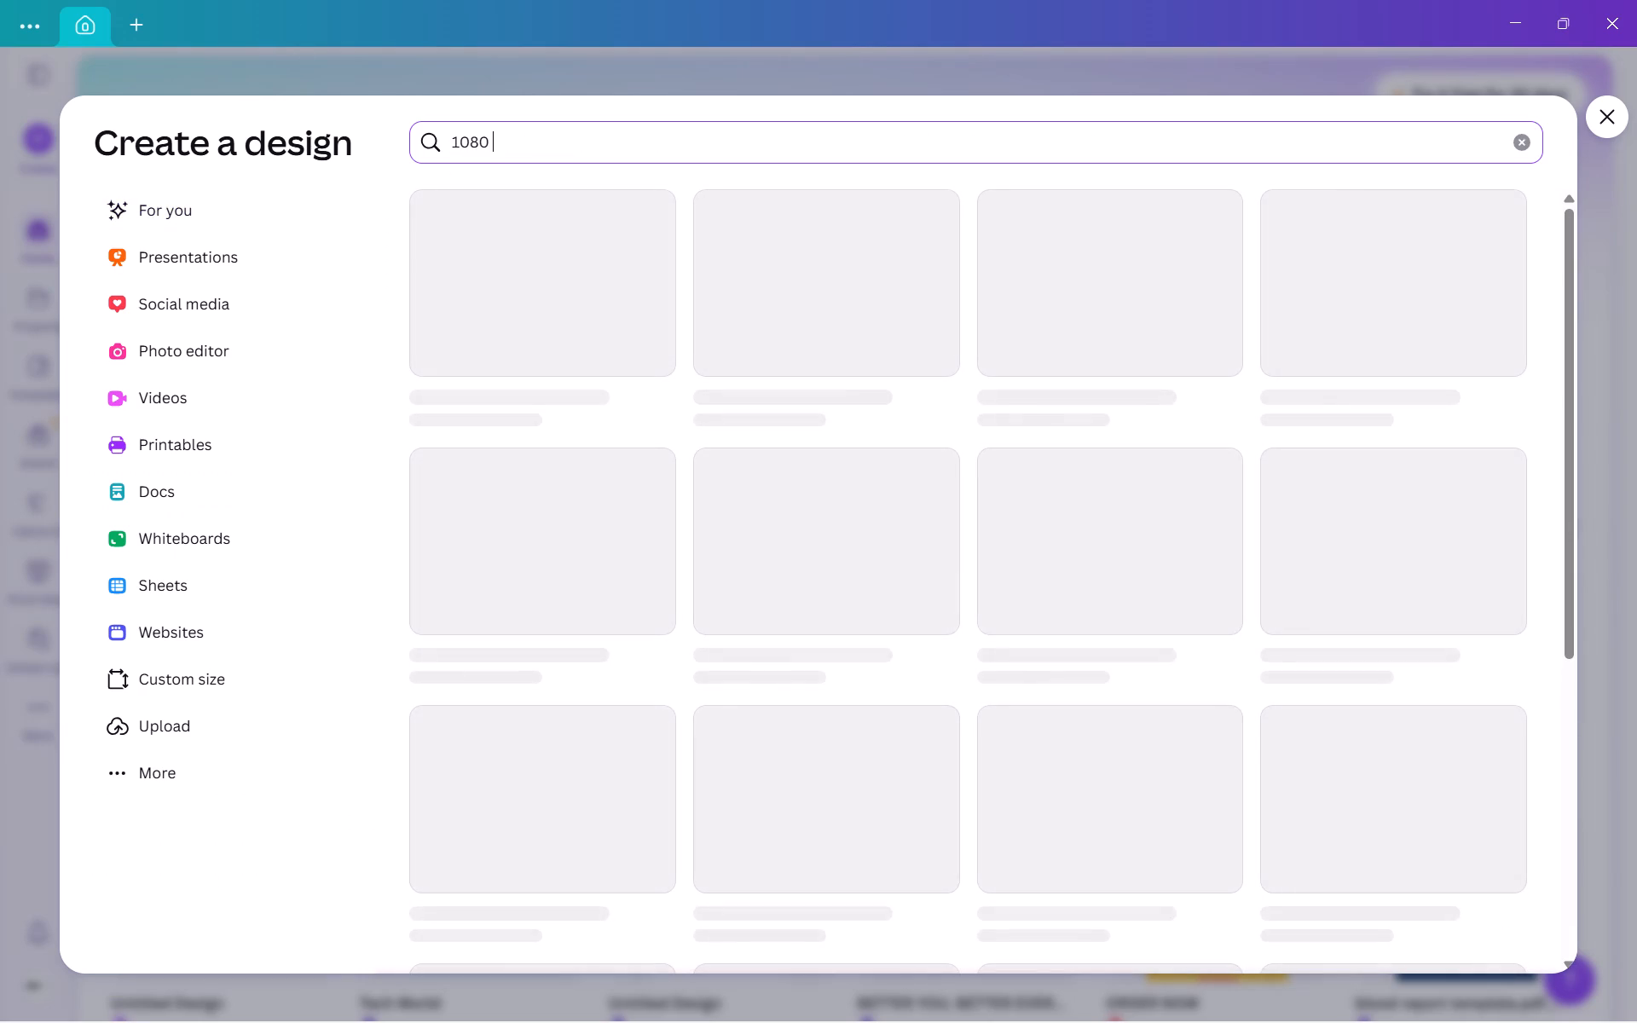
type("x 1350")
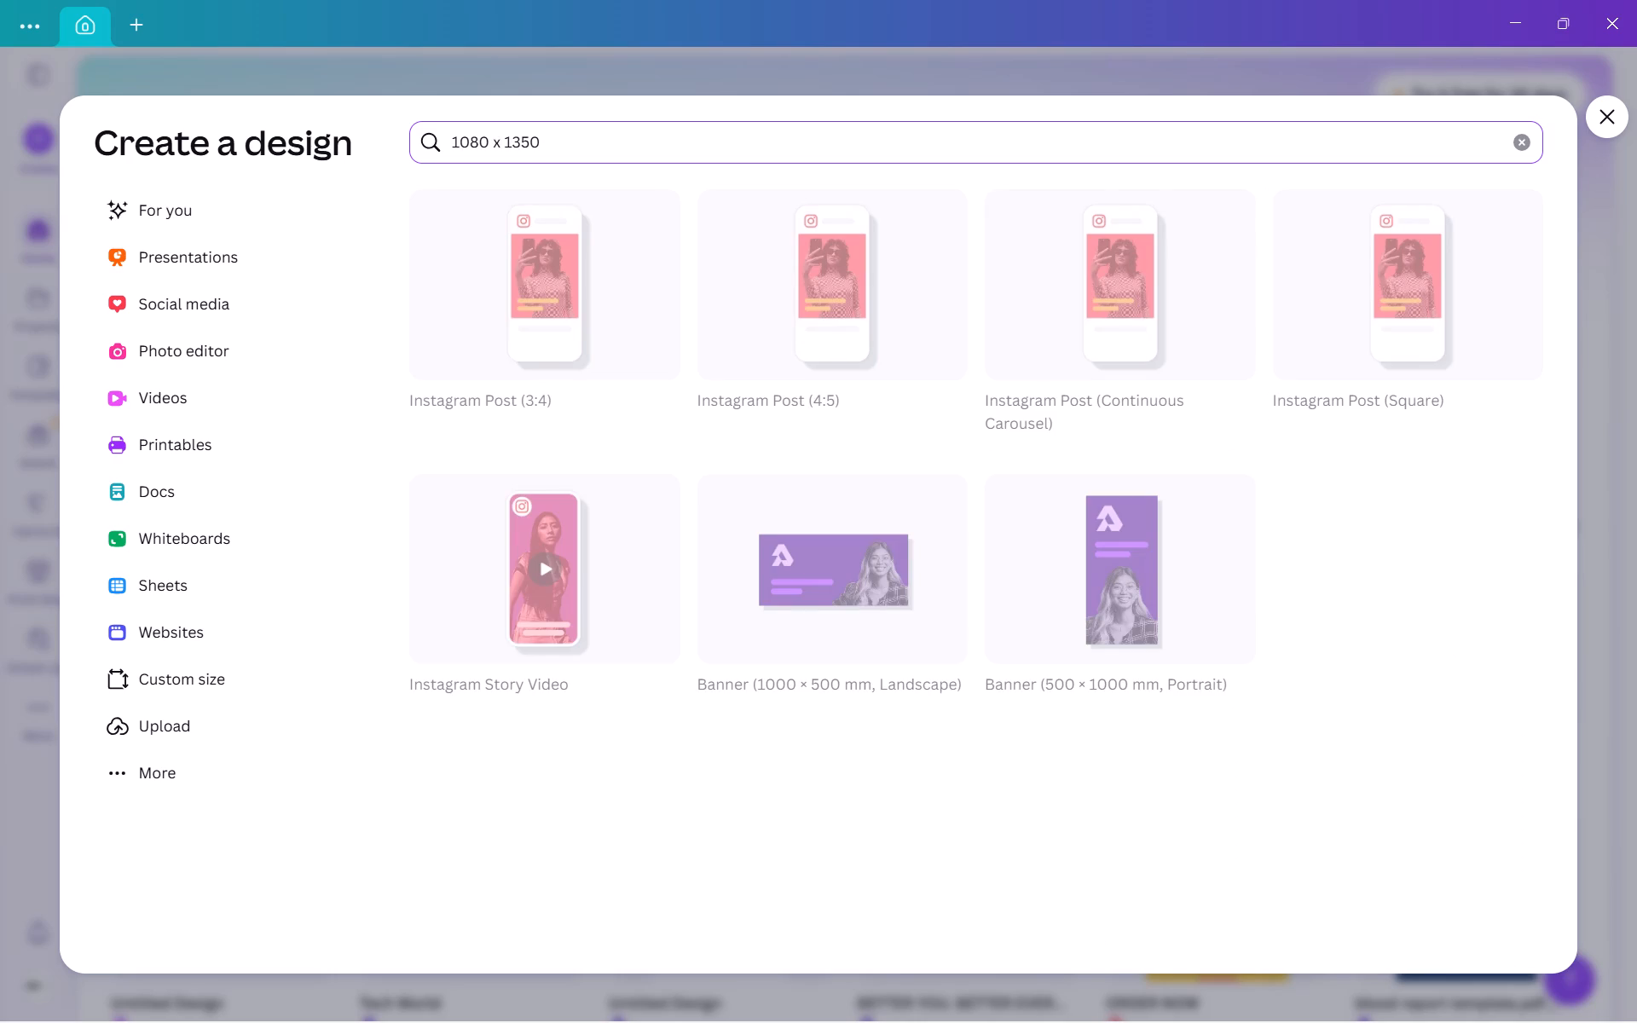
key("Return")
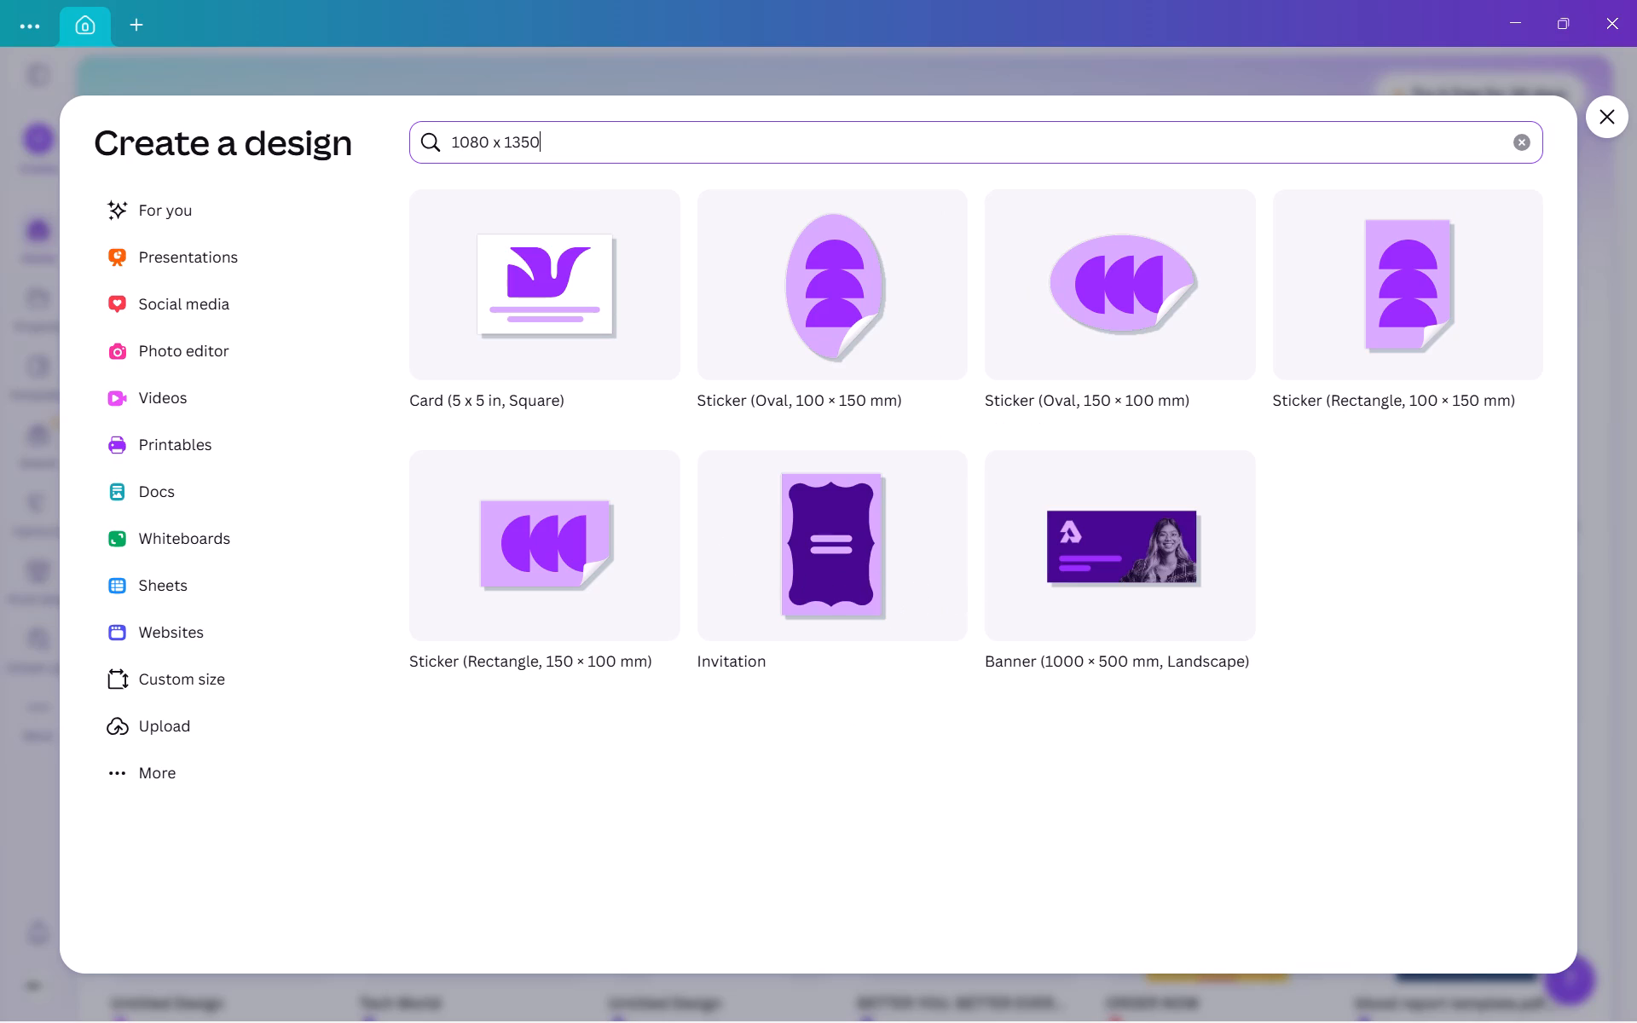
Clear the size search and create a blank Instagram Post (4:5) design, 1080 × 1350 px, from the social media types.
left_click(1523, 144)
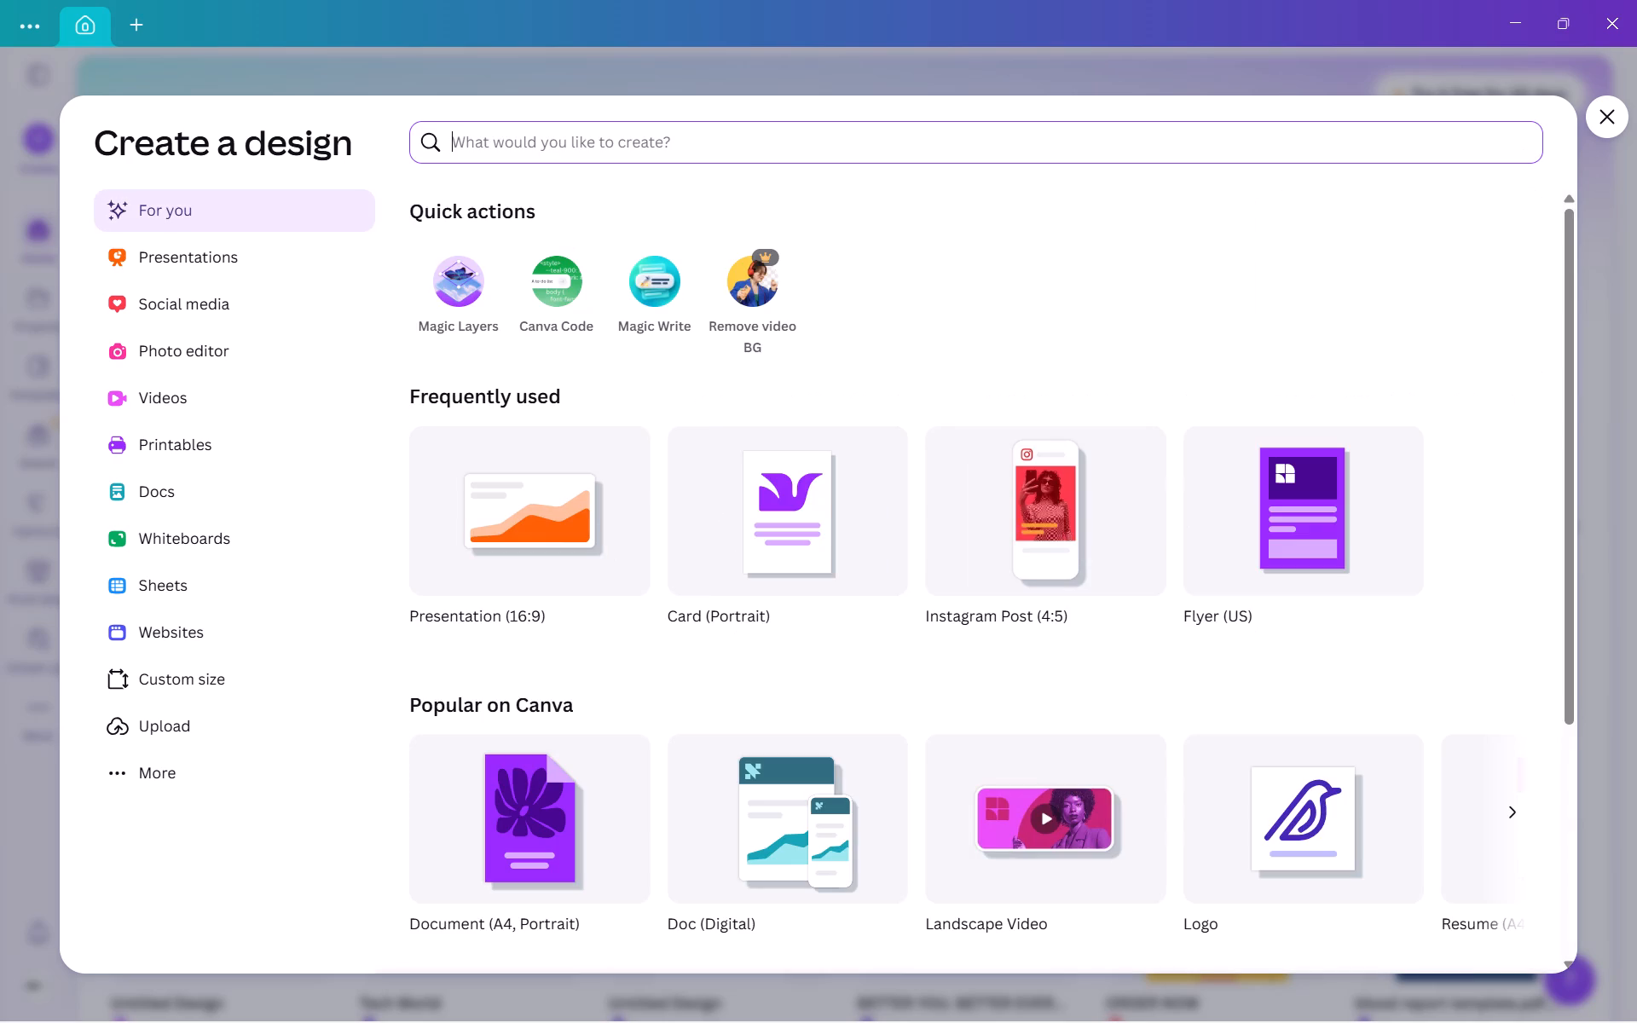
left_click(183, 299)
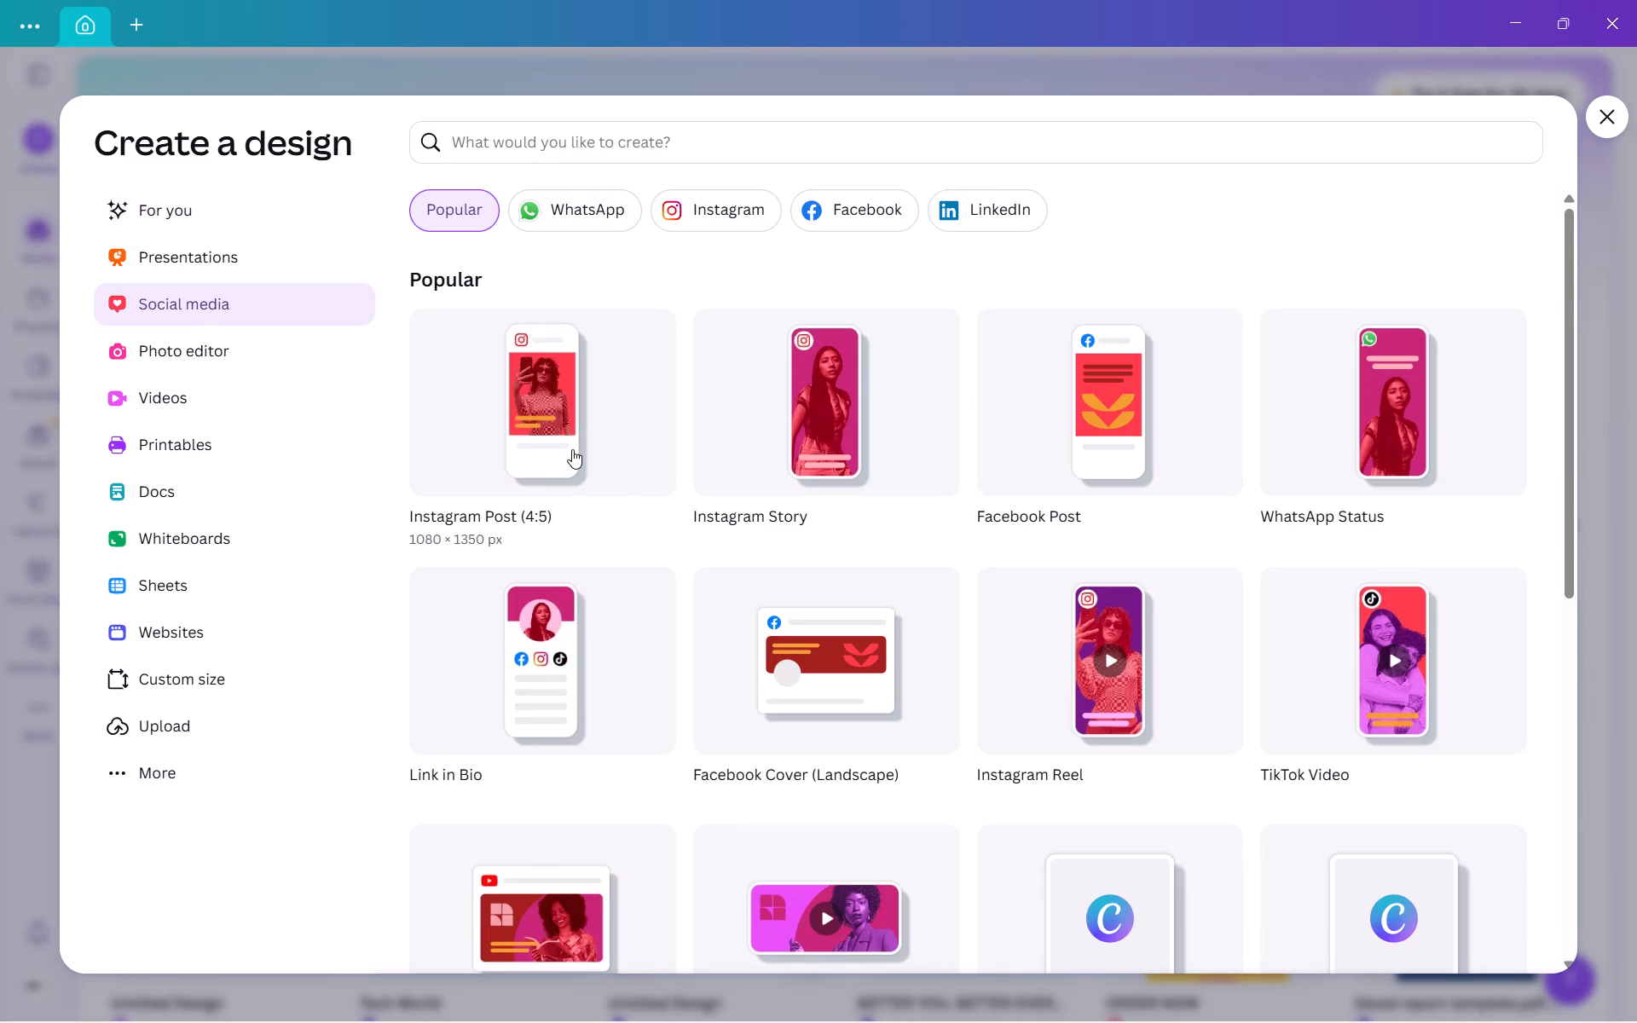
scroll(572, 449, "down", 1)
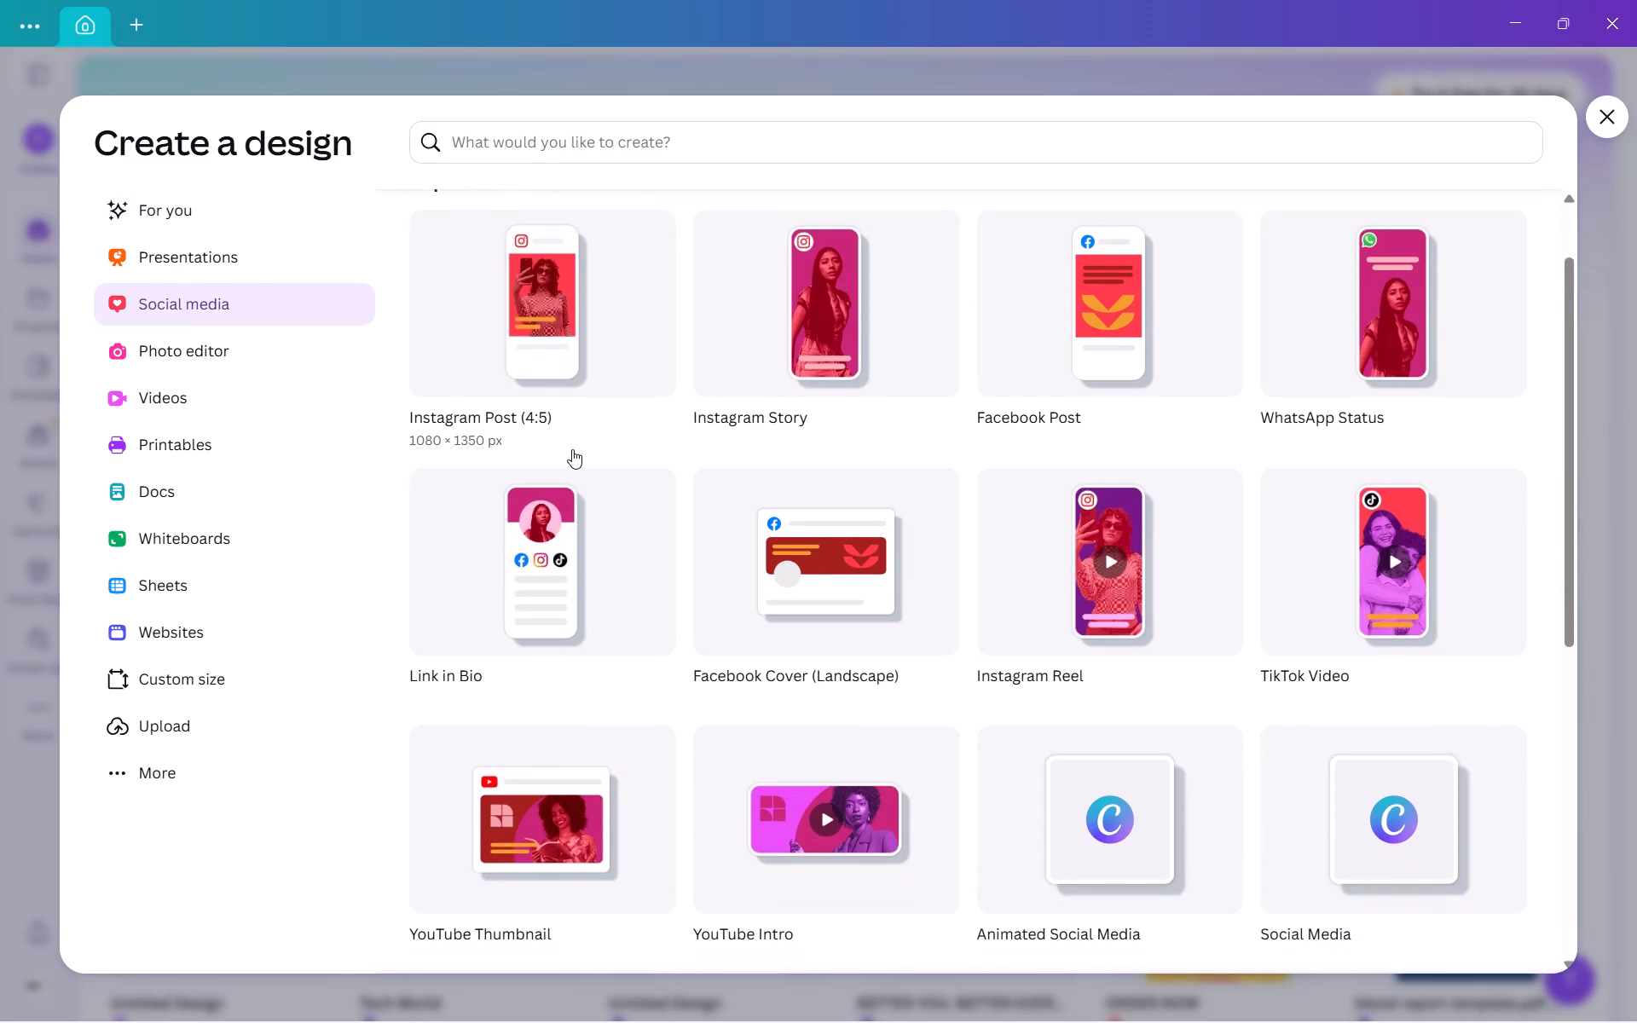
scroll(572, 449, "down", 1)
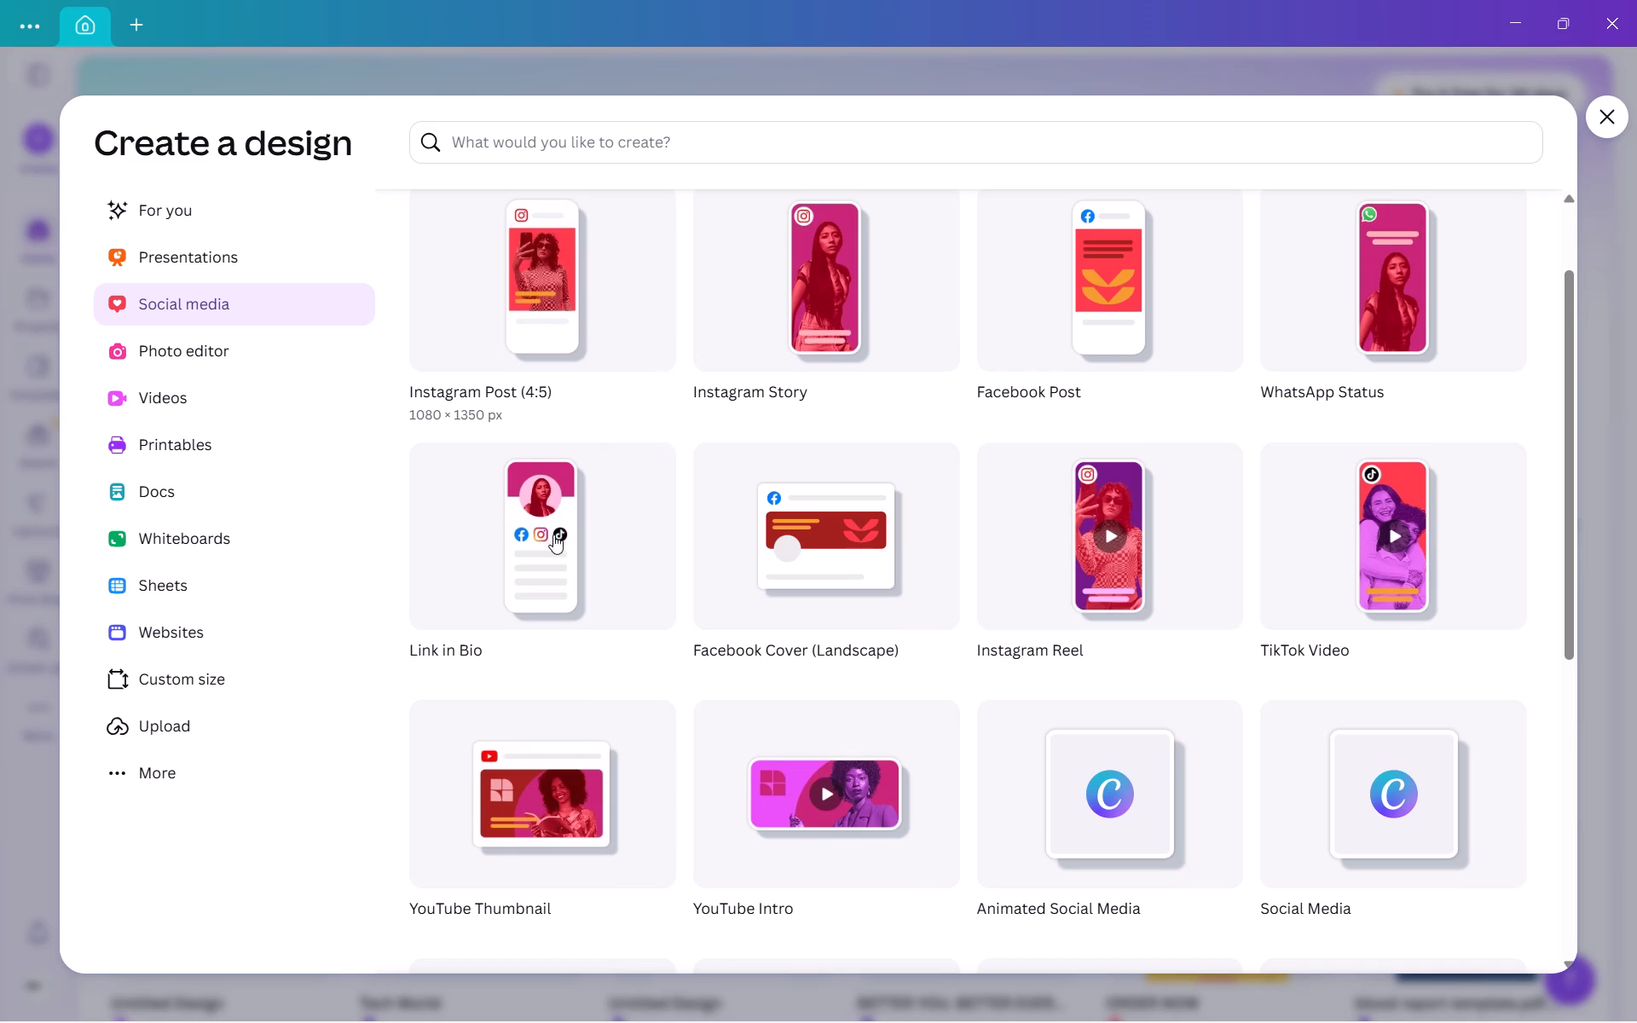
left_click(575, 322)
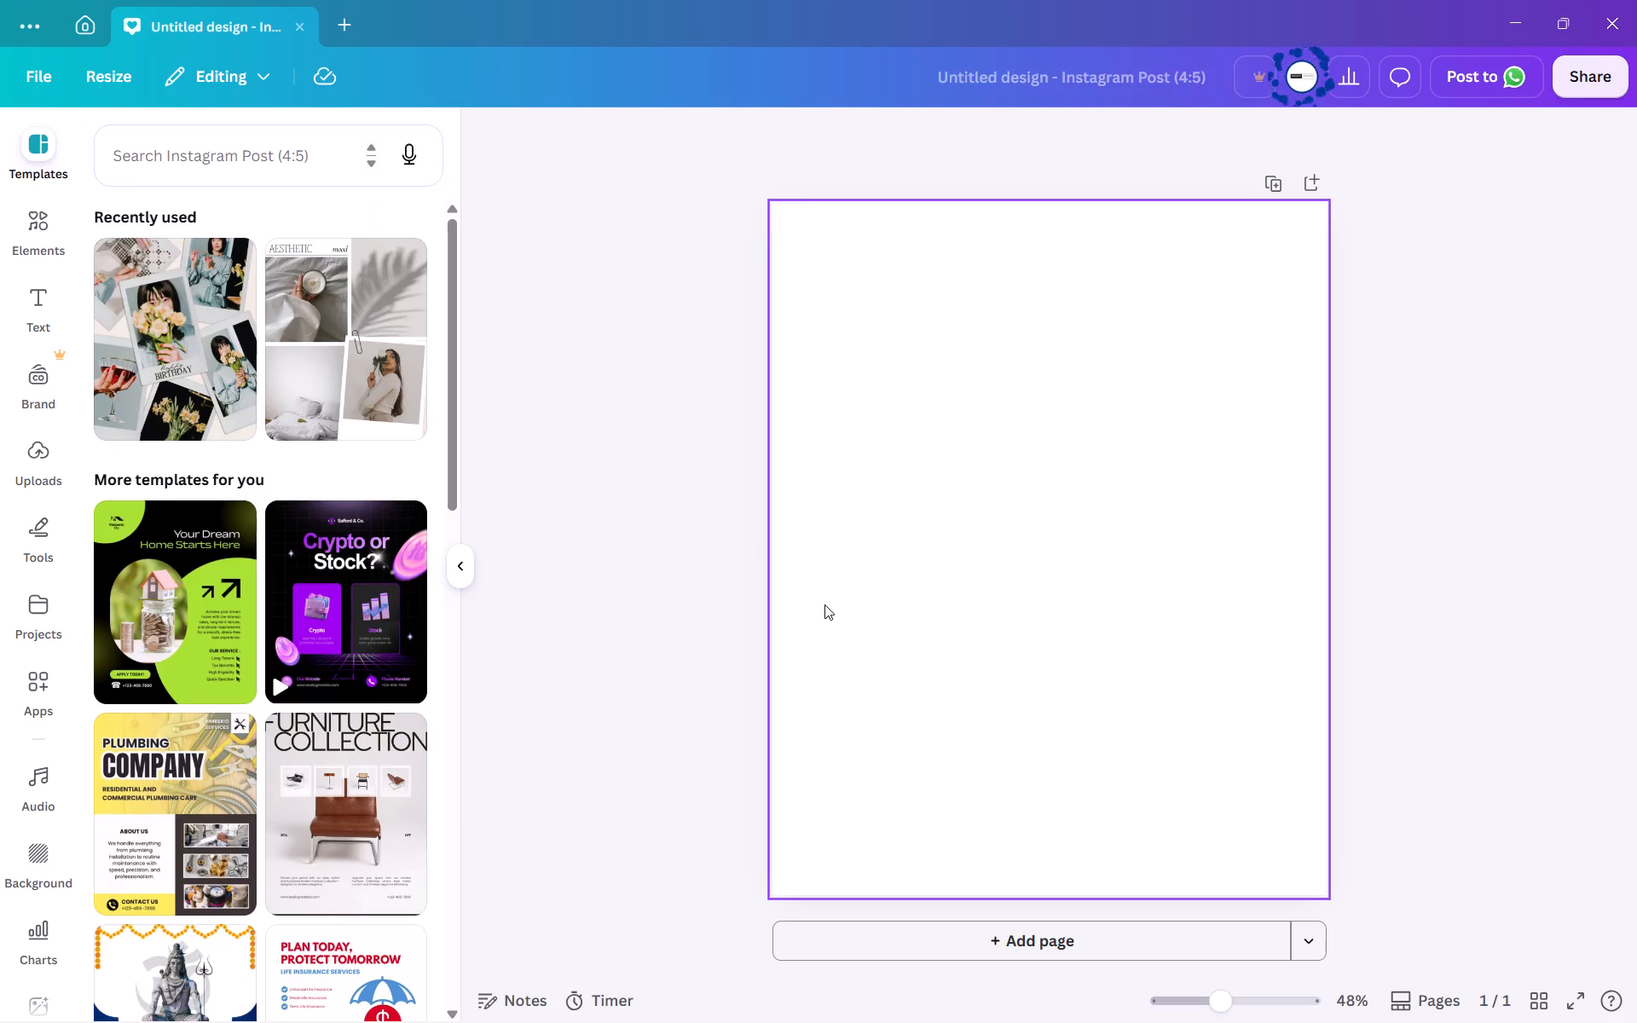
Set the blank page's background colour to #529596.
left_click(992, 506)
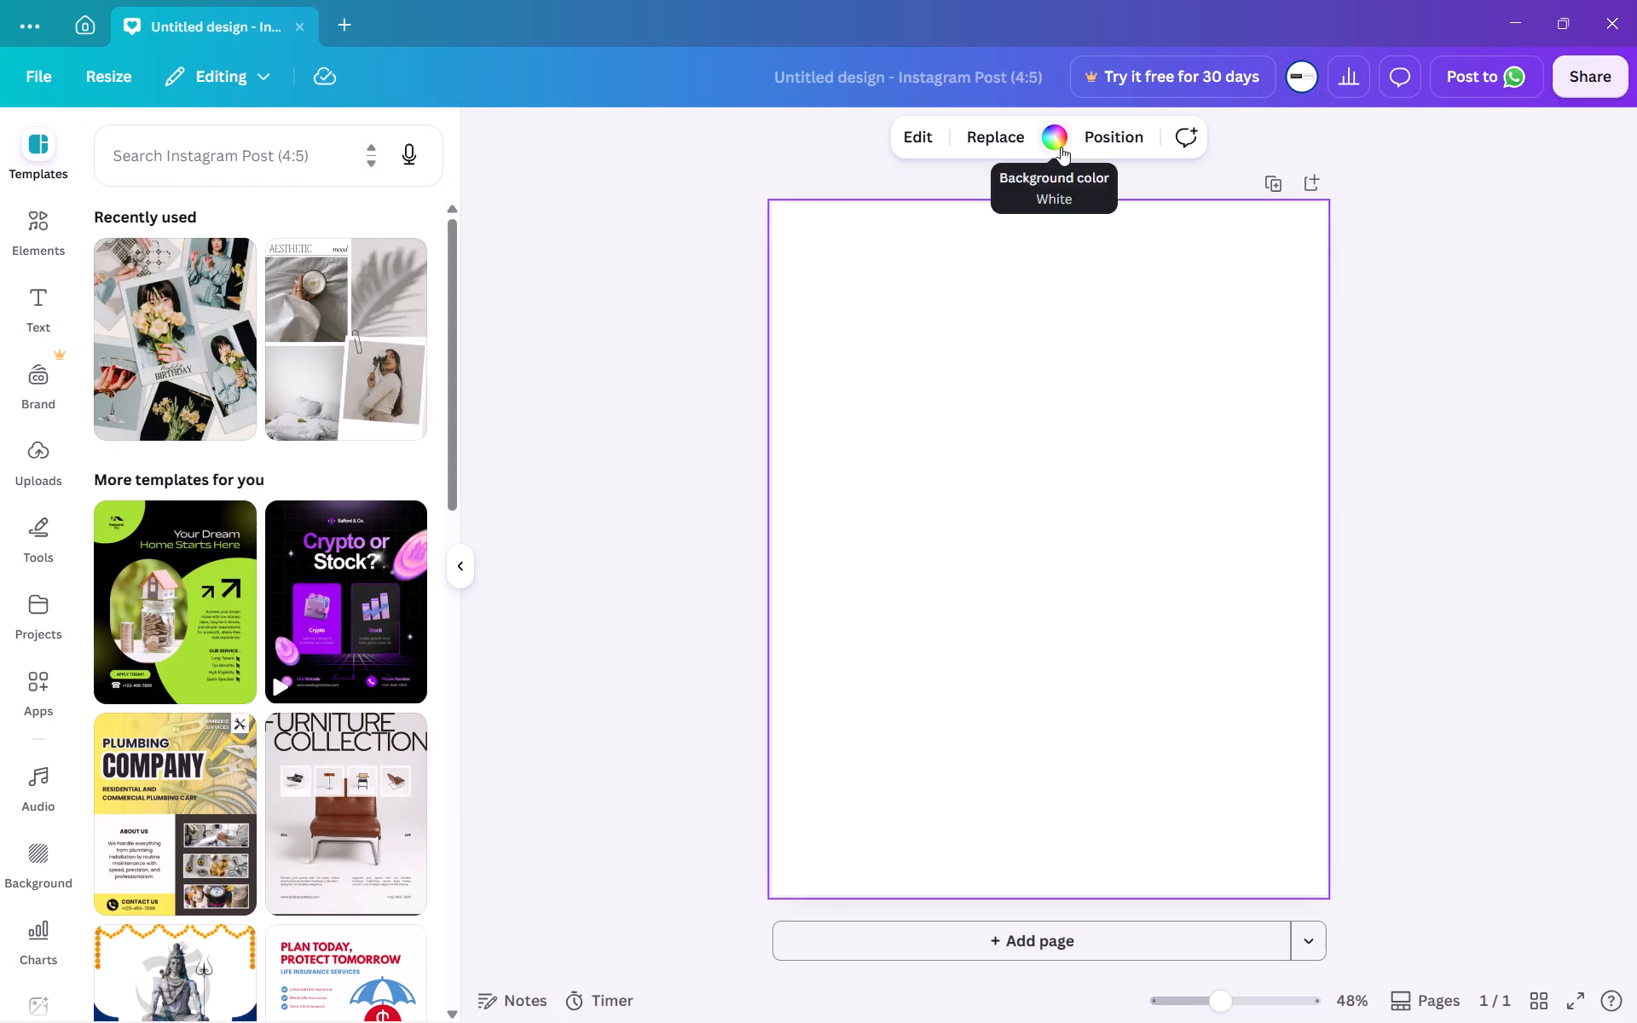
left_click(1061, 147)
left_click(286, 188)
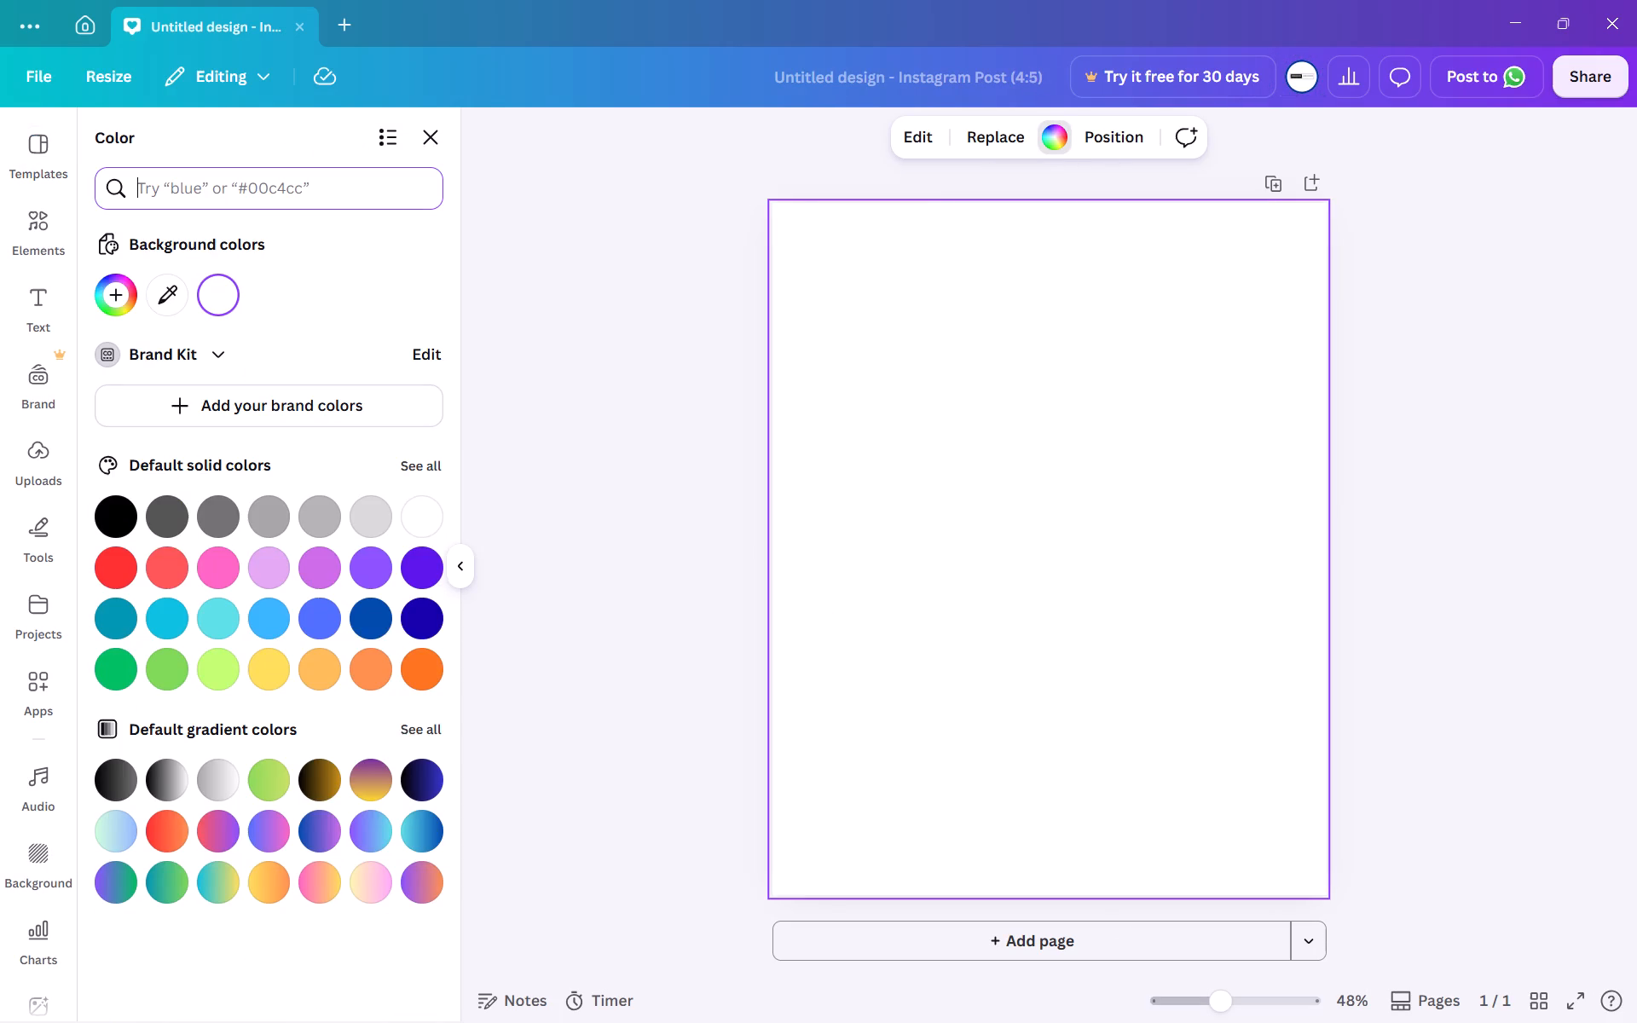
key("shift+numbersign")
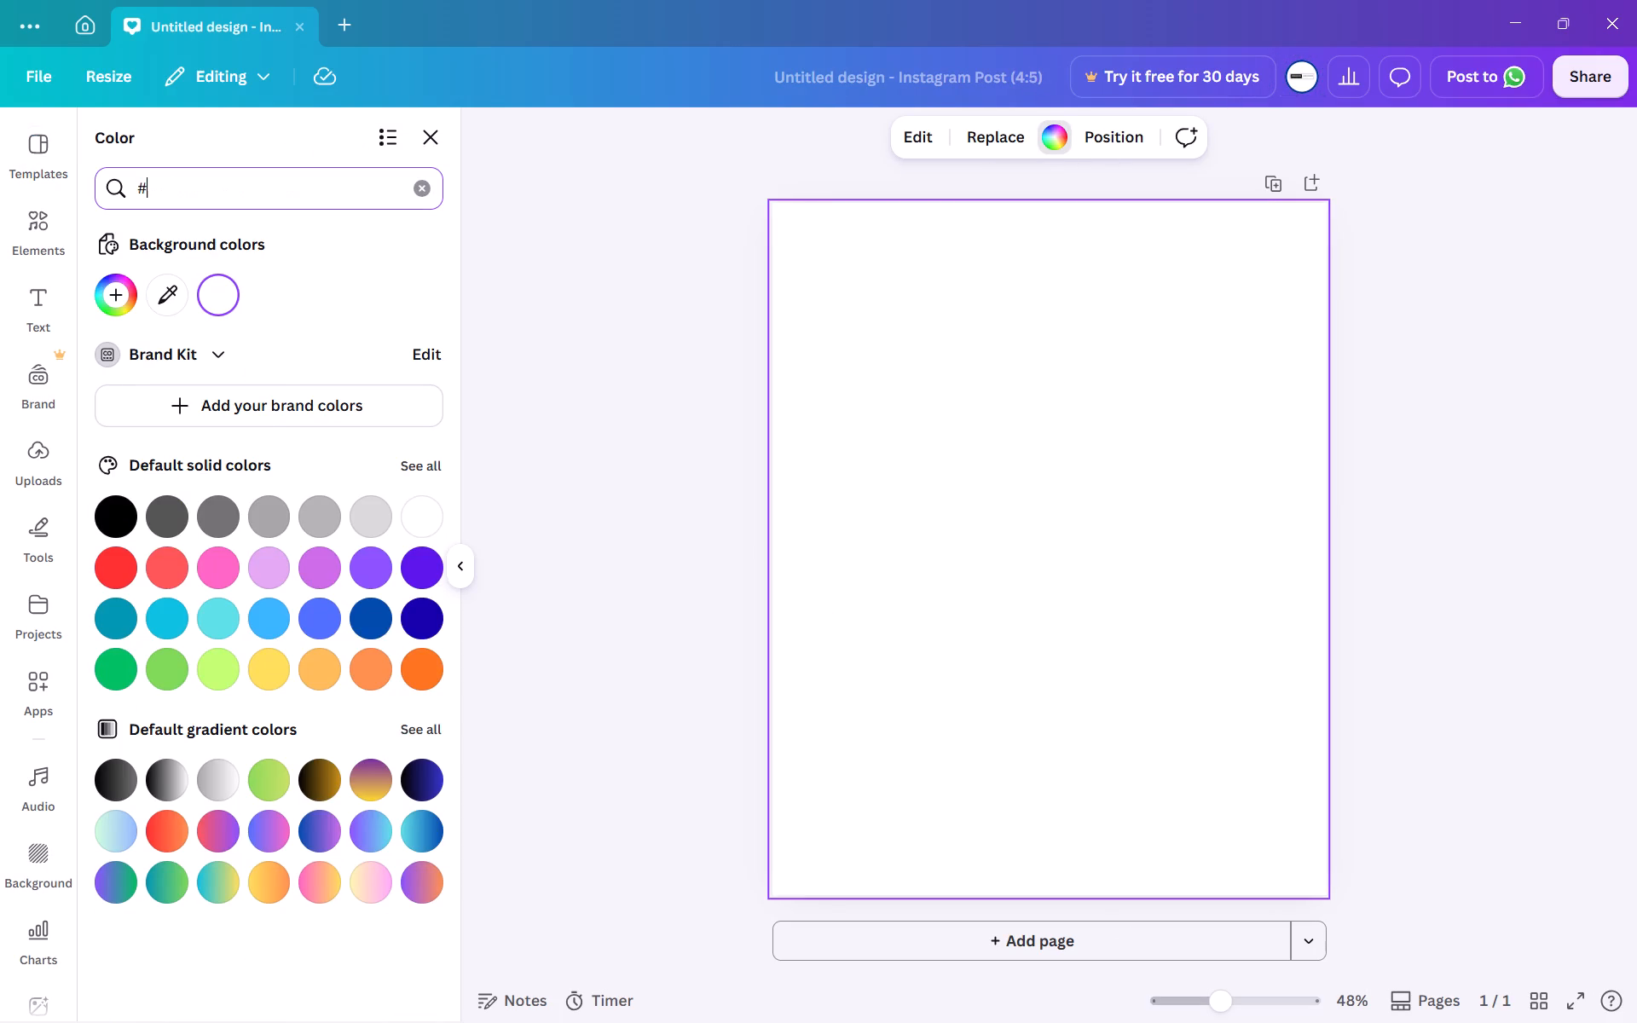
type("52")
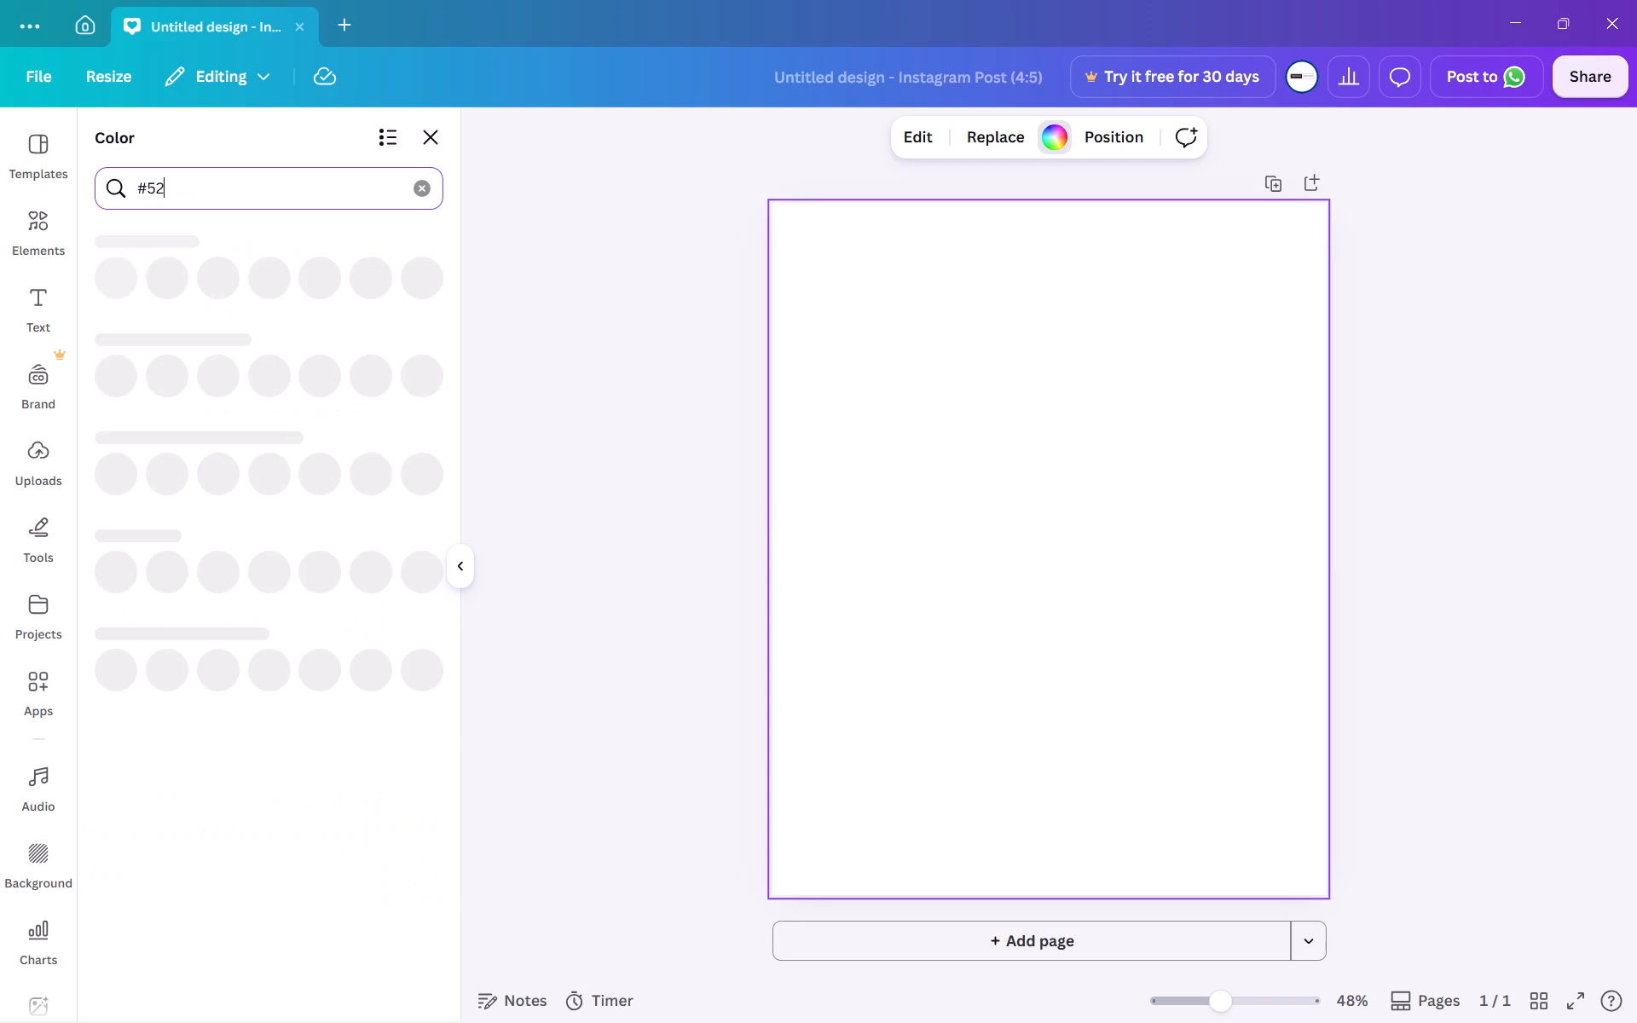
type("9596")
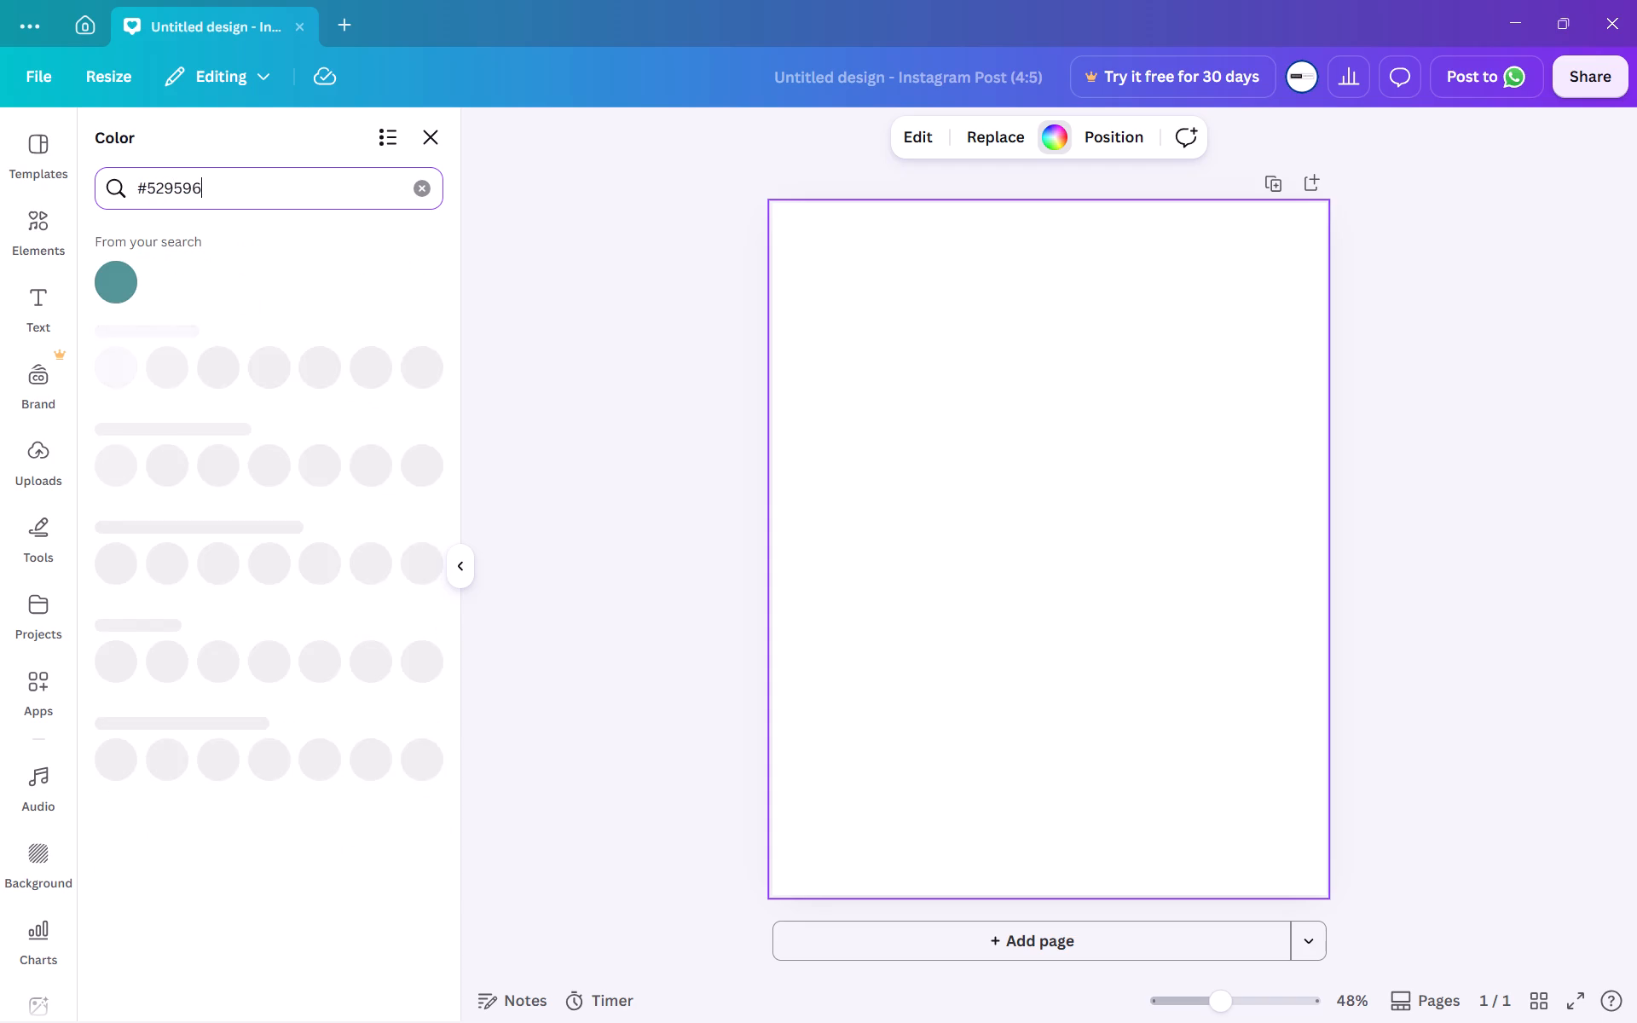
left_click(113, 276)
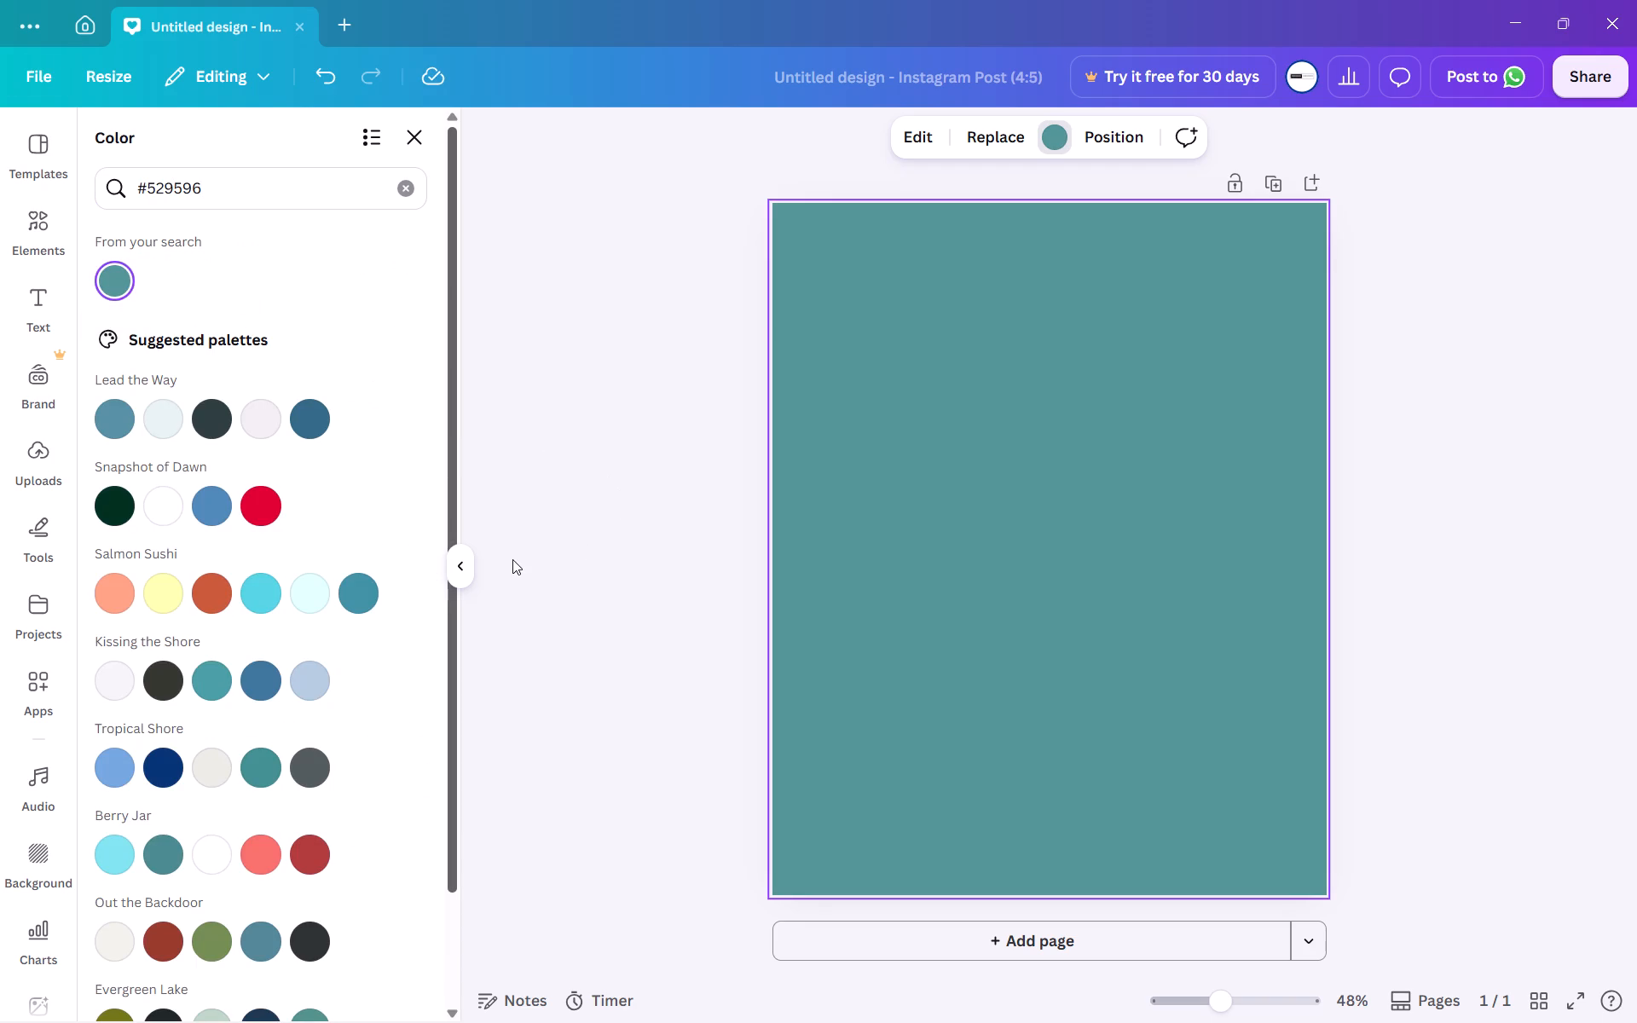
left_click(422, 139)
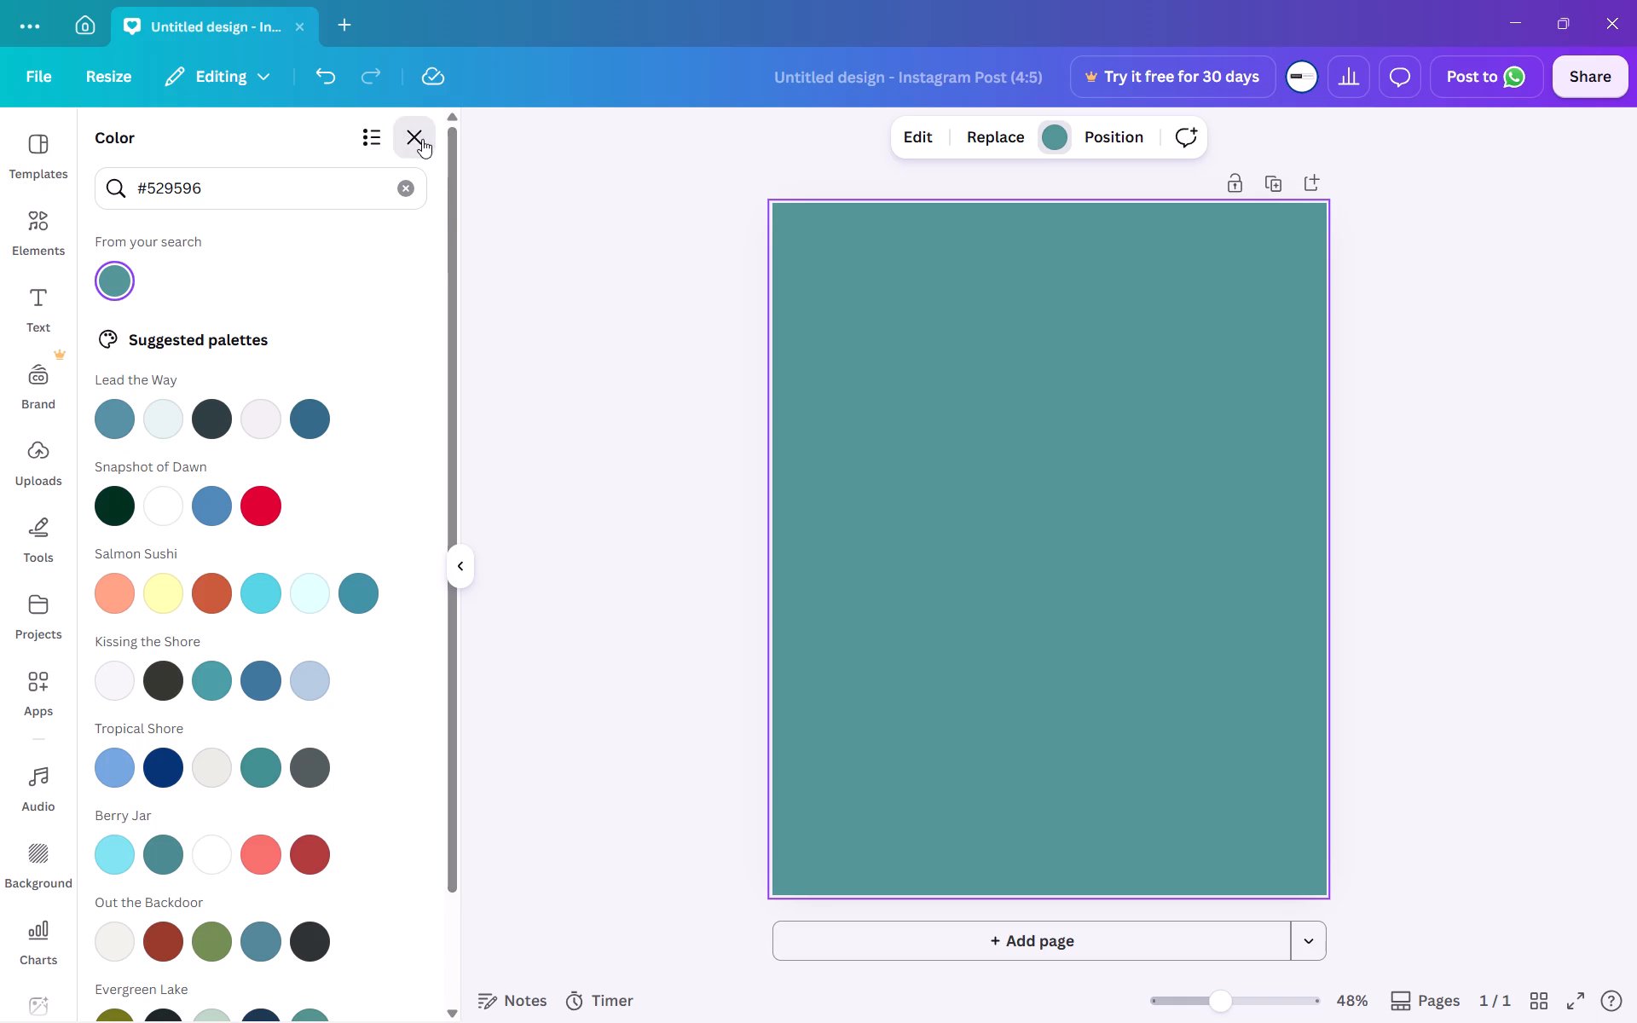
Start a search of the Instagram Post (4:5) templates.
left_click(248, 170)
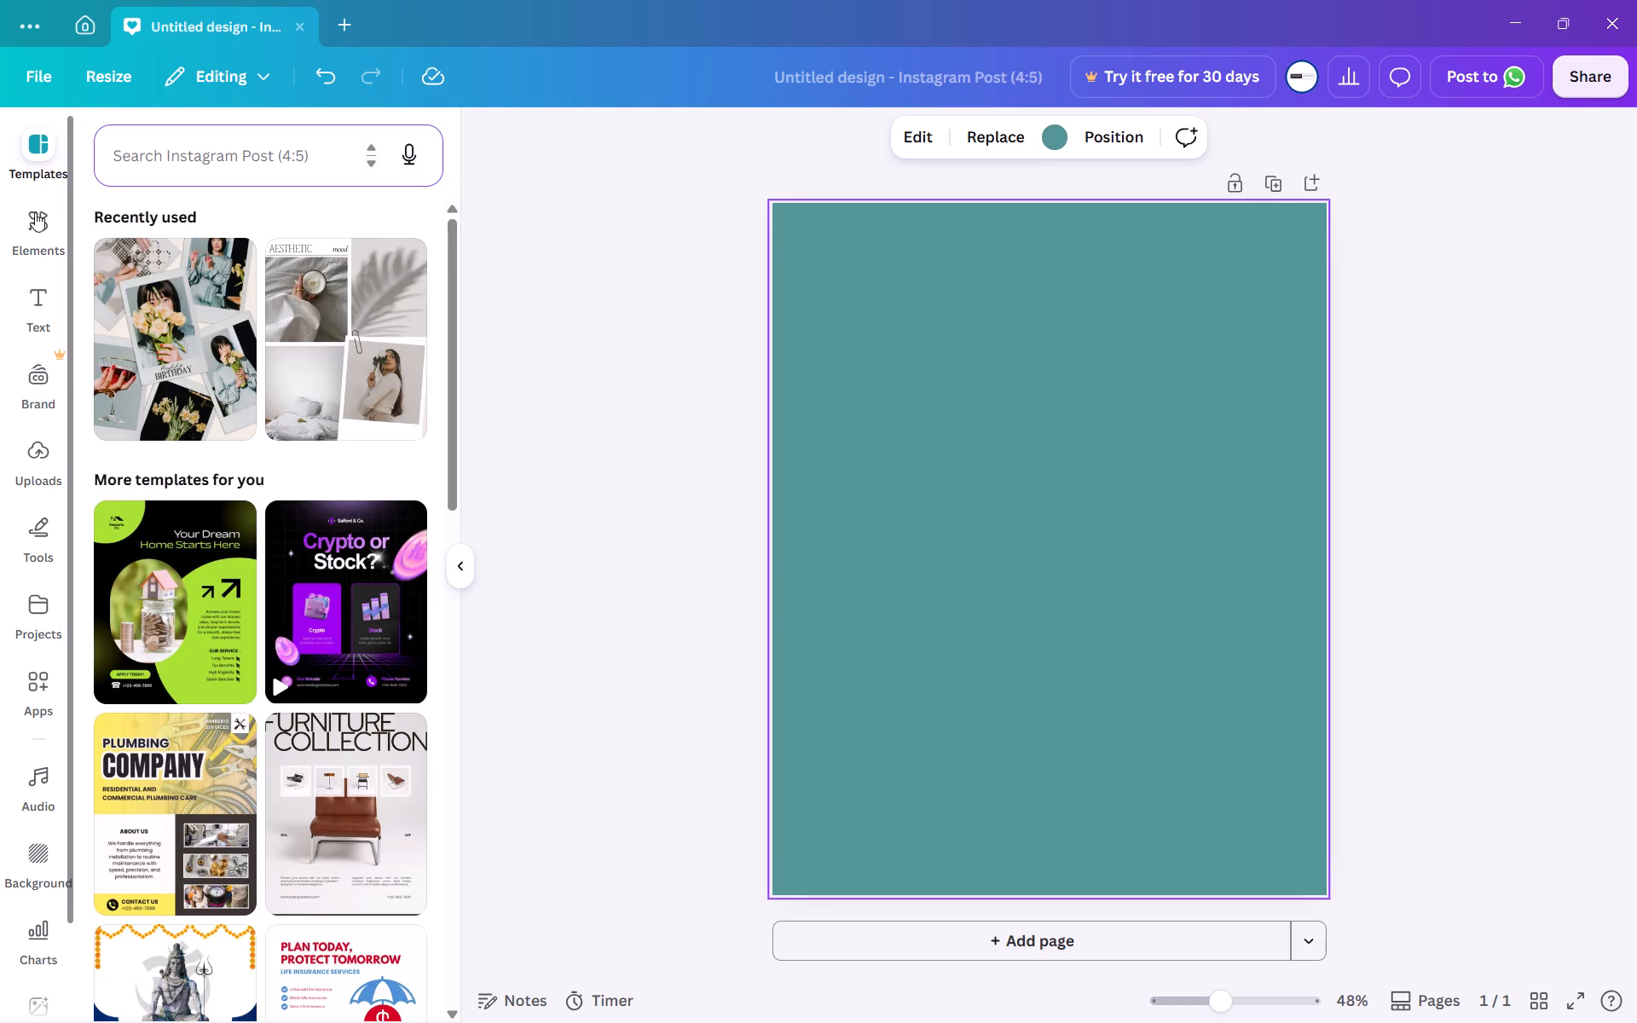
Add a basic square shape to the teal page.
left_click(35, 212)
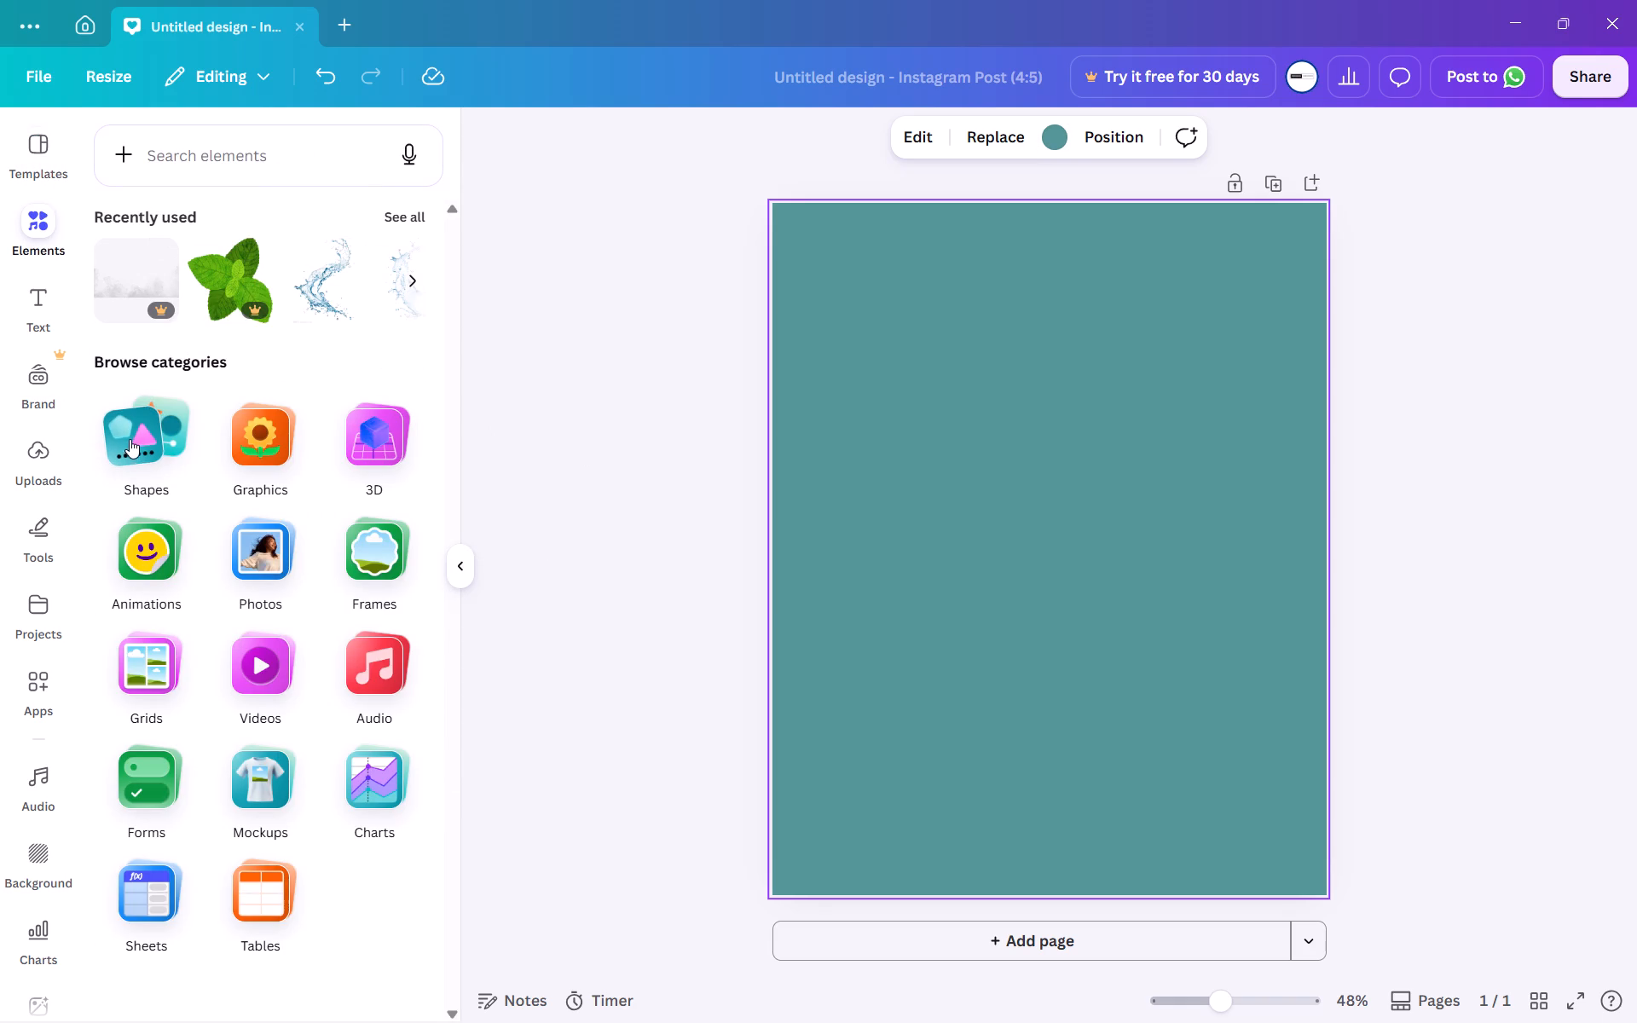
left_click(130, 440)
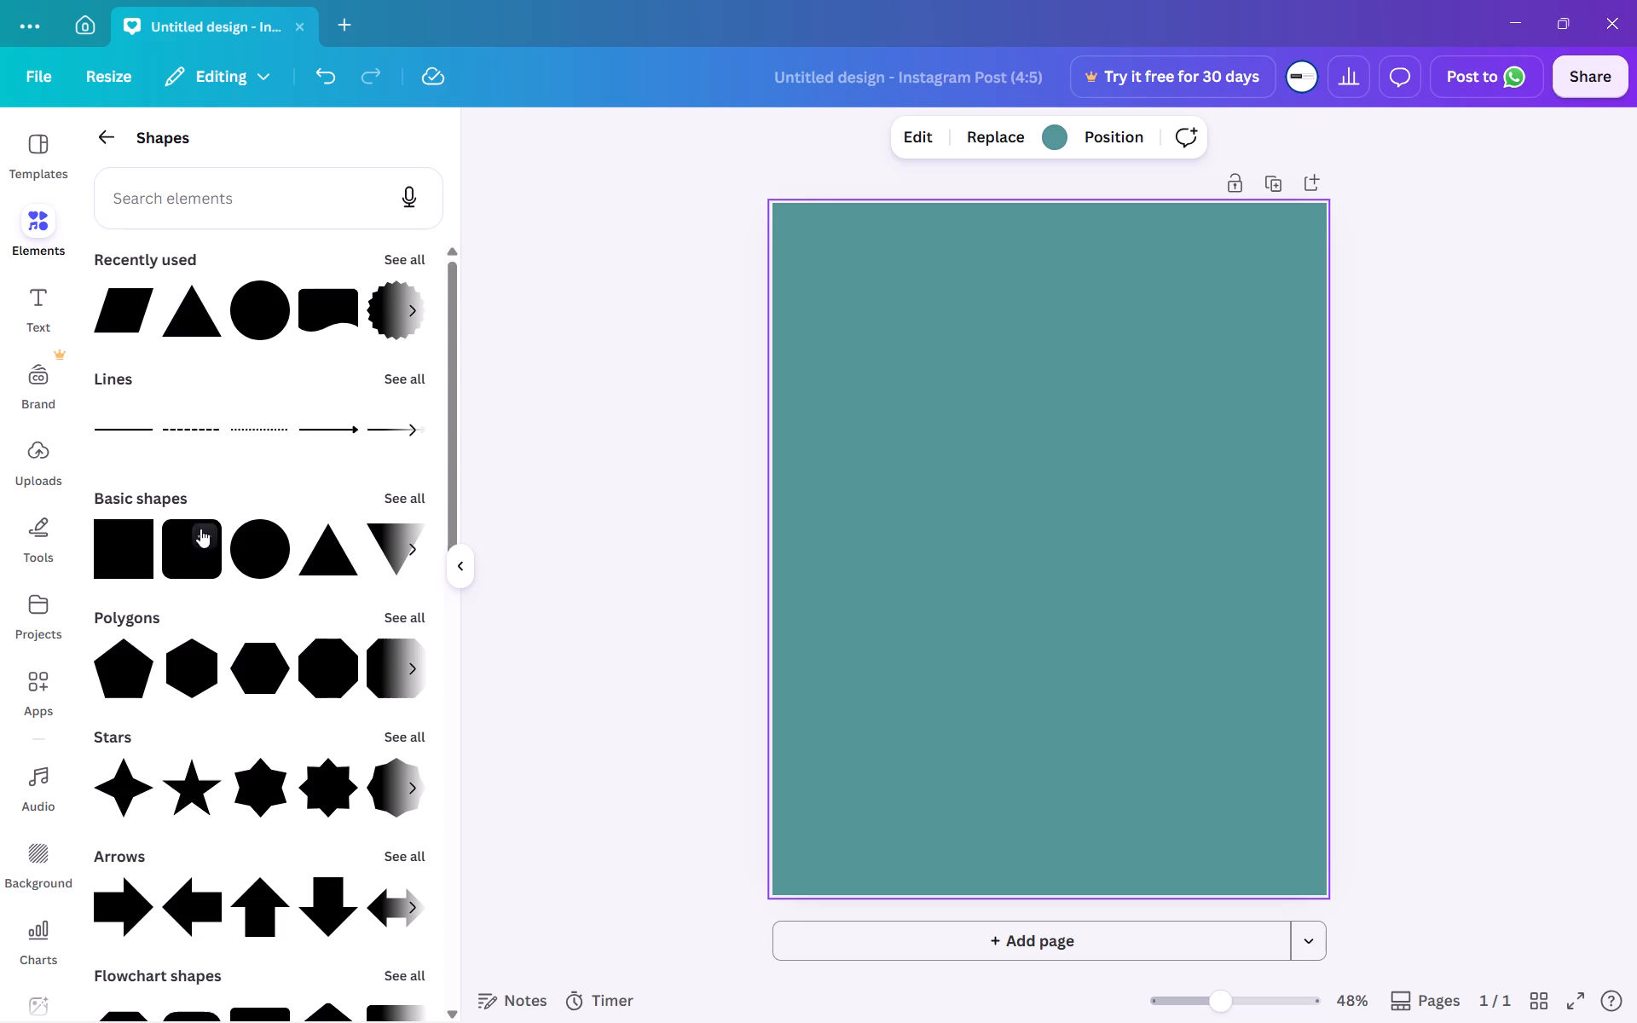
left_click(135, 567)
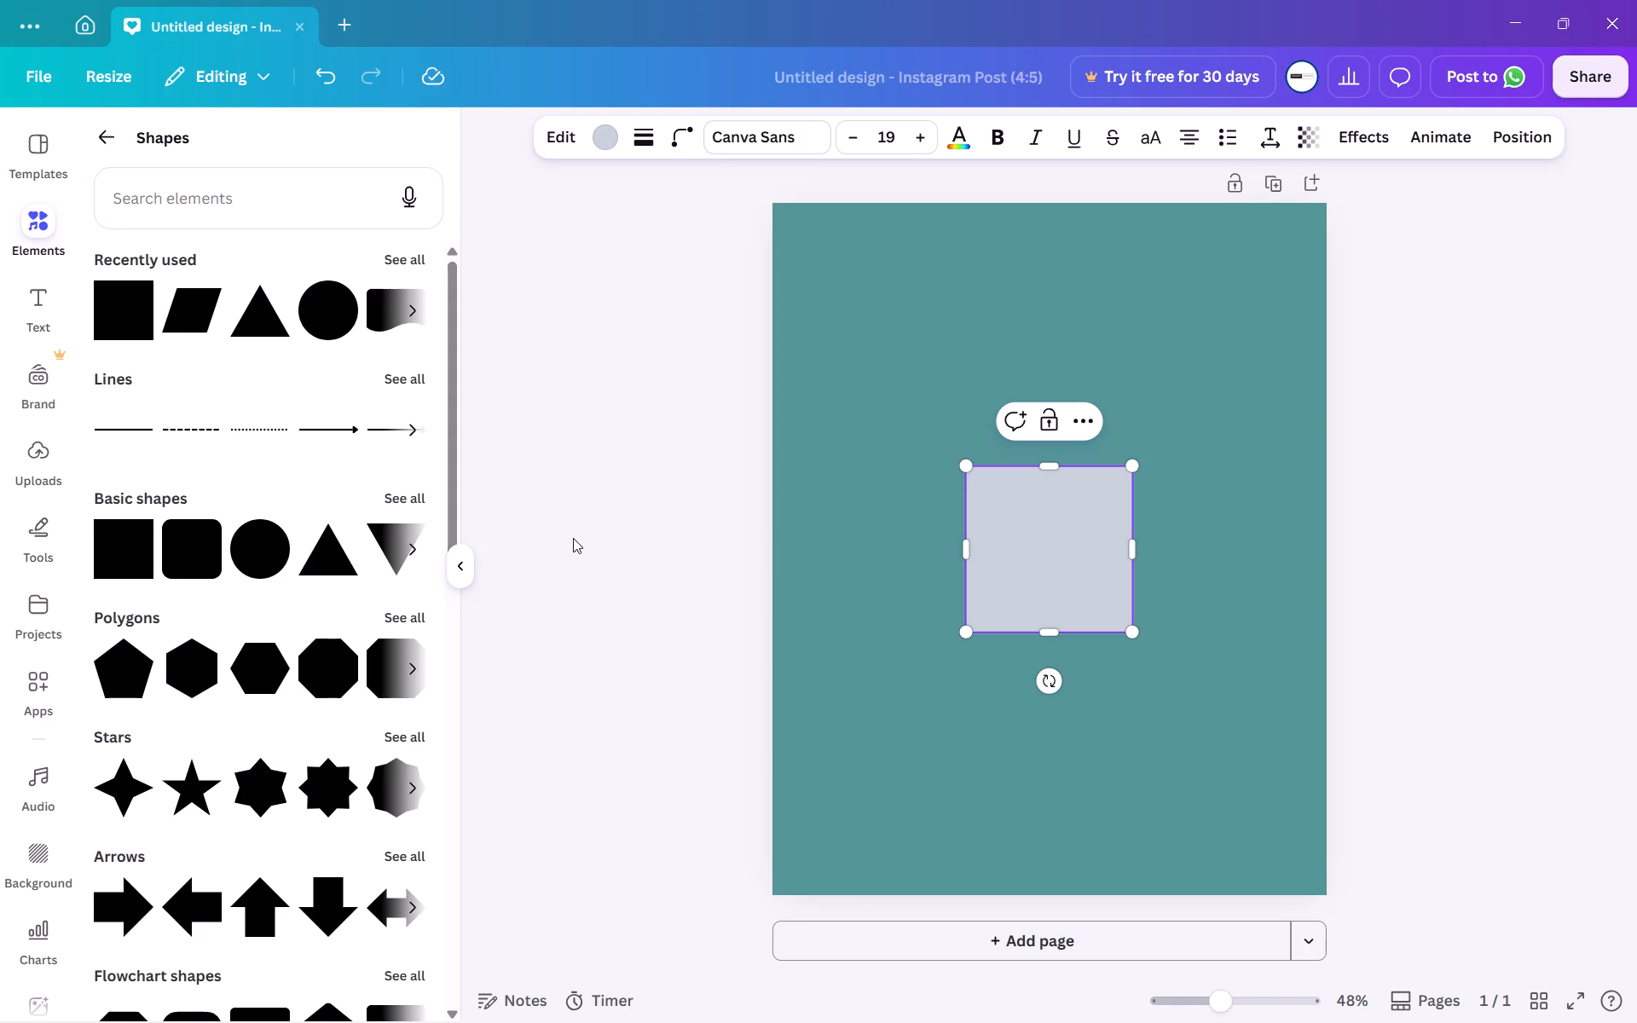
left_click(649, 767)
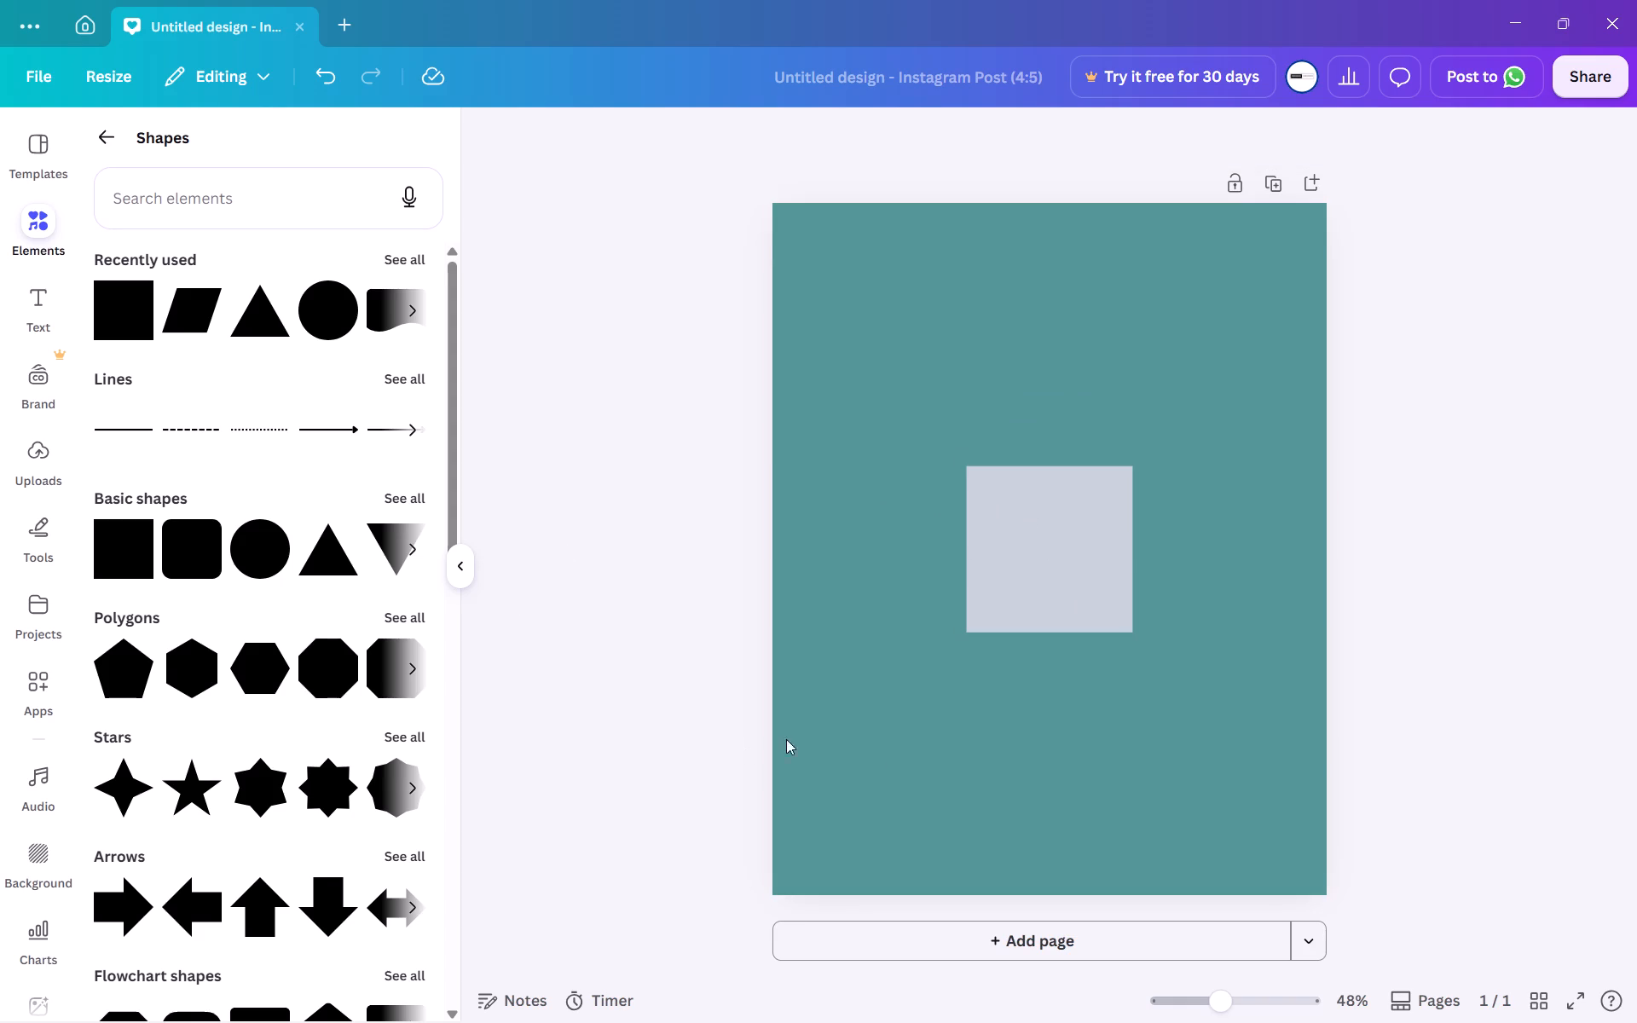
Move the square to the page's bottom edge and stretch it across the full width, 1,080 wide by 324 high.
left_click_drag(1014, 582, 1009, 720)
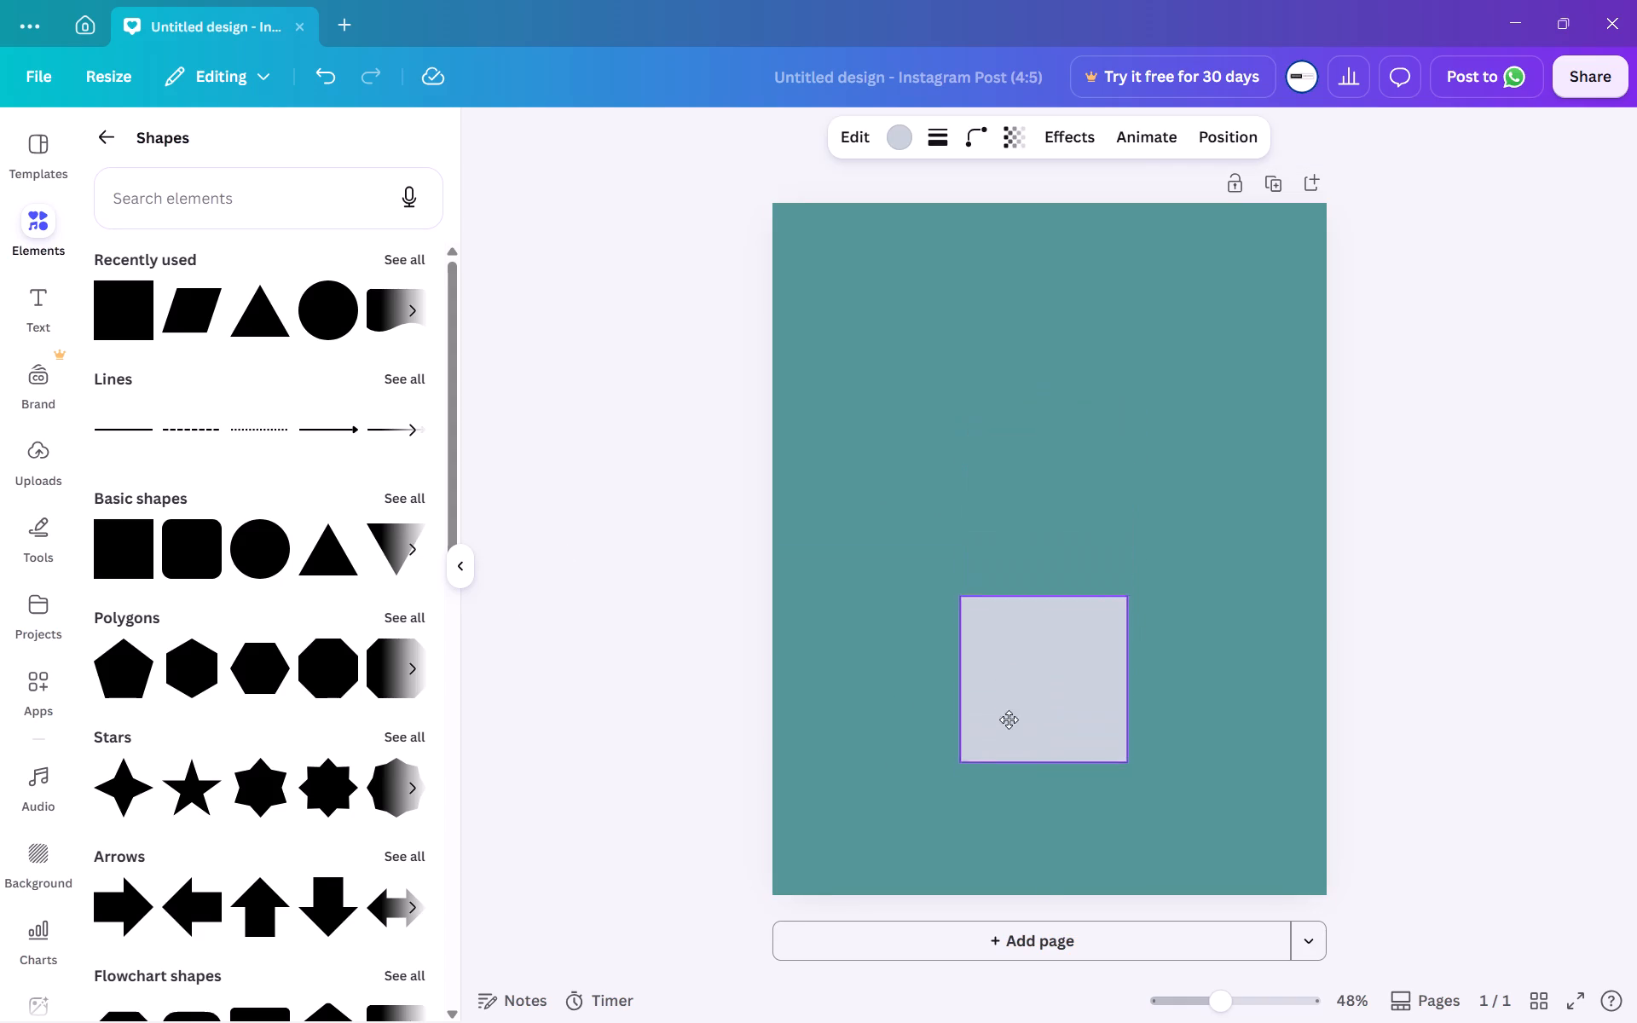
left_click_drag(1009, 720, 1015, 844)
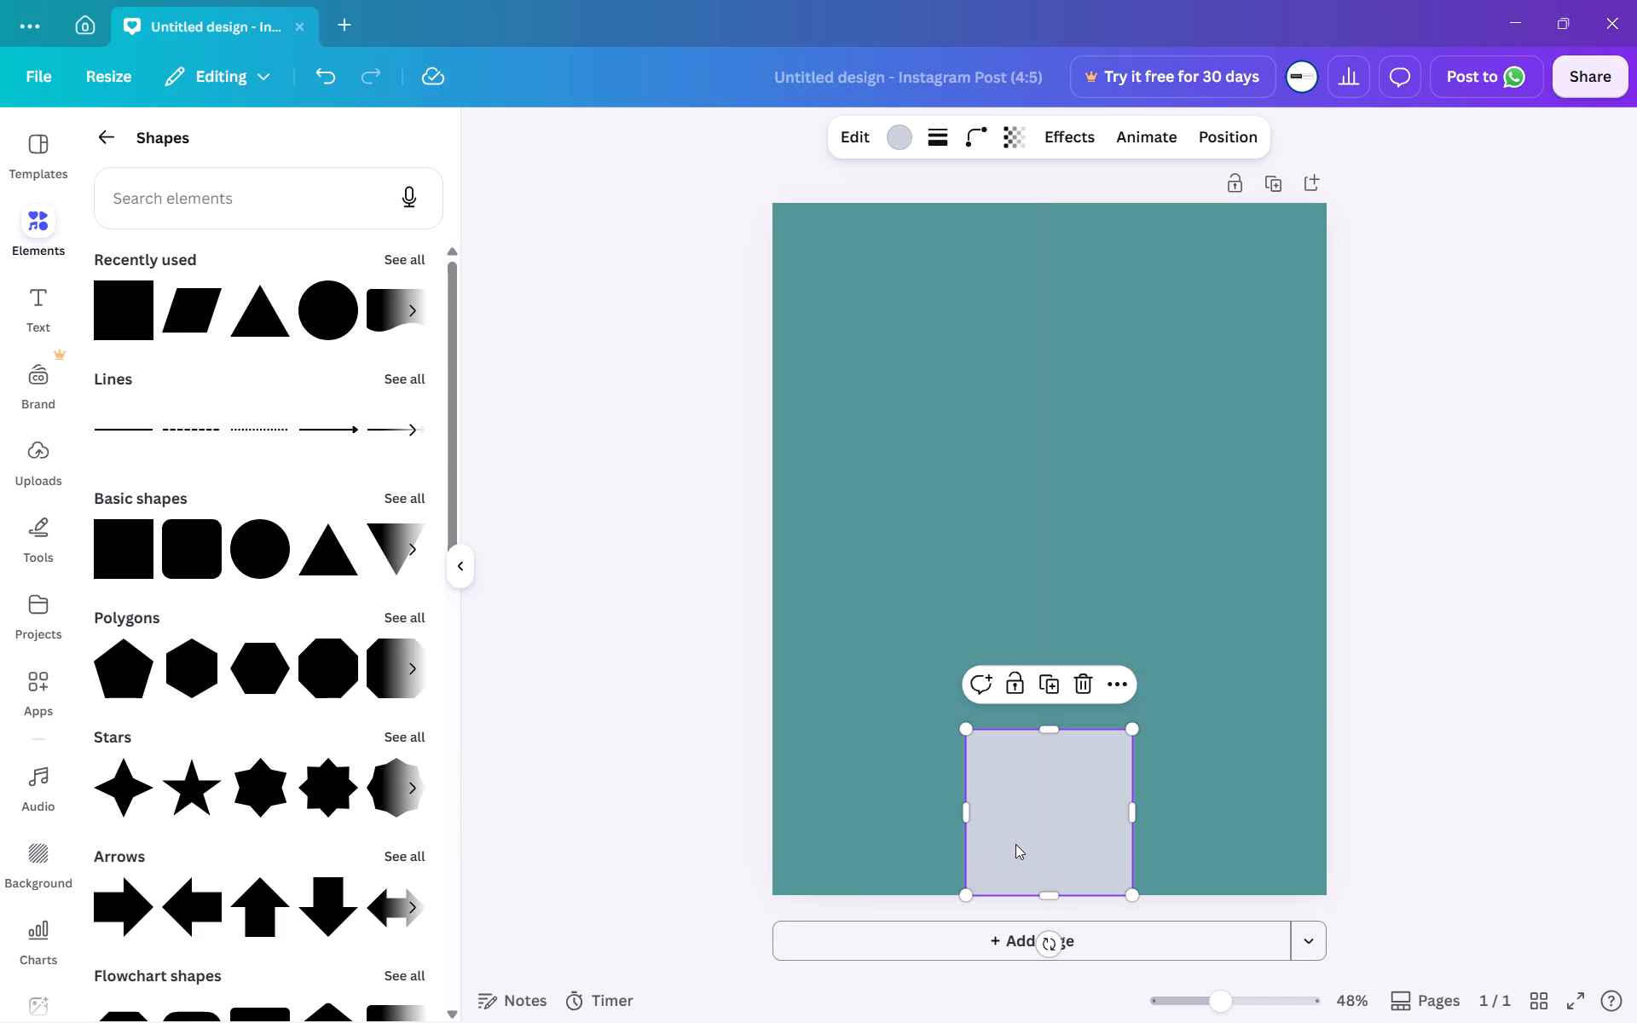
left_click_drag(965, 812, 790, 824)
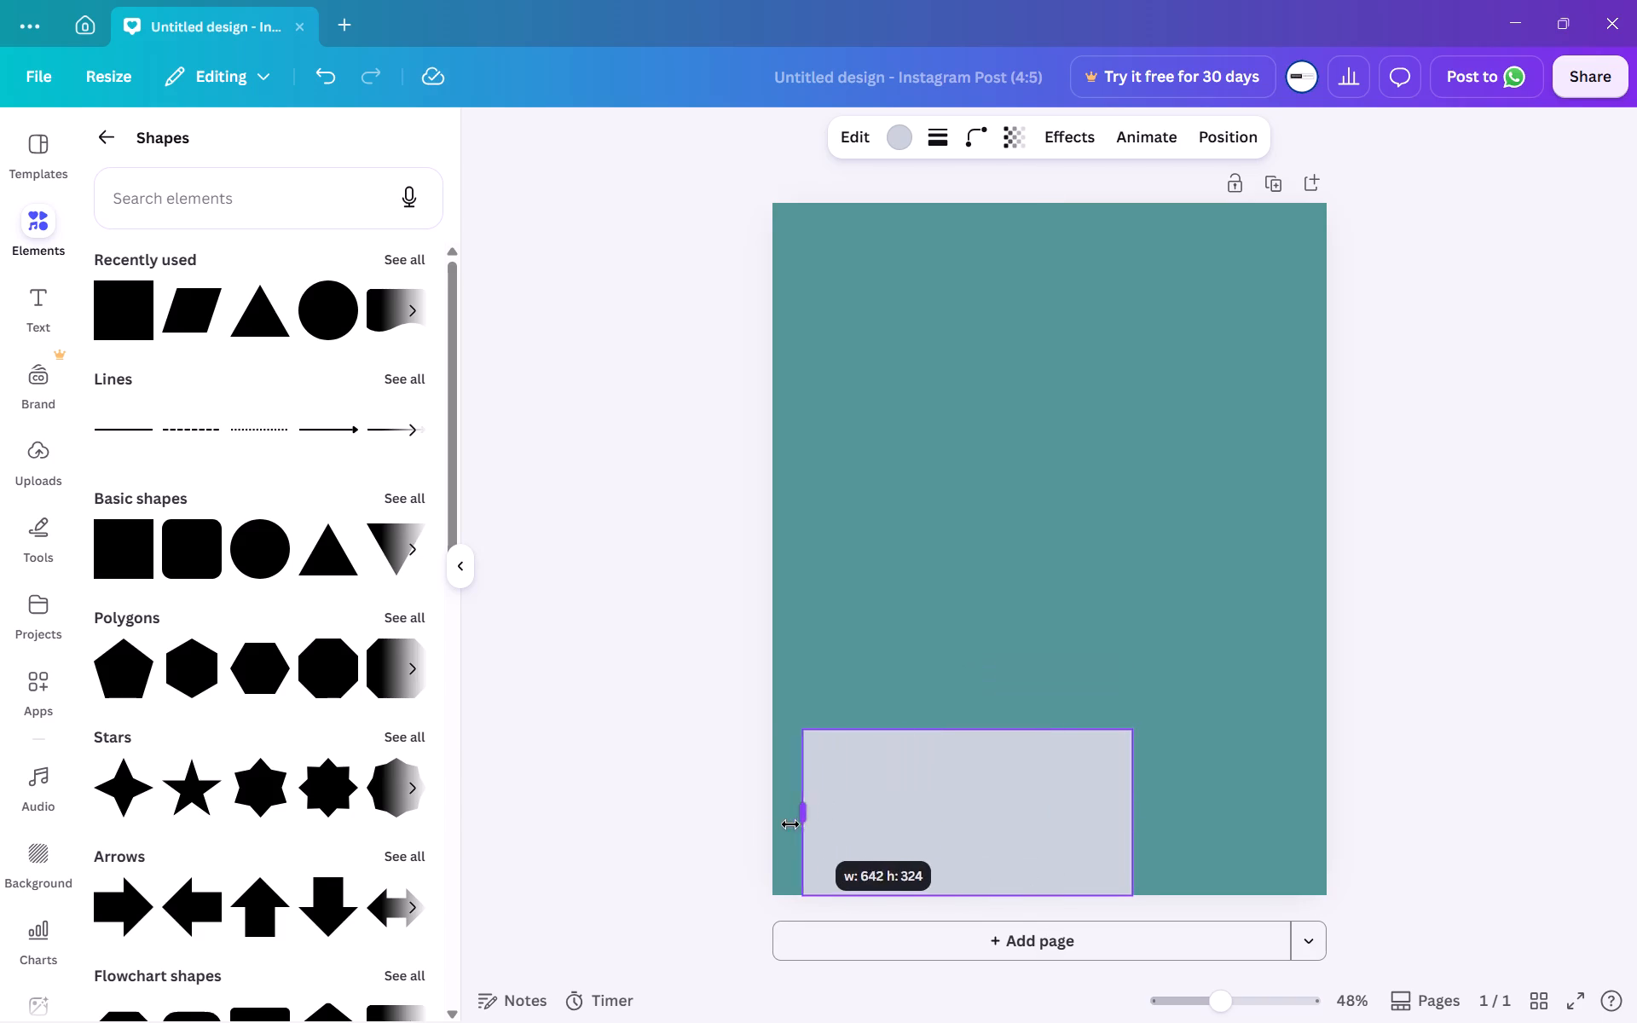
left_click_drag(790, 824, 769, 825)
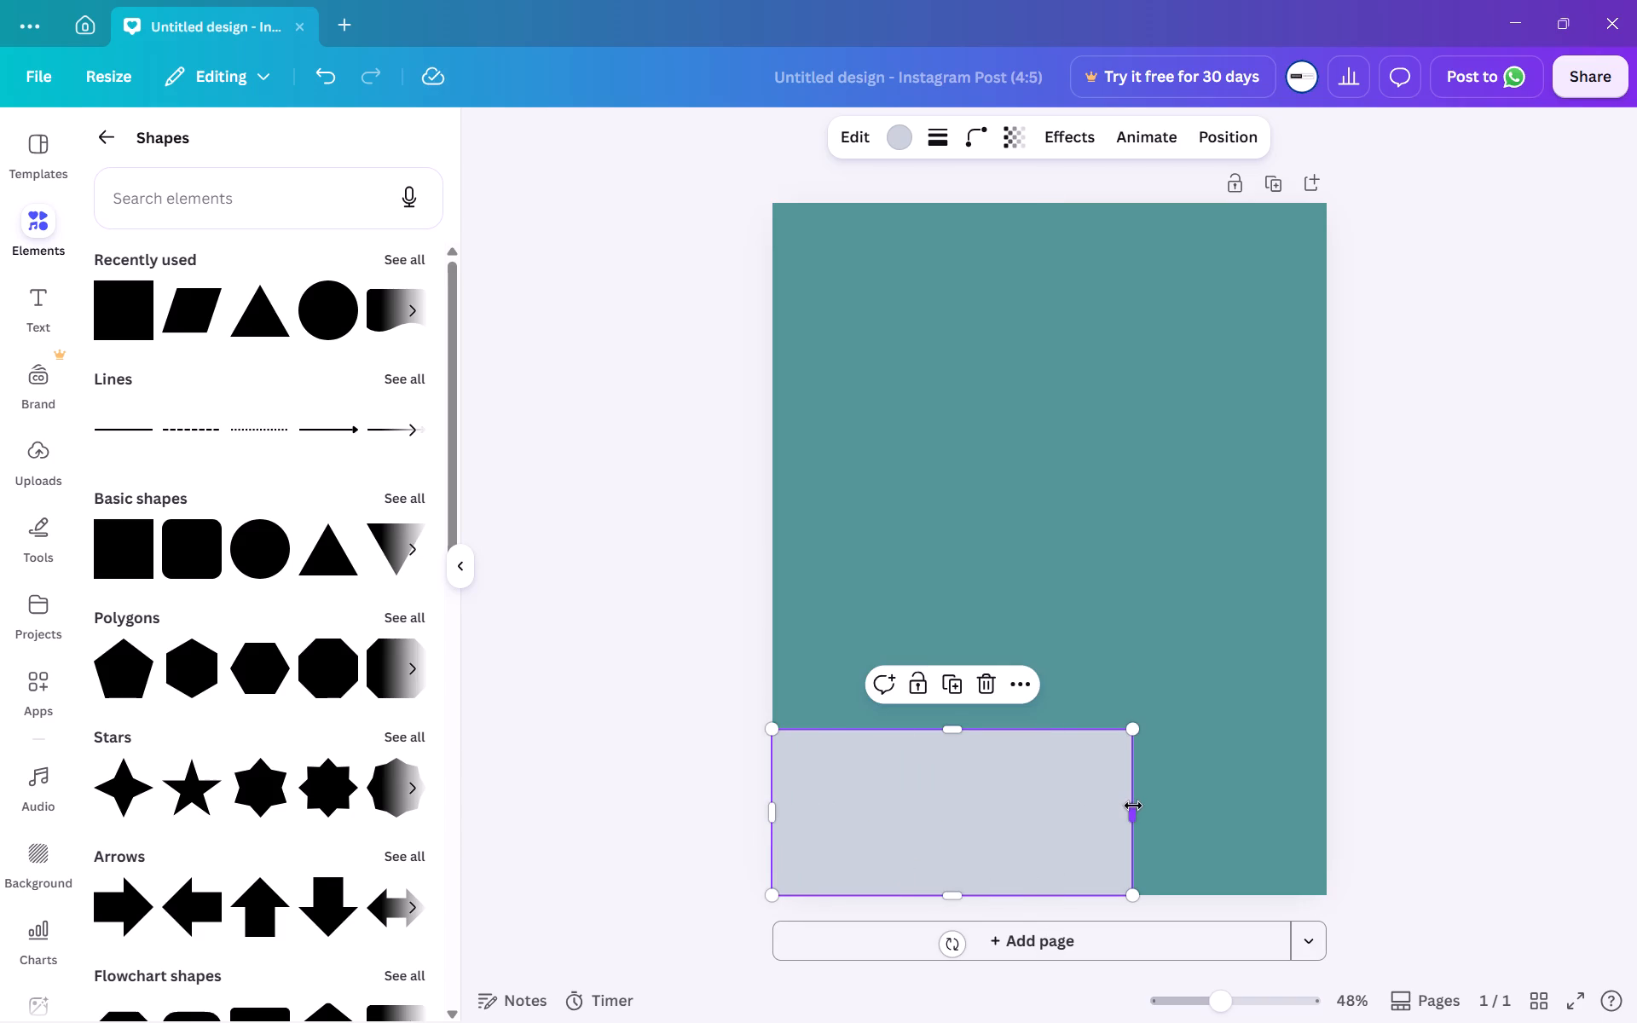
left_click_drag(1133, 805, 1327, 816)
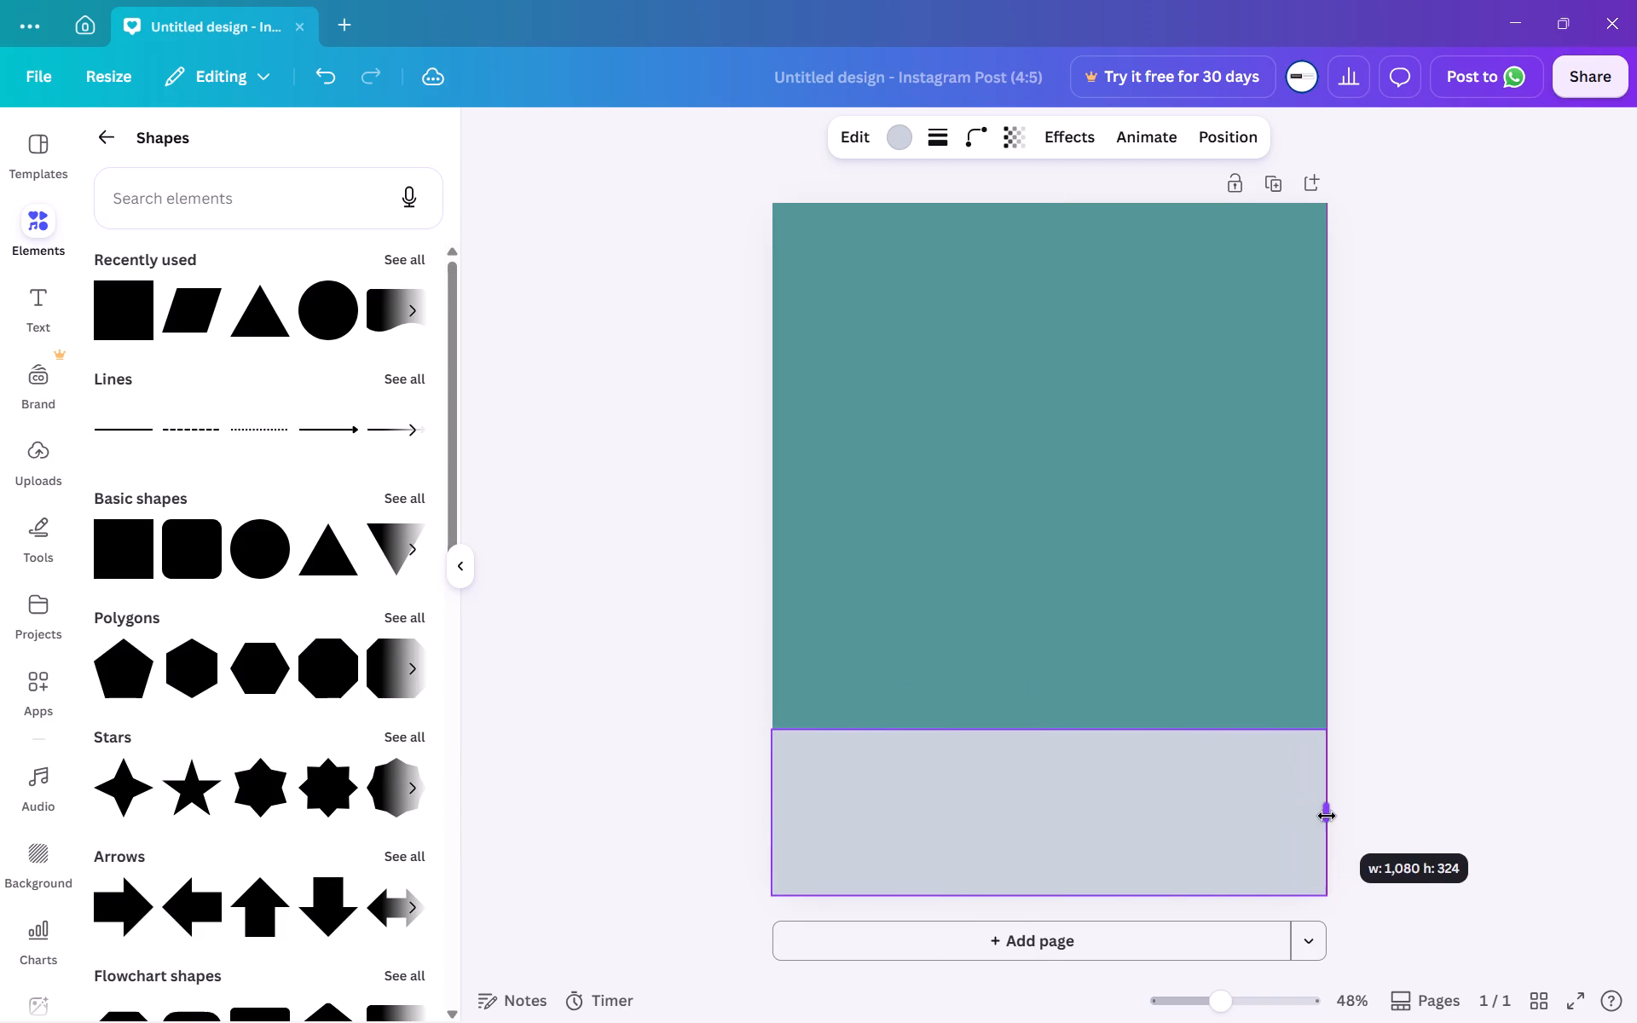
left_click_drag(1327, 816, 1329, 816)
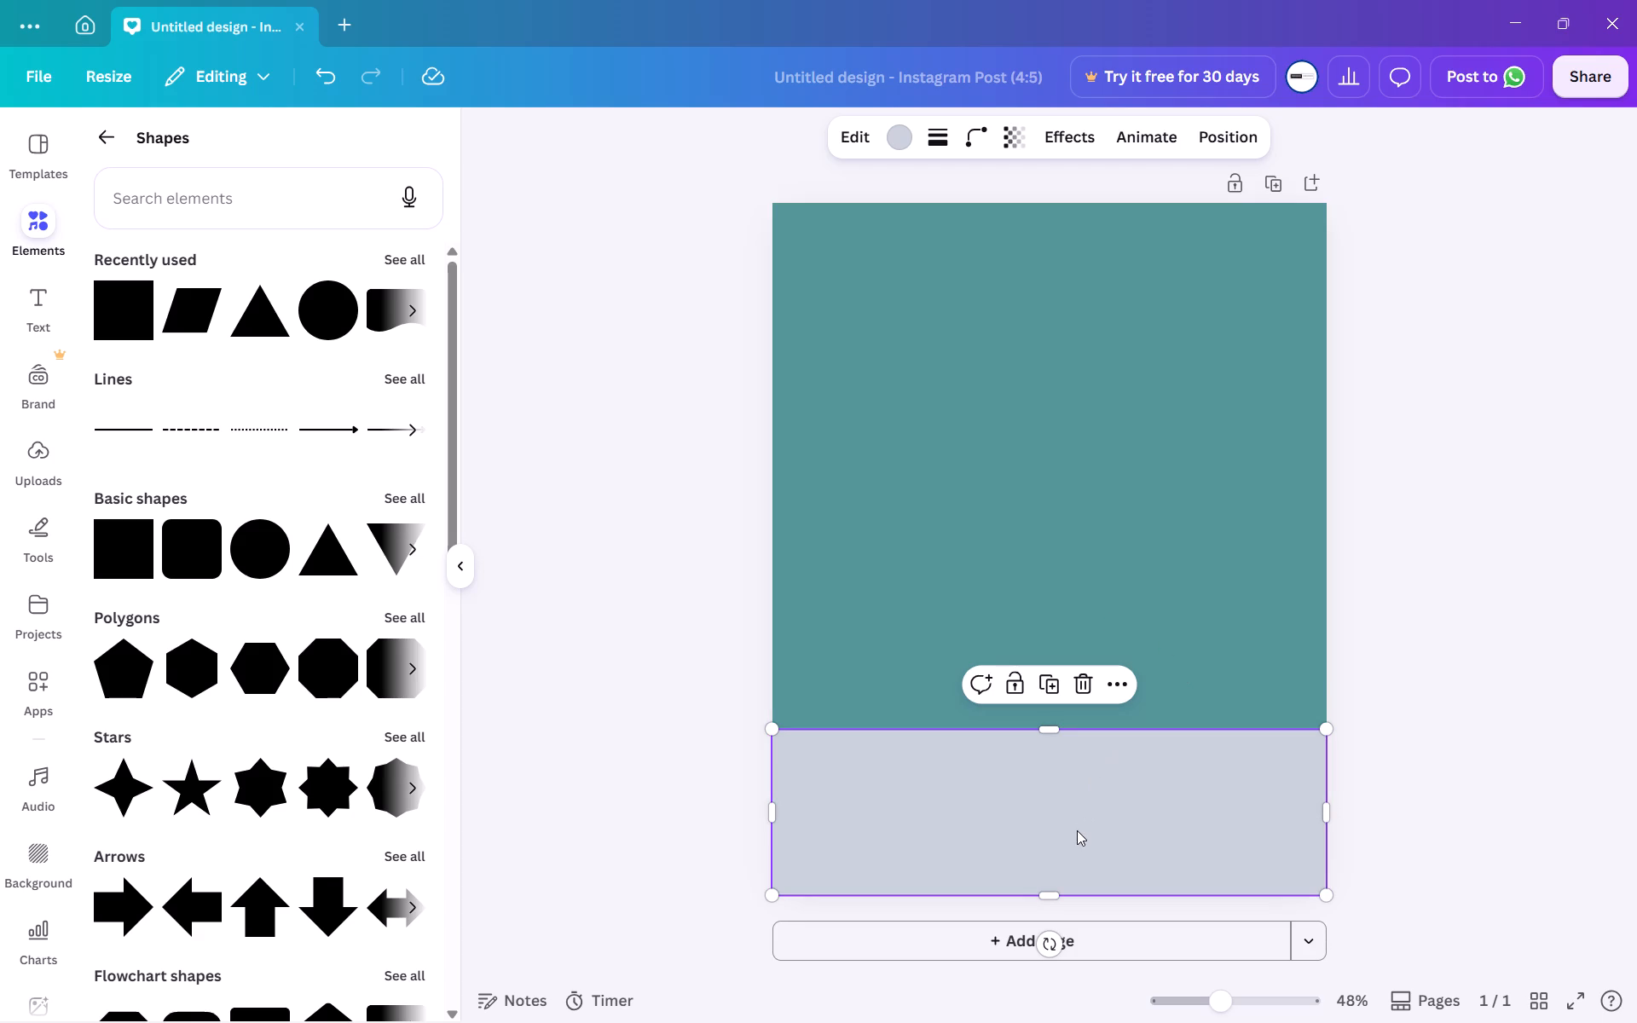
Set the bottom rectangle's fill colour to white, #ffffff.
left_click(901, 145)
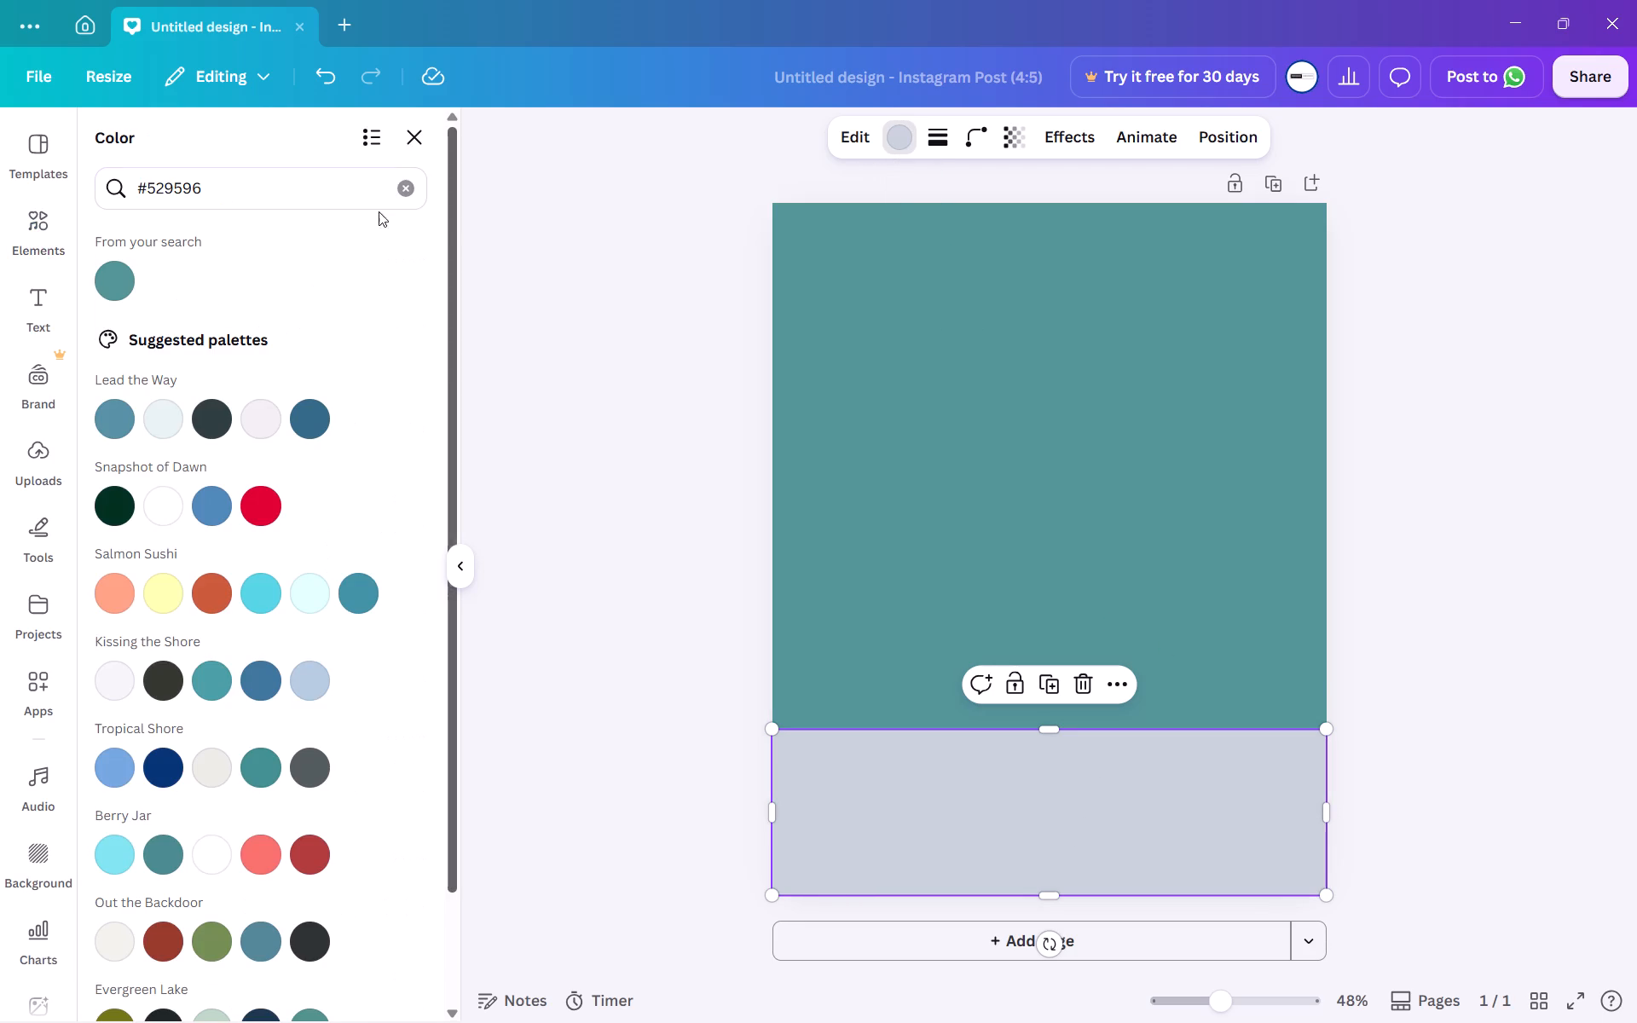
left_click_drag(211, 188, 151, 192)
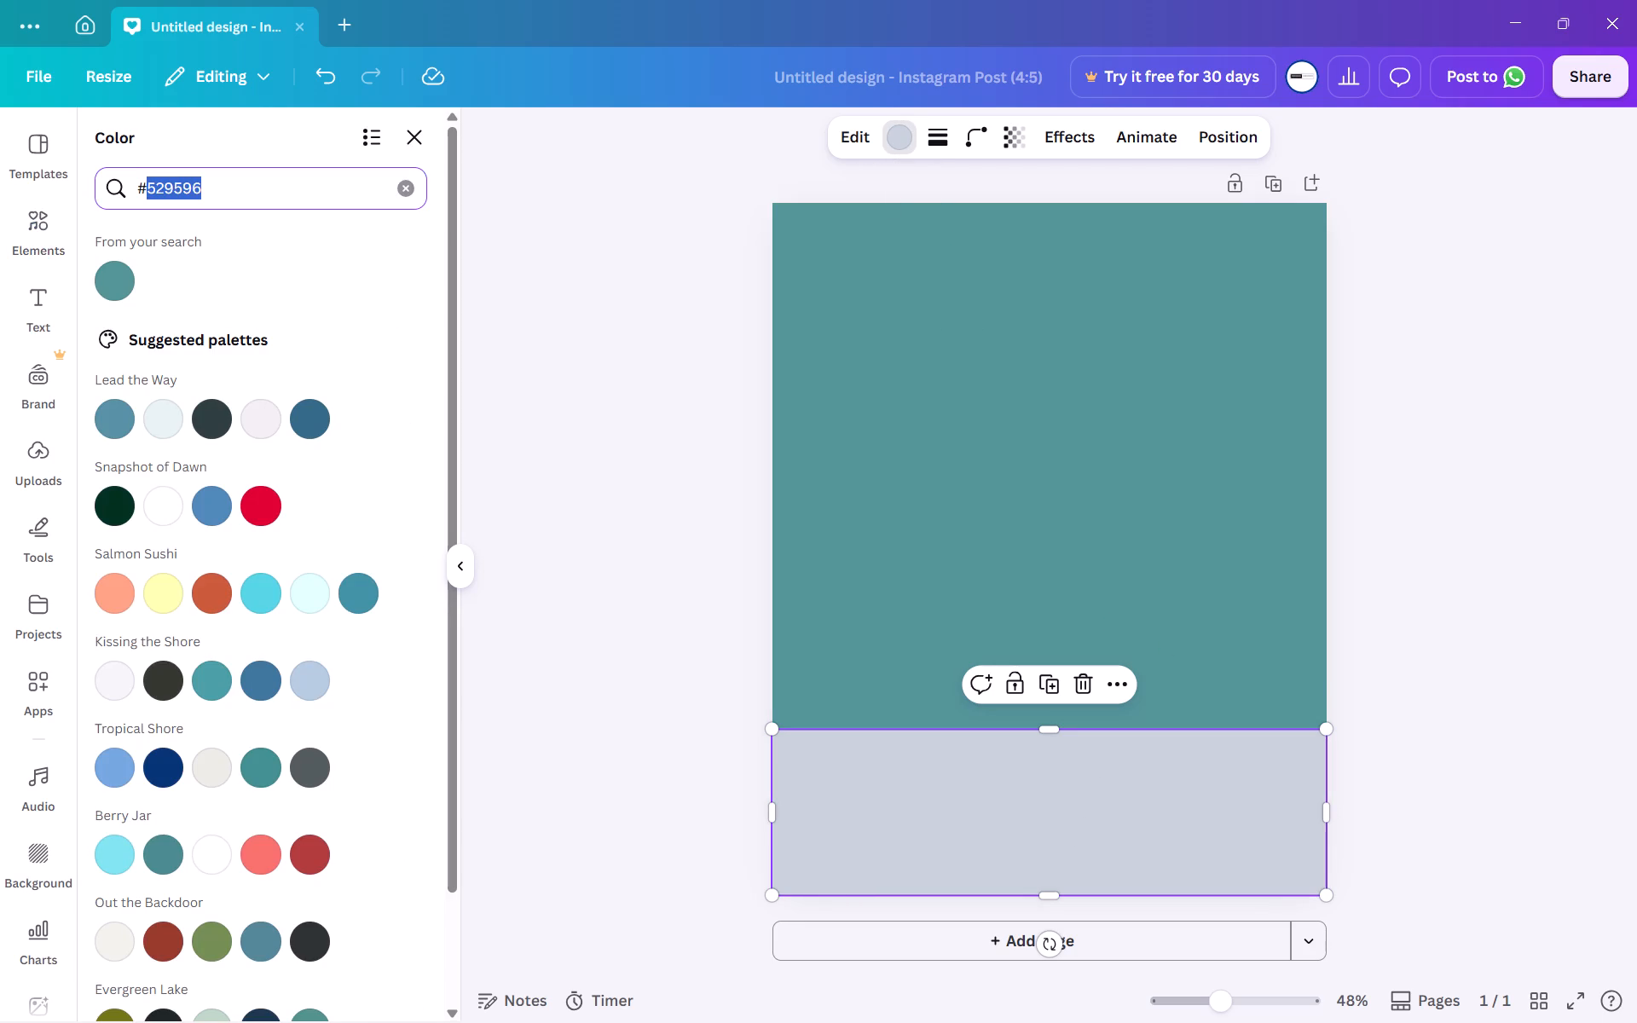
type("ffffff")
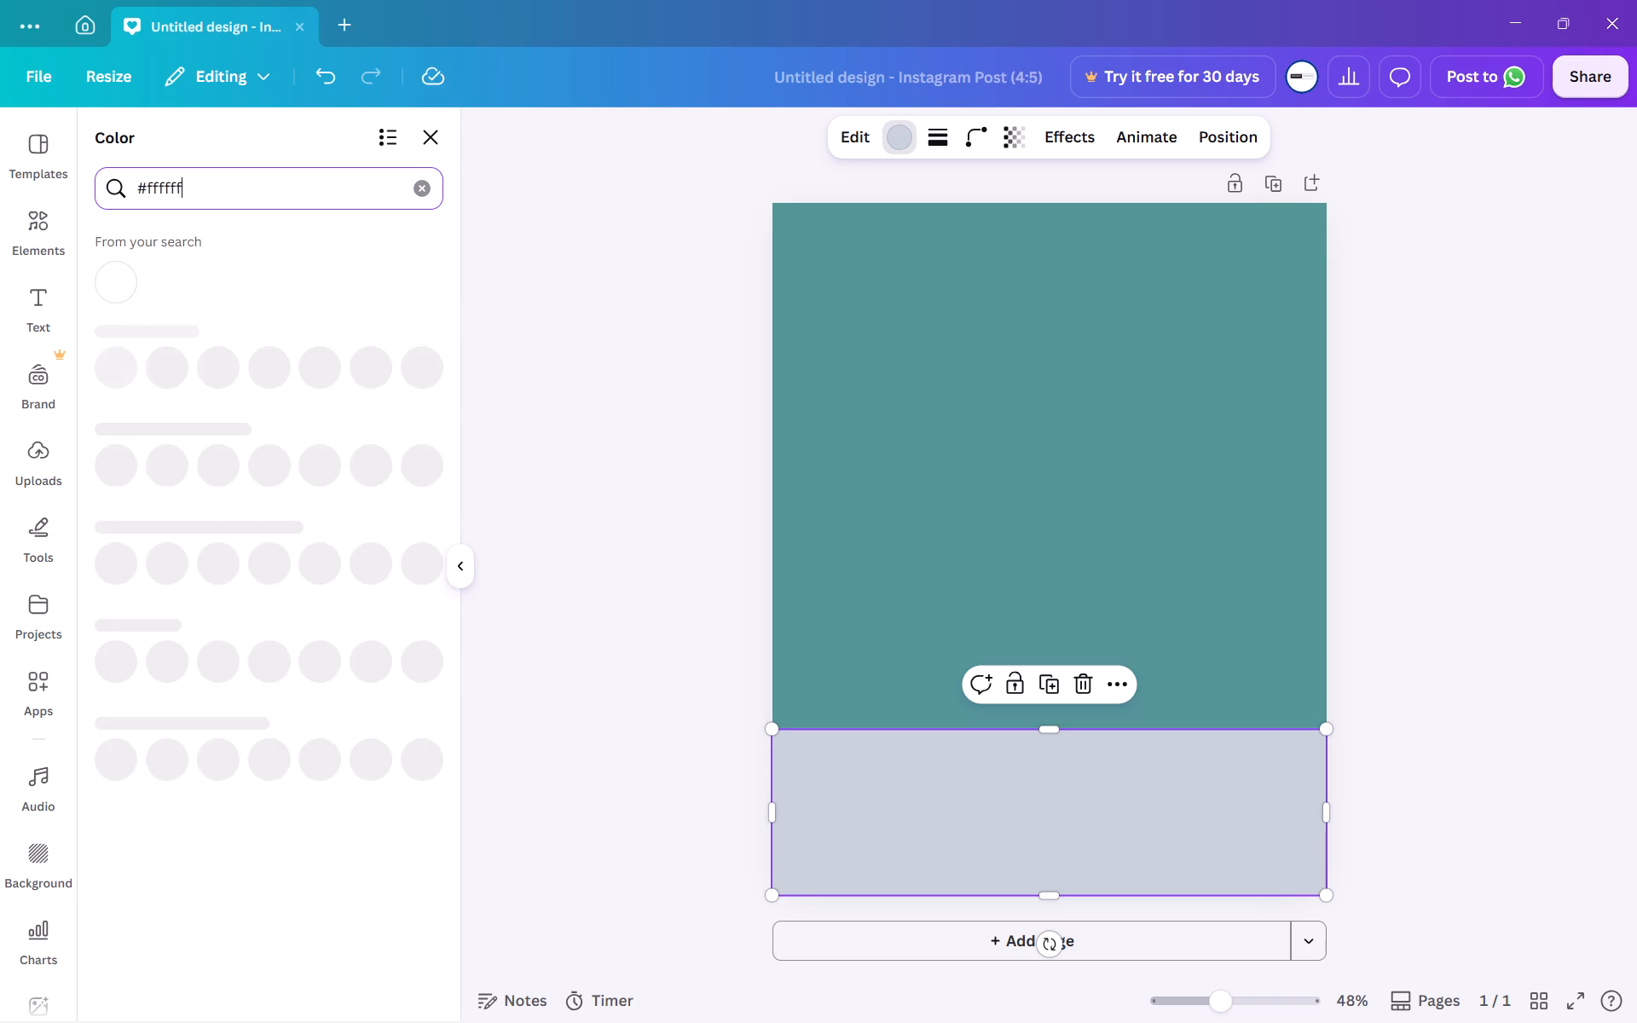
left_click(126, 275)
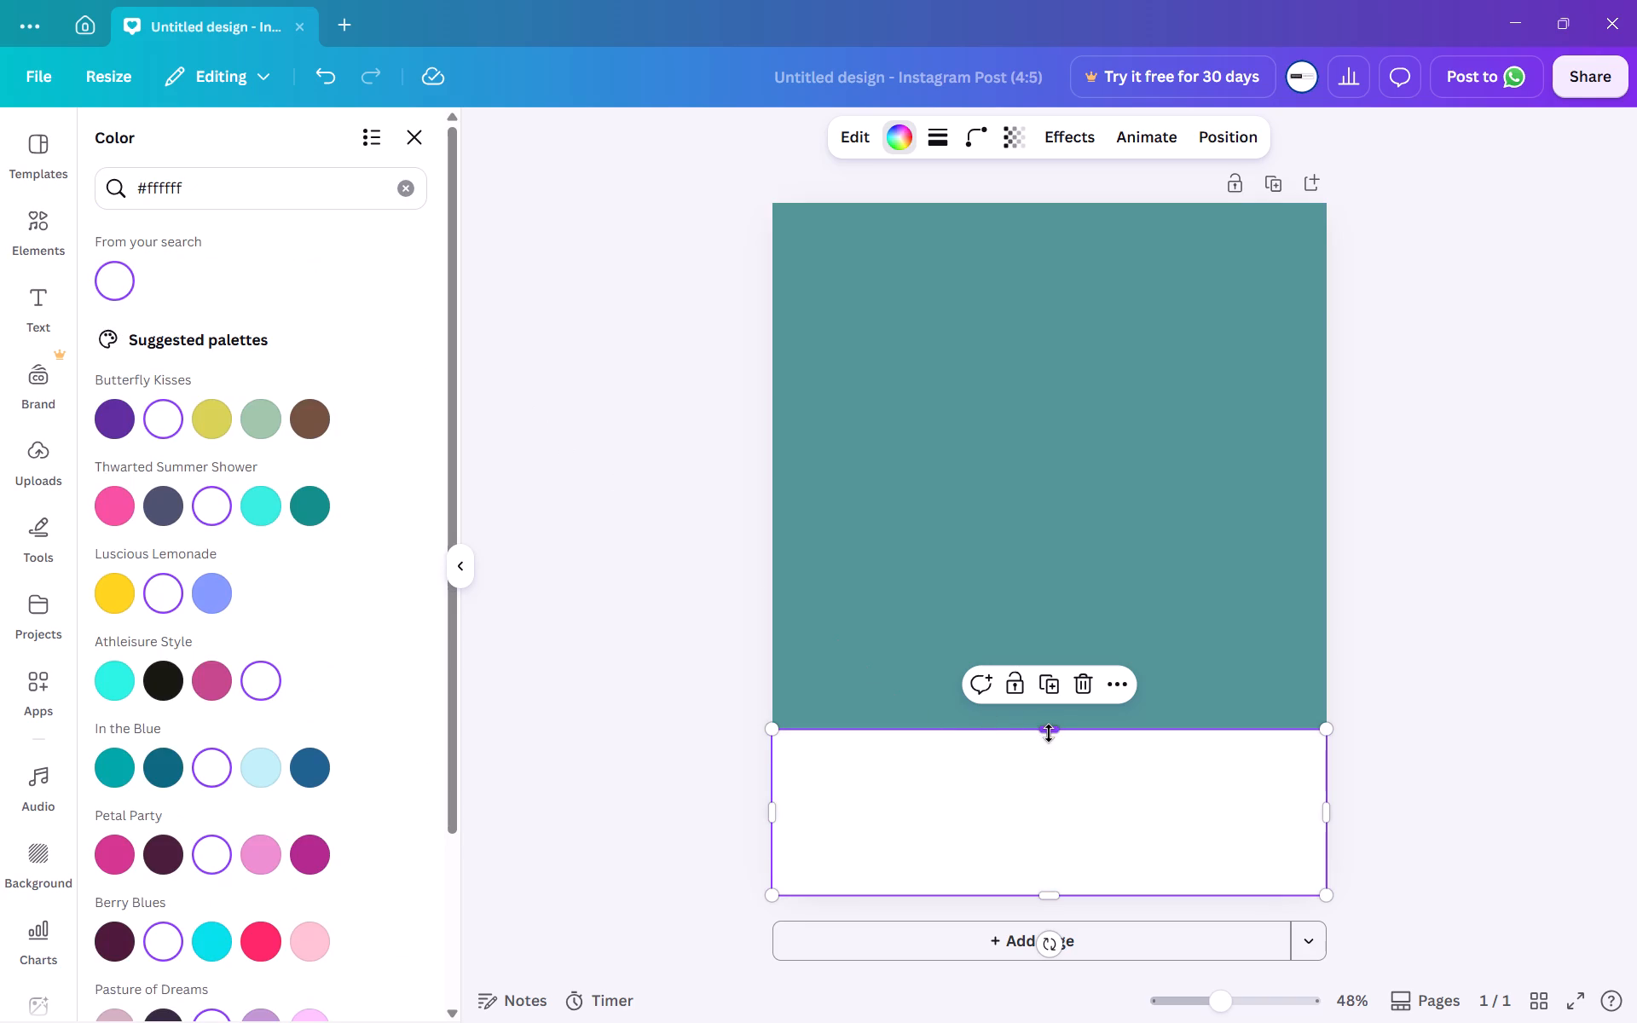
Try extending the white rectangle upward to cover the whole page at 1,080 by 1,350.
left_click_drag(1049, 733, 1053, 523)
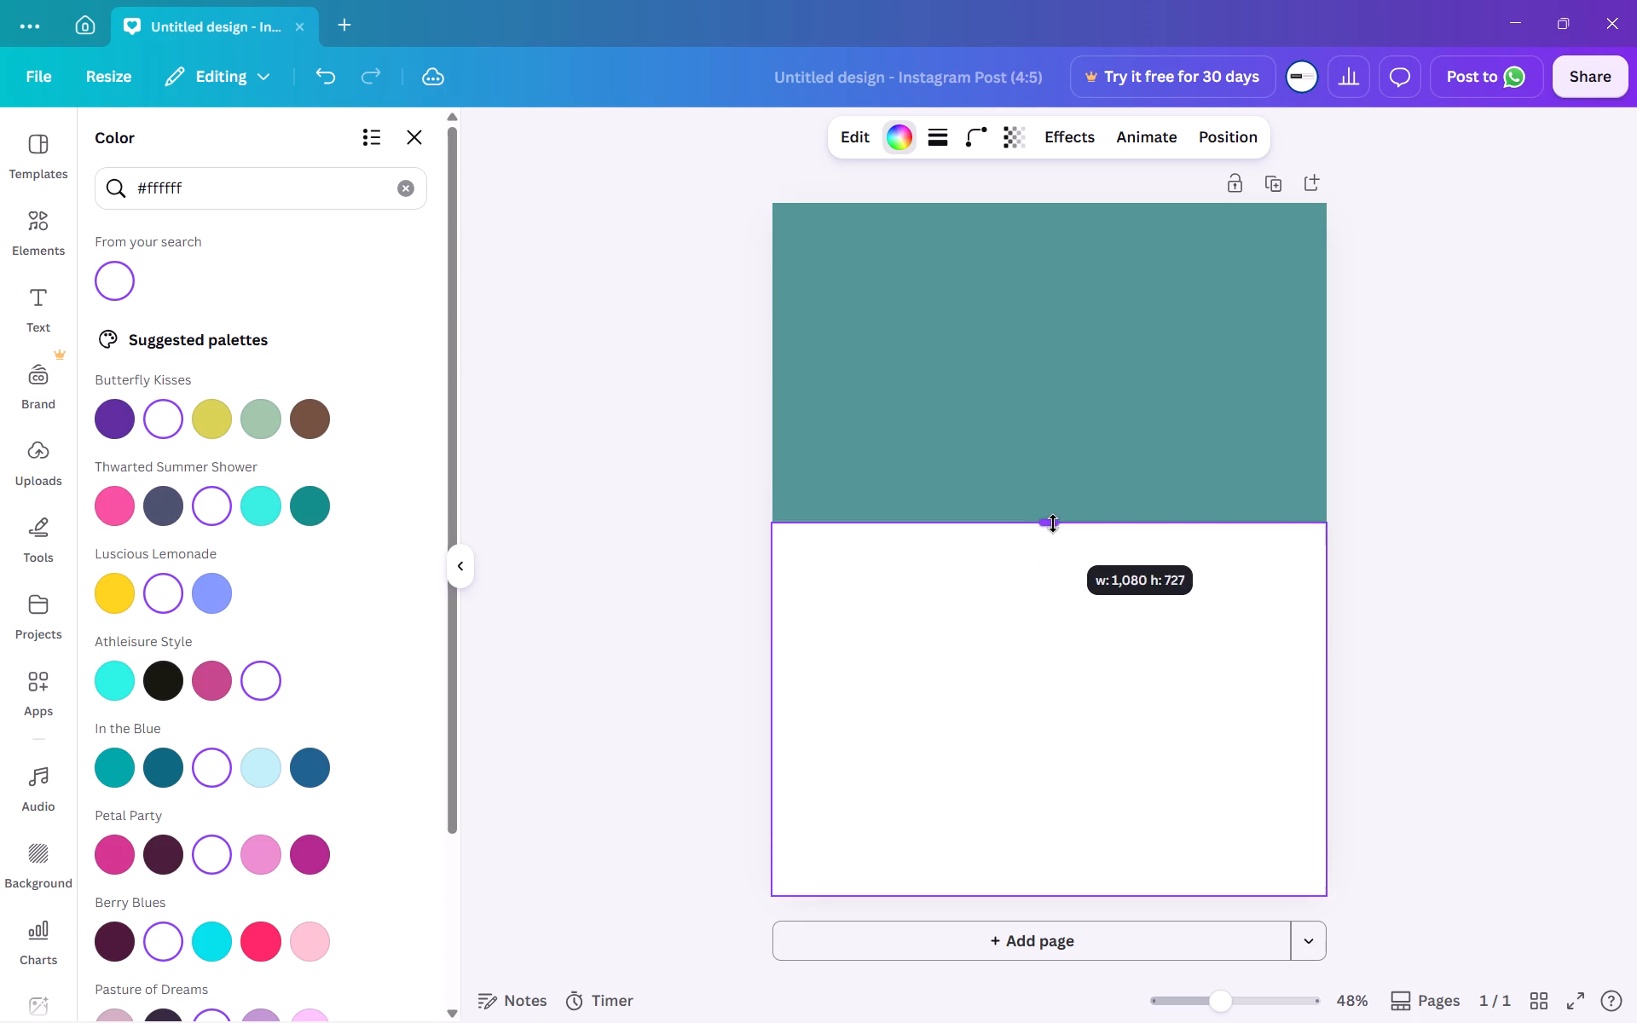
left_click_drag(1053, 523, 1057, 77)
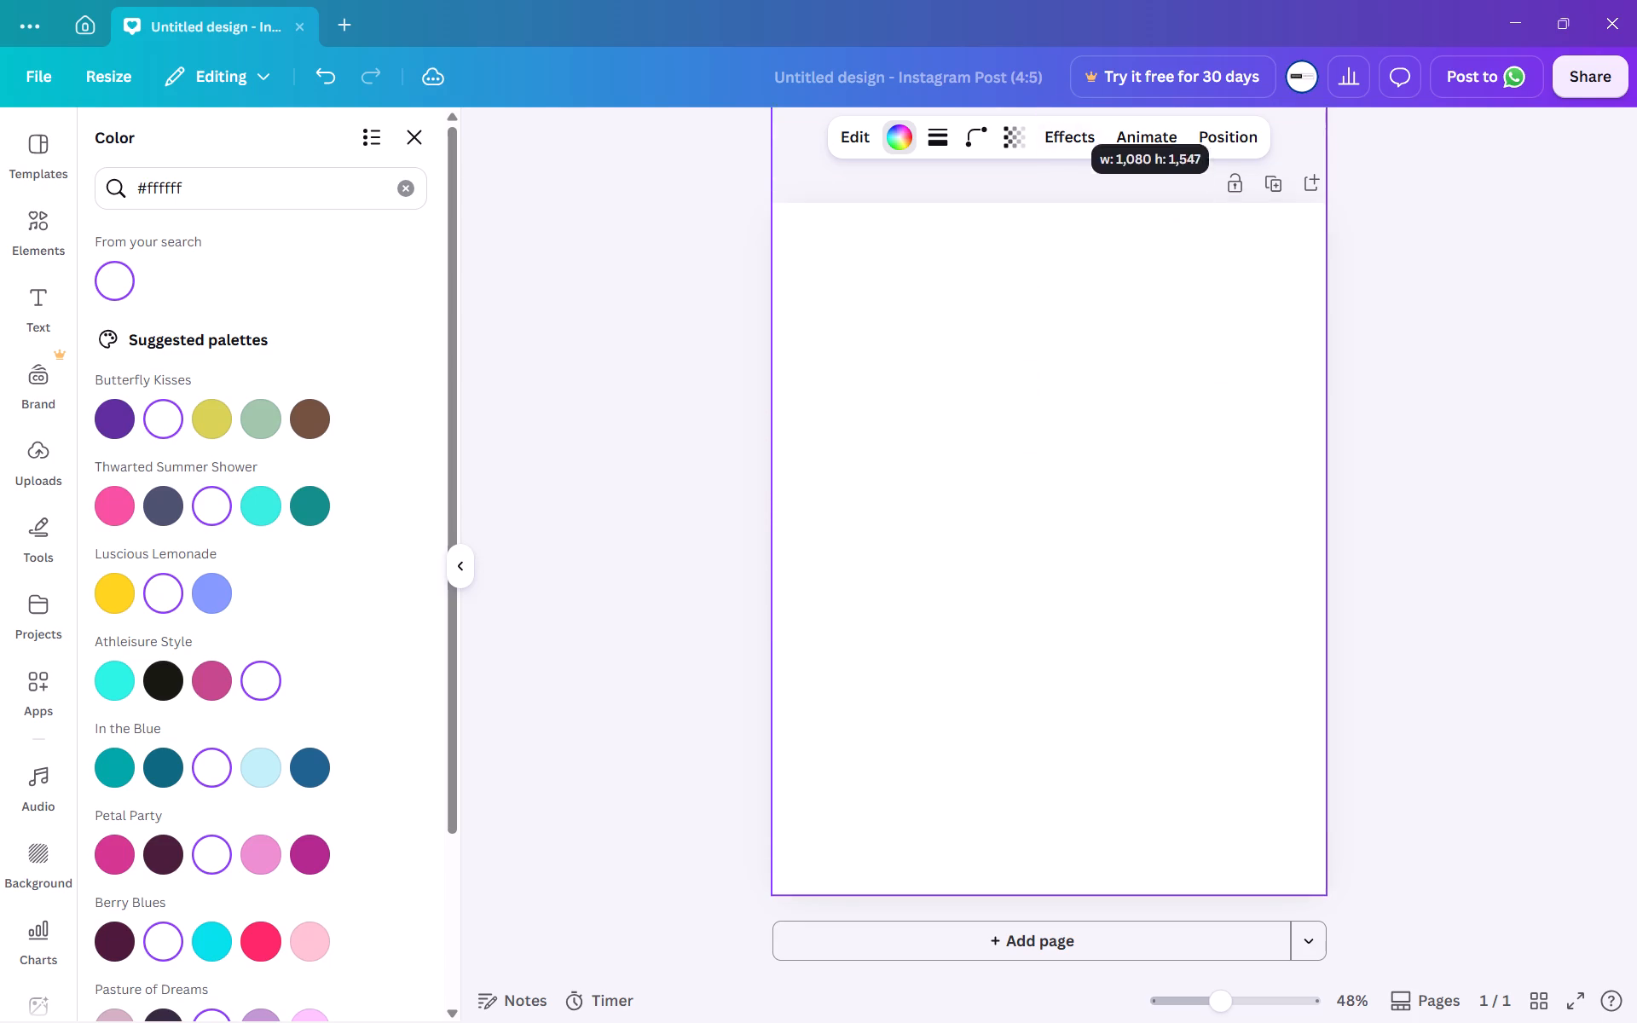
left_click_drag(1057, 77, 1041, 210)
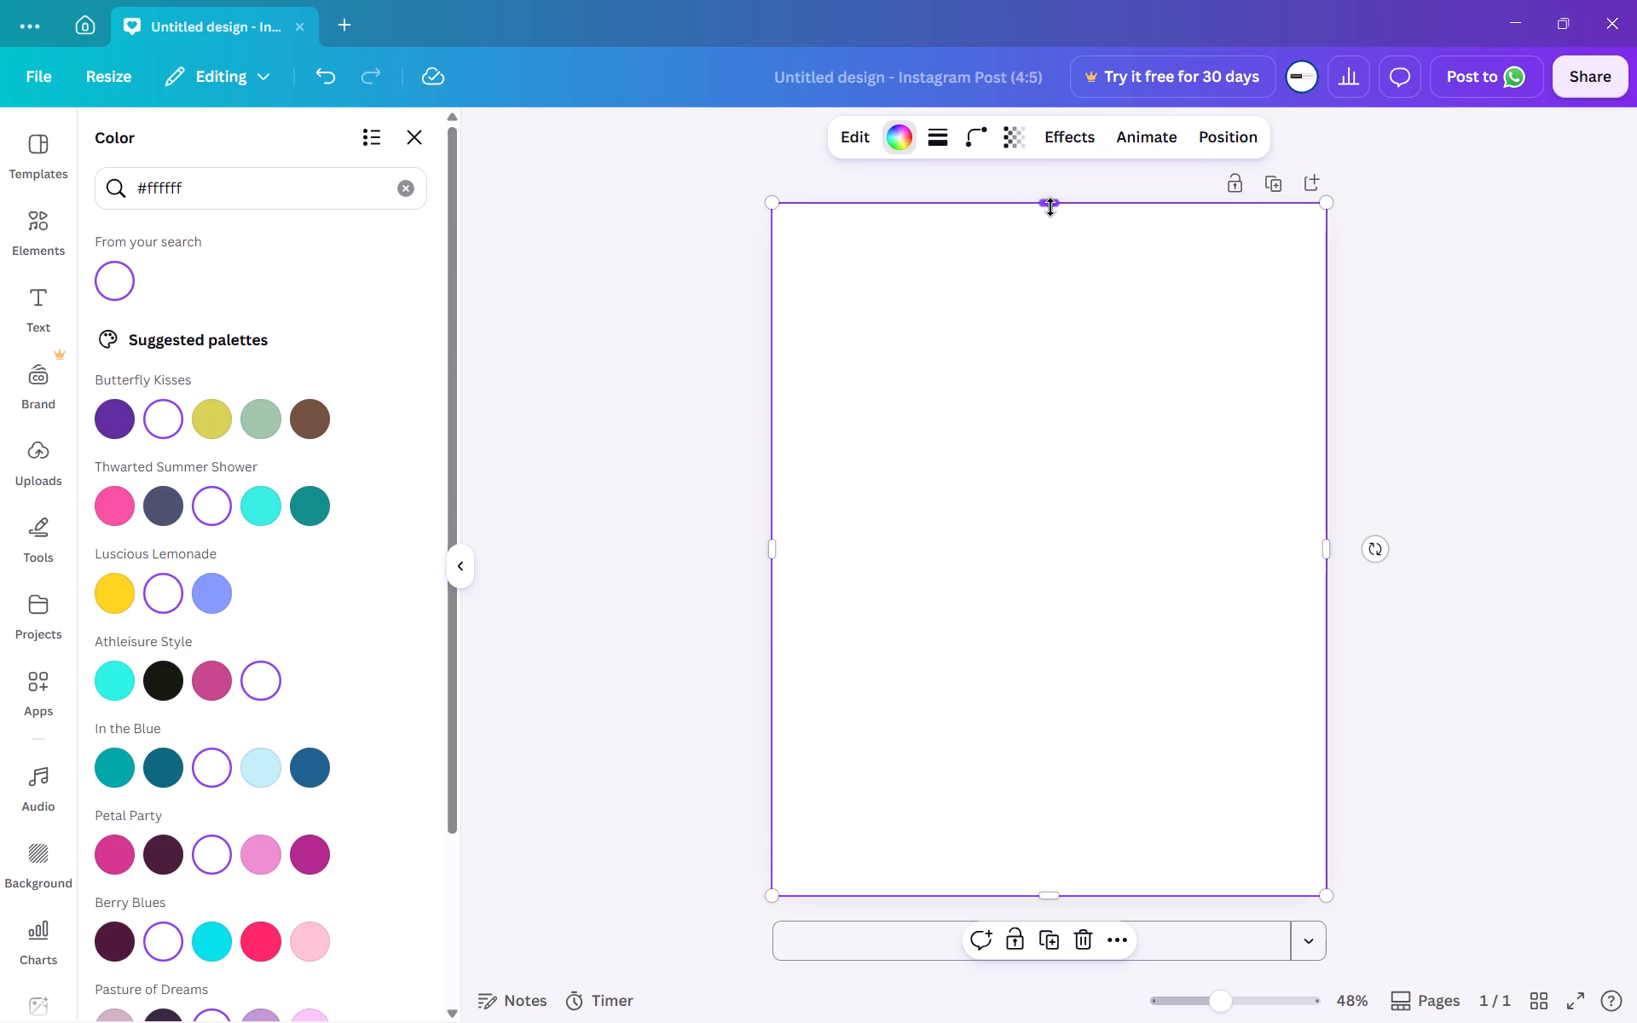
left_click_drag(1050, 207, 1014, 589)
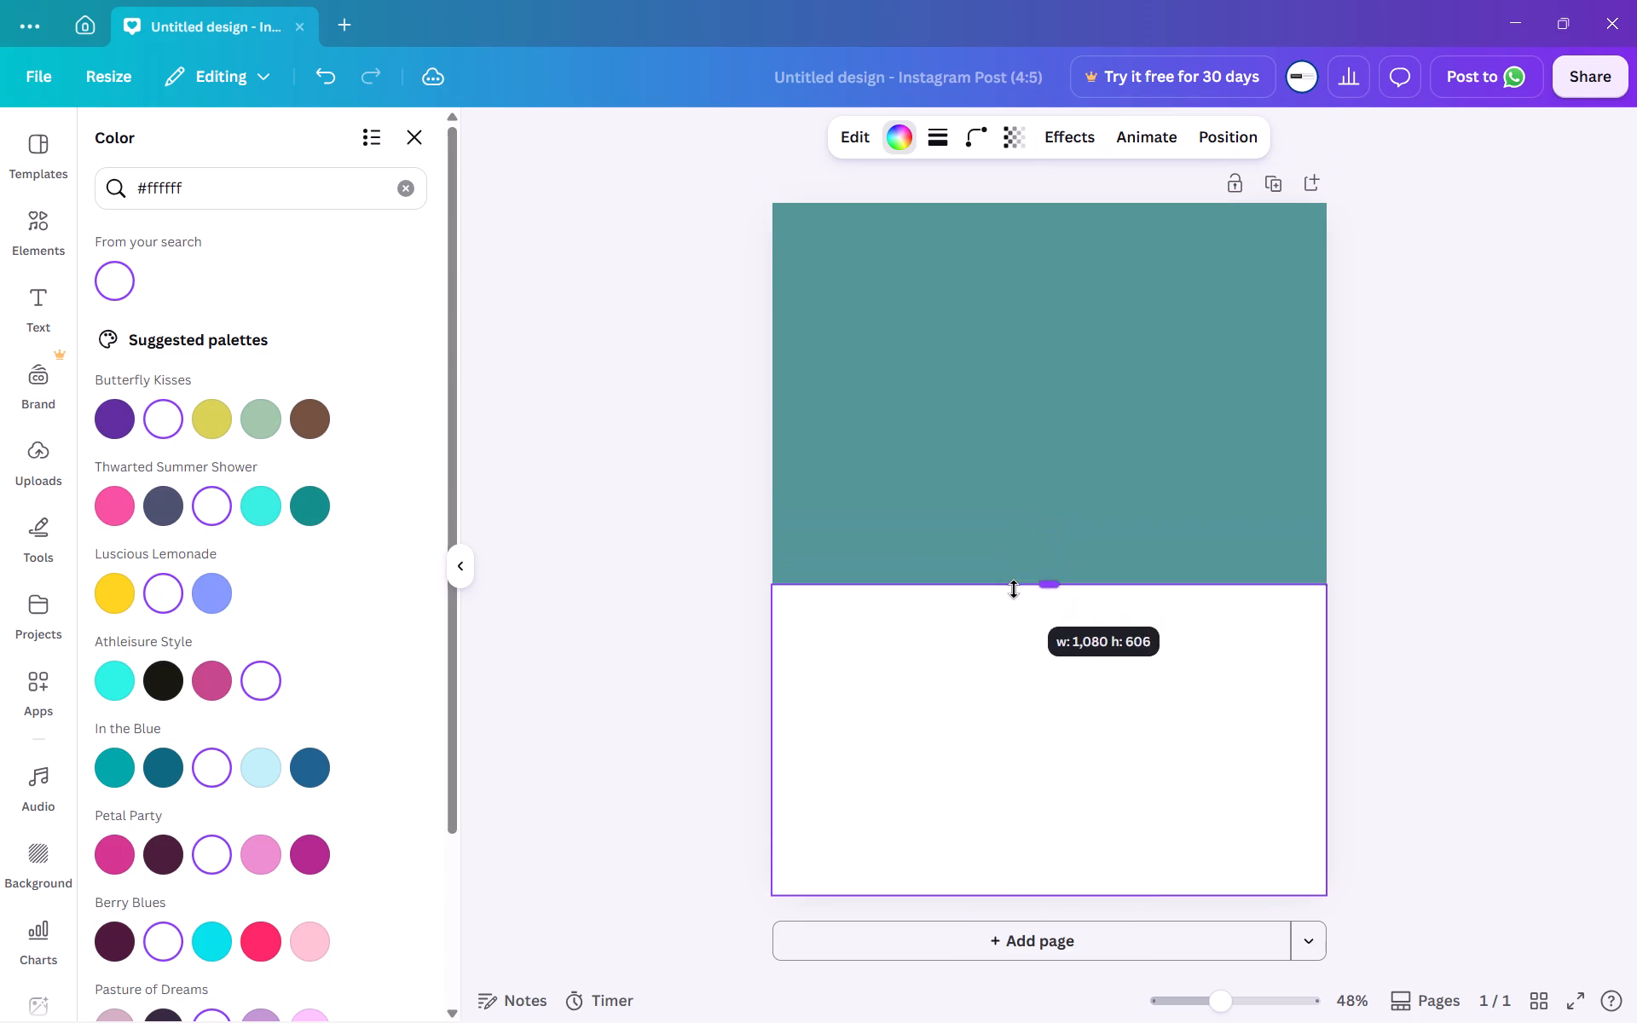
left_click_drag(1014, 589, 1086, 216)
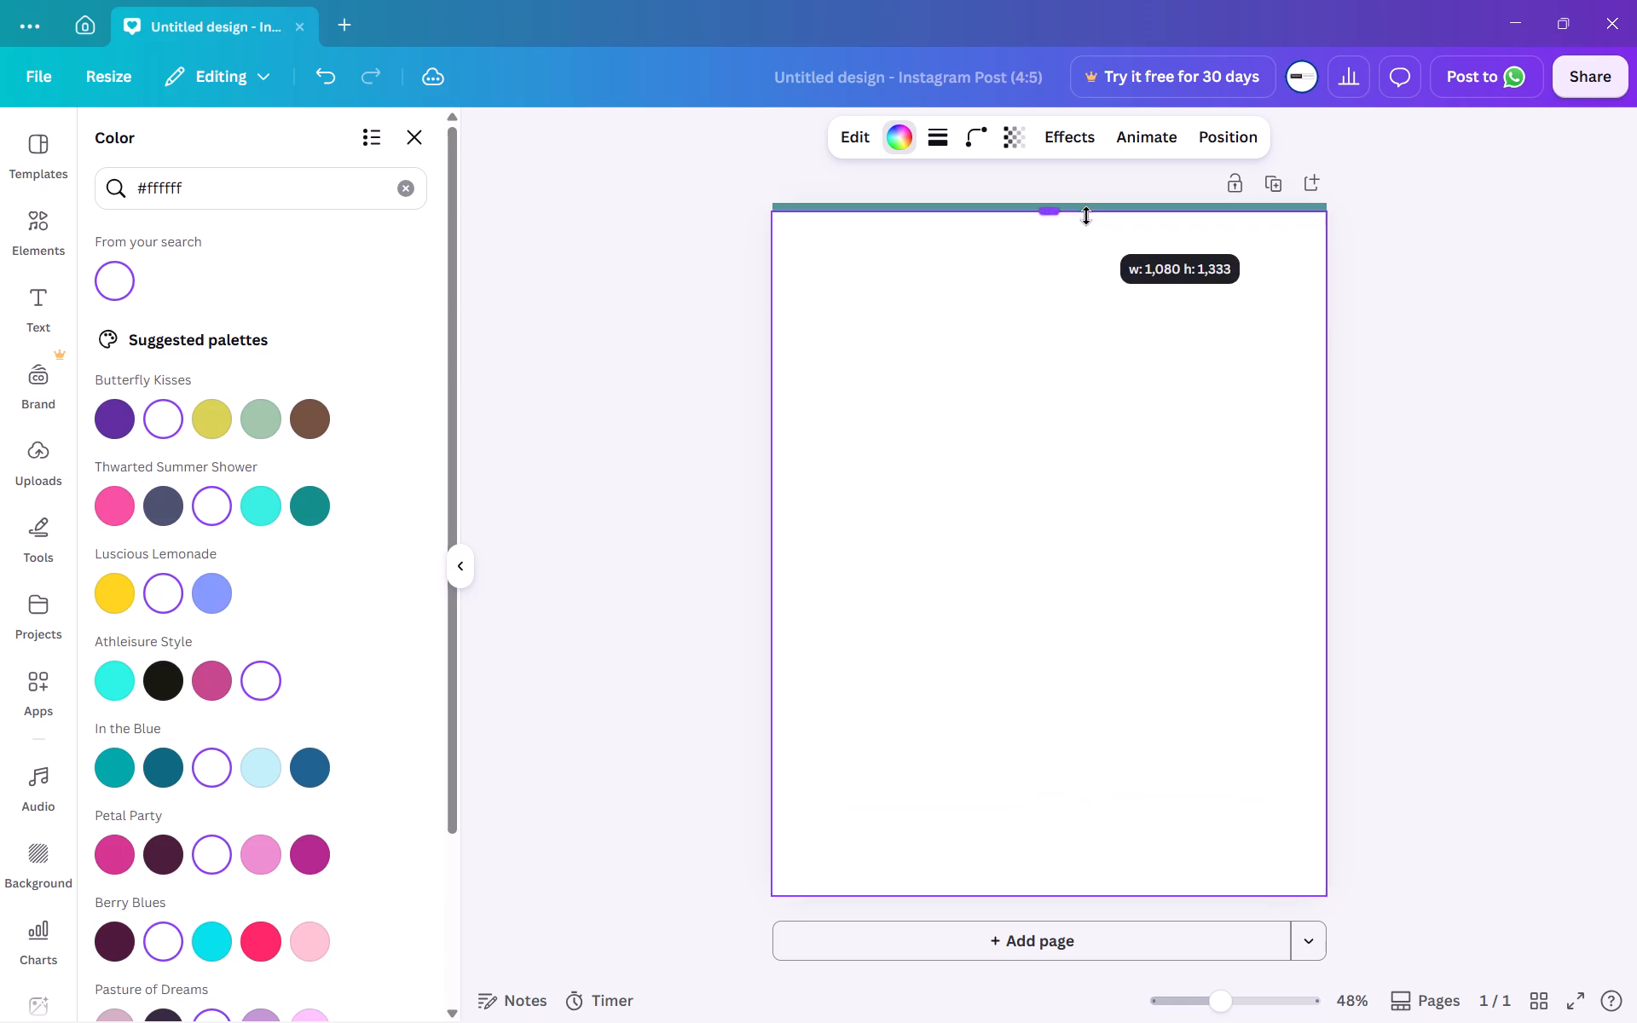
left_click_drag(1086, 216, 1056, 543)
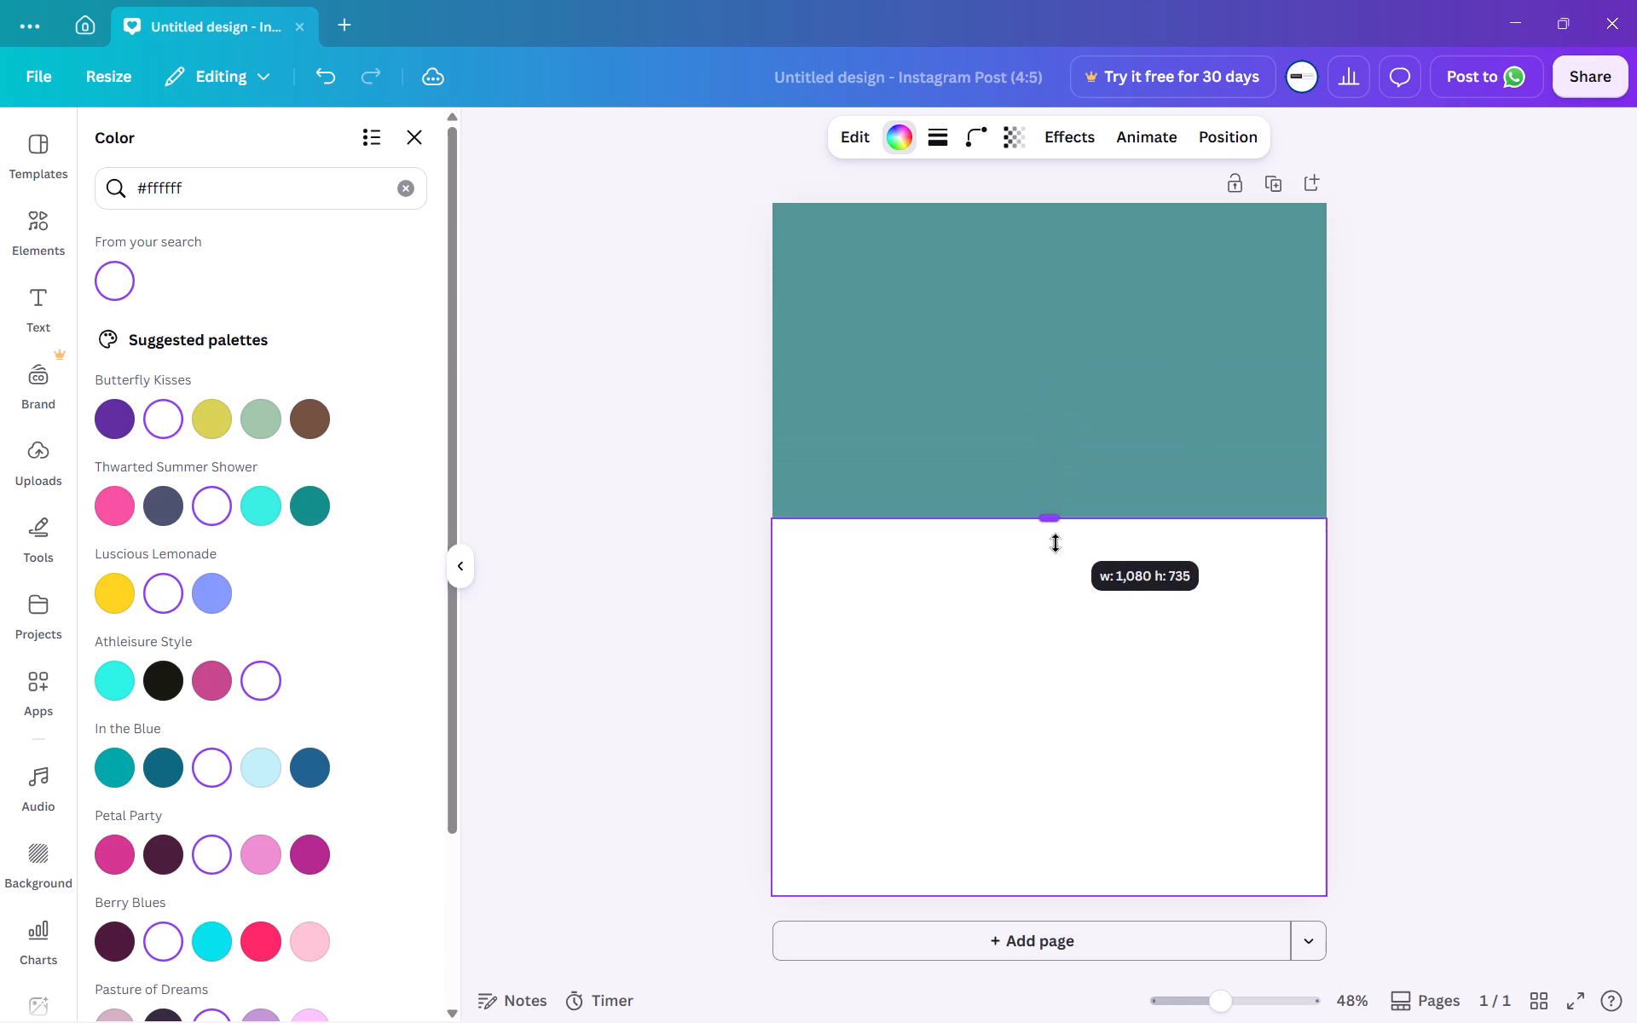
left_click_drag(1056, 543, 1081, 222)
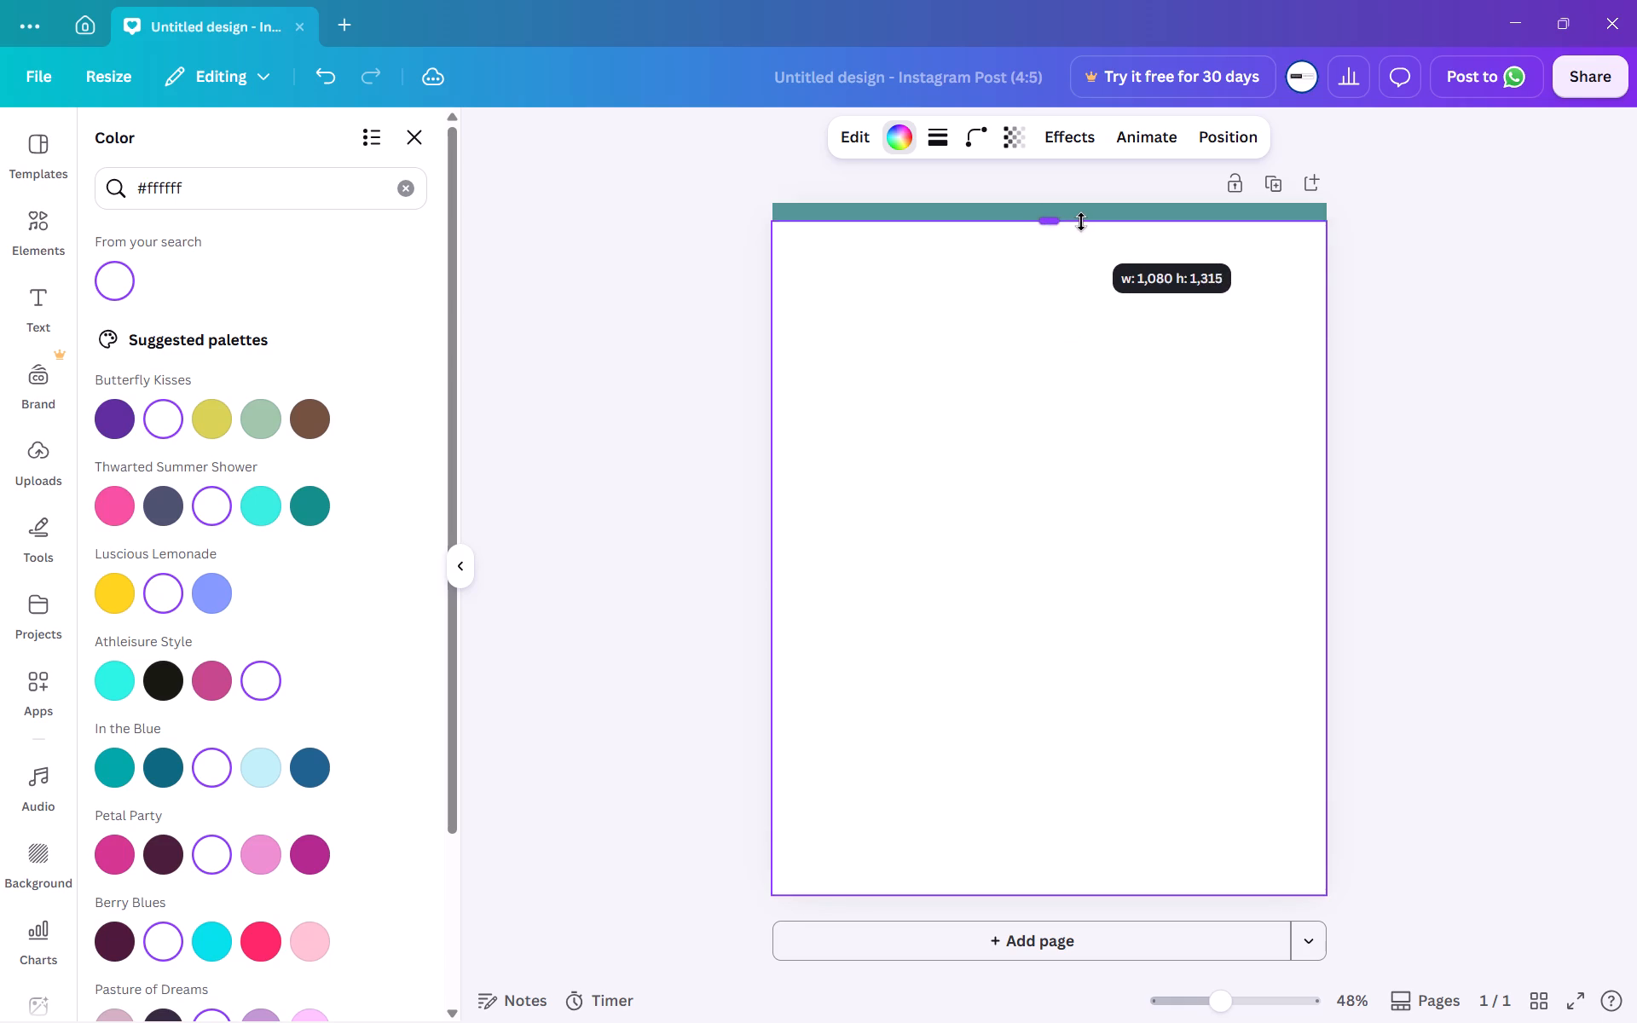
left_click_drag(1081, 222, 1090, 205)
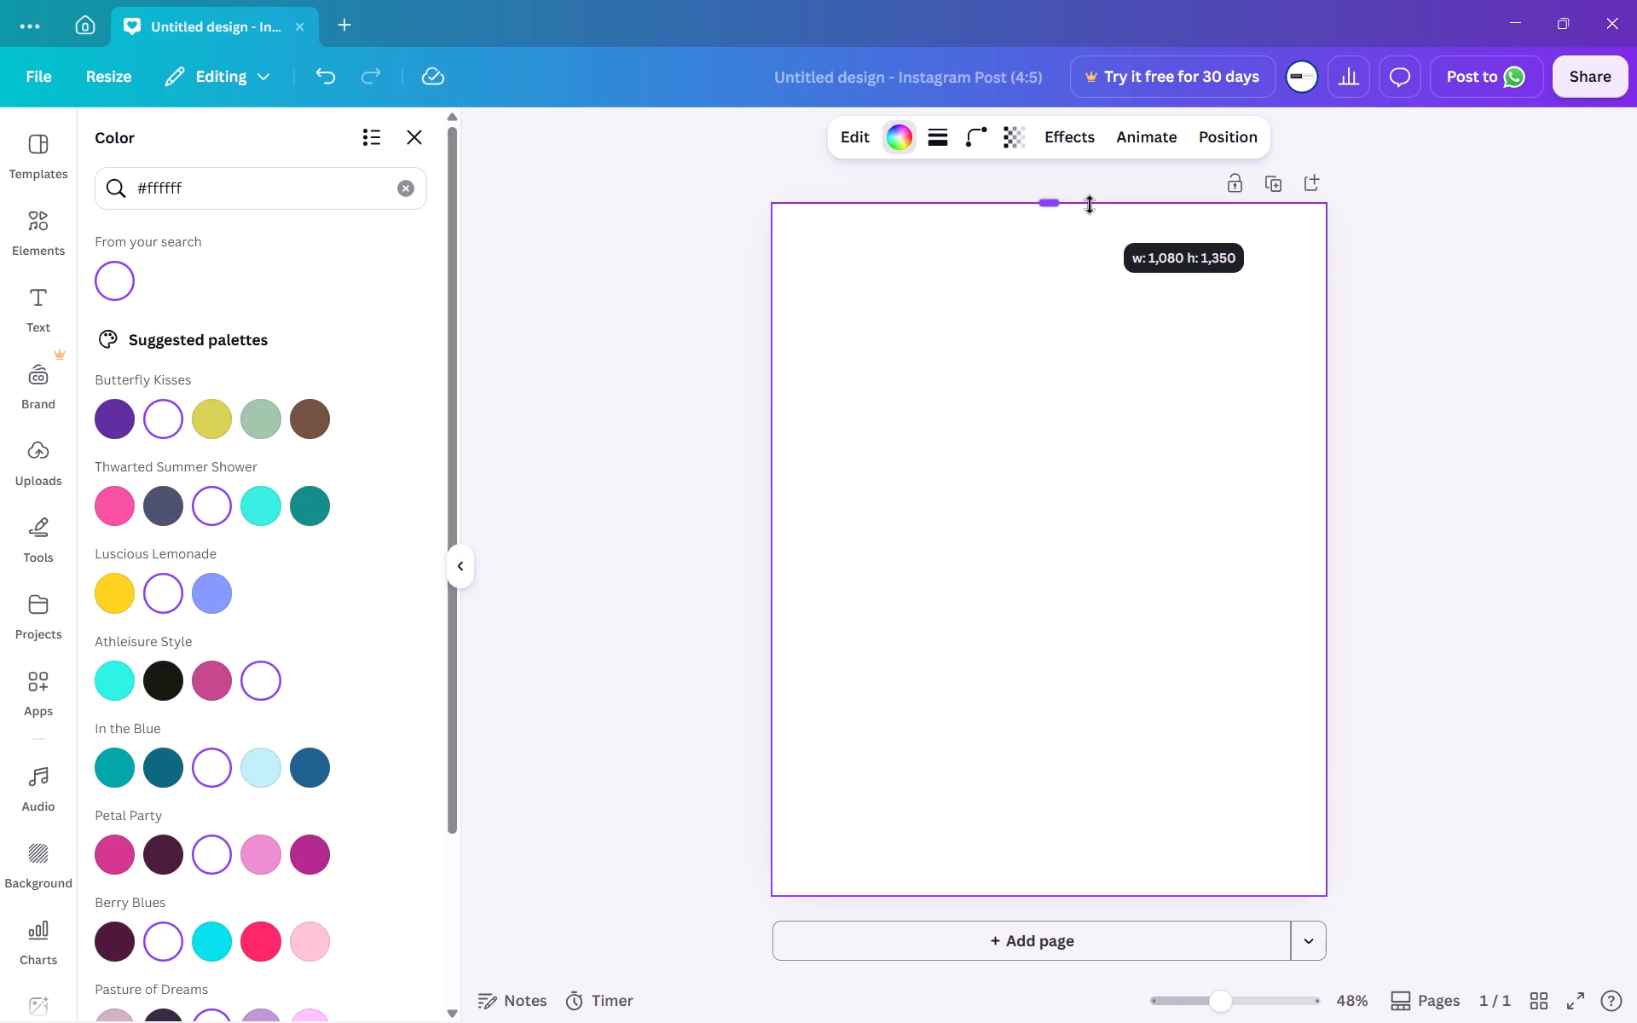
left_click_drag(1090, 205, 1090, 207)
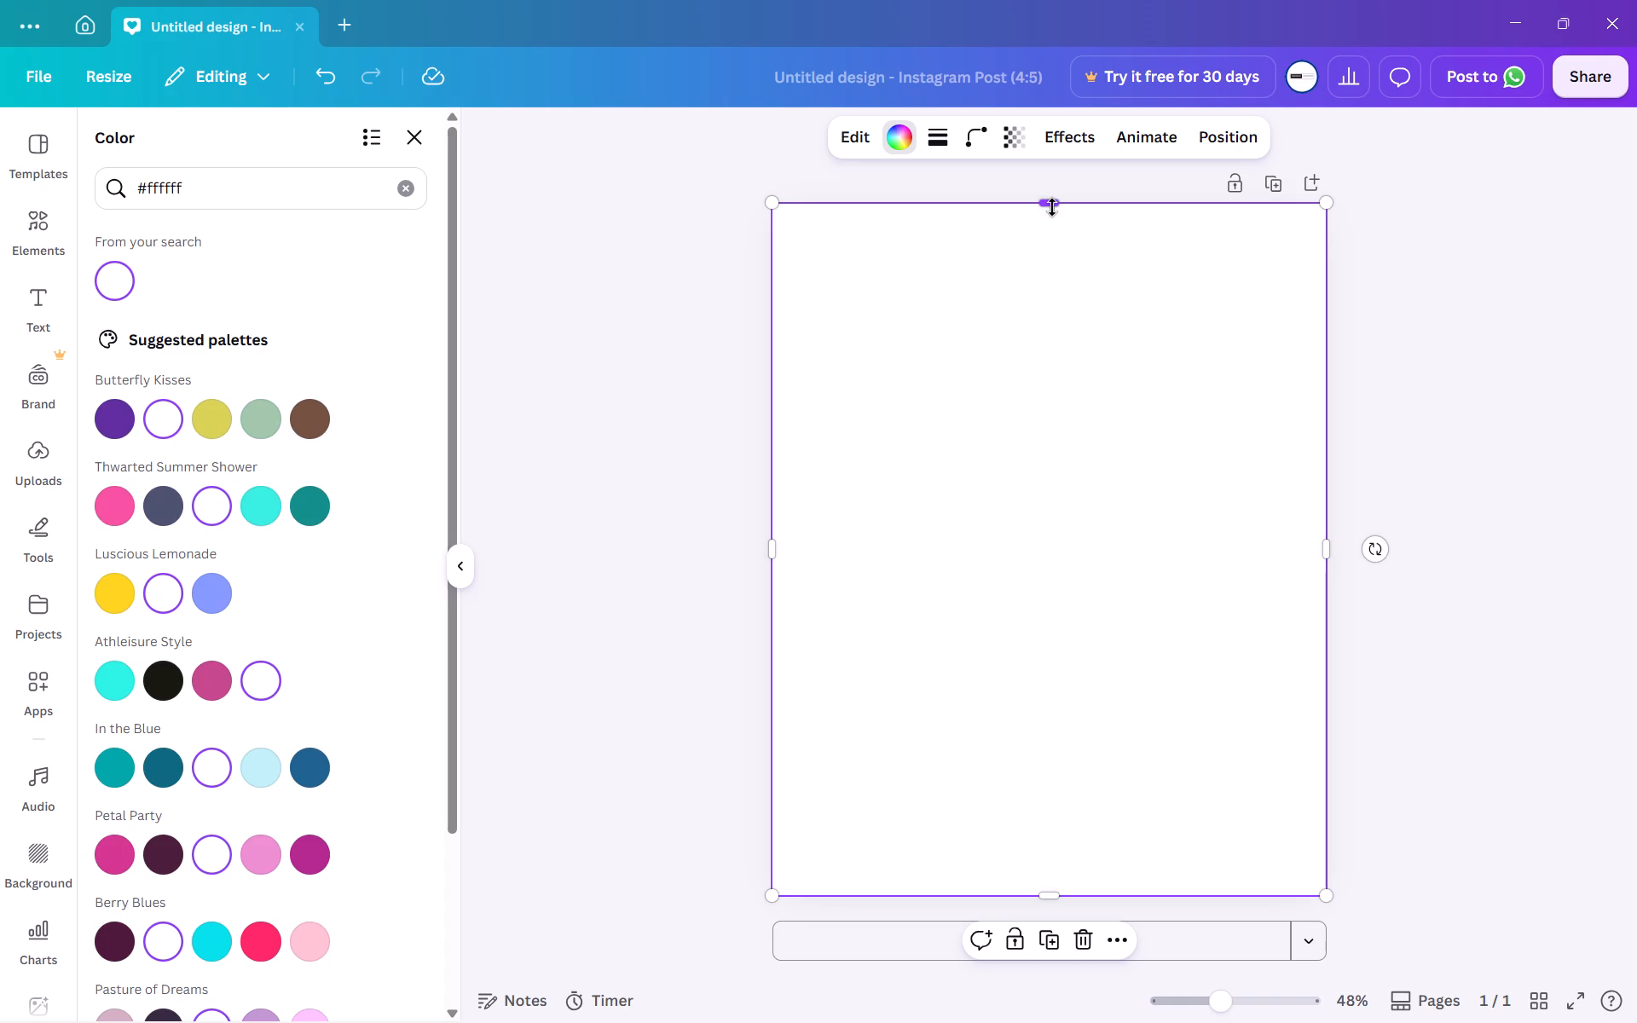
Reduce the white rectangle's height to a full-width band over about the bottom quarter of the page.
left_click_drag(1052, 207, 1037, 552)
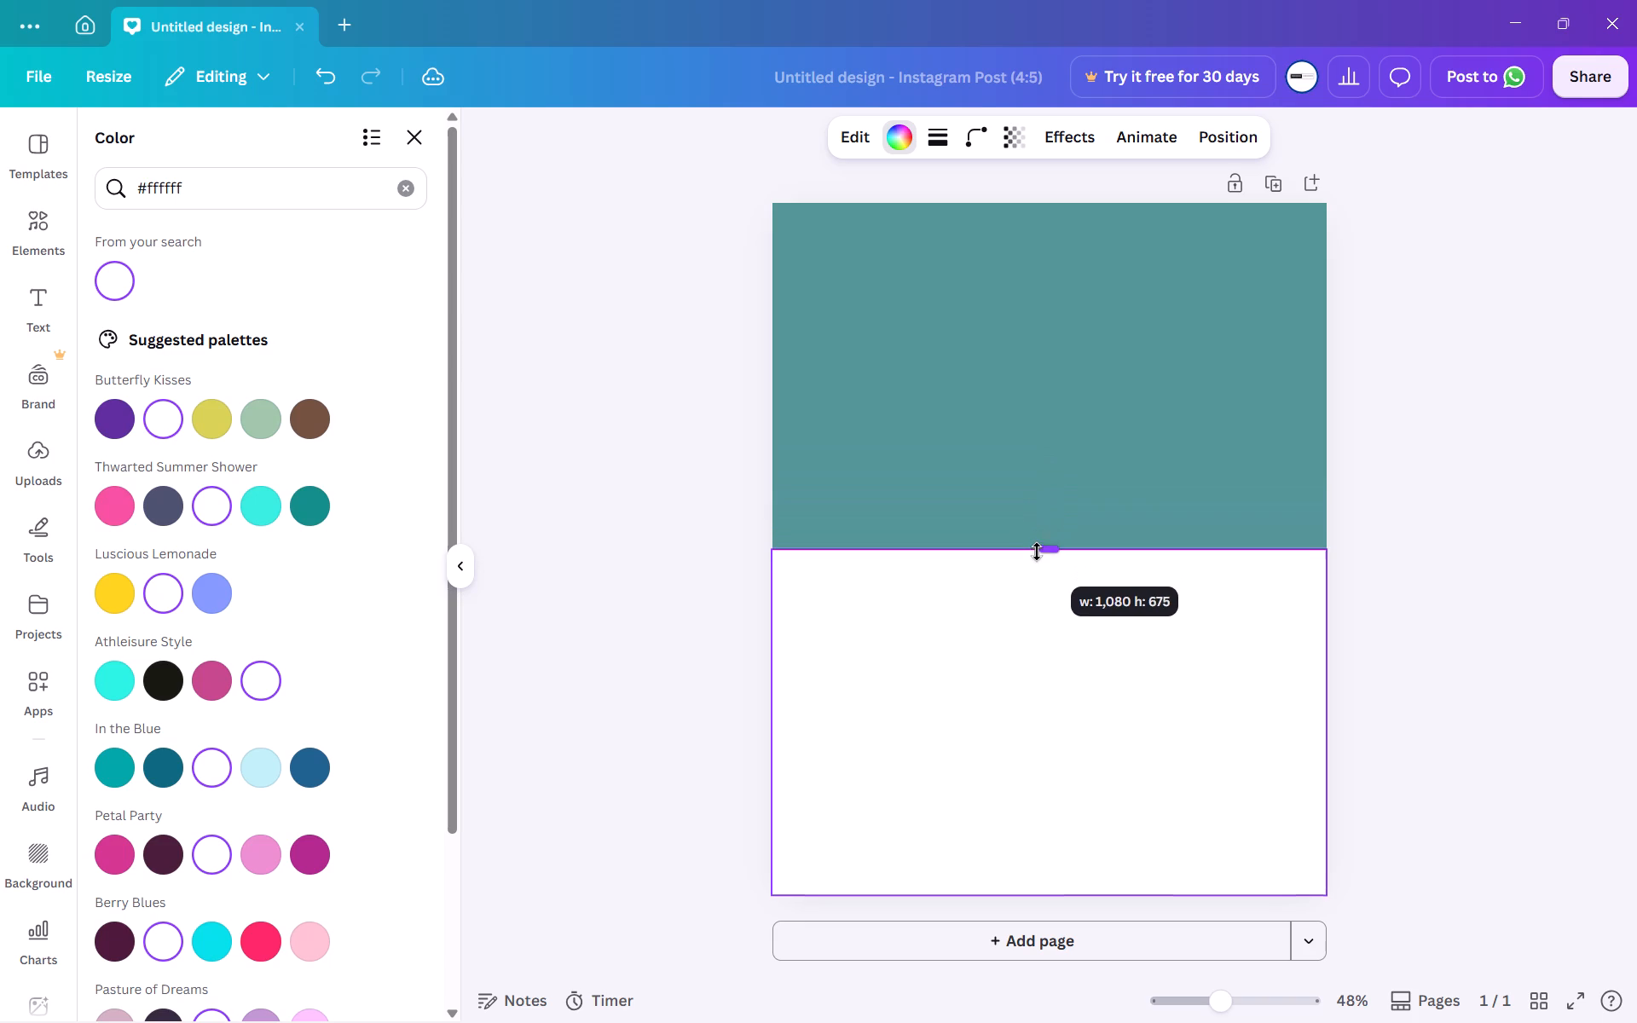
left_click_drag(1037, 552, 1037, 554)
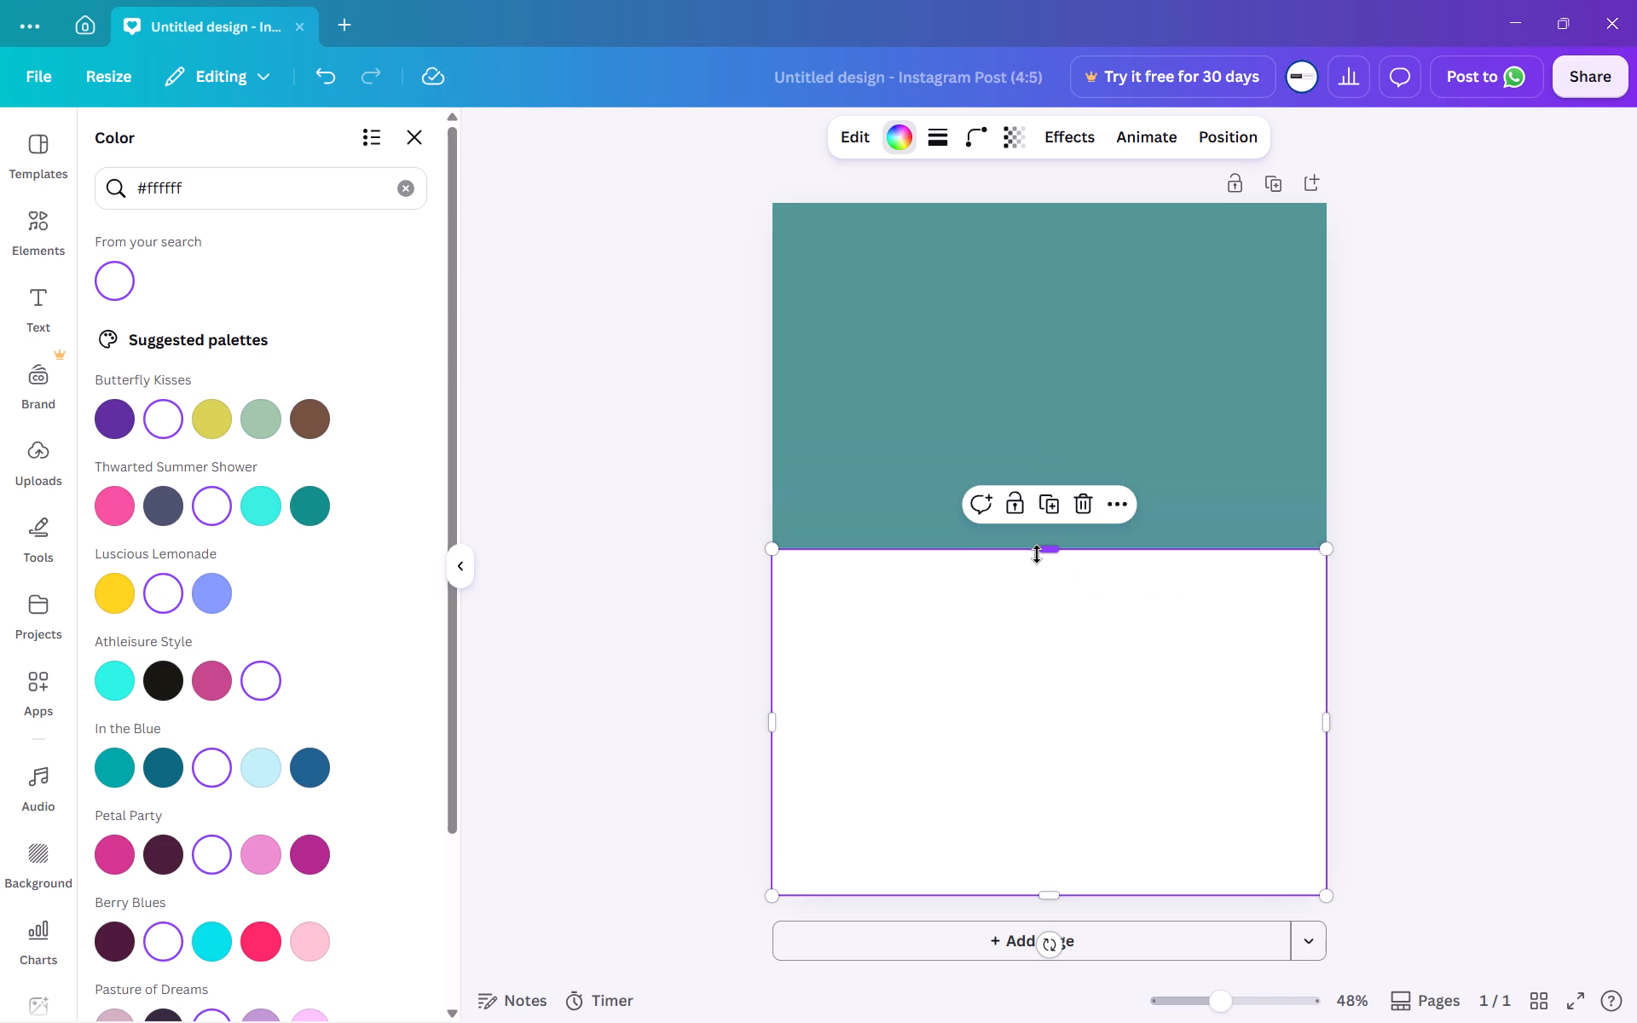
left_click_drag(1037, 554, 1053, 744)
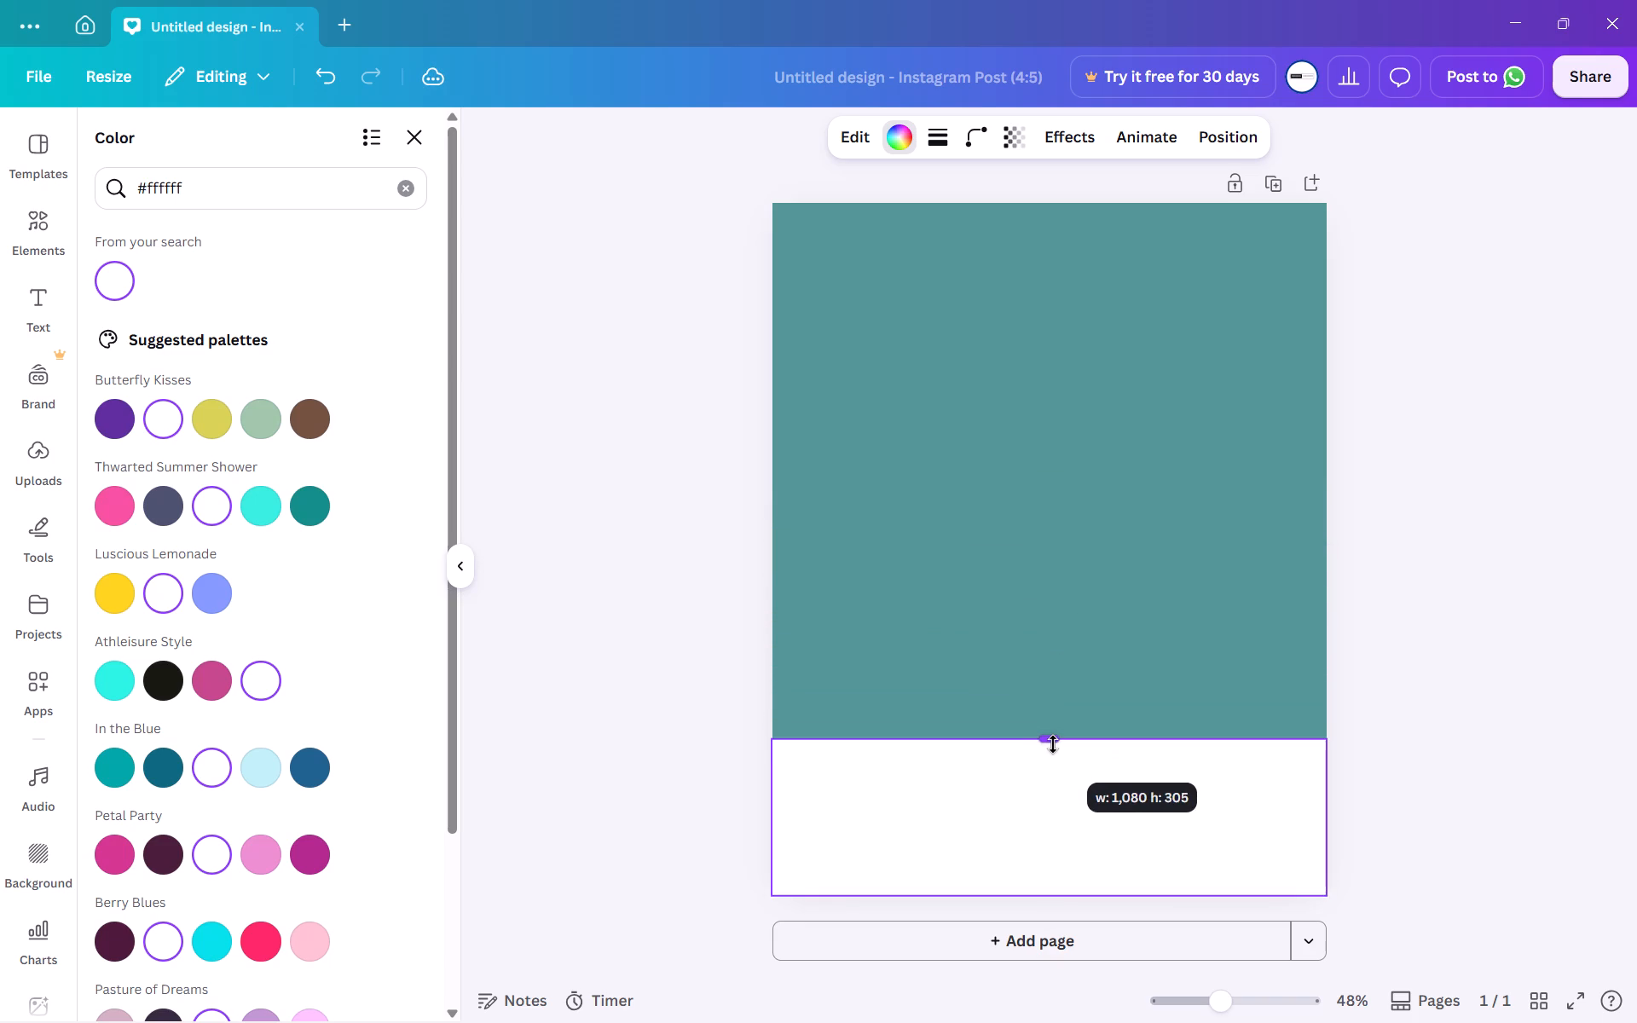
left_click_drag(1053, 744, 1057, 731)
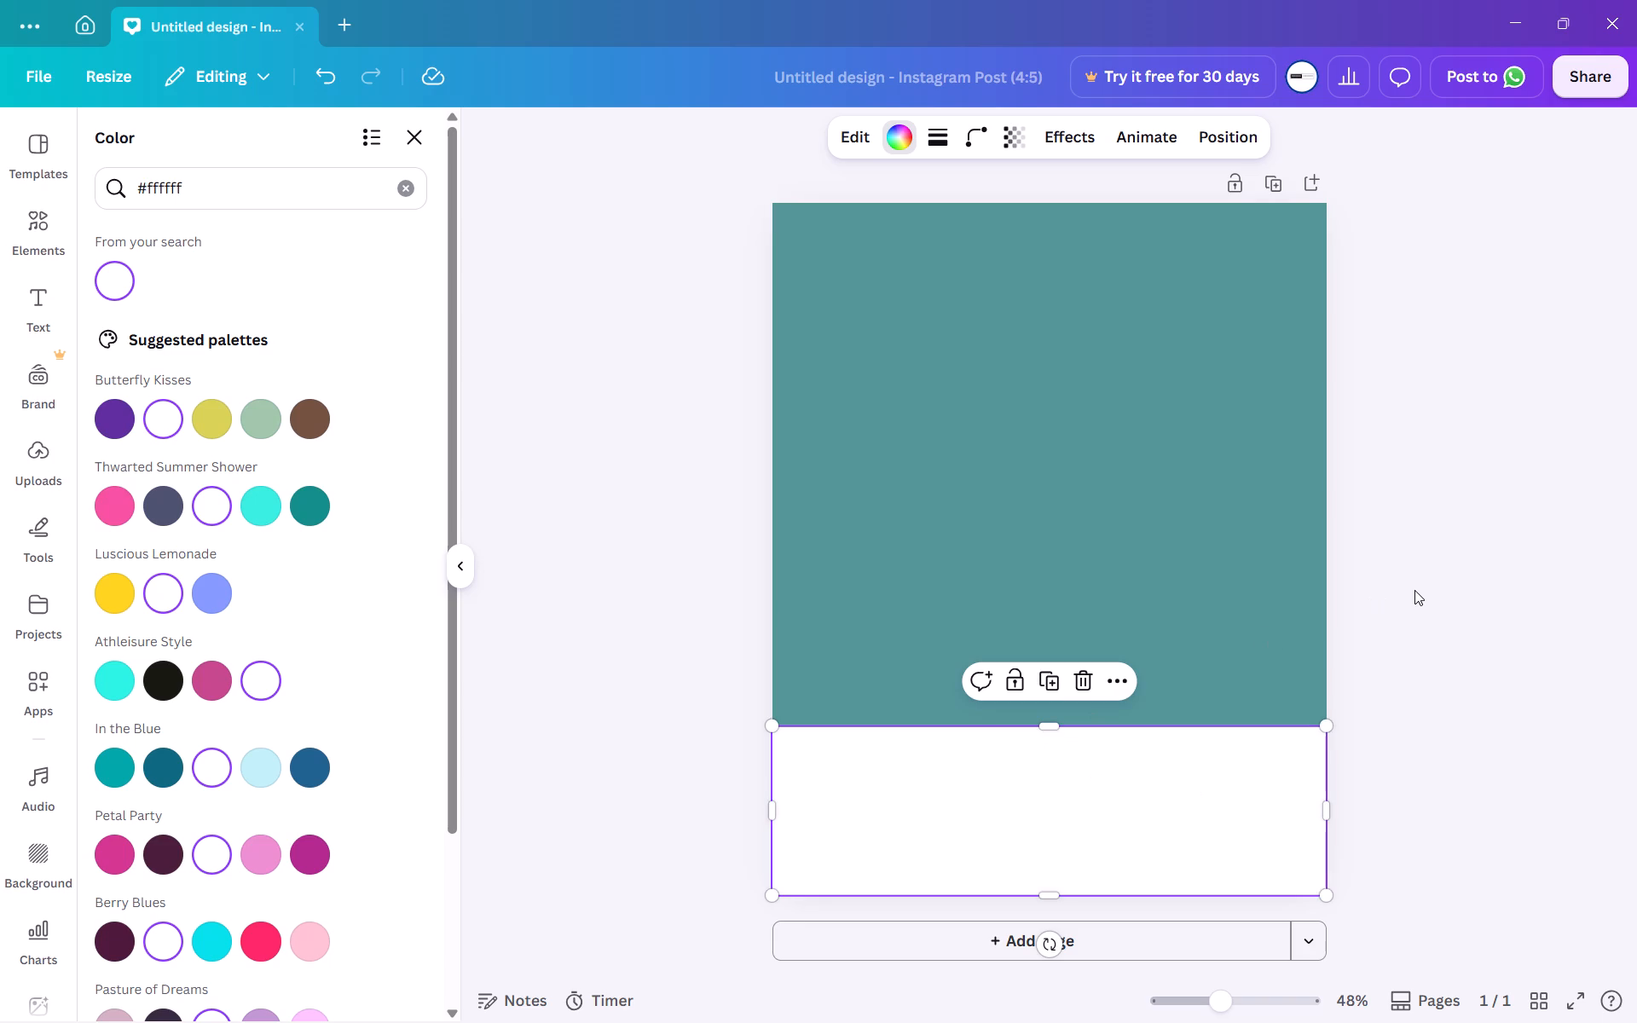
left_click(699, 581)
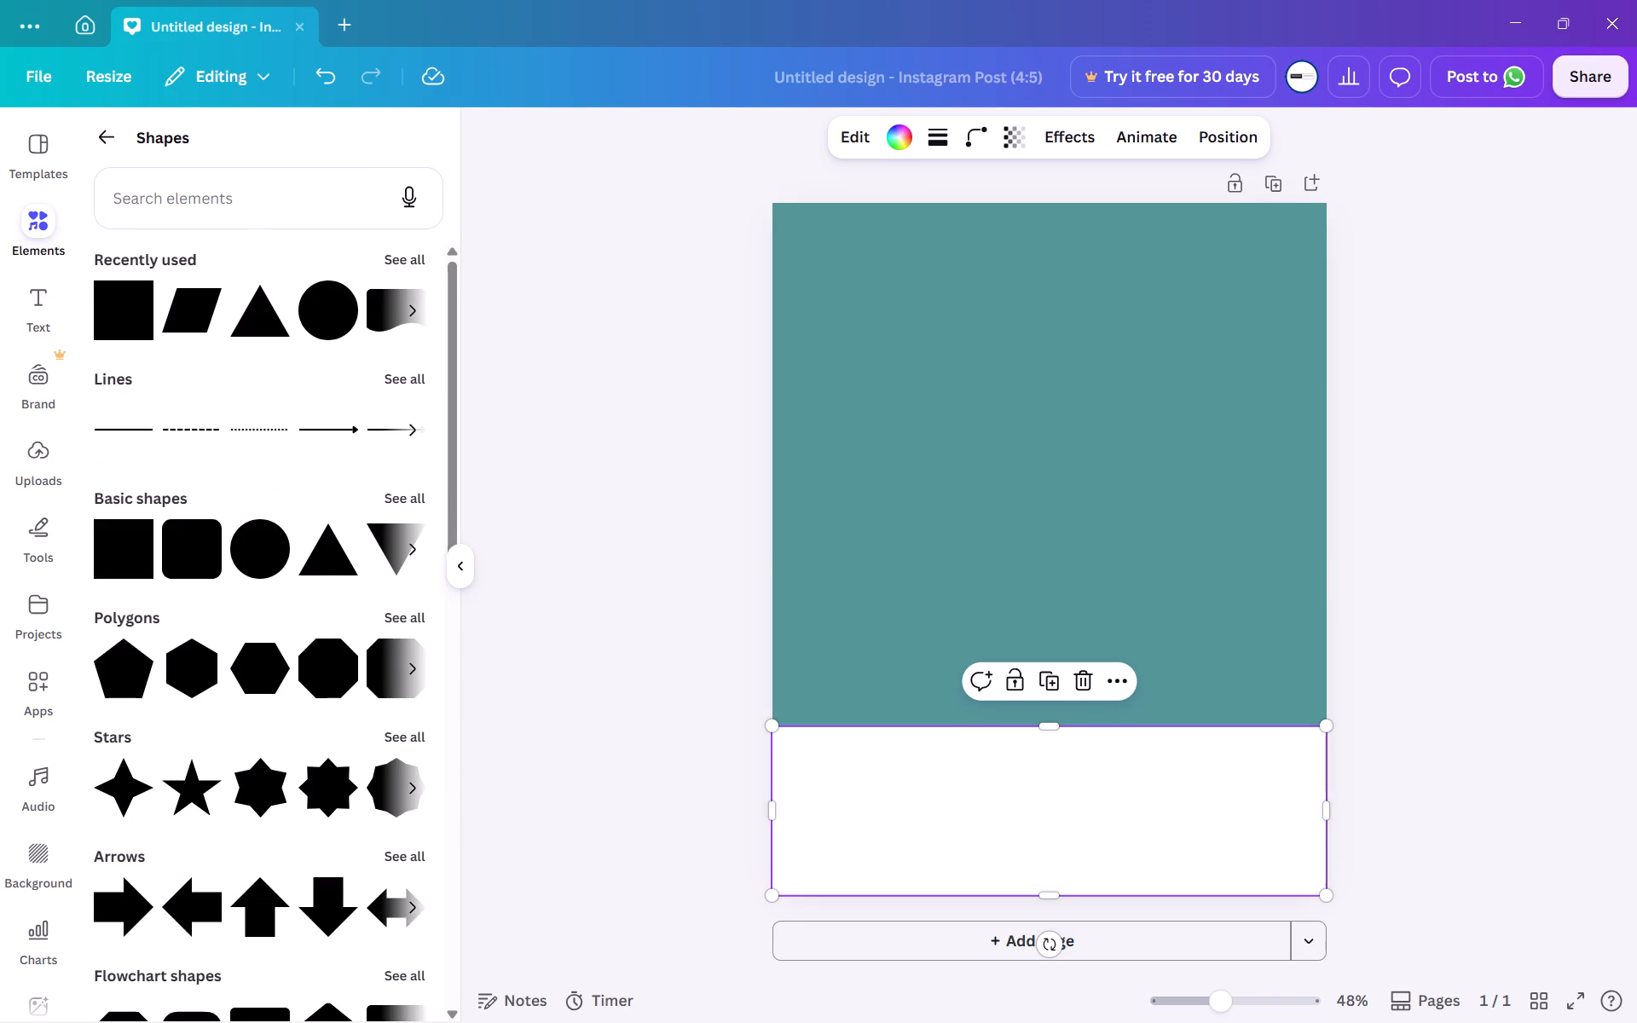
Search the shape elements for "blob shape".
left_click(187, 201)
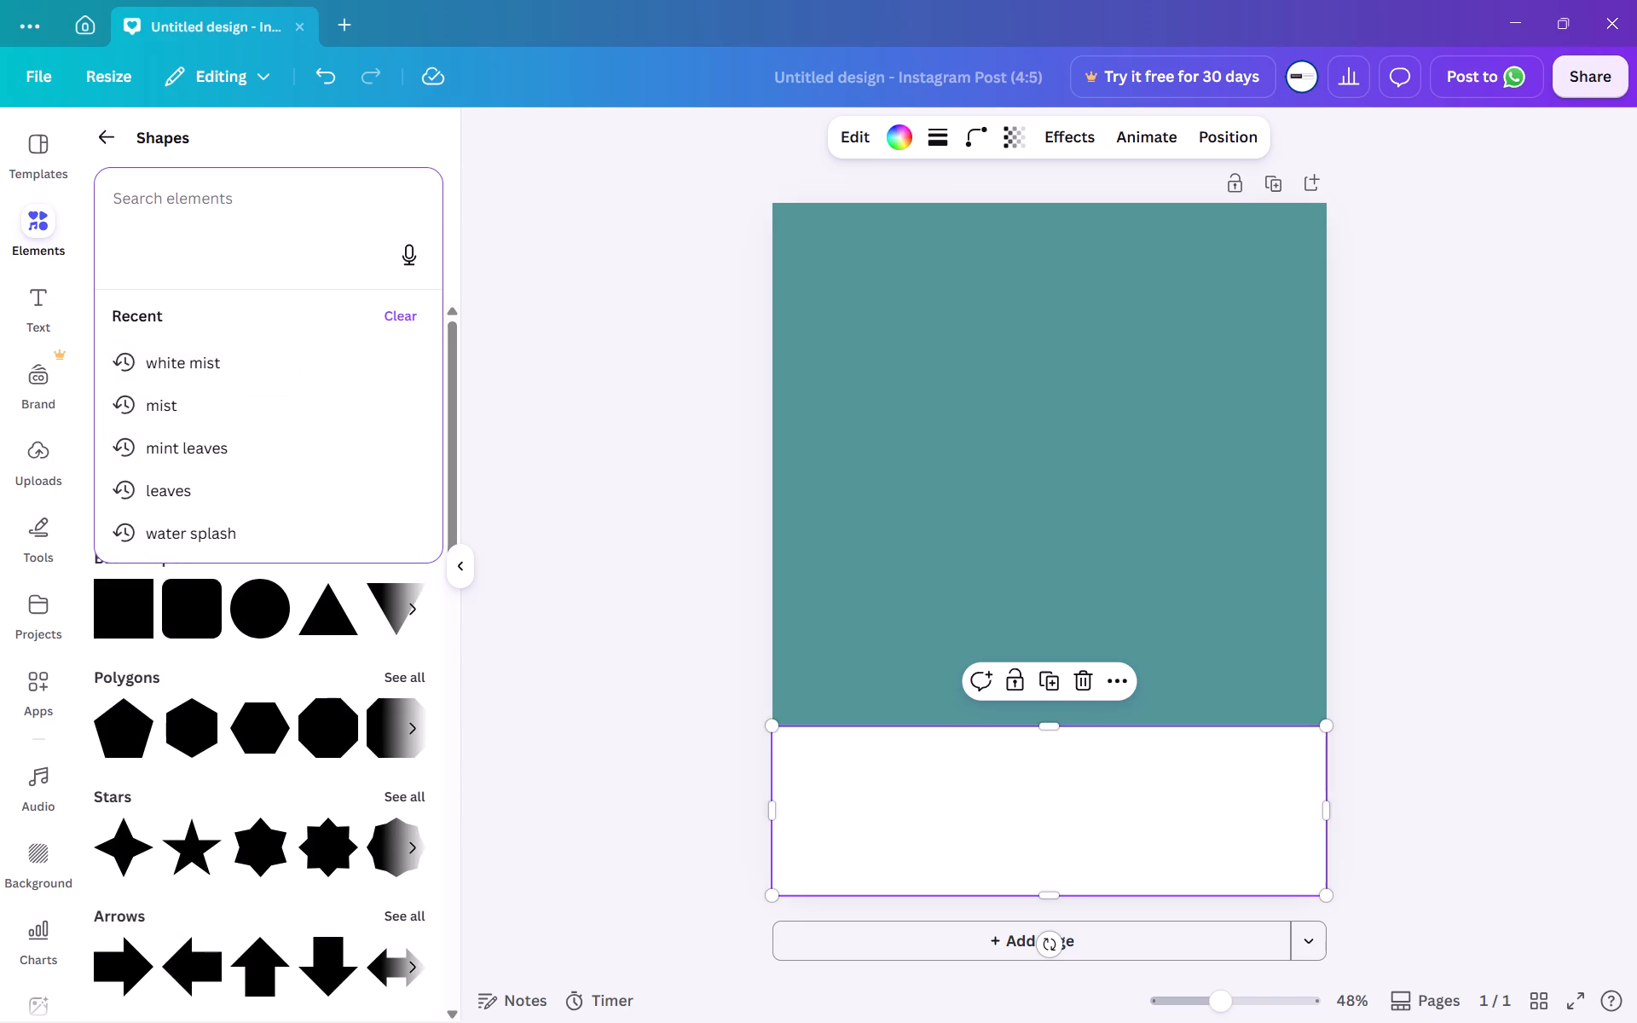
type("blob")
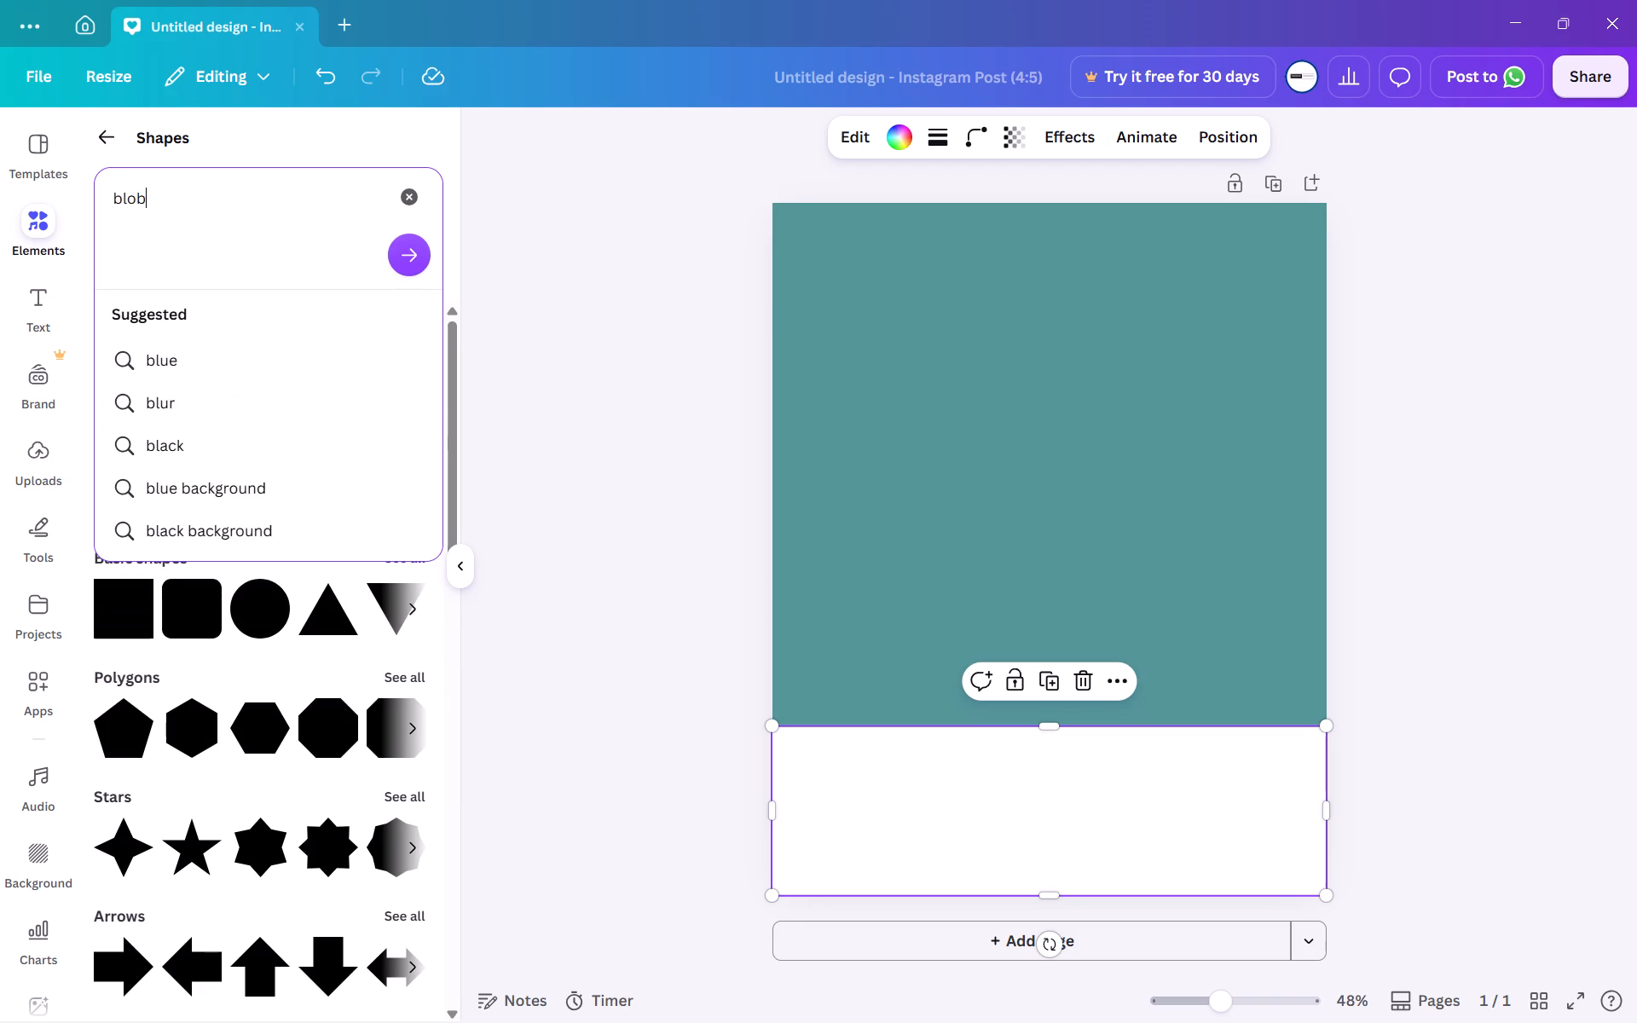
key("space")
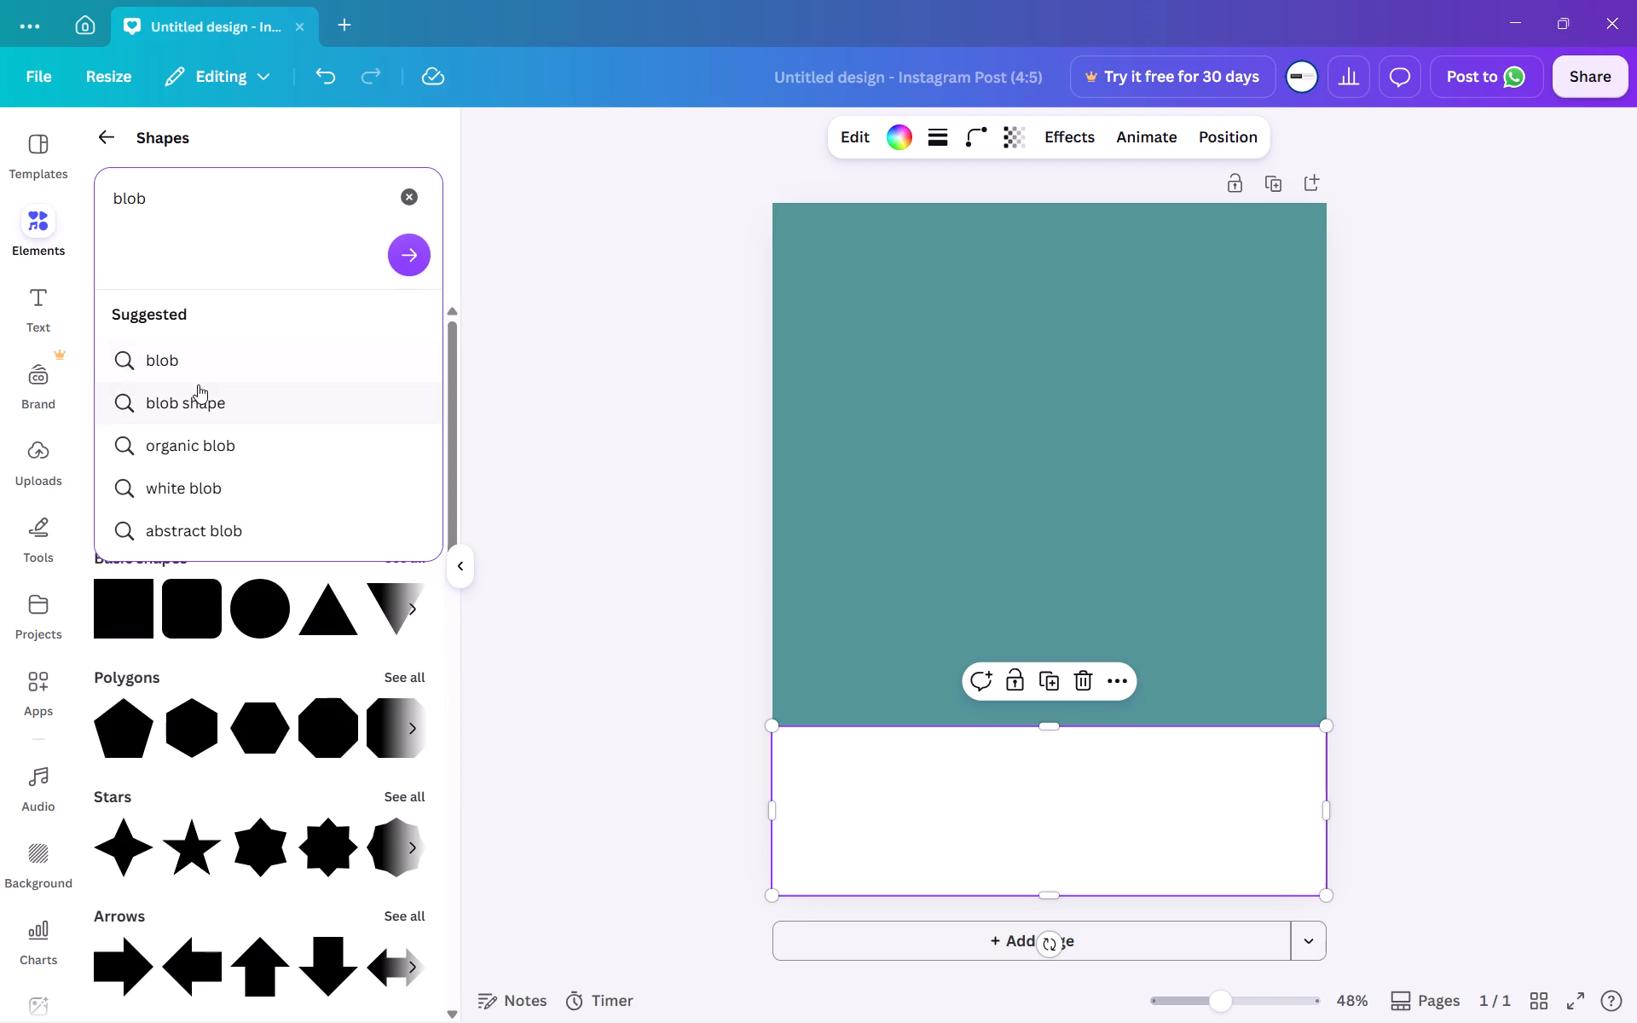
left_click(198, 384)
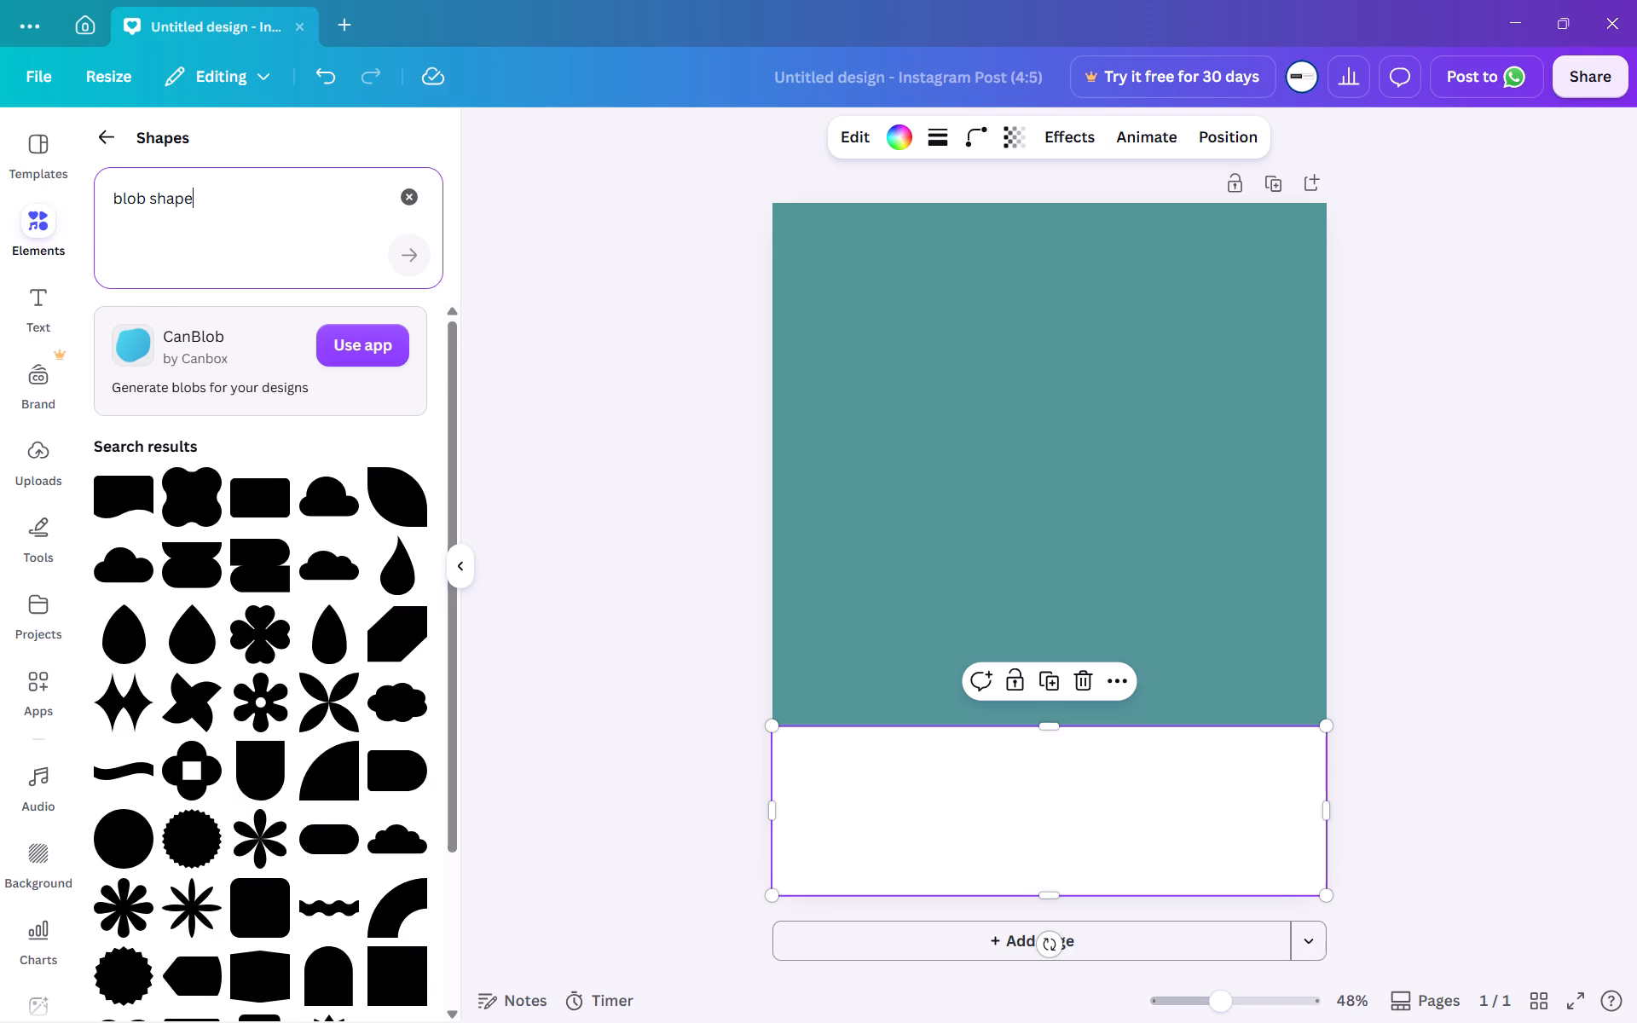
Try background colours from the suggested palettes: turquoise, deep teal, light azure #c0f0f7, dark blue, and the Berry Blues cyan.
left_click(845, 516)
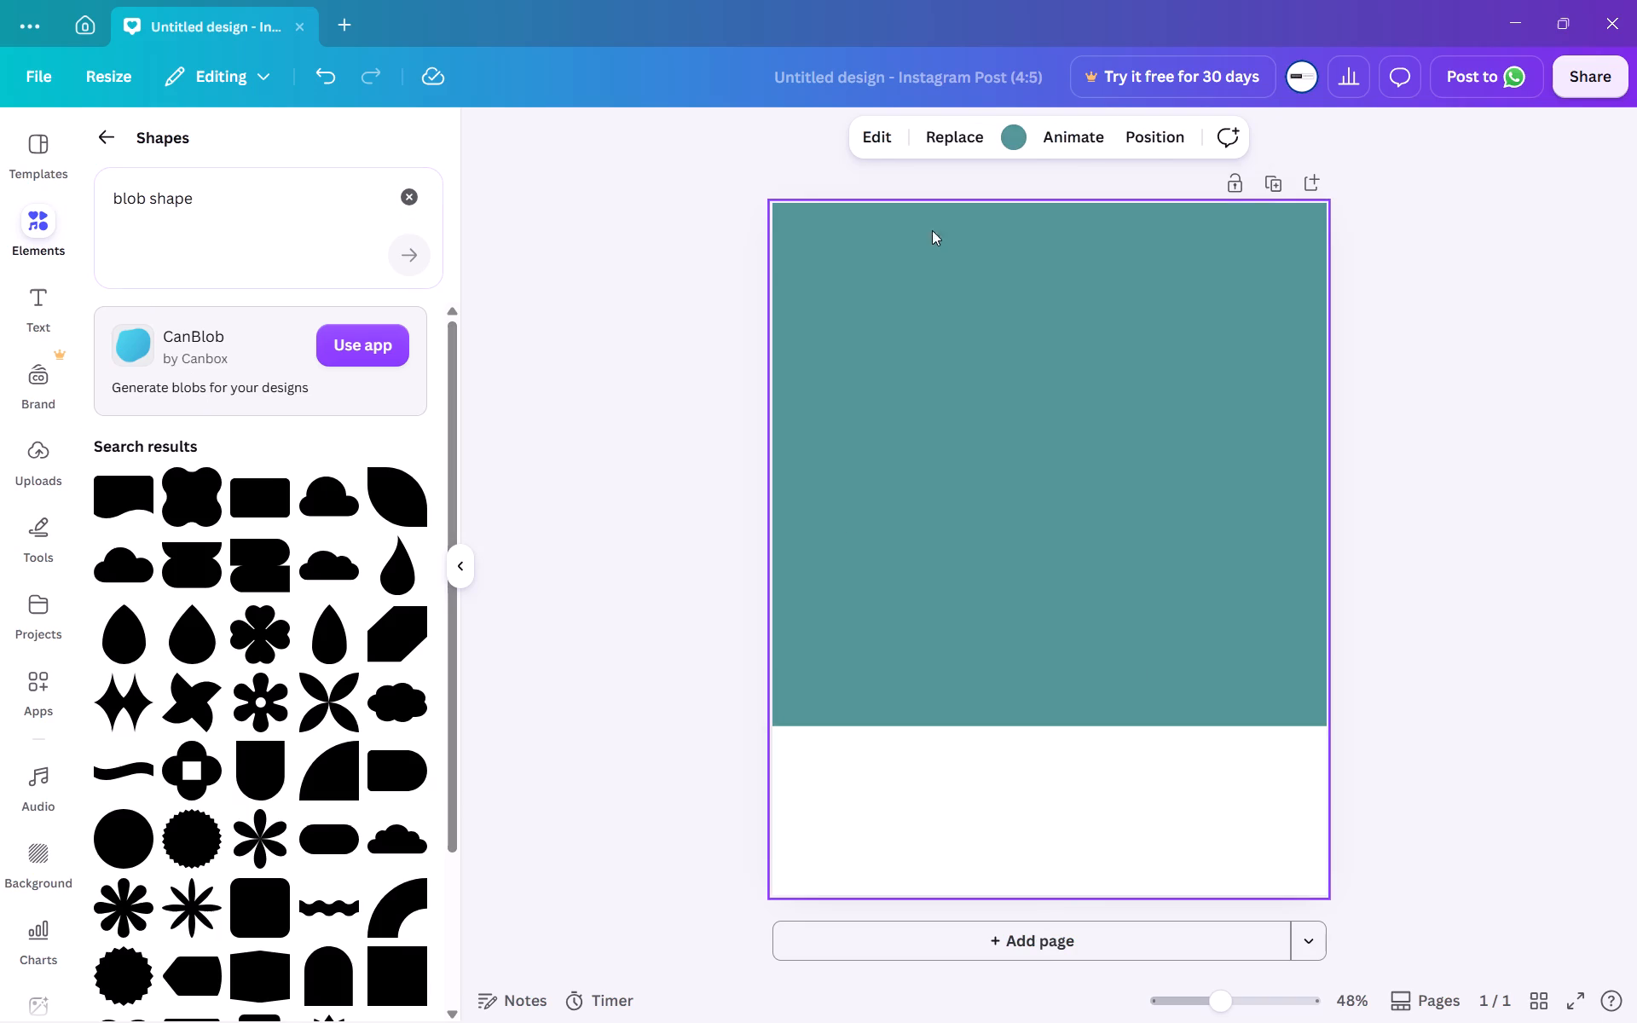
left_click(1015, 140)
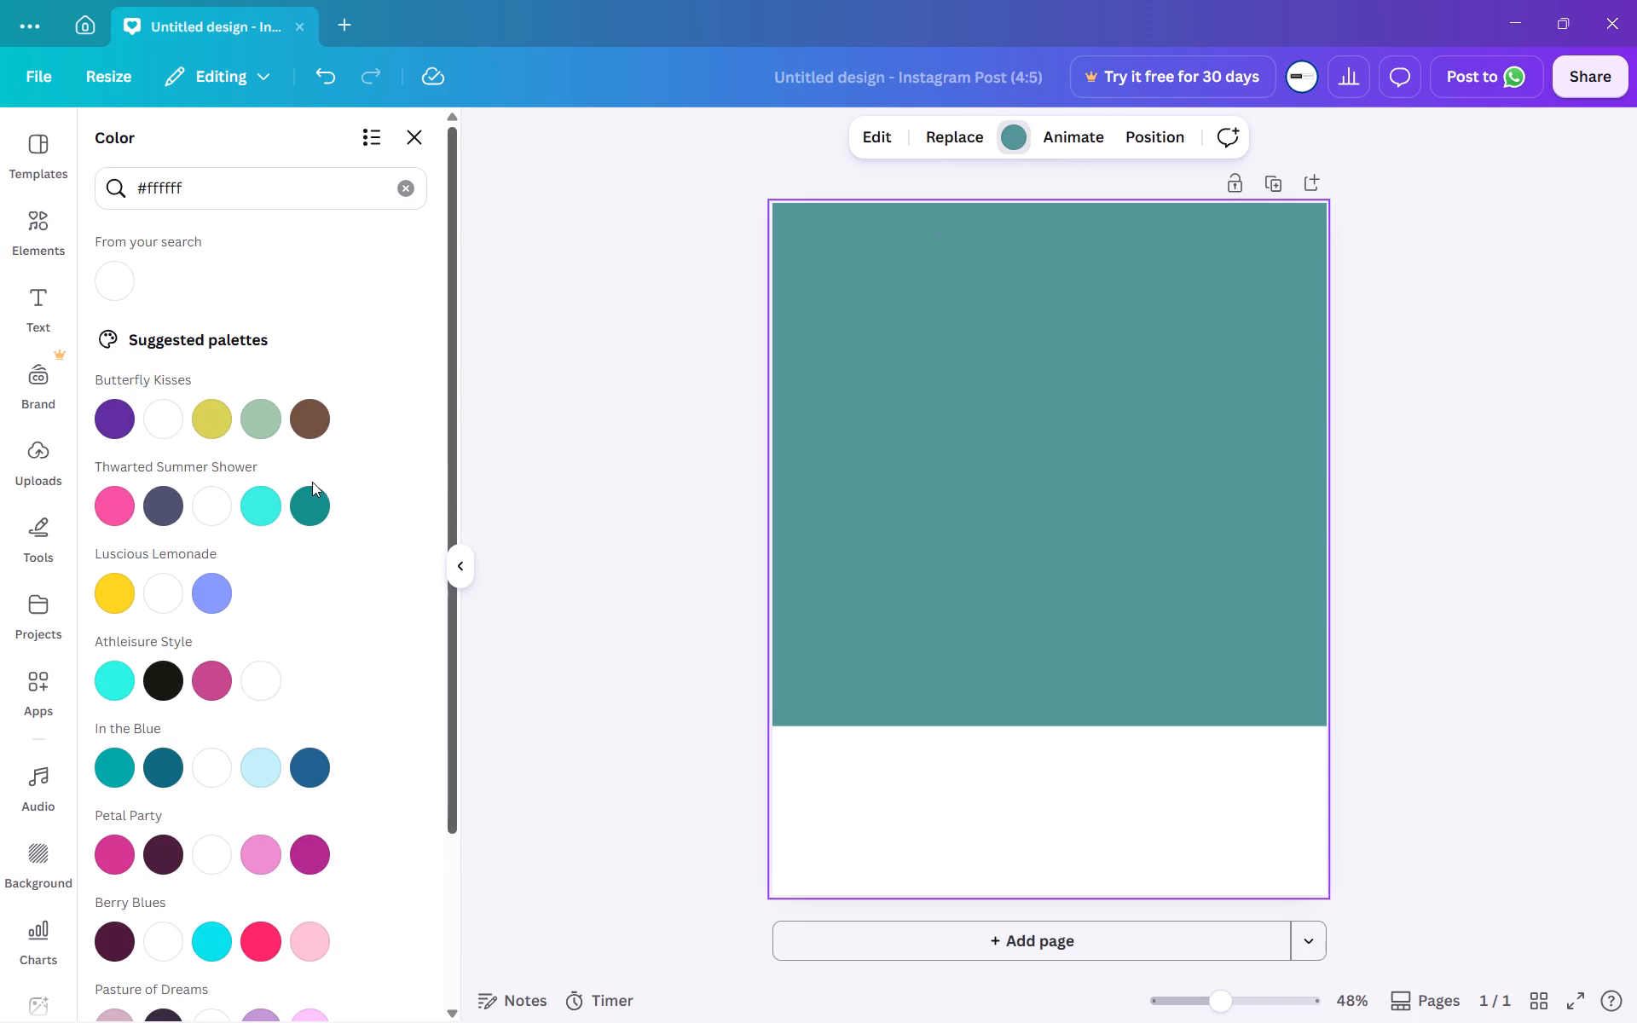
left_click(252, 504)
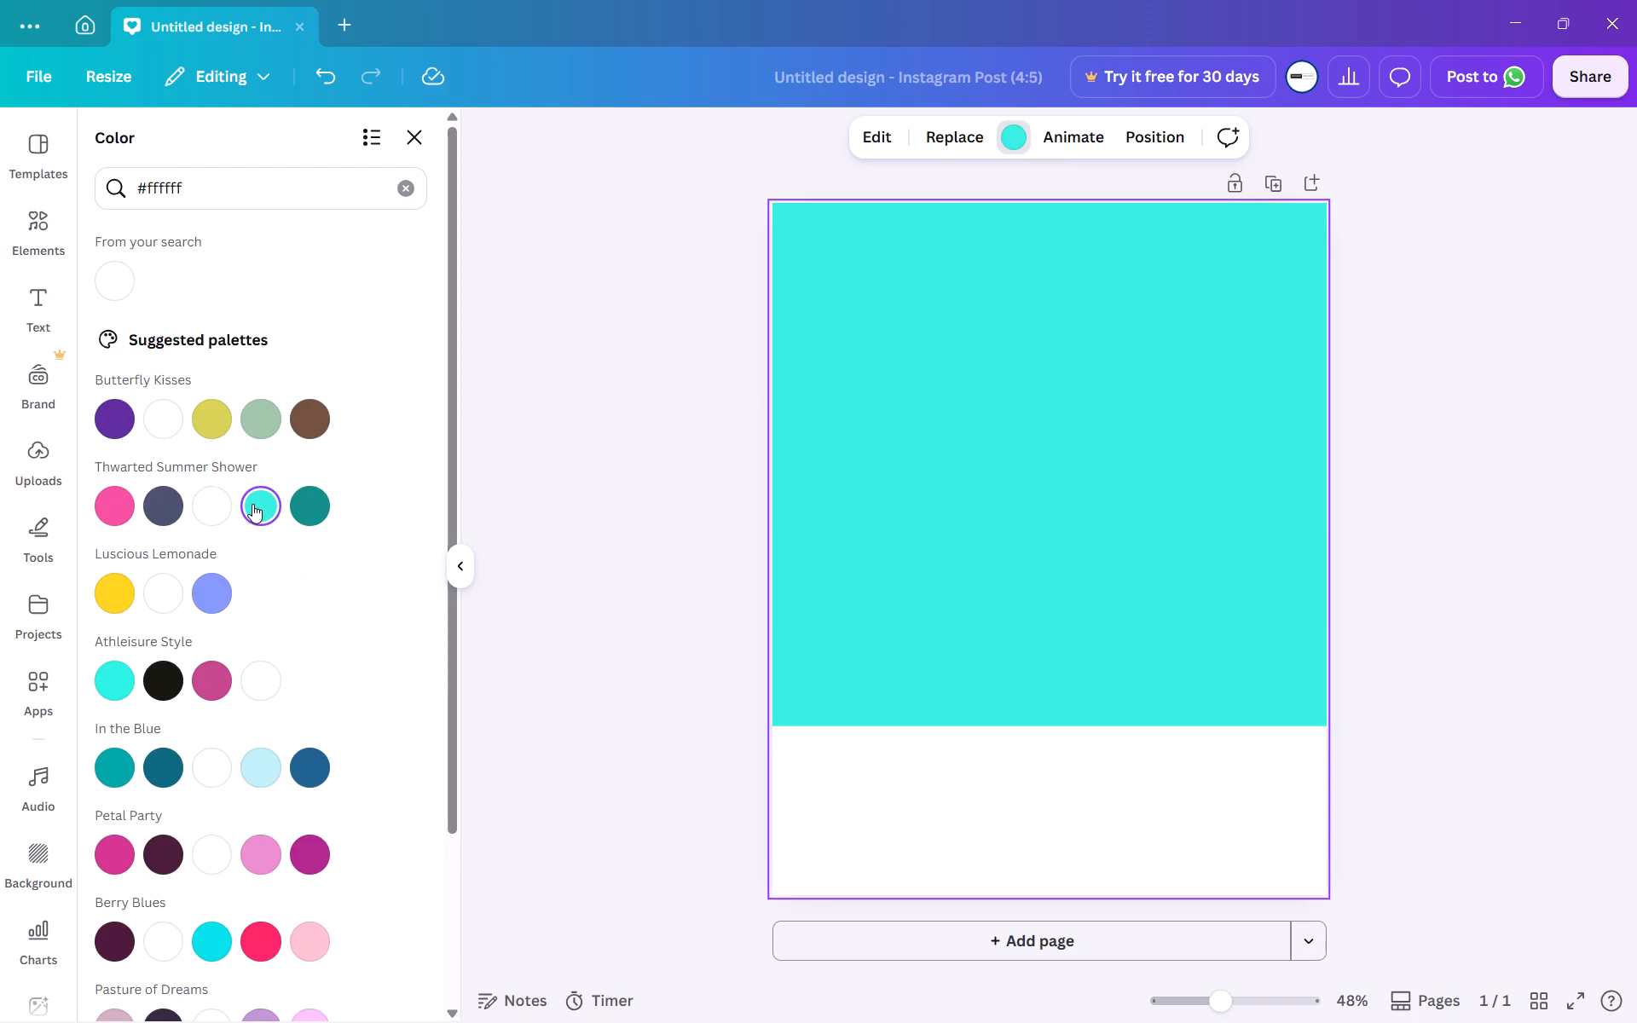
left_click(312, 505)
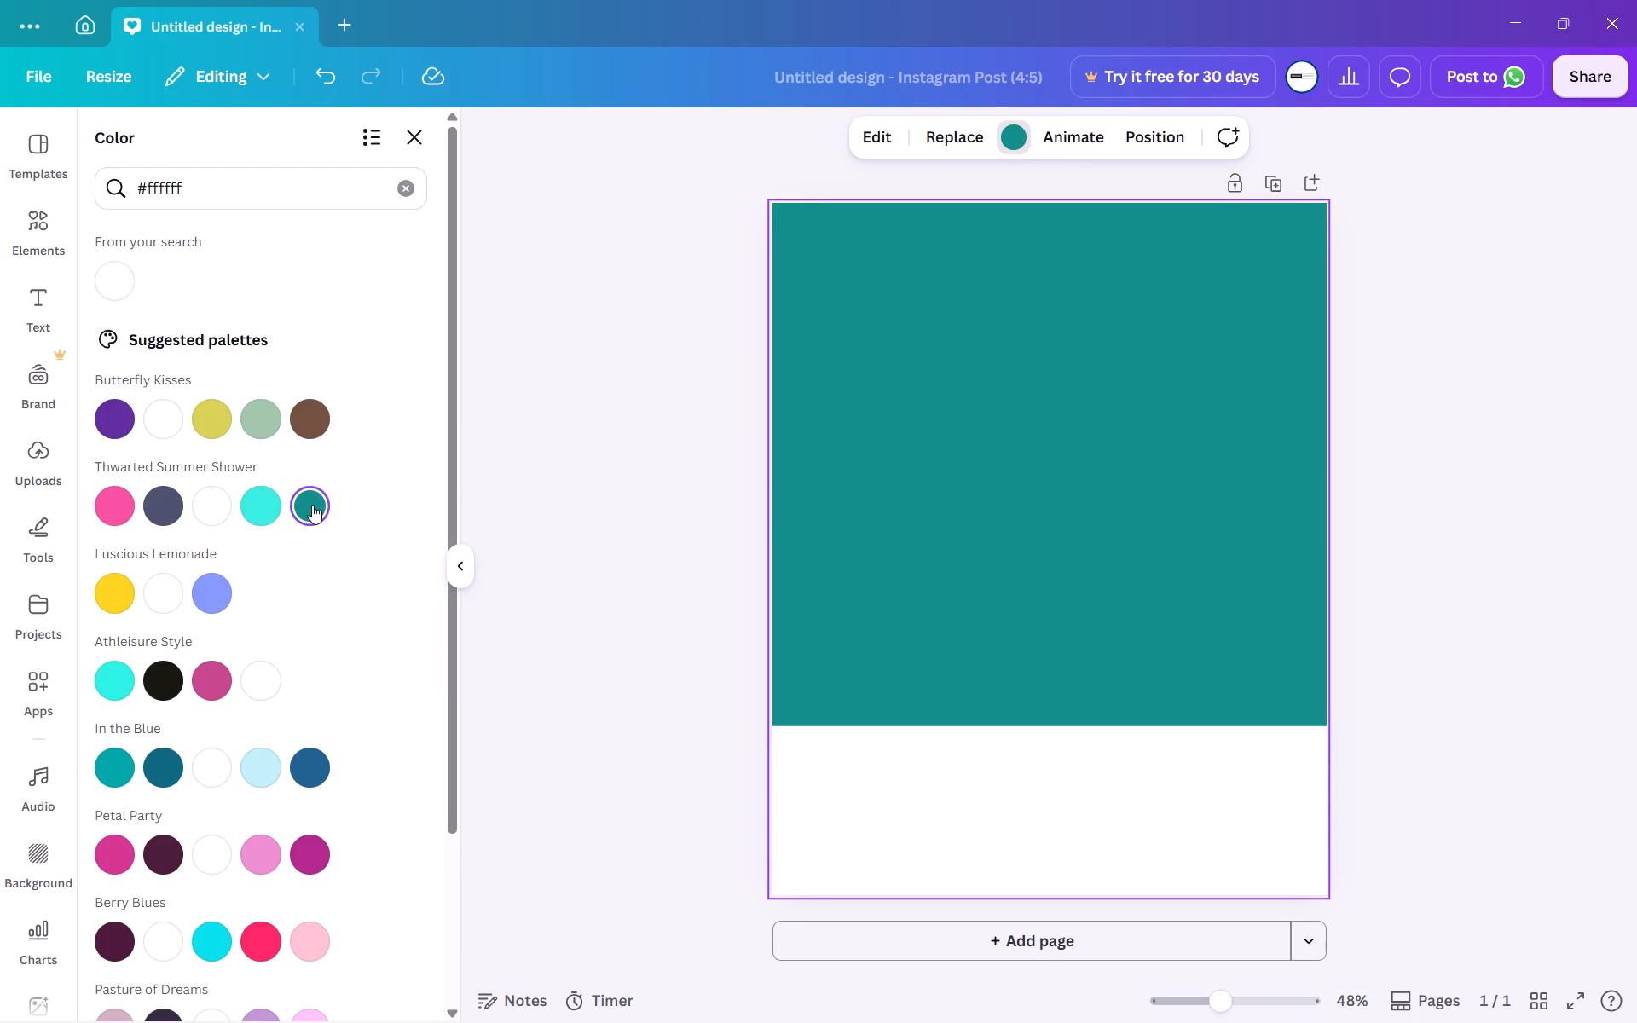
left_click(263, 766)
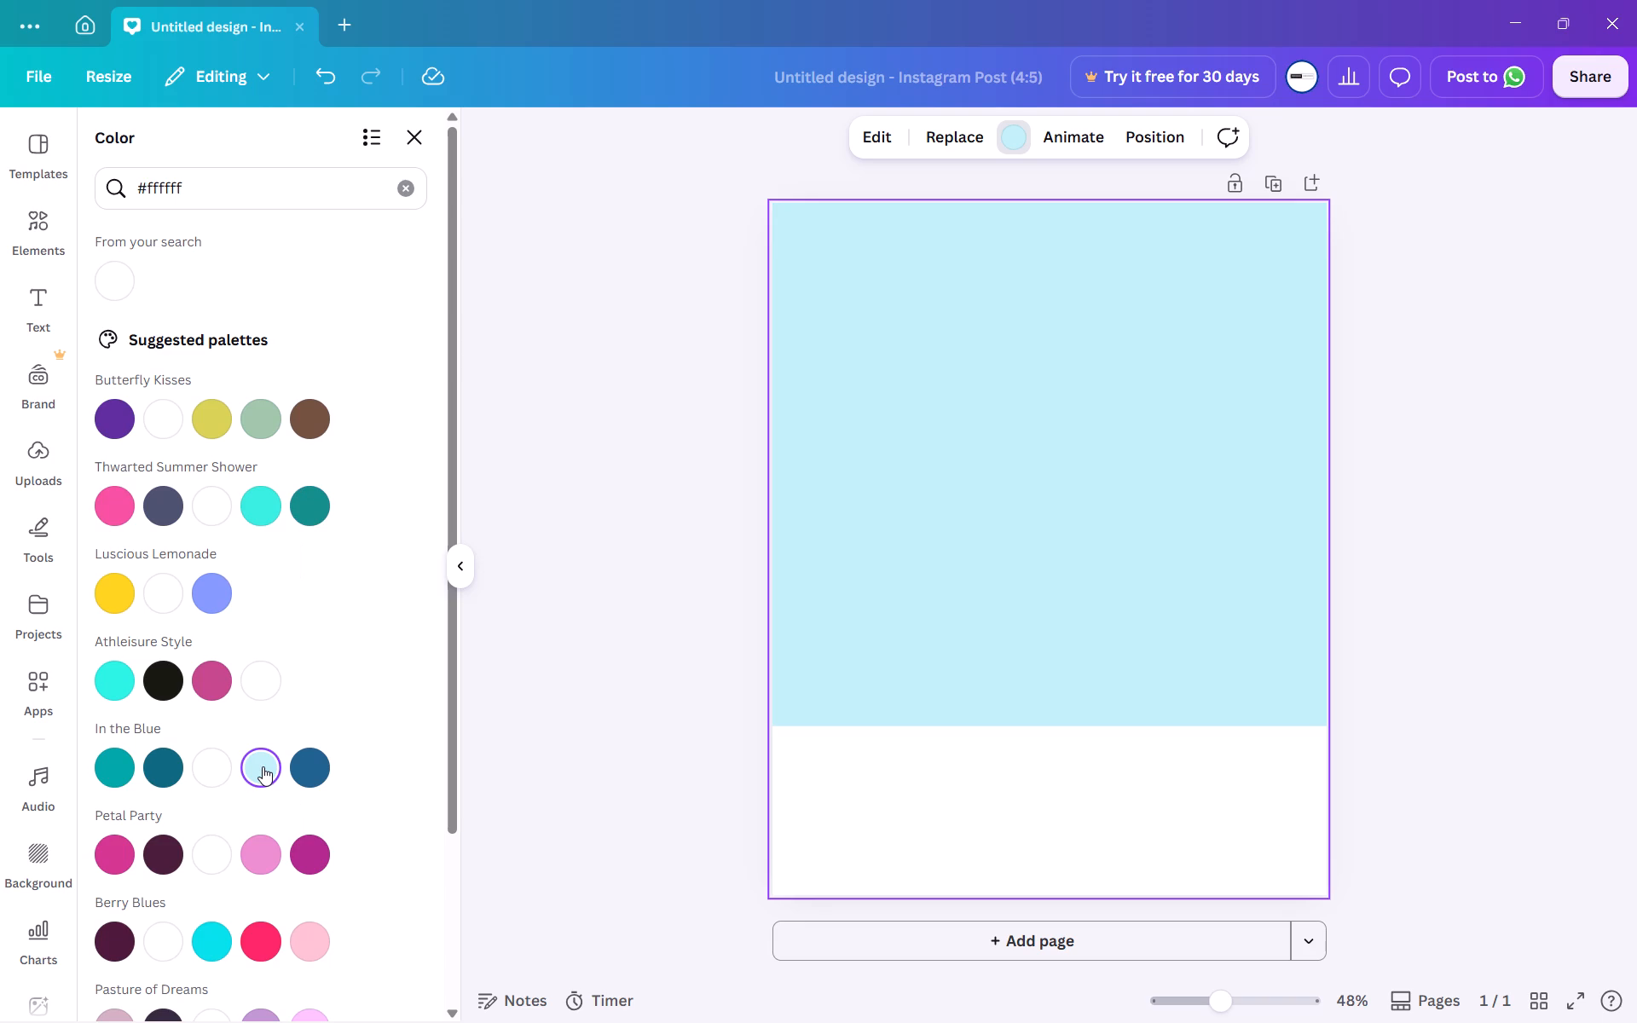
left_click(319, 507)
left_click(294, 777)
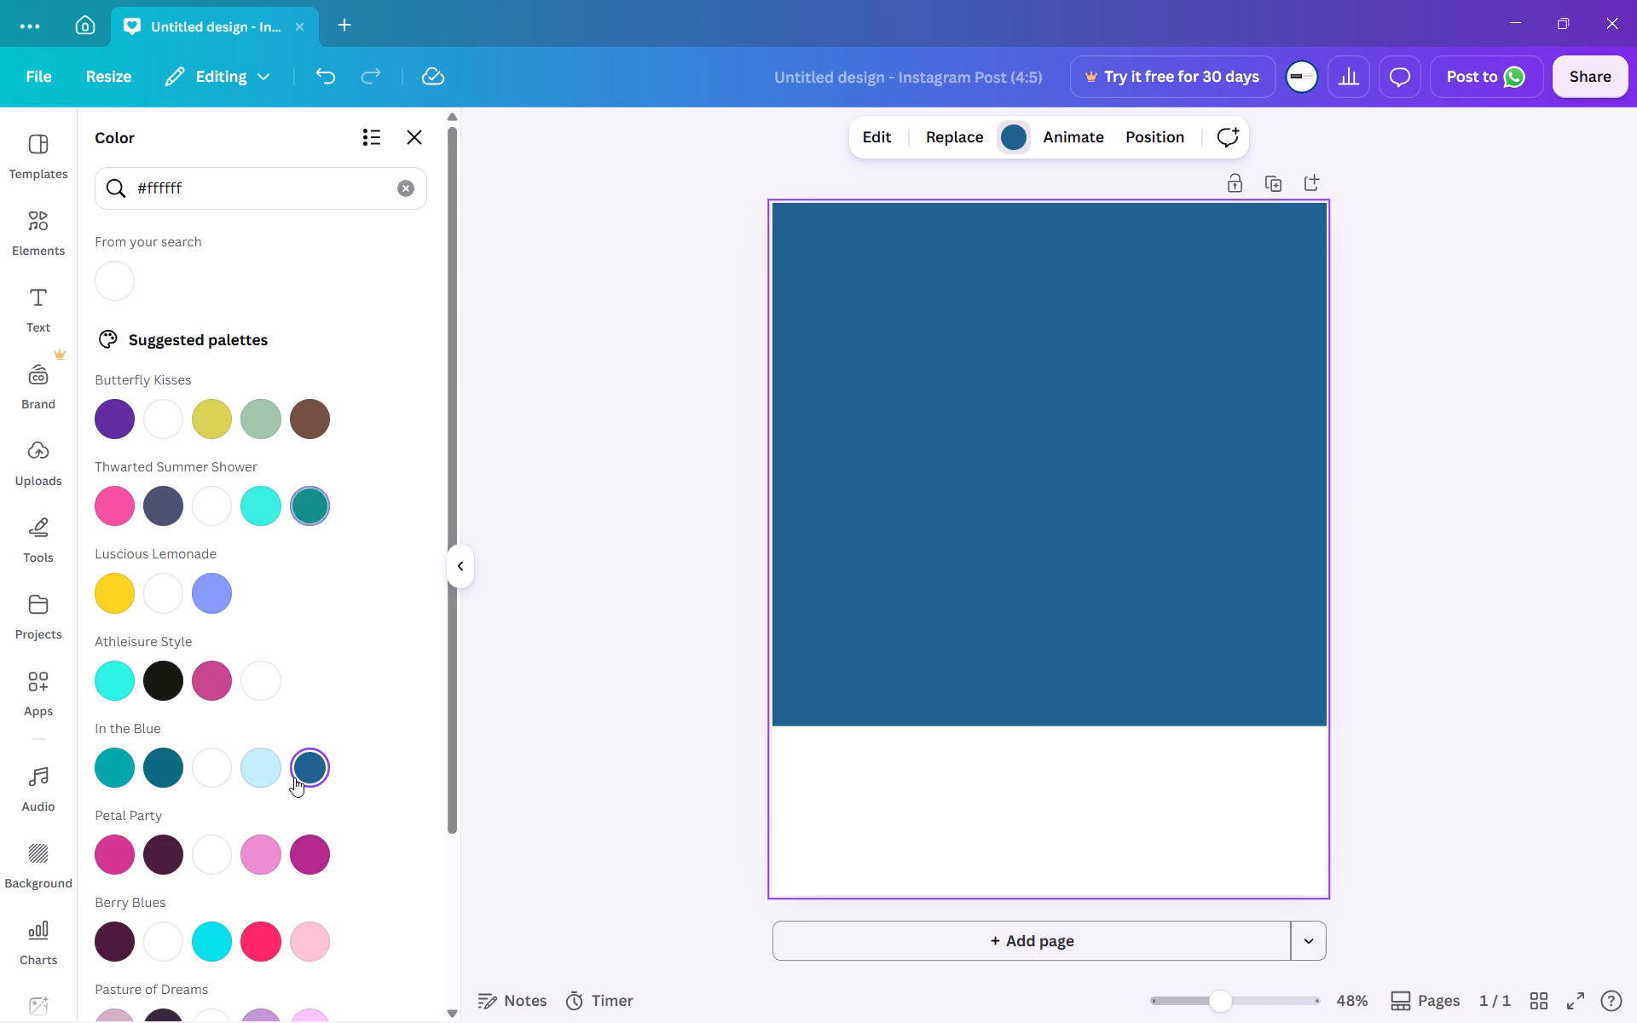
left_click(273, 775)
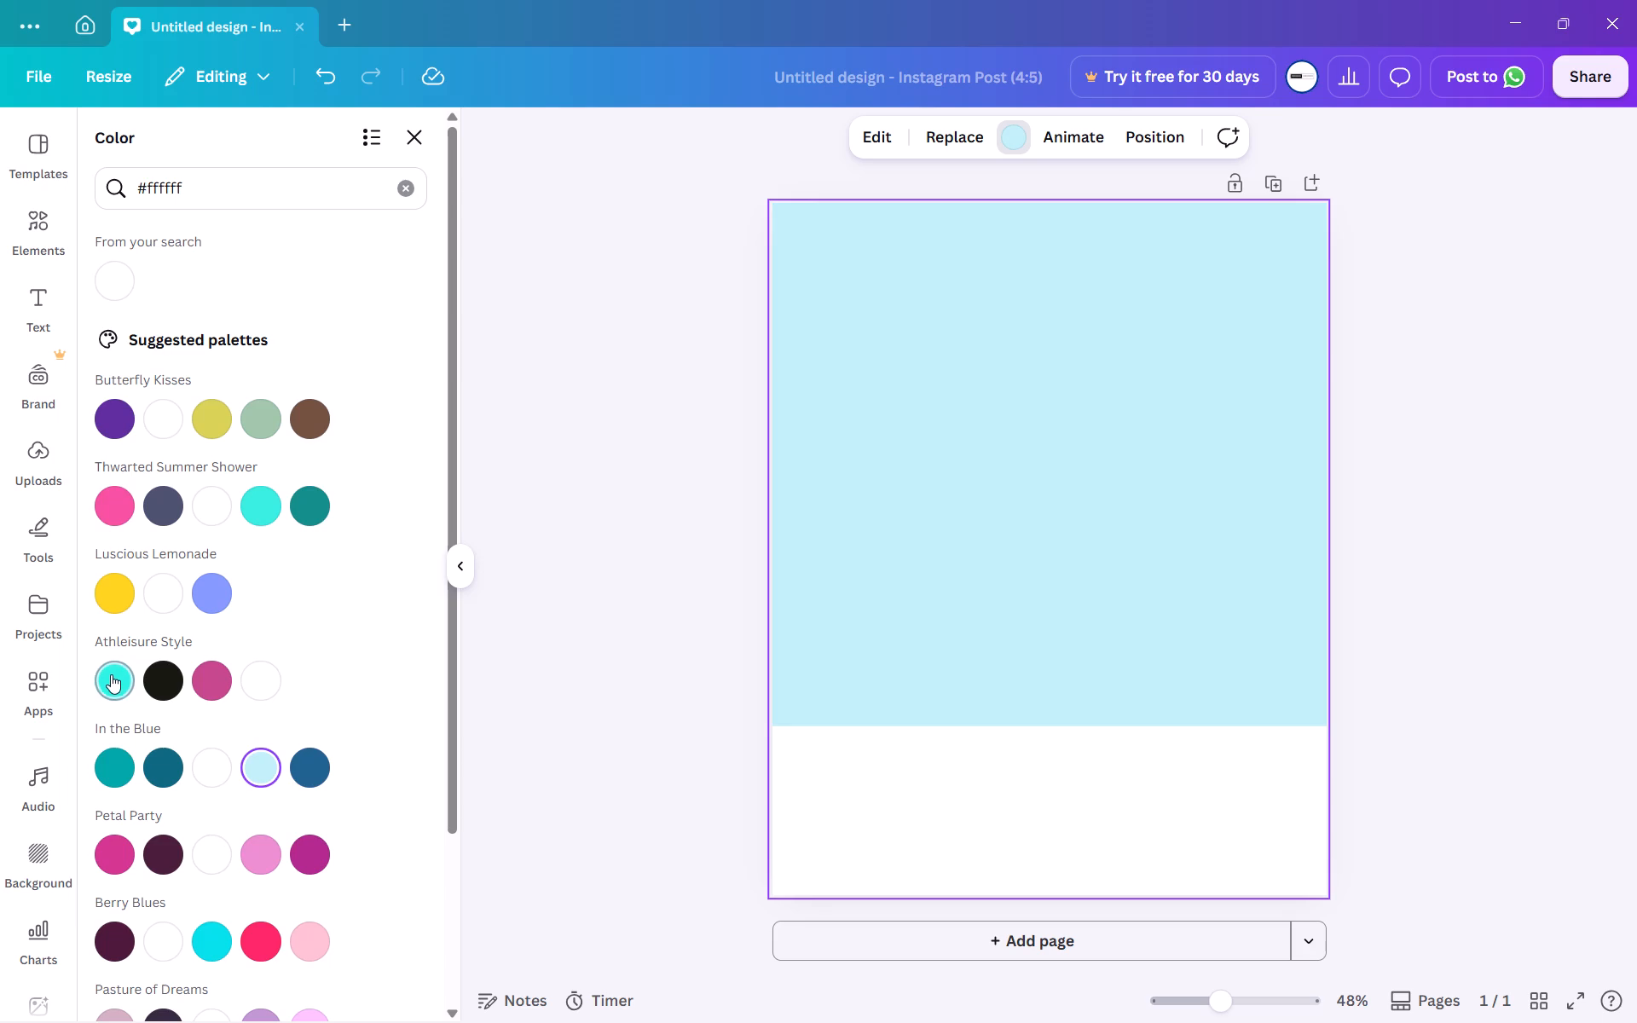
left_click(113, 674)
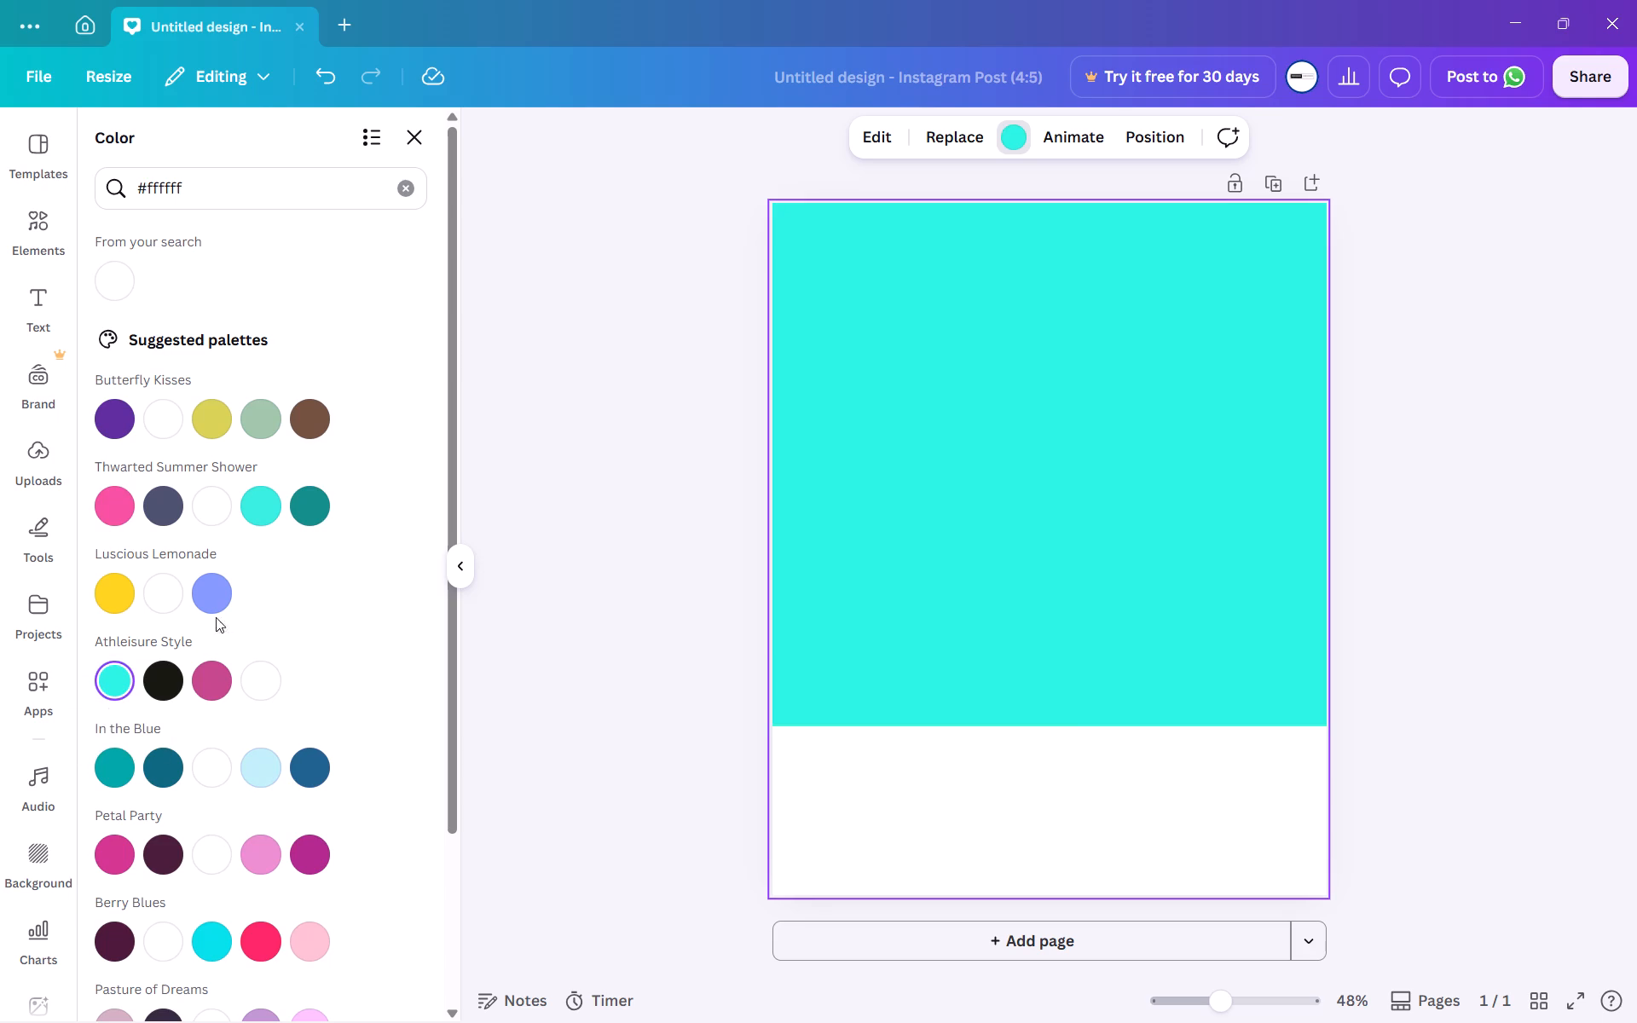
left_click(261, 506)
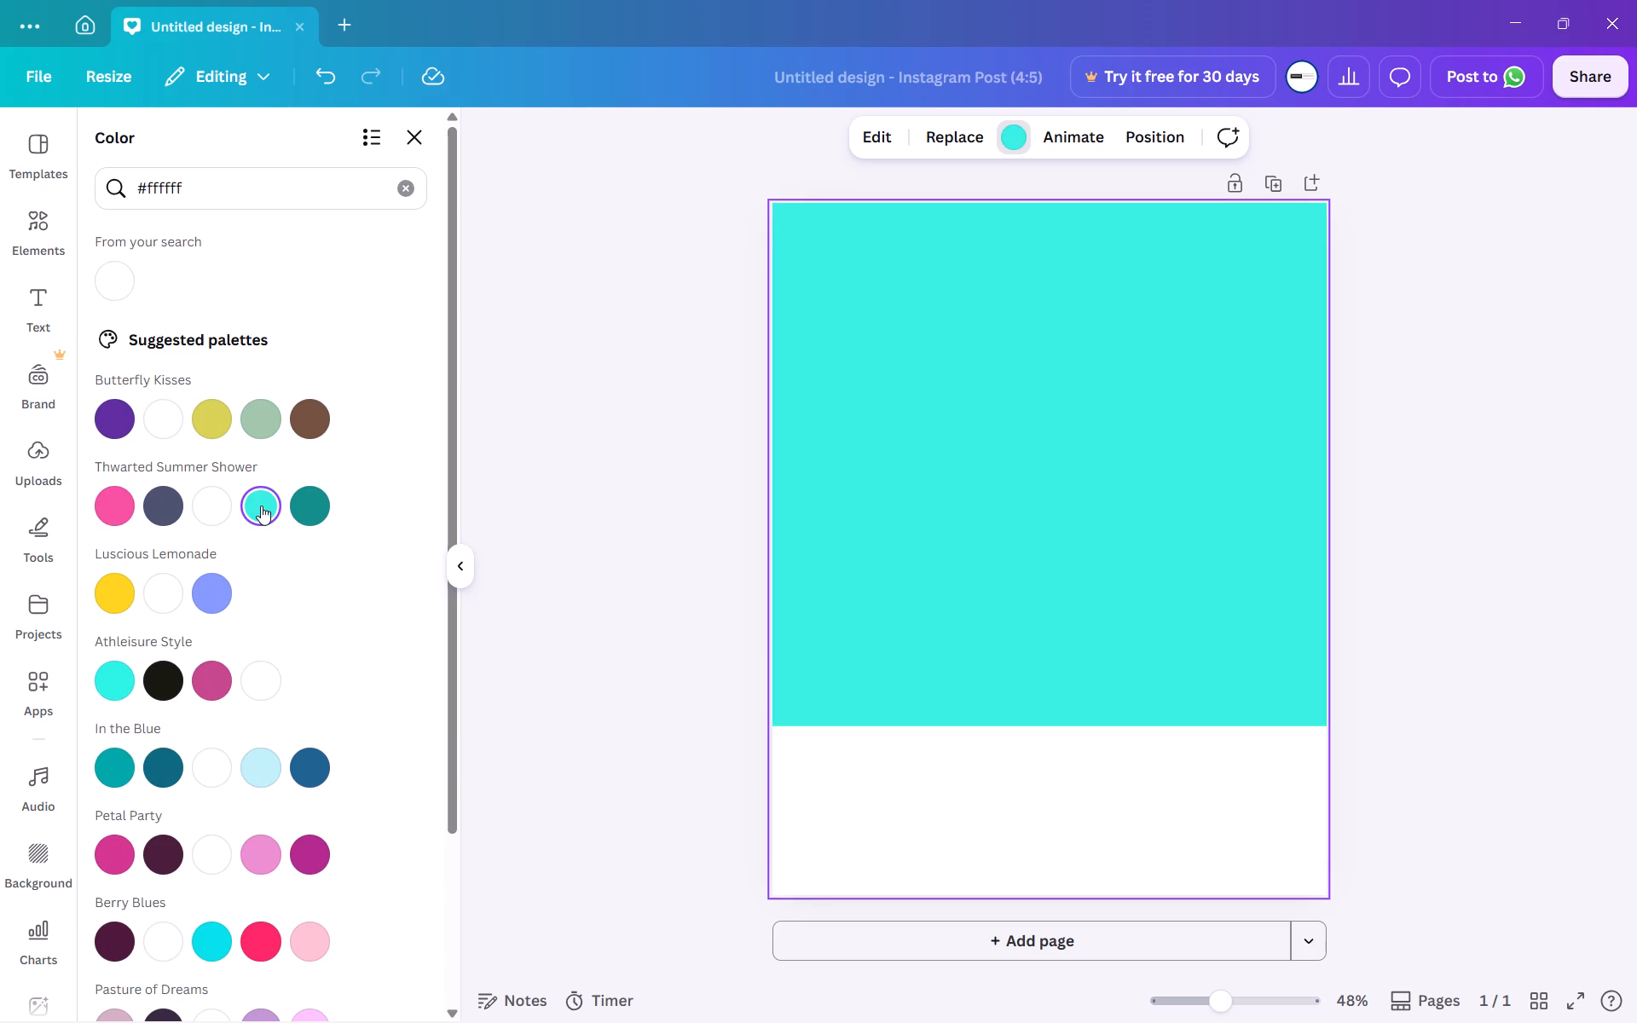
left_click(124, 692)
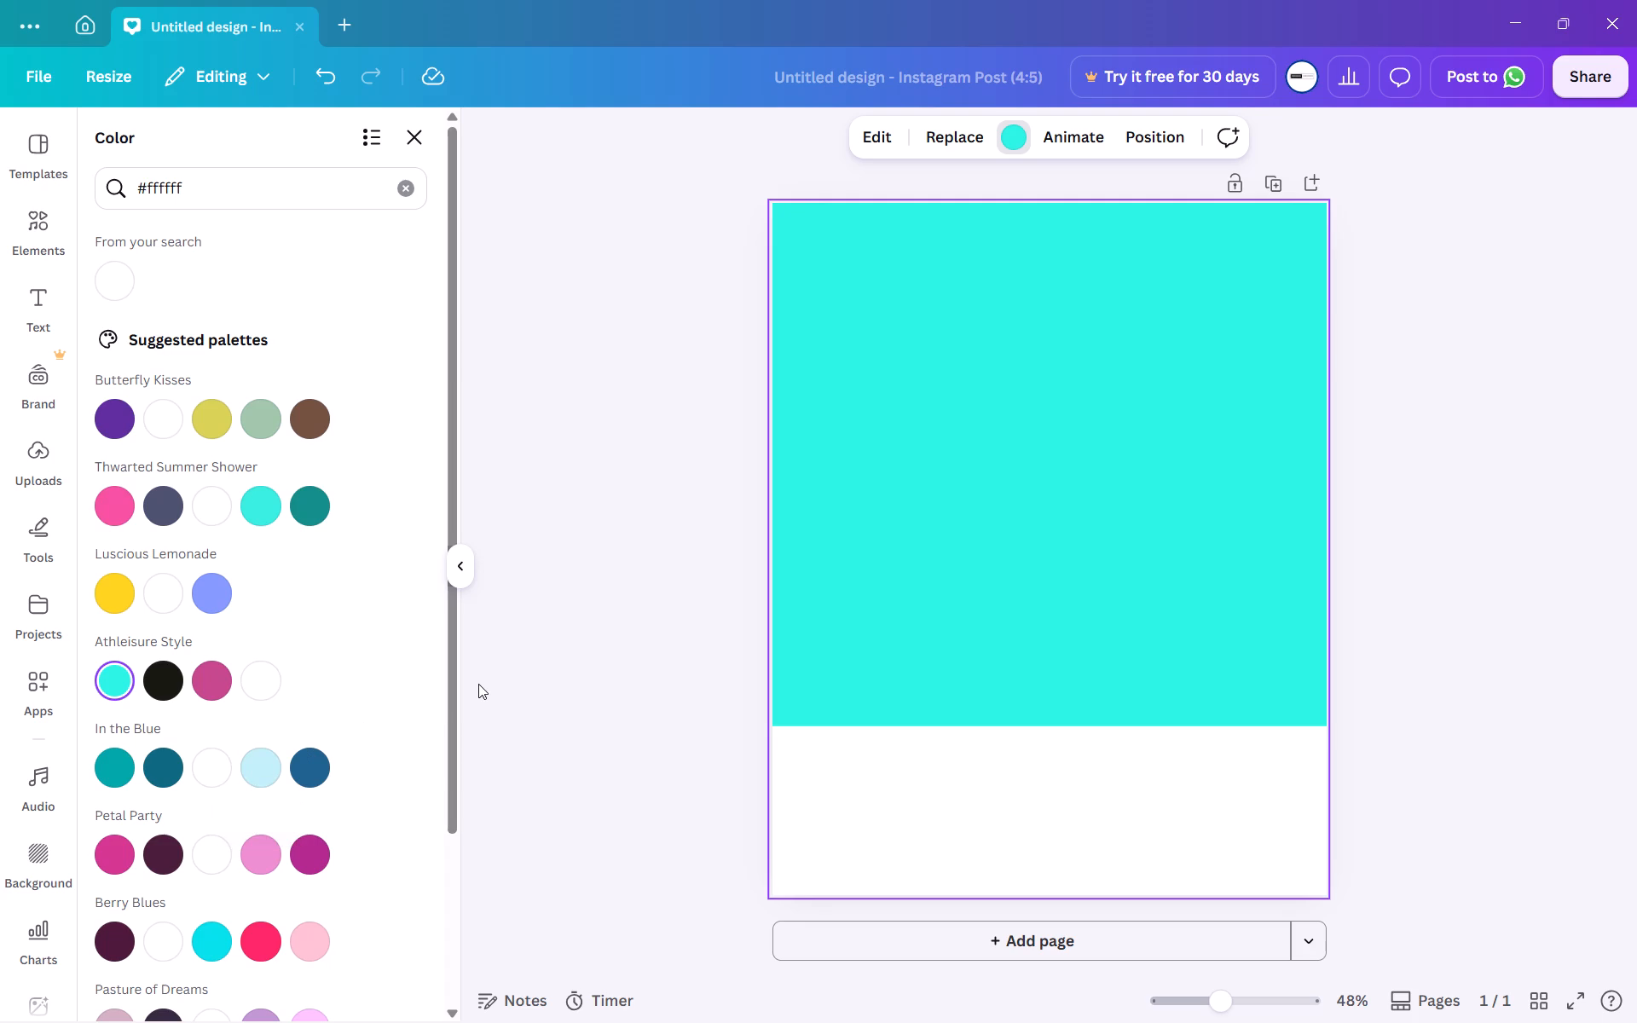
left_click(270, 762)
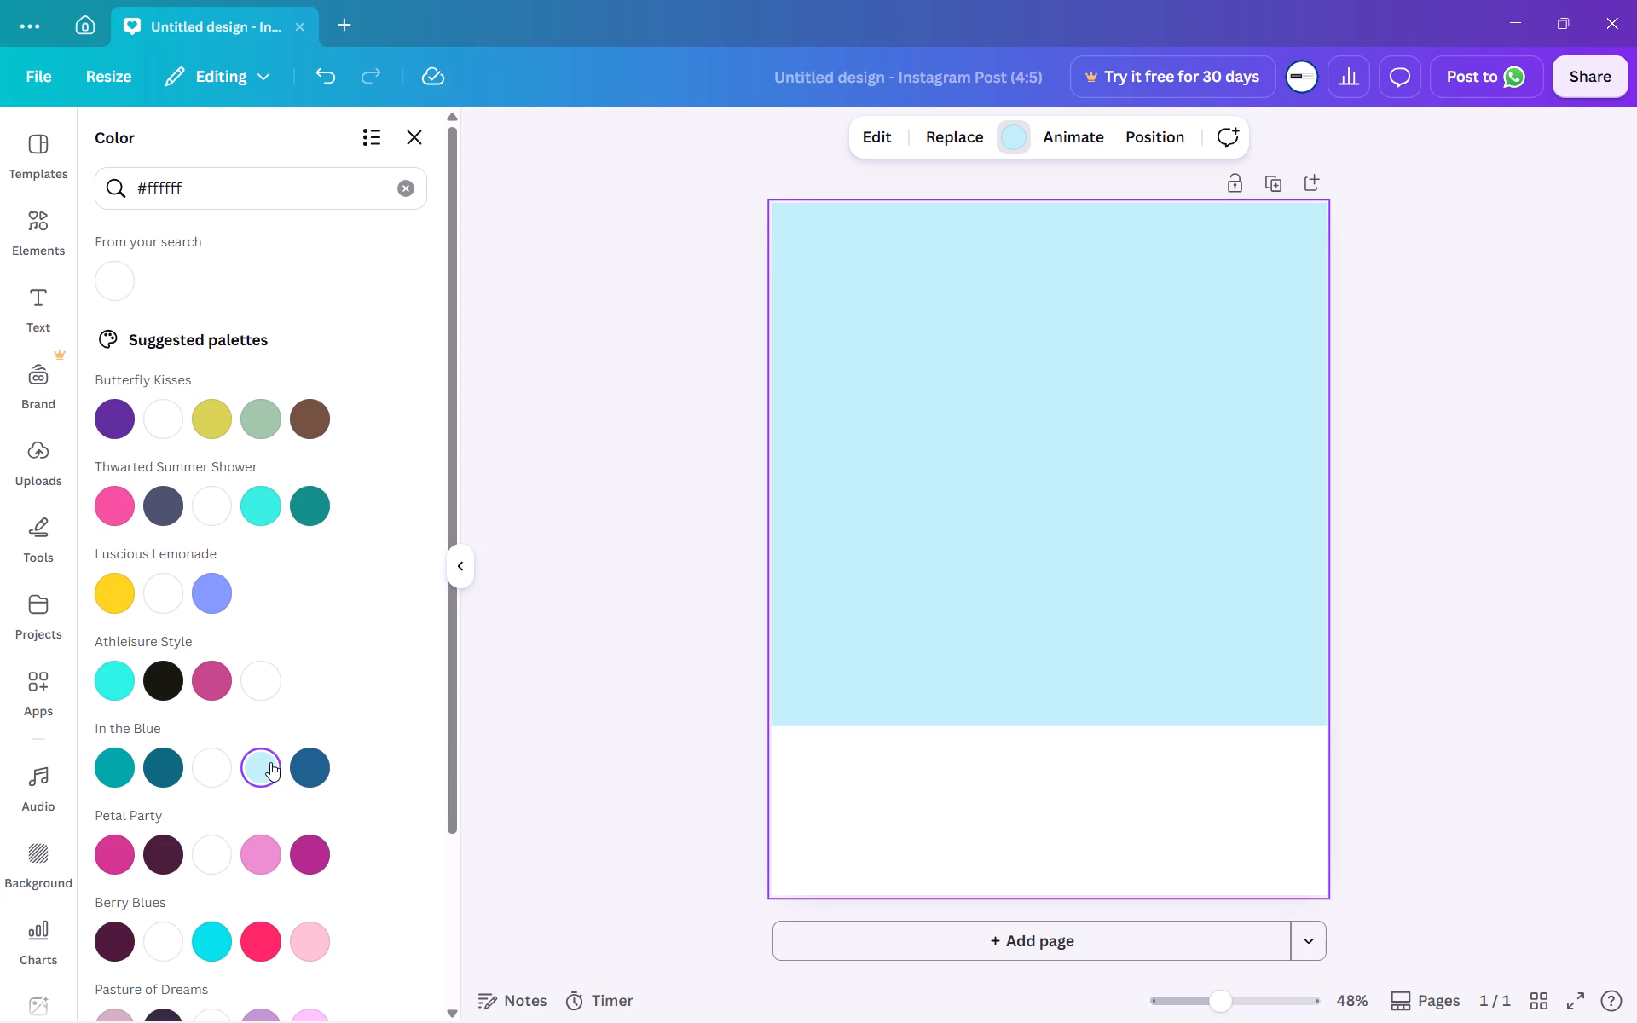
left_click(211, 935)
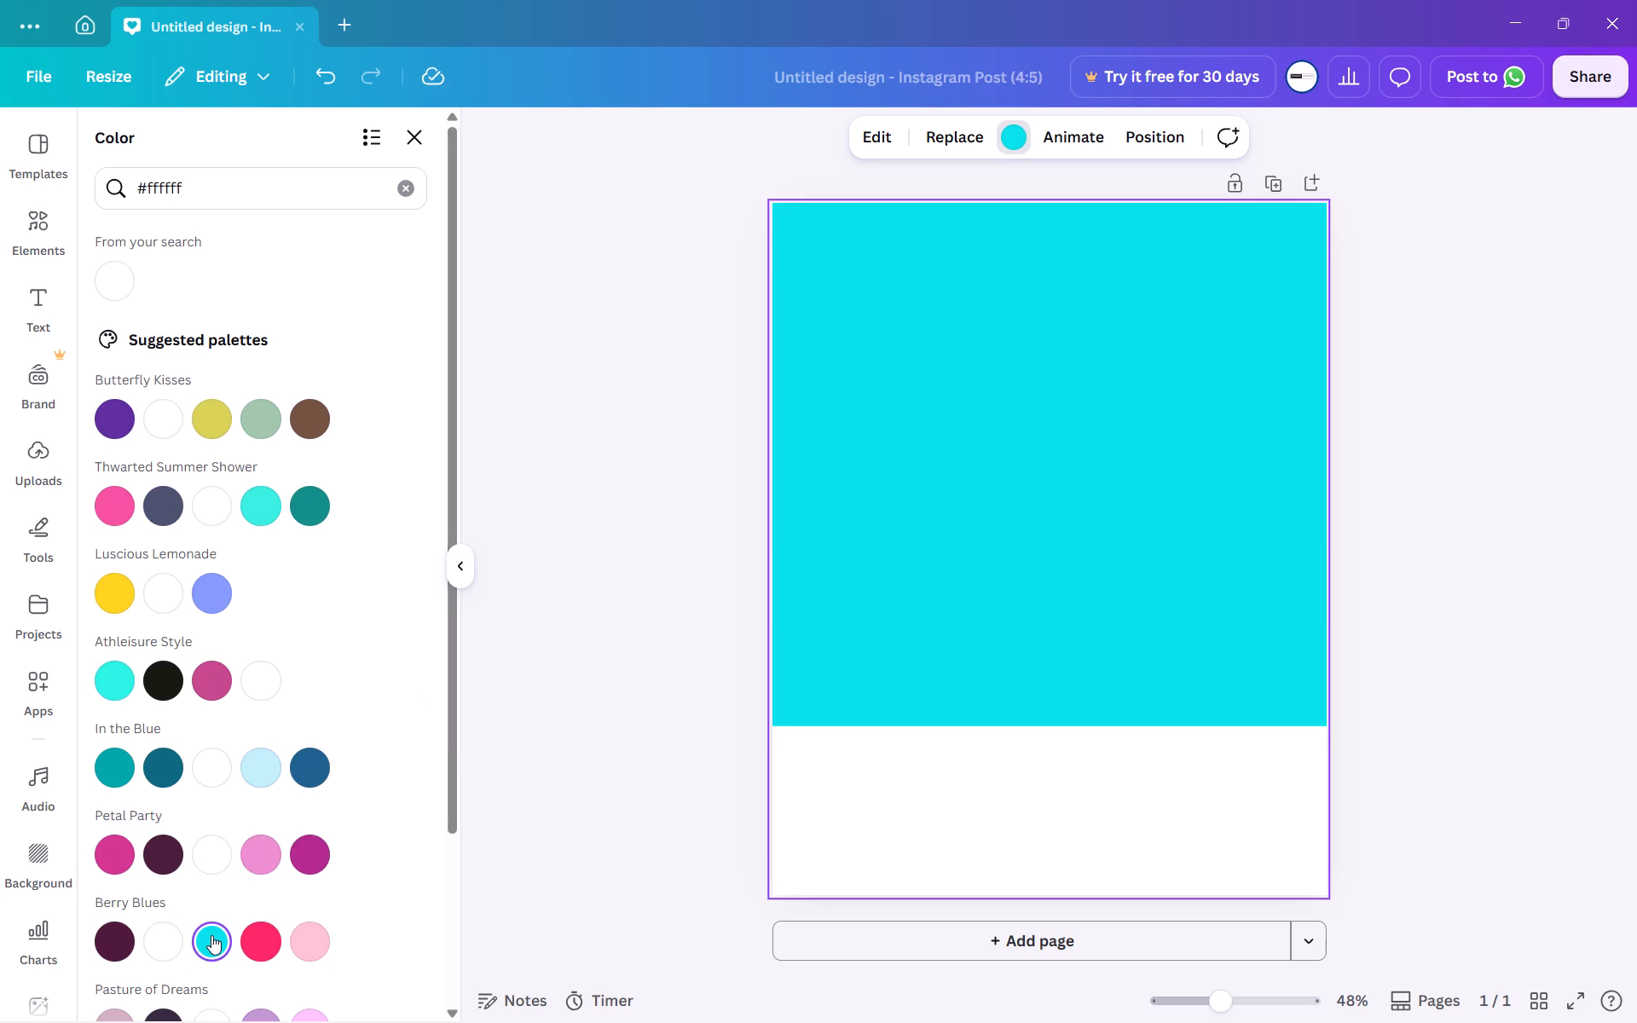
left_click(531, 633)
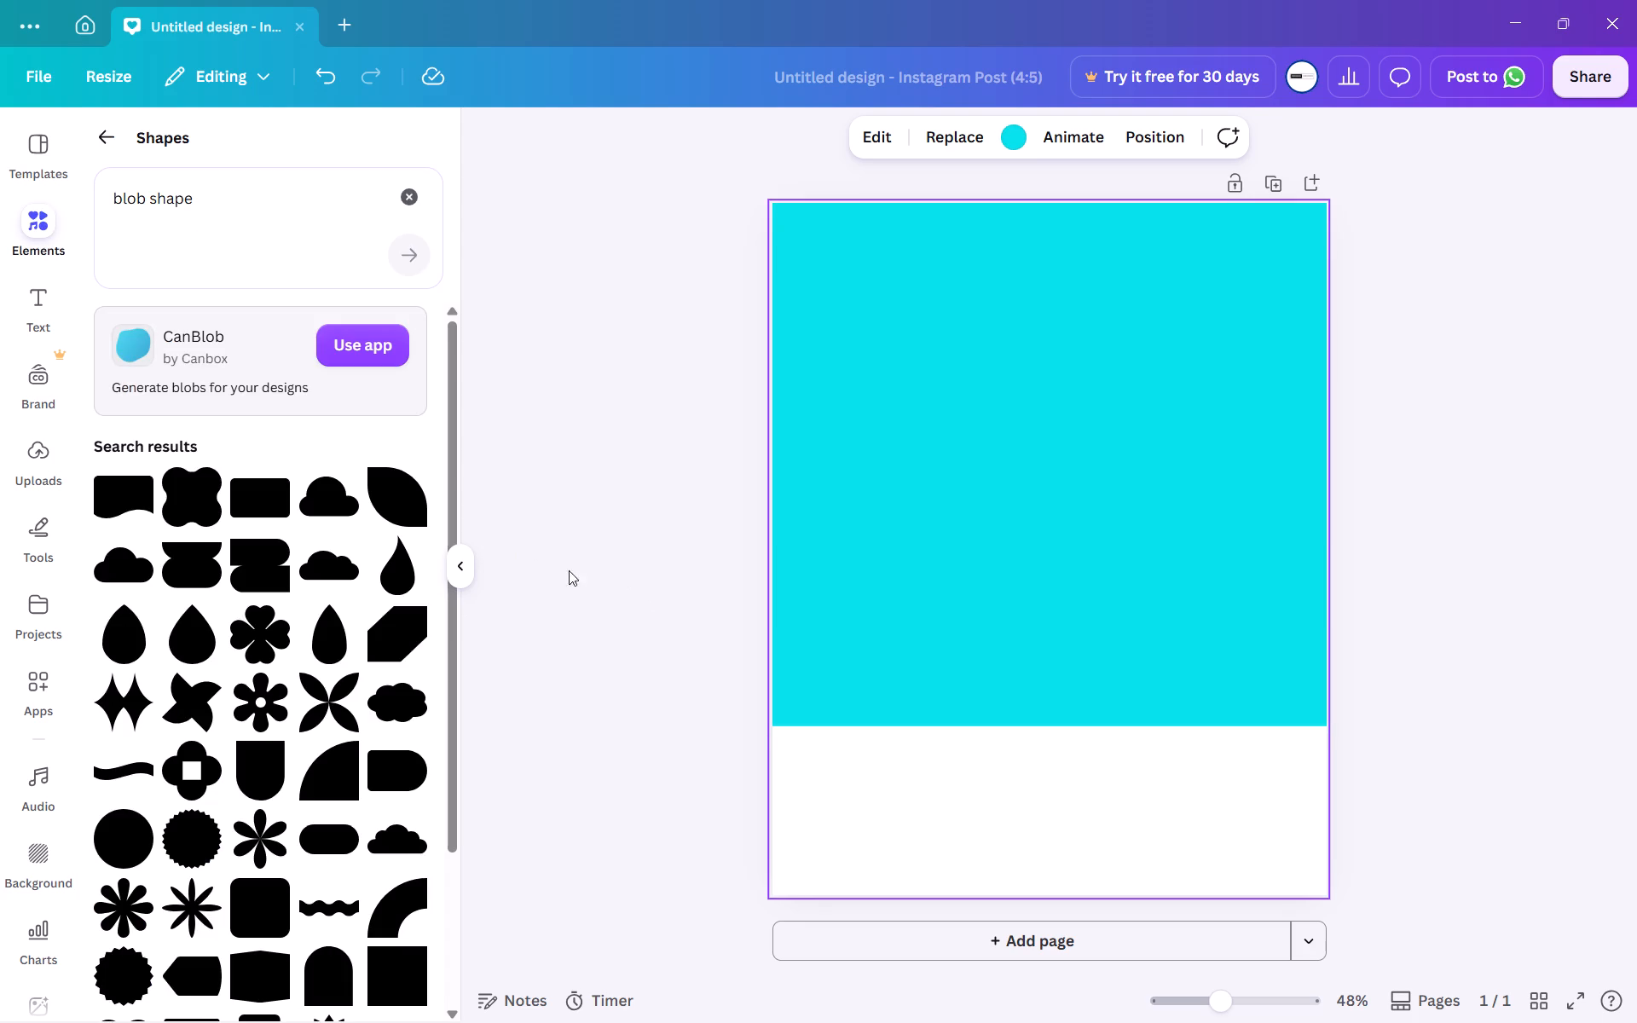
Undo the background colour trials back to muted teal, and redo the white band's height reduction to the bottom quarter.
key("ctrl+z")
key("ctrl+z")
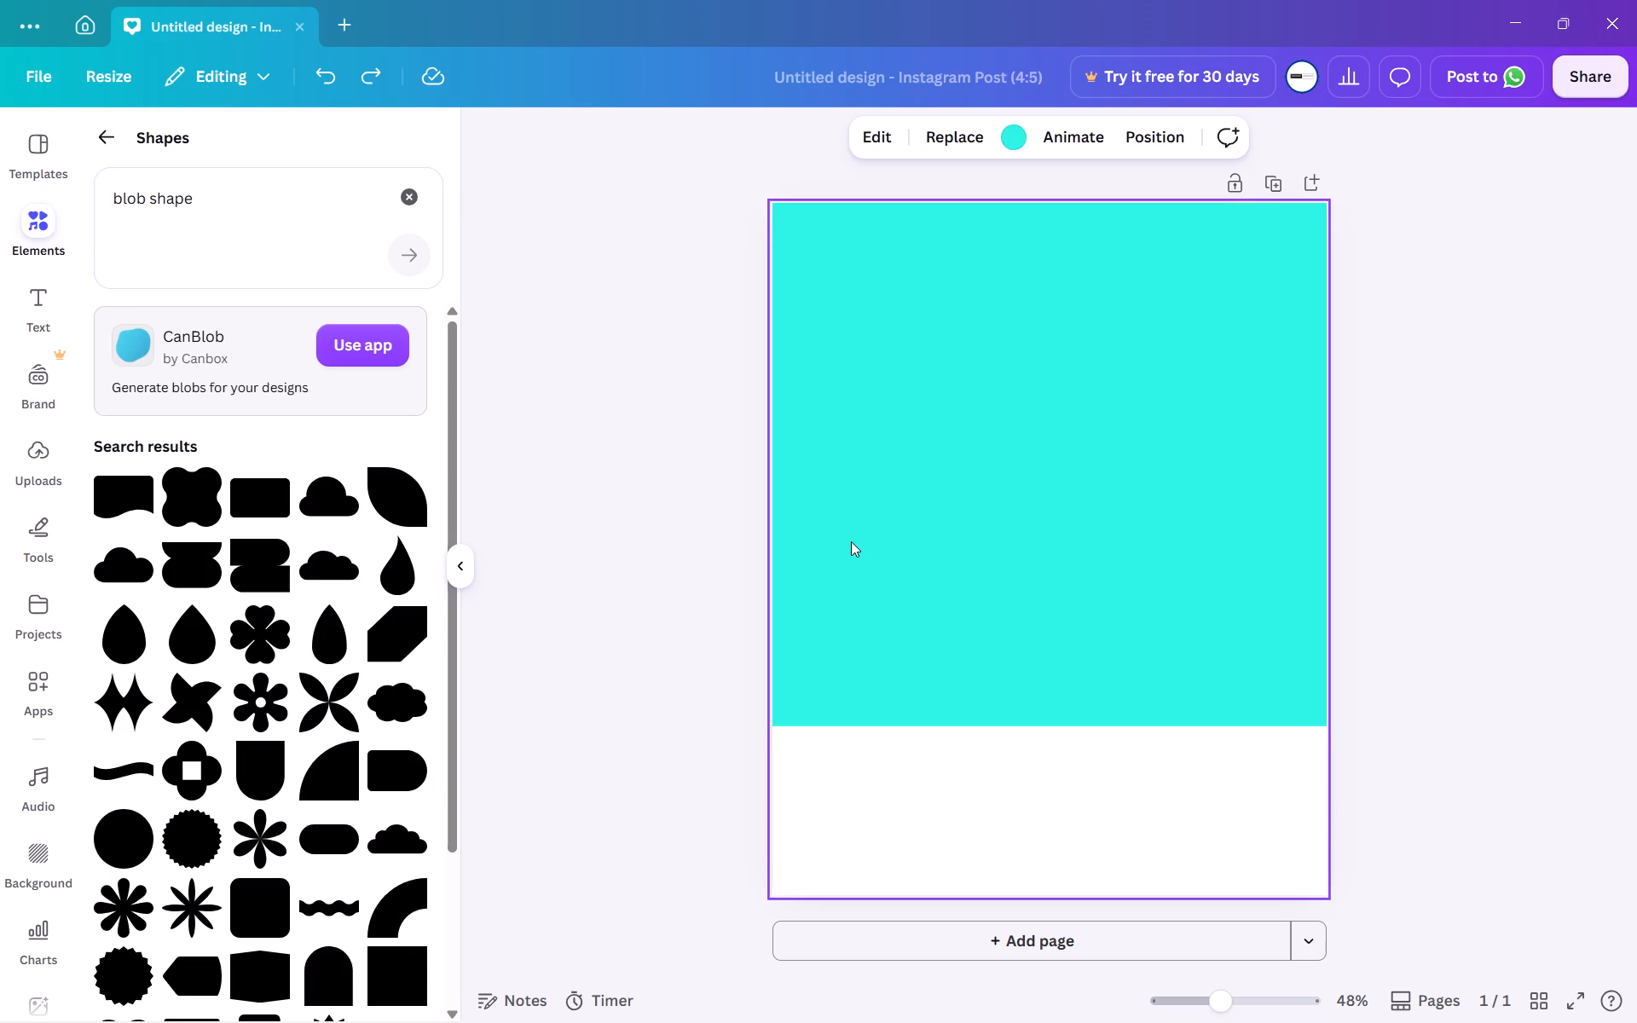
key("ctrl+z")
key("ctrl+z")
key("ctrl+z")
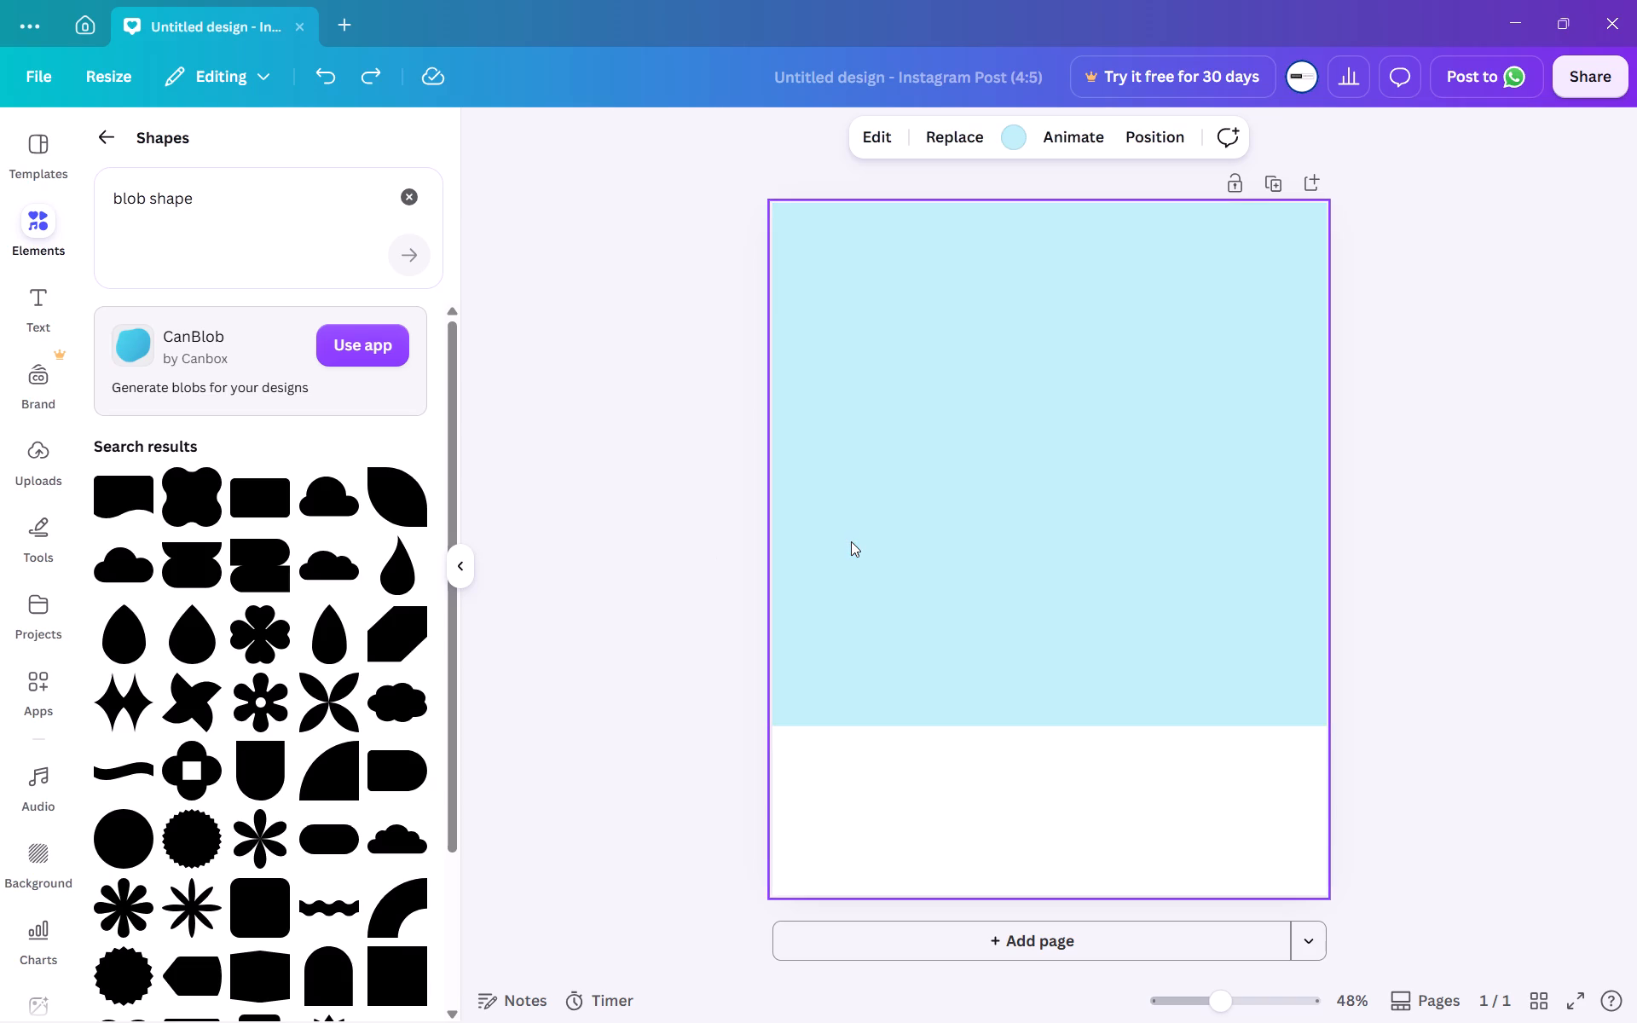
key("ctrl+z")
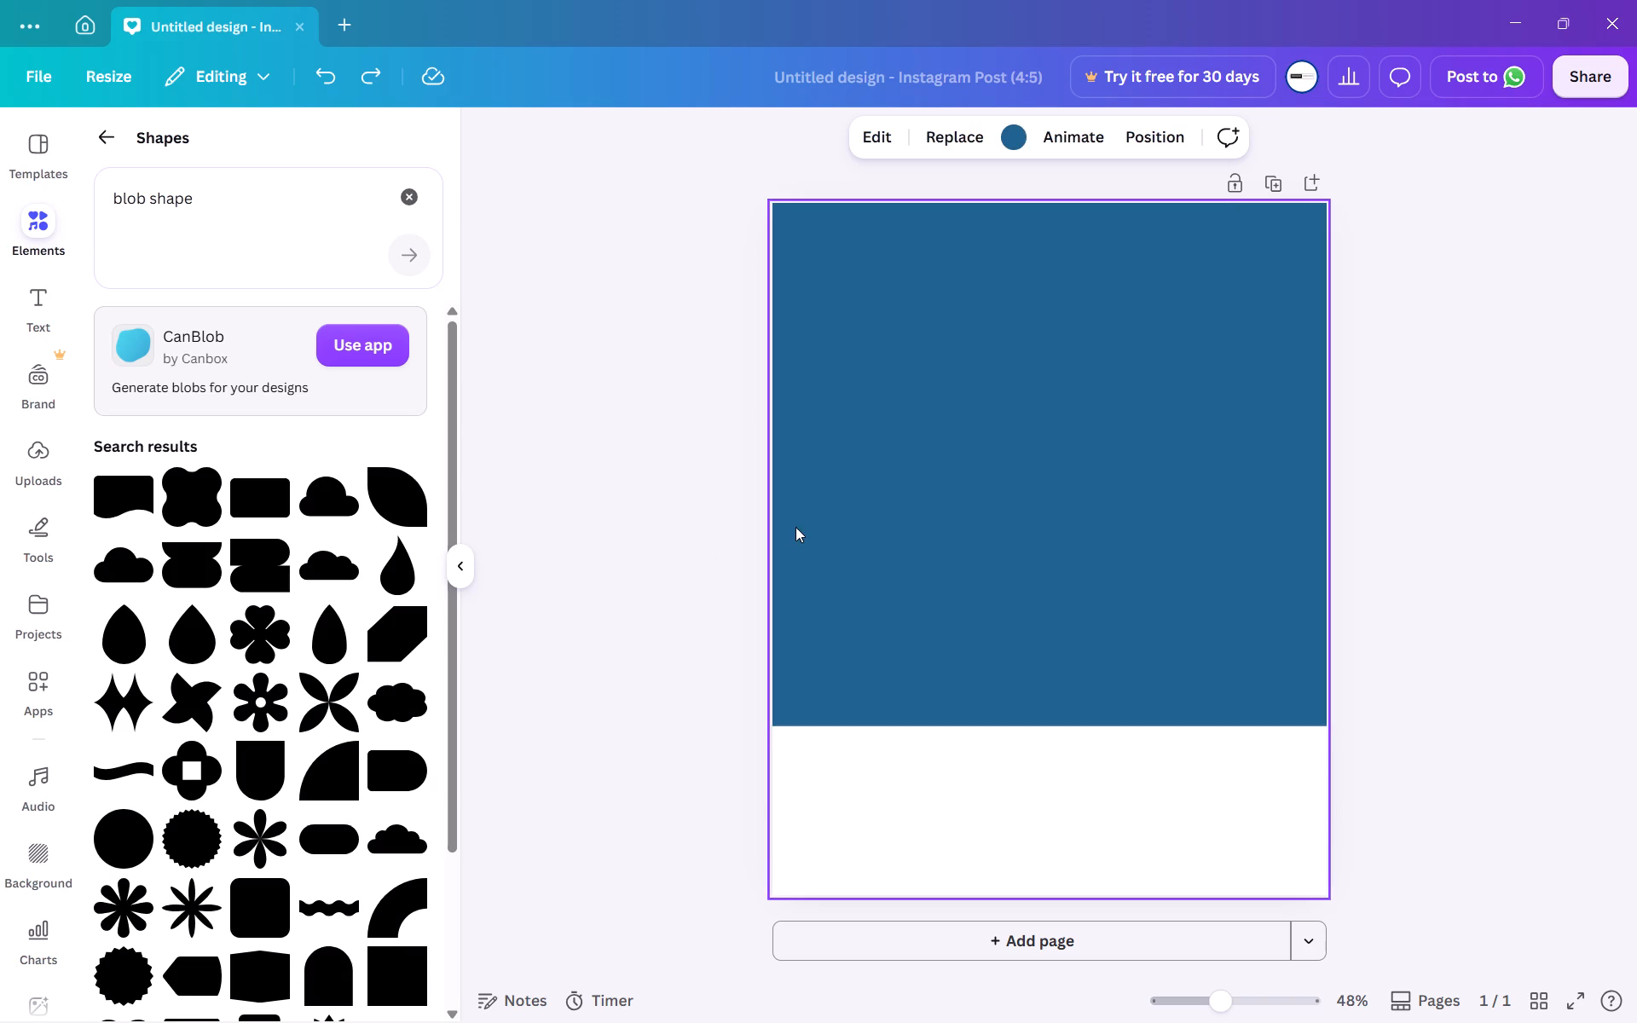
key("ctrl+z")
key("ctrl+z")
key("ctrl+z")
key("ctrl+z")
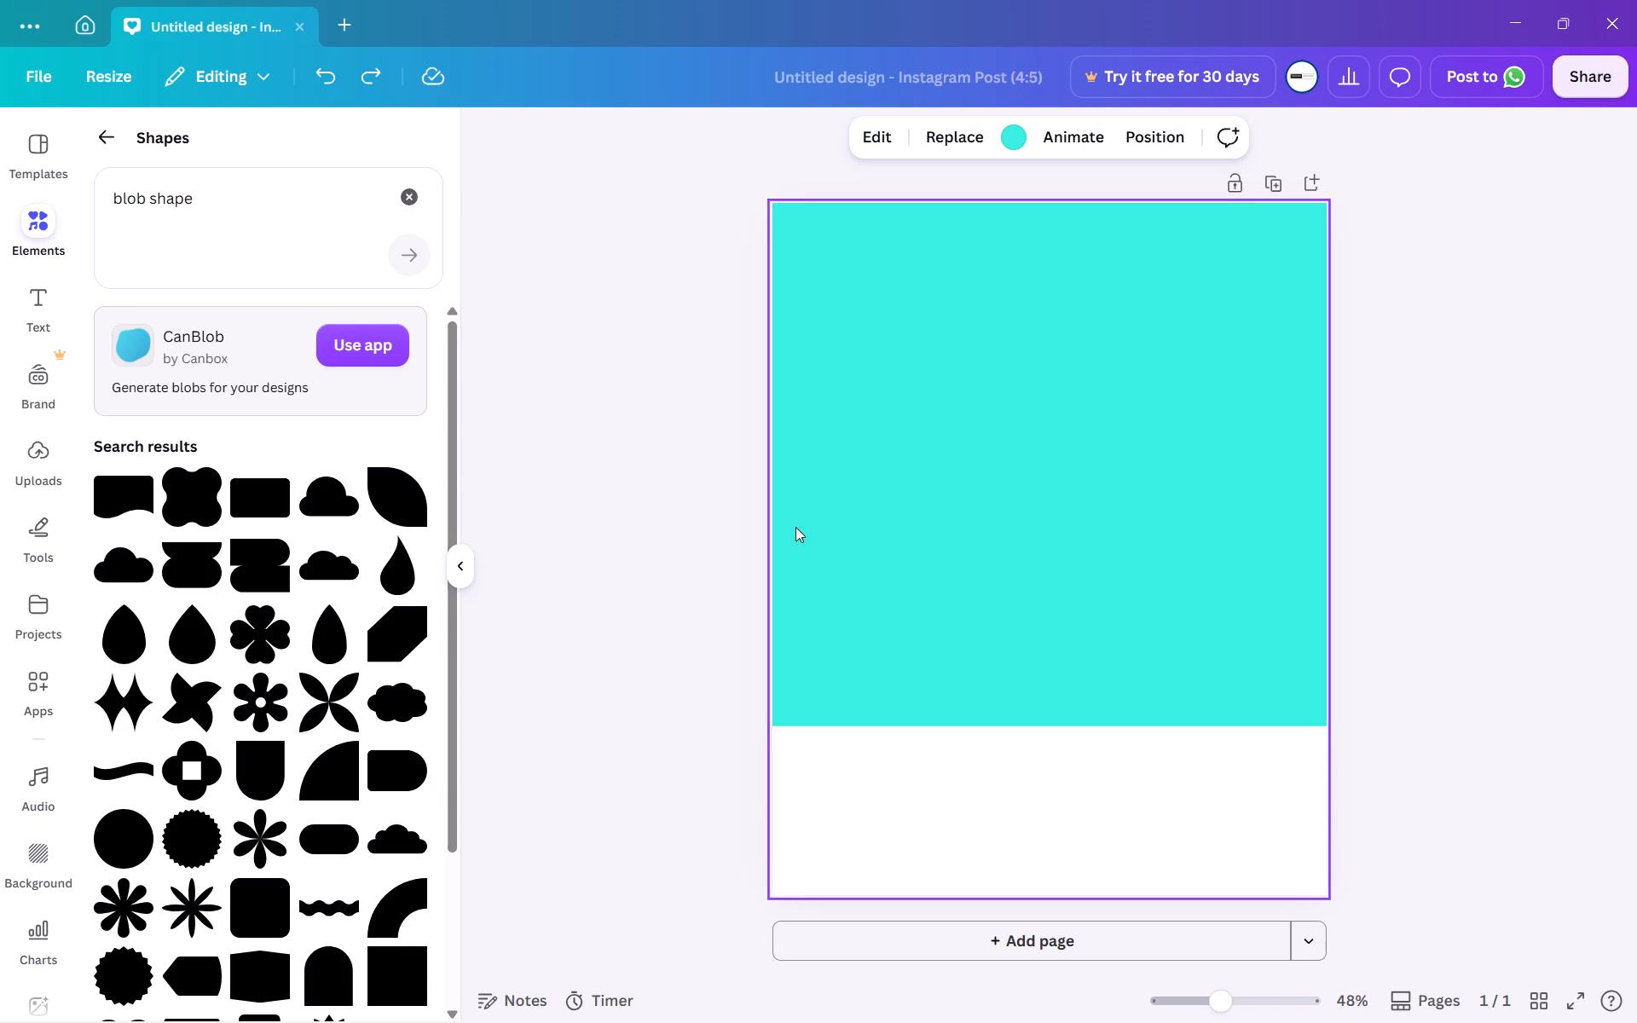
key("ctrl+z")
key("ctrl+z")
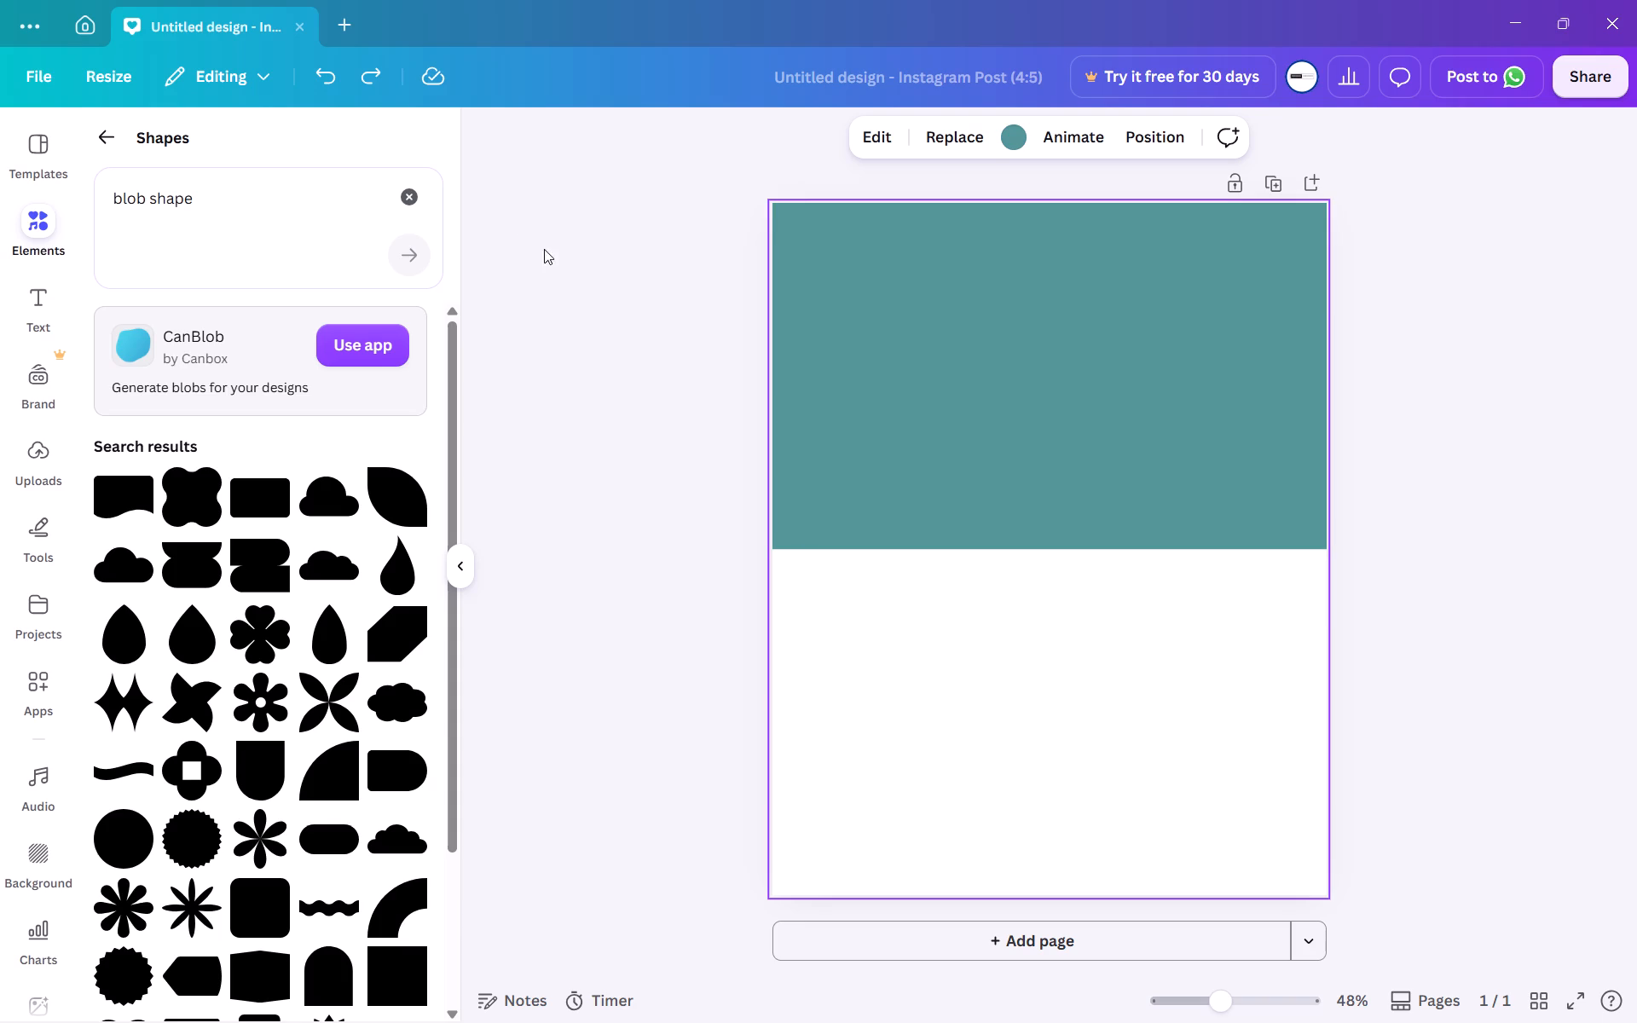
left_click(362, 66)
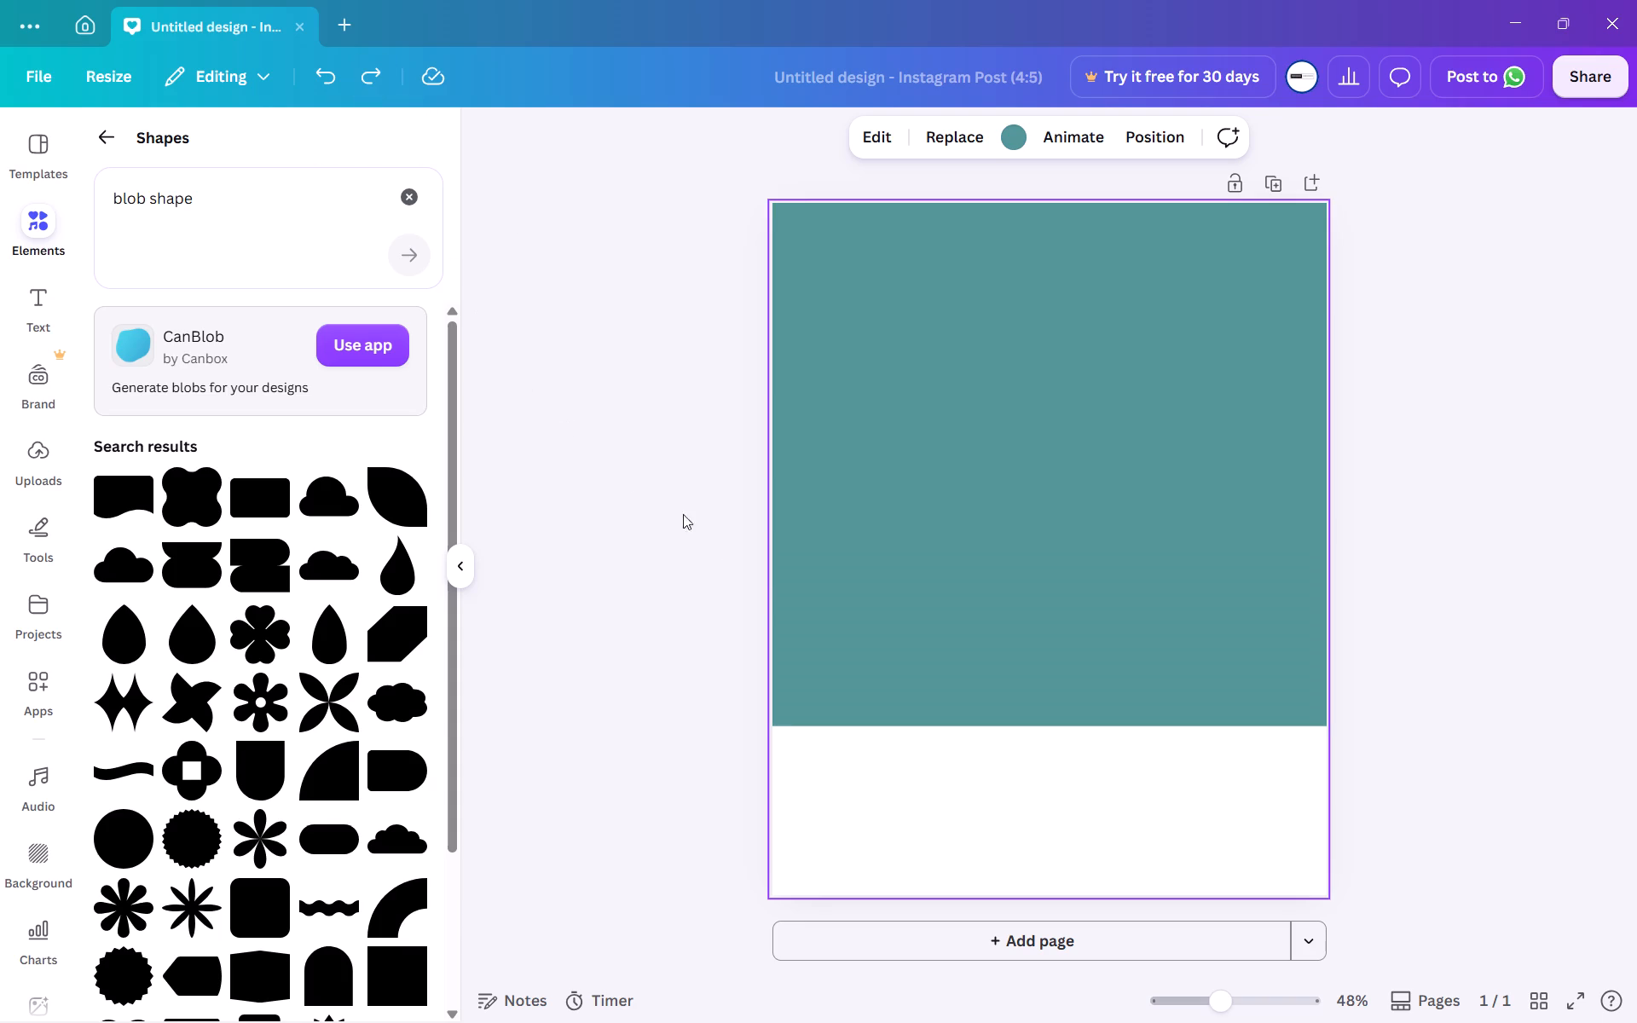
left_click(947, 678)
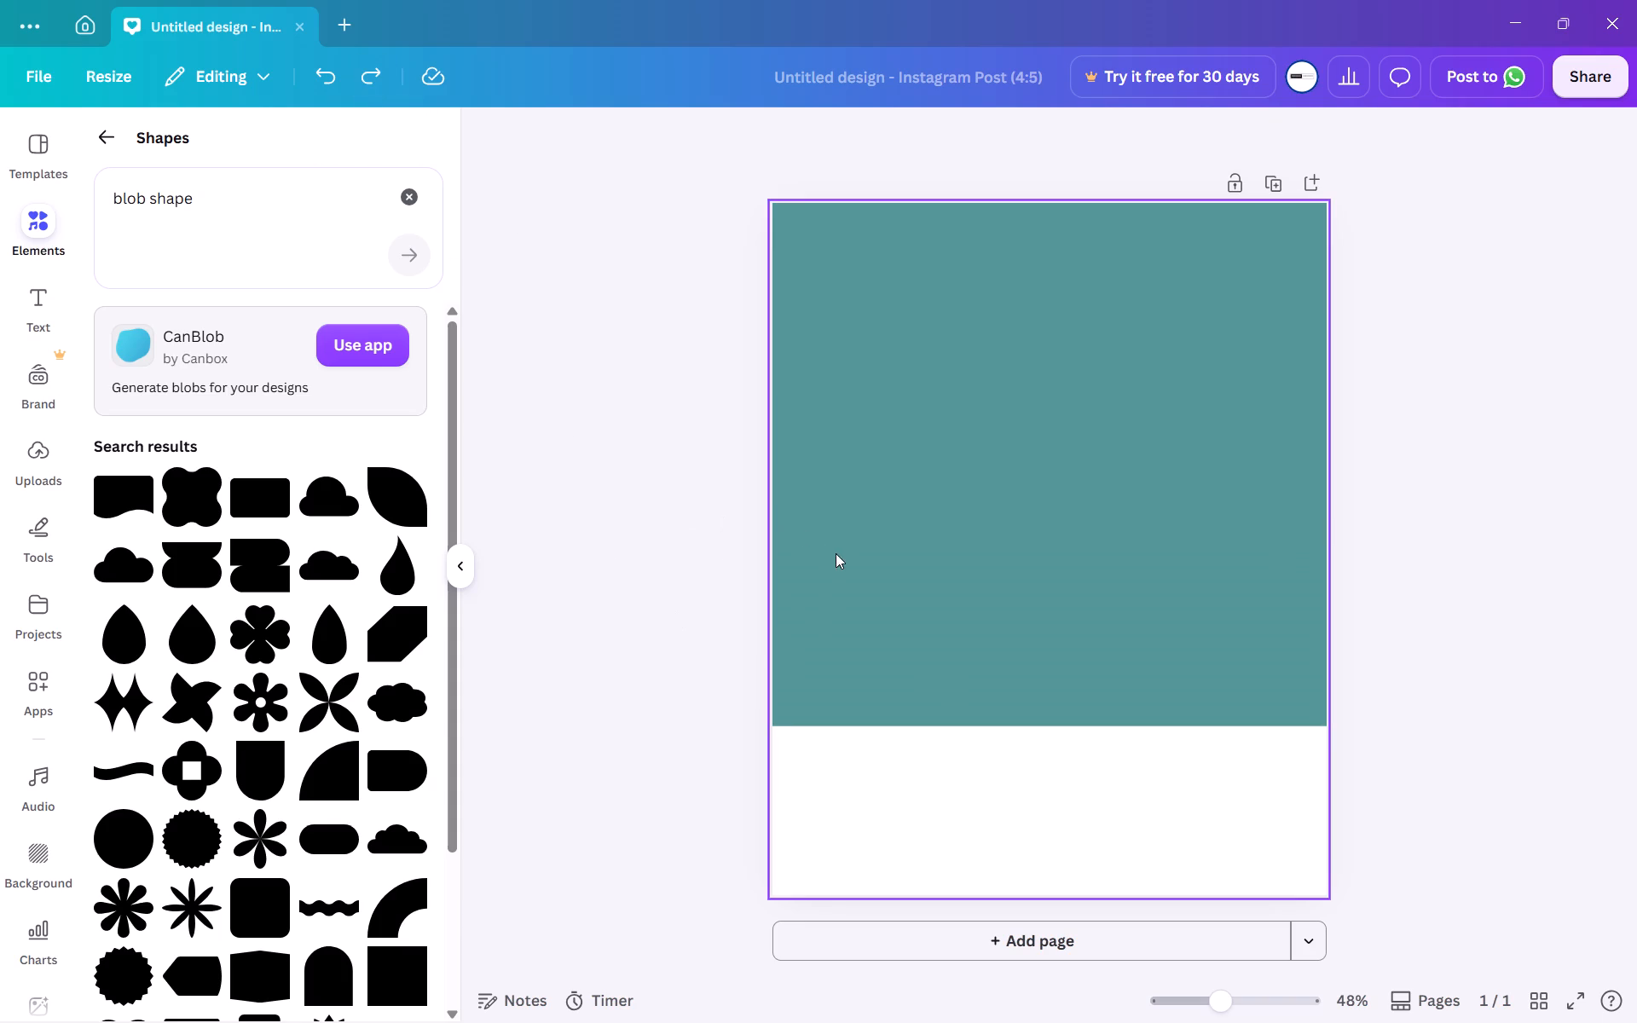
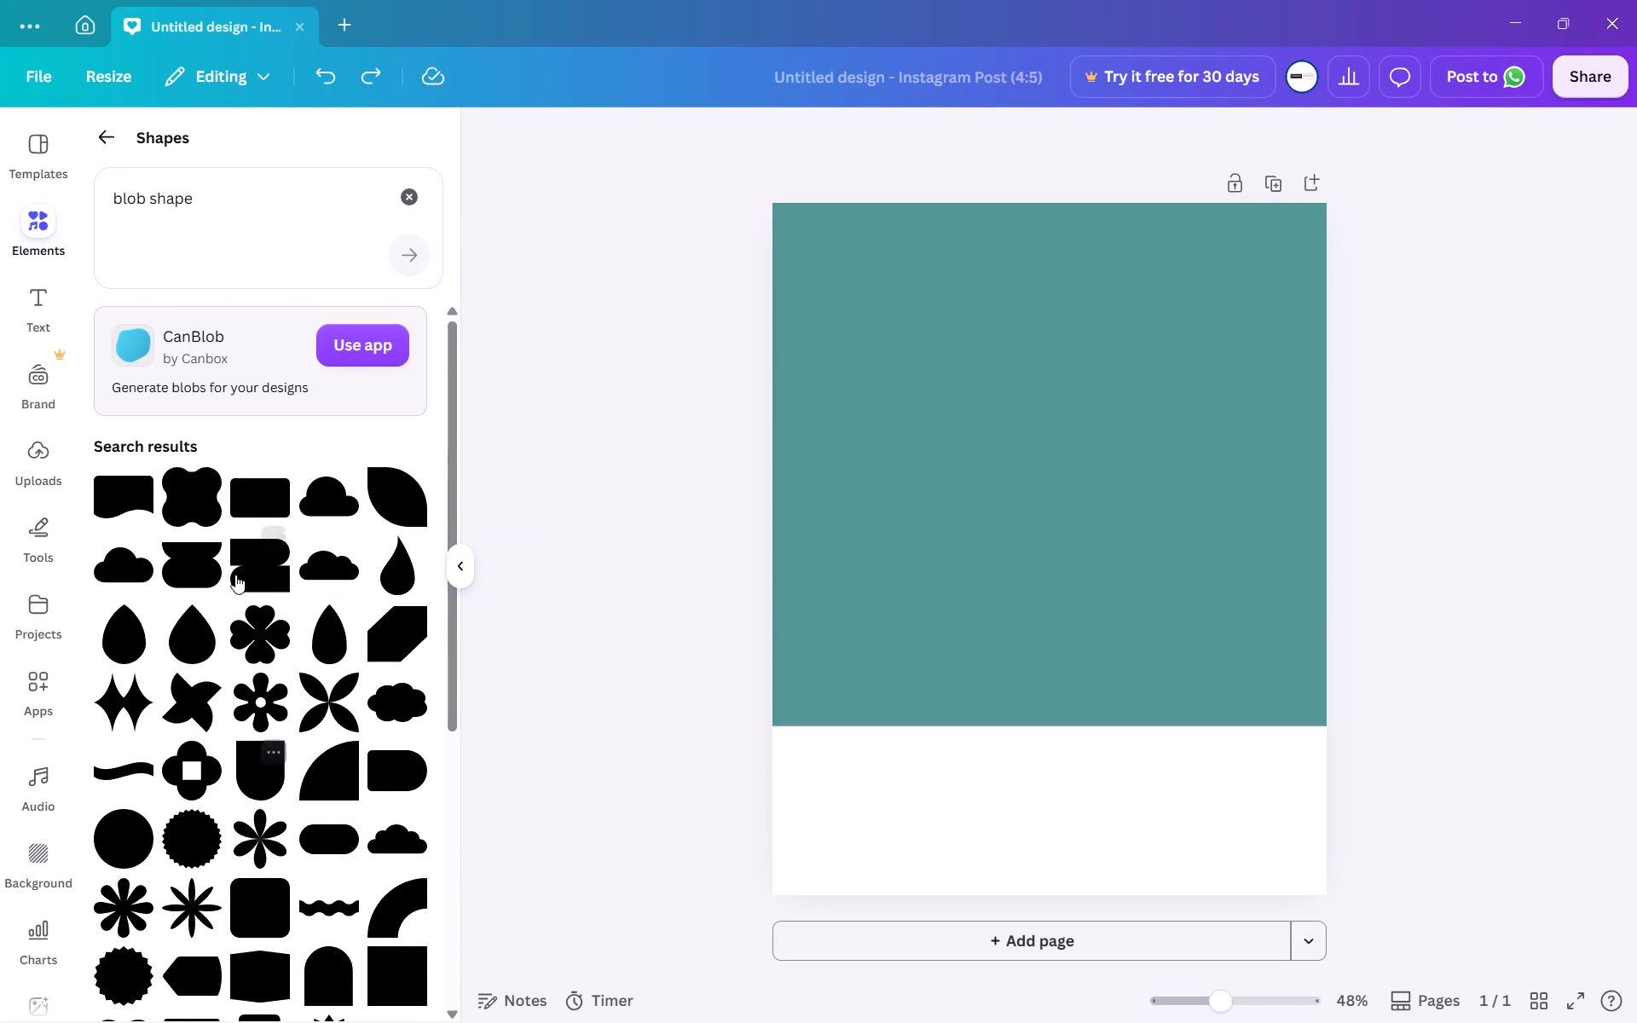
Clear the "blob shape" search, return to the main elements library and clear the recent searches.
left_click(407, 198)
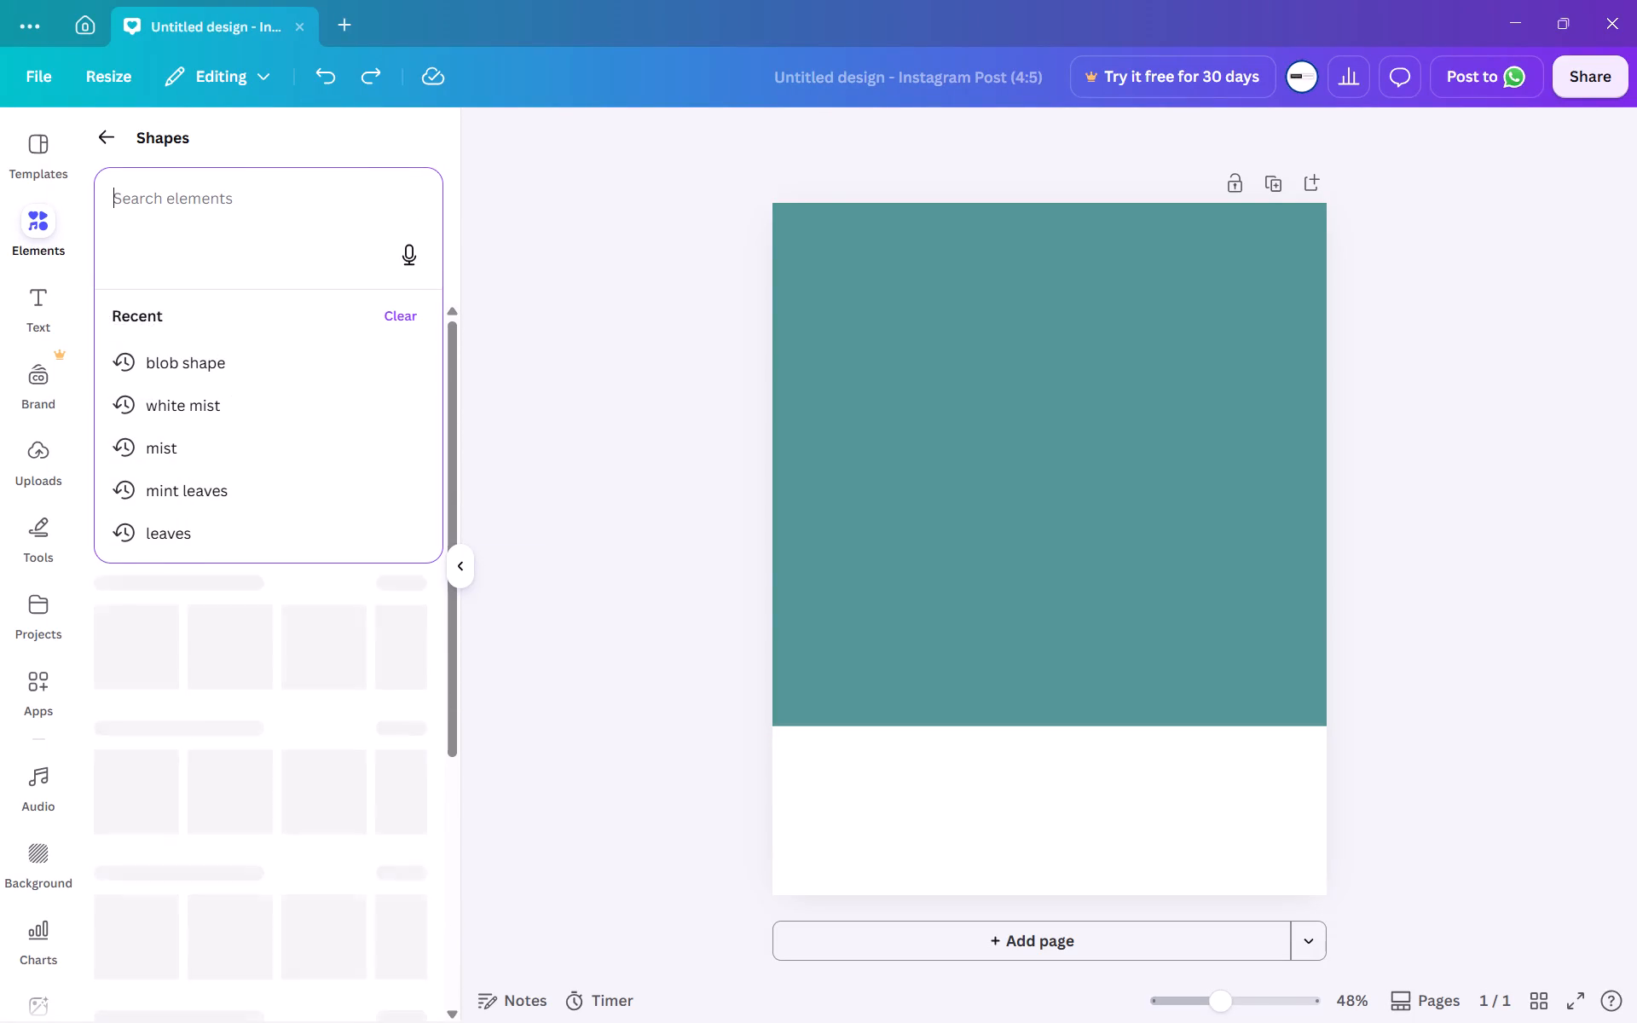
left_click(115, 144)
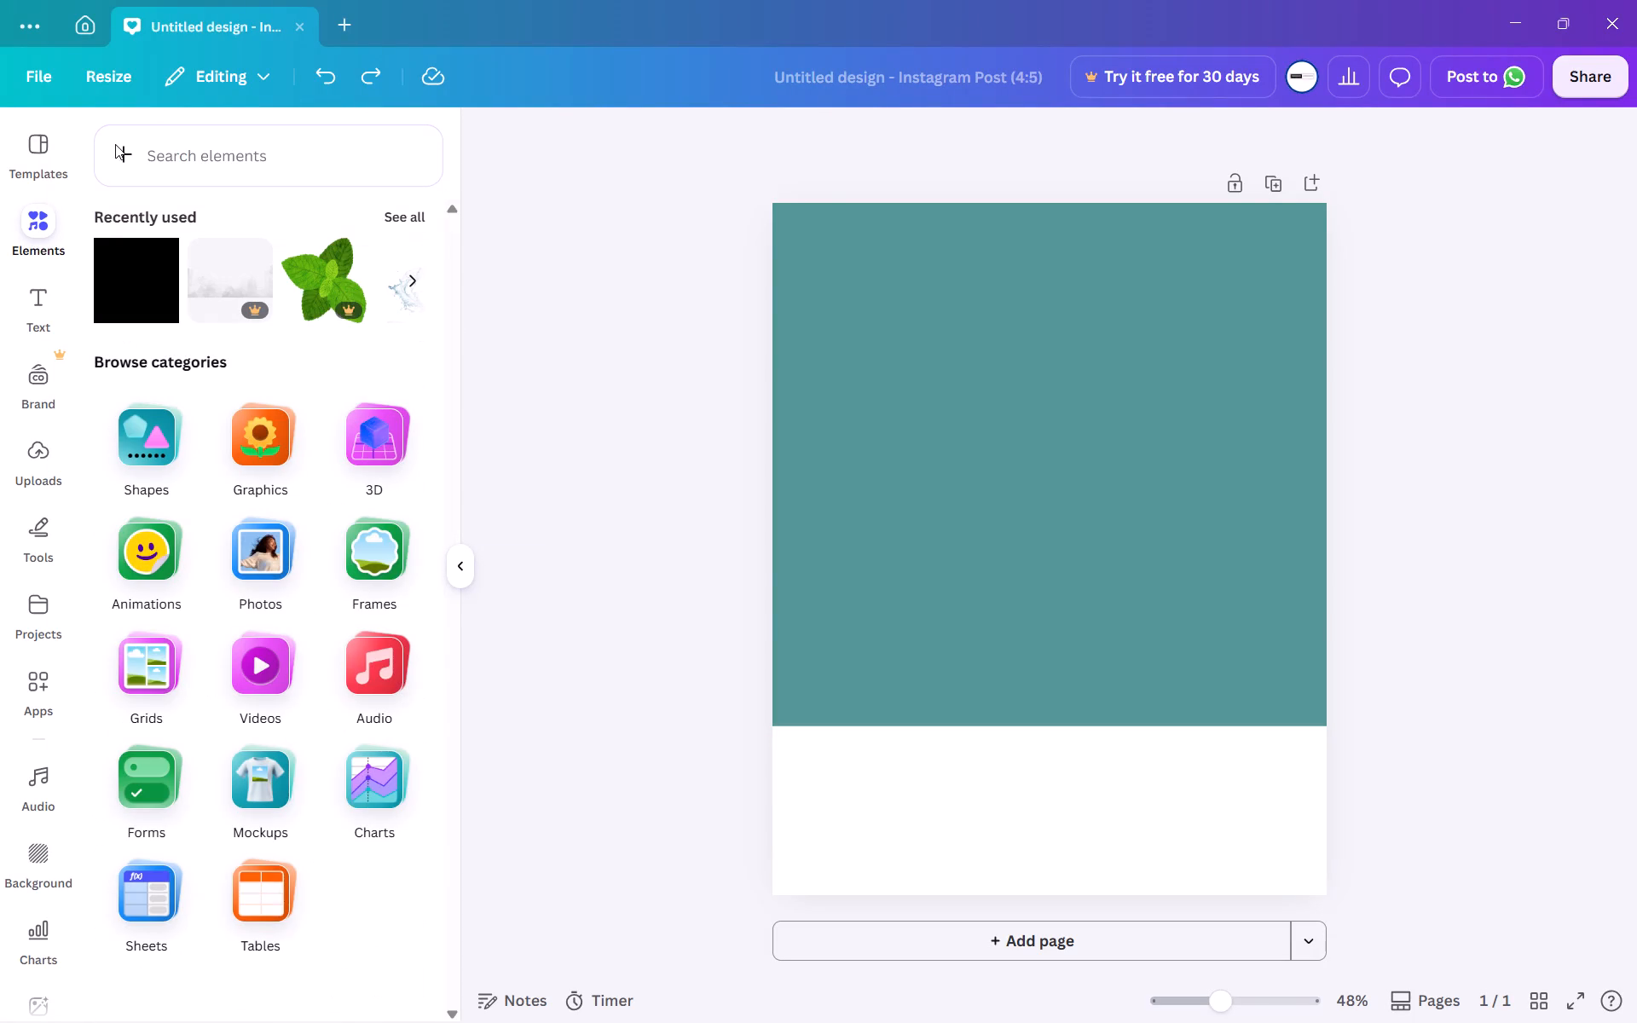
left_click(223, 166)
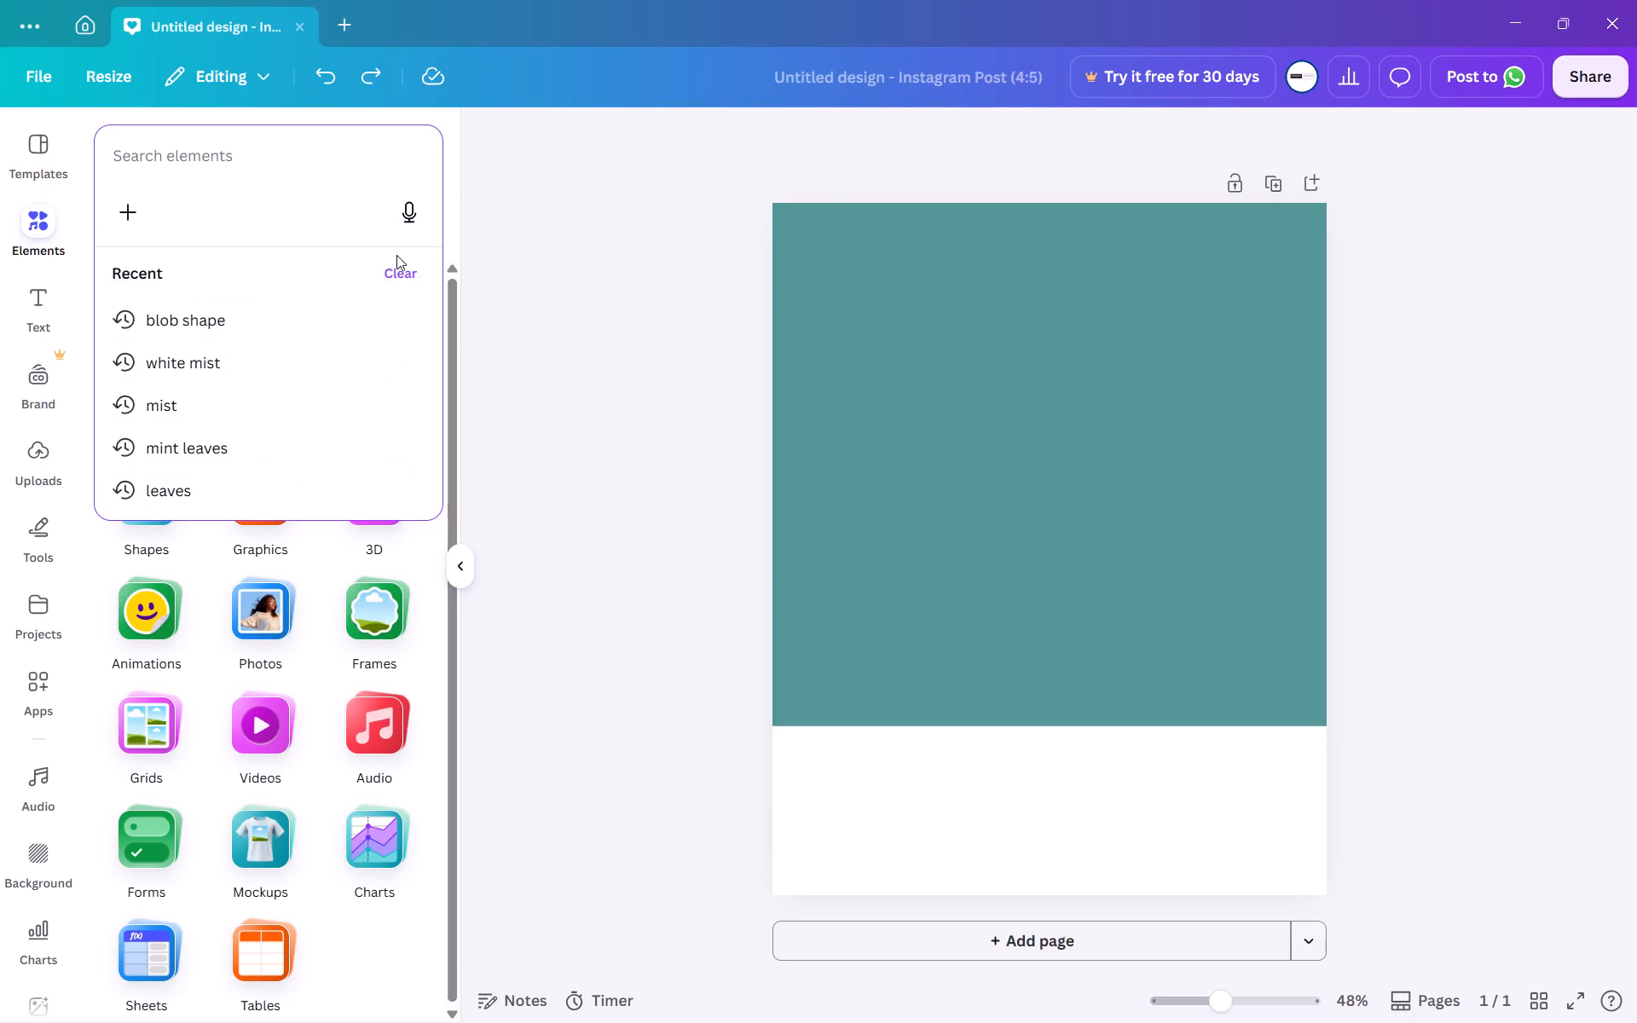
left_click(395, 277)
Look through all recently used elements for a shape or graphic that suits the post.
left_click(395, 277)
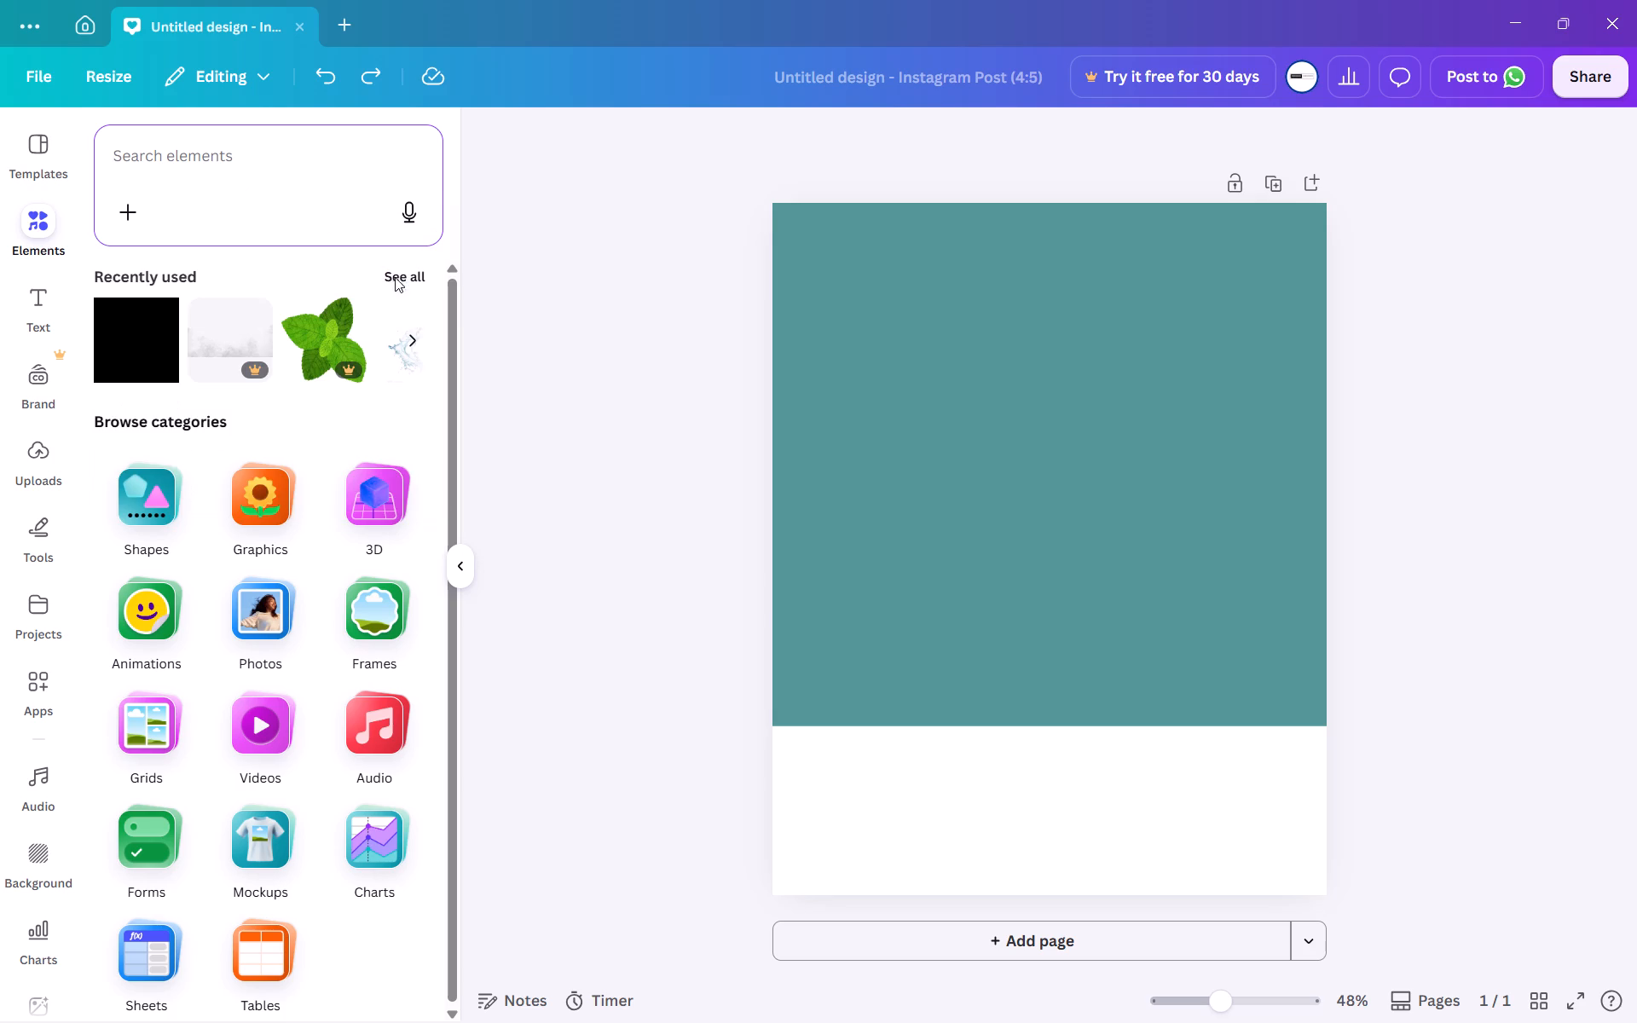
scroll(323, 480, "down", 7)
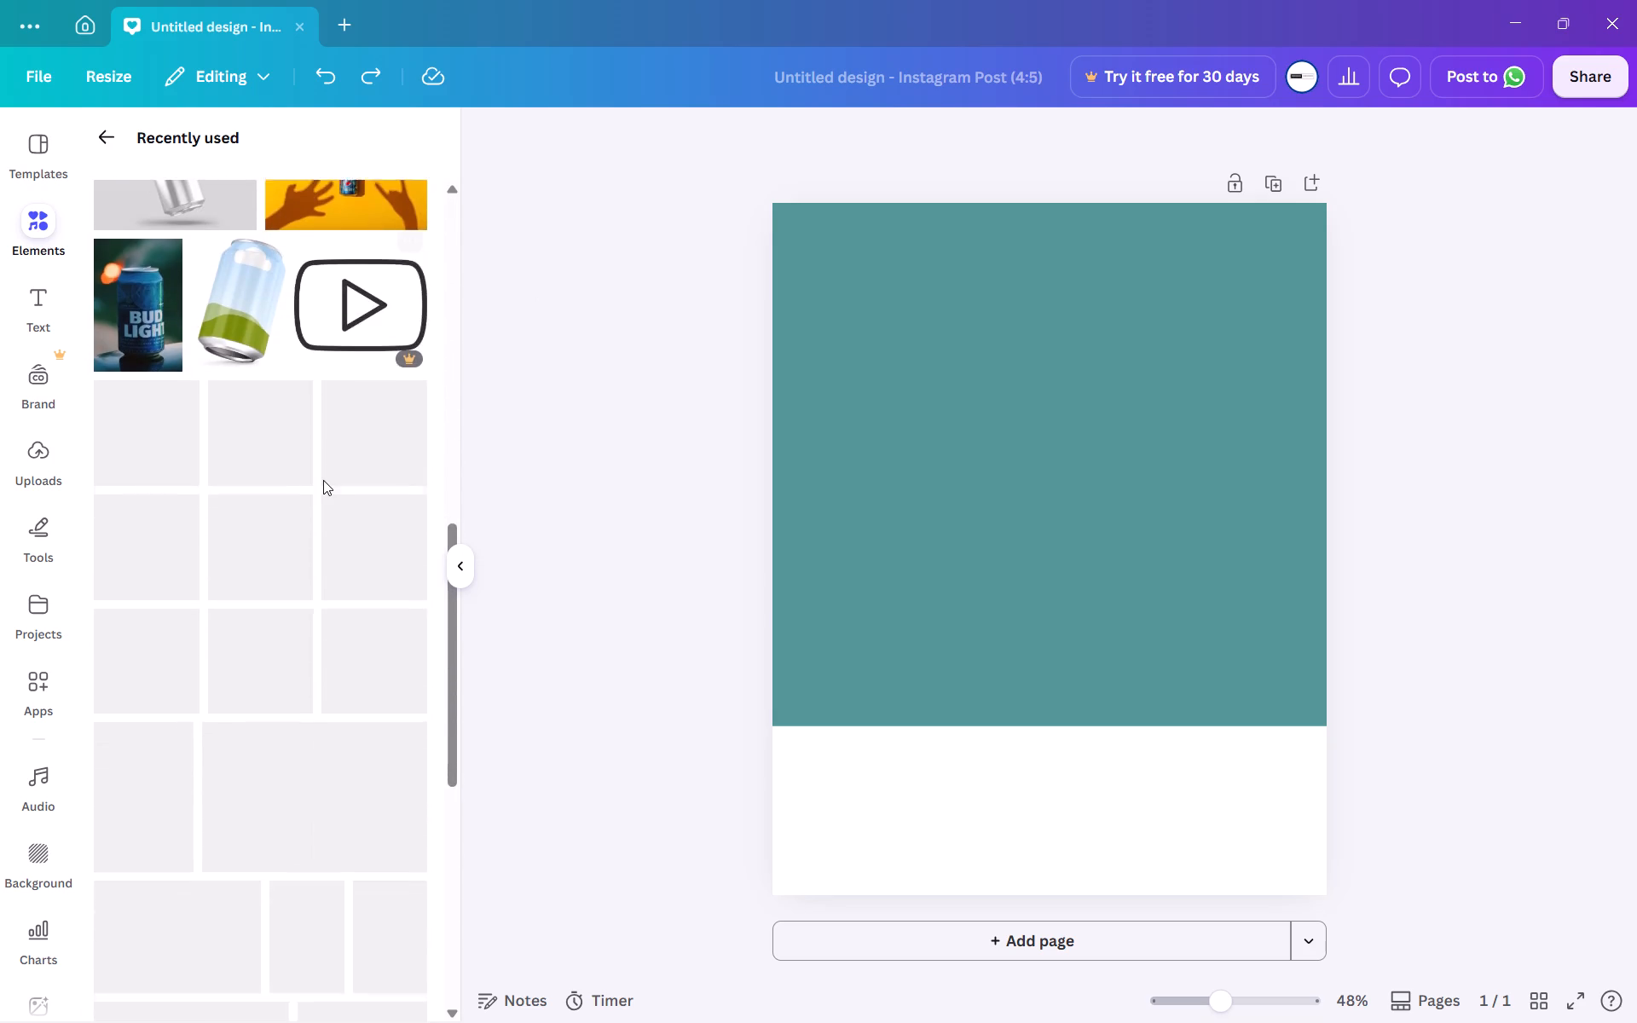
scroll(323, 480, "down", 1)
scroll(323, 480, "up", 8)
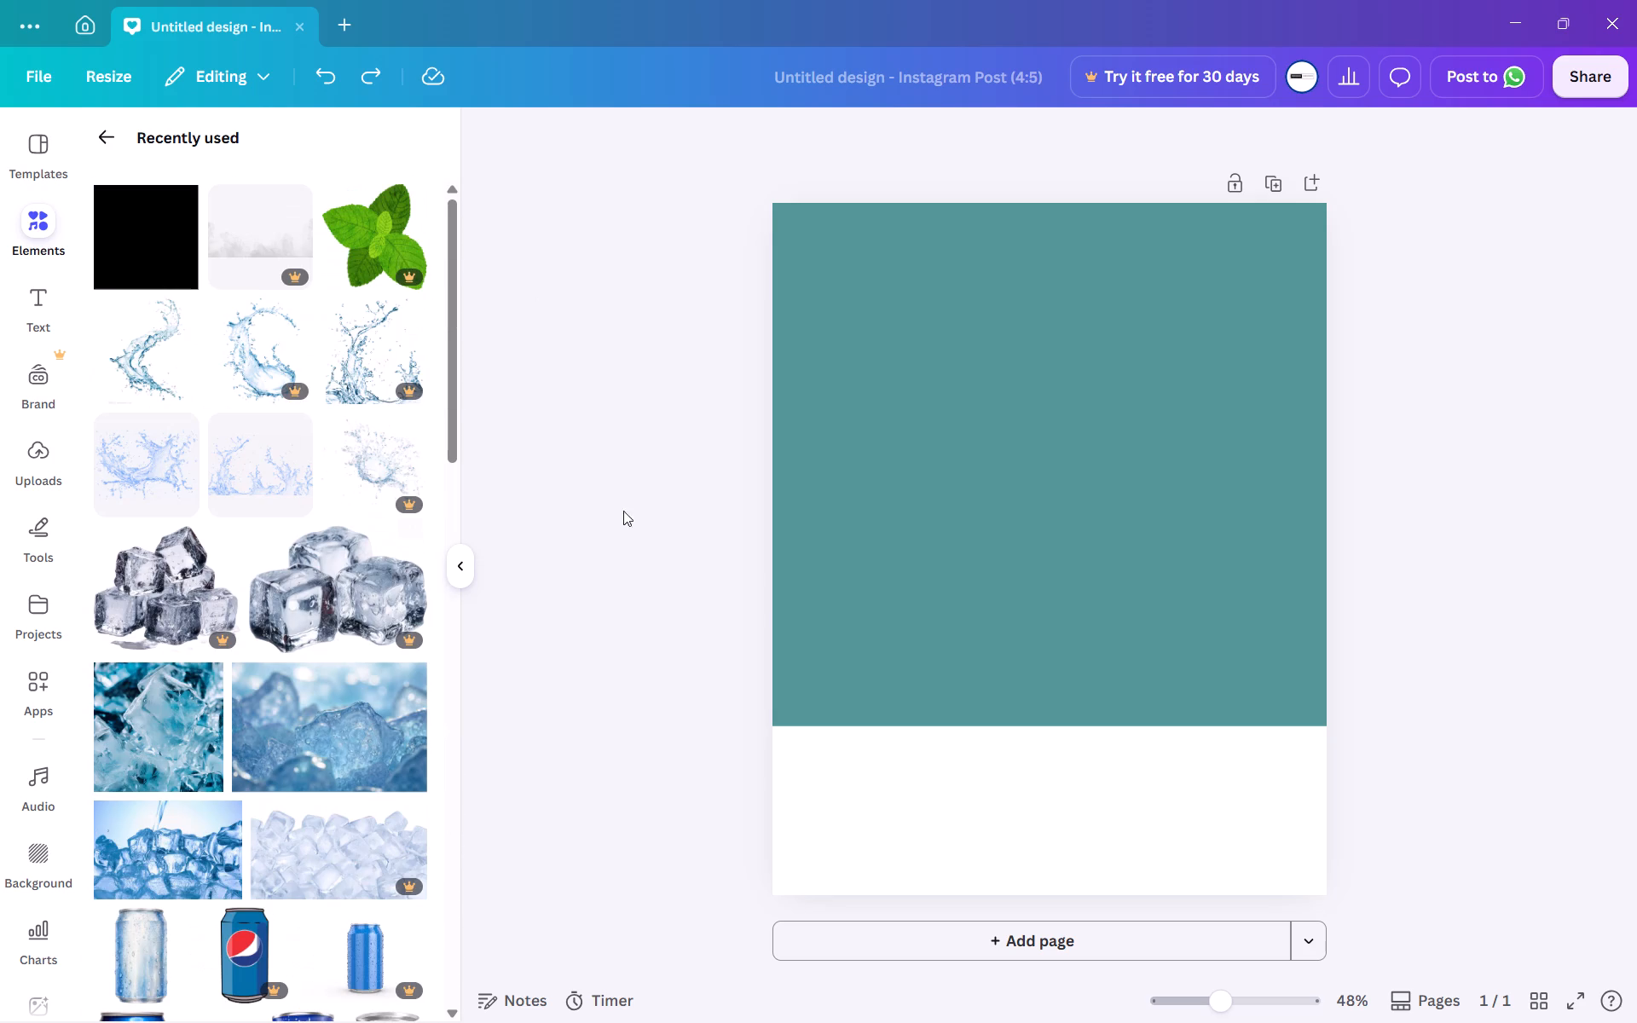
scroll(233, 568, "down", 5)
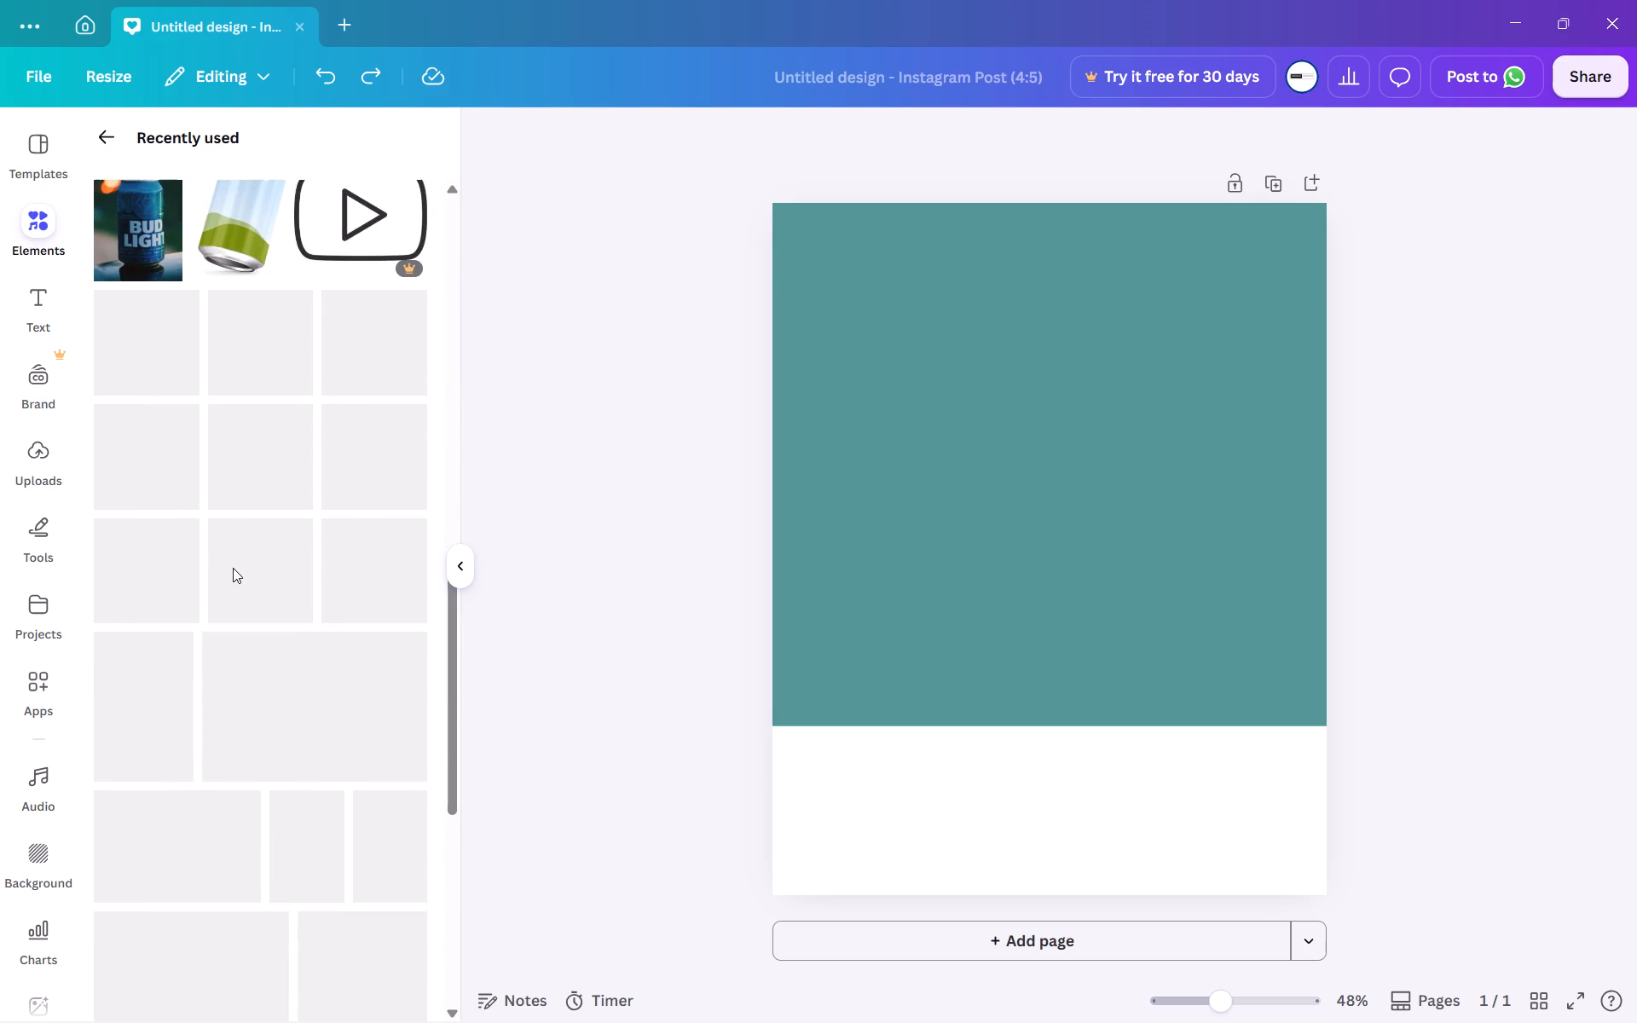
scroll(233, 568, "down", 15)
scroll(233, 568, "up", 7)
scroll(233, 568, "down", 8)
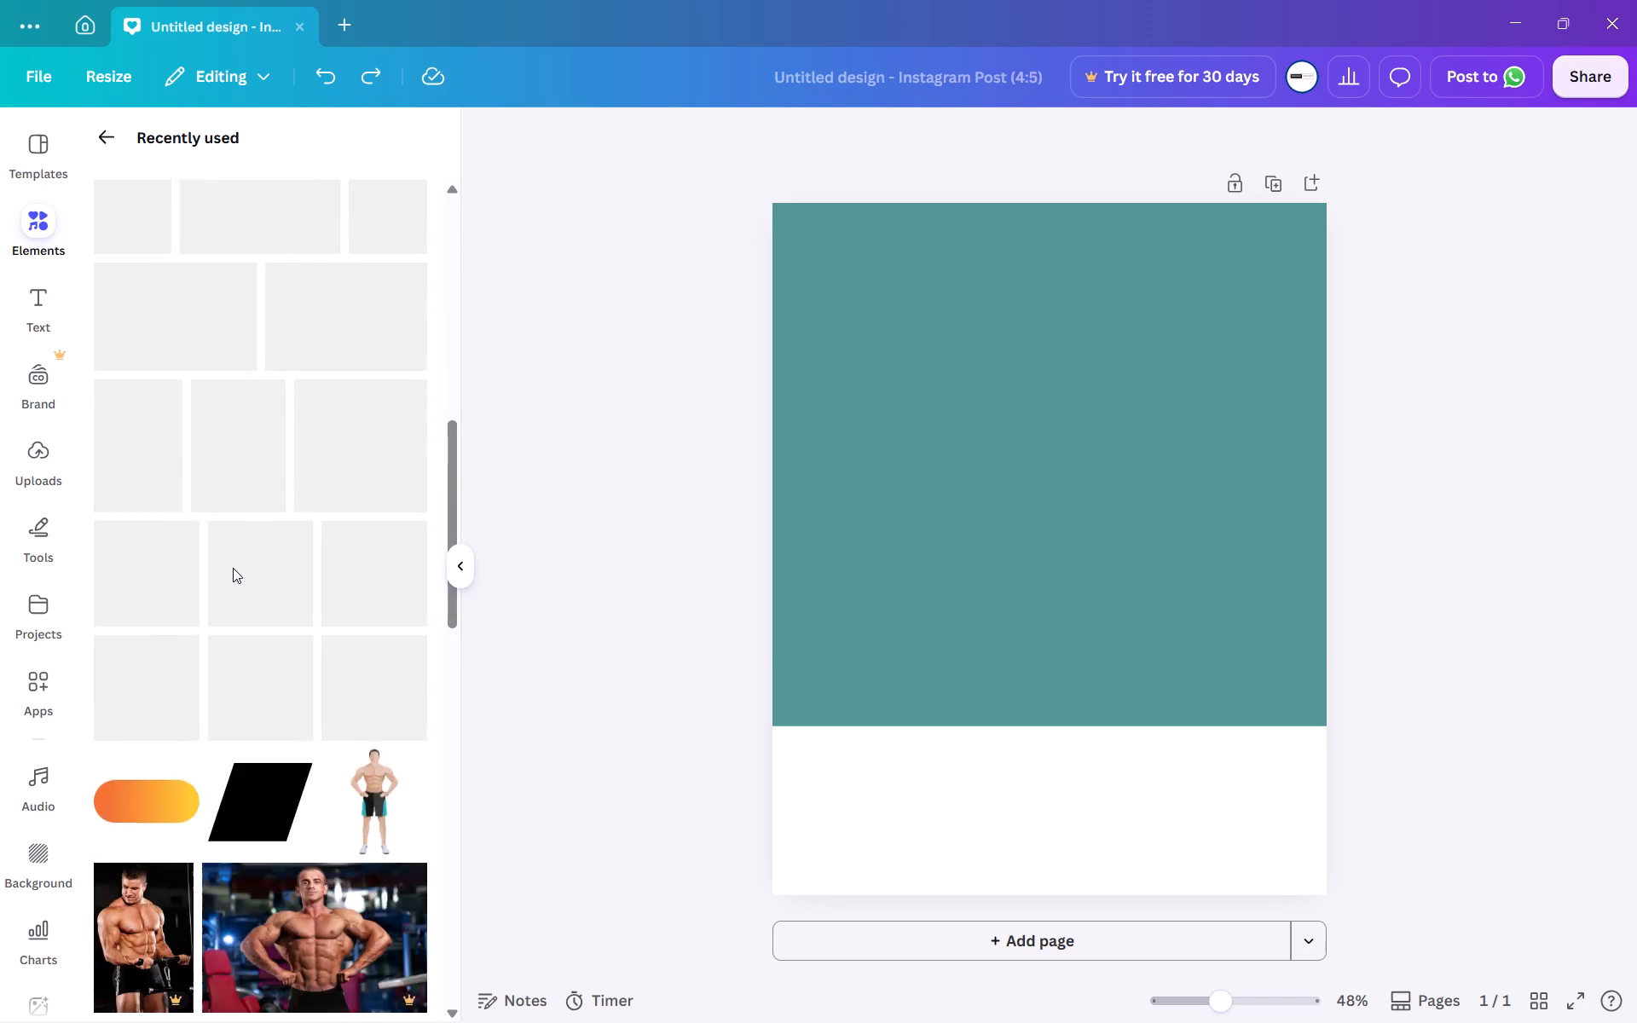
scroll(233, 568, "down", 5)
scroll(233, 568, "up", 15)
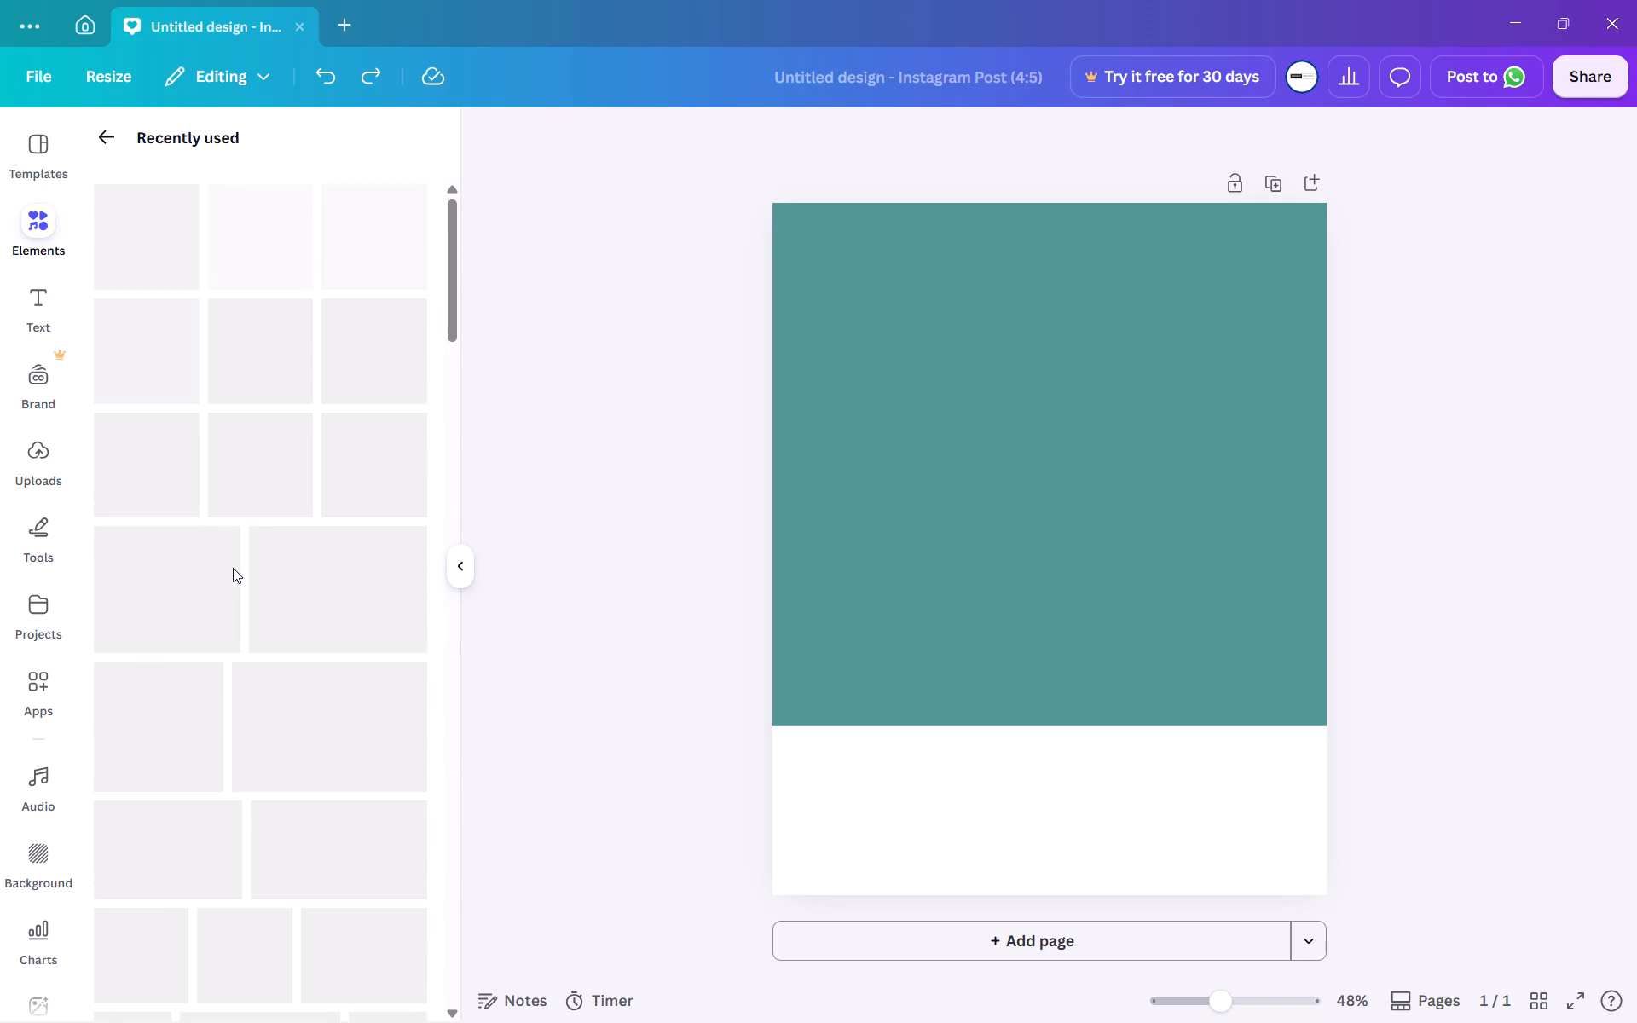
scroll(233, 568, "down", 6)
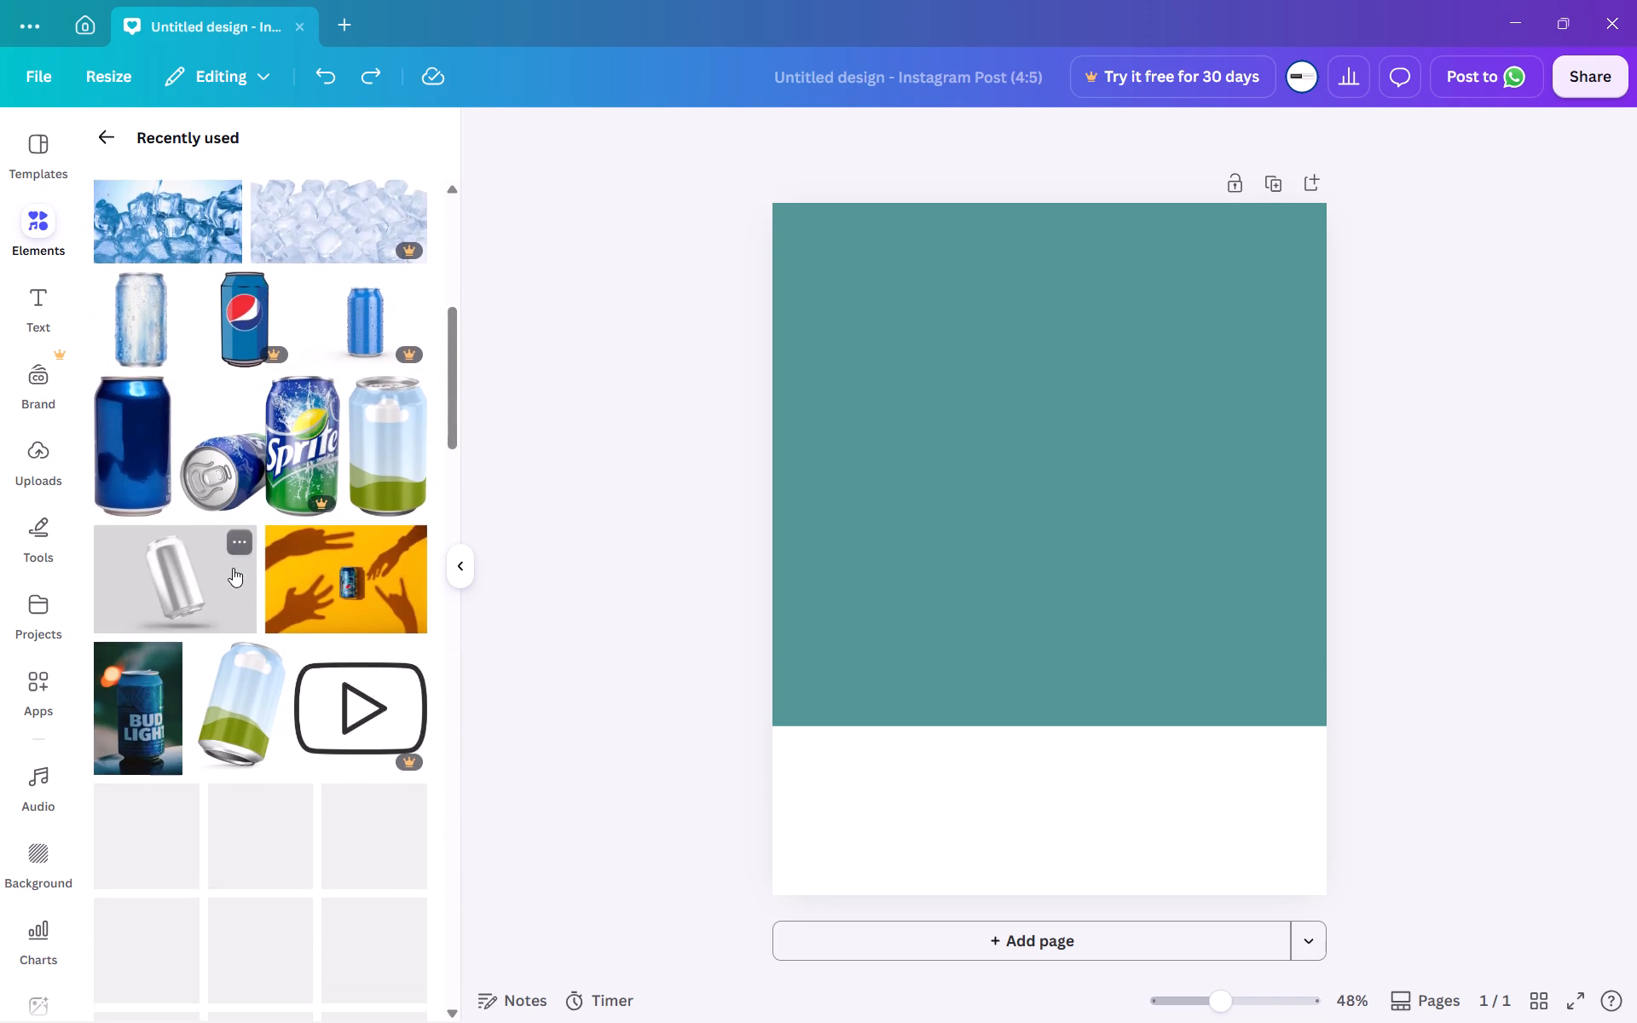
scroll(233, 568, "down", 4)
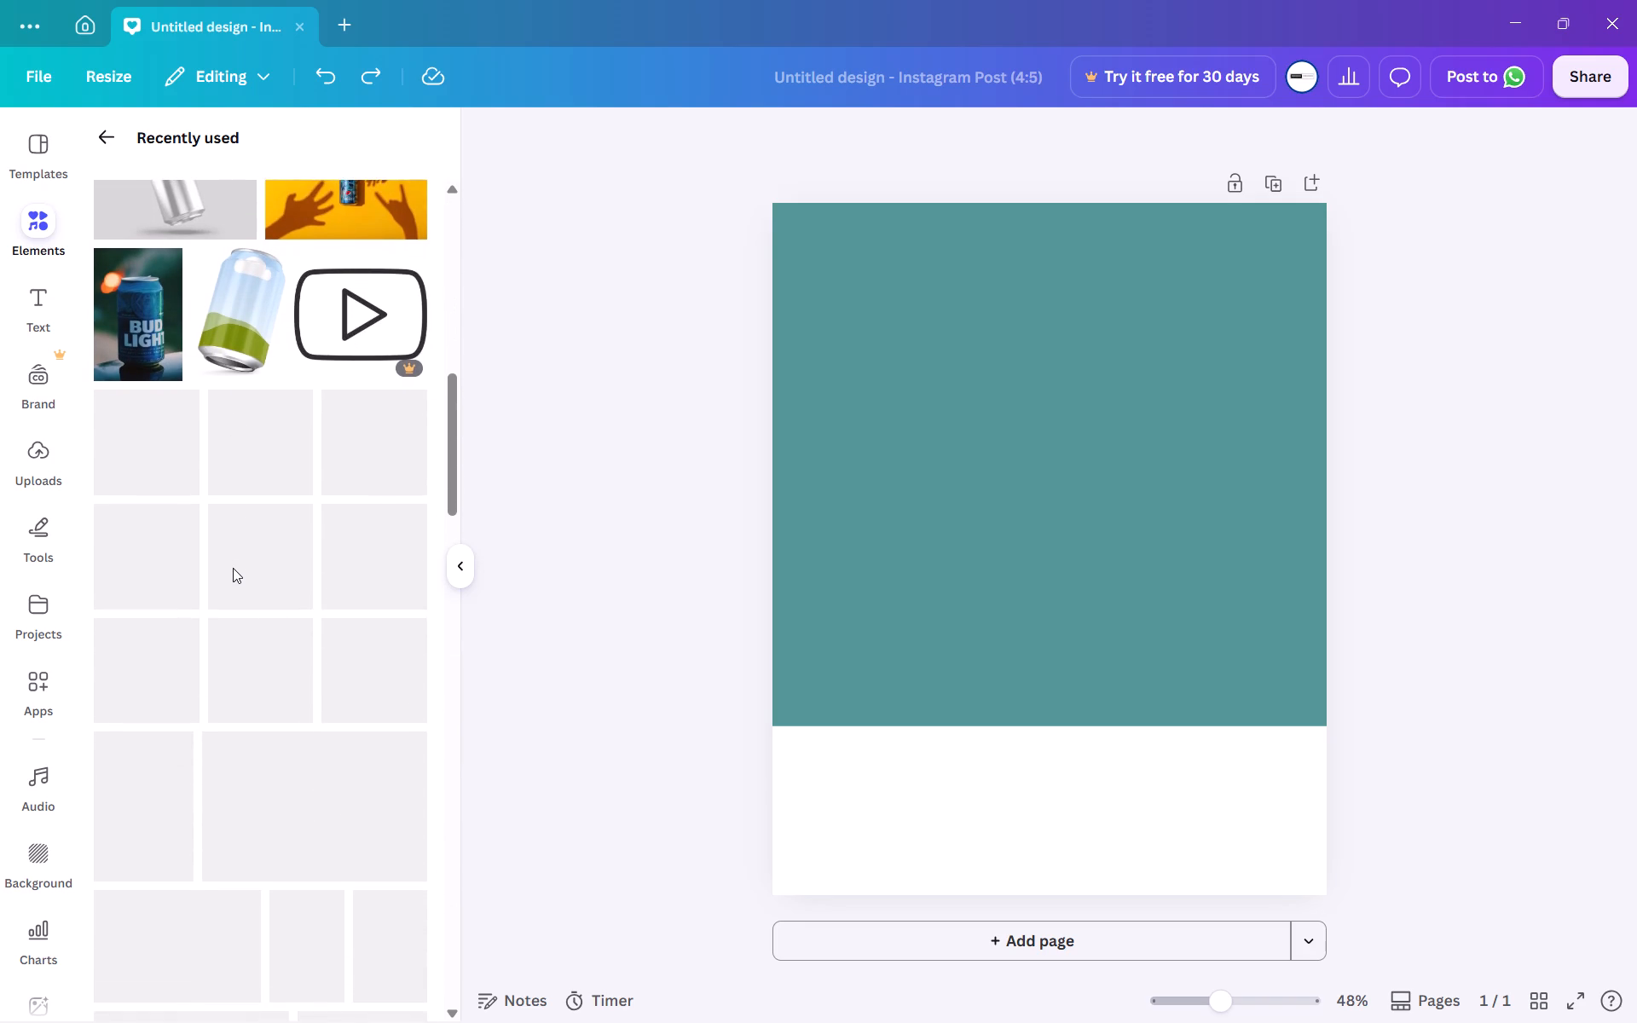
scroll(233, 568, "down", 2)
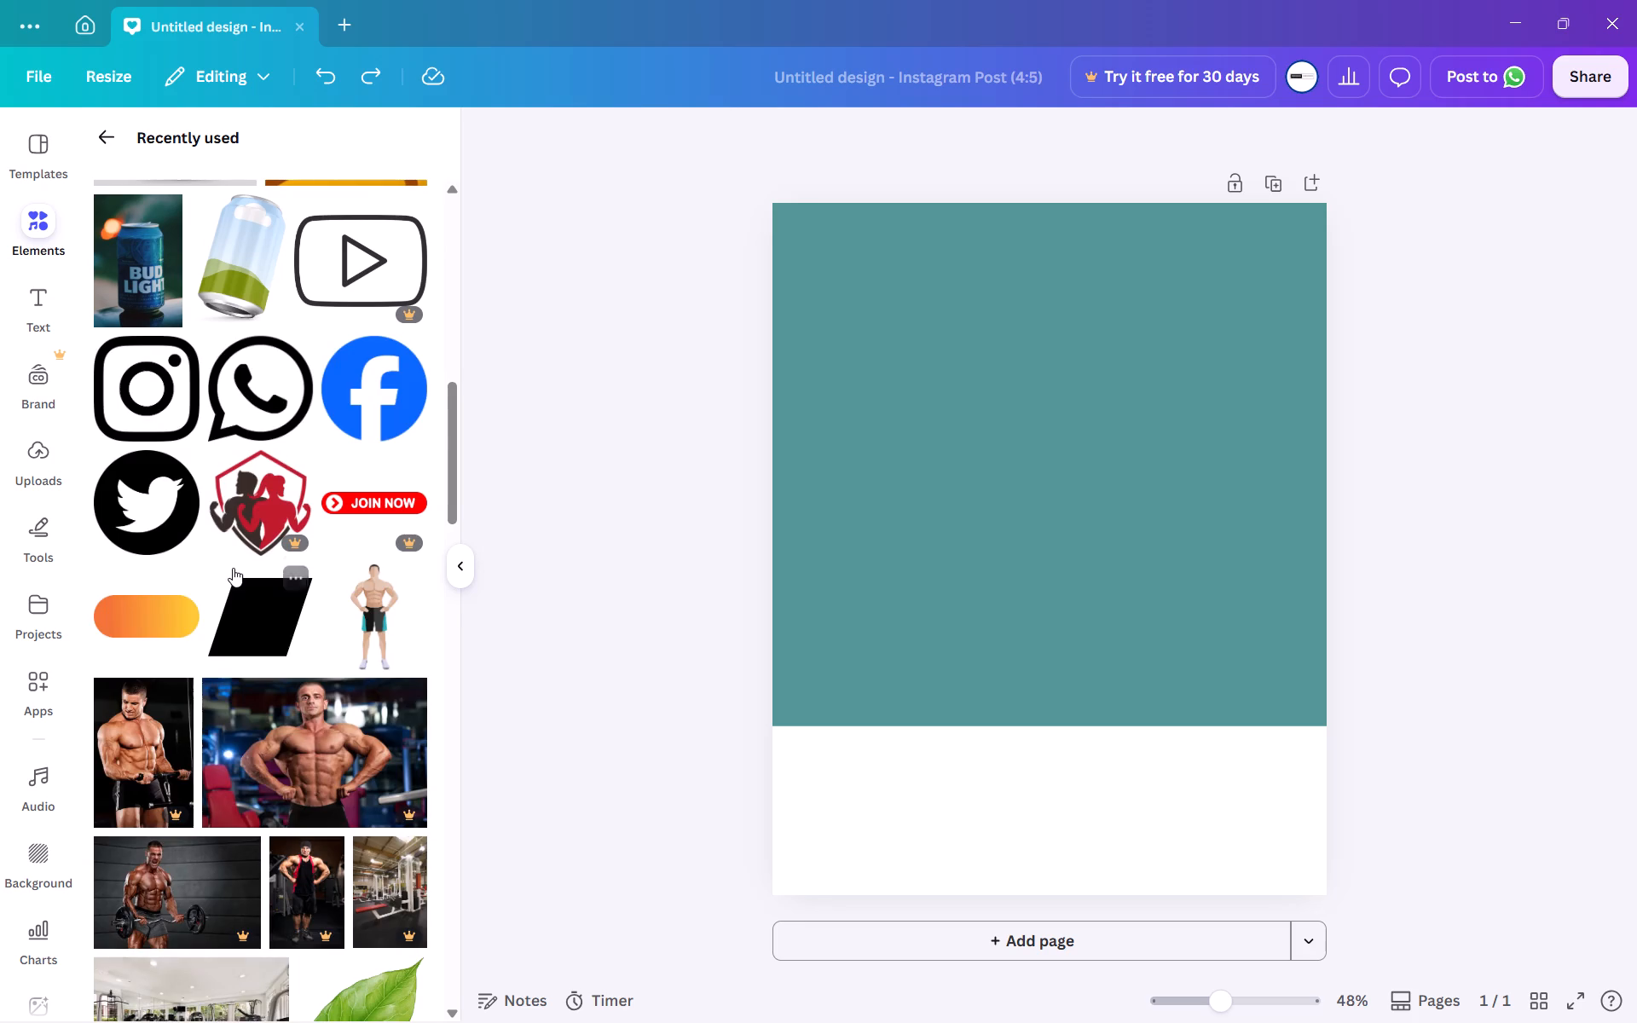
Look through the rest of the recently used elements for a suitable shape or graphic, and return to the element categories.
scroll(233, 568, "down", 2)
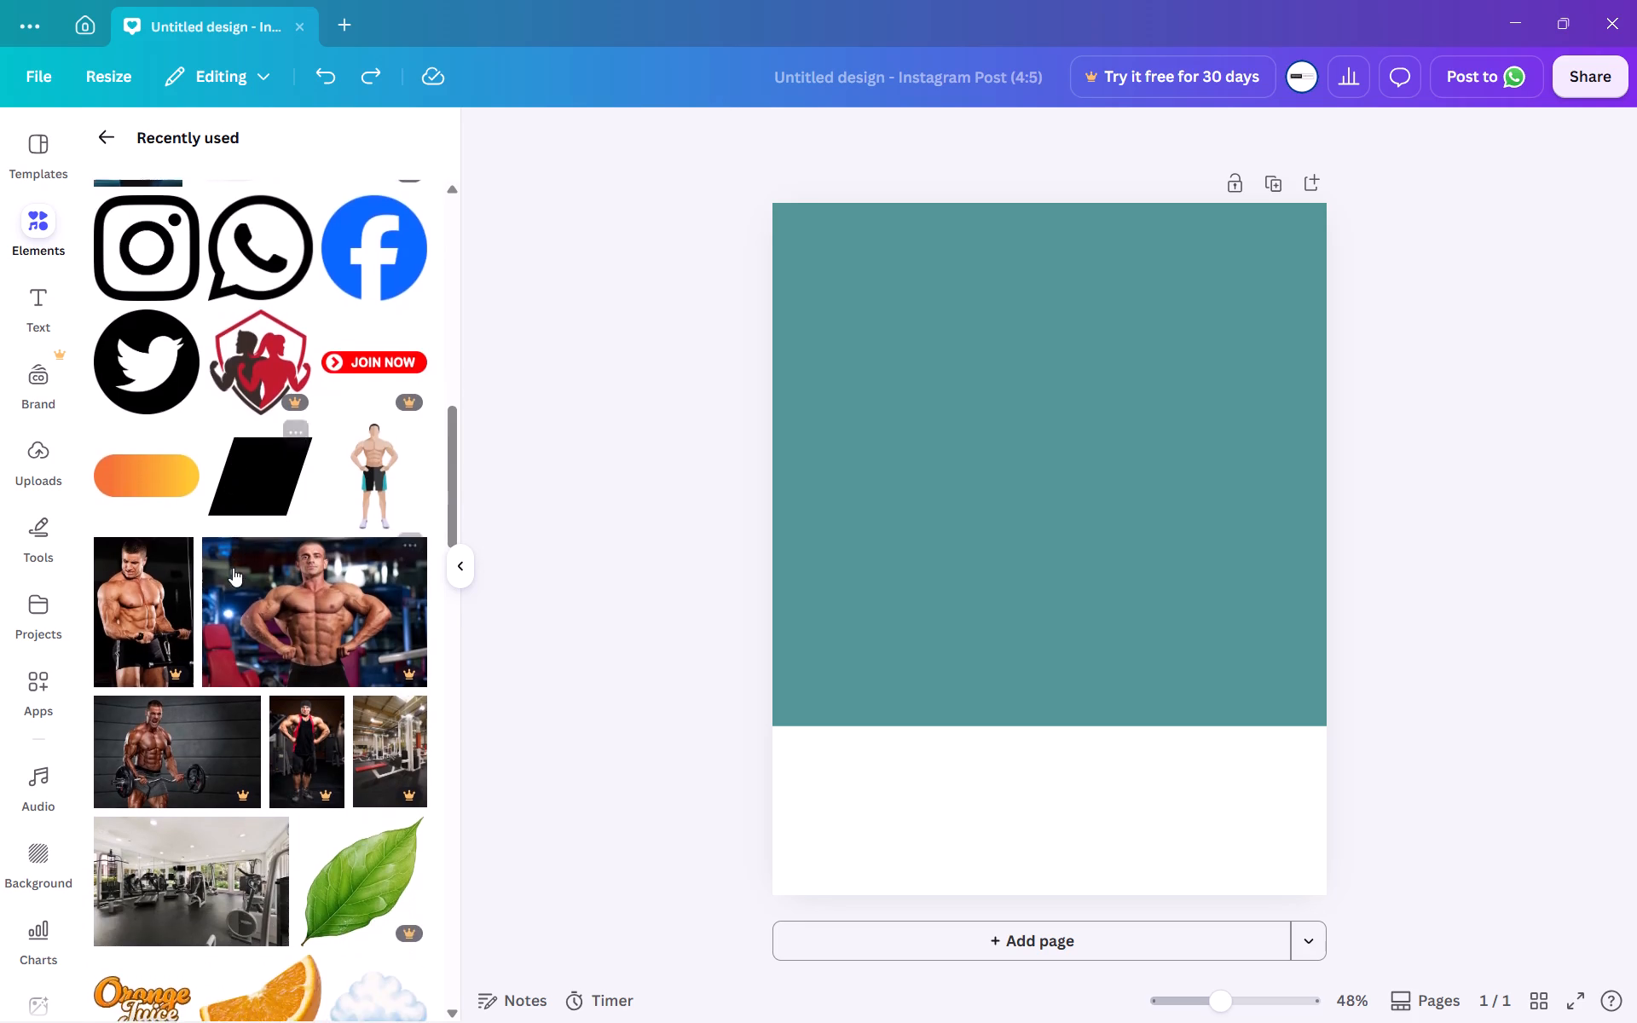
scroll(233, 568, "down", 4)
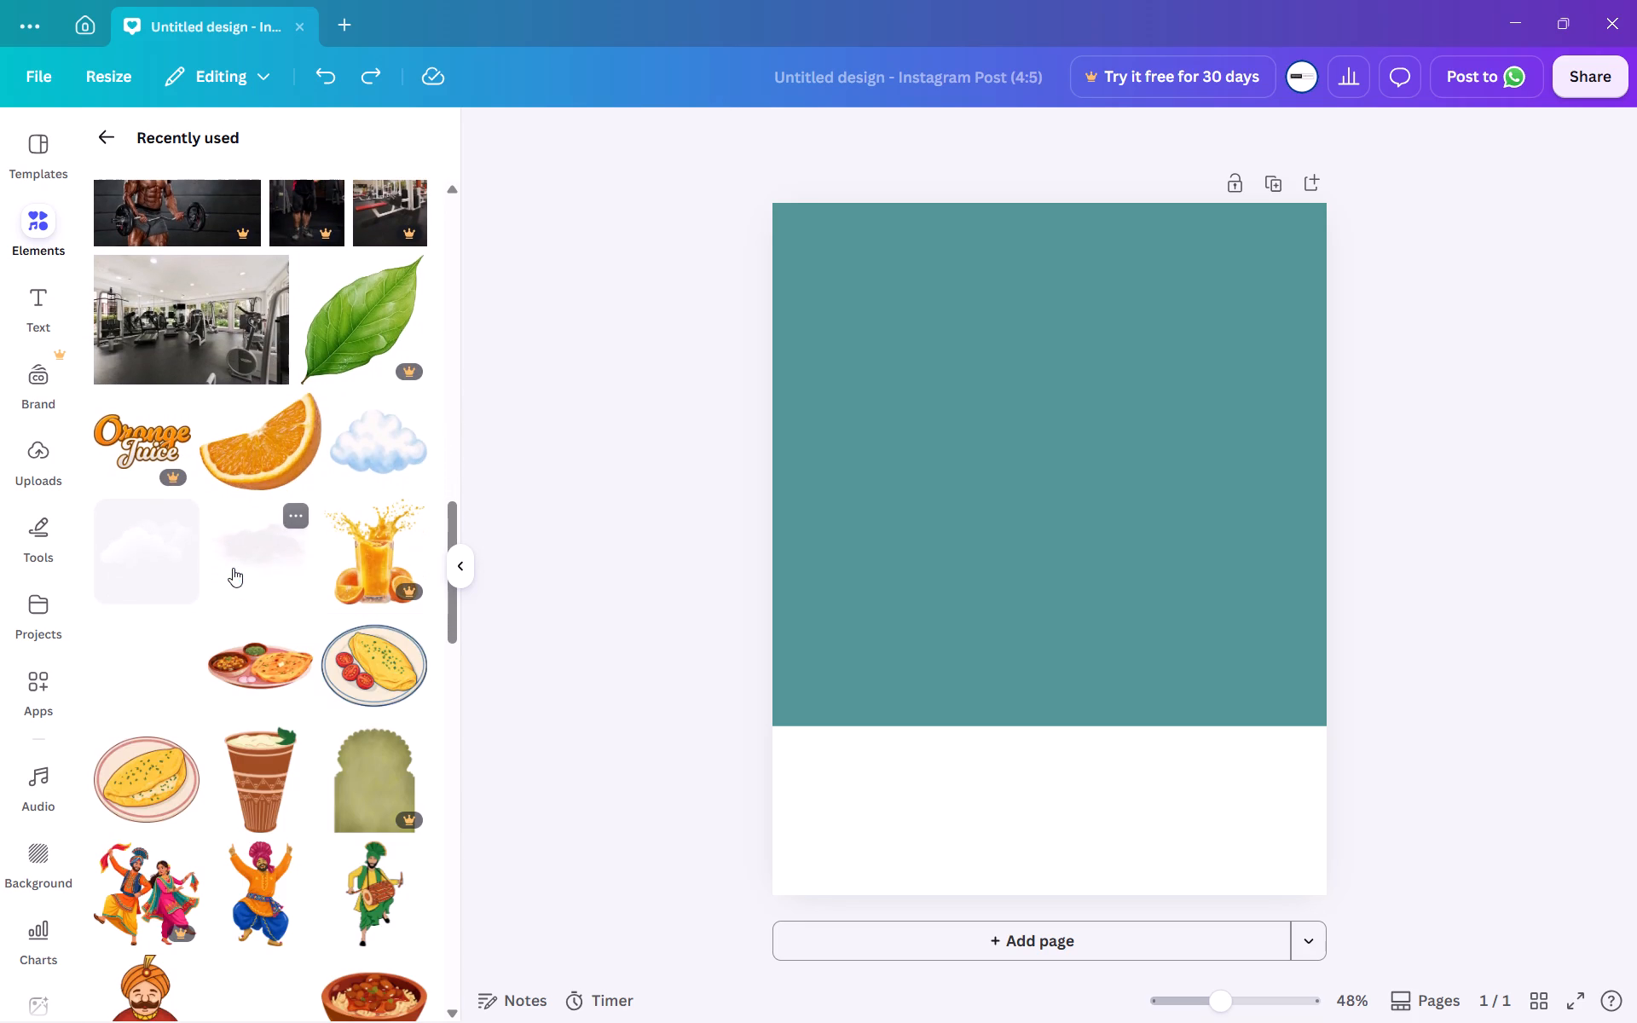
scroll(233, 568, "down", 6)
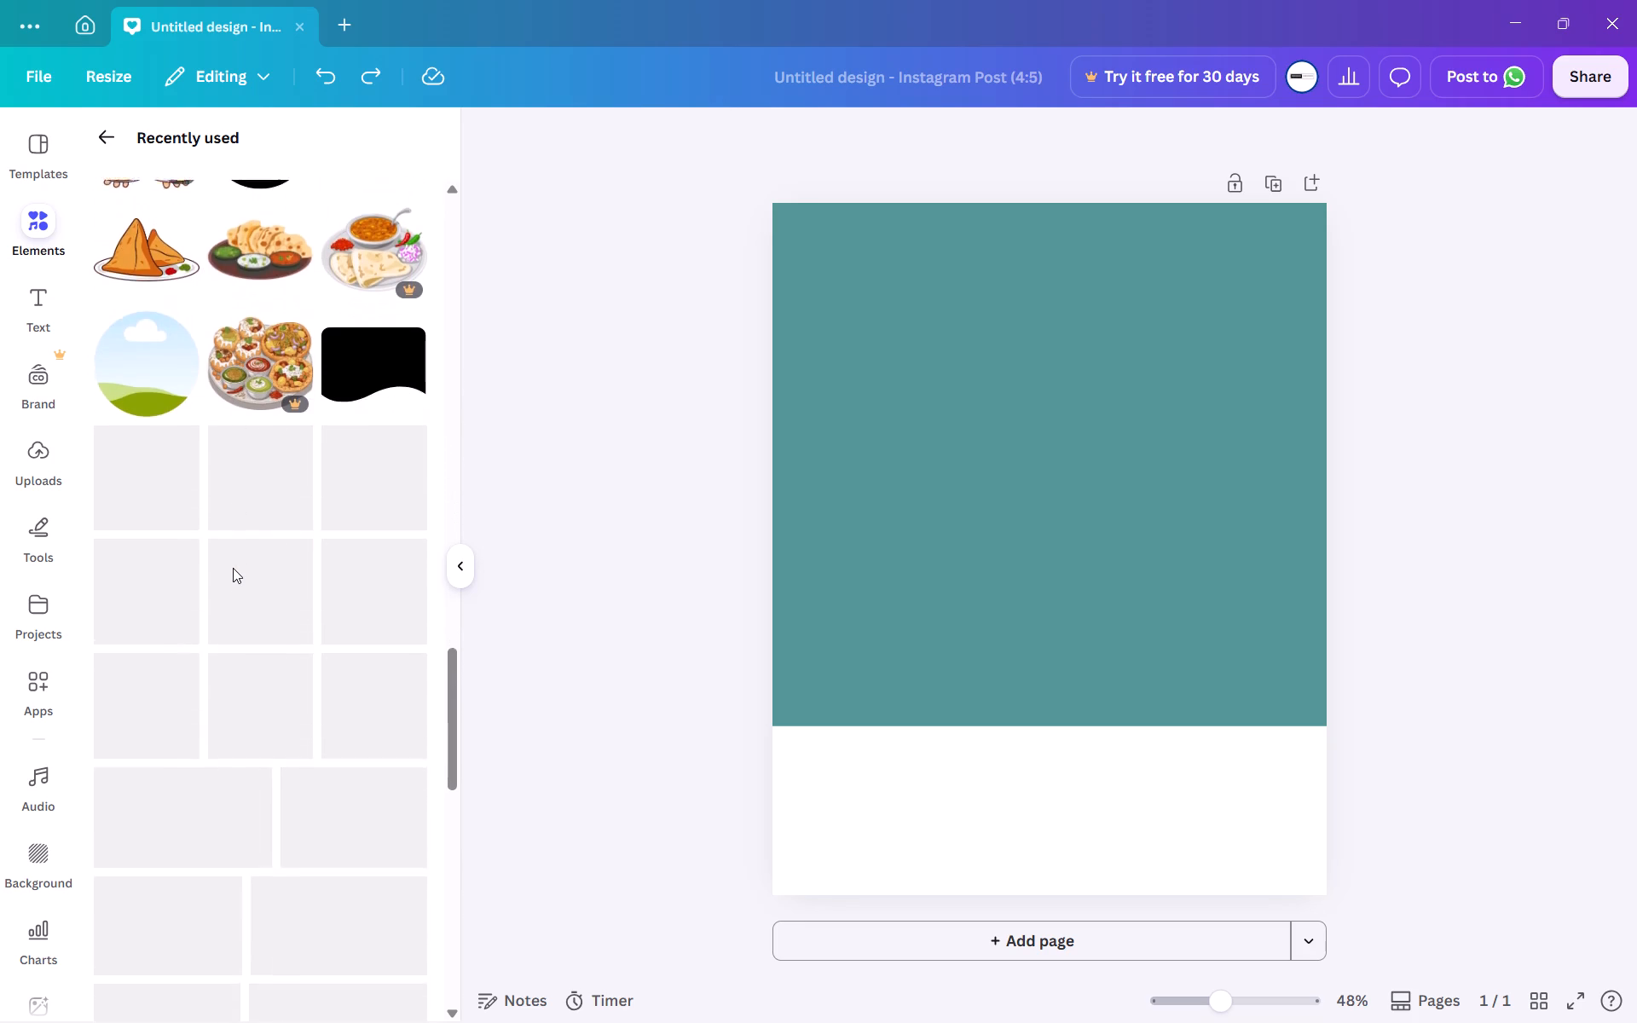
scroll(233, 568, "down", 1)
scroll(233, 568, "up", 4)
scroll(233, 568, "right", 1)
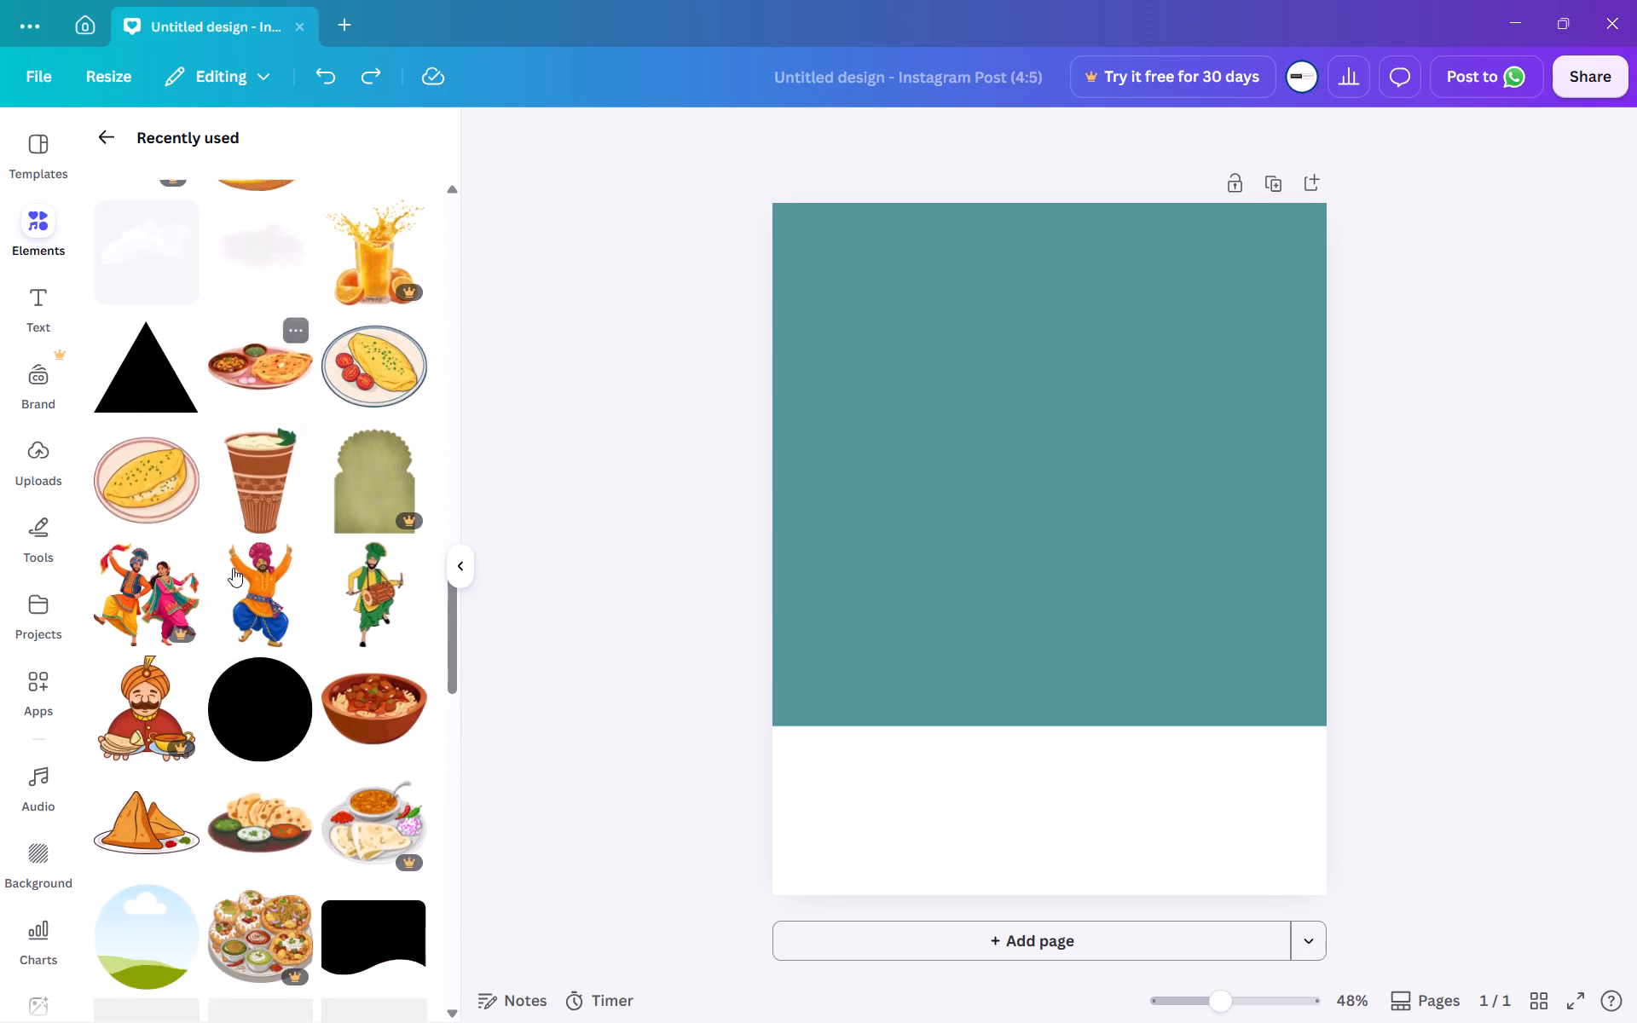
scroll(233, 568, "right", 1)
scroll(233, 568, "up", 4)
scroll(233, 568, "right", 1)
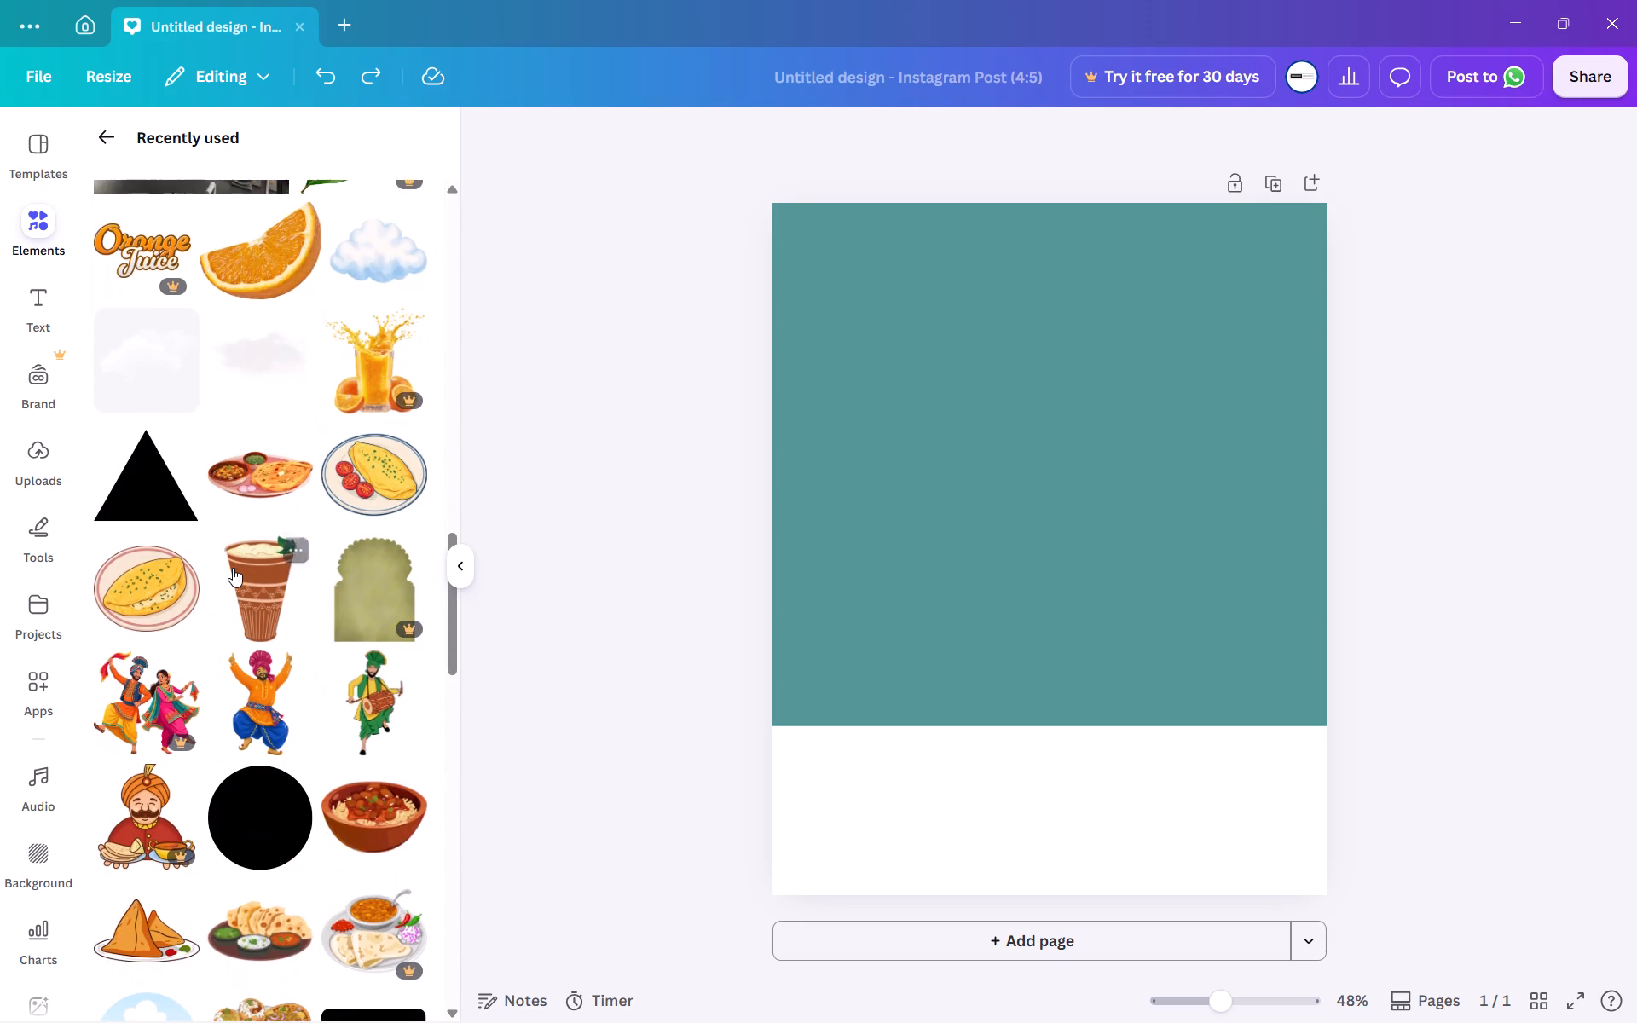
scroll(233, 568, "down", 4)
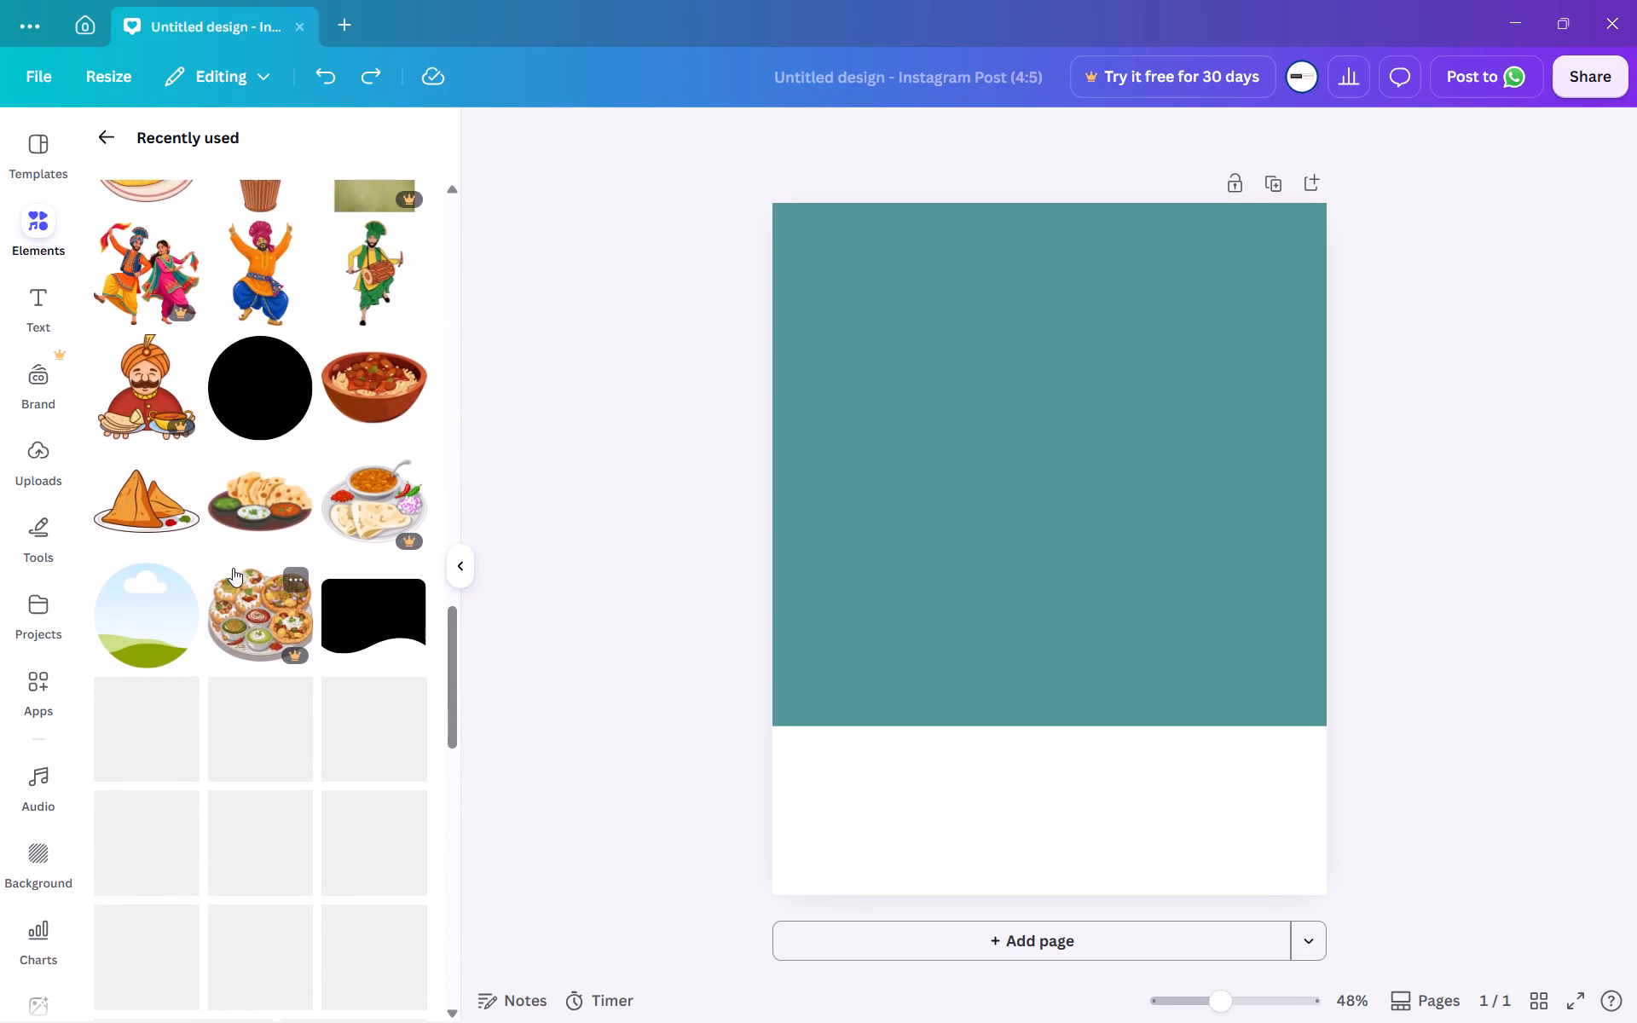
scroll(233, 568, "down", 4)
scroll(233, 568, "up", 1)
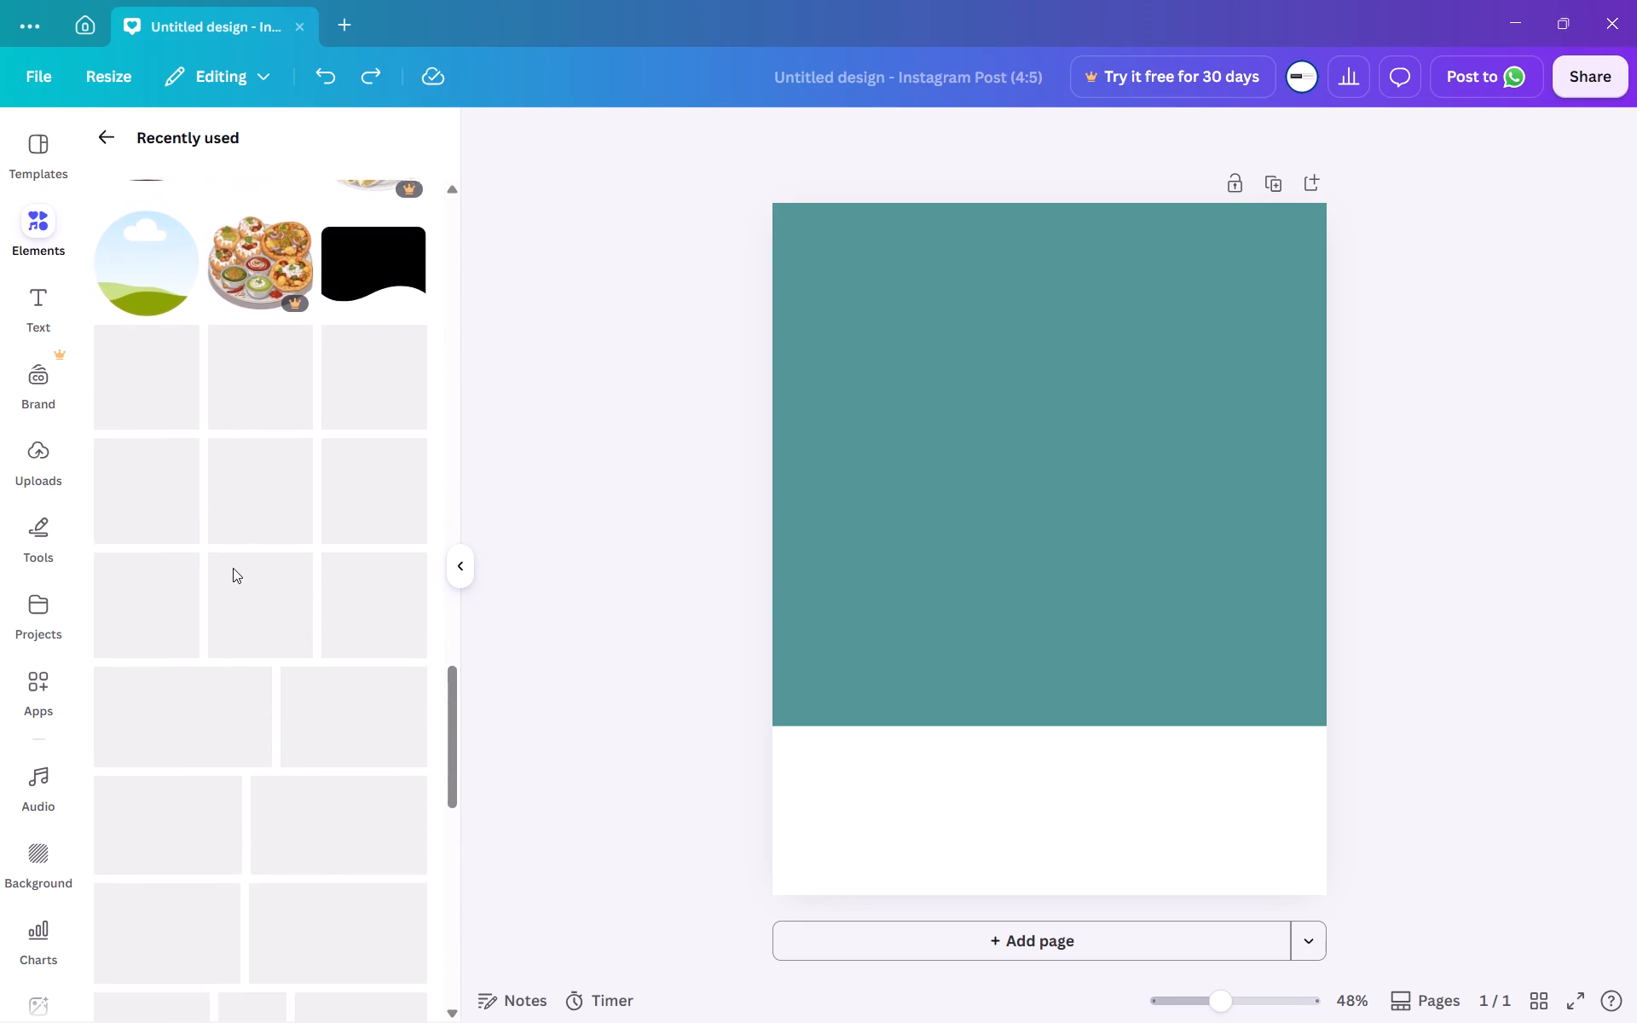
scroll(233, 568, "up", 1)
scroll(233, 568, "down", 5)
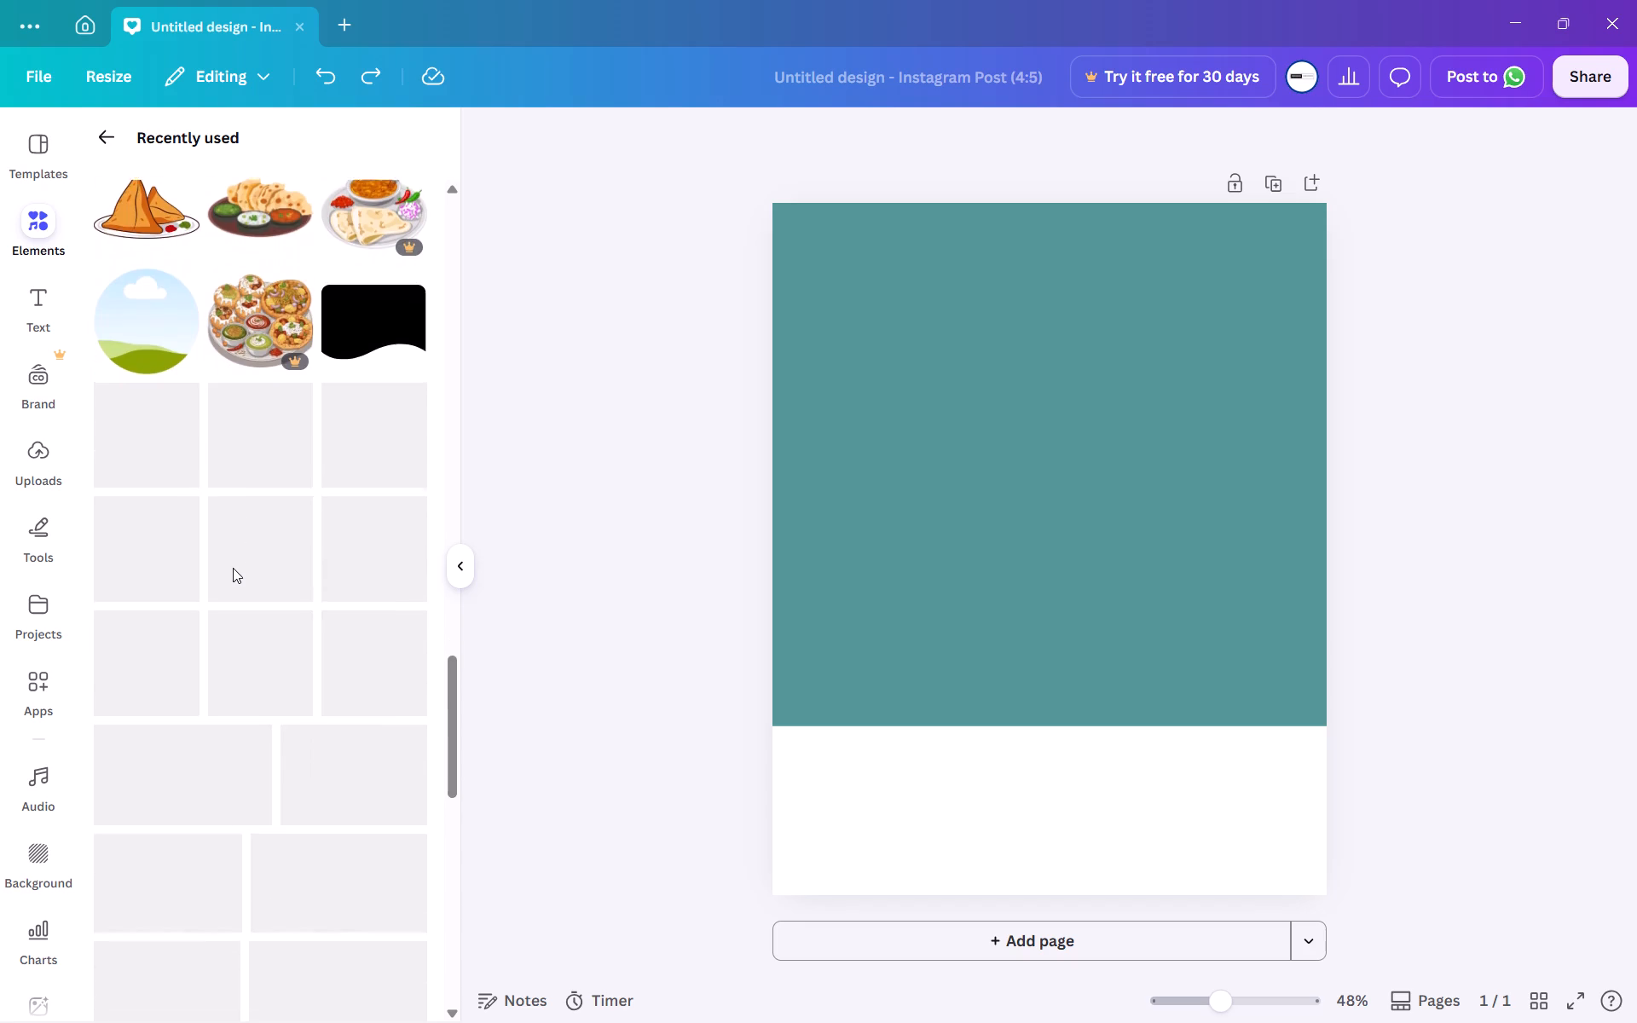
scroll(233, 568, "down", 2)
scroll(233, 568, "up", 1)
scroll(233, 568, "down", 3)
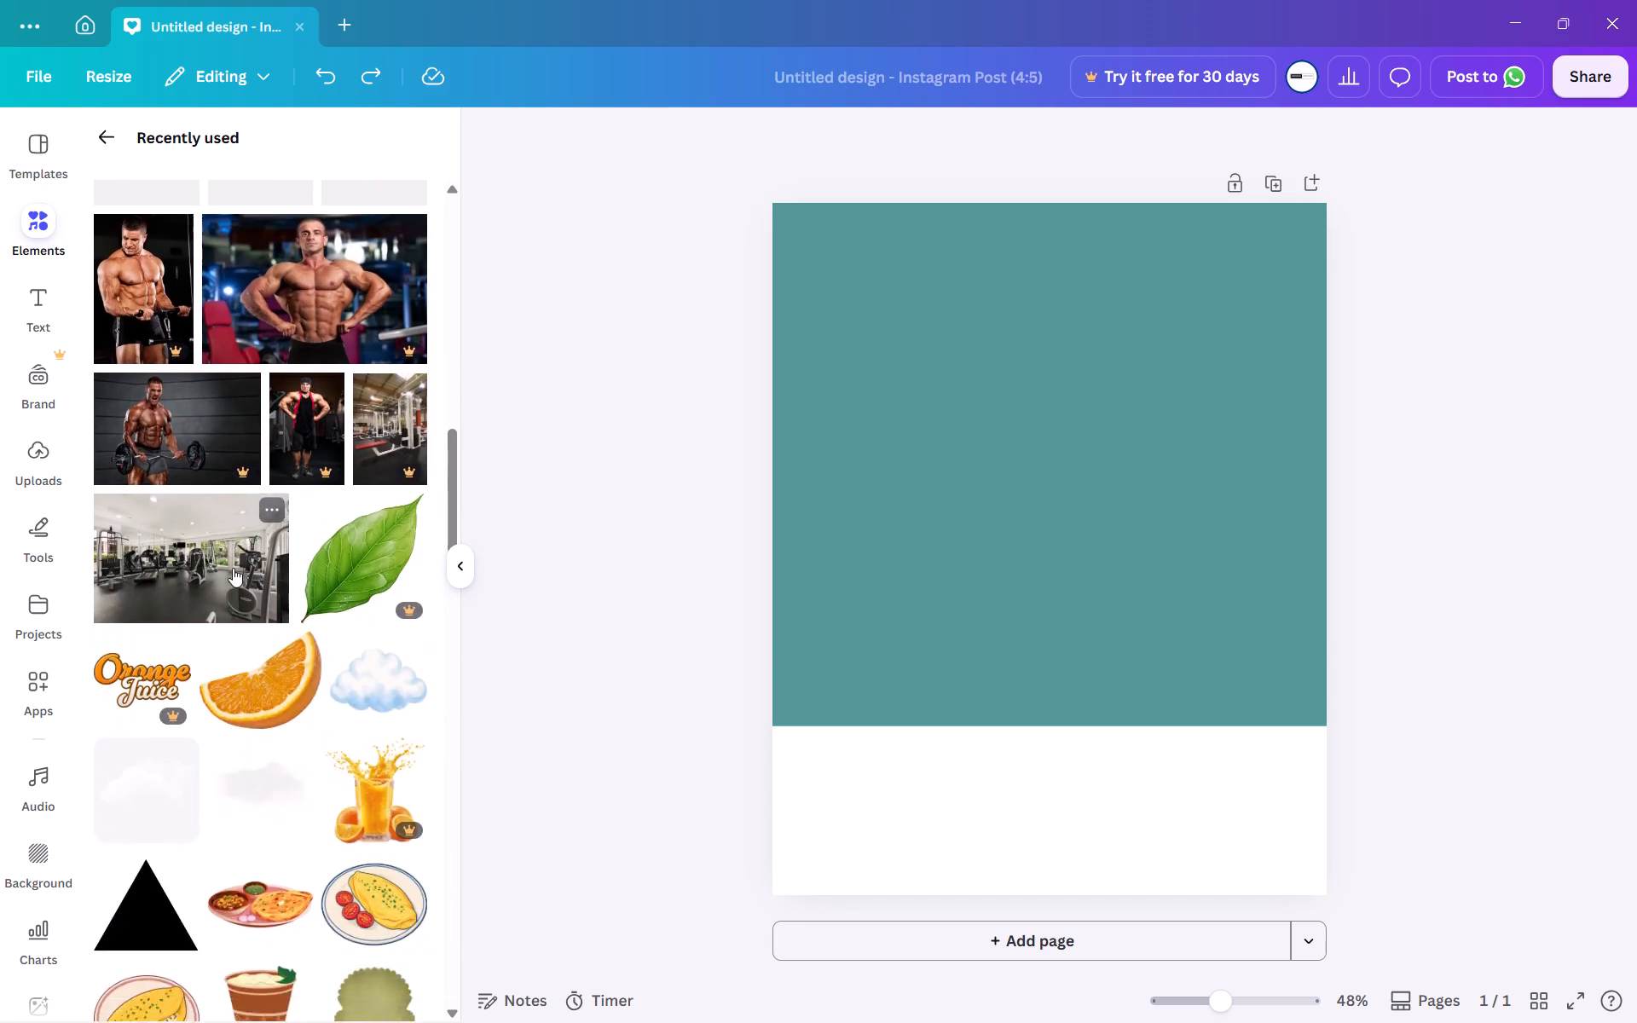
scroll(233, 568, "down", 12)
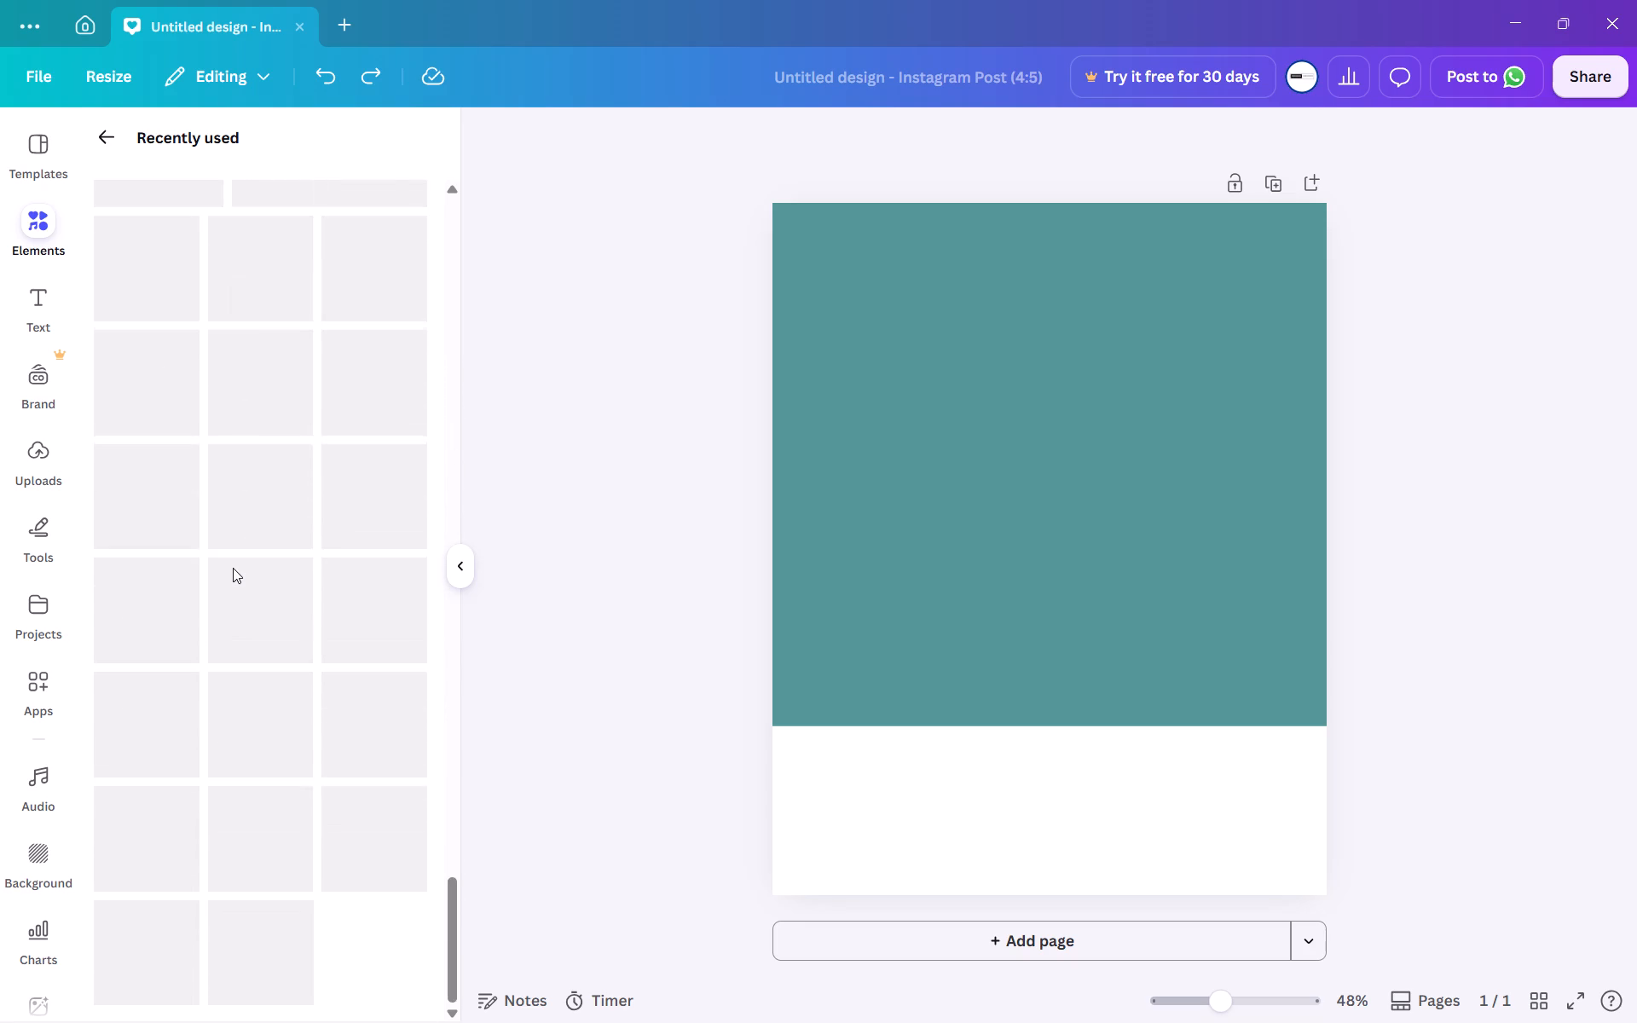
scroll(233, 568, "up", 10)
scroll(233, 568, "down", 1)
scroll(233, 568, "up", 2)
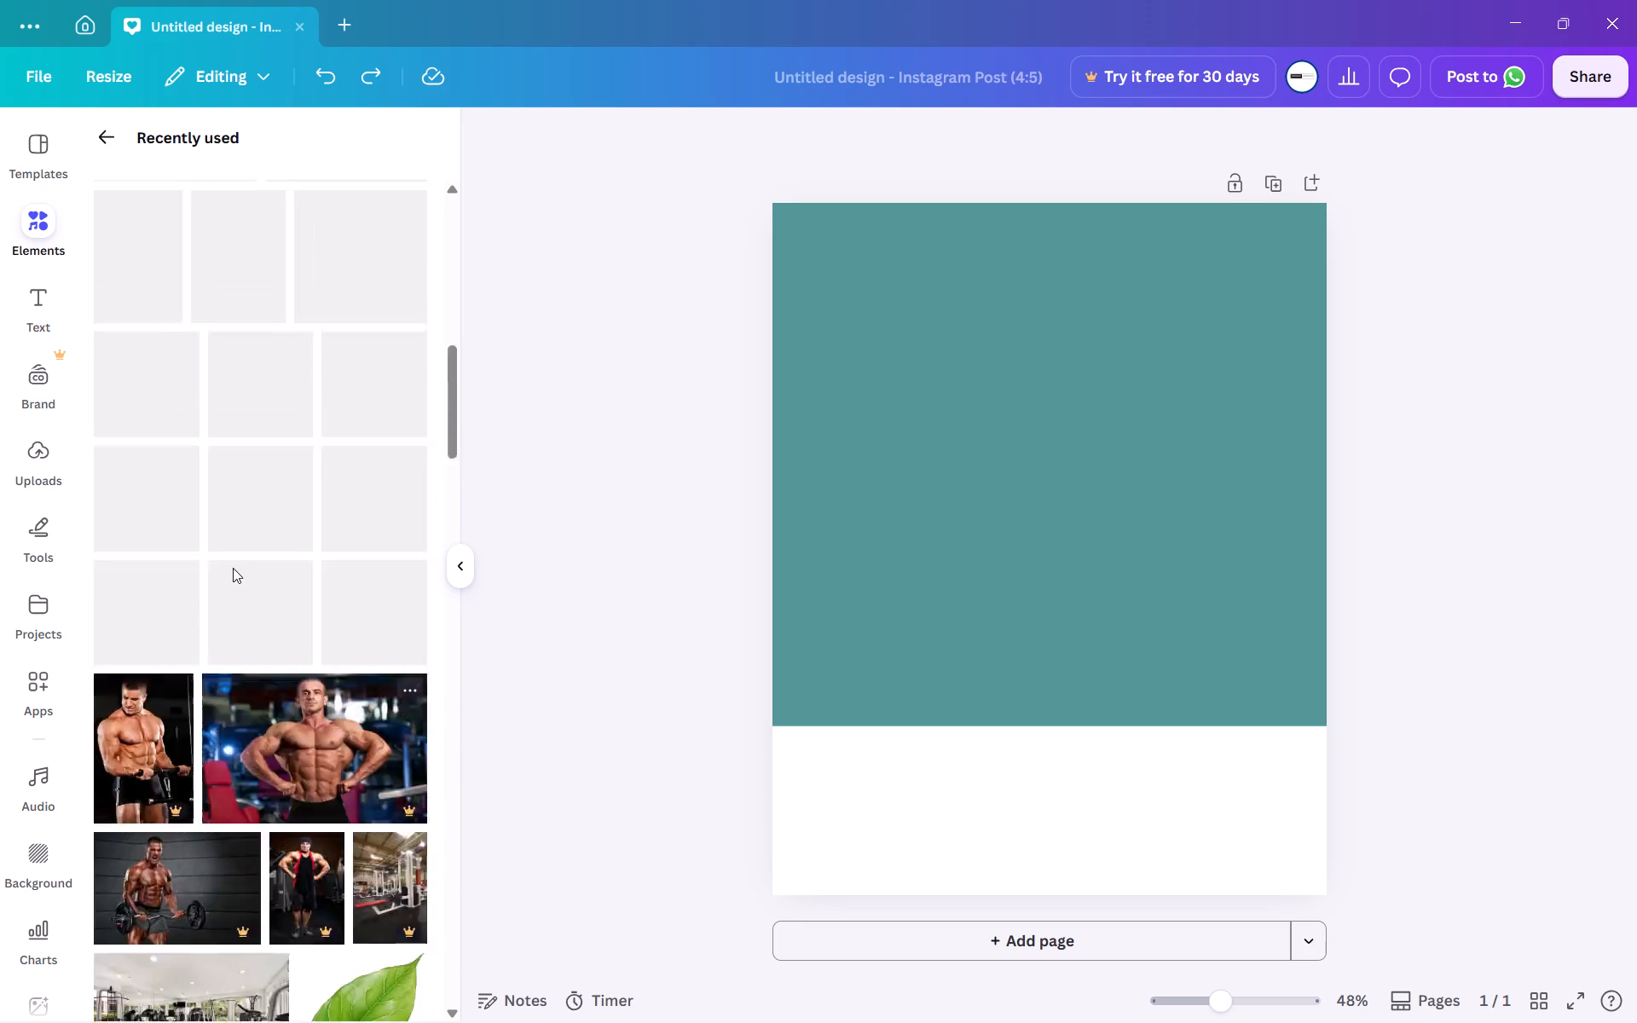
scroll(233, 568, "up", 8)
scroll(233, 568, "down", 8)
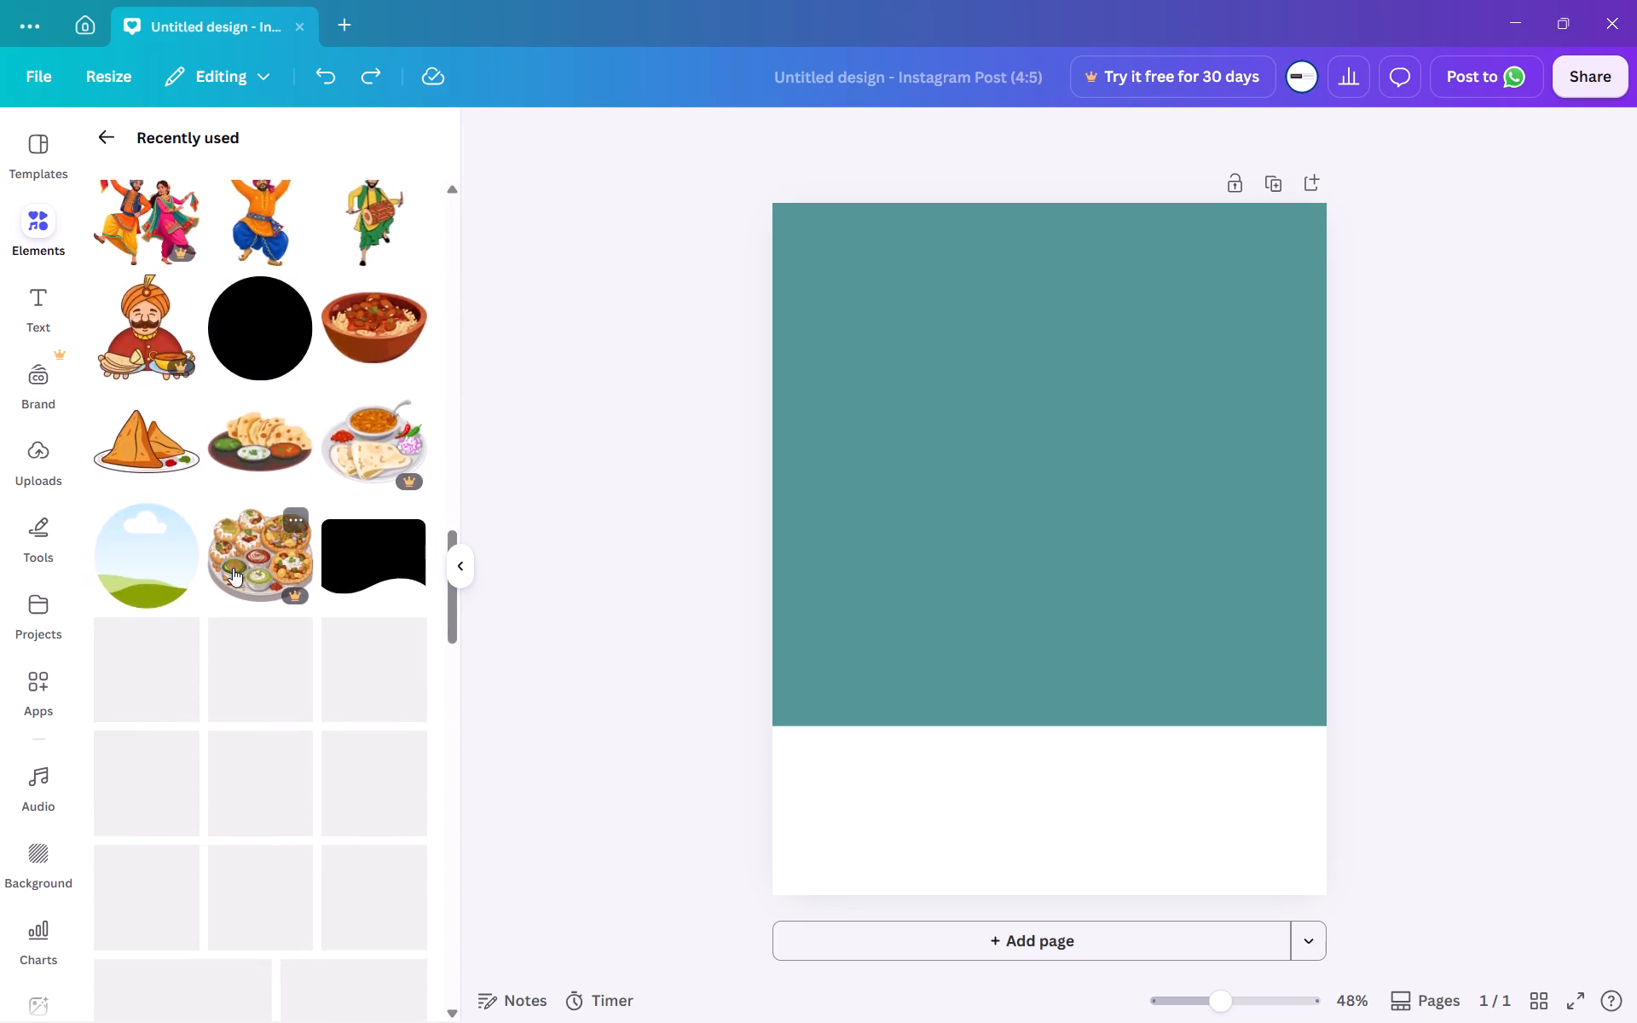
scroll(233, 568, "down", 3)
scroll(233, 568, "up", 3)
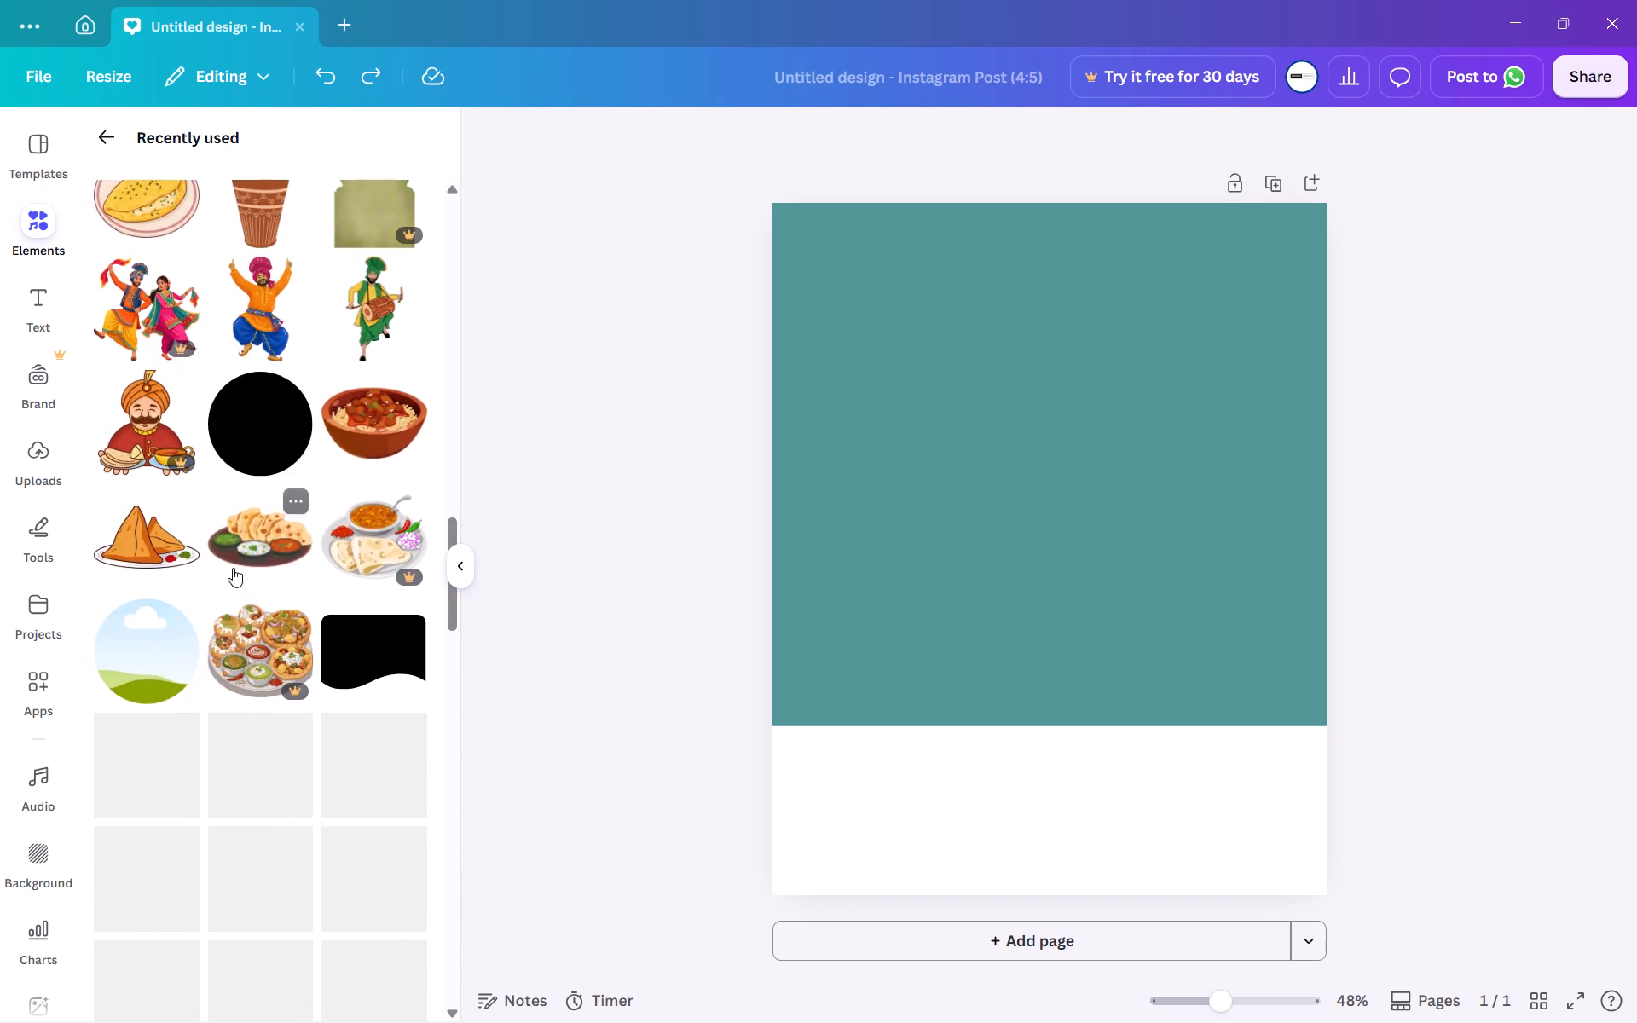
scroll(233, 568, "up", 9)
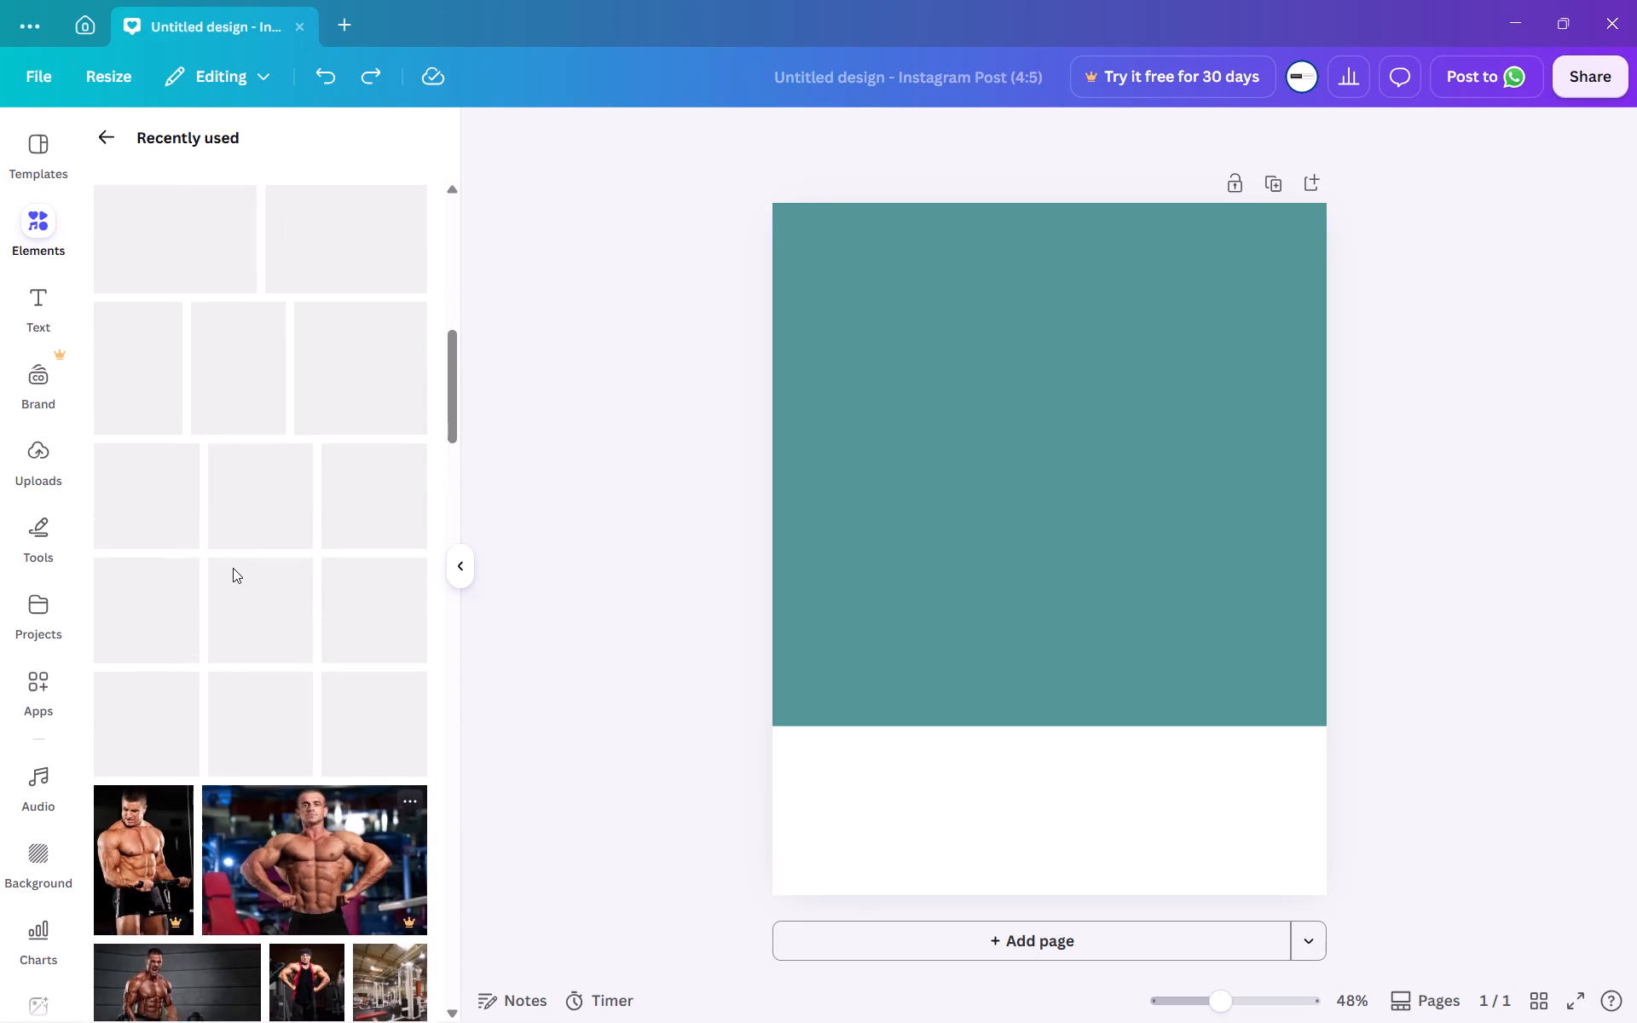
scroll(233, 568, "up", 5)
scroll(233, 568, "down", 8)
scroll(233, 568, "up", 7)
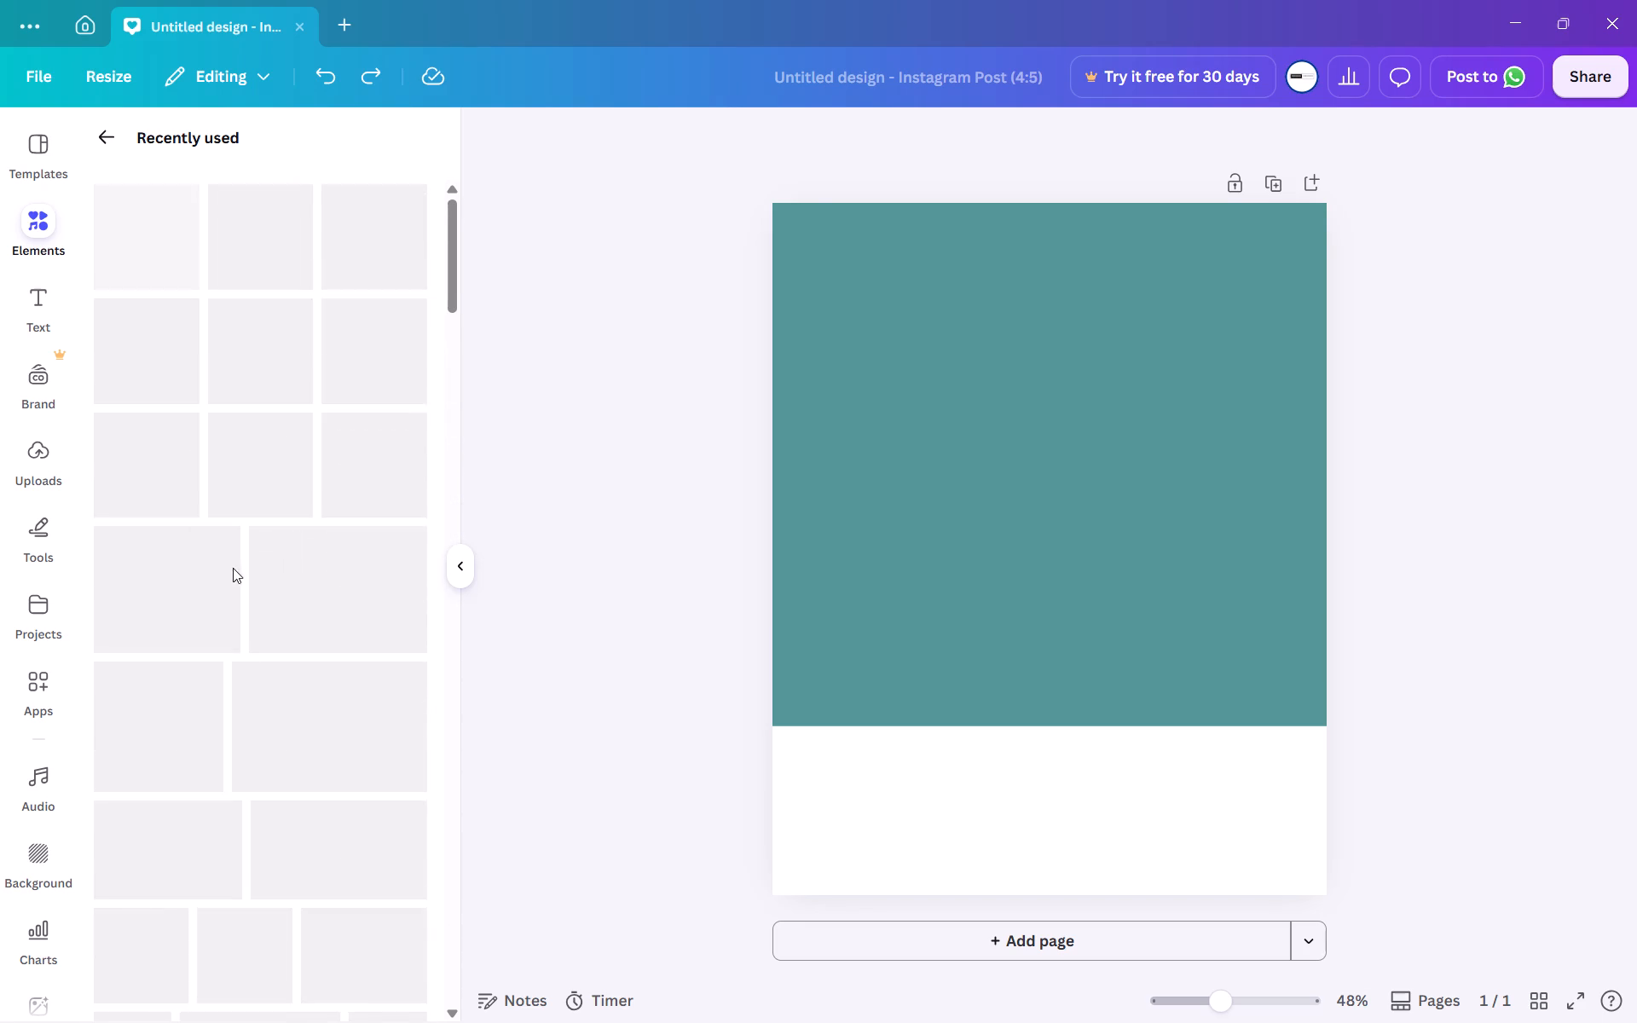
scroll(182, 423, "down", 4)
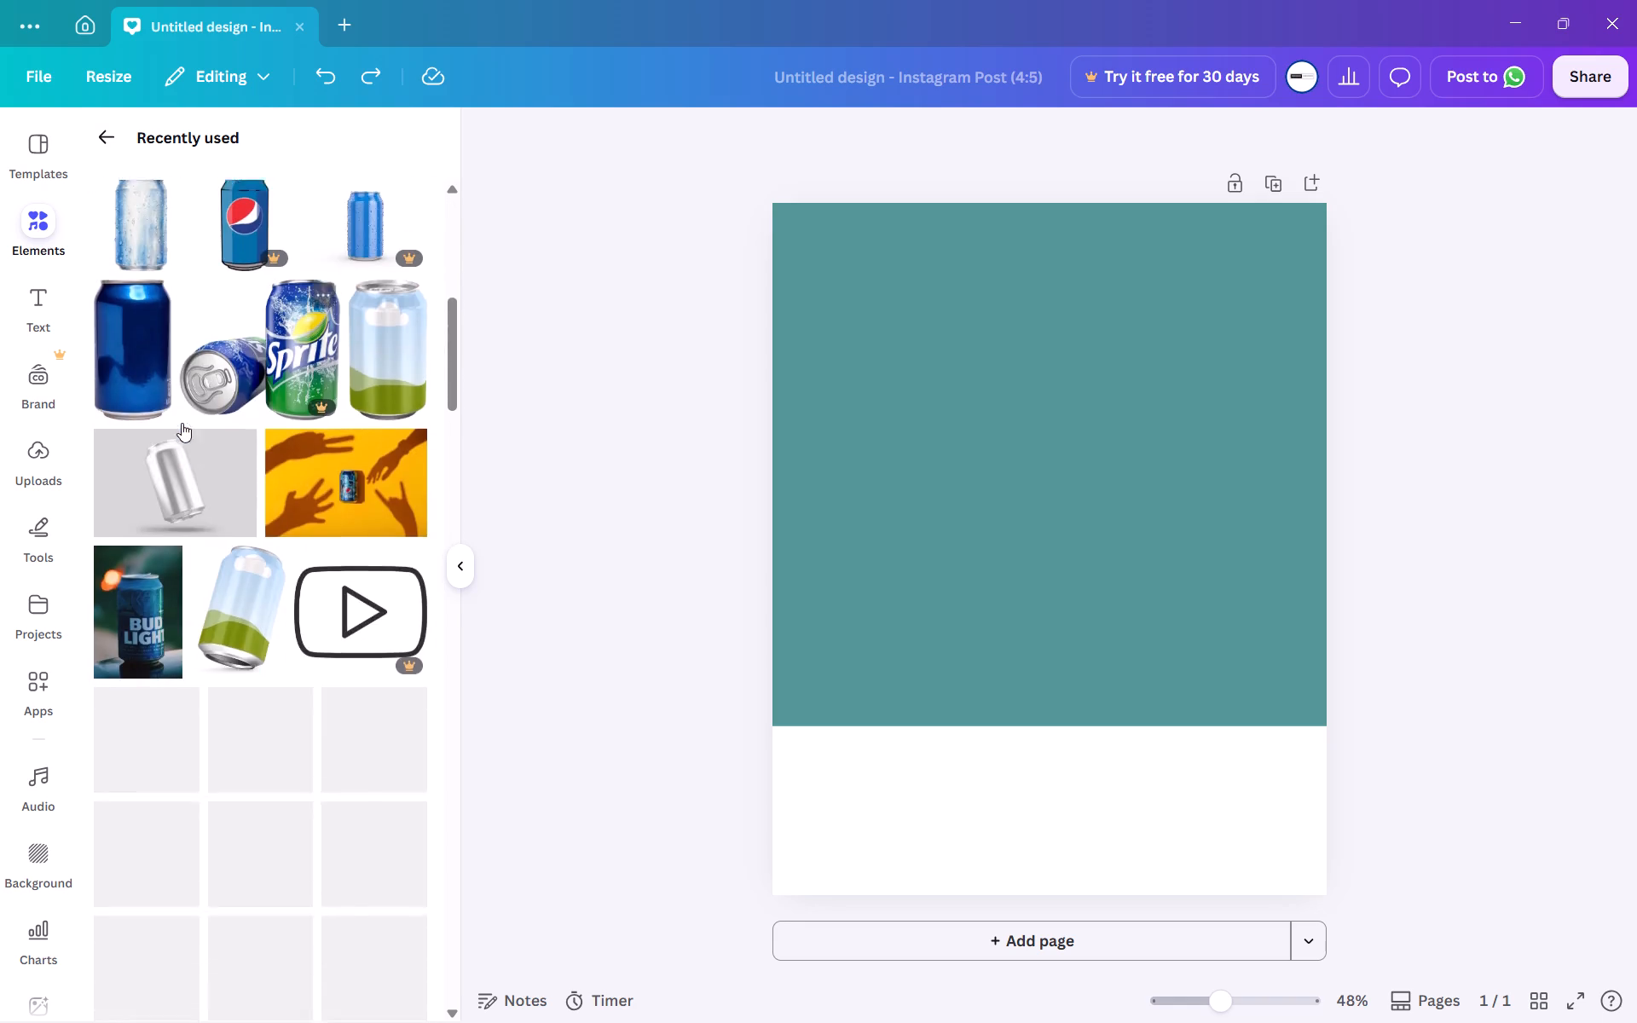
scroll(182, 423, "down", 3)
scroll(182, 423, "up", 2)
left_click(101, 131)
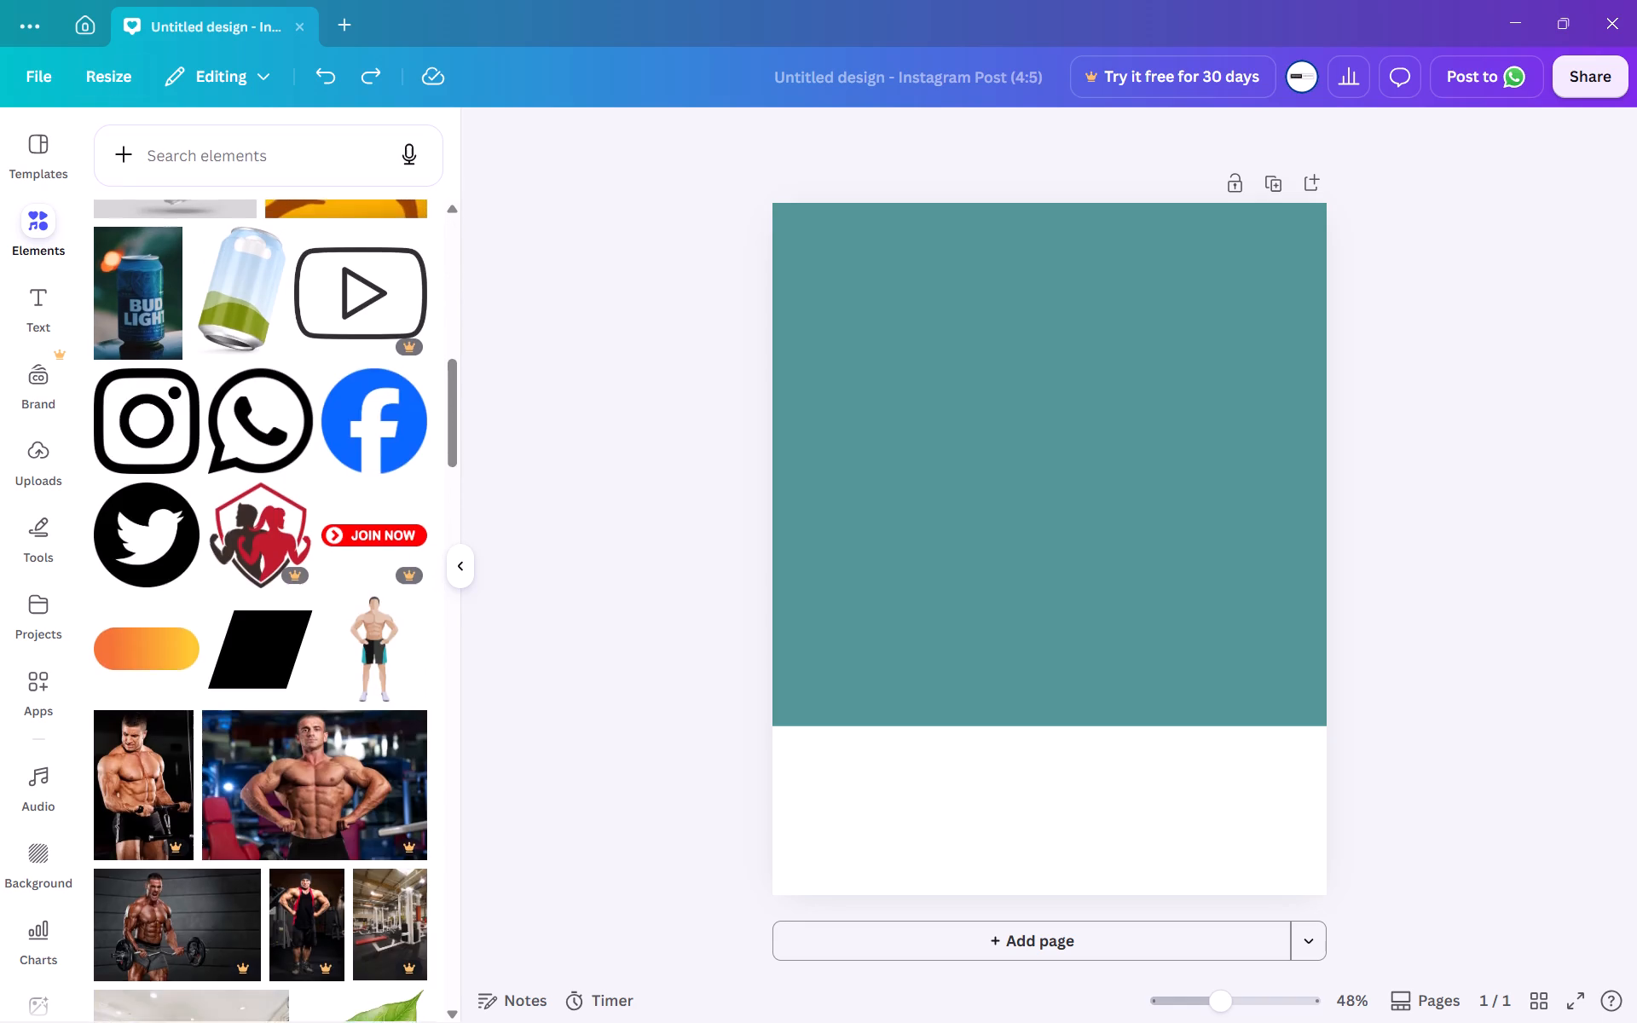
scroll(221, 463, "right", 1)
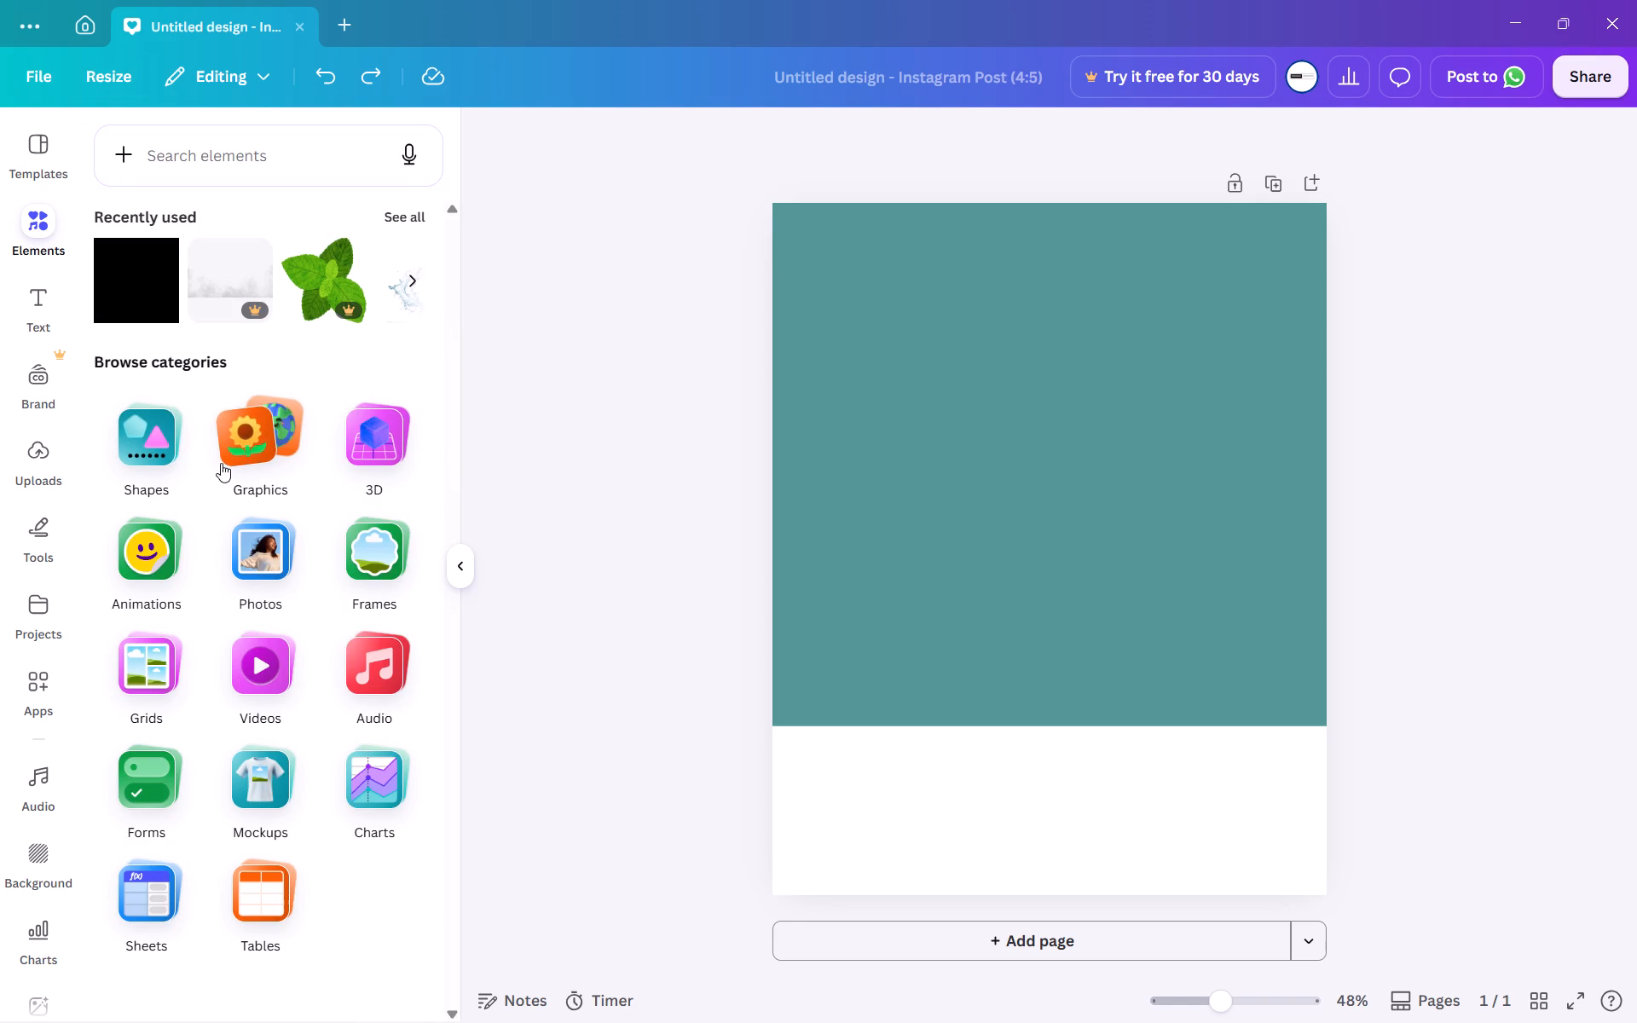
scroll(221, 463, "right", 1)
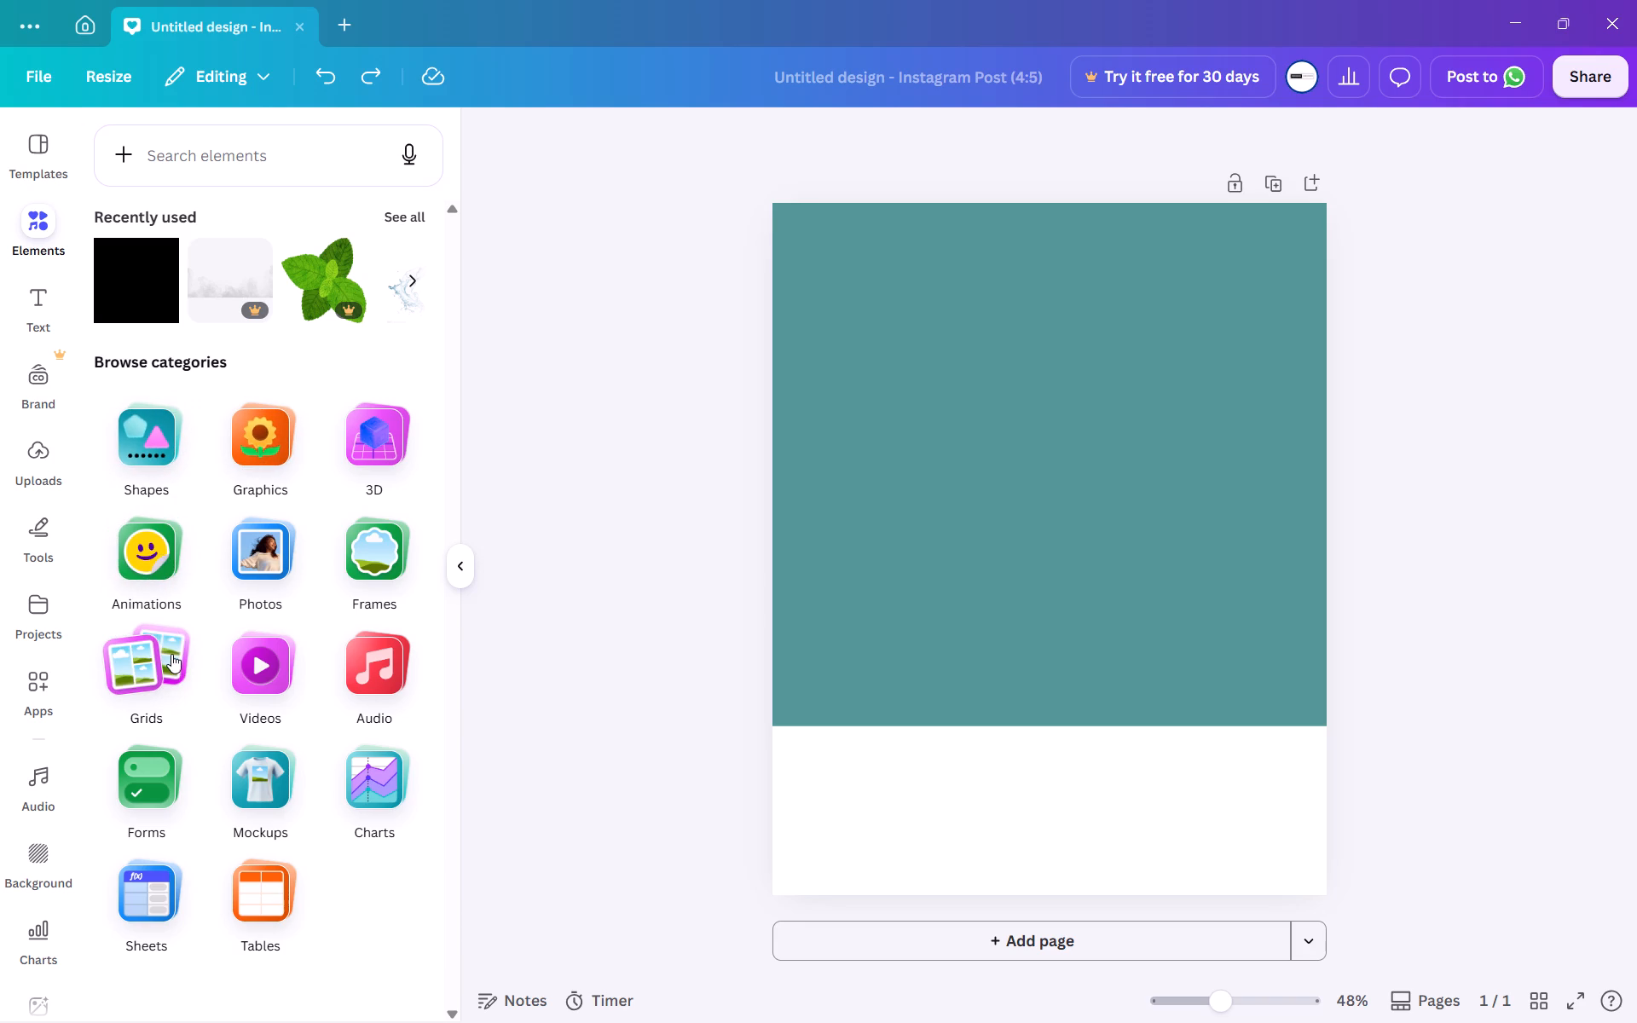
Add the wide rounded rectangle from the recently used shapes to the page.
left_click(45, 256)
left_click(45, 254)
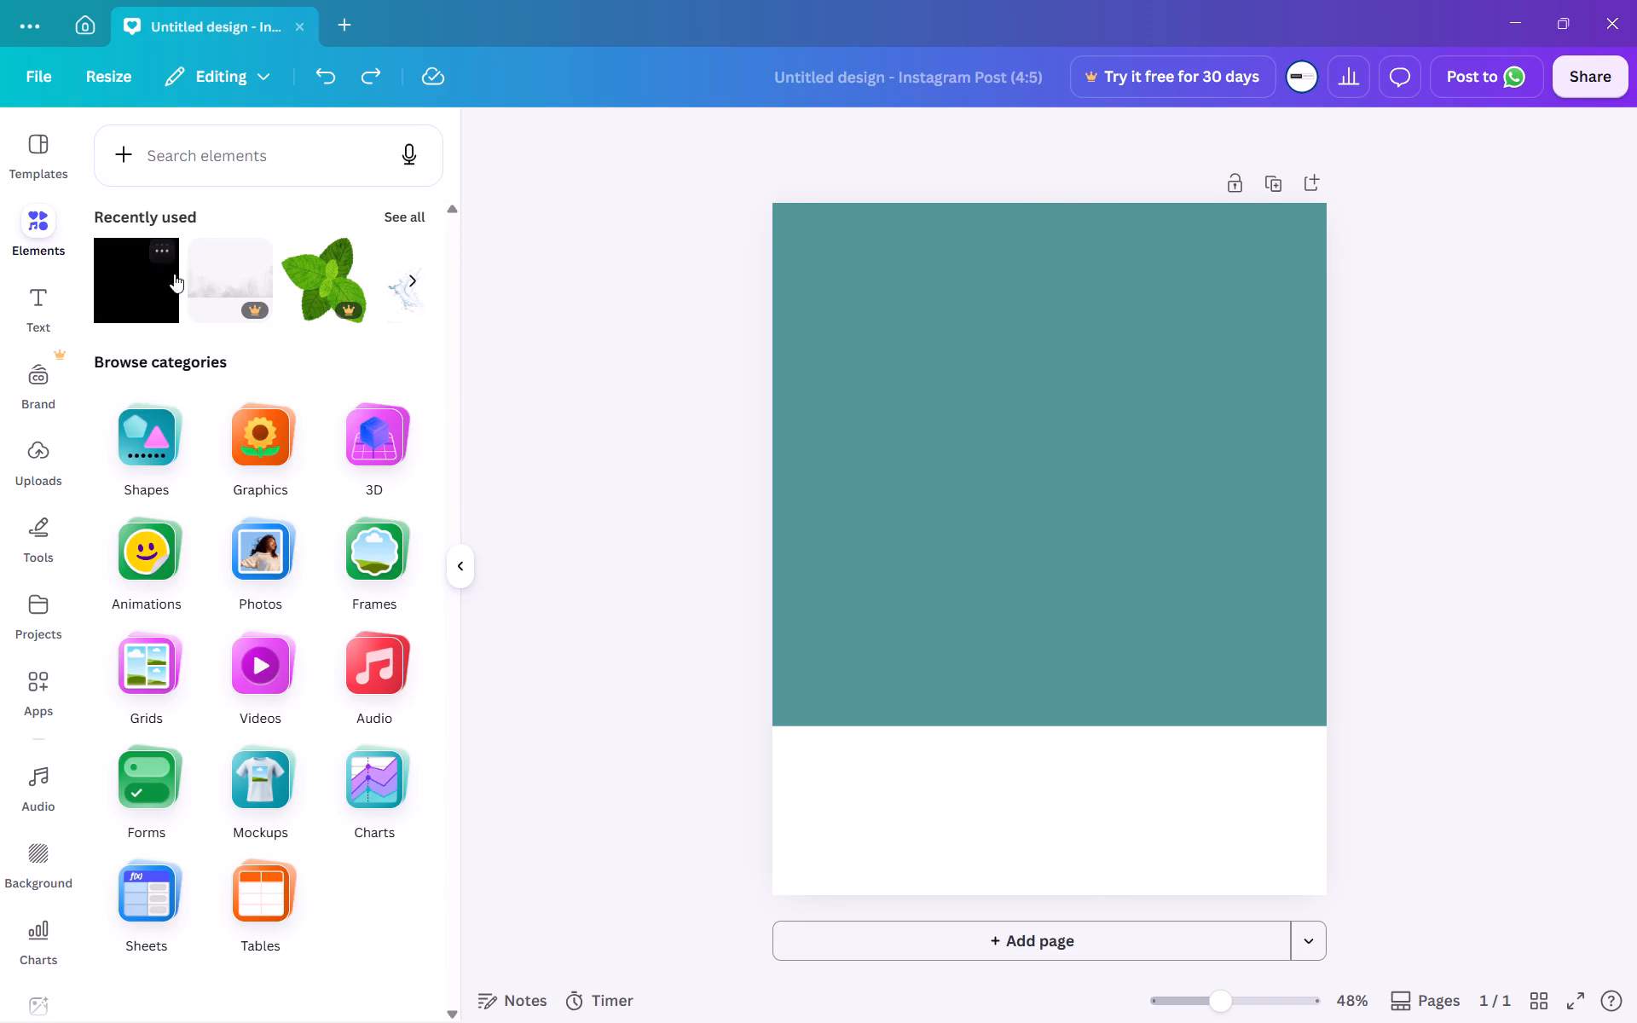
scroll(243, 427, "down", 1)
left_click(184, 458)
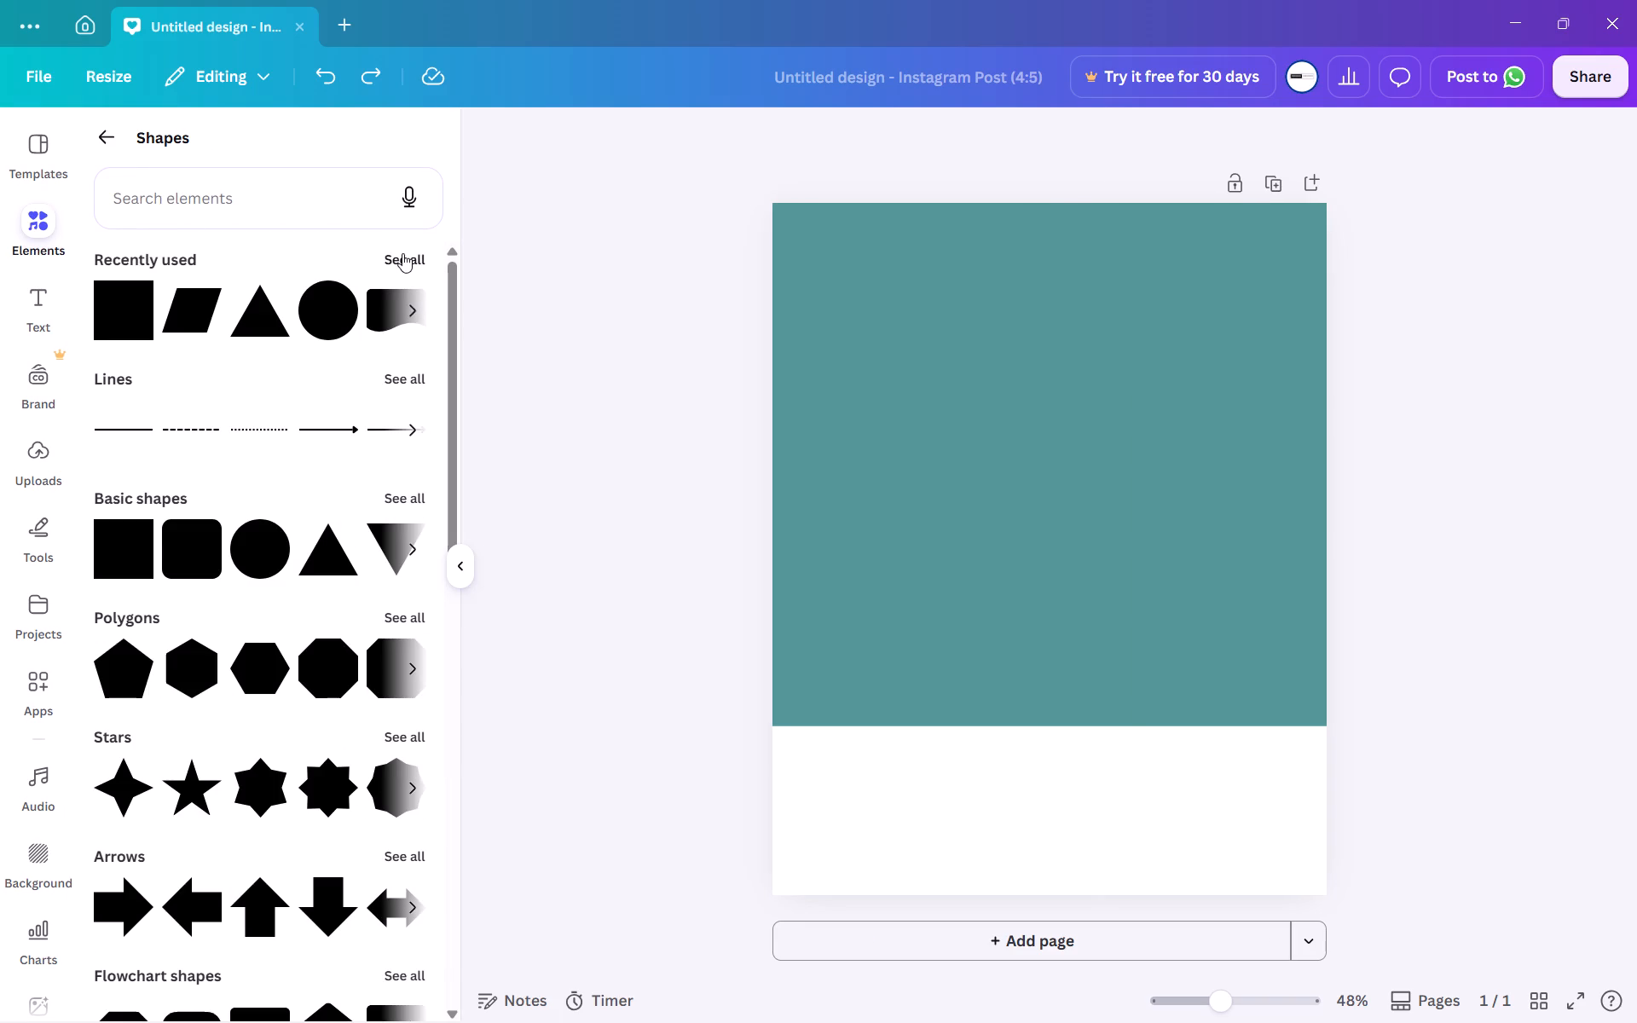
left_click(402, 253)
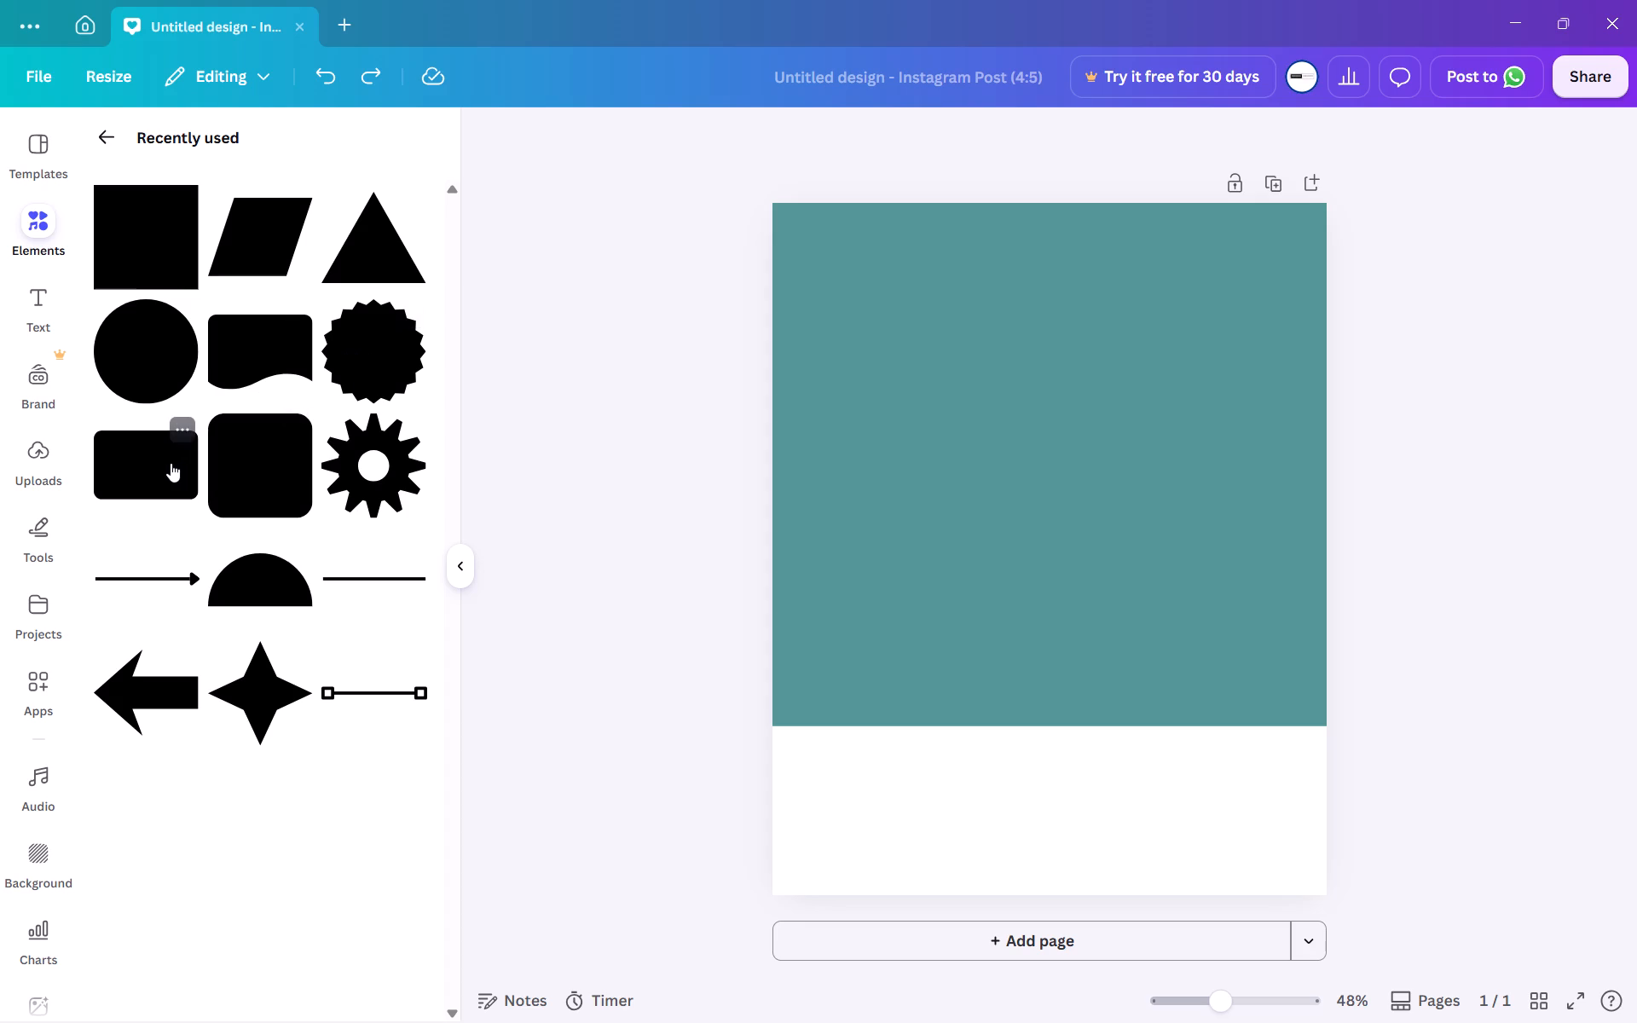
left_click(171, 465)
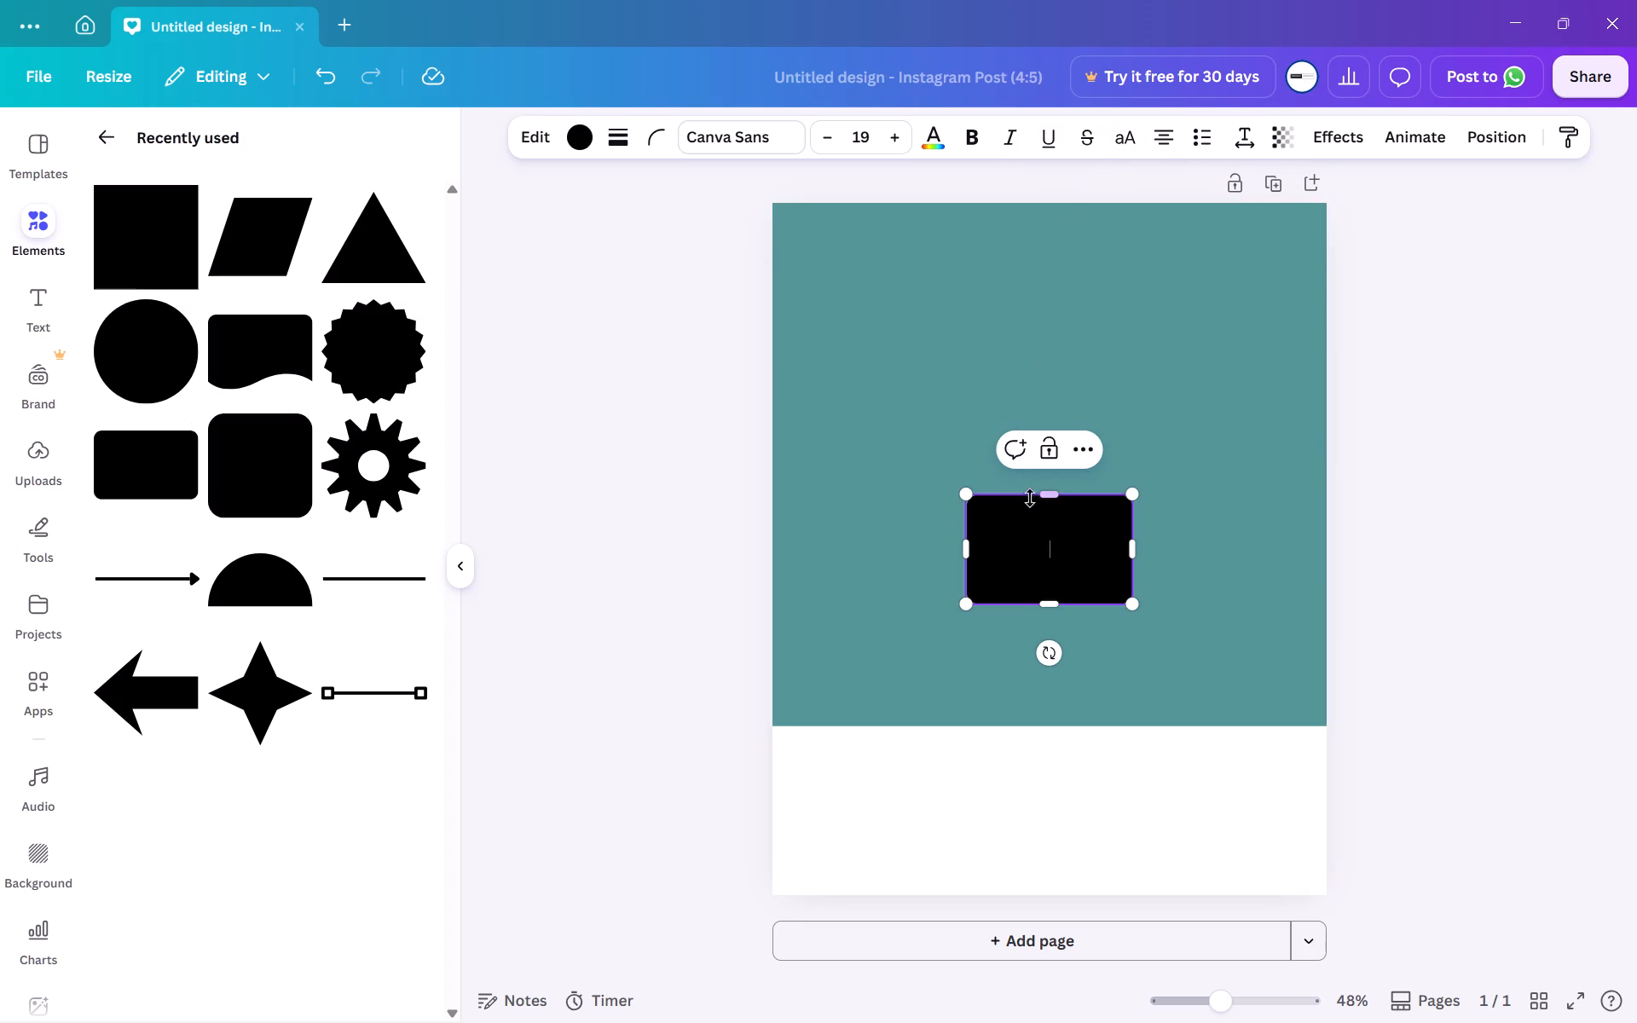
Set the black rectangle's corner rounding to 100.
left_click(1036, 549)
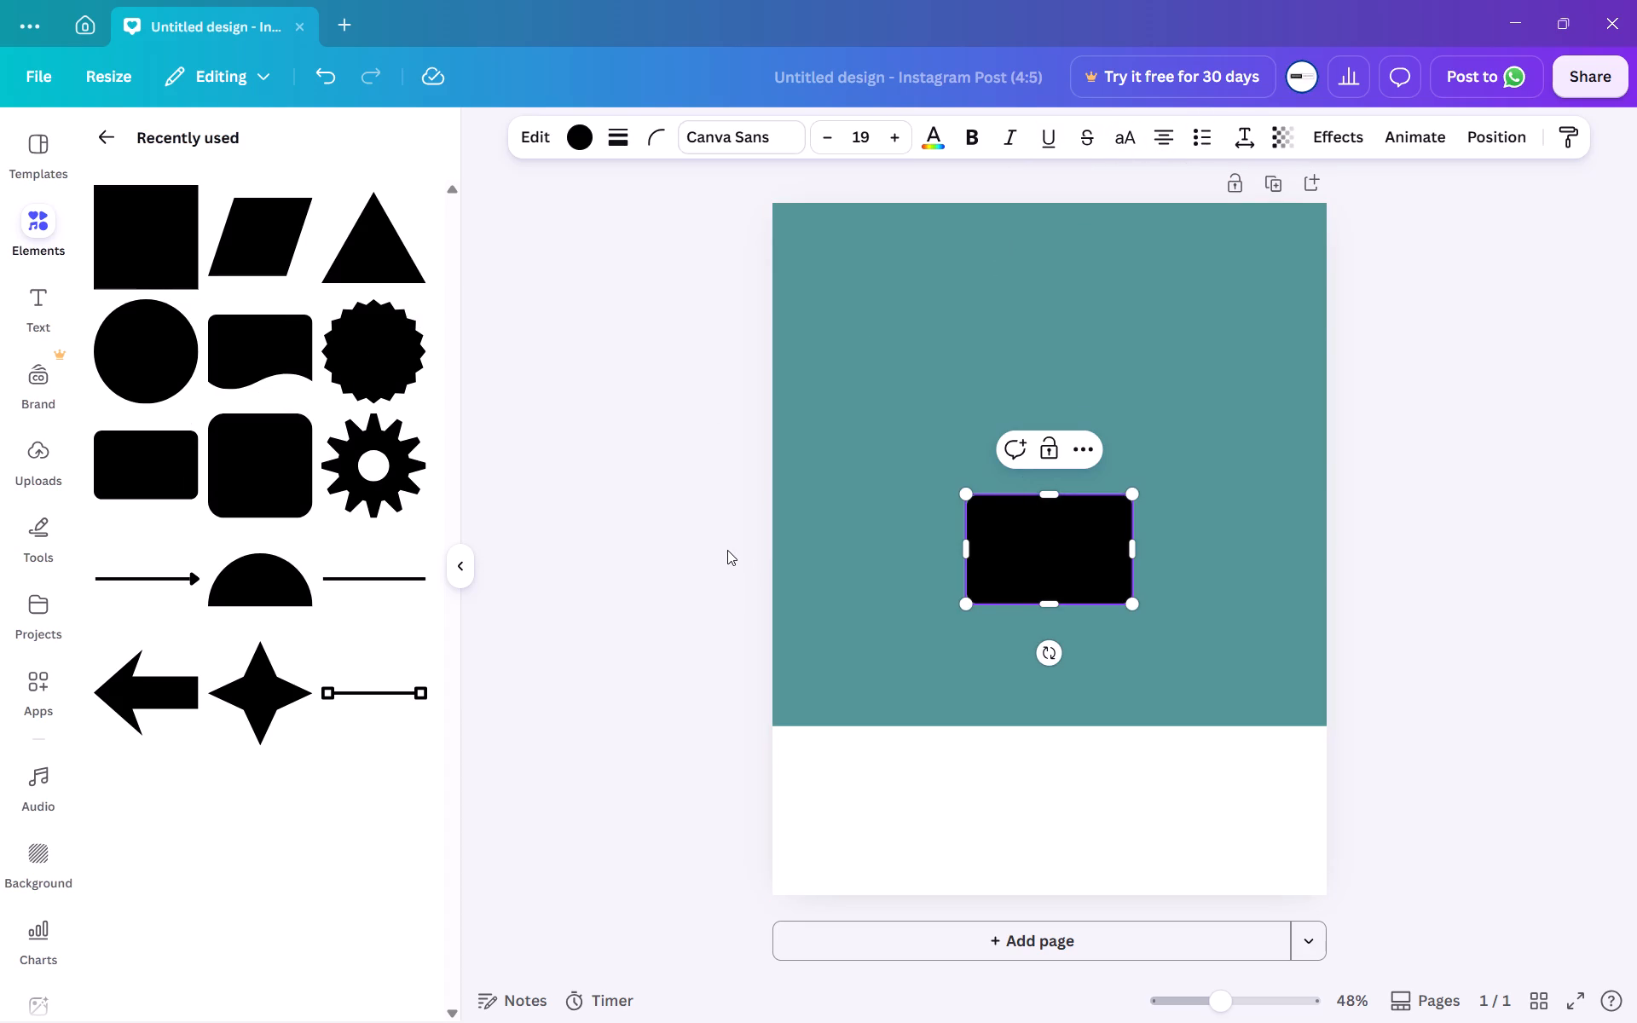
left_click(727, 550)
left_click(1038, 548)
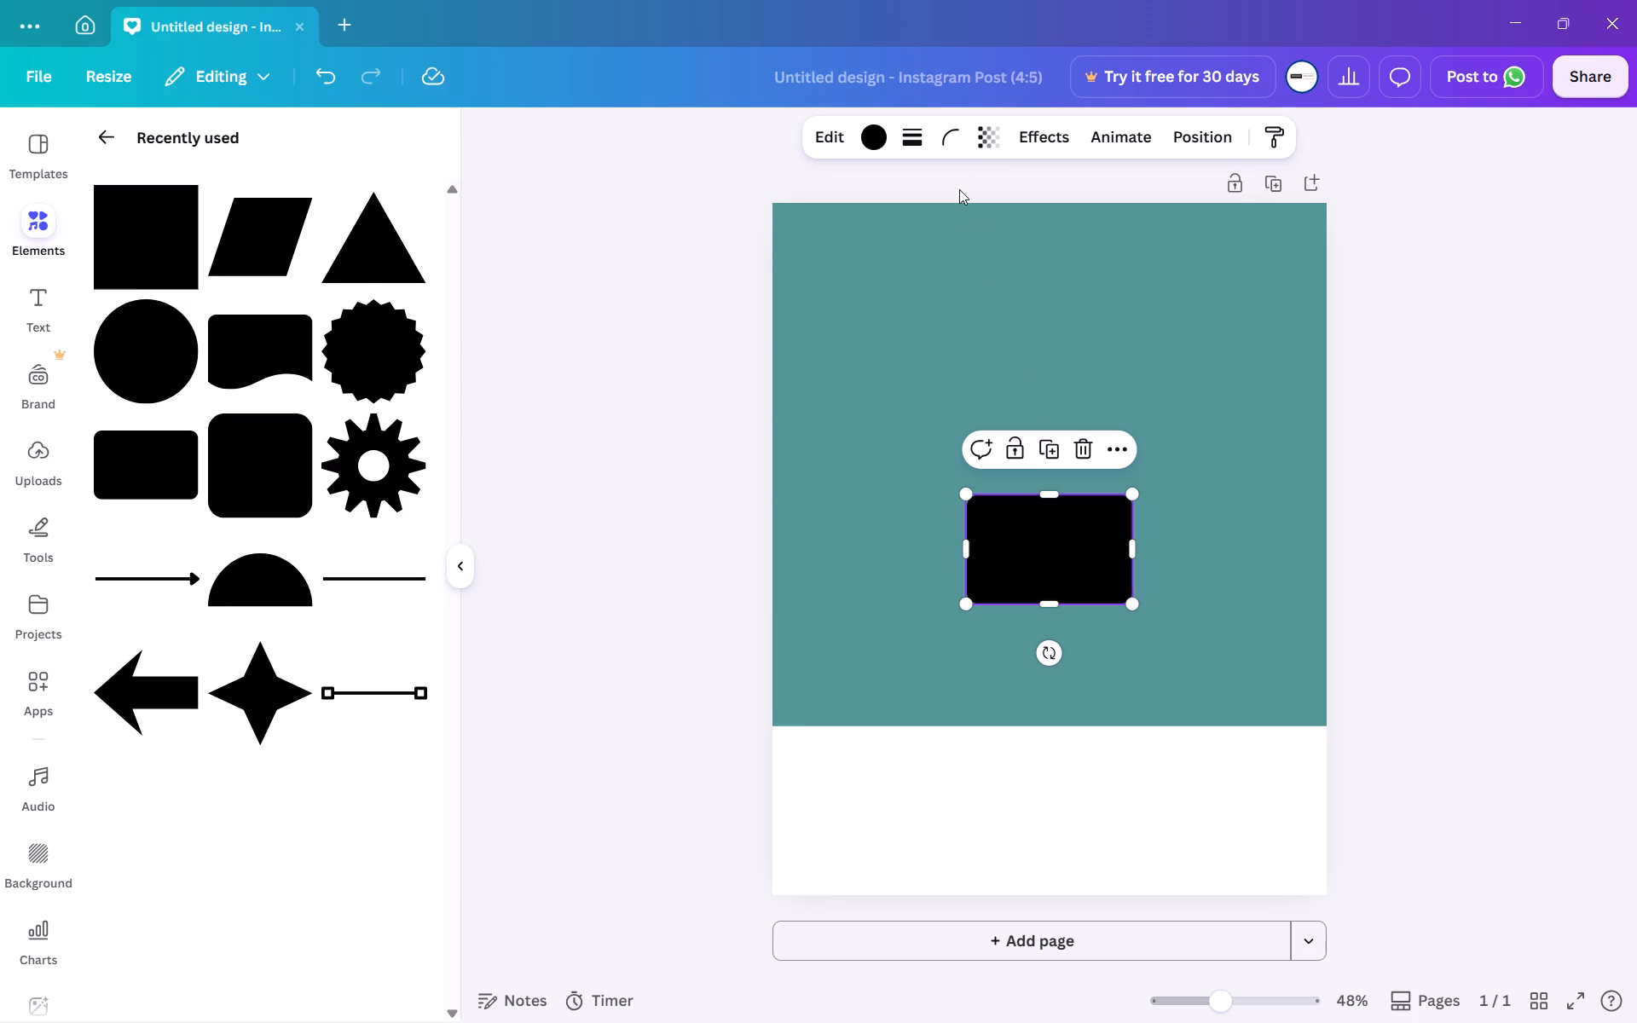
left_click(953, 138)
left_click_drag(884, 231, 986, 231)
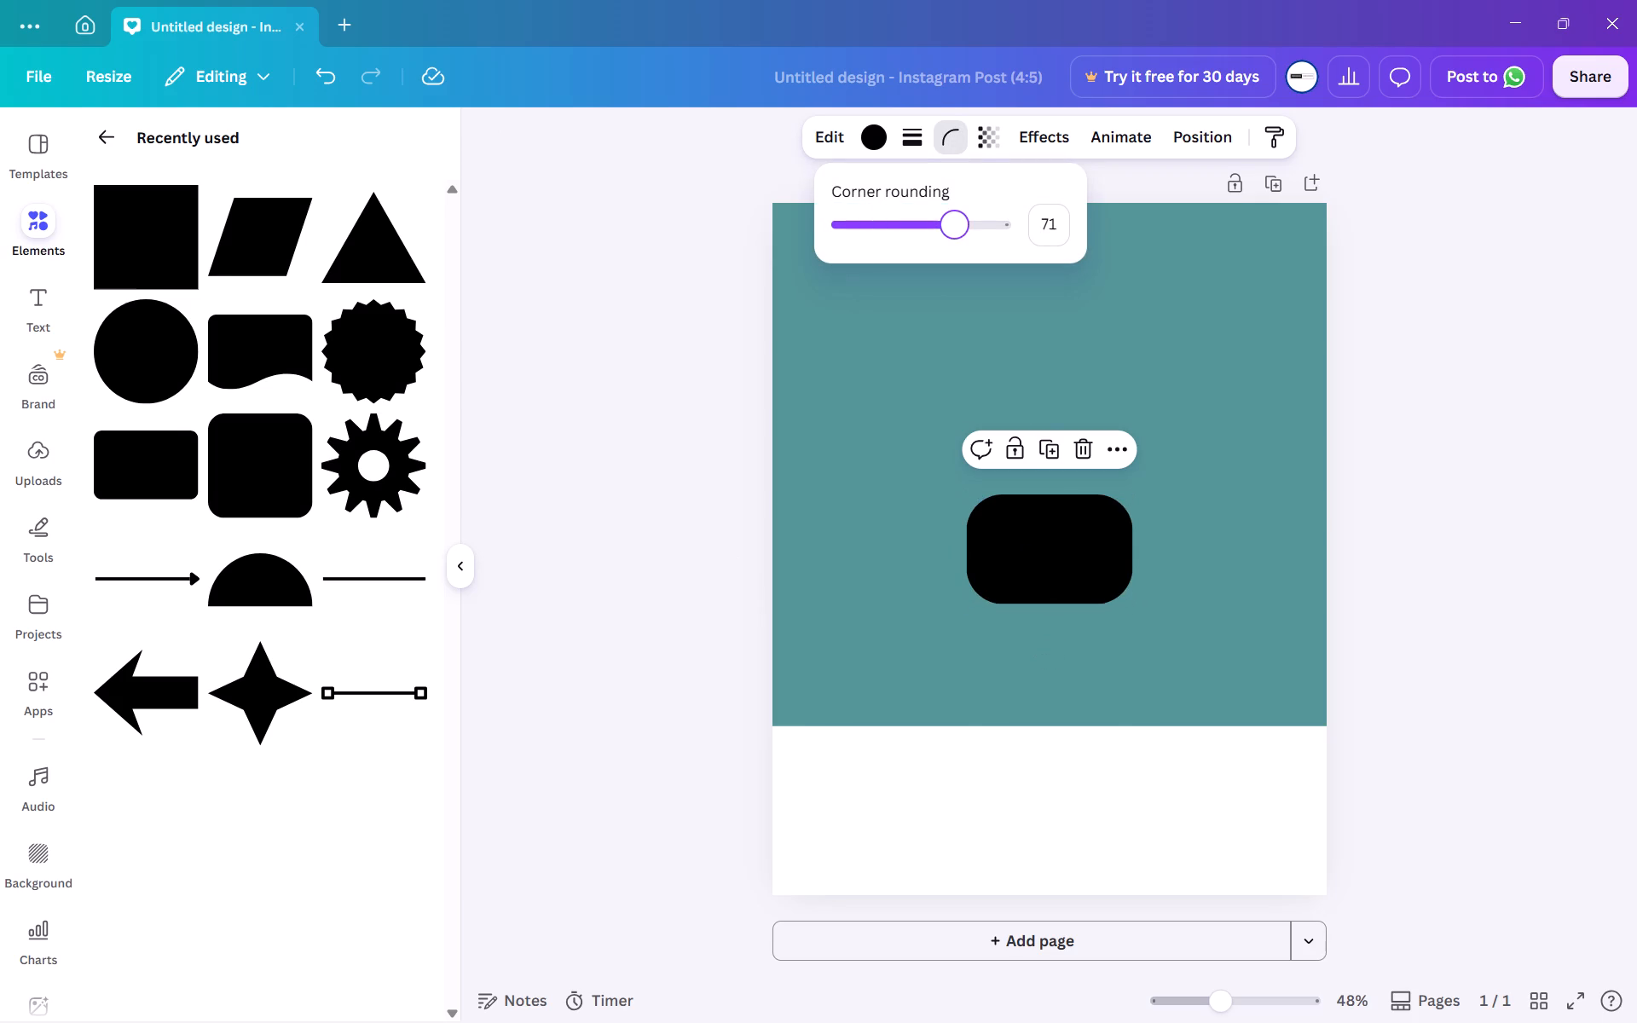
left_click_drag(986, 231, 1168, 232)
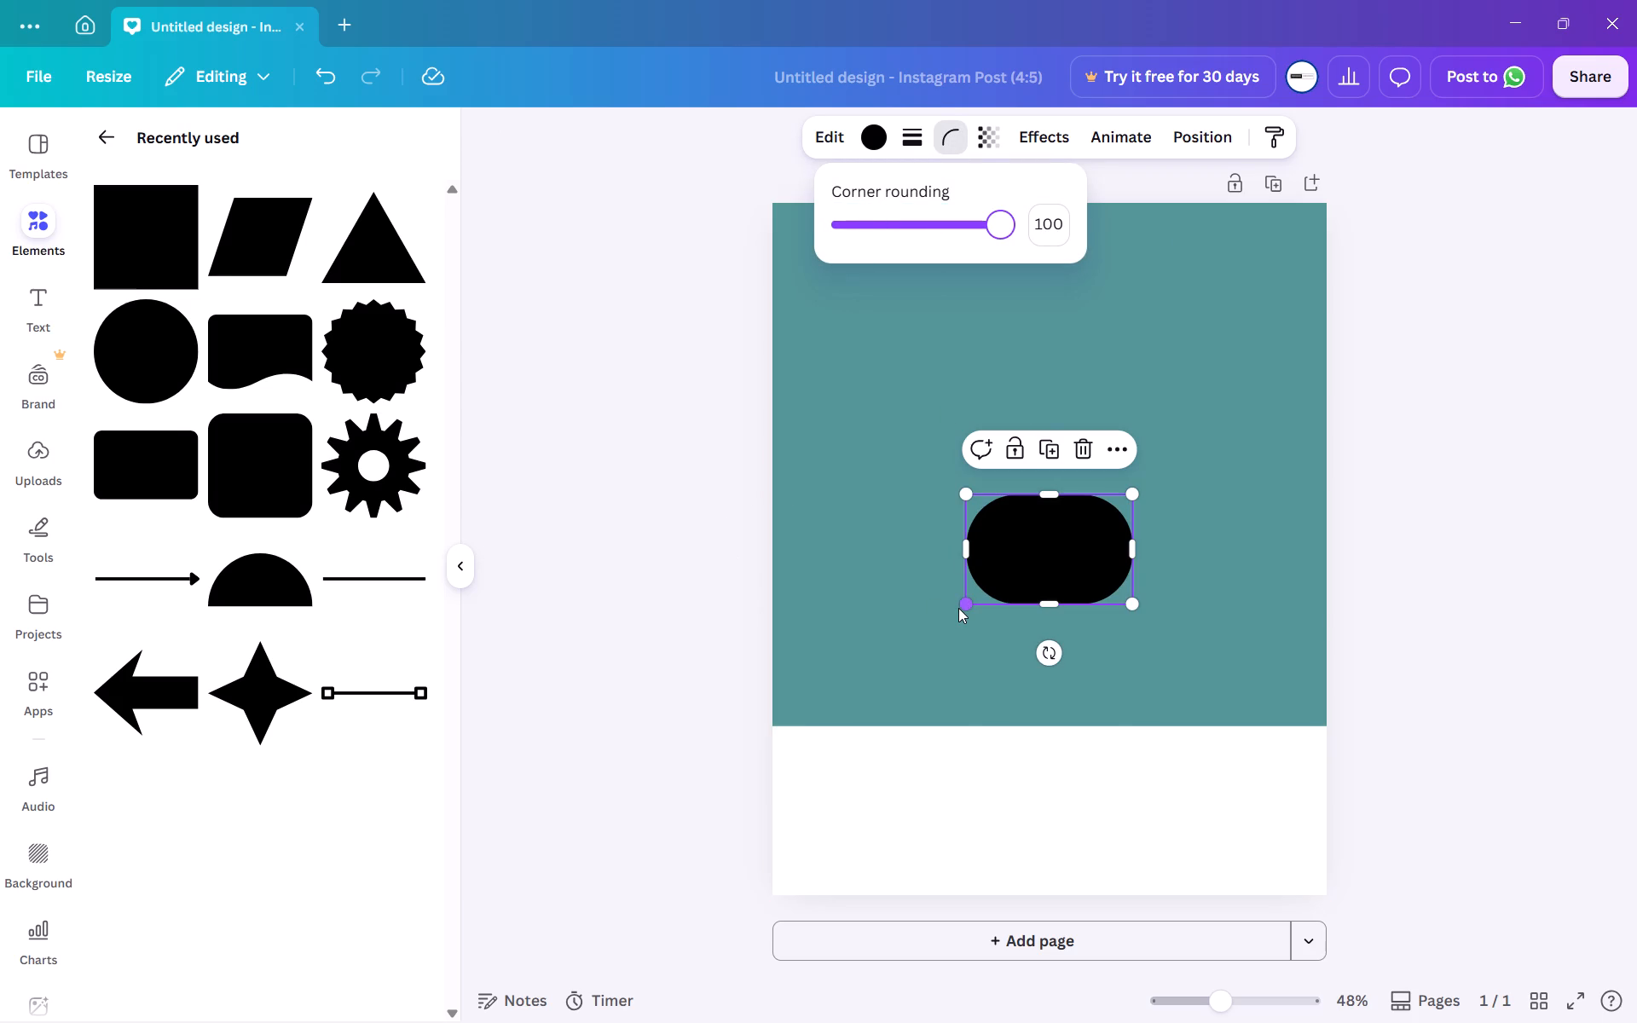
Rotate the black rounded shape to a diagonal angle of about -45°, rising toward the page's upper-right corner.
left_click_drag(1053, 656, 1101, 635)
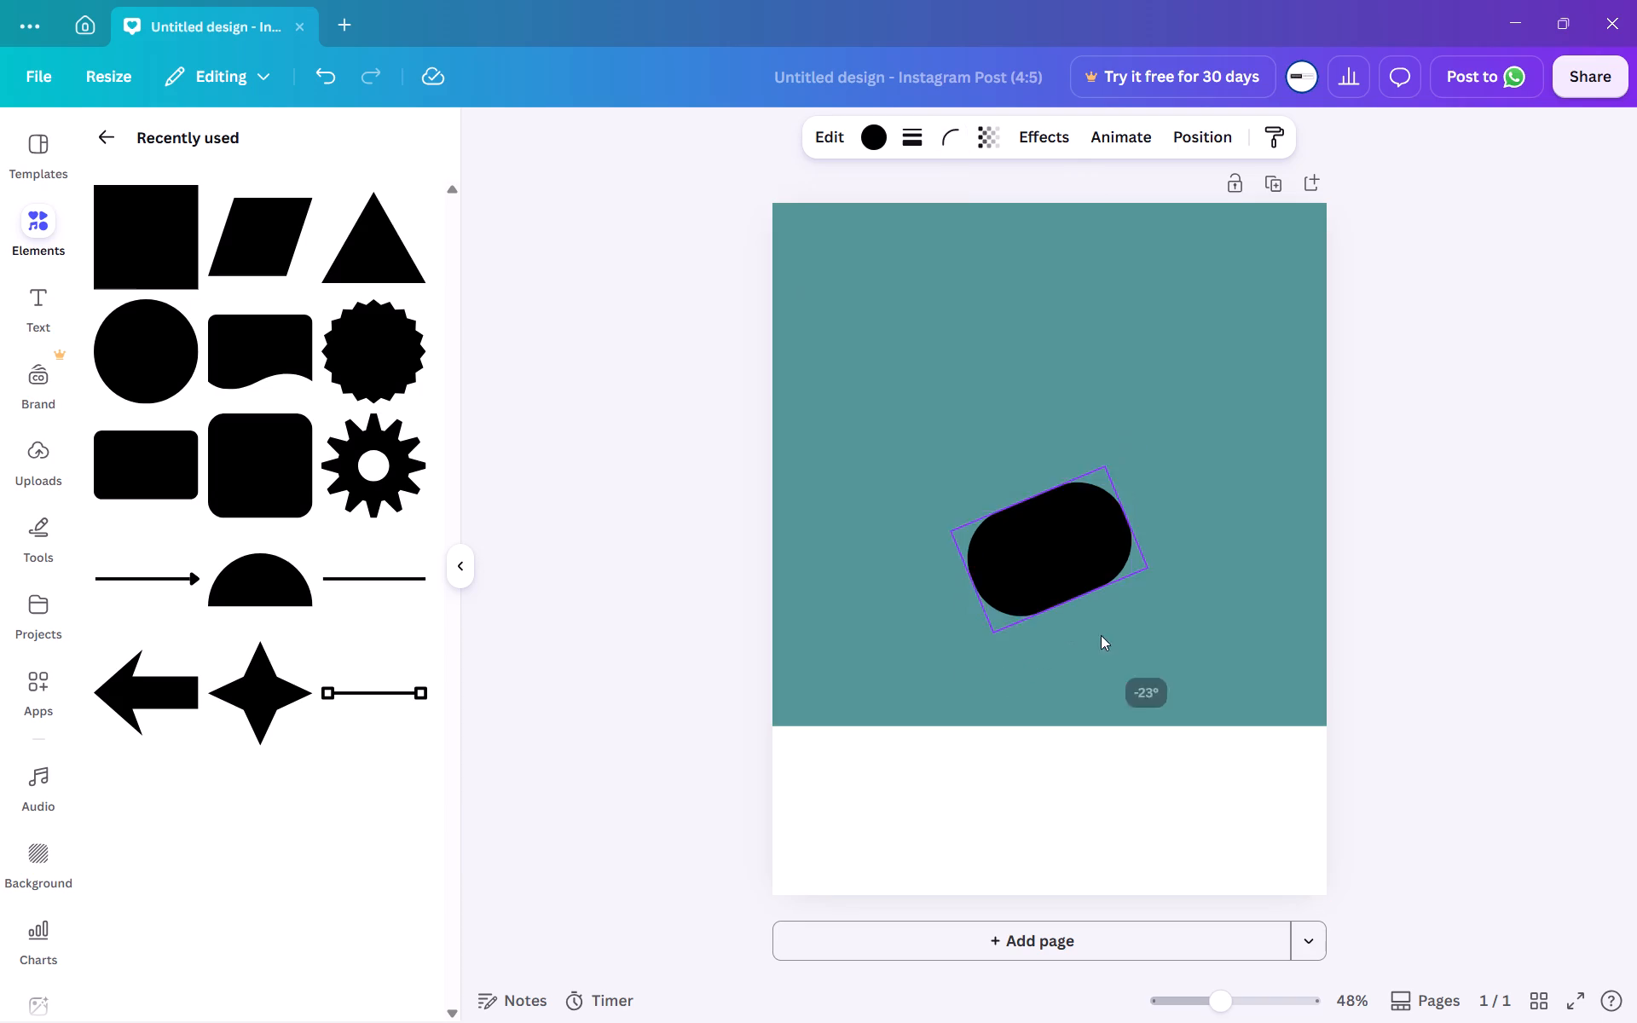
left_click_drag(1101, 635, 1120, 621)
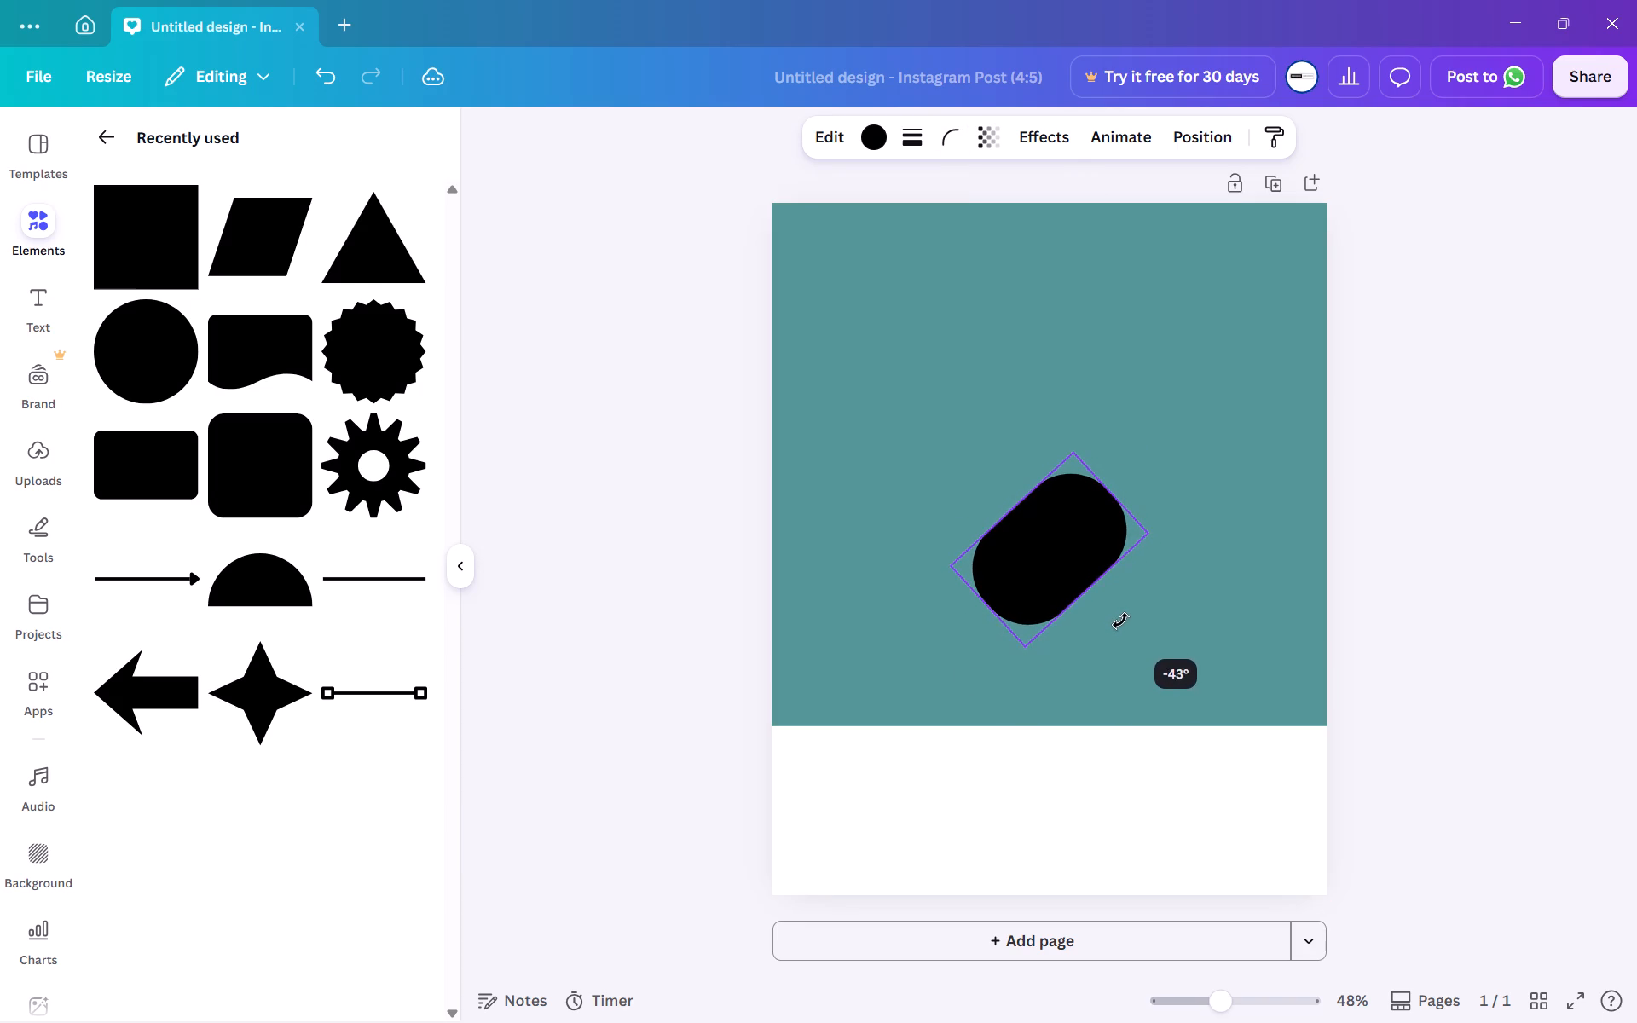
left_click_drag(1120, 621, 1110, 625)
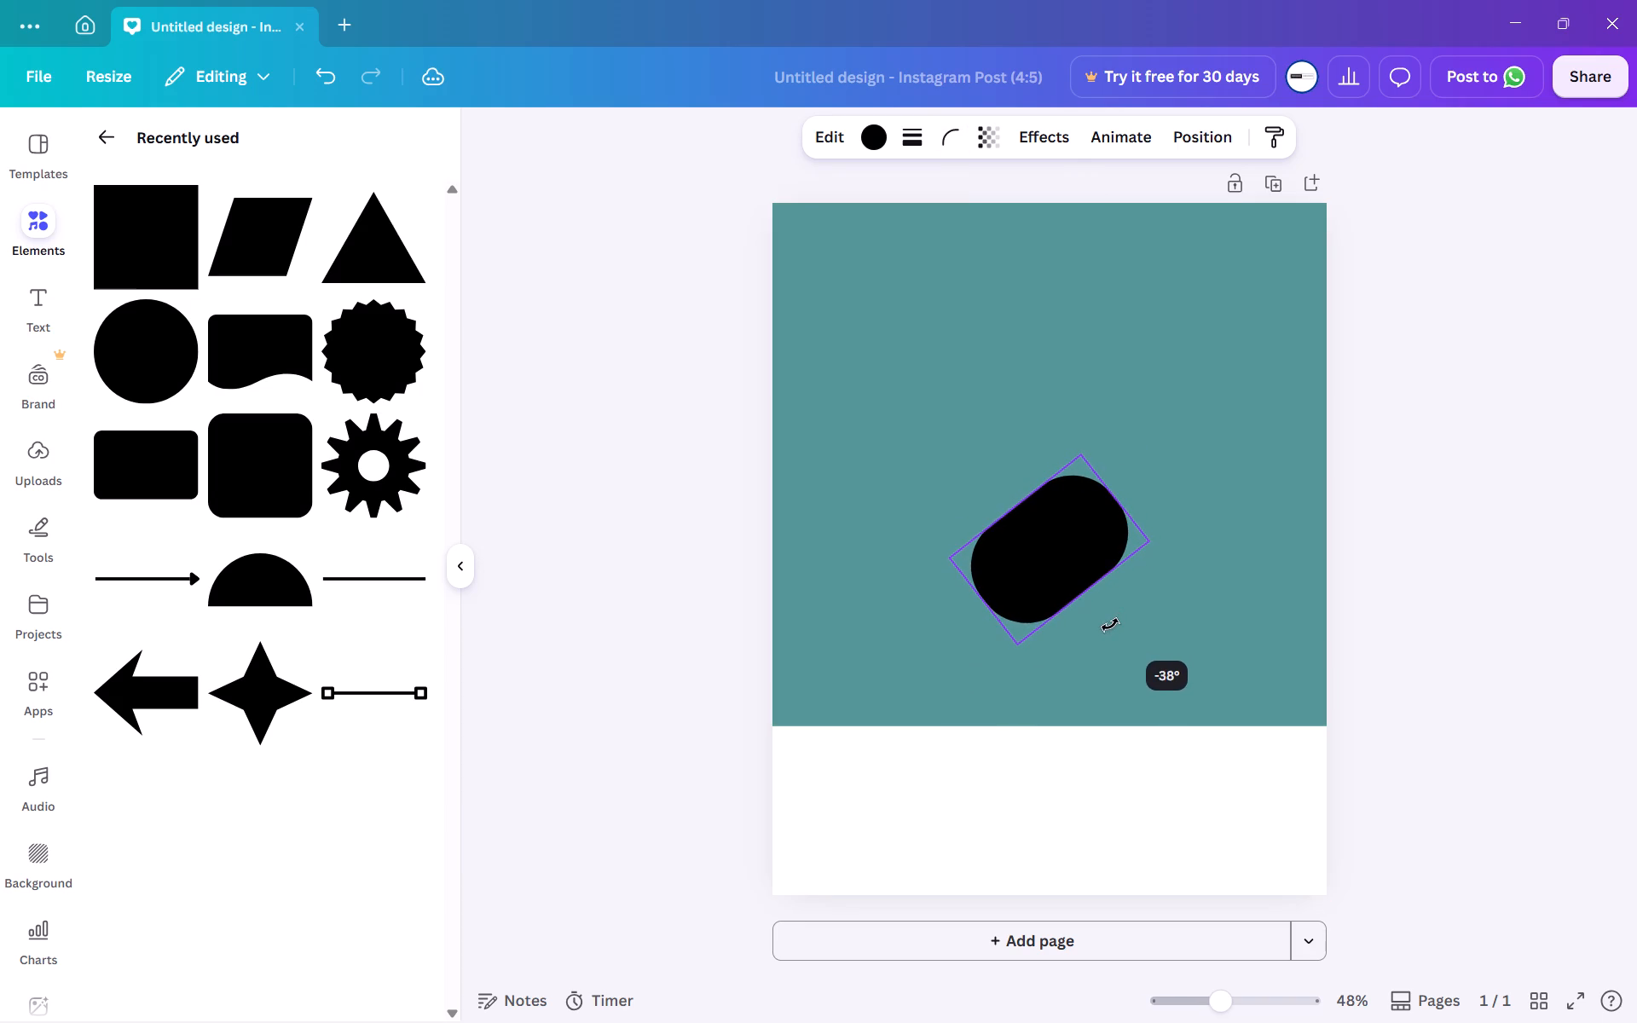
left_click_drag(1110, 625, 1108, 627)
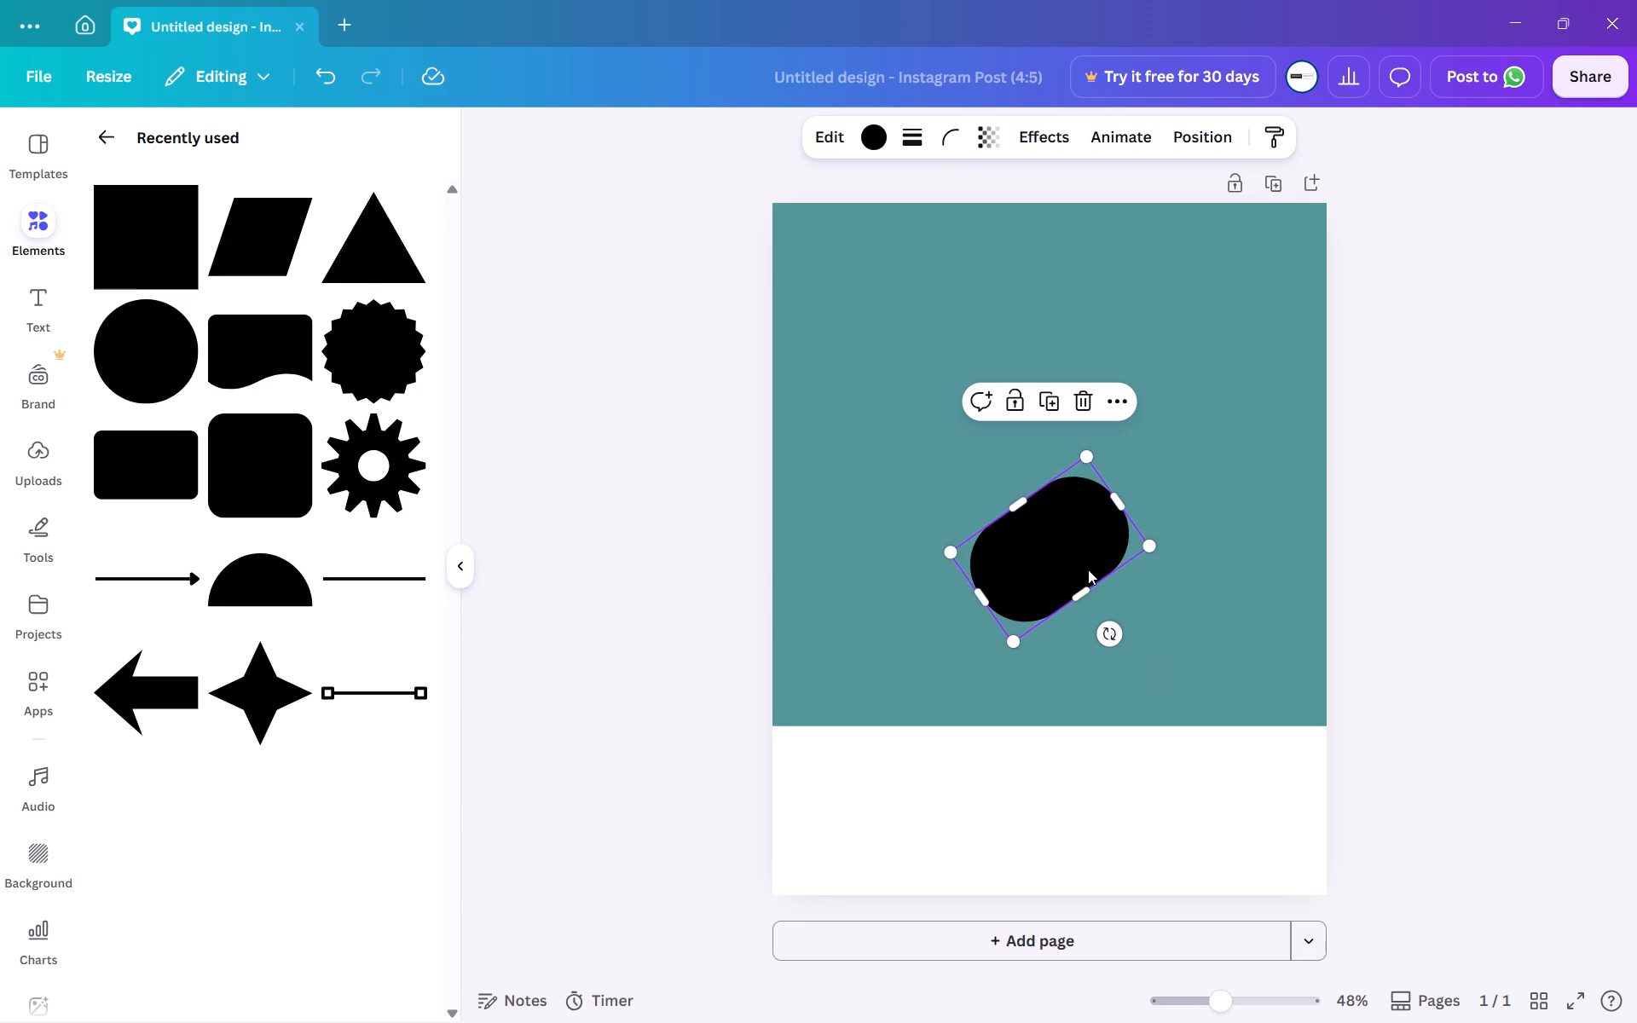
left_click_drag(1114, 634, 1118, 631)
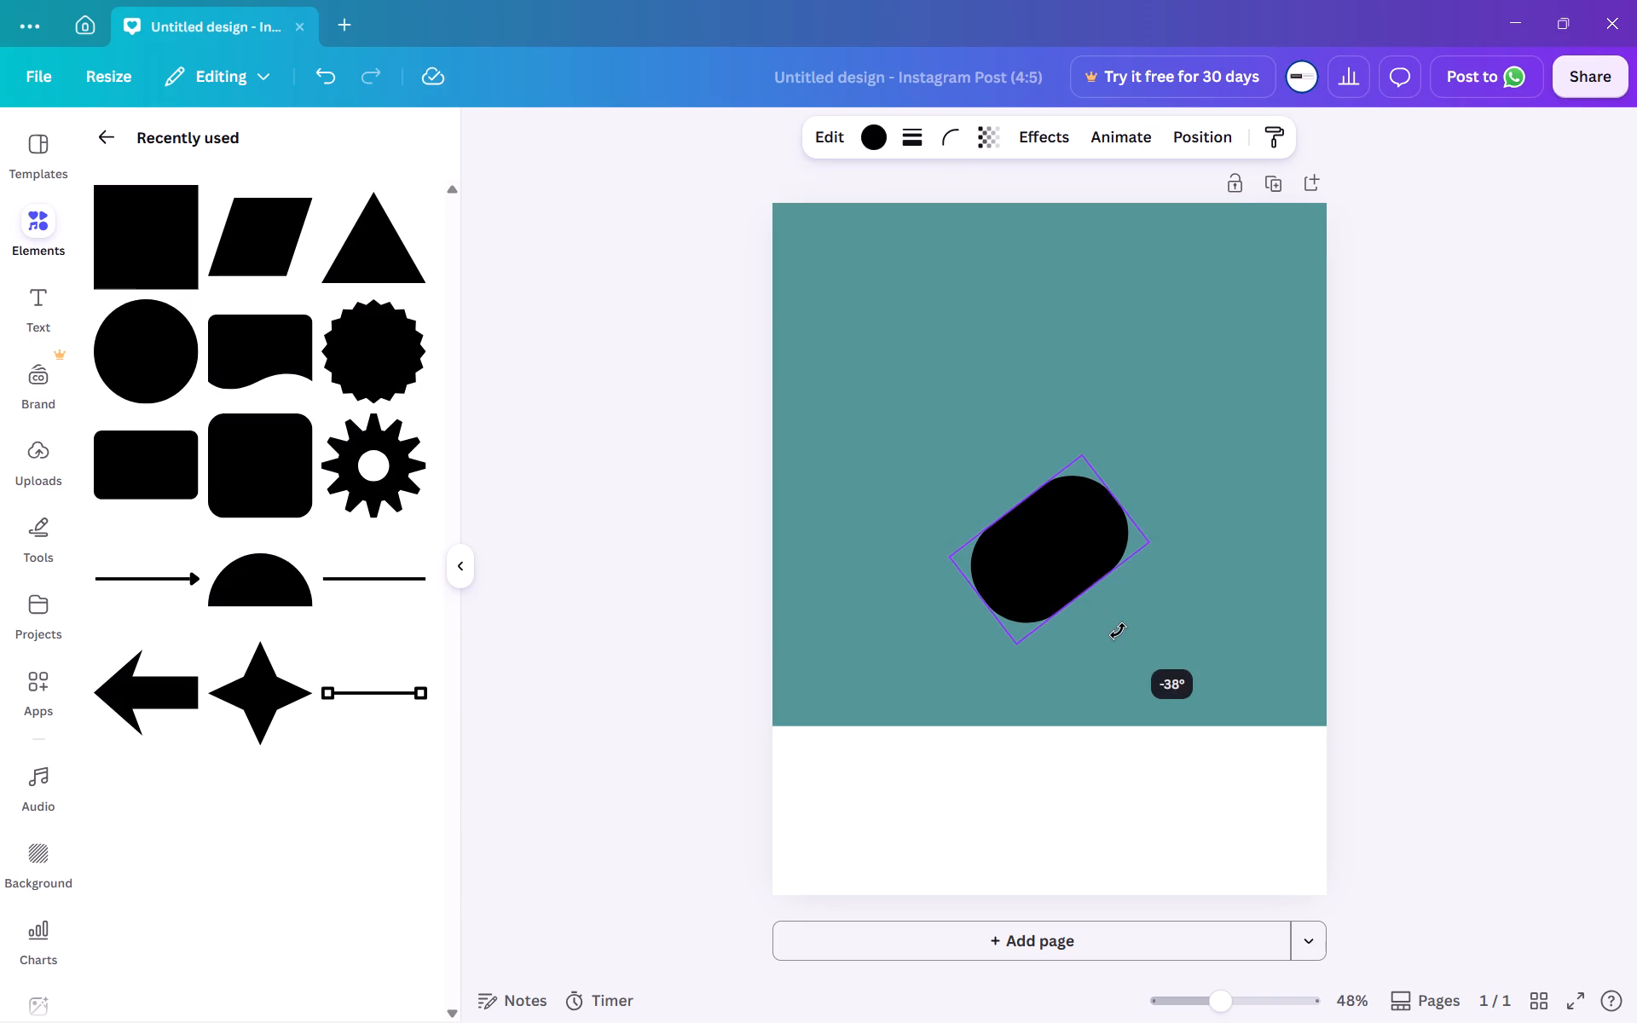
left_click_drag(1118, 631, 1120, 608)
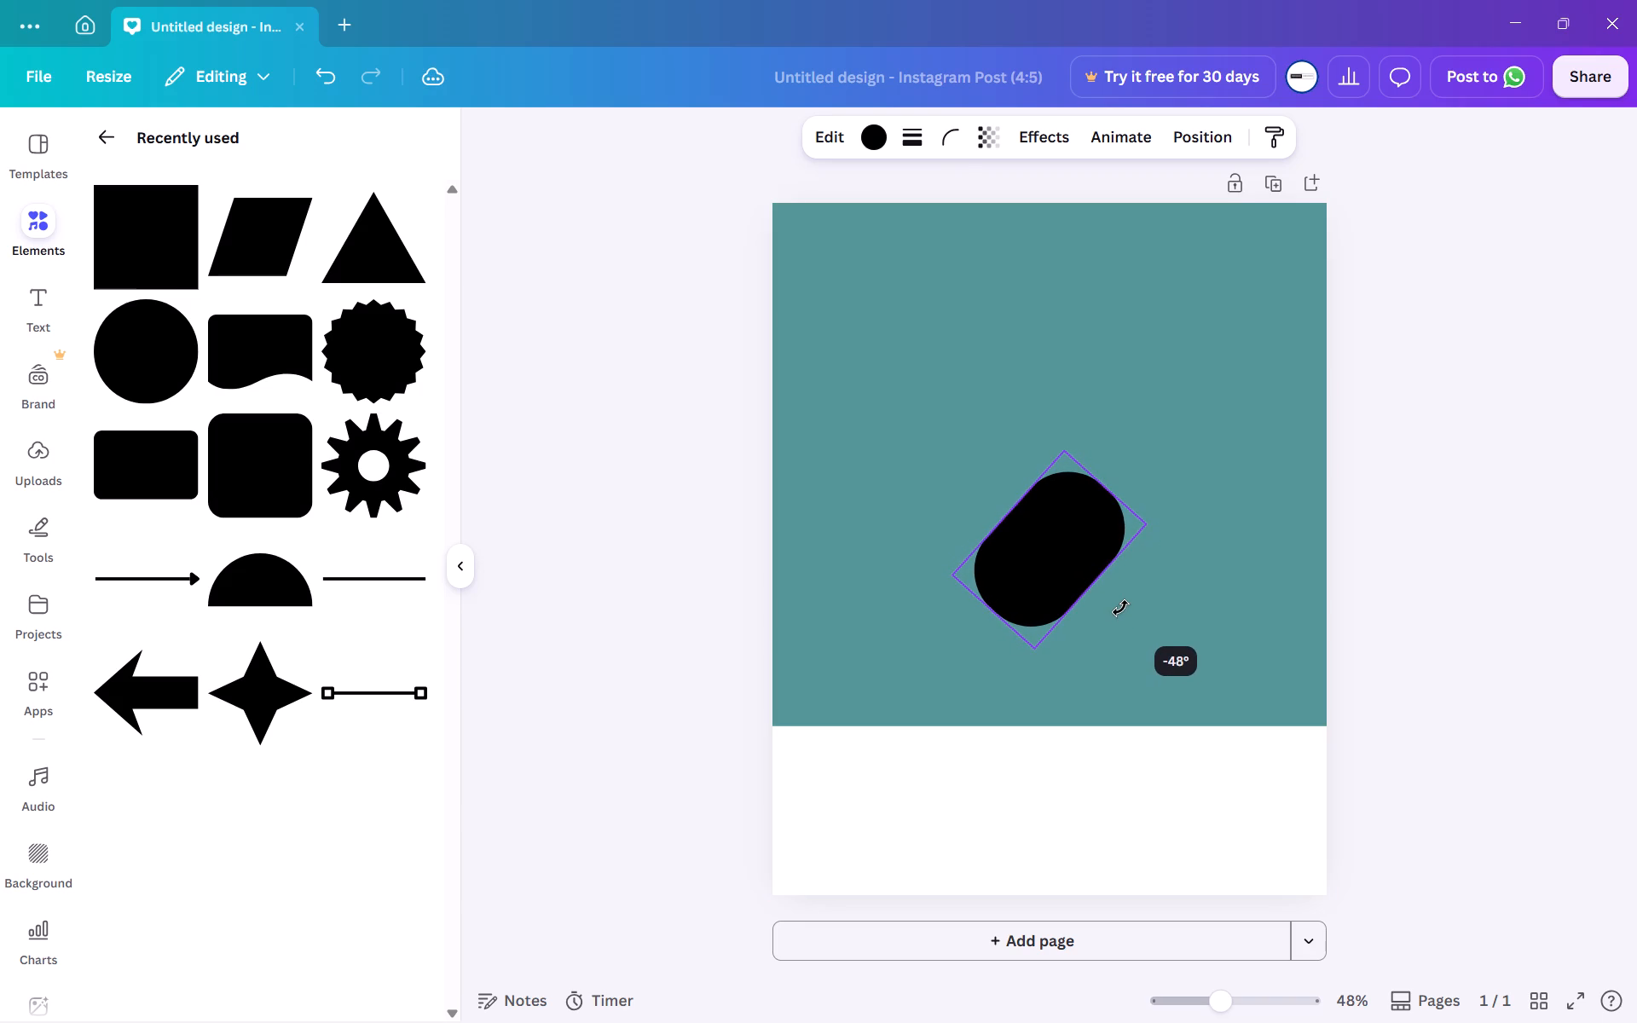
left_click_drag(1120, 608, 1120, 614)
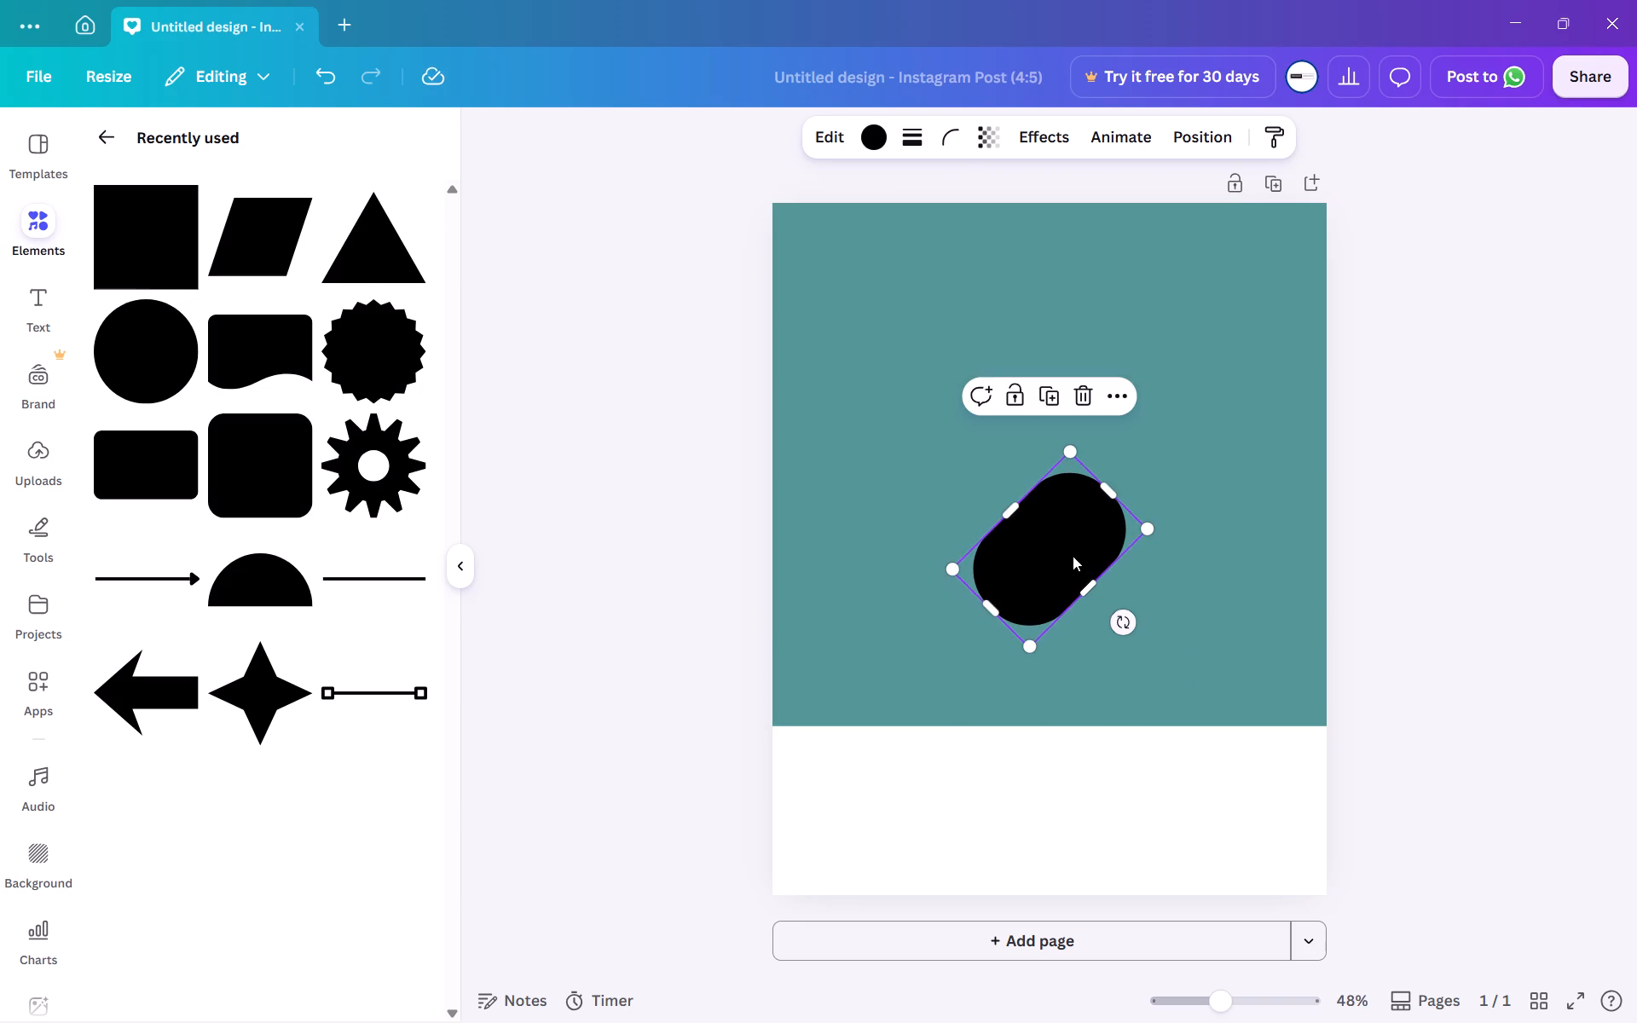
Move the tilted black shape to the page's top-right corner so that its upper end extends past the page edges.
left_click_drag(1069, 545, 1290, 259)
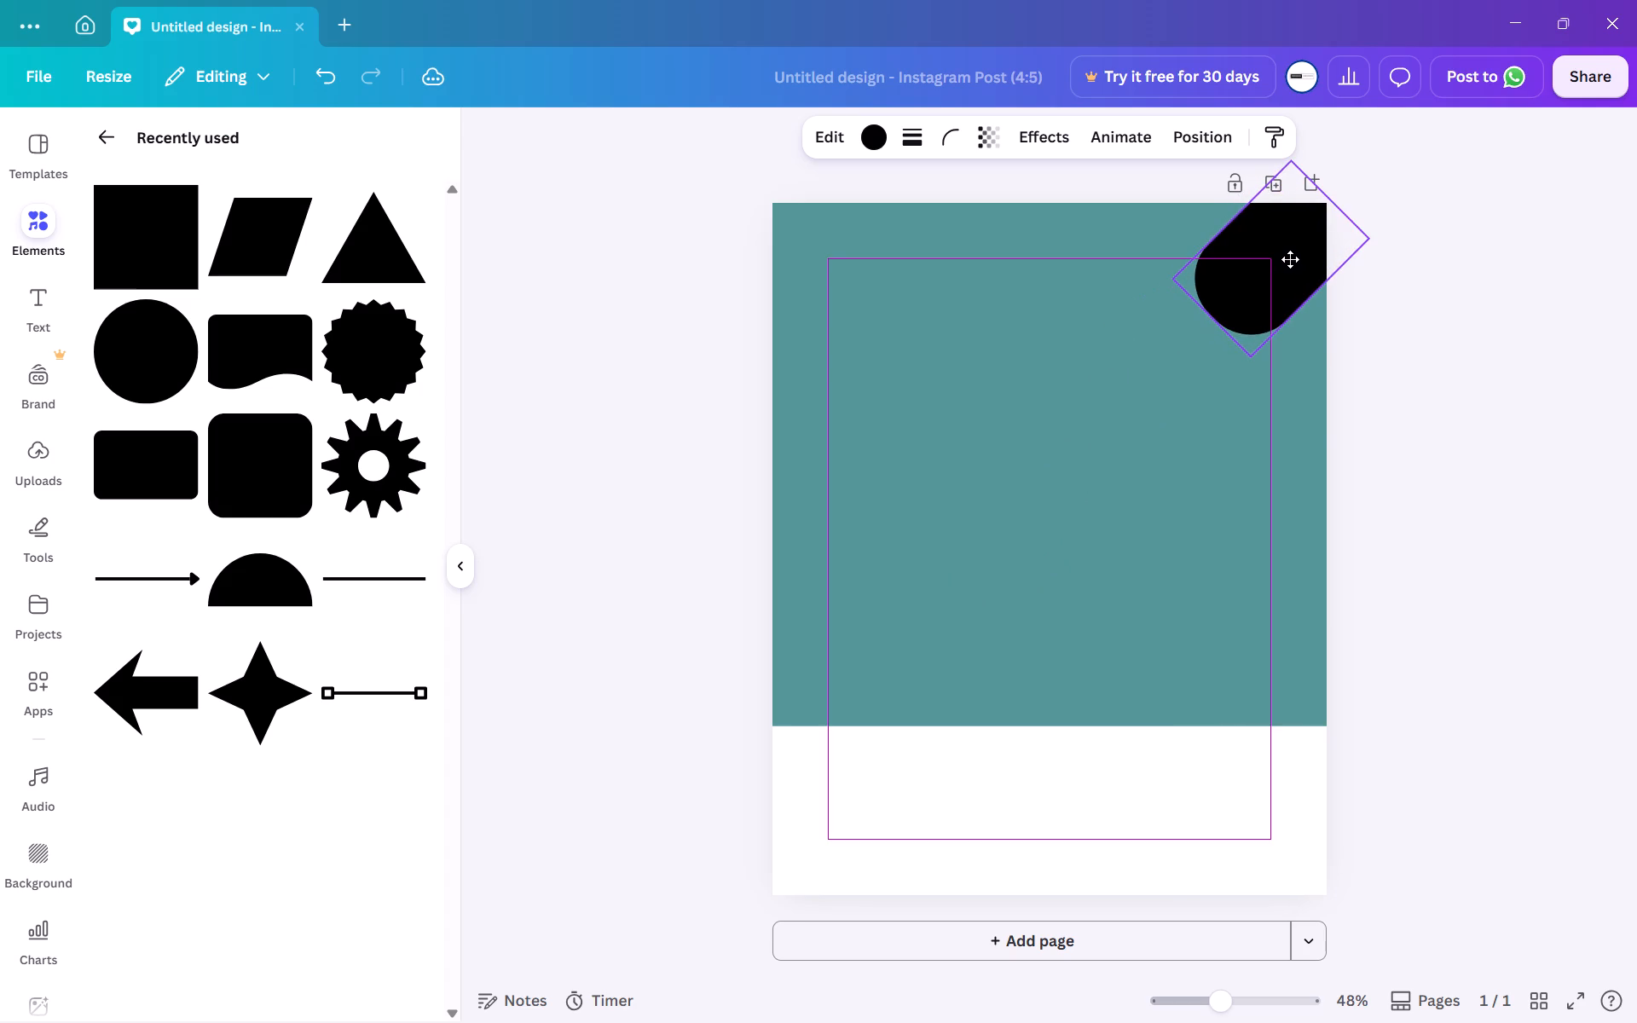
left_click_drag(1290, 259, 1292, 257)
Stretch the black shape's lower-left end diagonally across the teal area into a long bar about 1,157 wide and 214 high.
left_click(1212, 309)
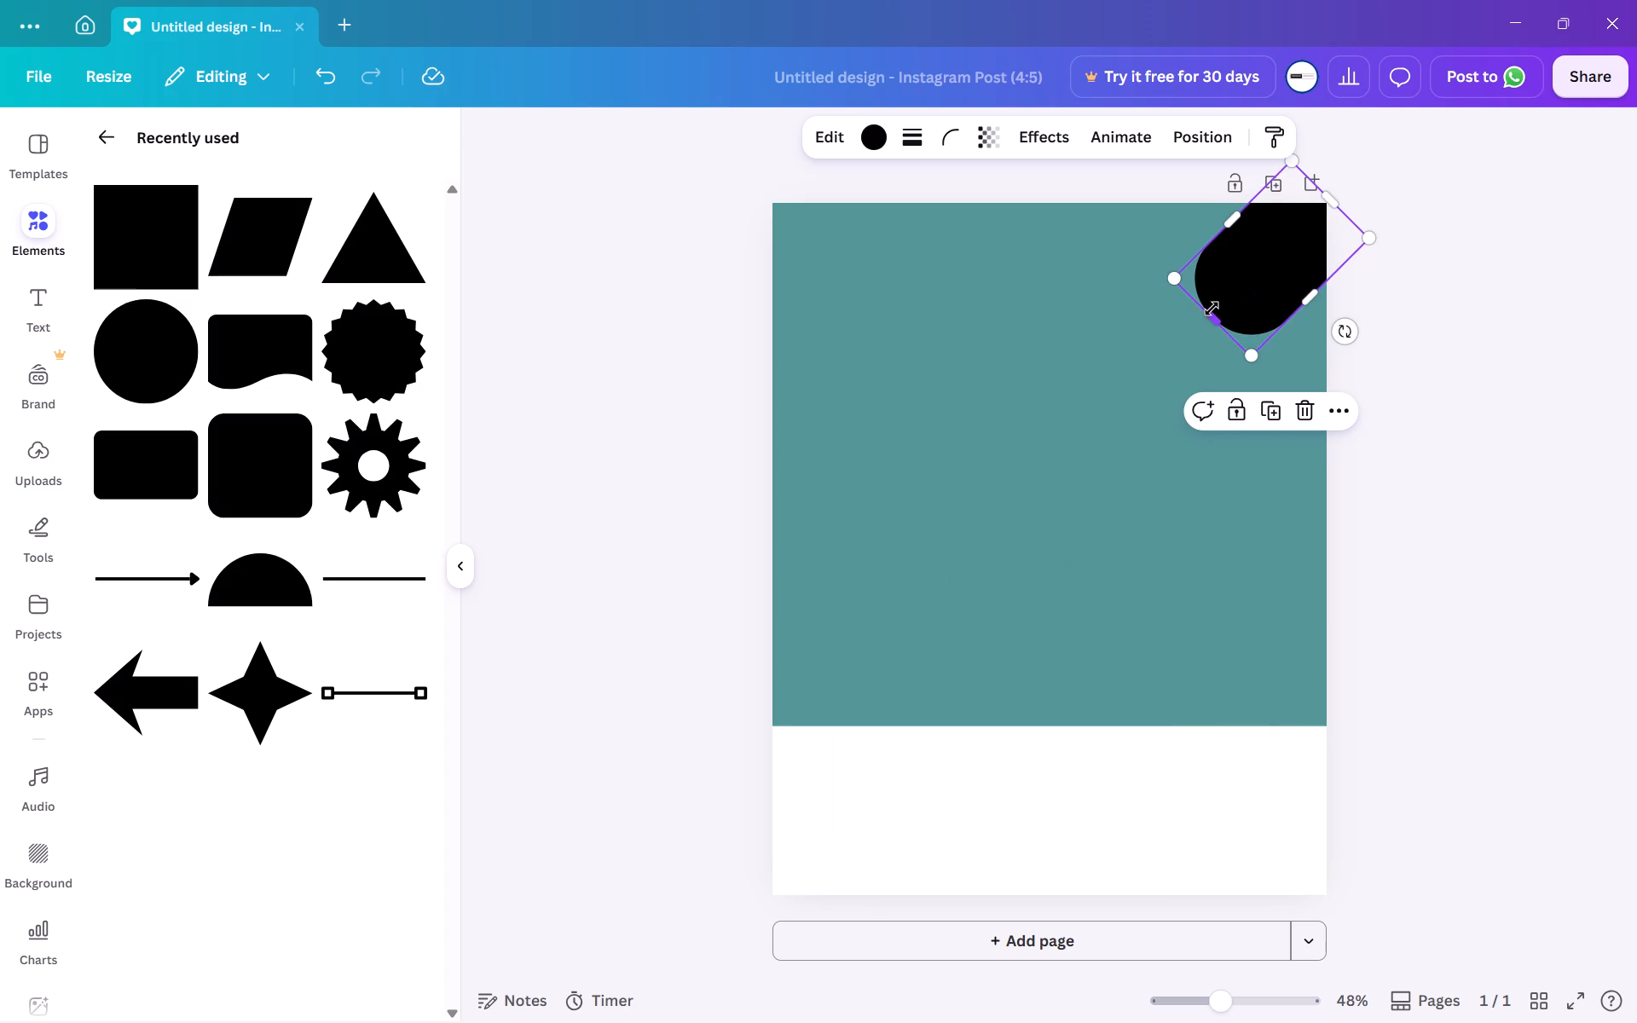
left_click_drag(1212, 309, 1002, 704)
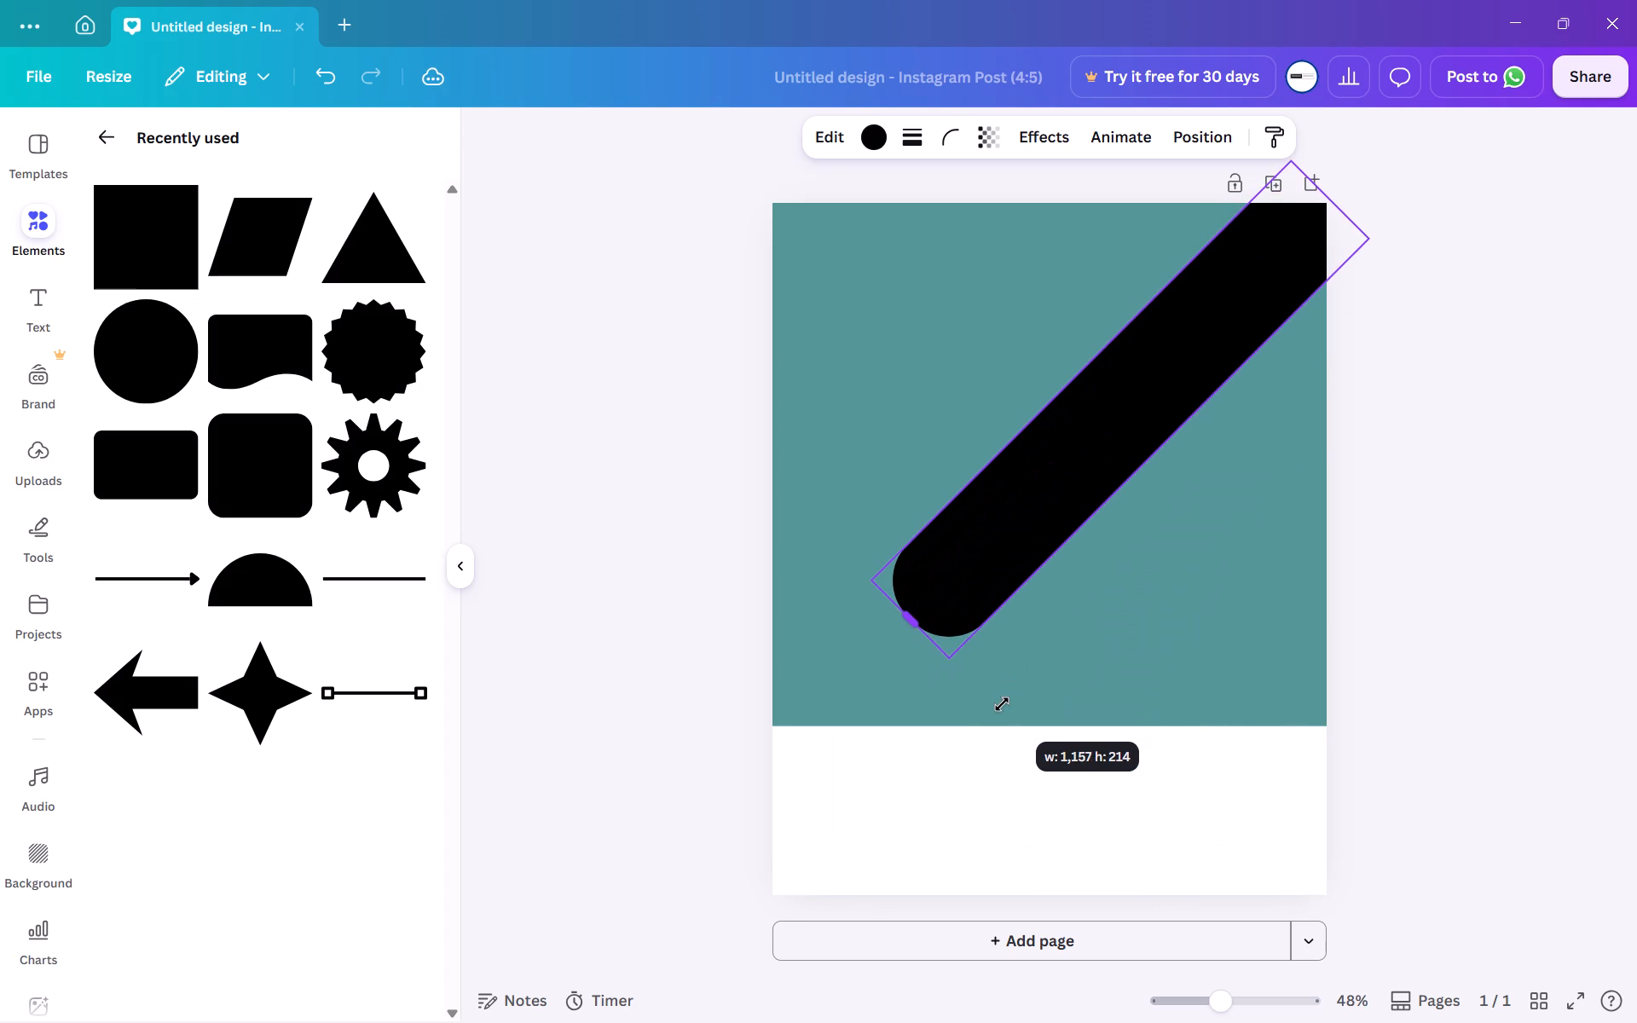
Shorten the diagonal black bar from its lower-left end to a width of about 828.
left_click_drag(1002, 704, 1017, 672)
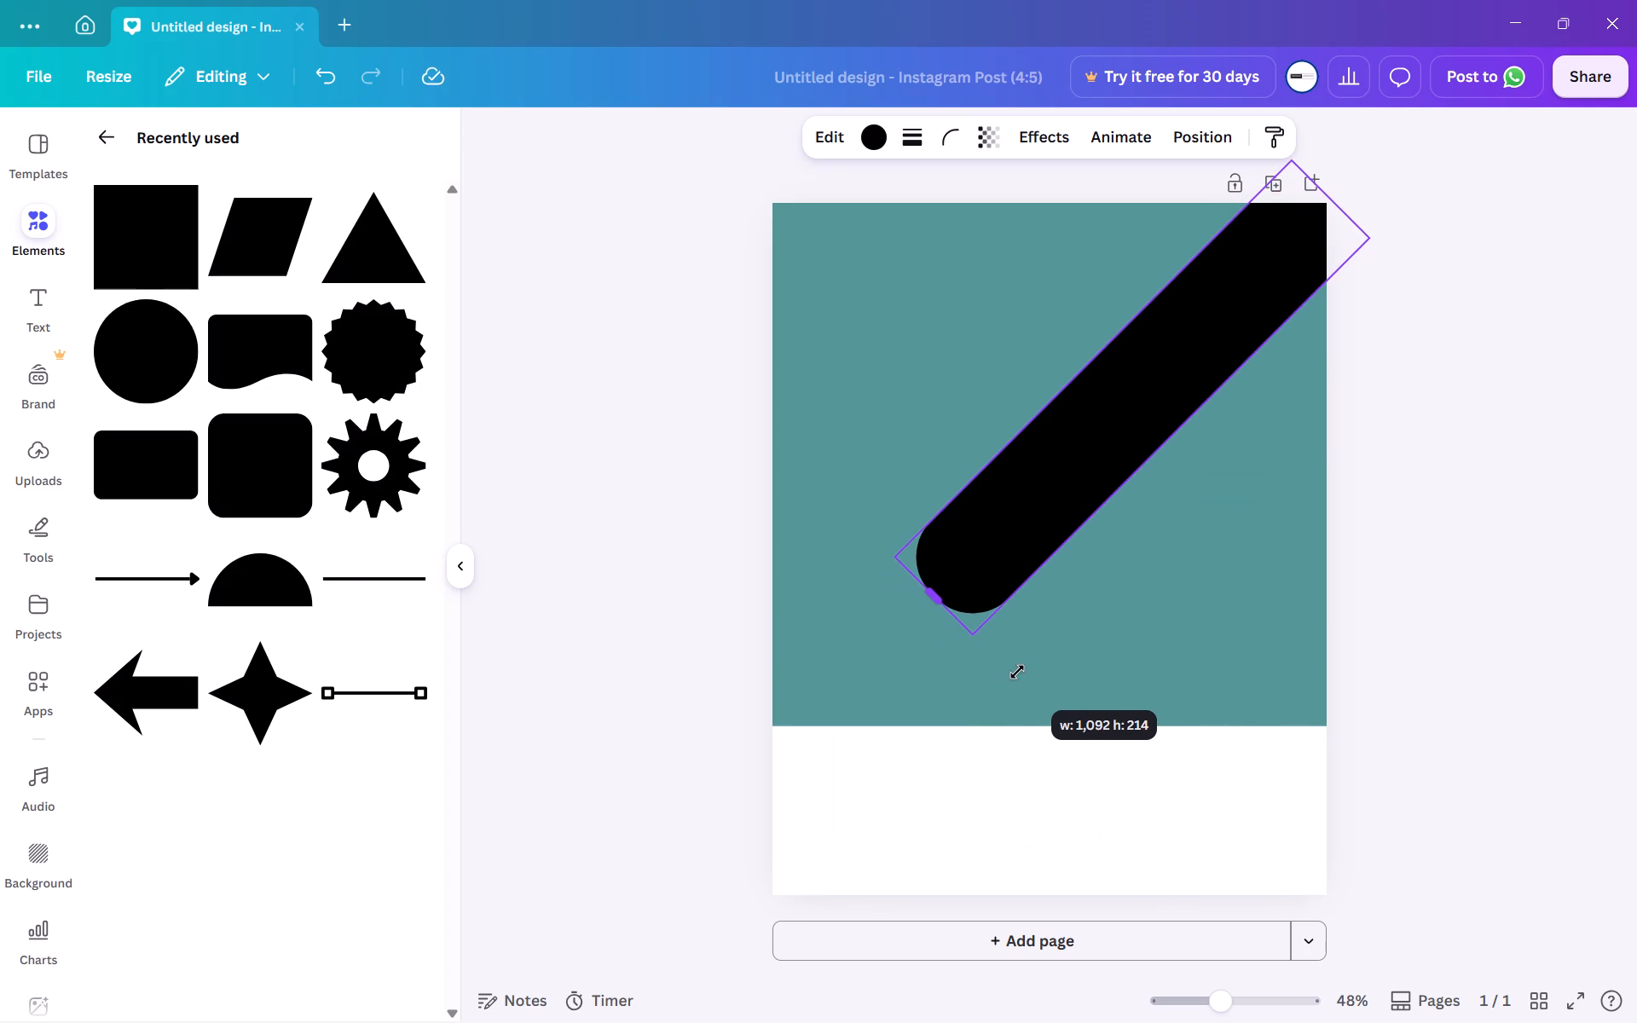
left_click_drag(1017, 672, 1020, 663)
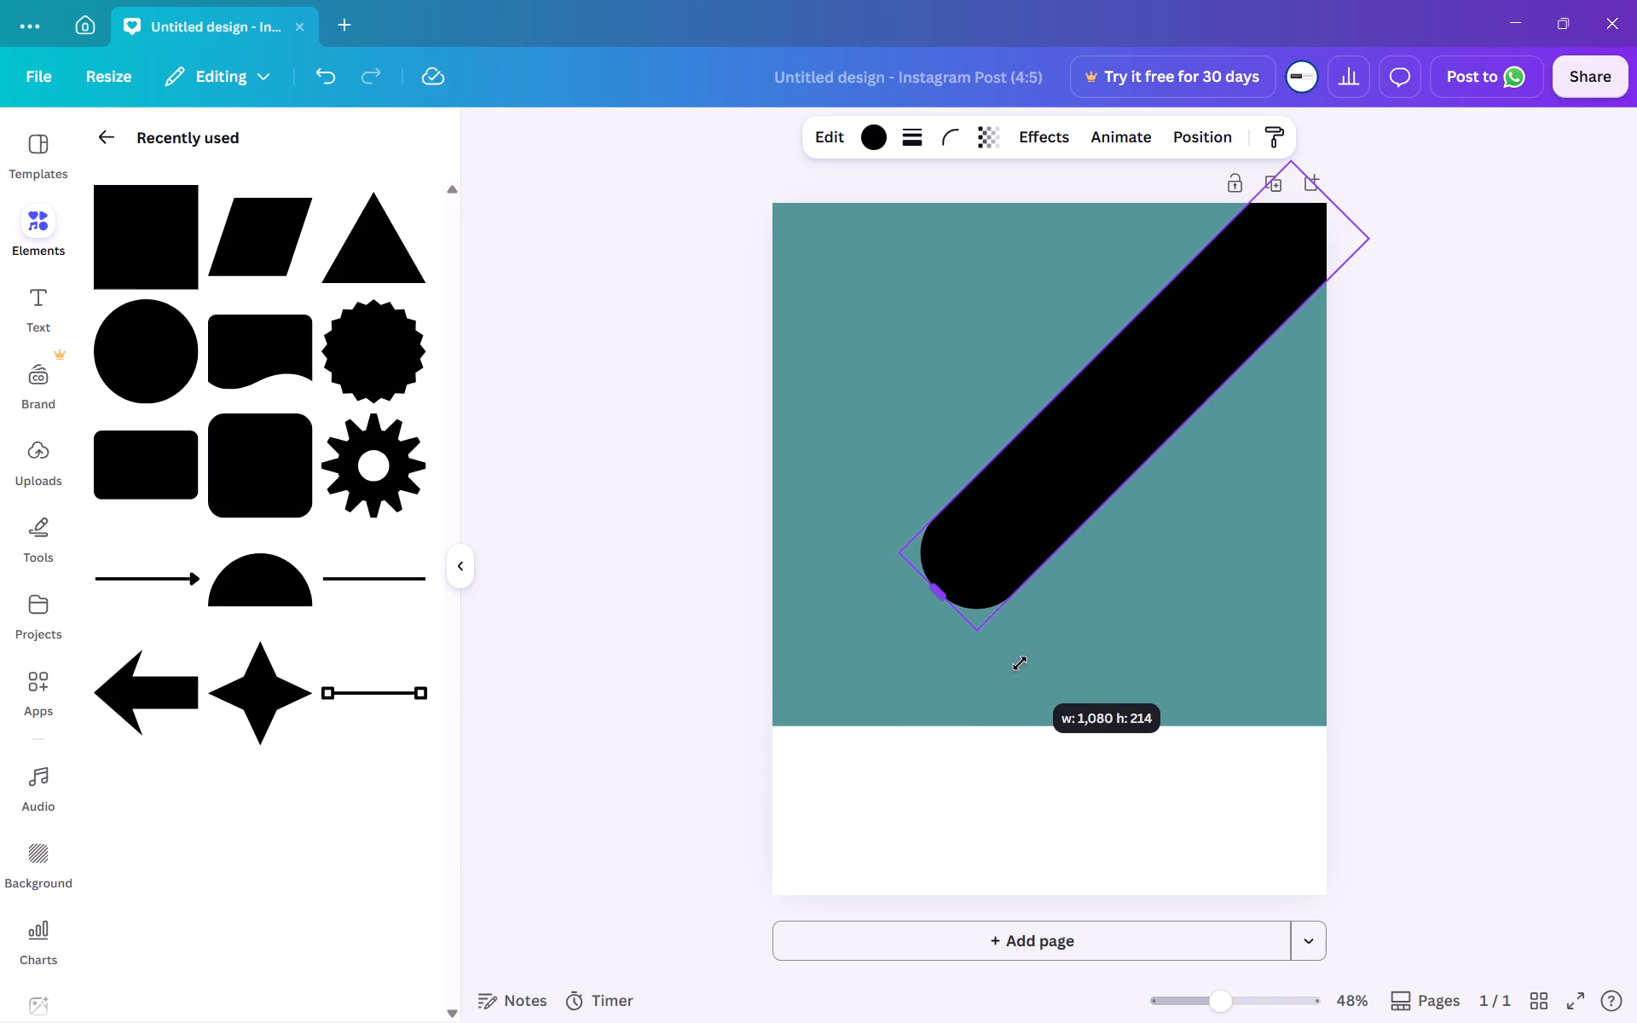
left_click_drag(1020, 663, 1066, 605)
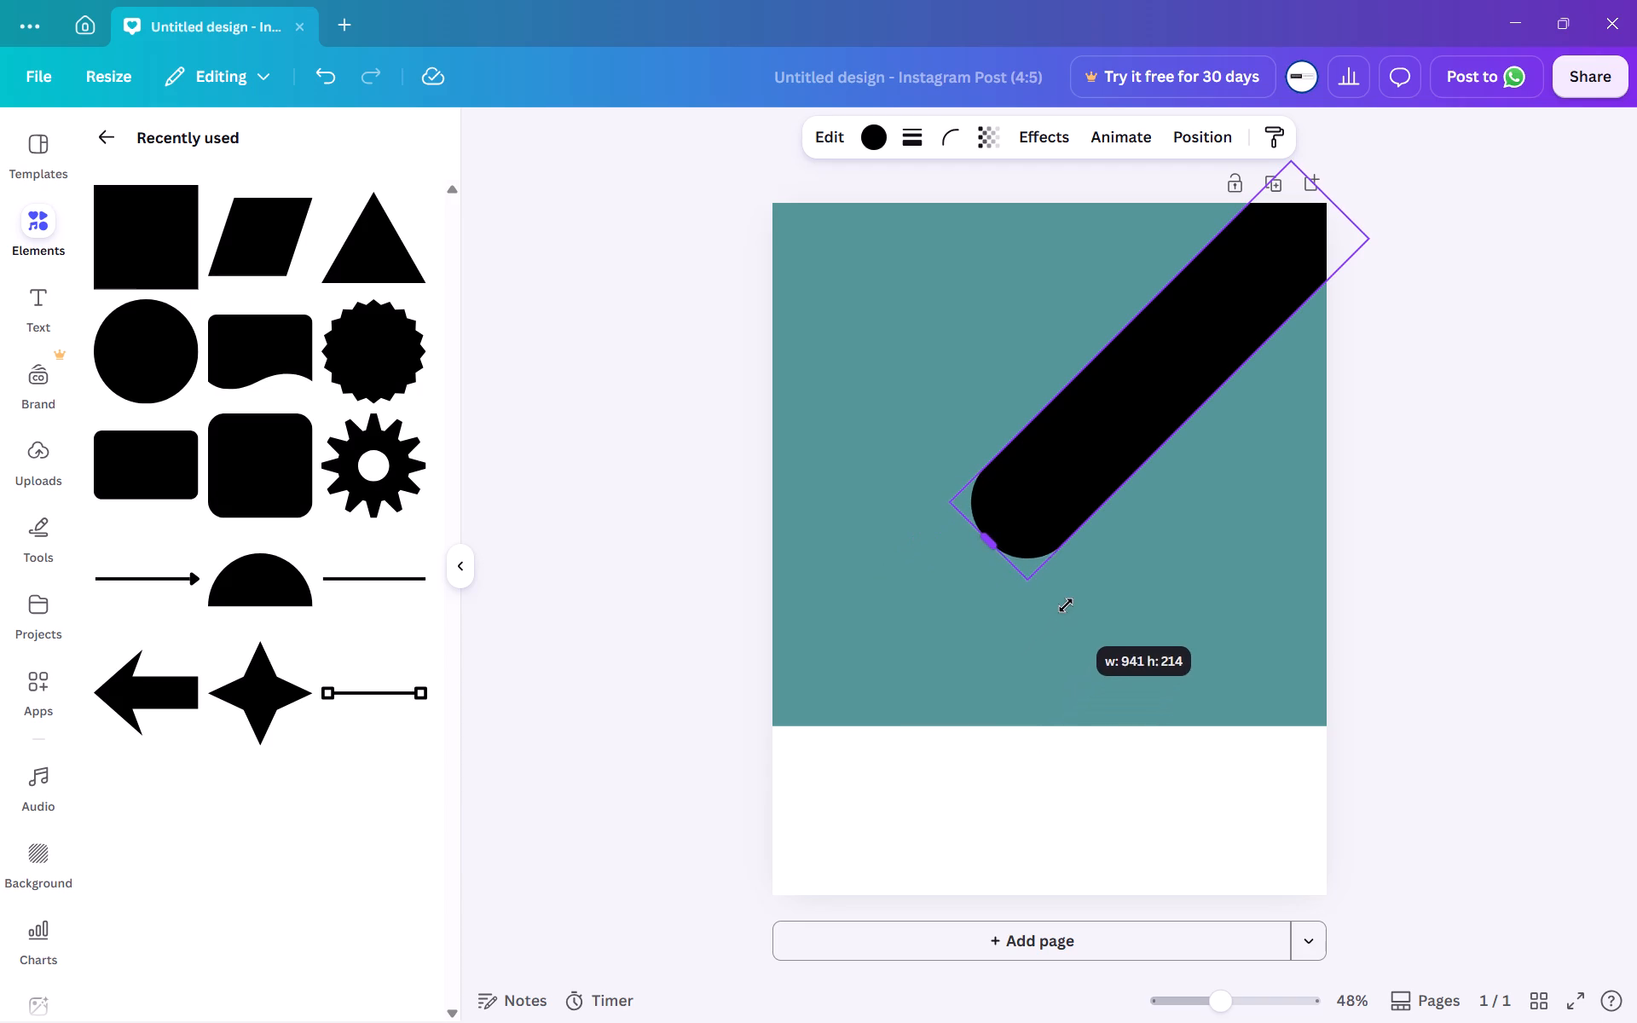
left_click_drag(1066, 605, 1101, 562)
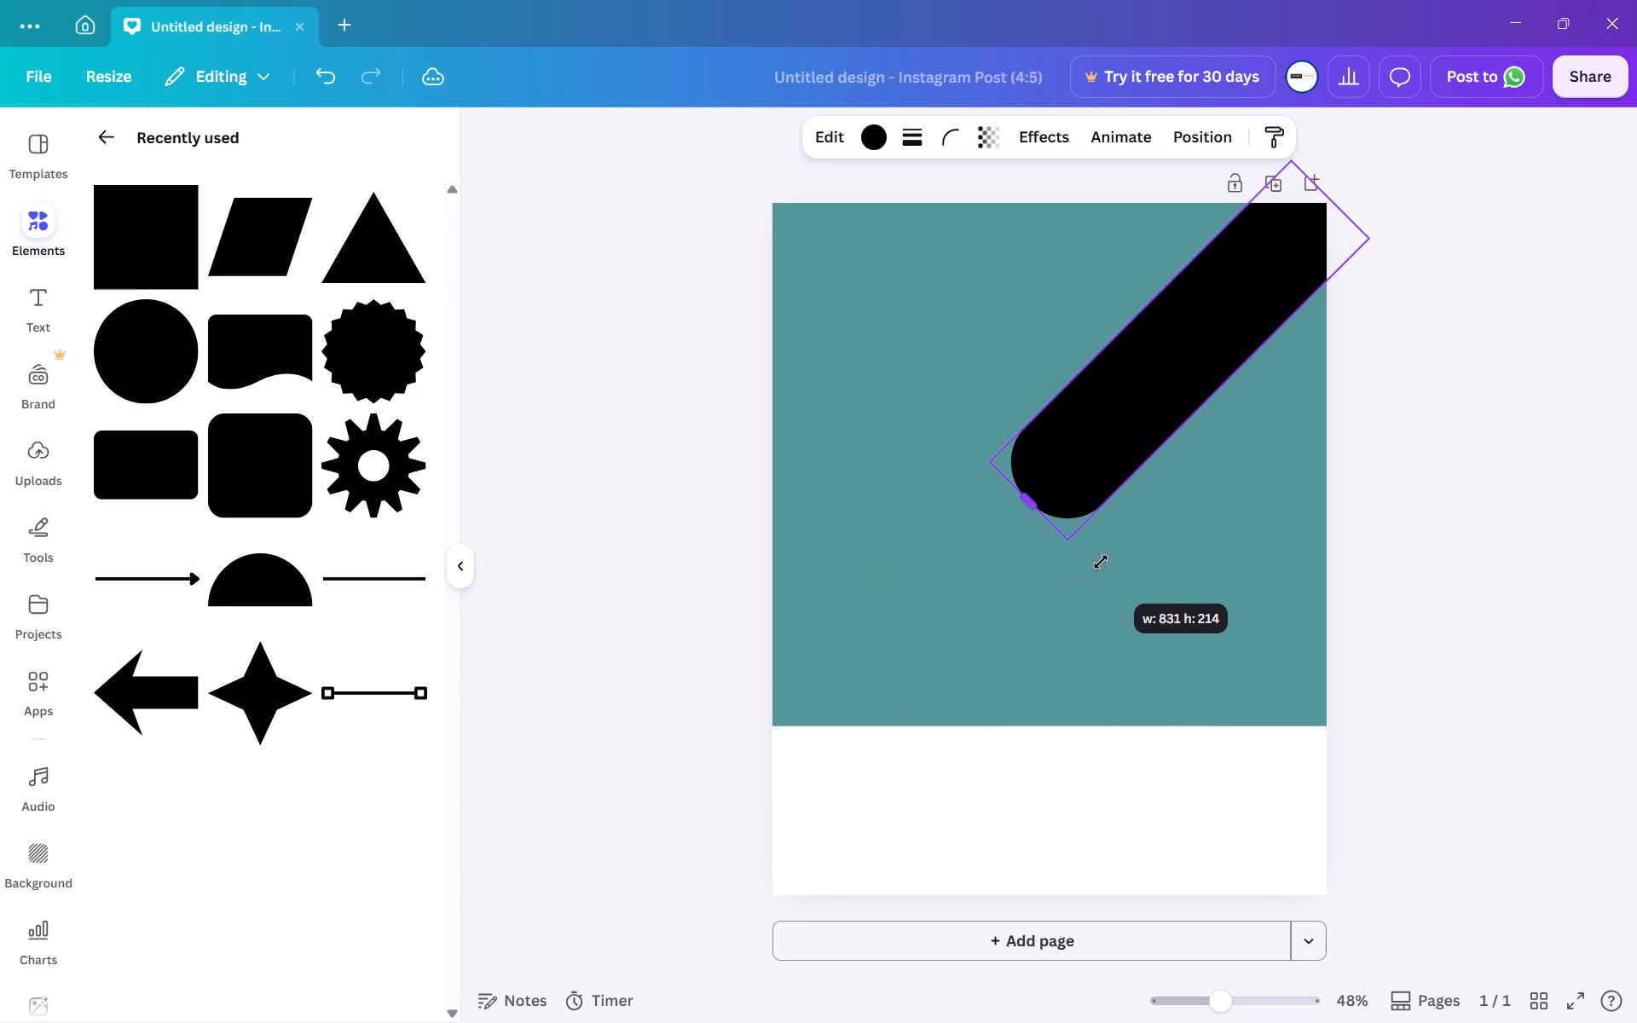
left_click_drag(1101, 562, 1101, 563)
Thicken the diagonal black bar by extending its lower-right long side, keeping its length.
left_click_drag(1223, 388, 1252, 402)
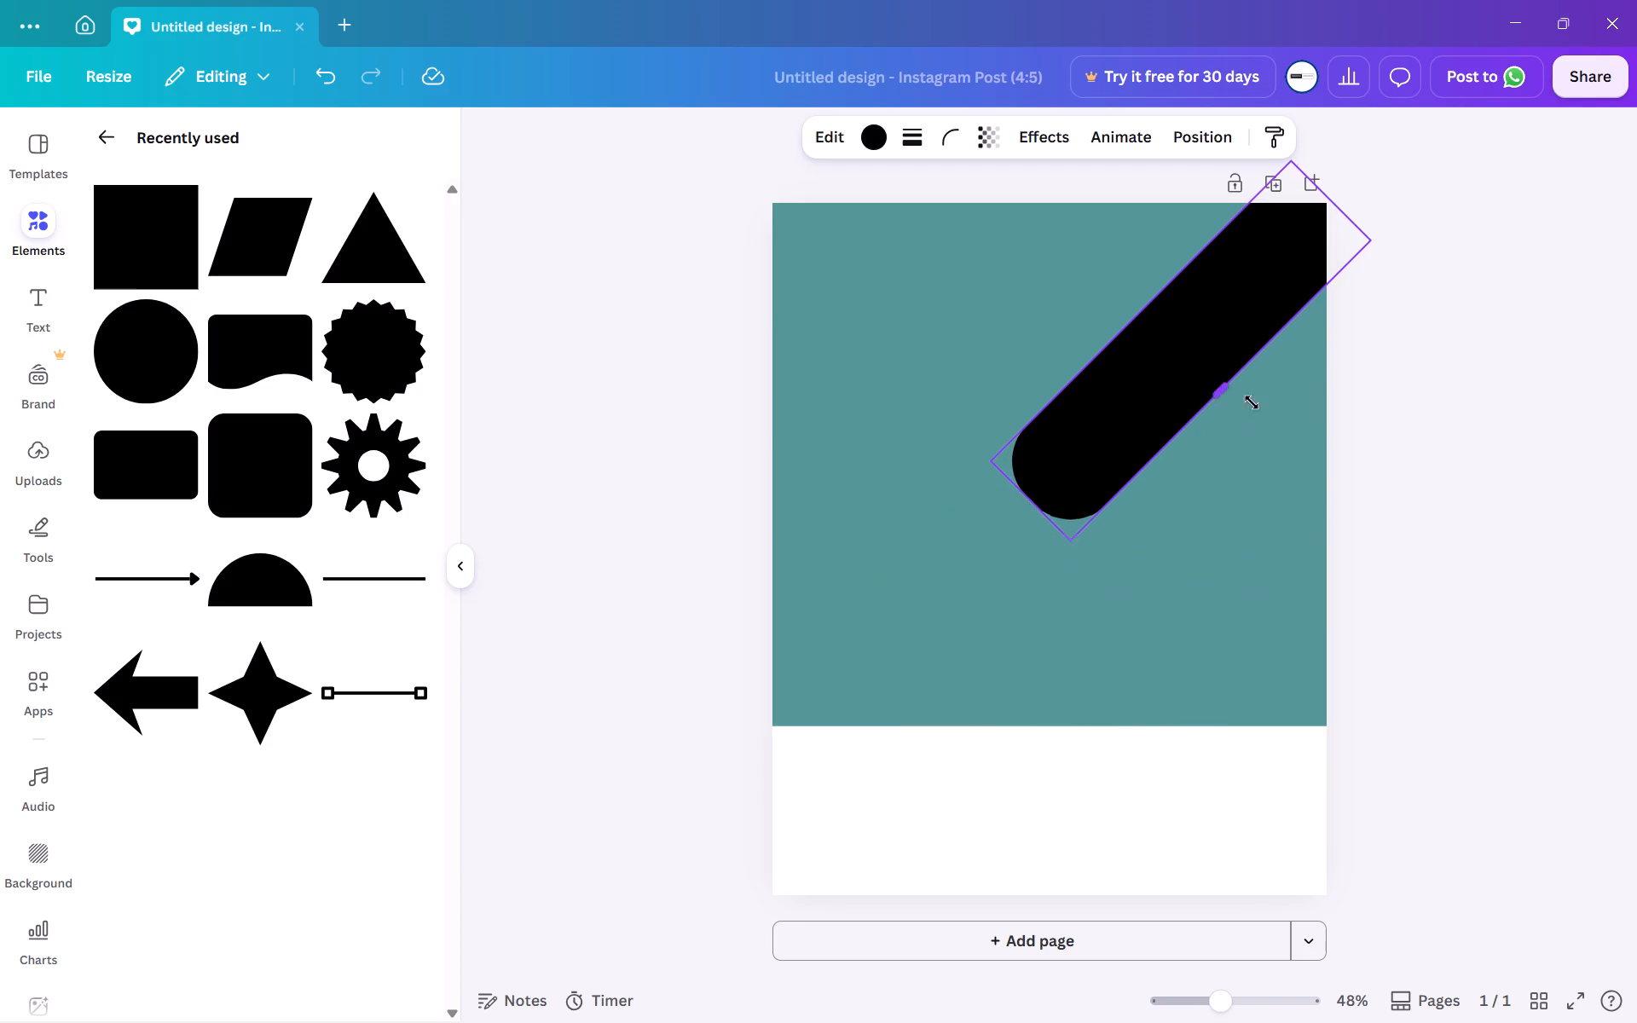
left_click_drag(1252, 402, 1268, 428)
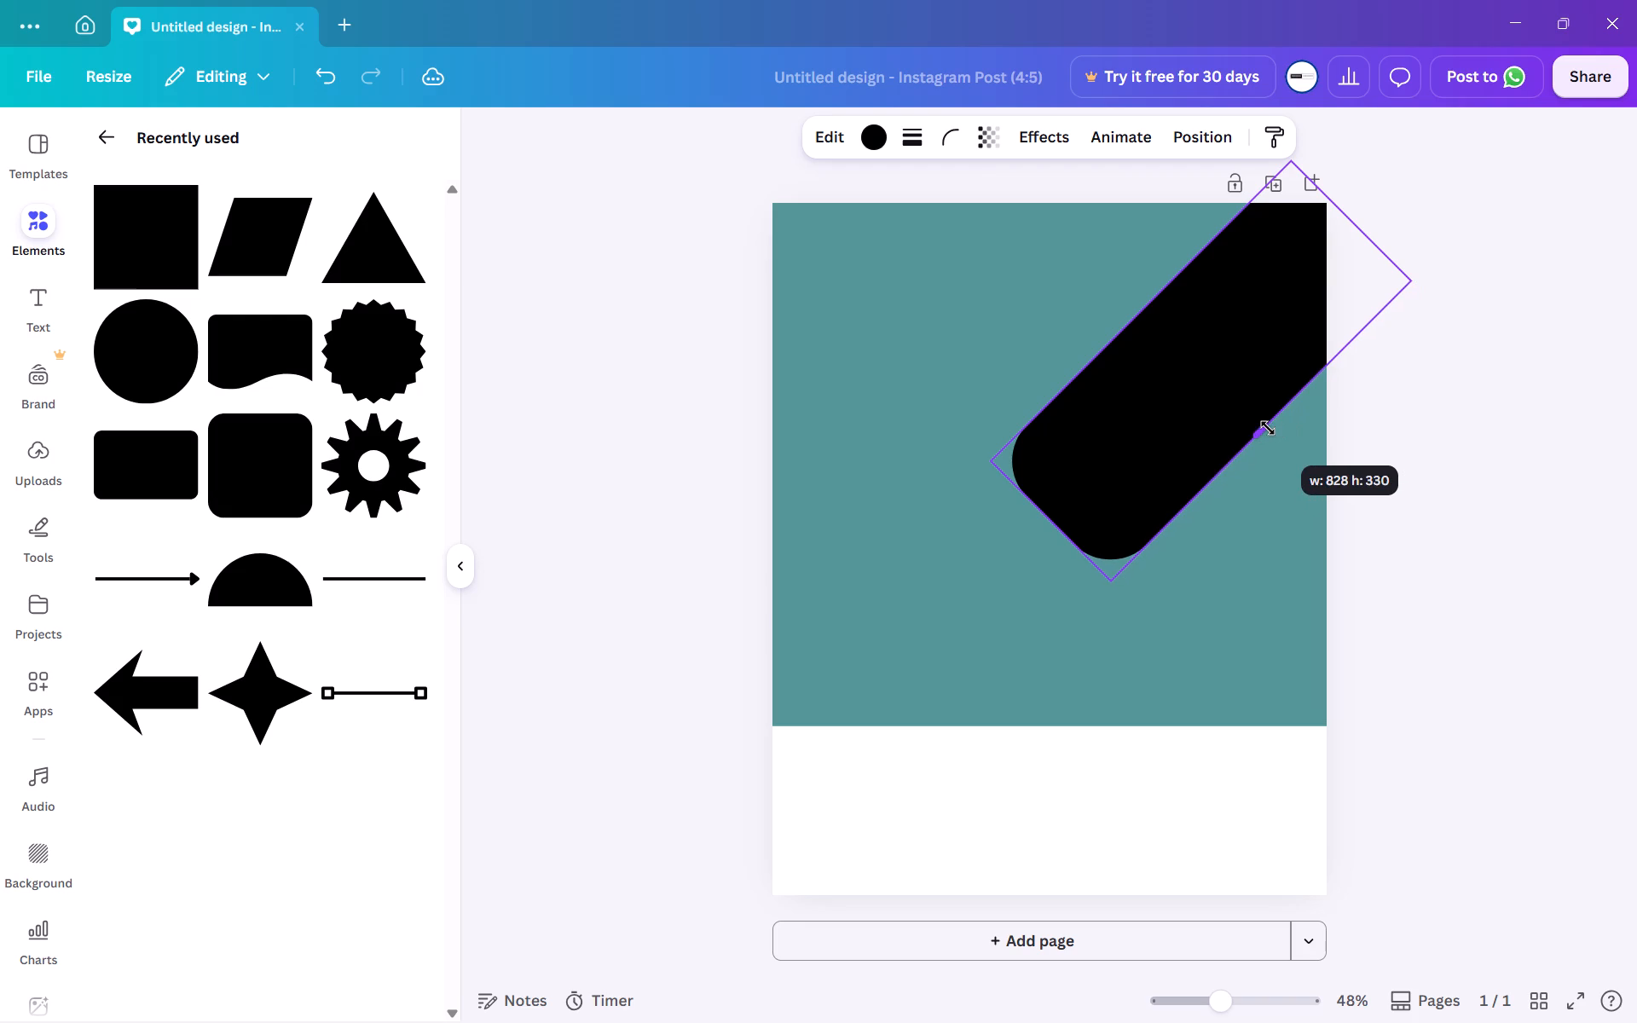
left_click_drag(1268, 428, 1279, 436)
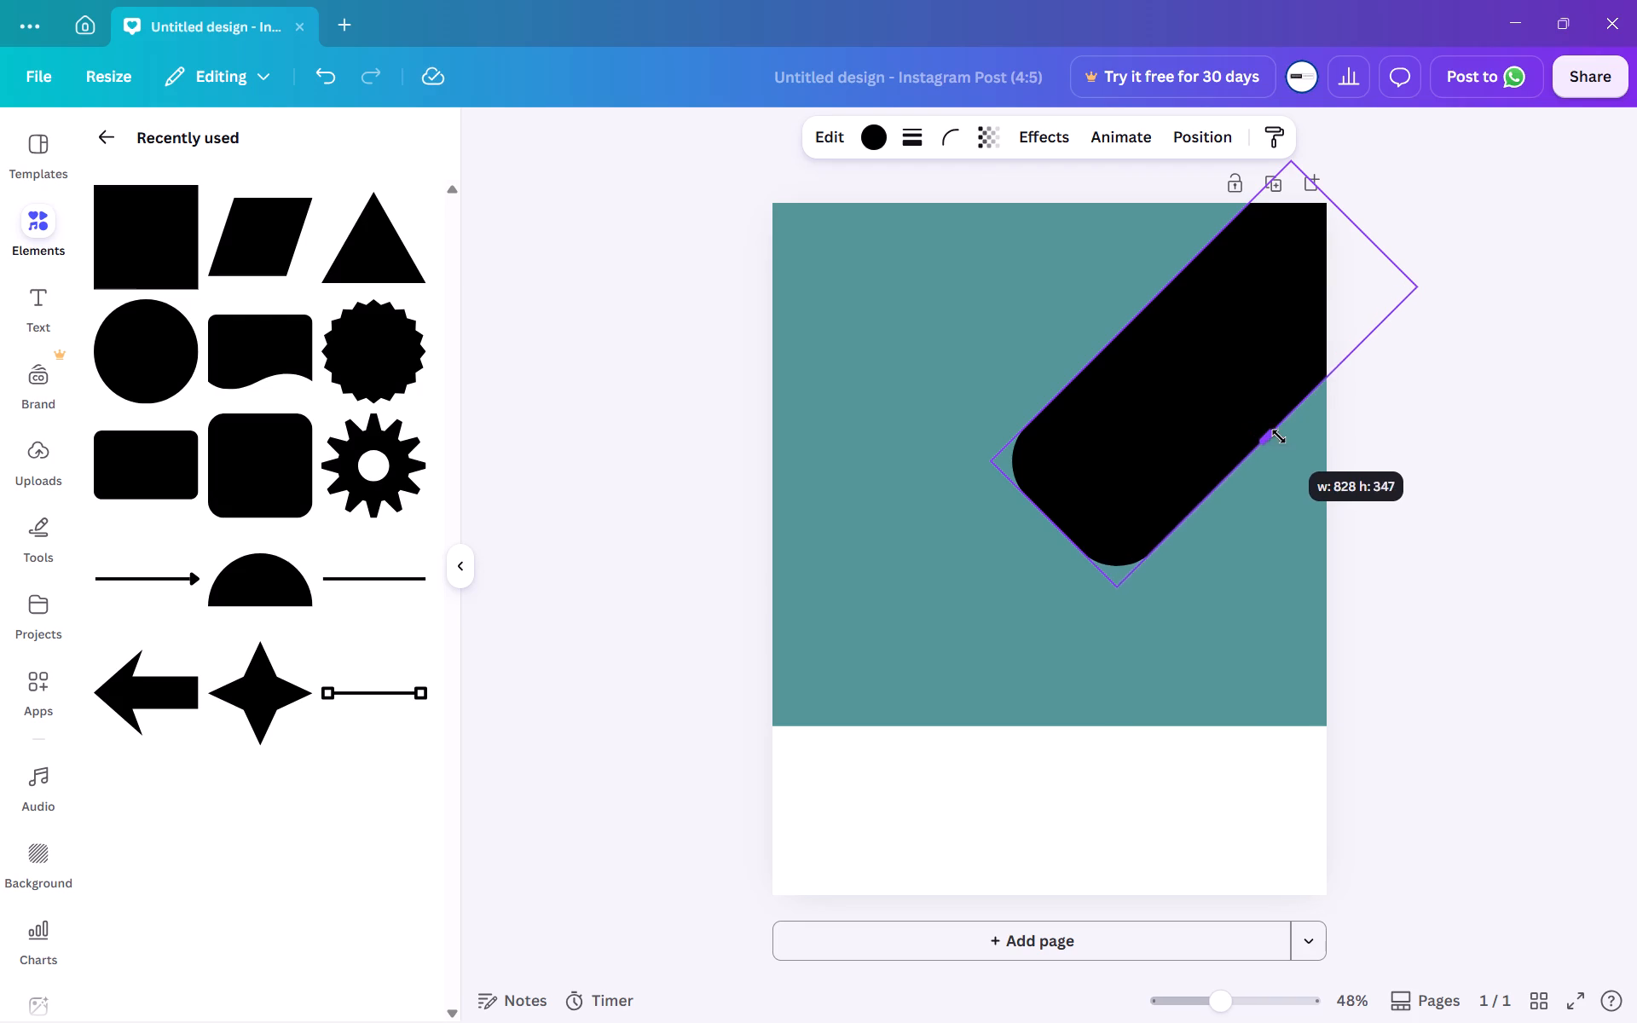
left_click_drag(1279, 436, 1299, 451)
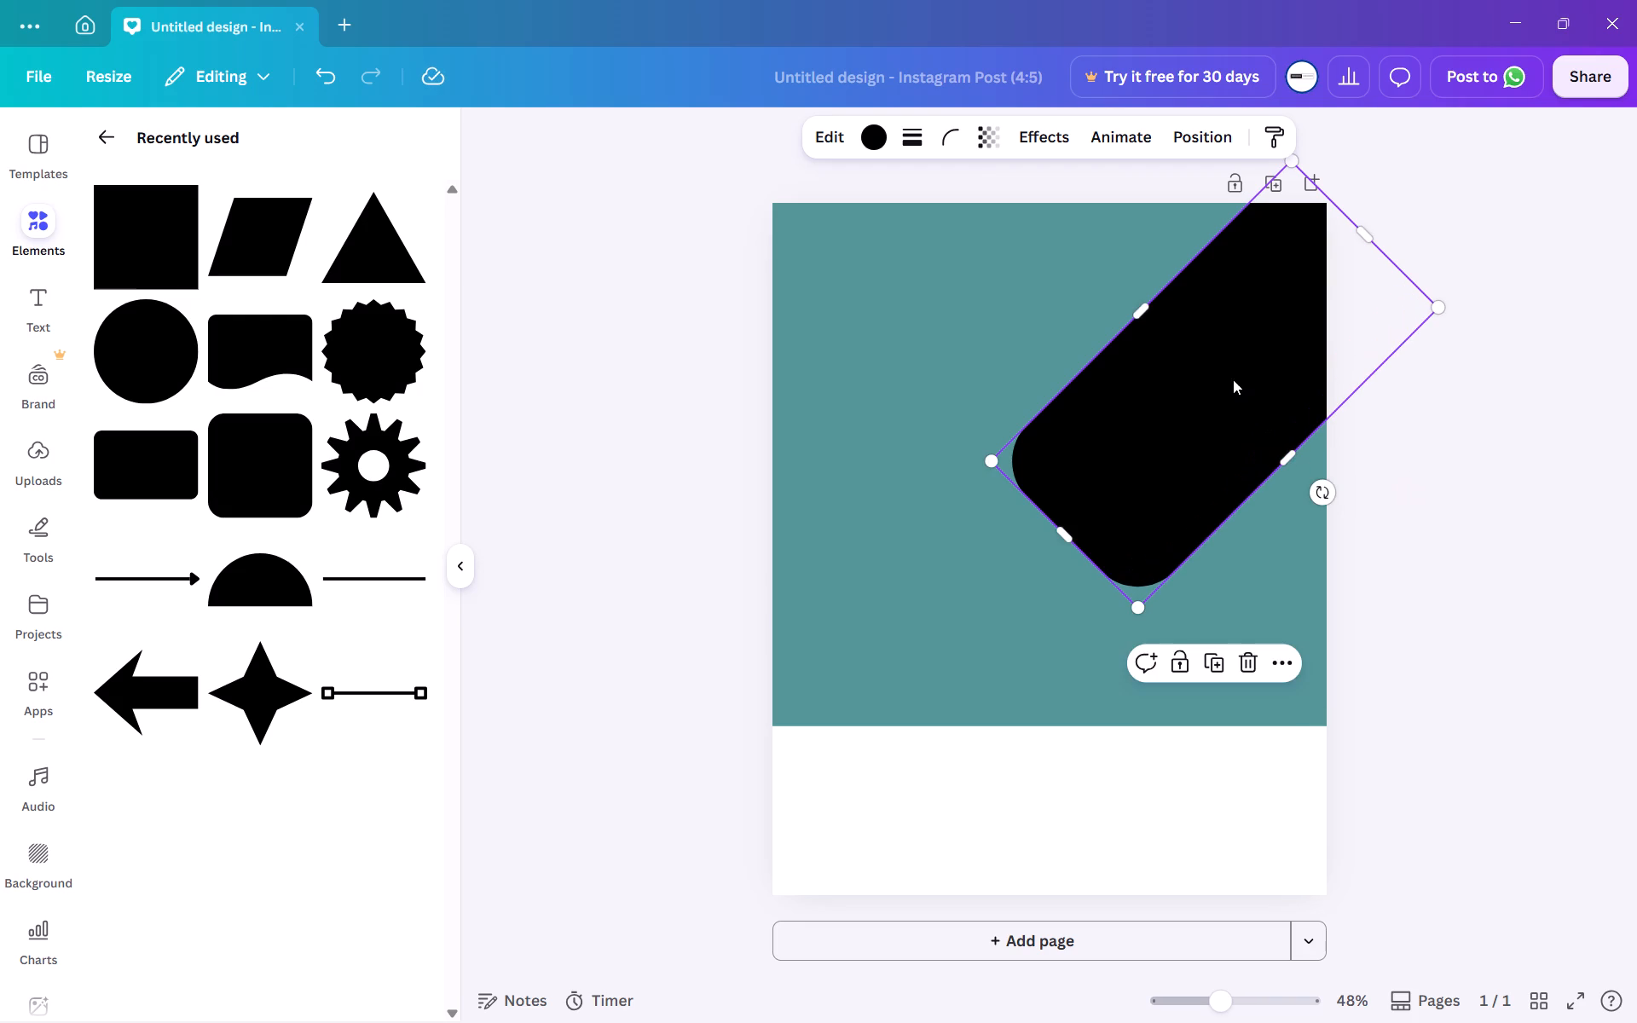
Move the diagonal black bar slightly down and to the right so it runs off the page's upper-right corner.
left_click_drag(1229, 373, 1248, 389)
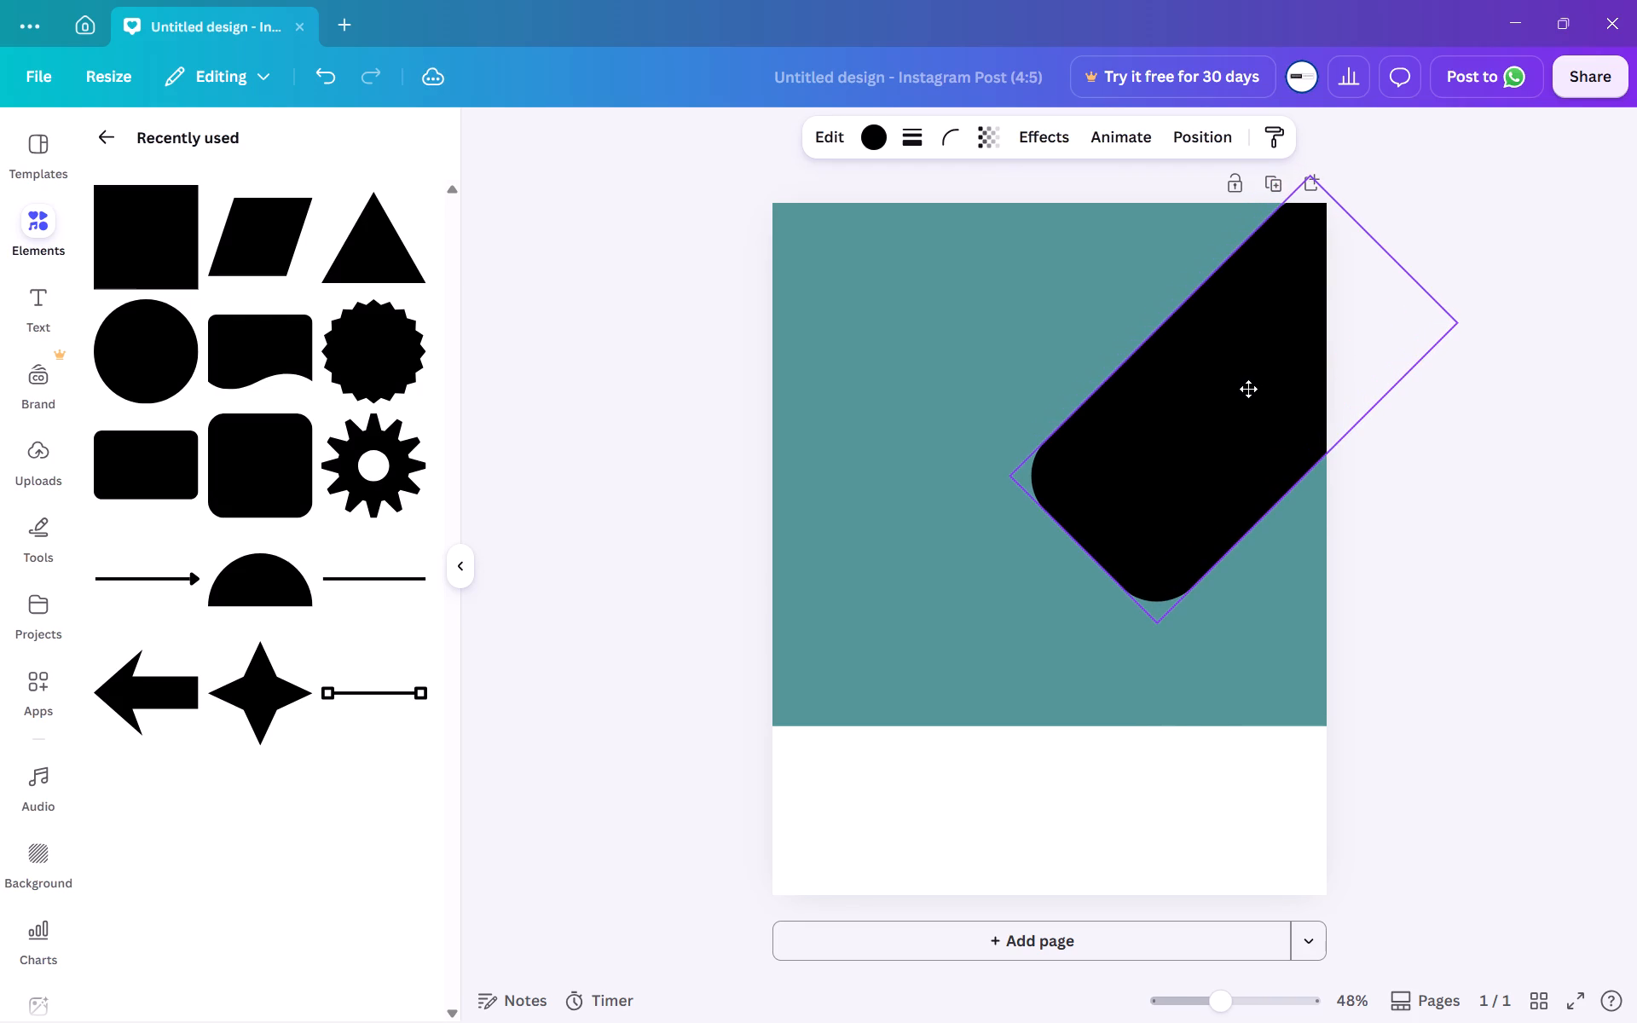
left_click_drag(1248, 389, 1252, 385)
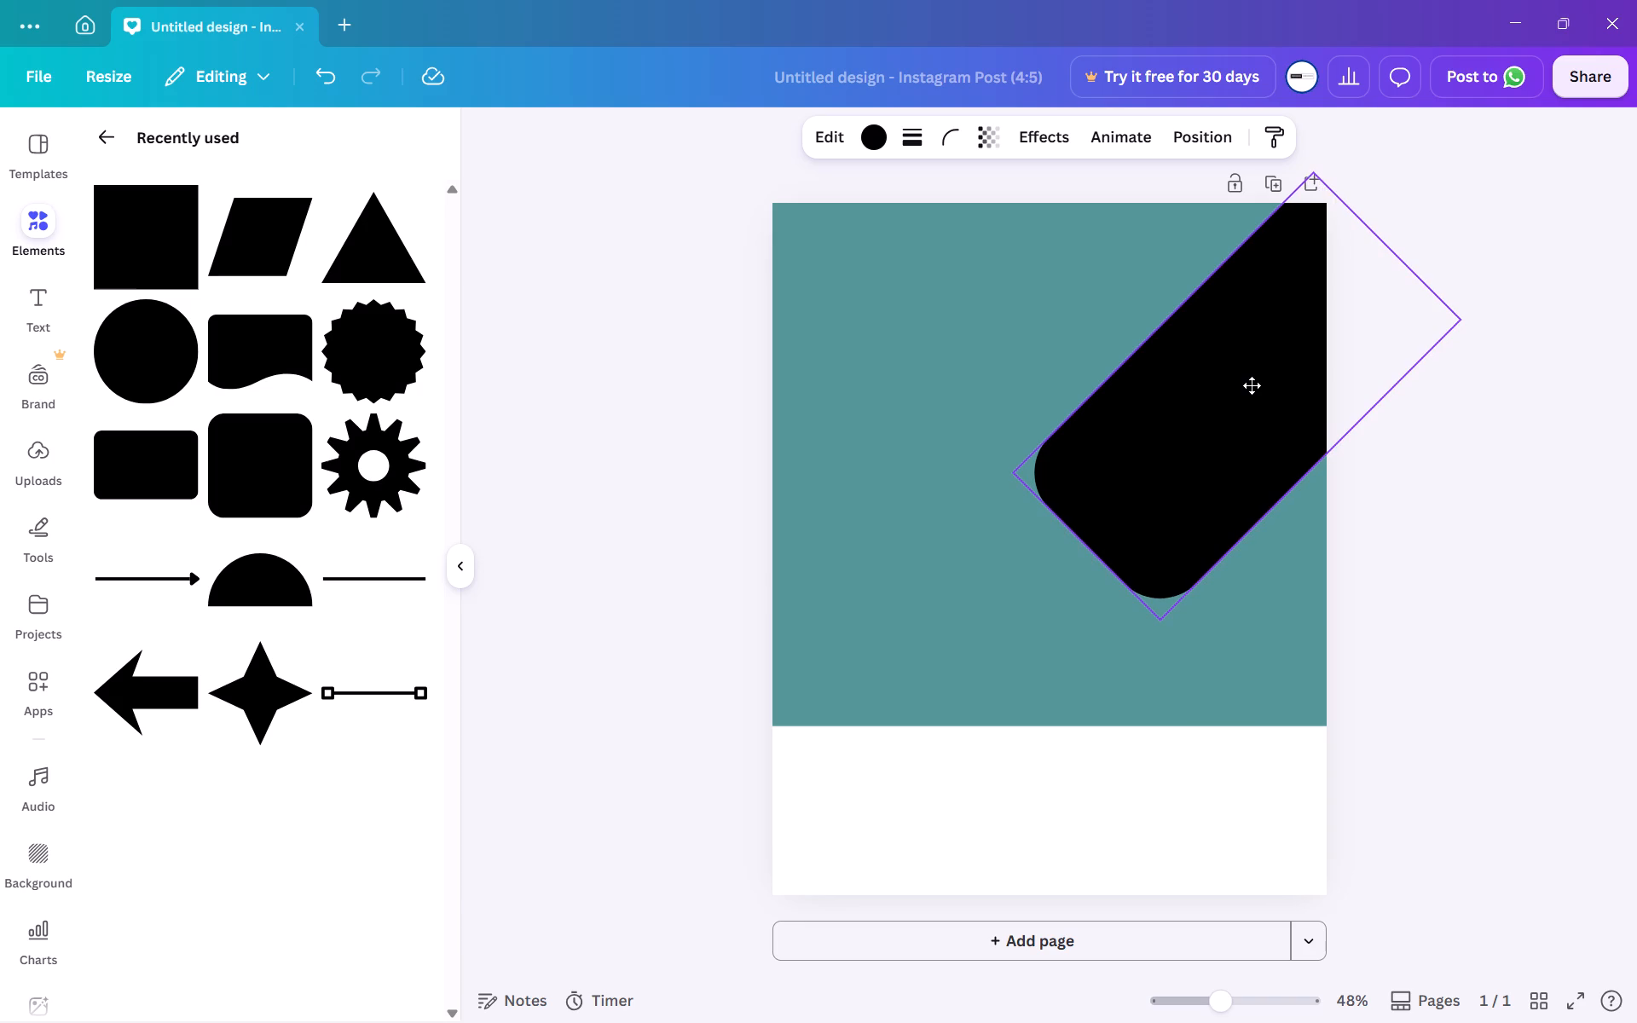
left_click_drag(1252, 385, 1252, 390)
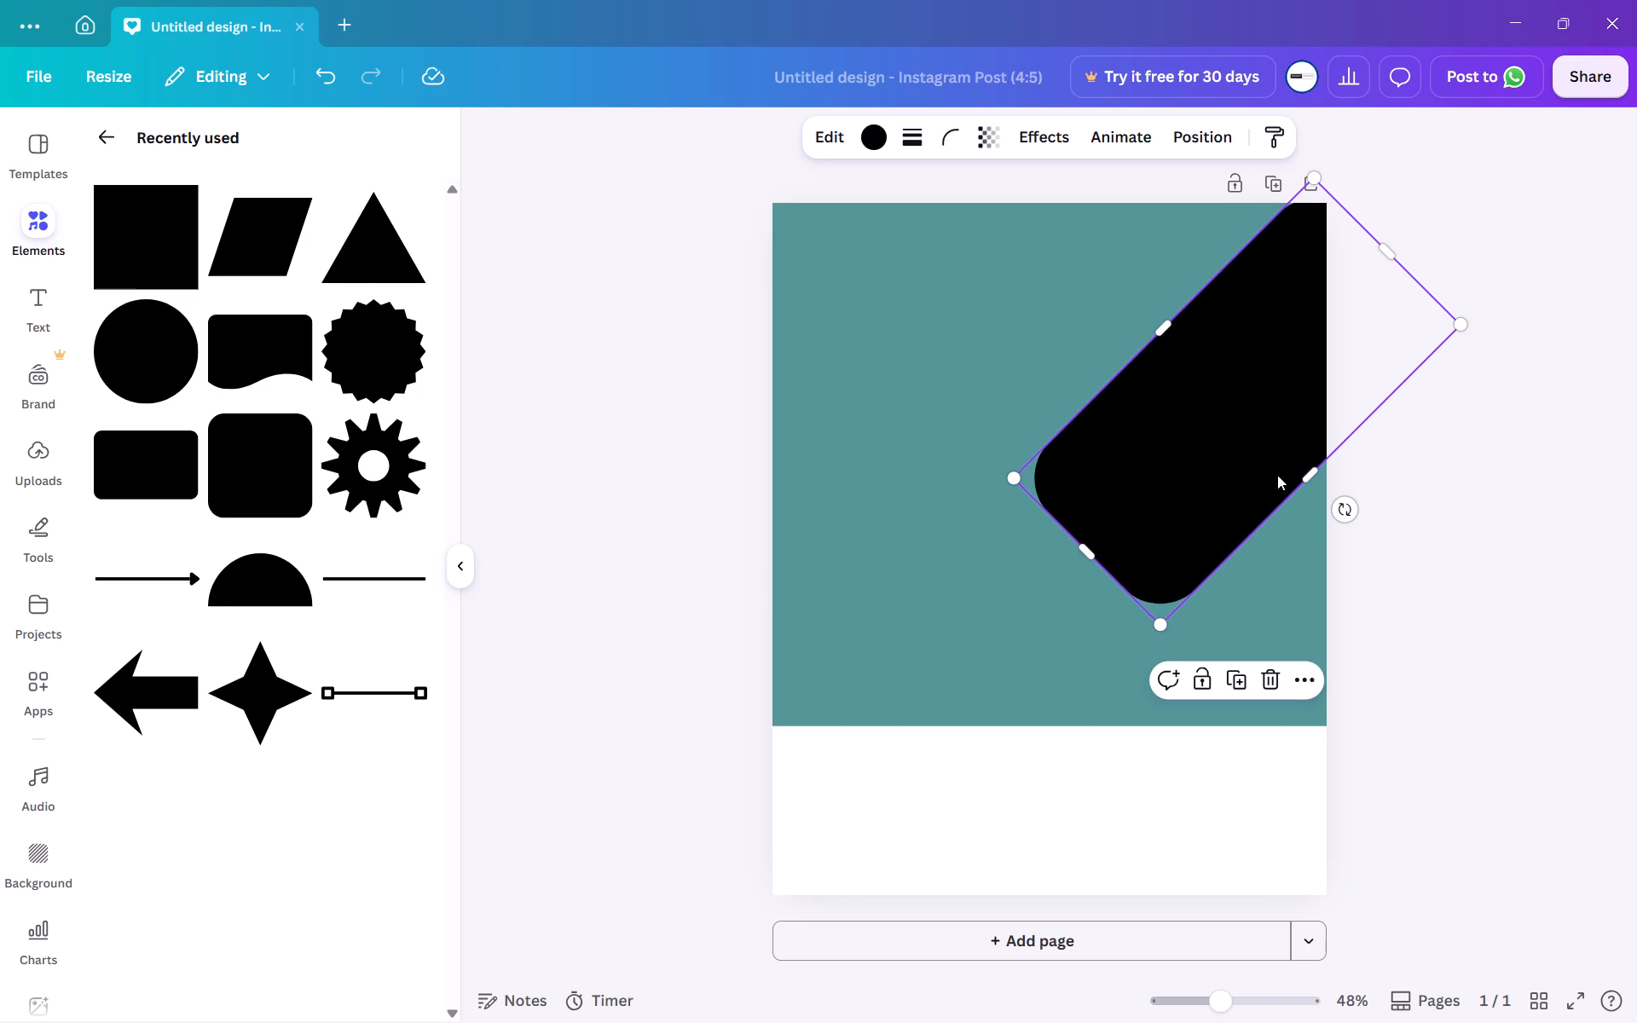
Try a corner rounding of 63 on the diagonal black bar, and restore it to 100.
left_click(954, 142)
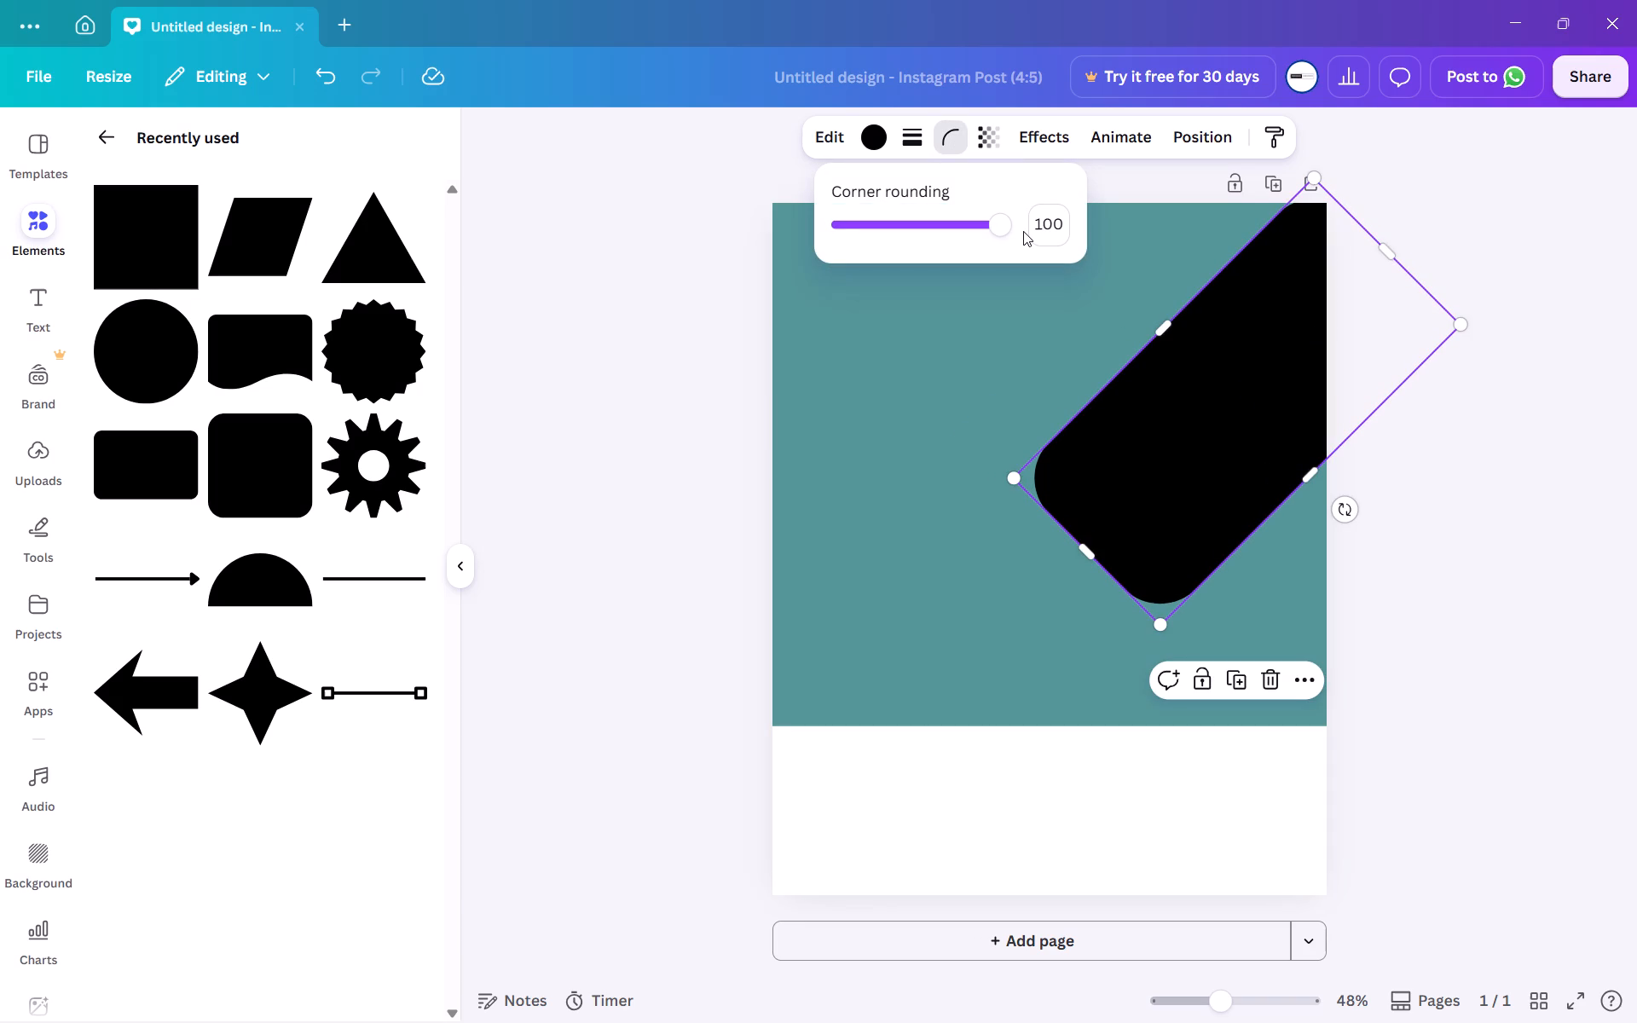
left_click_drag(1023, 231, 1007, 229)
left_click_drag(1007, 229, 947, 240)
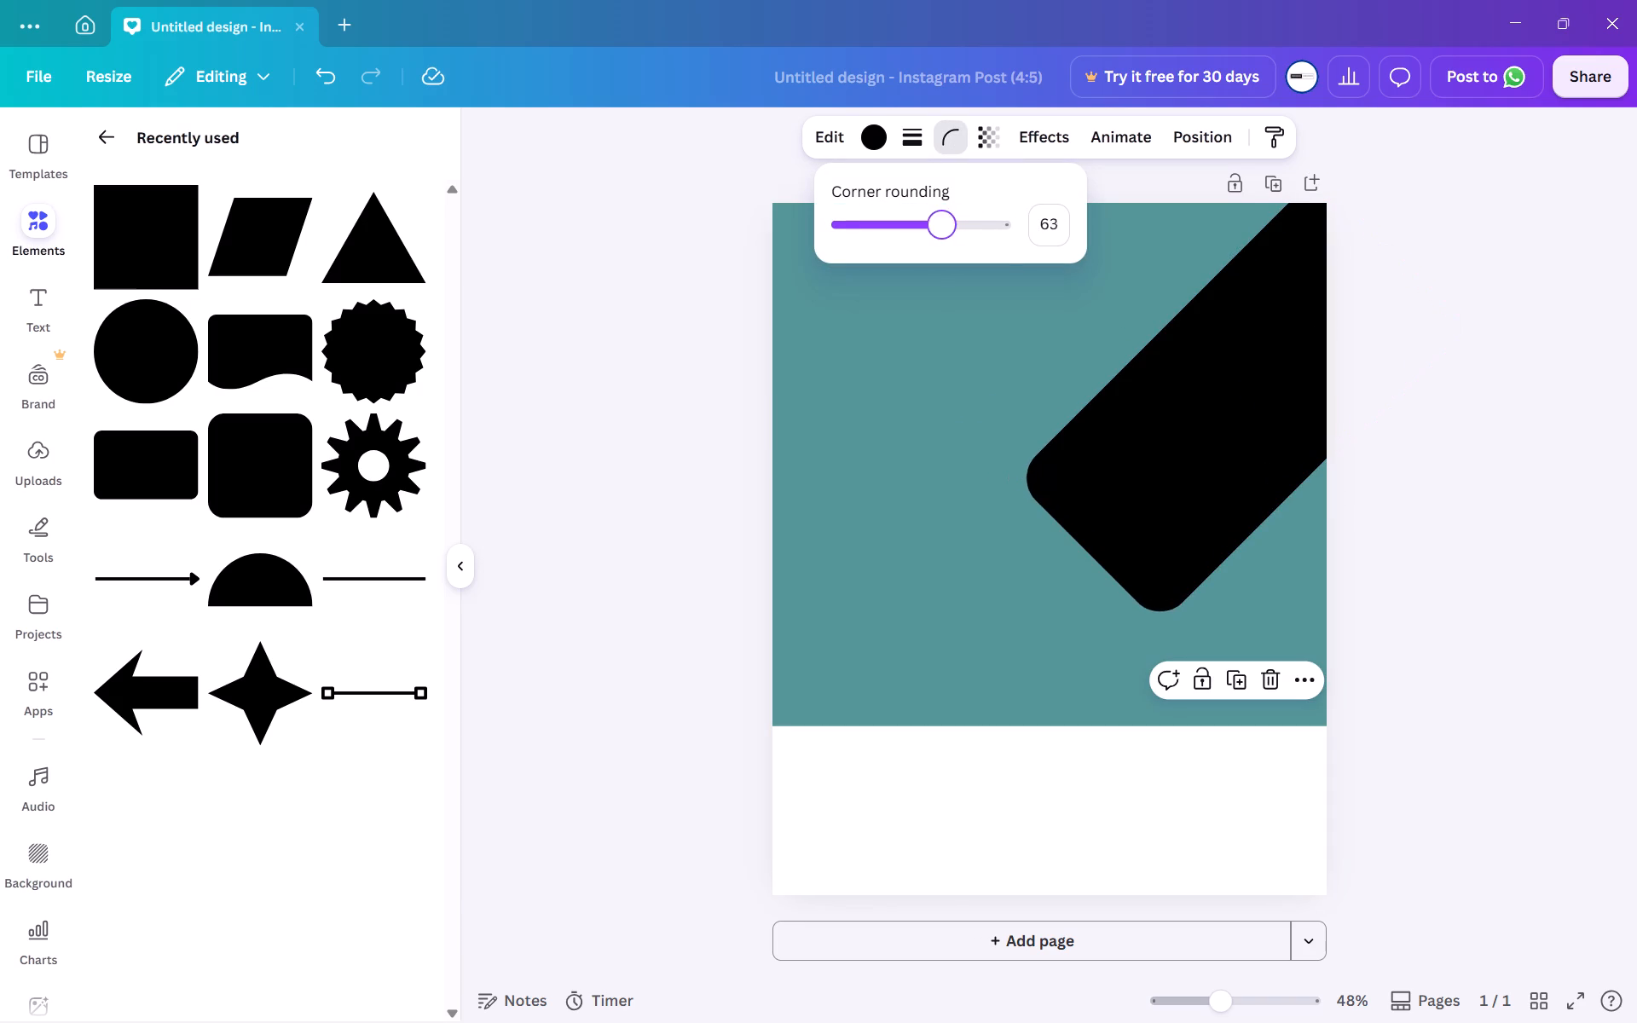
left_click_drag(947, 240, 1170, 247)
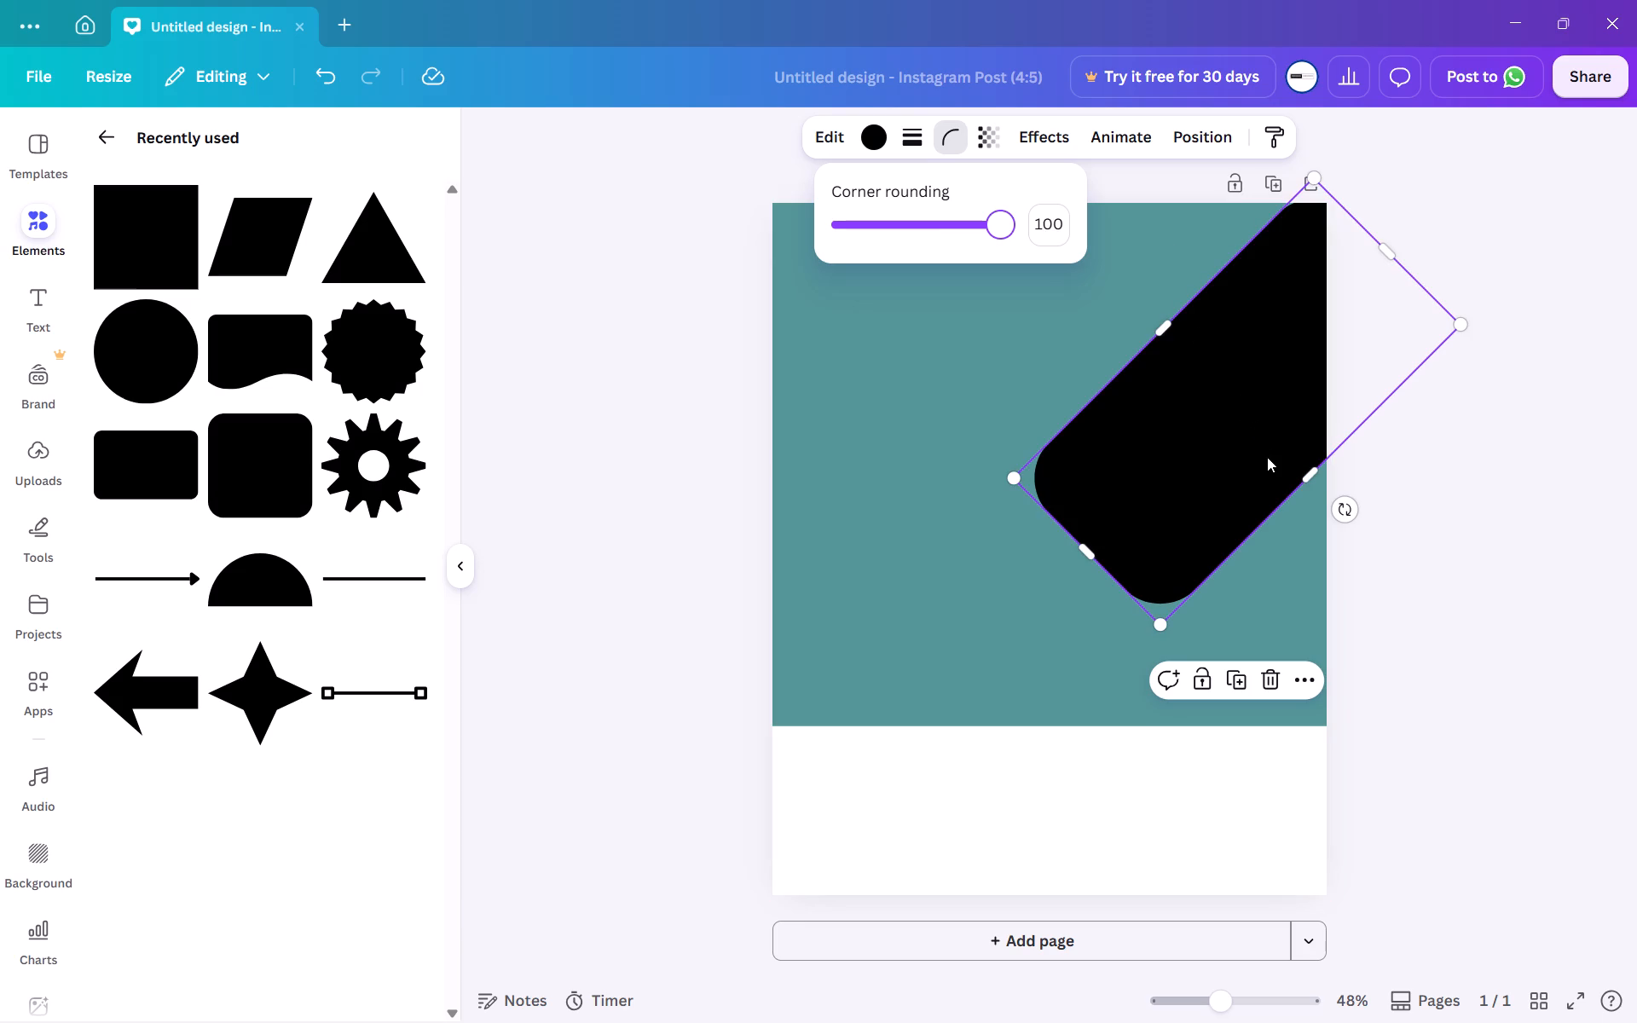
Change the page background to the bright turquoise of the Thwarted Summer Shower palette.
left_click(895, 599)
left_click(997, 142)
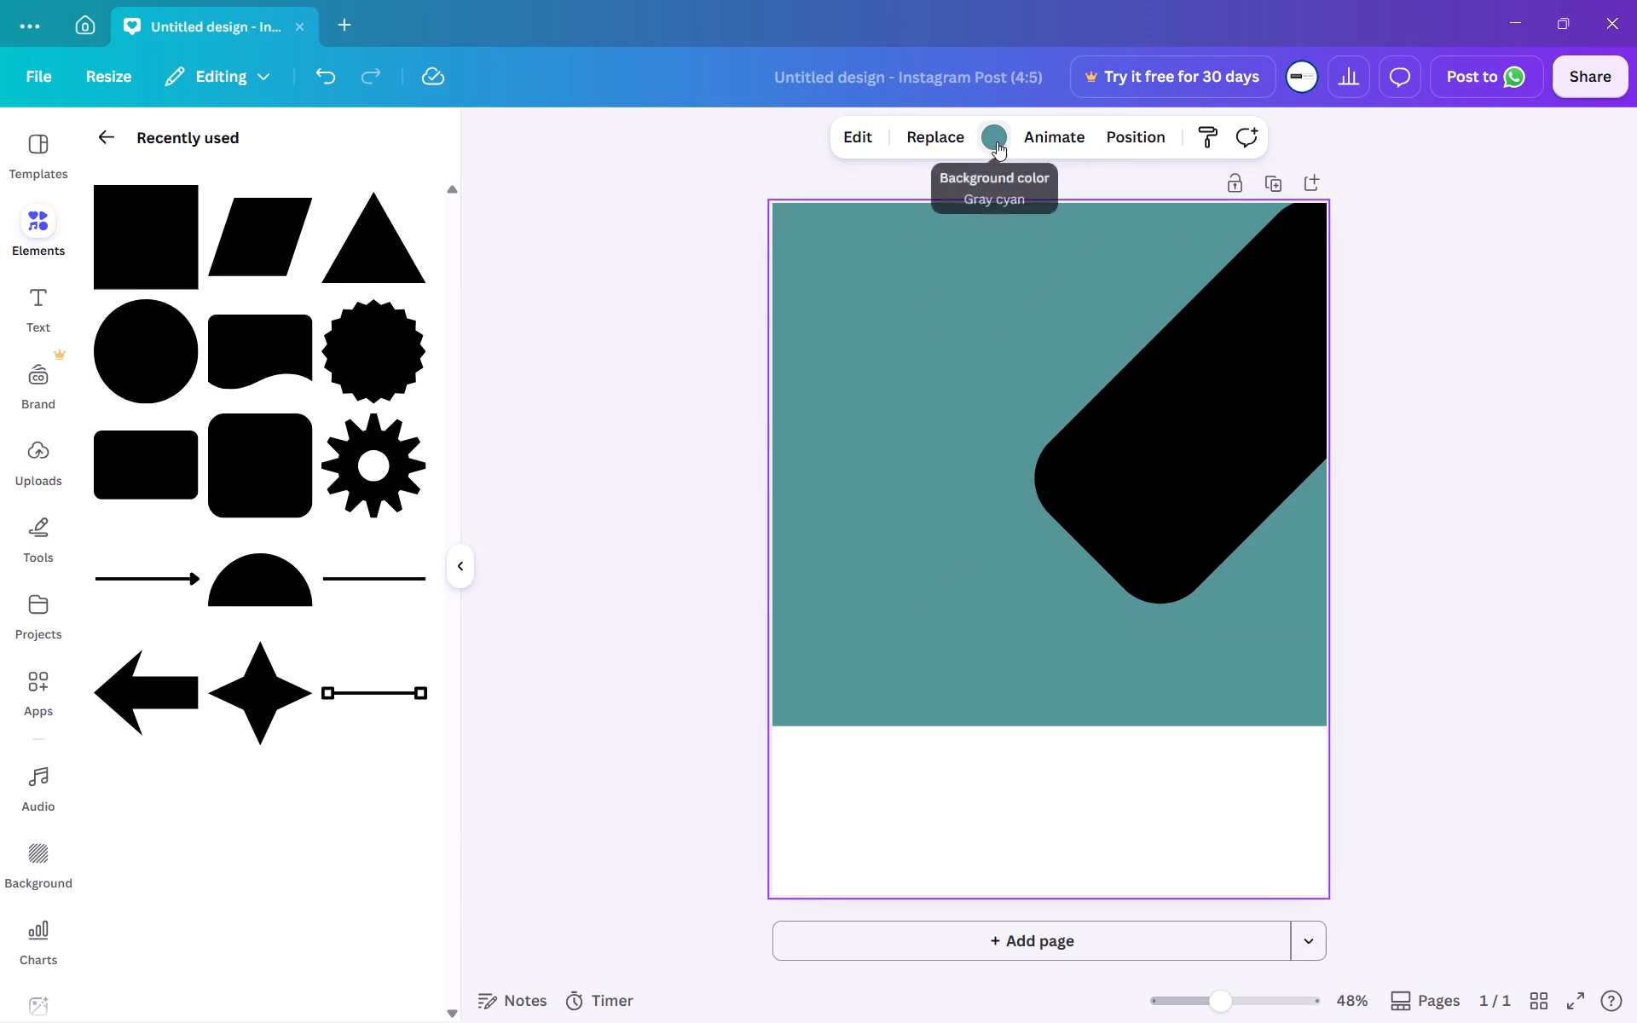
left_click(272, 511)
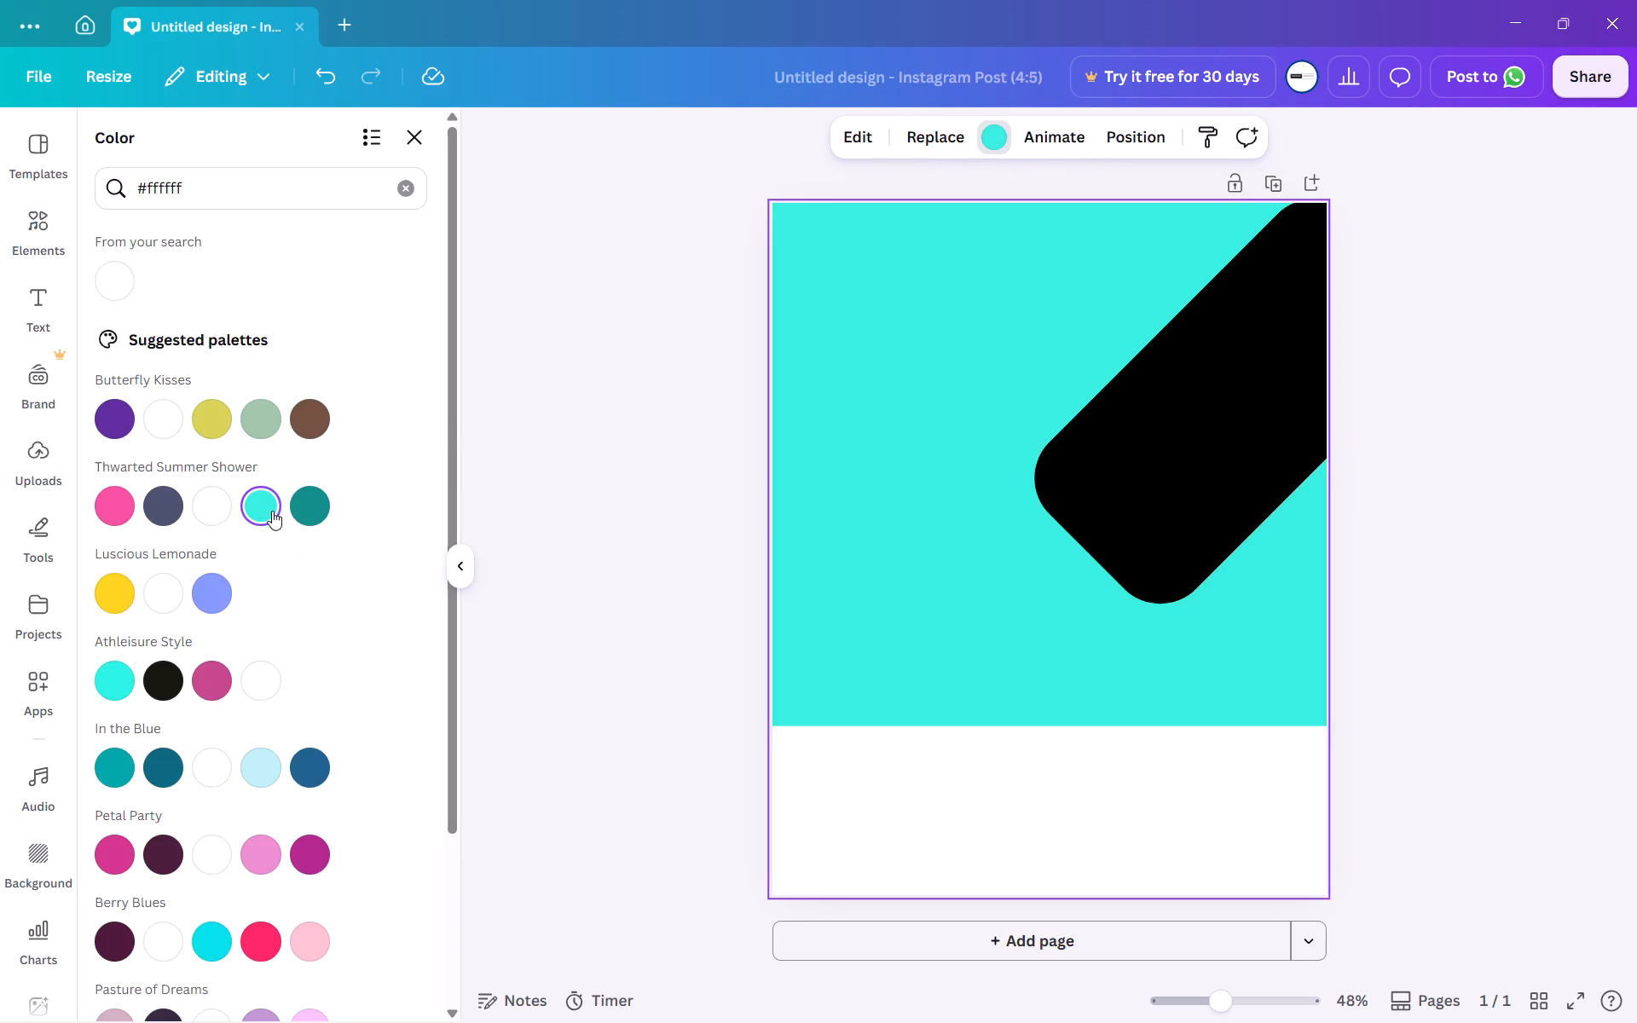
Recolour the black diagonal bar with the dark cyan #128f8b of the Thwarted Summer Shower palette.
left_click(1131, 488)
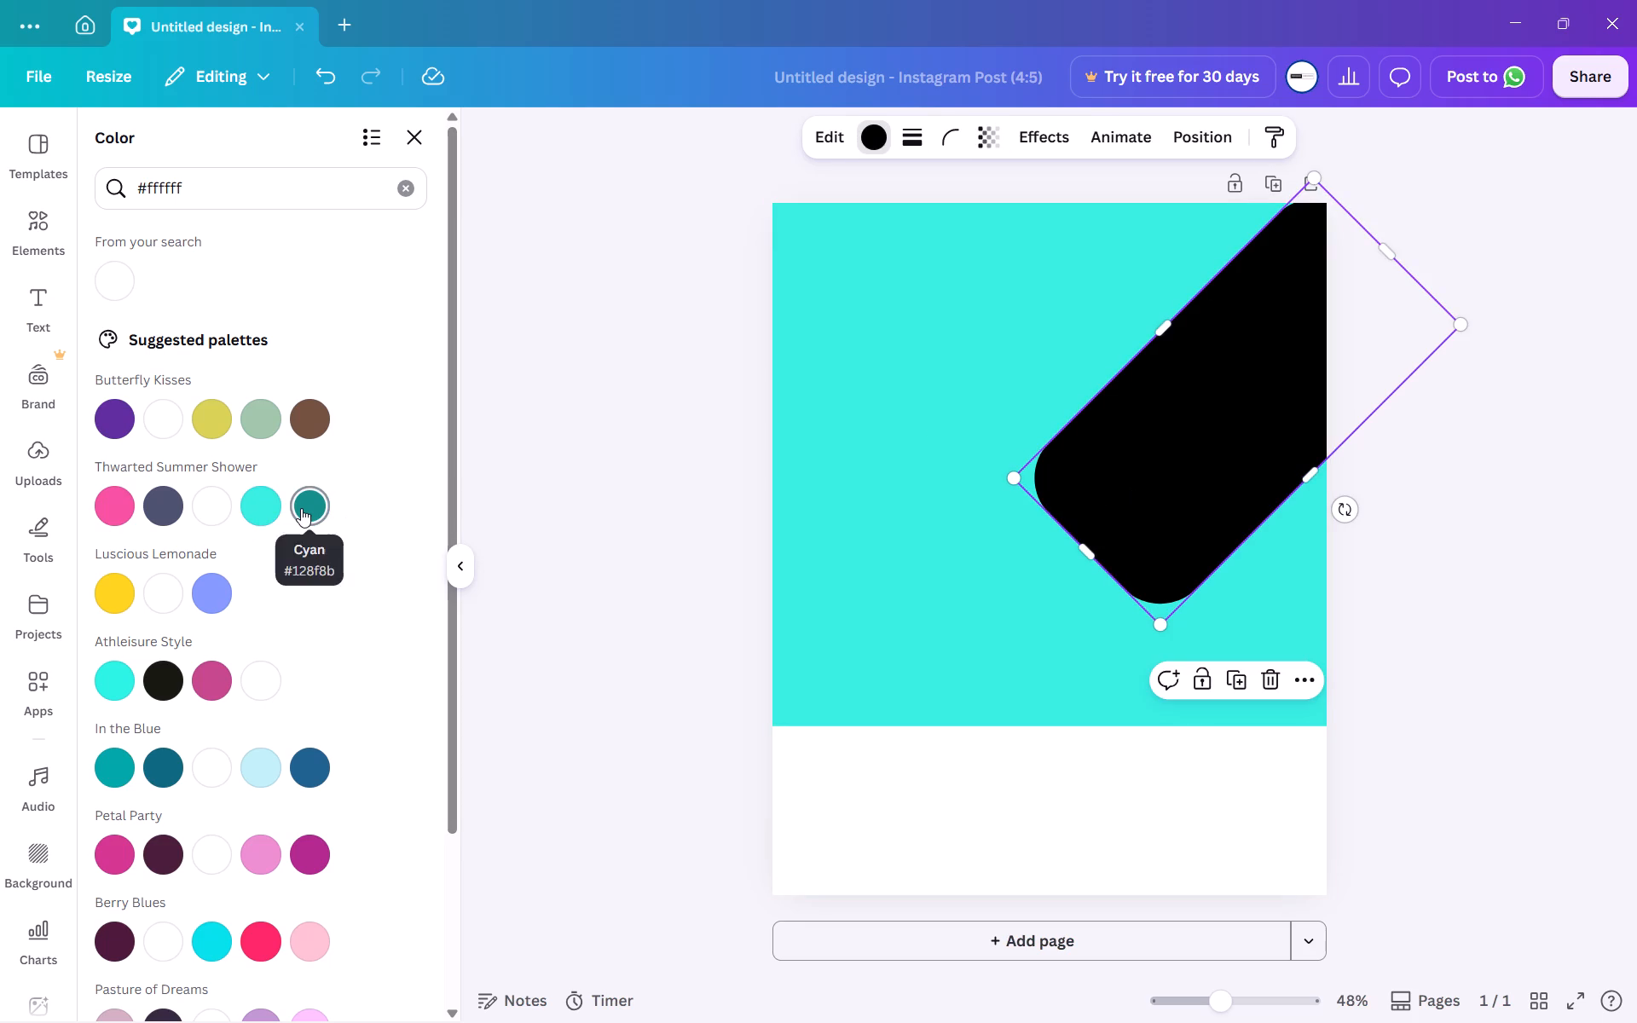
left_click(301, 508)
left_click(611, 569)
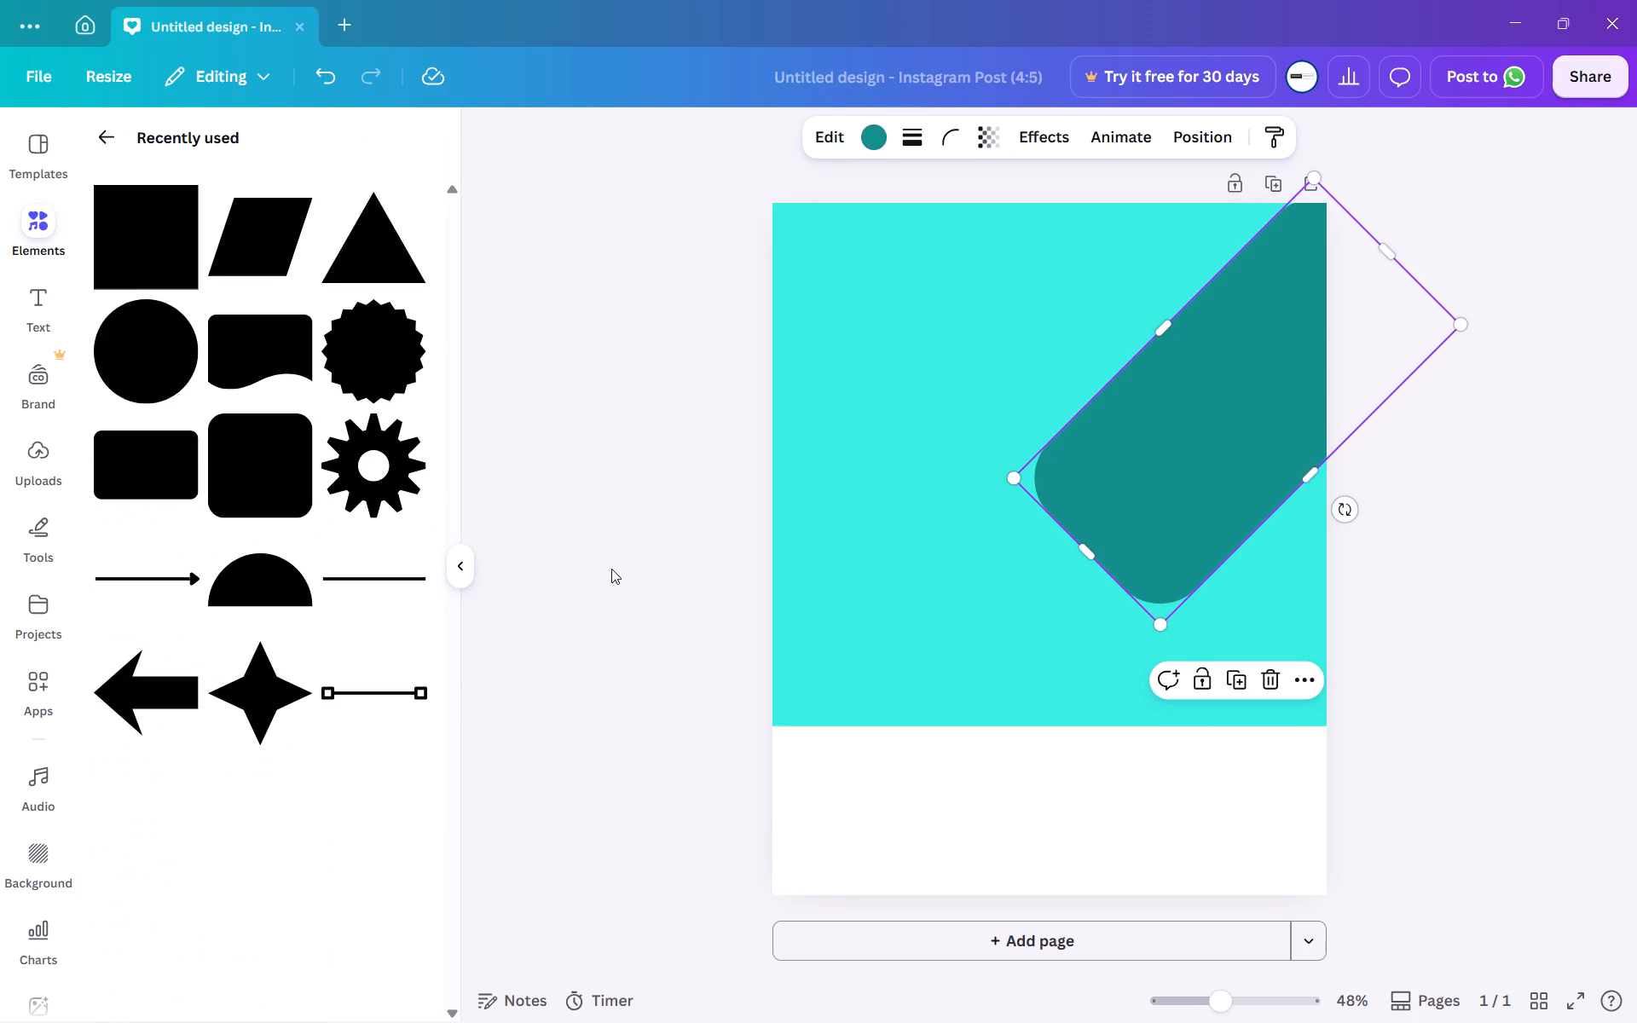
left_click(652, 564)
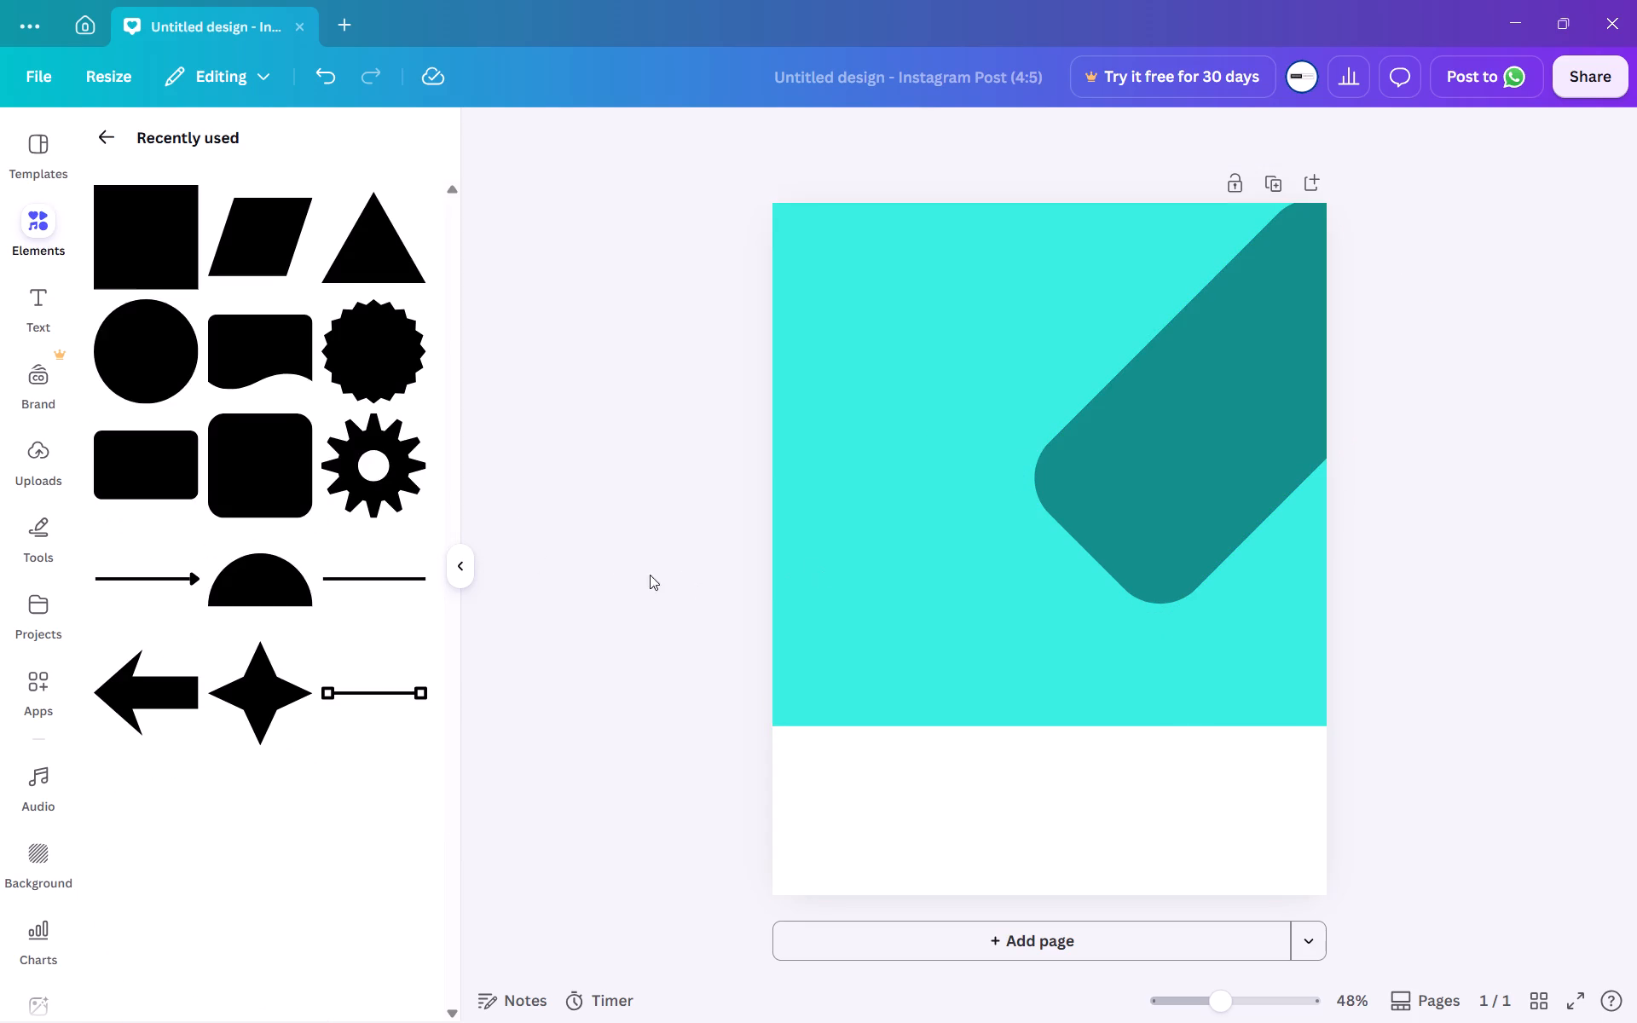
Try a transparency of 75 on the dark cyan diagonal bar, and set it to 50.
left_click(1096, 518)
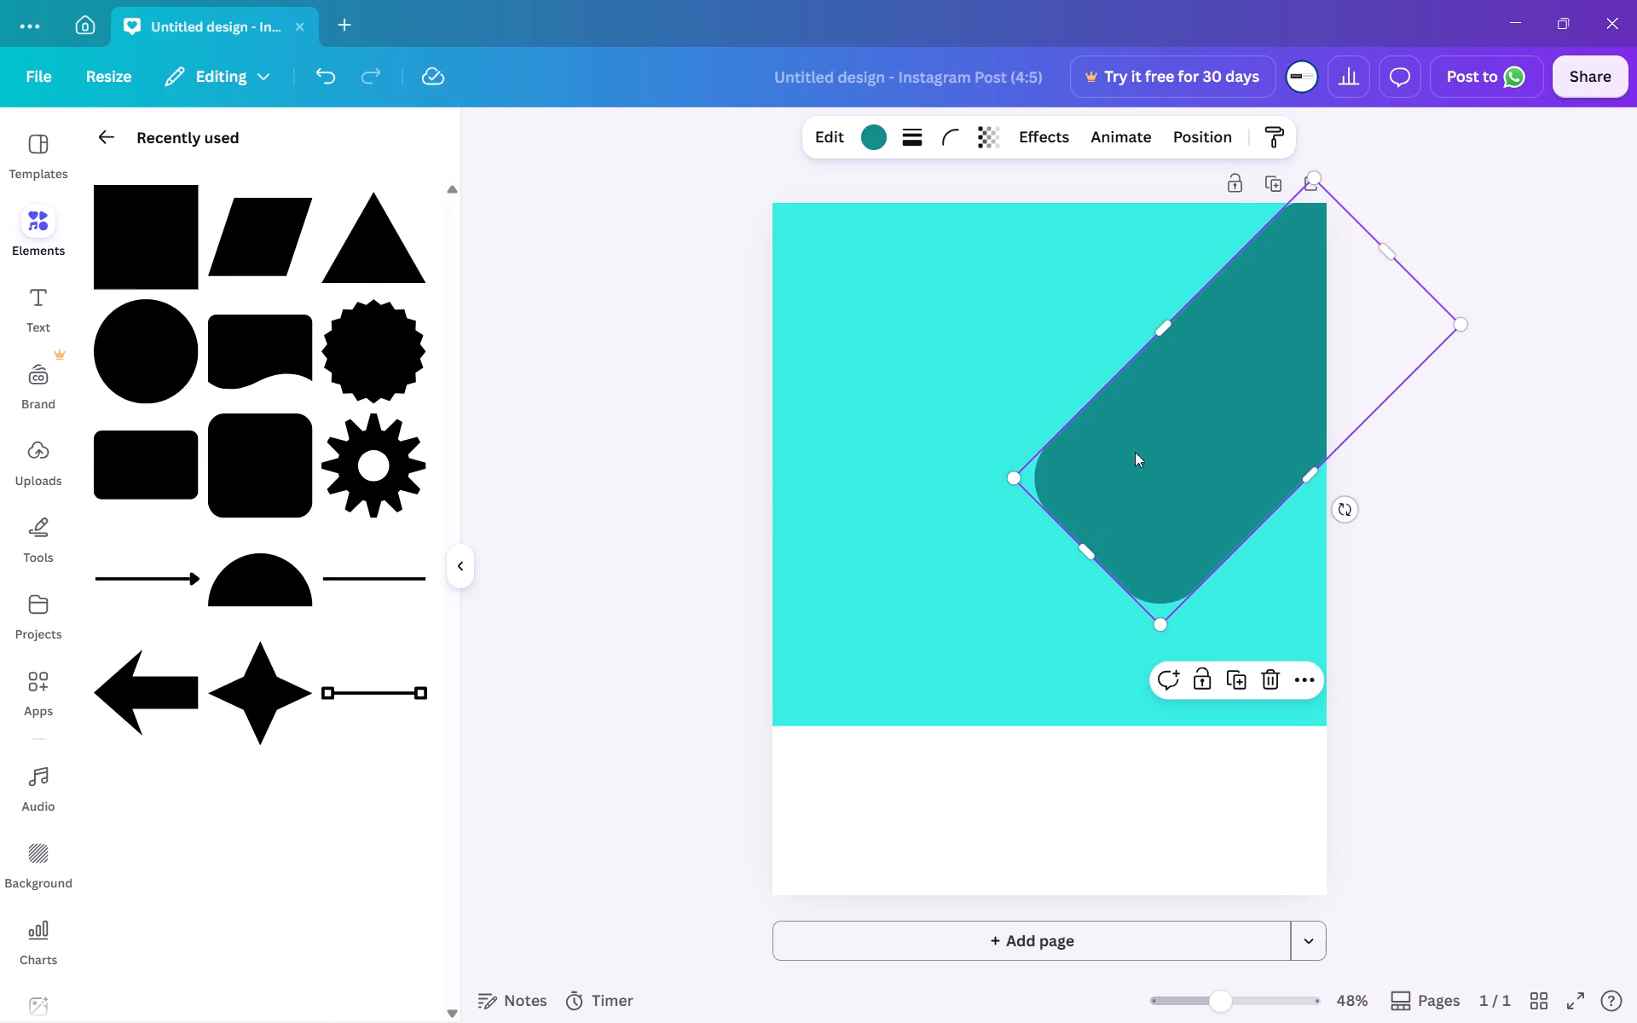
left_click(991, 132)
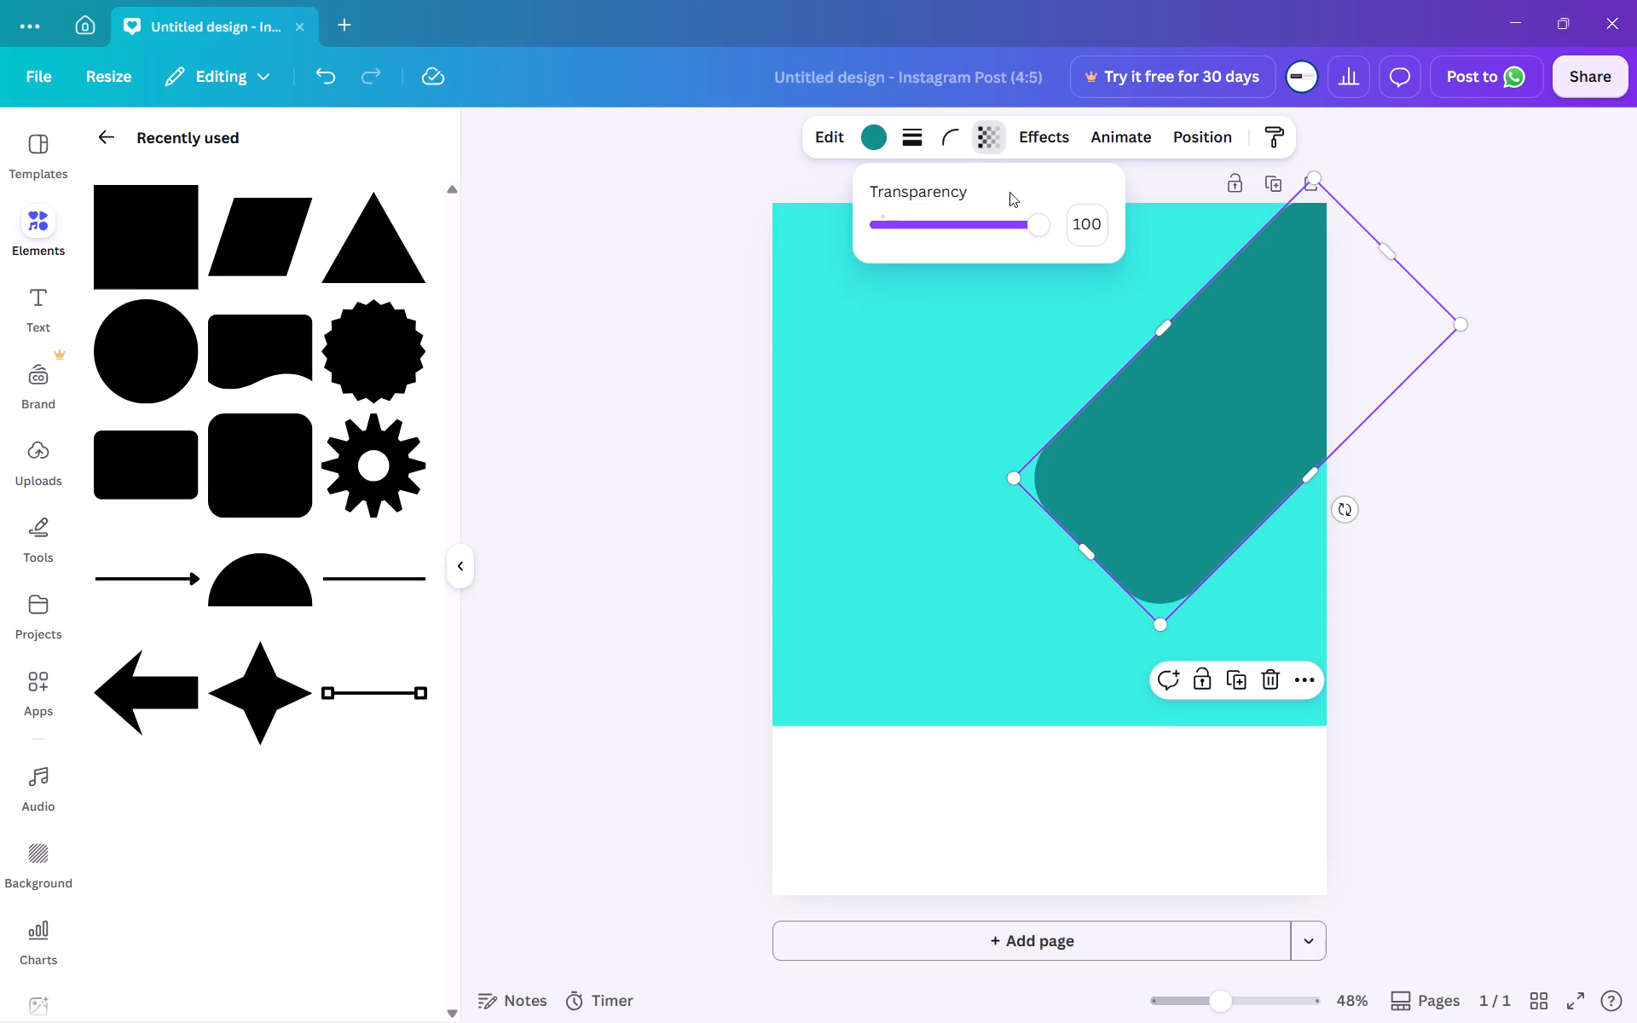
double_click(1088, 223)
type("75")
key("Return")
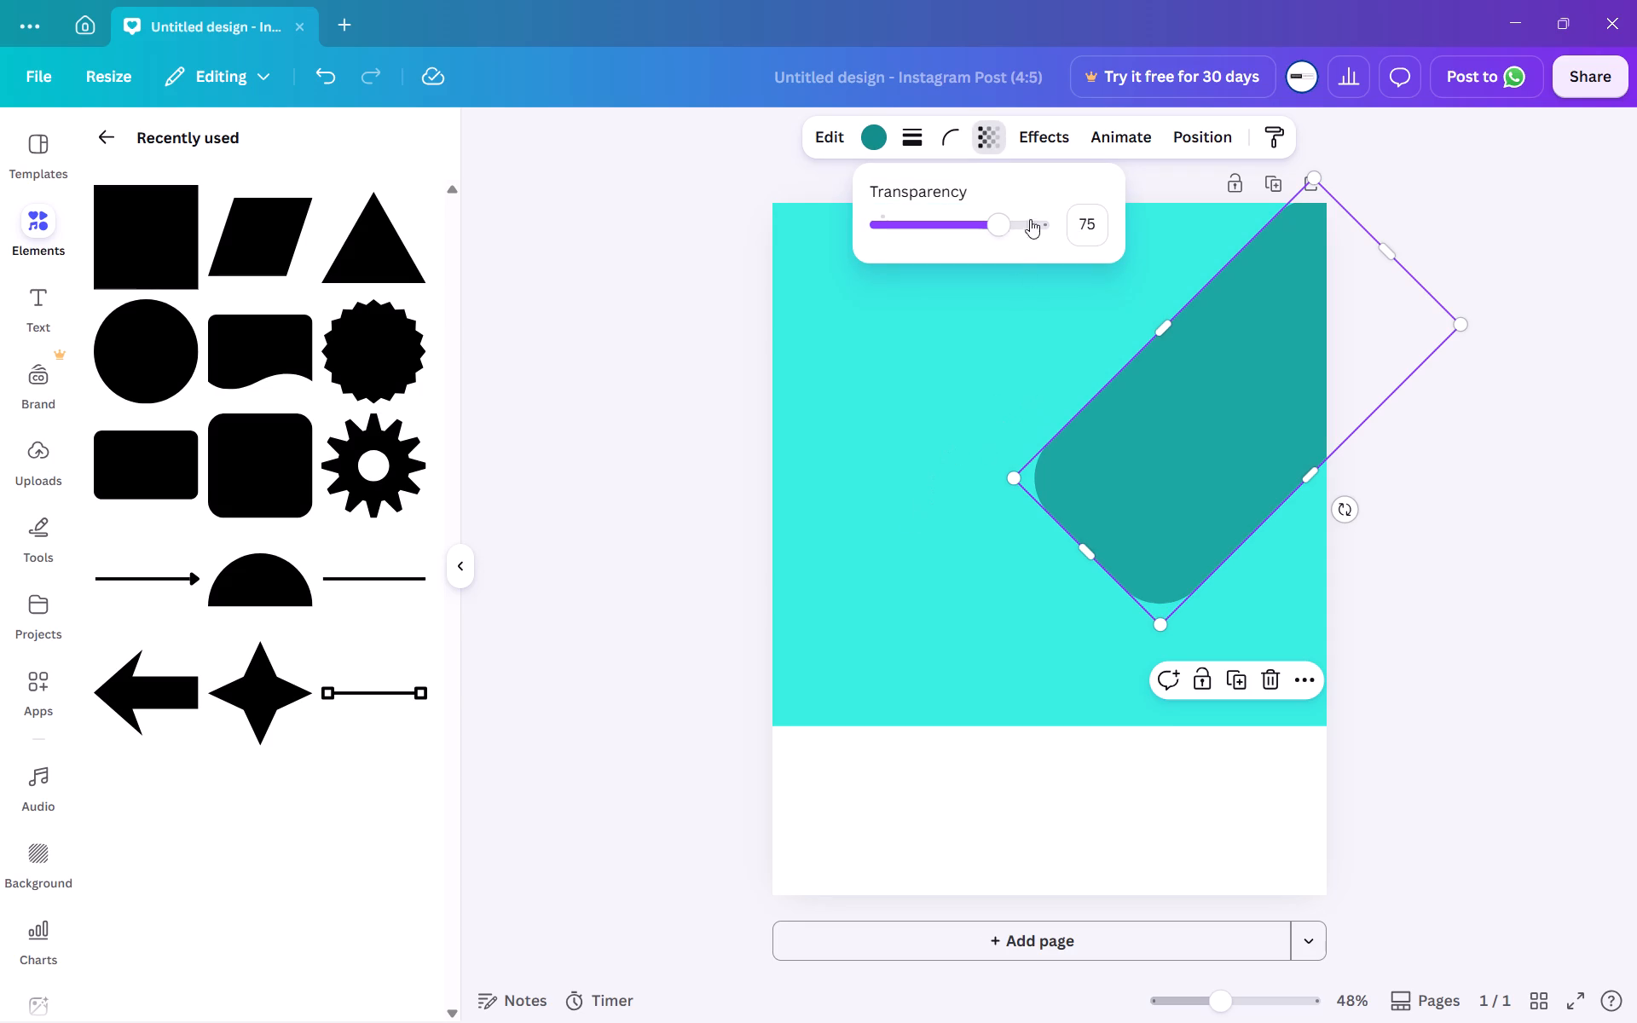
double_click(1083, 228)
type("50")
key("Return")
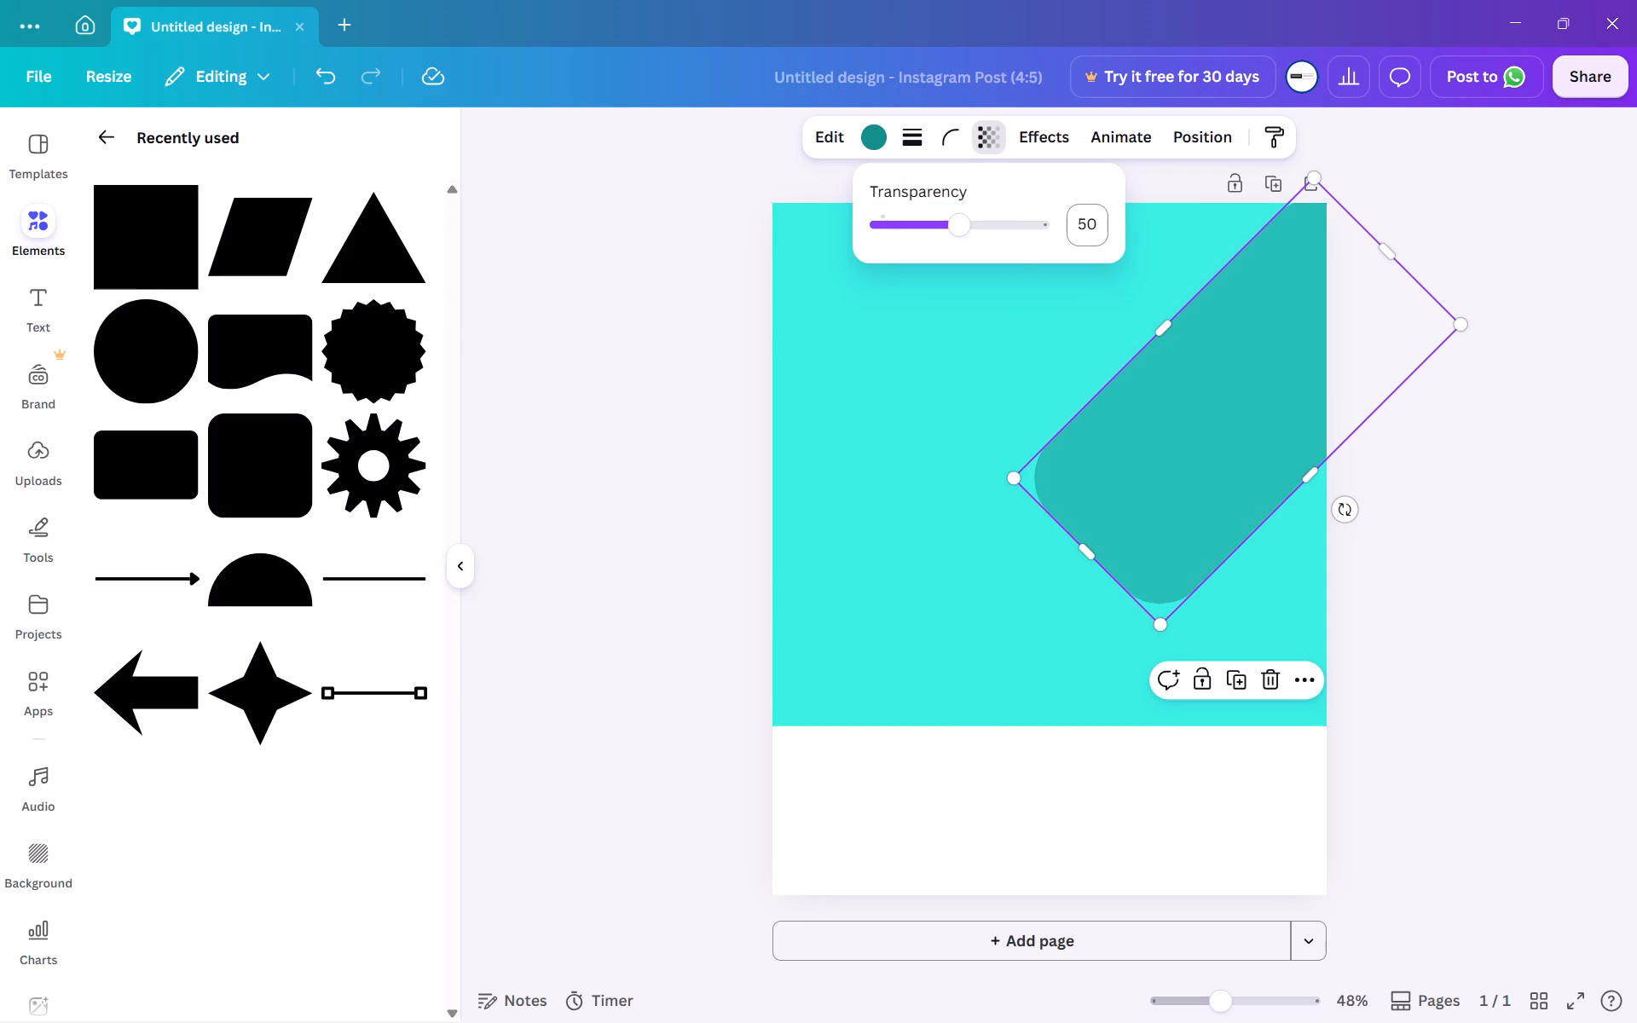
left_click(603, 669)
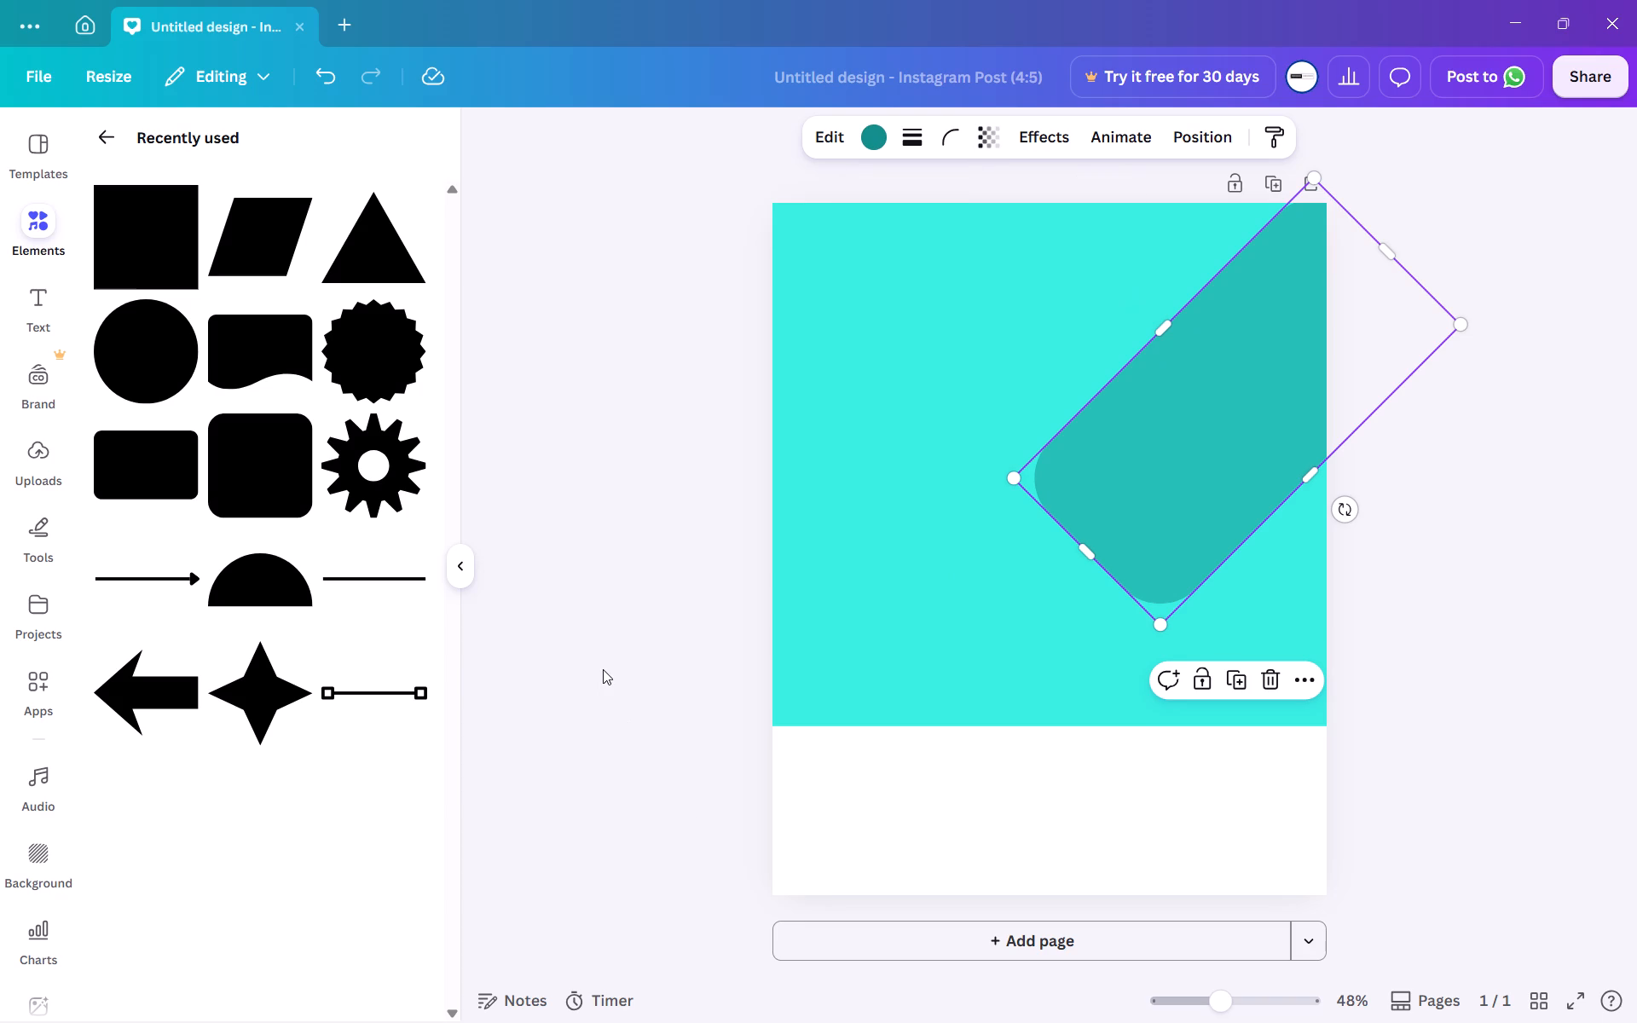
left_click(603, 669)
Narrow the diagonal bar from both of its long sides to a height of about 270, keeping its width of 828.
left_click(1109, 425)
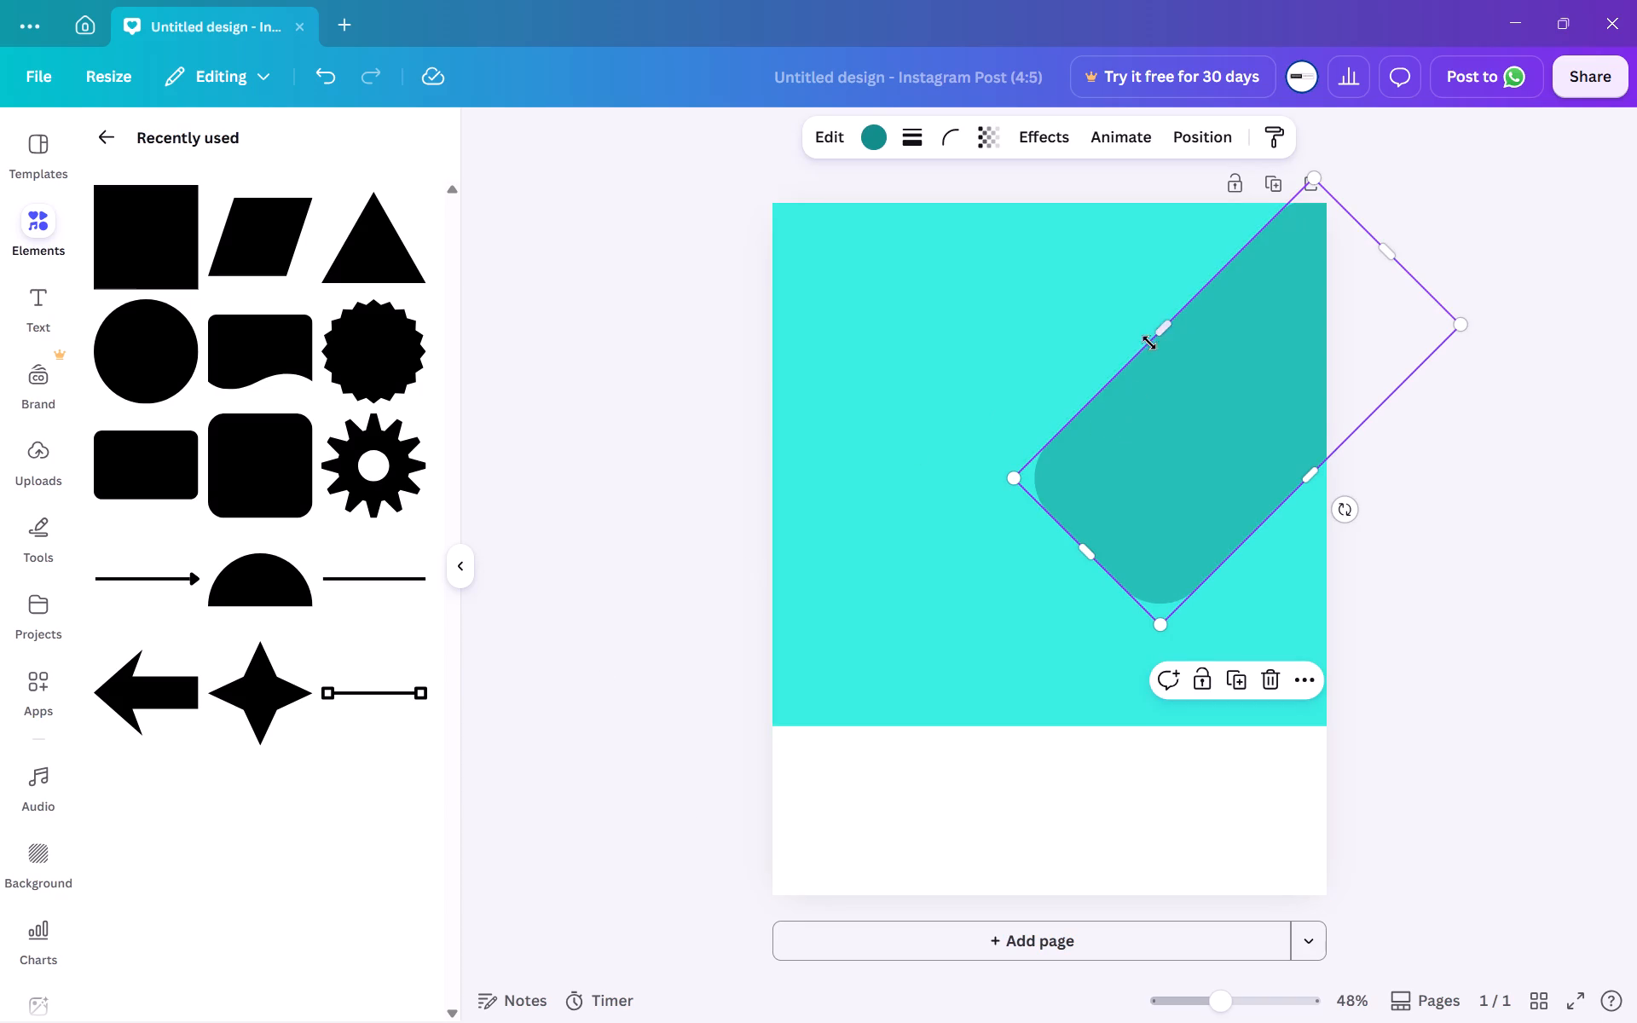
left_click_drag(1154, 324, 1162, 332)
left_click_drag(1162, 332, 1192, 349)
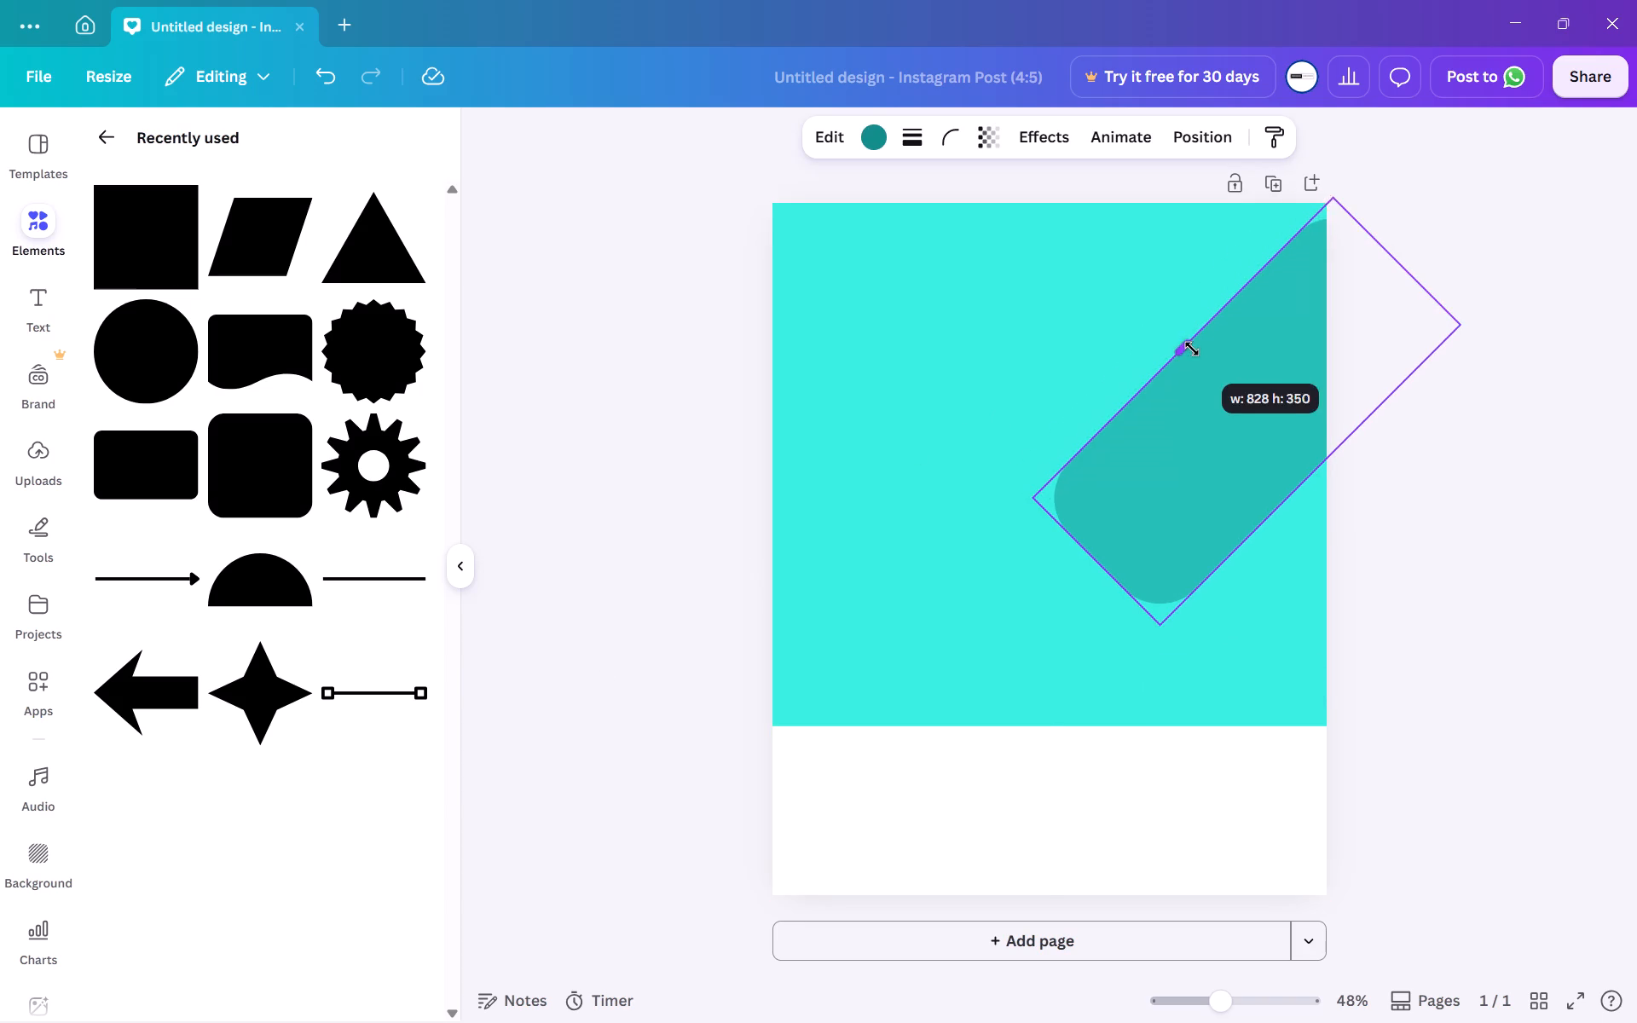
left_click_drag(1192, 349, 1198, 364)
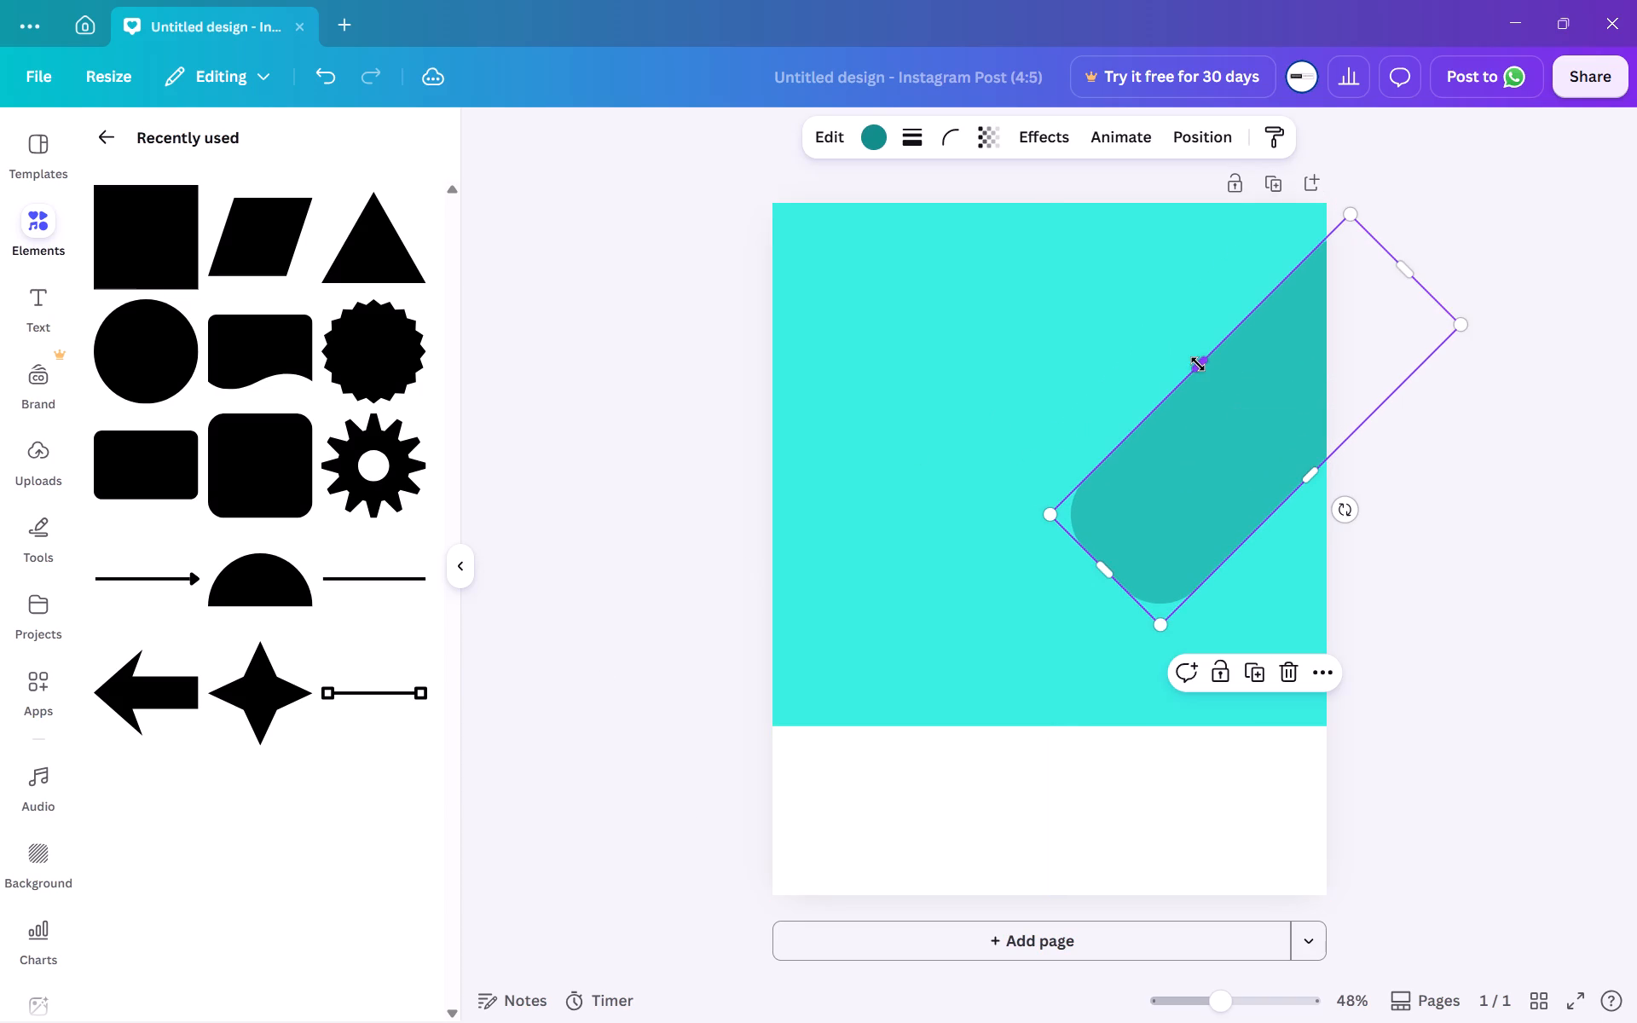
left_click_drag(1317, 471, 1281, 444)
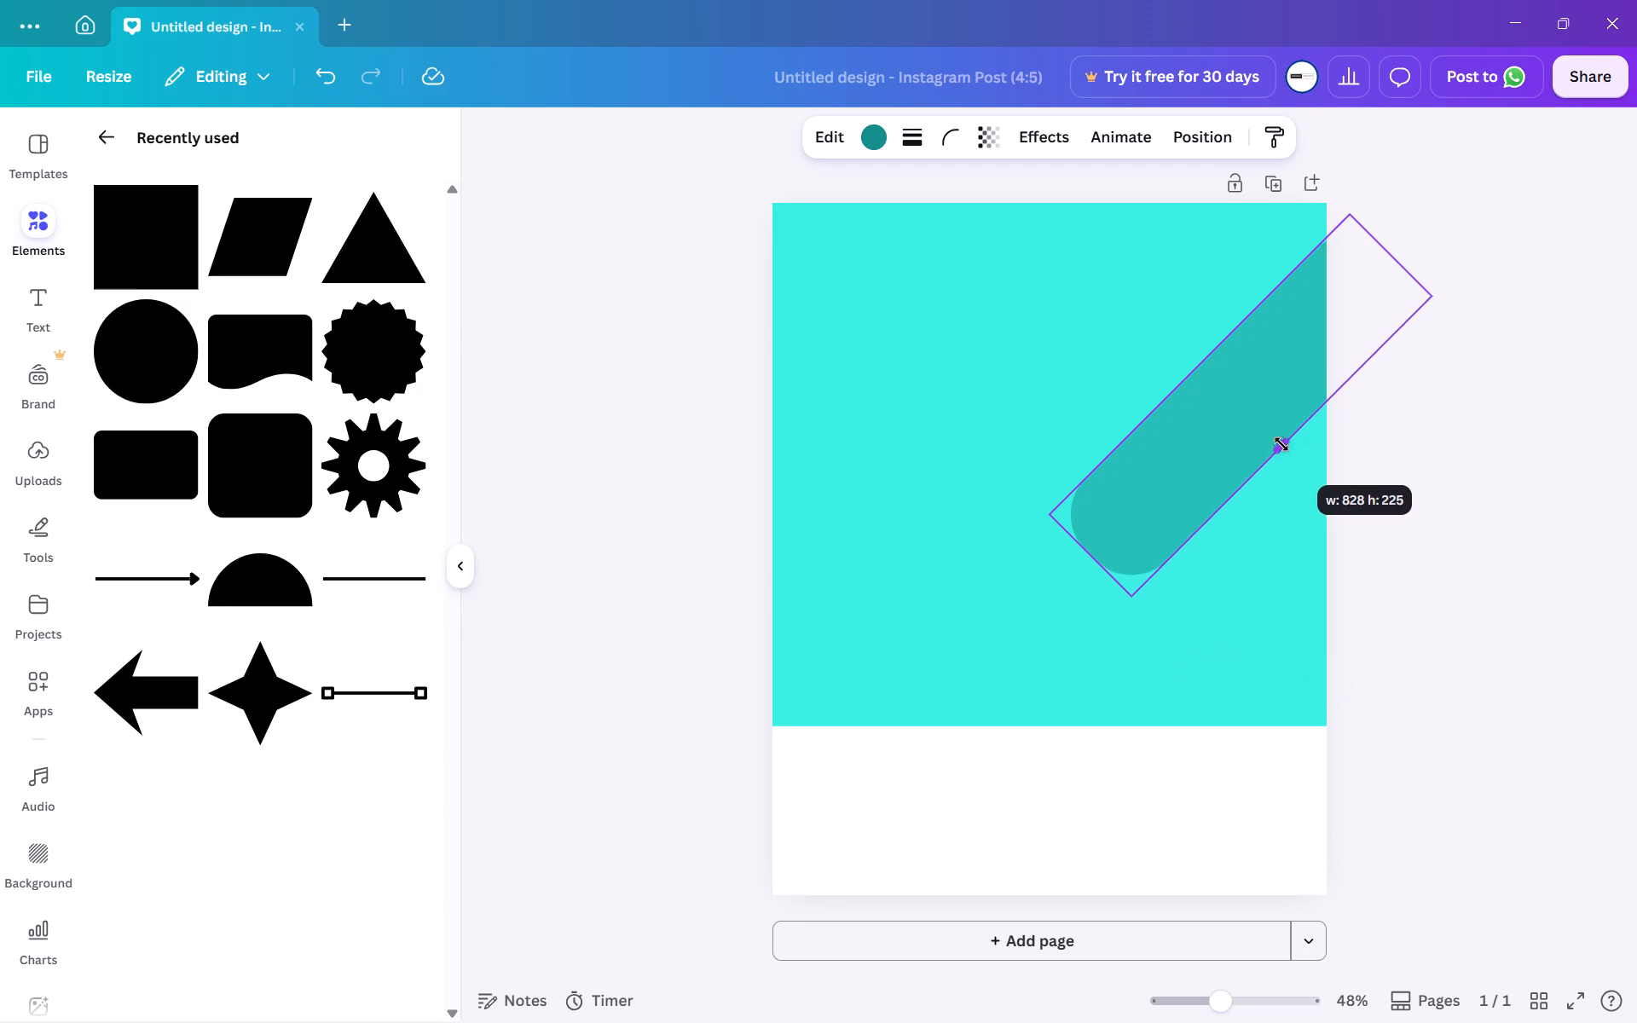
left_click_drag(1281, 444, 1264, 449)
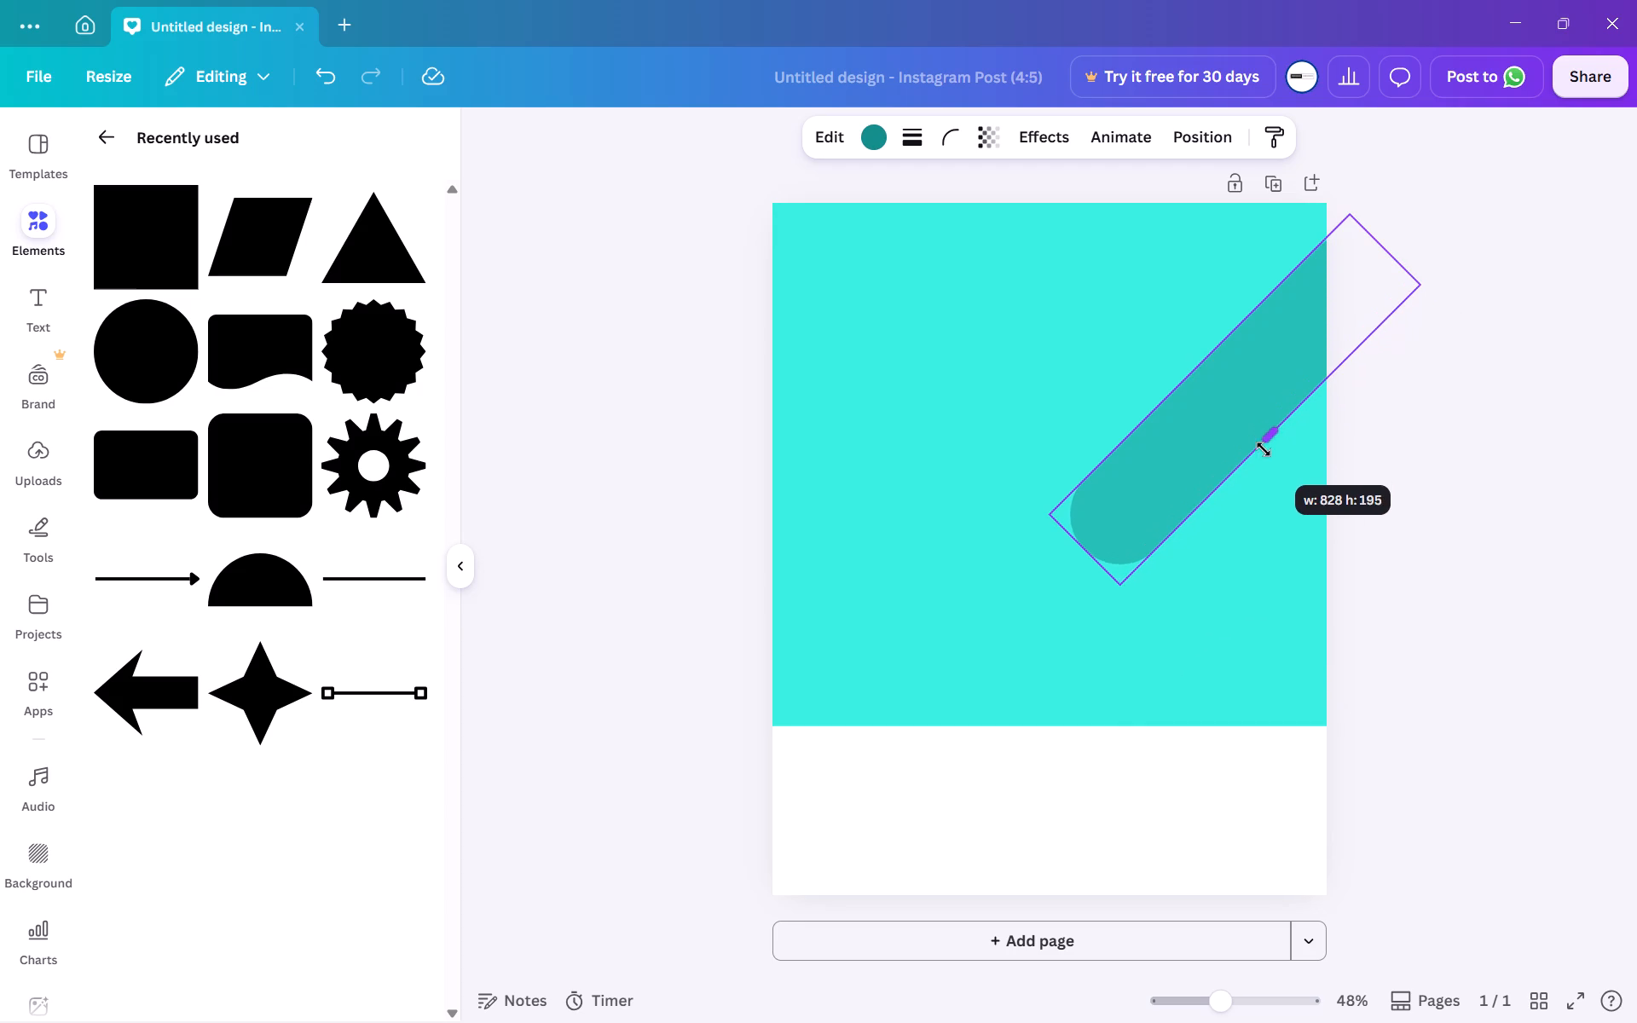
left_click_drag(1264, 449, 1290, 465)
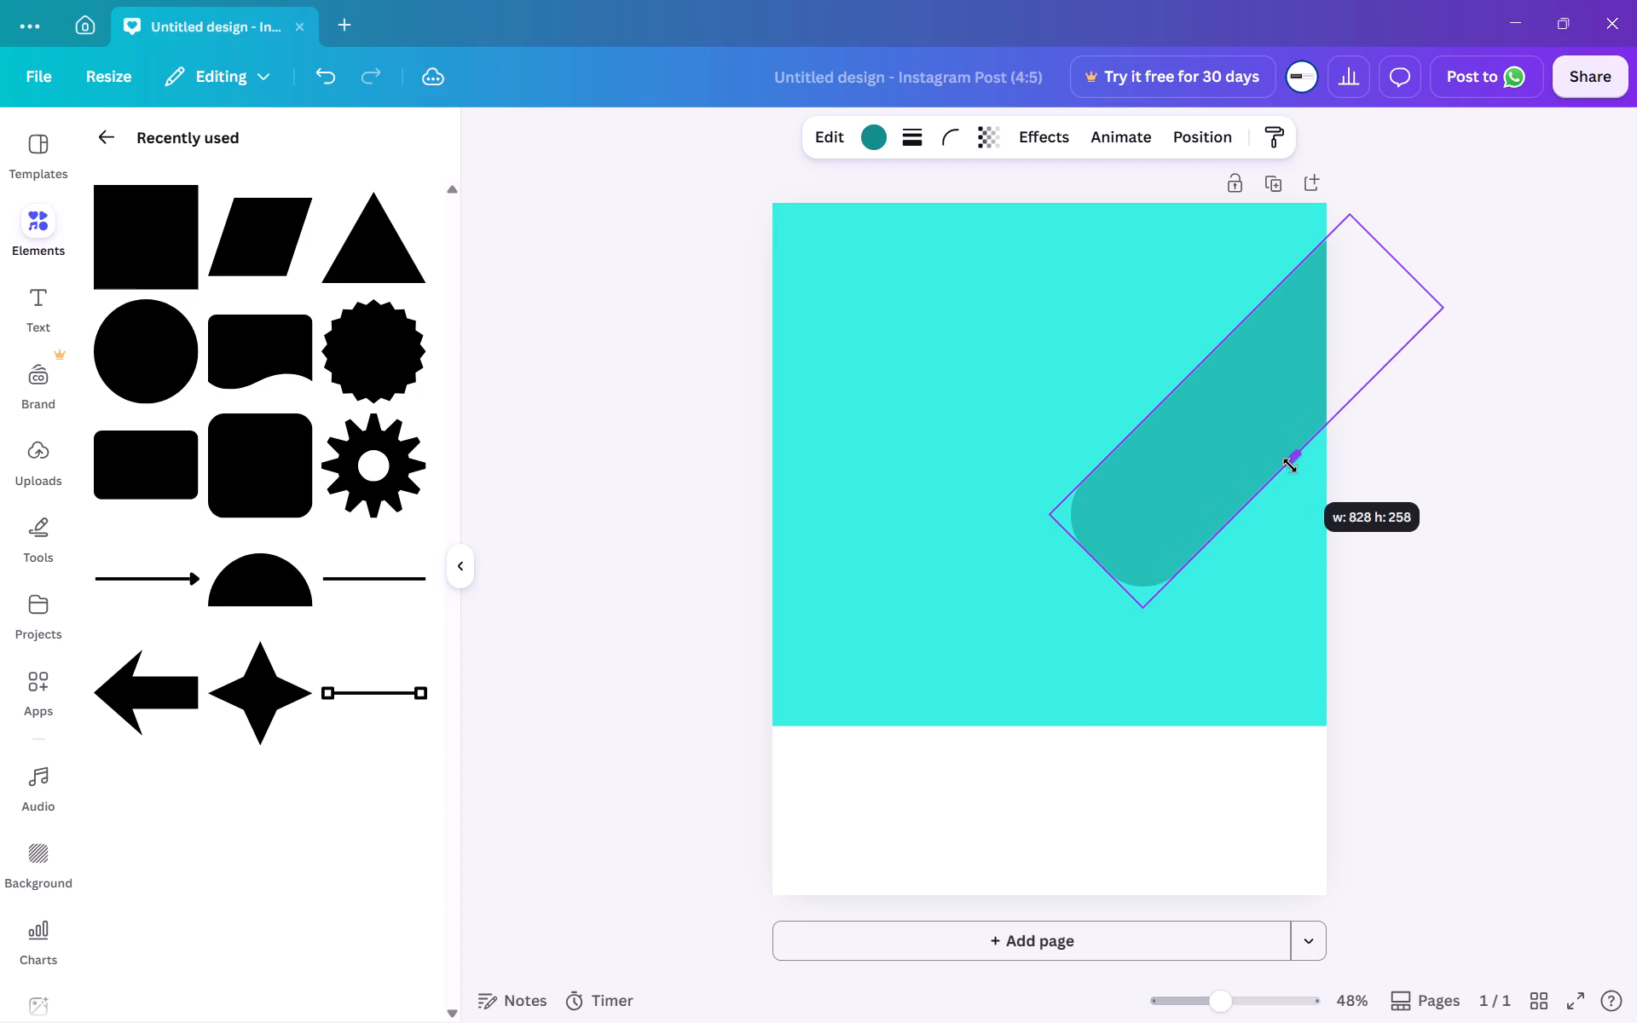
left_click_drag(1290, 465, 1297, 467)
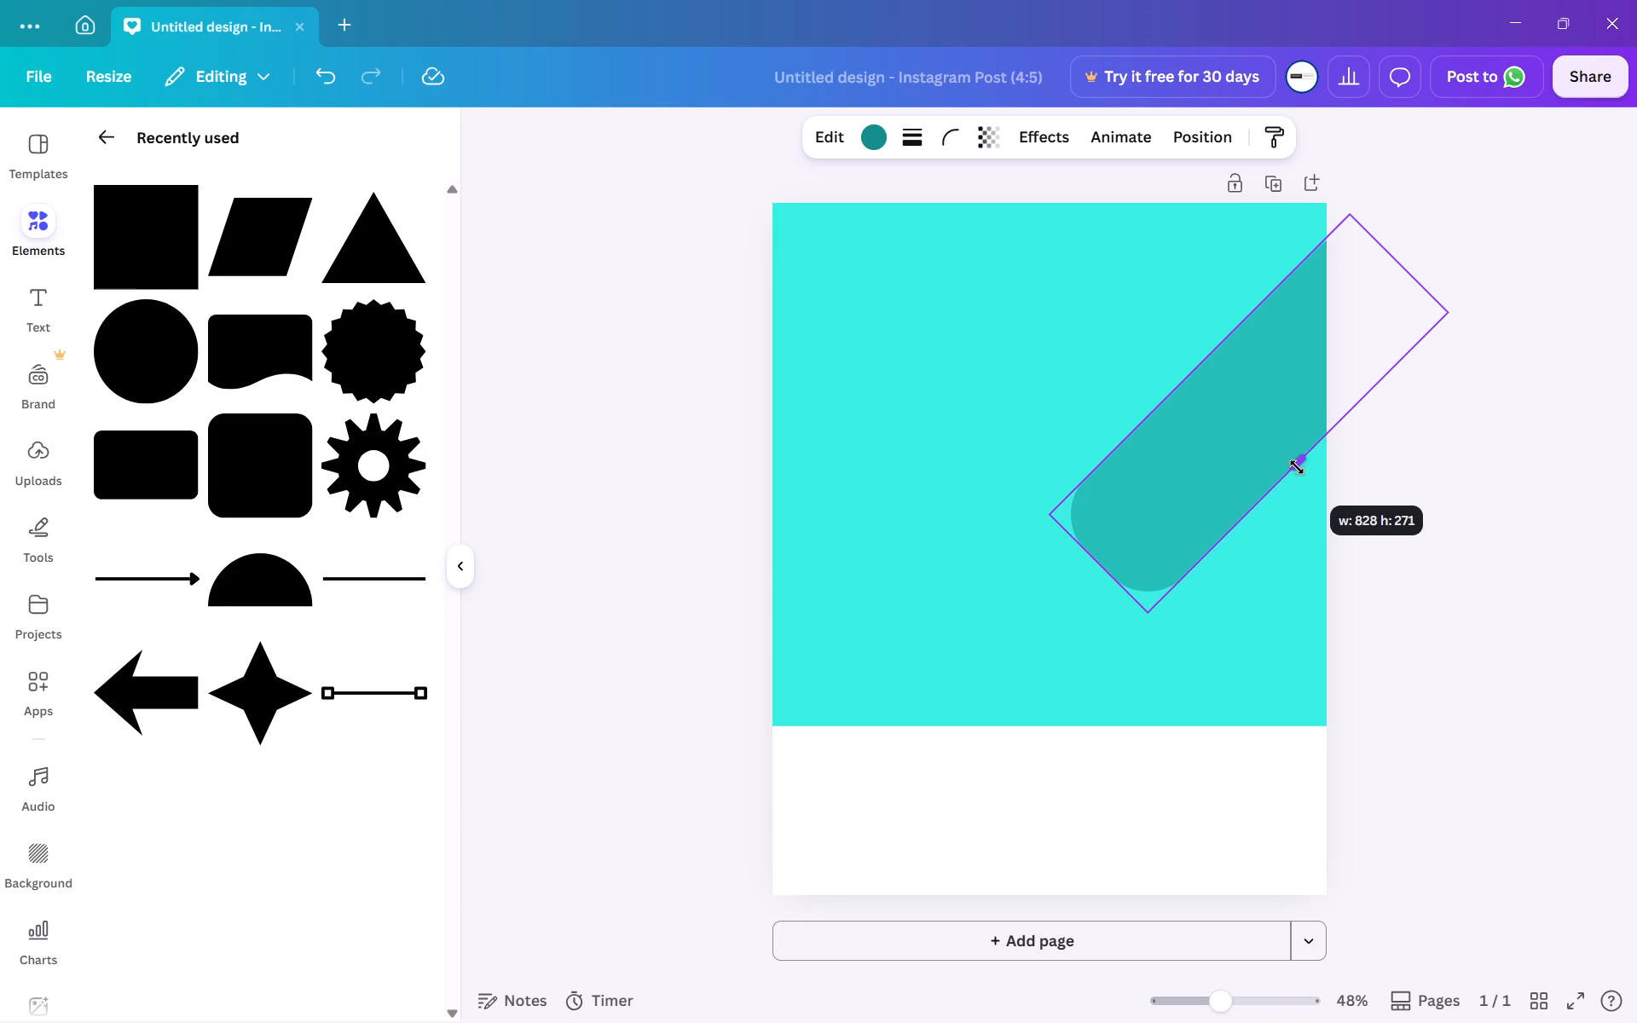
left_click_drag(1297, 467, 1297, 466)
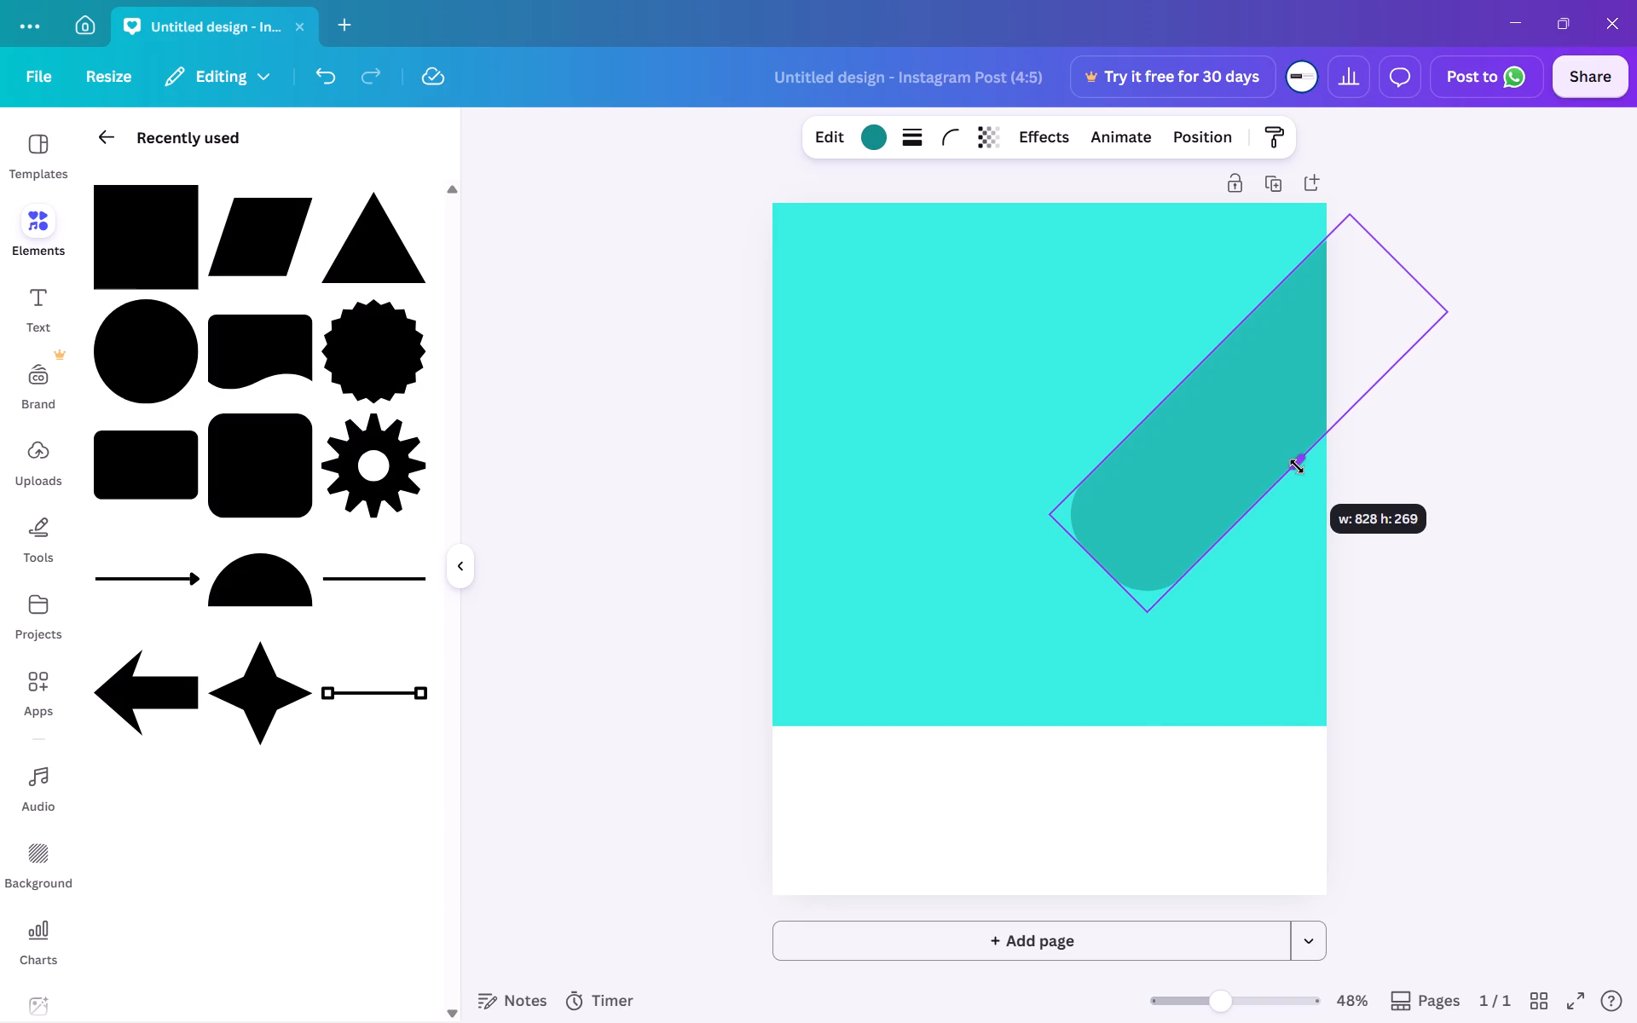
left_click_drag(1297, 466, 1298, 467)
left_click(644, 540)
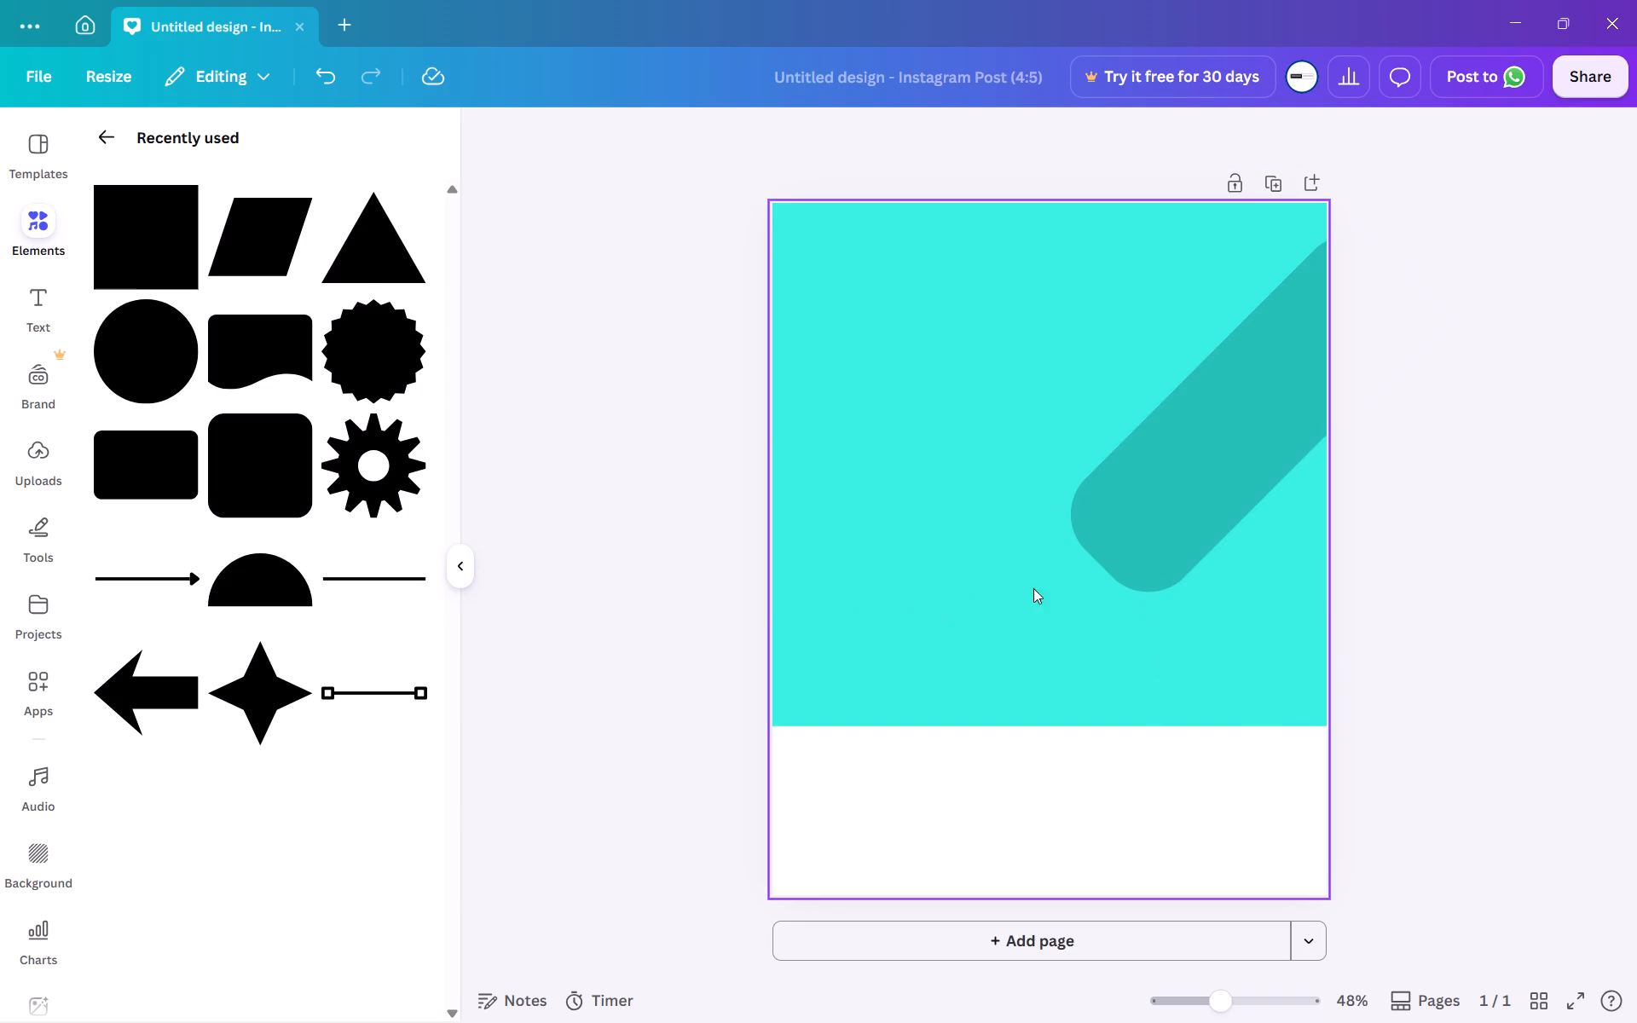
Move the diagonal bar up and slightly left so it runs off the page's upper-right corner.
left_click_drag(1166, 505, 1149, 463)
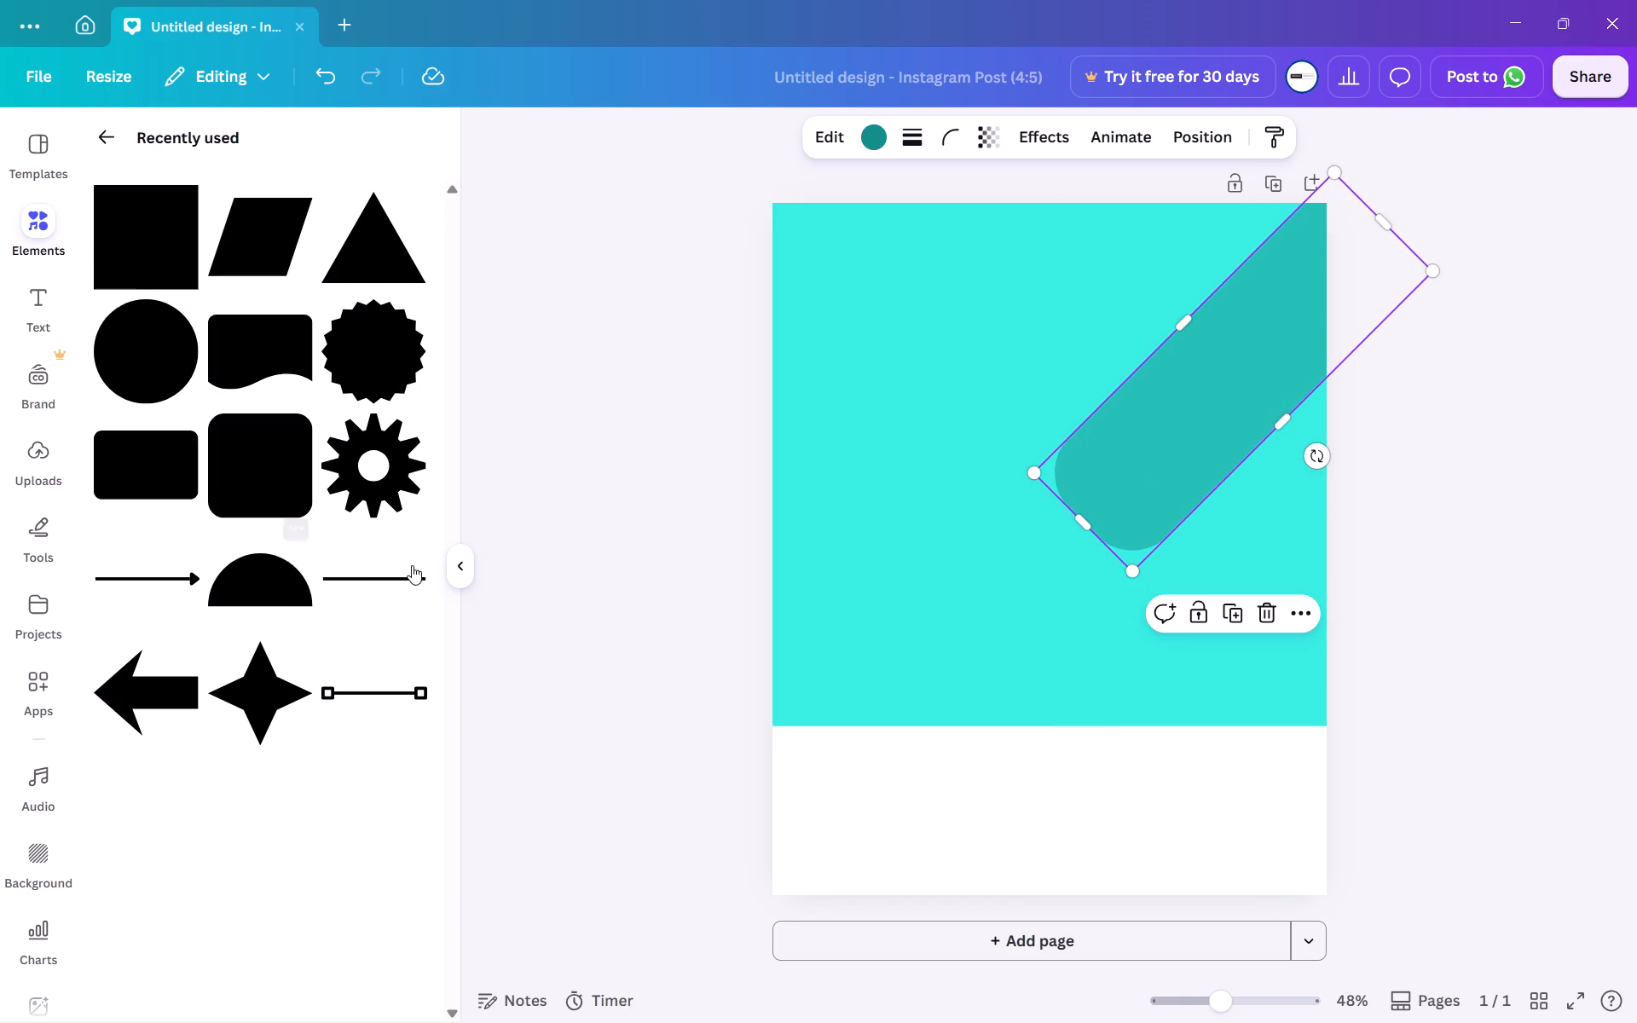
Search the whole elements library, not just the shapes, for "tufted armchair isolated".
left_click(466, 564)
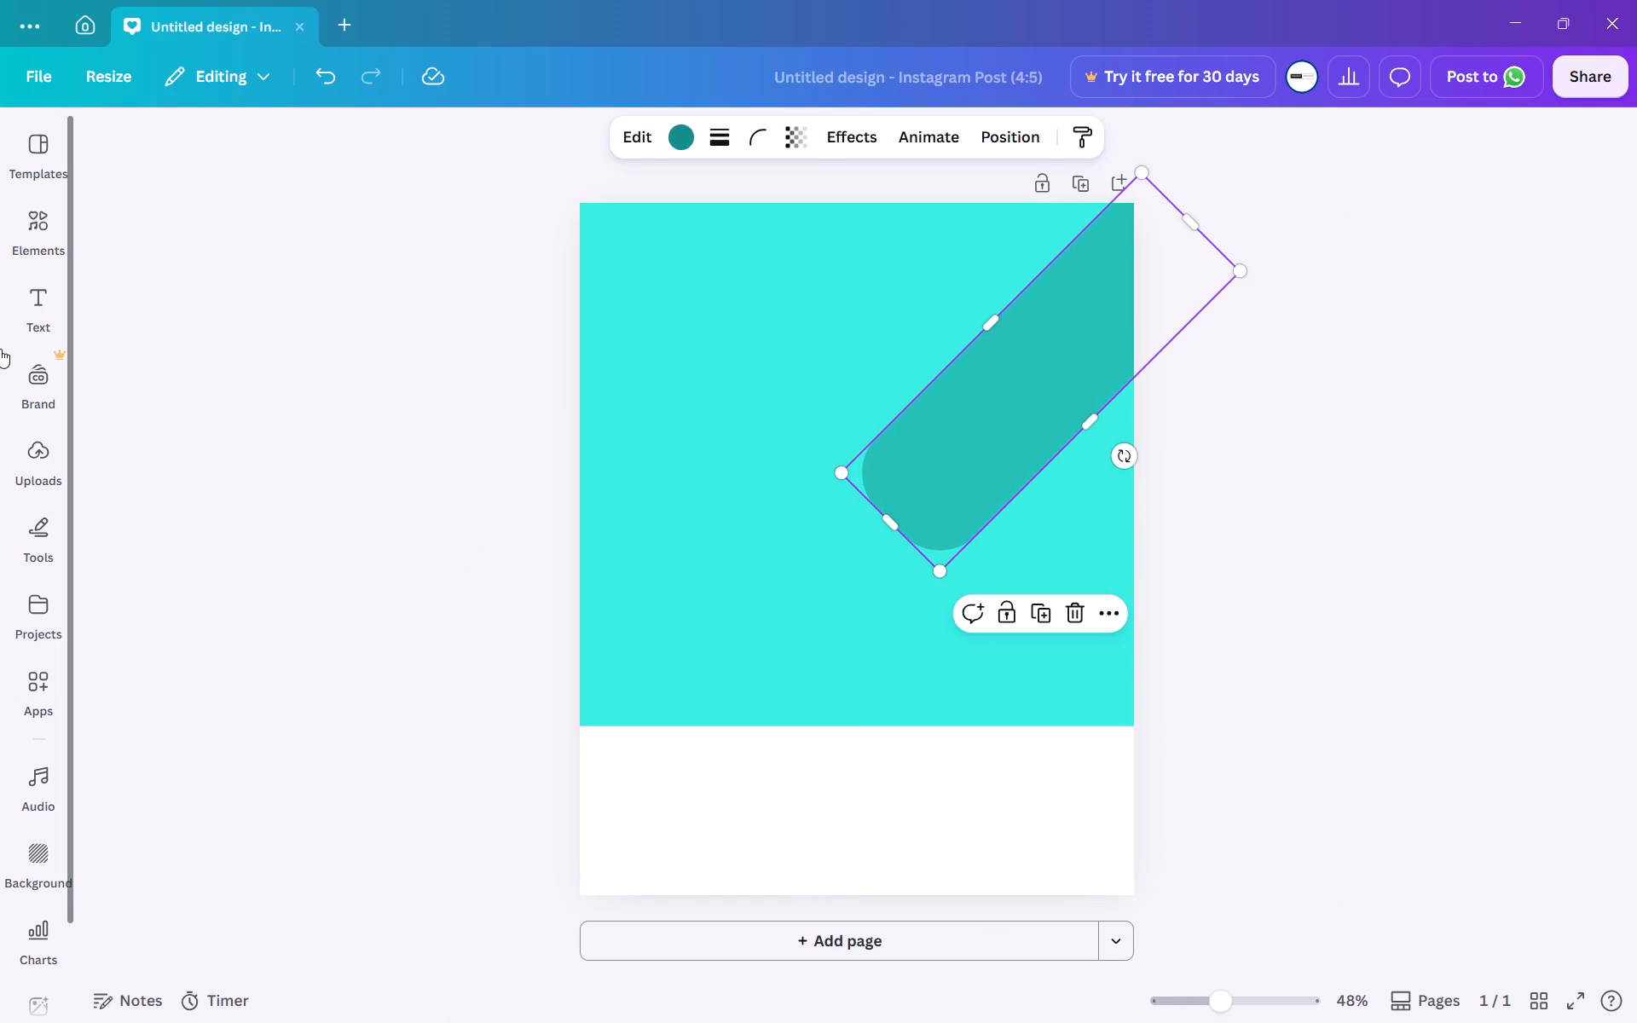
left_click(38, 233)
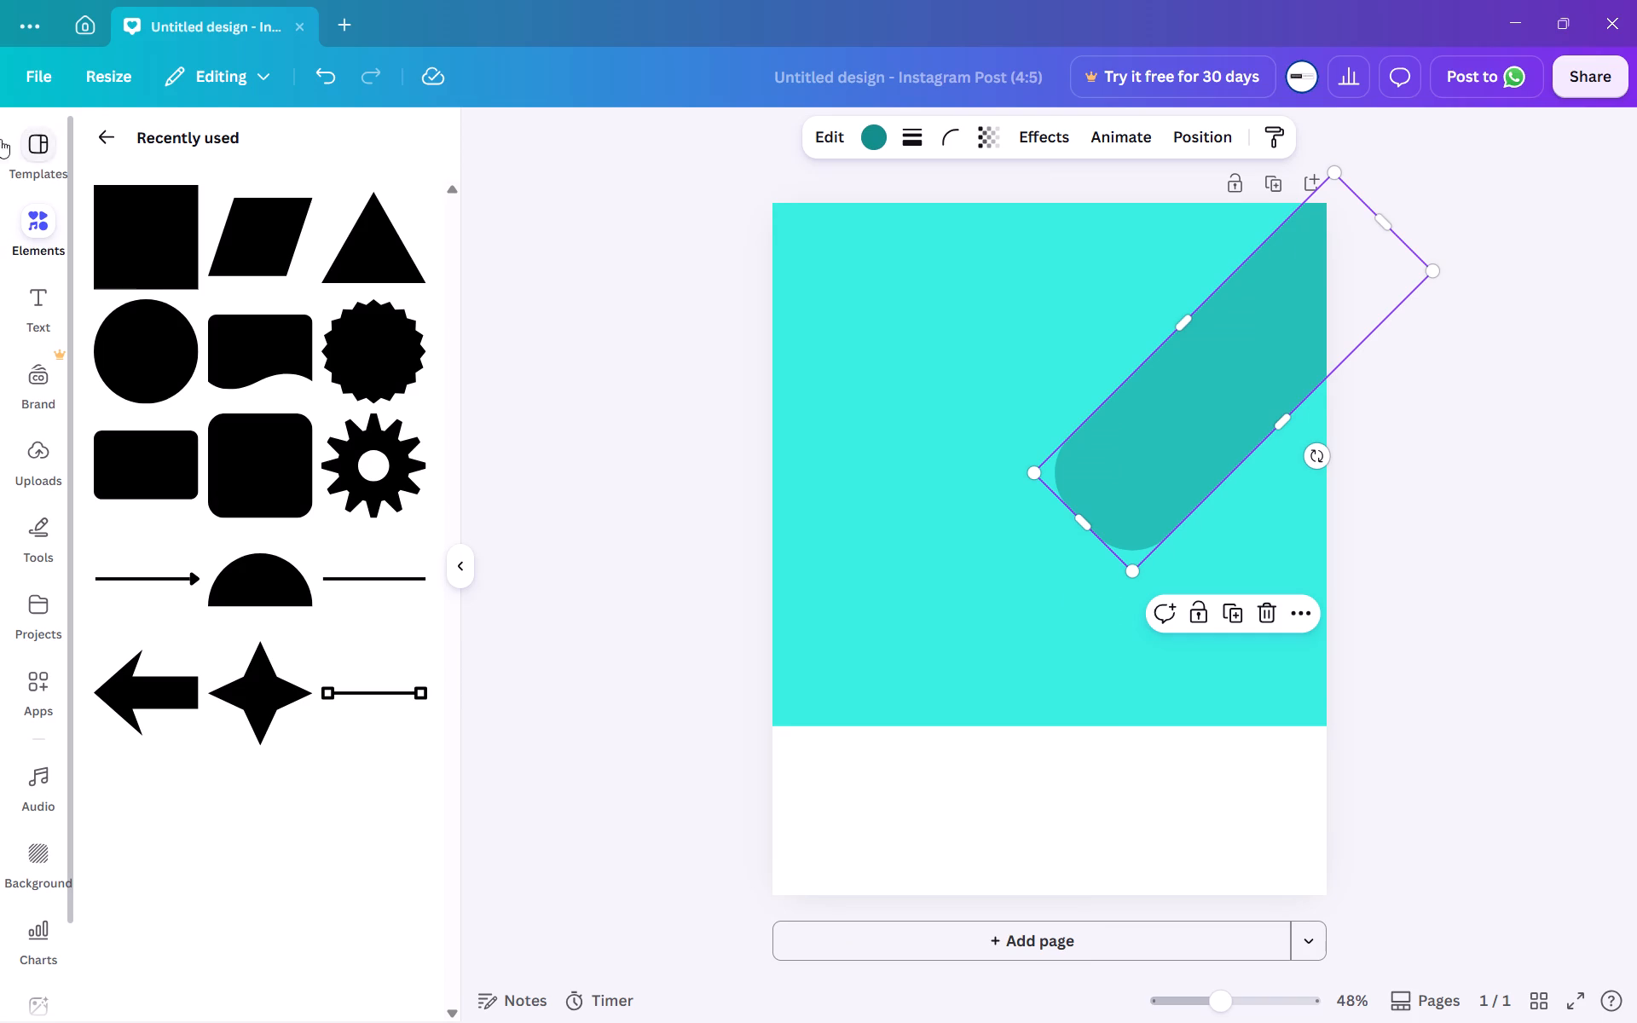
left_click(104, 146)
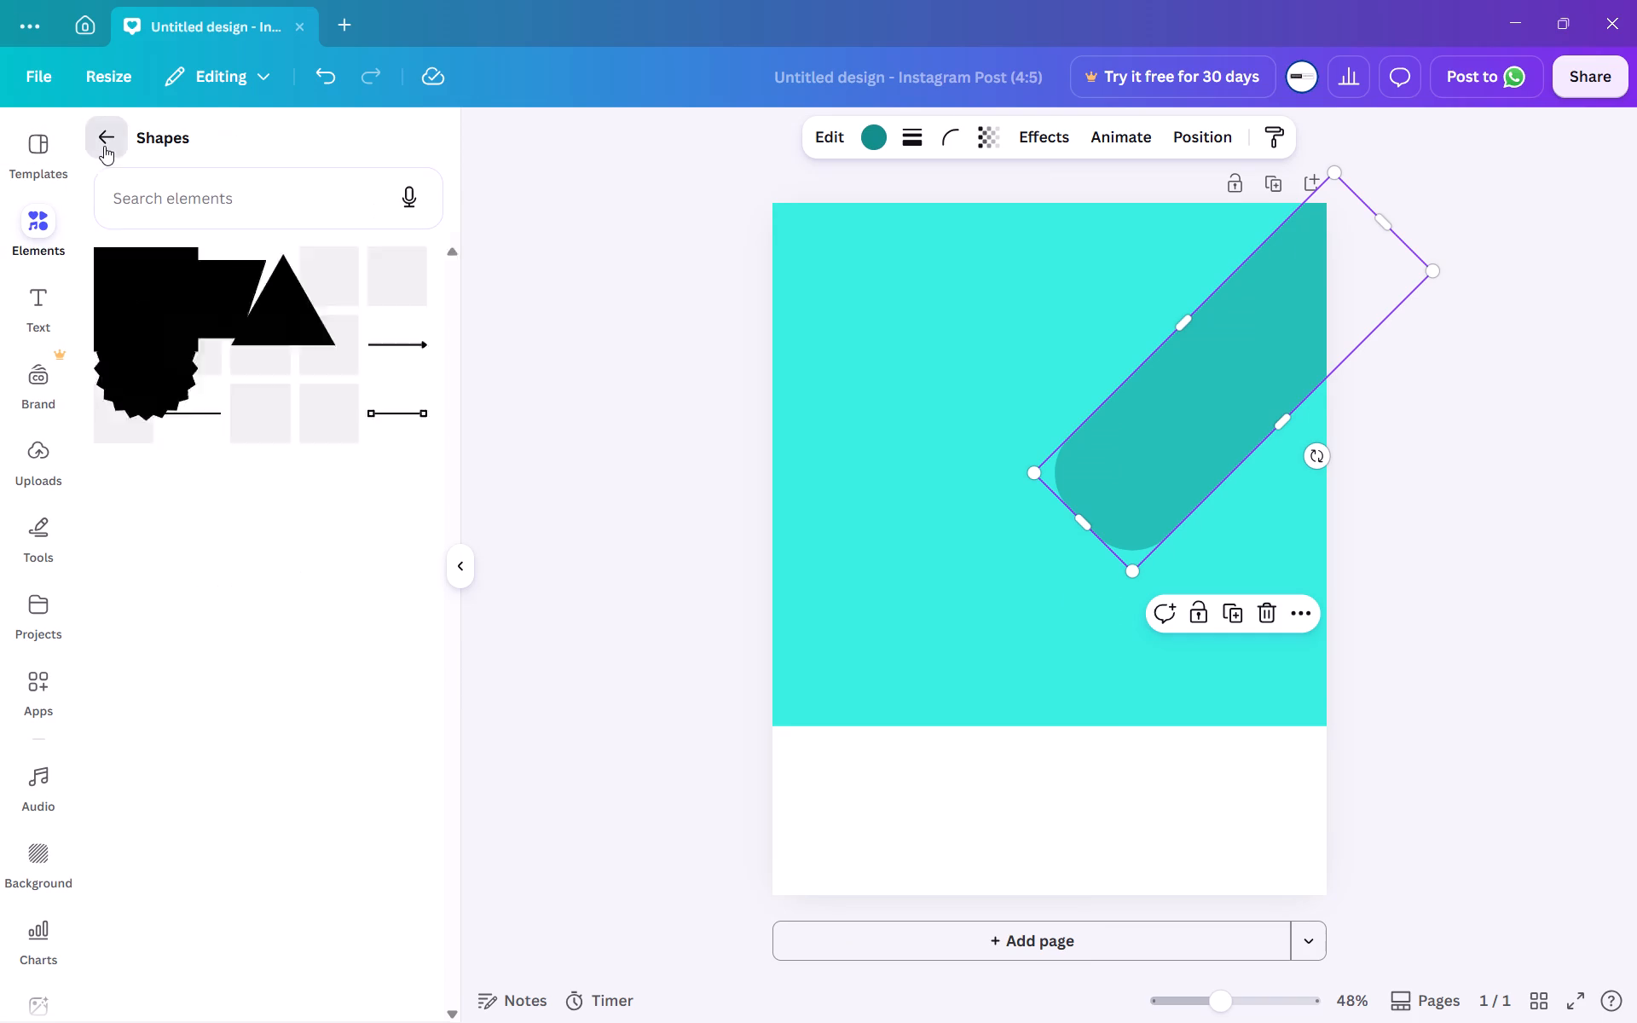
left_click(204, 184)
type("tufted arm chair")
key("BackSpace")
key("BackSpace")
key("BackSpace")
key("BackSpace")
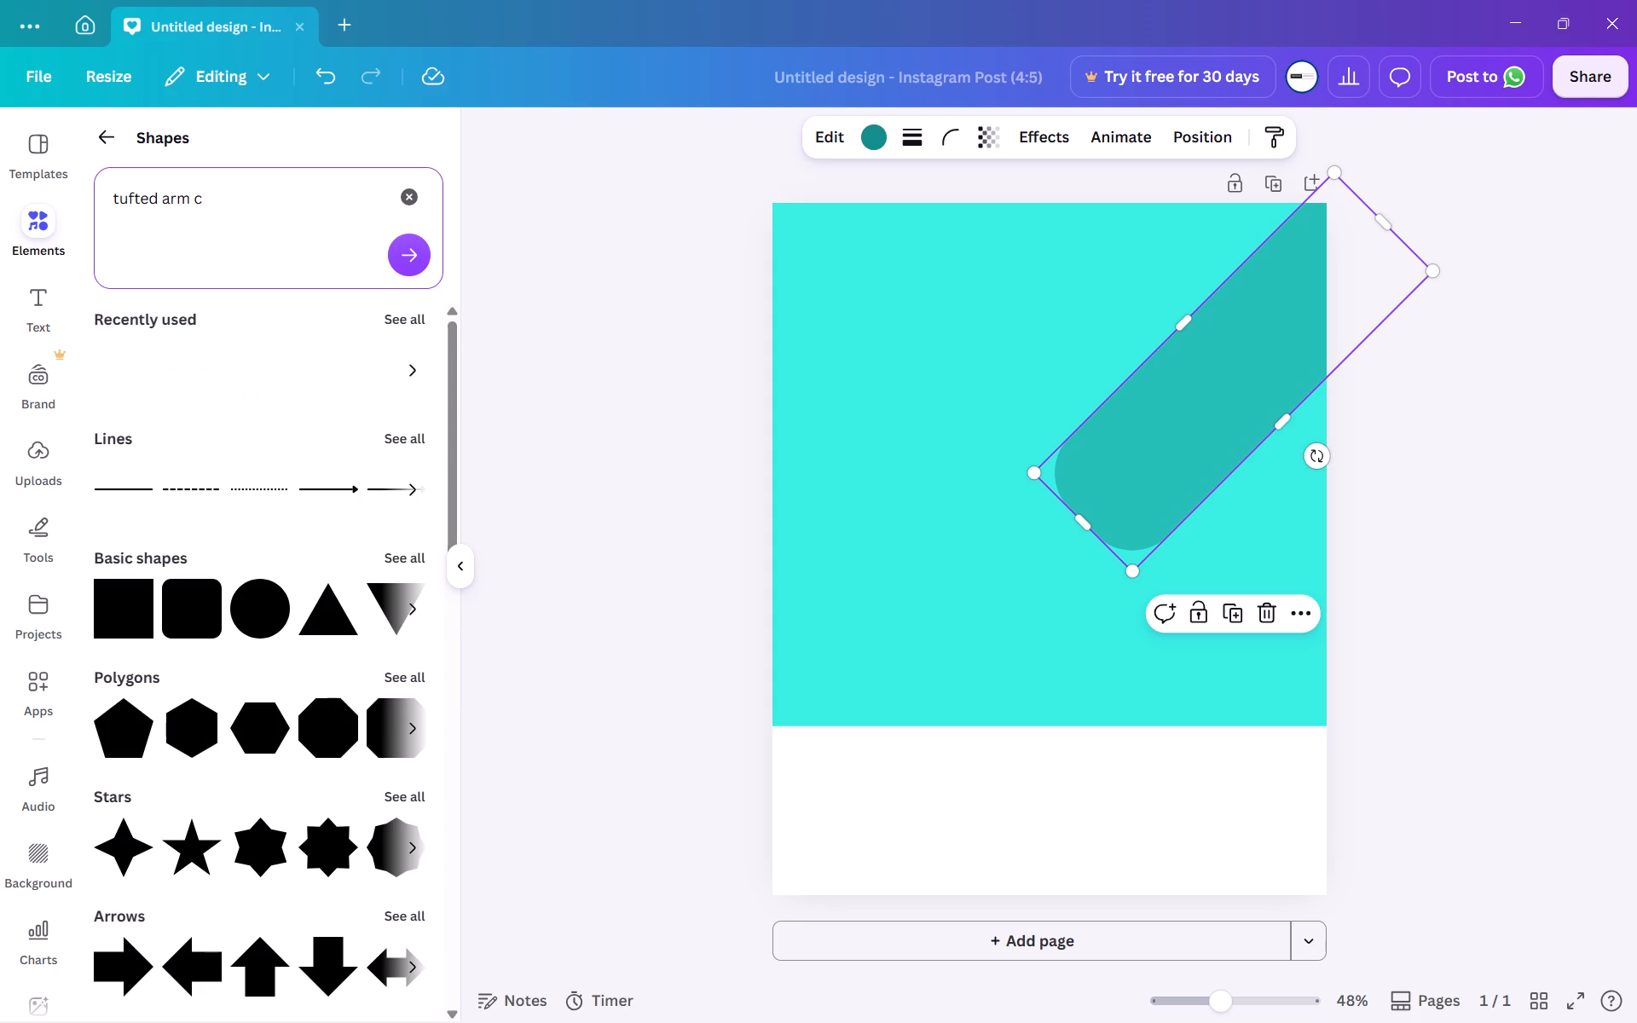
key("BackSpace")
key("BackSpace")
type("chair isolated")
key("ctrl+a")
key("ctrl+x")
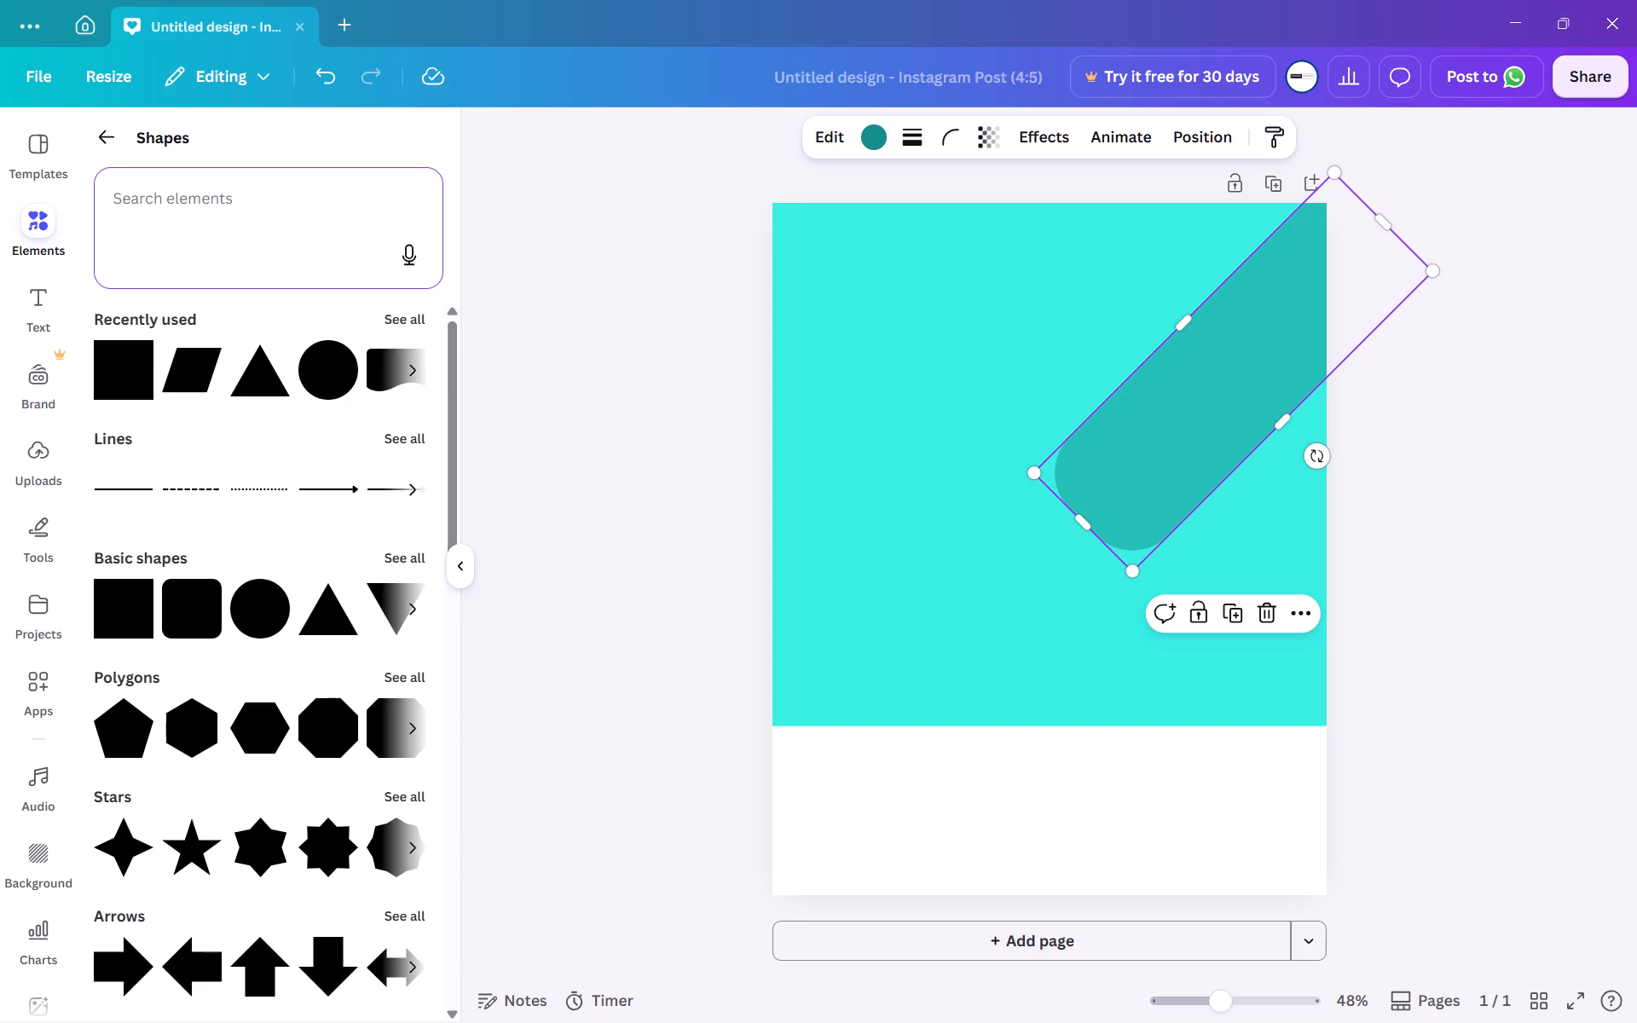
left_click(108, 130)
left_click(181, 154)
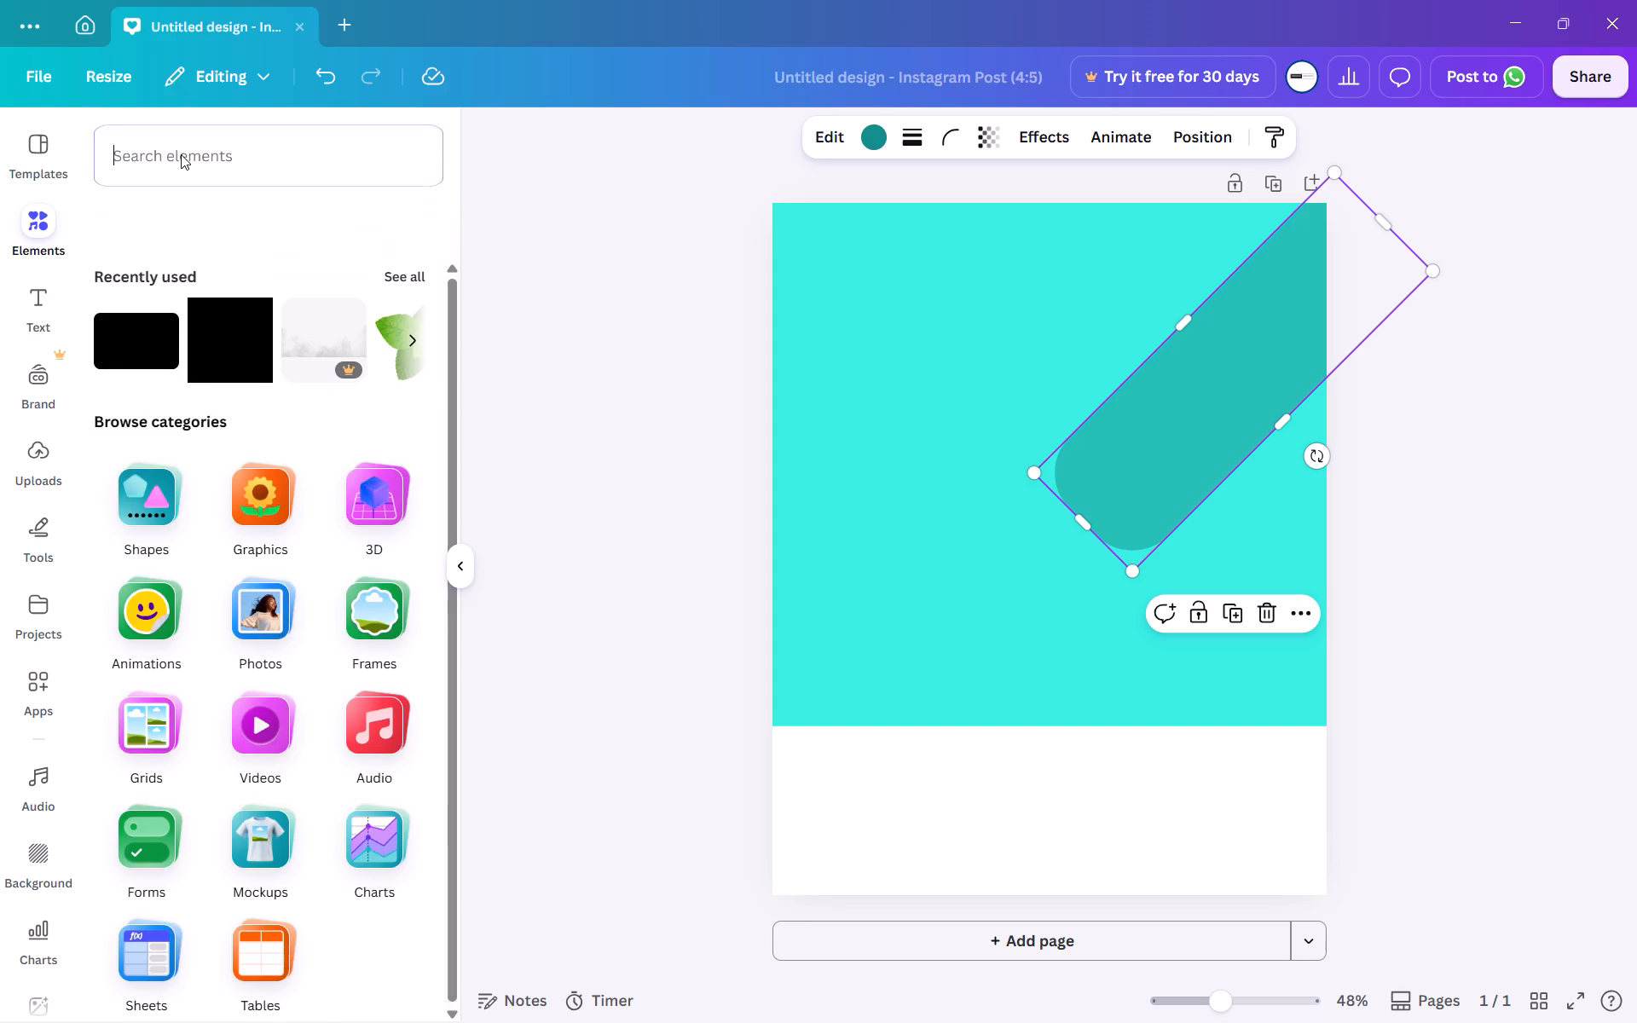
left_click(44, 208)
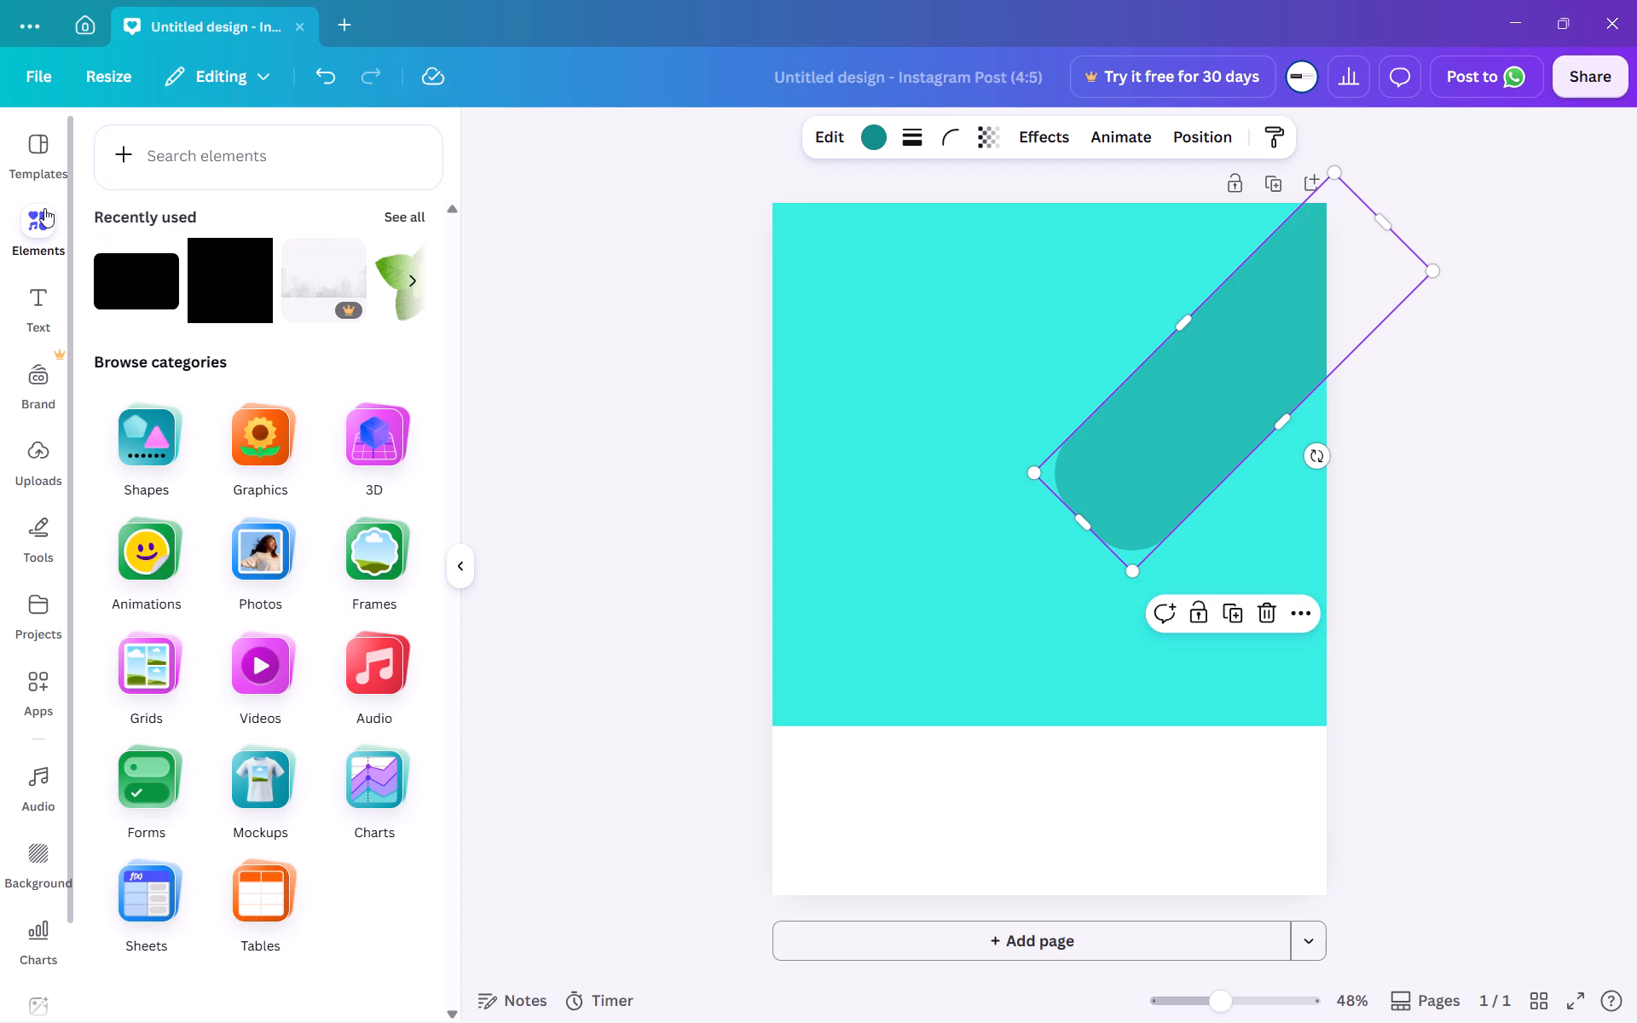
left_click(174, 166)
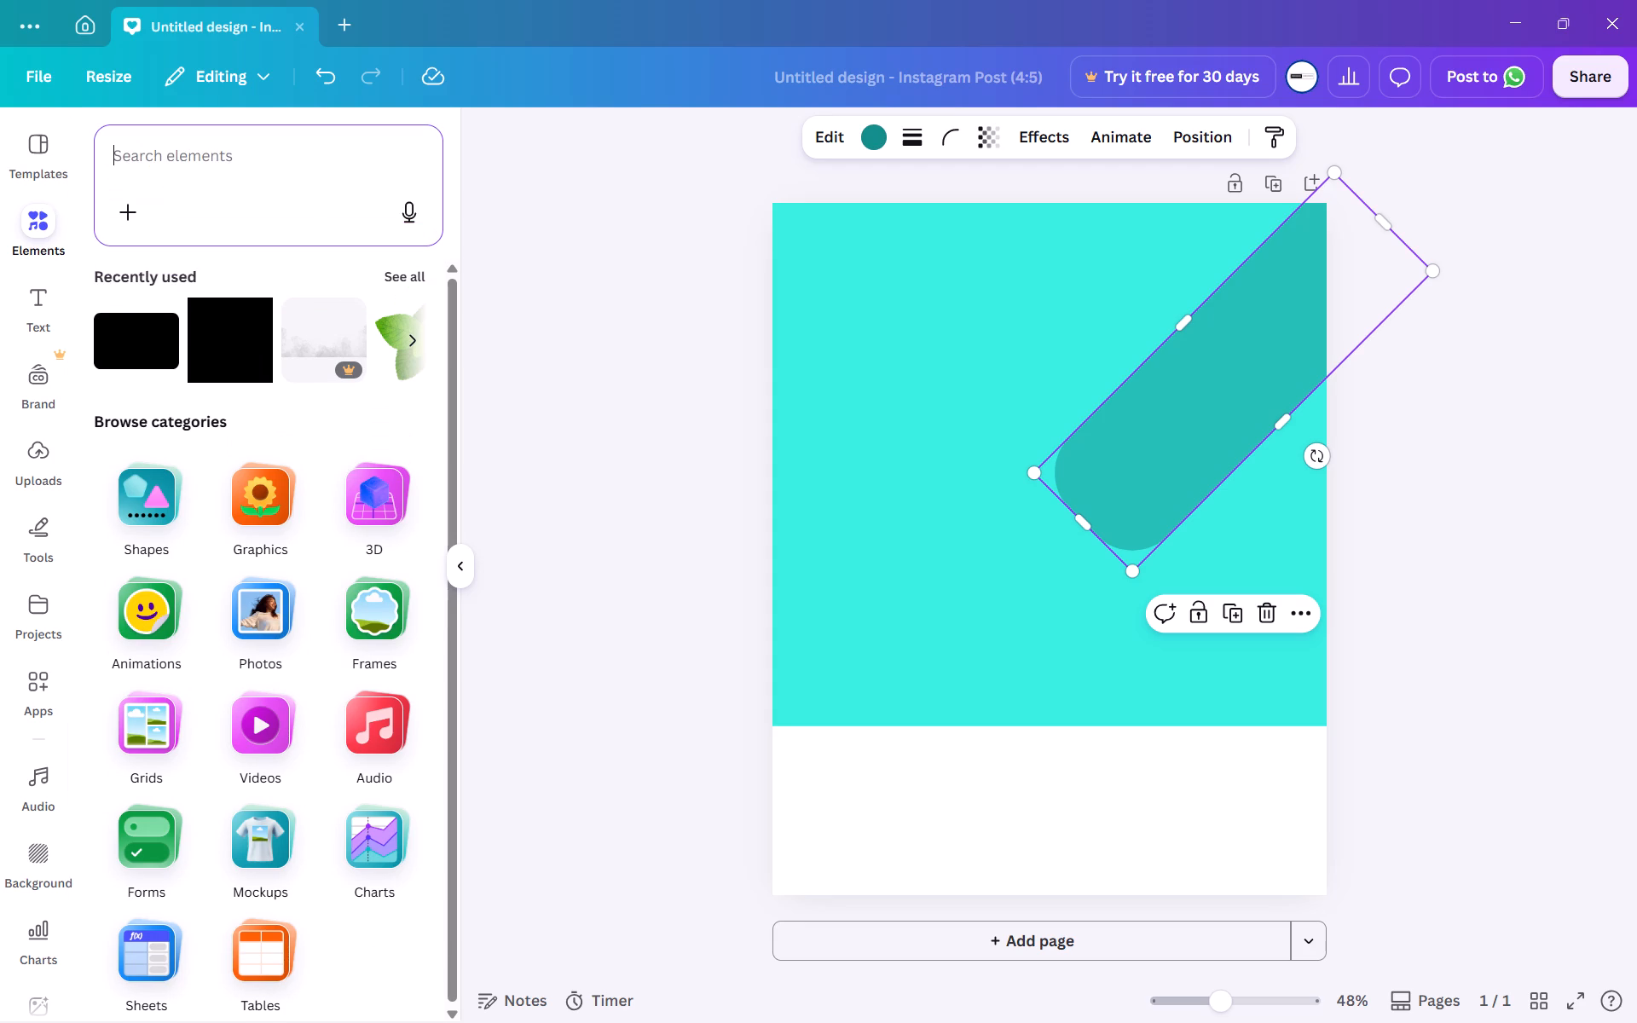
key("ctrl+v")
key("Return")
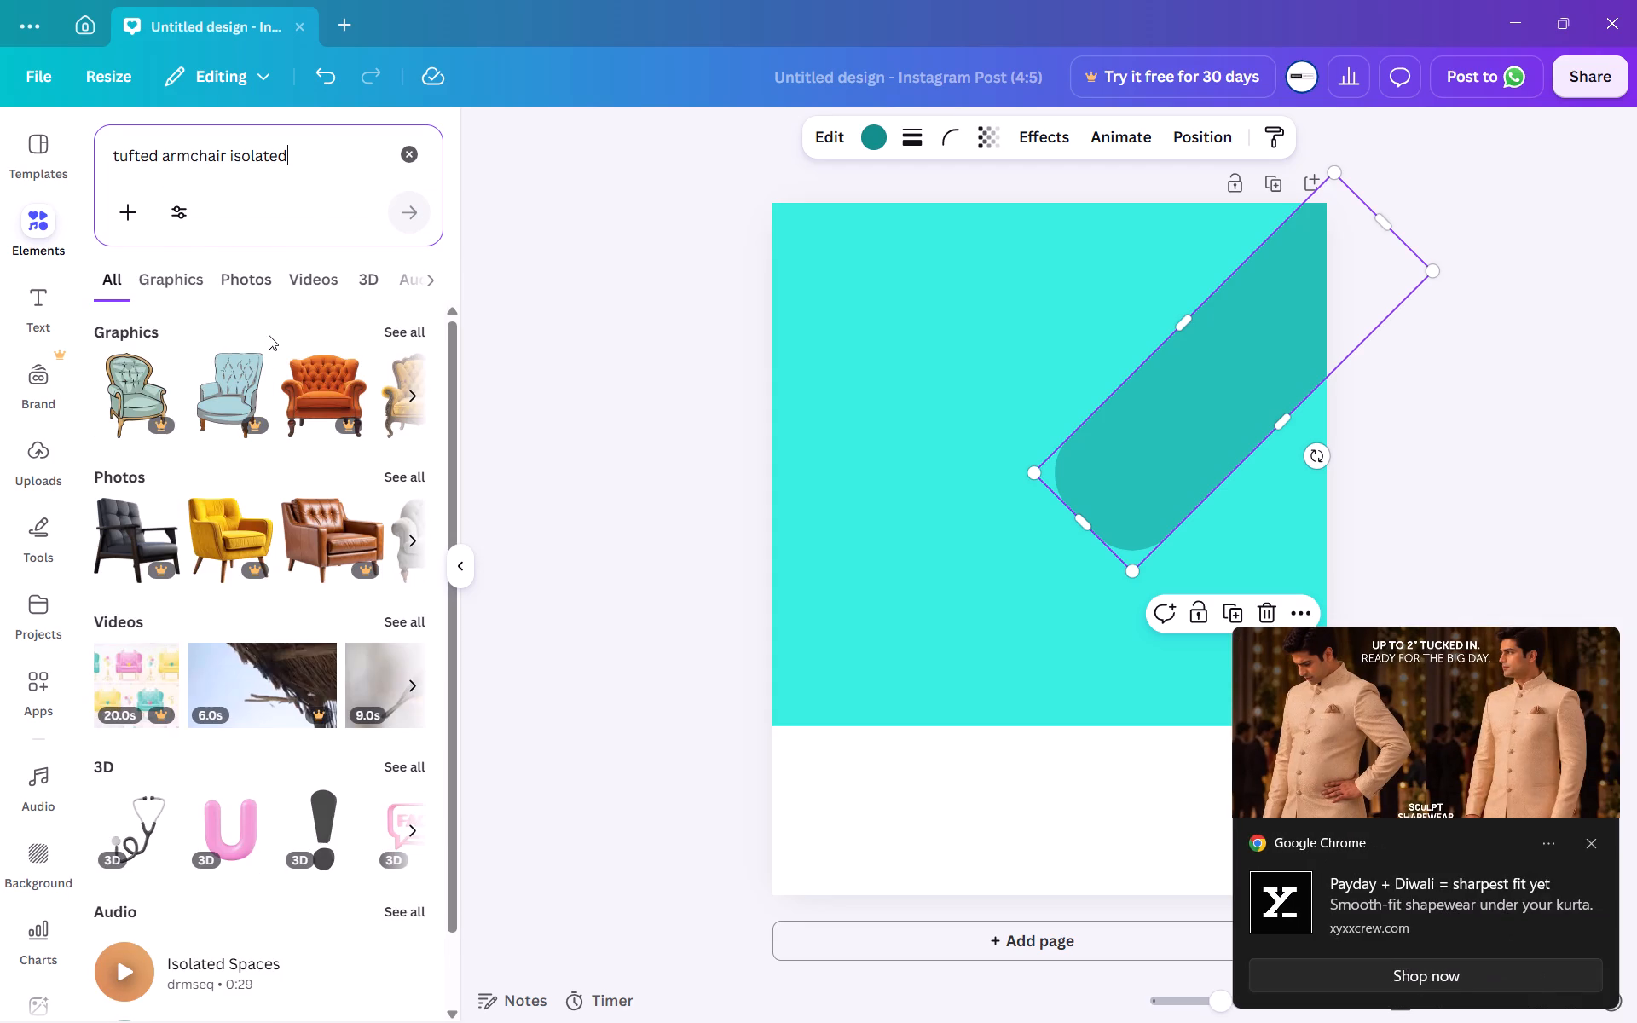
left_click(1588, 847)
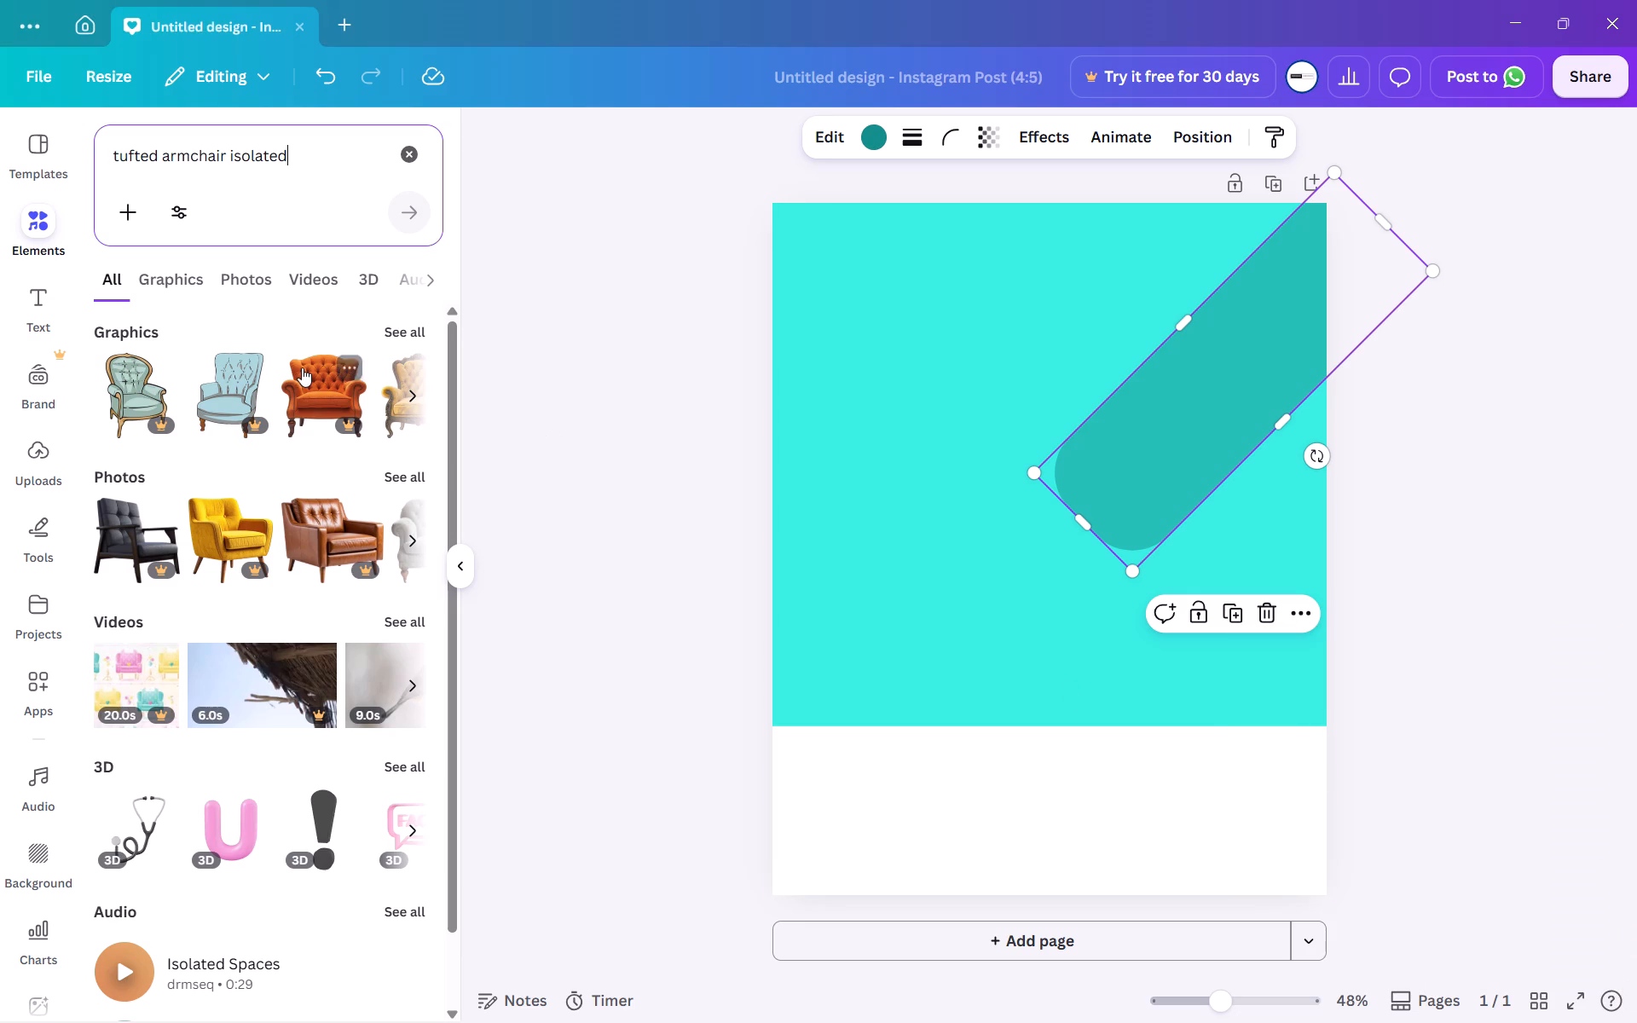
Look through the short row of graphics results for a suitable isolated tufted armchair.
scroll(302, 367, "left", 4)
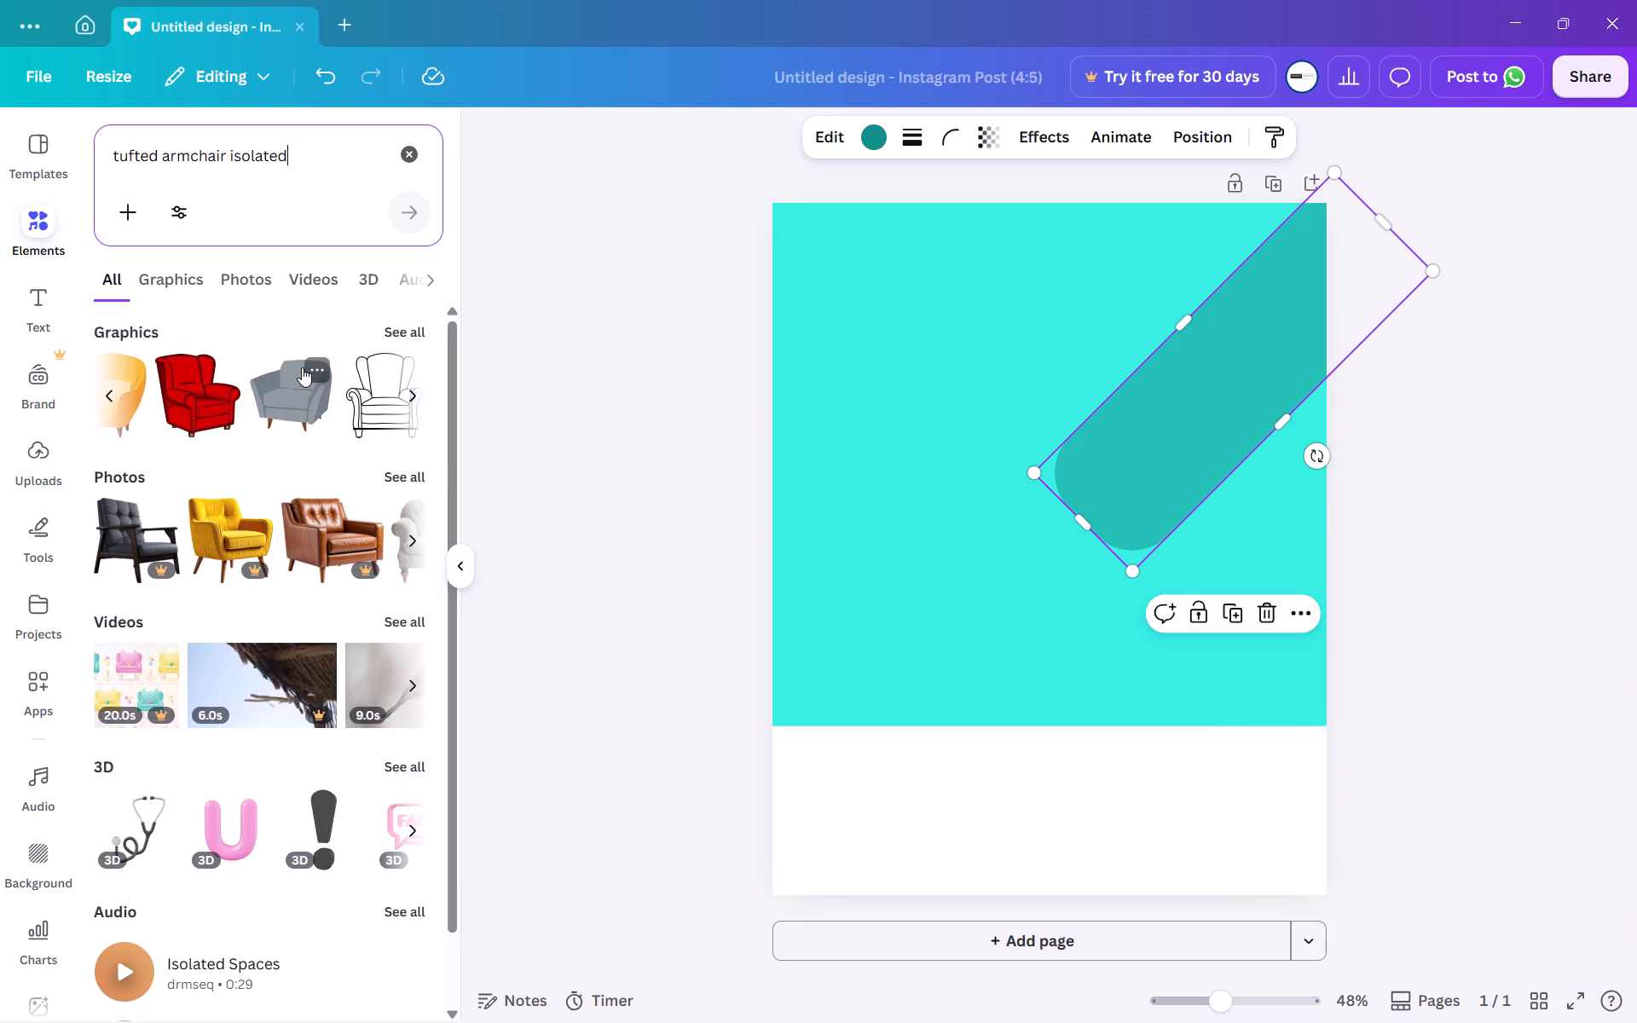
scroll(302, 367, "left", 2)
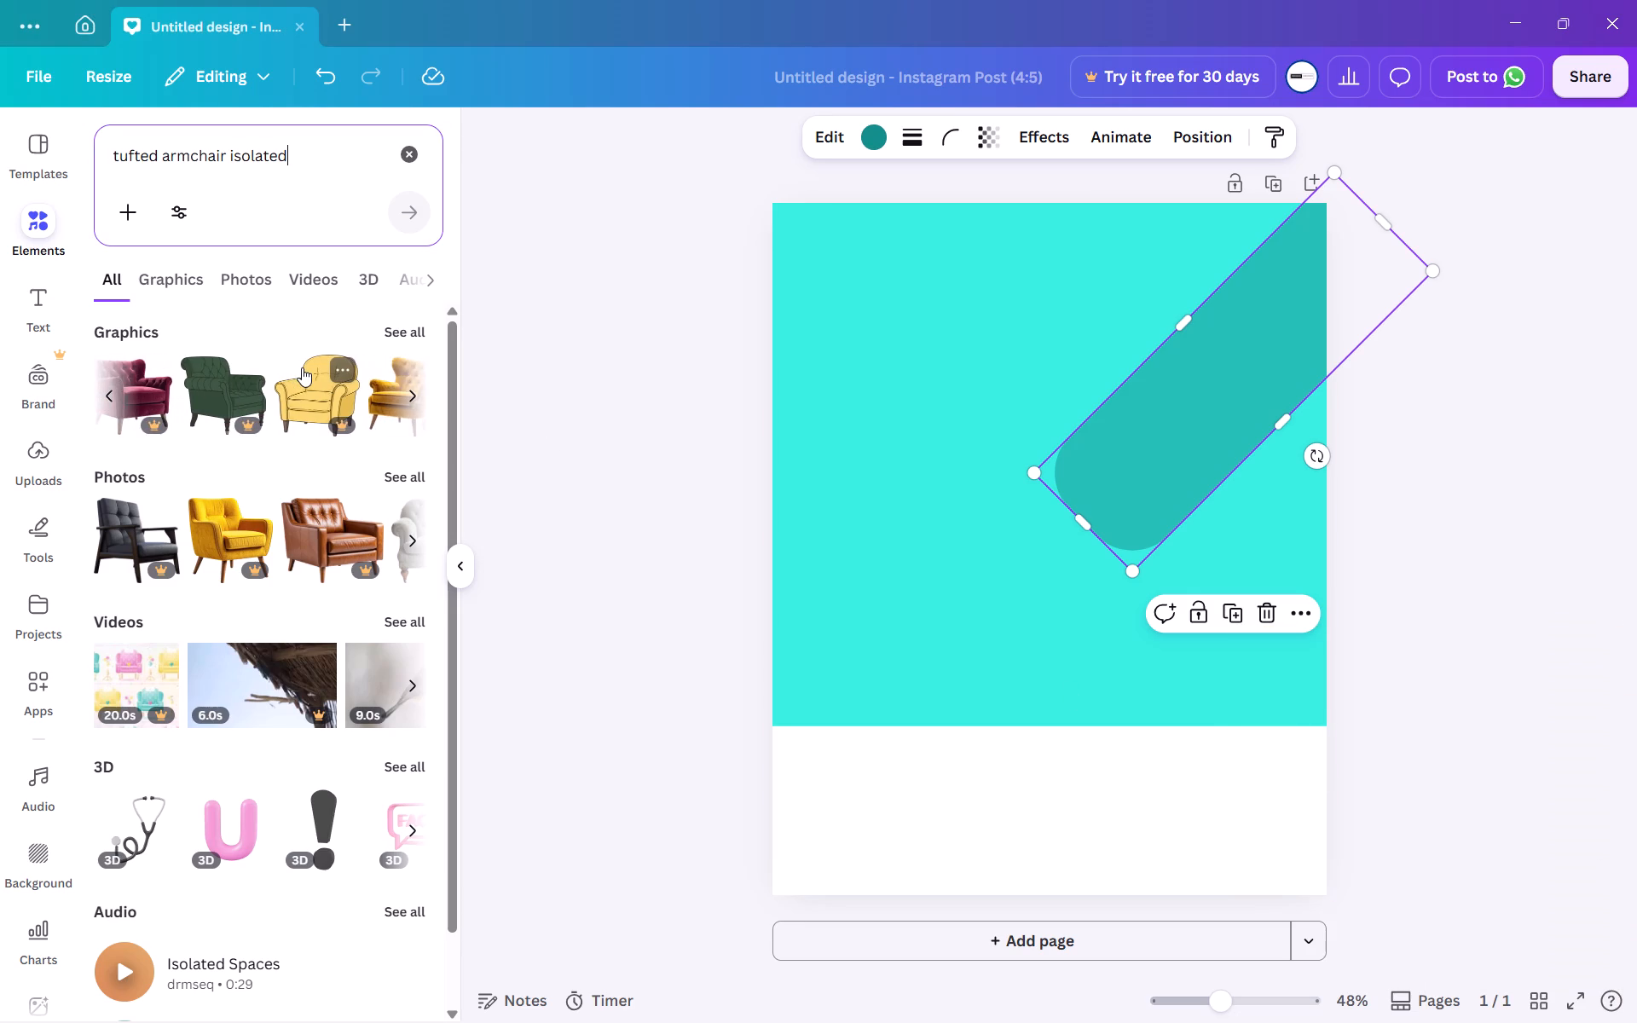
scroll(302, 367, "left", 1)
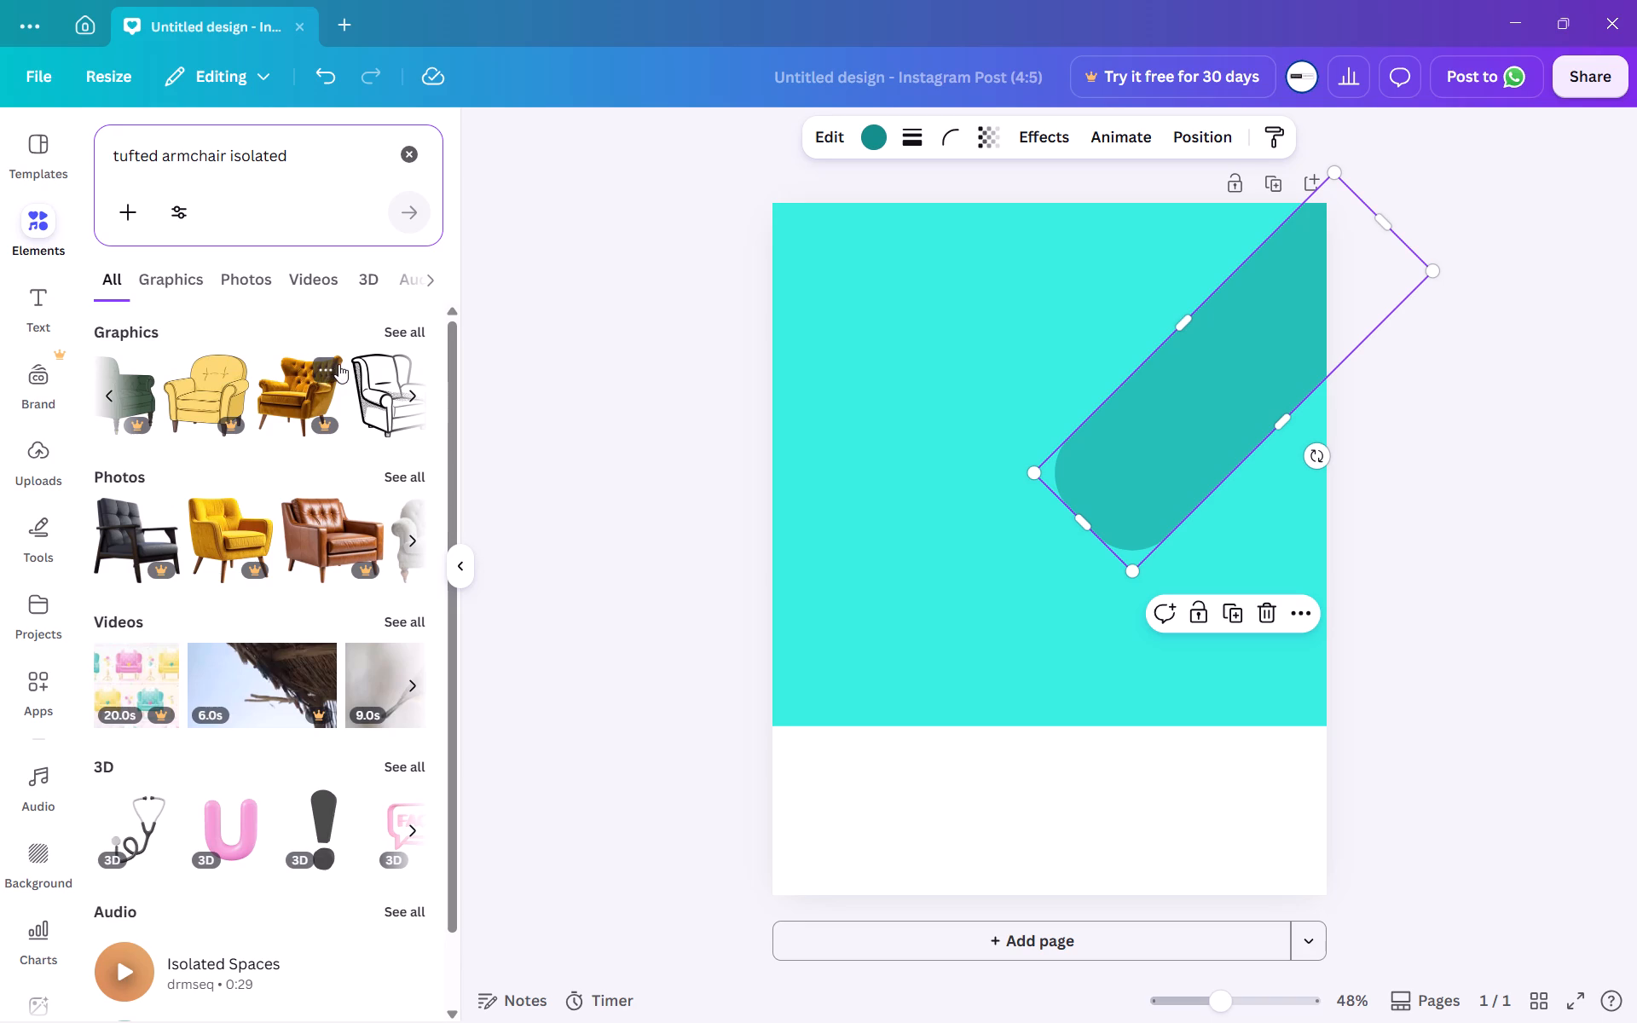
scroll(338, 364, "left", 4)
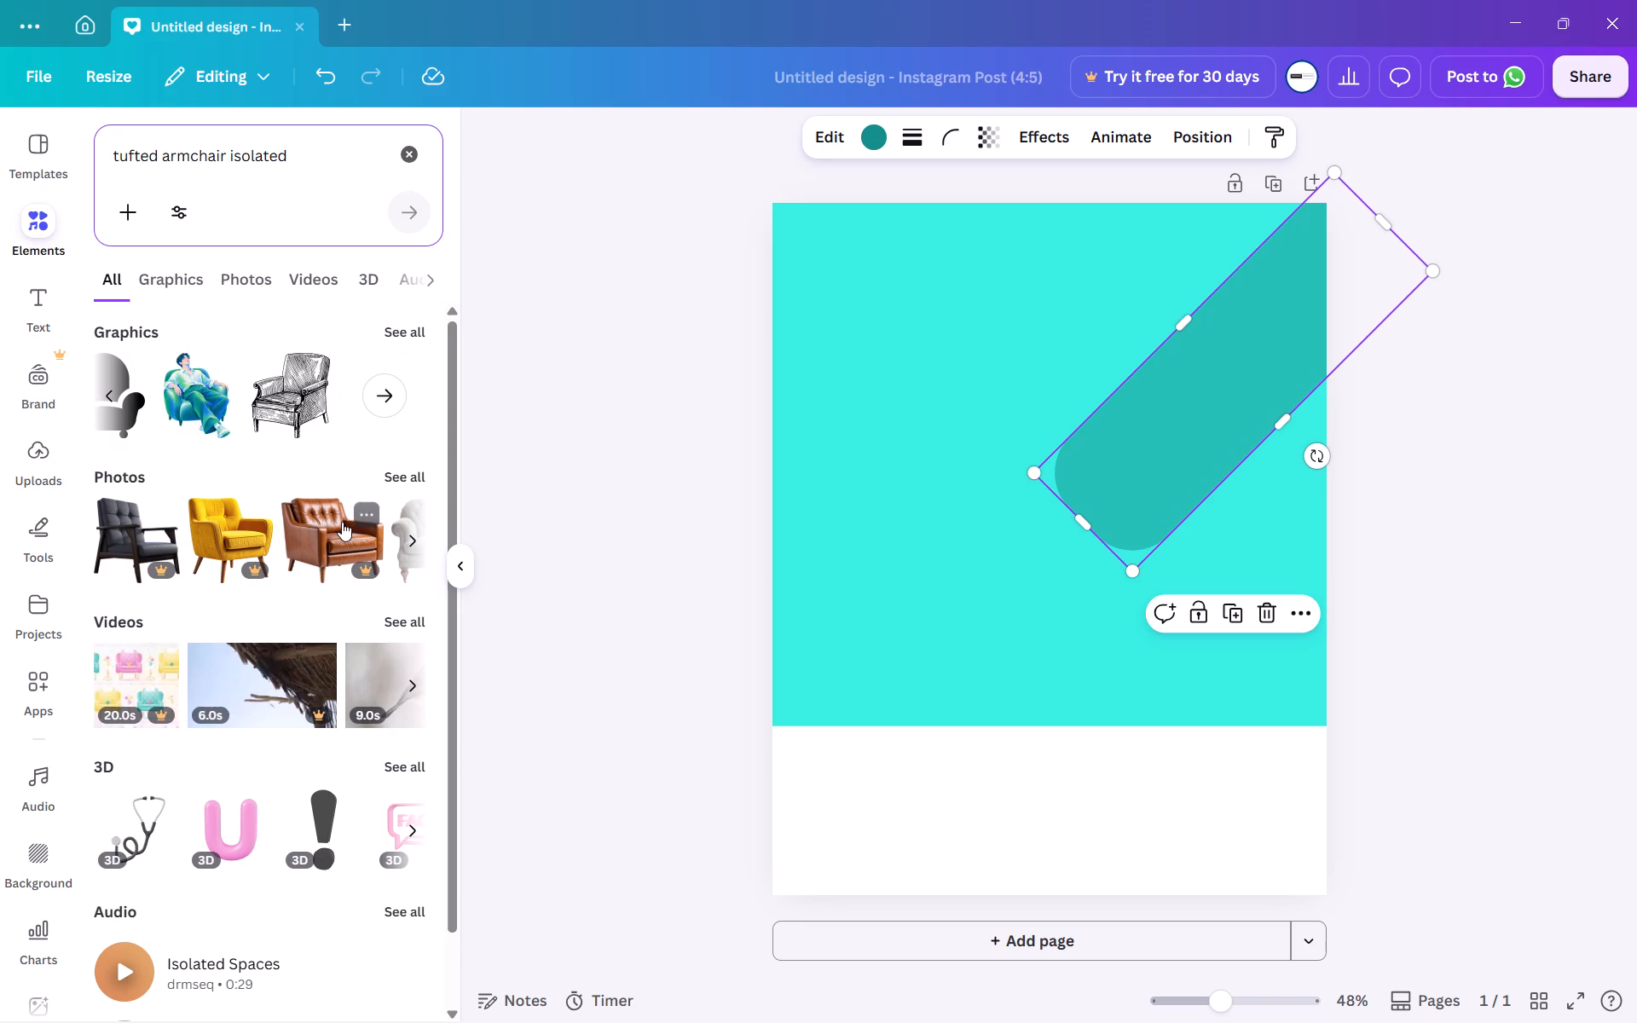
scroll(342, 522, "left", 3)
scroll(342, 522, "right", 2)
Show all photo results for "tufted armchair isolated" and look through them for a suitable free armchair picture.
left_click(408, 483)
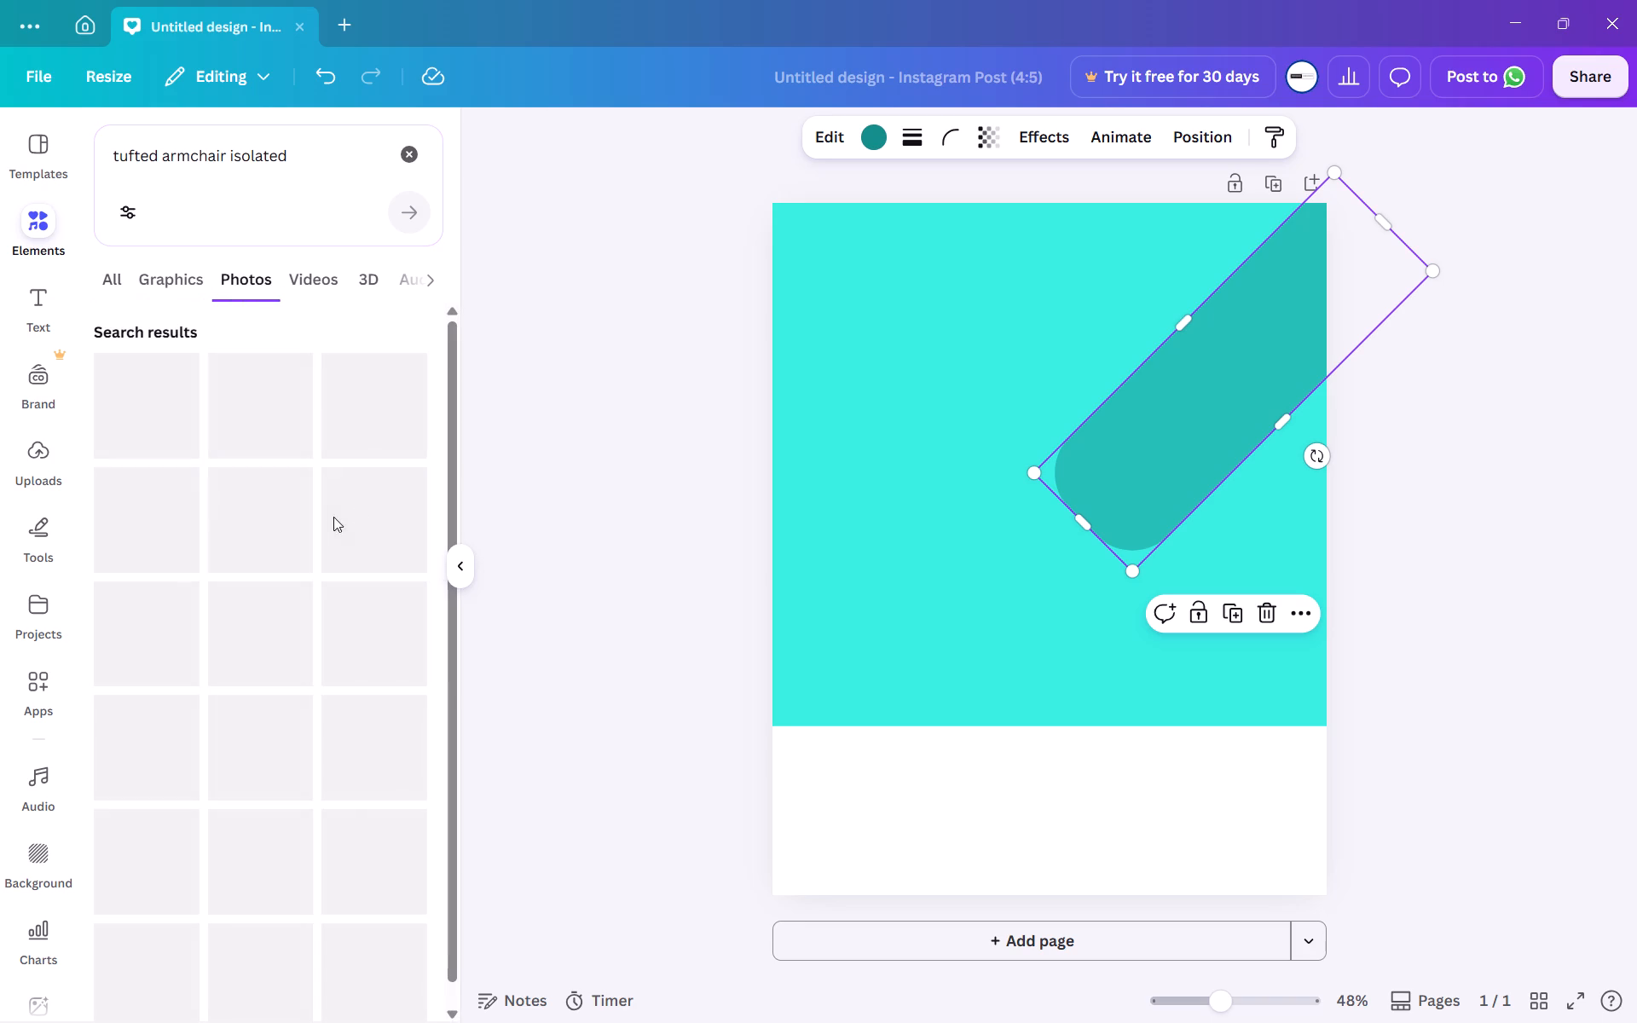
scroll(324, 524, "down", 2)
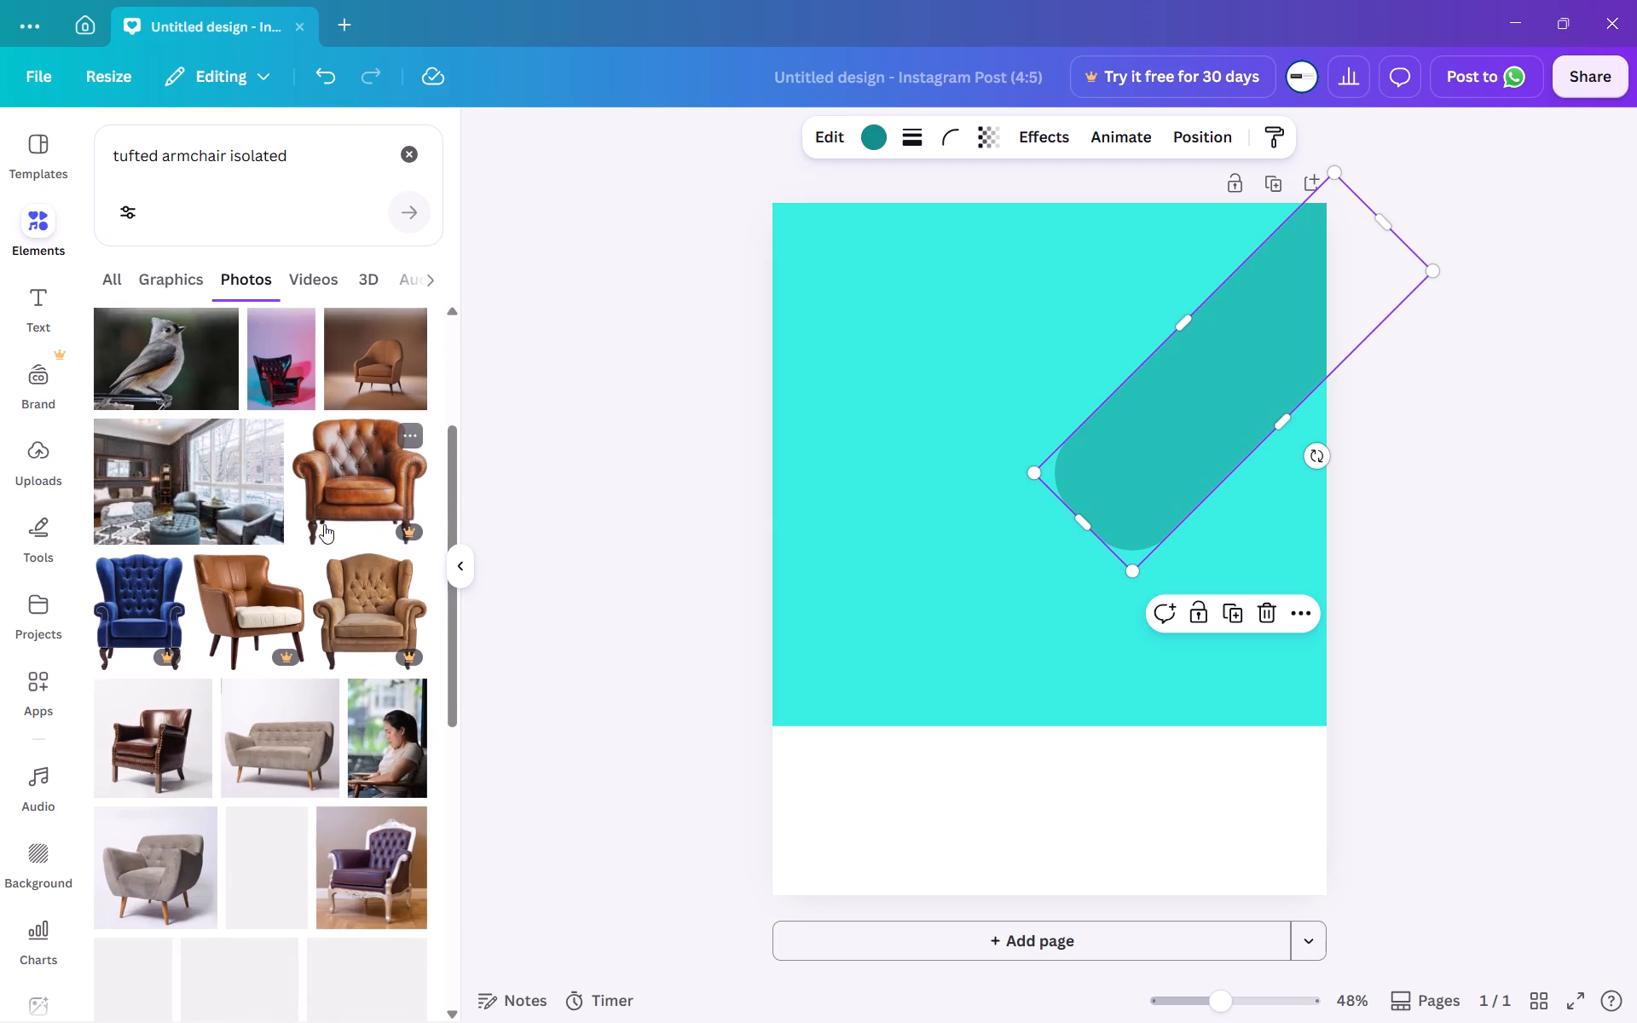
scroll(324, 524, "down", 3)
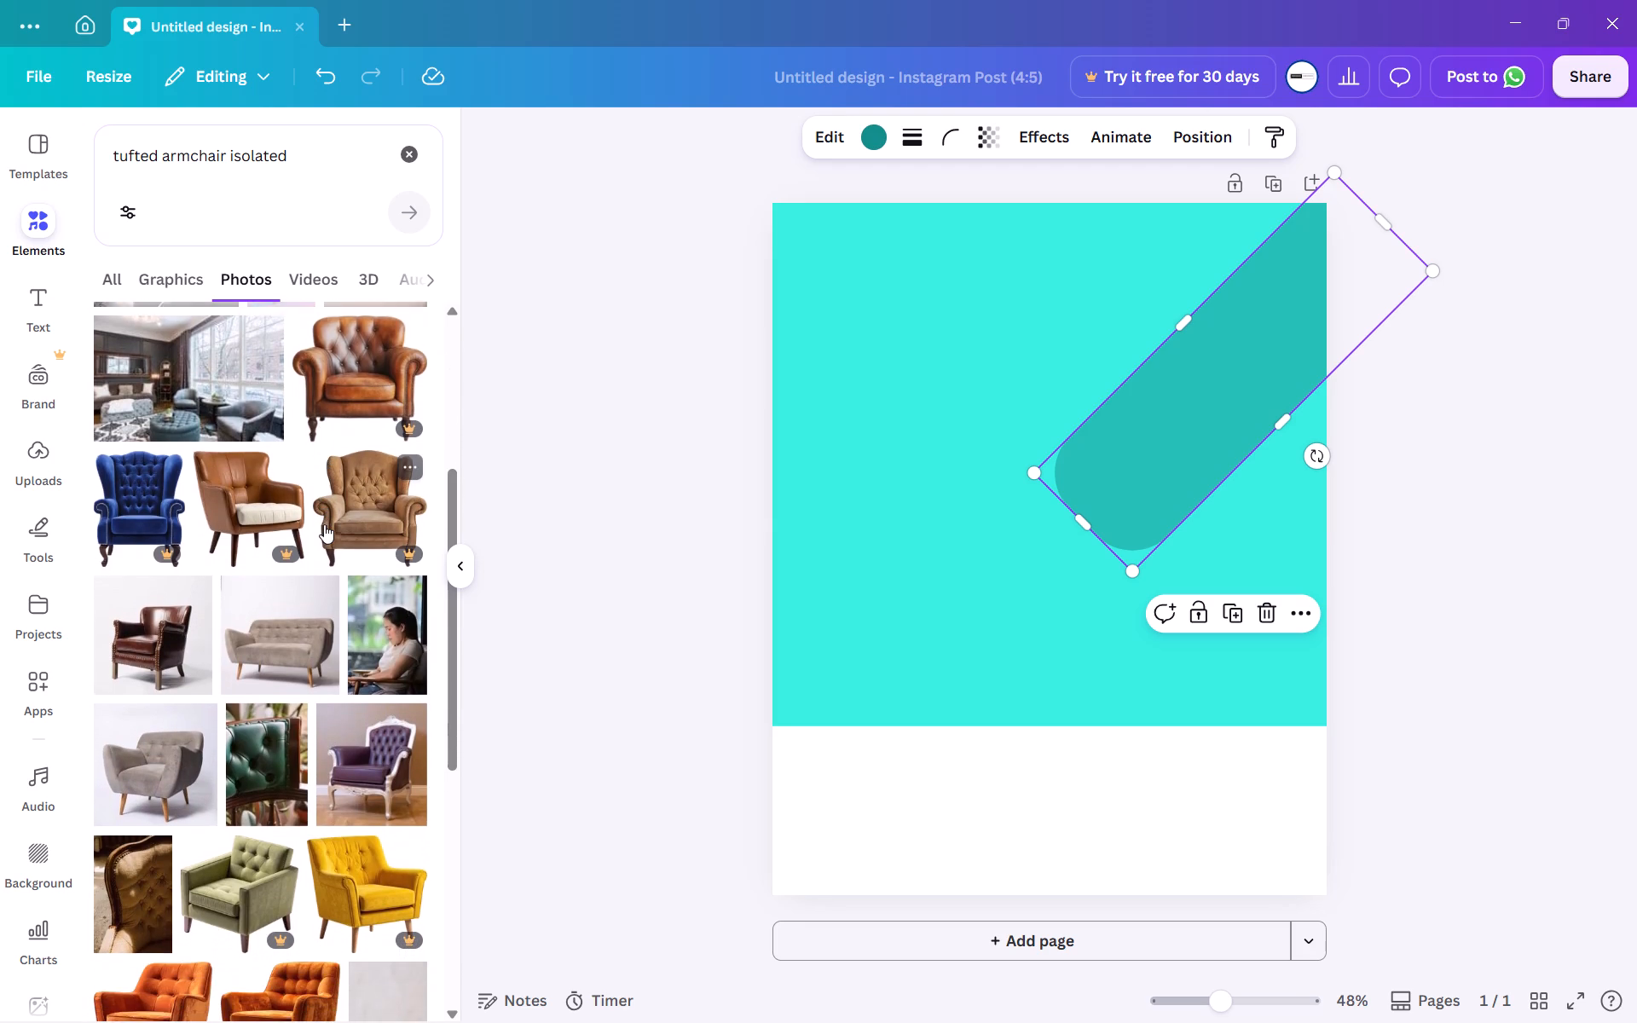
scroll(324, 524, "down", 3)
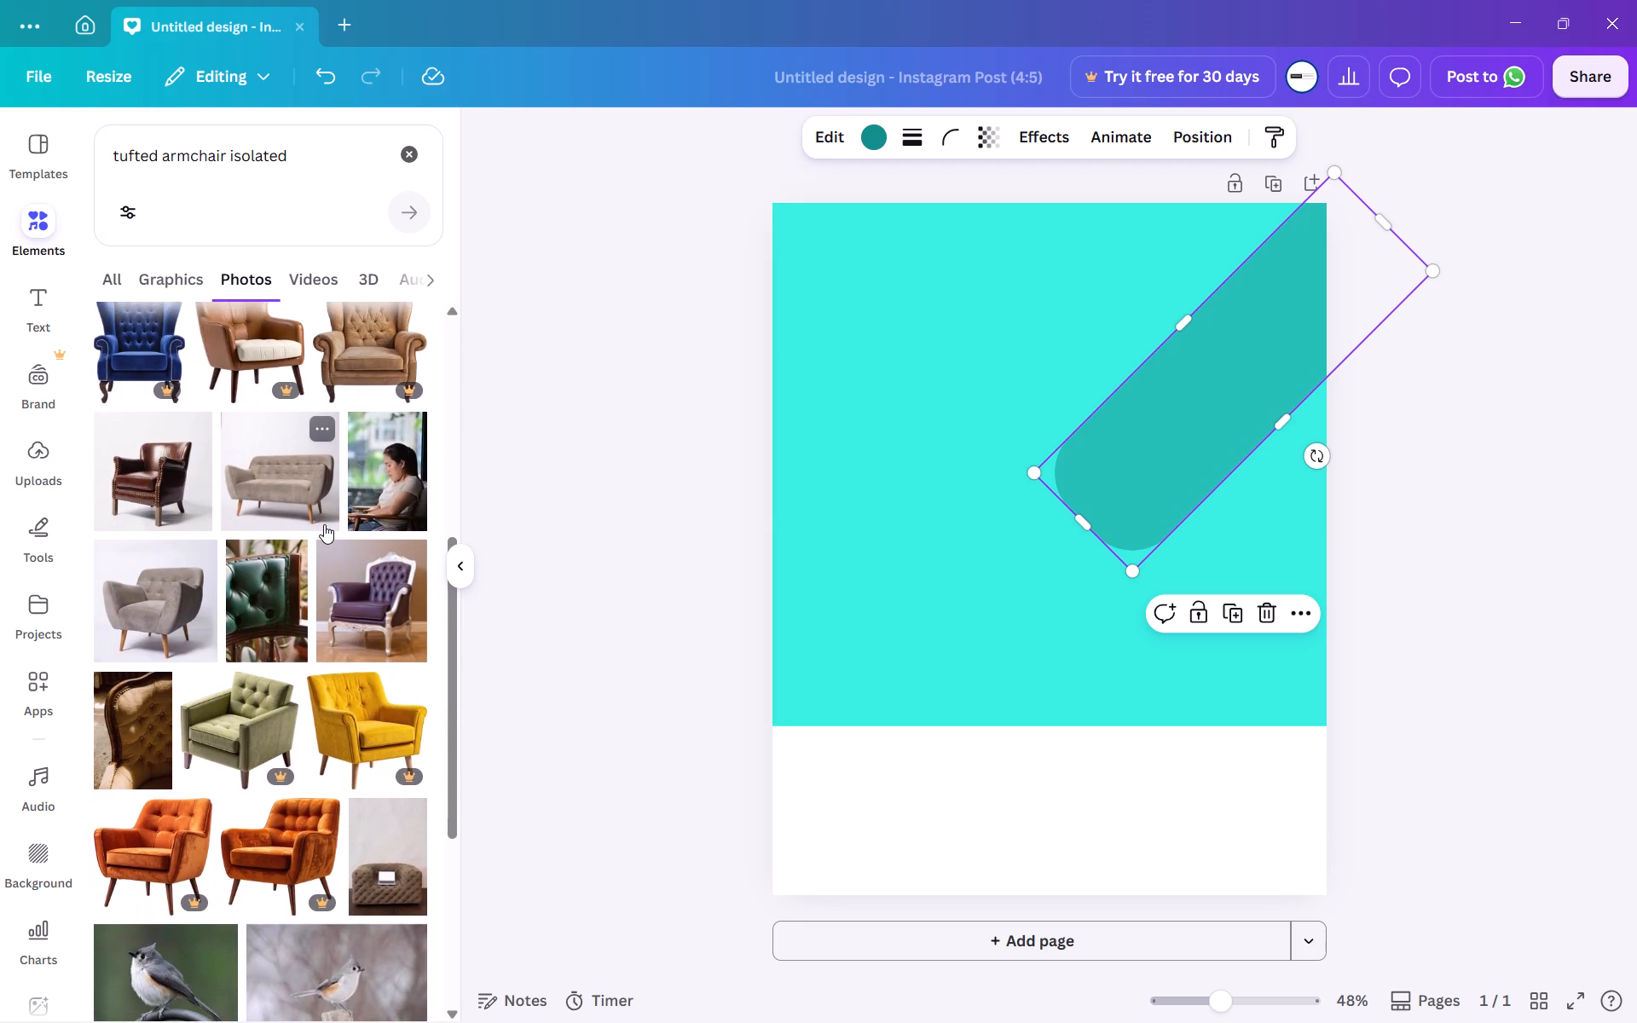
scroll(324, 524, "down", 3)
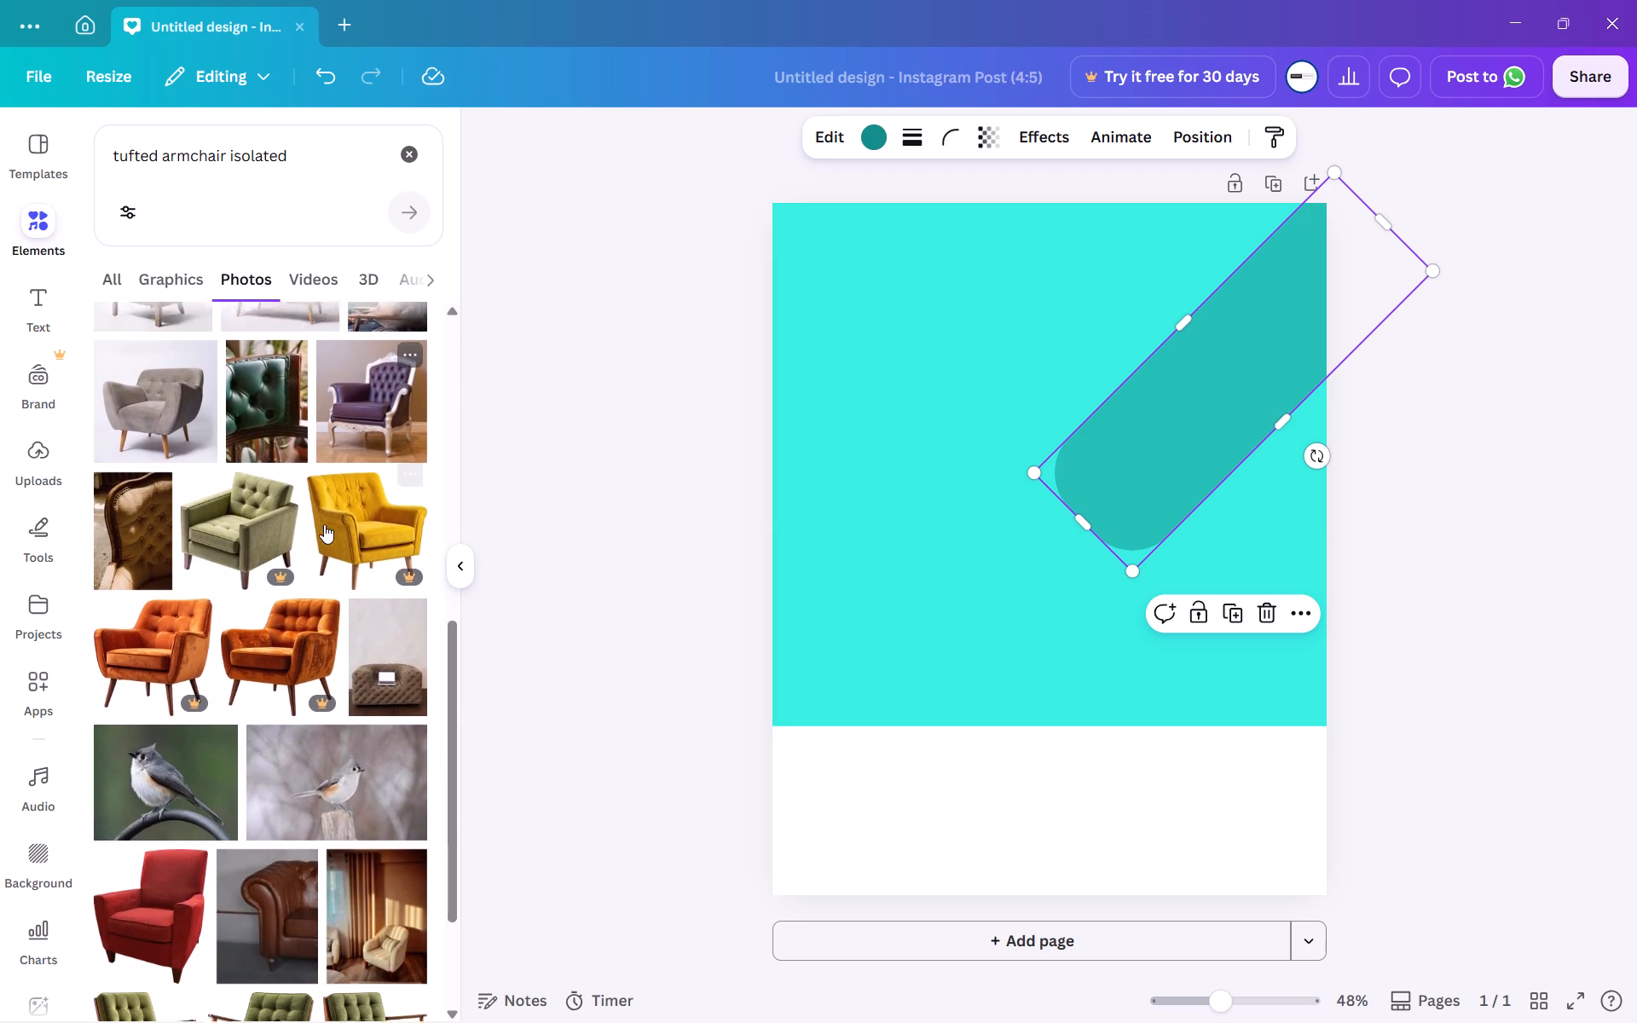
scroll(324, 524, "down", 4)
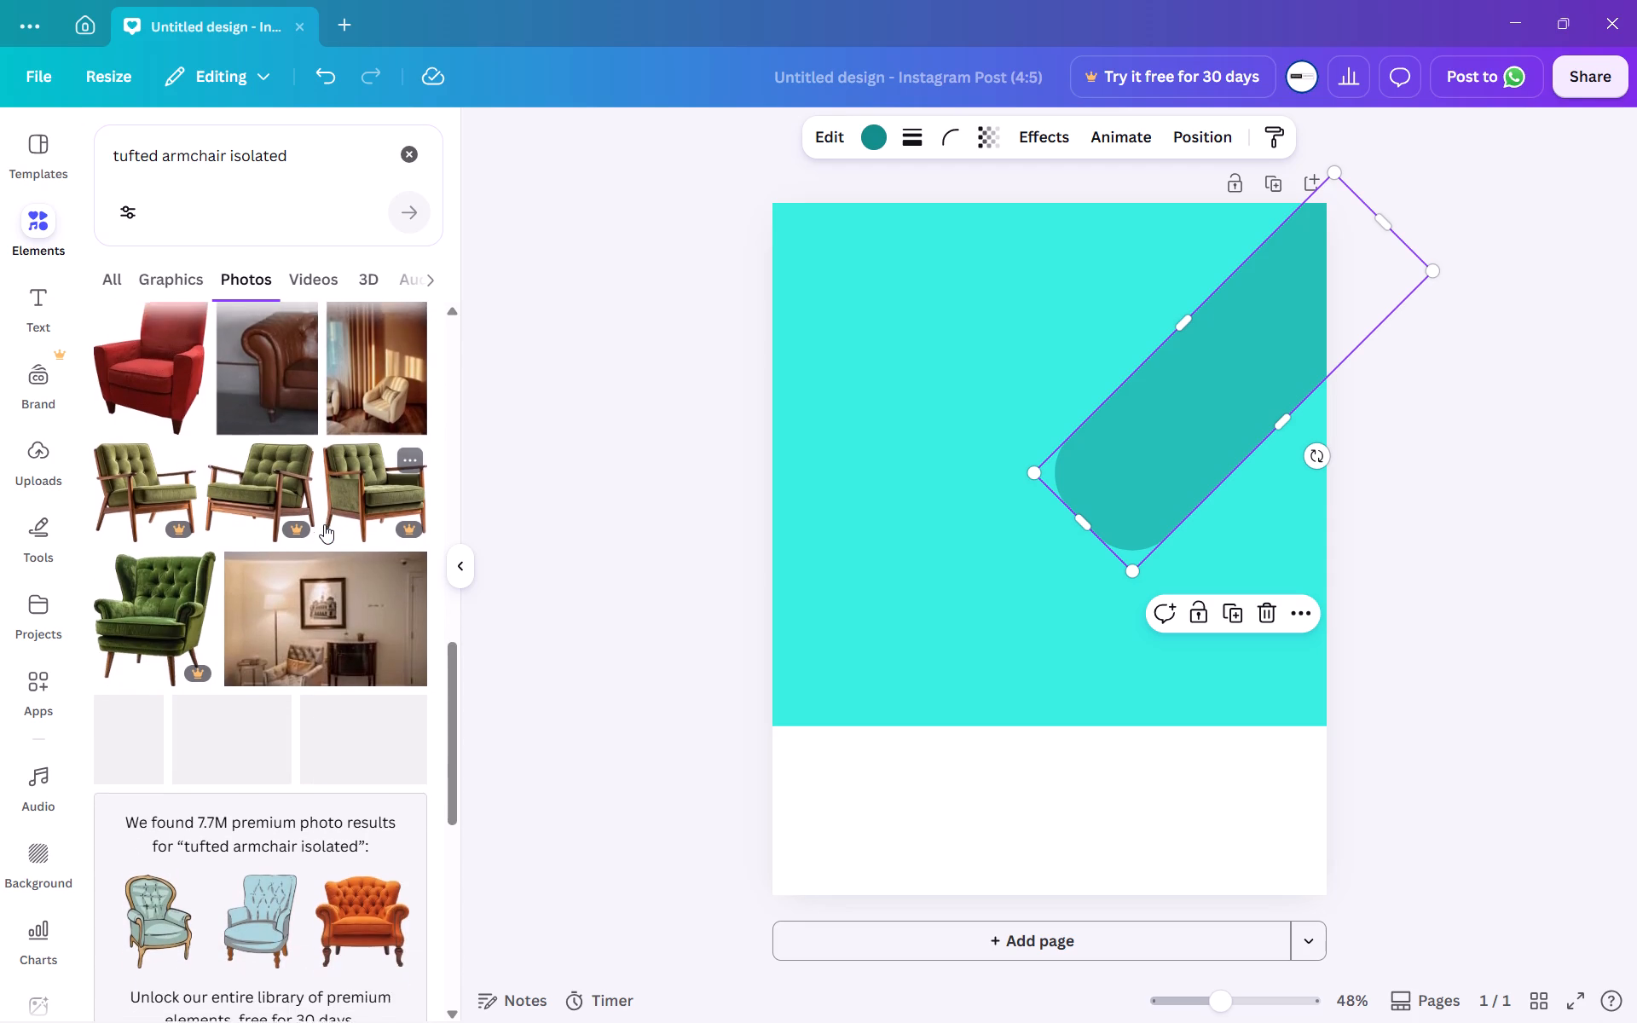
scroll(324, 524, "down", 2)
scroll(324, 524, "up", 2)
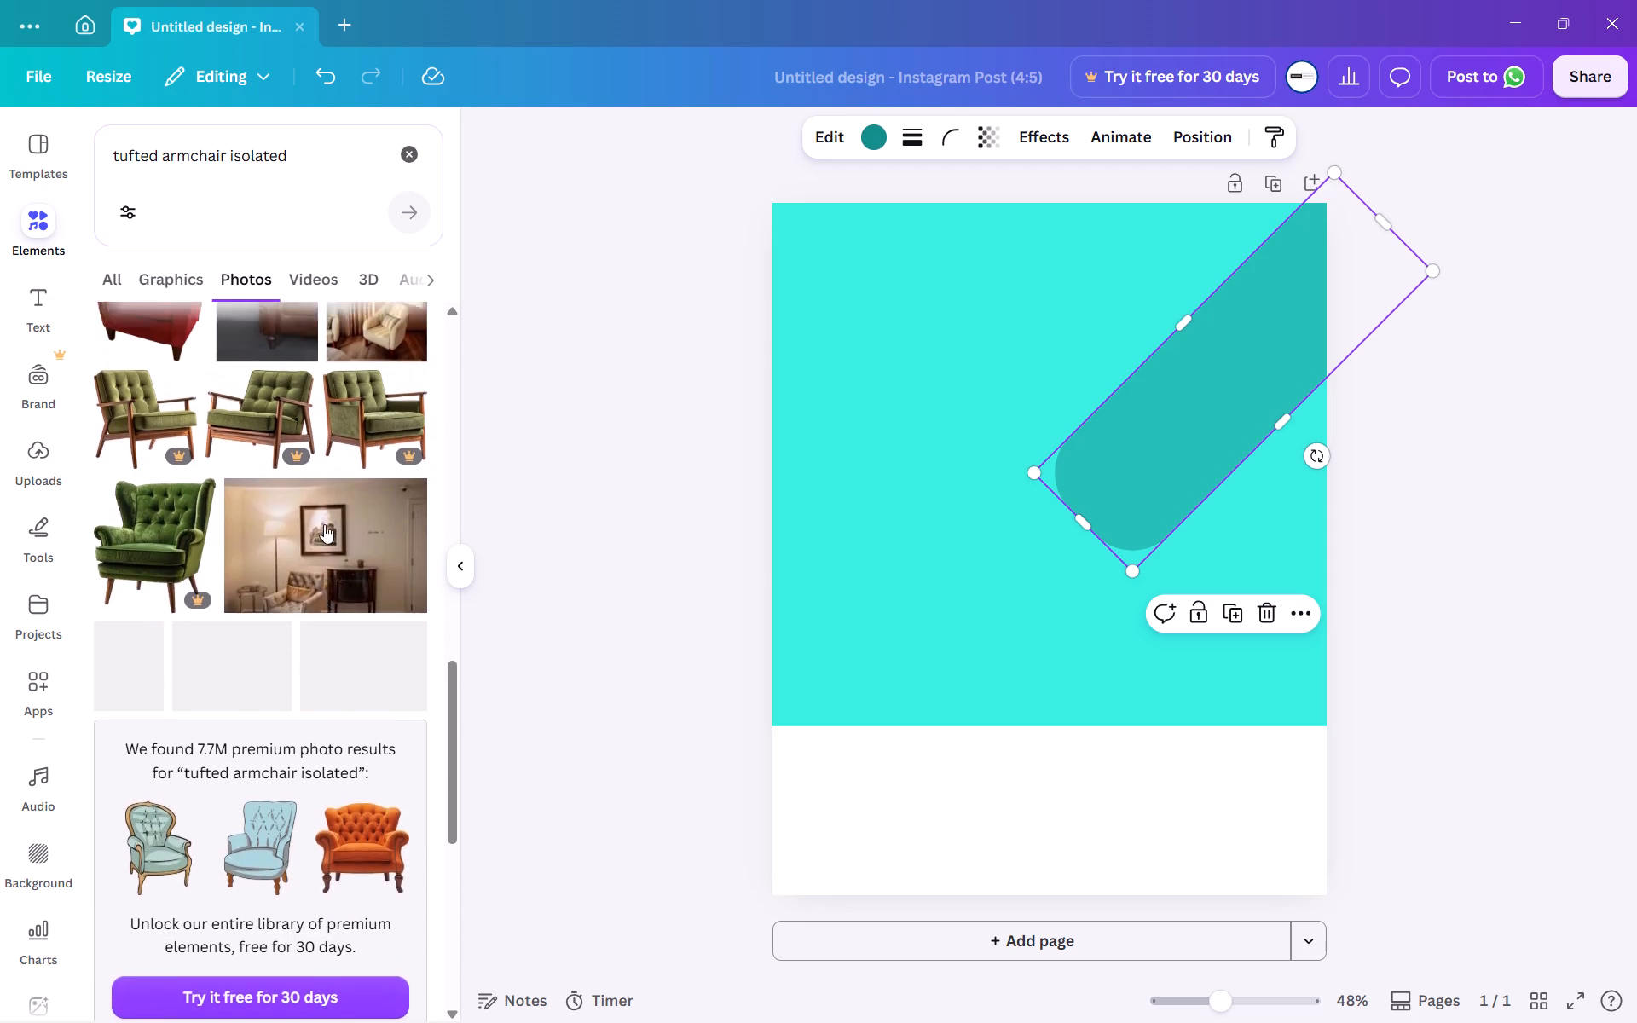
scroll(324, 524, "up", 3)
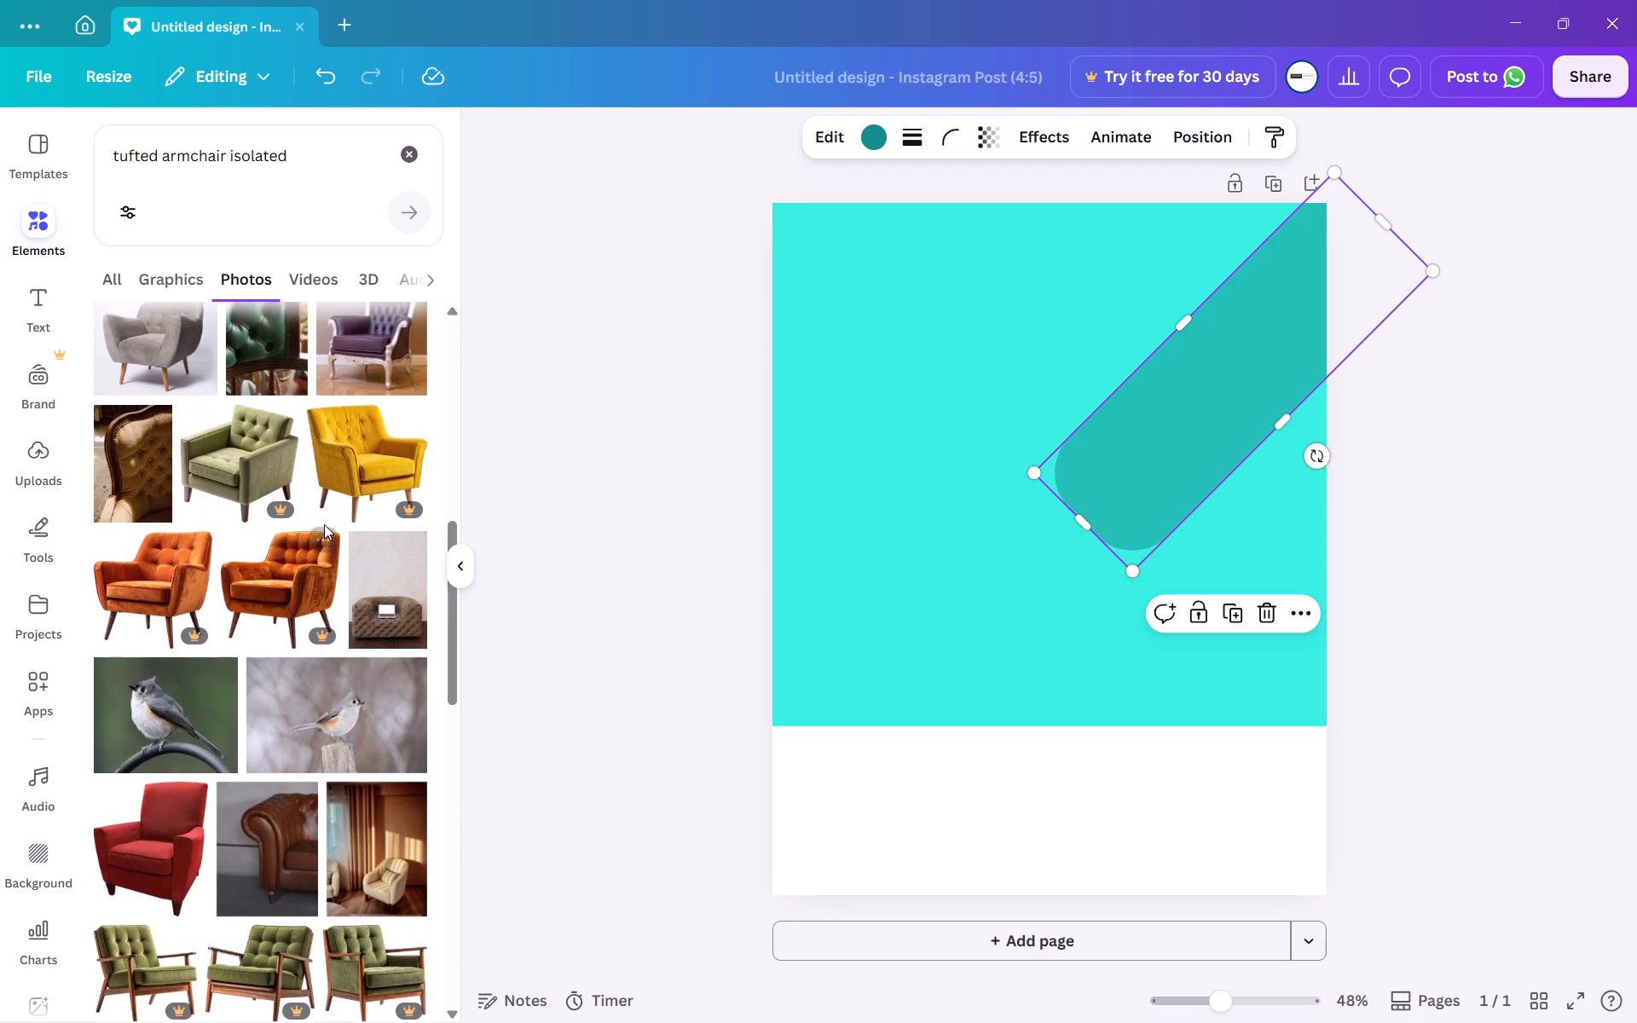
scroll(324, 524, "up", 3)
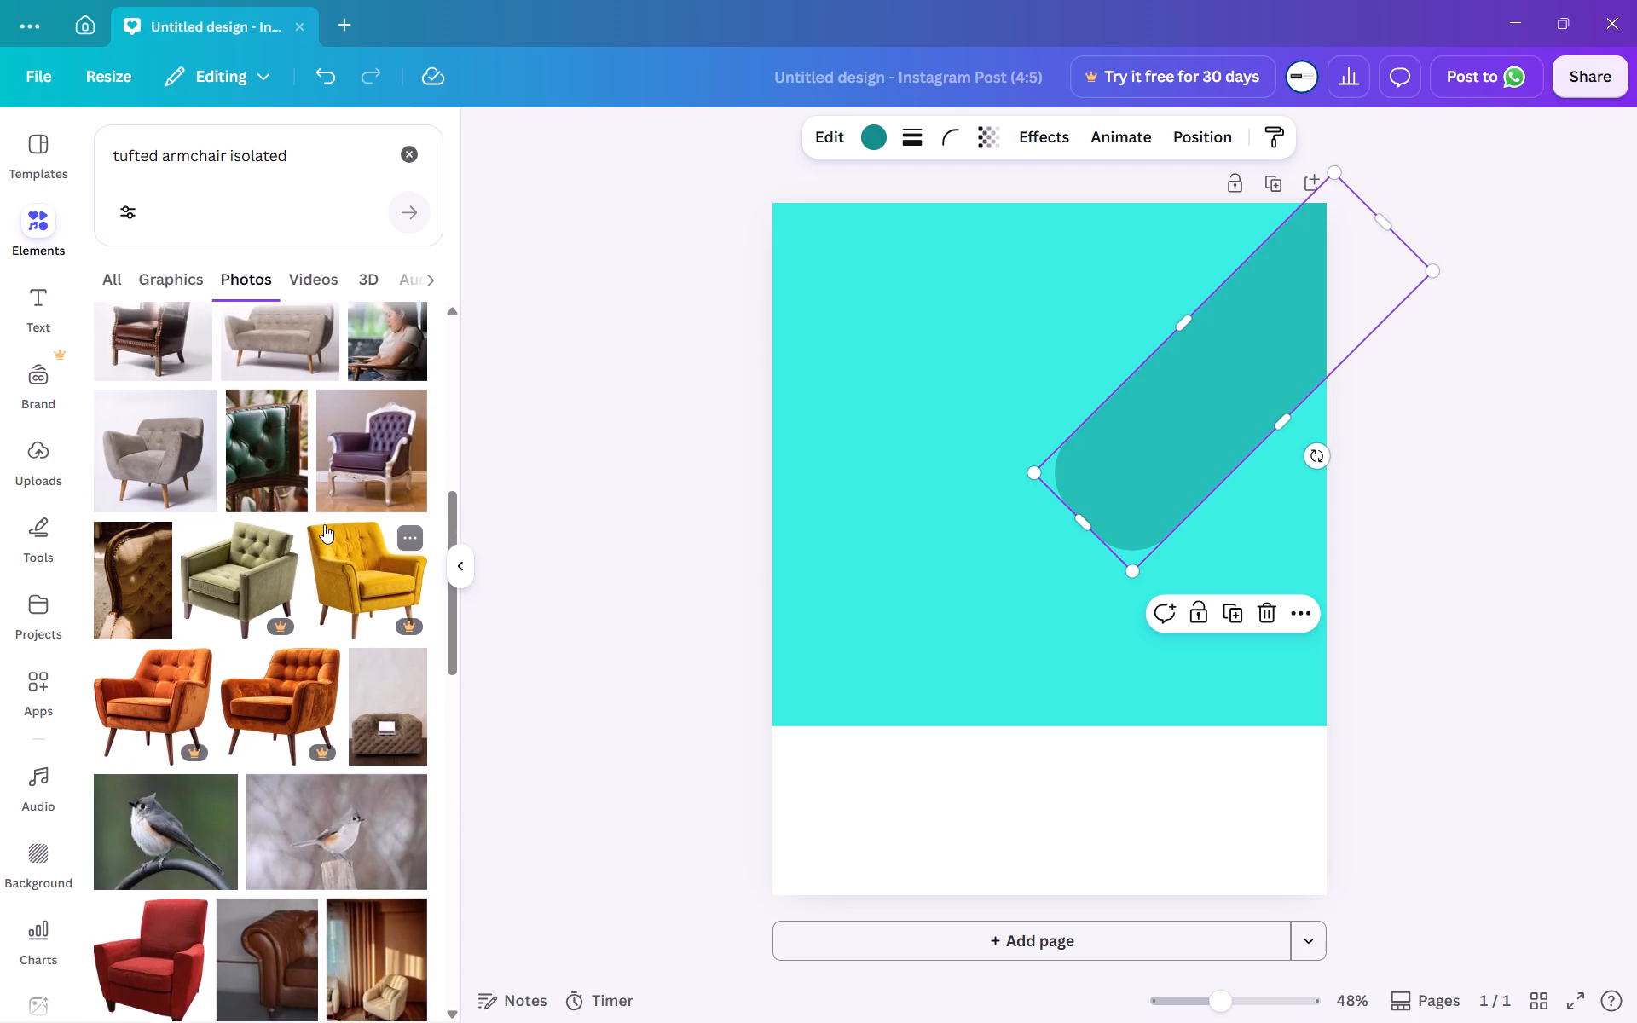
scroll(324, 524, "up", 1)
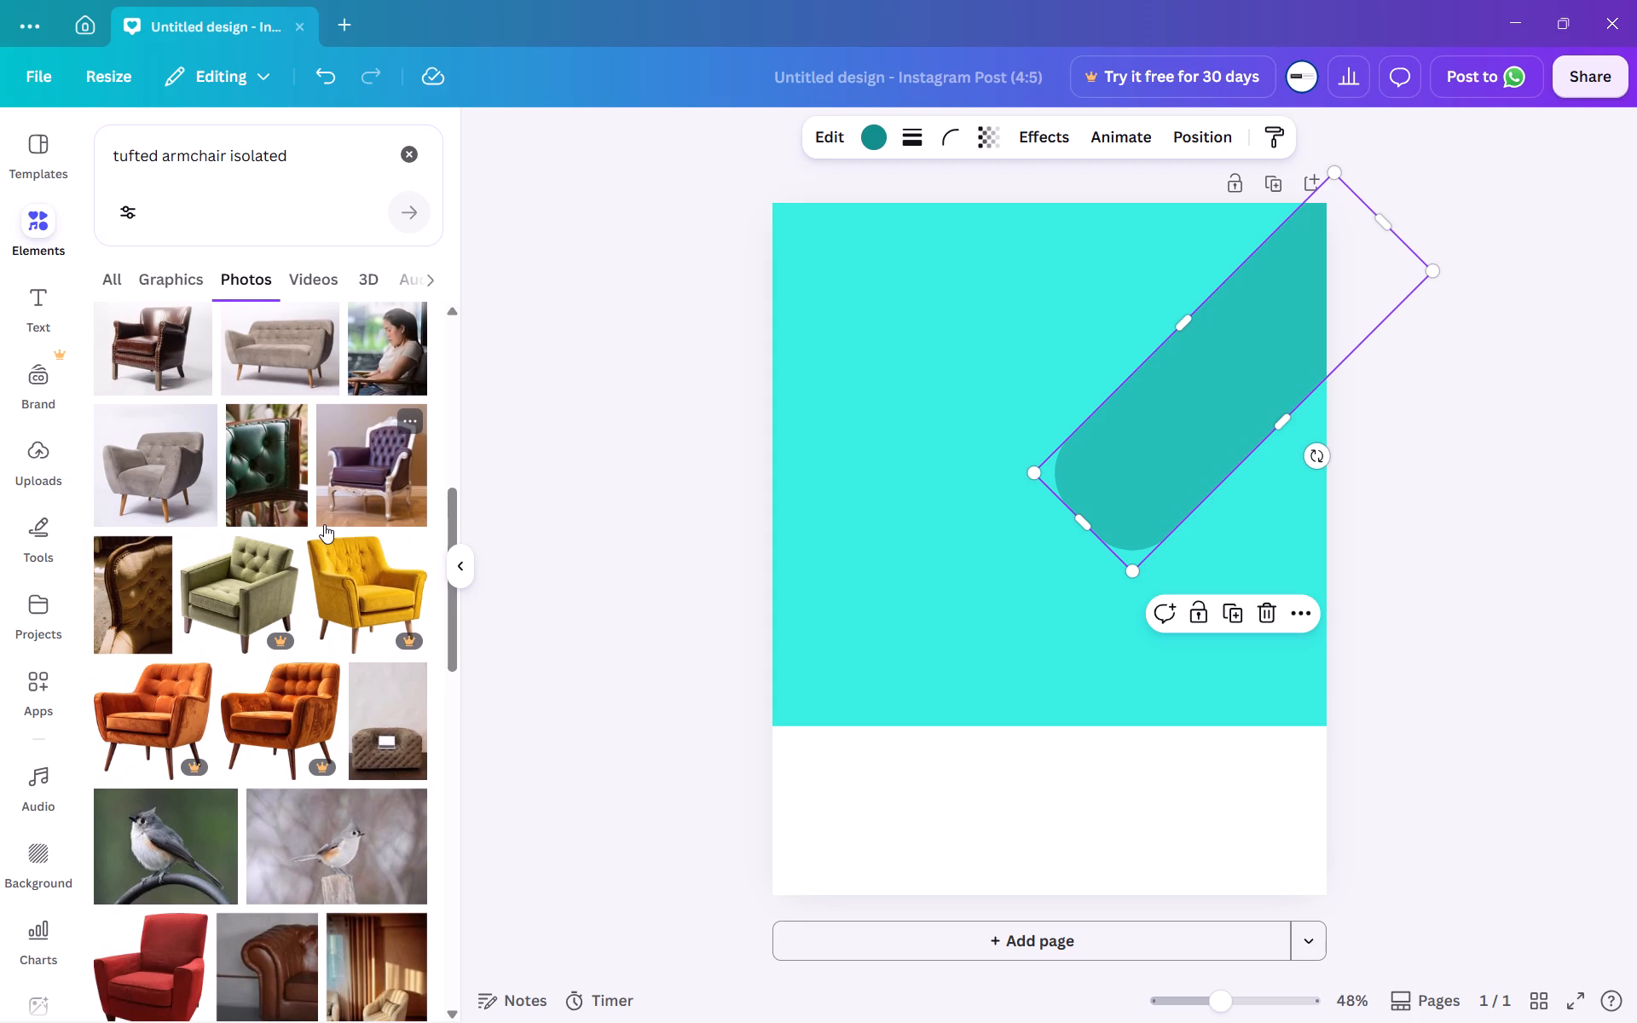
scroll(324, 524, "down", 1)
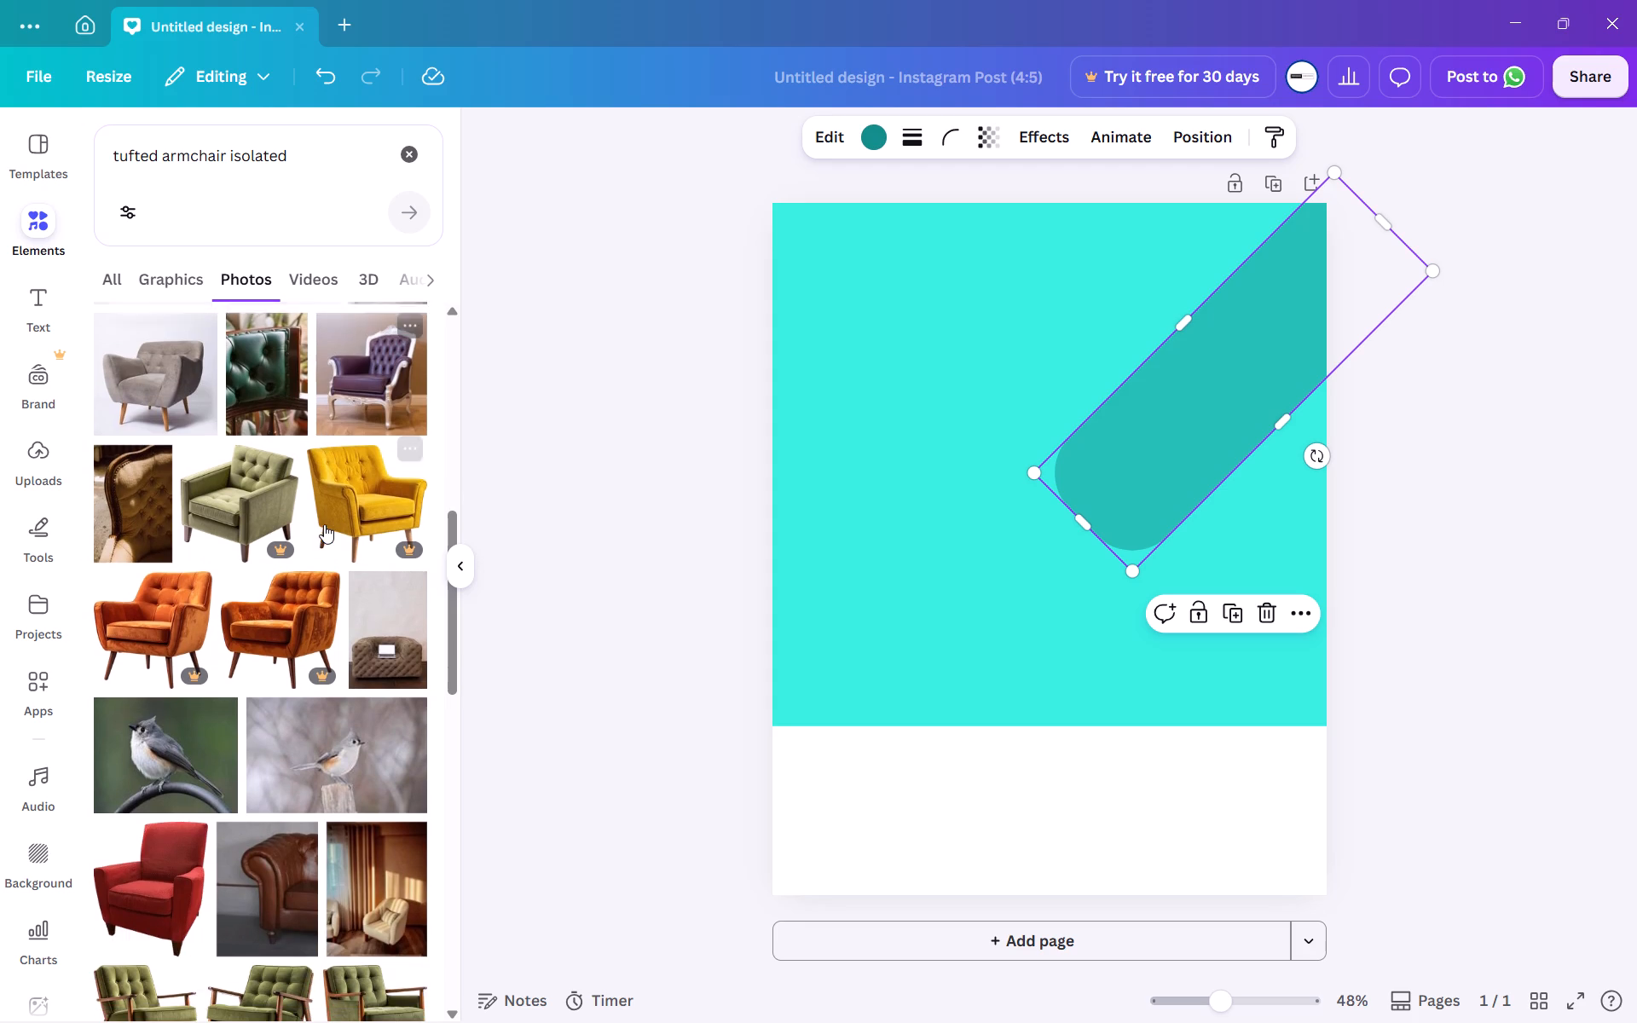
scroll(324, 524, "down", 2)
scroll(324, 524, "up", 1)
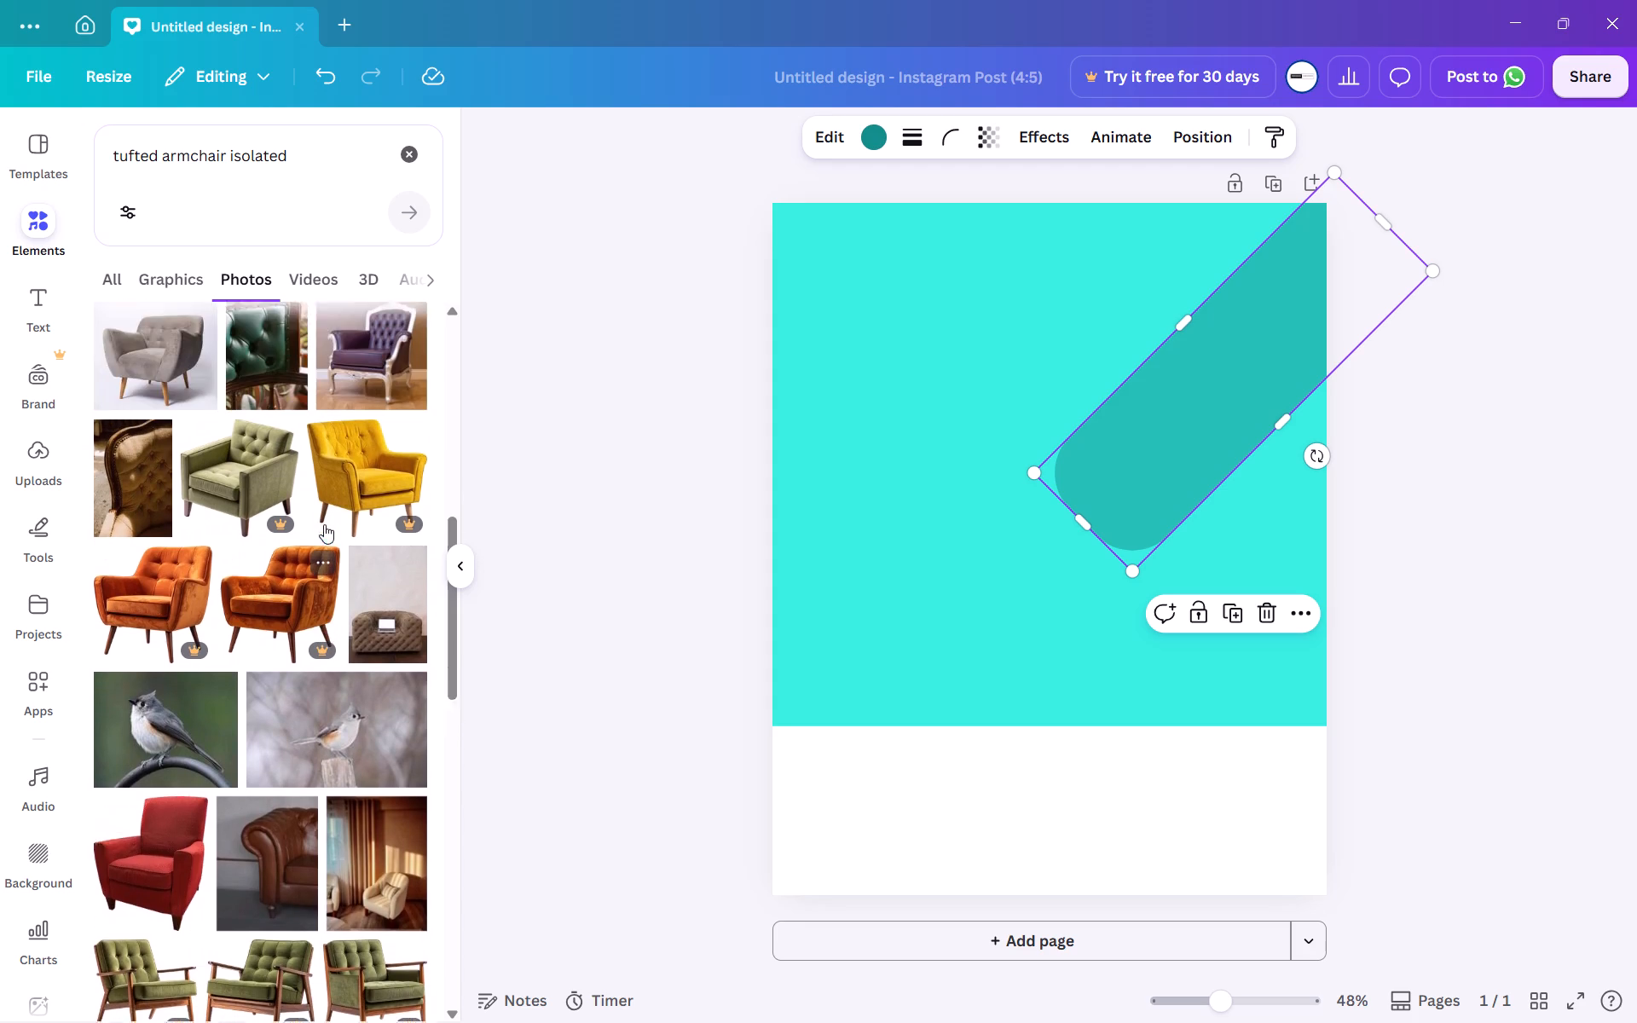
scroll(324, 524, "up", 7)
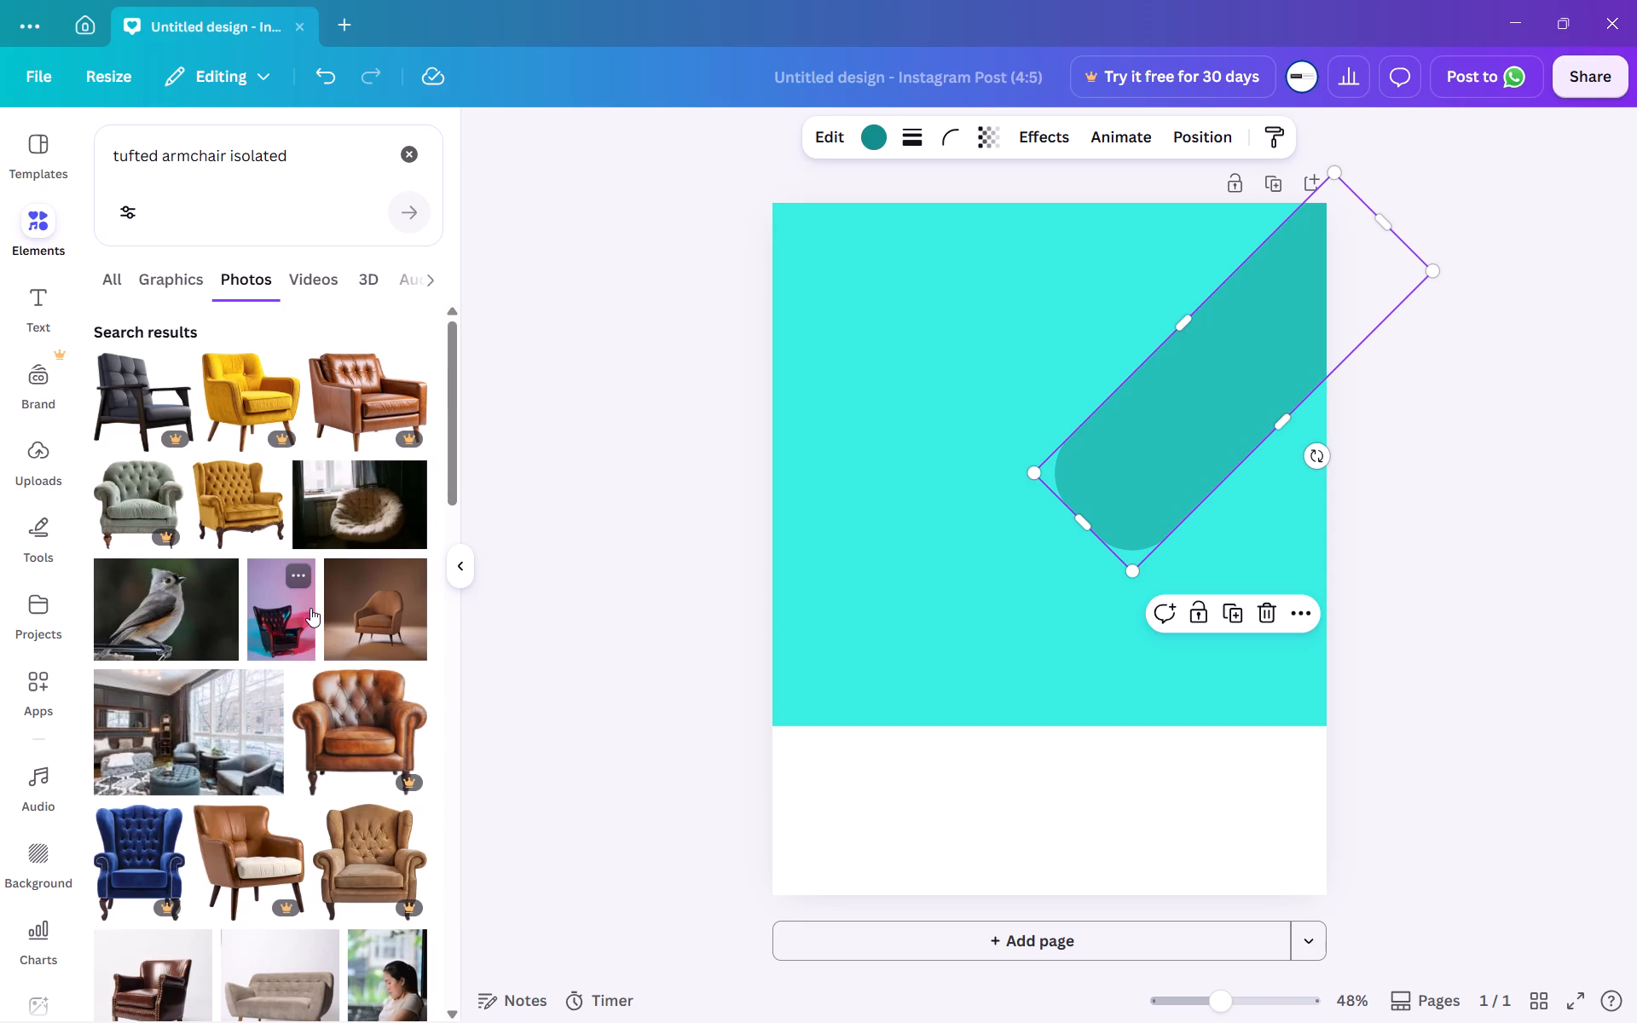
scroll(310, 608, "down", 1)
scroll(310, 608, "up", 1)
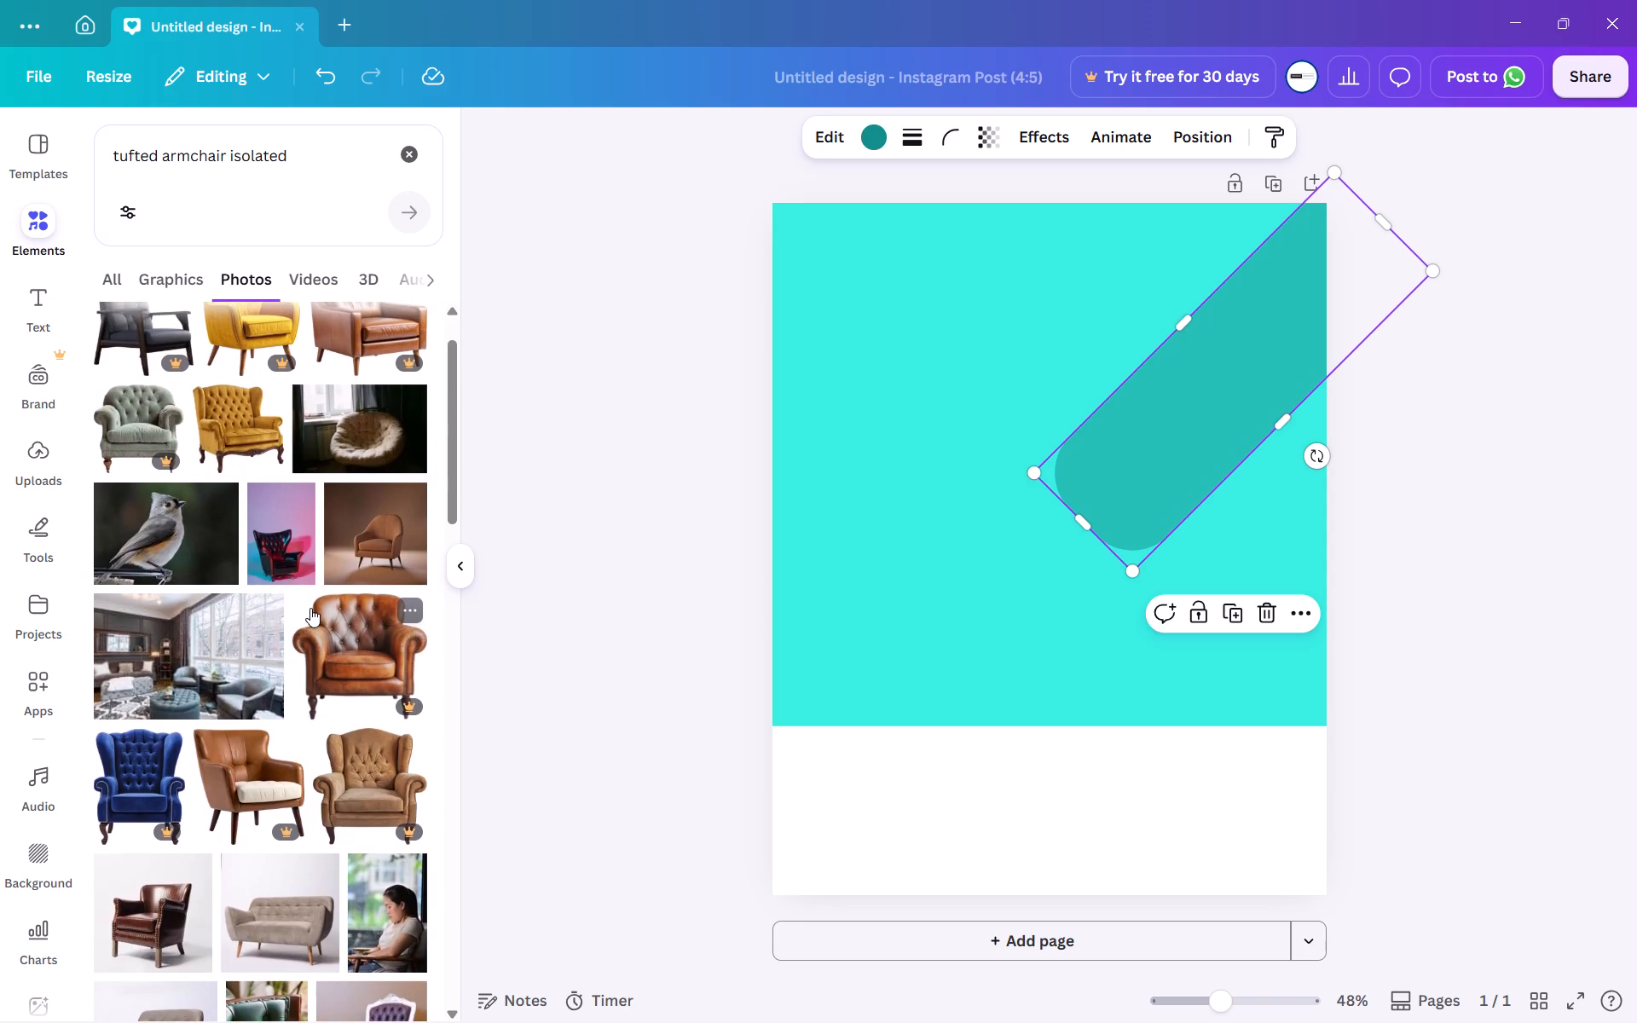
scroll(310, 608, "up", 1)
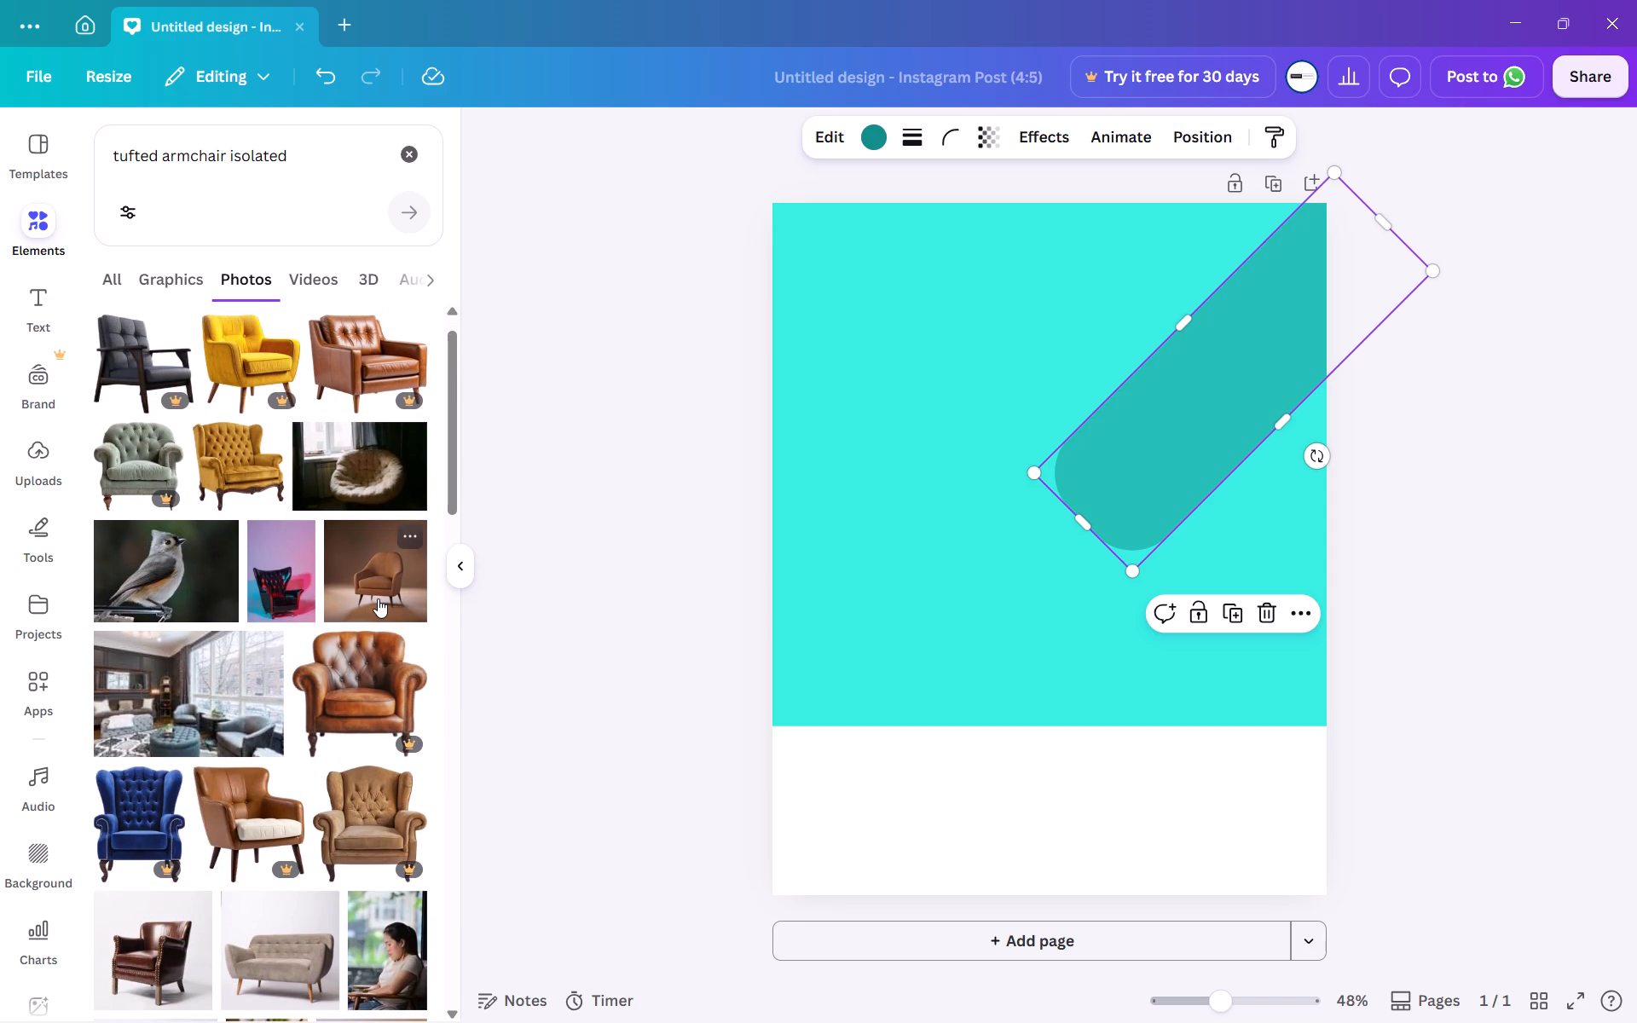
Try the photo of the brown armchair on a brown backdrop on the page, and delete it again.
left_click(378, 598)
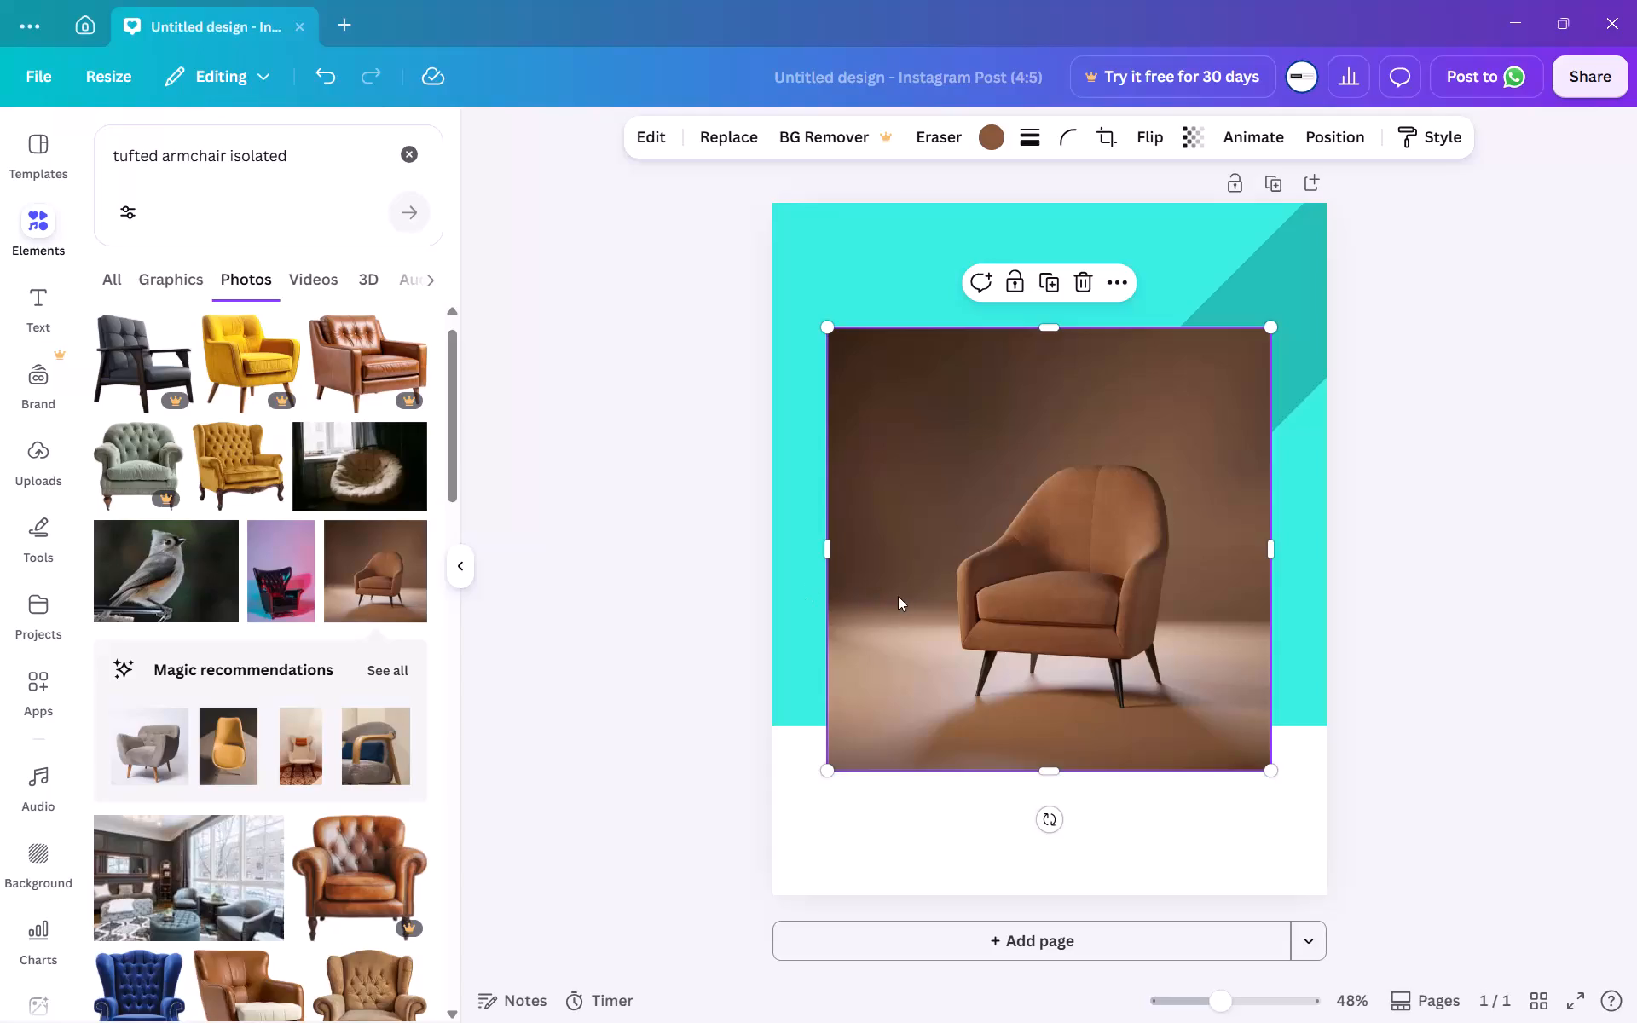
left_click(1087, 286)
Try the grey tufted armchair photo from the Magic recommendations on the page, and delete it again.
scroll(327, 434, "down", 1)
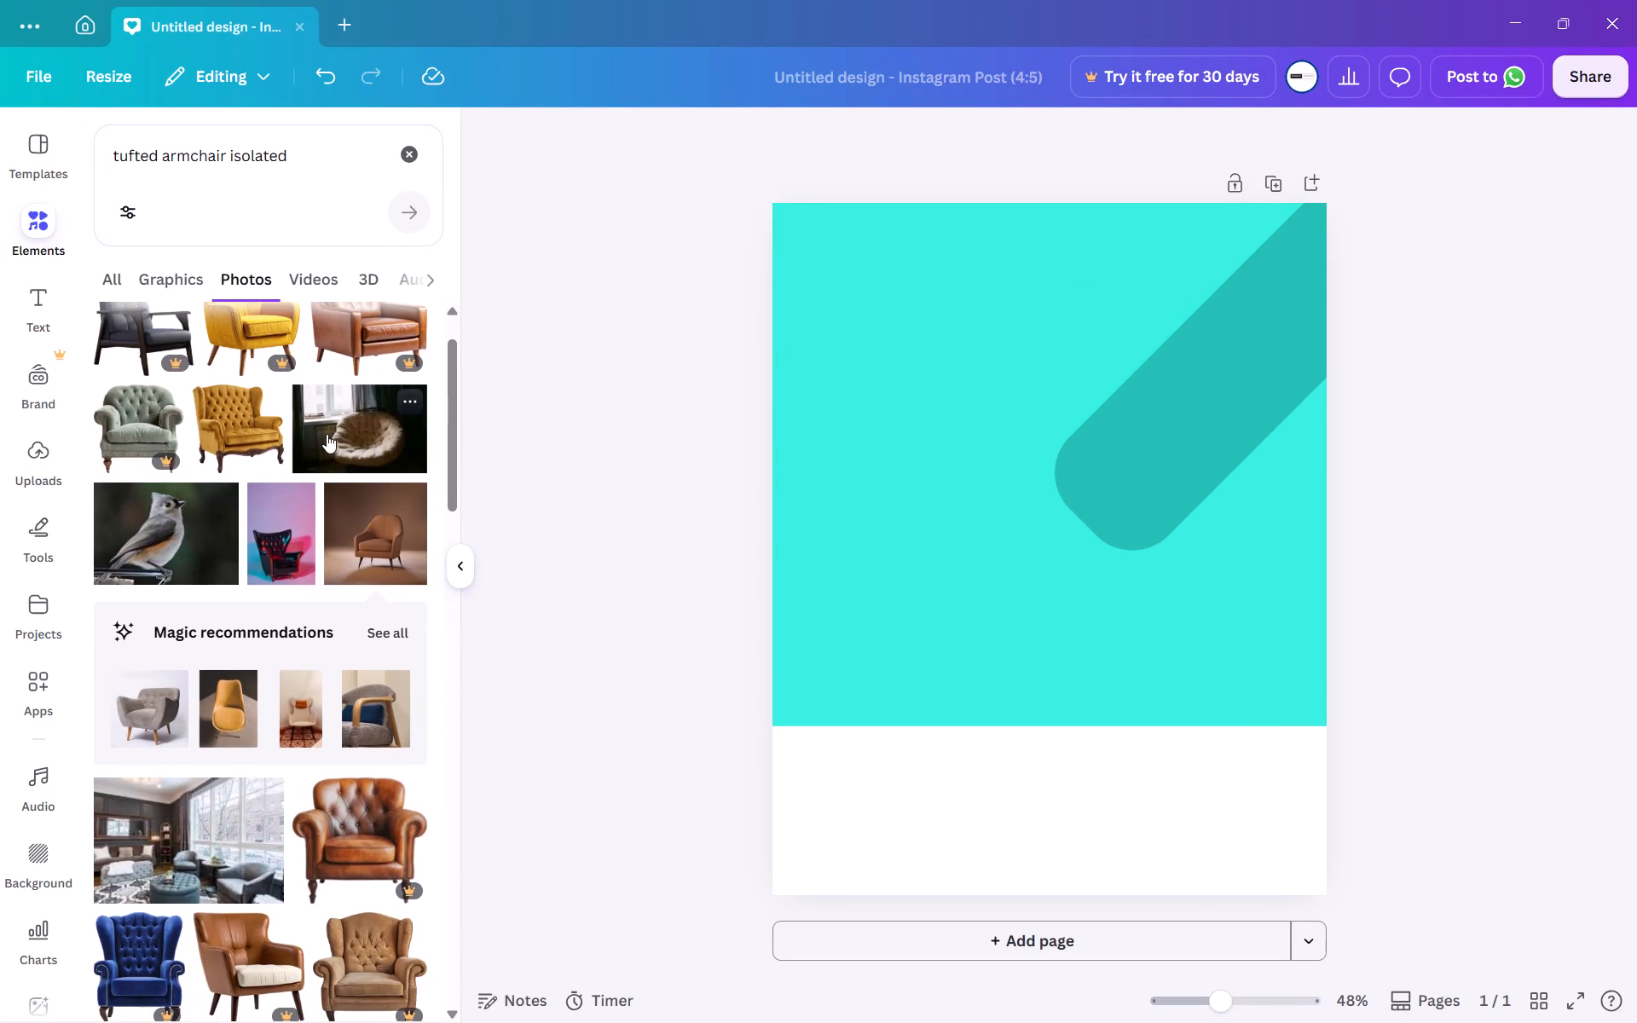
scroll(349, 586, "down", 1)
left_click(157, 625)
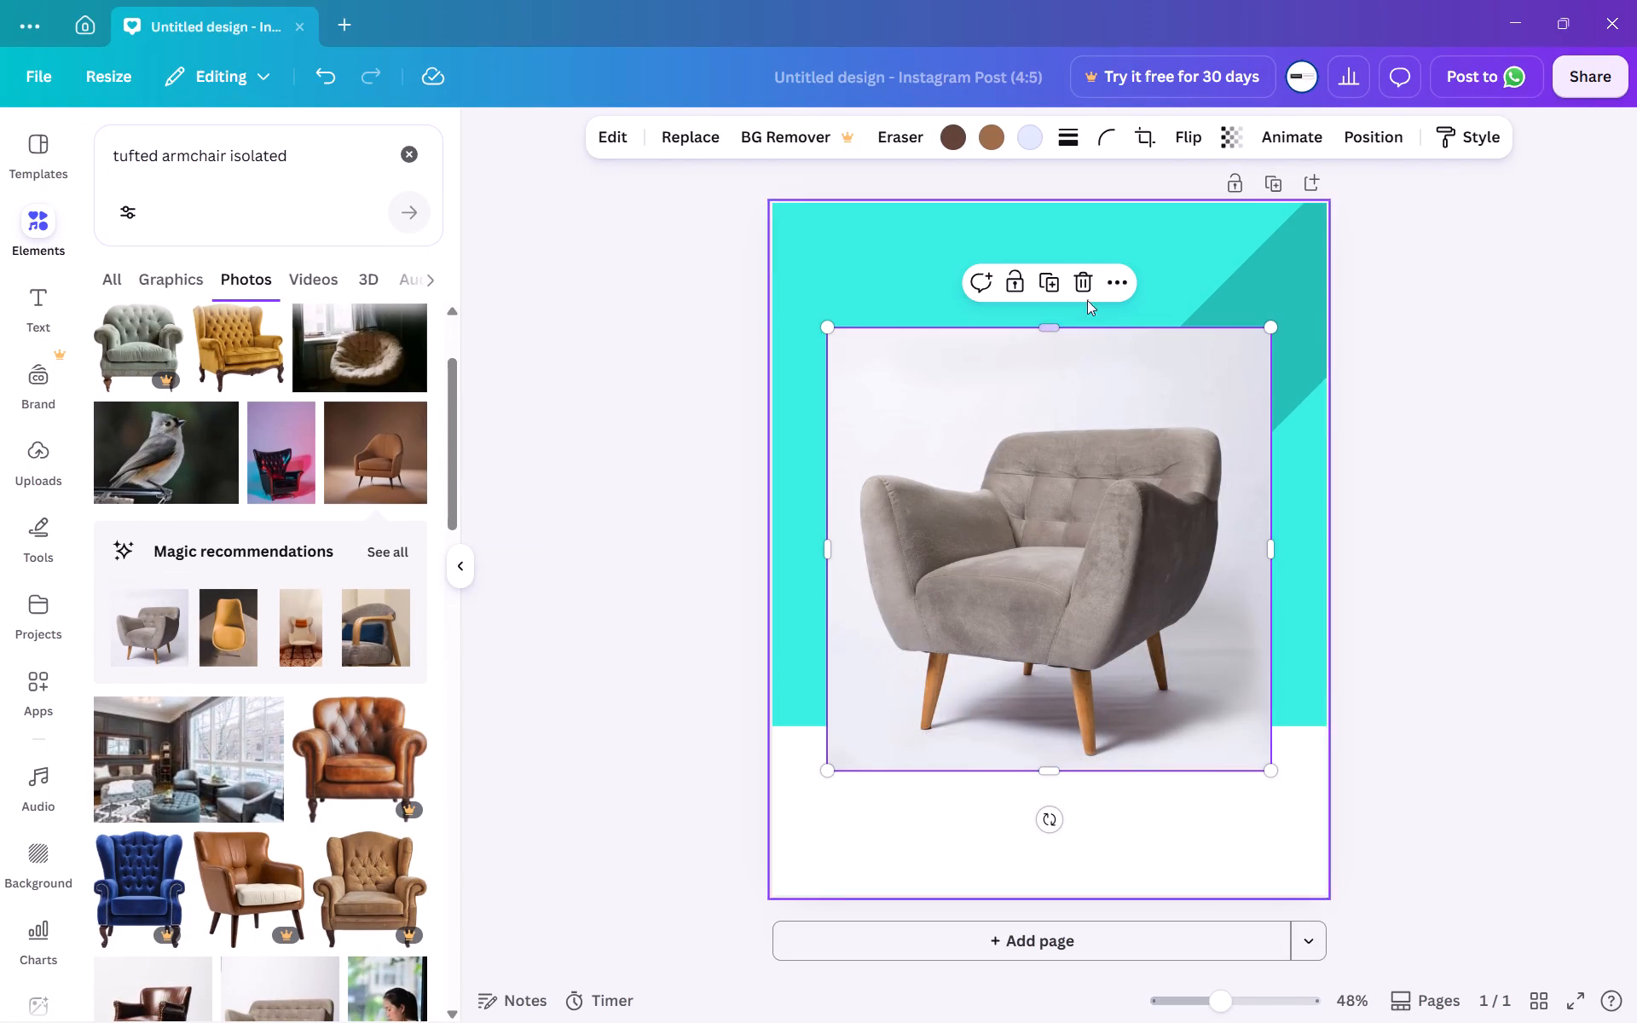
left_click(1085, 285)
Show only the graphics results for "tufted armchair isolated" and look through them for a suitable free armchair.
left_click(172, 277)
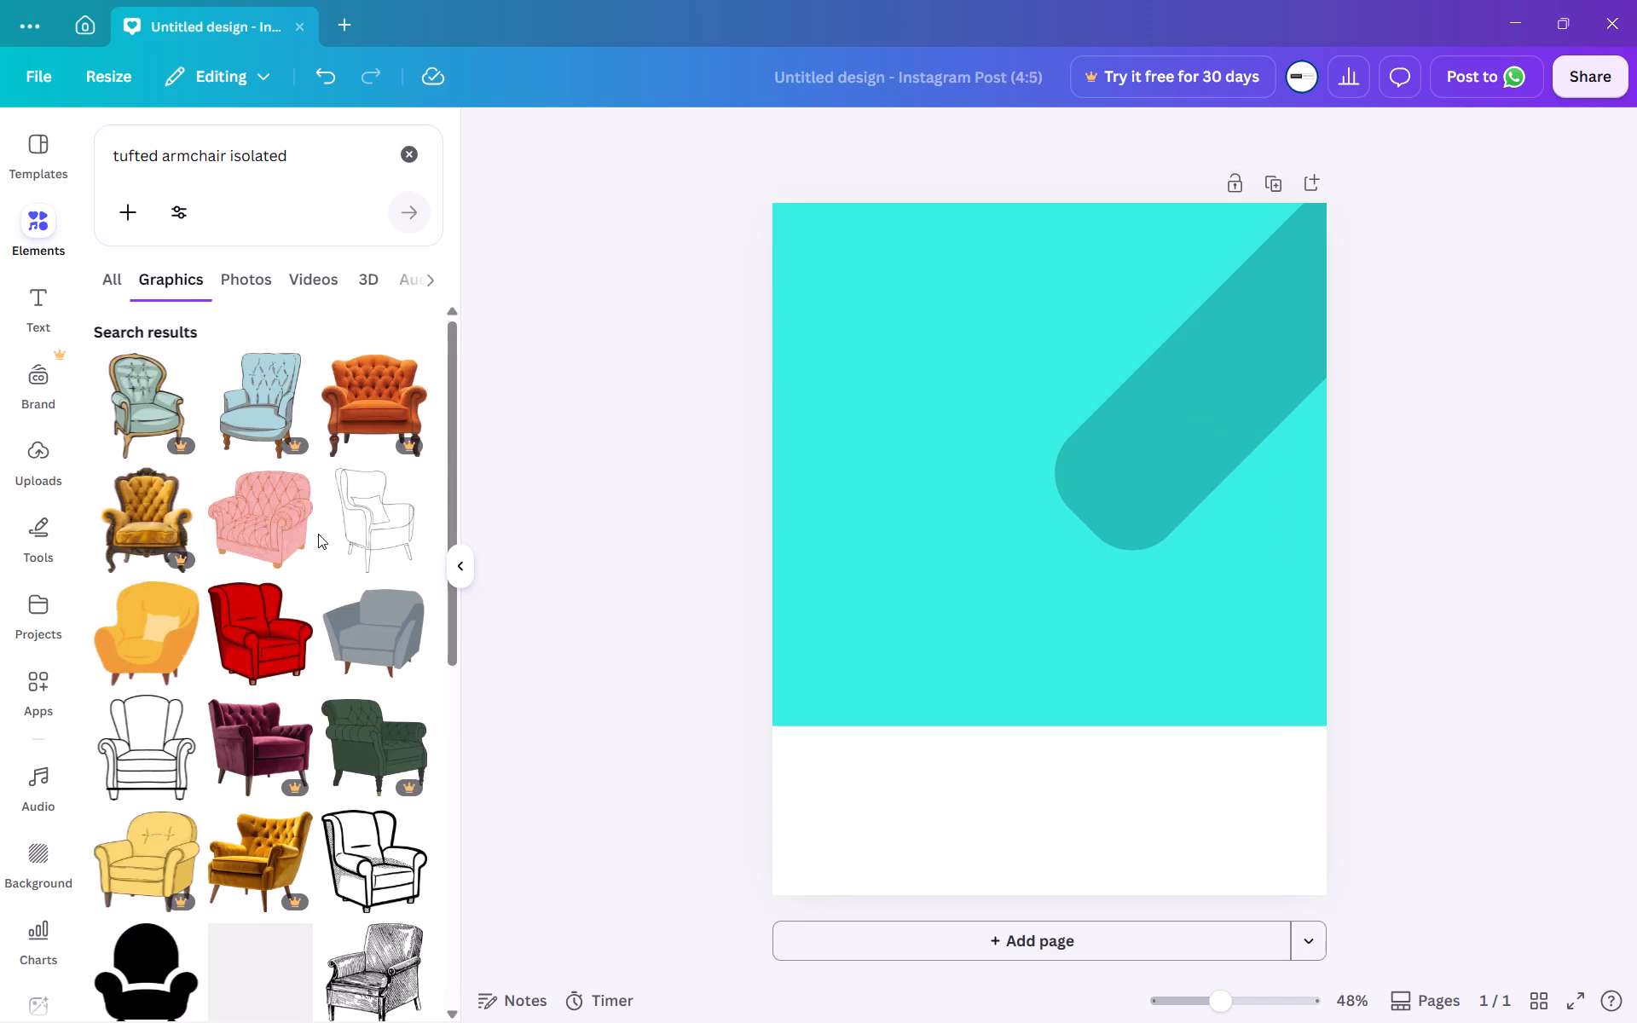
scroll(318, 534, "down", 2)
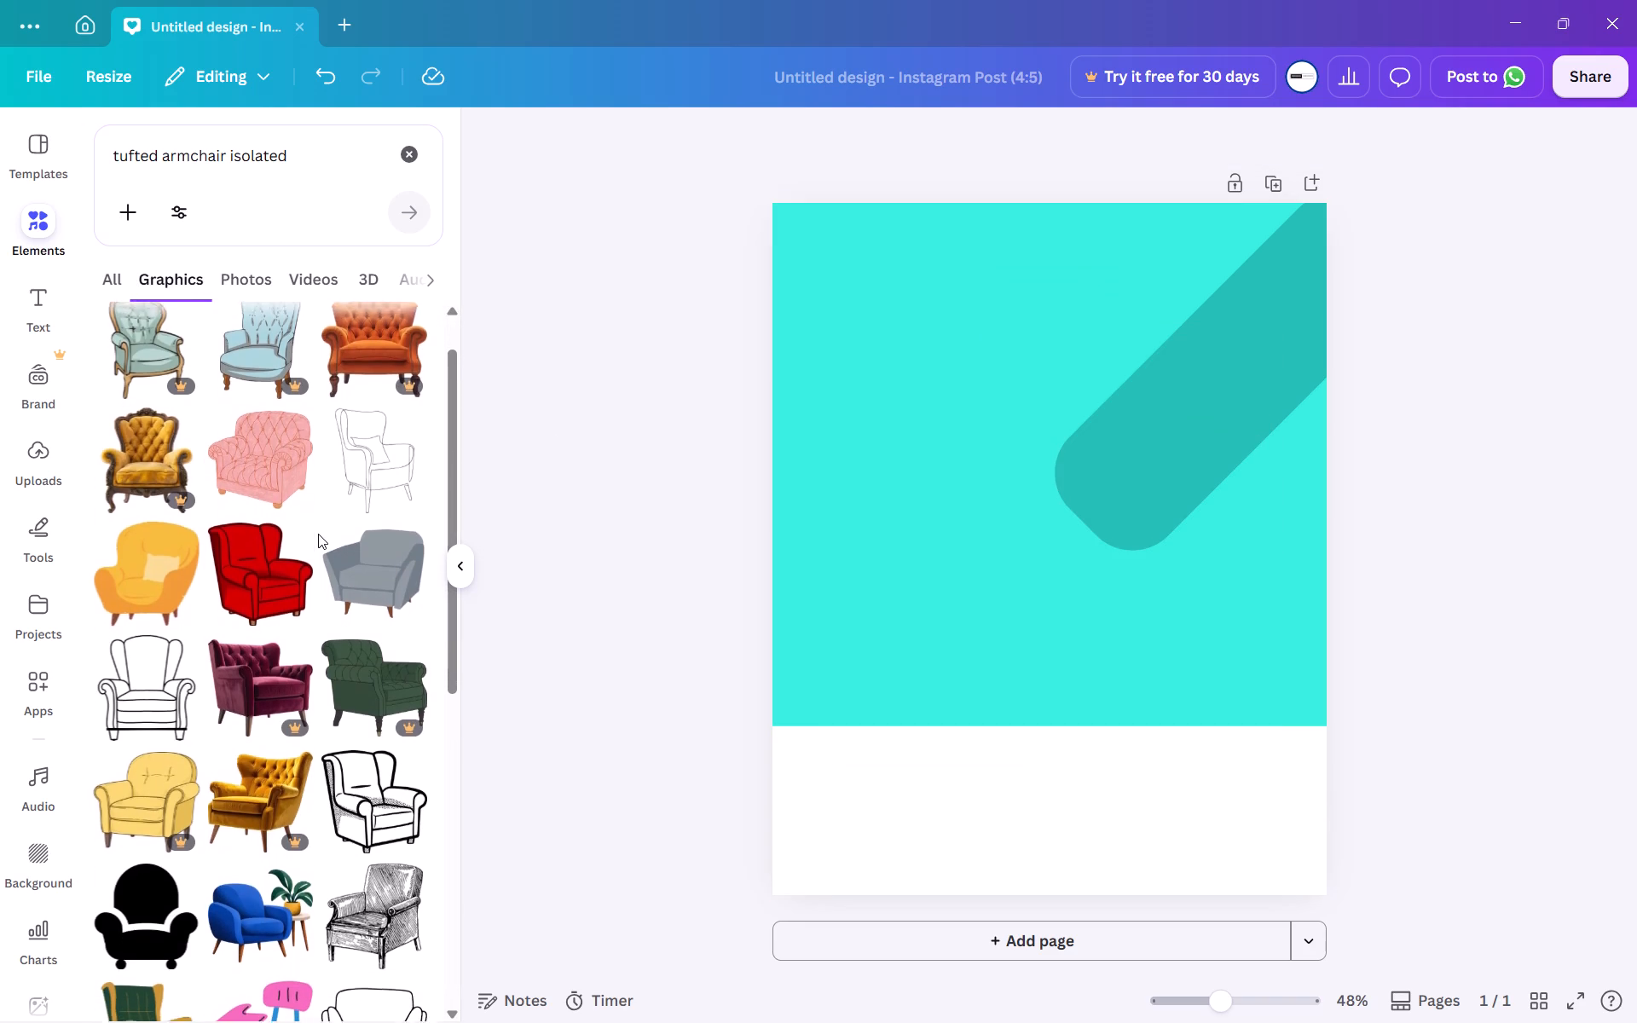
scroll(318, 534, "down", 4)
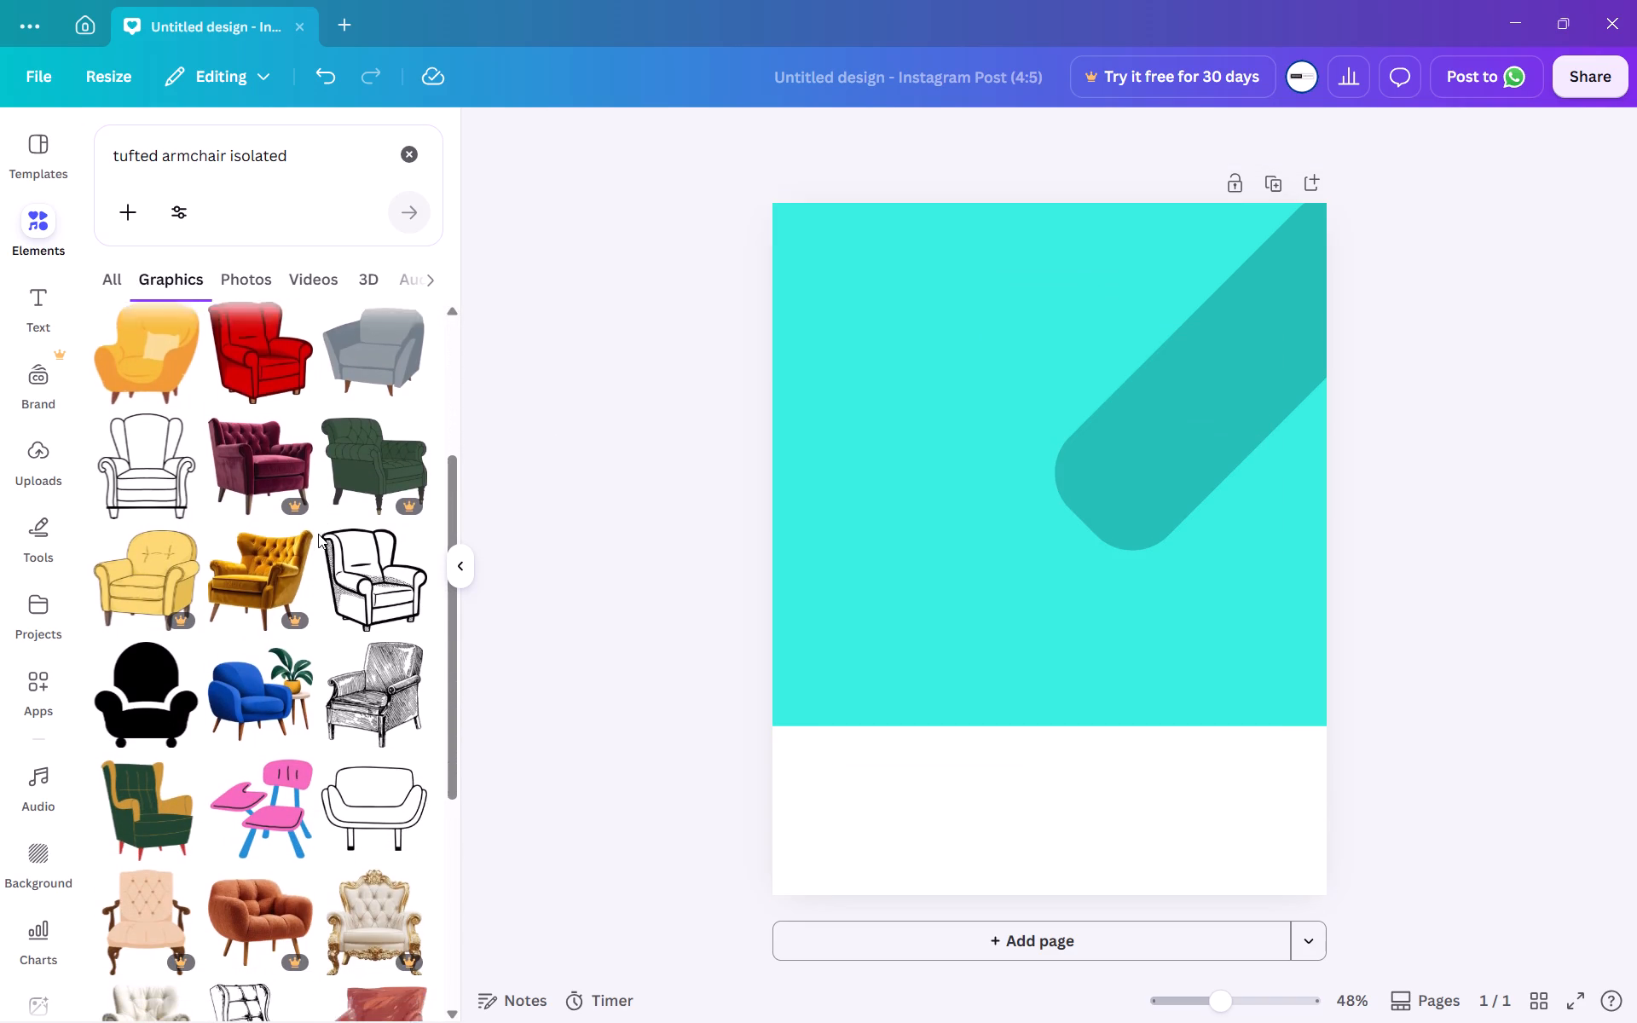
scroll(318, 534, "down", 3)
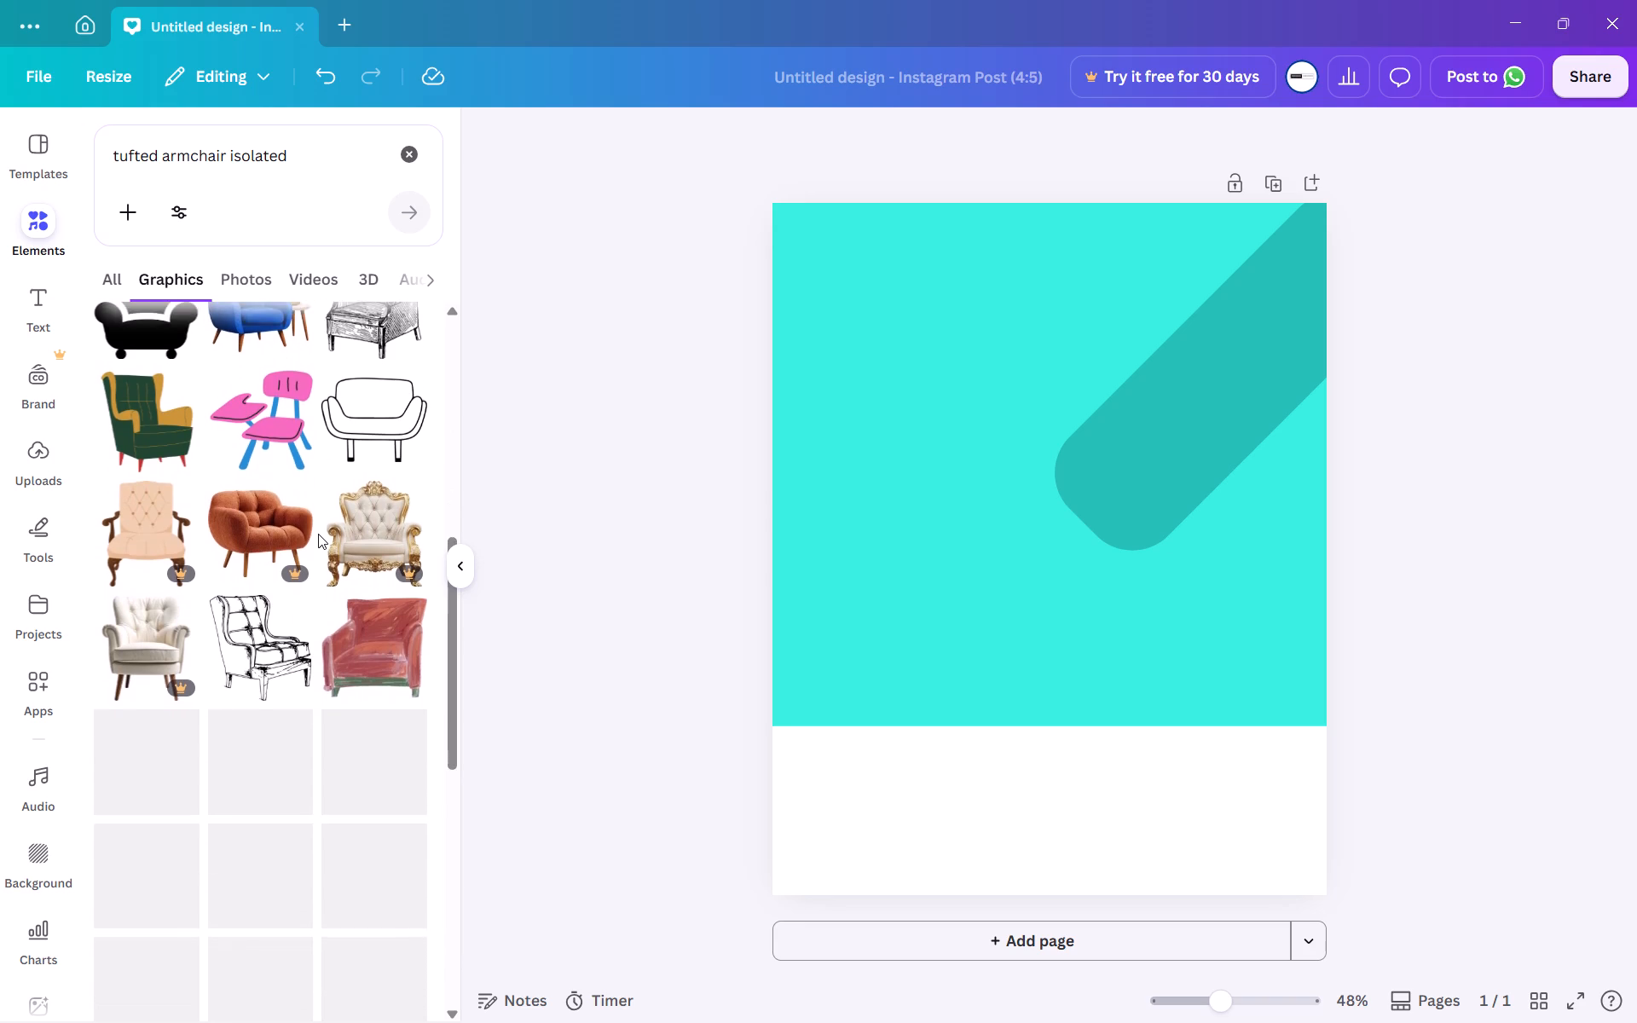
scroll(318, 534, "down", 2)
scroll(318, 534, "up", 1)
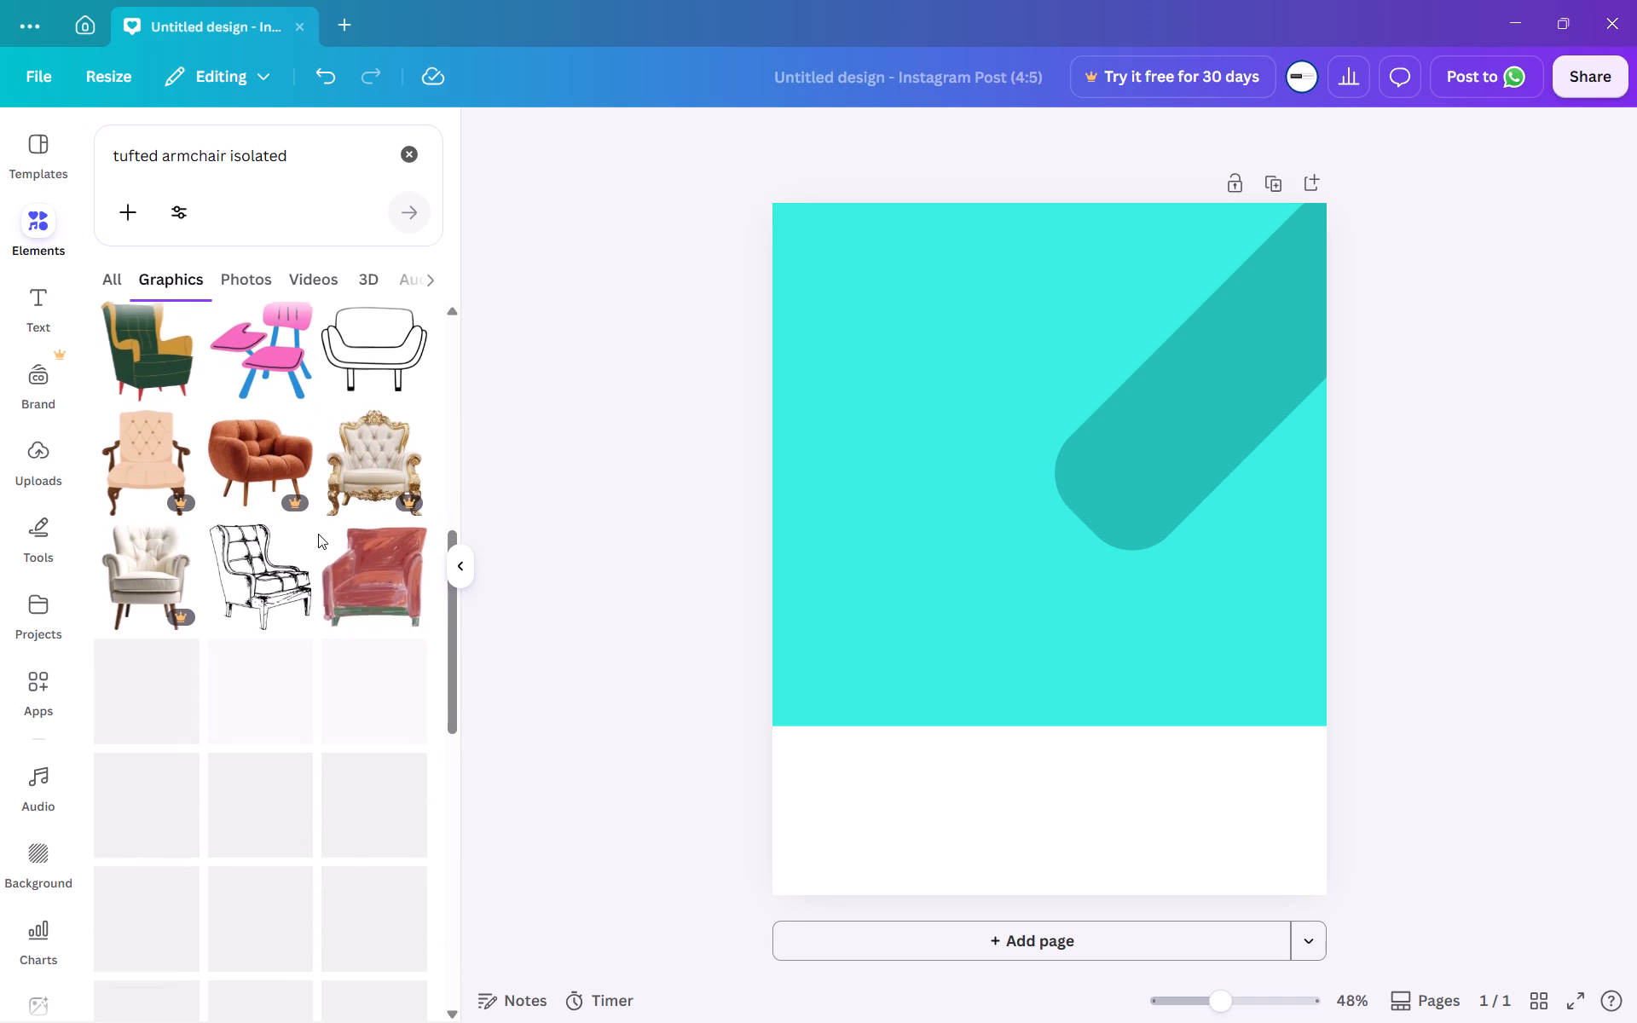
scroll(318, 534, "up", 3)
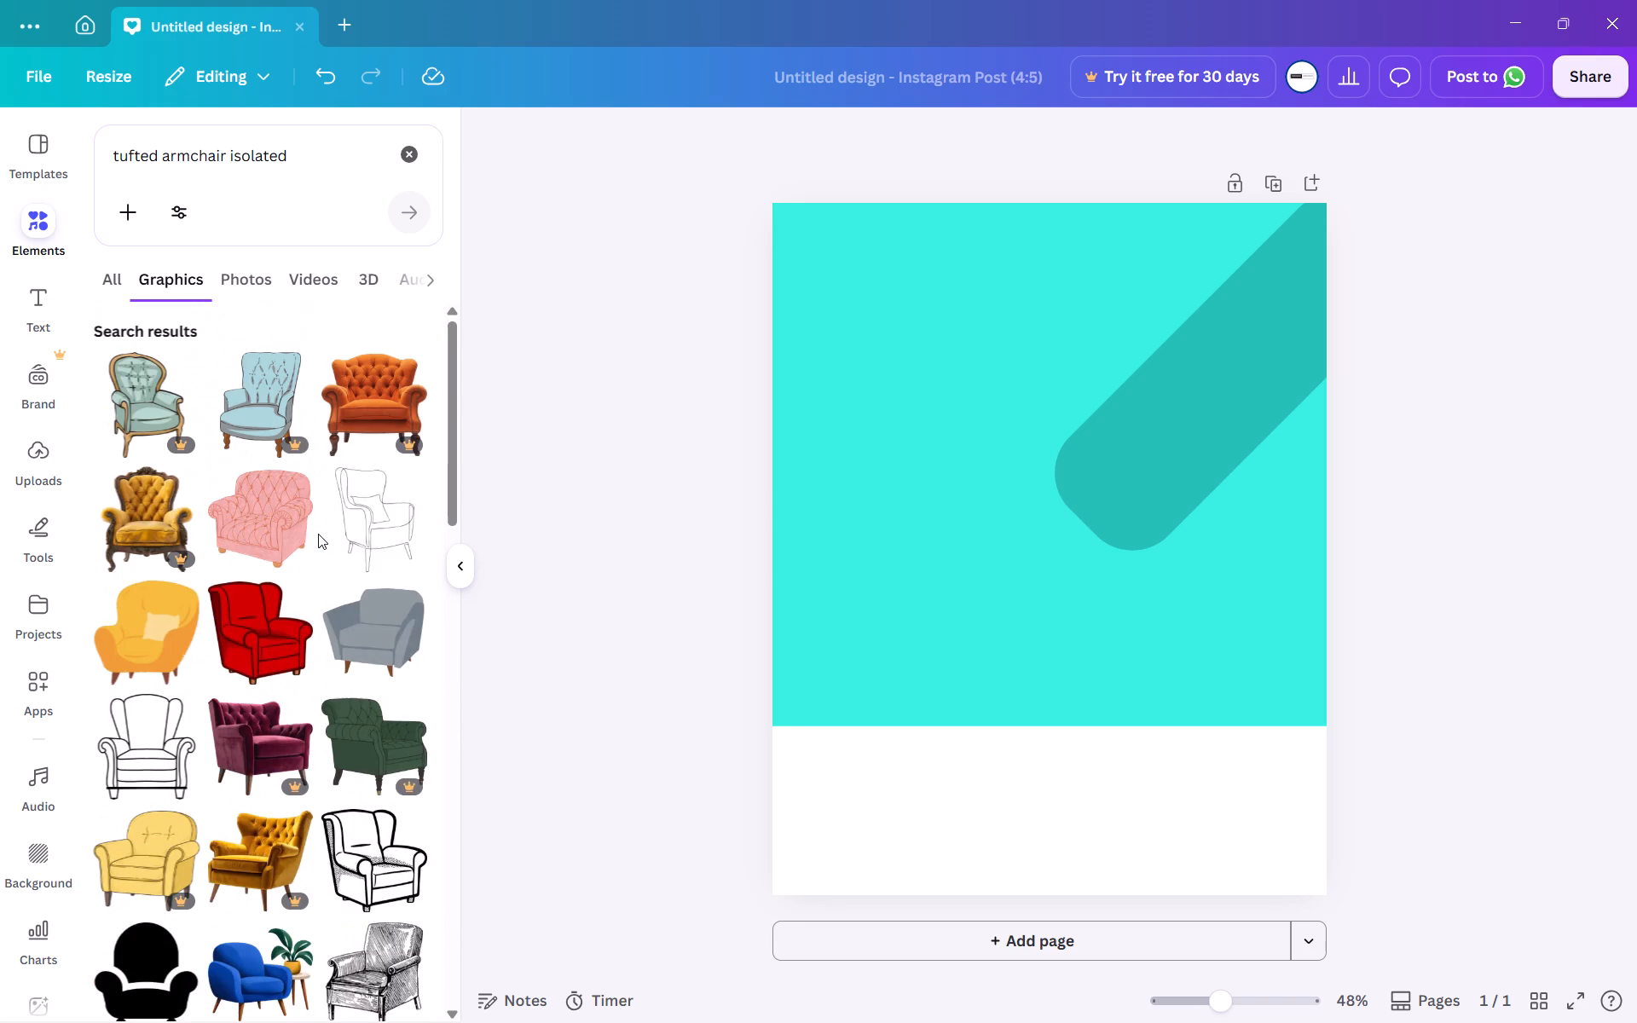
scroll(318, 534, "down", 1)
scroll(318, 534, "up", 1)
scroll(318, 534, "down", 5)
scroll(318, 534, "up", 2)
Look through the photo and 3D results for a suitable armchair, and return to the graphics results.
left_click(234, 279)
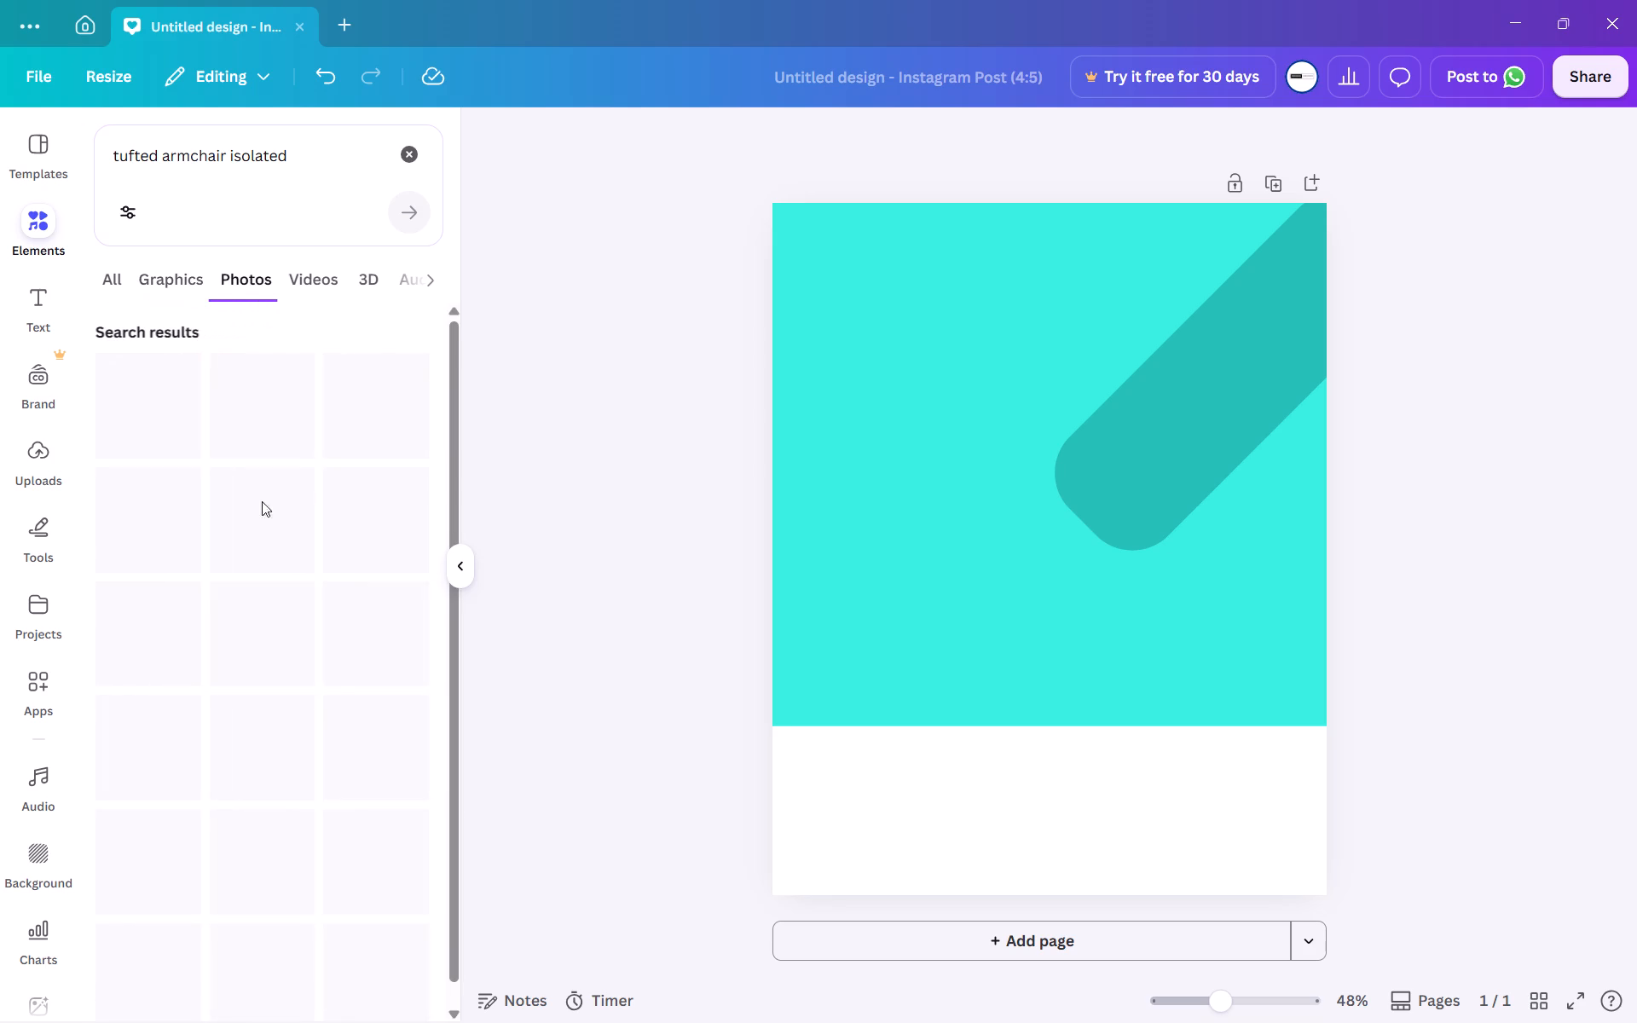
scroll(312, 680, "down", 2)
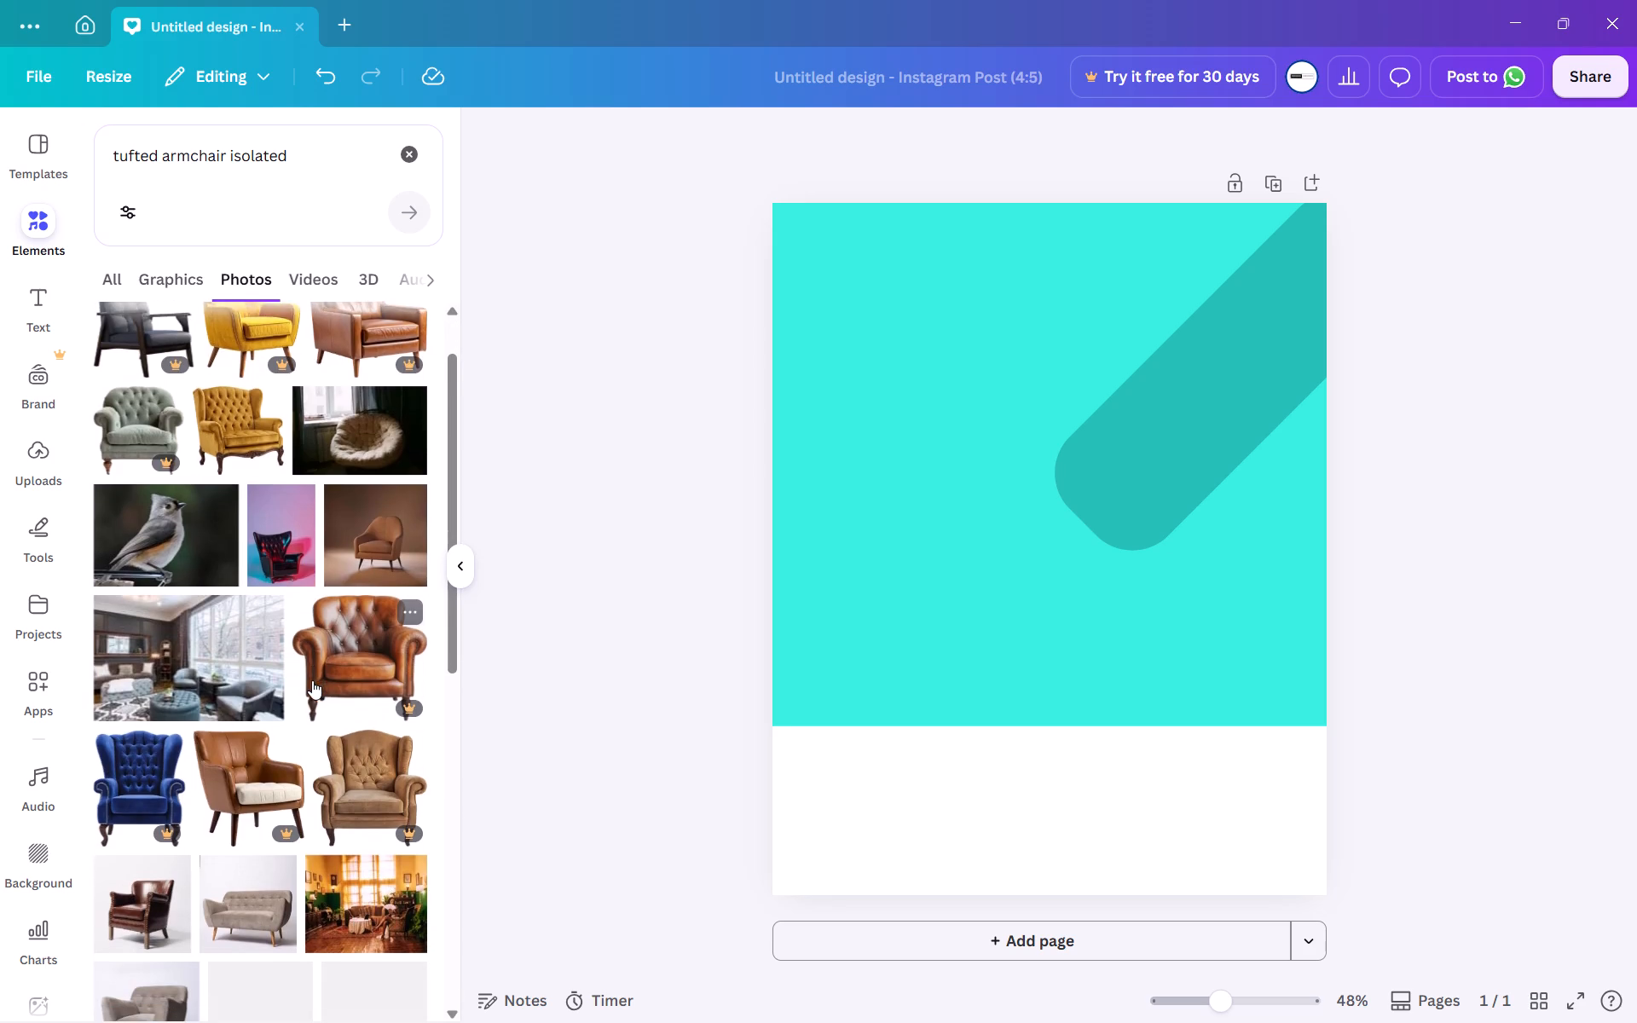
scroll(312, 680, "down", 3)
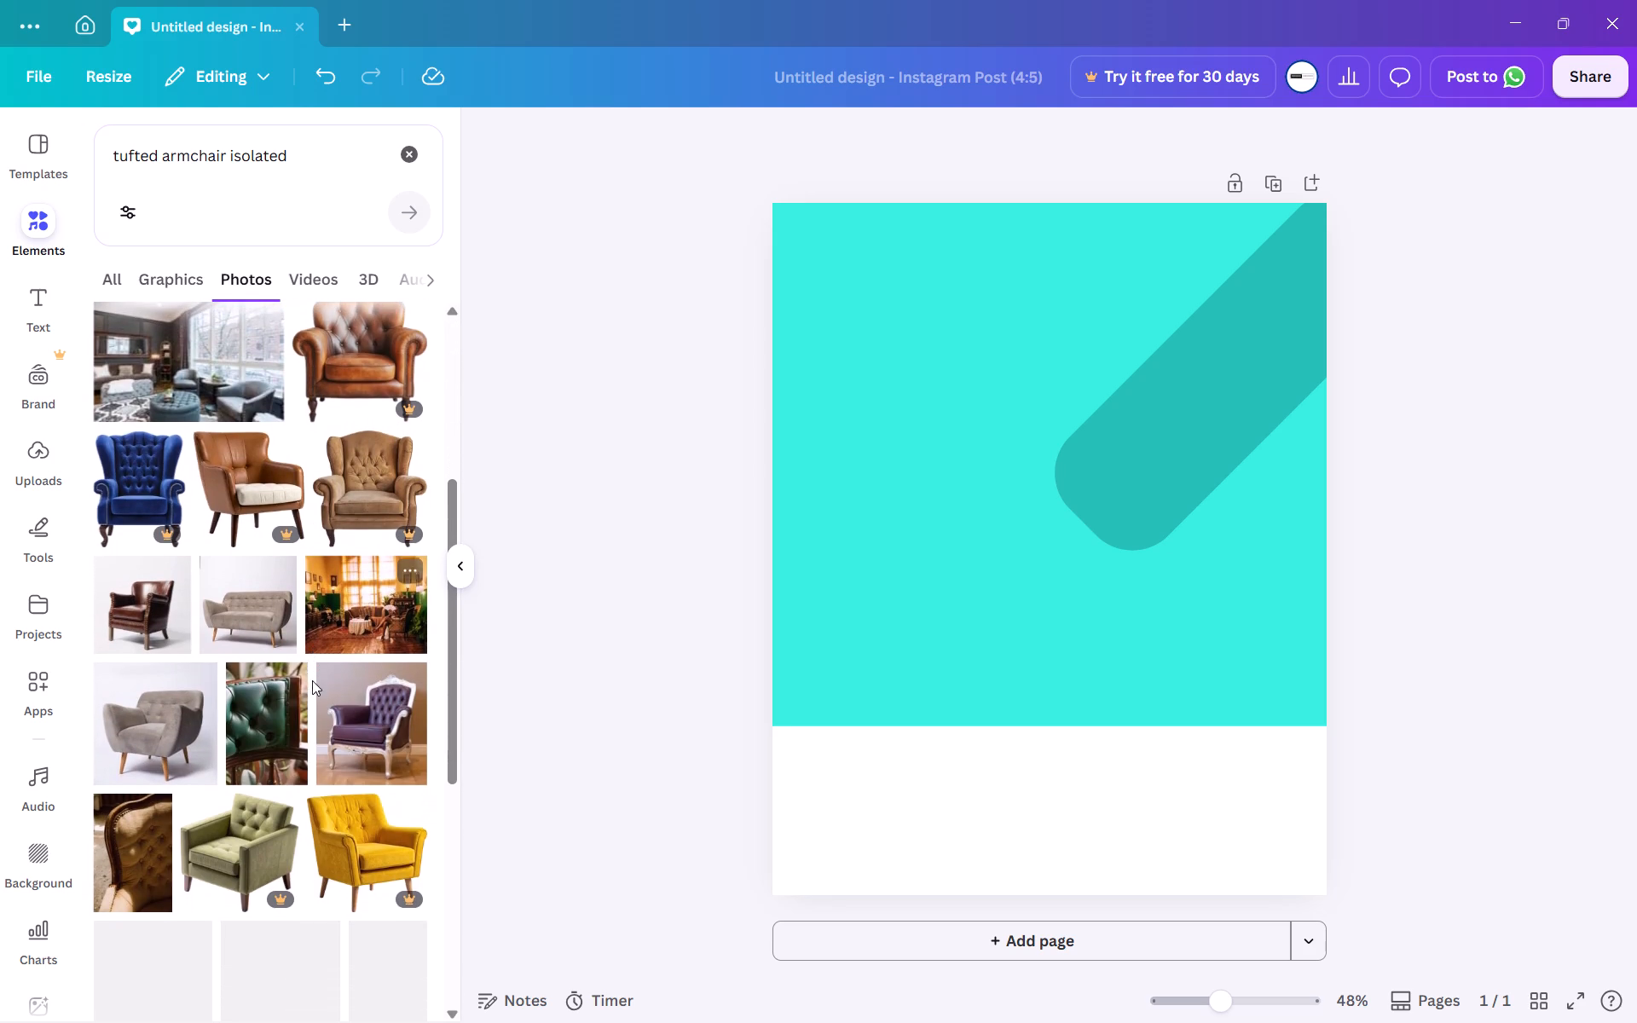
scroll(205, 795, "up", 1)
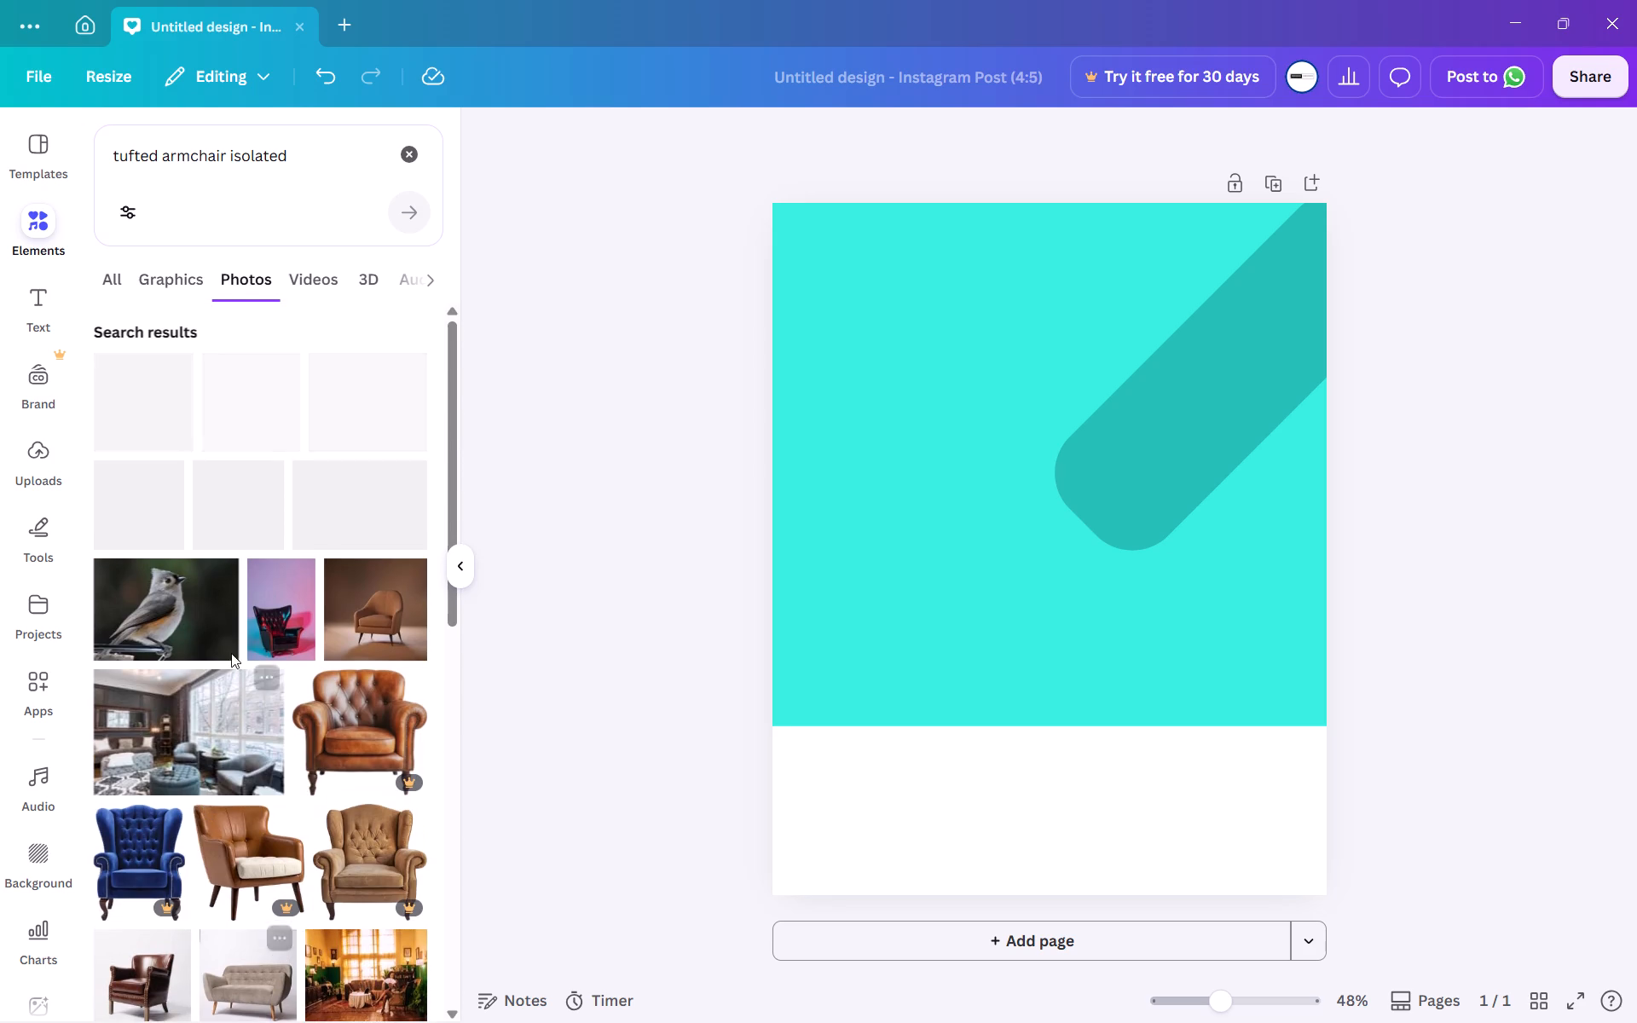
left_click(191, 280)
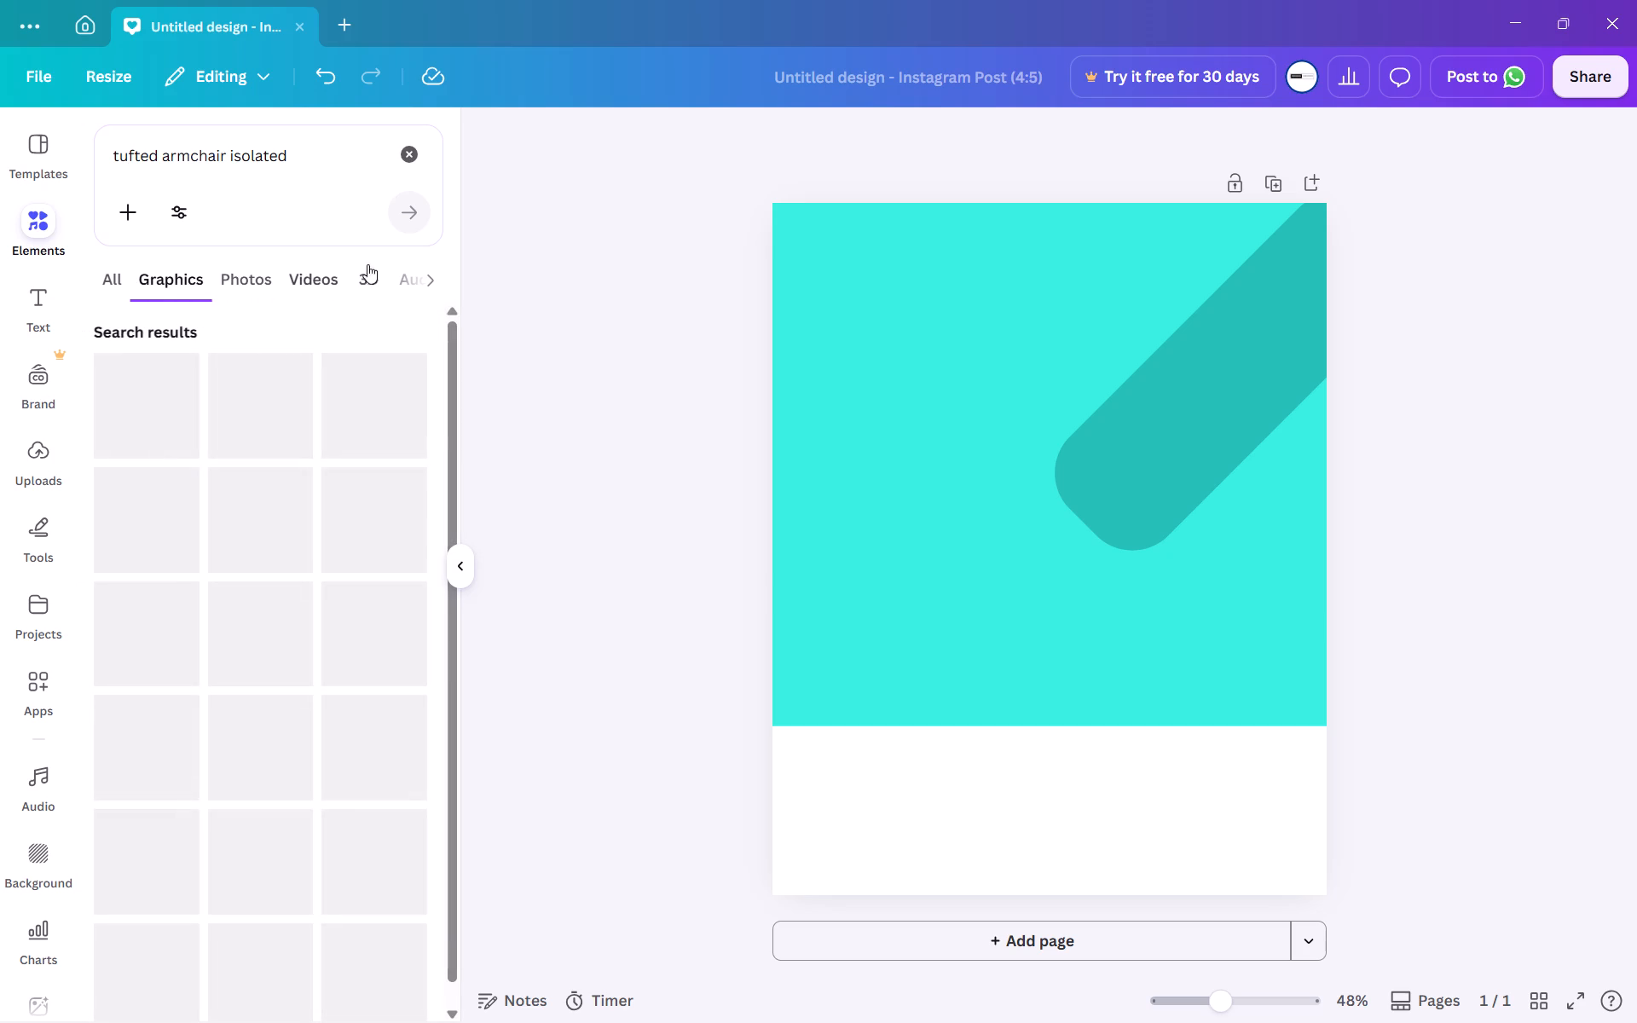
left_click(369, 276)
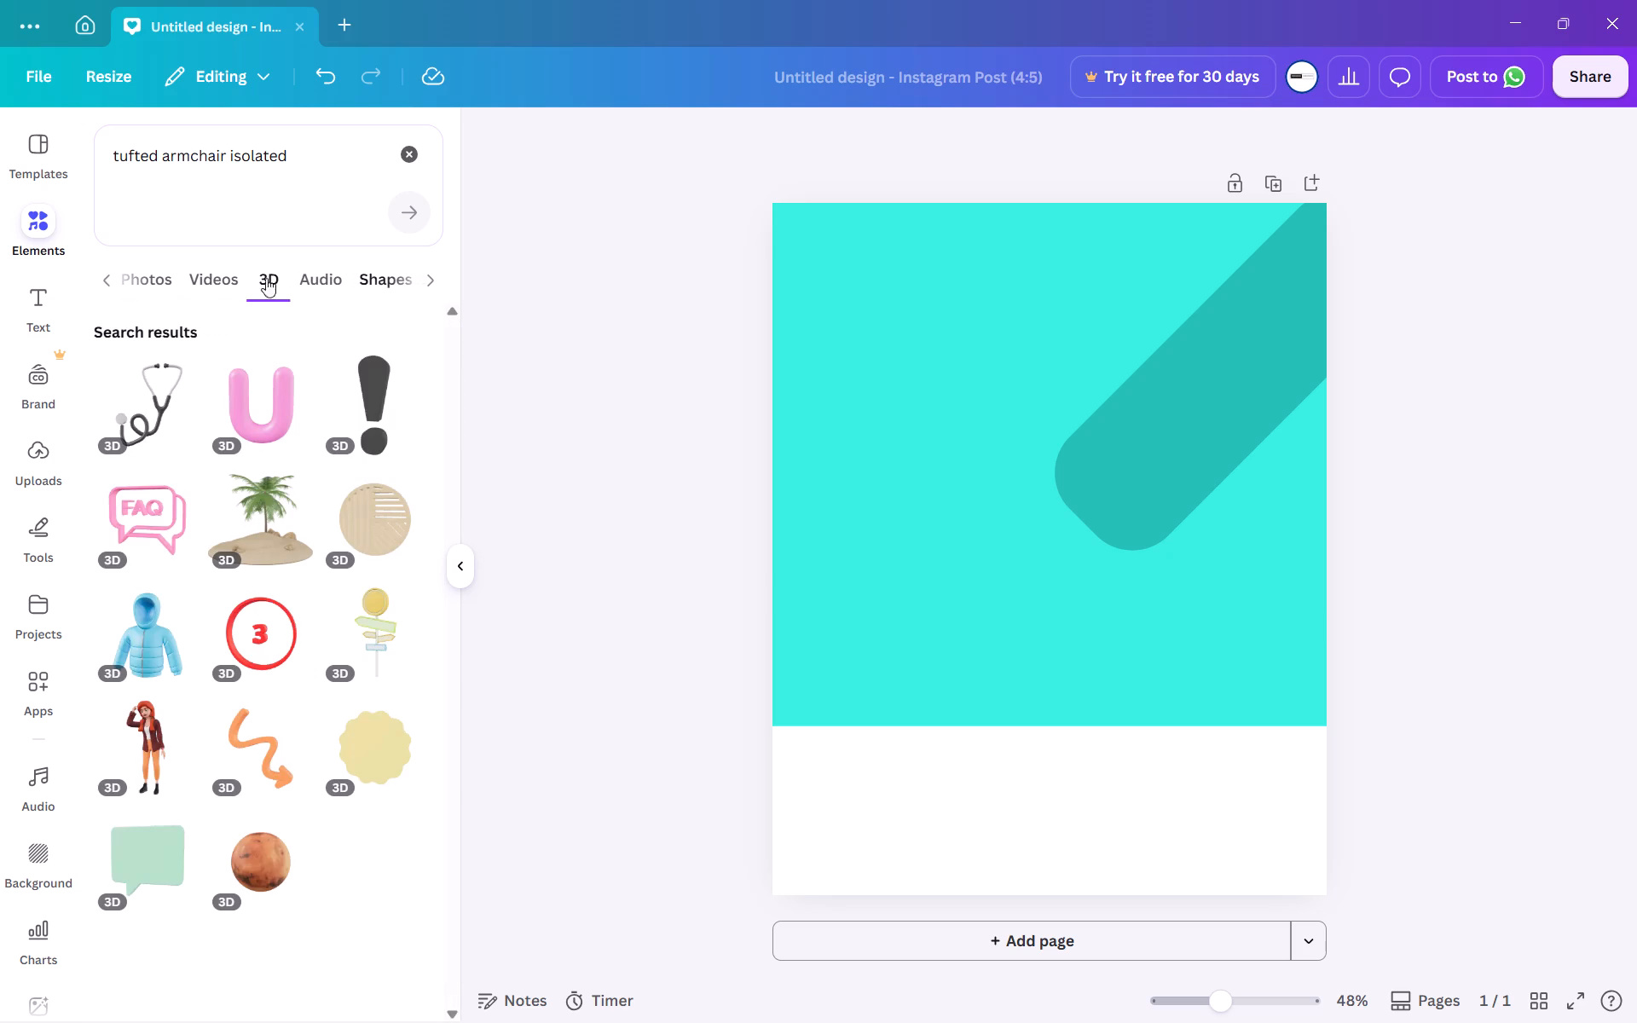
left_click(183, 280)
left_click(166, 279)
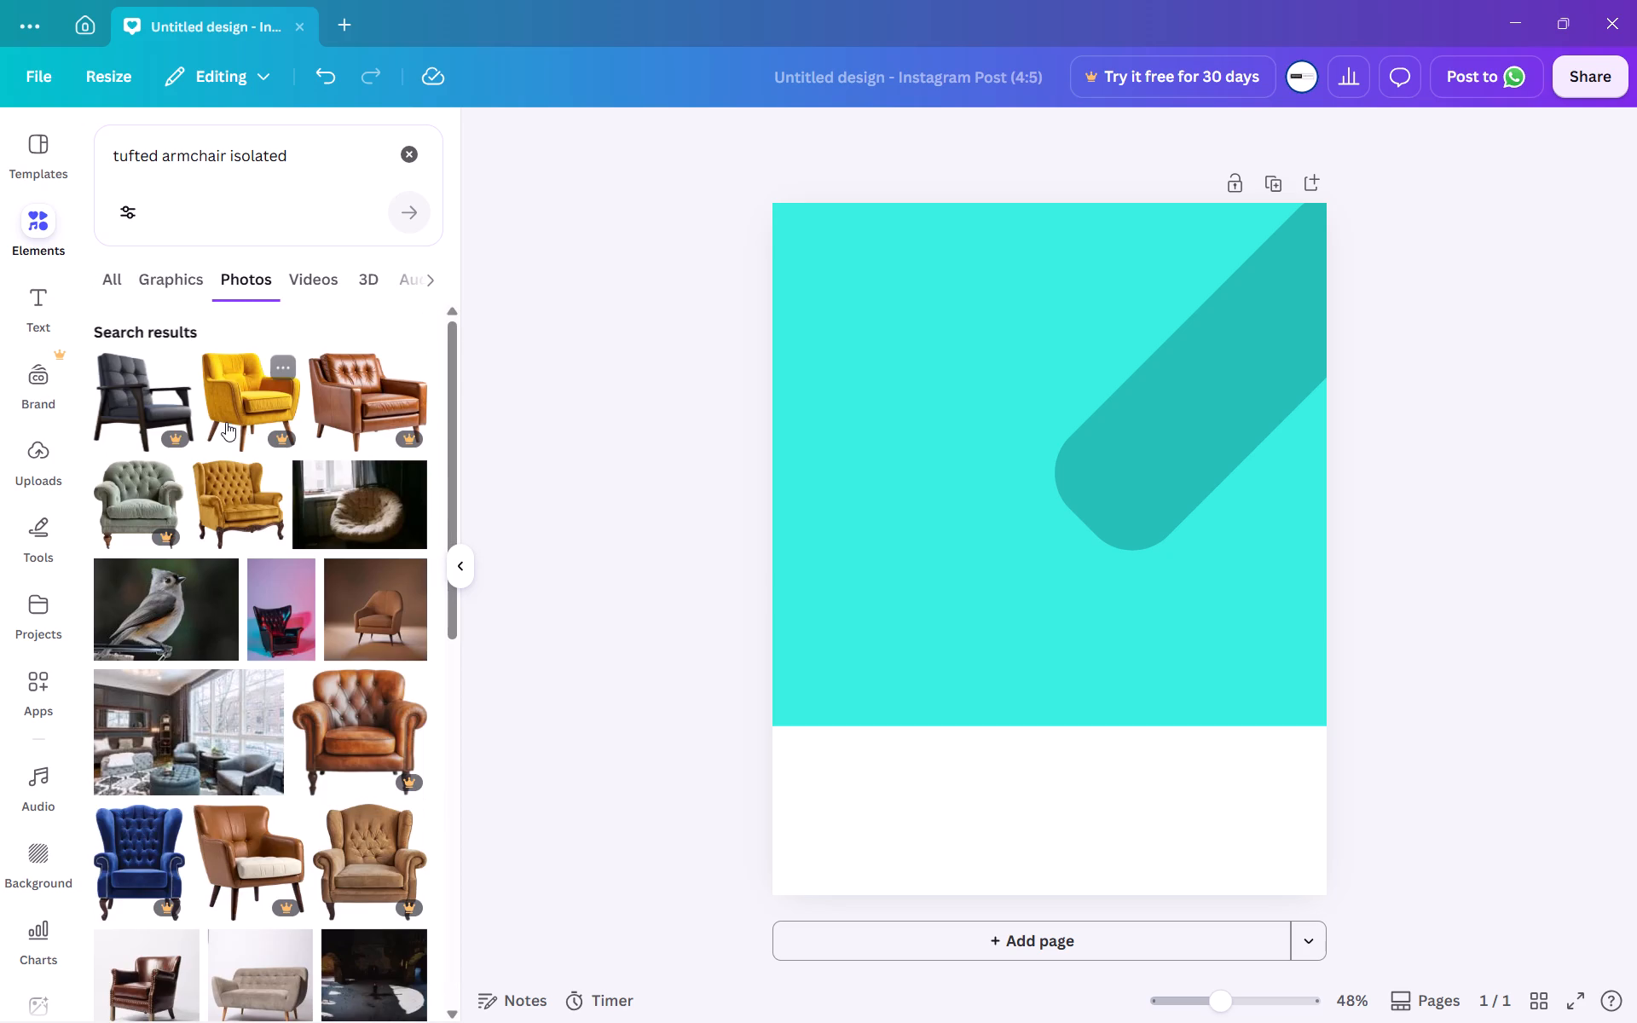
left_click(185, 281)
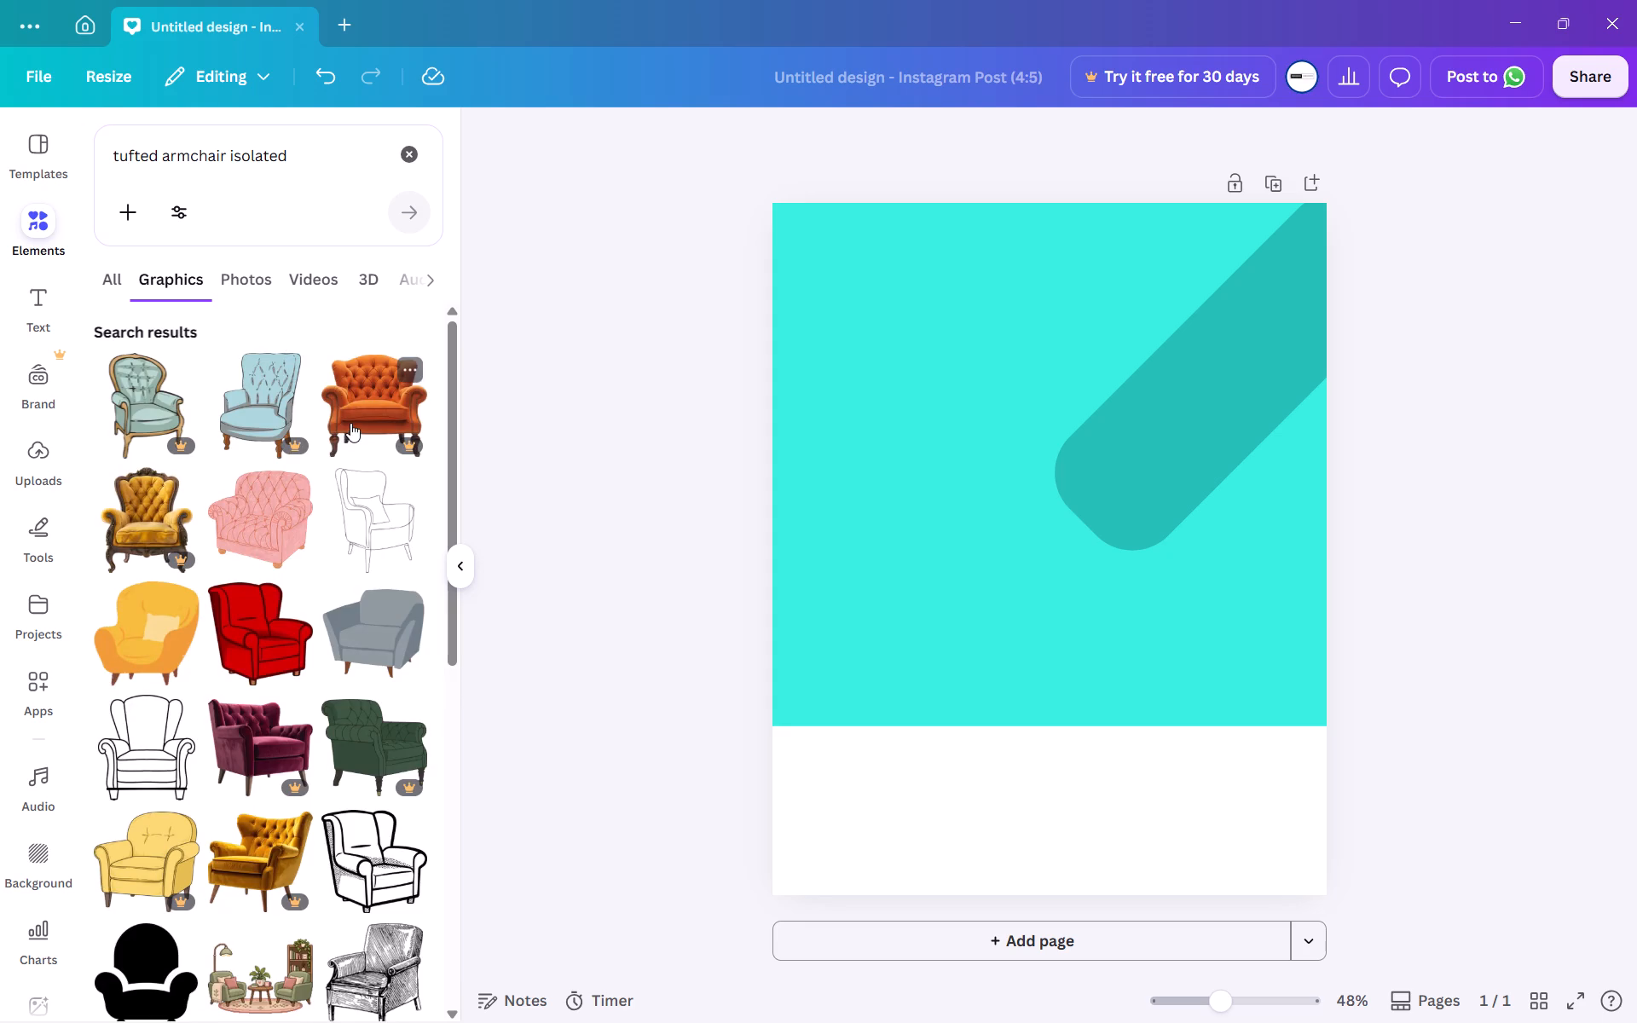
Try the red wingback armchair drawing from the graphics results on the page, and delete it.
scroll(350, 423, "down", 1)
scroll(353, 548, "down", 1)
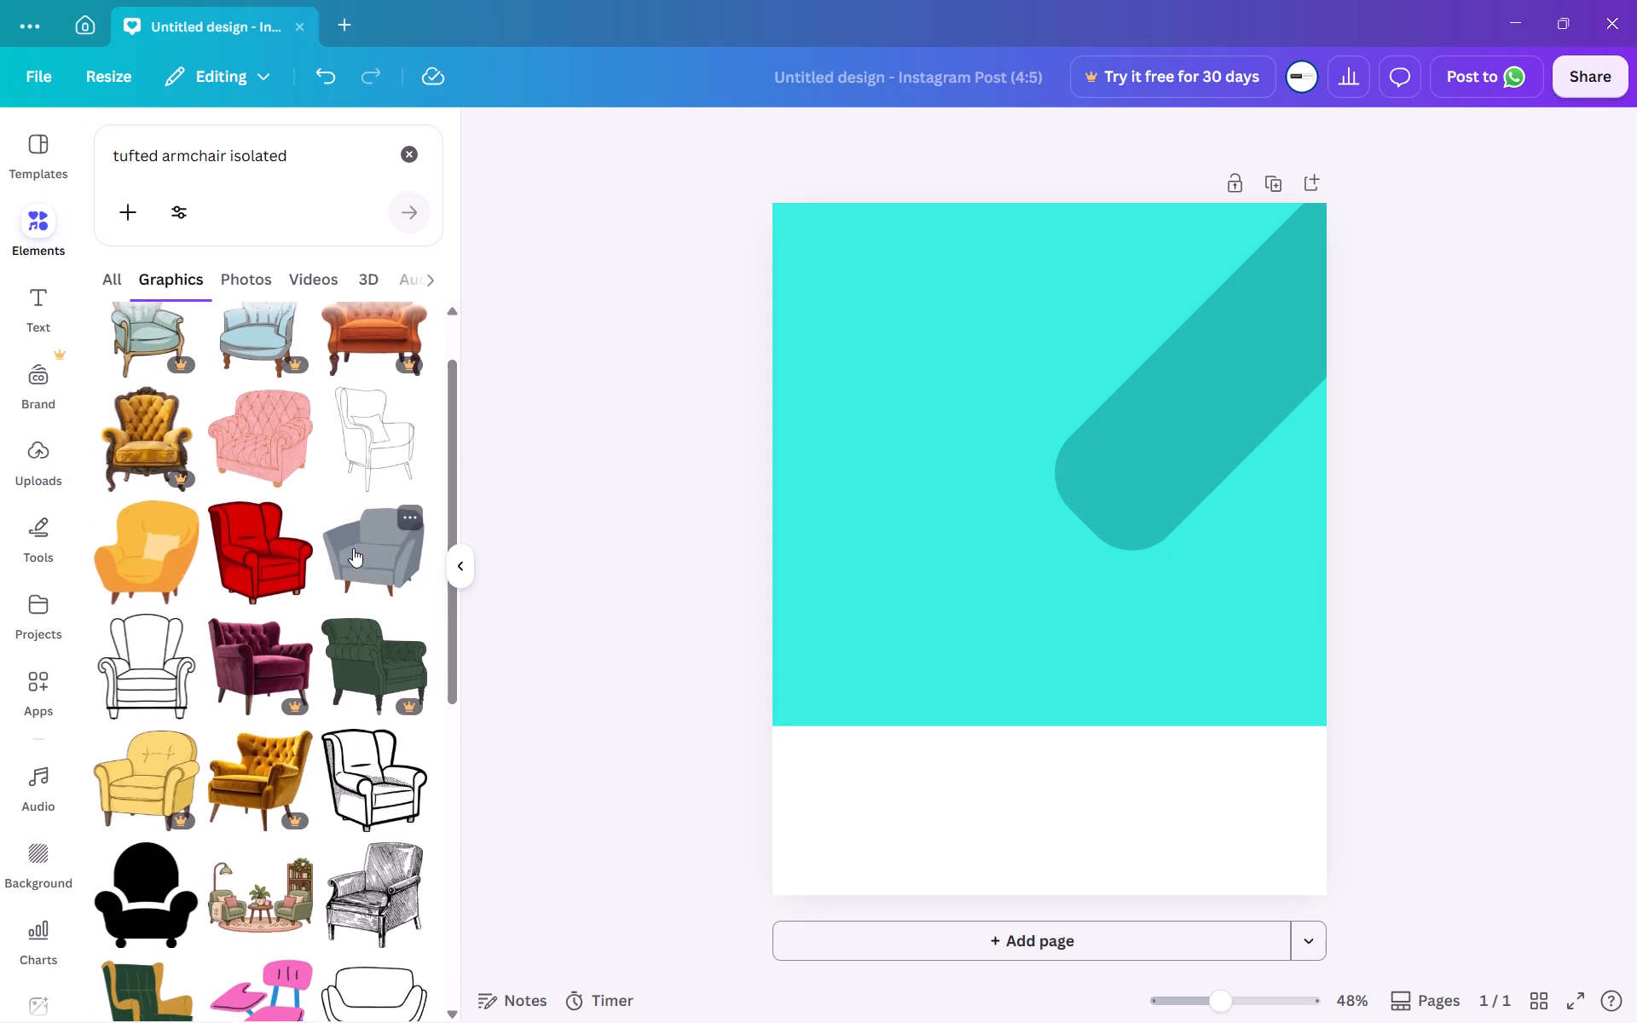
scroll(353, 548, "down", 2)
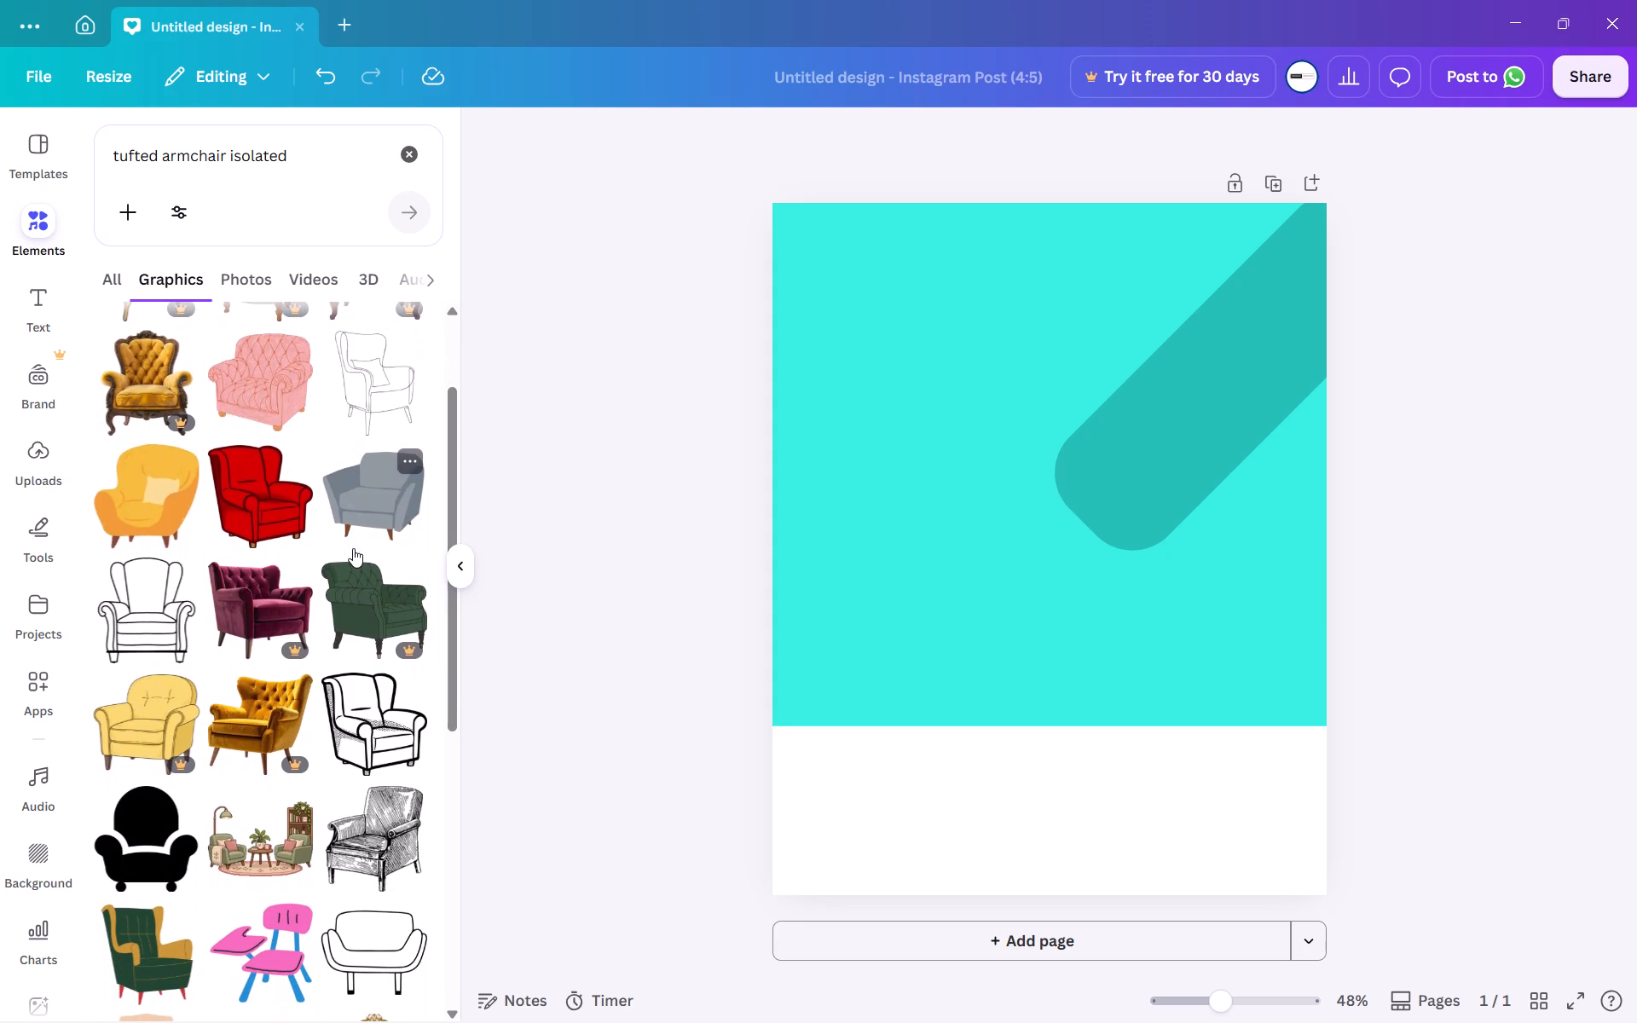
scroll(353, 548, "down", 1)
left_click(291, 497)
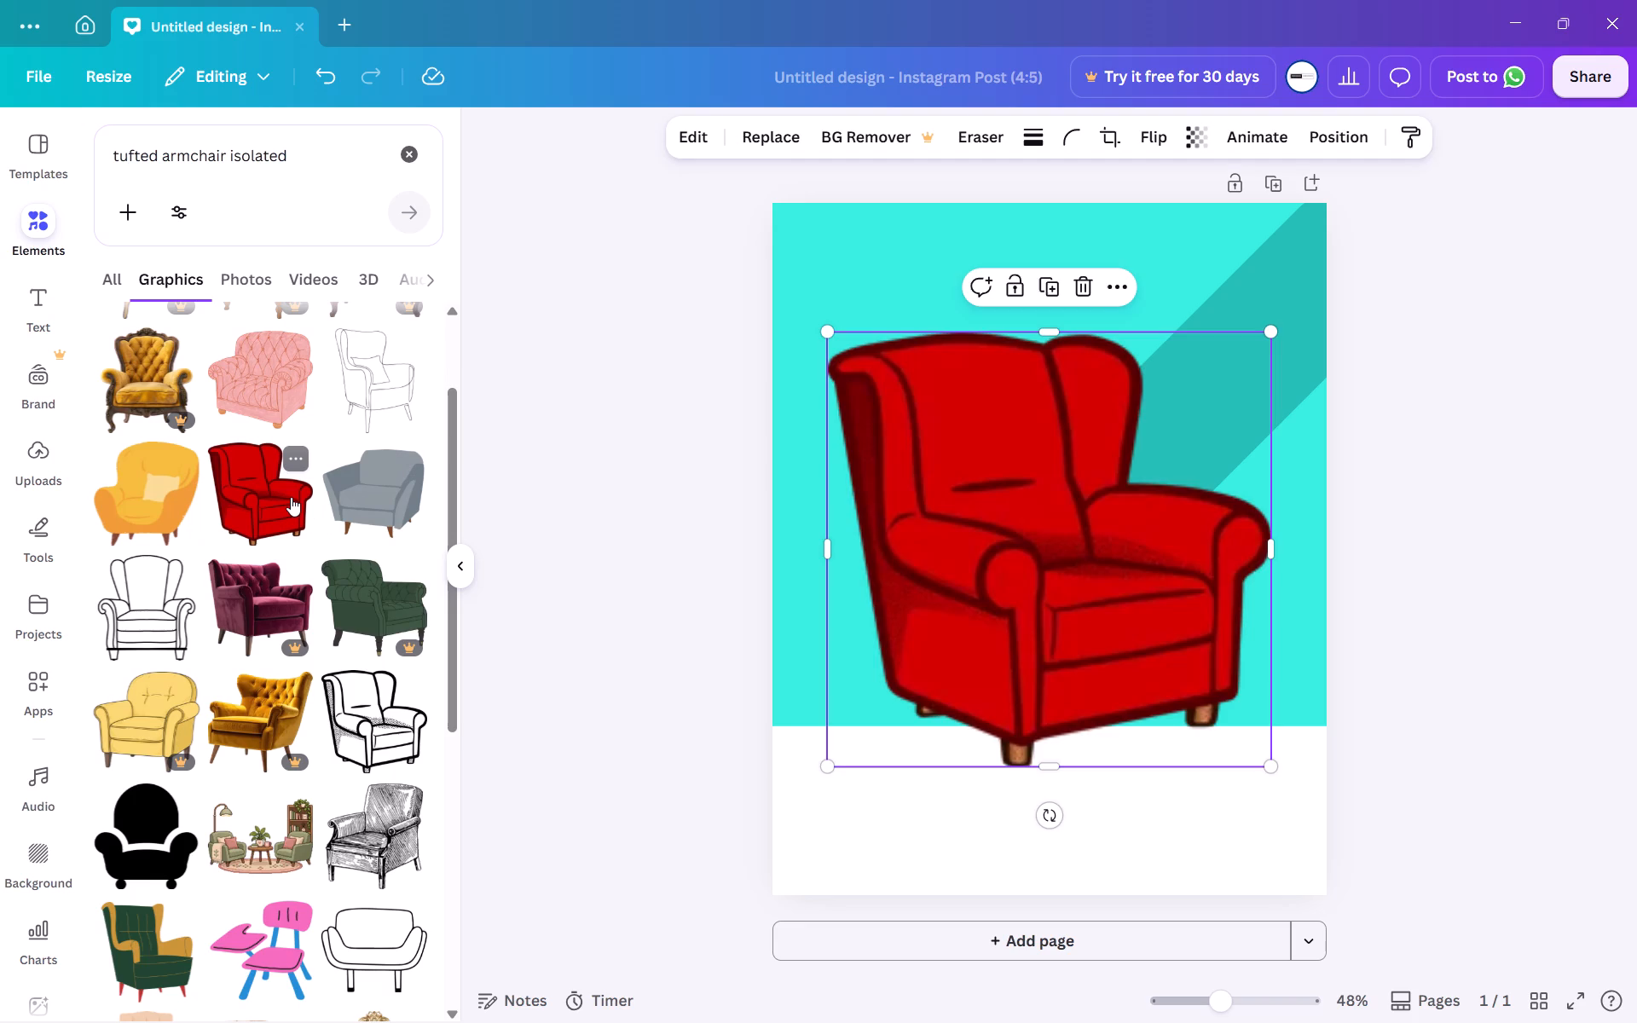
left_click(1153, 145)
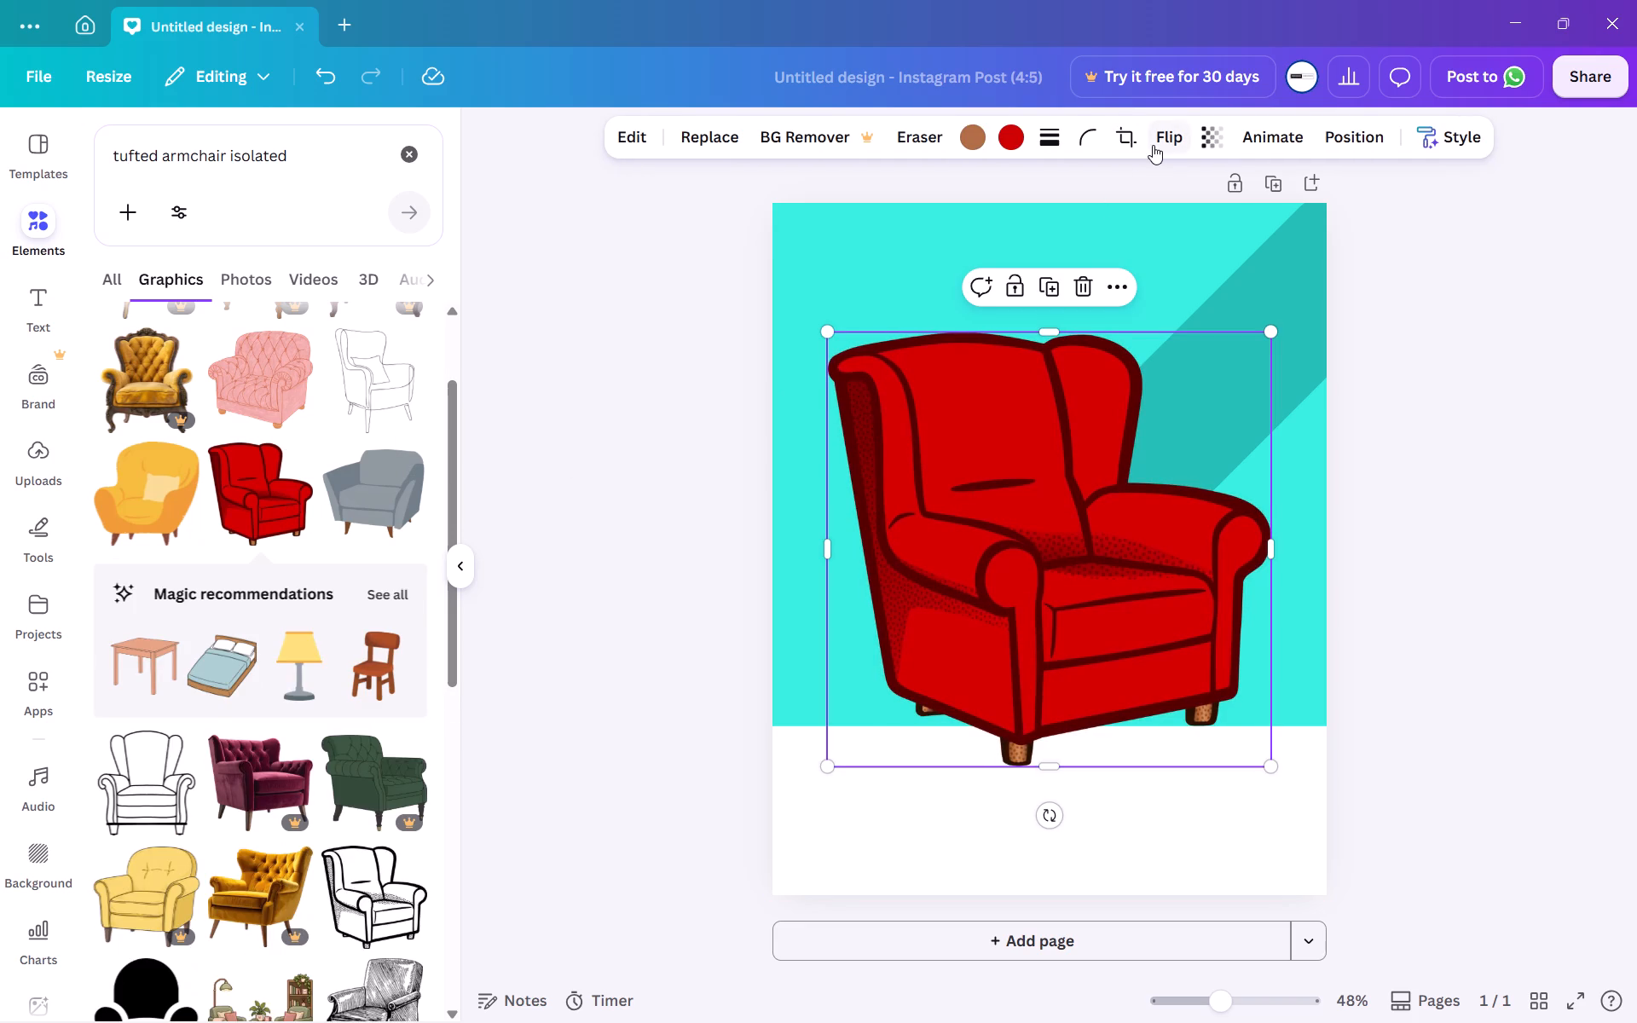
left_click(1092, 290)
Add the realistic mustard-yellow tufted wingback armchair, angled with wooden legs, from further down the graphics results.
scroll(362, 521, "down", 1)
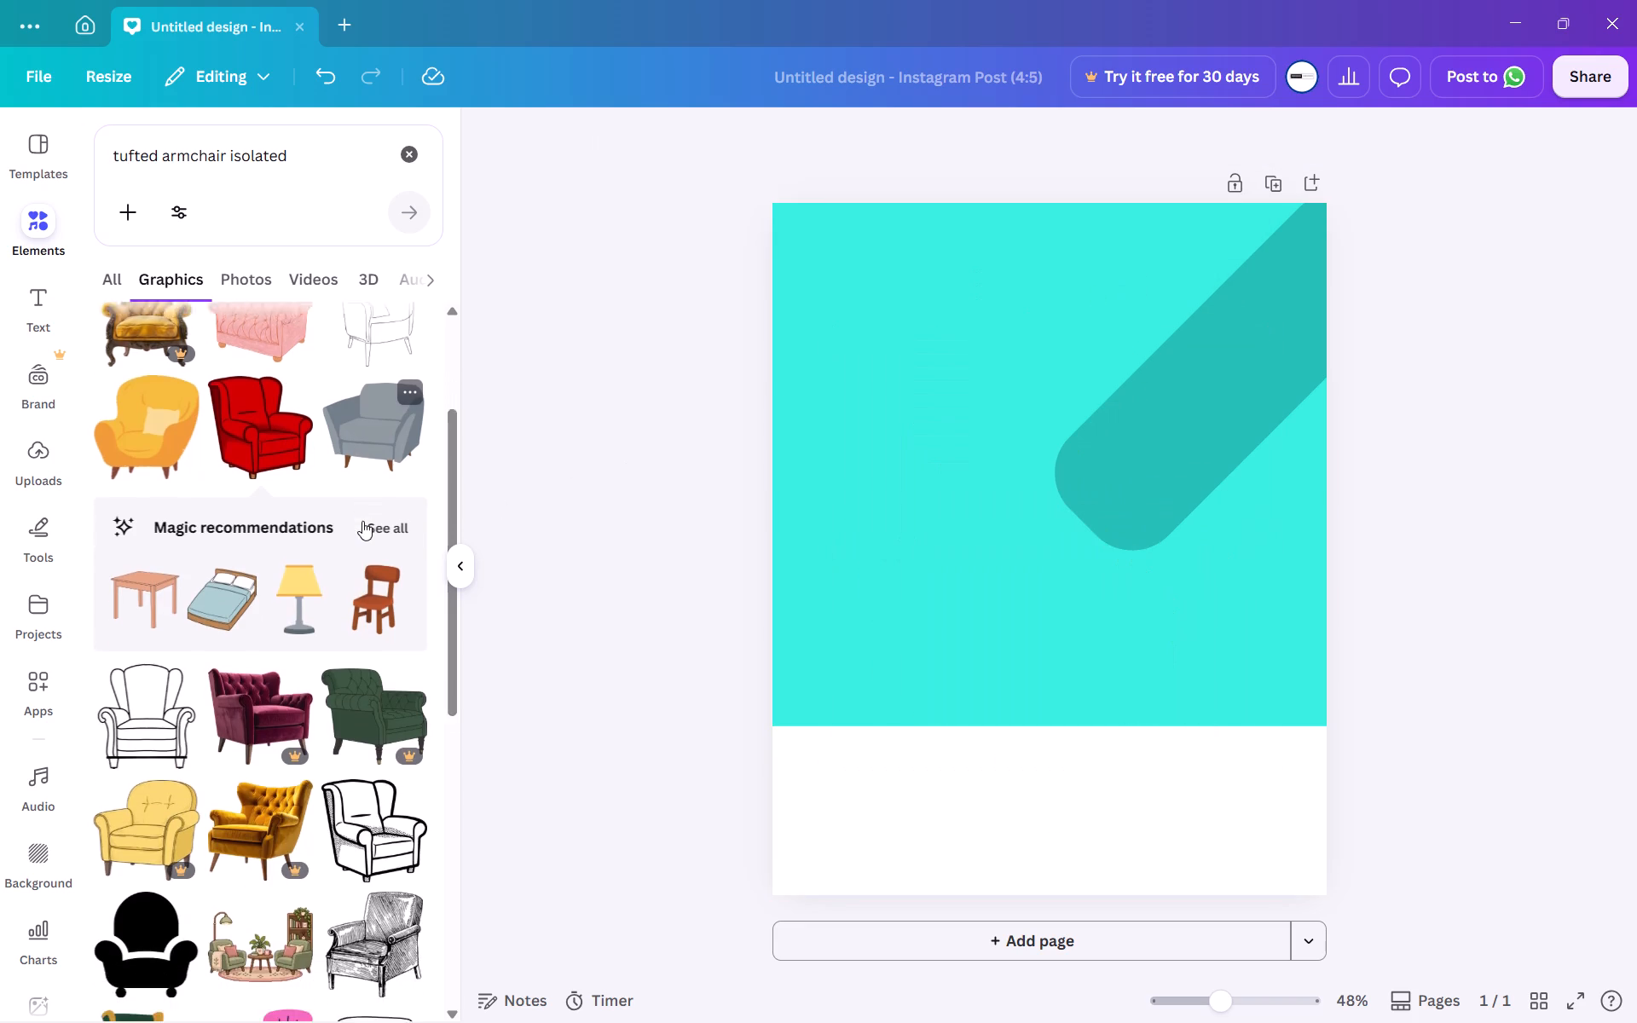
scroll(362, 521, "down", 4)
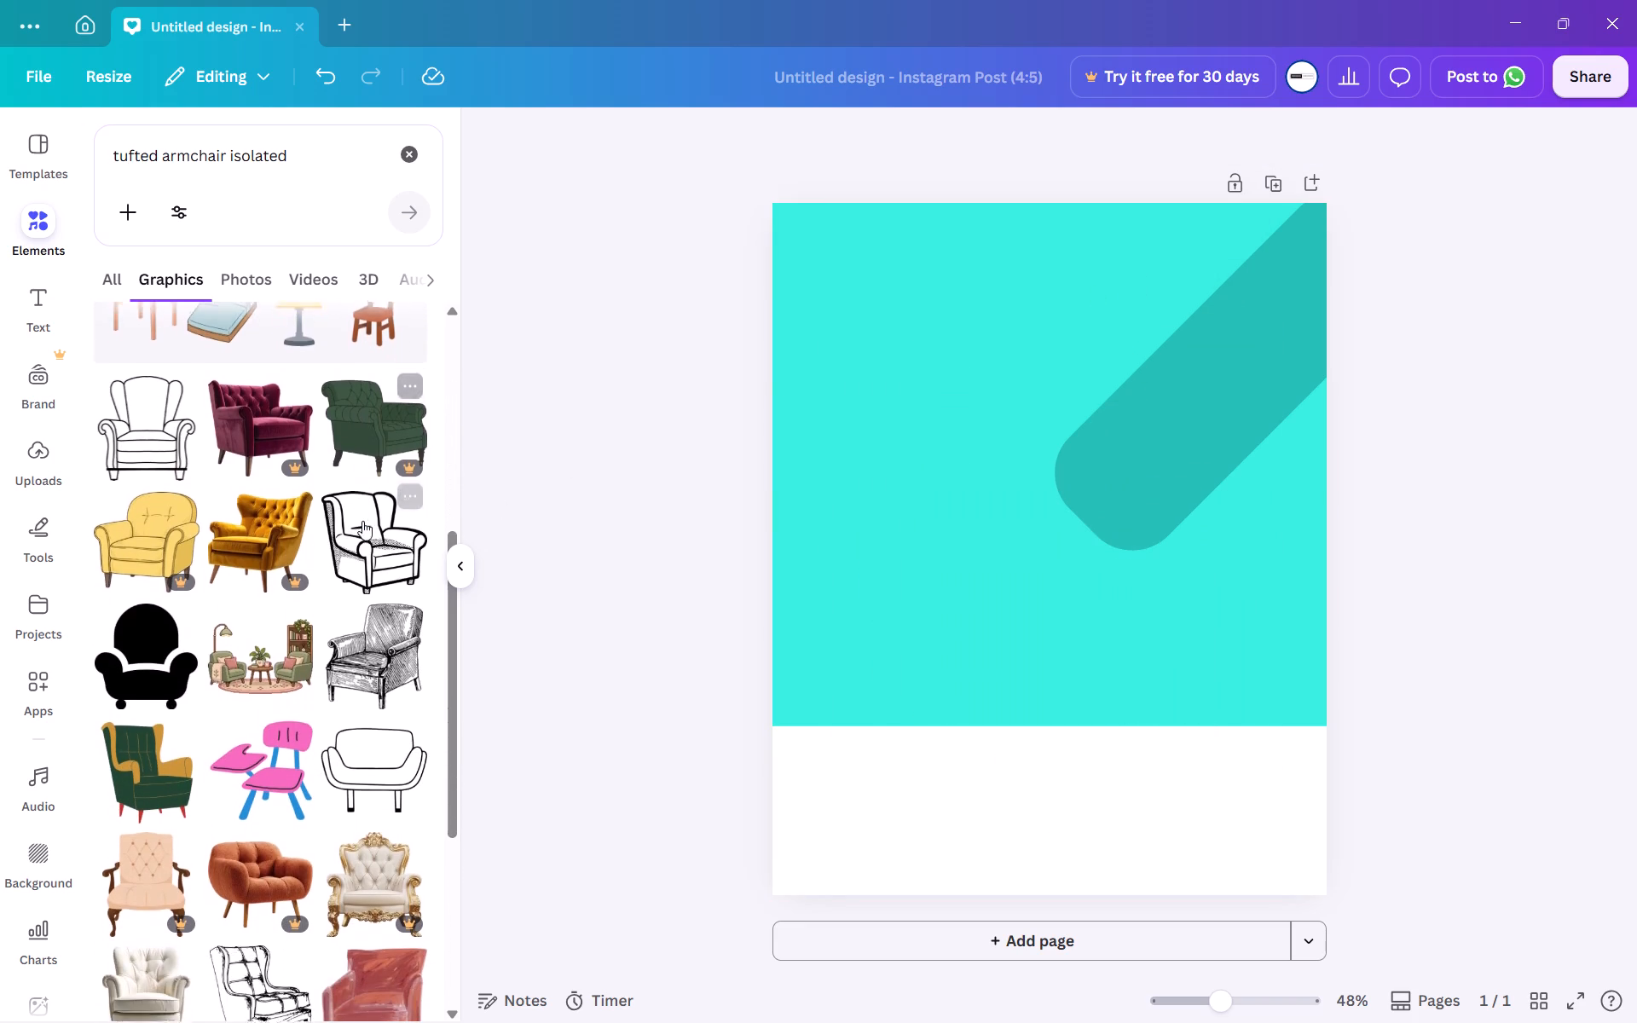
scroll(362, 521, "down", 1)
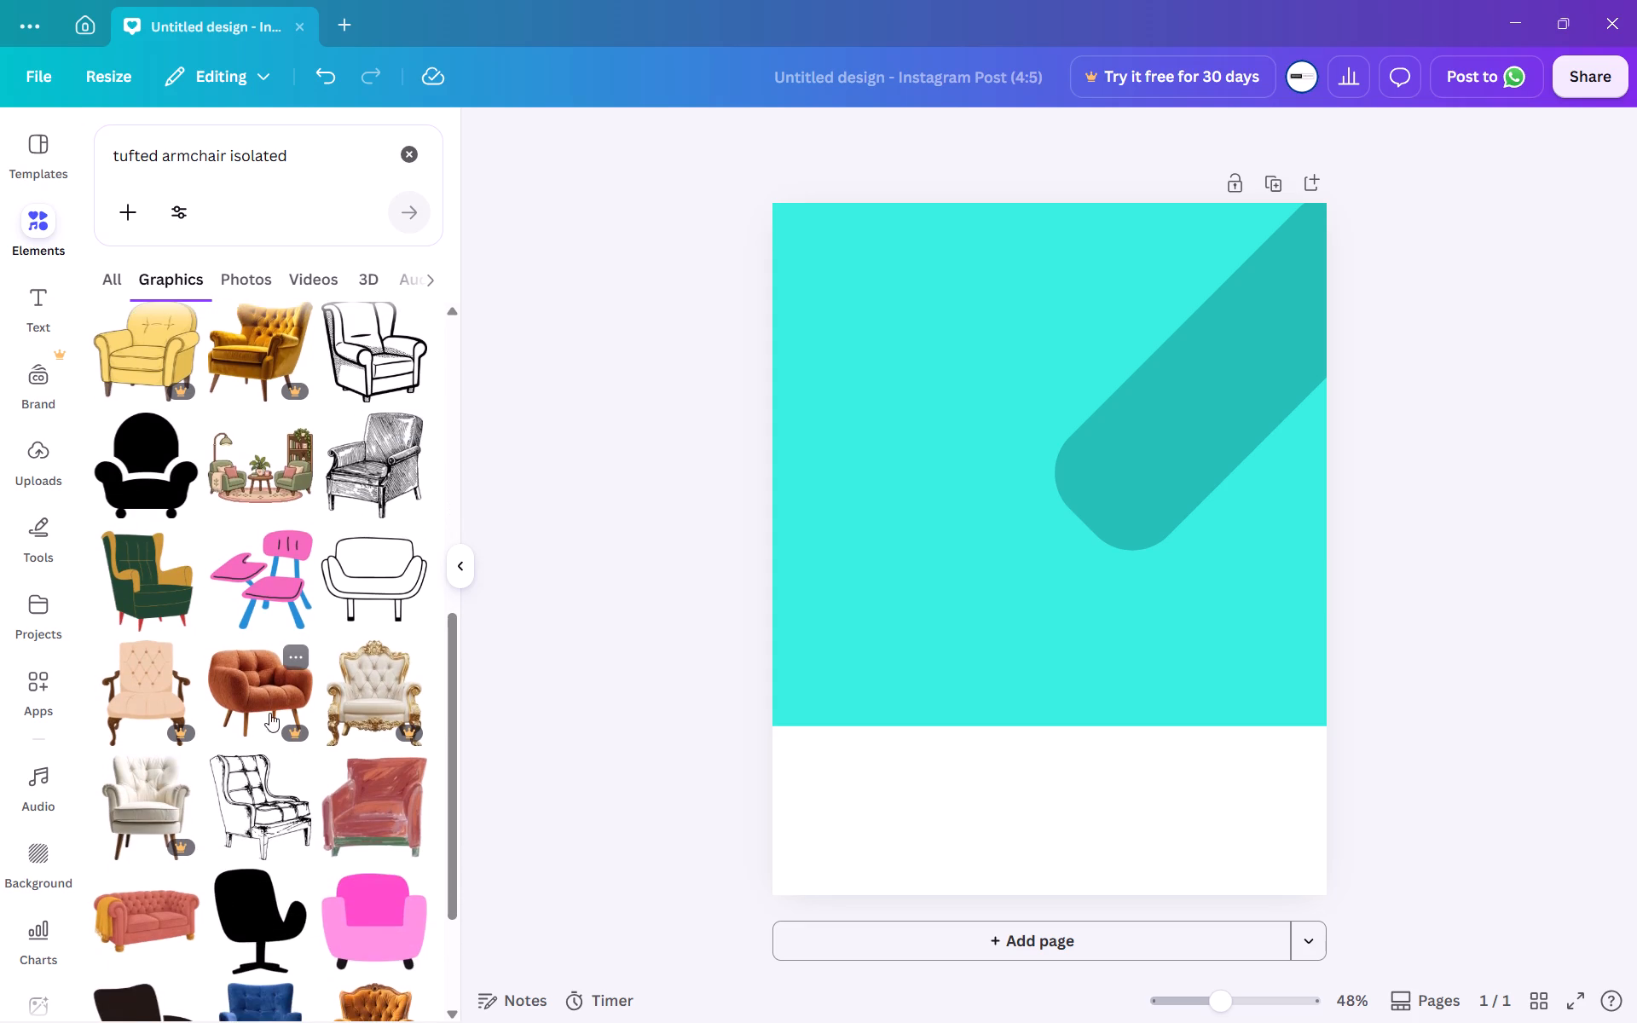
scroll(261, 707, "down", 3)
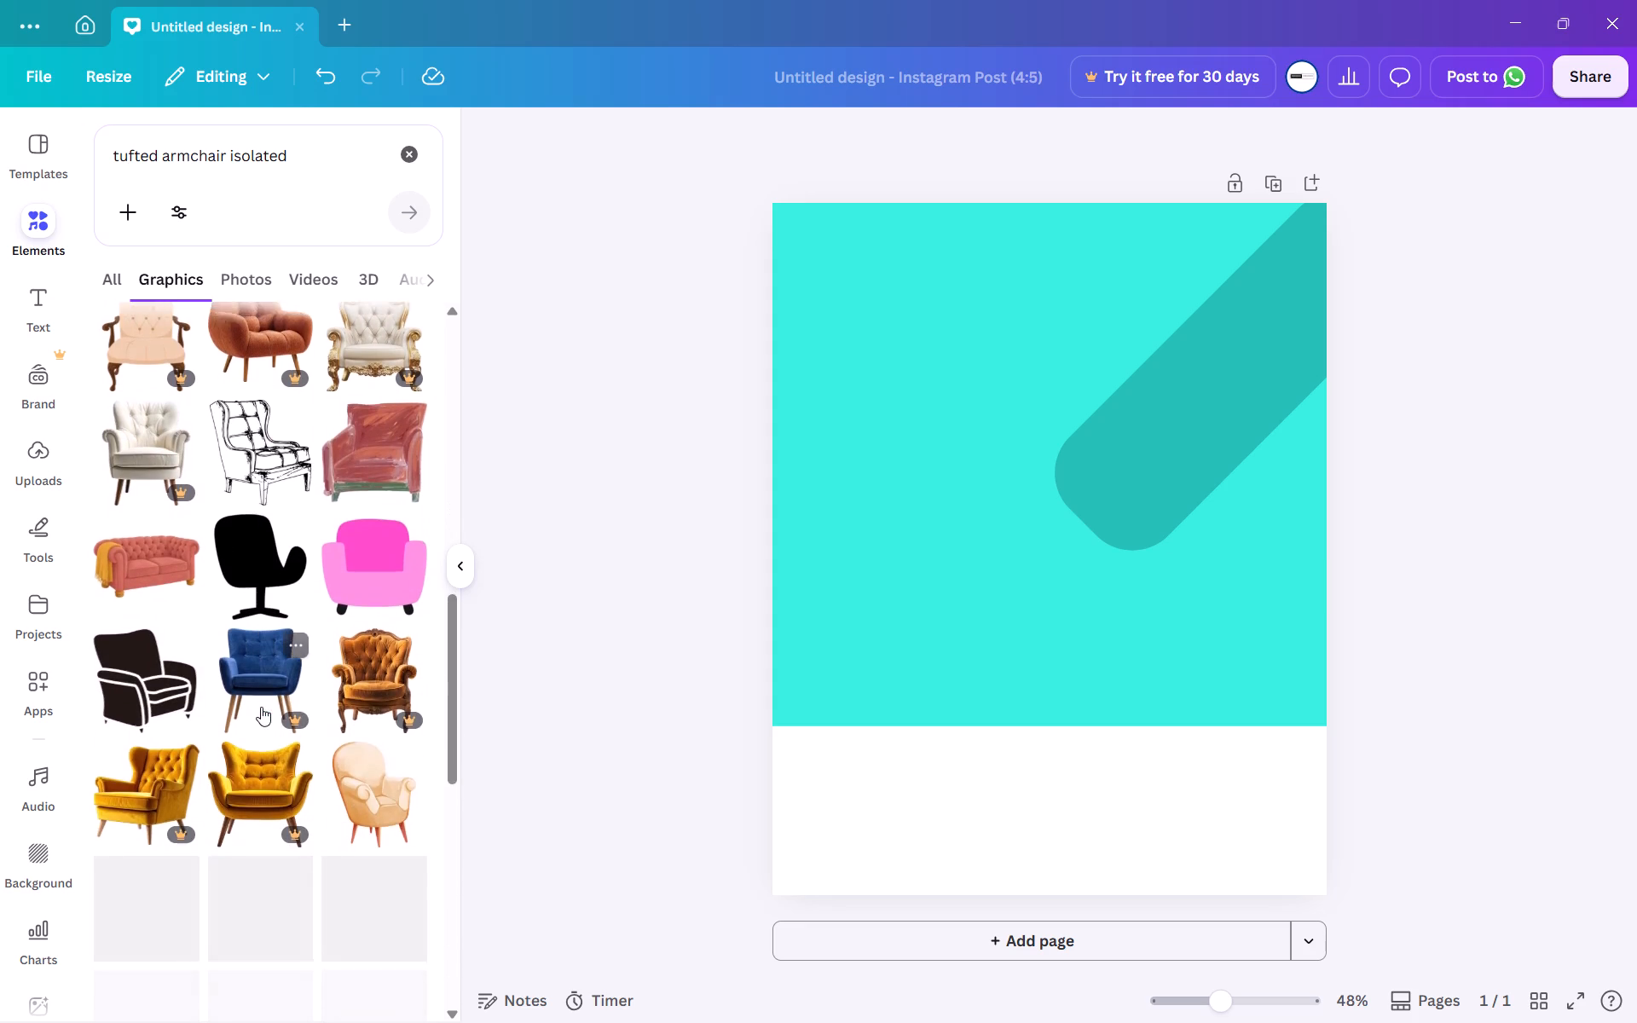
scroll(261, 707, "down", 2)
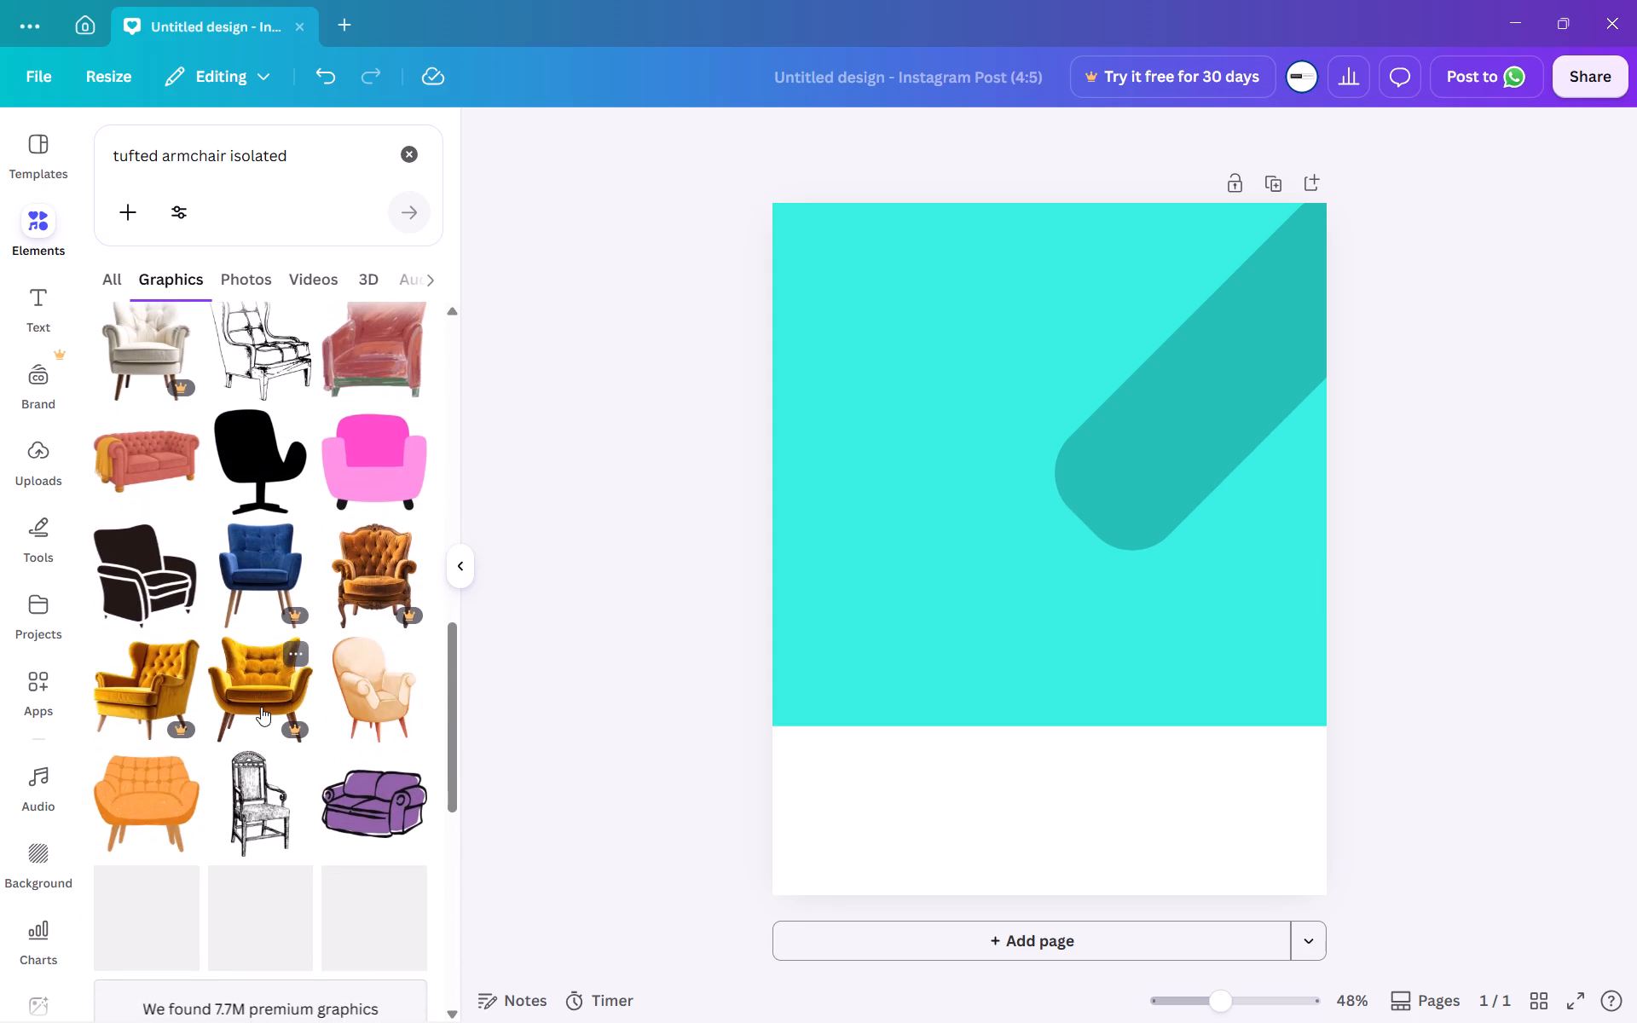
left_click(171, 674)
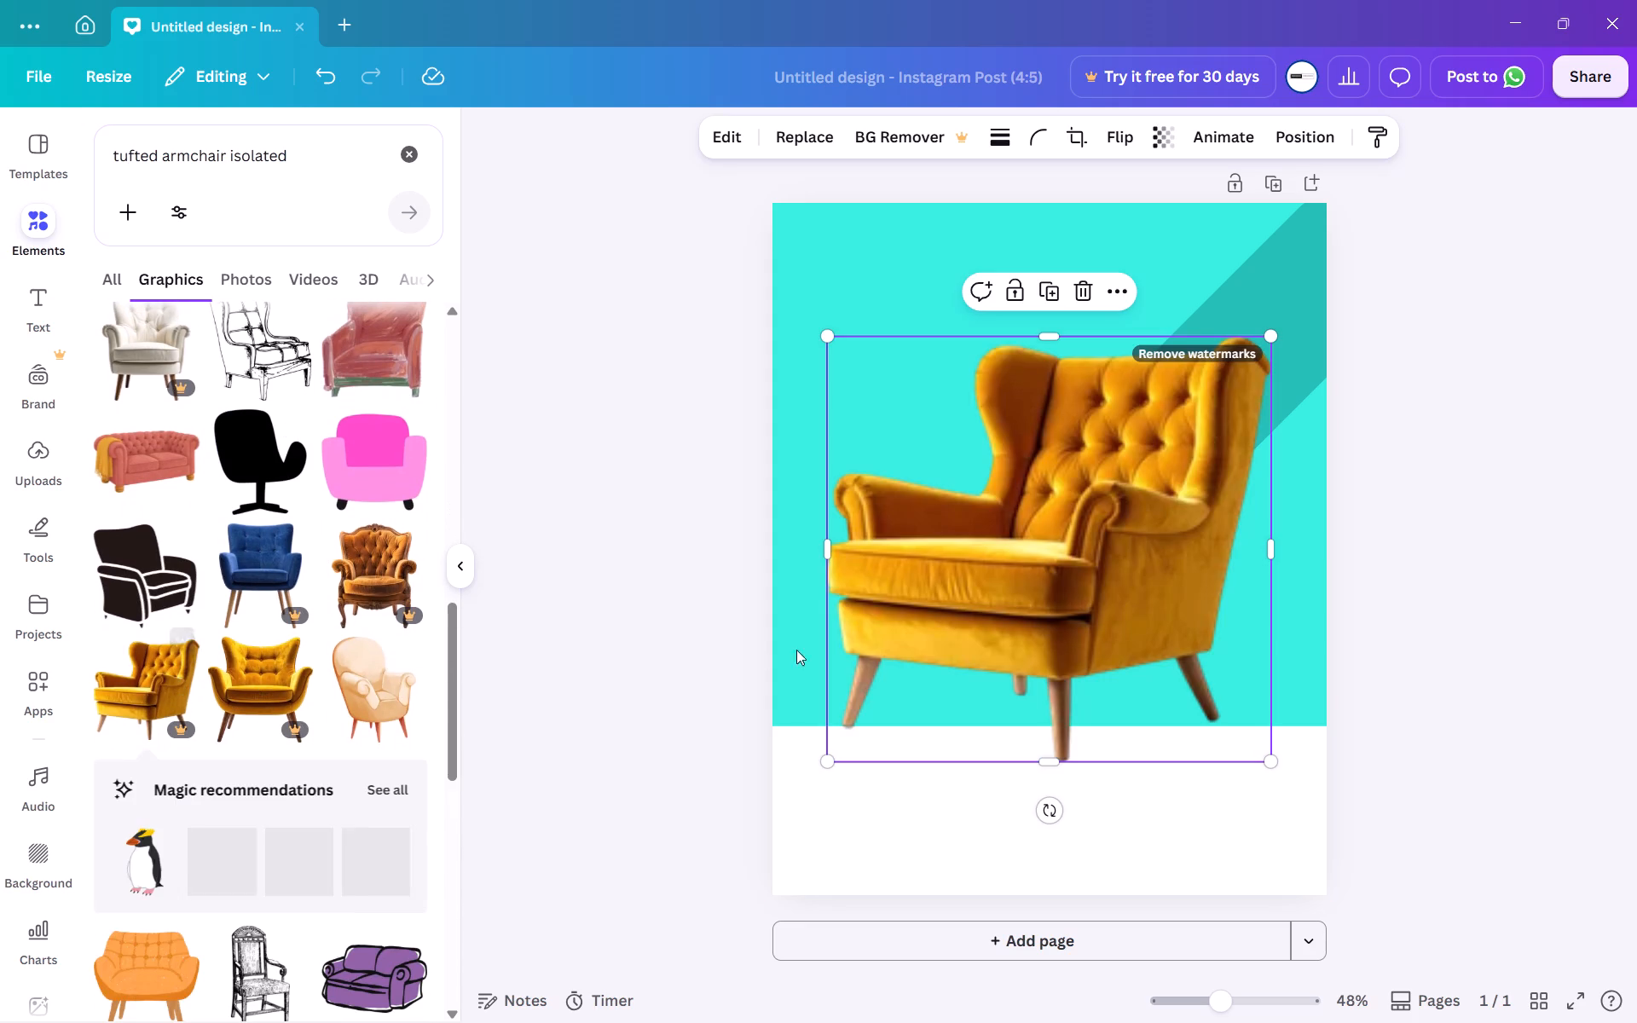
Place the mustard armchair in the page's lower-right corner and shrink it proportionally to about 668 x 641.
left_click_drag(1069, 637, 1148, 758)
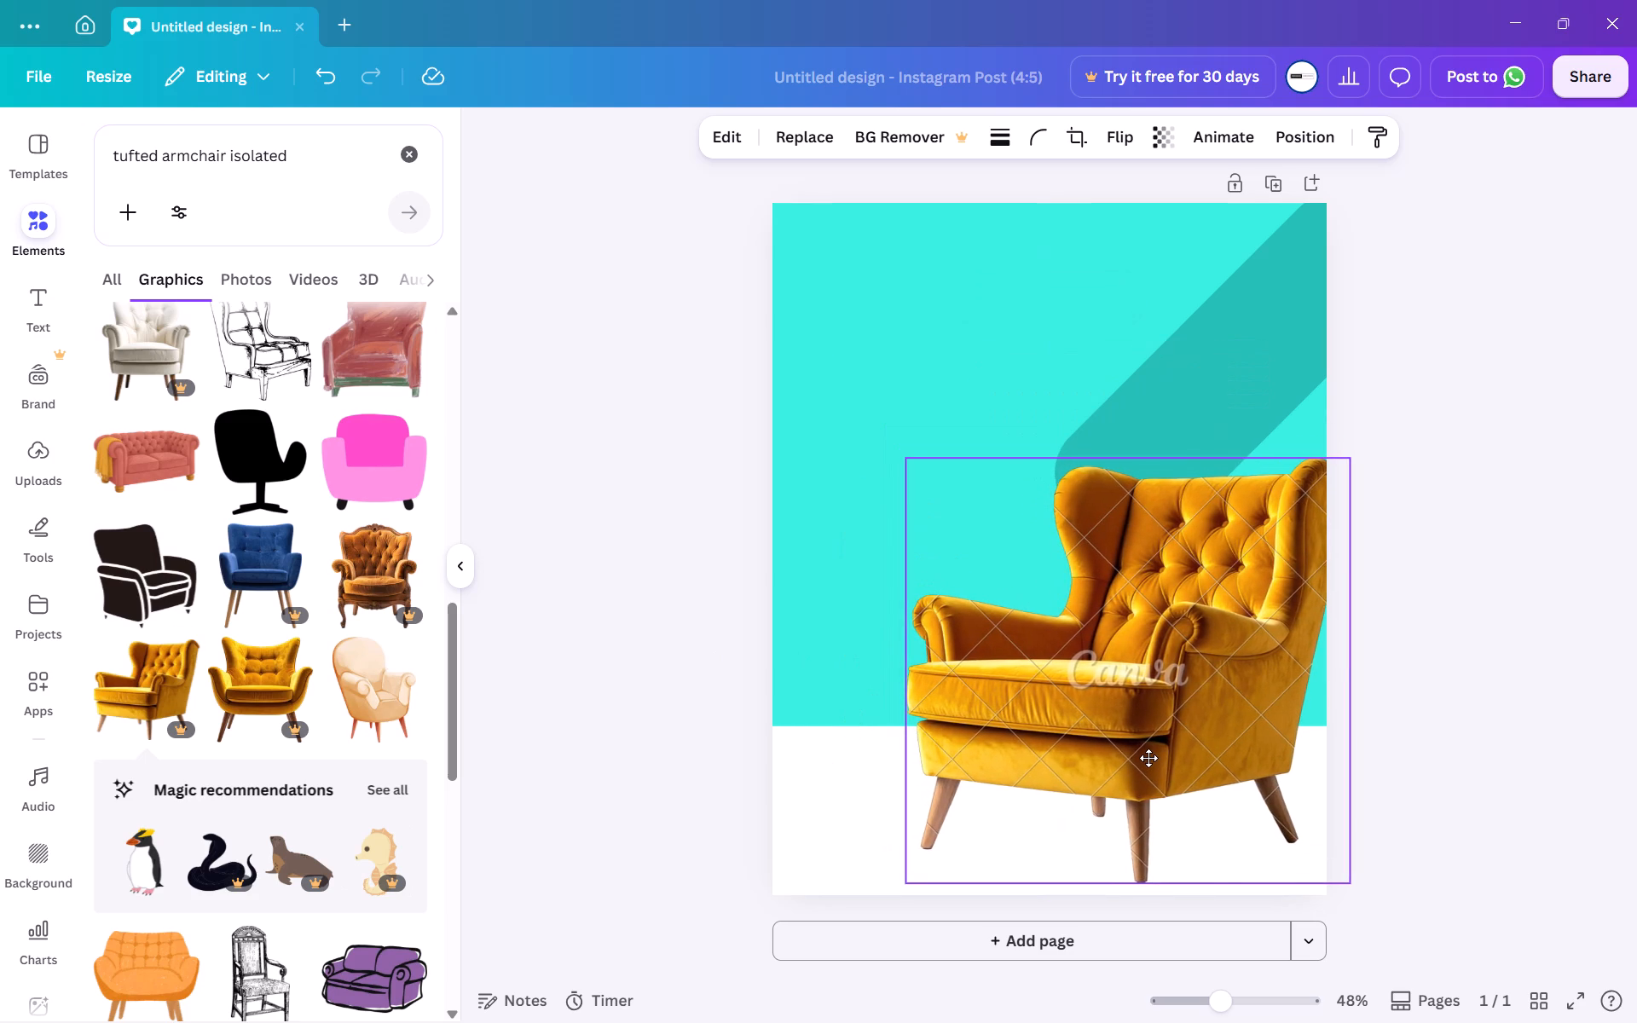
left_click_drag(1148, 758, 1117, 753)
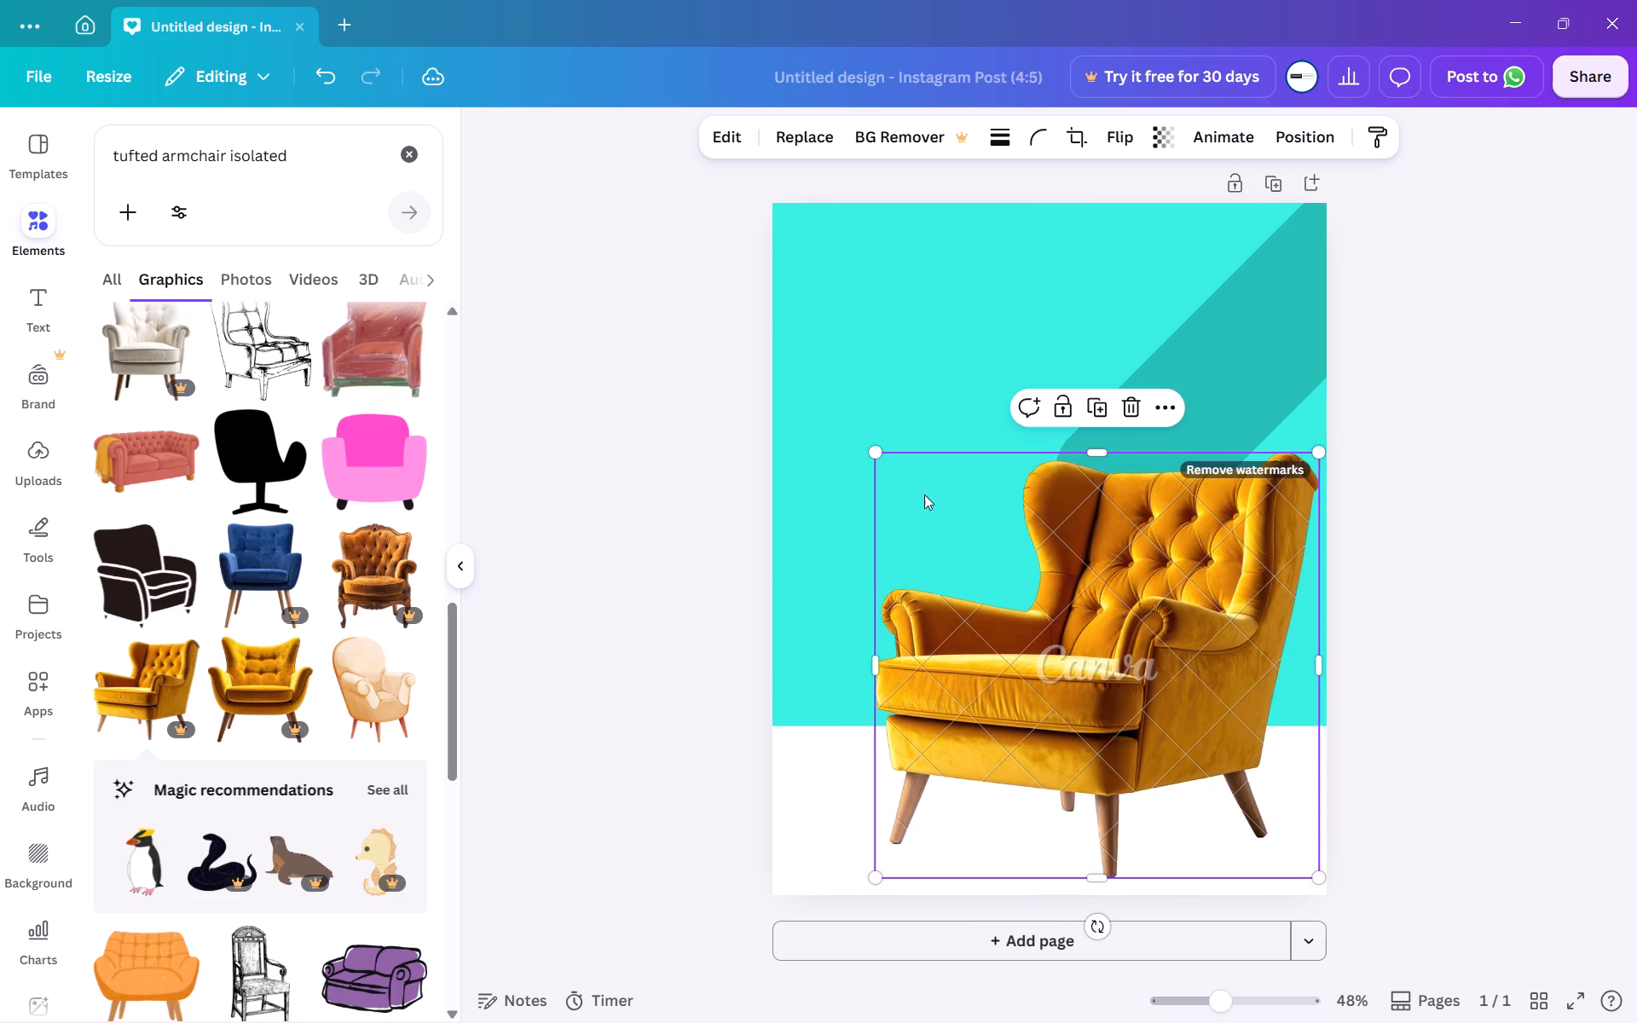
left_click_drag(880, 449, 1027, 501)
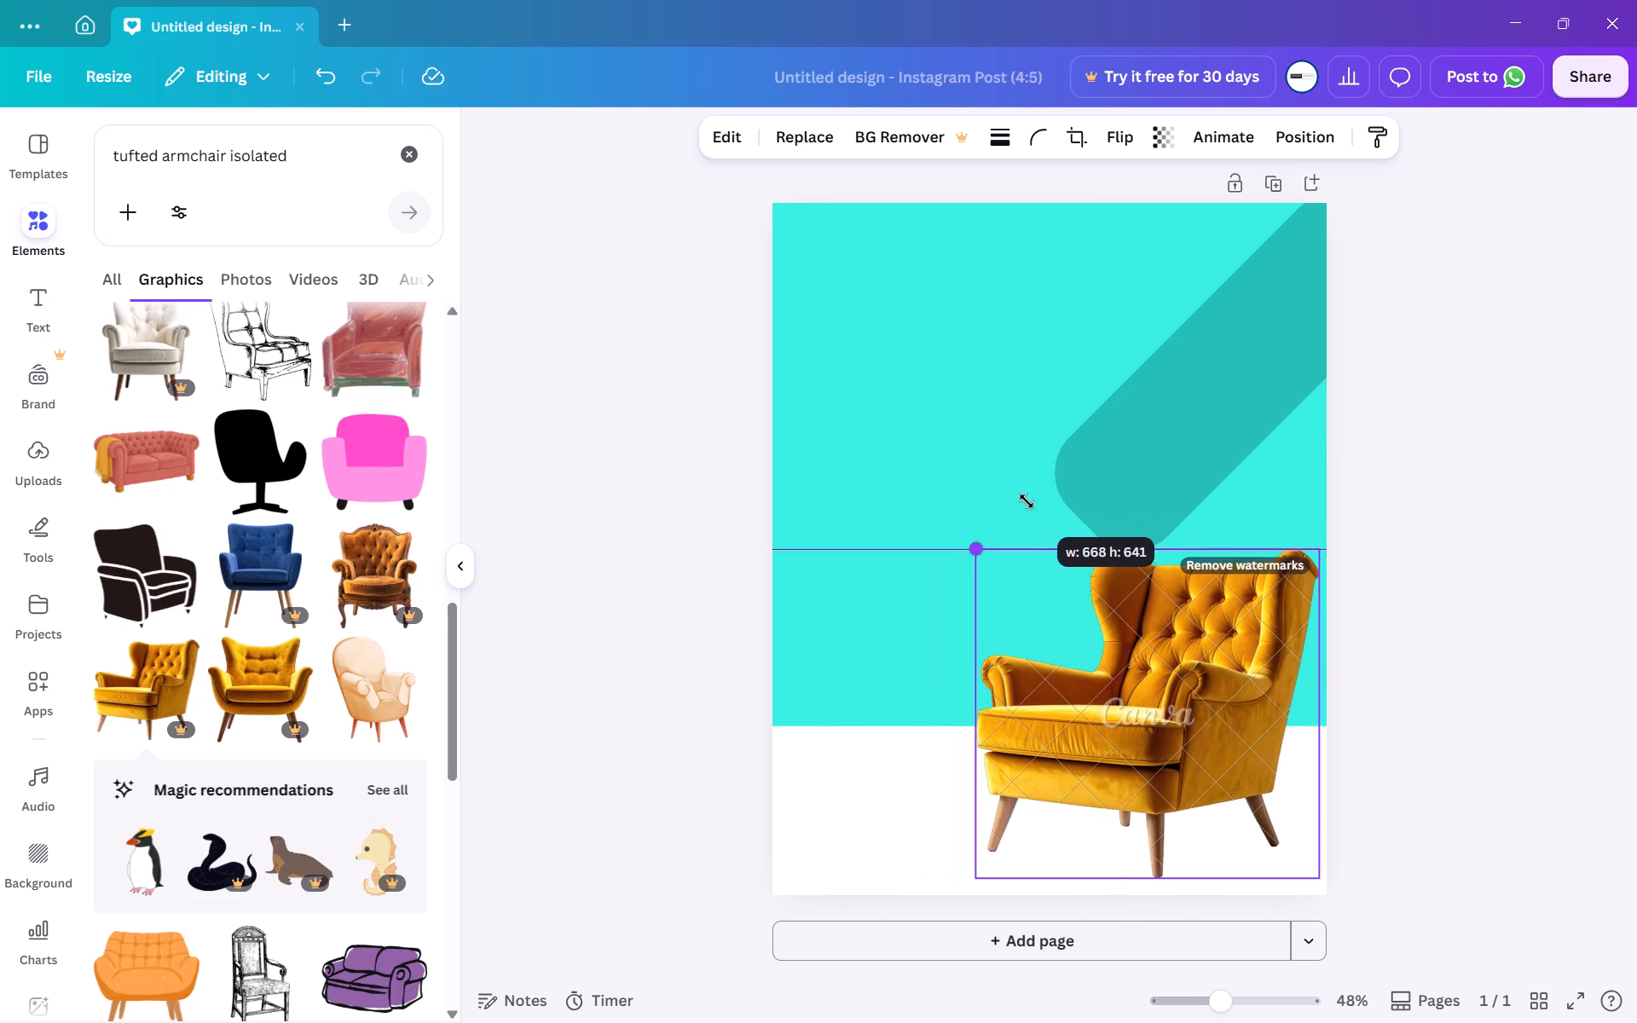
left_click_drag(1027, 501, 1027, 498)
Move the armchair up along the page's right edge so its legs straddle the line between turquoise and white areas.
left_click_drag(1137, 625, 1136, 517)
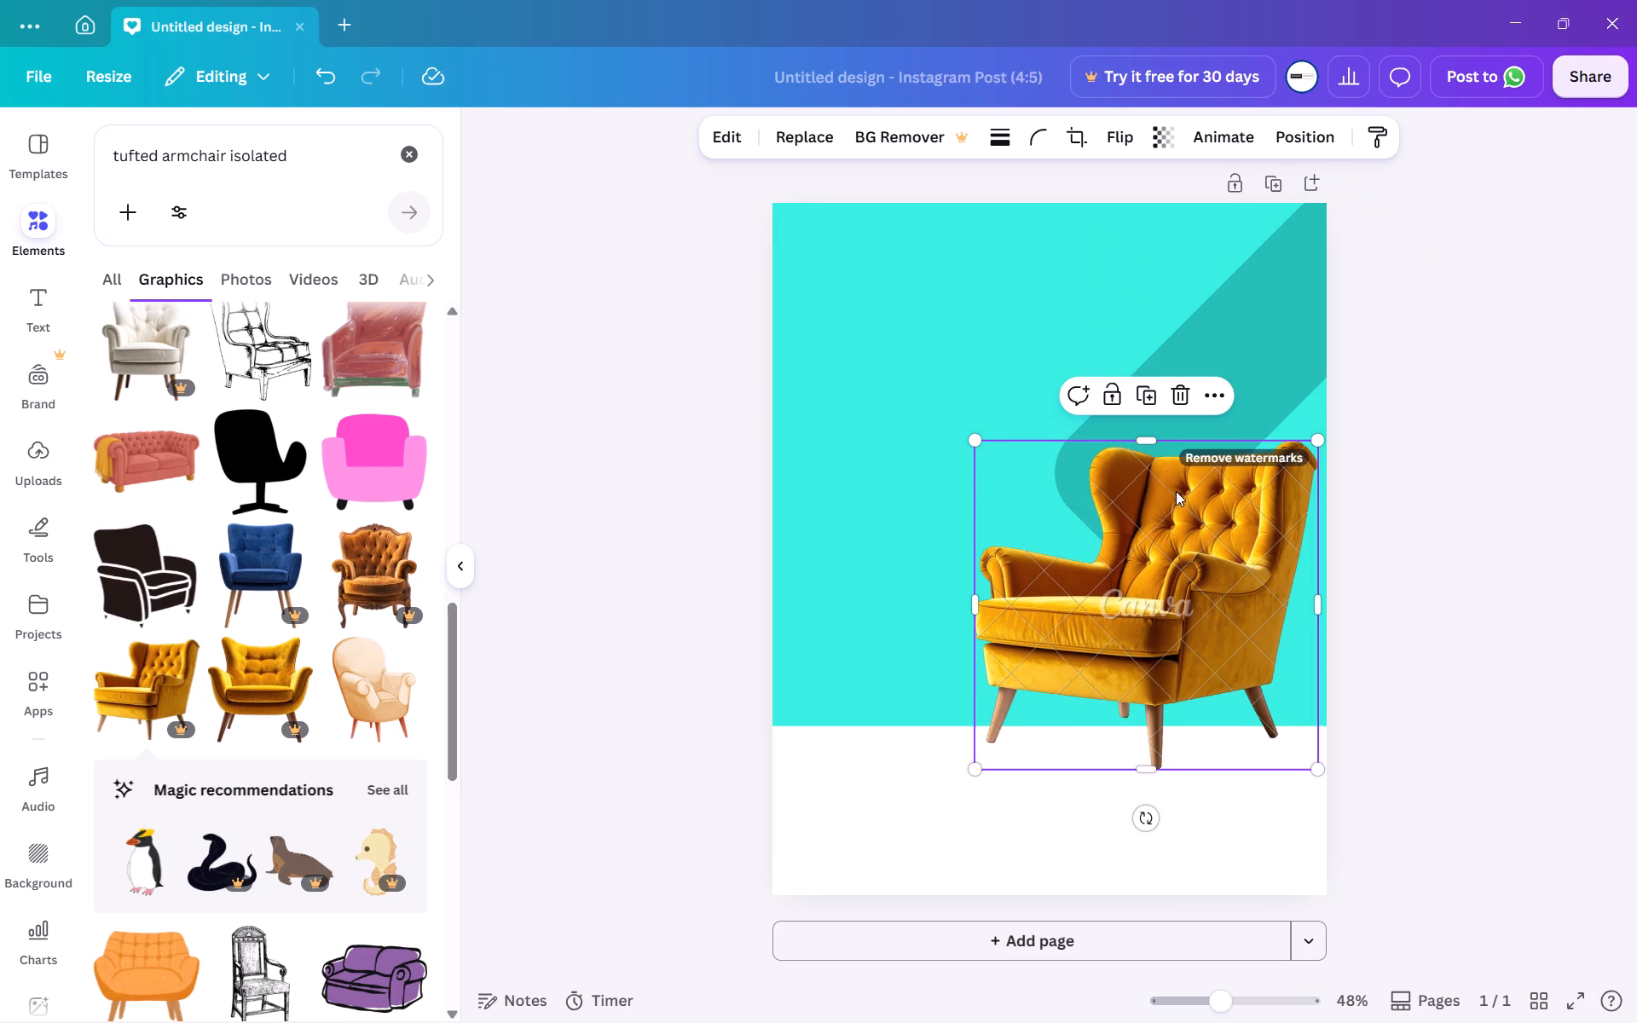
left_click_drag(1223, 576, 1223, 592)
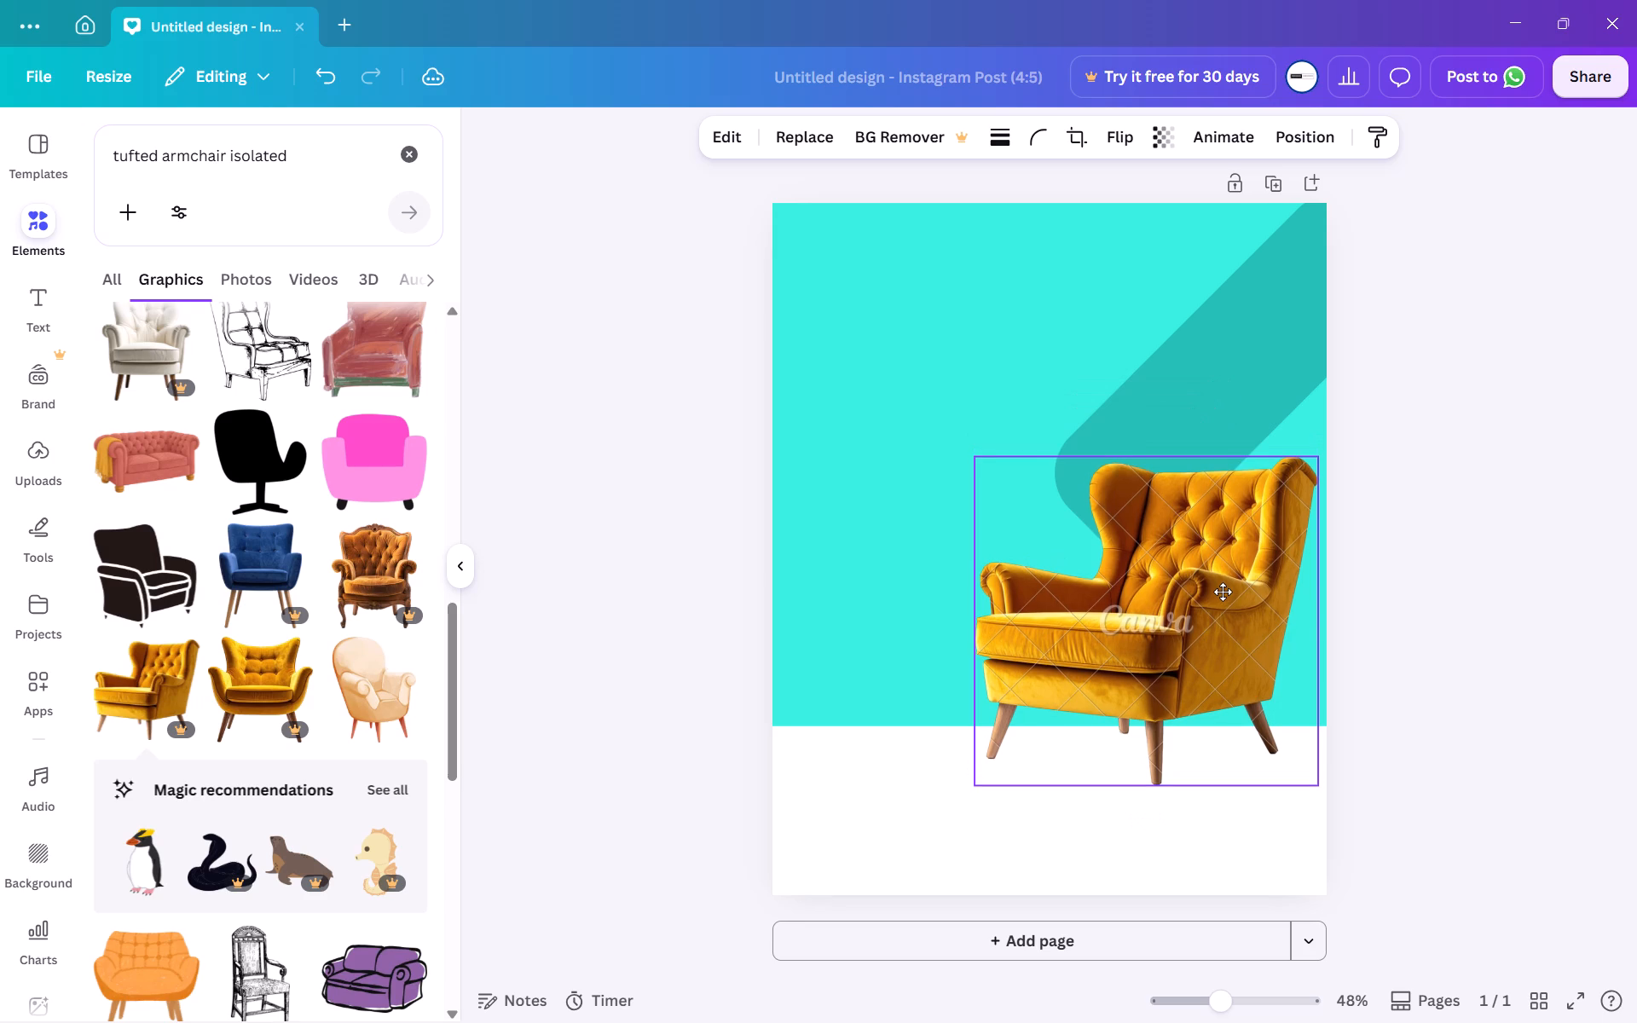
left_click_drag(1223, 592, 1223, 589)
left_click(1223, 589)
double_click(1223, 589)
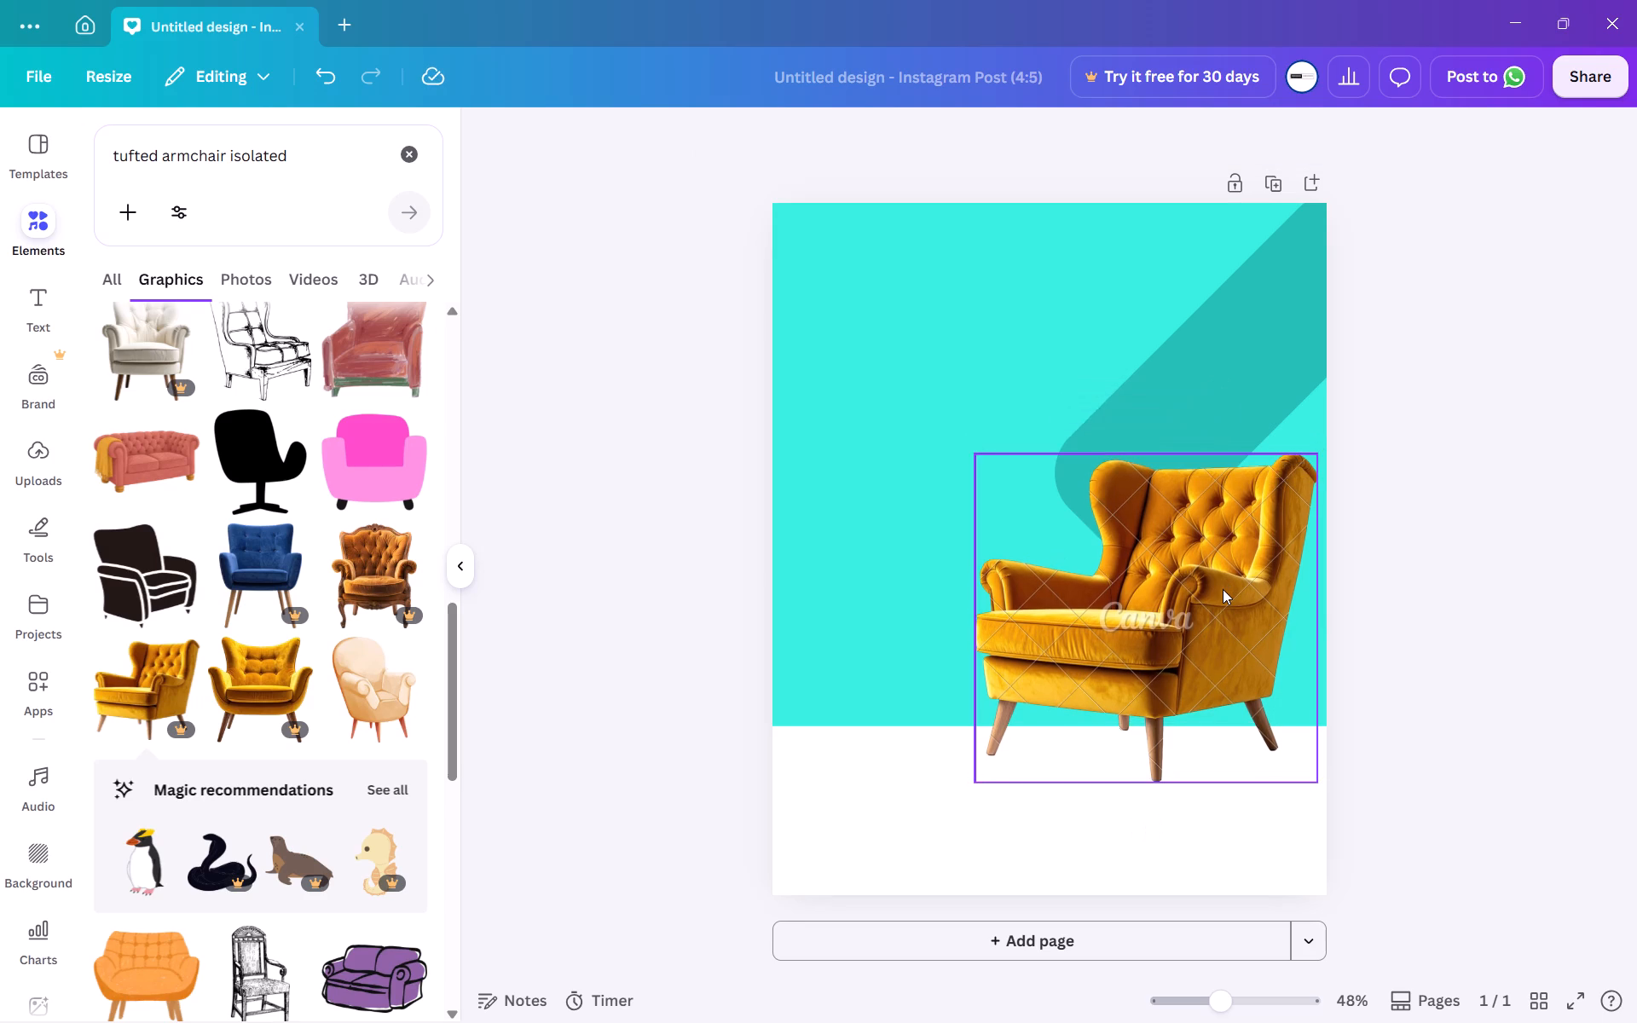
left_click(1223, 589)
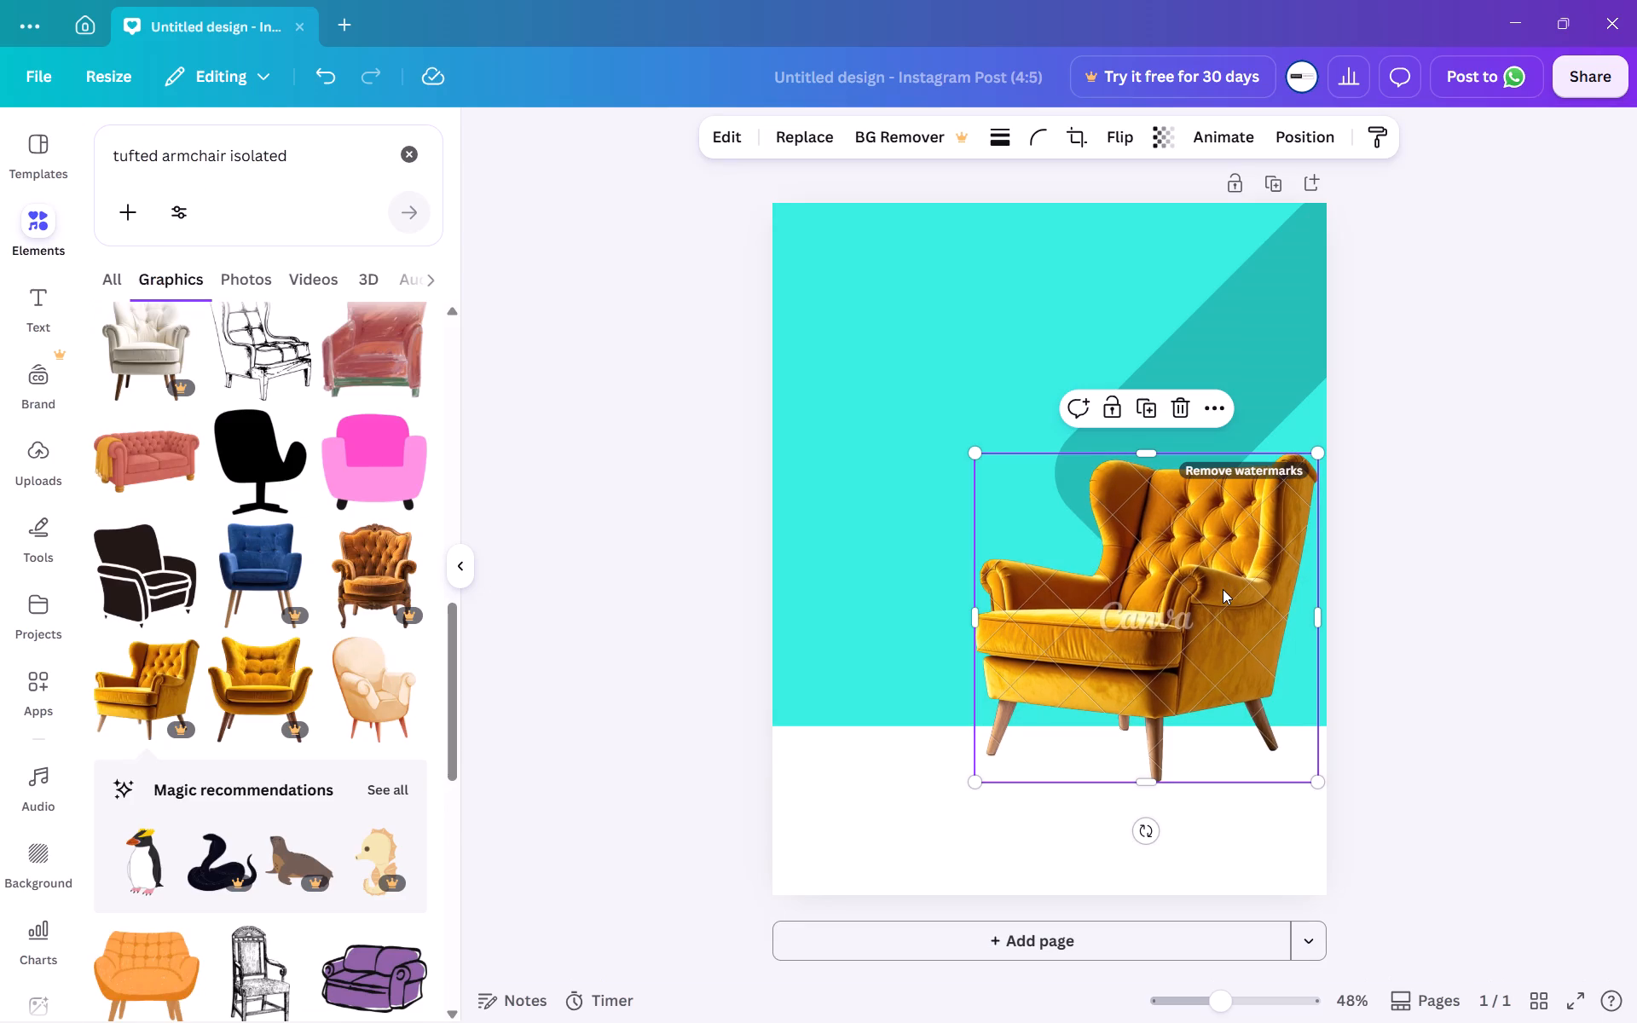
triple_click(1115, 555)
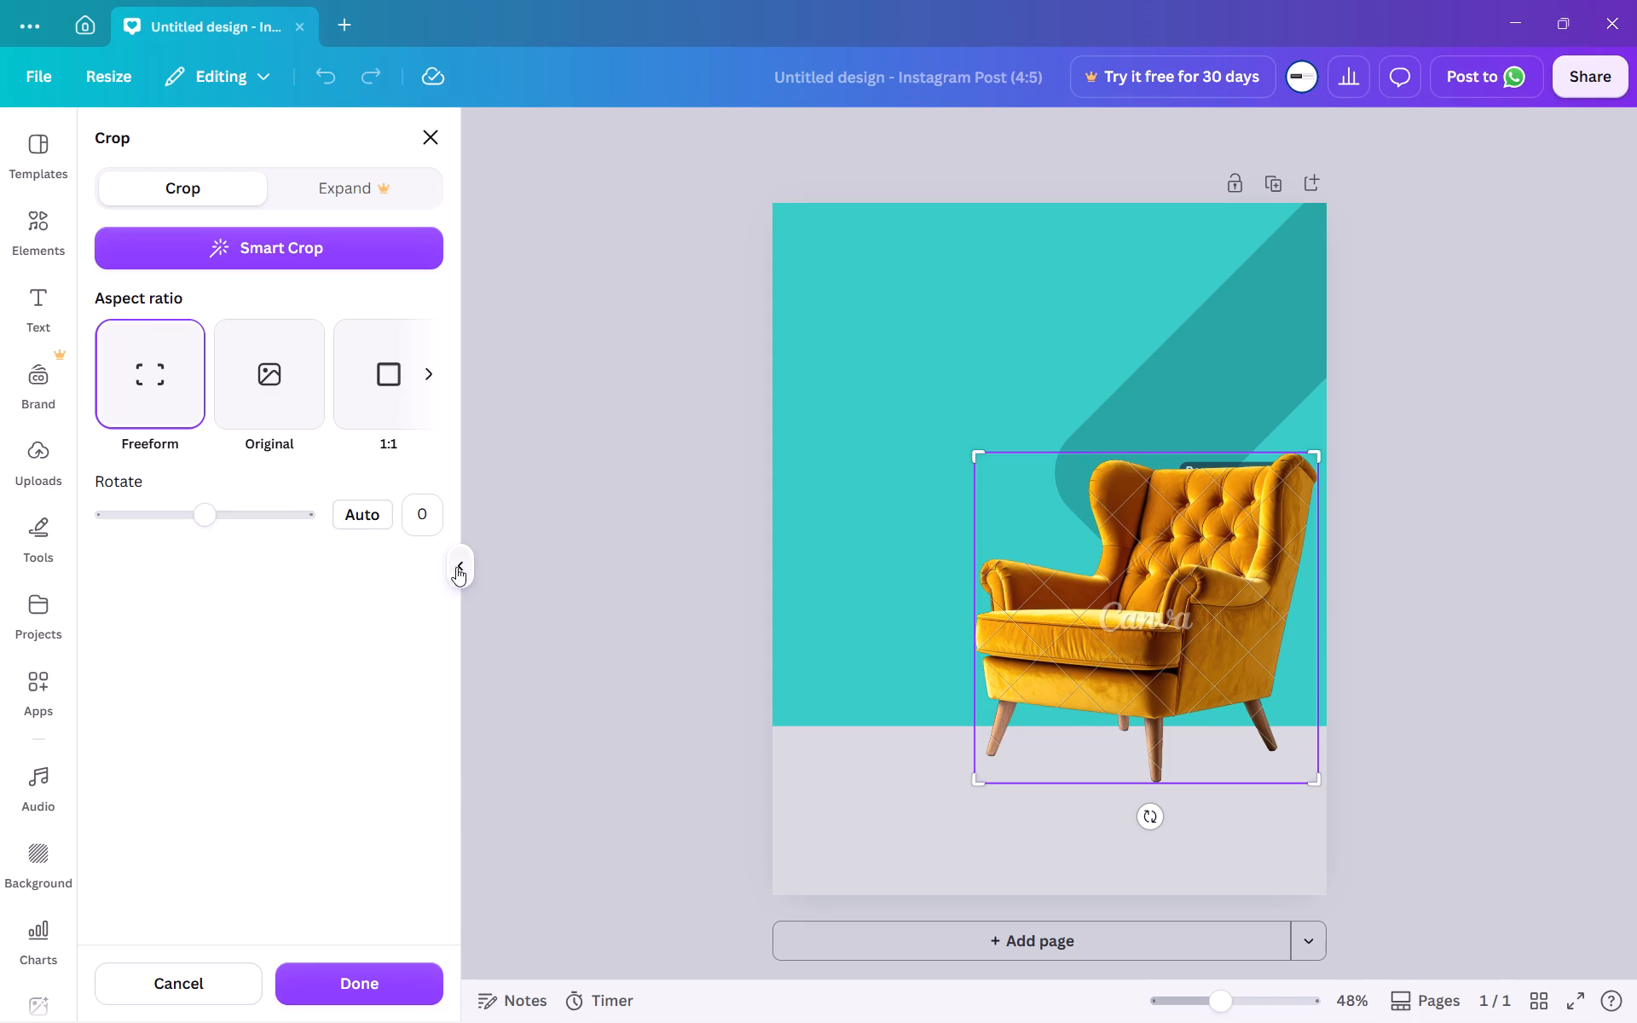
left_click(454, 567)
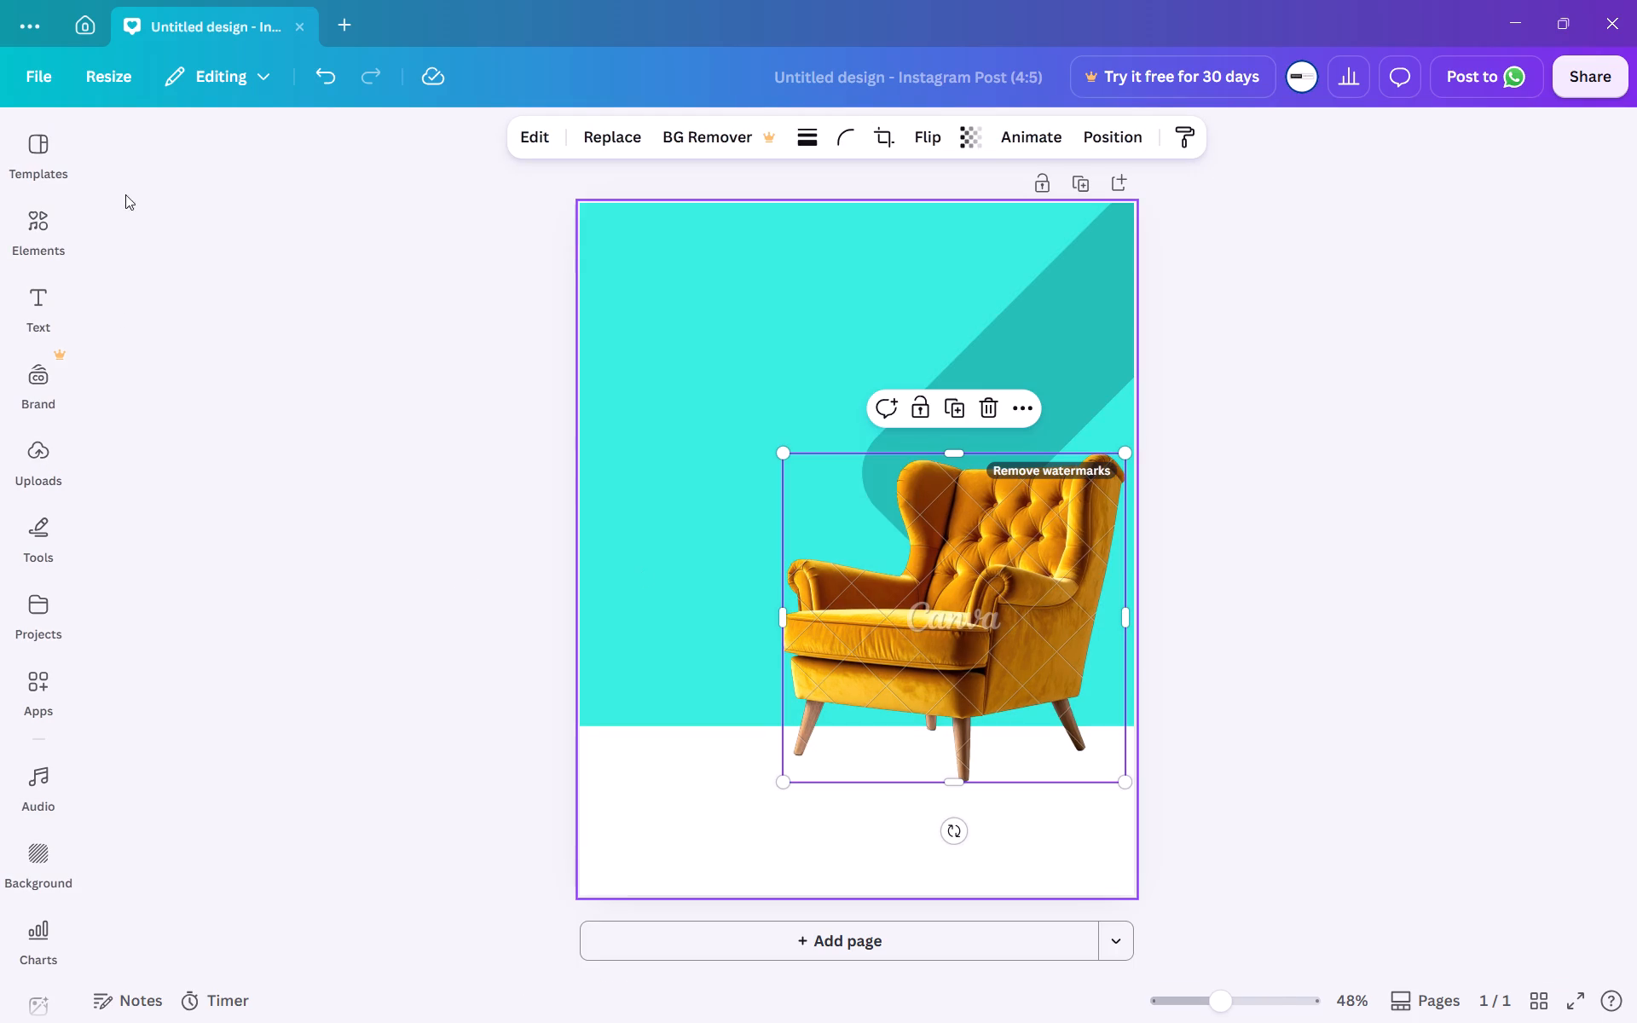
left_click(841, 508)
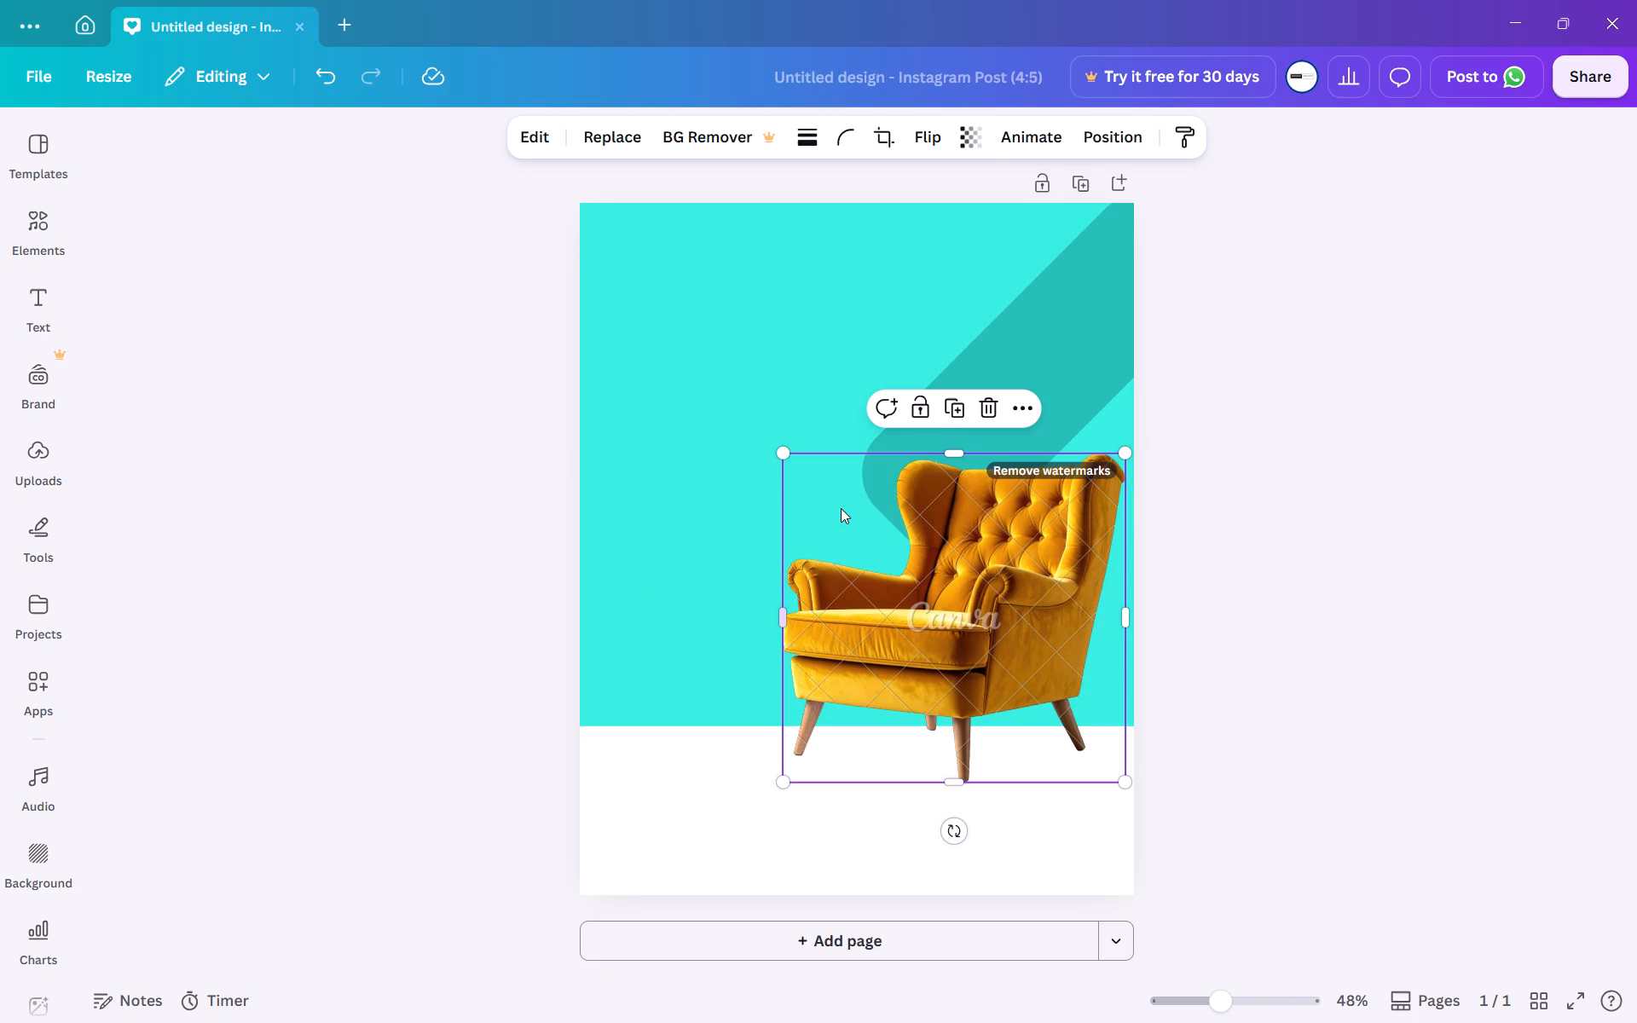
Search the graphics library for "green tufted armchair isolated".
left_click(43, 228)
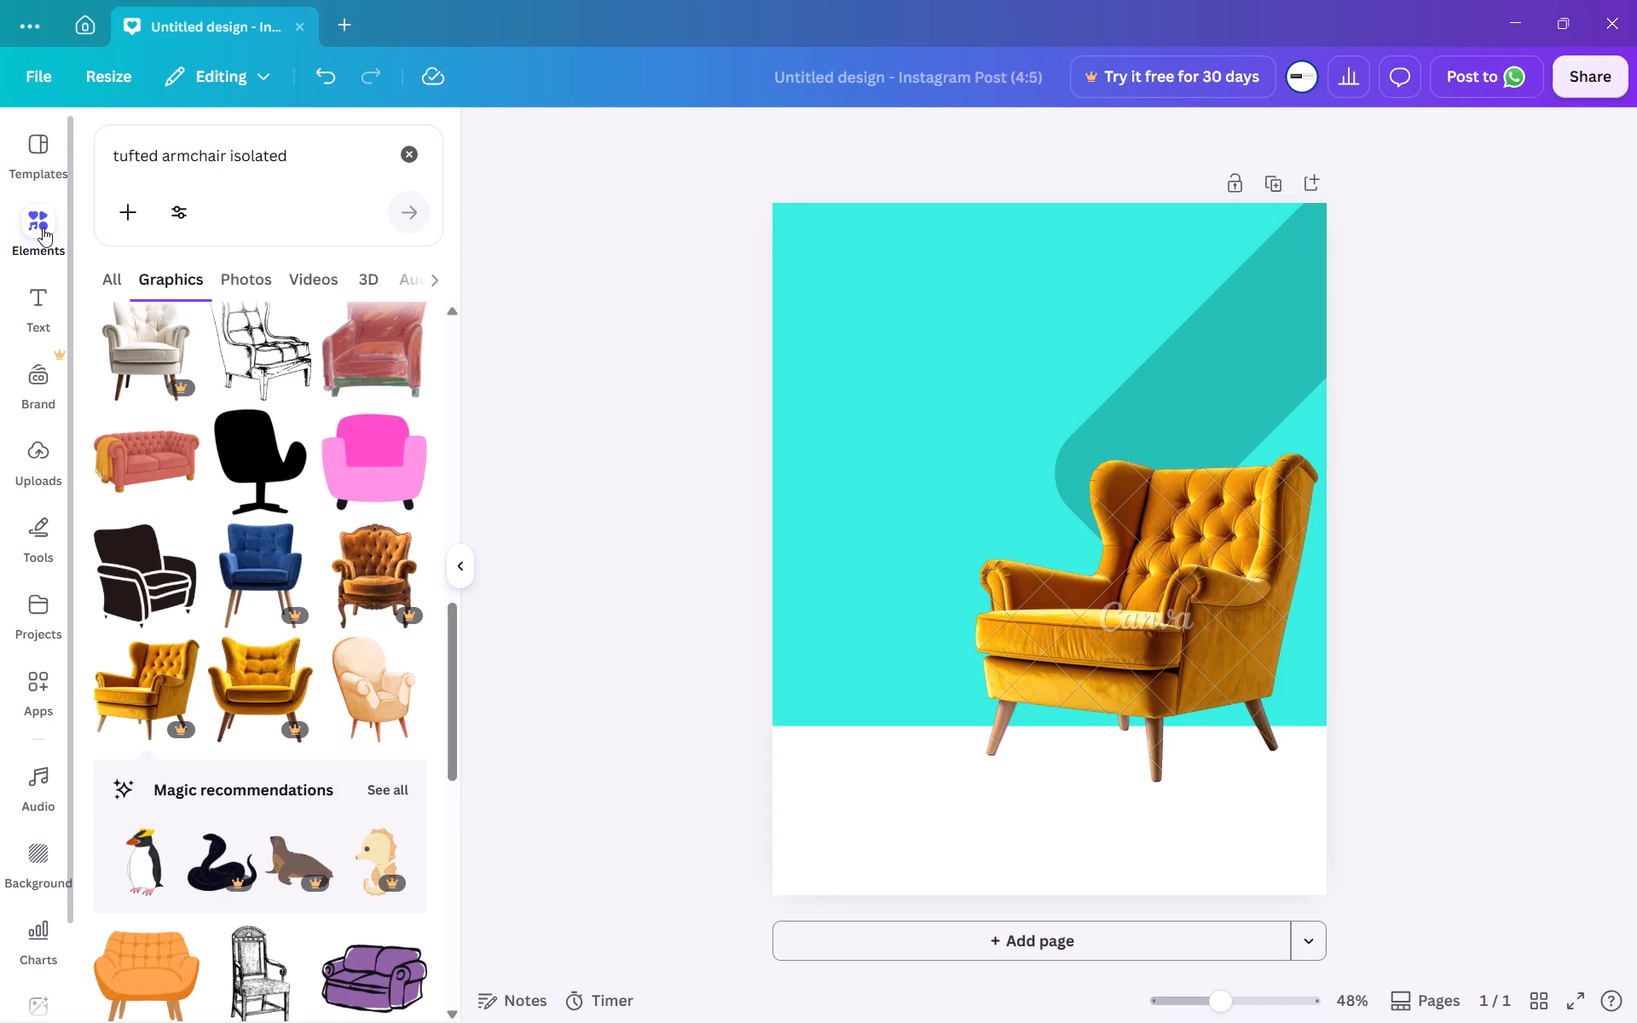
left_click(123, 156)
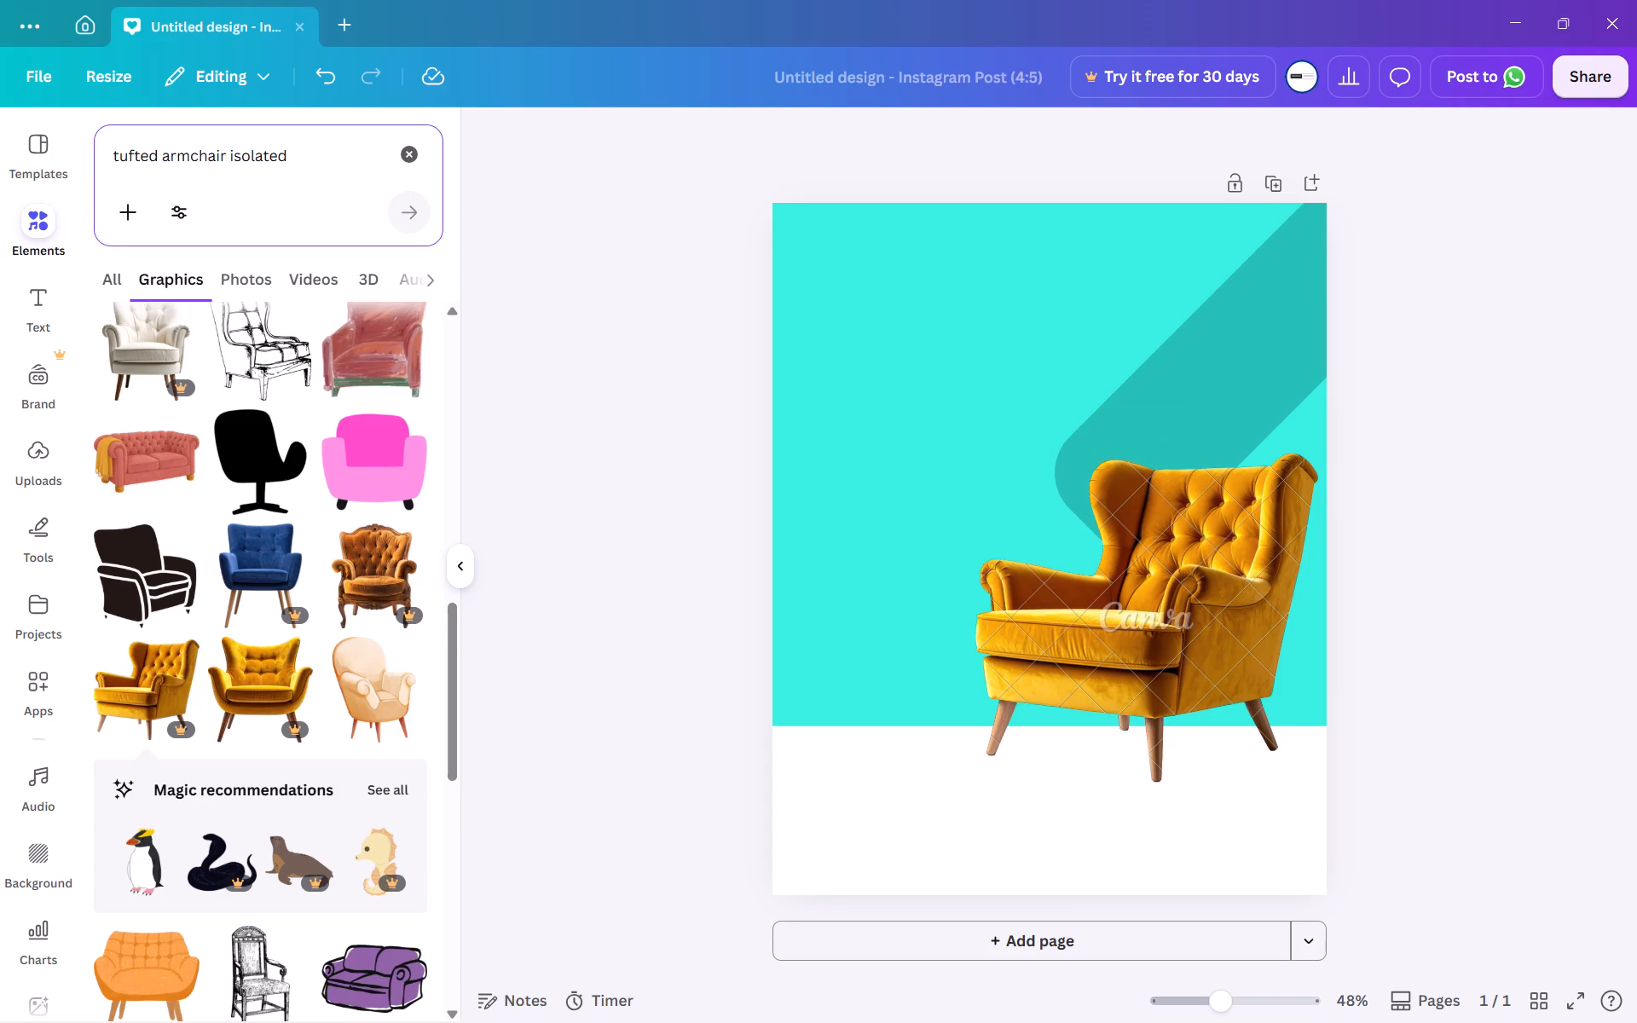
key("Left")
key("Left")
type("green")
key("space")
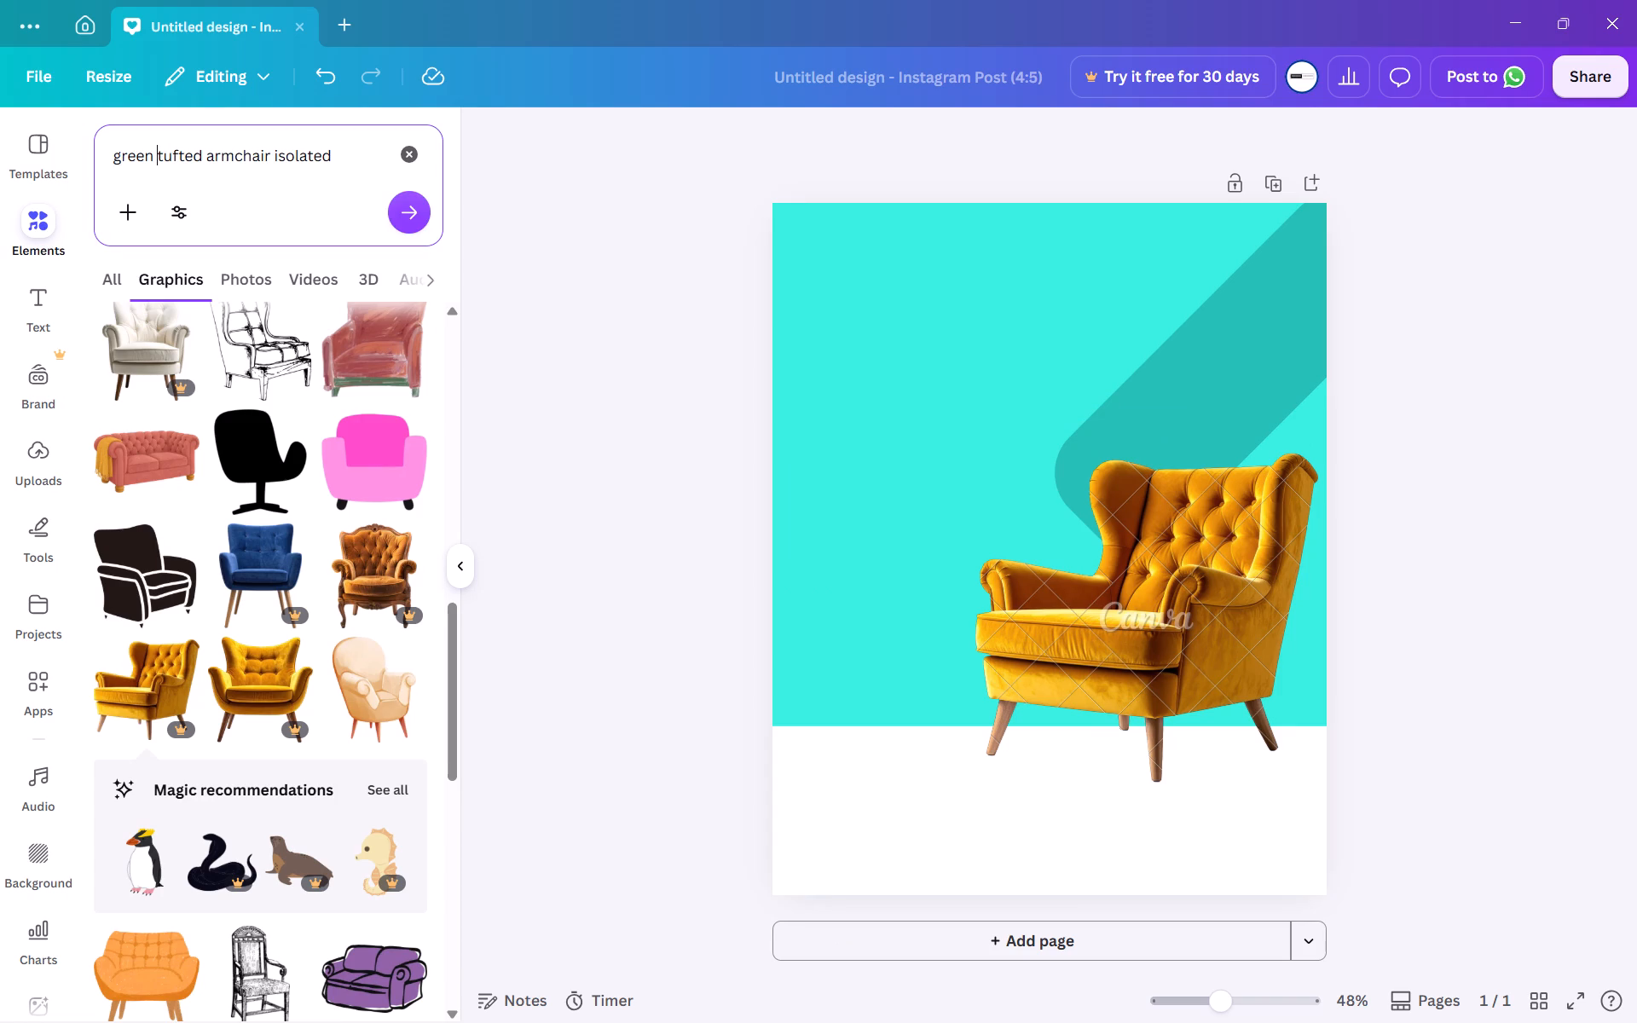
key("Return")
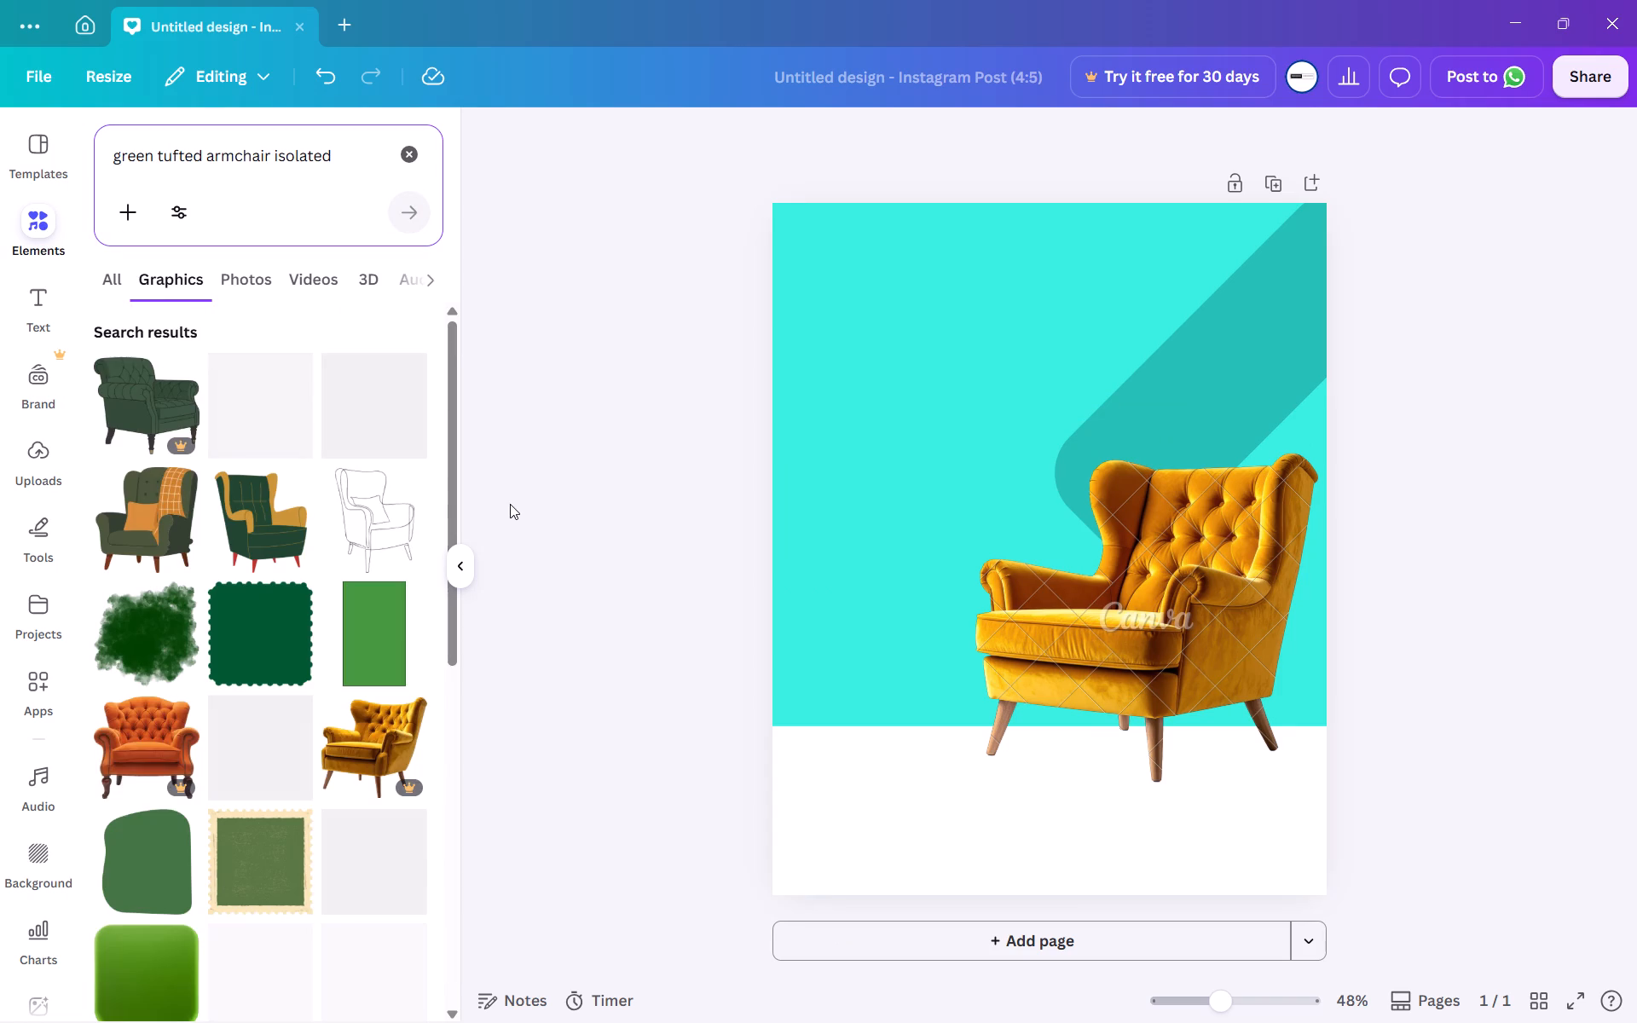
Refine the graphics search to "light green tufted armchair isolated" and look through the first results.
left_click(120, 153)
key("Left")
type("light")
key("space")
key("Return")
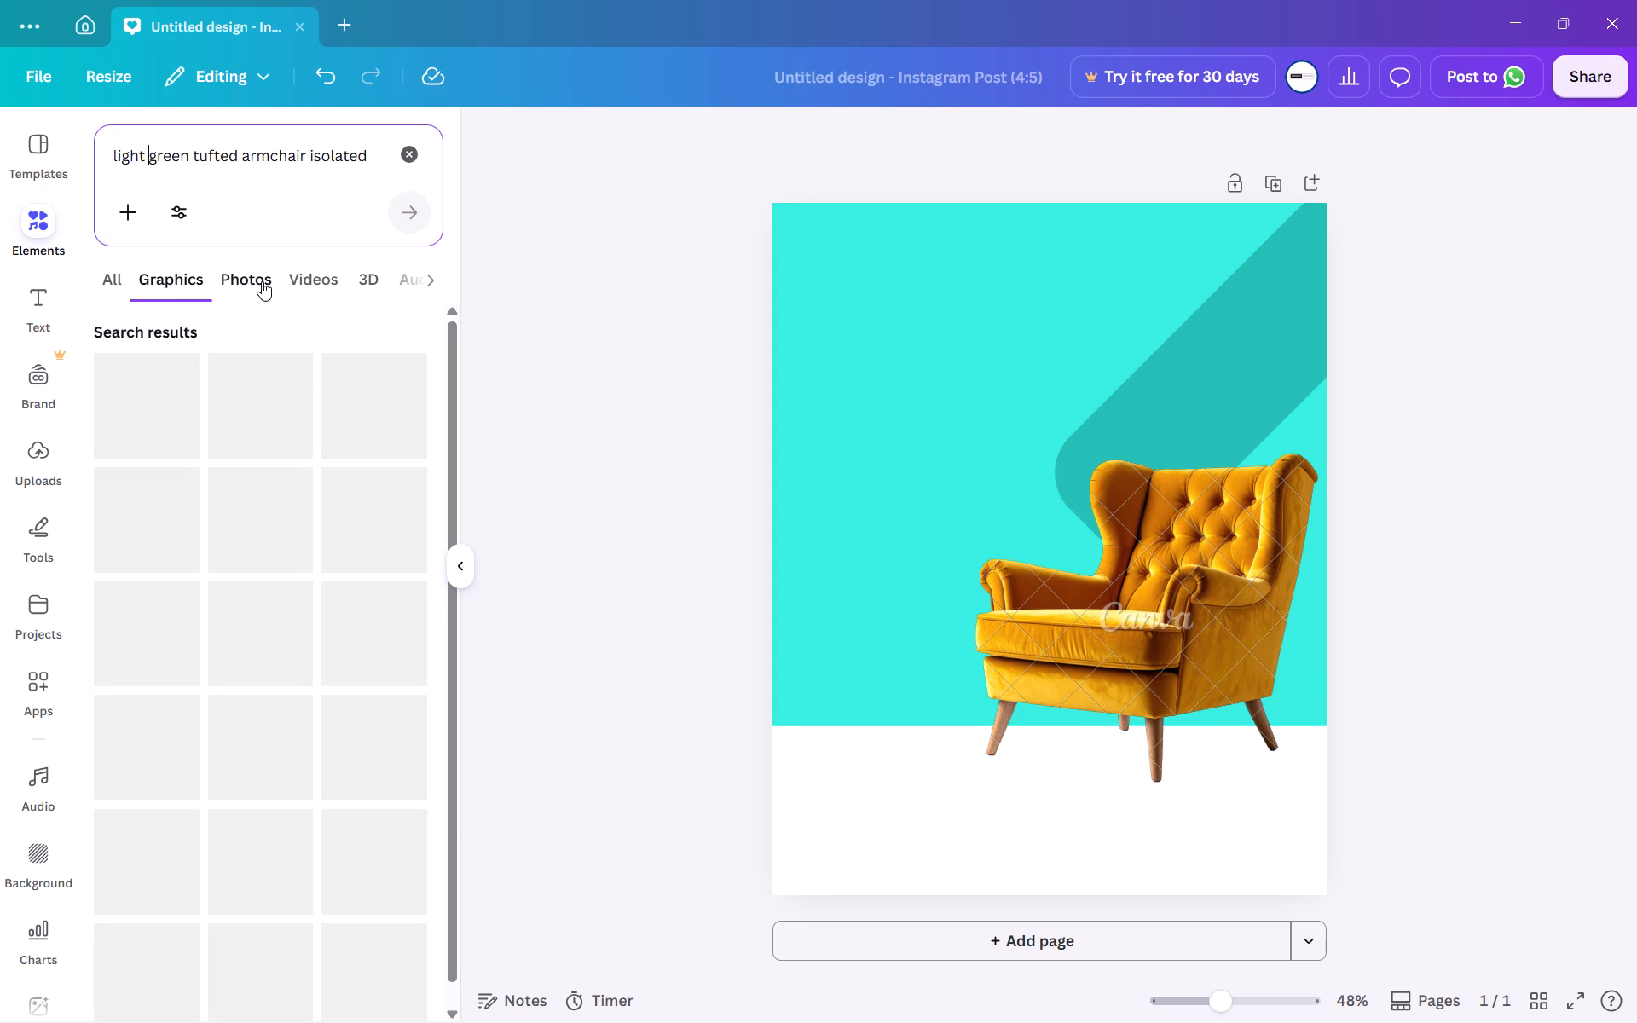
scroll(329, 611, "down", 2)
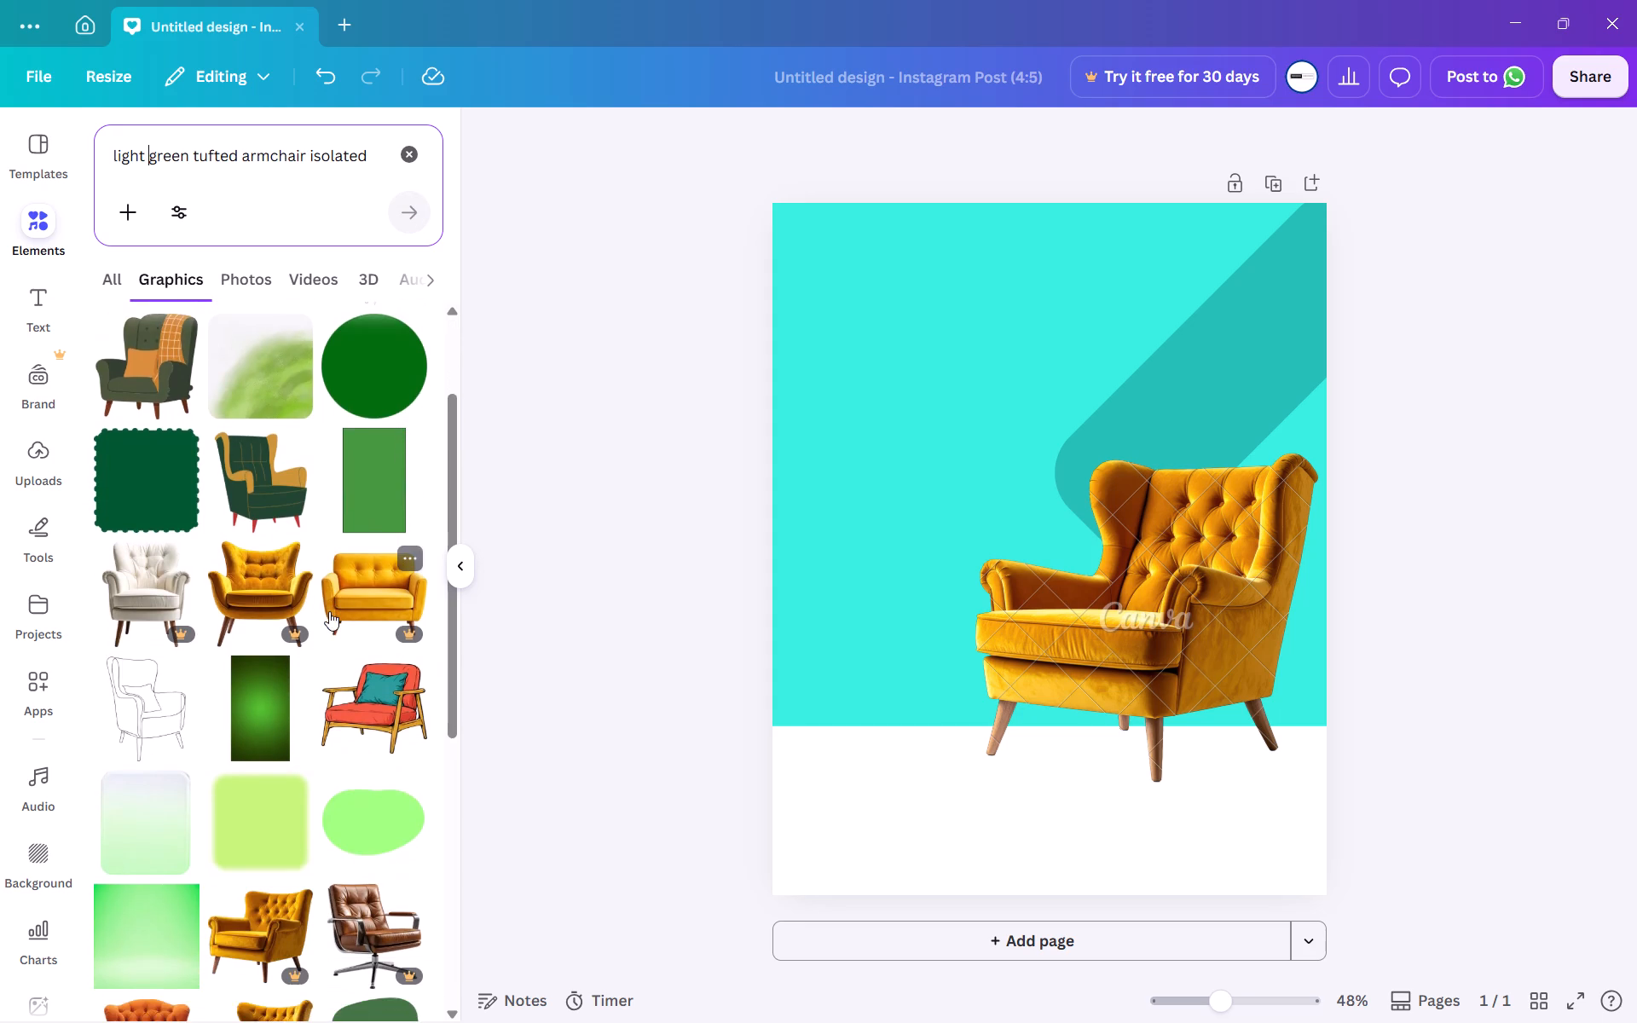
scroll(329, 611, "down", 3)
scroll(329, 611, "up", 2)
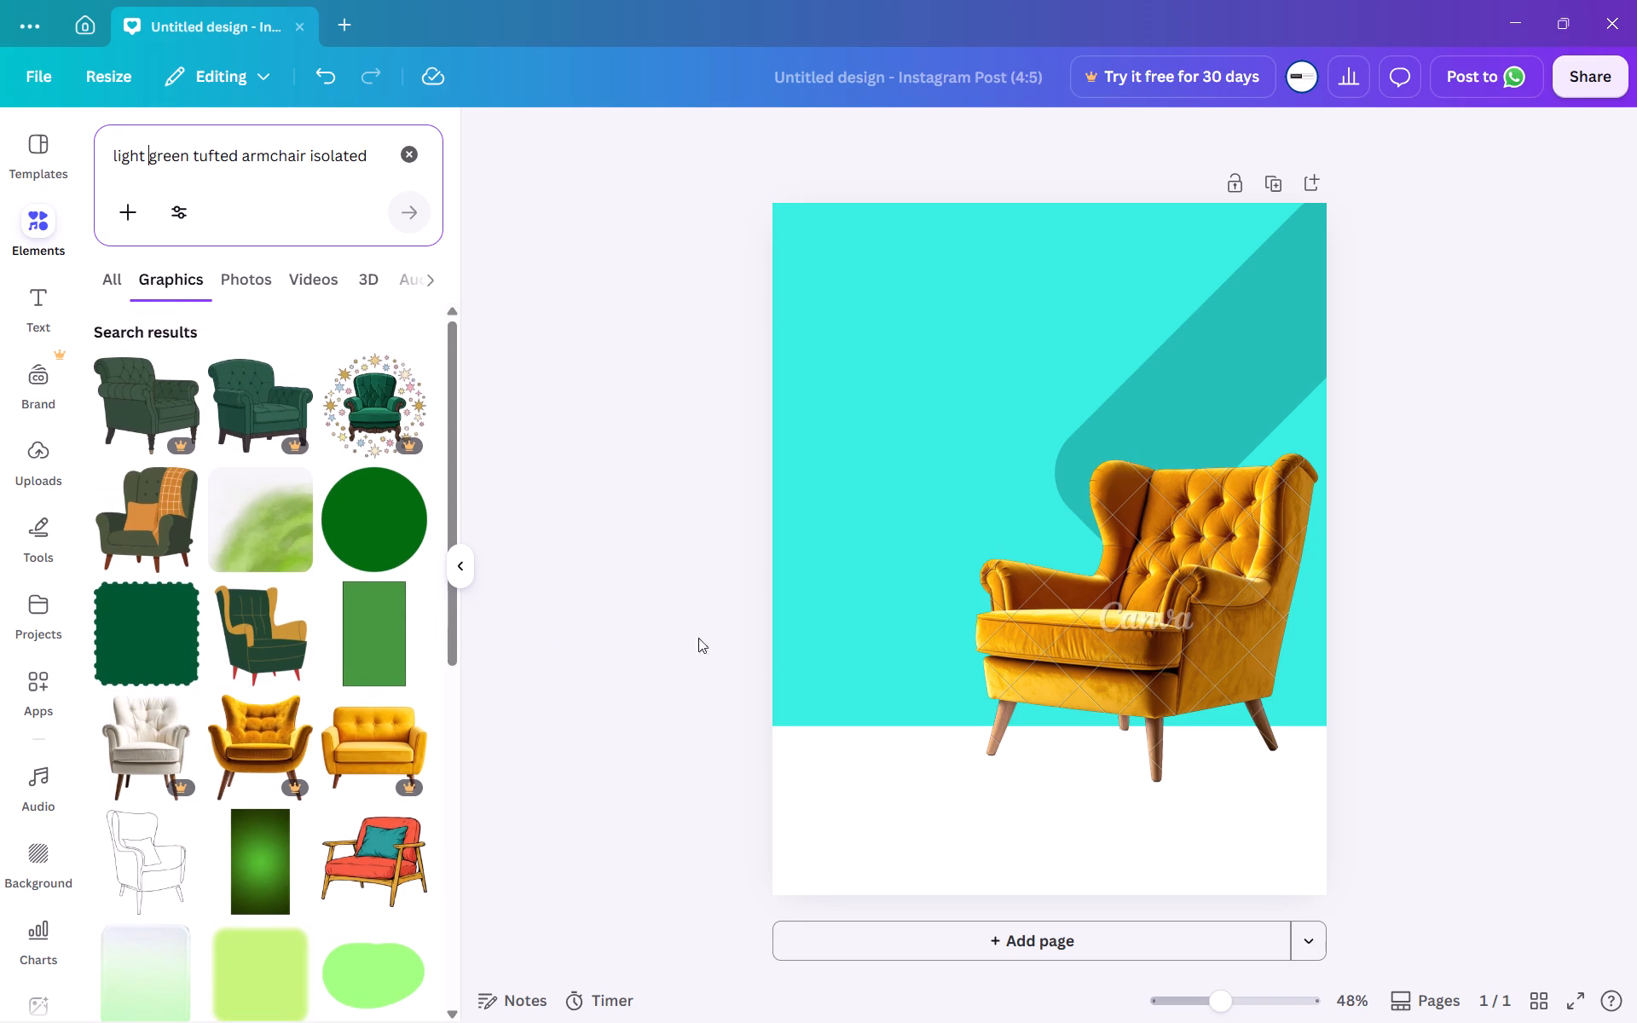
Delete the mustard tufted armchair from the page.
left_click(1124, 627)
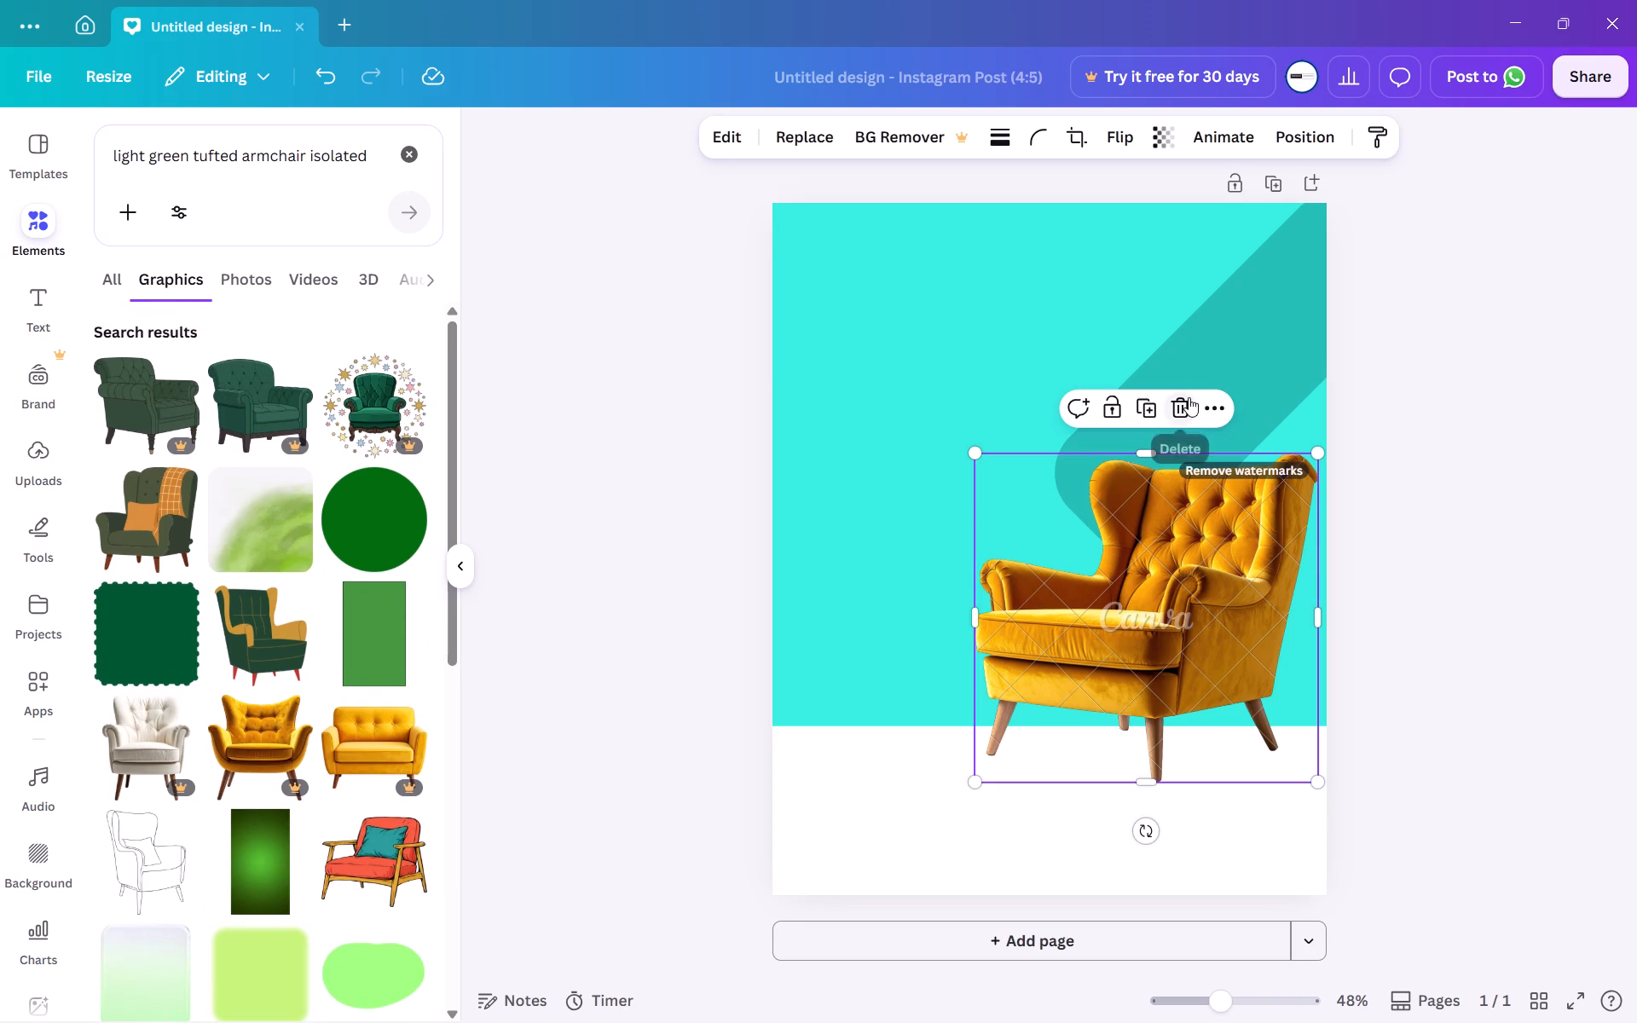
left_click(1189, 397)
Add the pale sage-green tub chair with slim wooden legs from further down the results and shift it toward the page's lower-right corner.
scroll(329, 763, "down", 4)
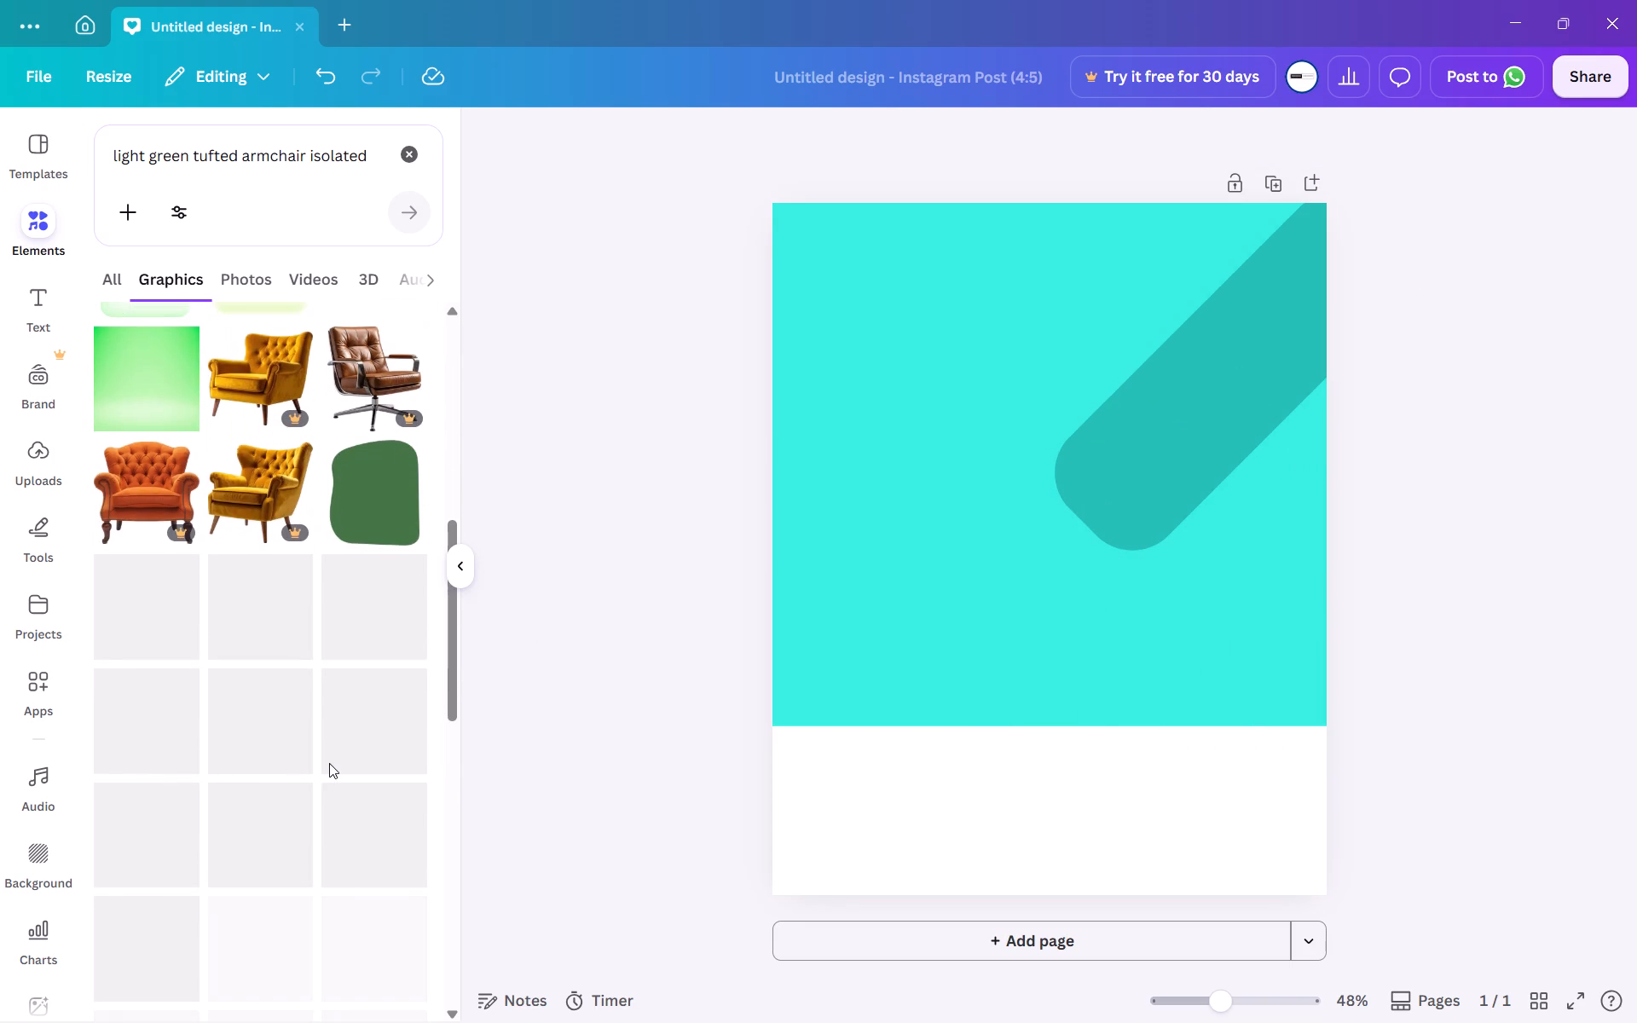
scroll(329, 763, "down", 2)
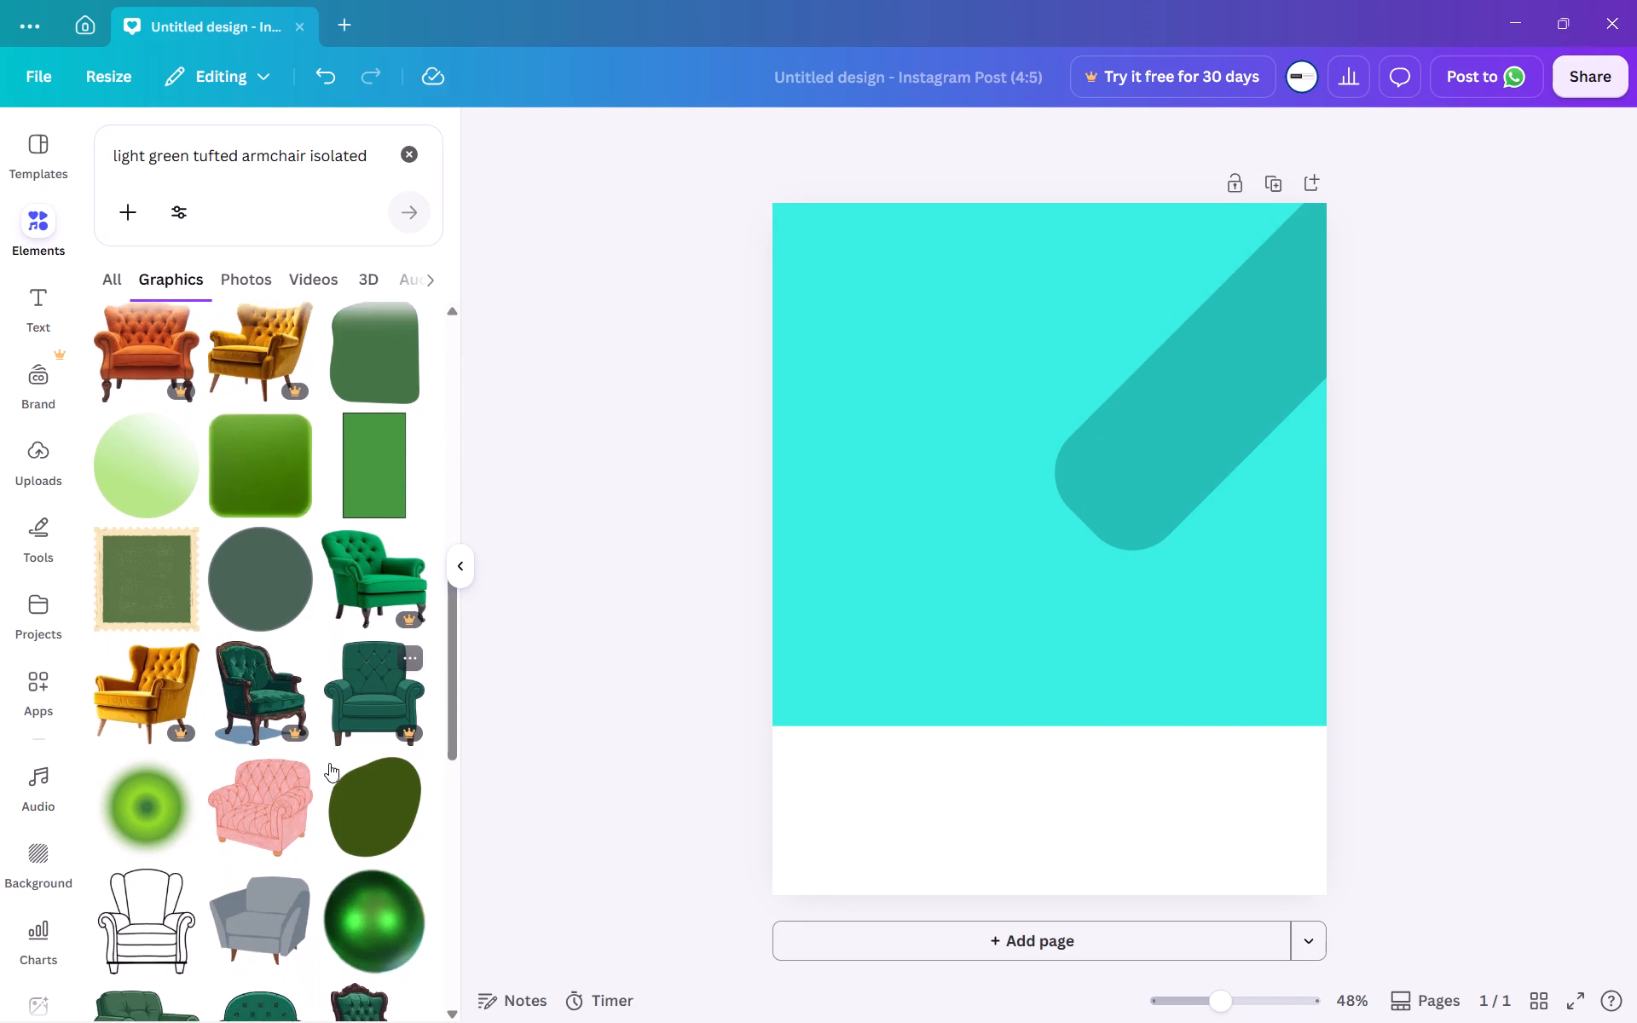
scroll(329, 763, "down", 2)
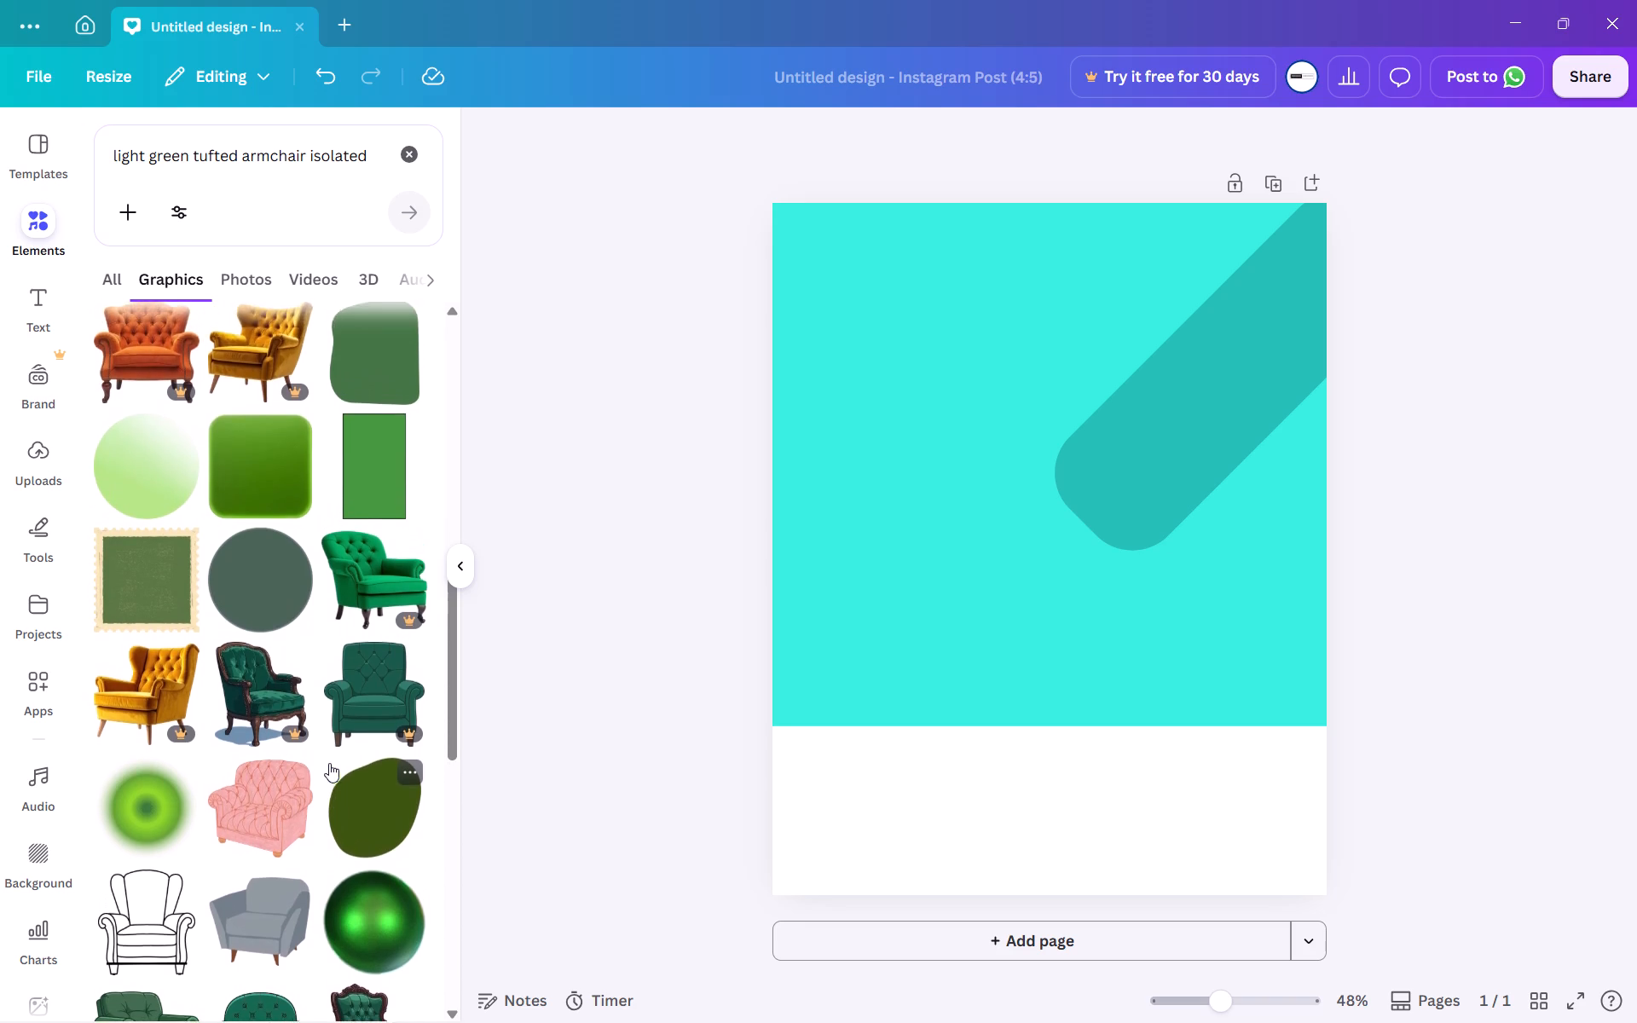
scroll(329, 763, "down", 2)
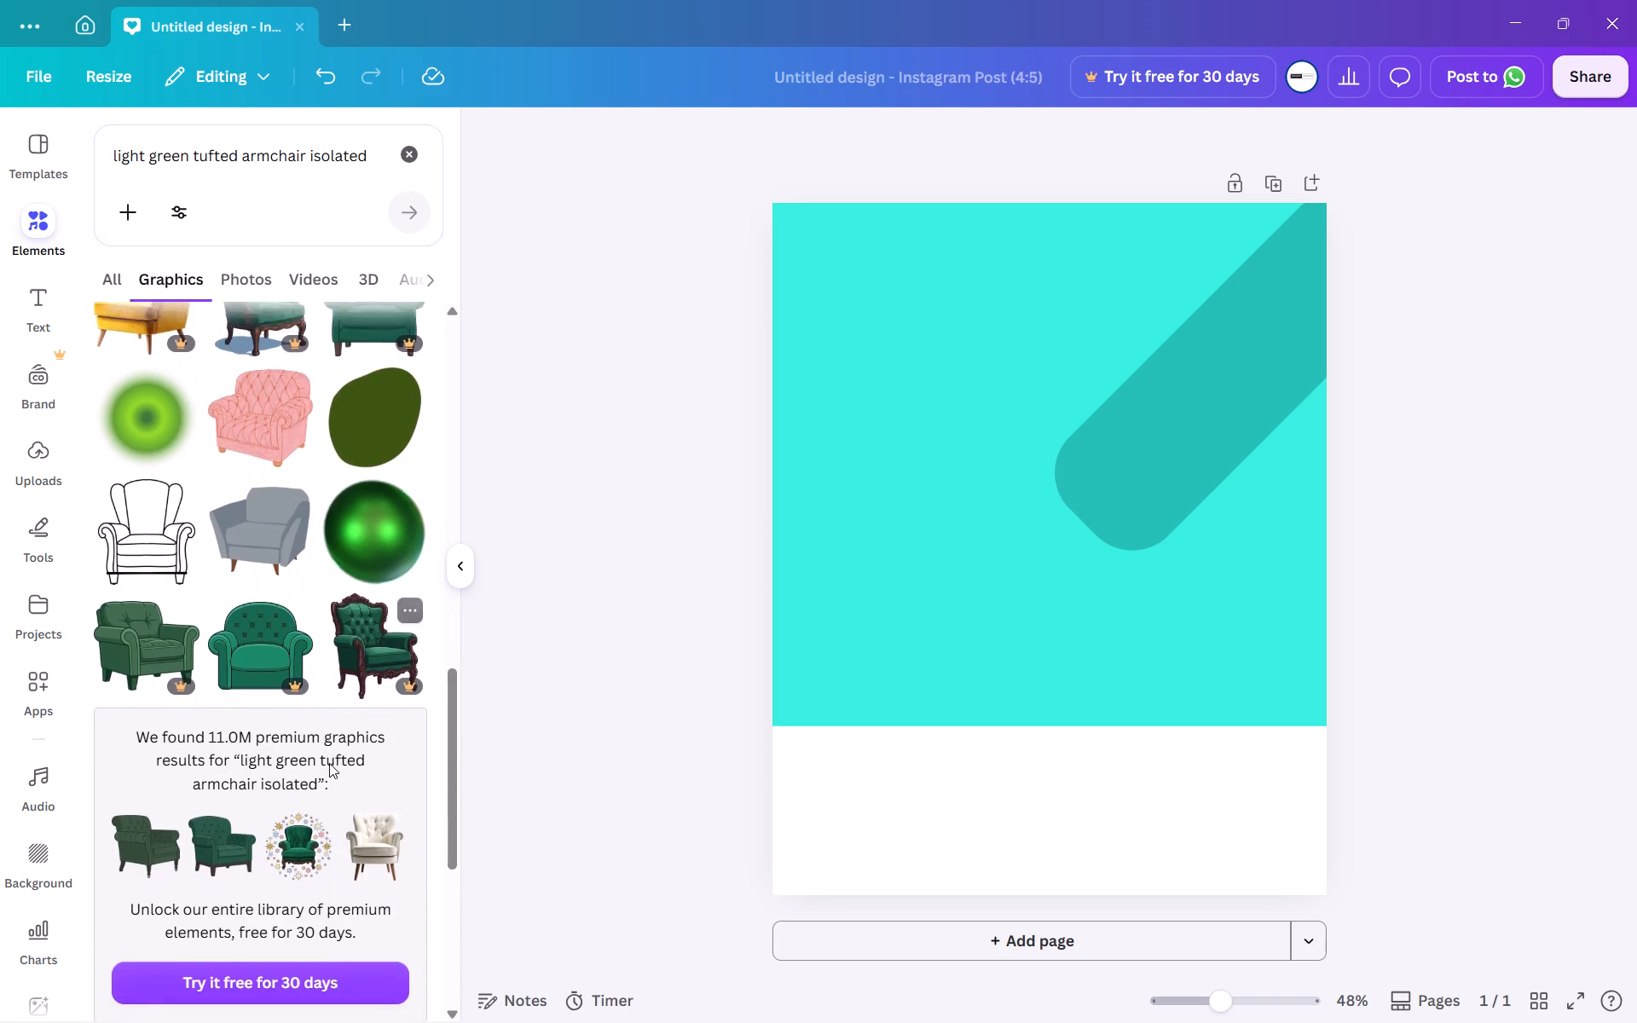
scroll(329, 763, "down", 5)
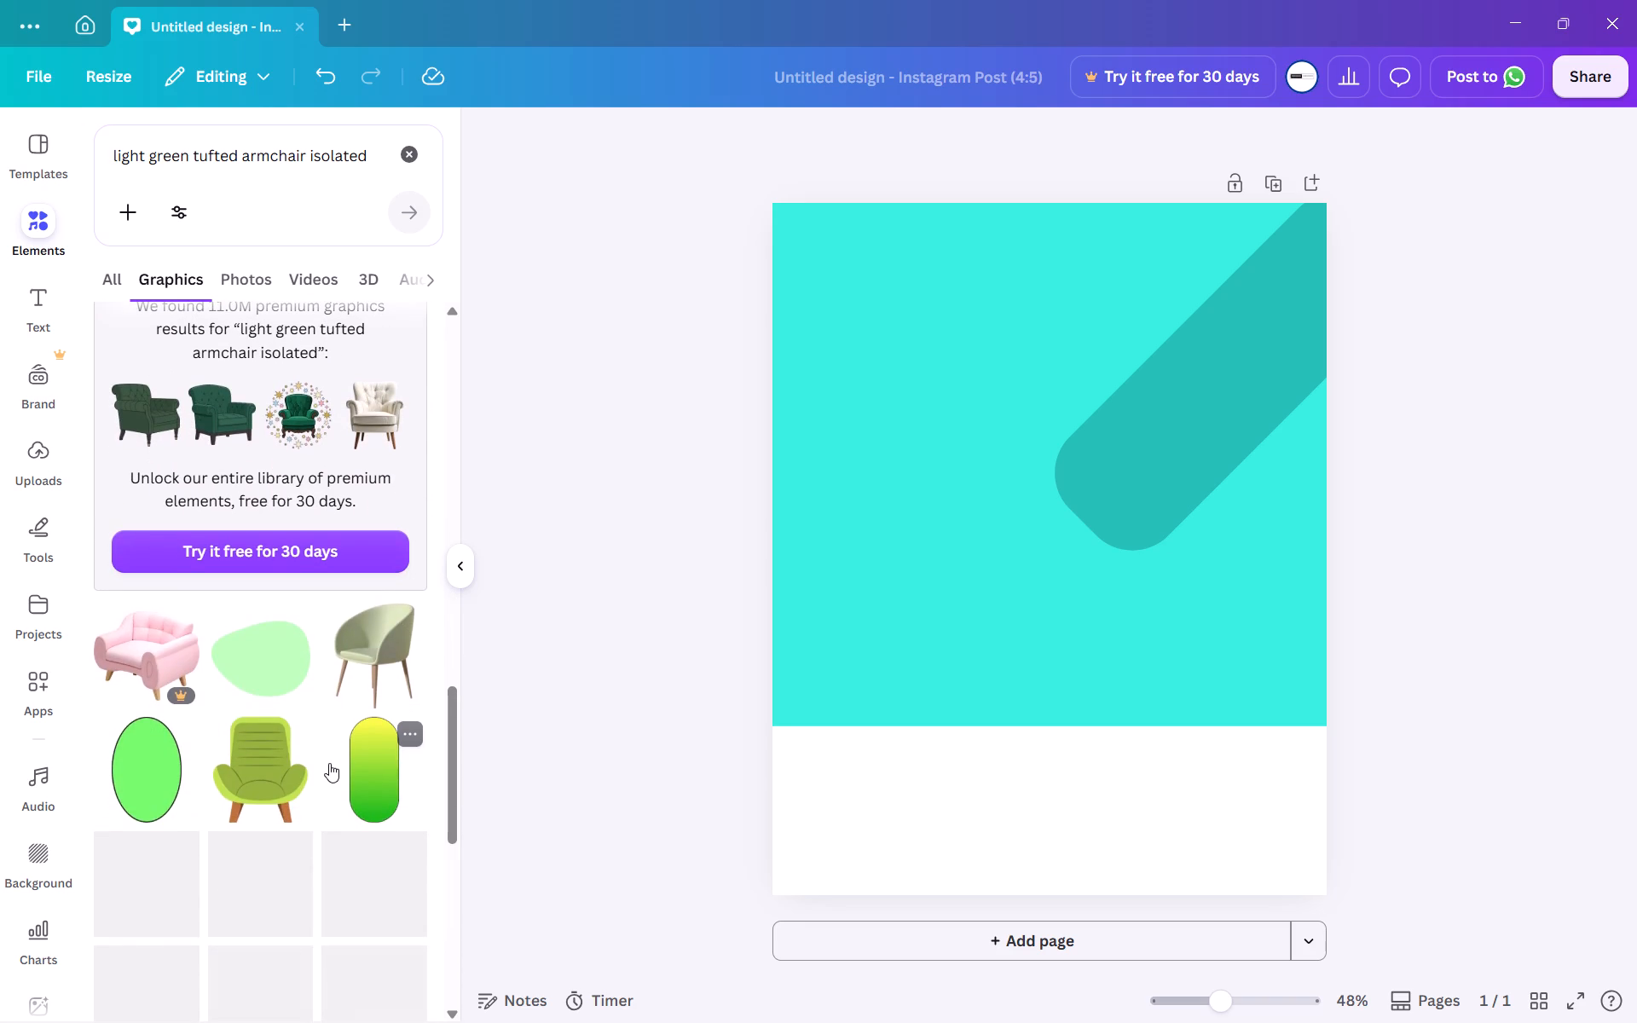
left_click(388, 629)
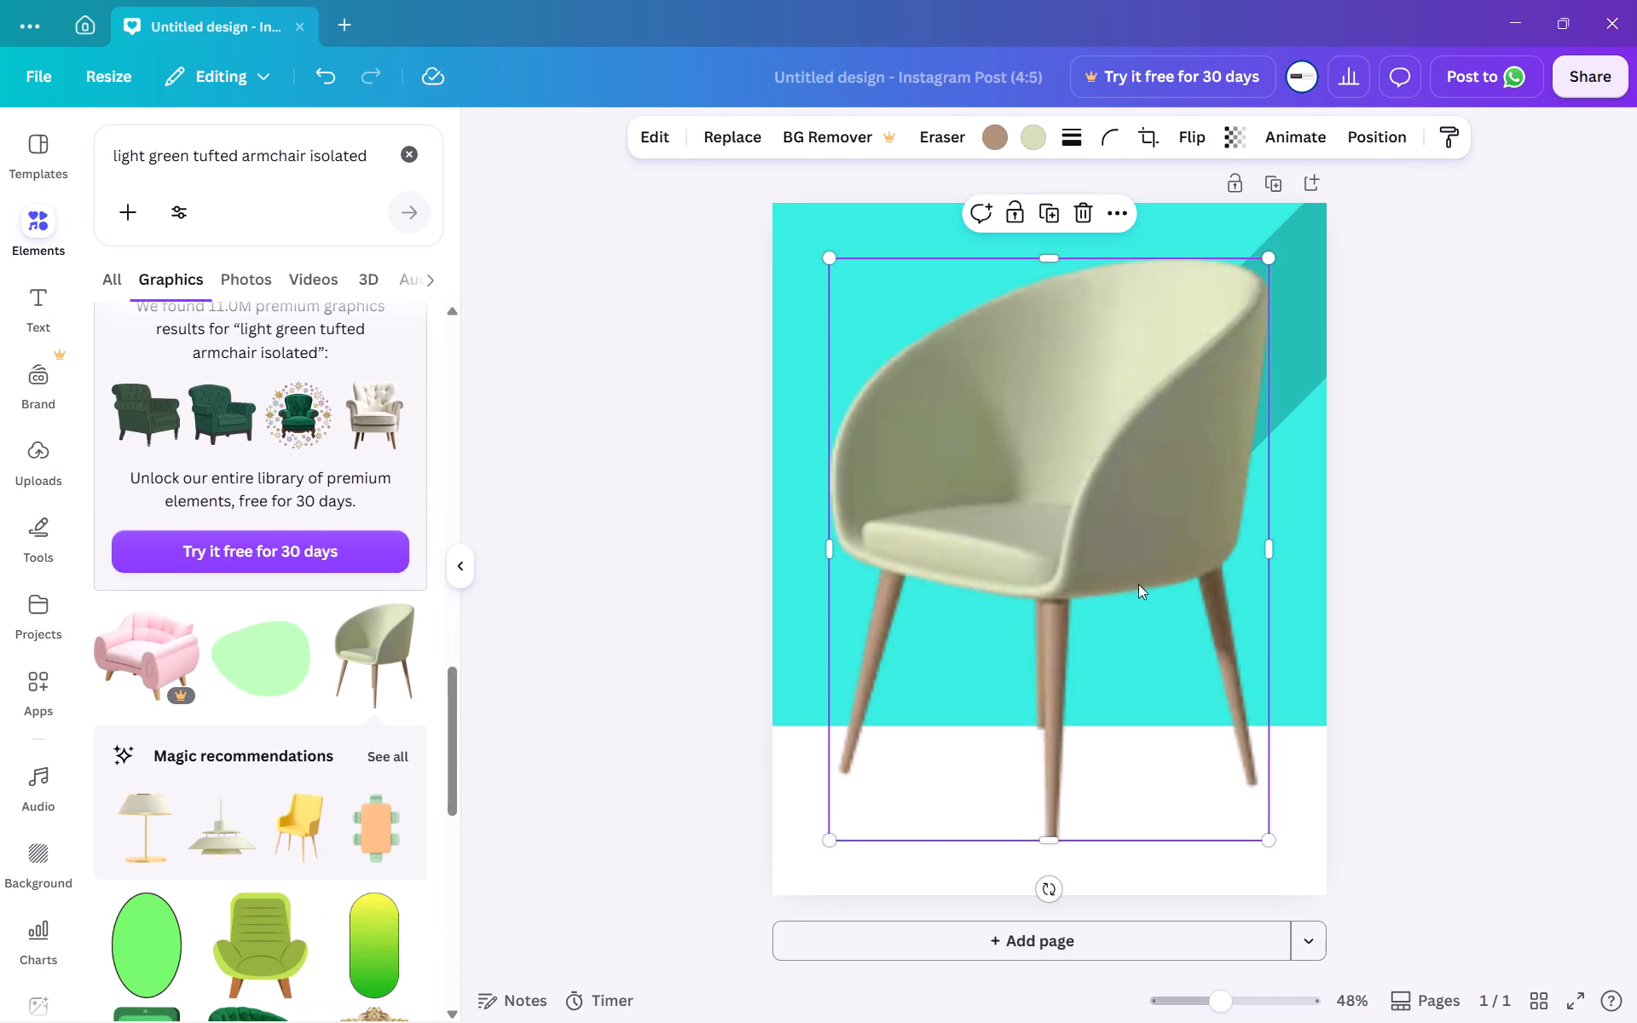
left_click_drag(1085, 575, 1128, 657)
Browse the remaining light green graphics results for alternative armchairs.
scroll(315, 820, "down", 1)
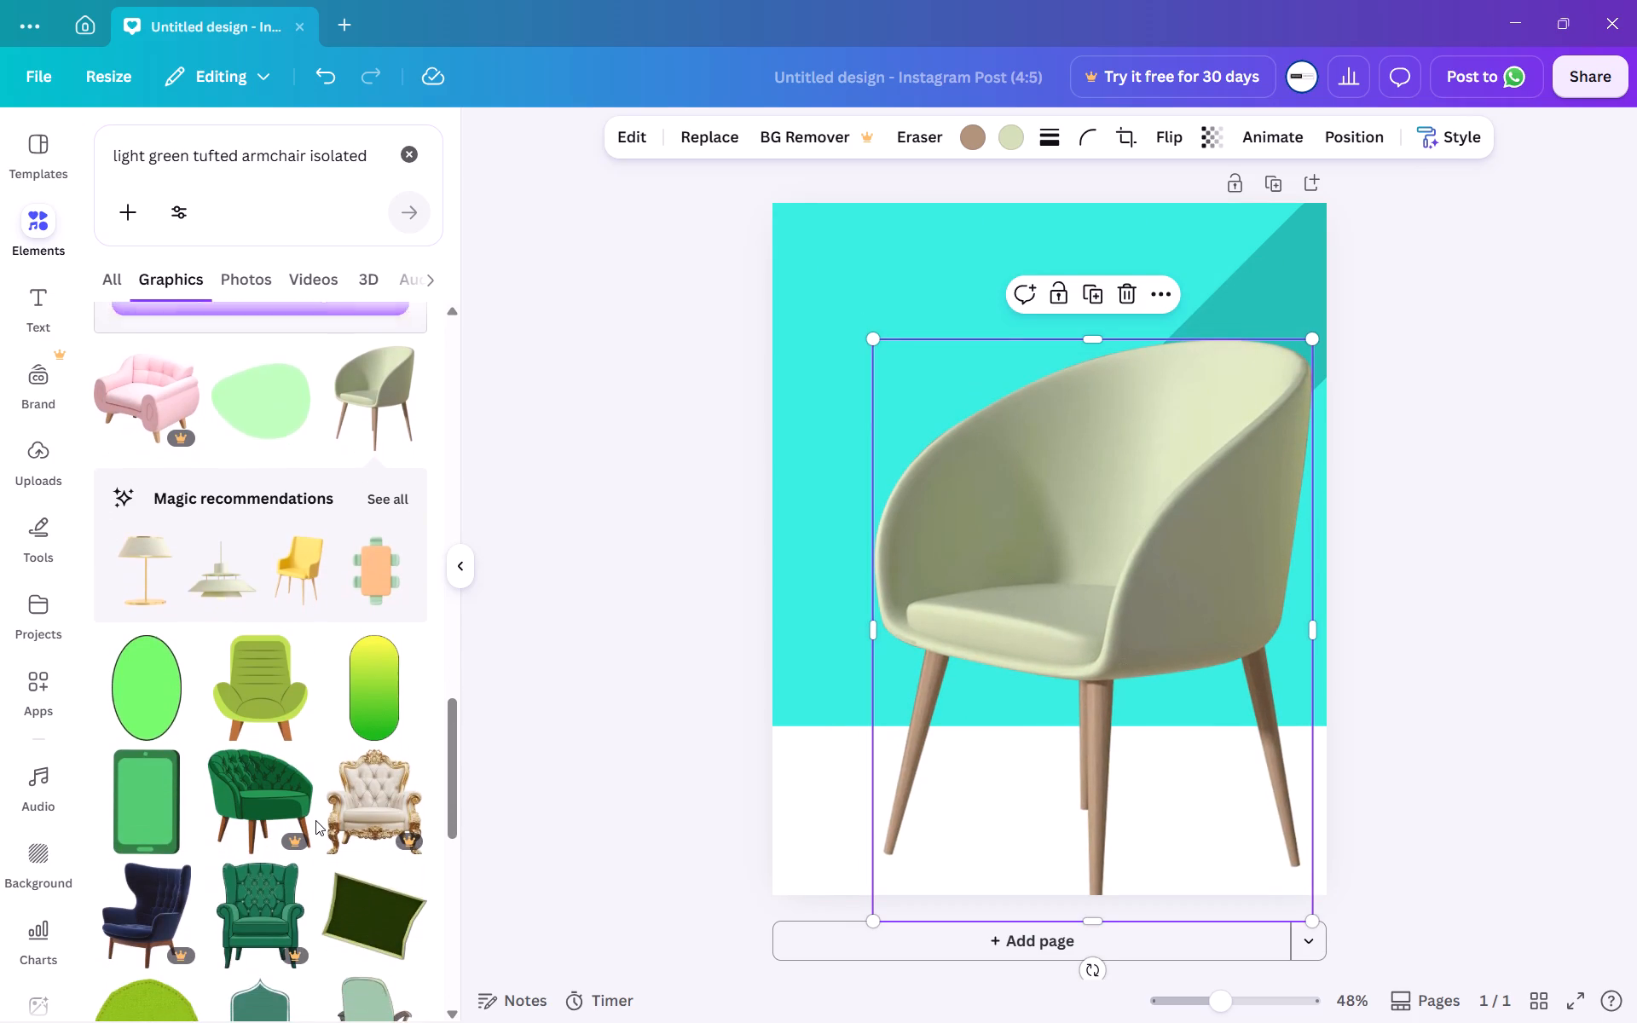
scroll(315, 820, "down", 1)
scroll(315, 820, "right", 1)
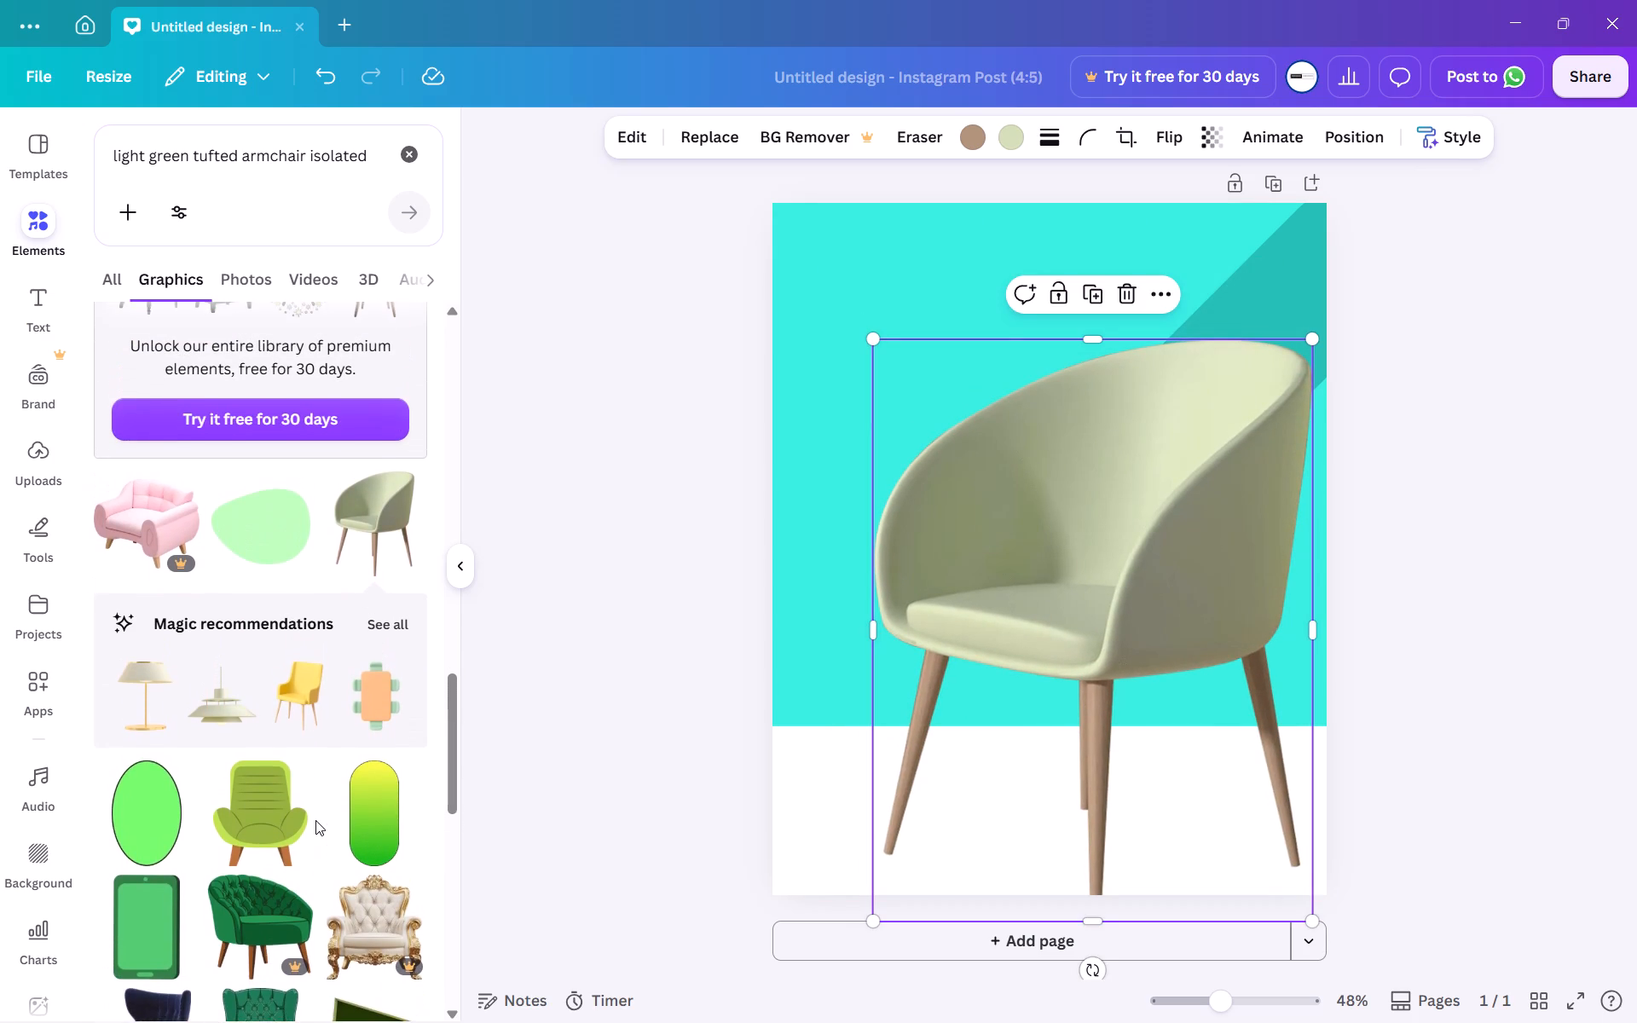
scroll(315, 820, "up", 1)
scroll(315, 820, "down", 1)
scroll(315, 820, "up", 1)
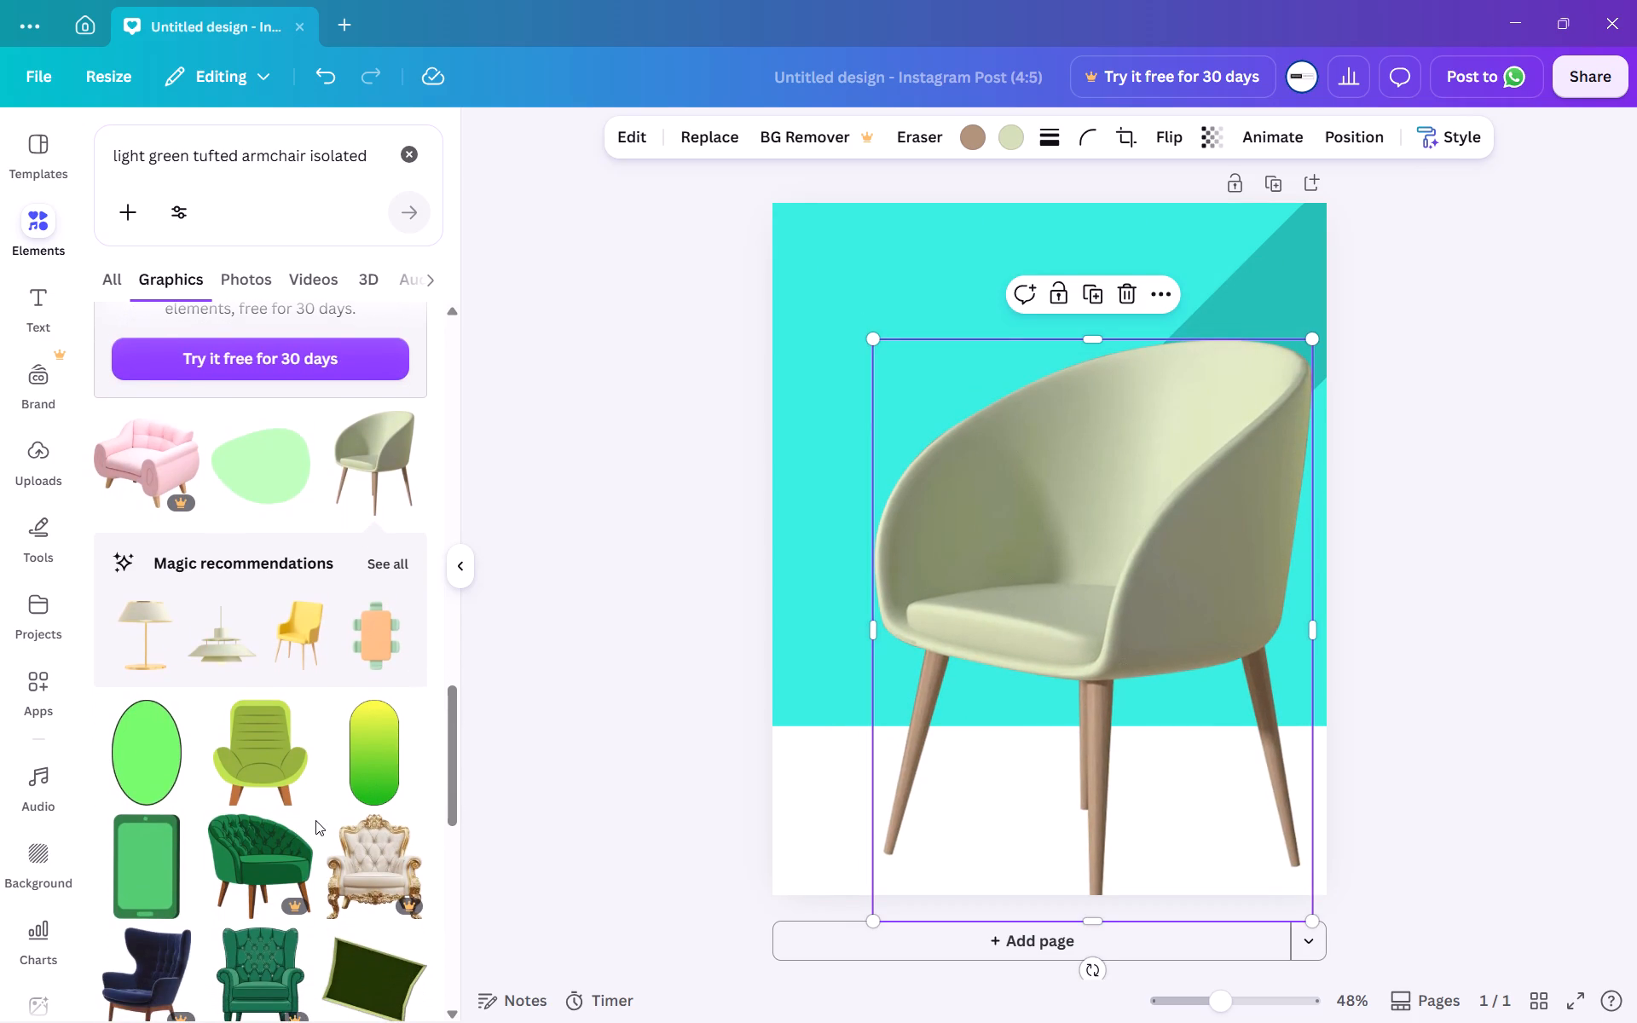
scroll(315, 820, "up", 1)
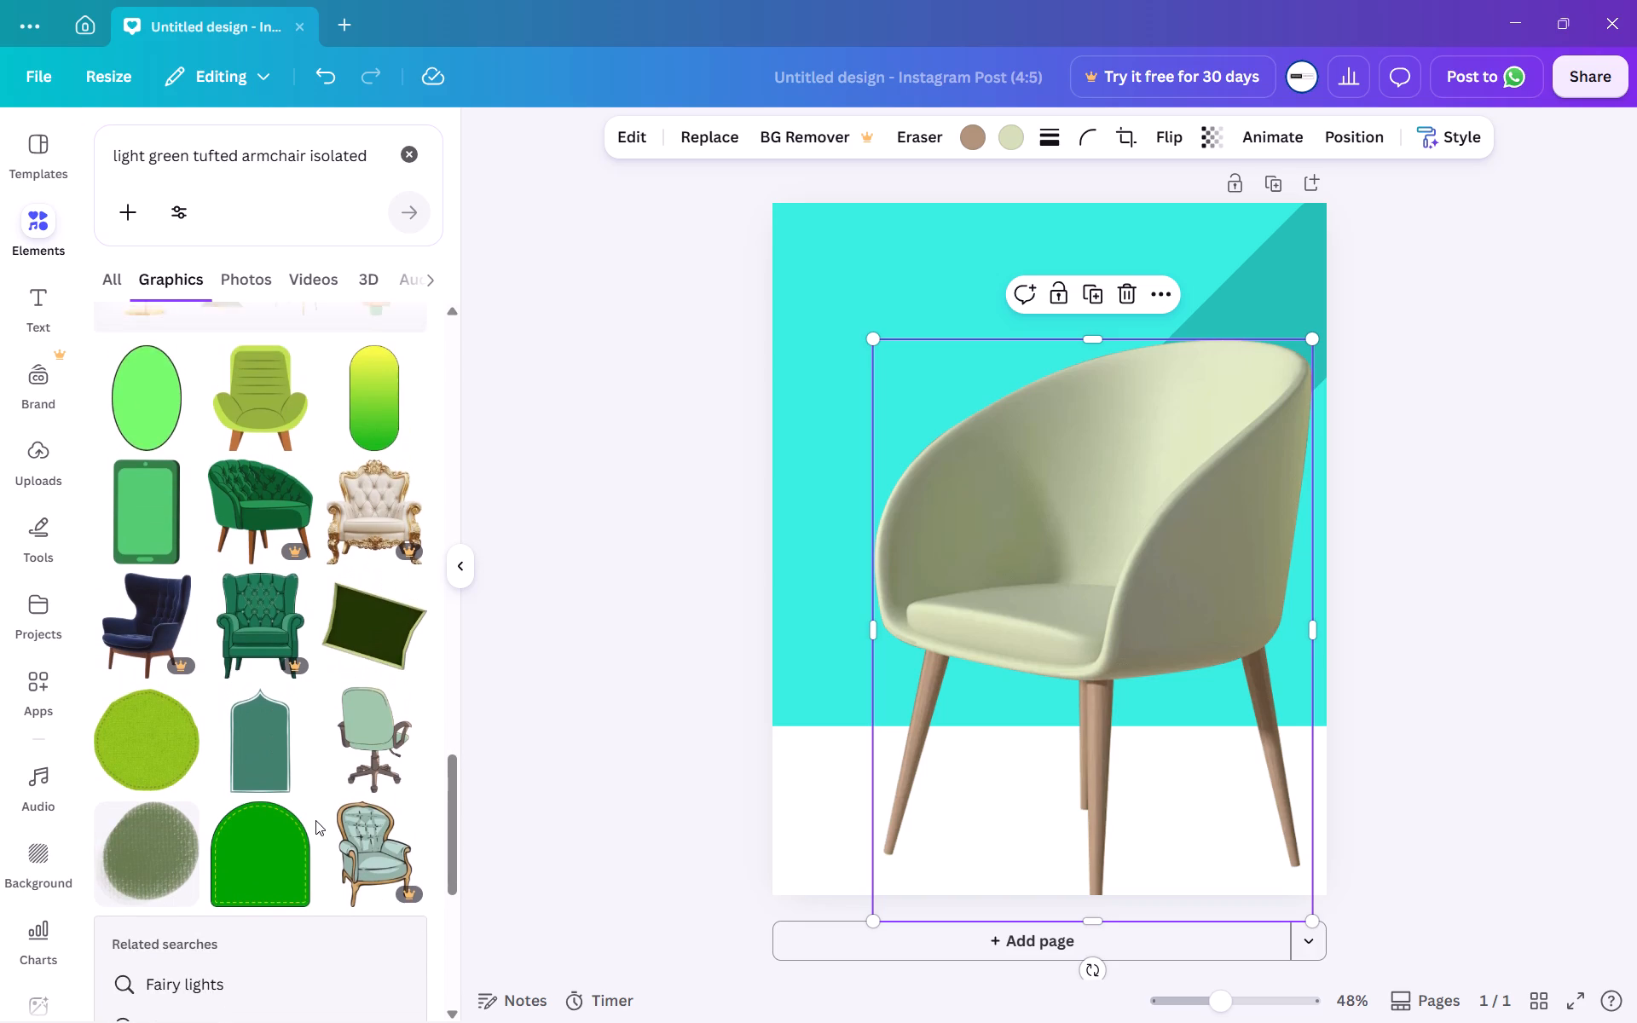
scroll(315, 820, "up", 1)
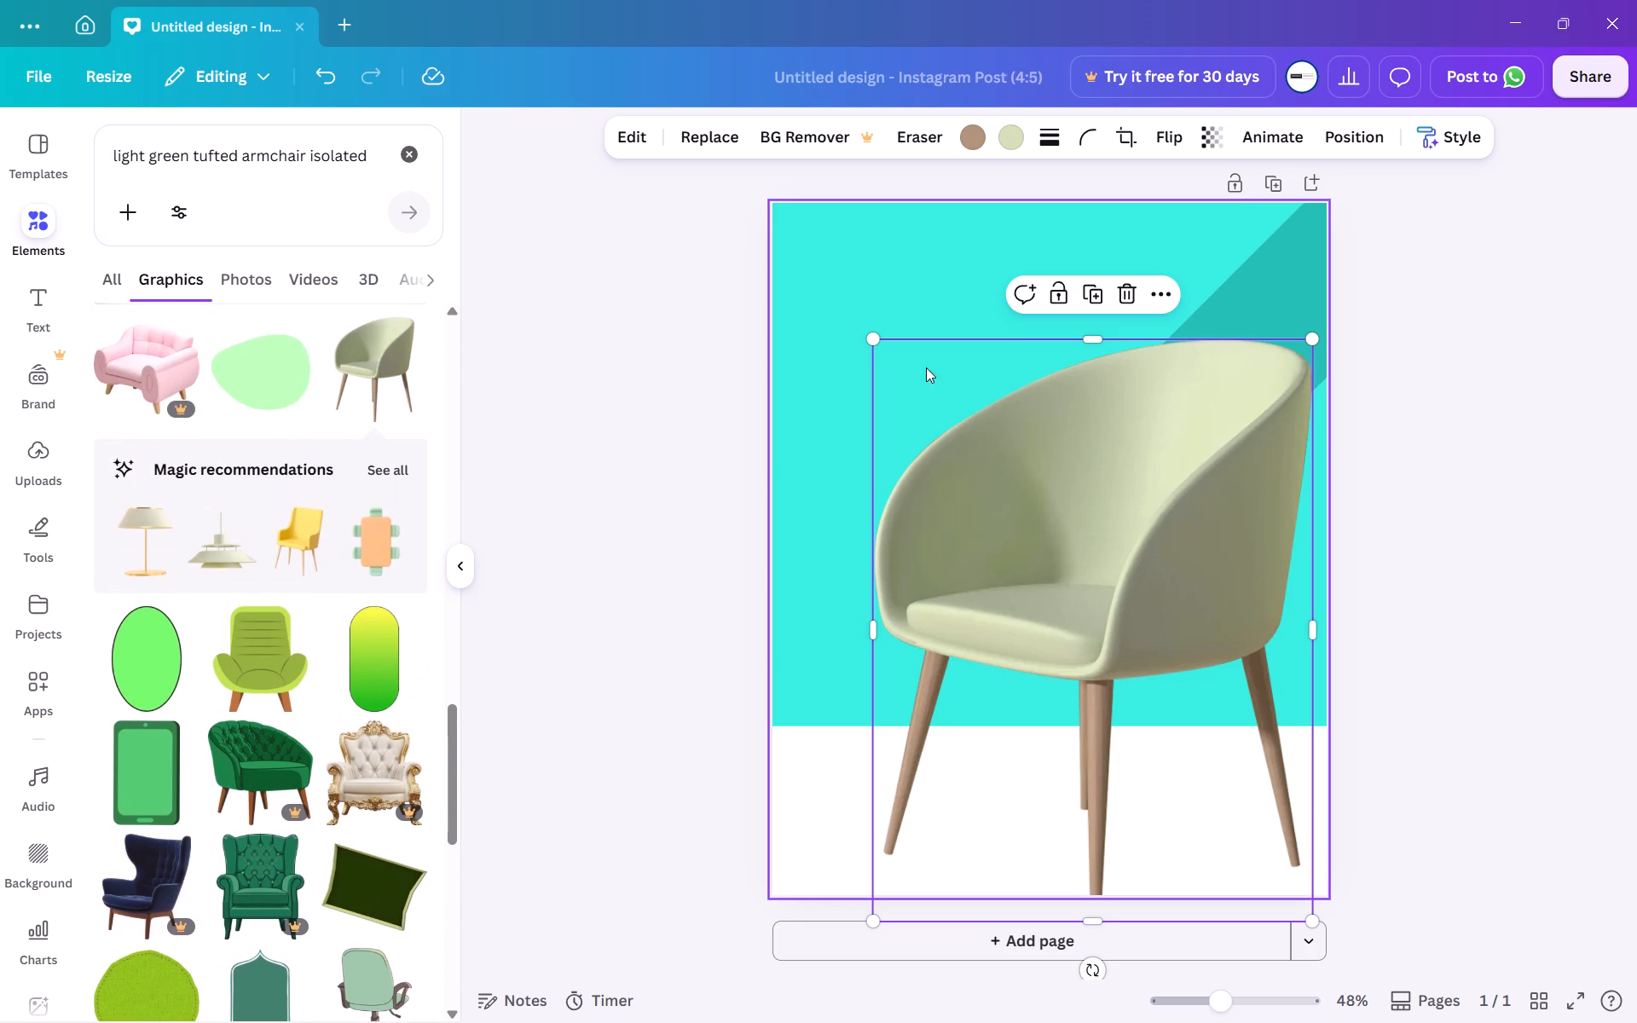
Shrink the sage-green chair proportionally and trim the empty area below its legs, ending at about 629 x 789.
left_click_drag(876, 342, 924, 462)
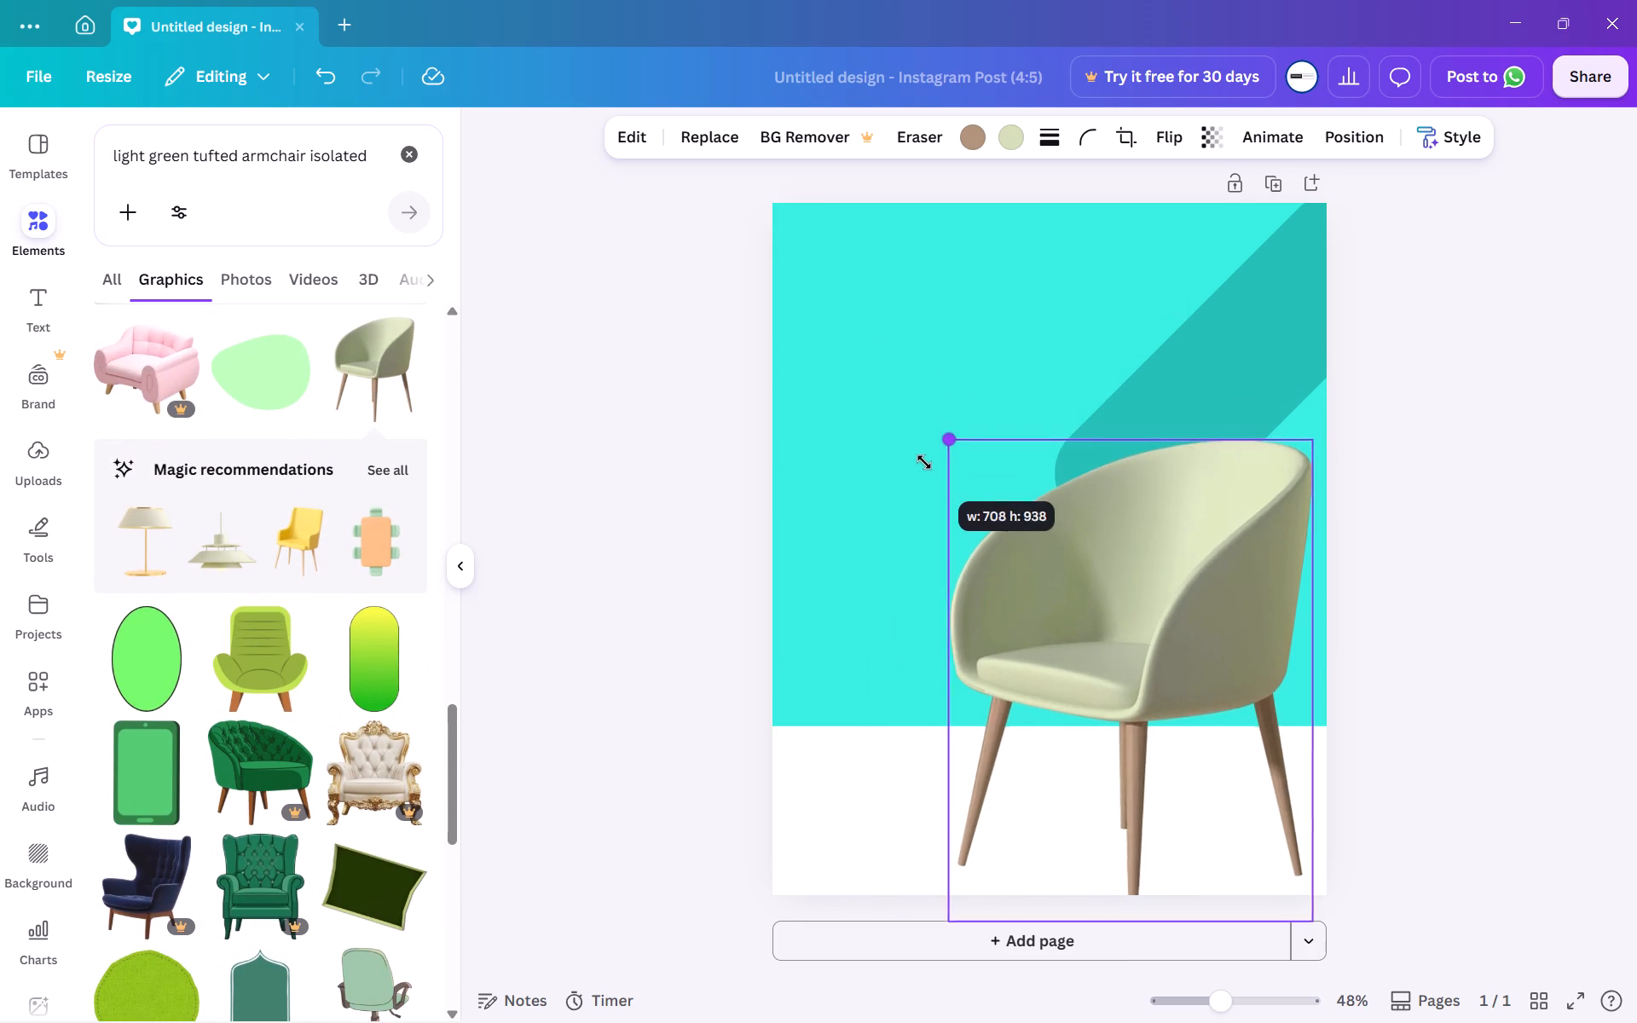
left_click_drag(924, 462, 923, 456)
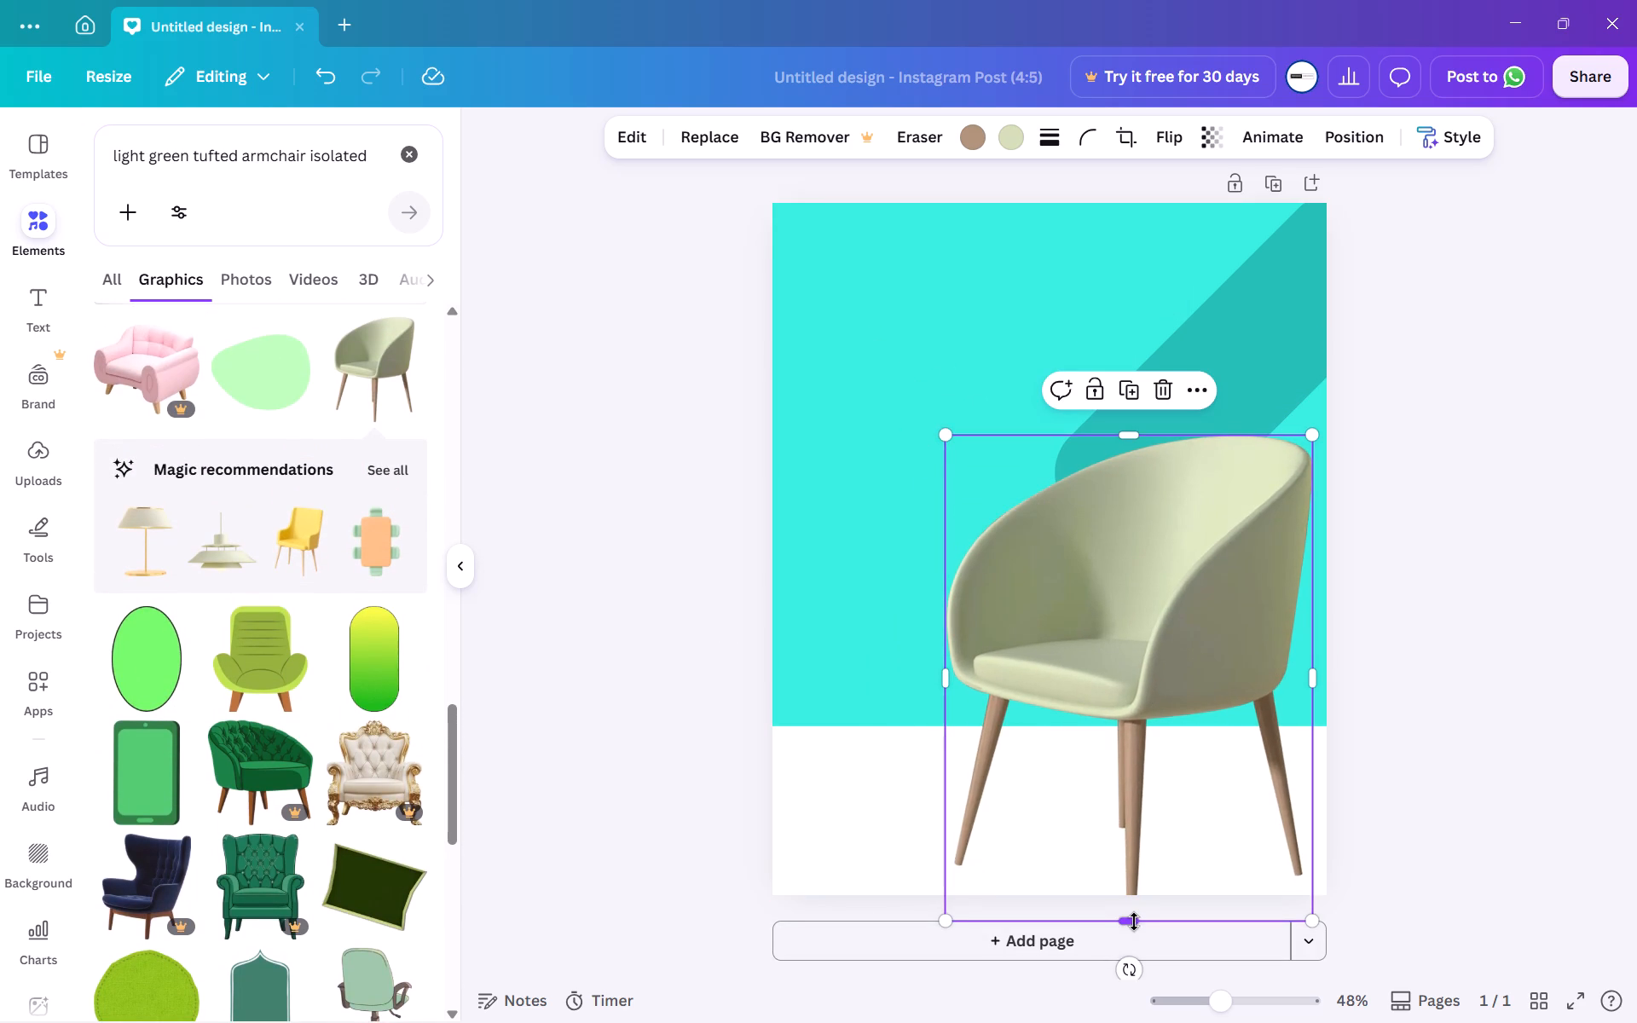
left_click_drag(1134, 919, 1134, 900)
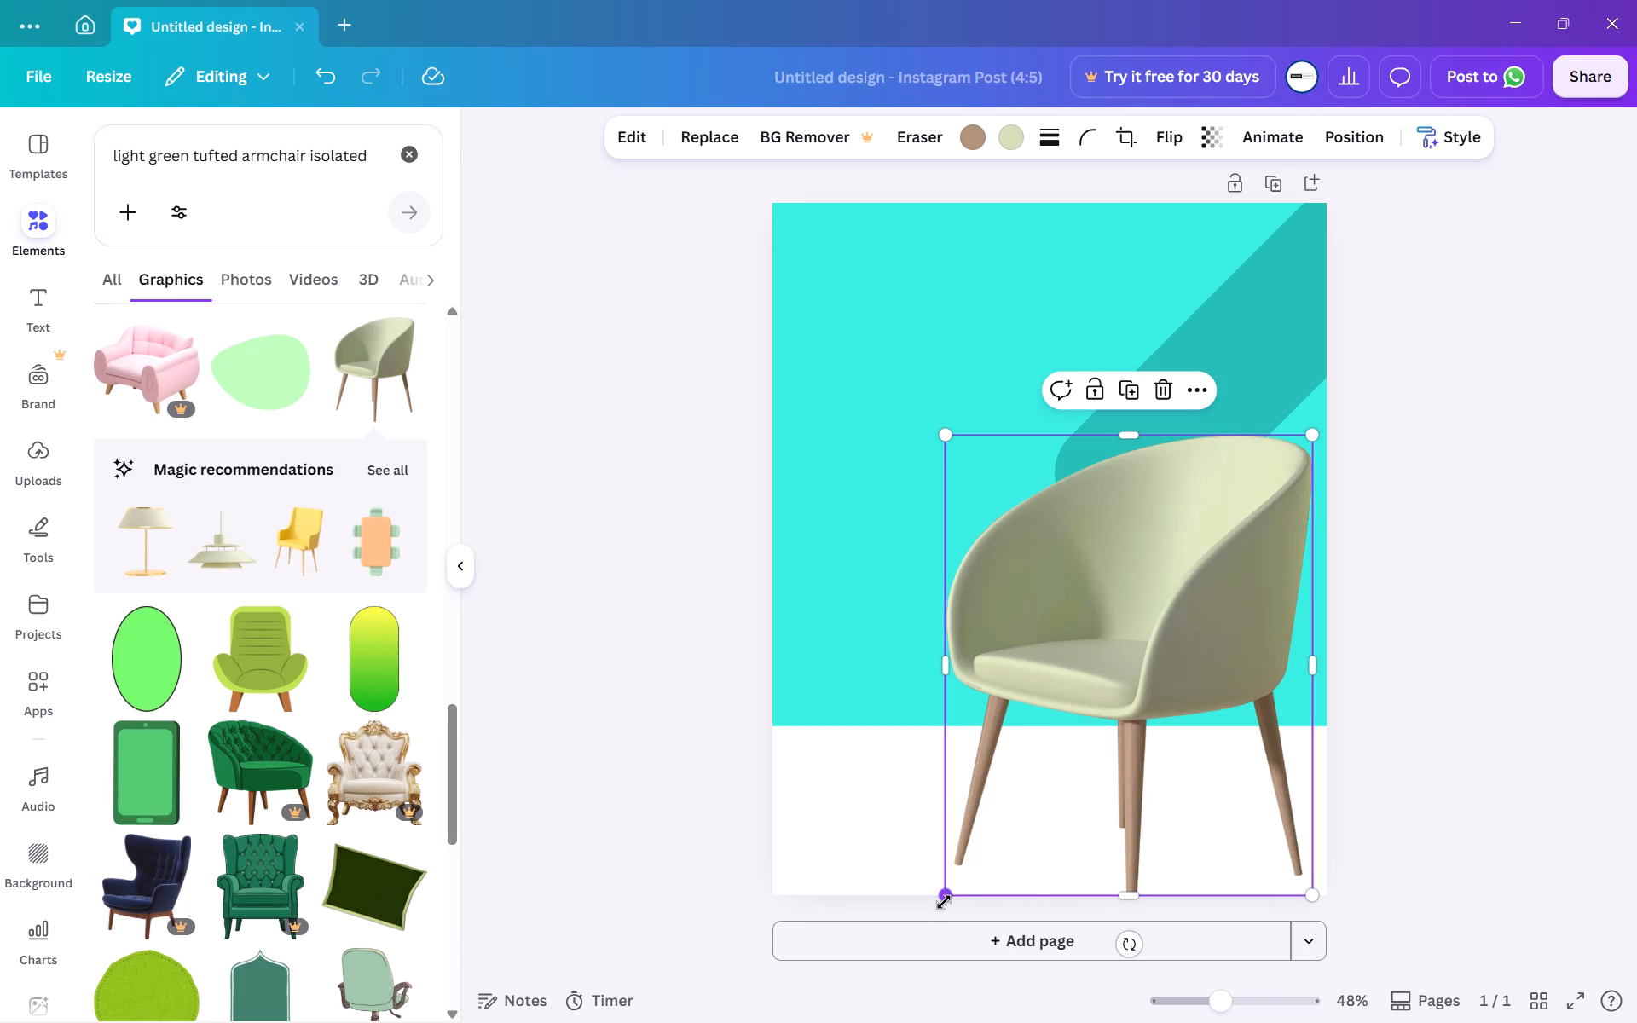
left_click_drag(944, 901, 977, 840)
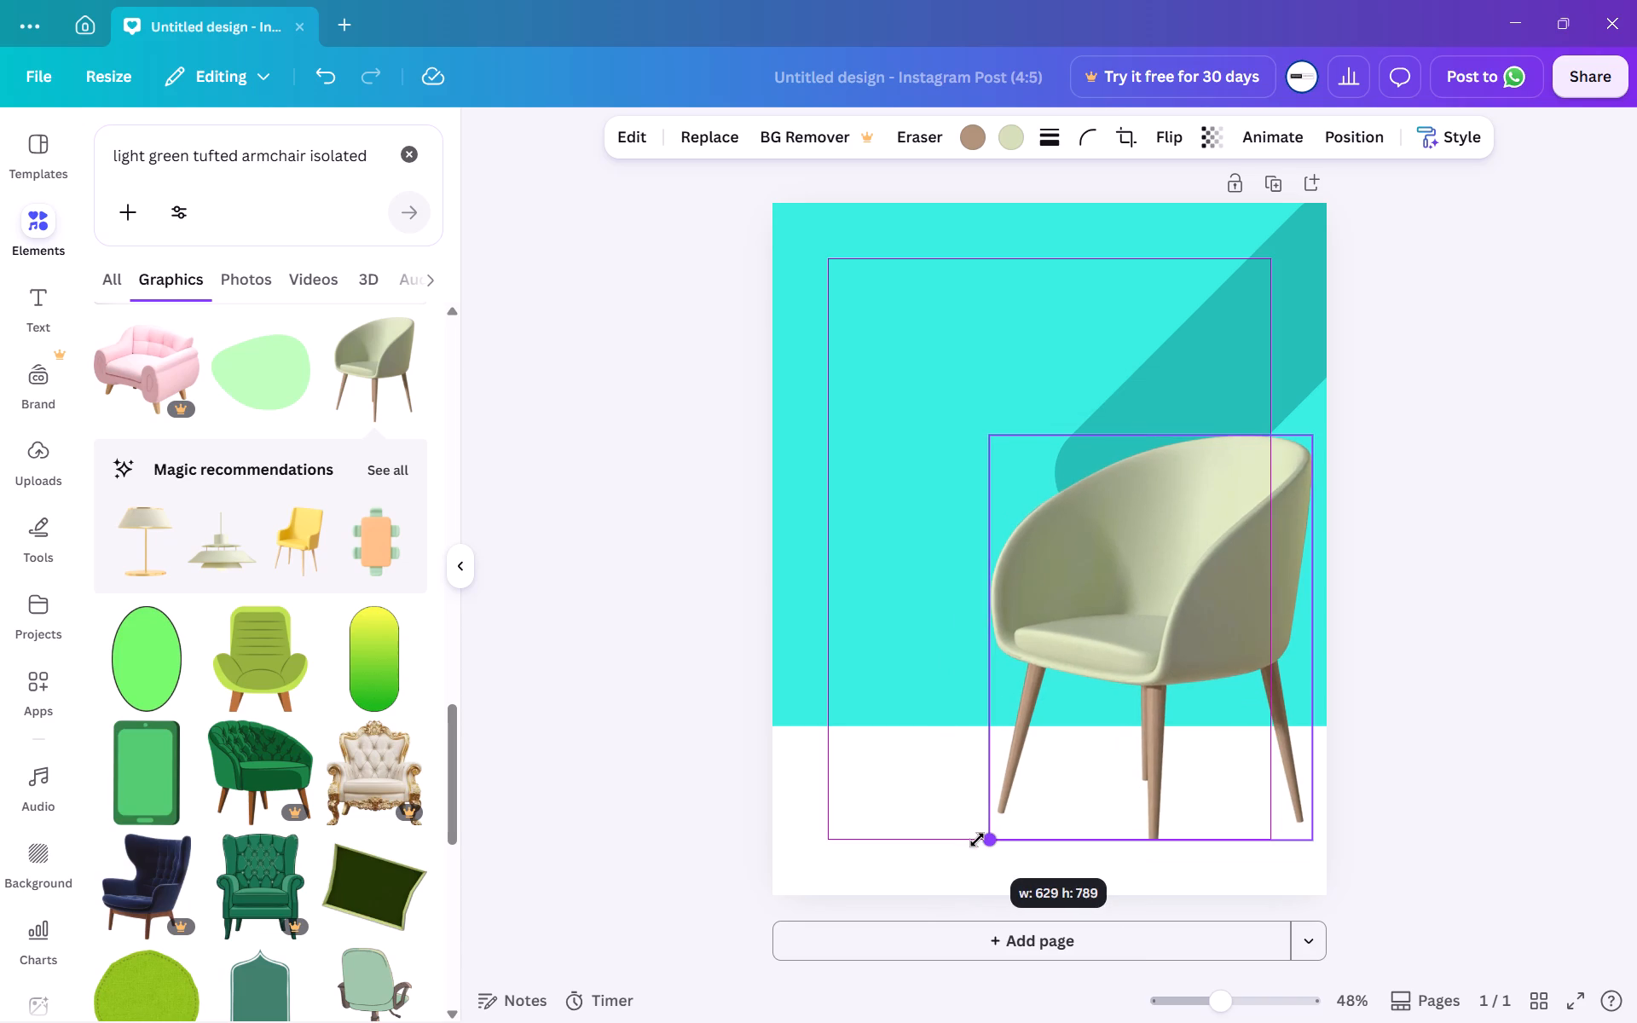
left_click_drag(977, 840, 976, 841)
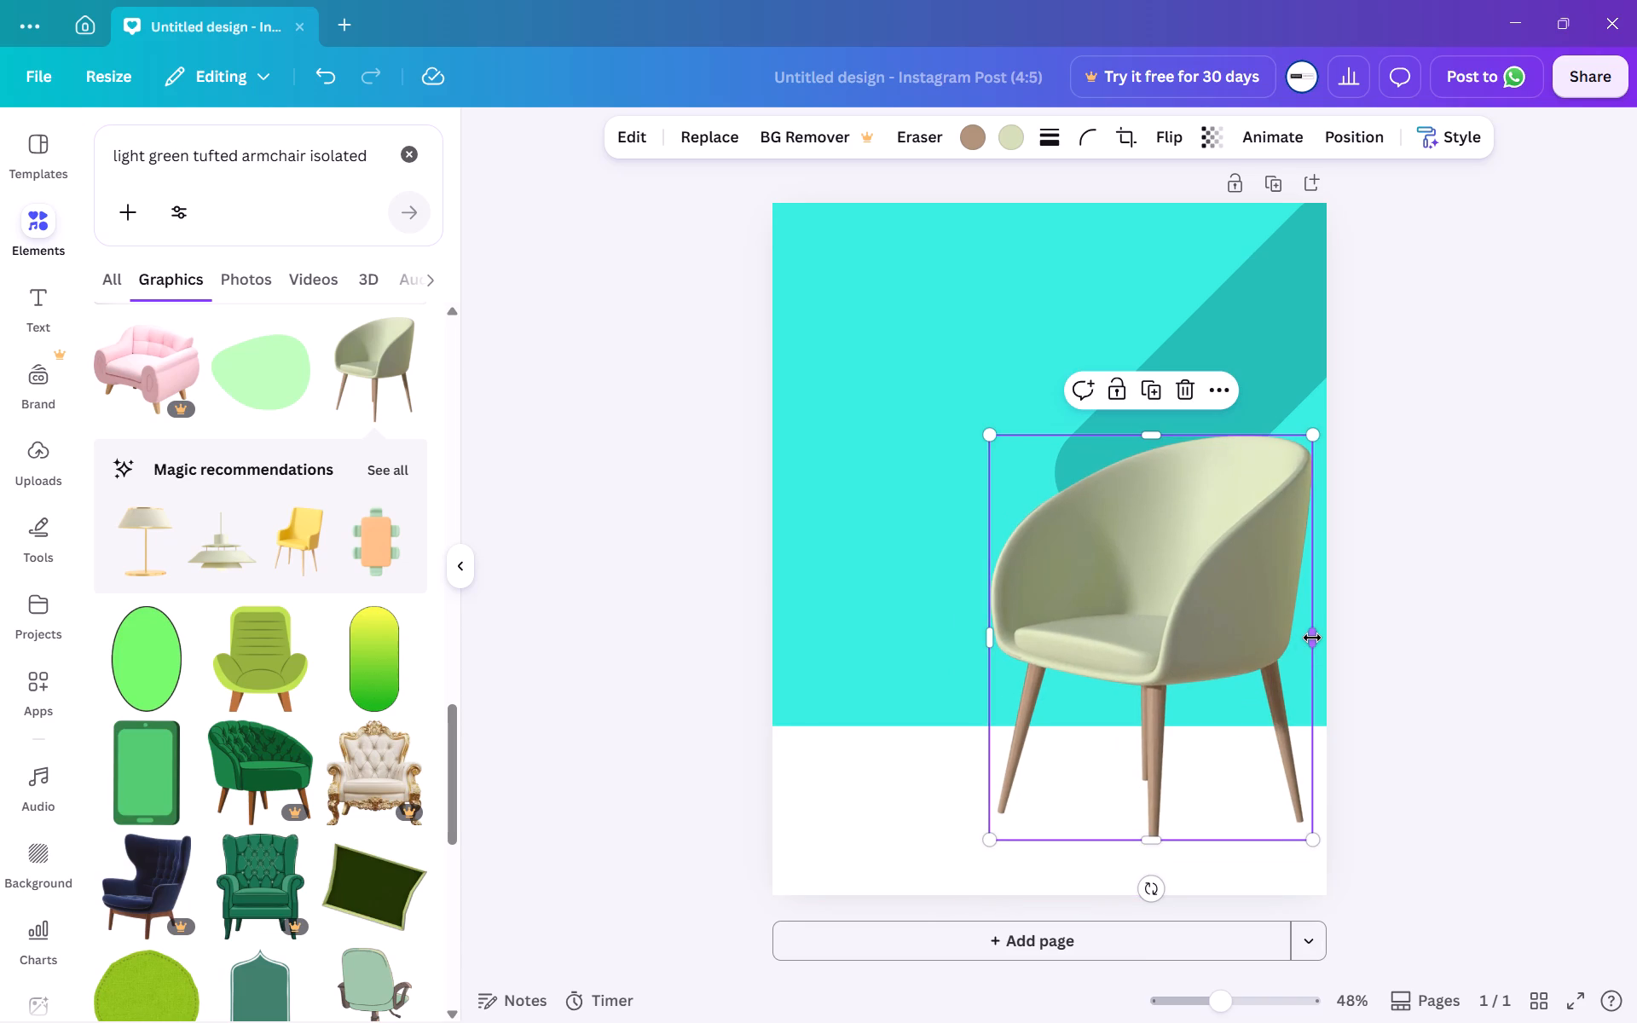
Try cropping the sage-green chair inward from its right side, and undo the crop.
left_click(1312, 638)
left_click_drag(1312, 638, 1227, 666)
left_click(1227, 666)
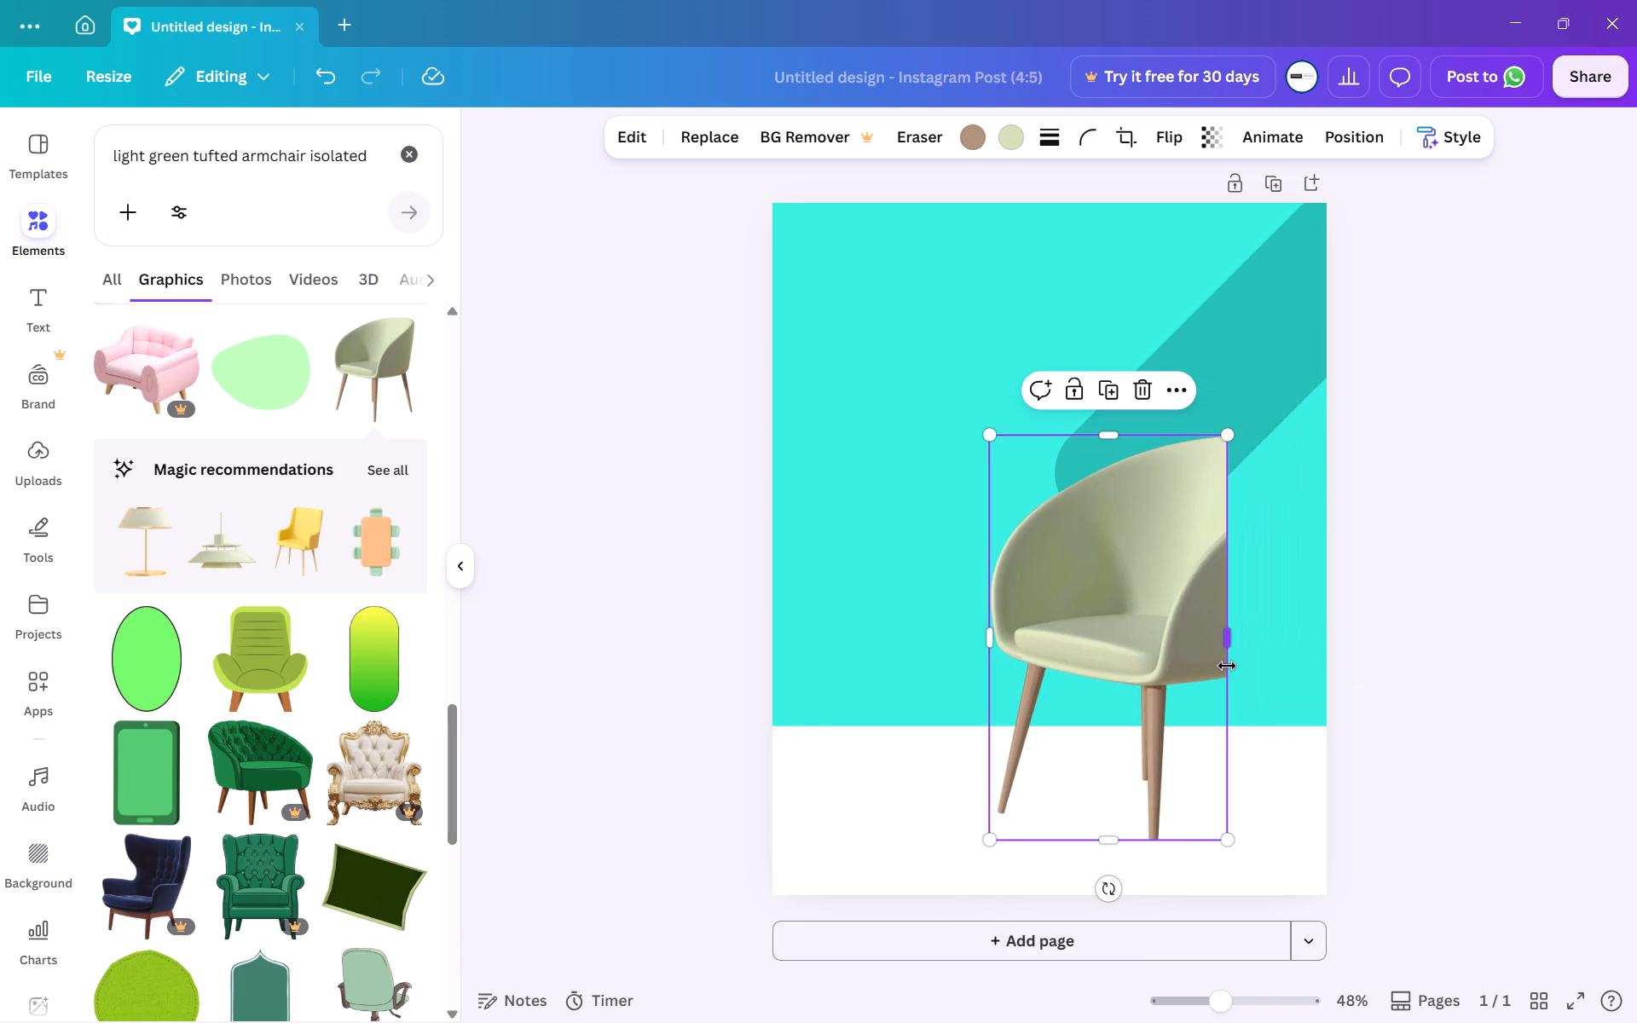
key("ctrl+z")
Move the sage-green chair inward, leaving about a tenth of the page width to its right, with its legs reaching into the white band.
left_click_drag(1191, 614, 1160, 620)
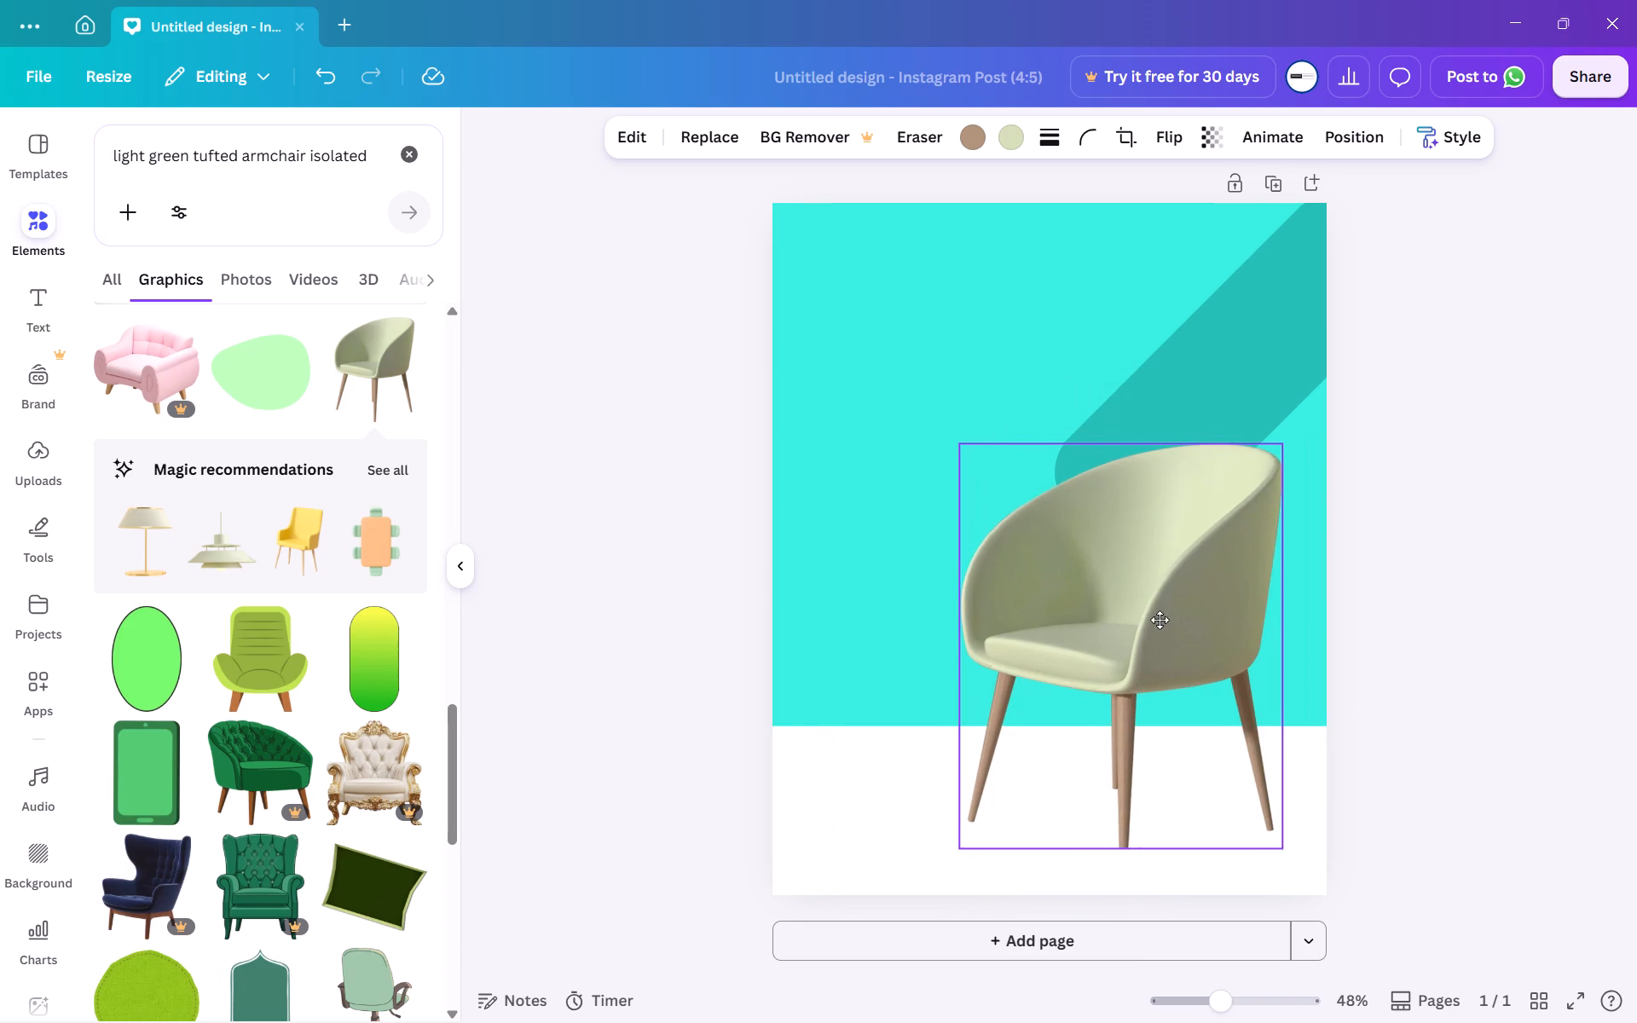
left_click_drag(1160, 620, 1153, 614)
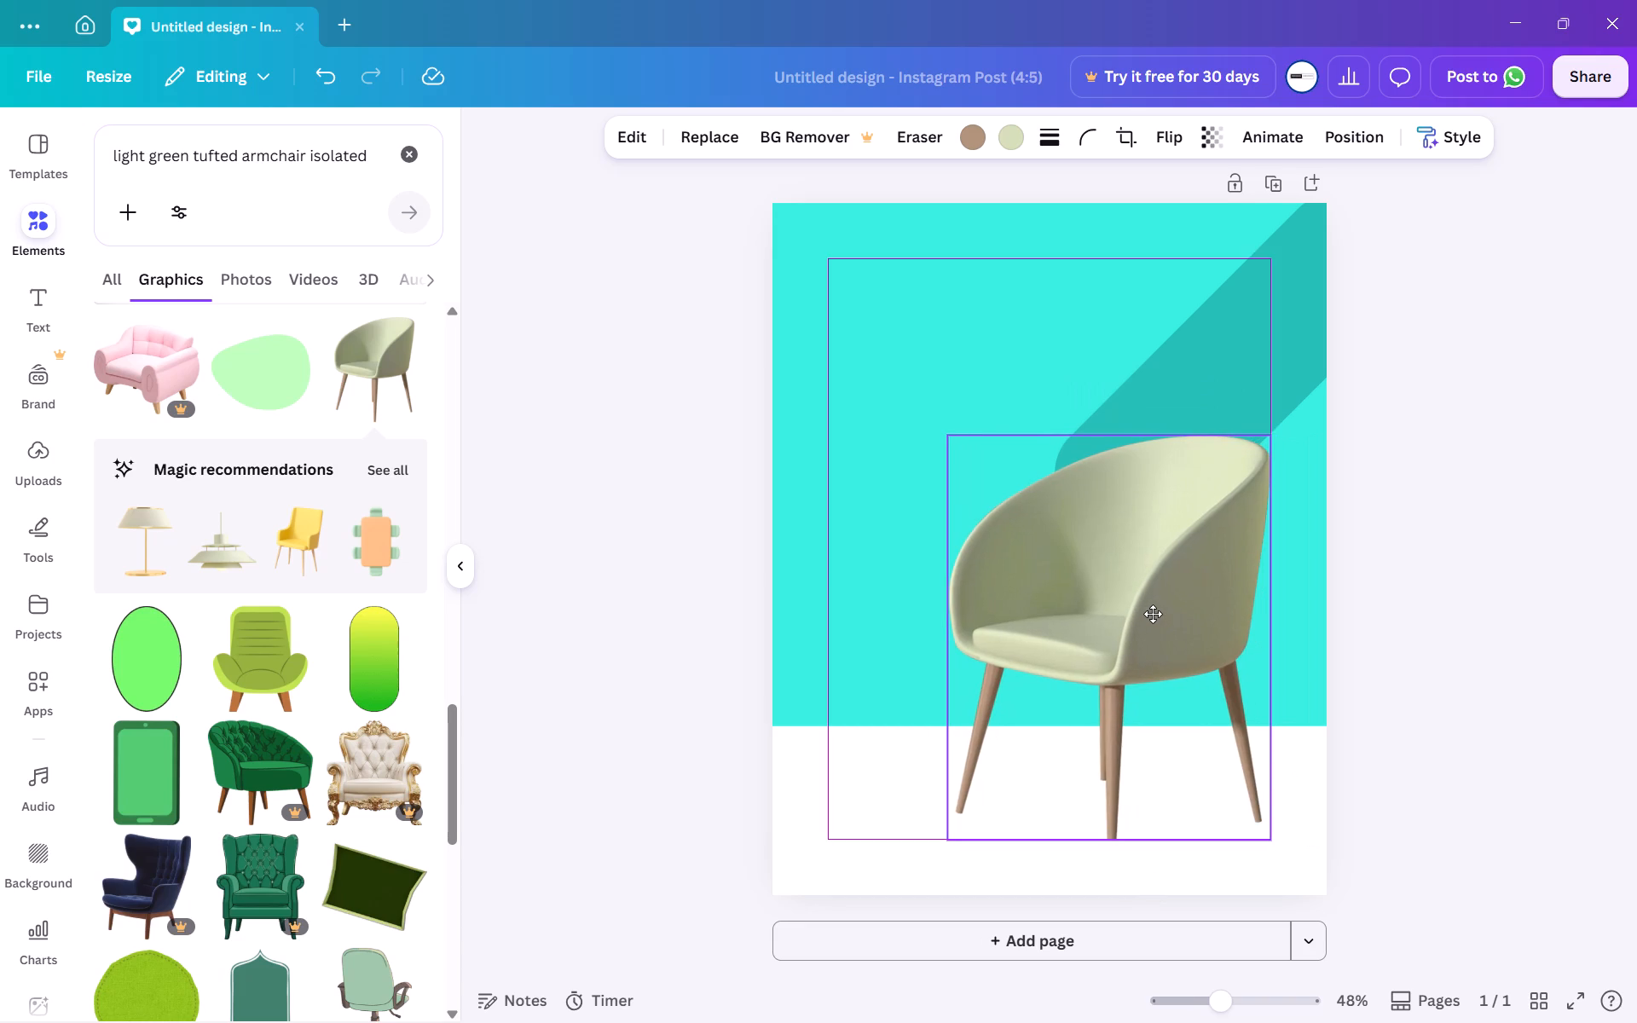
left_click_drag(1153, 614, 1179, 607)
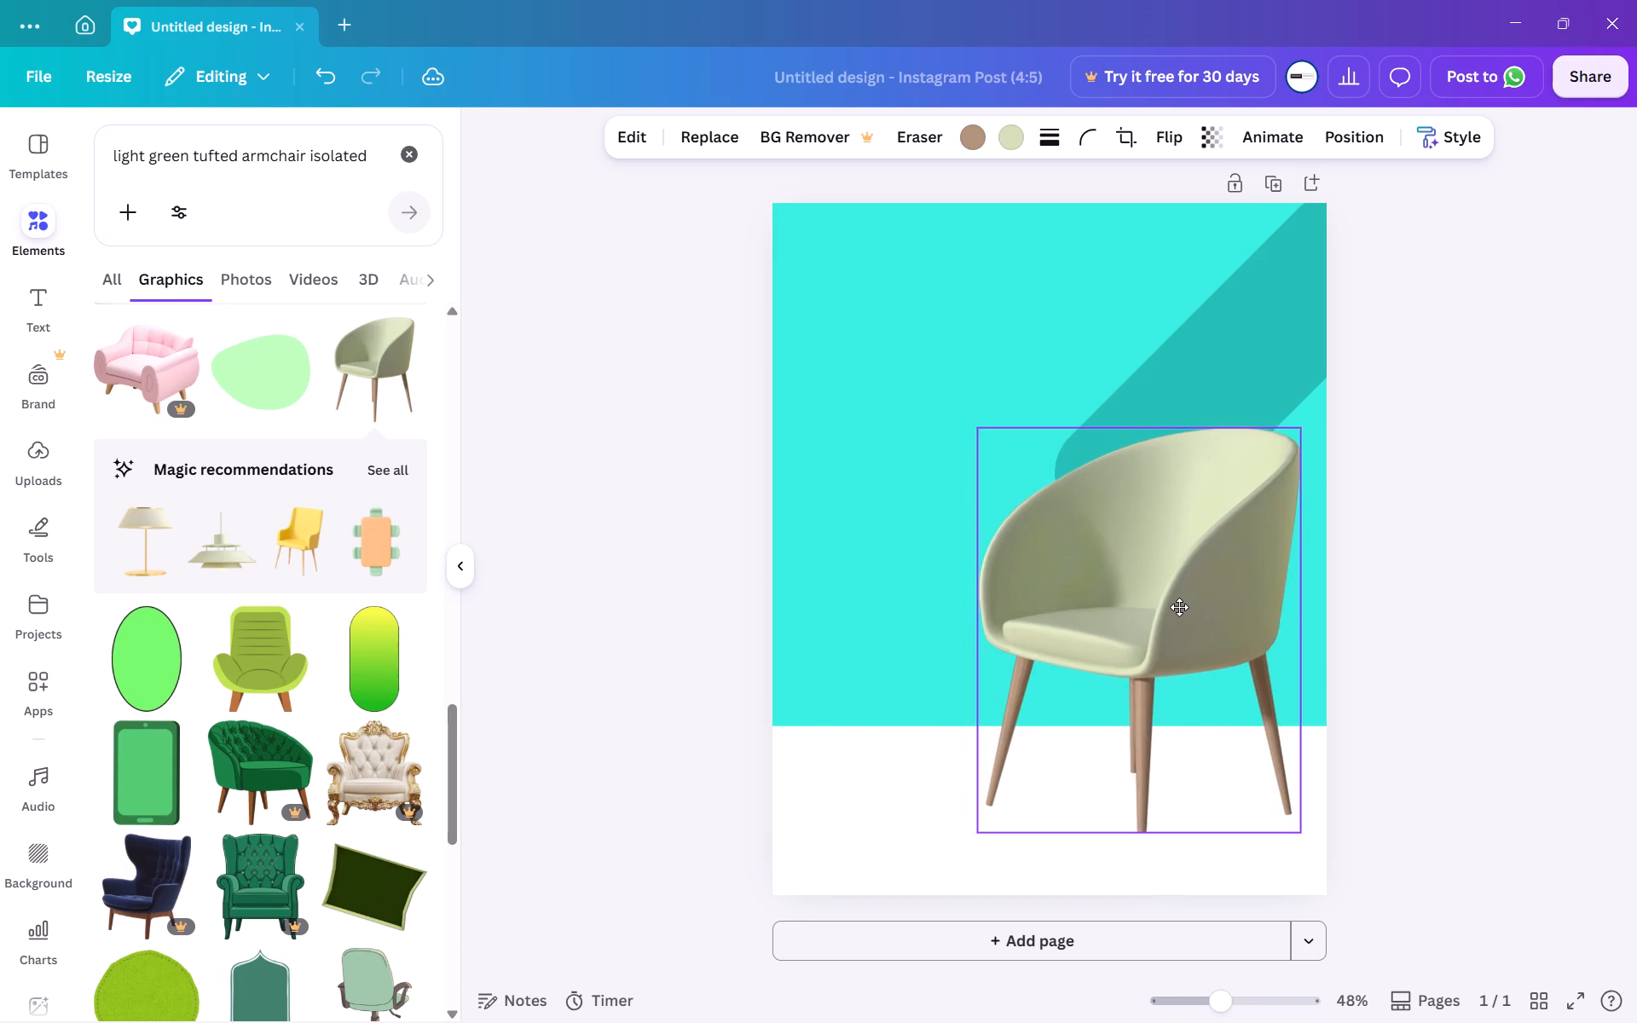
left_click_drag(1179, 607, 1182, 610)
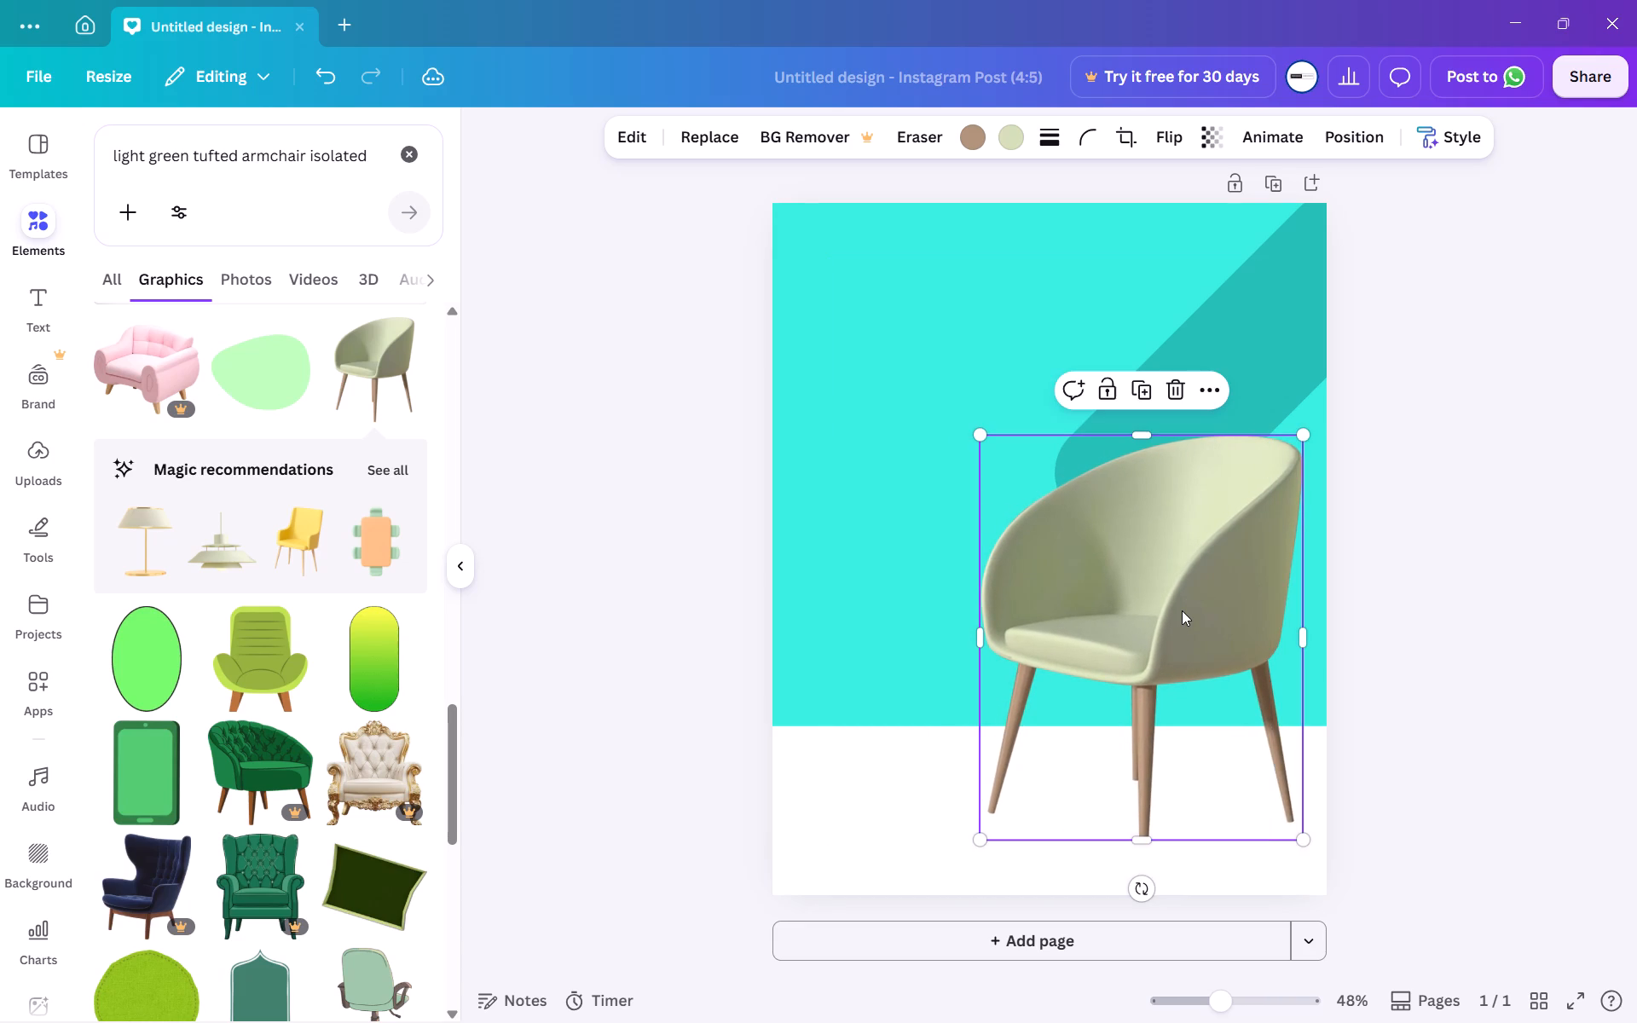
left_click_drag(1108, 610, 1070, 611)
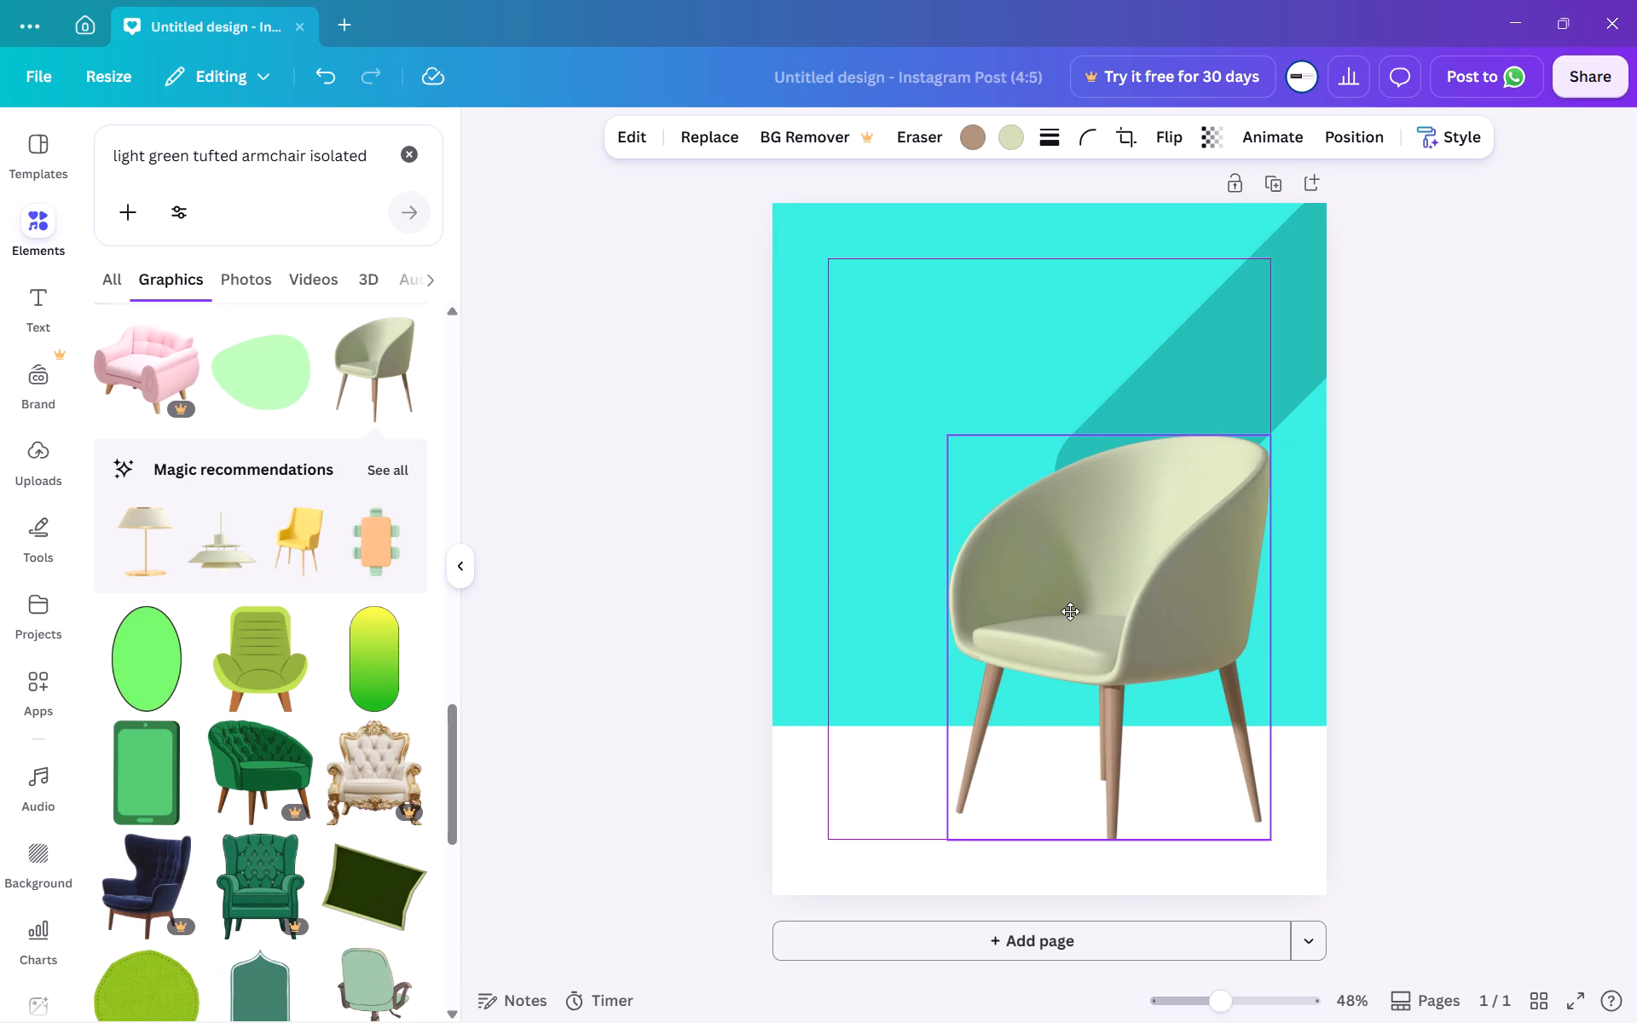
left_click_drag(1070, 611, 1069, 611)
left_click(1058, 517)
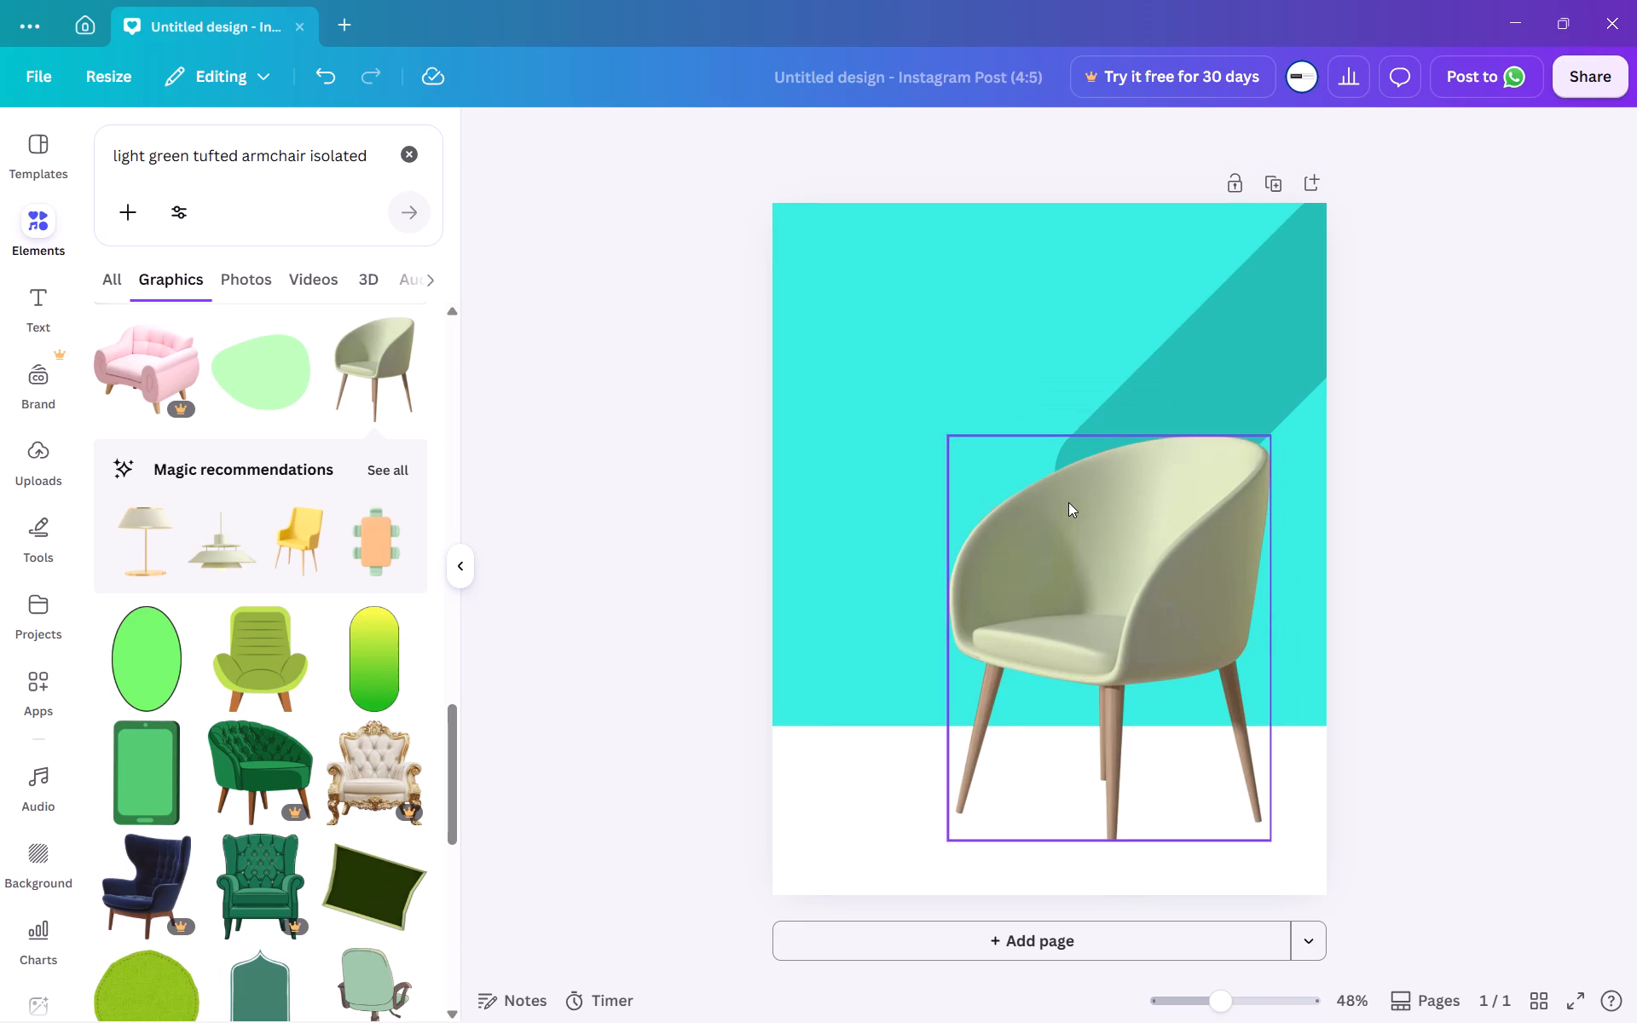
Move the sage-green chair upward, keeping the ends of its legs inside the white band.
left_click_drag(1104, 529, 1107, 481)
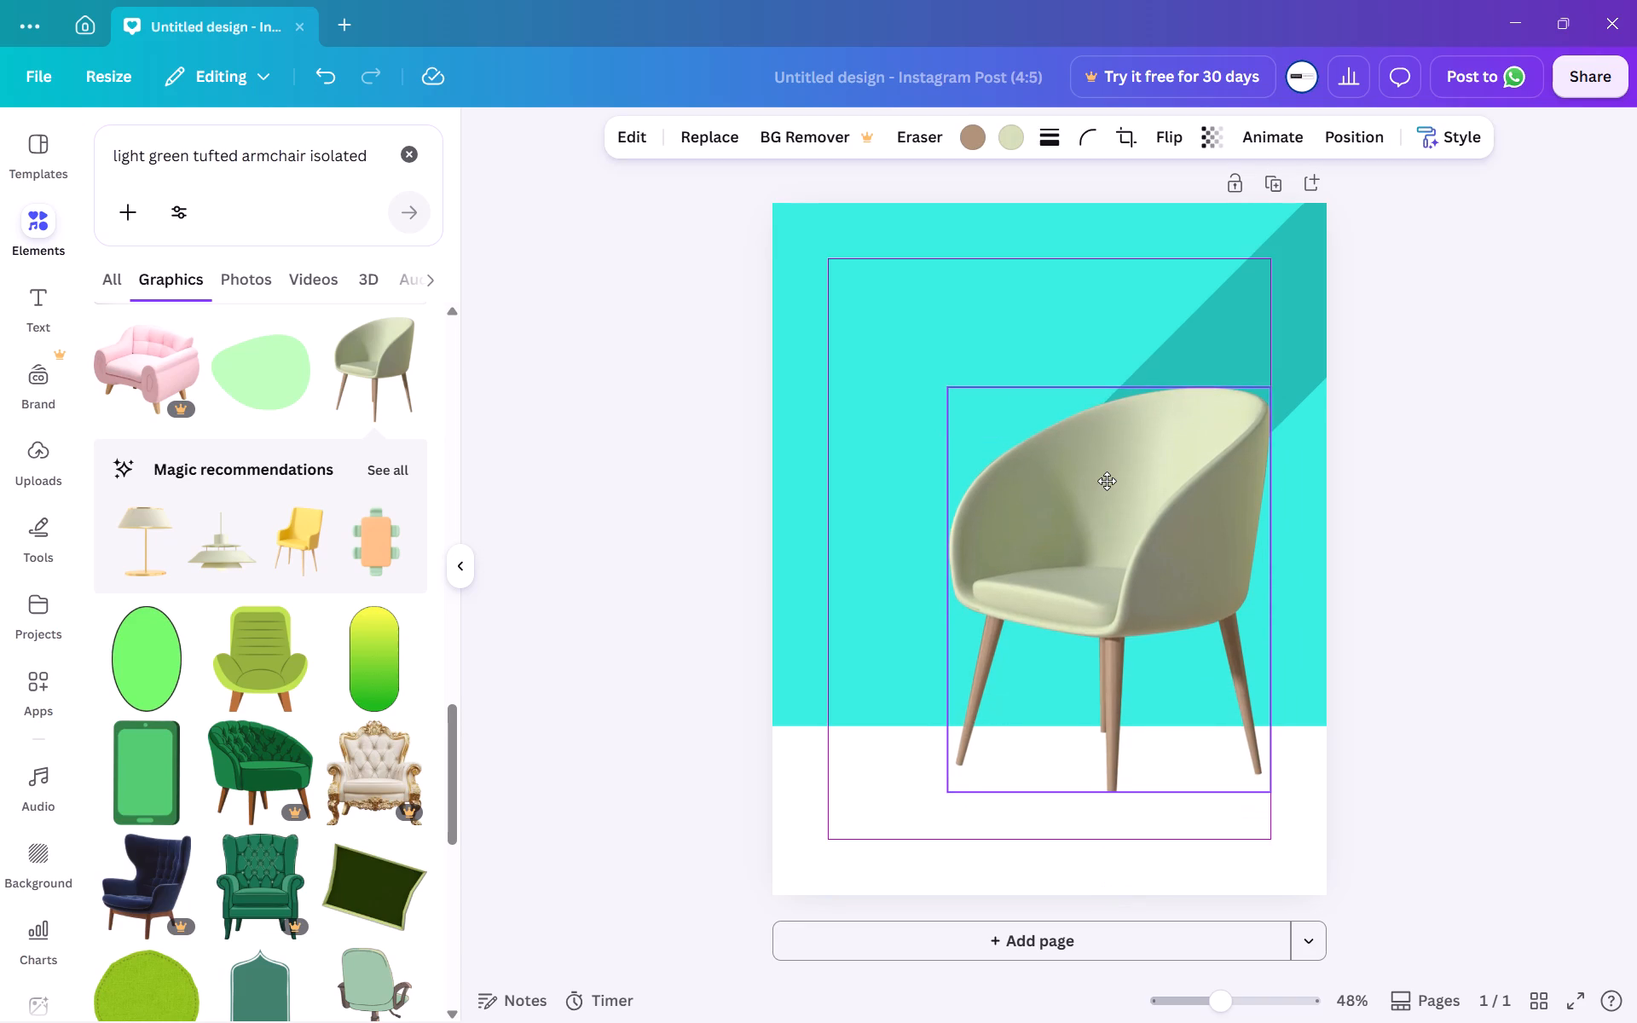
Nudge the sage-green chair slightly up and toward the page's right edge, keeping its leg ends in the white band.
left_click_drag(1107, 481, 1111, 475)
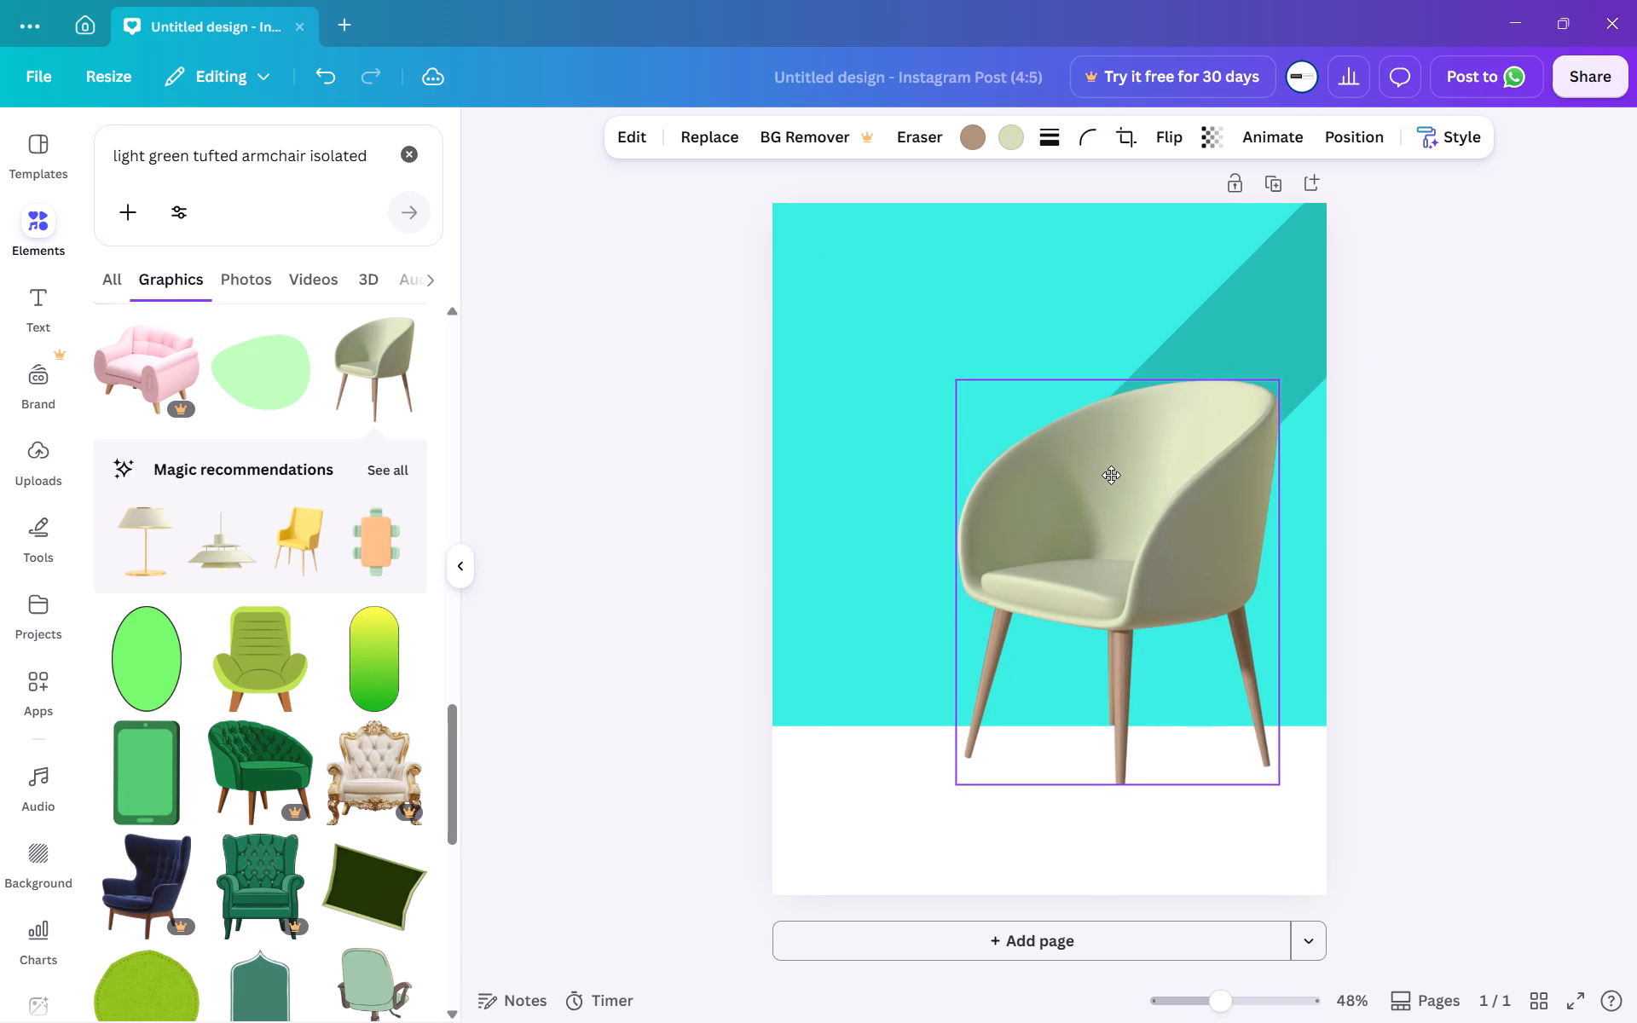
left_click_drag(1111, 475, 1113, 475)
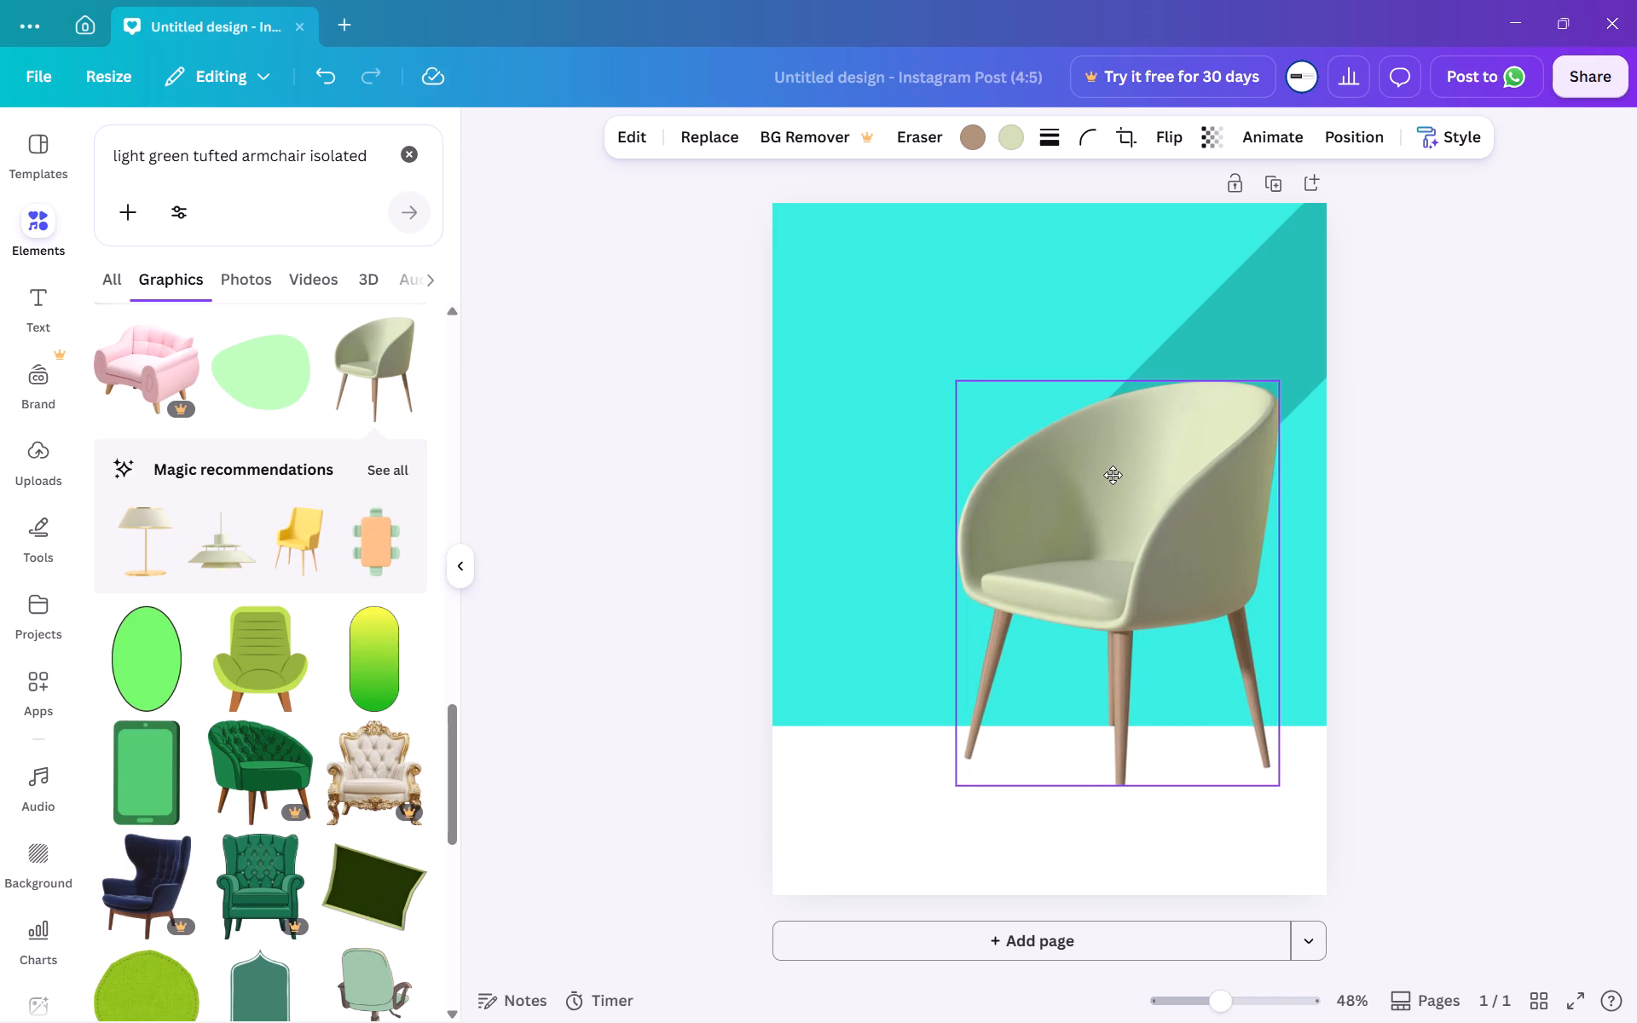
left_click_drag(1113, 475, 1112, 471)
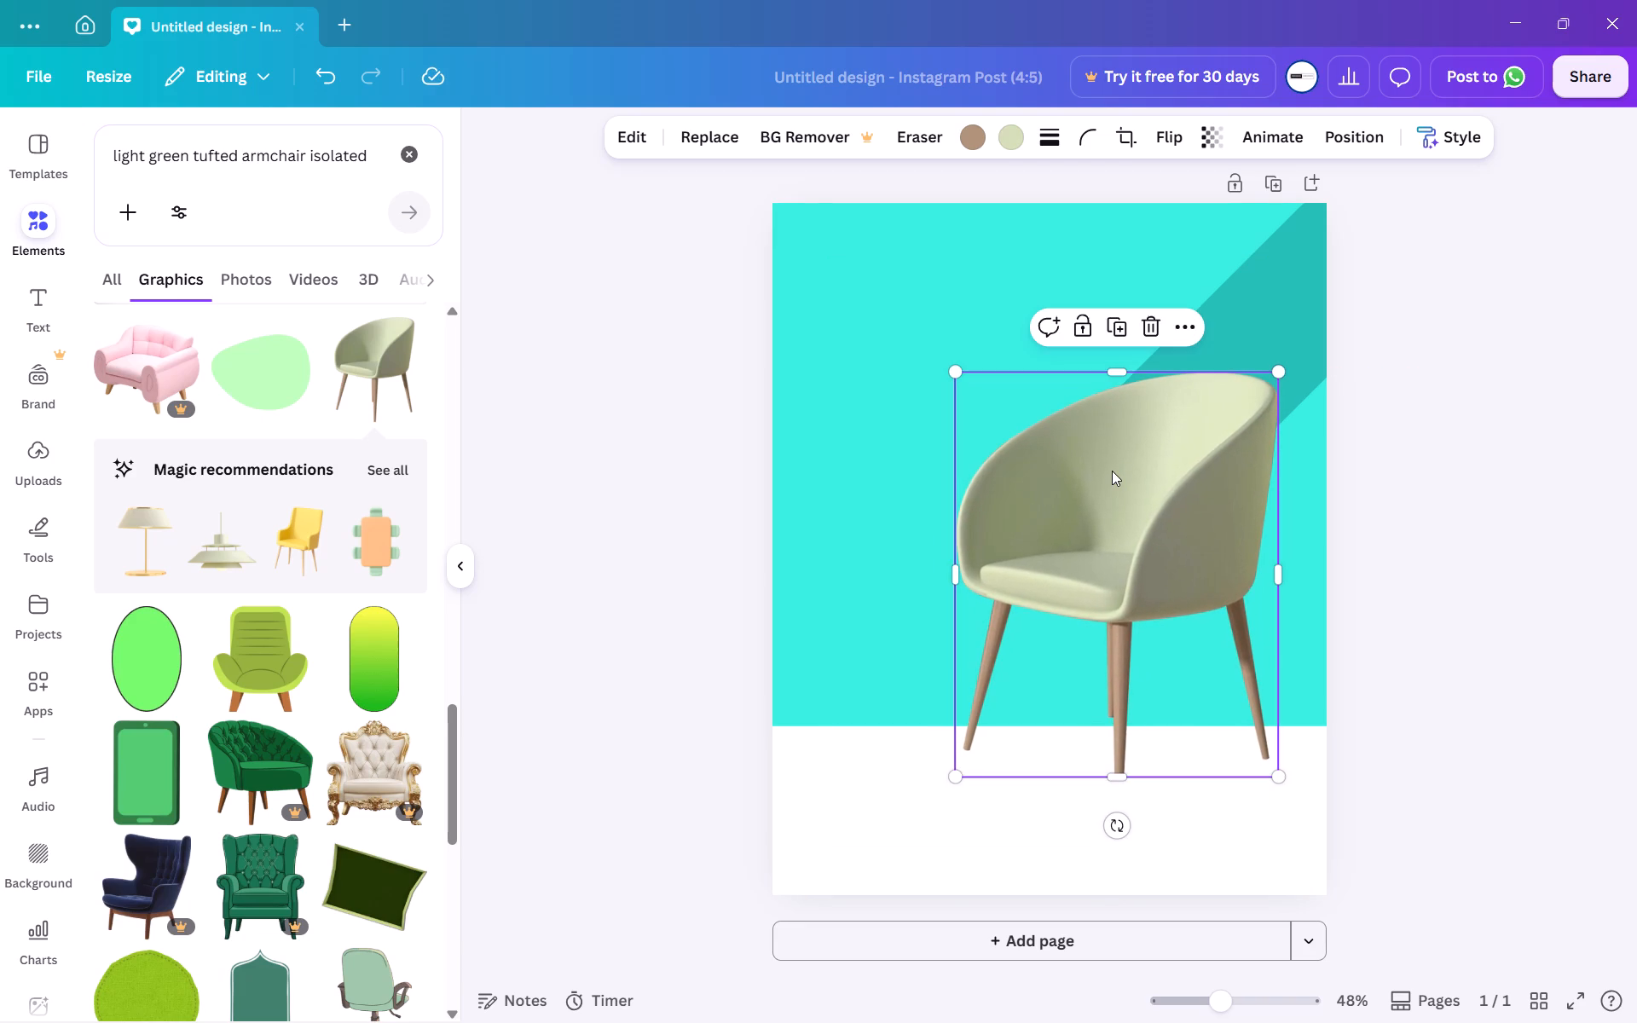
left_click(1116, 506)
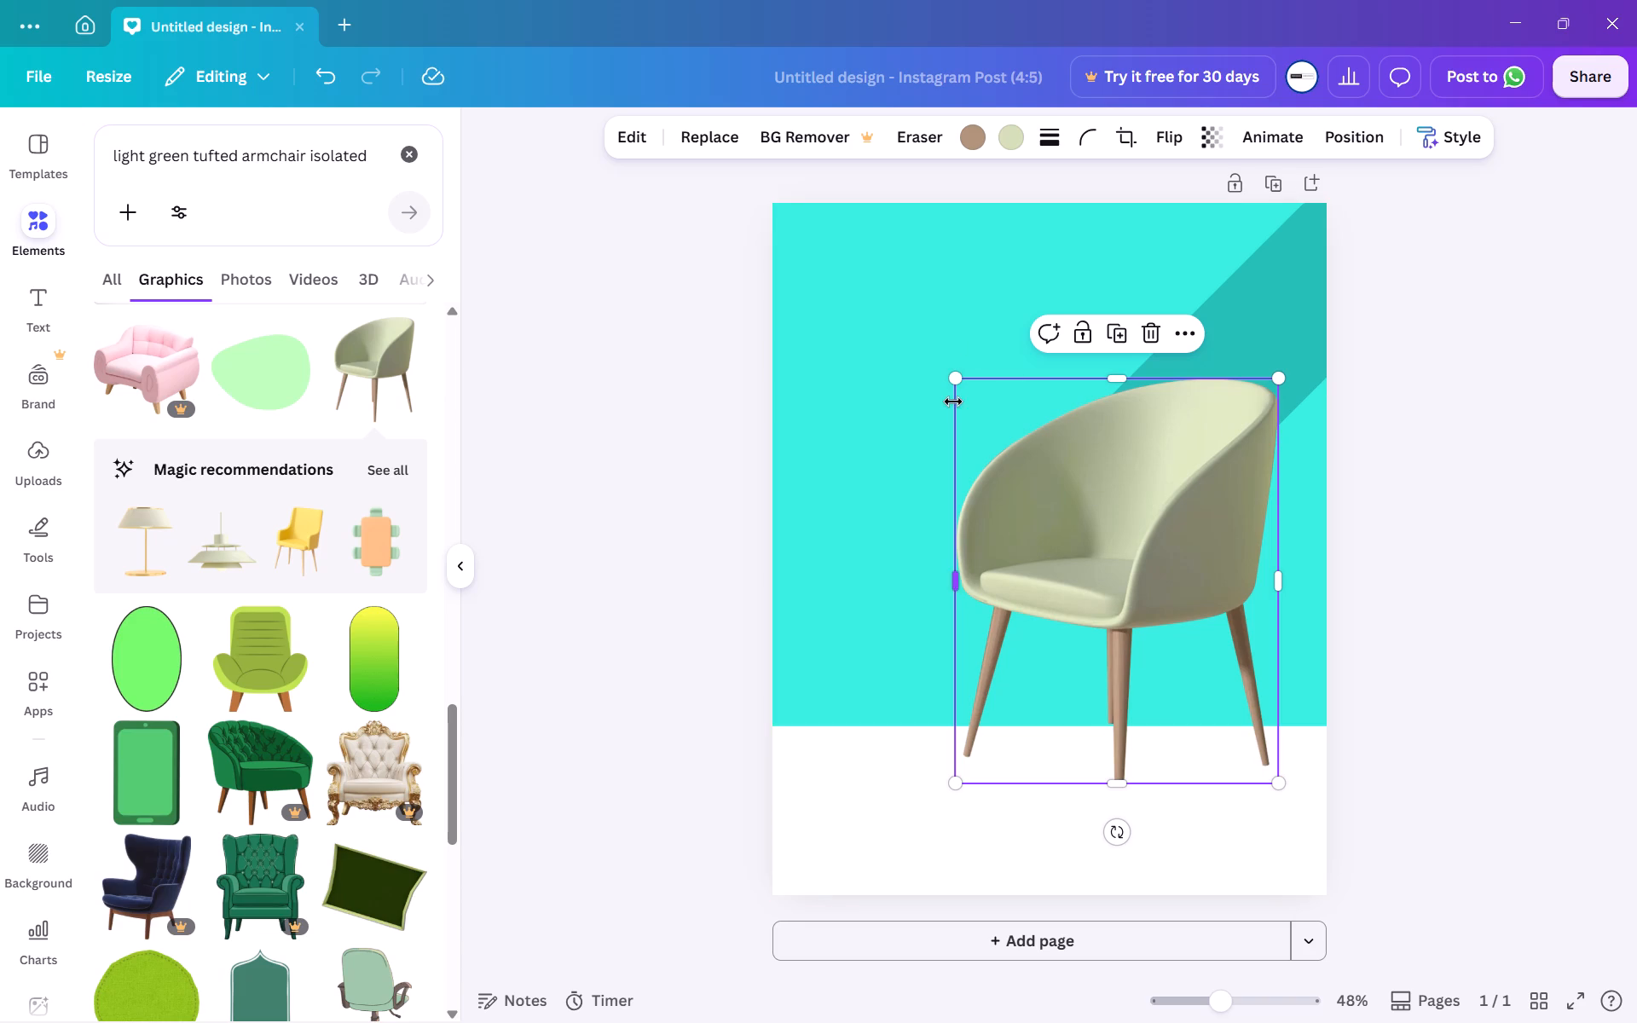
Shrink the sage-green chair proportionally from its upper-left corner to about 560 x 700, keeping its legs in the white band.
left_click_drag(957, 374, 976, 424)
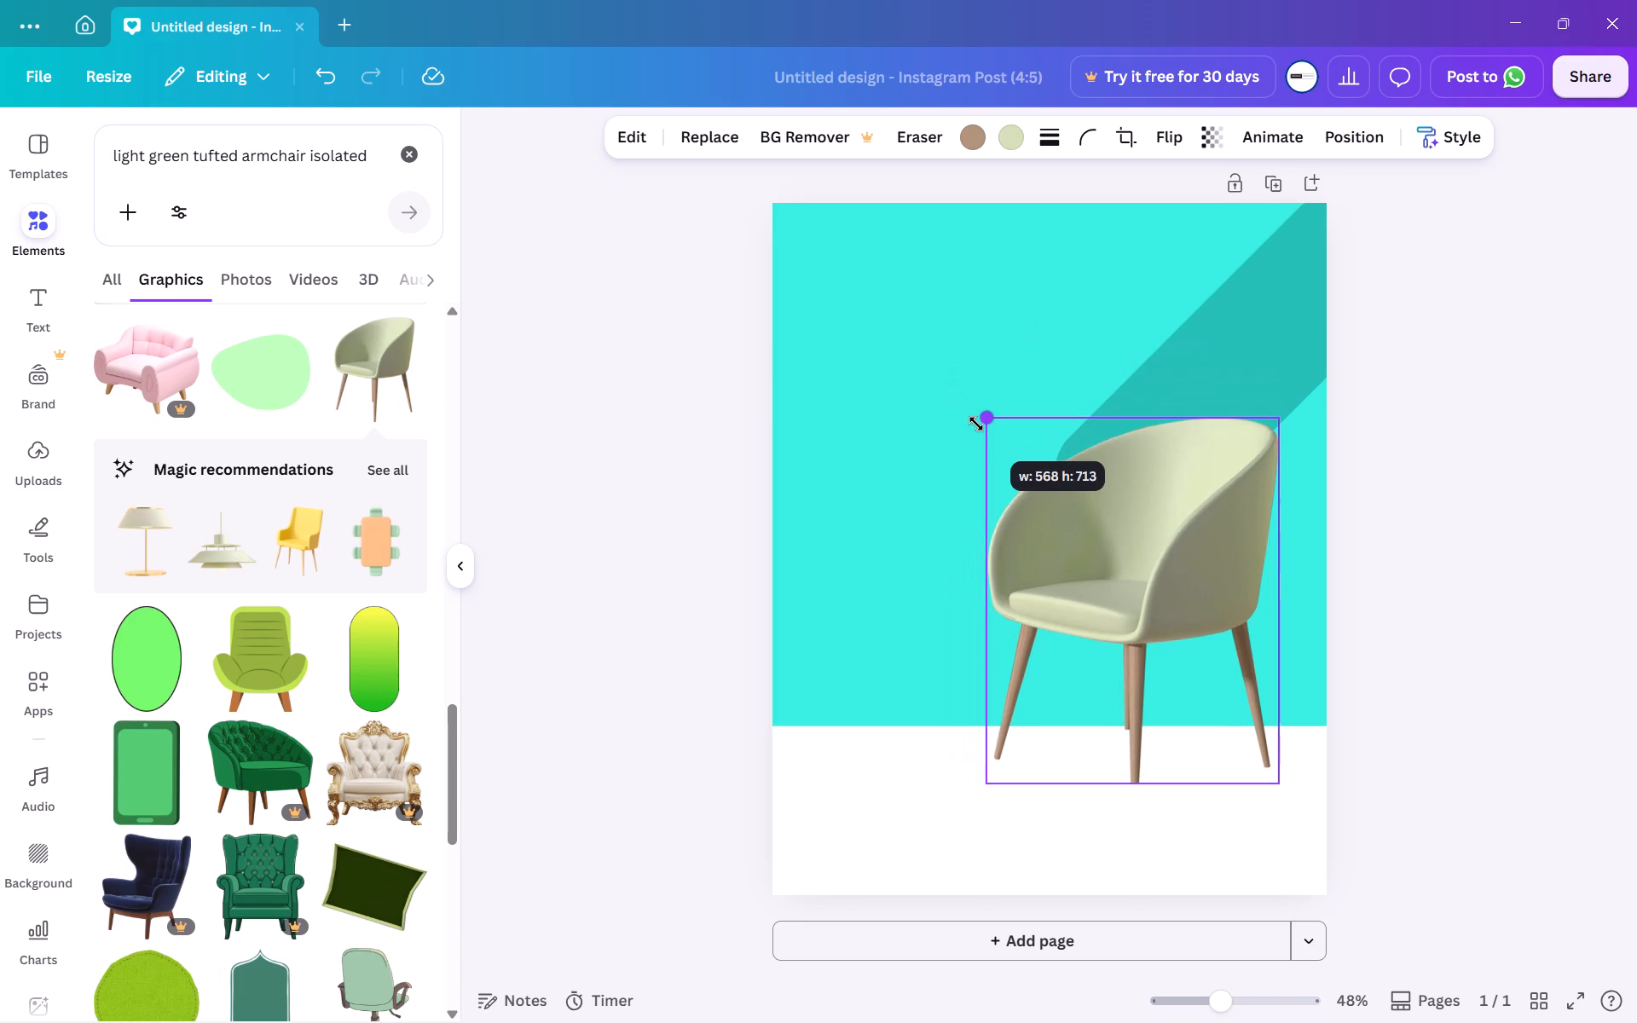
left_click_drag(976, 424, 981, 429)
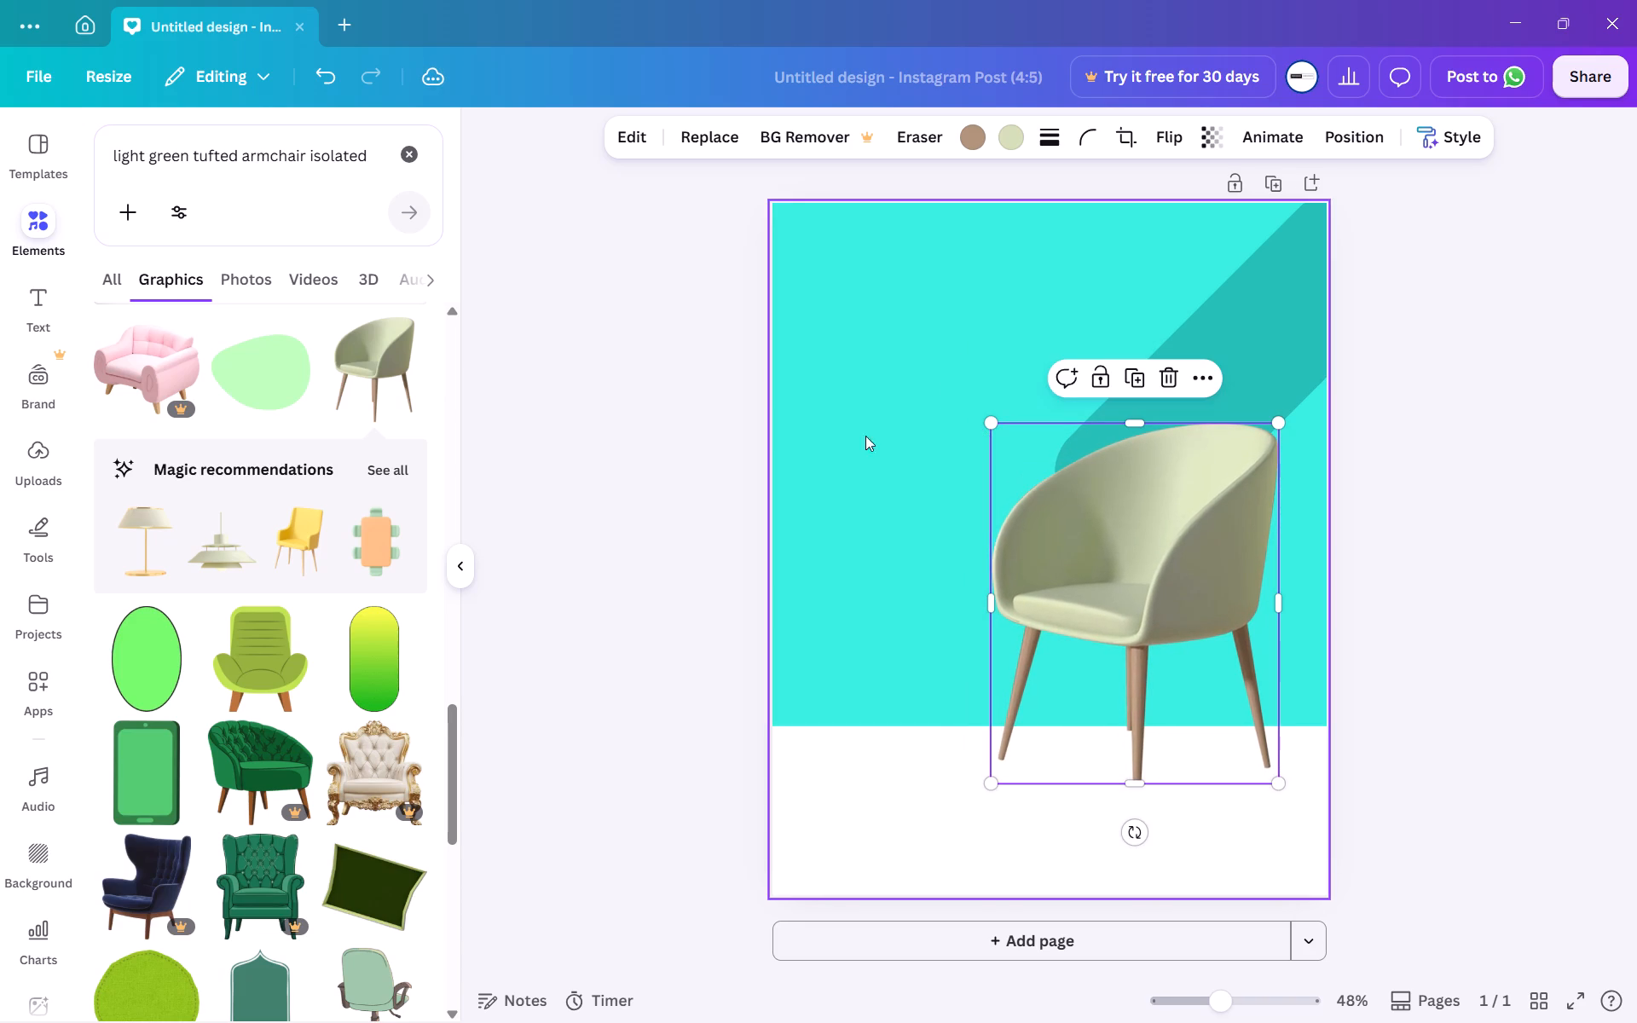
Add the recommended pale-green tiered pendant lamp graphic and place it flush with the page's top and right edges.
left_click(220, 539)
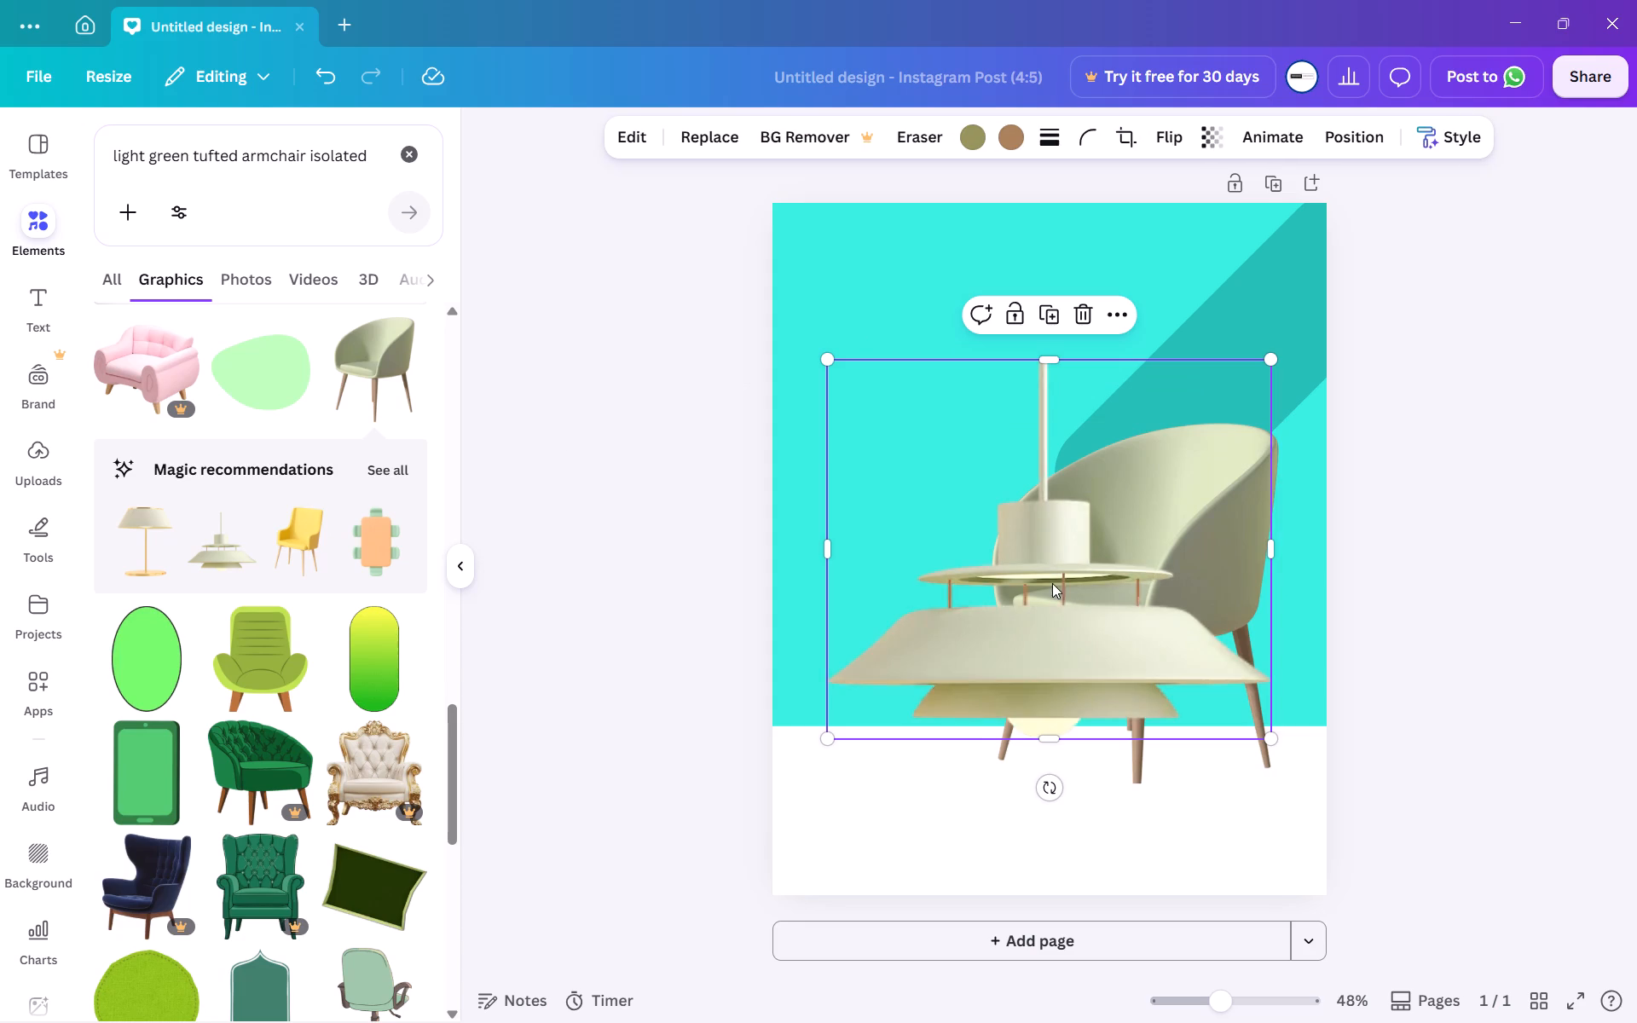
left_click_drag(1052, 583, 1168, 435)
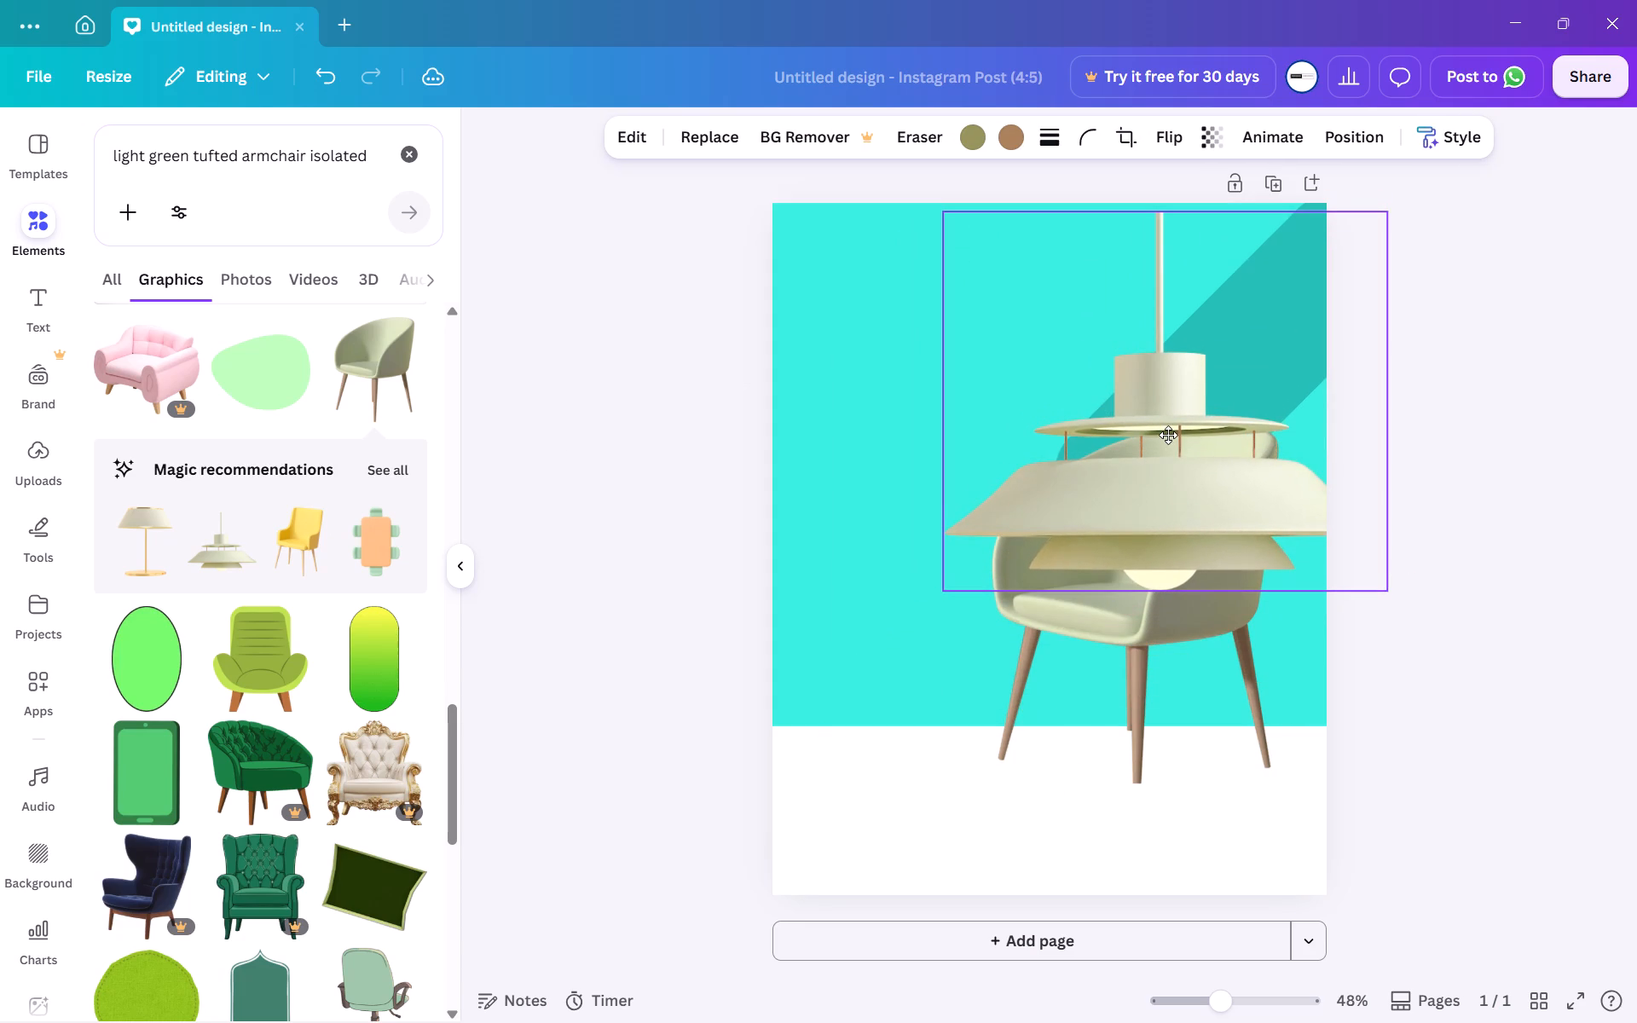
left_click_drag(1168, 435, 1168, 430)
left_click_drag(1243, 471, 1235, 471)
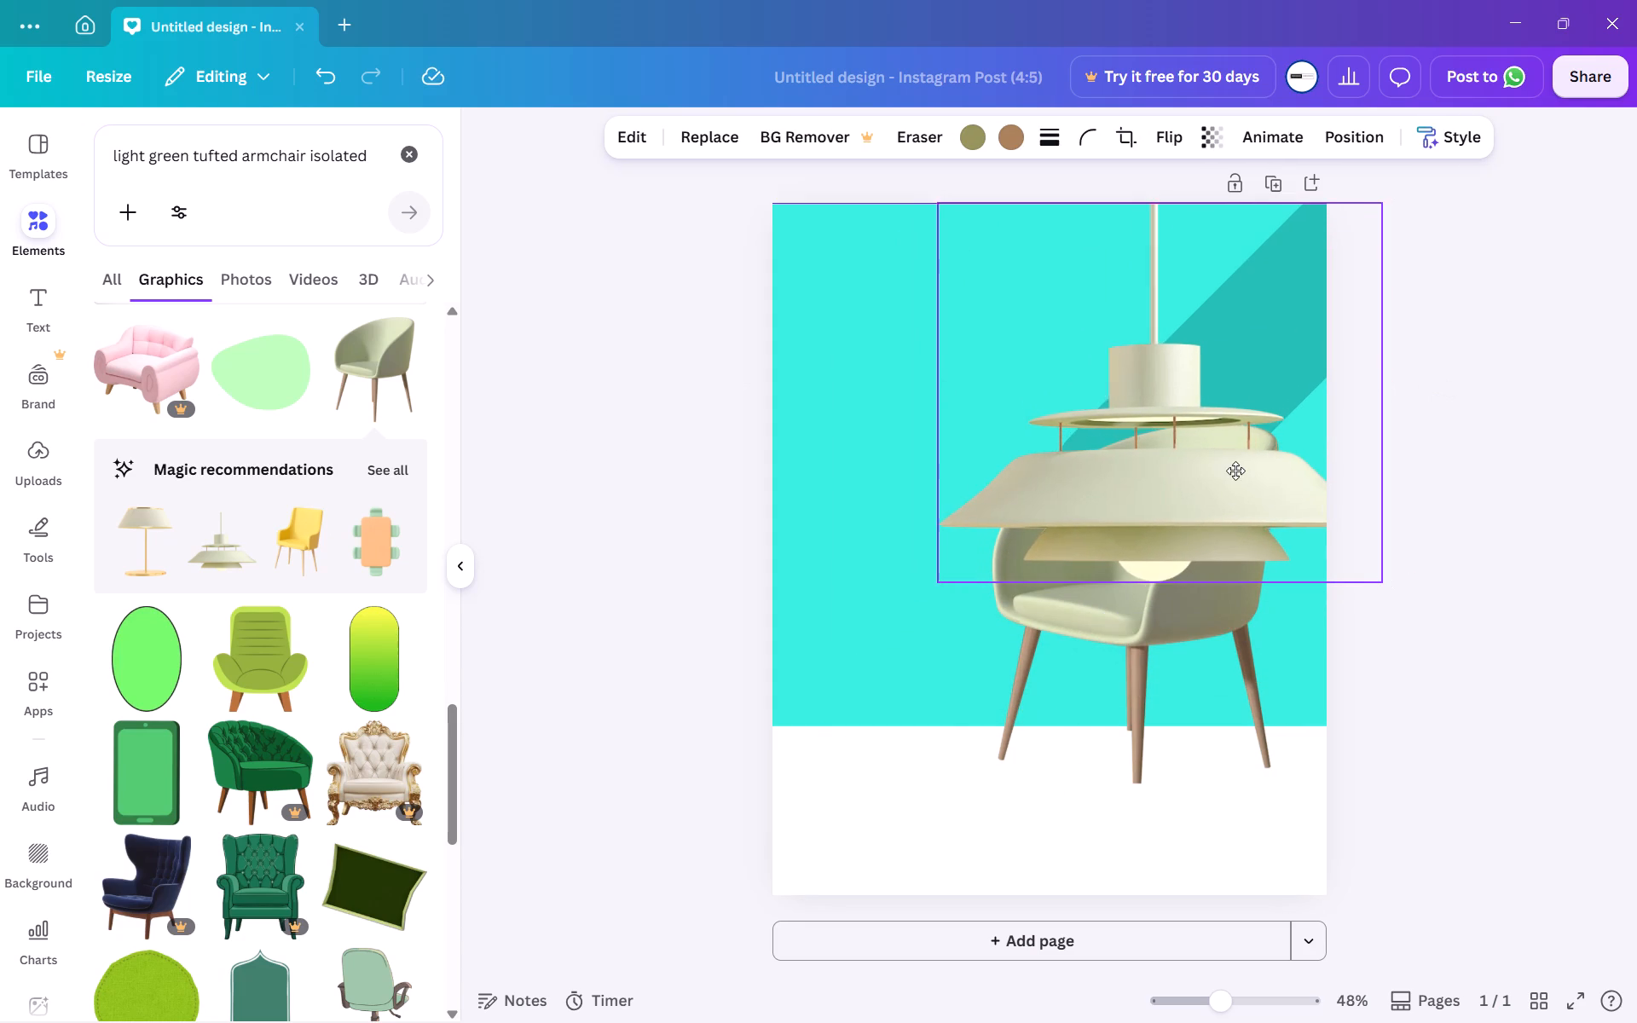
left_click_drag(1235, 471, 1177, 470)
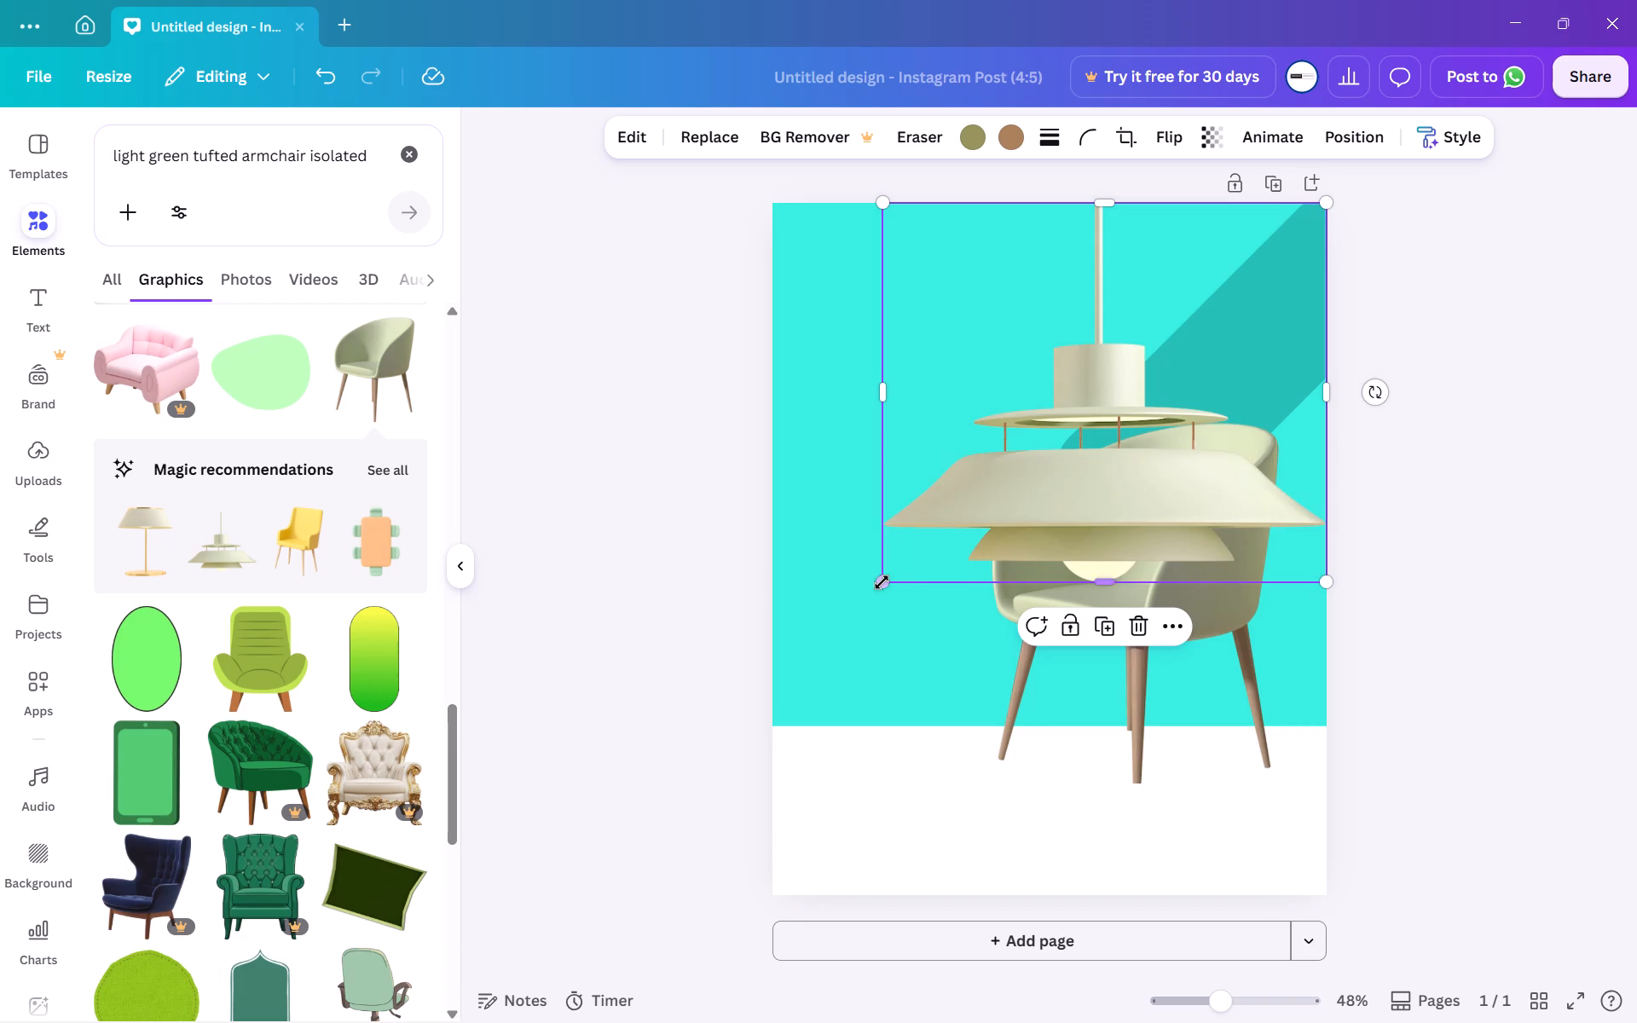
Shrink the pendant lamp proportionally to about a third of the page width and hang it from the page's top edge above the chair.
left_click_drag(880, 582, 958, 22)
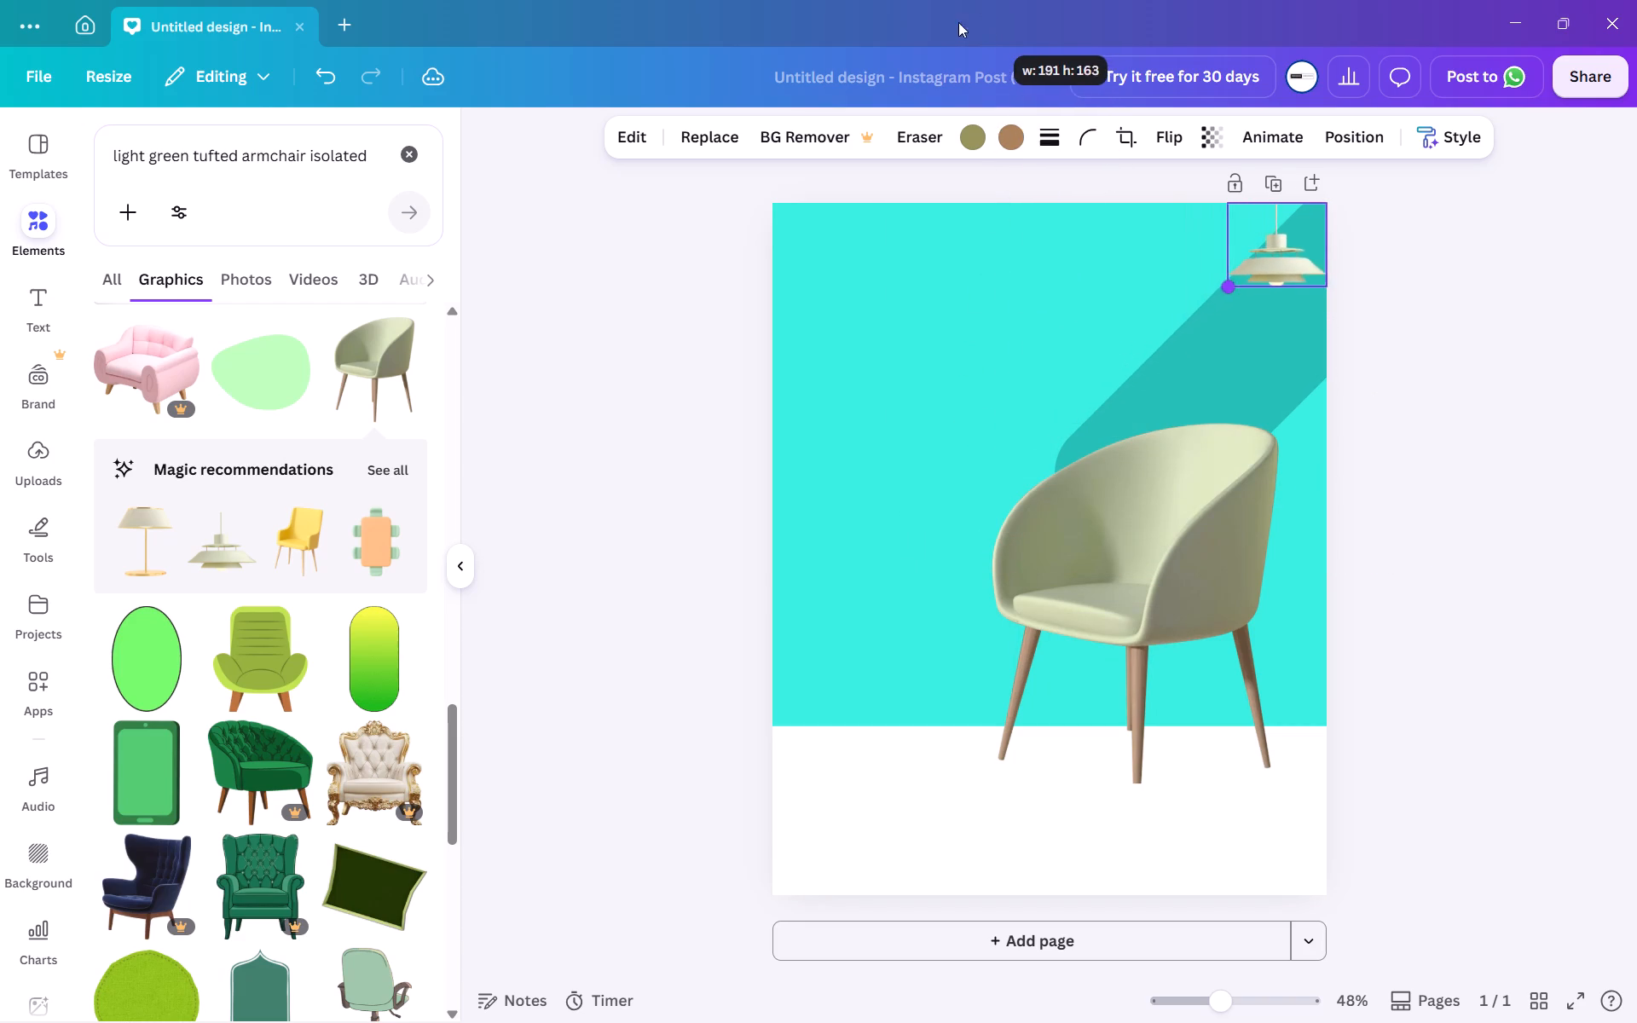
left_click_drag(958, 22, 914, 101)
left_click_drag(1239, 263, 1177, 264)
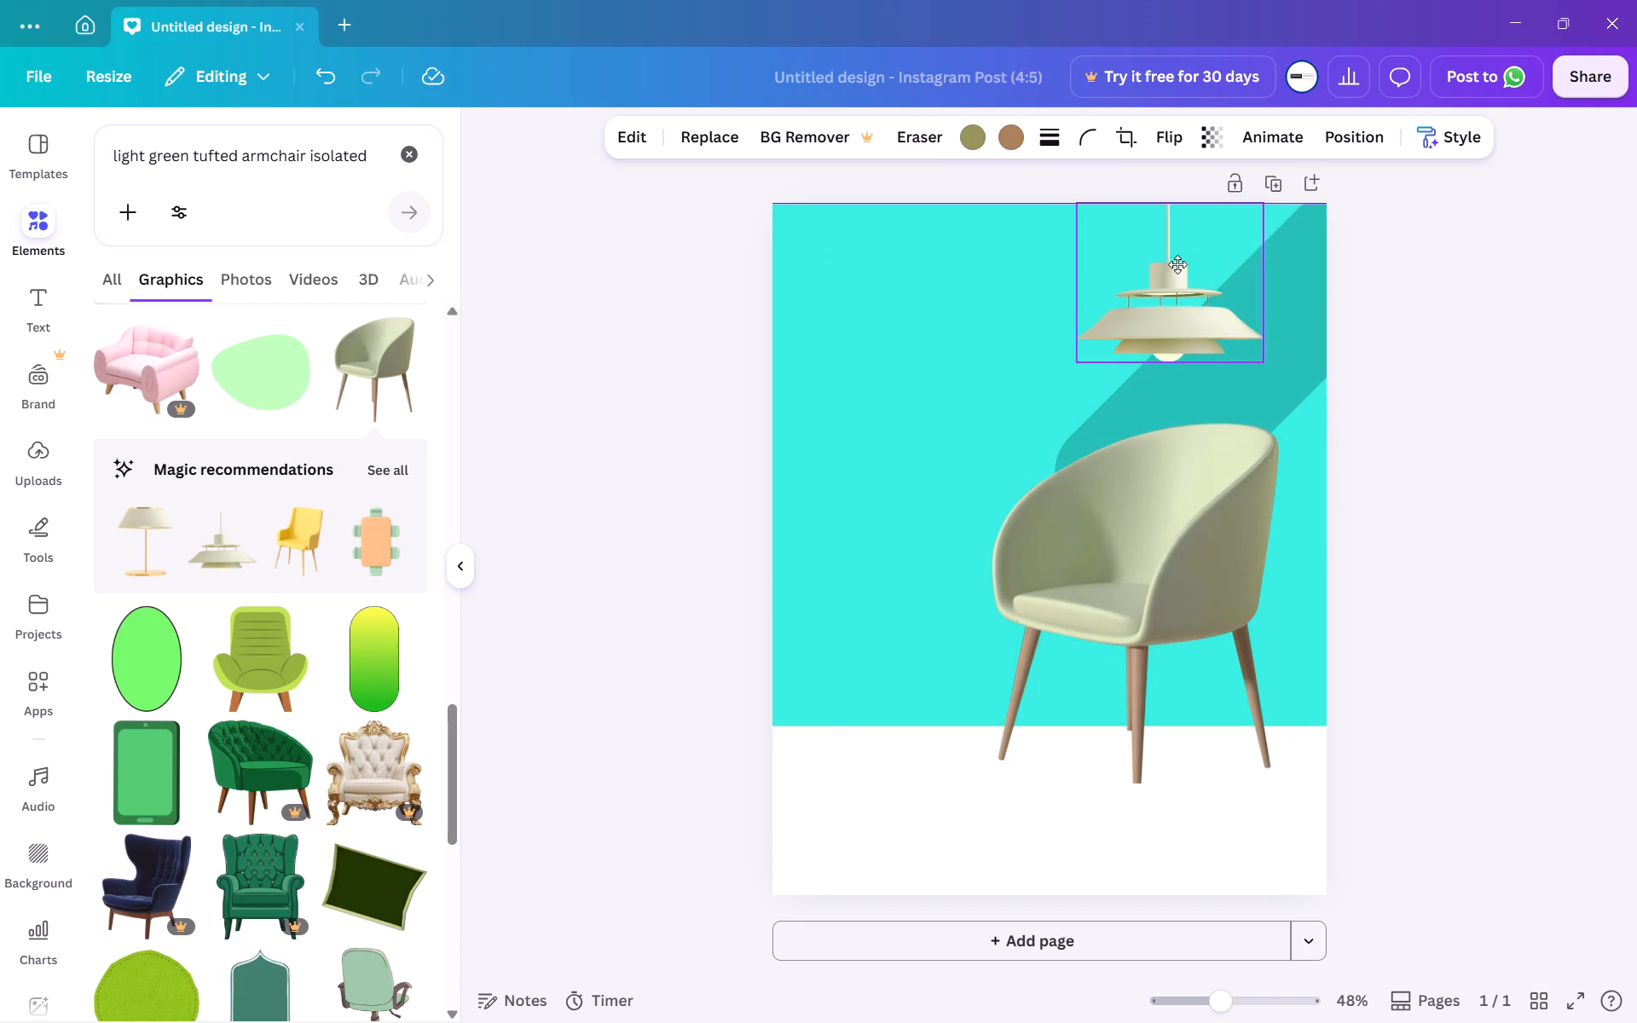
Shrink the pendant lamp proportionally to about an eighth of the page width and hang it from the top edge, centred above the chair.
left_click_drag(1177, 264, 1183, 262)
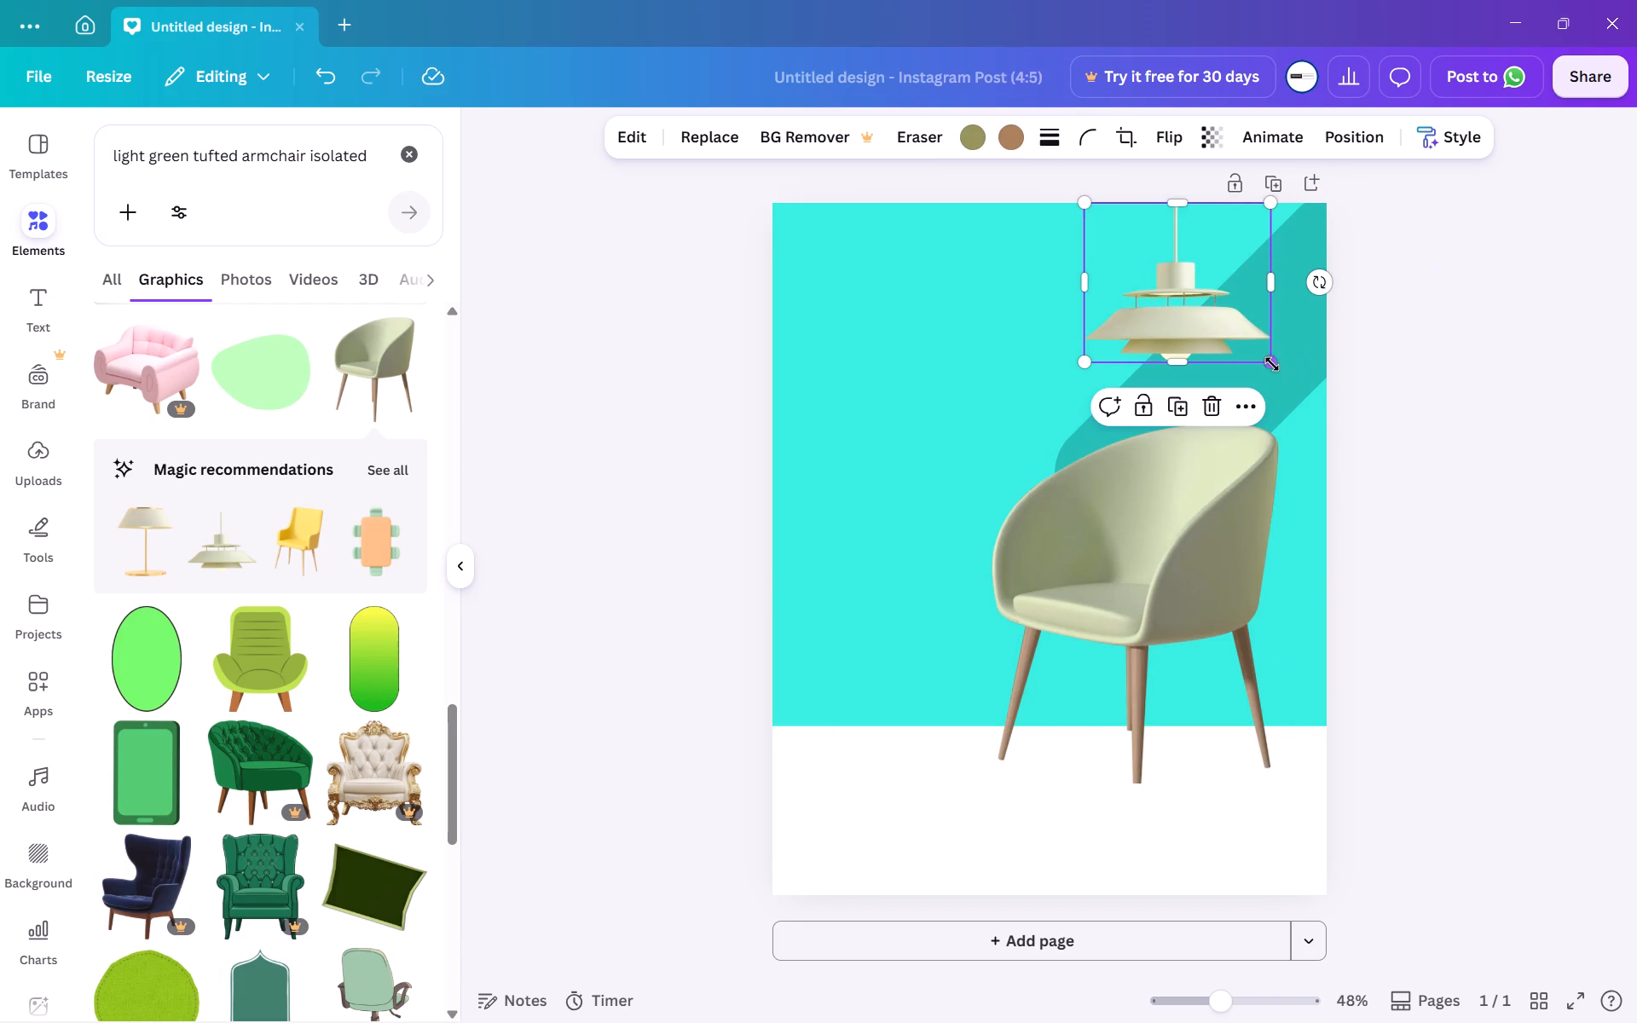
left_click_drag(1270, 364, 1199, 285)
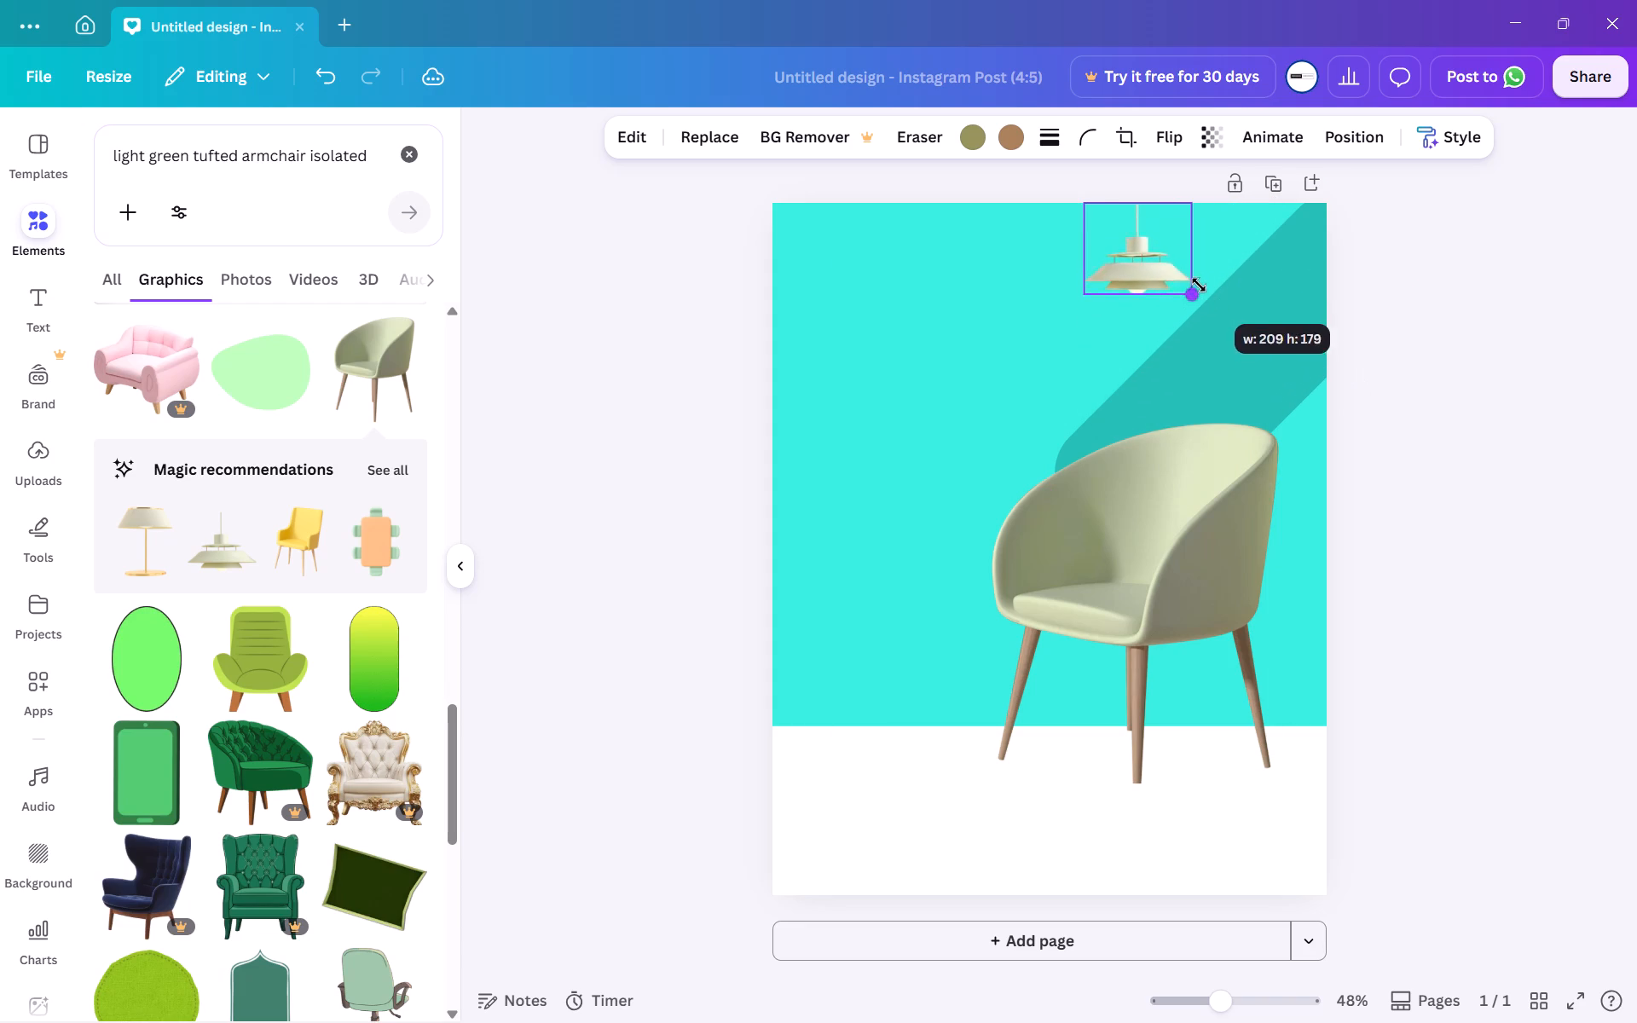
left_click_drag(1199, 285, 1157, 253)
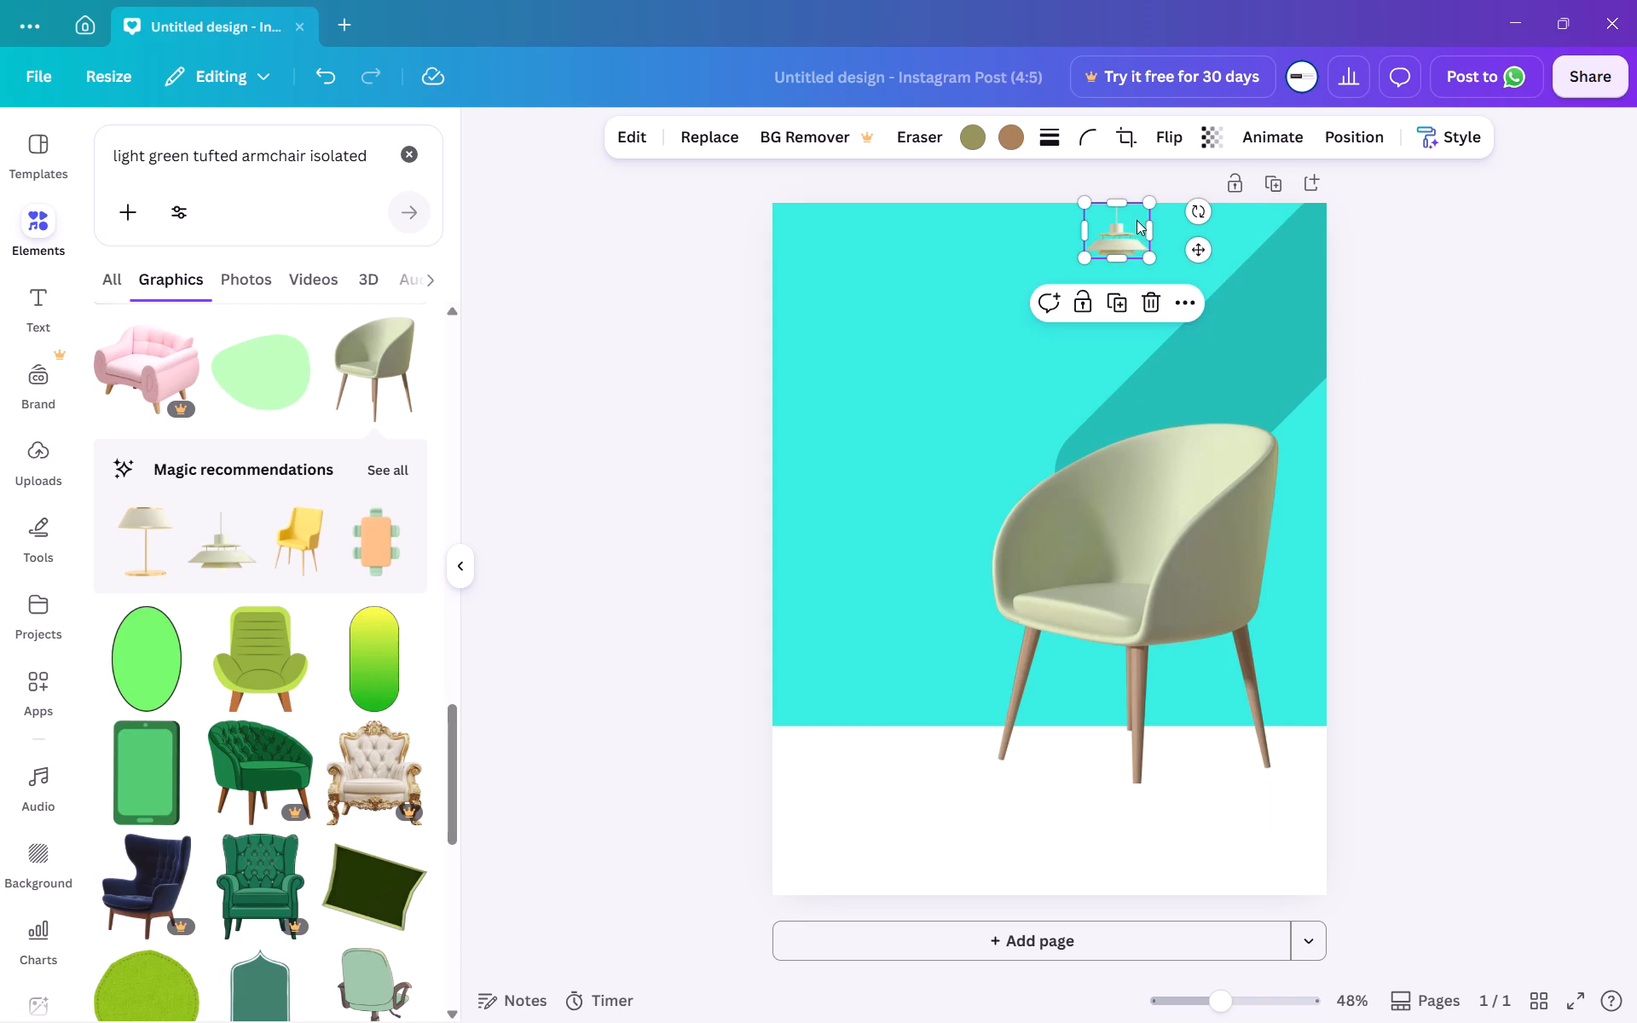
left_click_drag(1209, 243, 1233, 242)
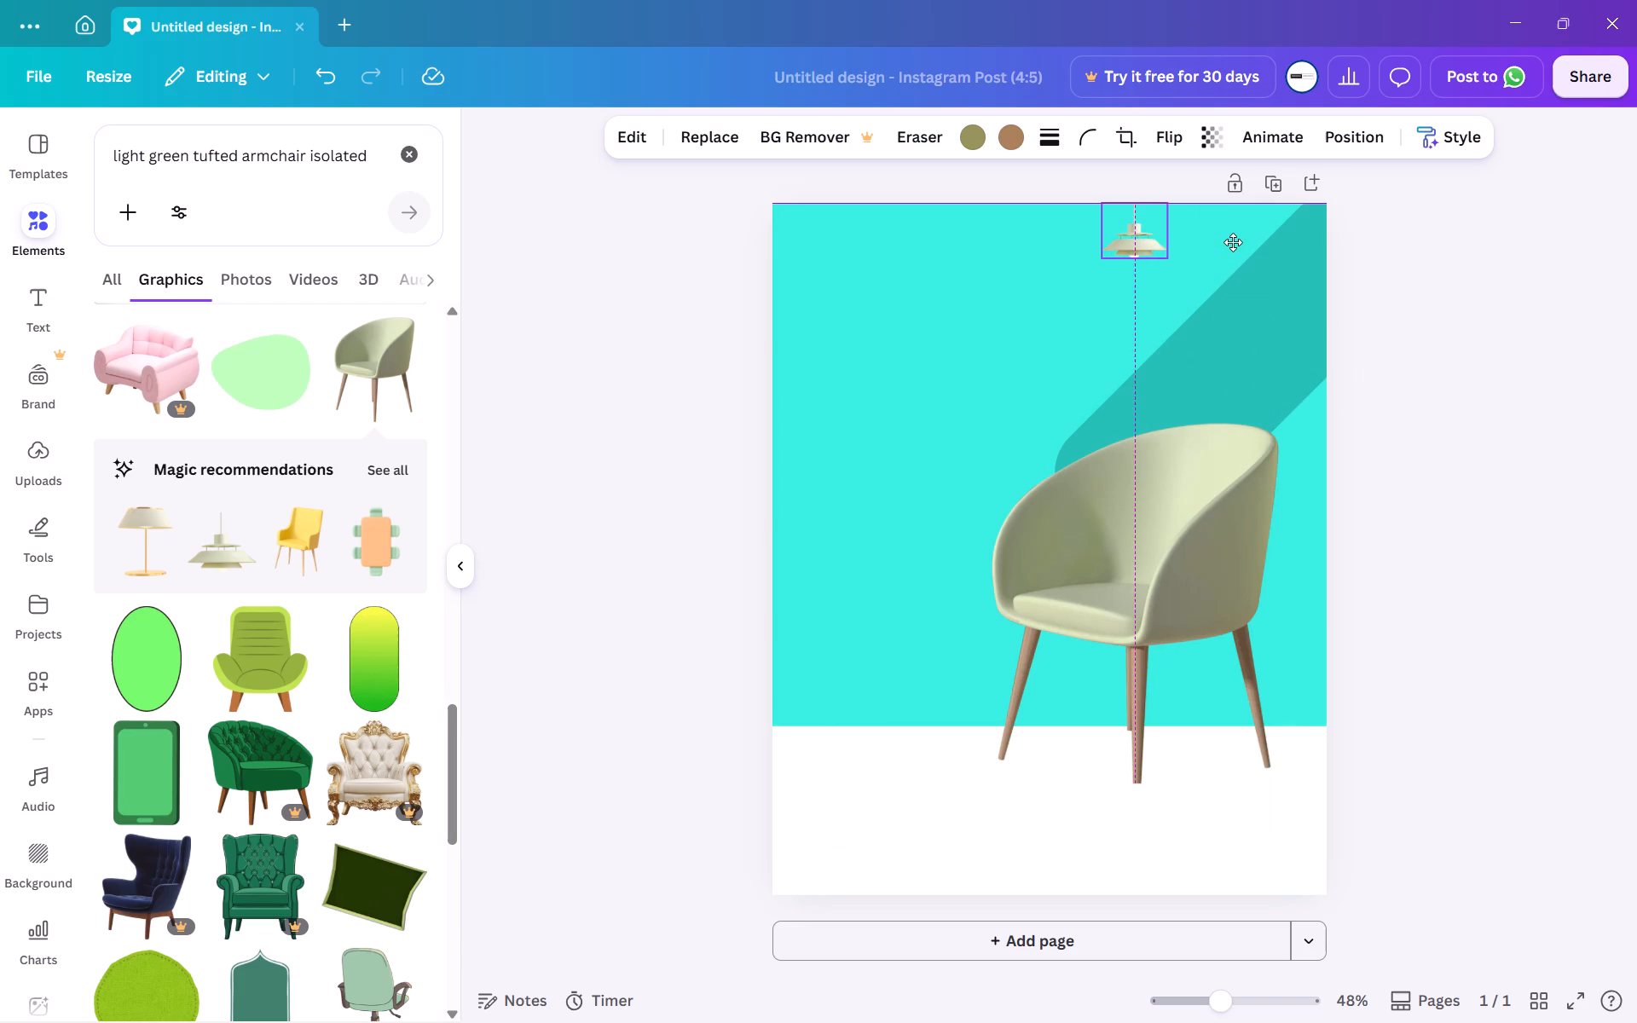
left_click_drag(1233, 242, 1233, 240)
left_click(1439, 355)
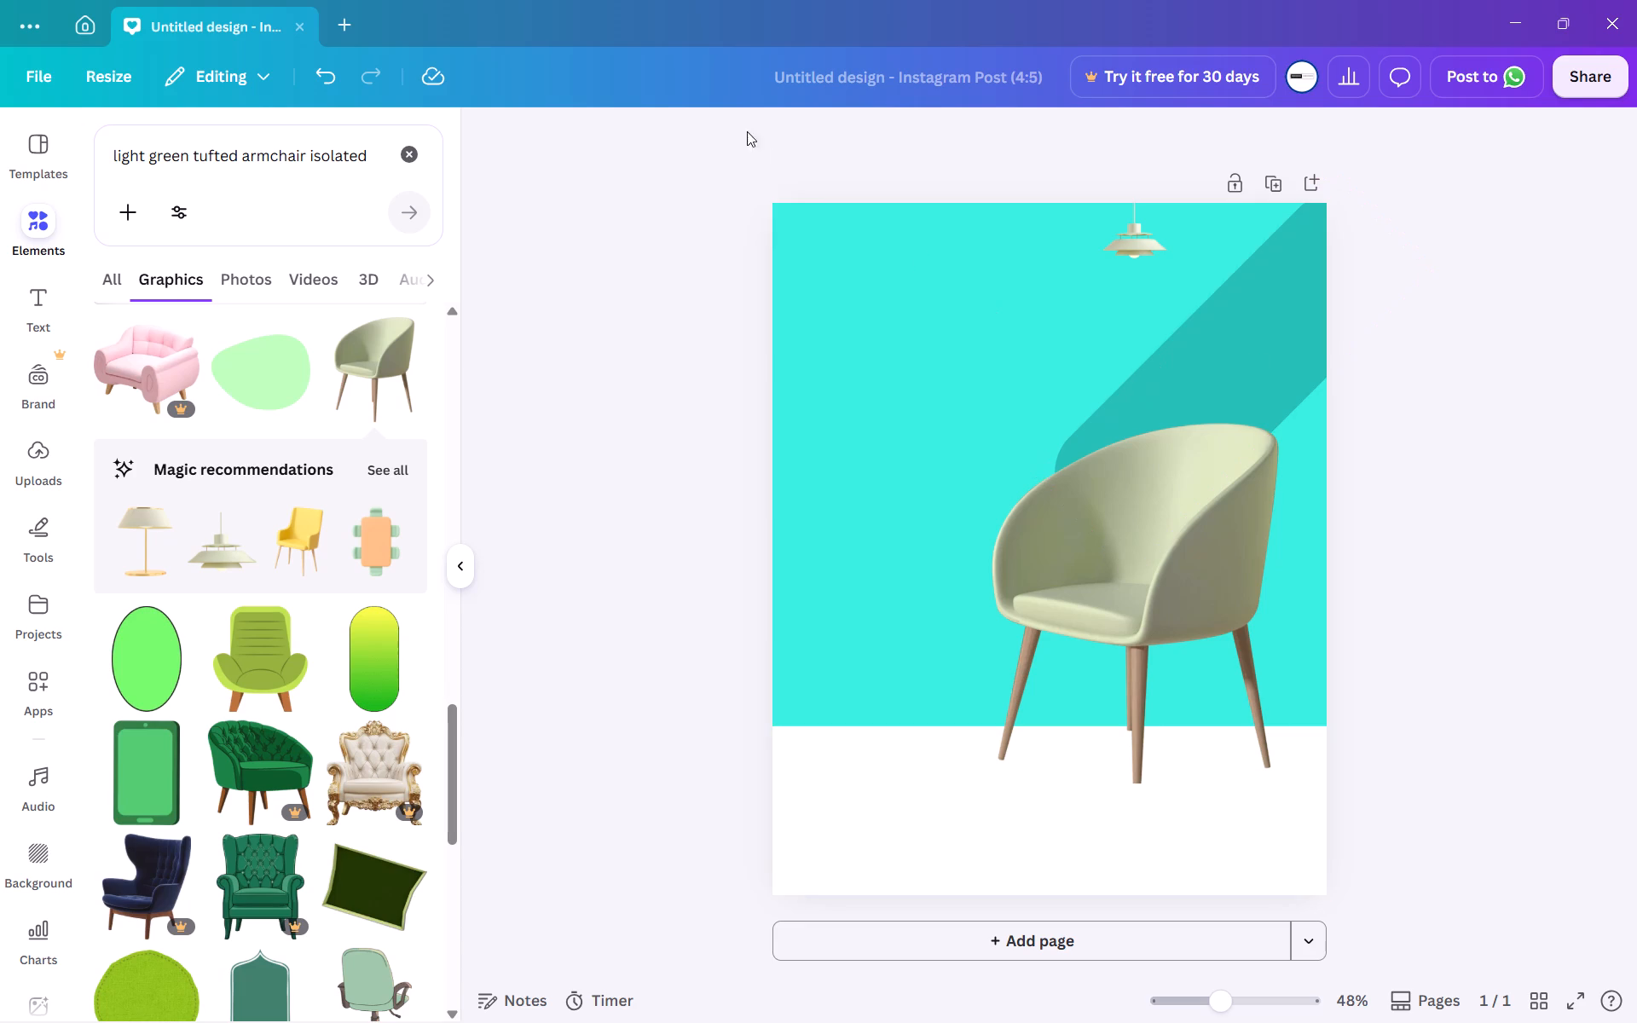
Replace the previous elements search with a search for "drop shadow".
left_click(399, 148)
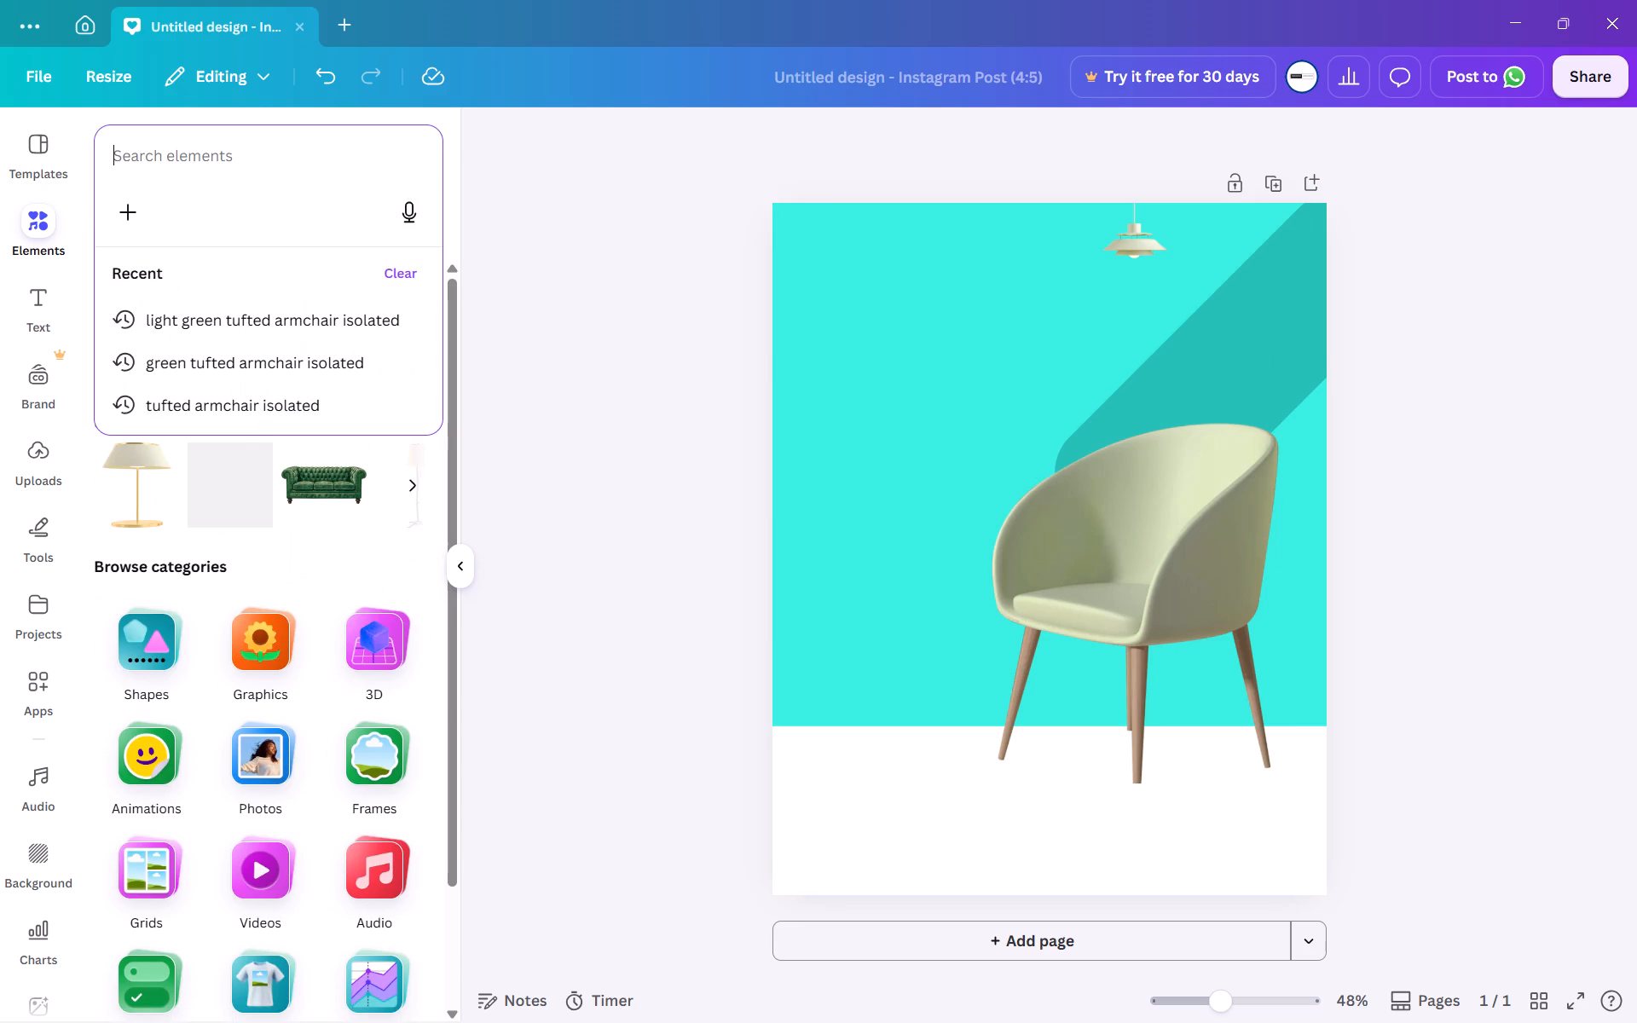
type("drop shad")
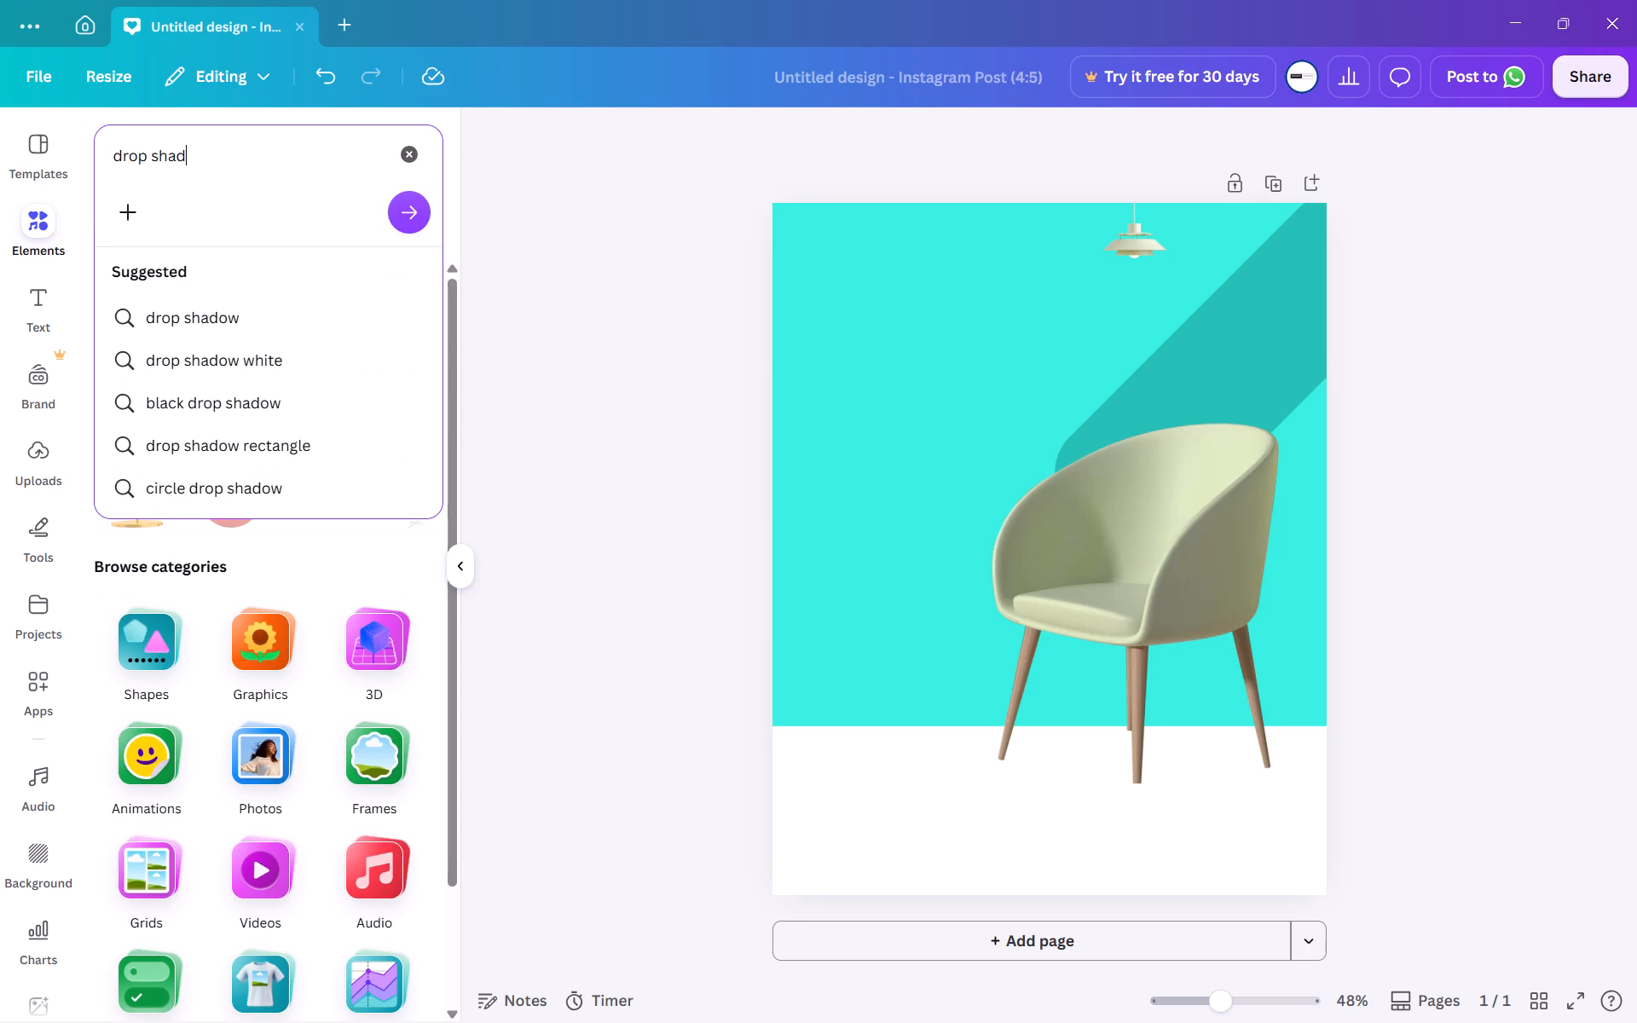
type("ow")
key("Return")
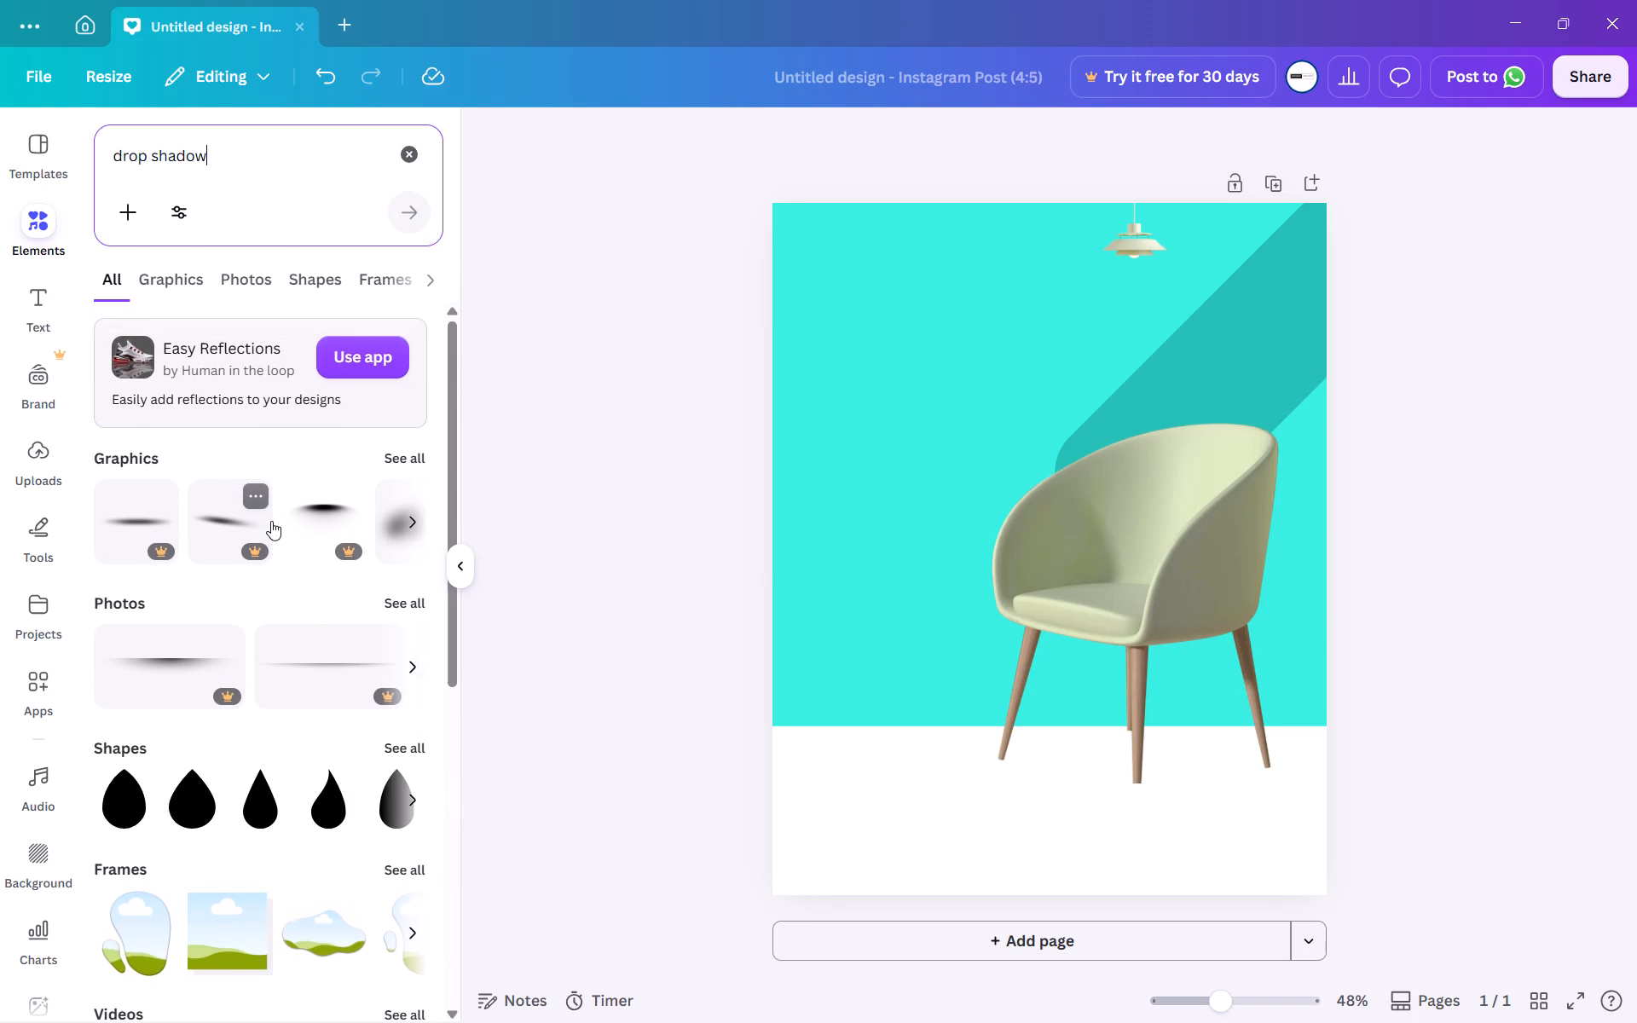
Look through the drop shadow results, especially the graphics, for a soft shadow suitable for placing beneath the chair.
scroll(303, 533, "left", 5)
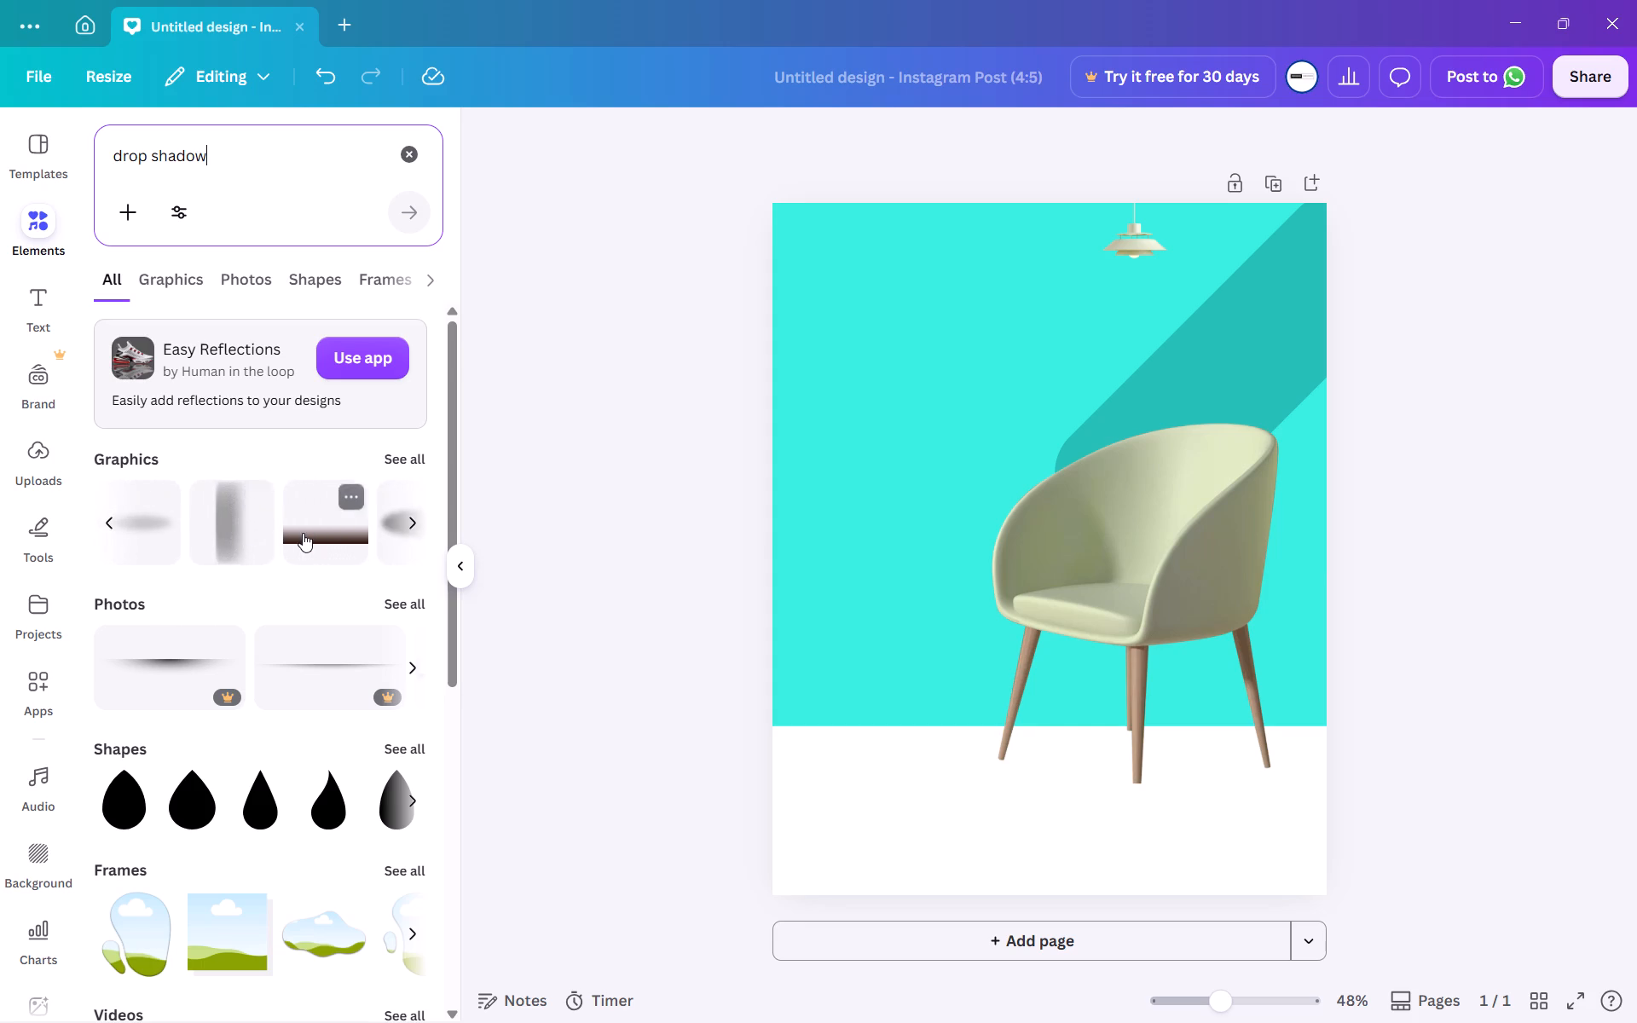
scroll(303, 533, "left", 2)
scroll(303, 533, "right", 6)
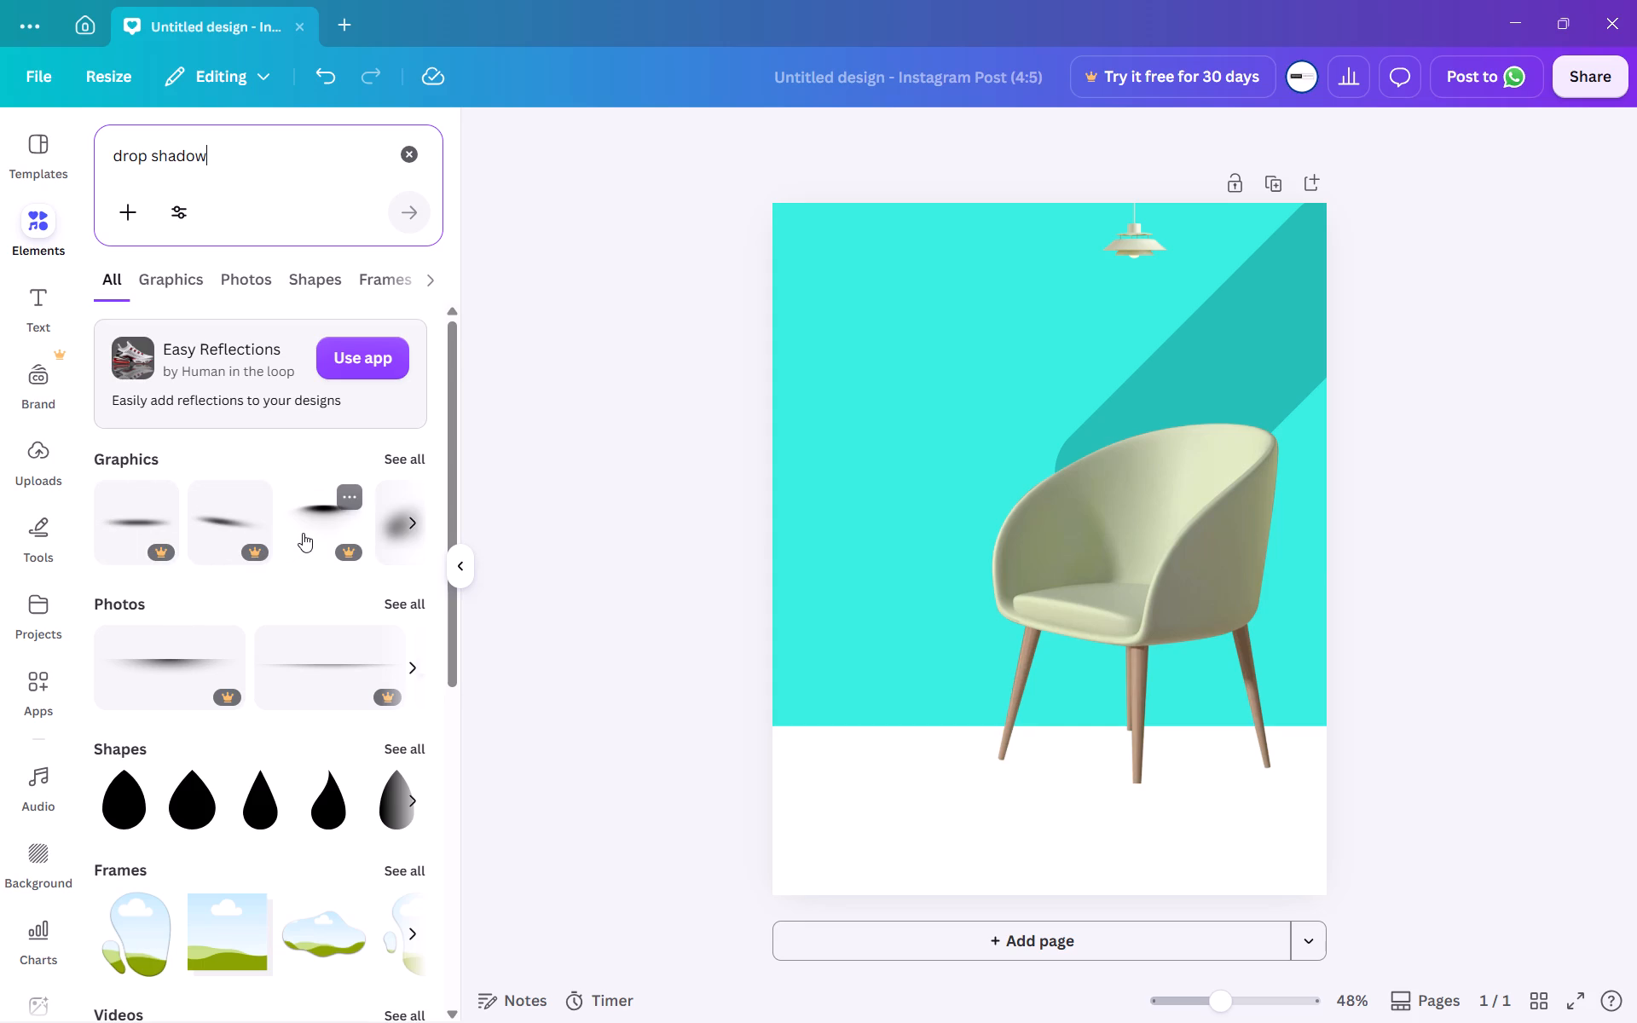
scroll(303, 533, "left", 5)
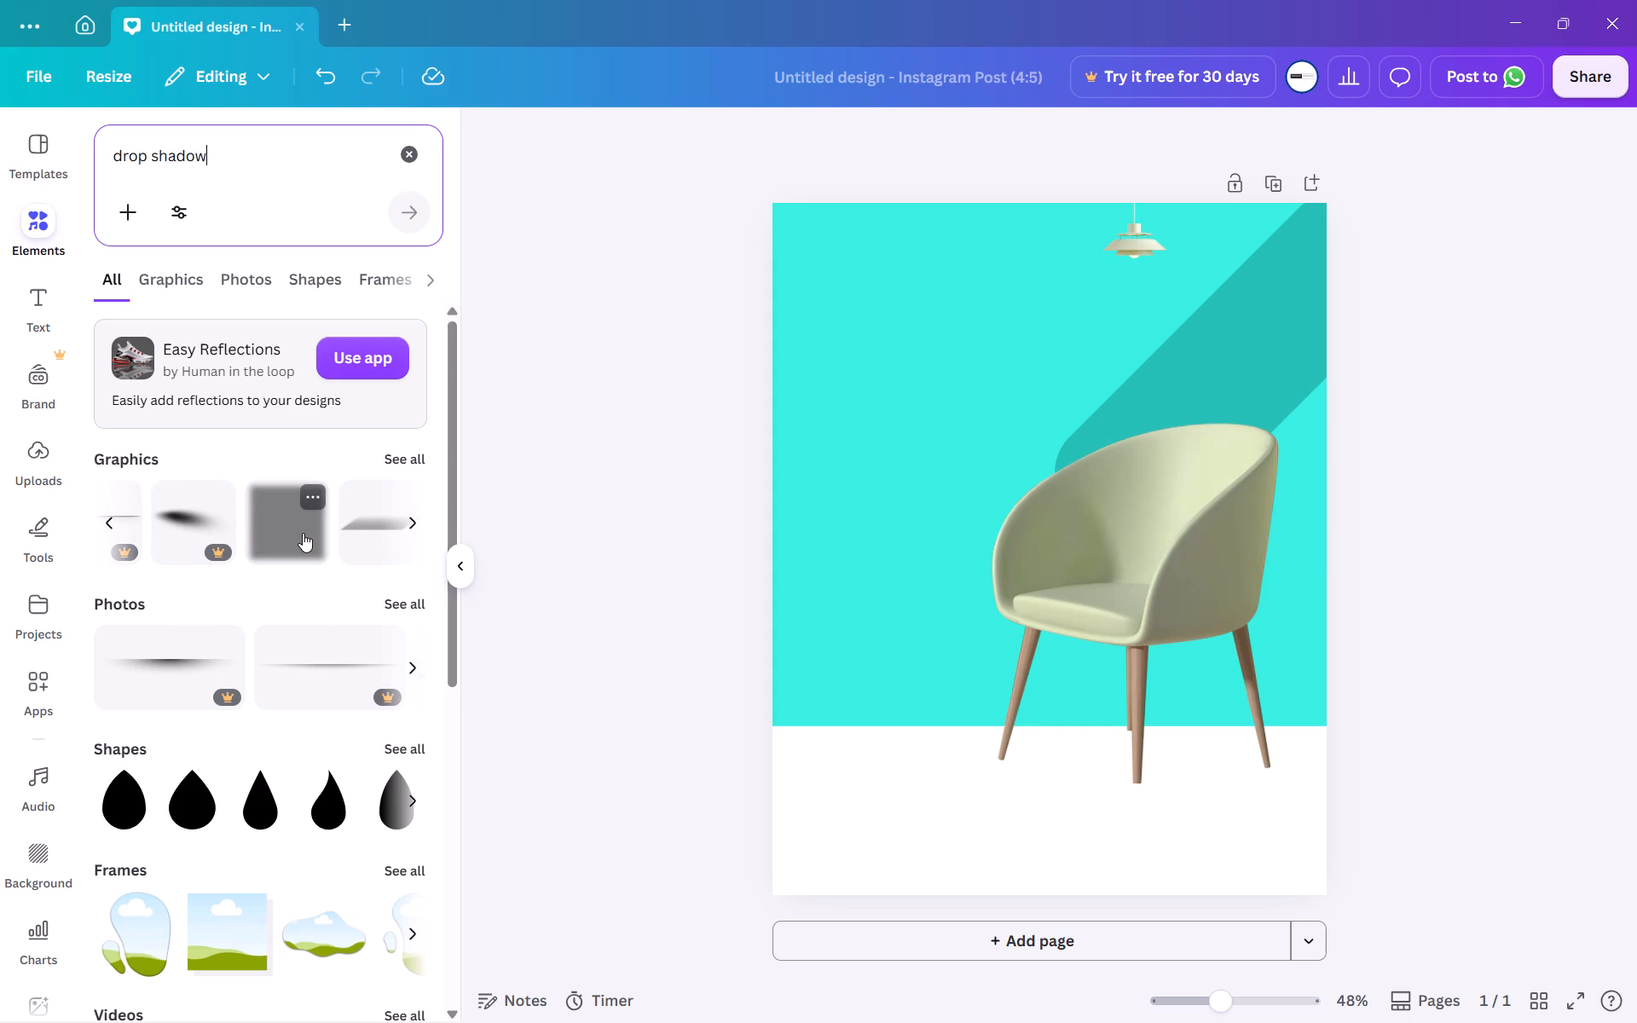
scroll(303, 533, "right", 5)
scroll(303, 533, "left", 2)
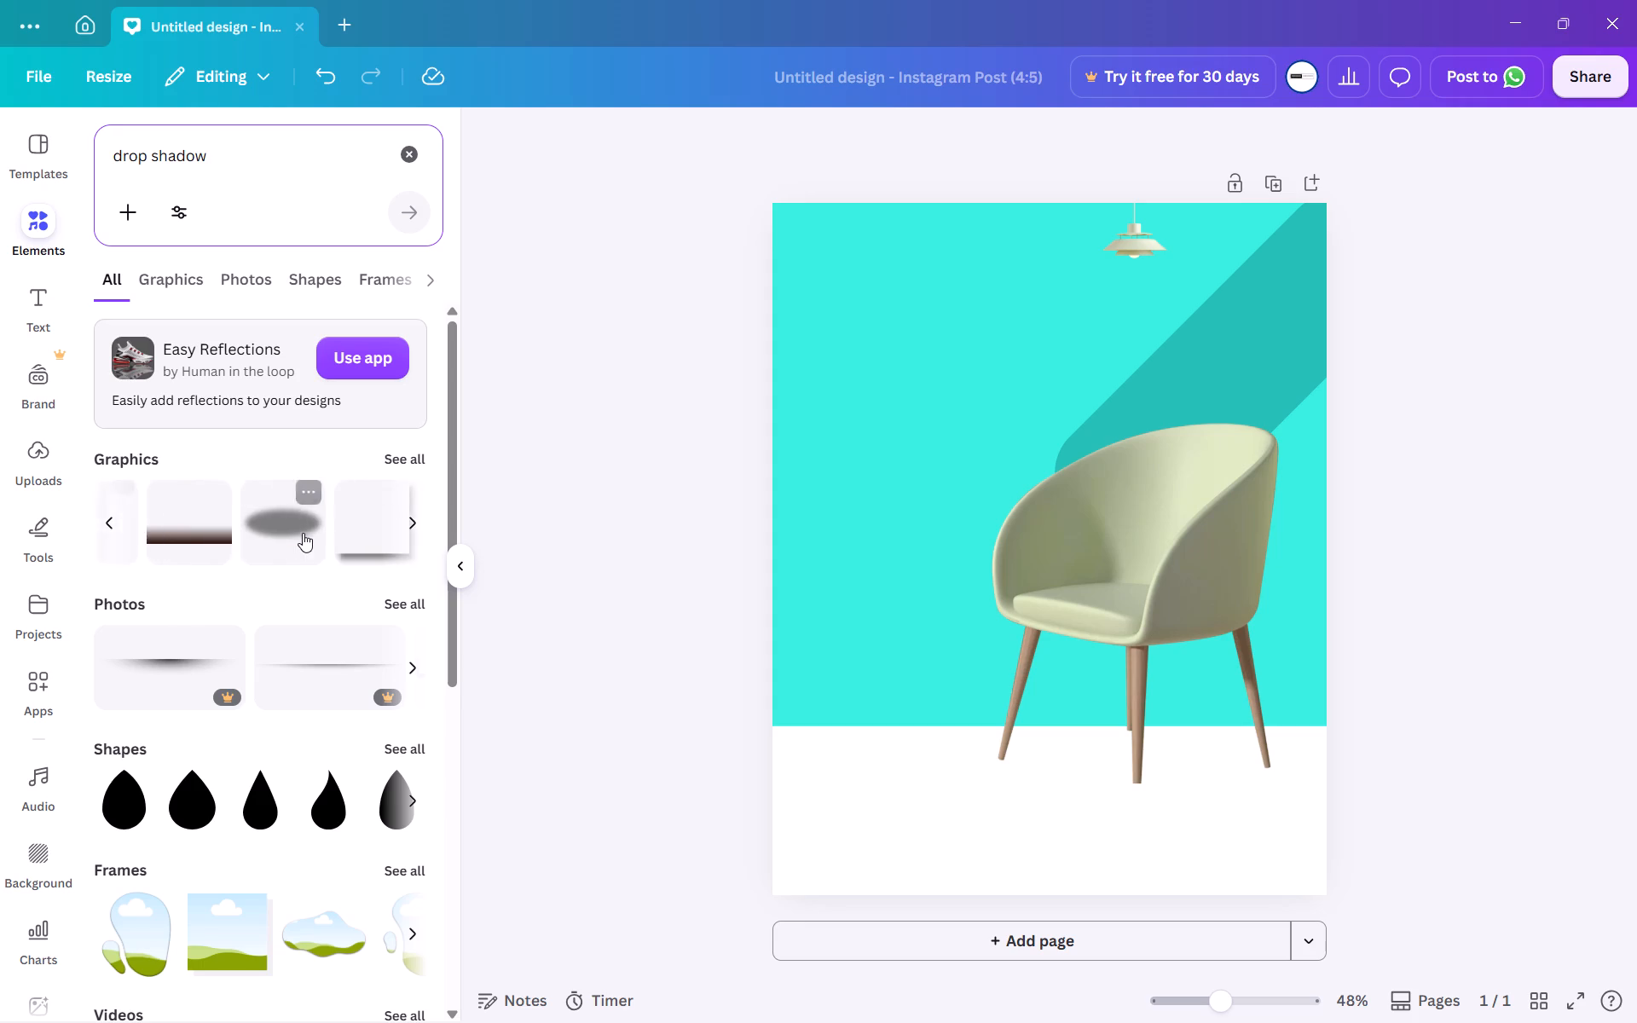
scroll(303, 533, "right", 1)
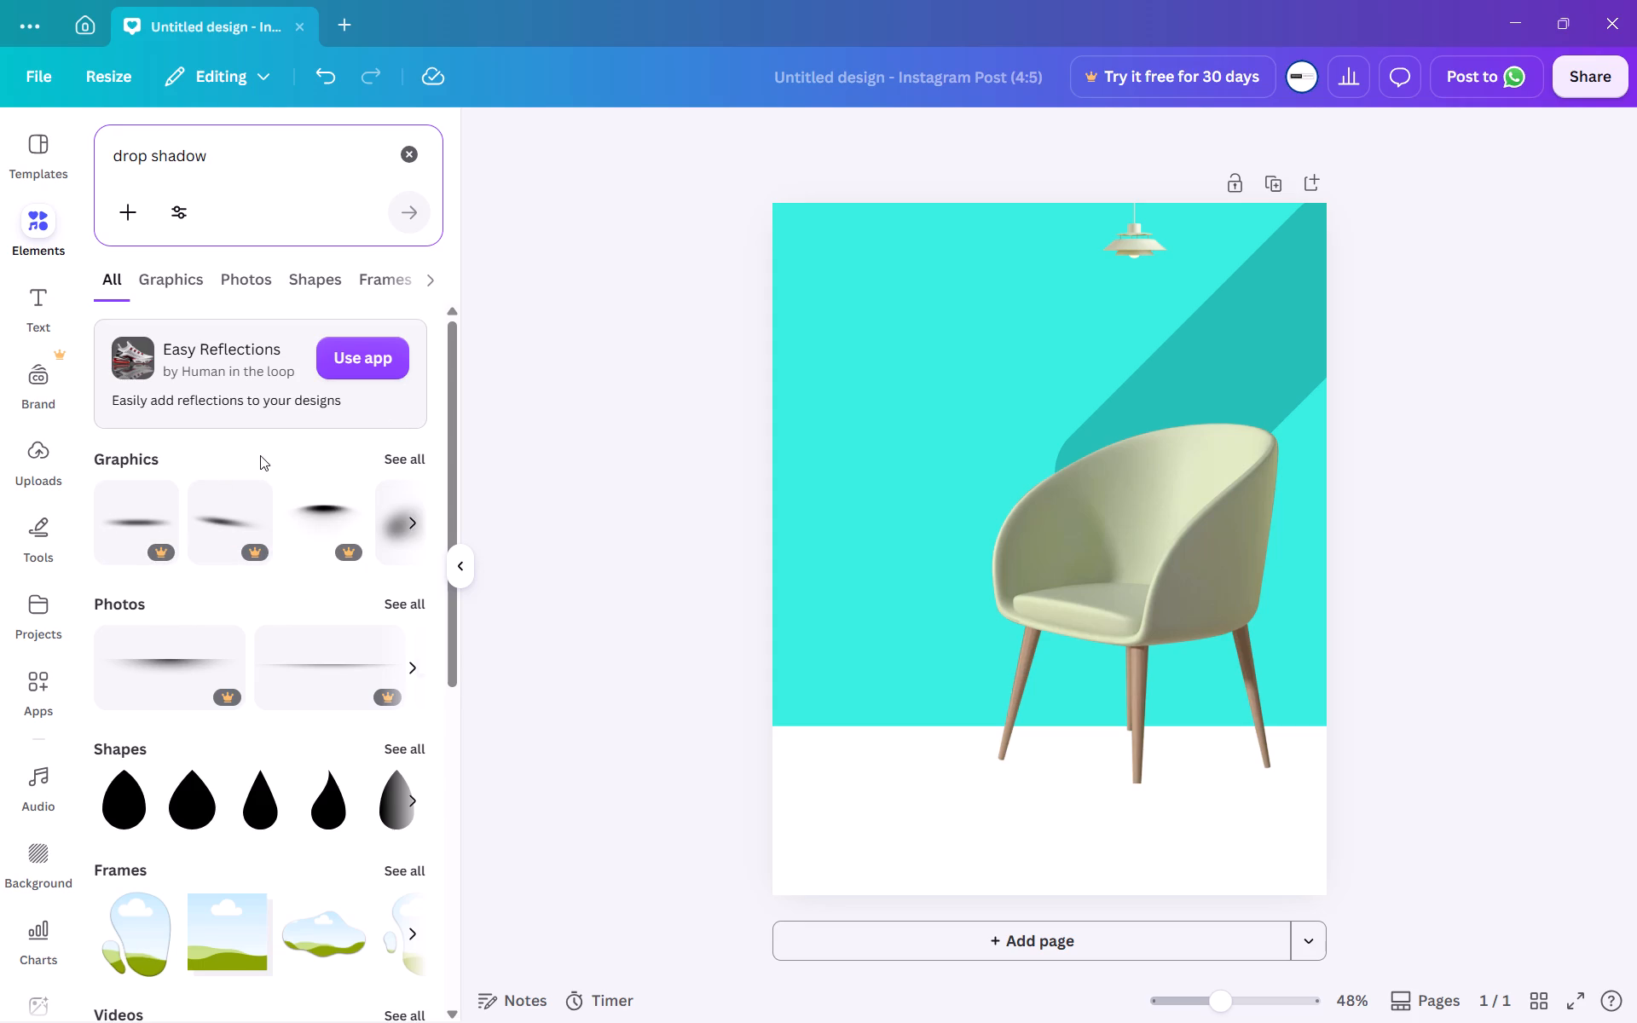
scroll(260, 455, "down", 7)
scroll(260, 455, "up", 5)
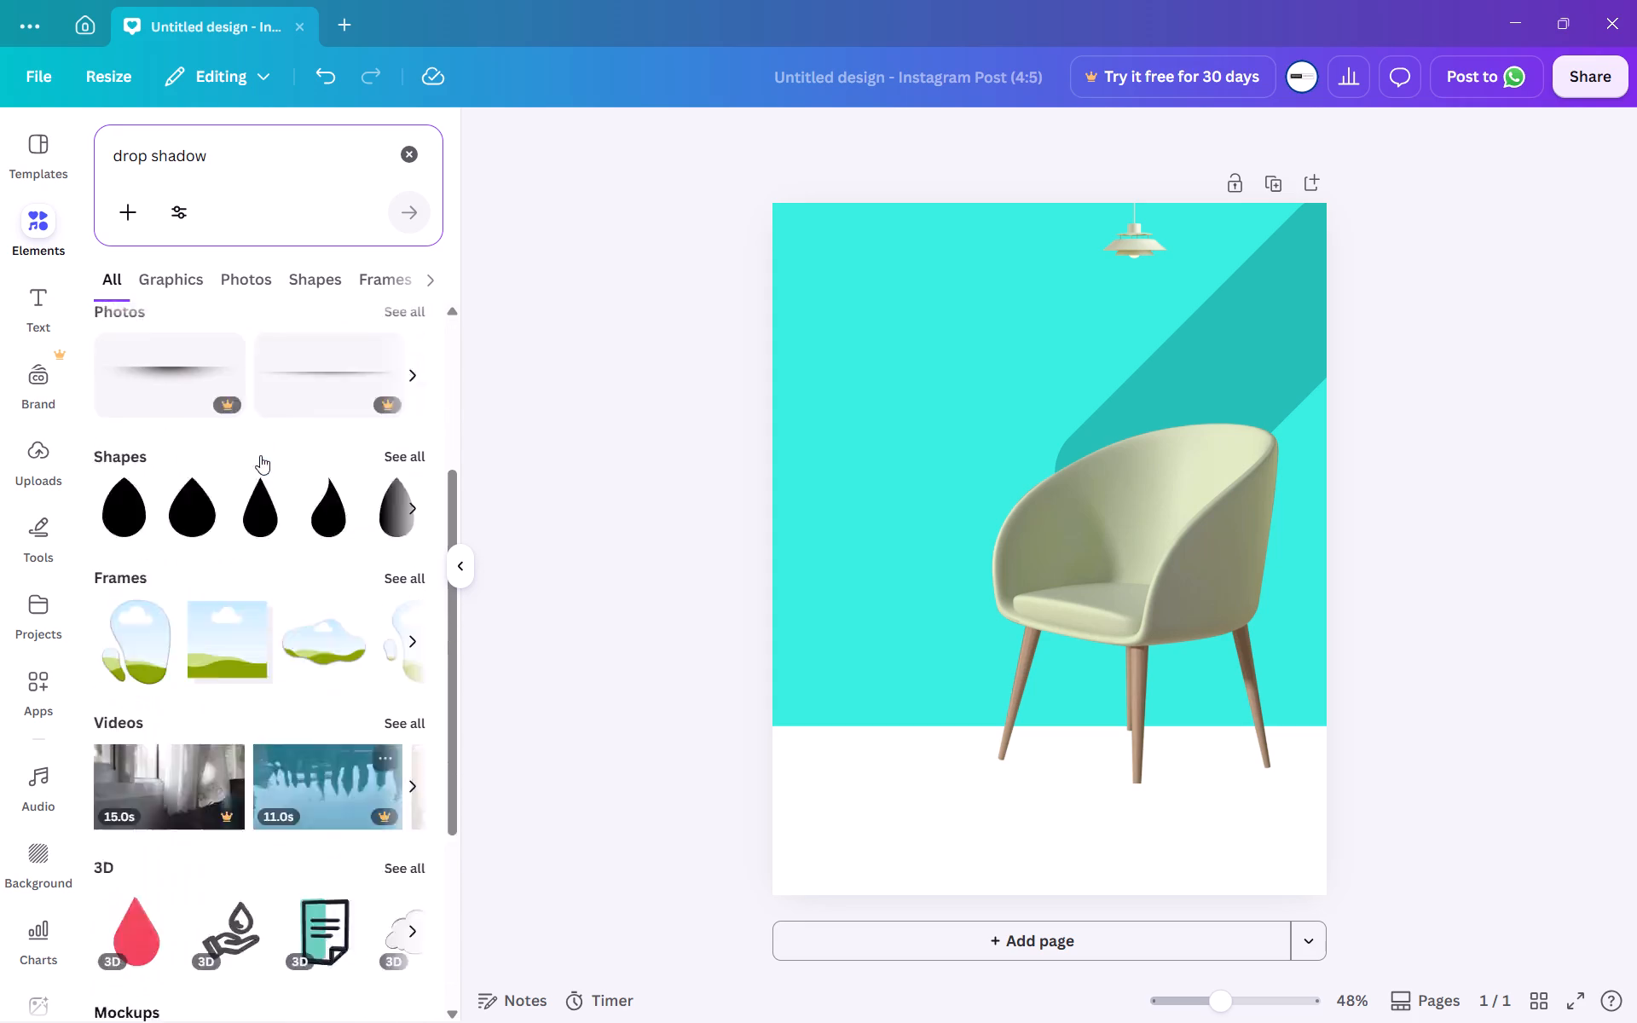
scroll(260, 455, "up", 3)
scroll(325, 520, "up", 1)
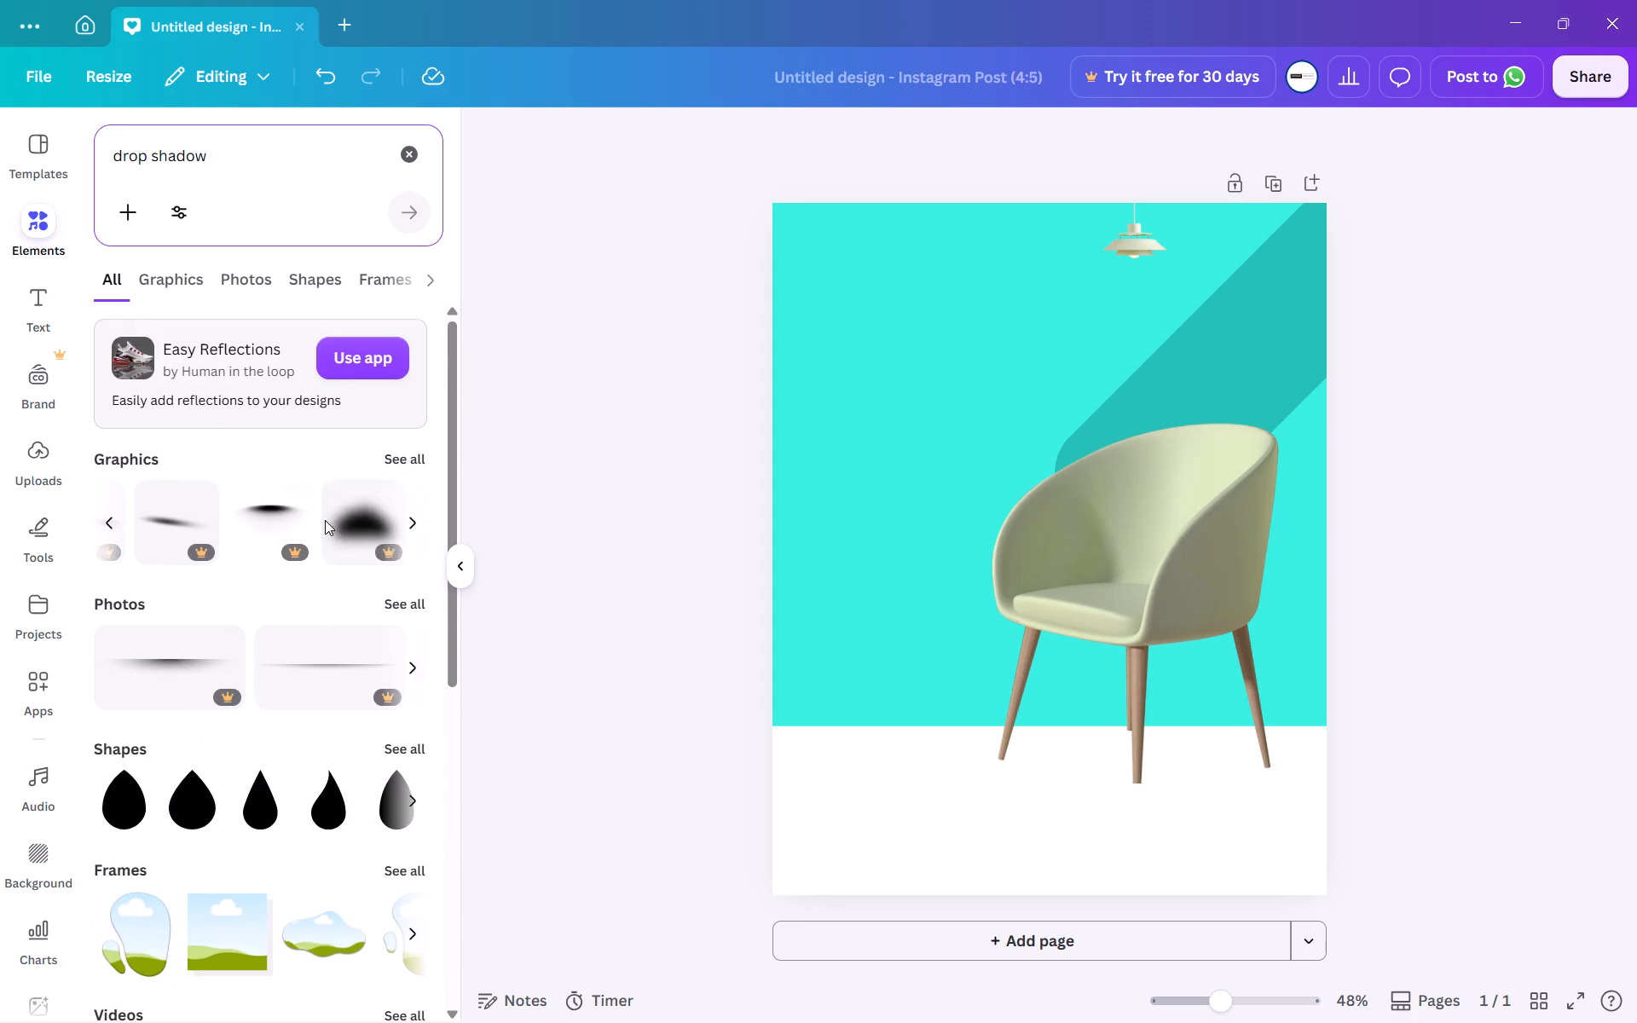
scroll(325, 520, "up", 1)
Refine the elements search to "drop shadow light".
left_click(227, 167)
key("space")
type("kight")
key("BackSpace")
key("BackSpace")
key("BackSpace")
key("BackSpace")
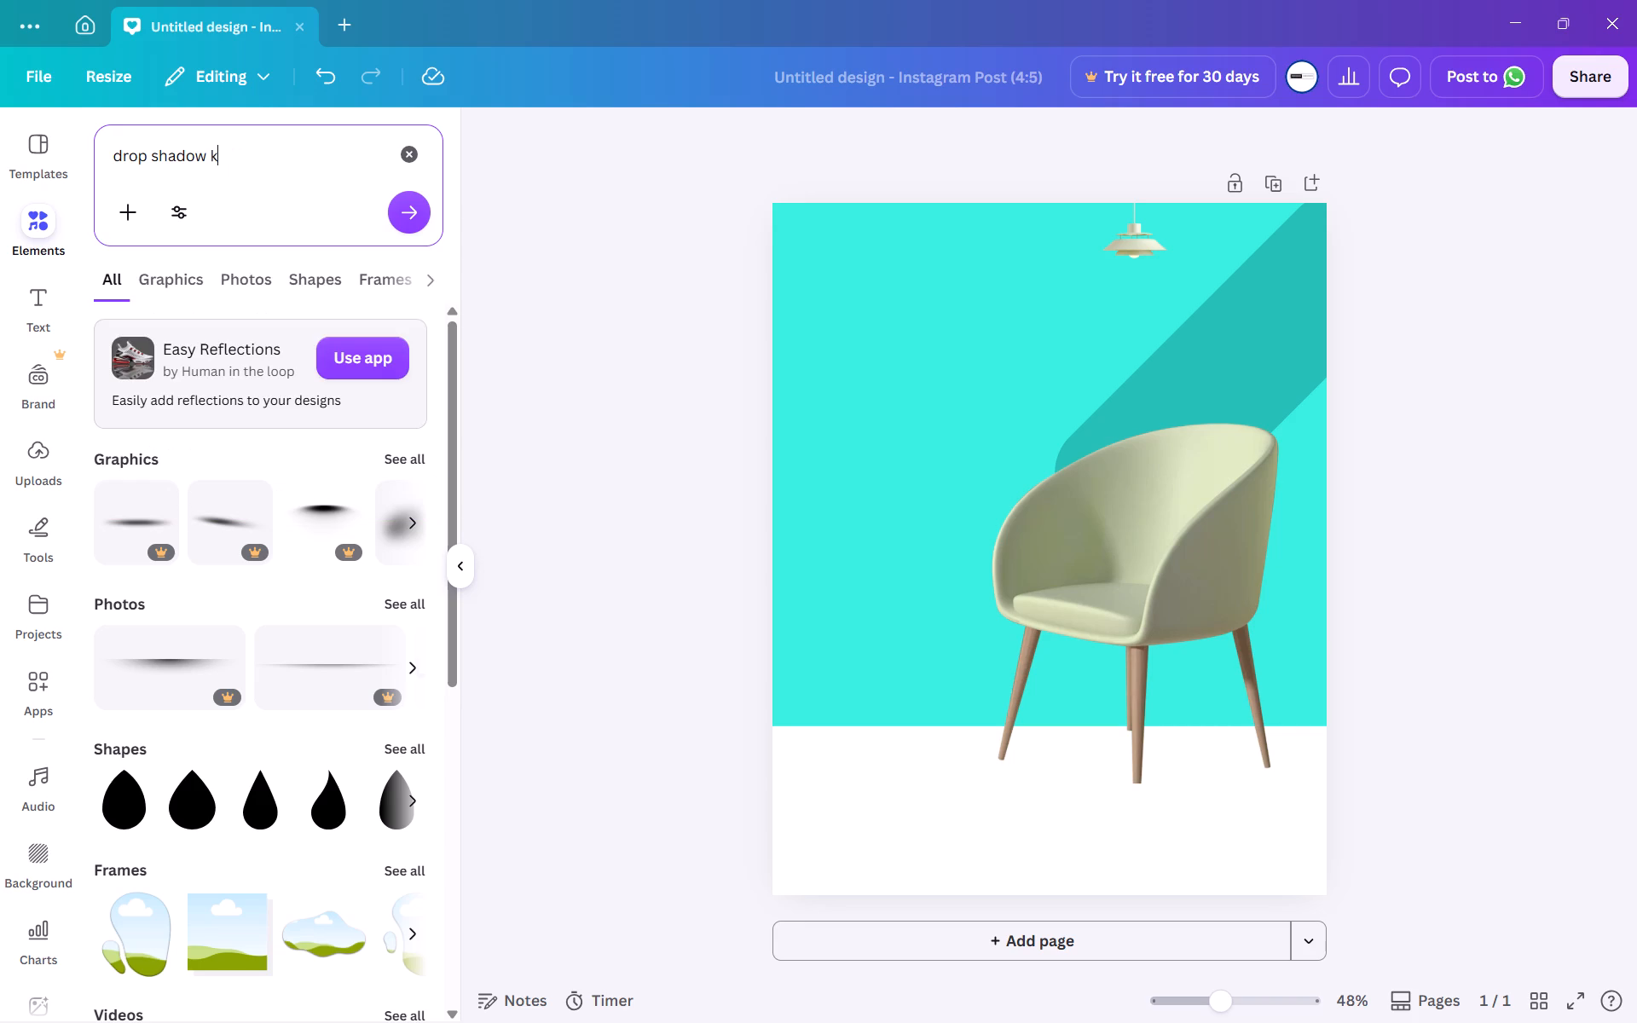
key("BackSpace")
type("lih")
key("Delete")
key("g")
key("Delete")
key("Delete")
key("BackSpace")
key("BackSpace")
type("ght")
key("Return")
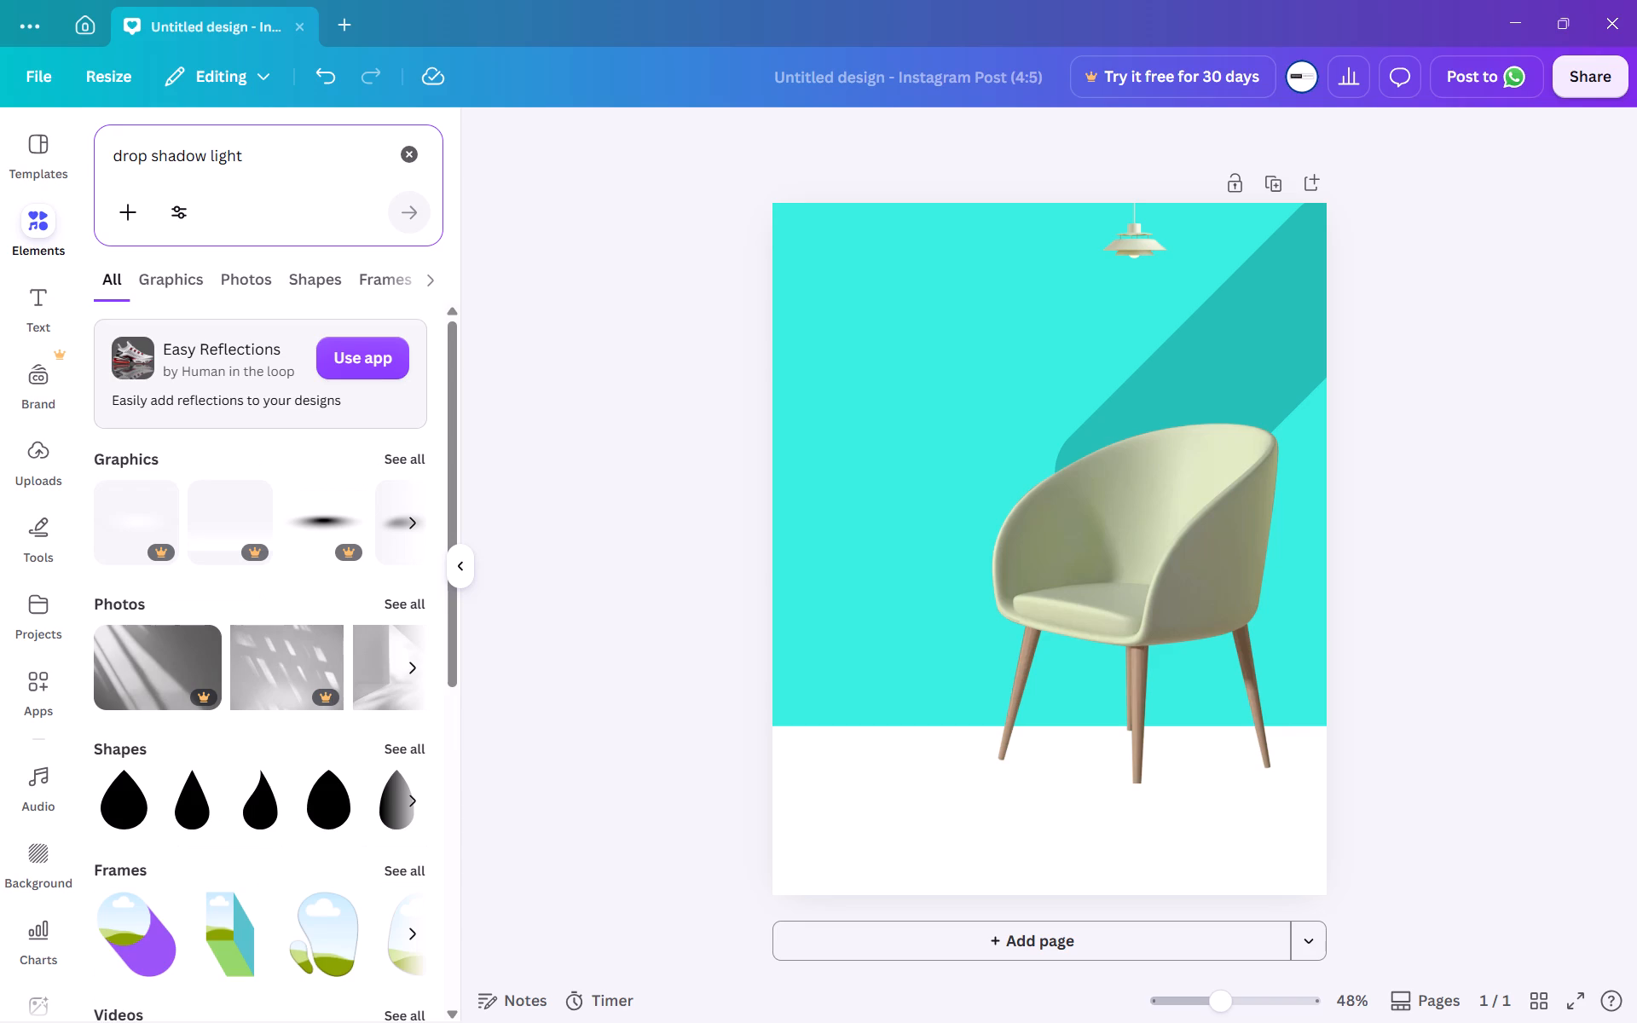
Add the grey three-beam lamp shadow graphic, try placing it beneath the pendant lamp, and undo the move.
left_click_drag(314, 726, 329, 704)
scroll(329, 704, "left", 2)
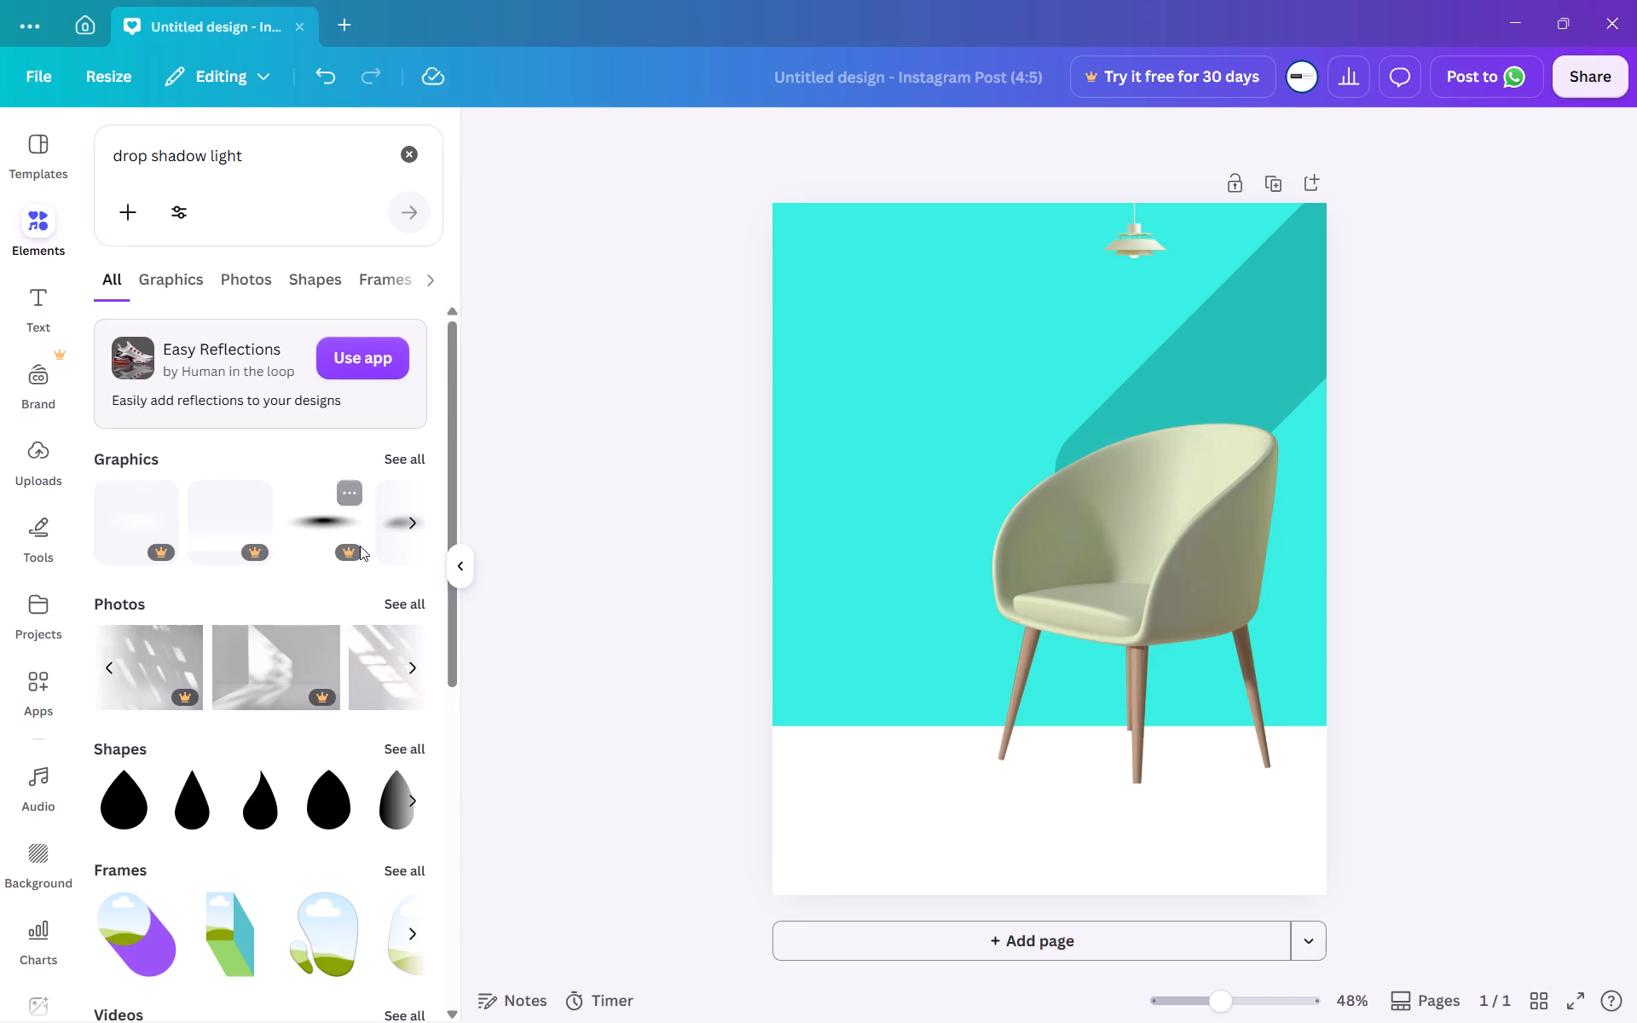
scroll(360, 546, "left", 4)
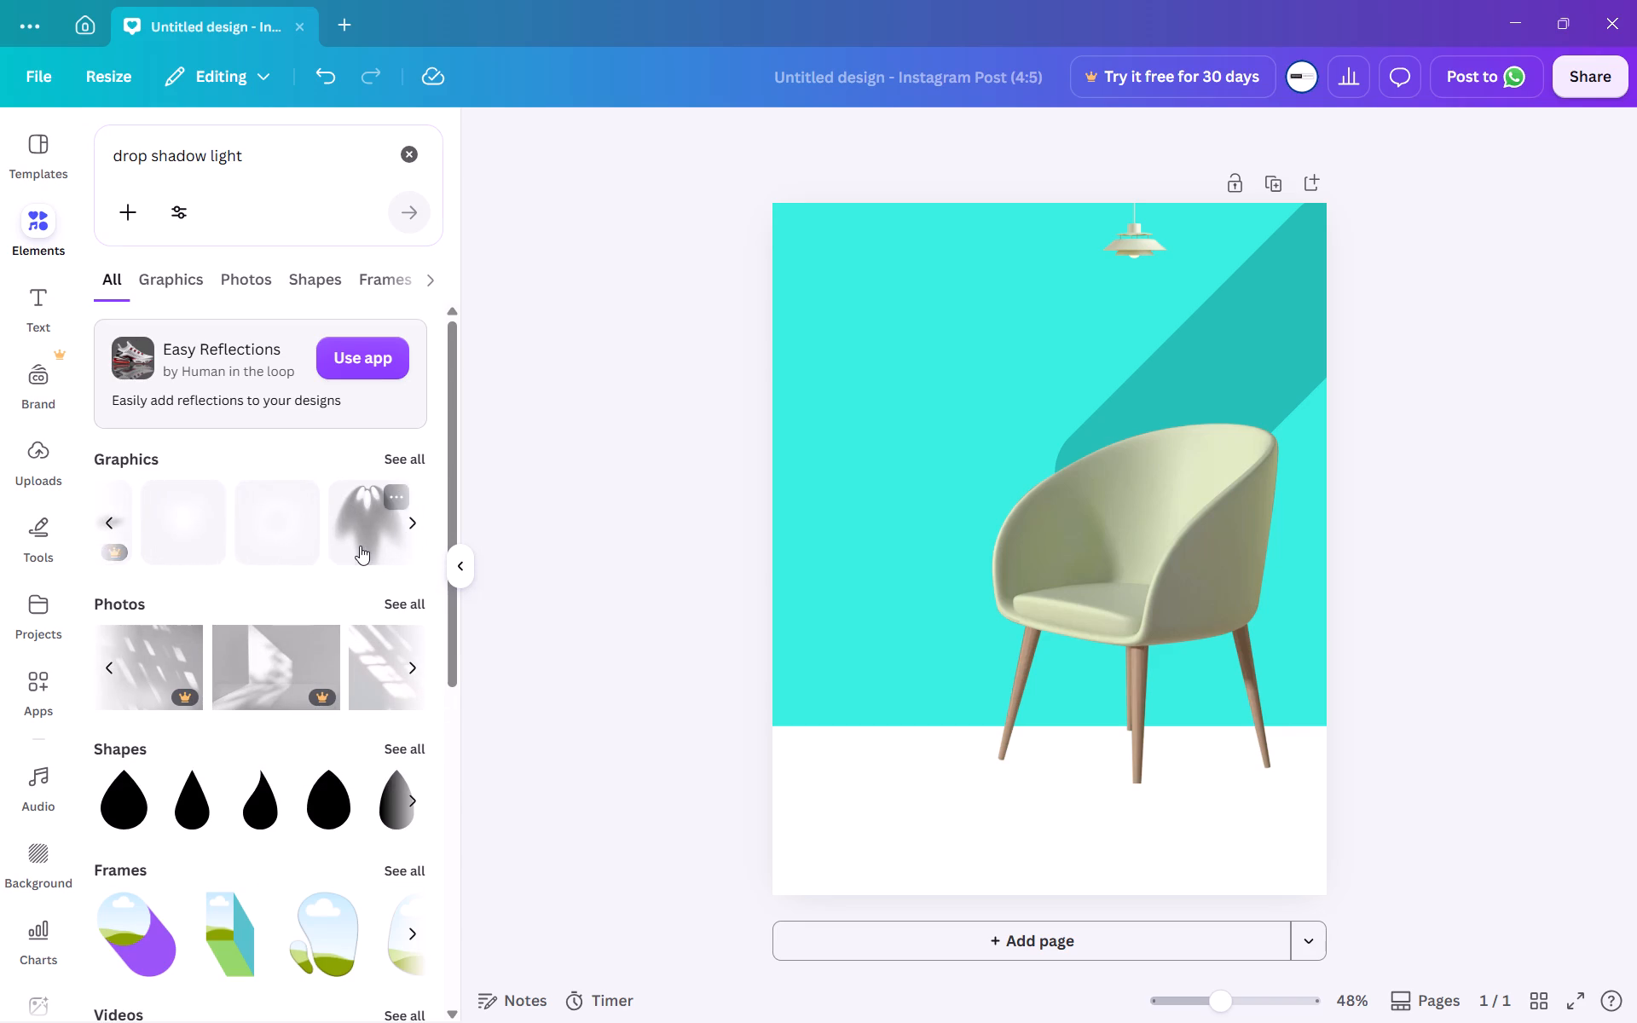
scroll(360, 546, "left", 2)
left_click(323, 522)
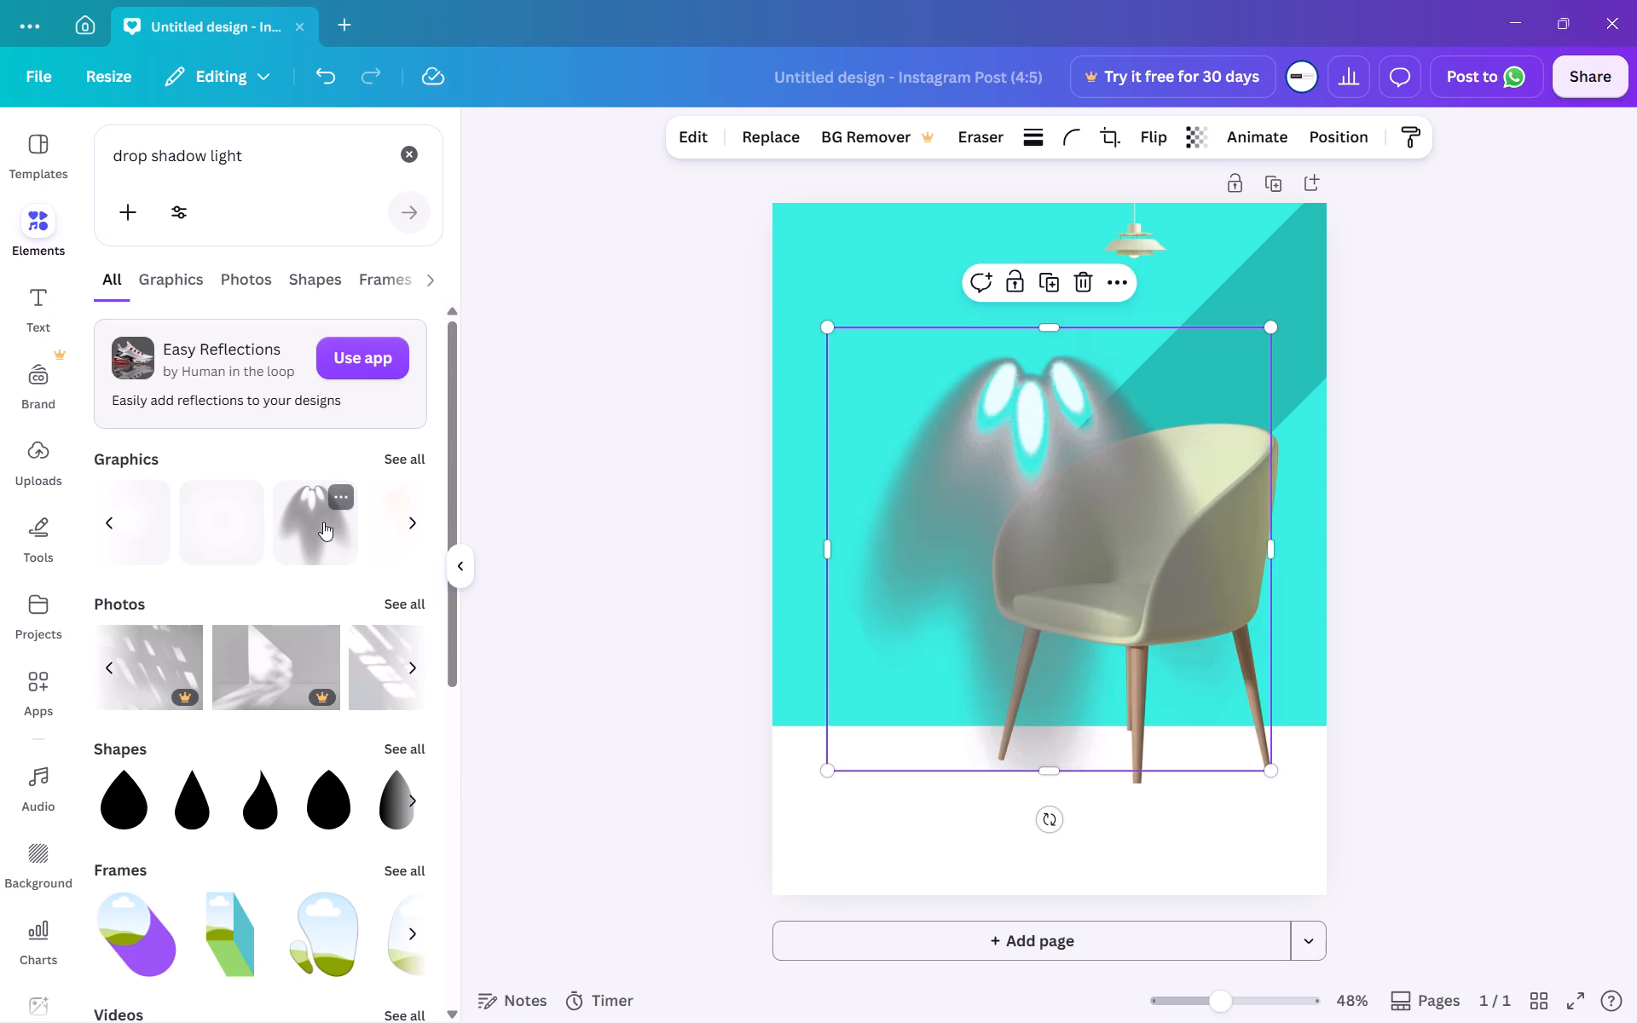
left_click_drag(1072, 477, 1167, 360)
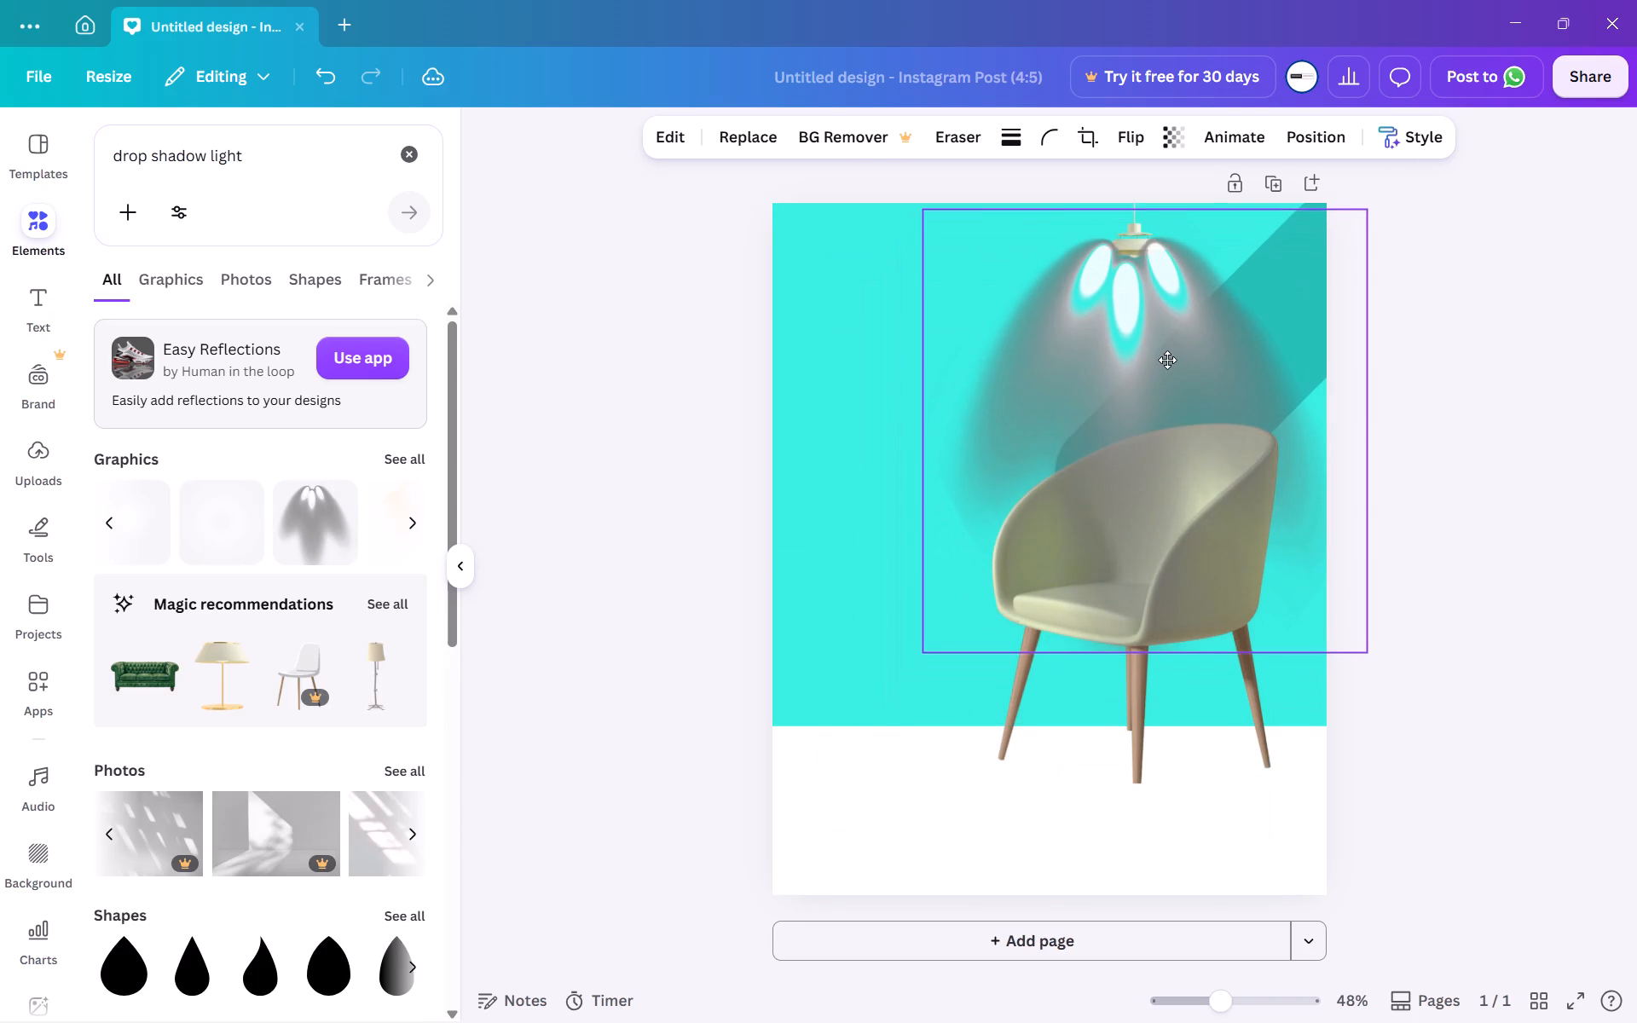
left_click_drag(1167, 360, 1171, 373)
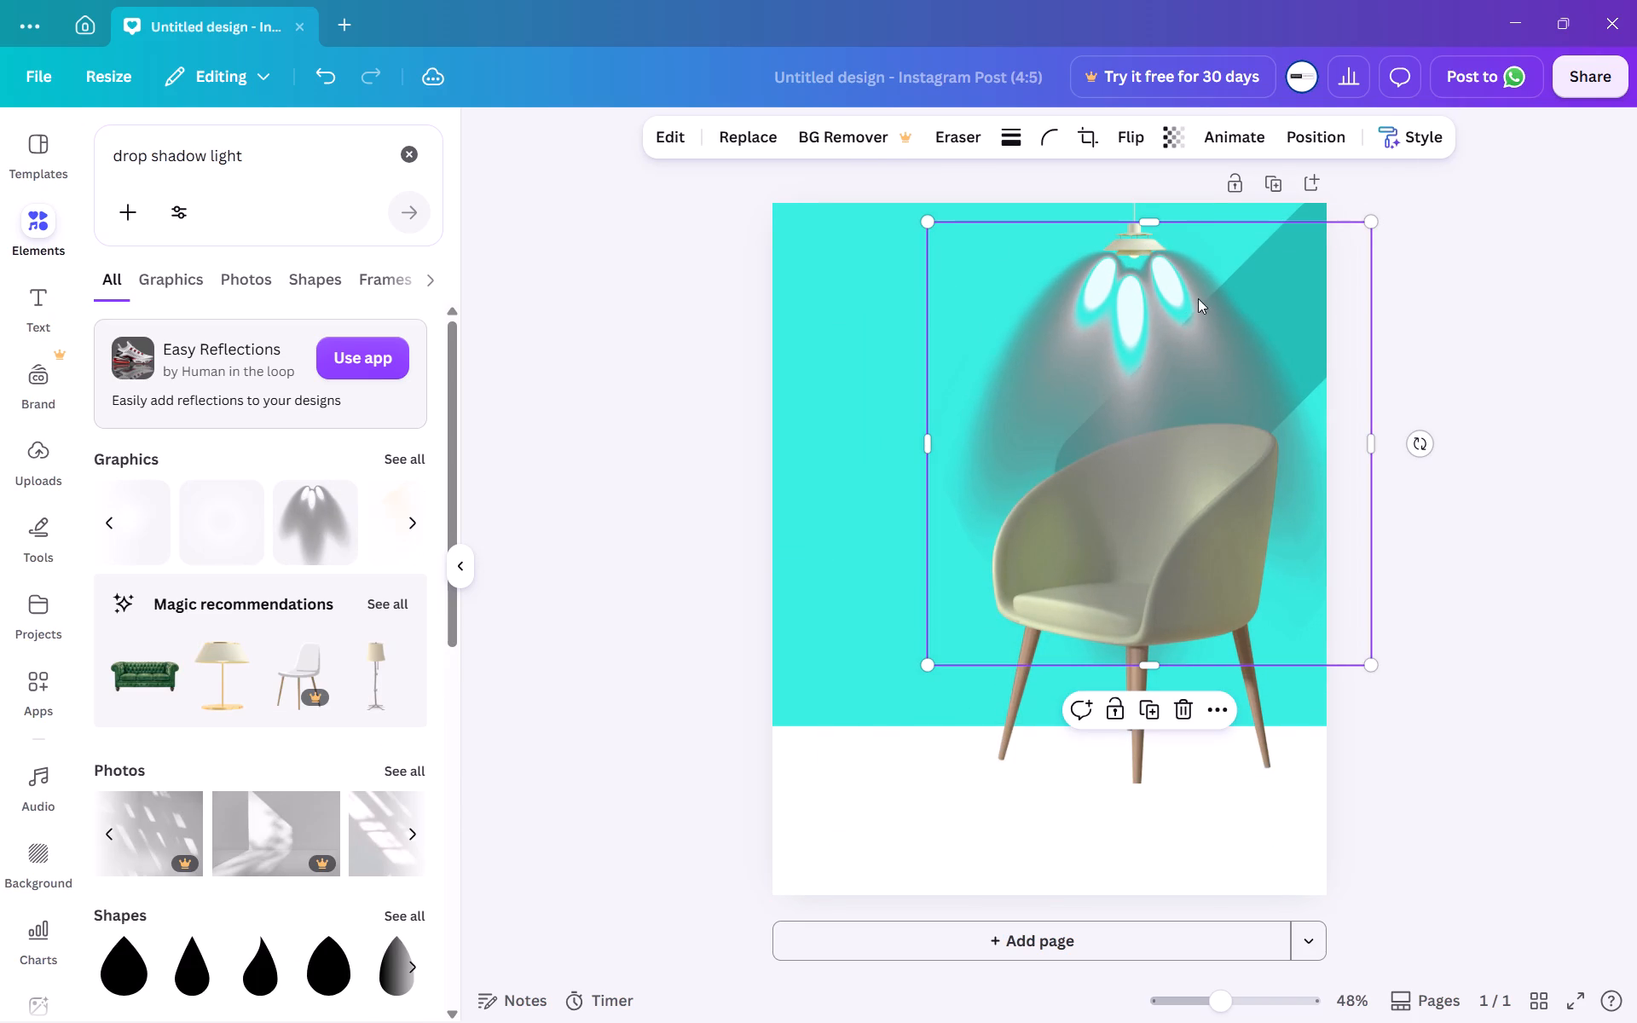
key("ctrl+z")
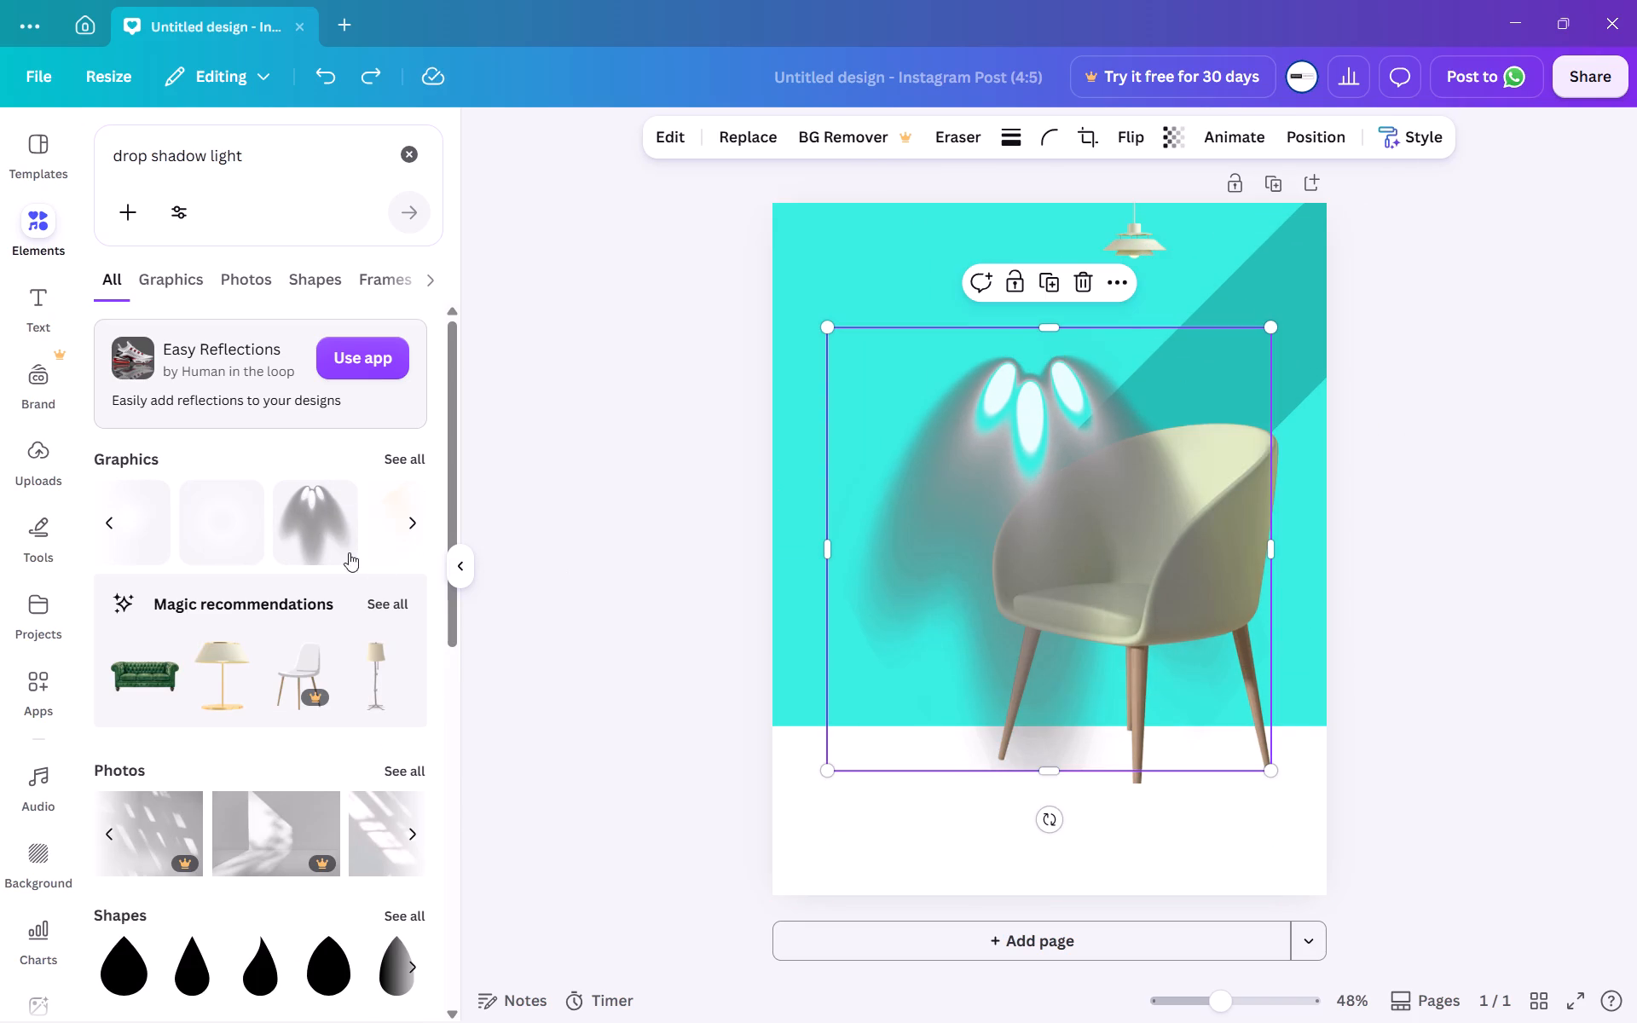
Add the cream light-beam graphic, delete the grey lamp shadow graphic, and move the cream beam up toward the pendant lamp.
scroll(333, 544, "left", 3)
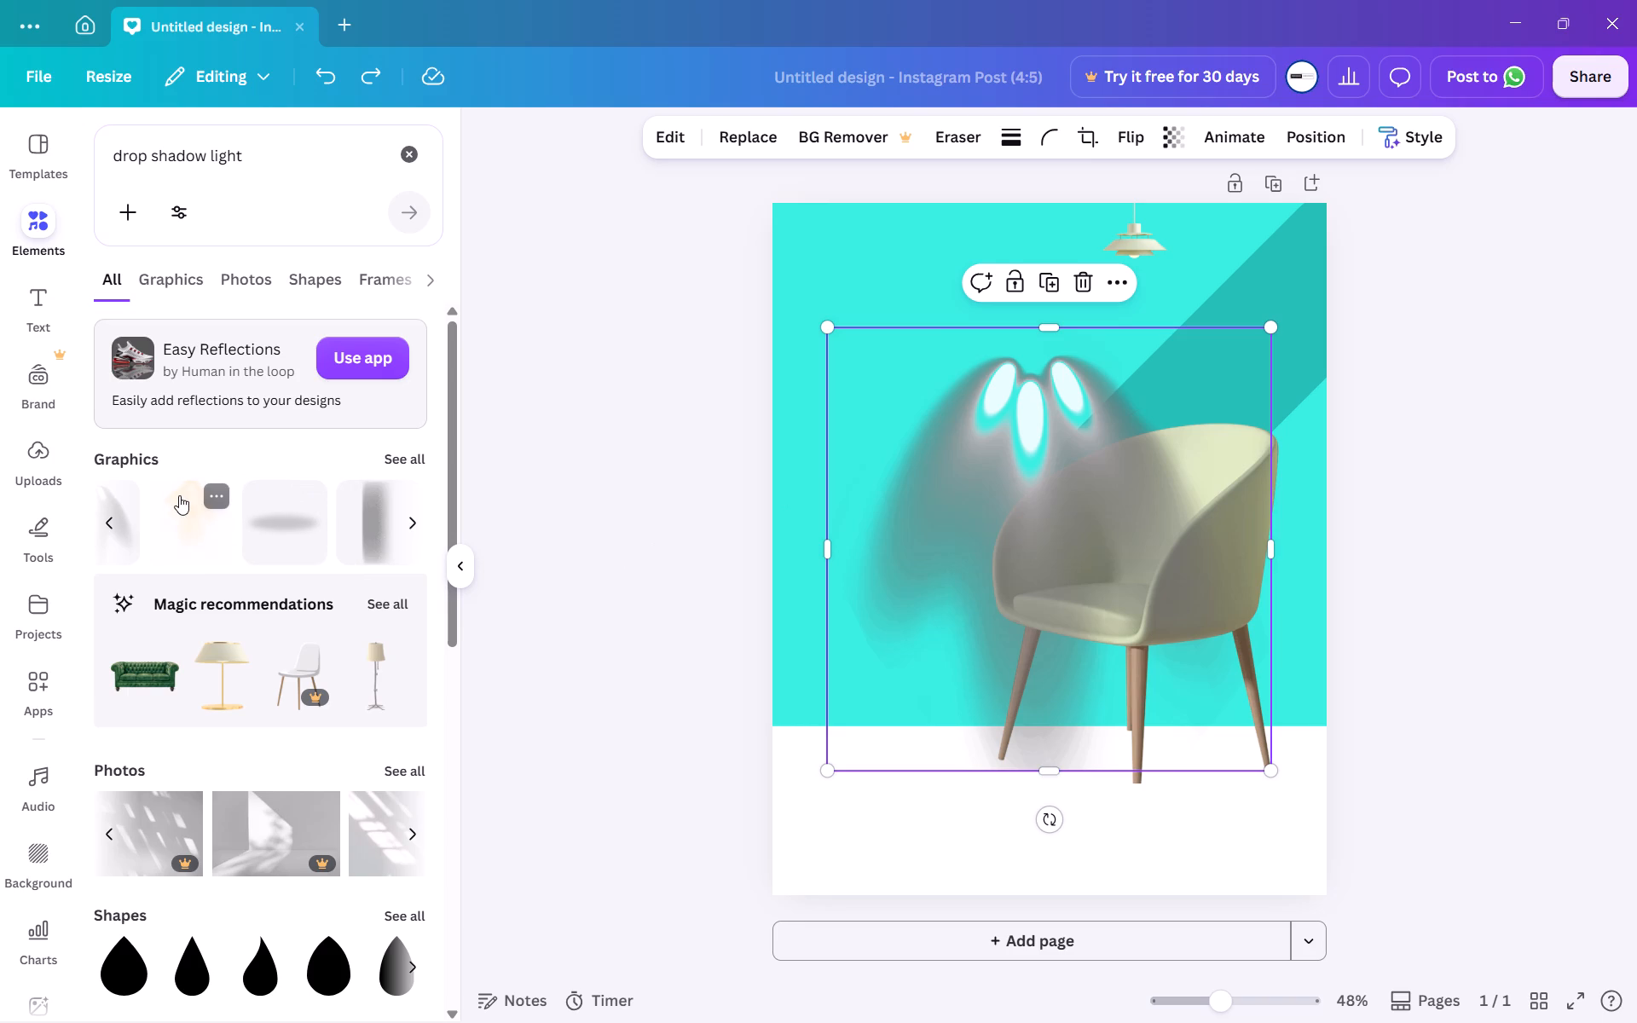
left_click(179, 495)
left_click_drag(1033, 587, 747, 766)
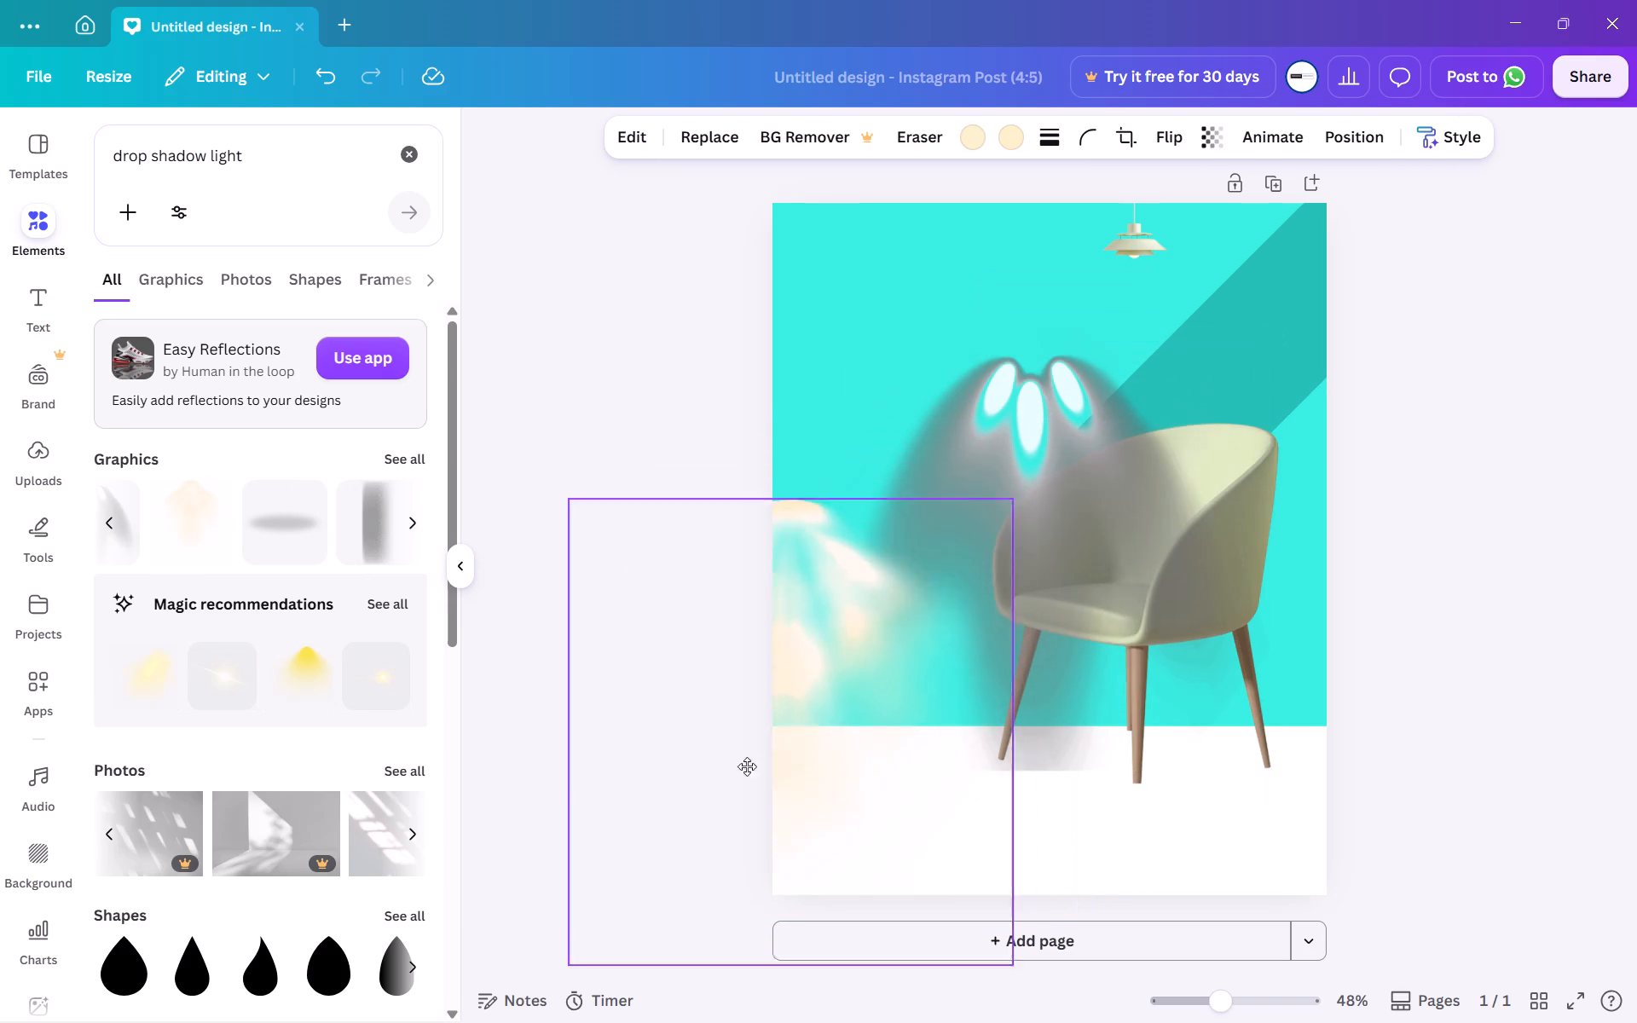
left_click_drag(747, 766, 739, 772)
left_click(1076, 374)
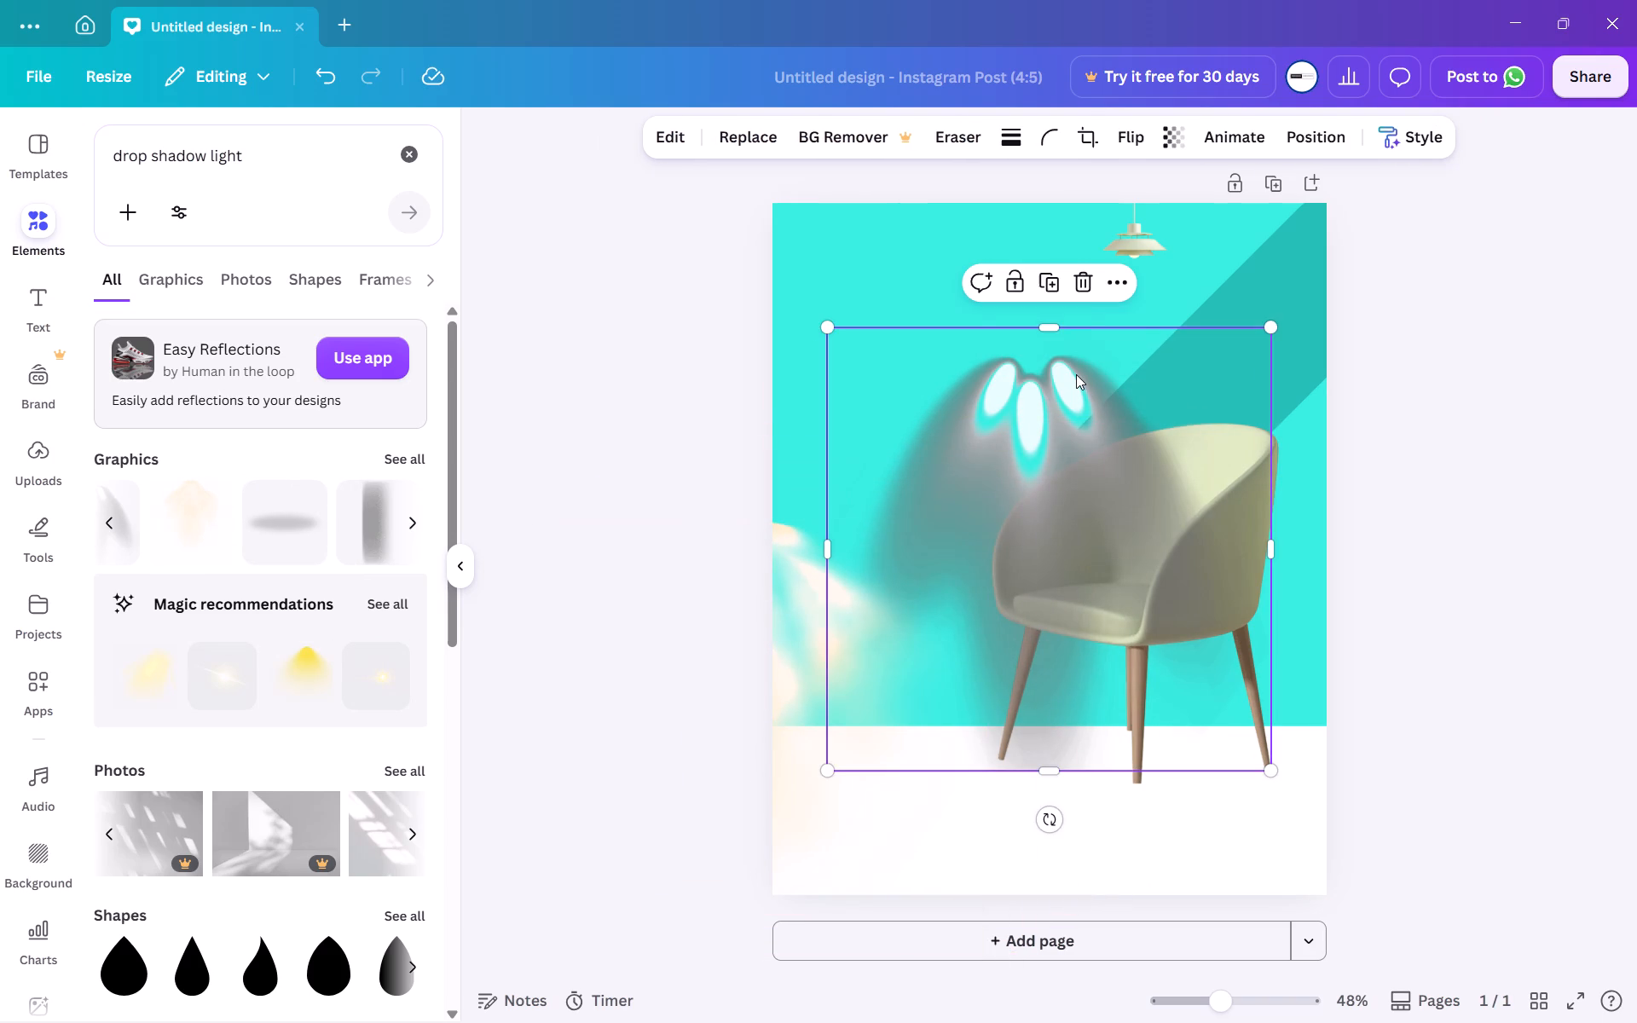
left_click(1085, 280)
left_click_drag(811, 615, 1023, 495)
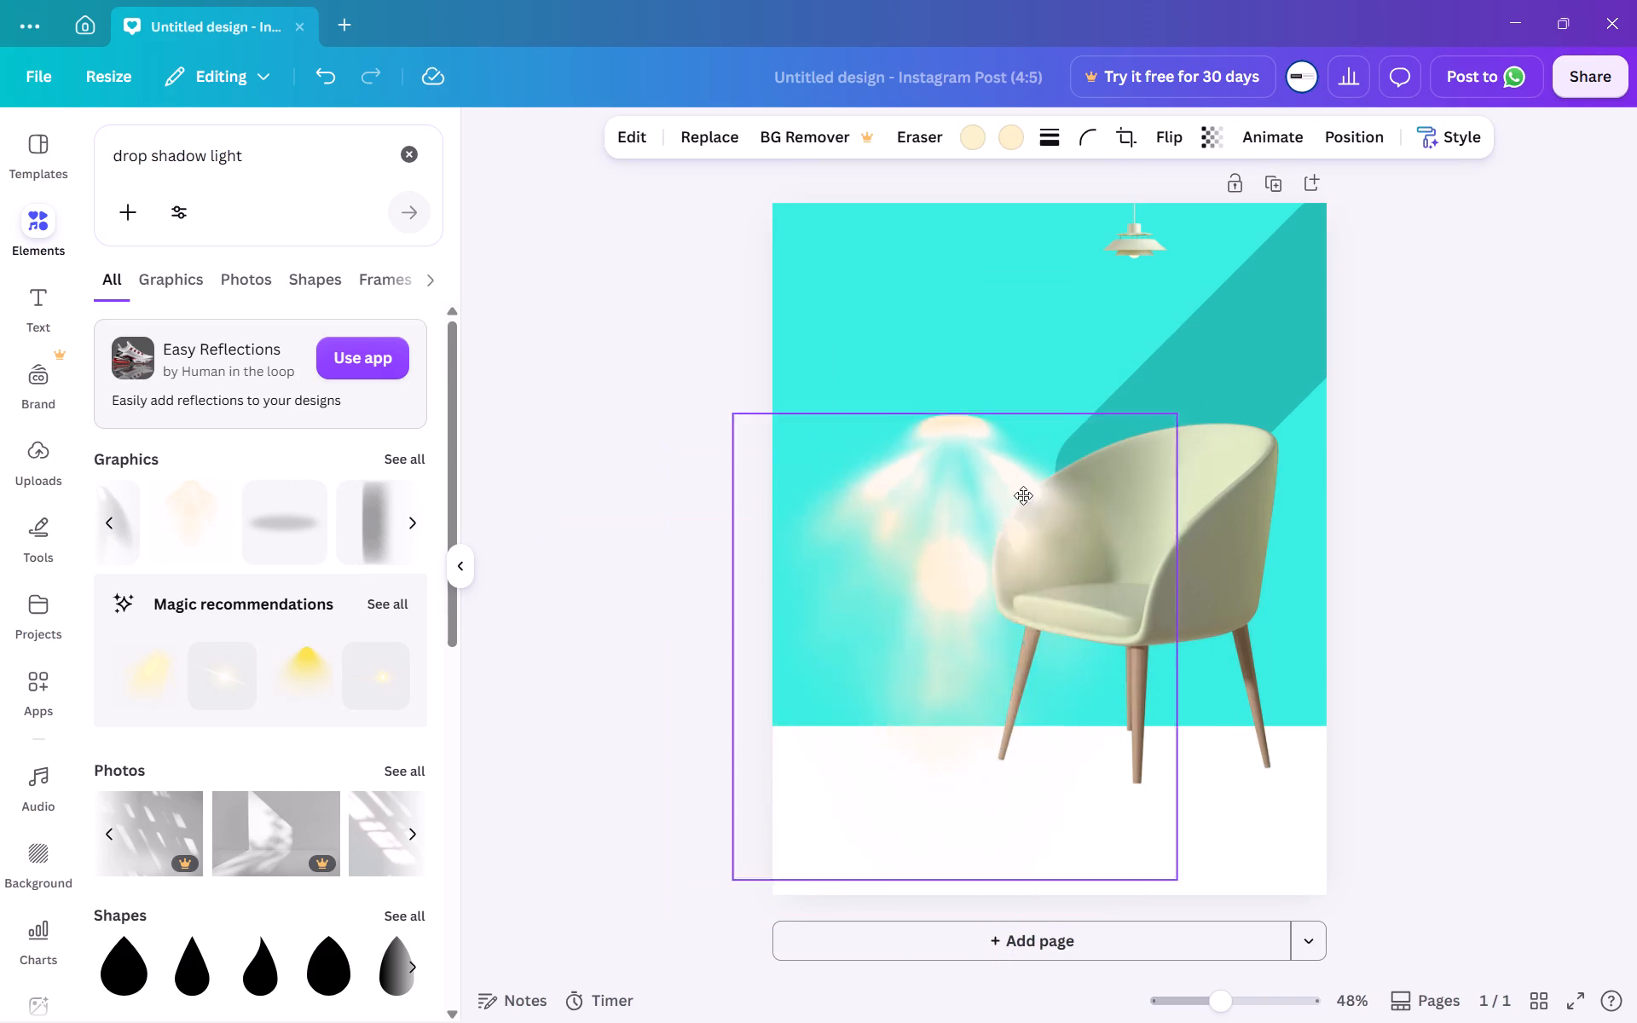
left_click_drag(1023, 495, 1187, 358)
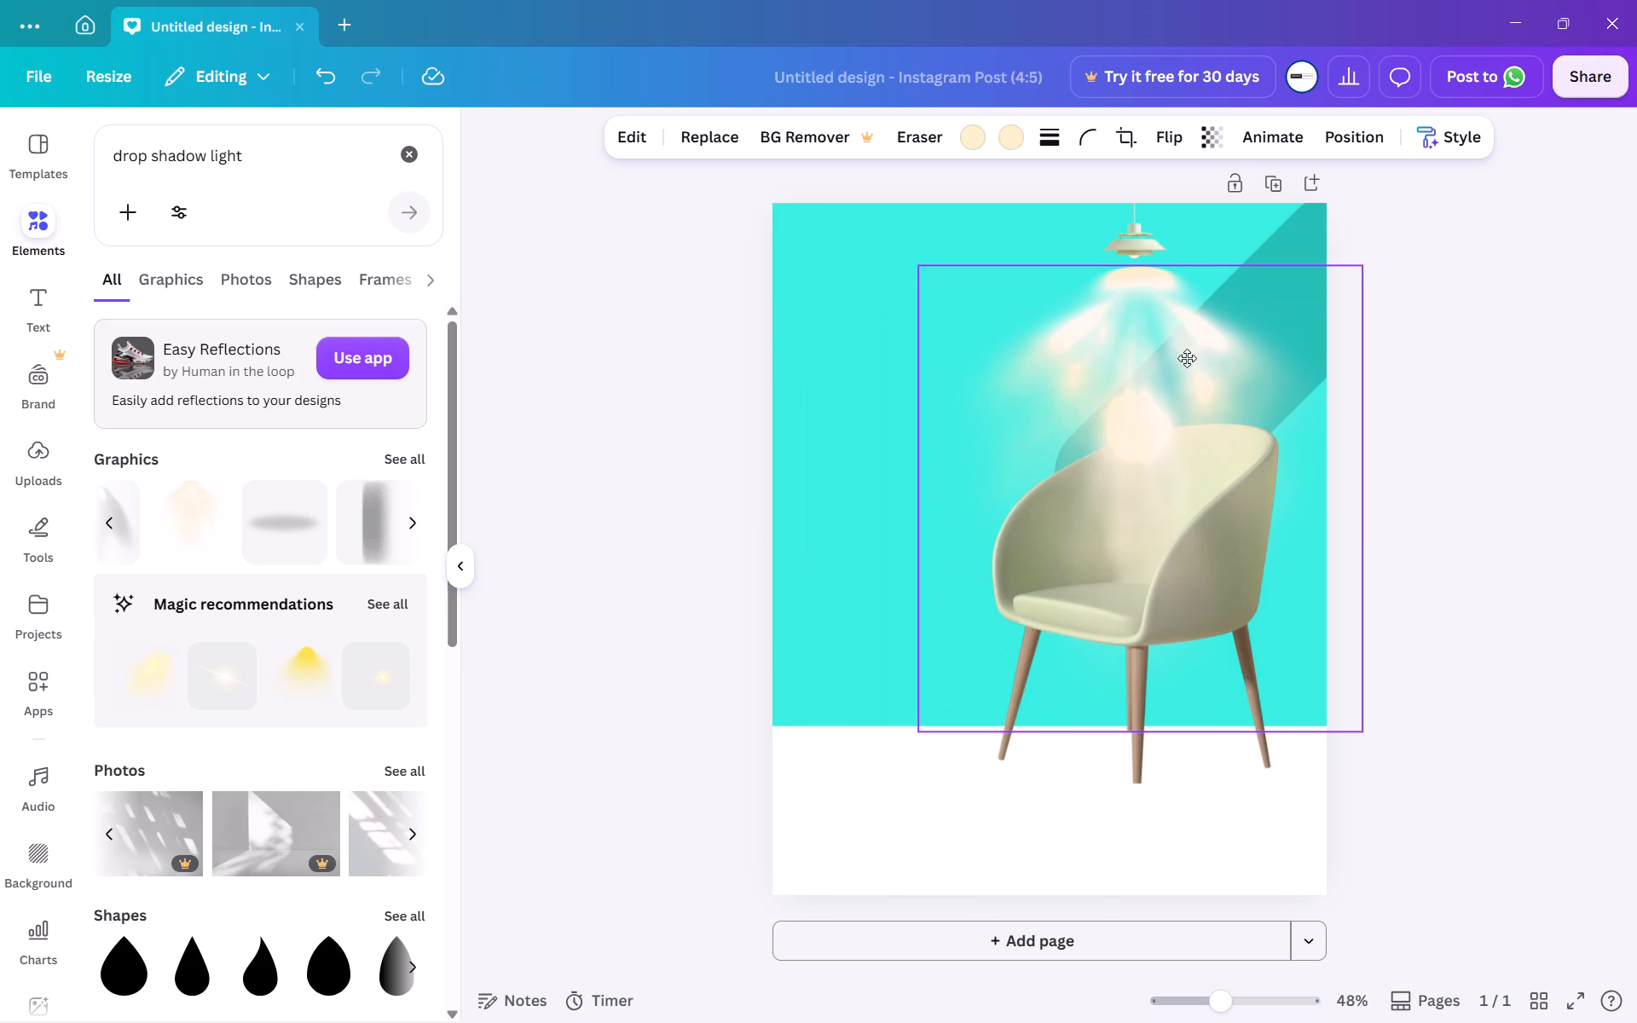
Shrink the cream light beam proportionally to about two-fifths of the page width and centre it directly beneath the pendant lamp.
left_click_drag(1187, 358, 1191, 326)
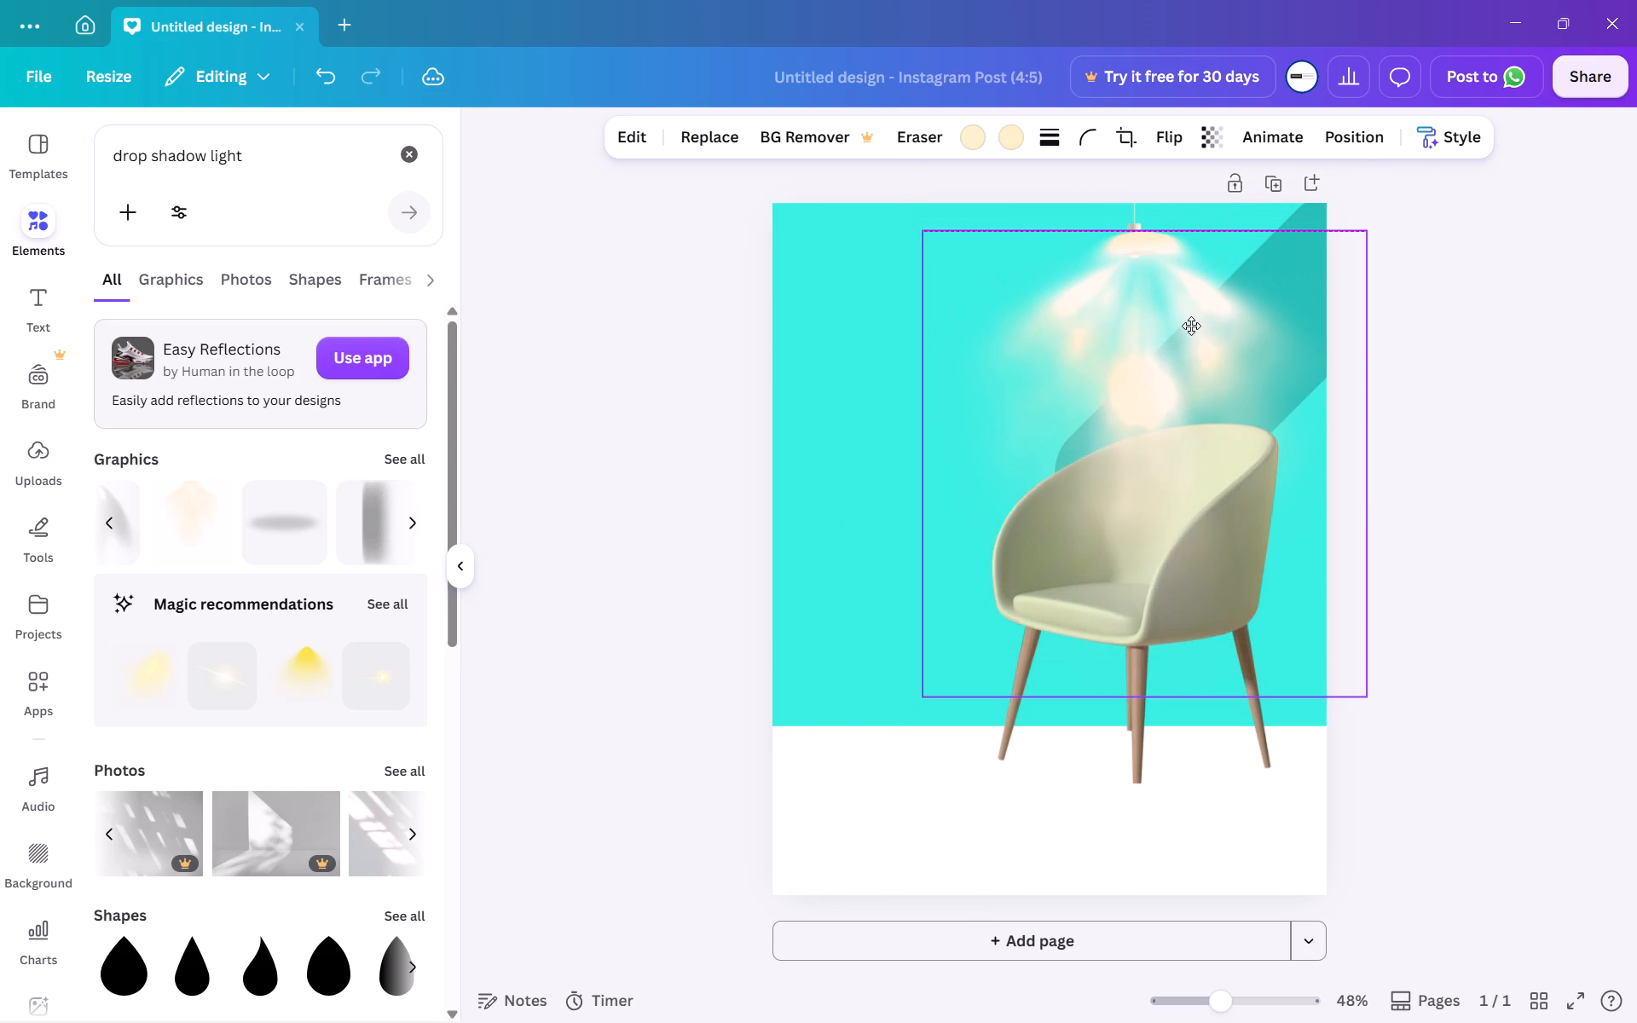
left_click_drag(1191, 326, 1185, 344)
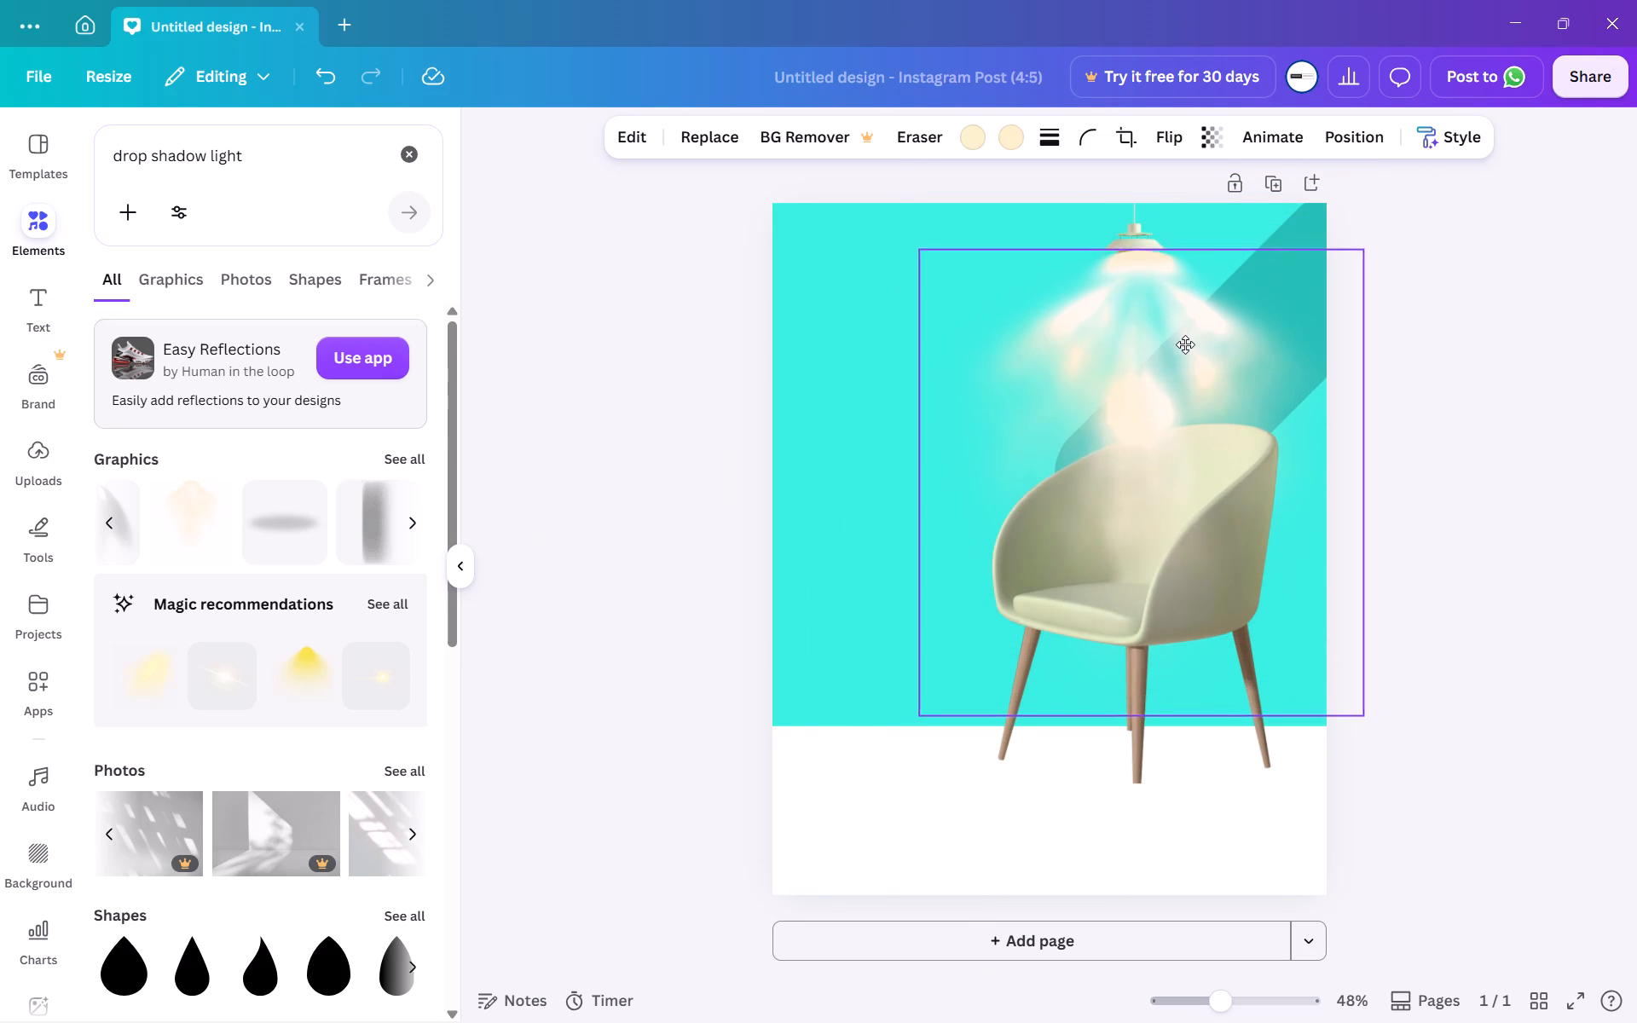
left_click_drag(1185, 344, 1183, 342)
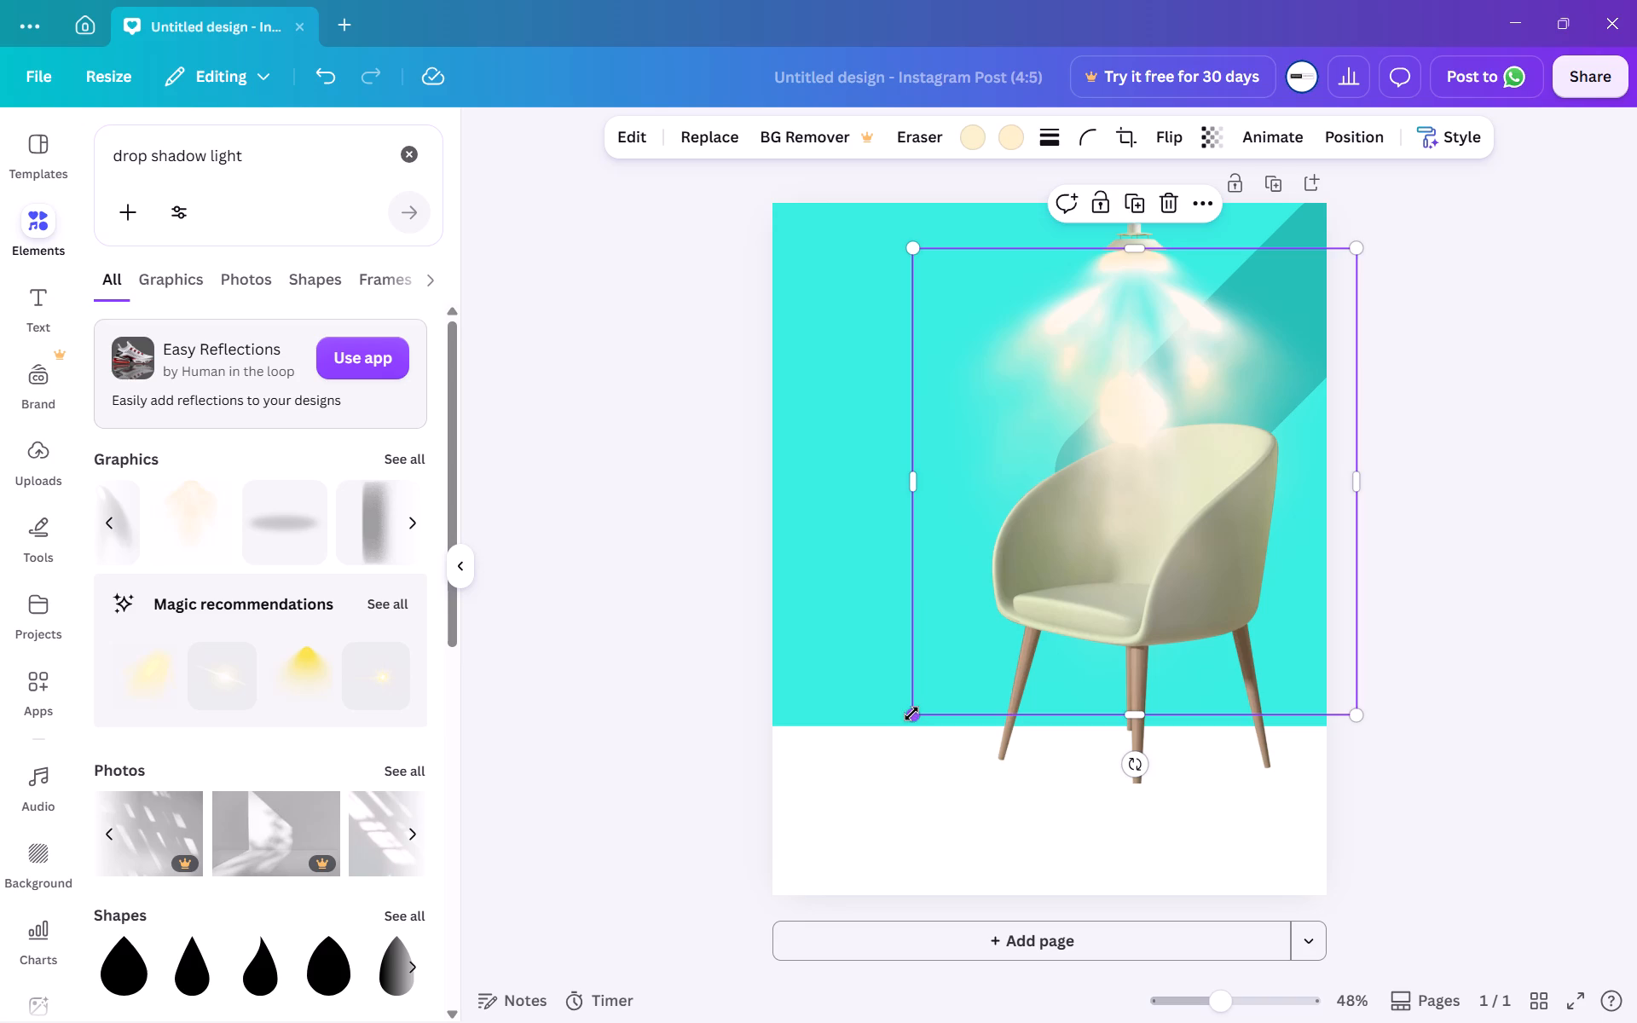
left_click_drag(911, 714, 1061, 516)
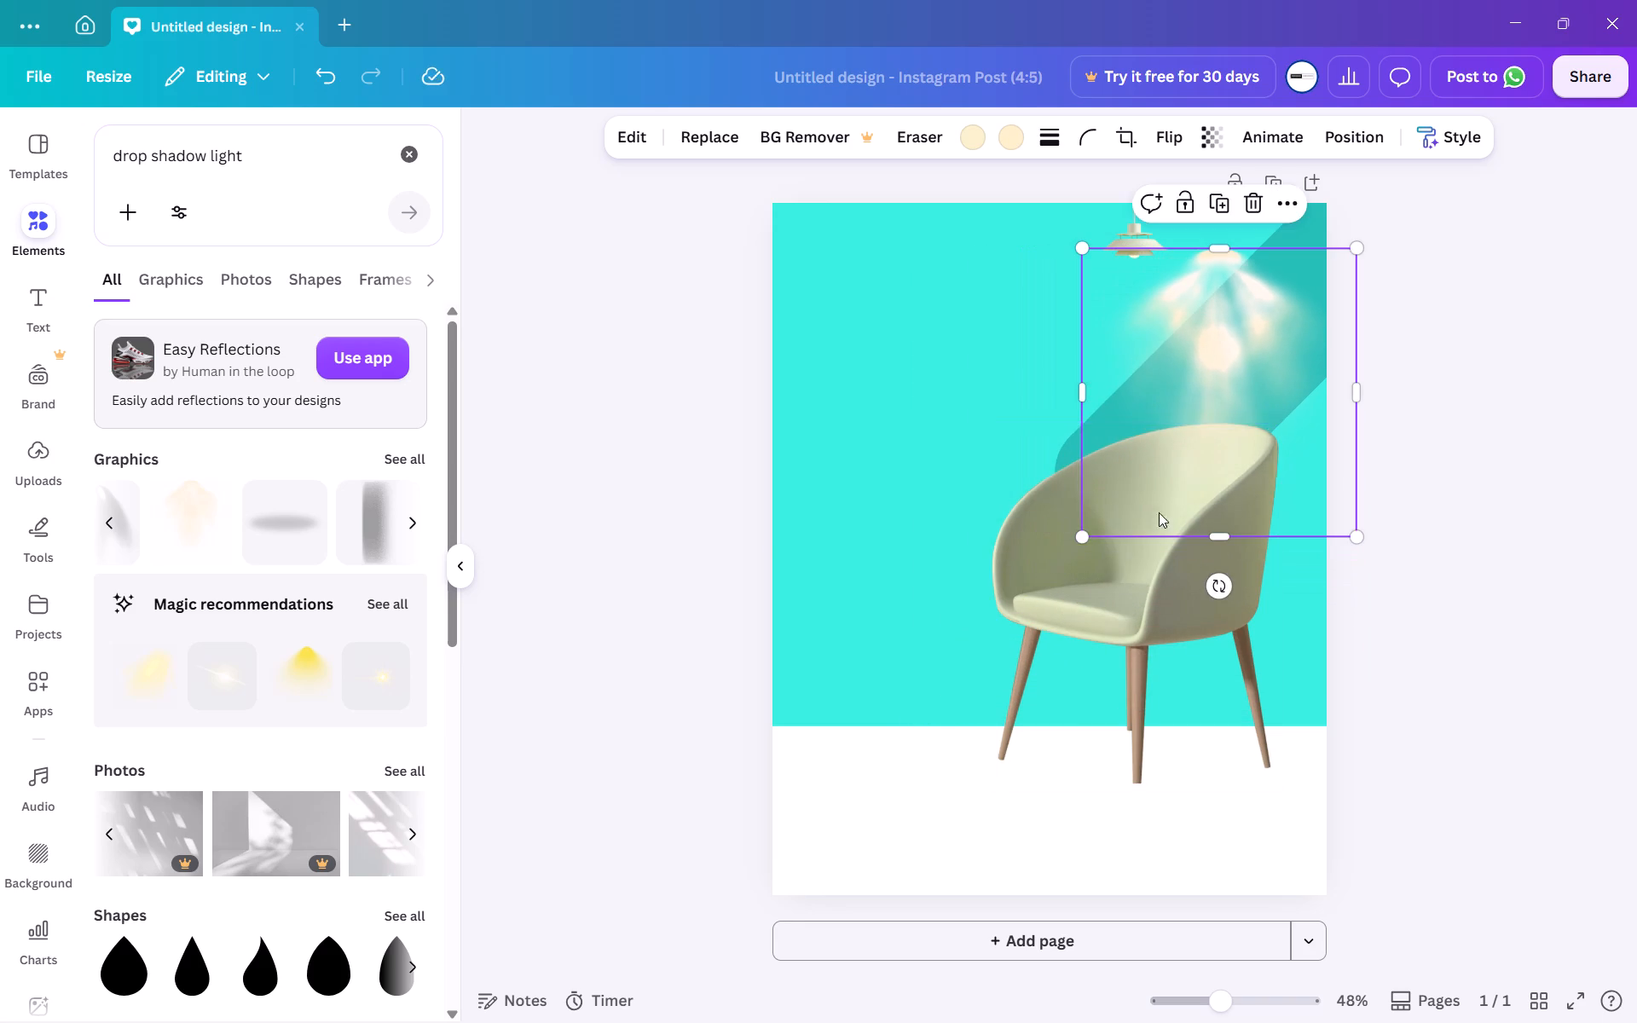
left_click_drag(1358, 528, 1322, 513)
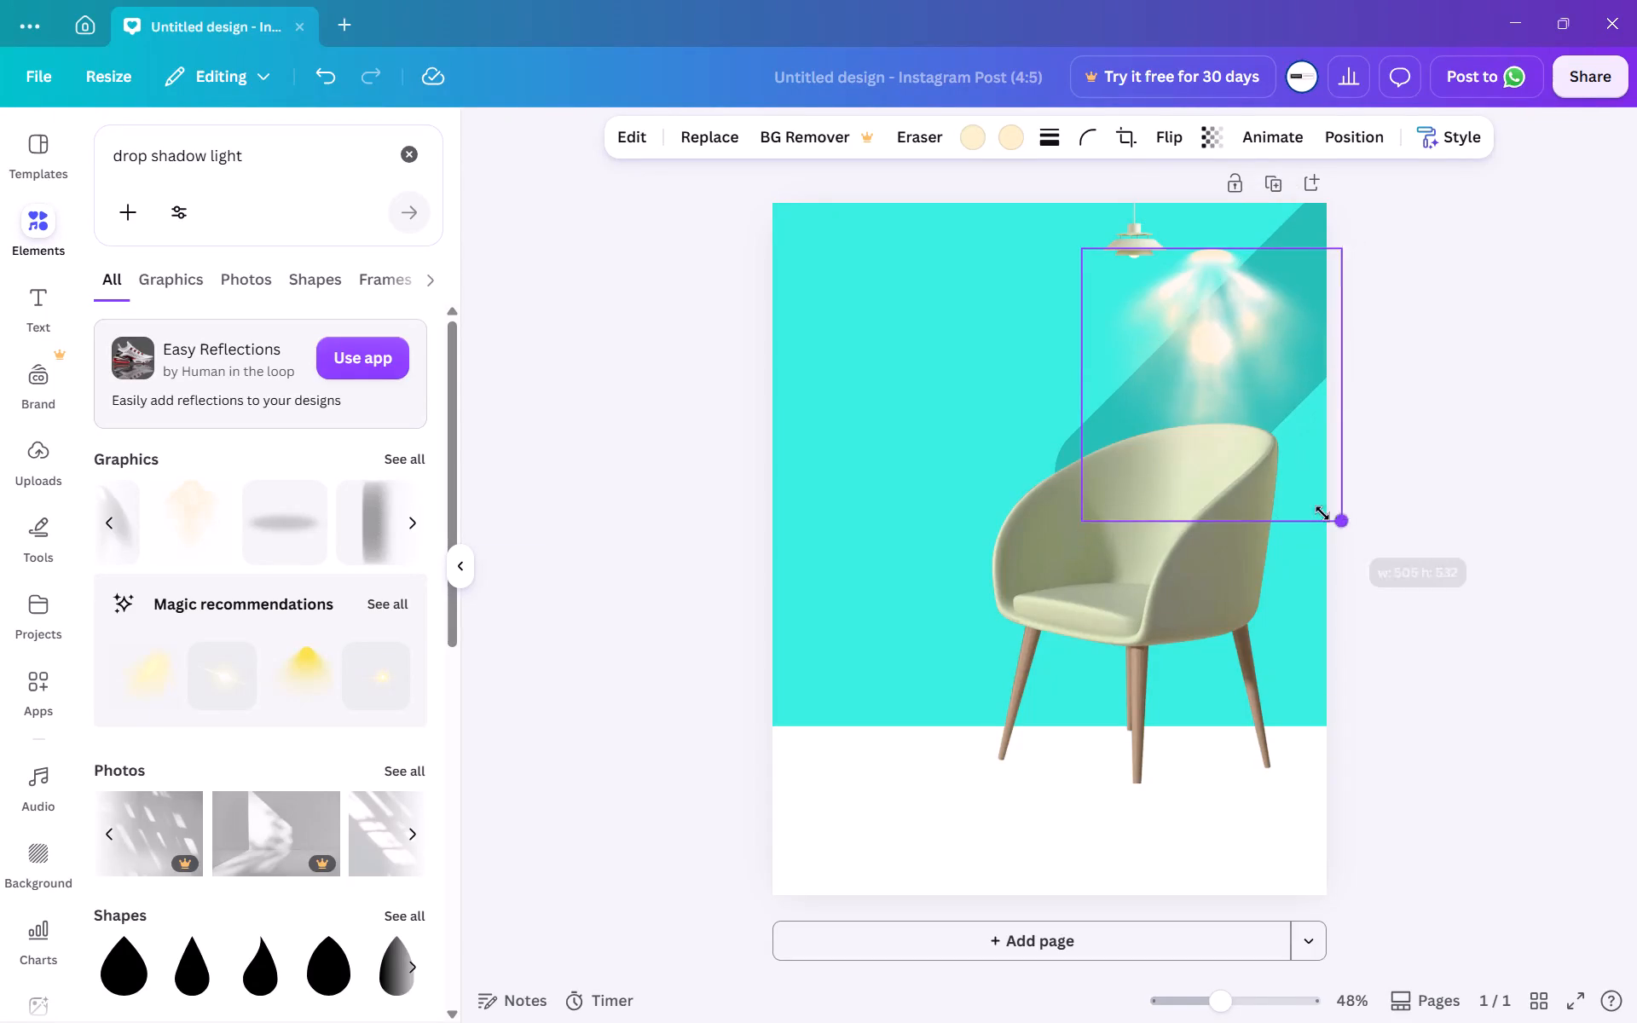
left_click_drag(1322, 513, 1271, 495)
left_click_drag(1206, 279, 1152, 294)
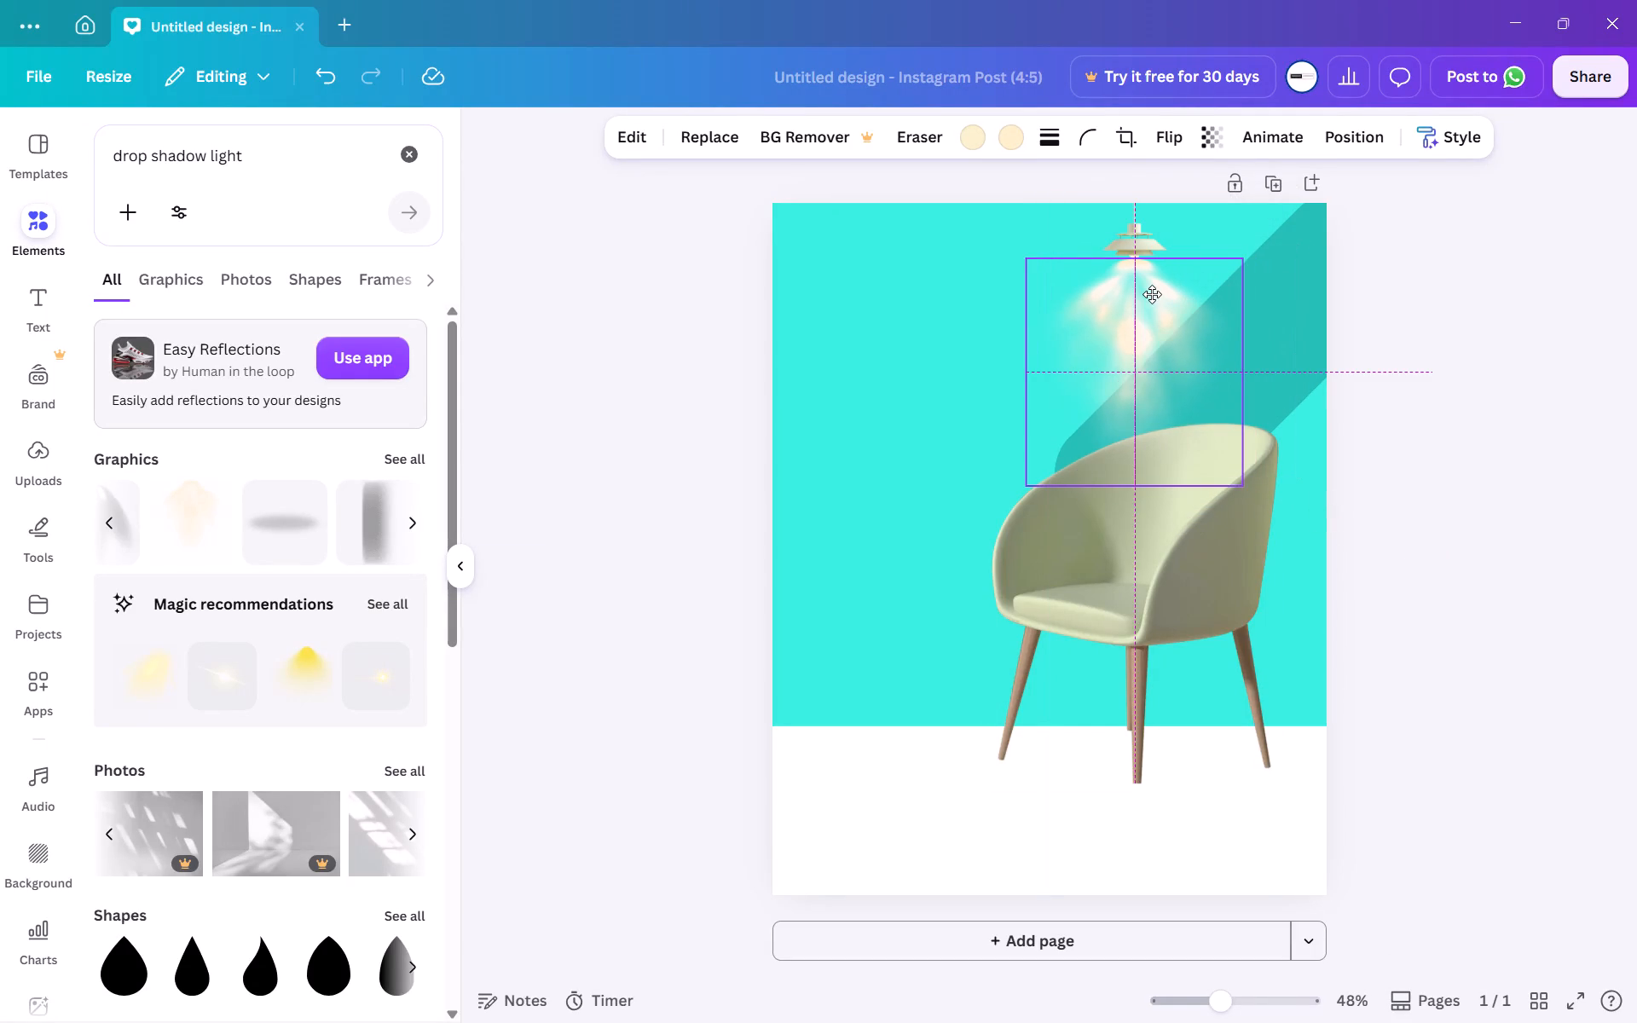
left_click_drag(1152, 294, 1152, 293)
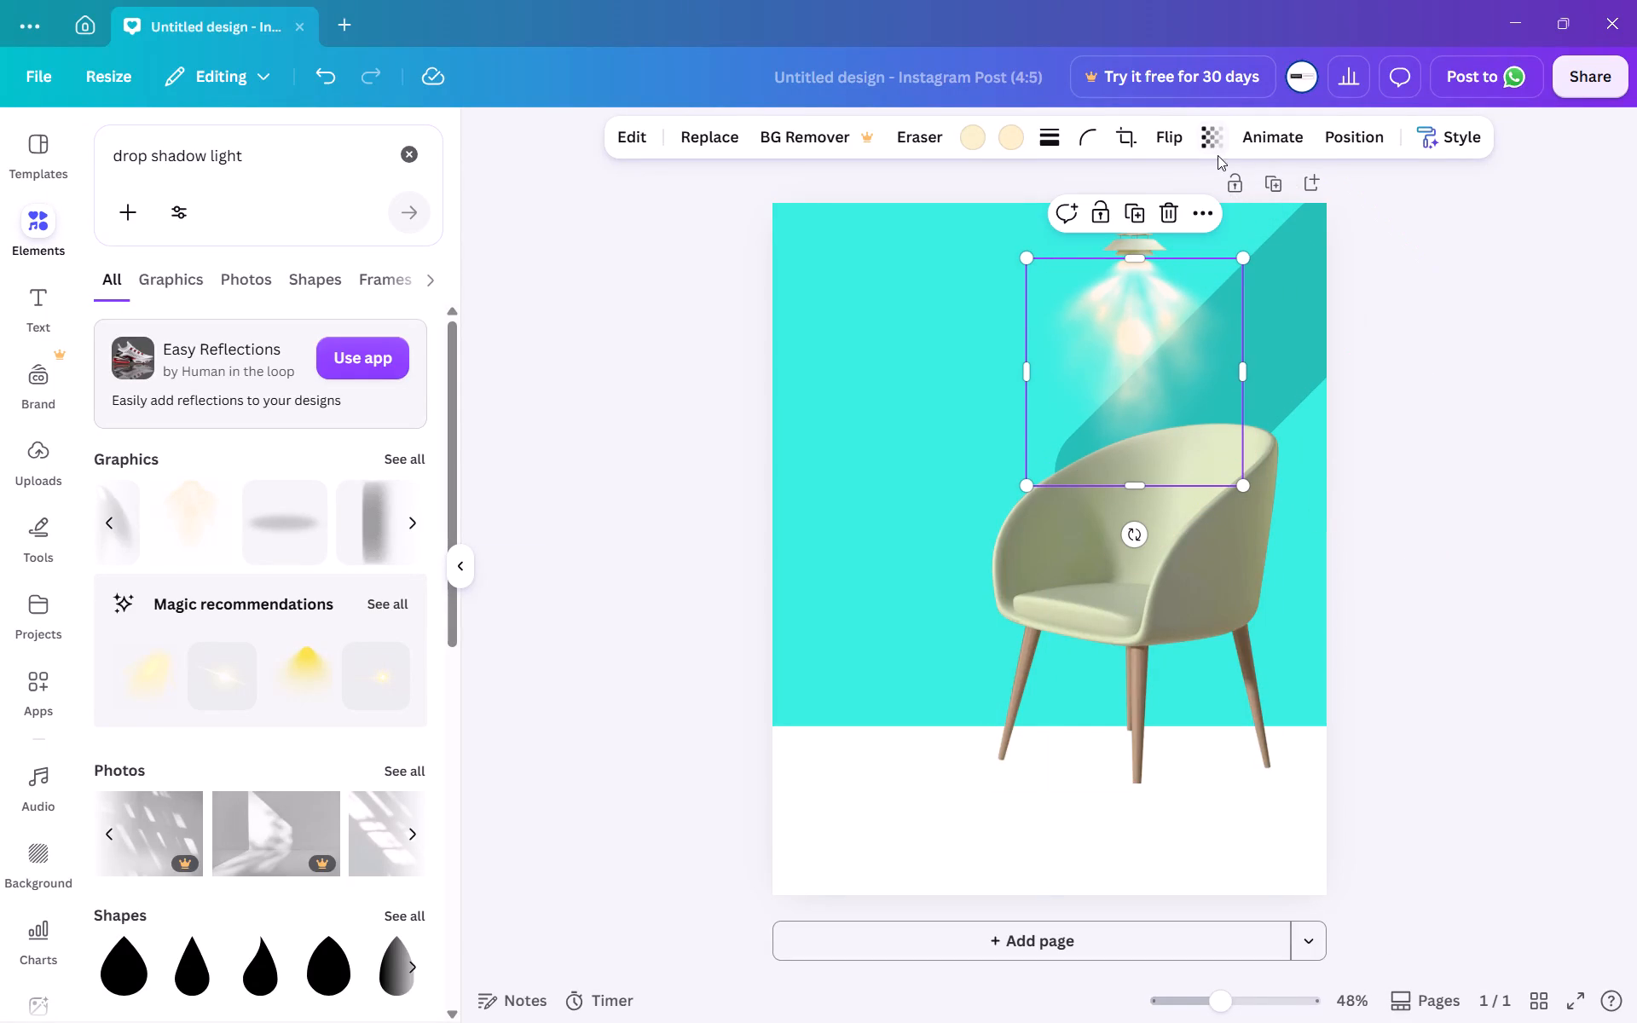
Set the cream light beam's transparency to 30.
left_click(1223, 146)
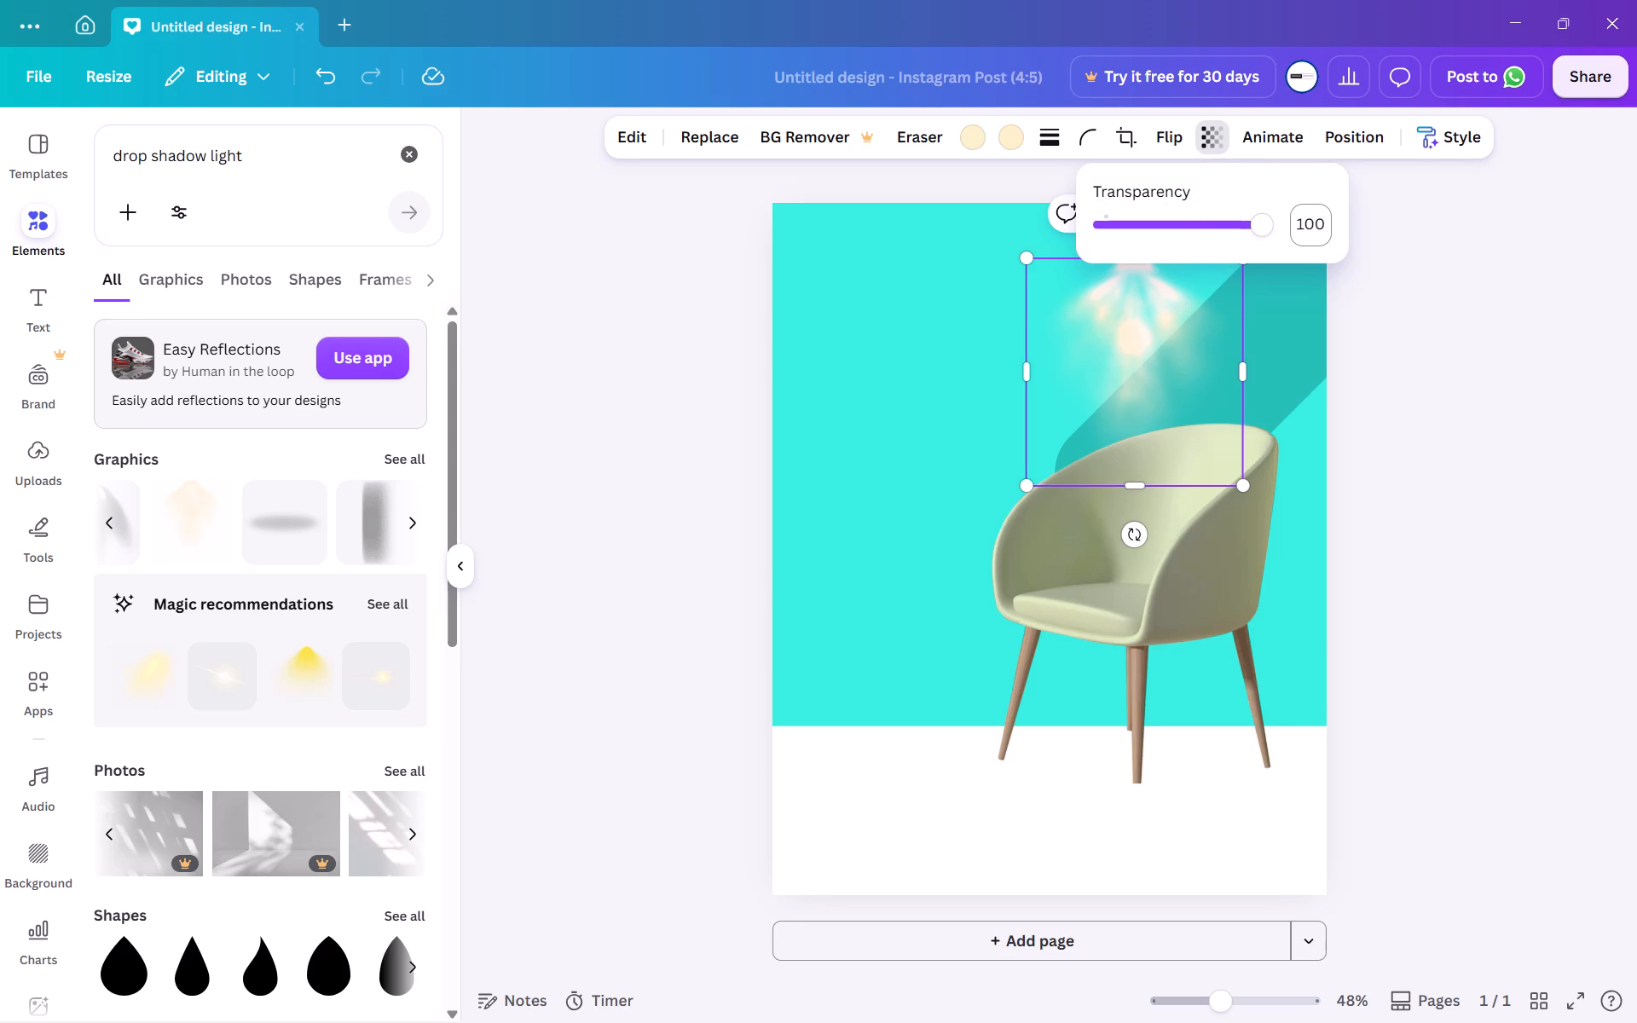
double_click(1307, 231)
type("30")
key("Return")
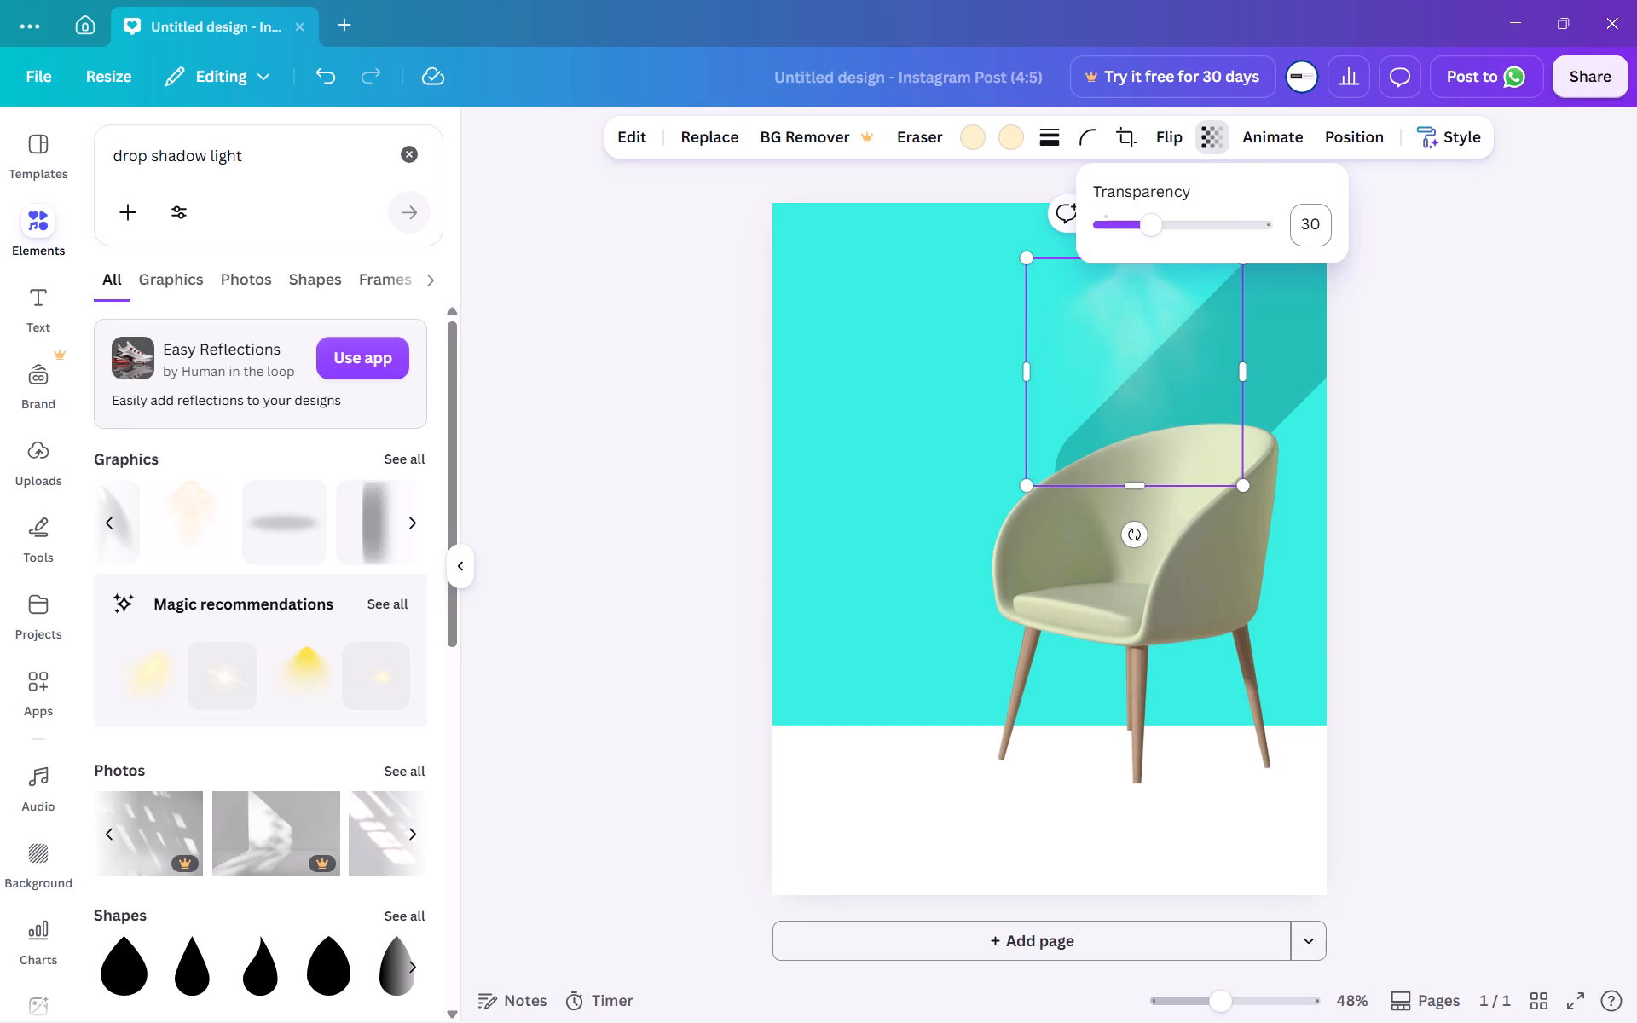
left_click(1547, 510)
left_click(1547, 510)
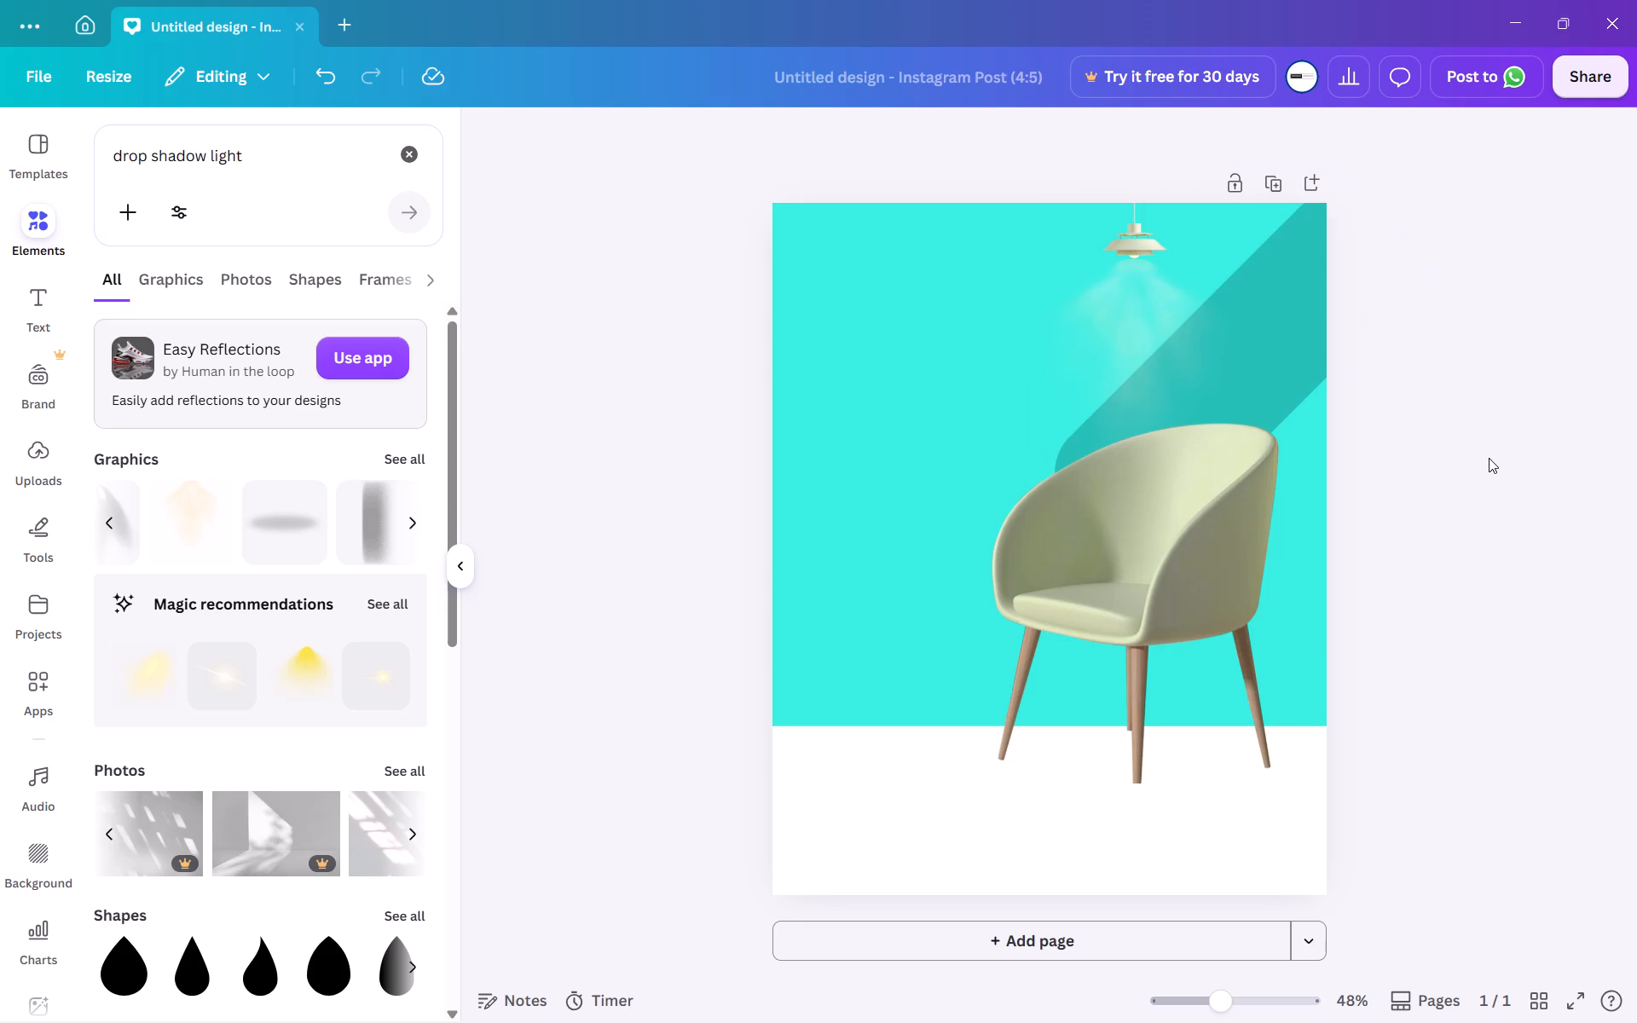
Delete the cream light-beam graphic beneath the pendant lamp.
left_click(1126, 338)
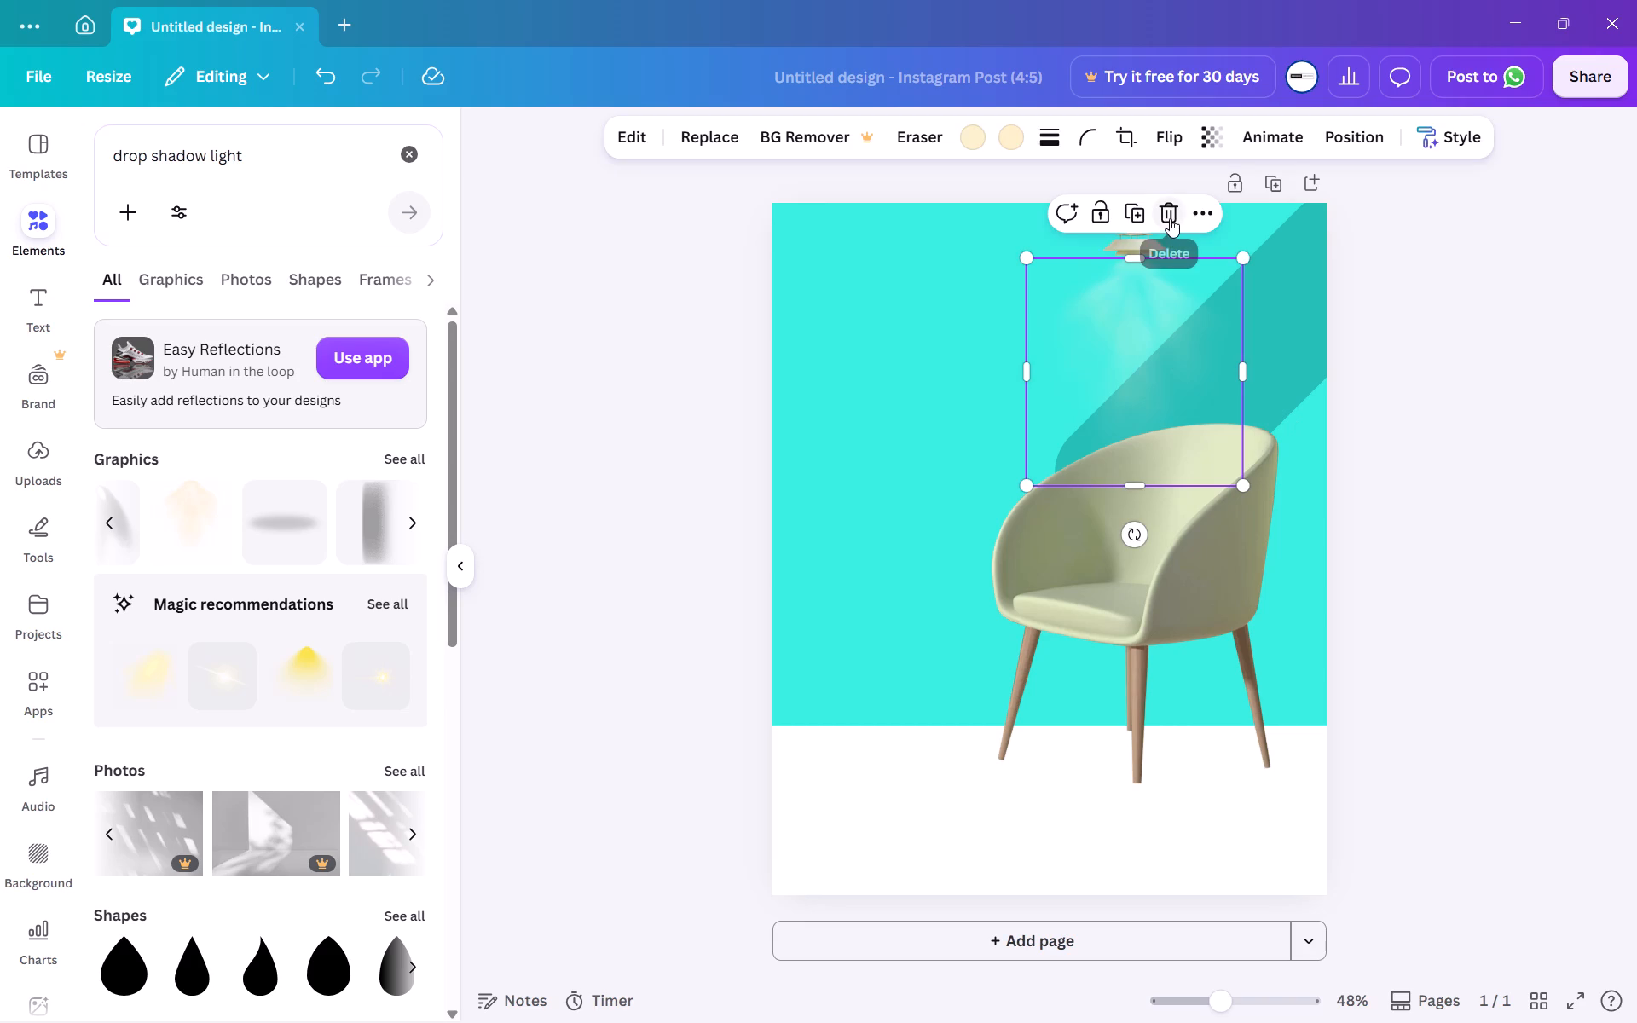
left_click(1170, 218)
Add the soft white oval glow graphic from the drop shadow light results to the page.
scroll(279, 540, "right", 5)
left_click(113, 501)
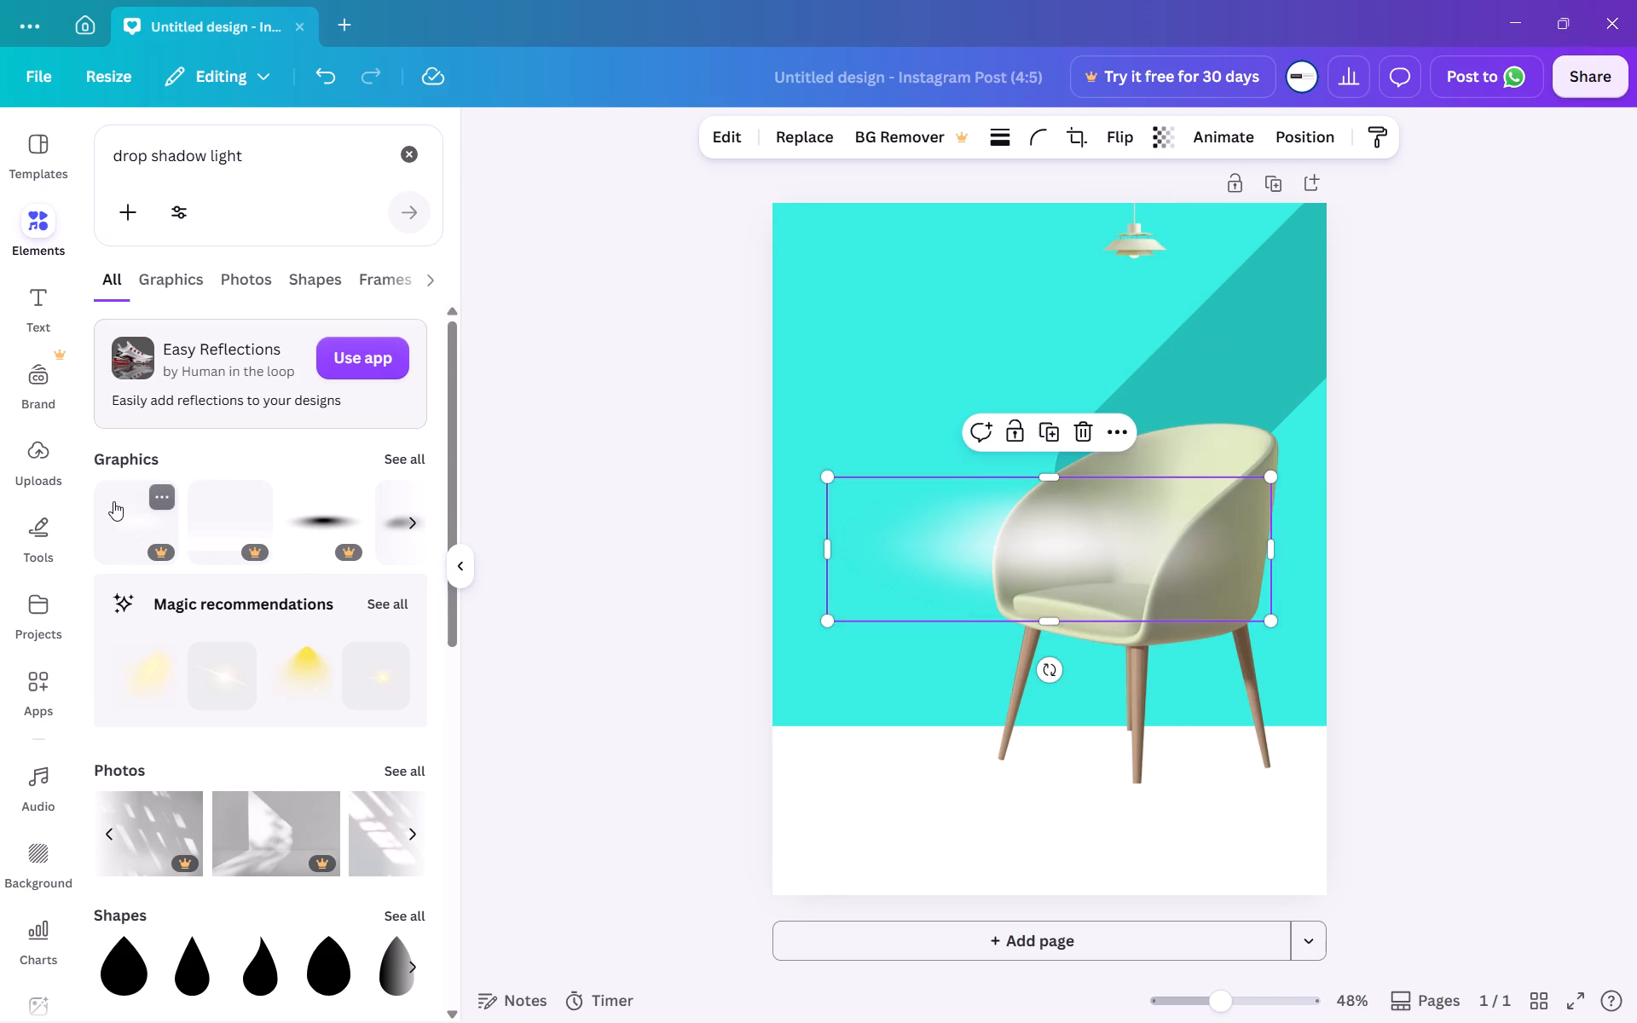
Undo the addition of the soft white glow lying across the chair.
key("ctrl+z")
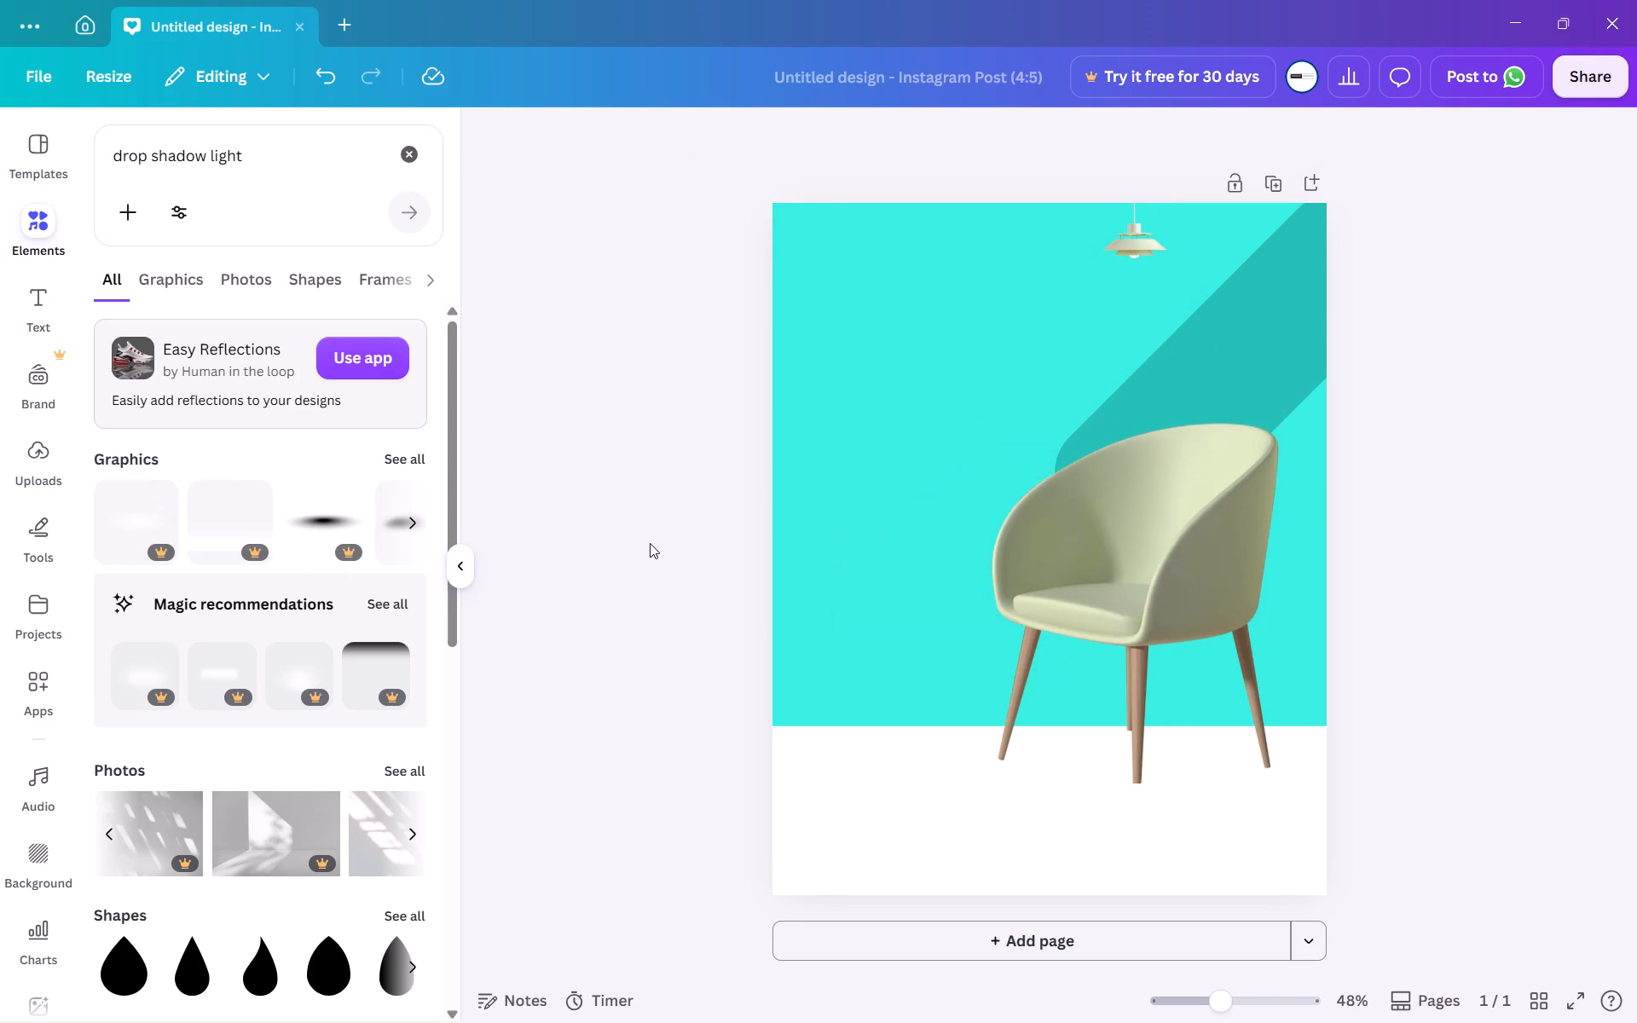
Add the white cone-shaped spotlight from the full graphics results and centre it directly beneath the pendant lamp, shining onto the chair.
left_click(408, 456)
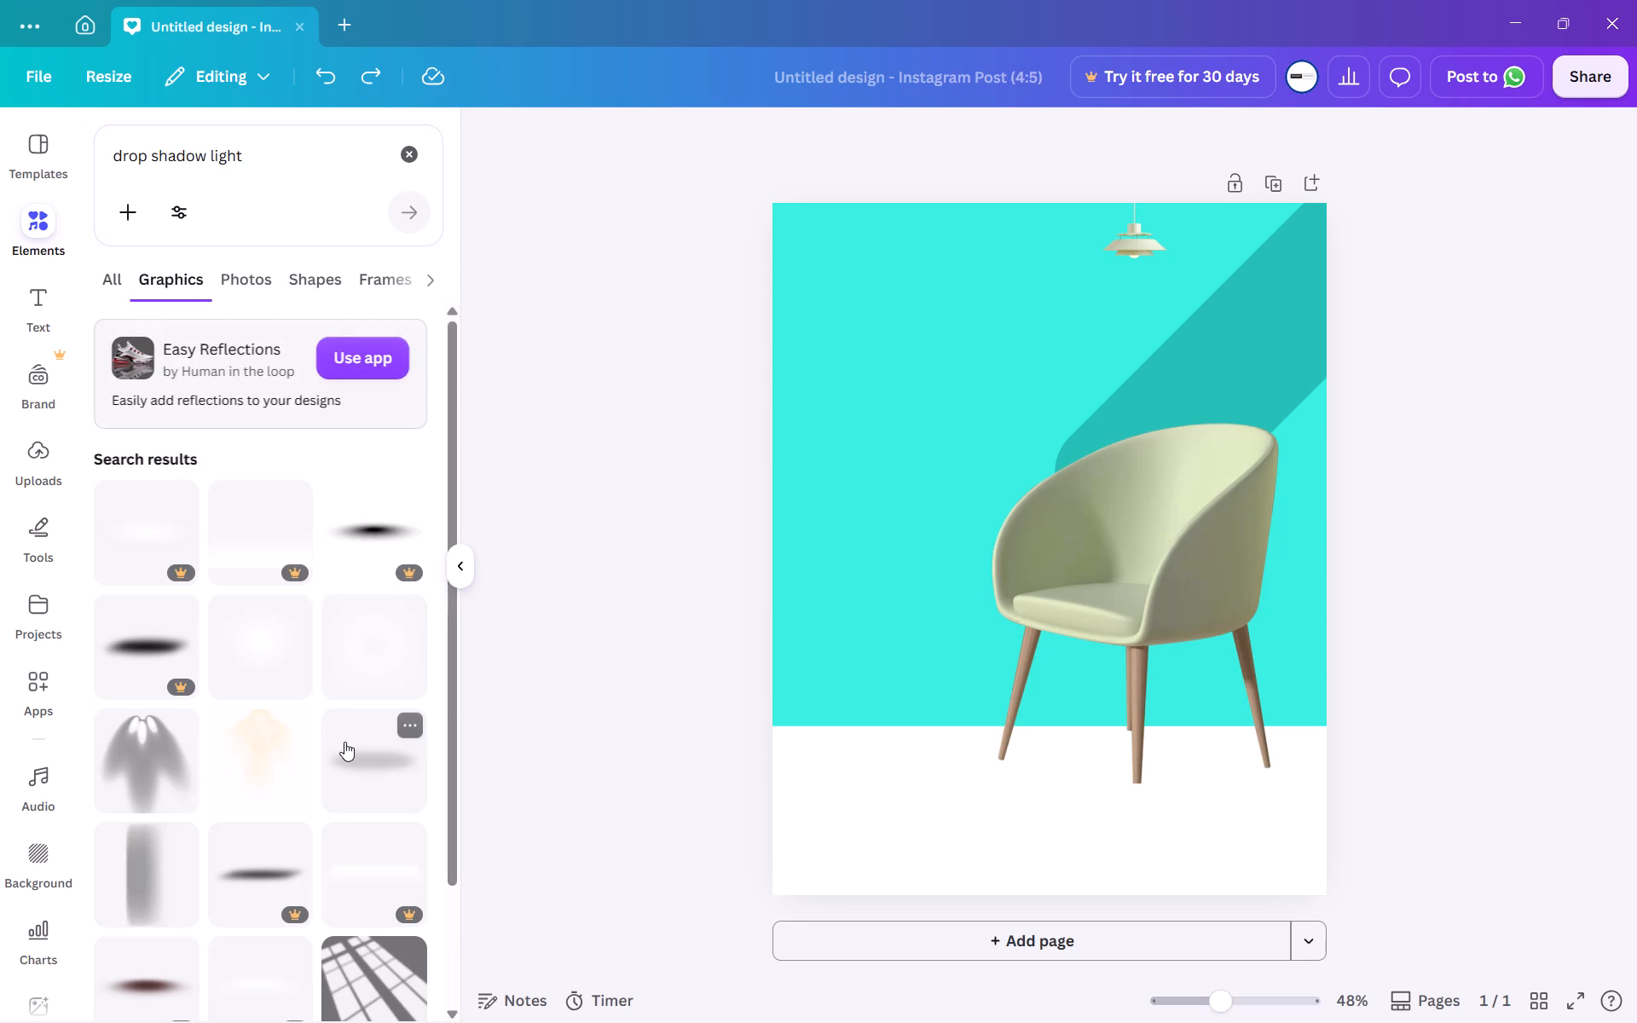
scroll(344, 742, "down", 5)
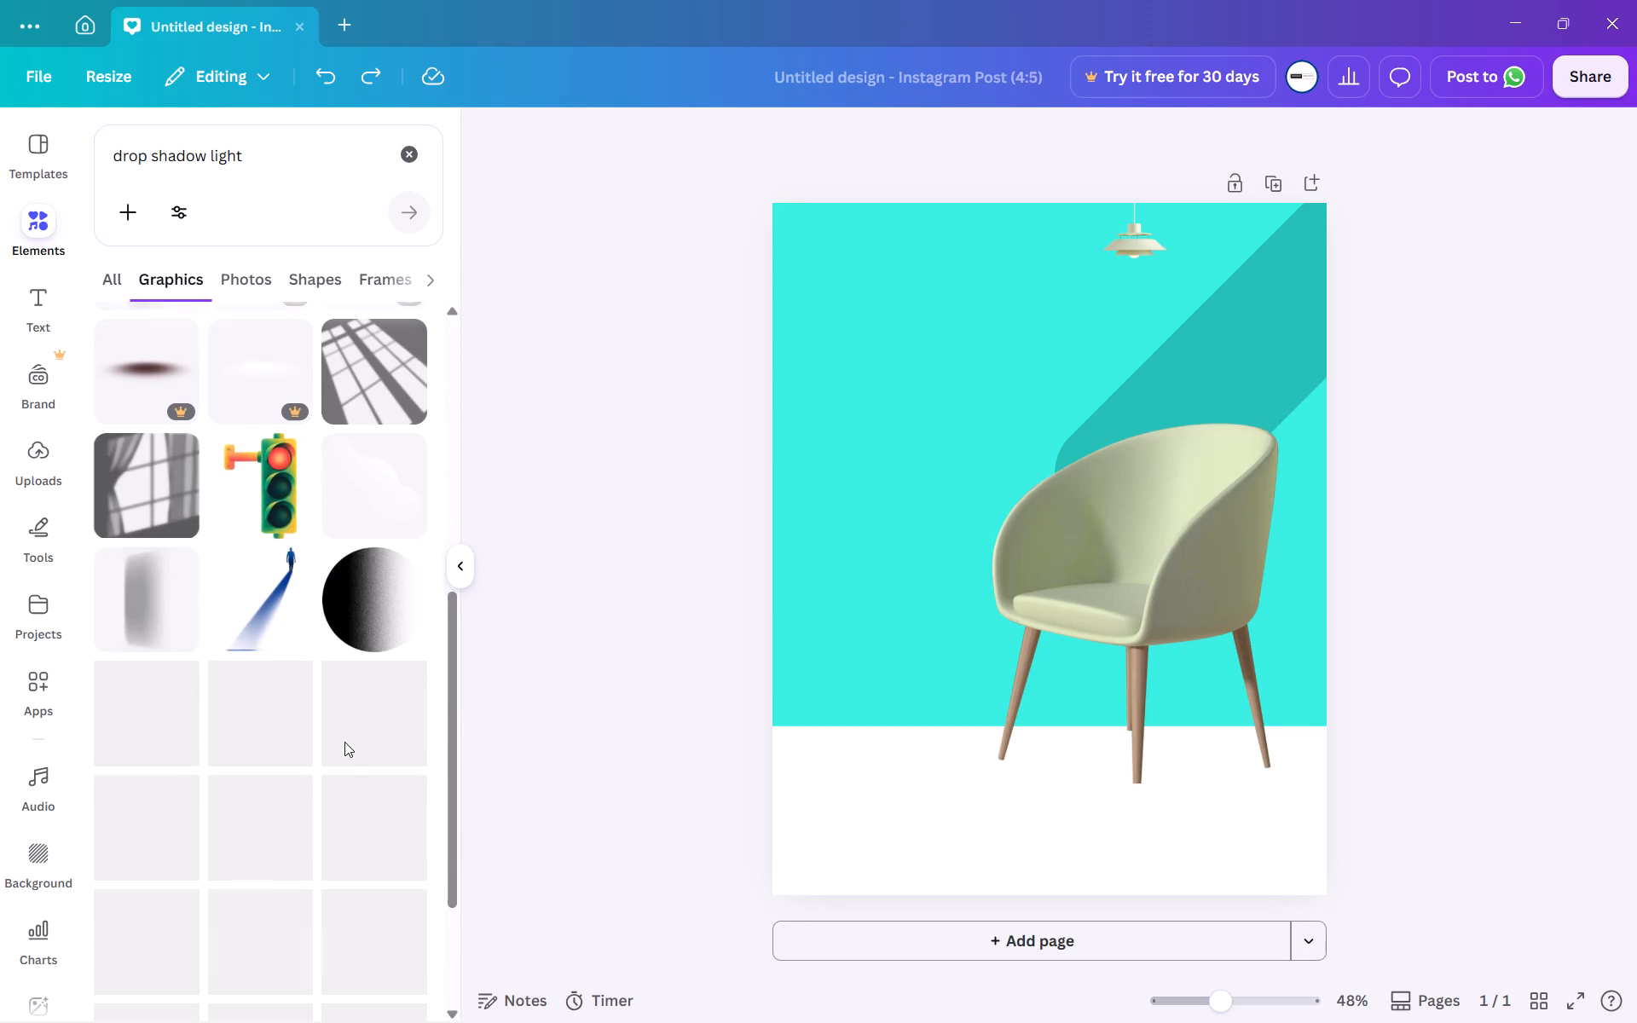
scroll(344, 742, "down", 3)
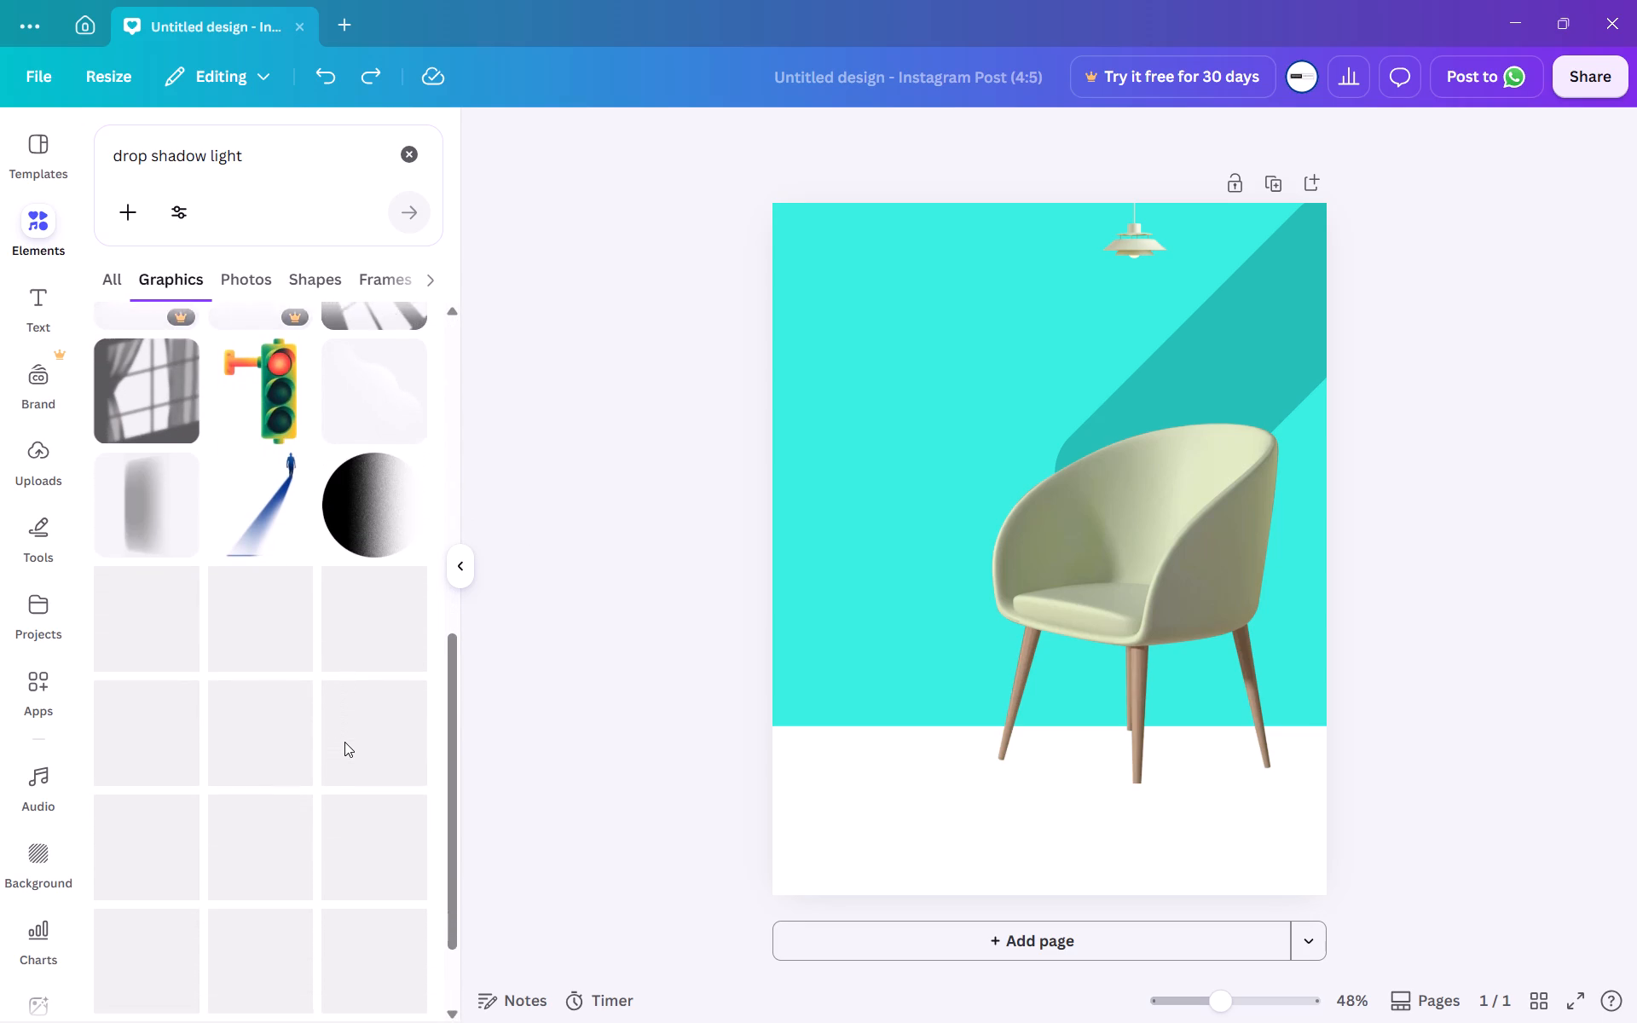
scroll(344, 742, "down", 2)
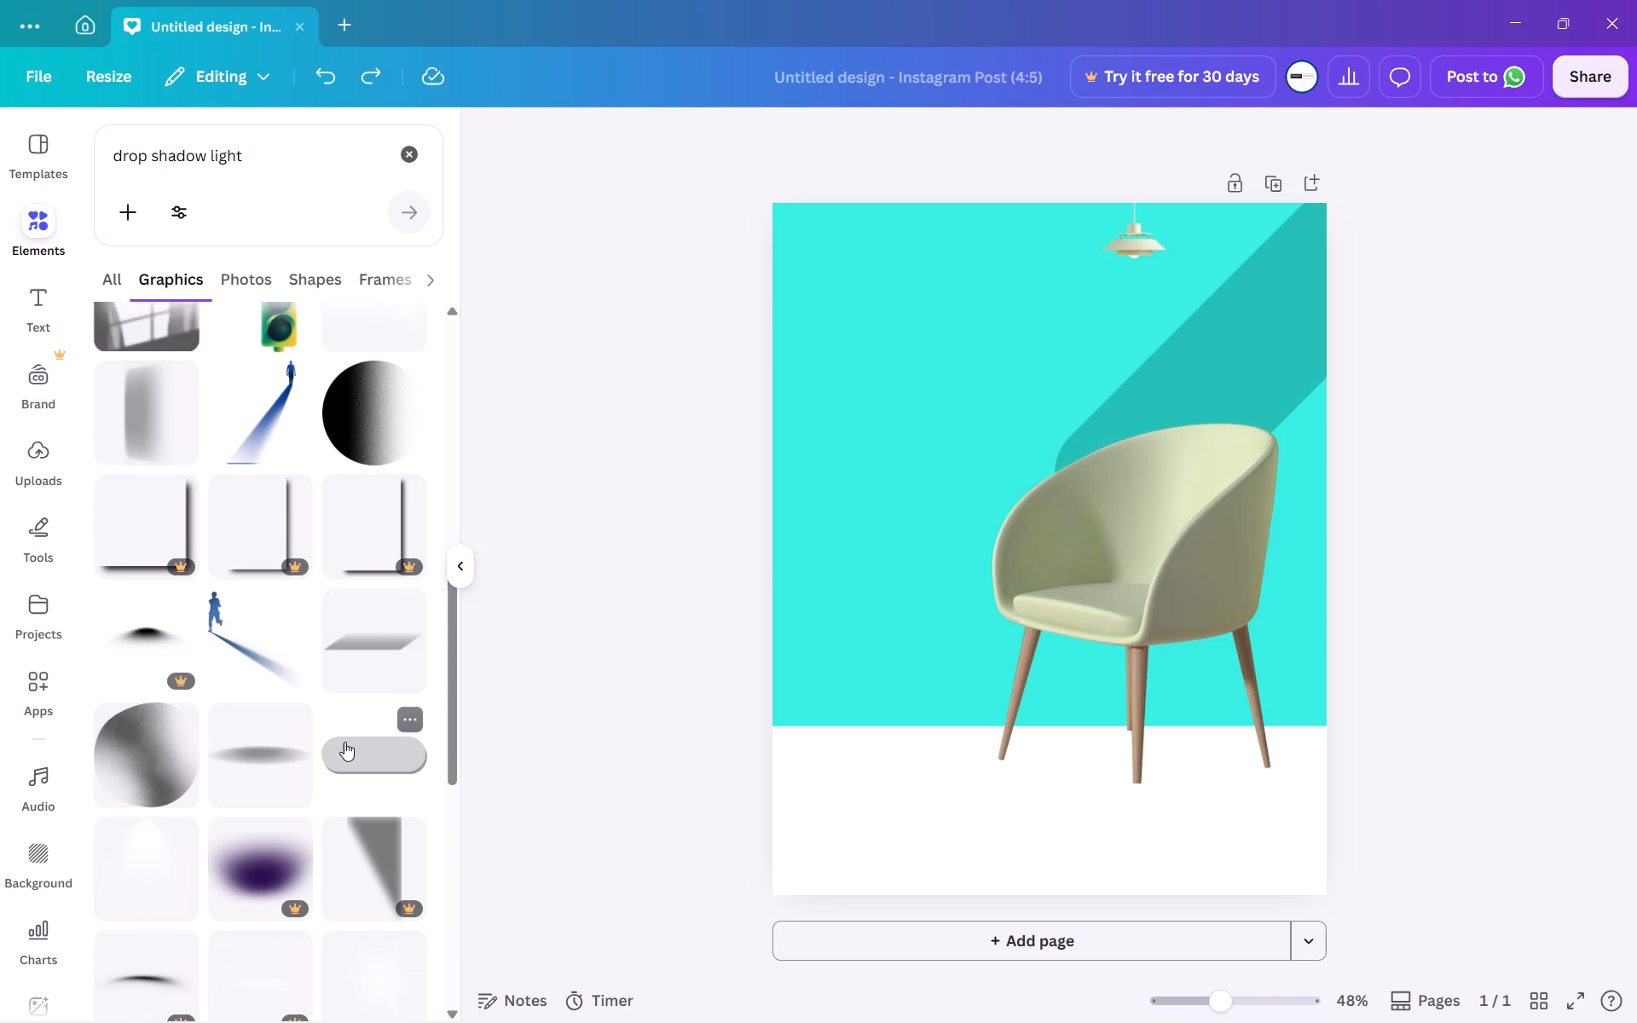
scroll(344, 742, "down", 1)
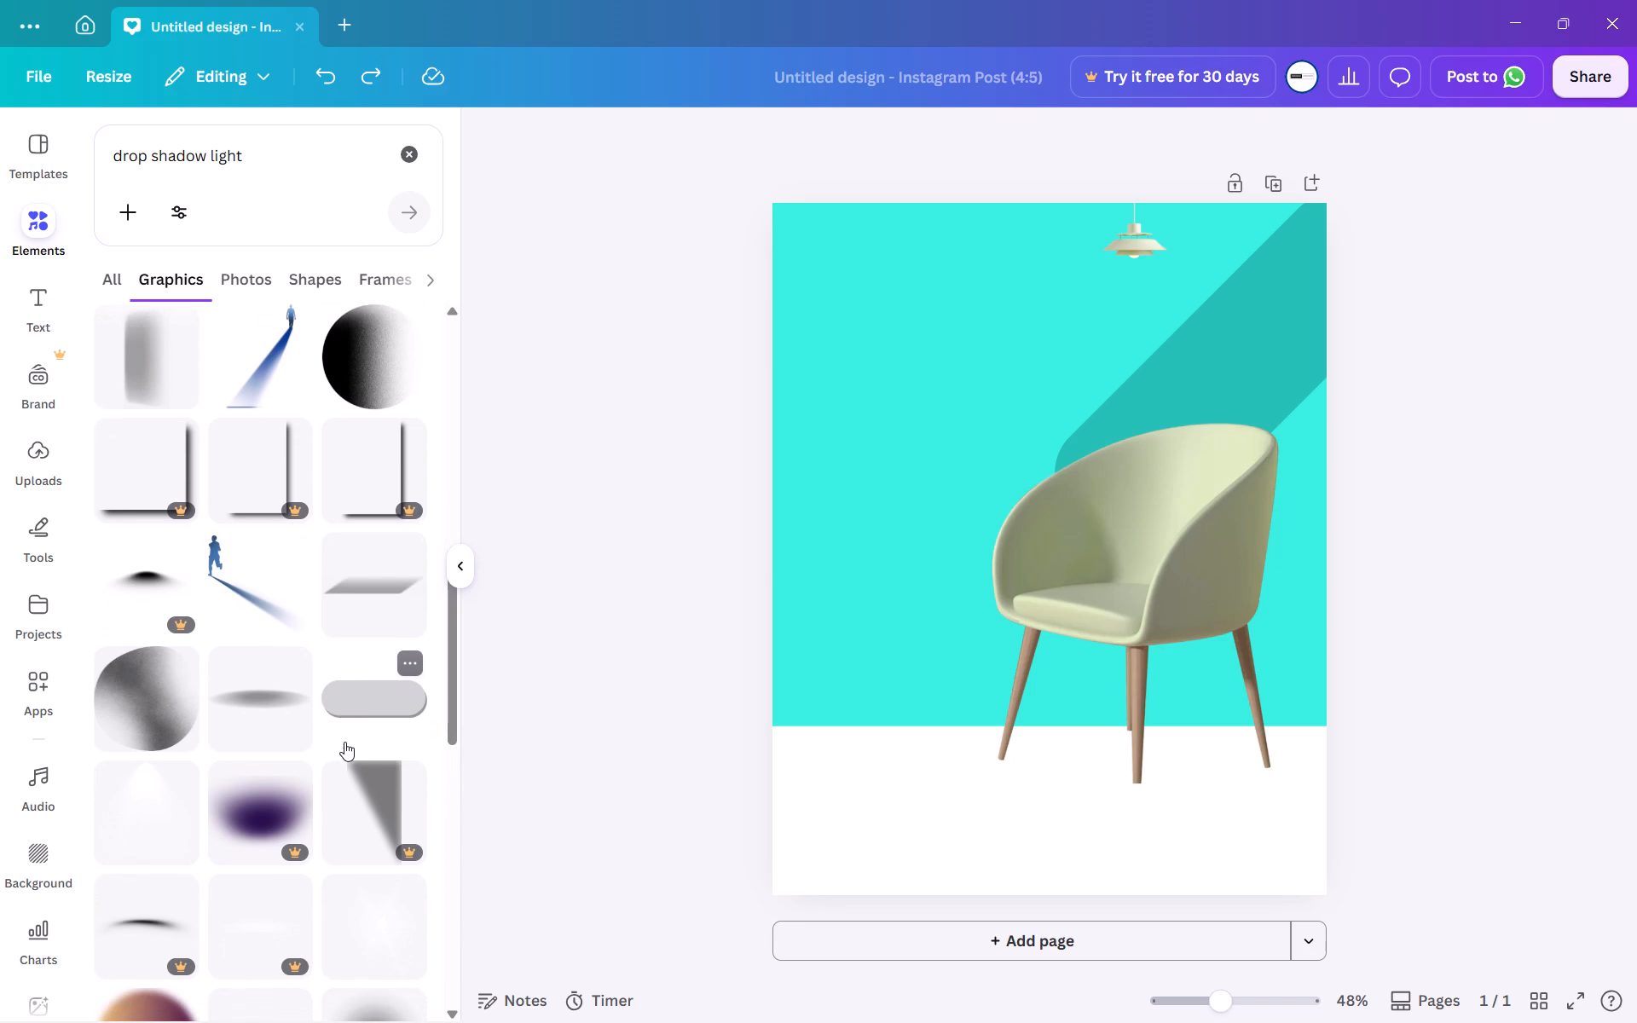
scroll(154, 582, "down", 1)
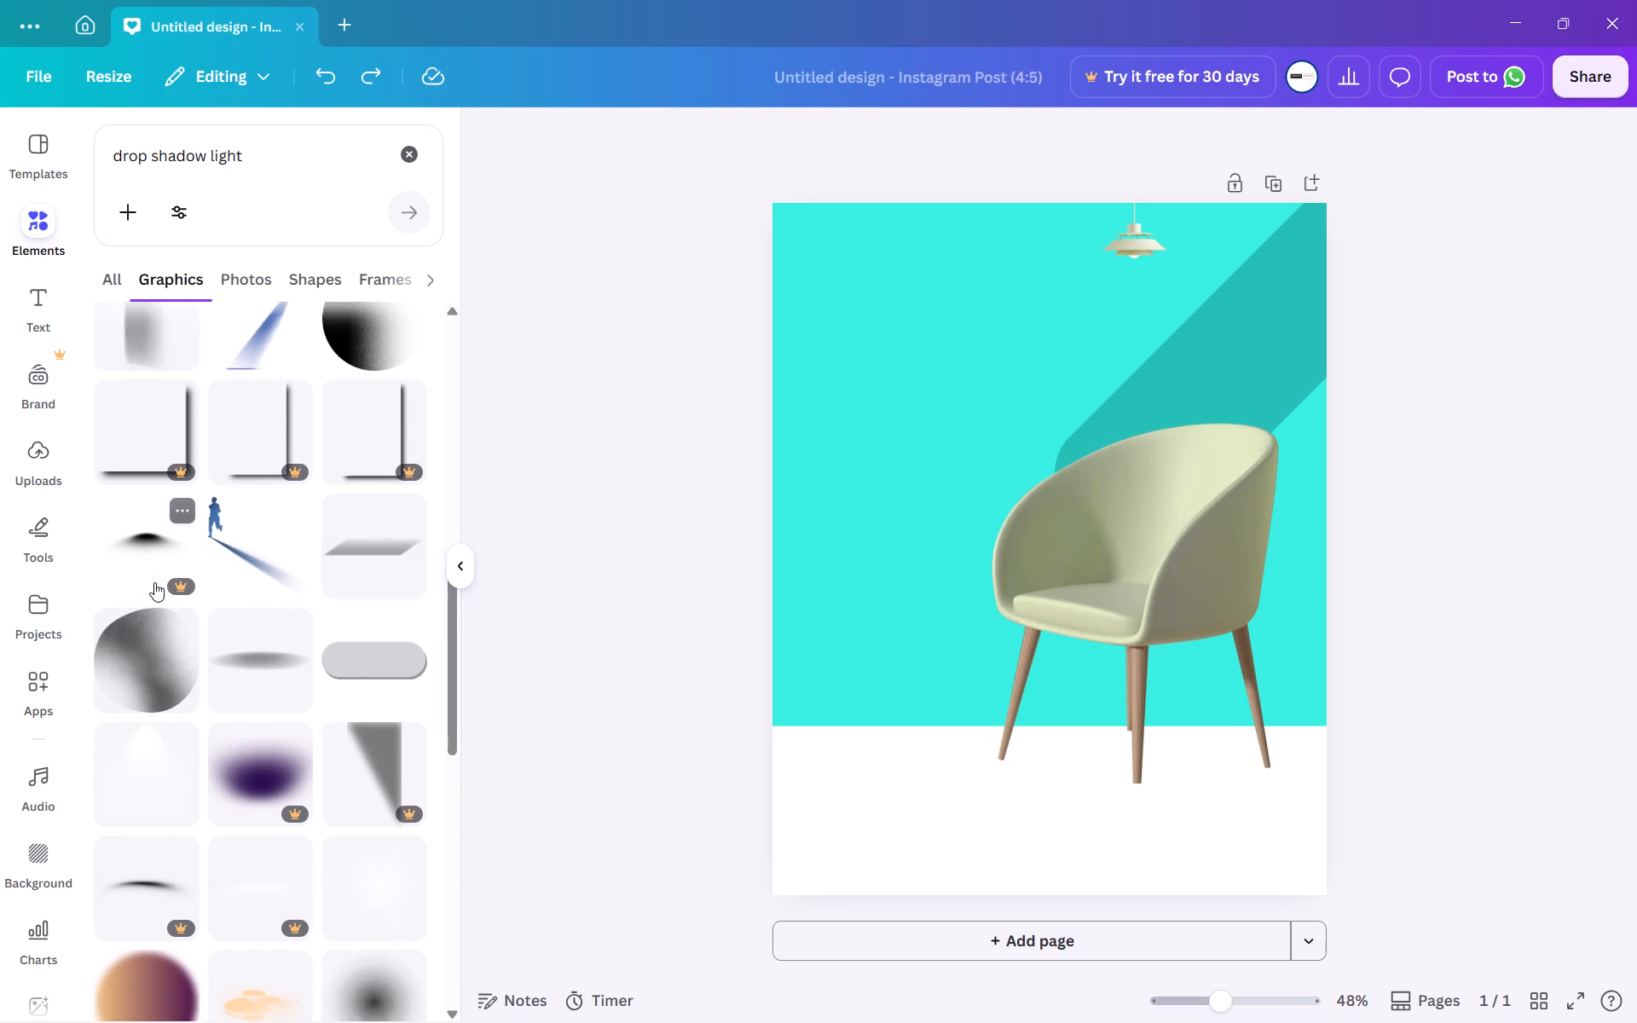
scroll(154, 582, "down", 1)
left_click(165, 753)
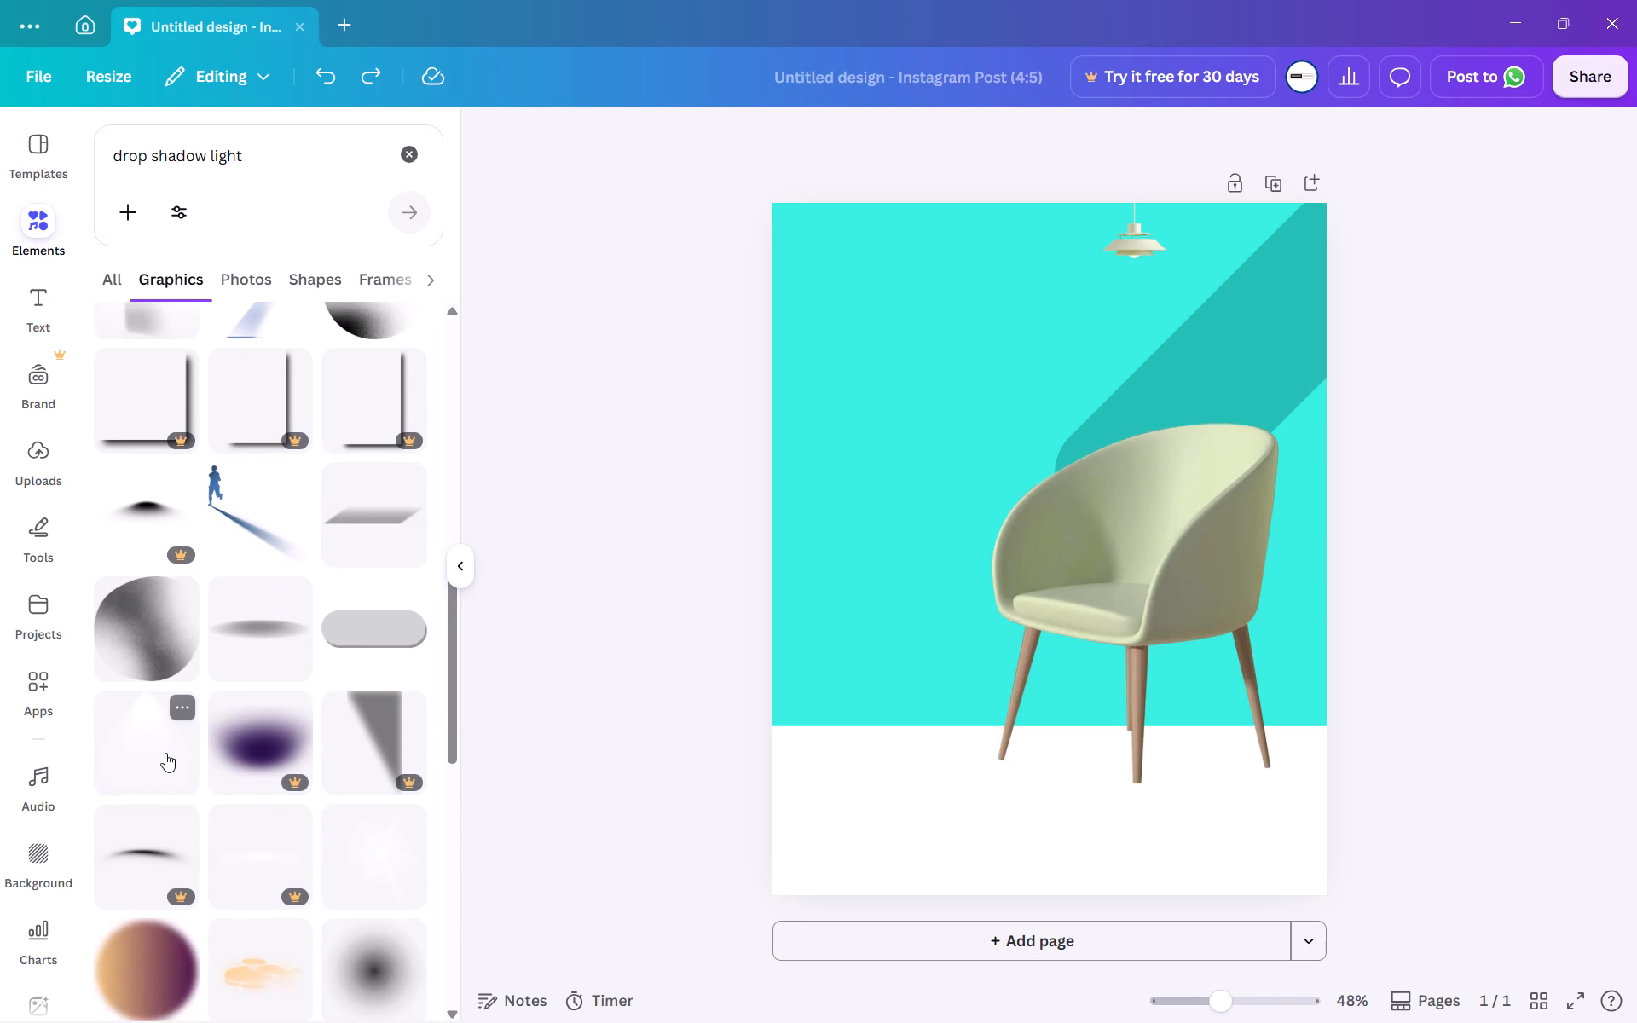
left_click_drag(1023, 497, 1108, 431)
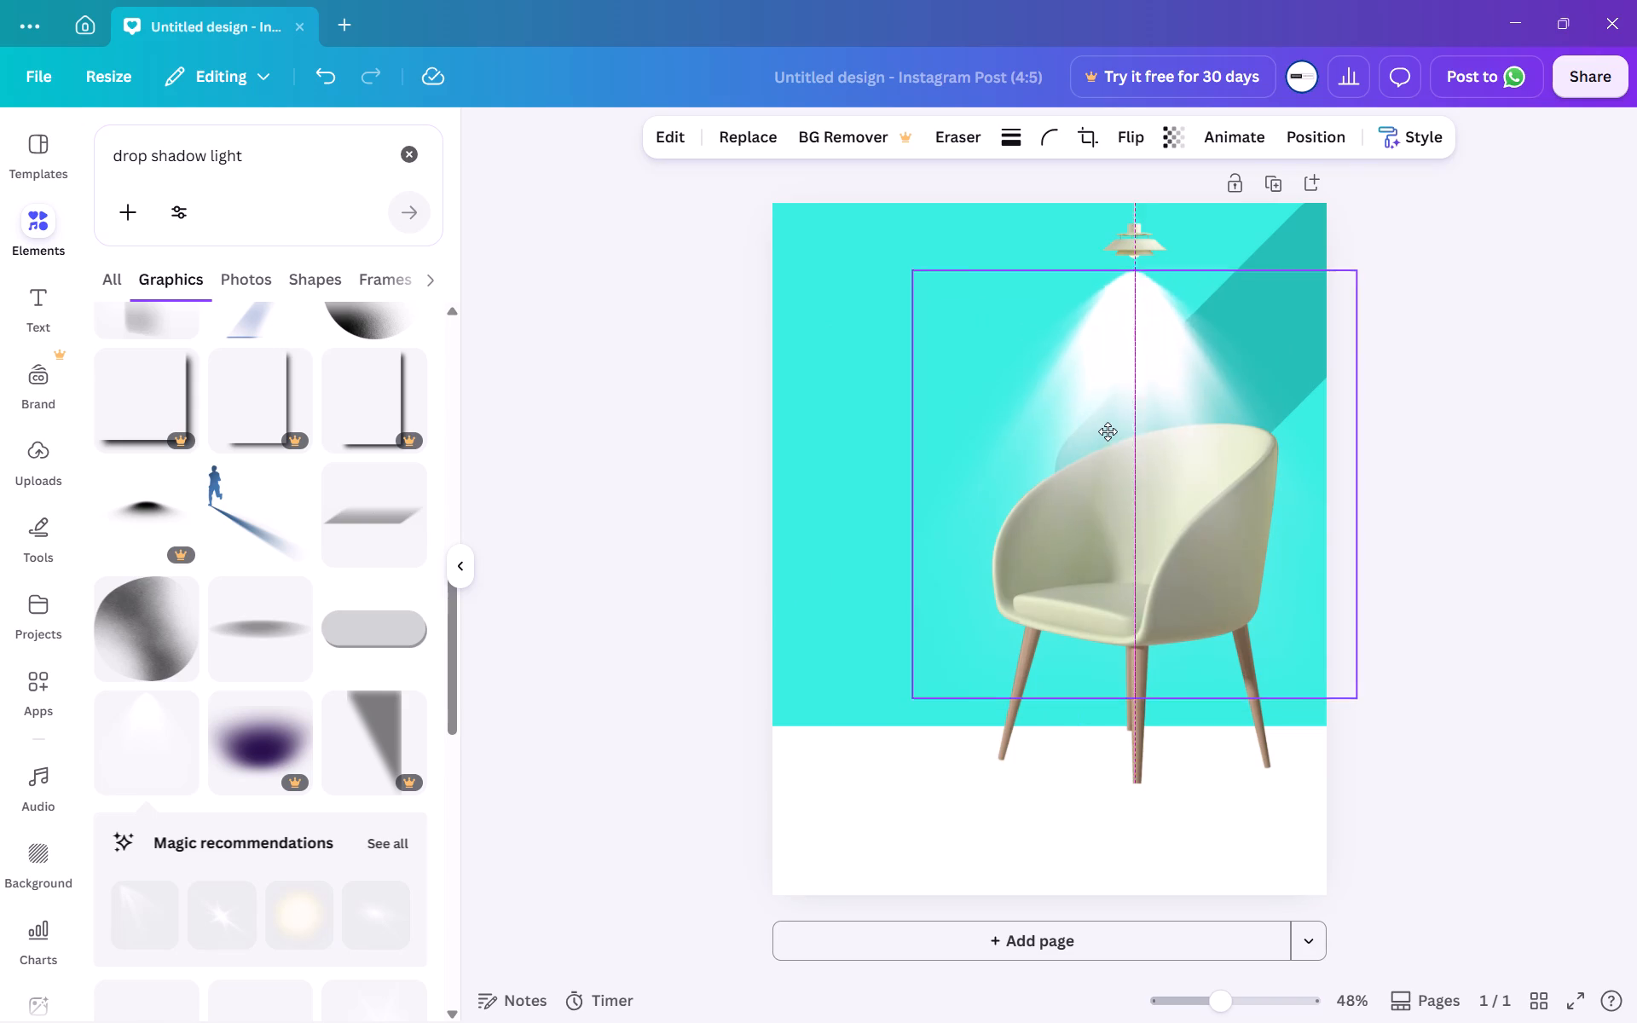
left_click_drag(1108, 431, 1108, 419)
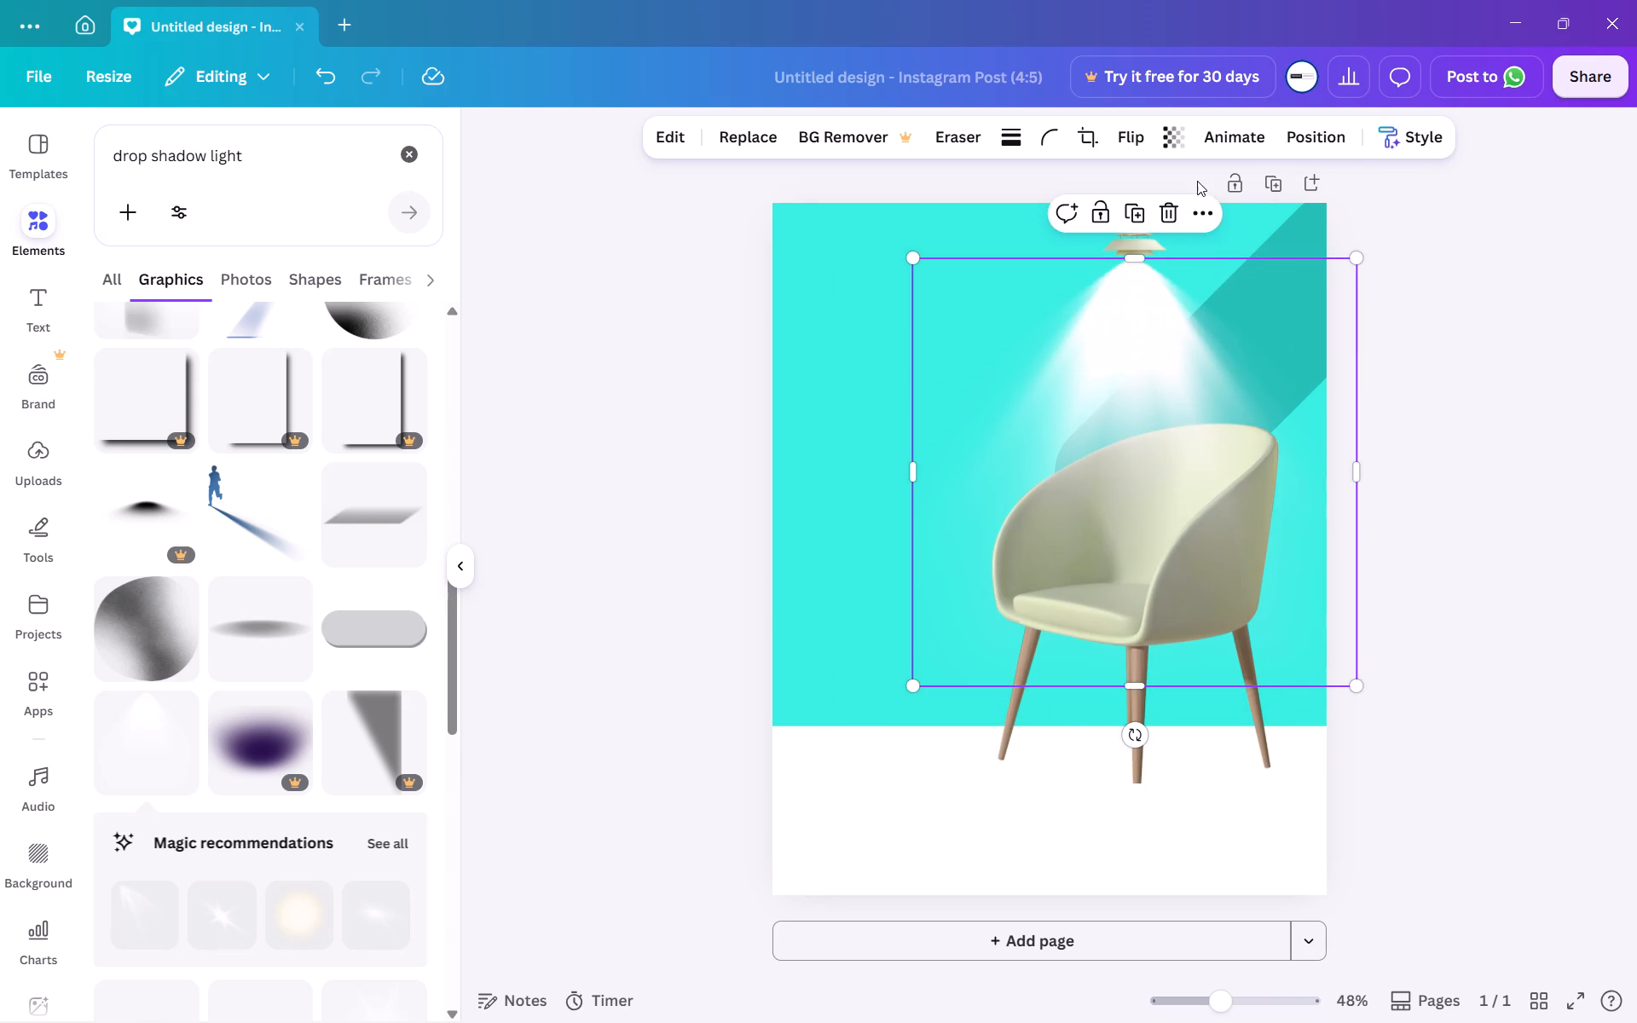
Set the white spotlight beam's transparency to 50.
left_click(1175, 144)
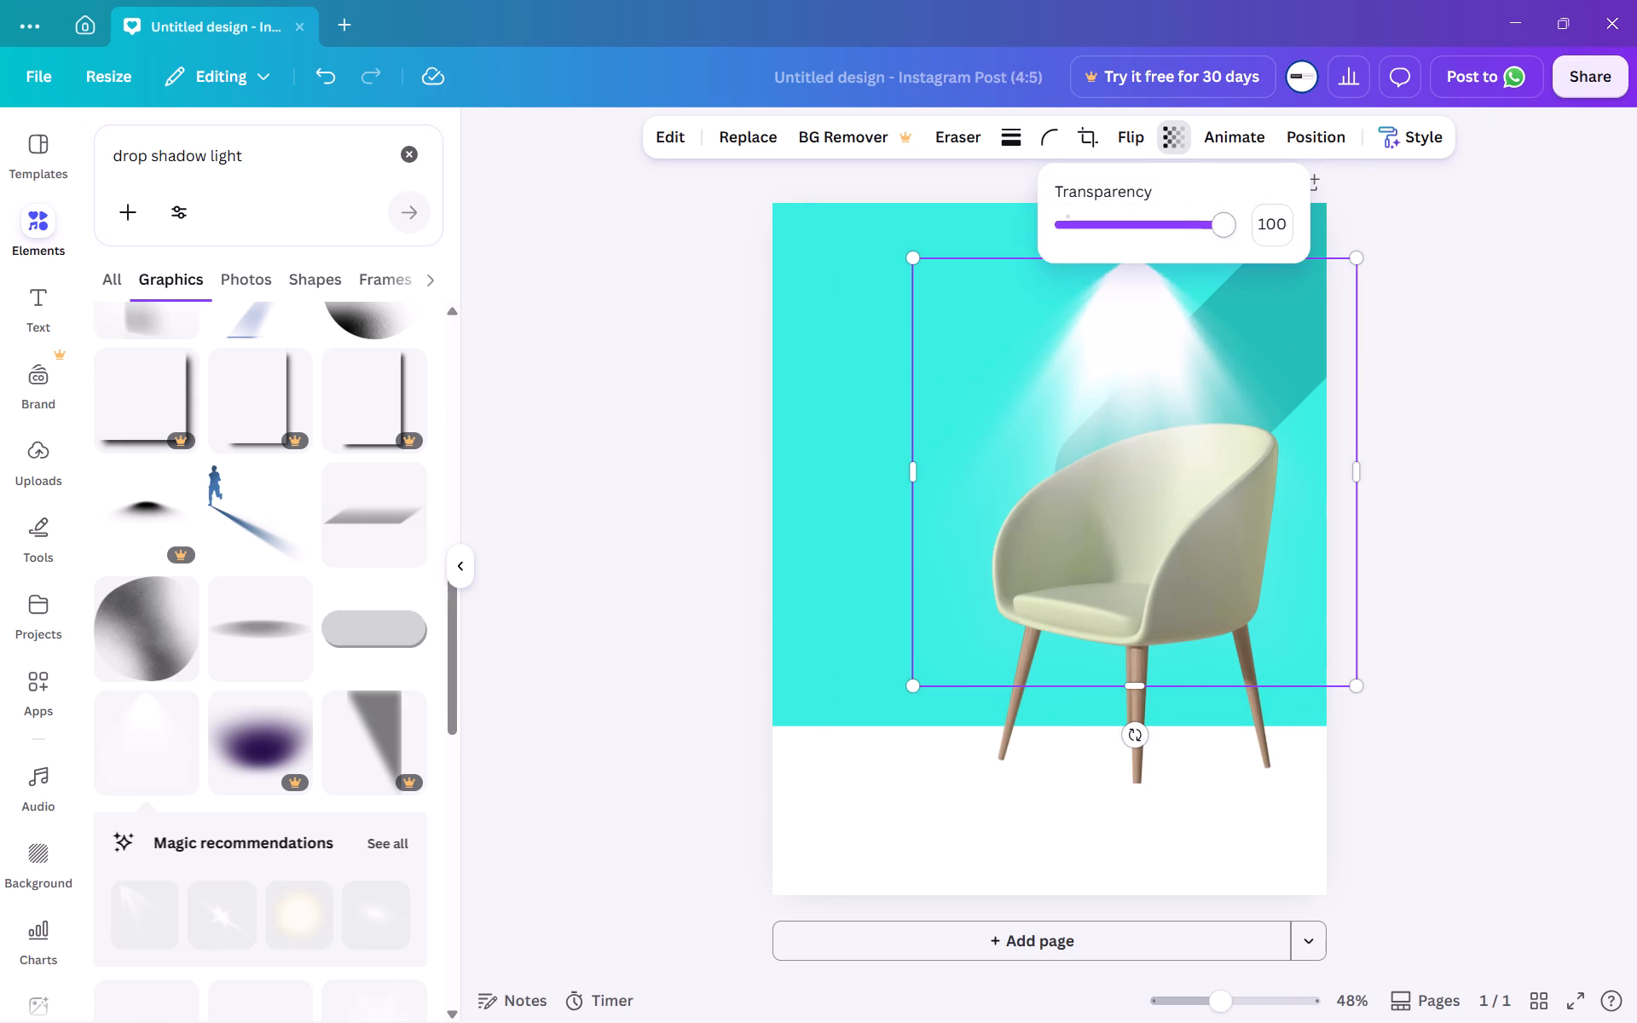
left_click(1281, 224)
key("6")
key("BackSpace")
type("50")
key("Return")
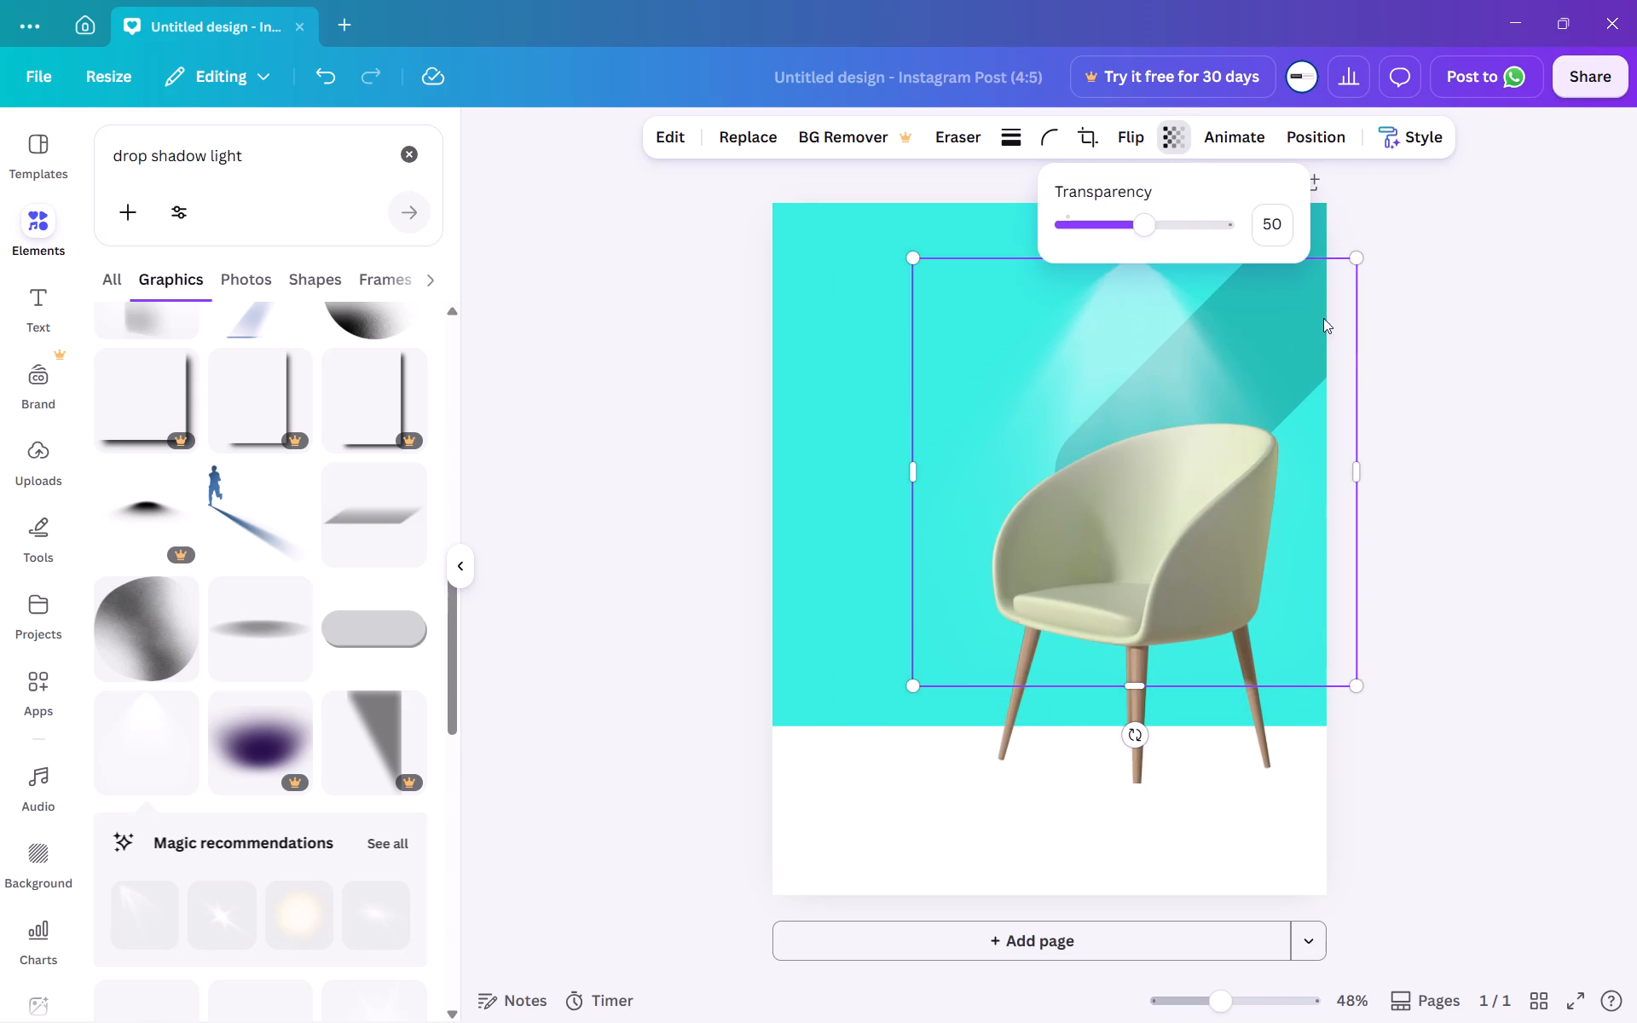
left_click(1437, 426)
left_click(1472, 466)
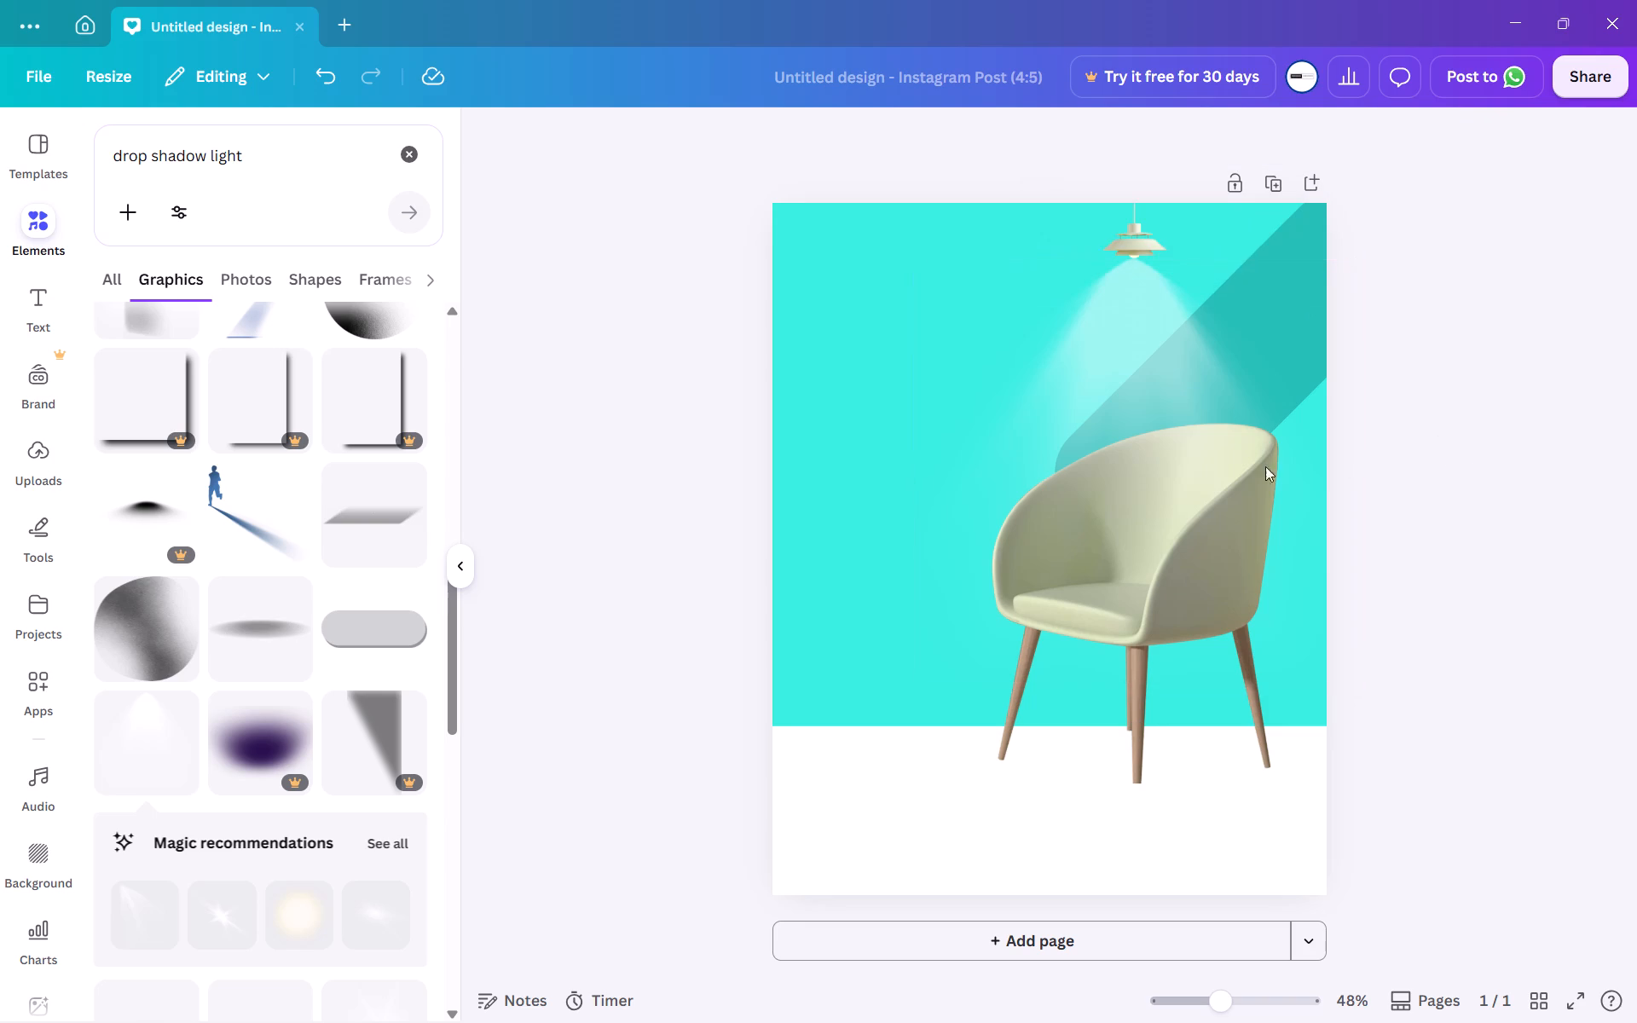
Add the white diagonal light-rays graphic from the magic recommendations and place it beside the chair at the page's left edge.
left_click(769, 459)
double_click(1125, 352)
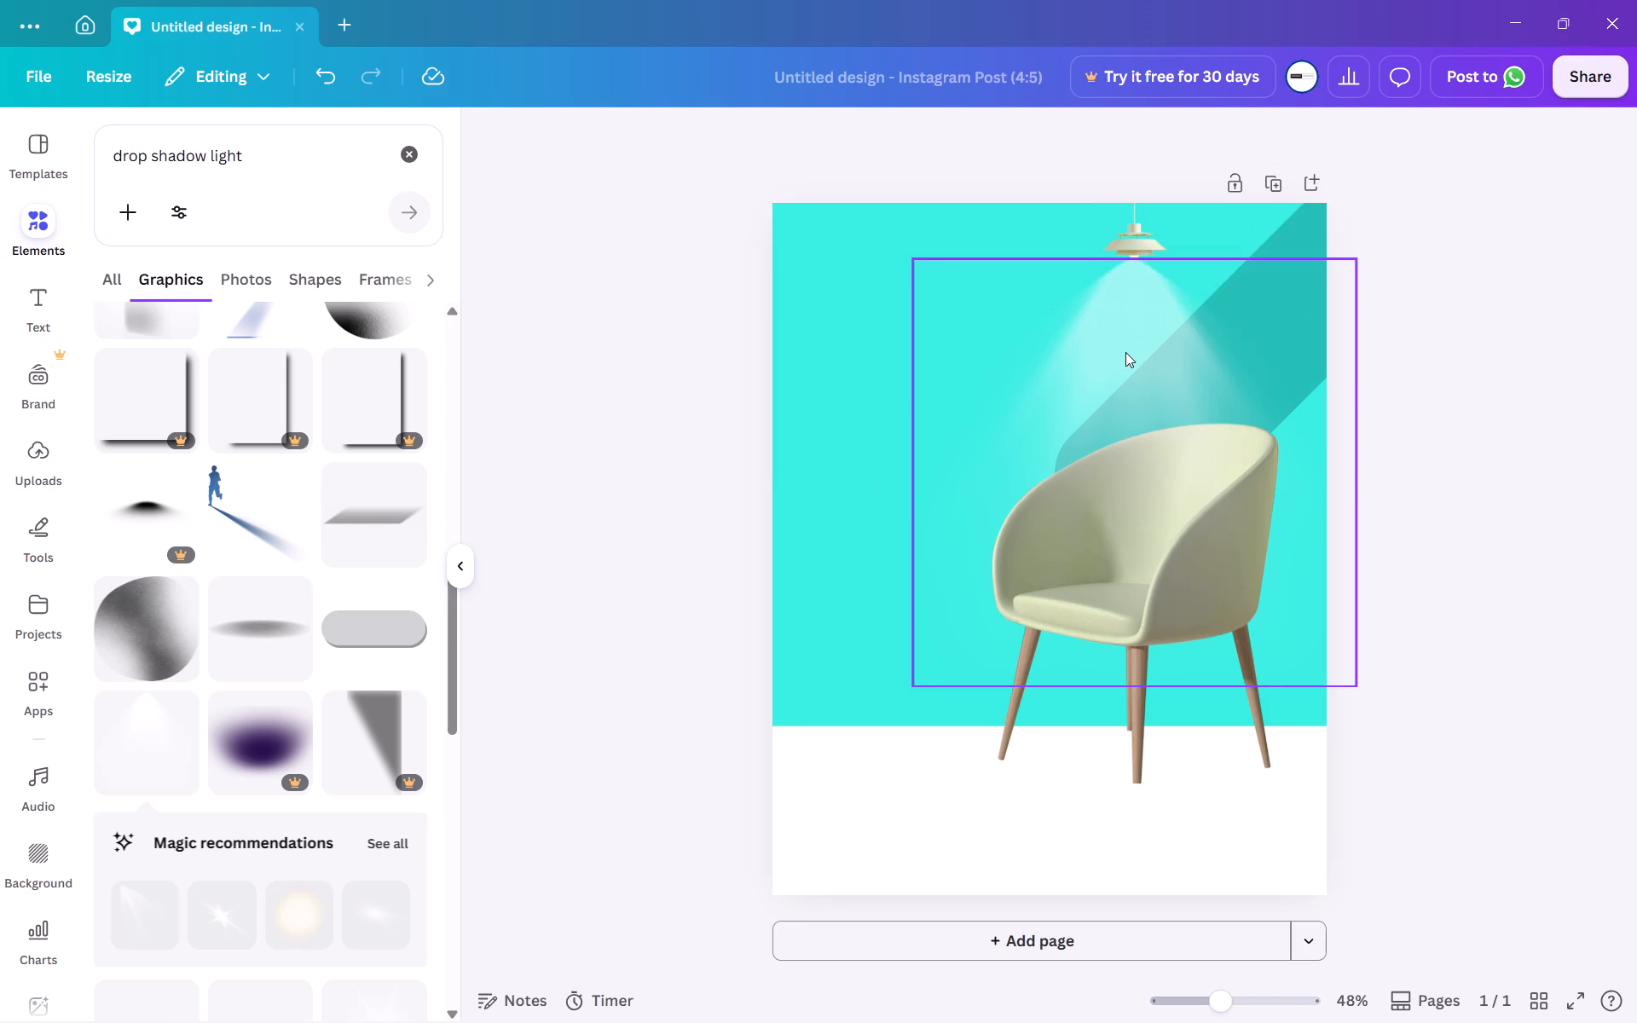
left_click(1139, 341)
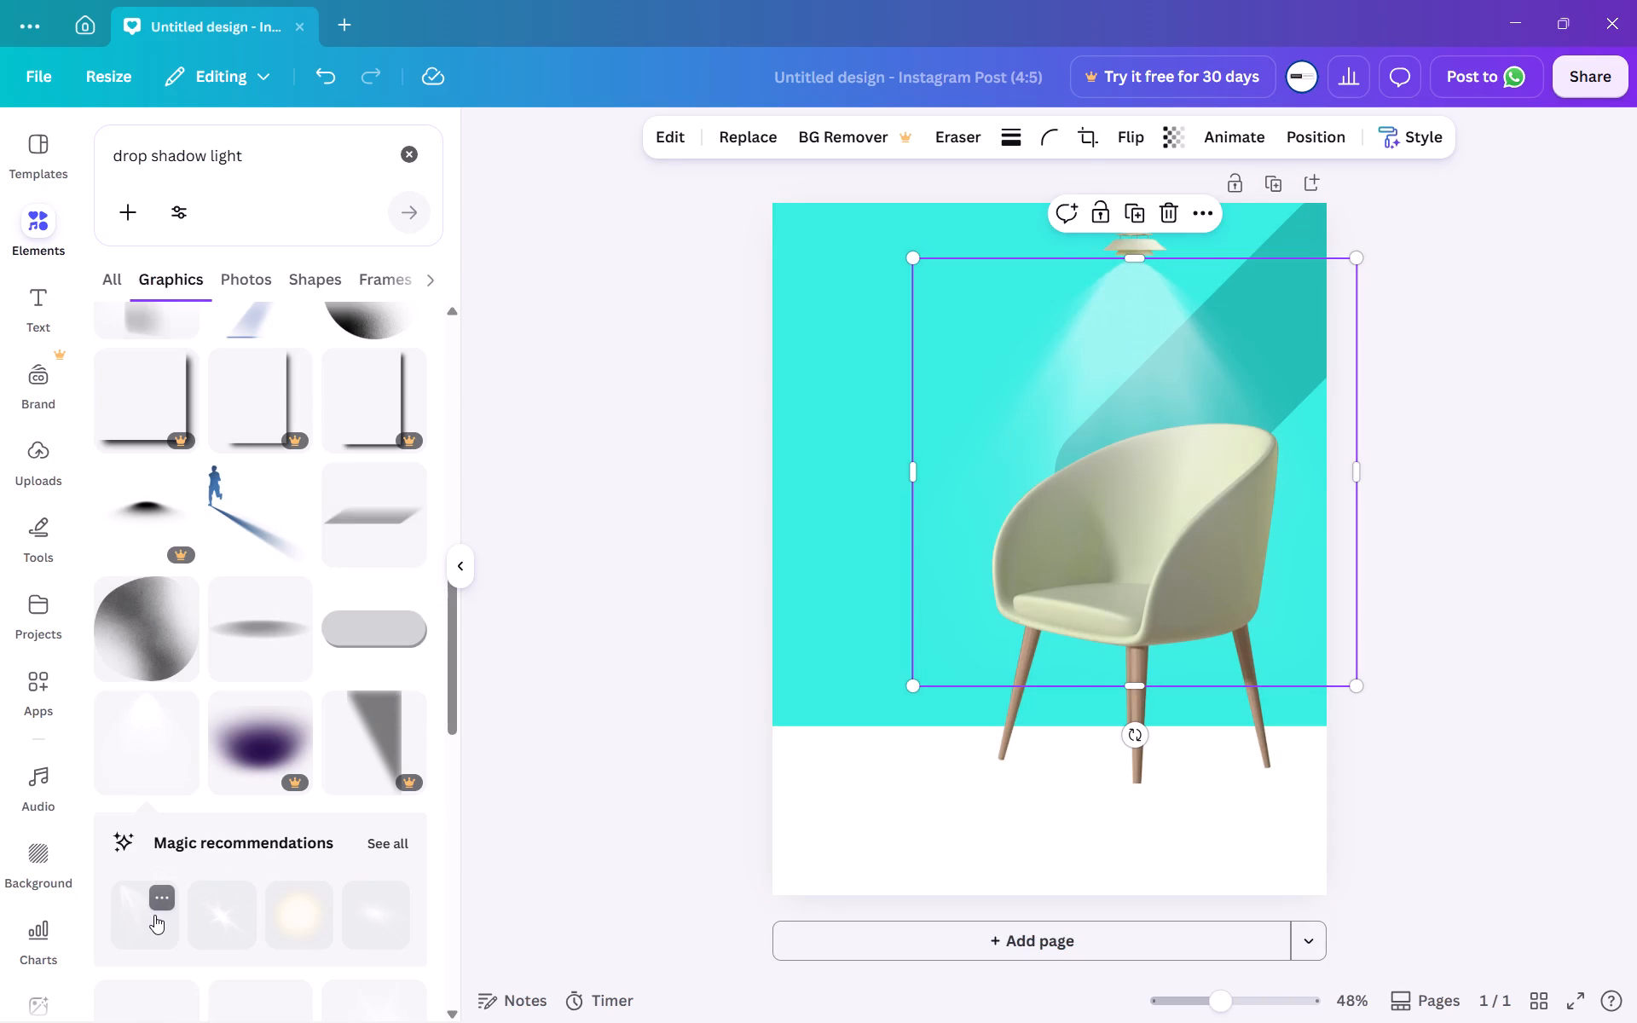
left_click(154, 915)
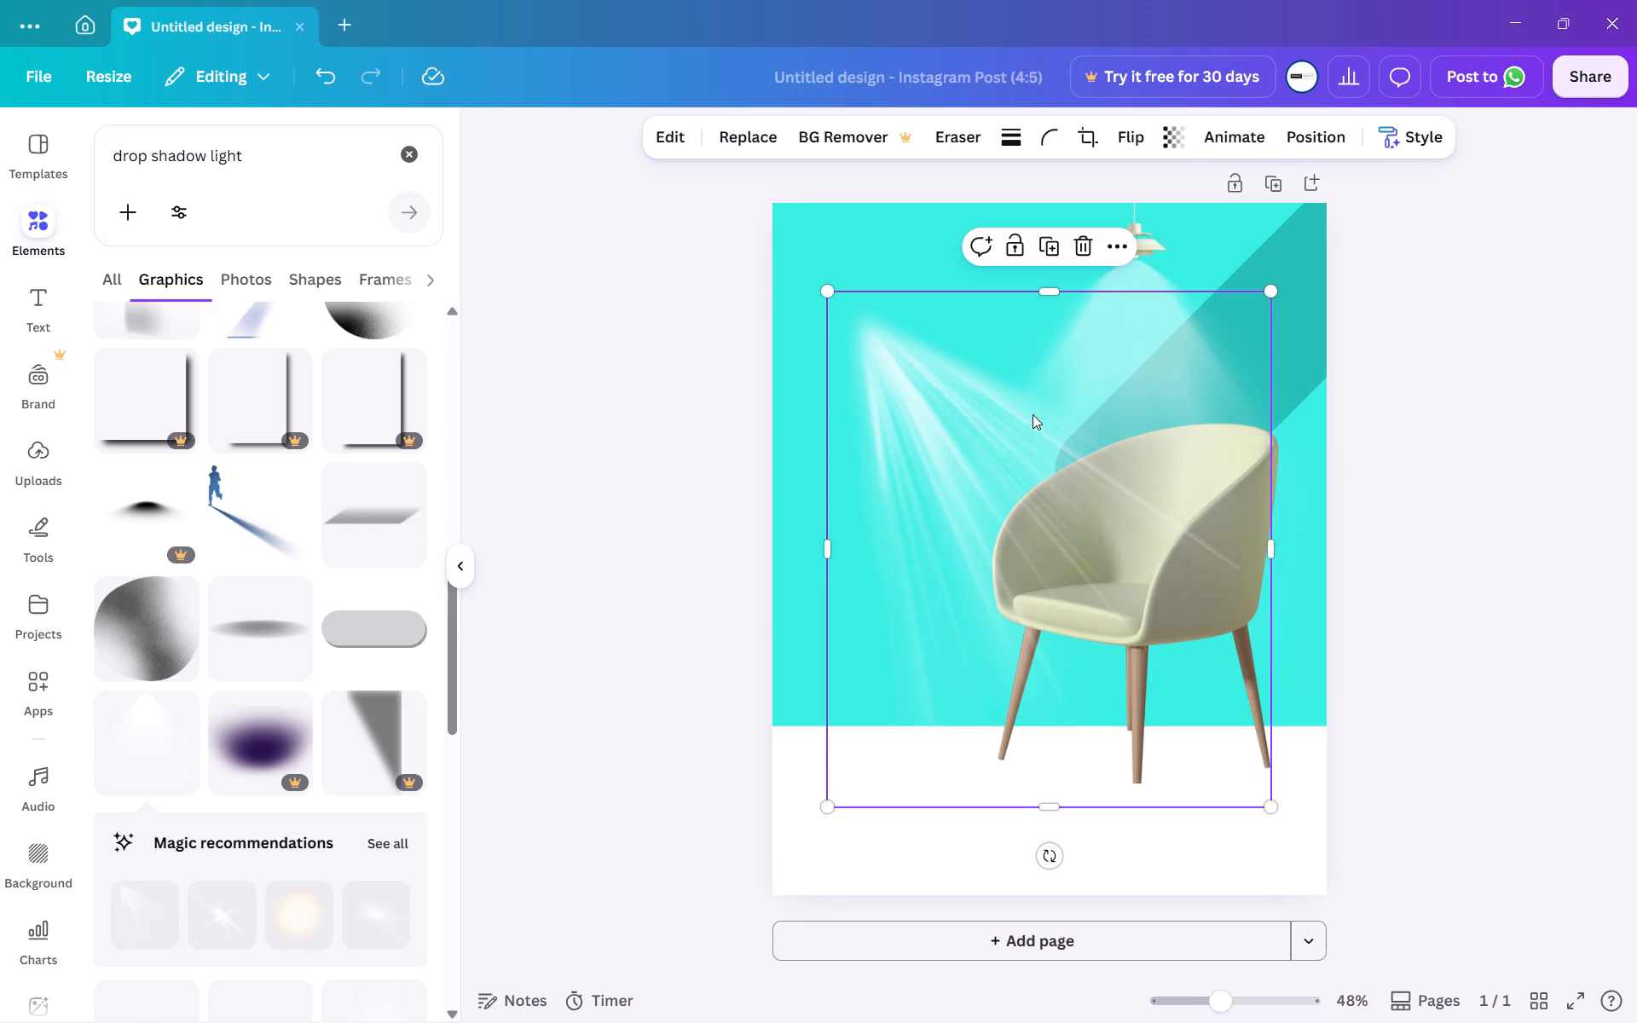
left_click_drag(957, 479, 882, 567)
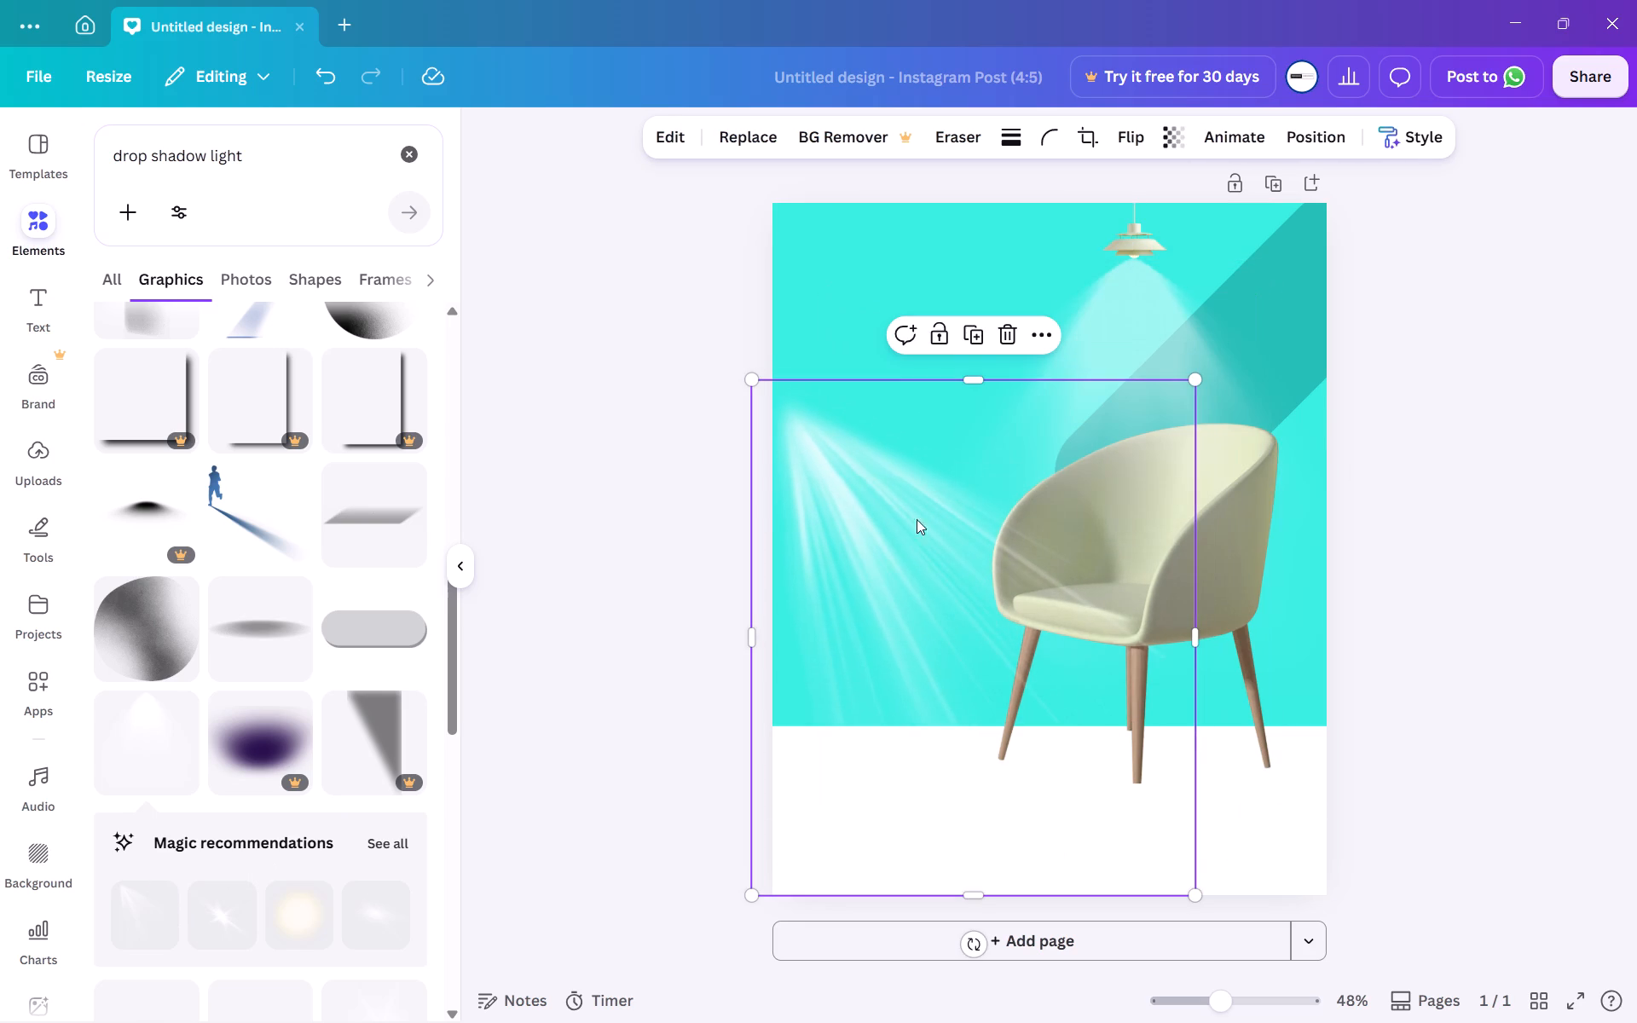
Delete the white cone-shaped spotlight beam beneath the pendant lamp.
left_click(1132, 316)
left_click(1173, 226)
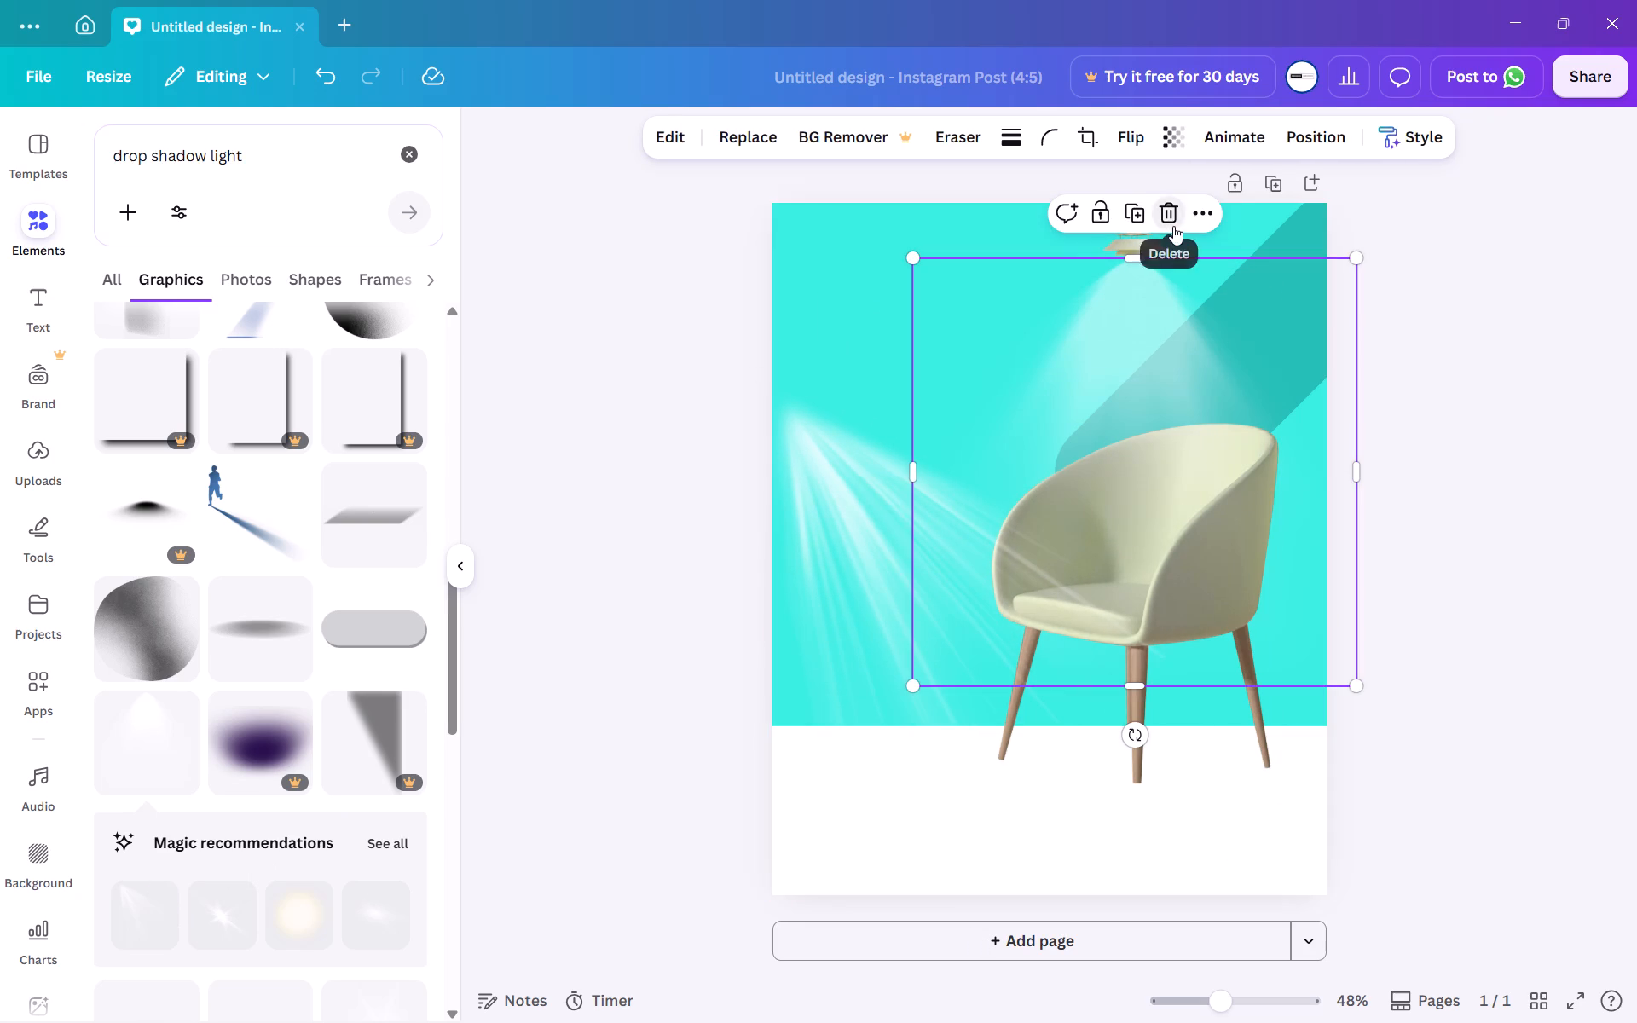
Move the light-rays graphic so its bright source sits just below the pendant lamp.
scroll(379, 900, "left", 1)
scroll(379, 900, "down", 1)
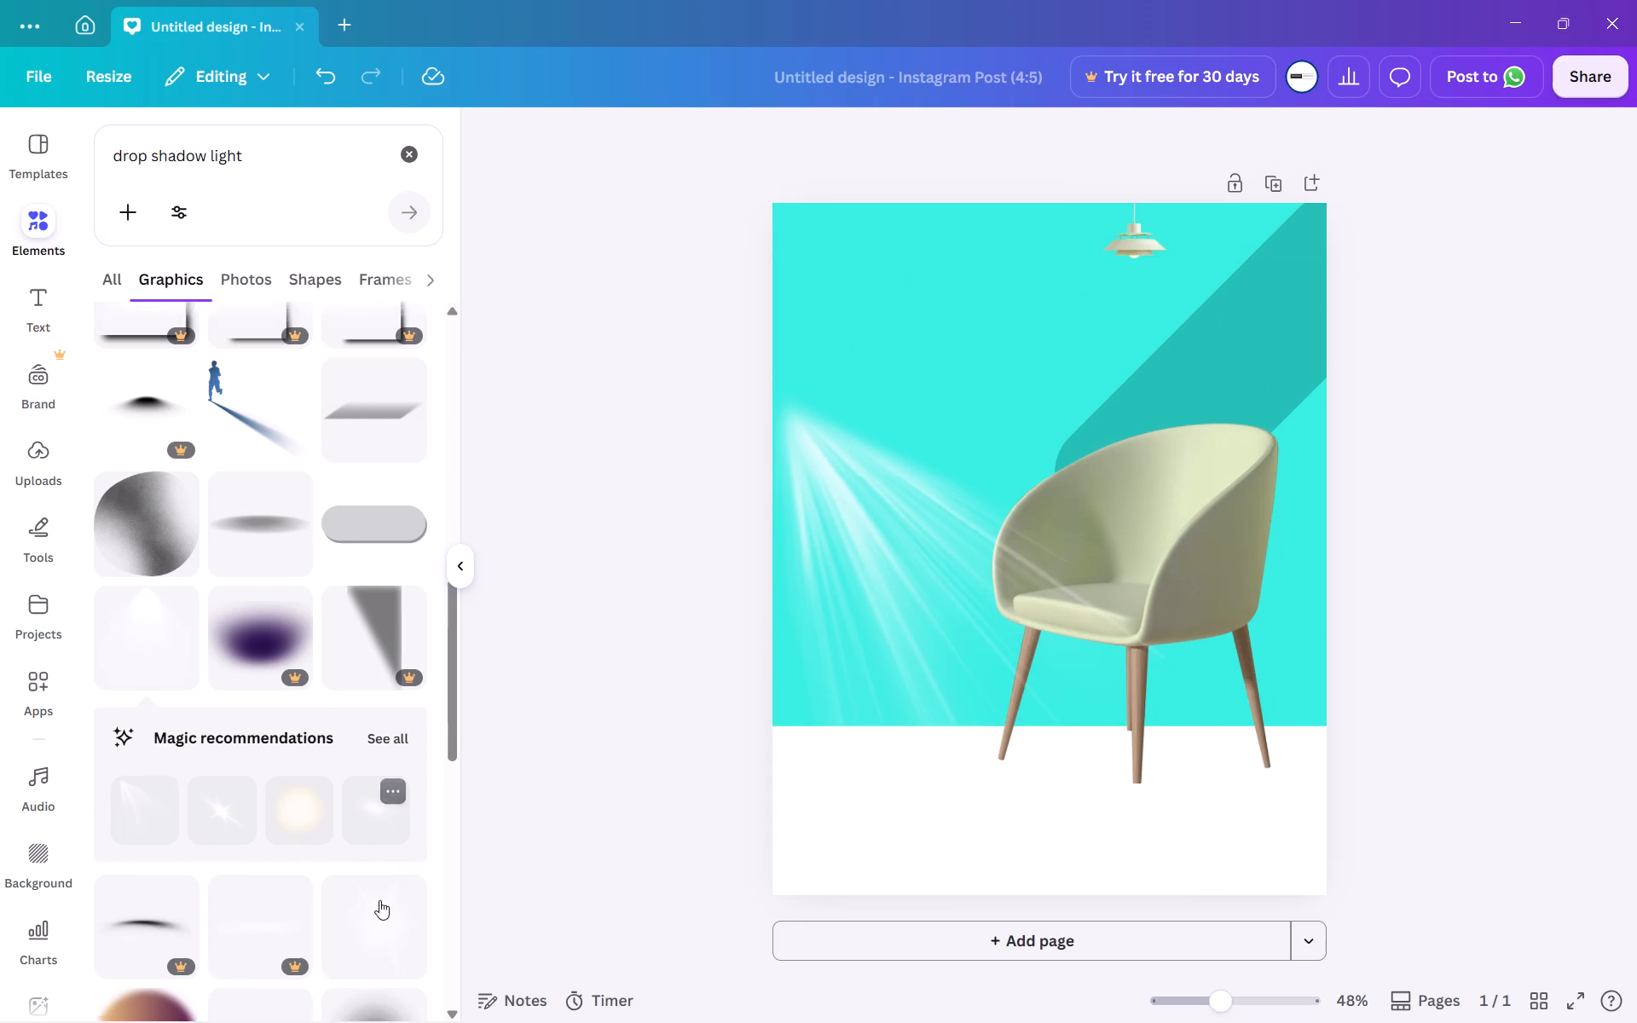
scroll(379, 900, "down", 1)
left_click_drag(859, 573, 950, 504)
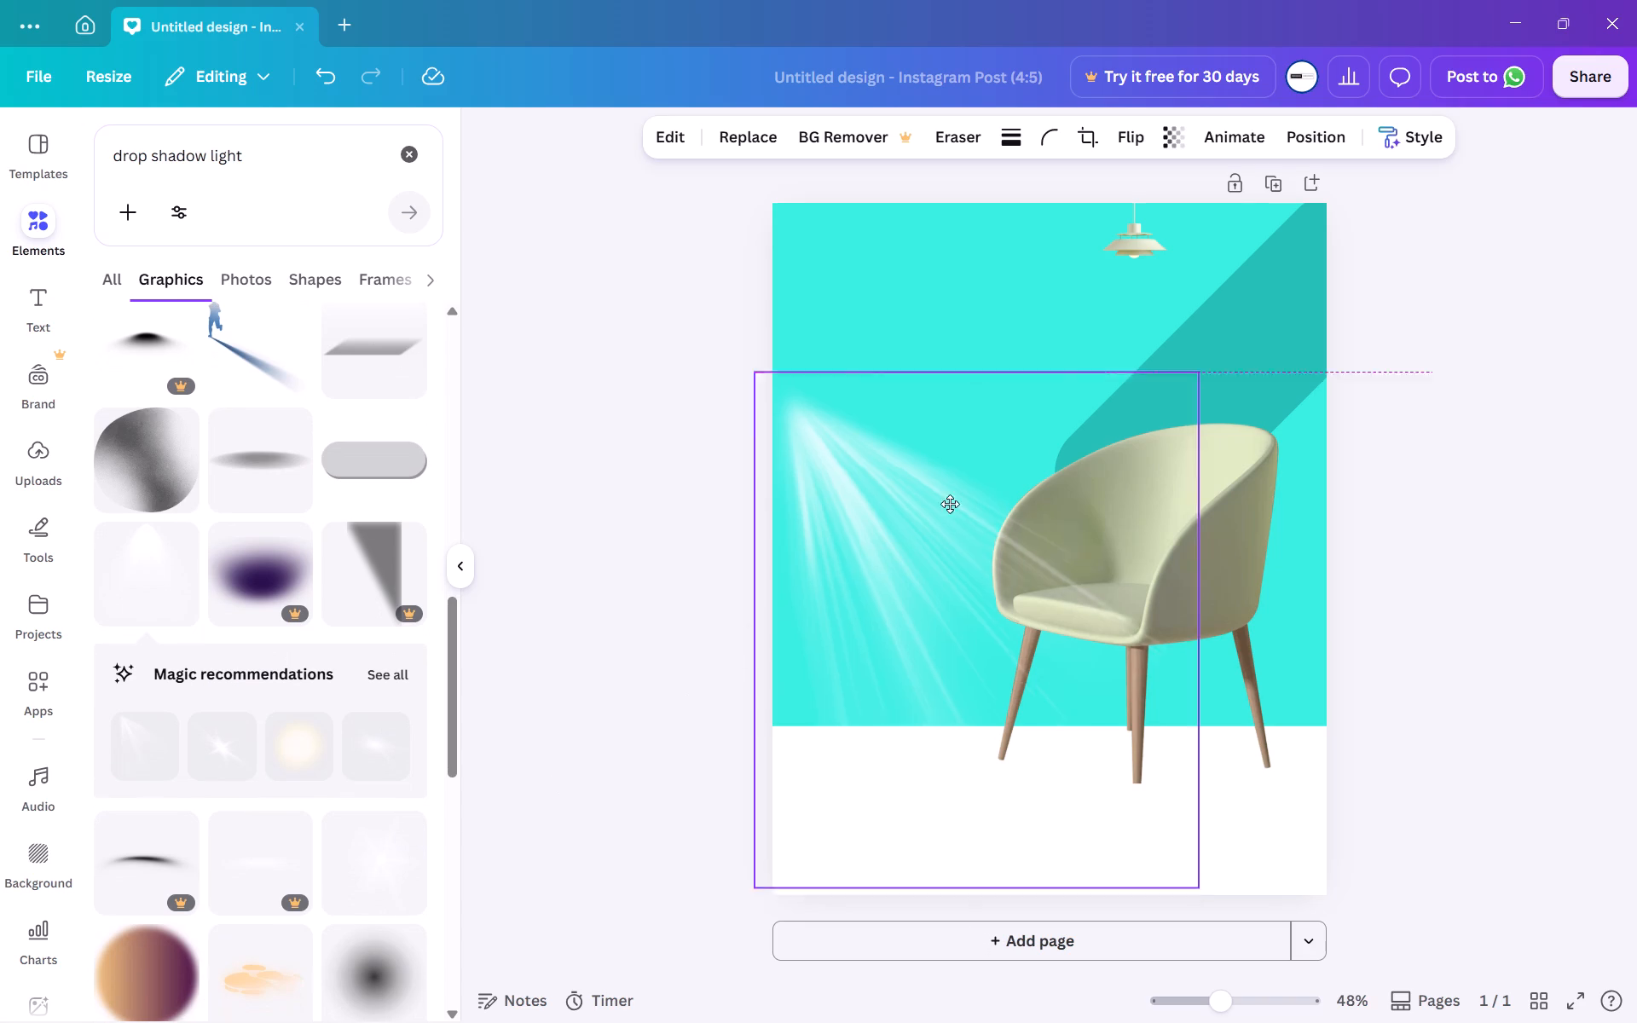
left_click_drag(950, 504, 1202, 433)
double_click(1557, 753)
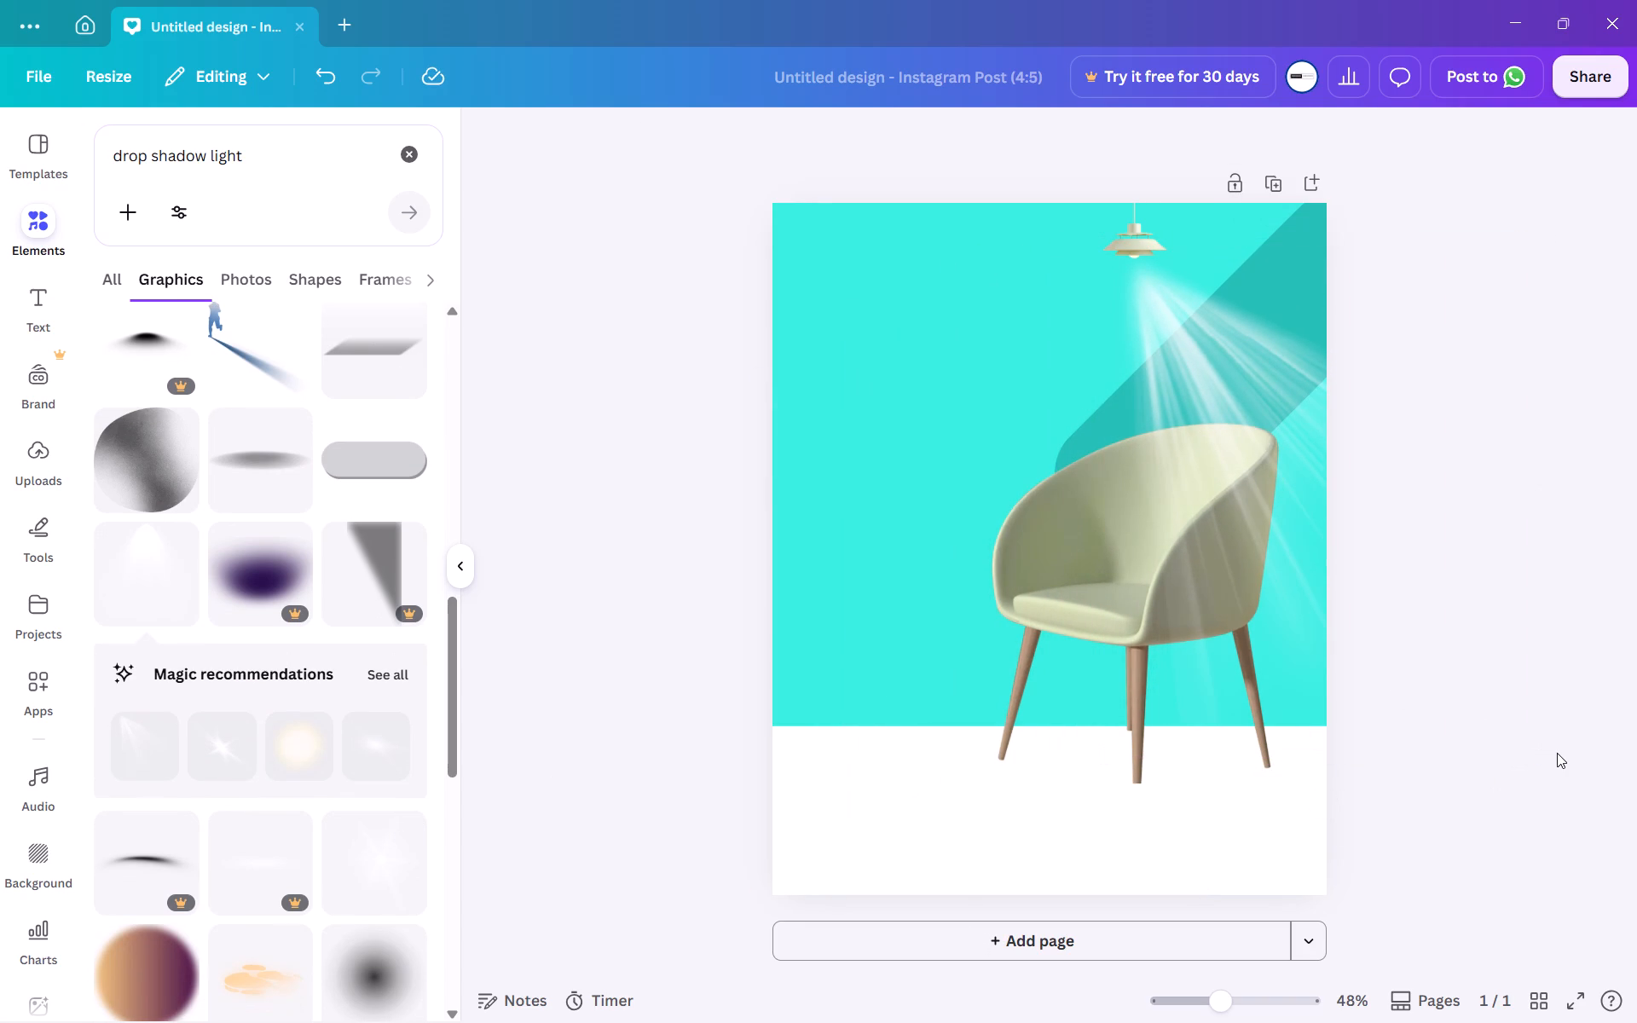
left_click(1557, 753)
left_click(1272, 439)
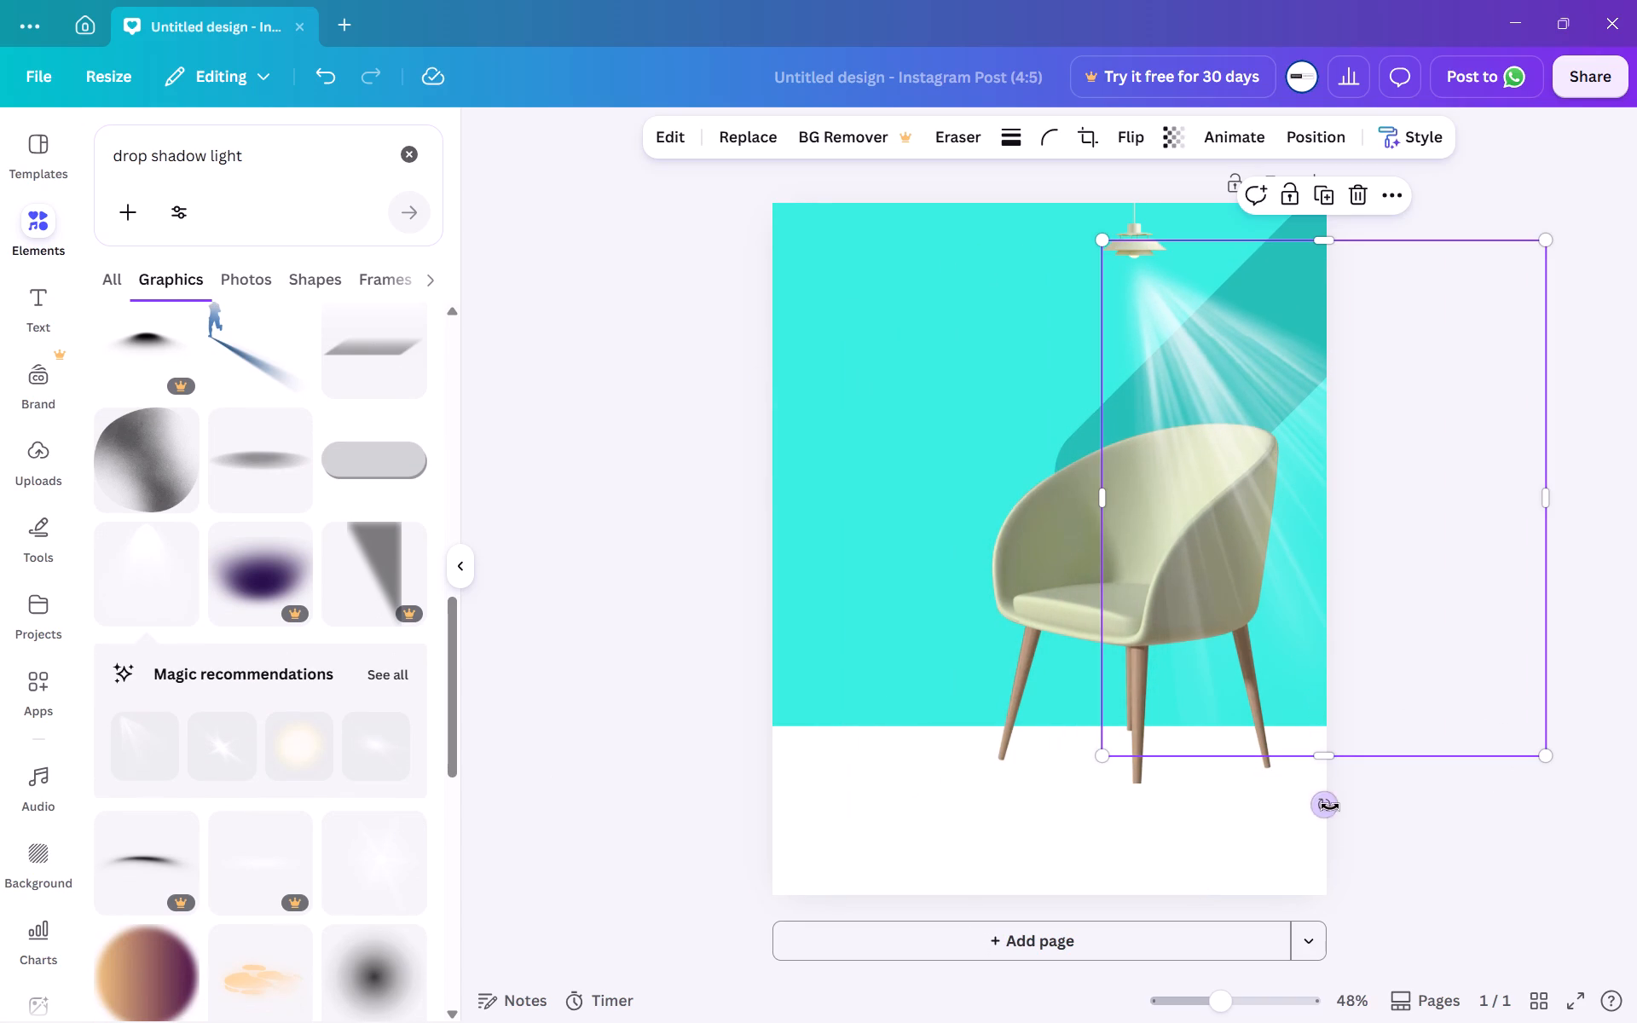
Rotate the light rays about 45° to shine downward and reposition them directly beneath the pendant lamp.
left_click_drag(1331, 811, 1055, 786)
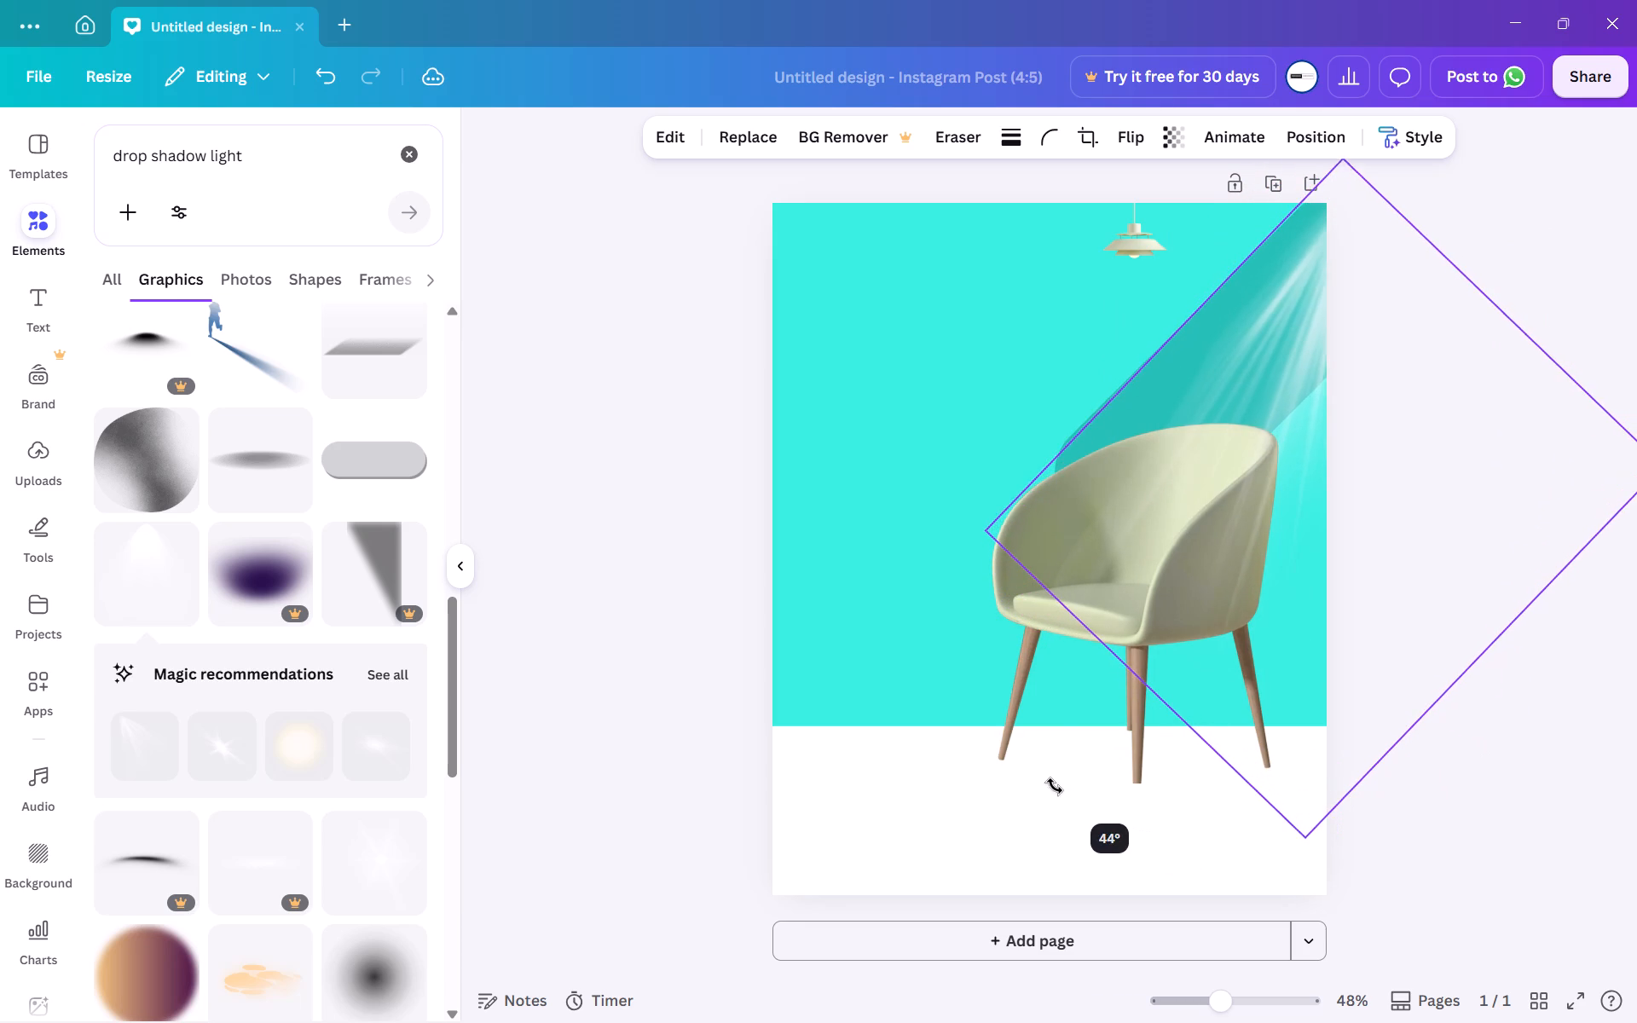
left_click_drag(1055, 786, 1047, 783)
left_click_drag(1449, 523, 1248, 577)
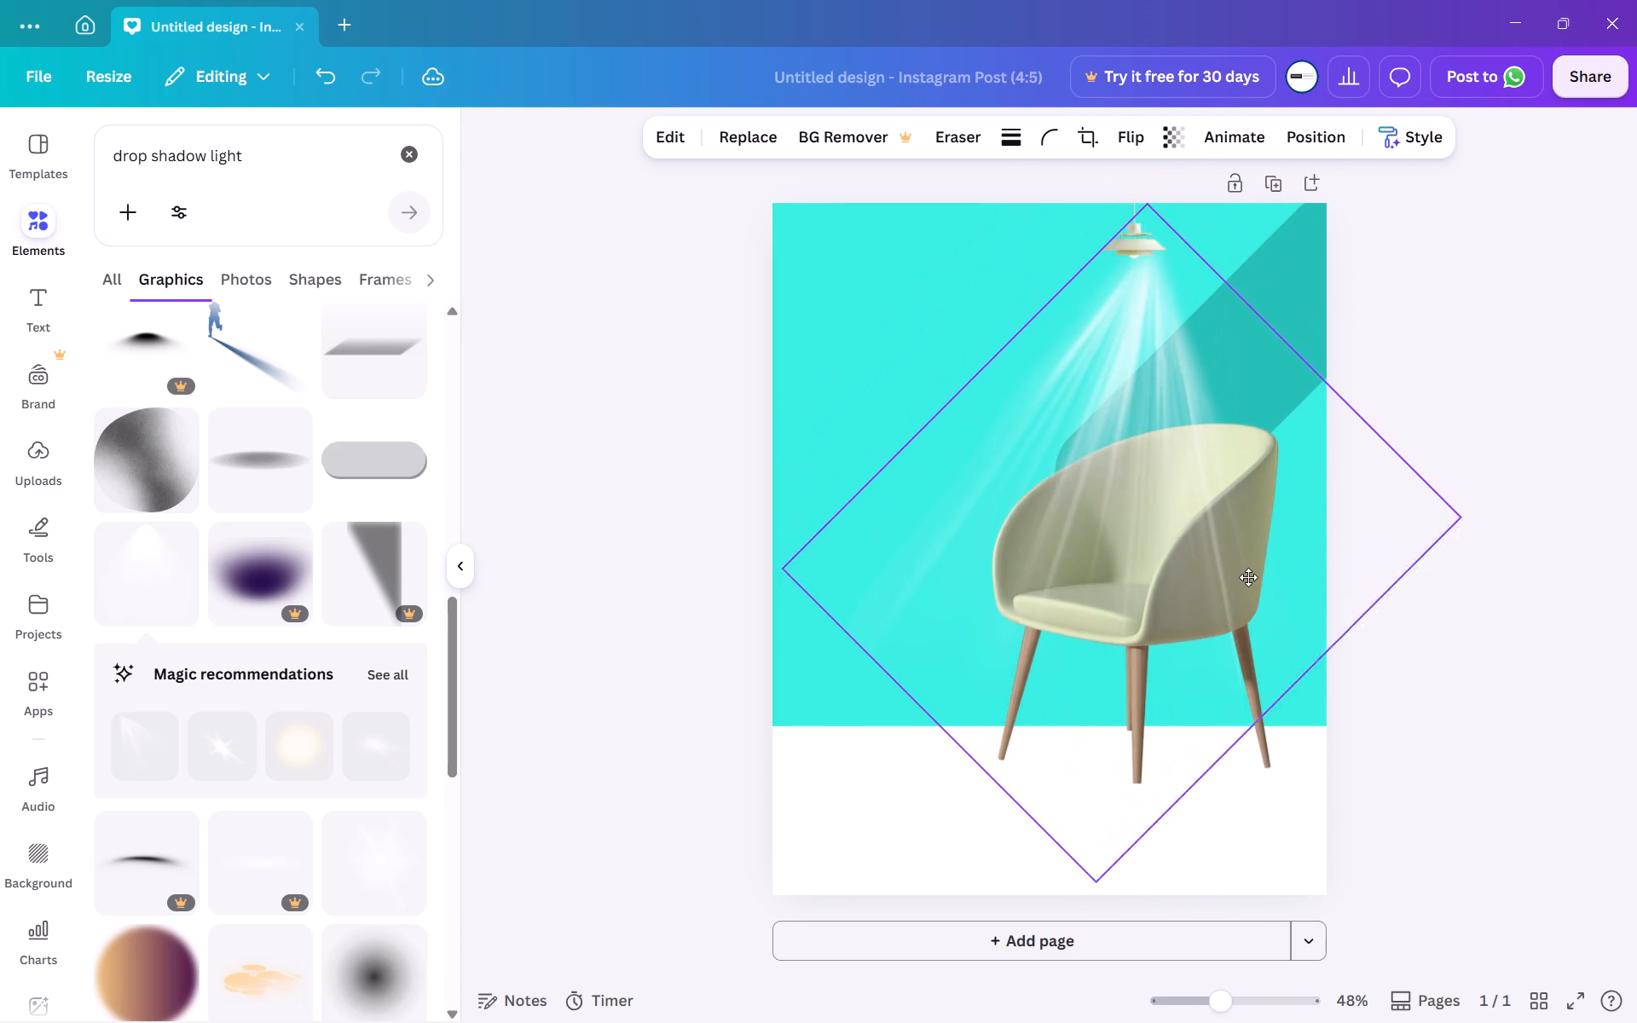
left_click_drag(1248, 577, 1232, 578)
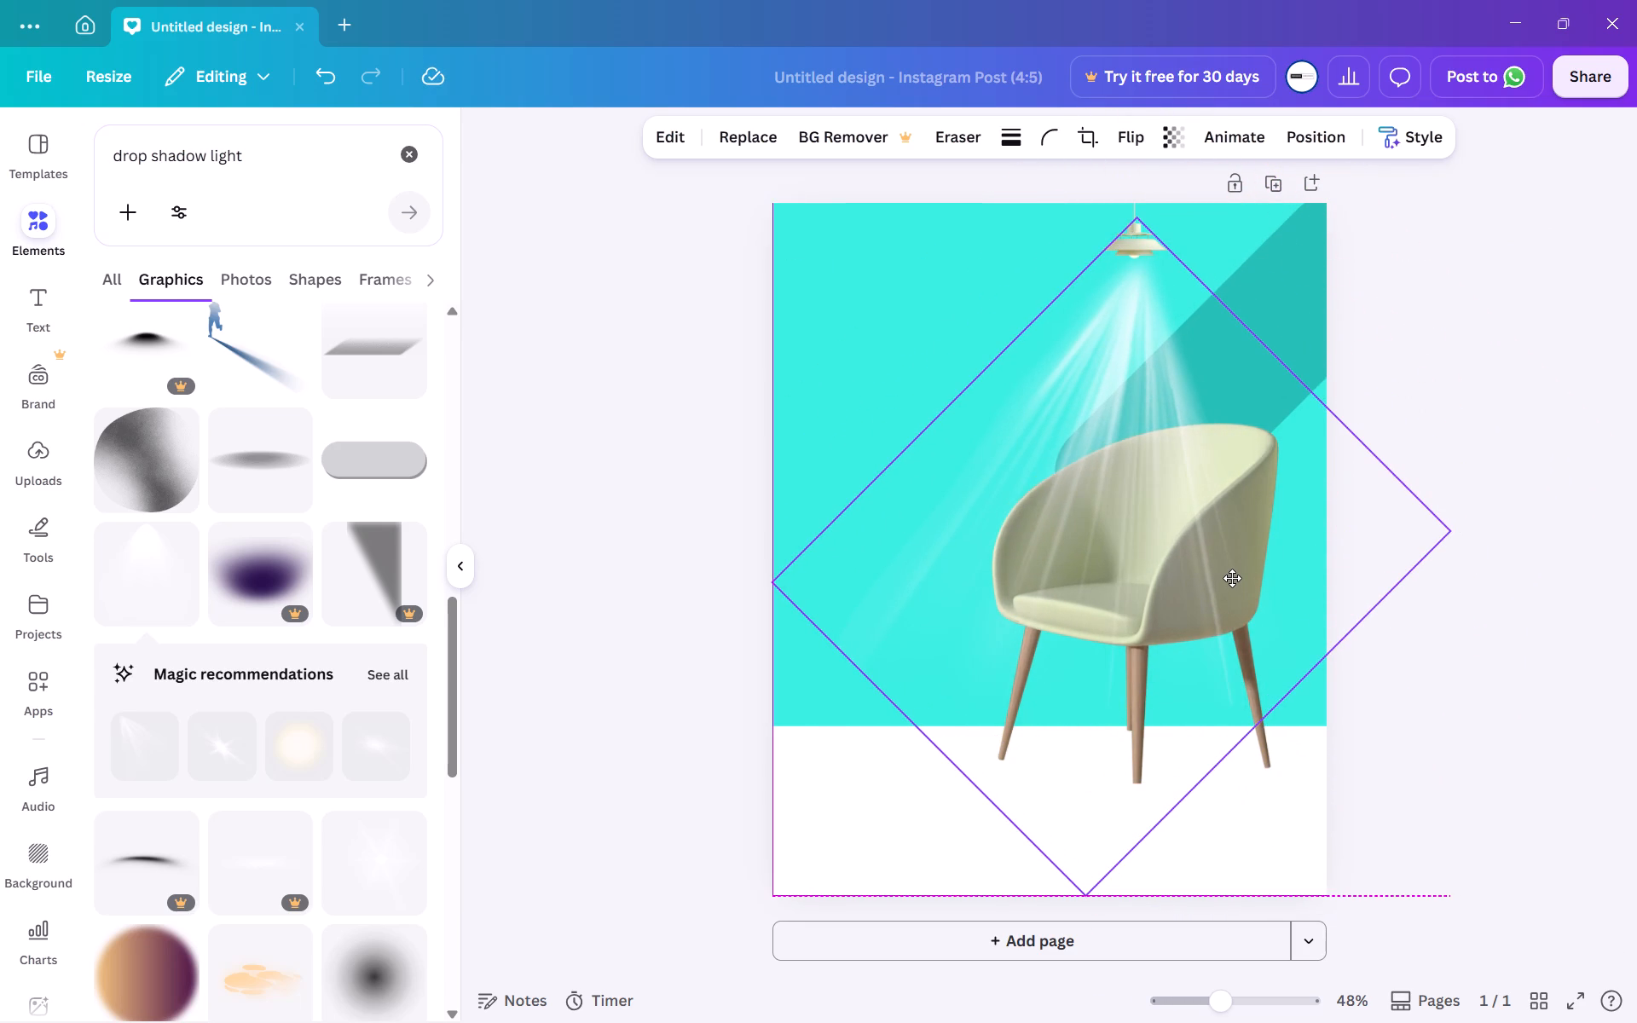
left_click_drag(1232, 578, 1232, 575)
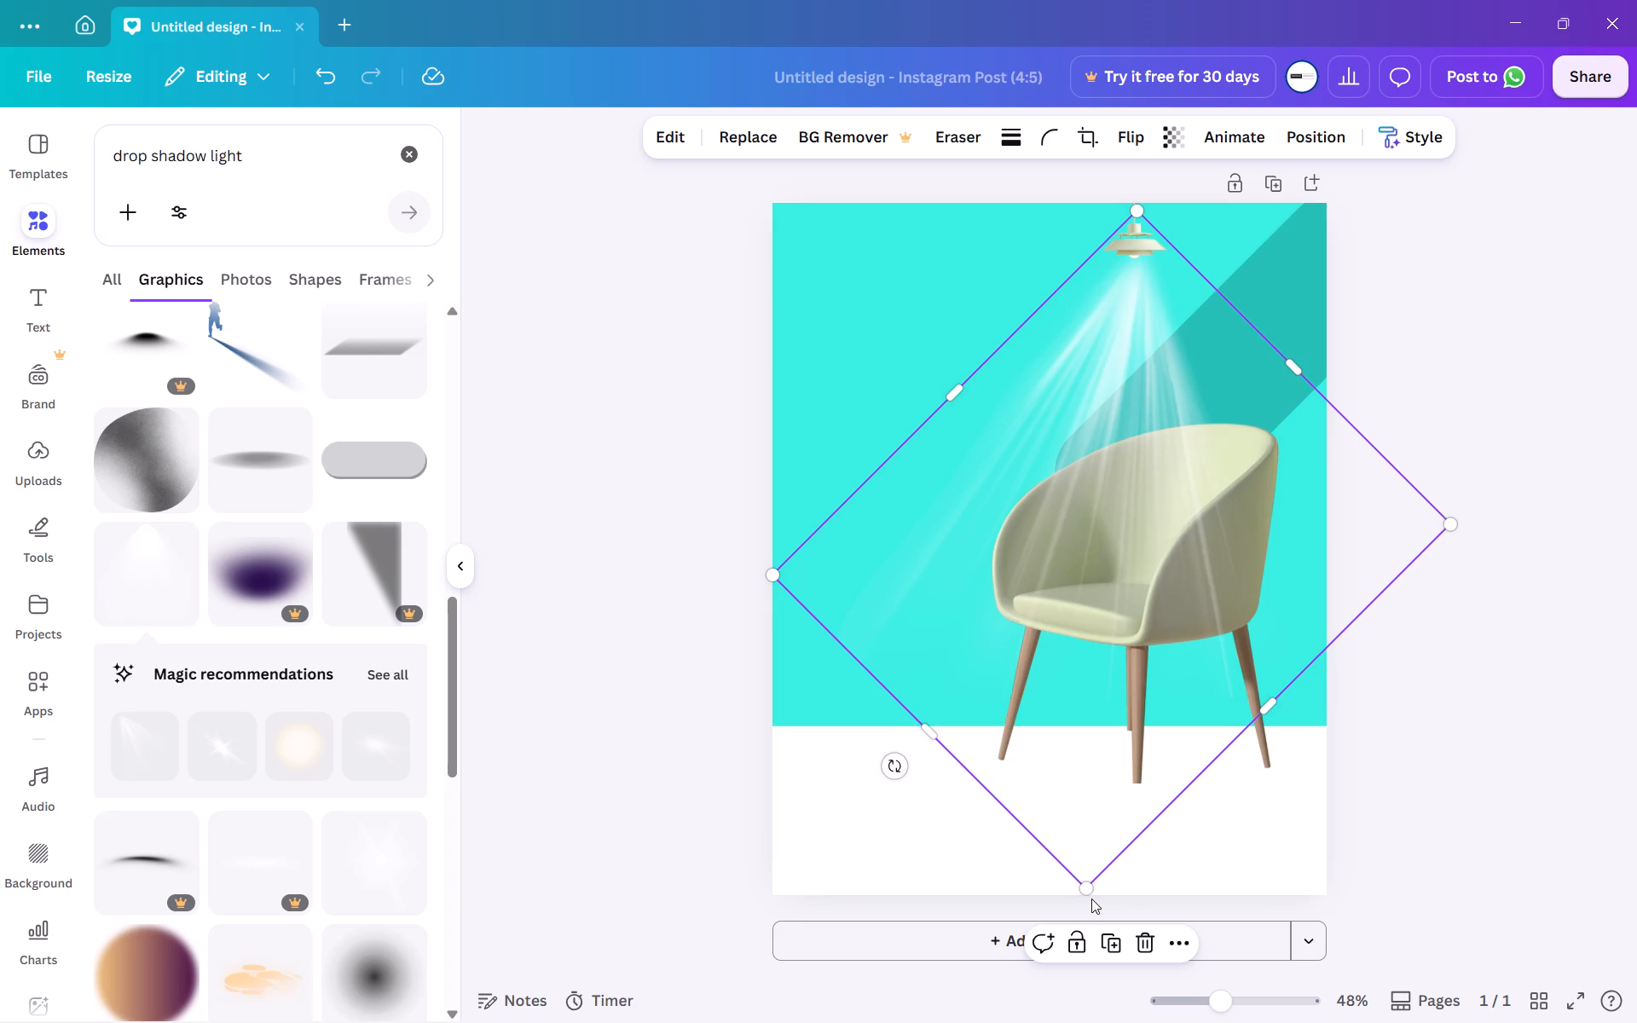
Shrink the light rays and reduce their rotation so they fan evenly from the lamp's bulb toward the chair.
left_click_drag(1085, 887, 1114, 648)
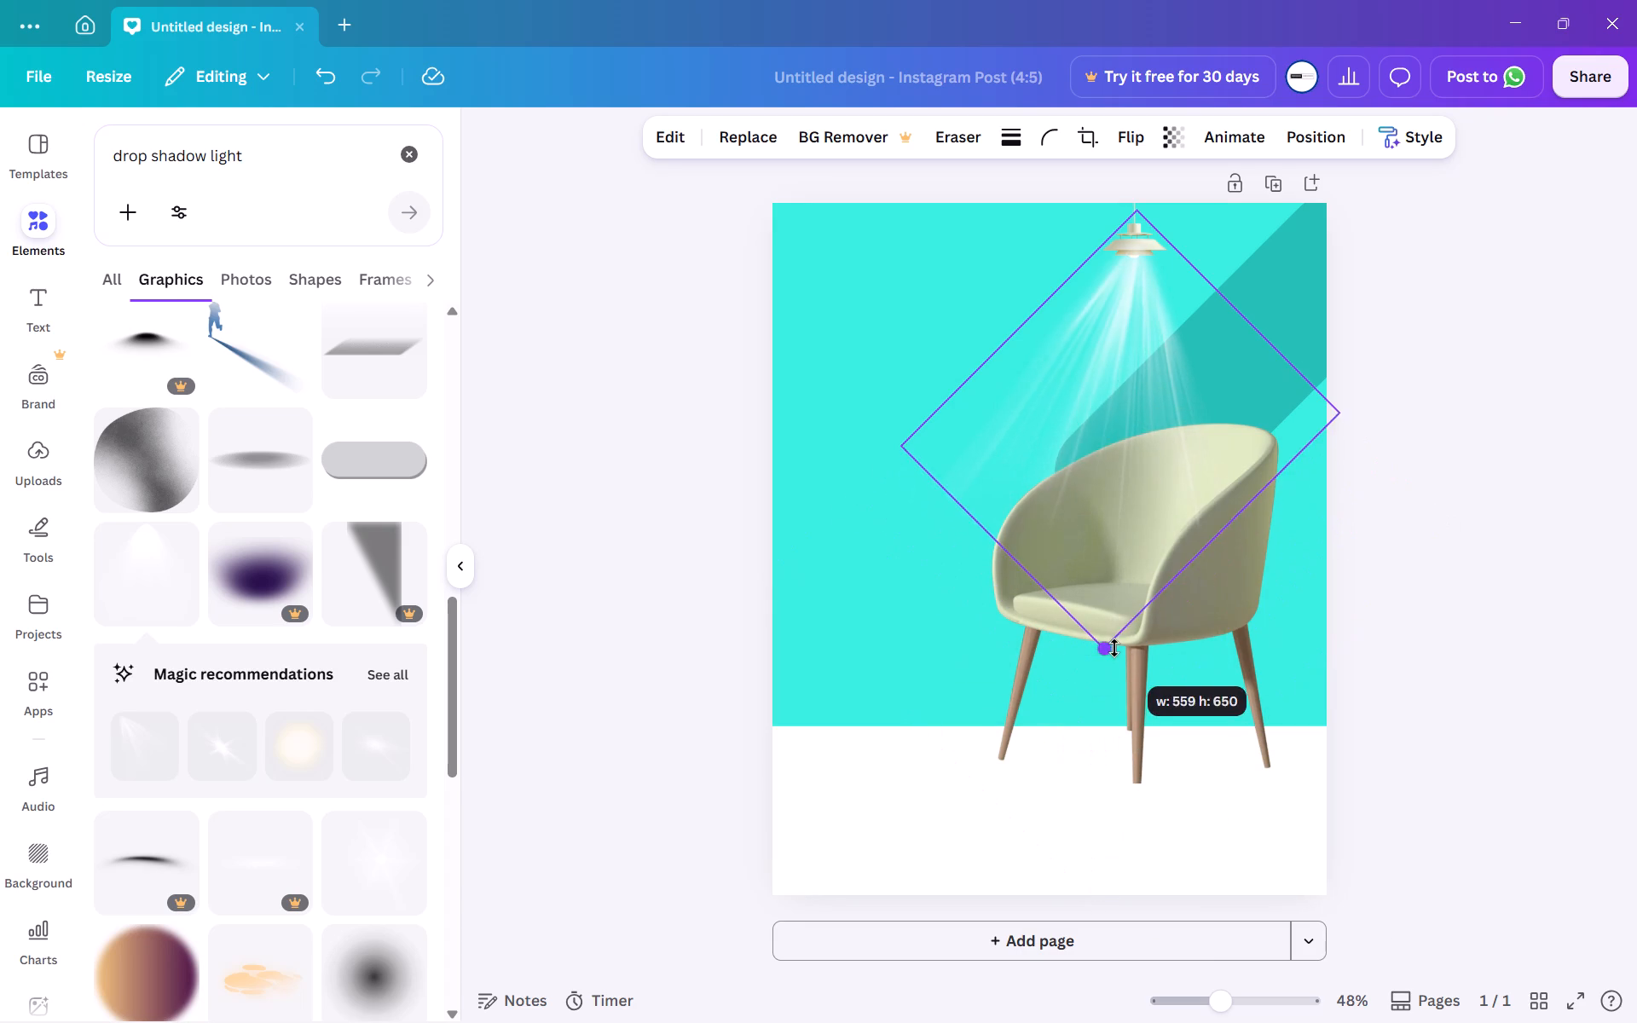
left_click_drag(1114, 648, 1139, 584)
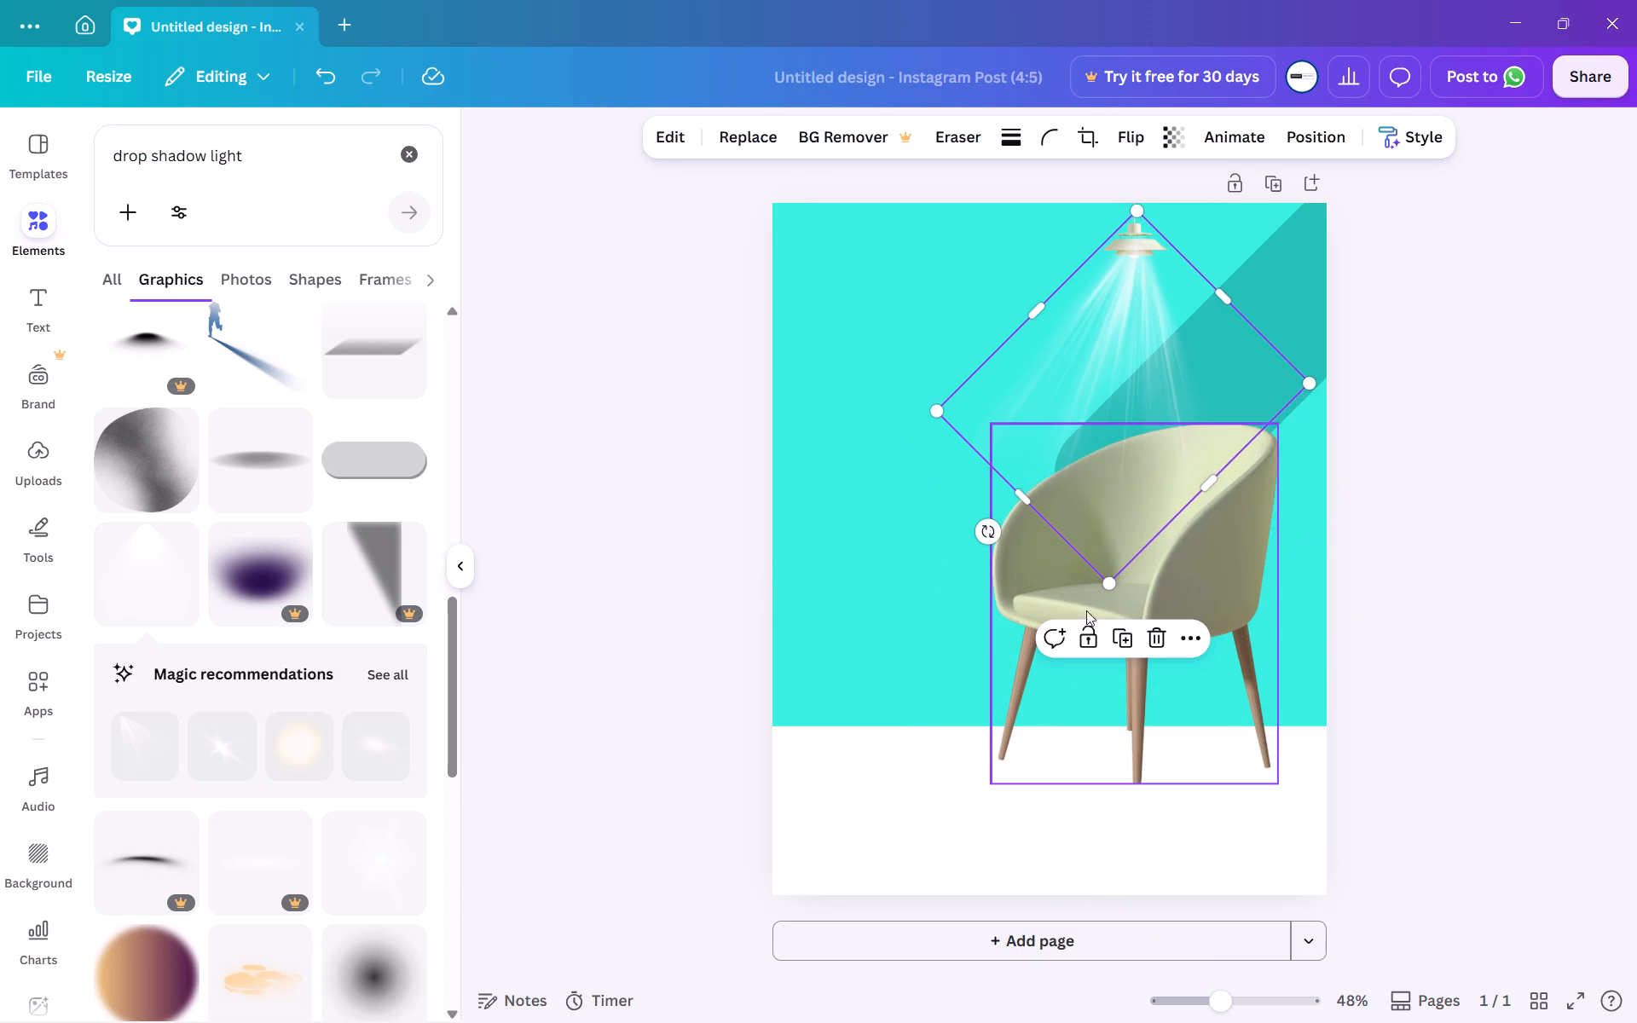
left_click_drag(988, 525, 1015, 527)
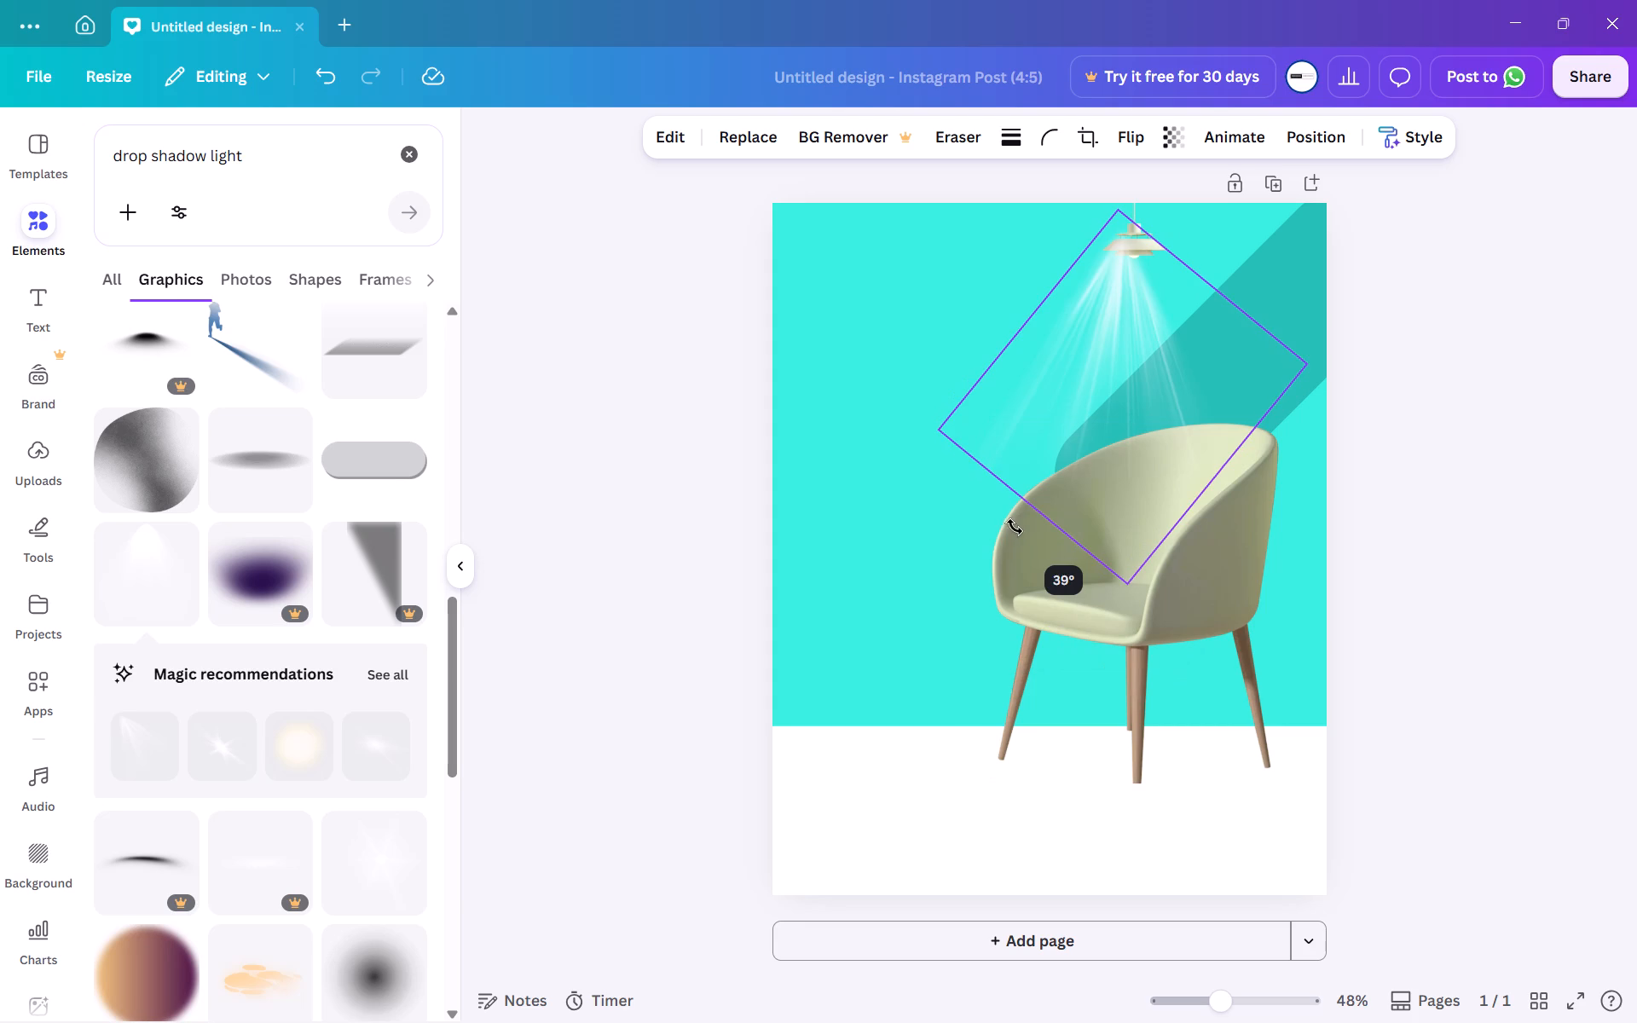
left_click_drag(1015, 527, 1027, 527)
left_click_drag(1076, 389, 1101, 408)
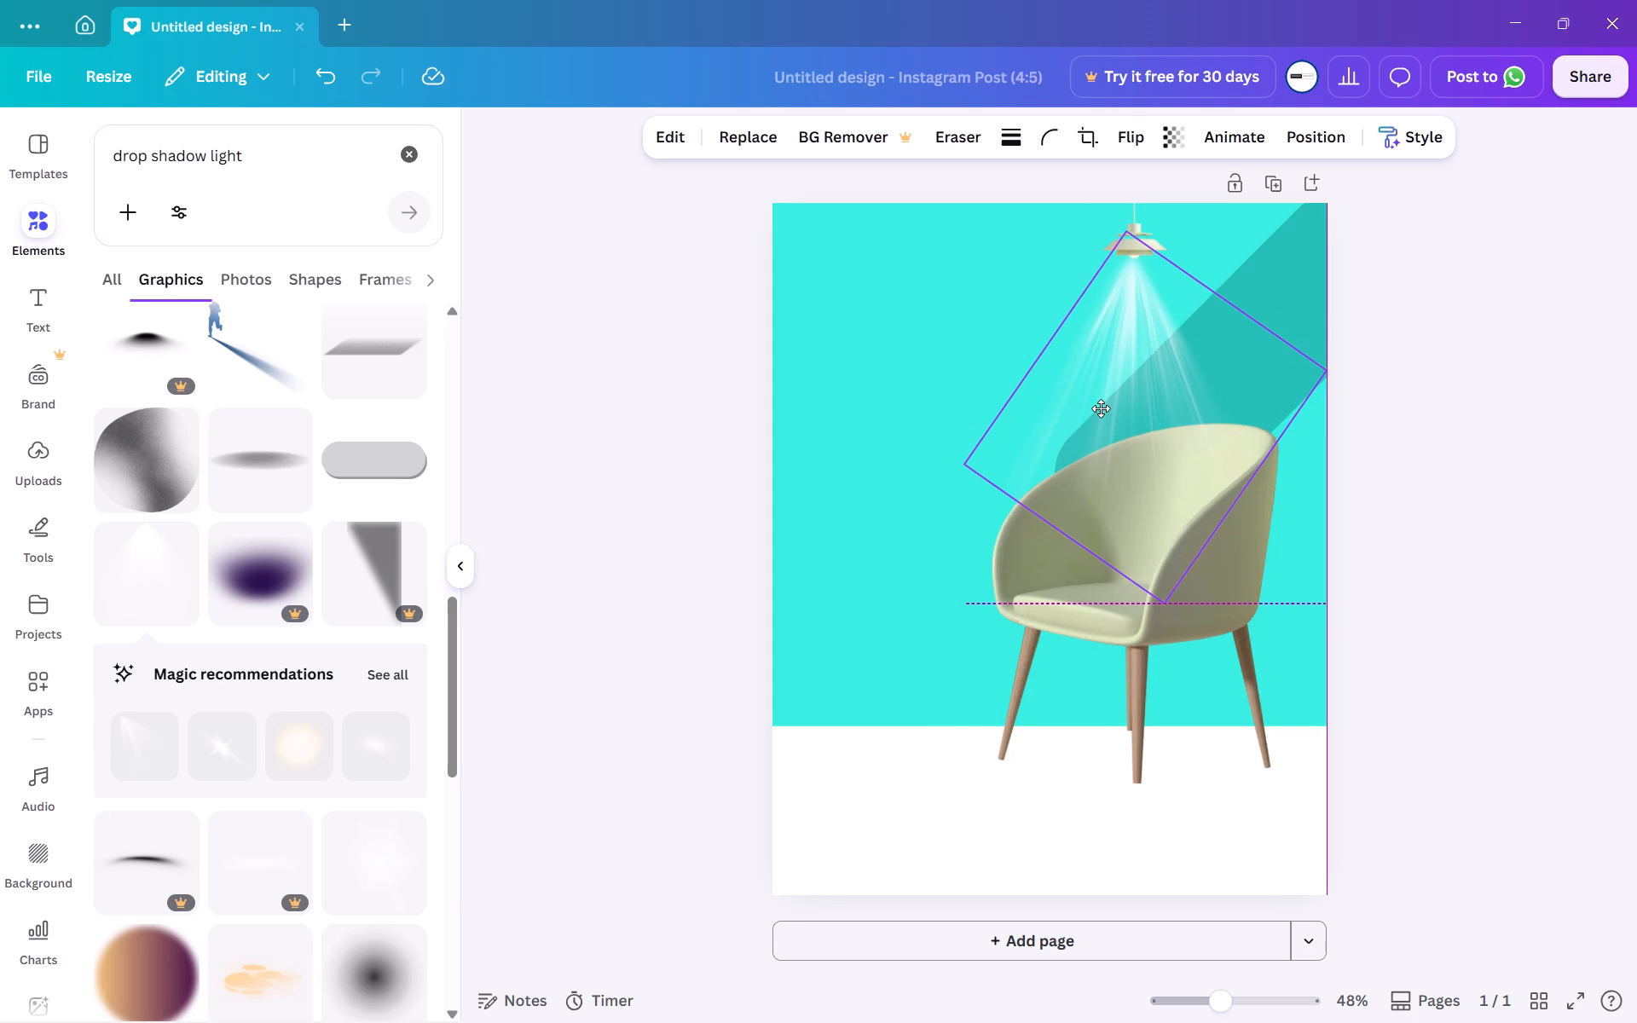
left_click_drag(1101, 408, 1104, 408)
Nudge the light rays sideways to line their source up precisely with the centre of the lamp's bulb.
scroll(1104, 408, "up", 3)
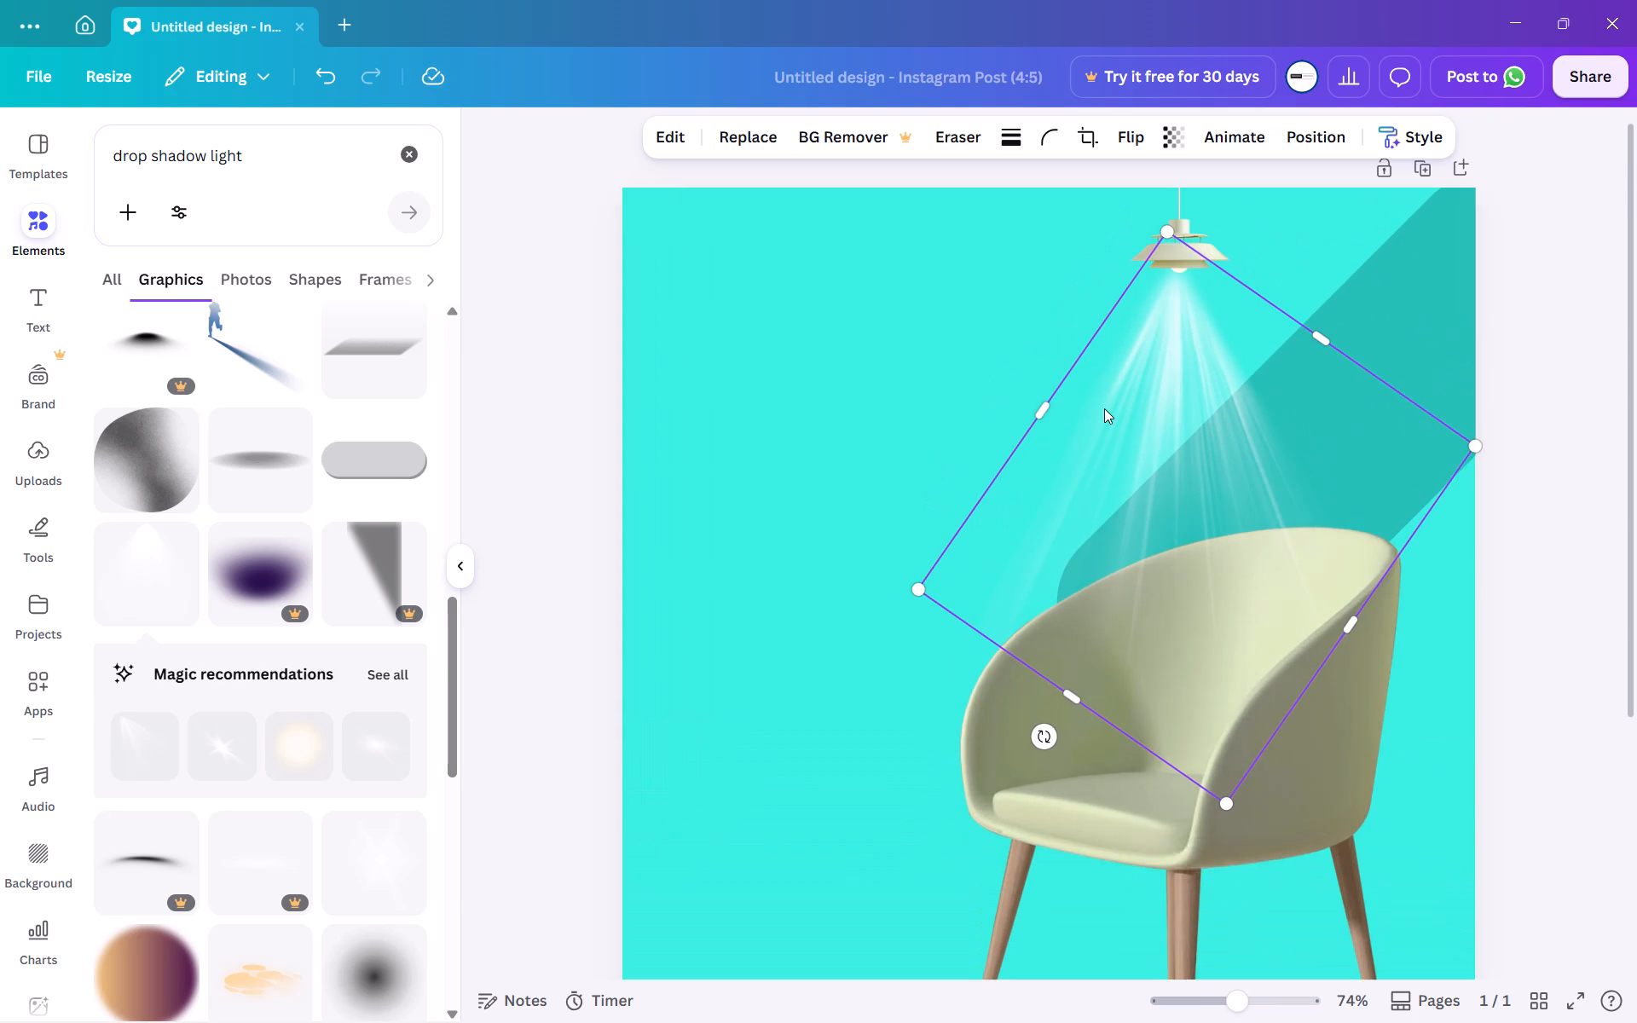
scroll(1104, 408, "up", 5)
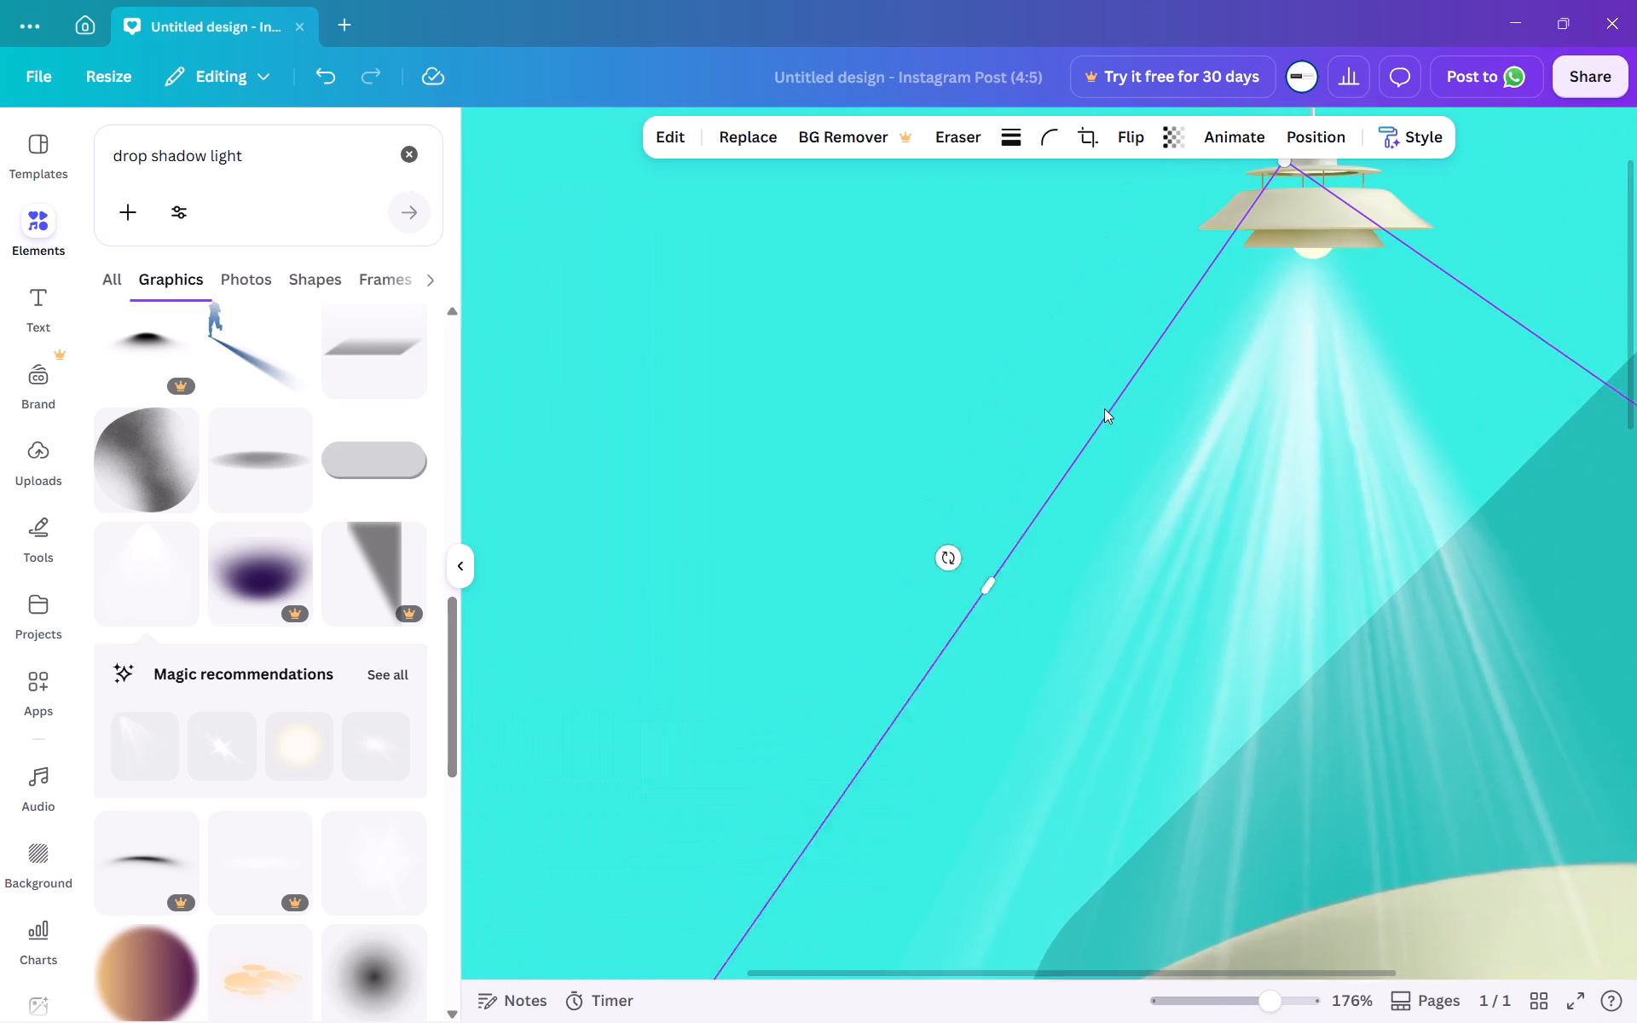
scroll(1104, 408, "up", 3)
left_click_drag(1310, 521, 1314, 521)
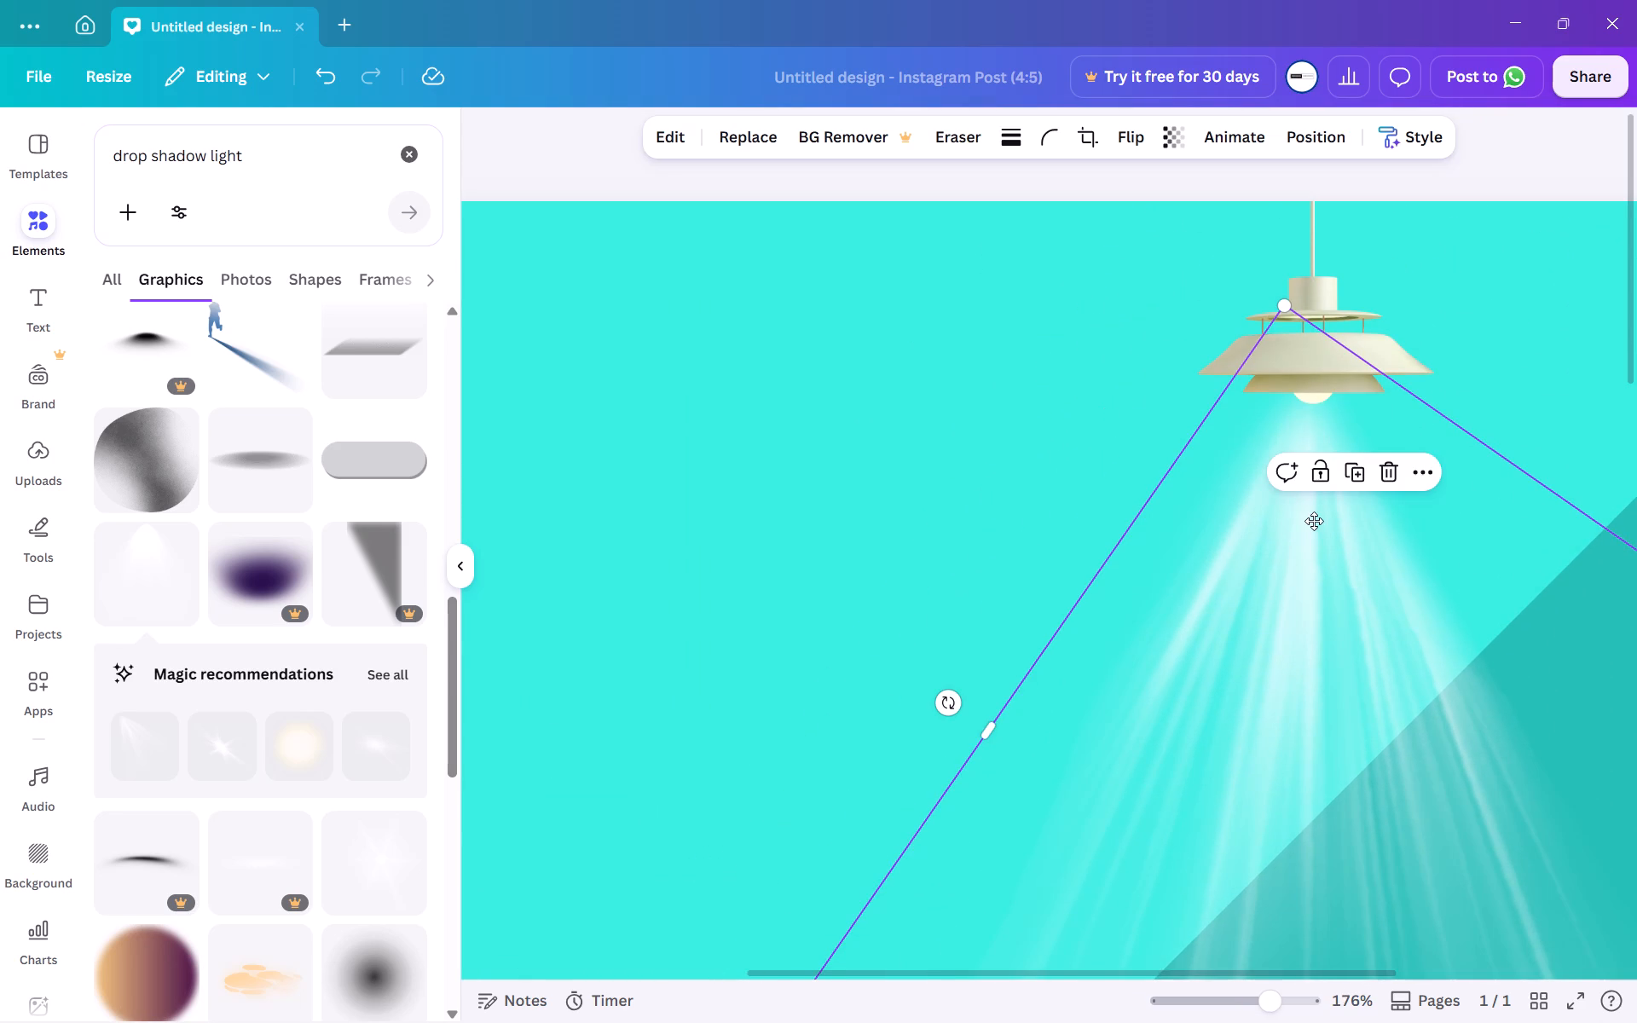
left_click_drag(1314, 521, 1317, 521)
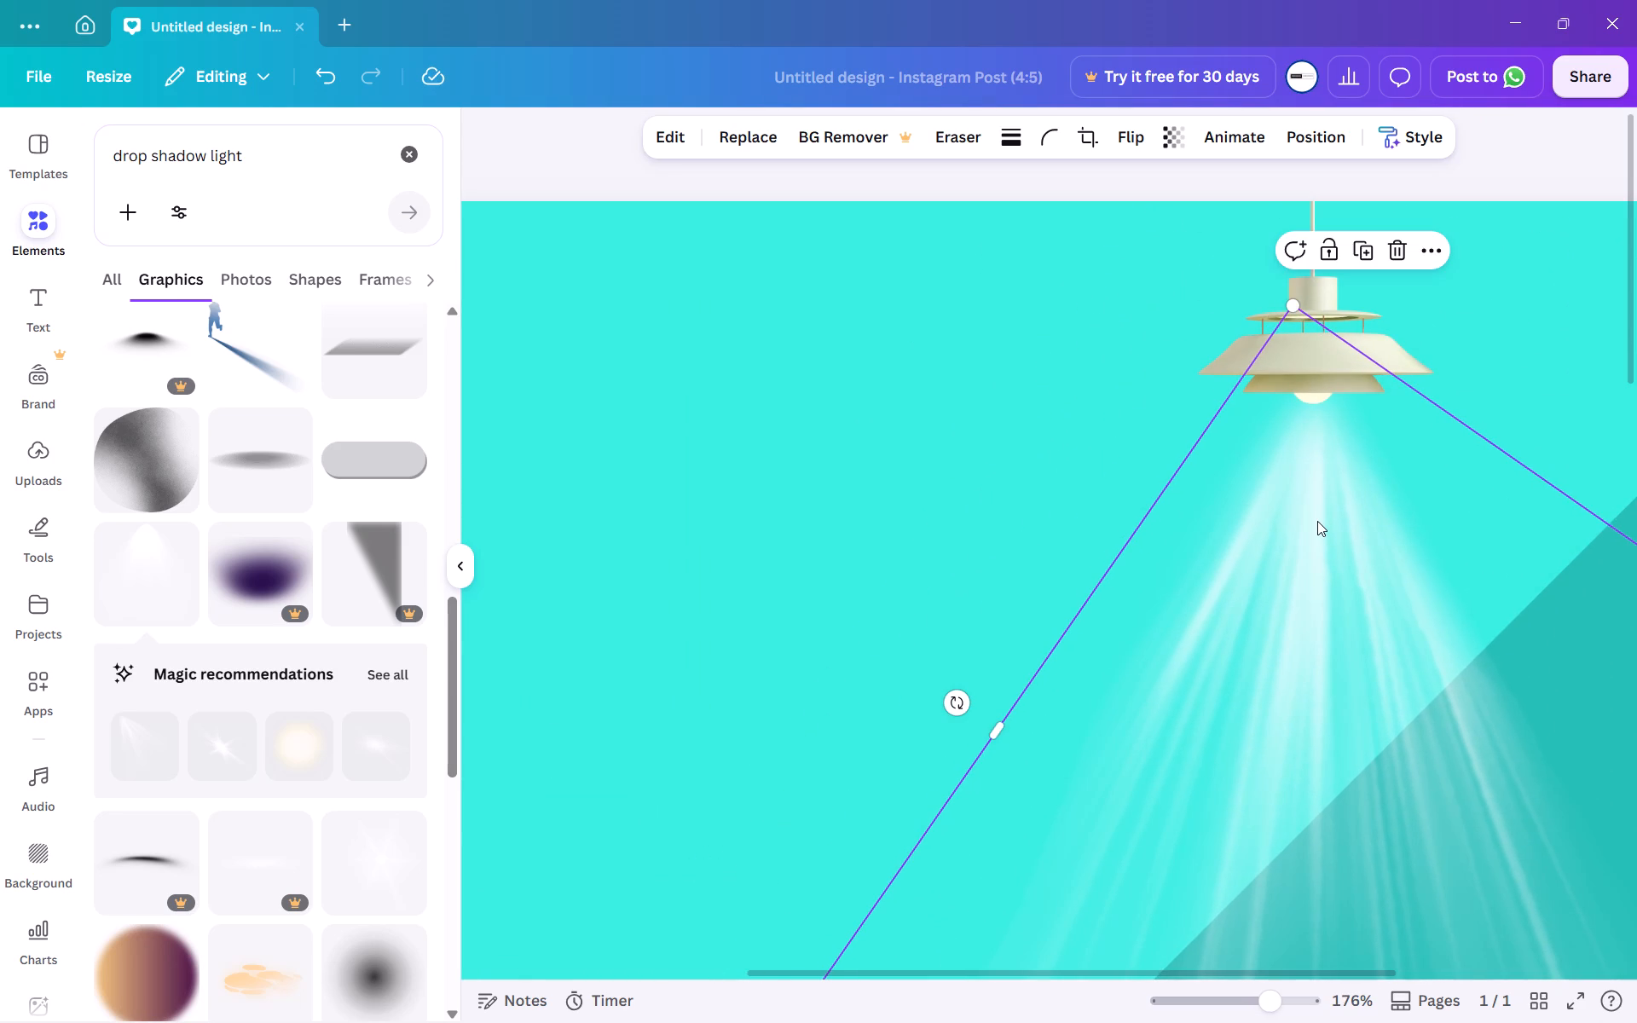
Set the transparency of the light rays beneath the pendant lamp to 50.
left_click(1173, 130)
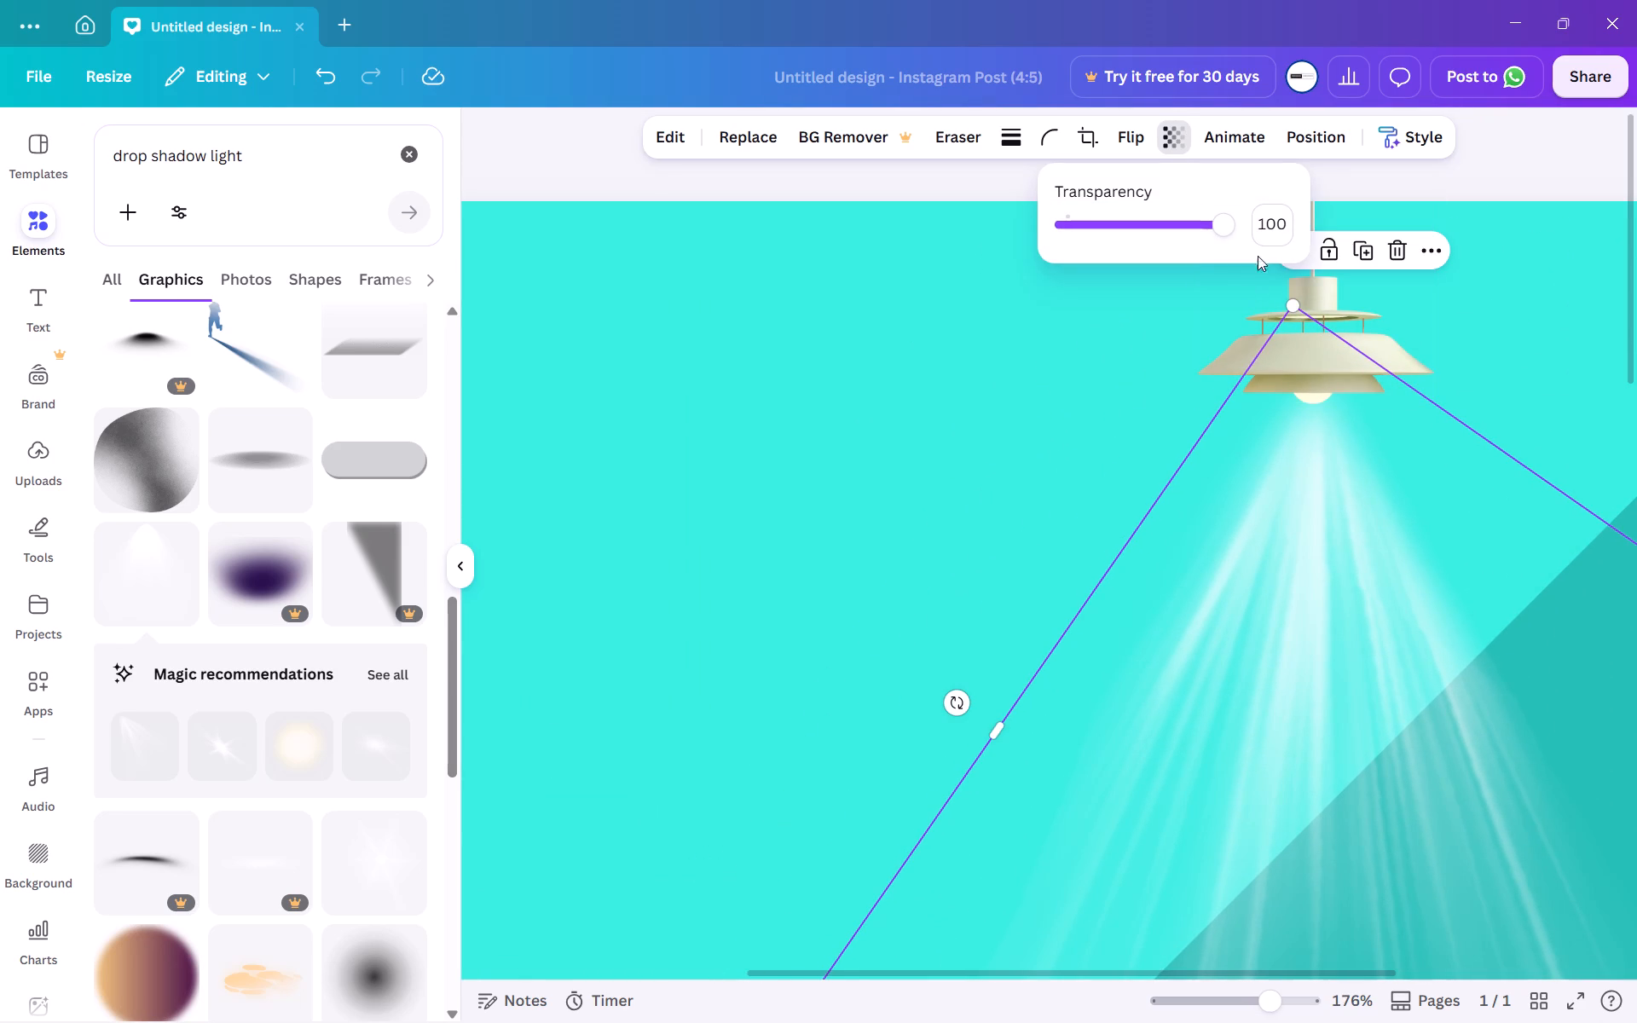
left_click(1270, 215)
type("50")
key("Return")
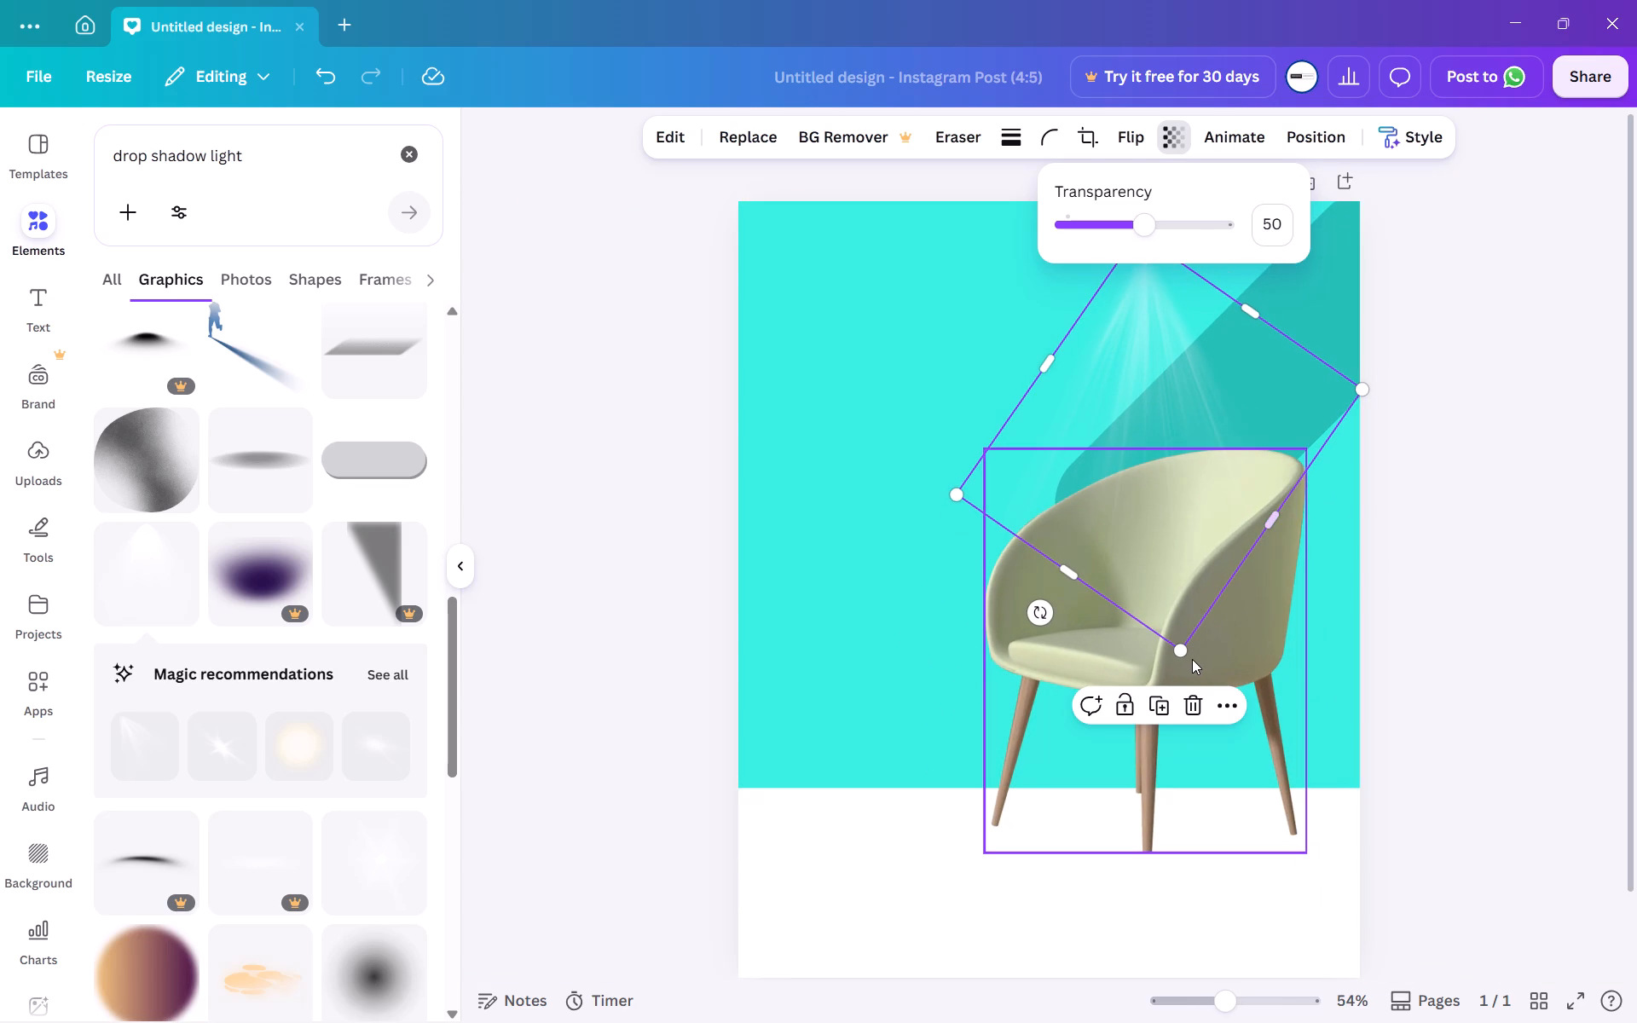
Shrink the light rays proportionally so they end above the chair, keeping their source at the lamp's bulb.
left_click_drag(1180, 640, 1176, 552)
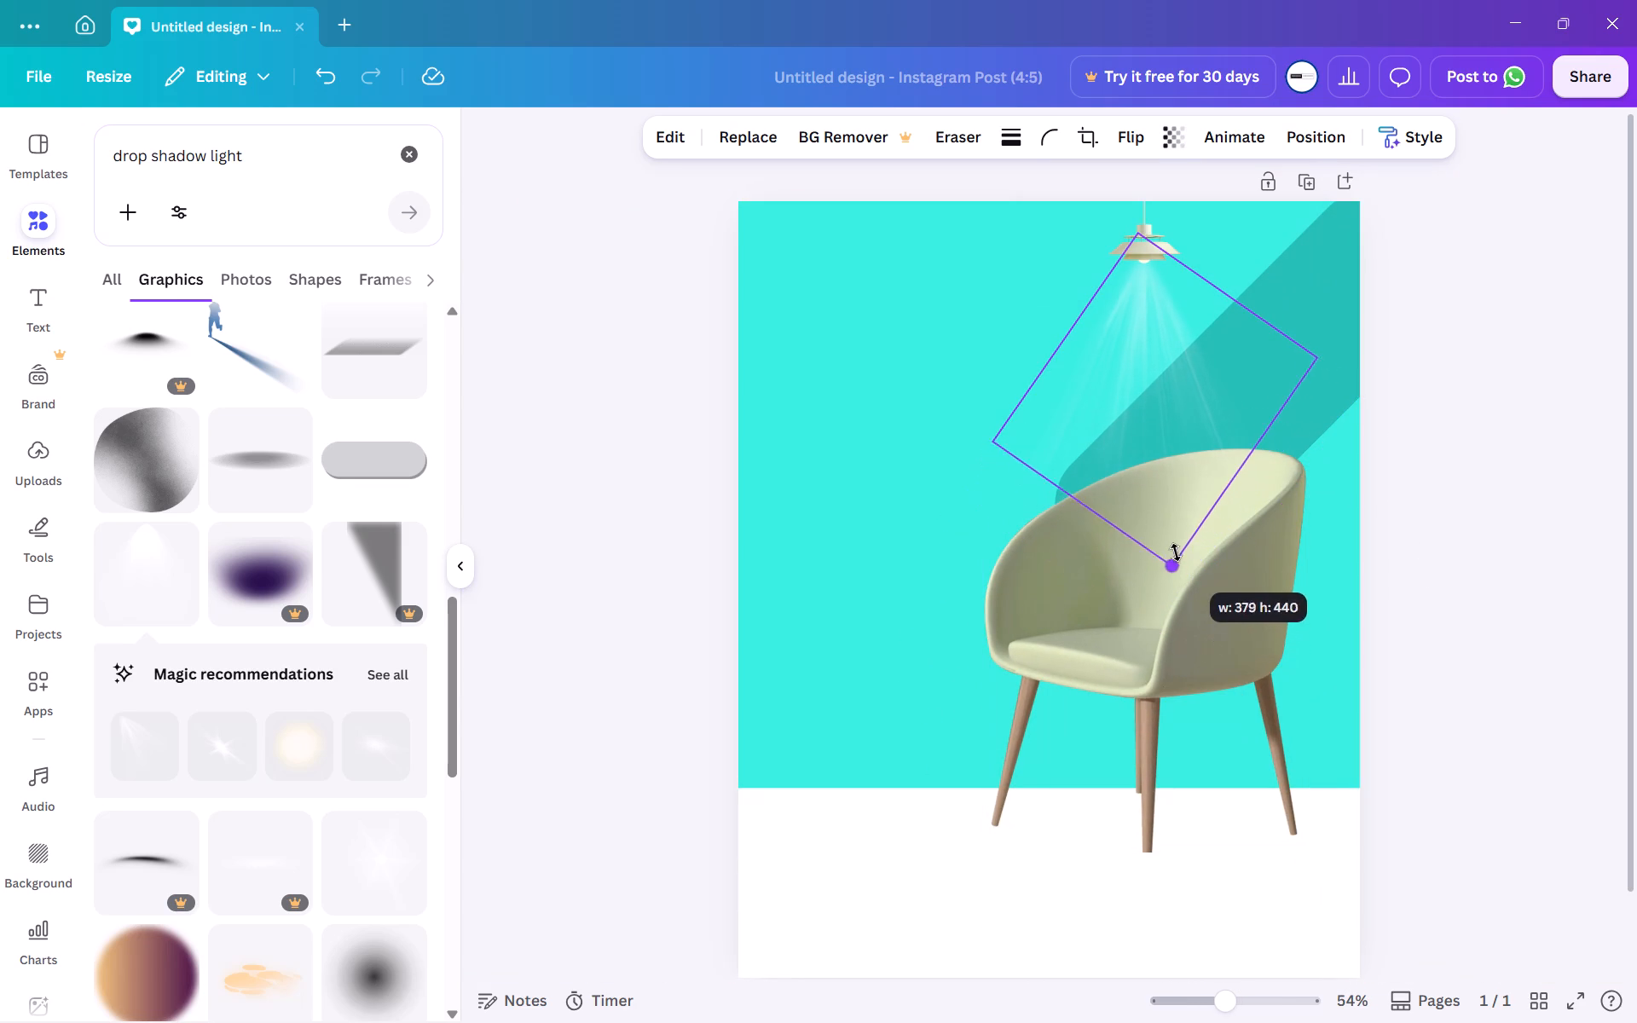
left_click_drag(1176, 552, 1184, 465)
left_click(1415, 444)
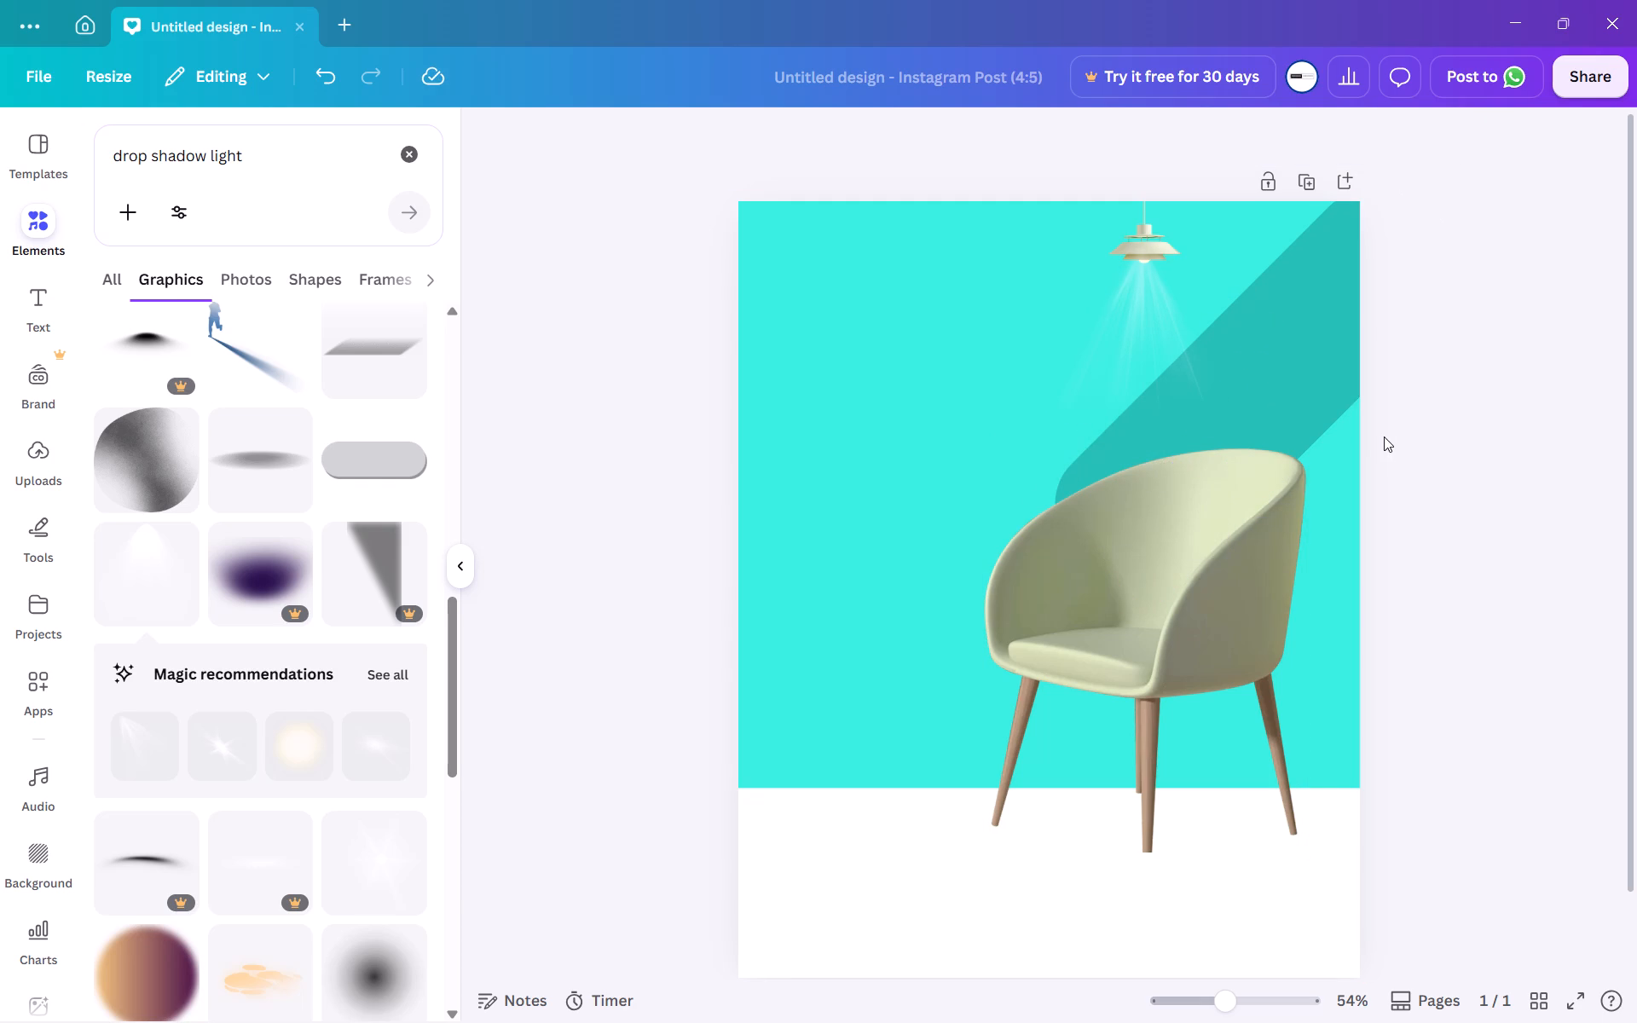
Nudge the chair slightly straight up so its back leg meets the edge between the teal wall and white band.
scroll(1181, 492, "down", 2)
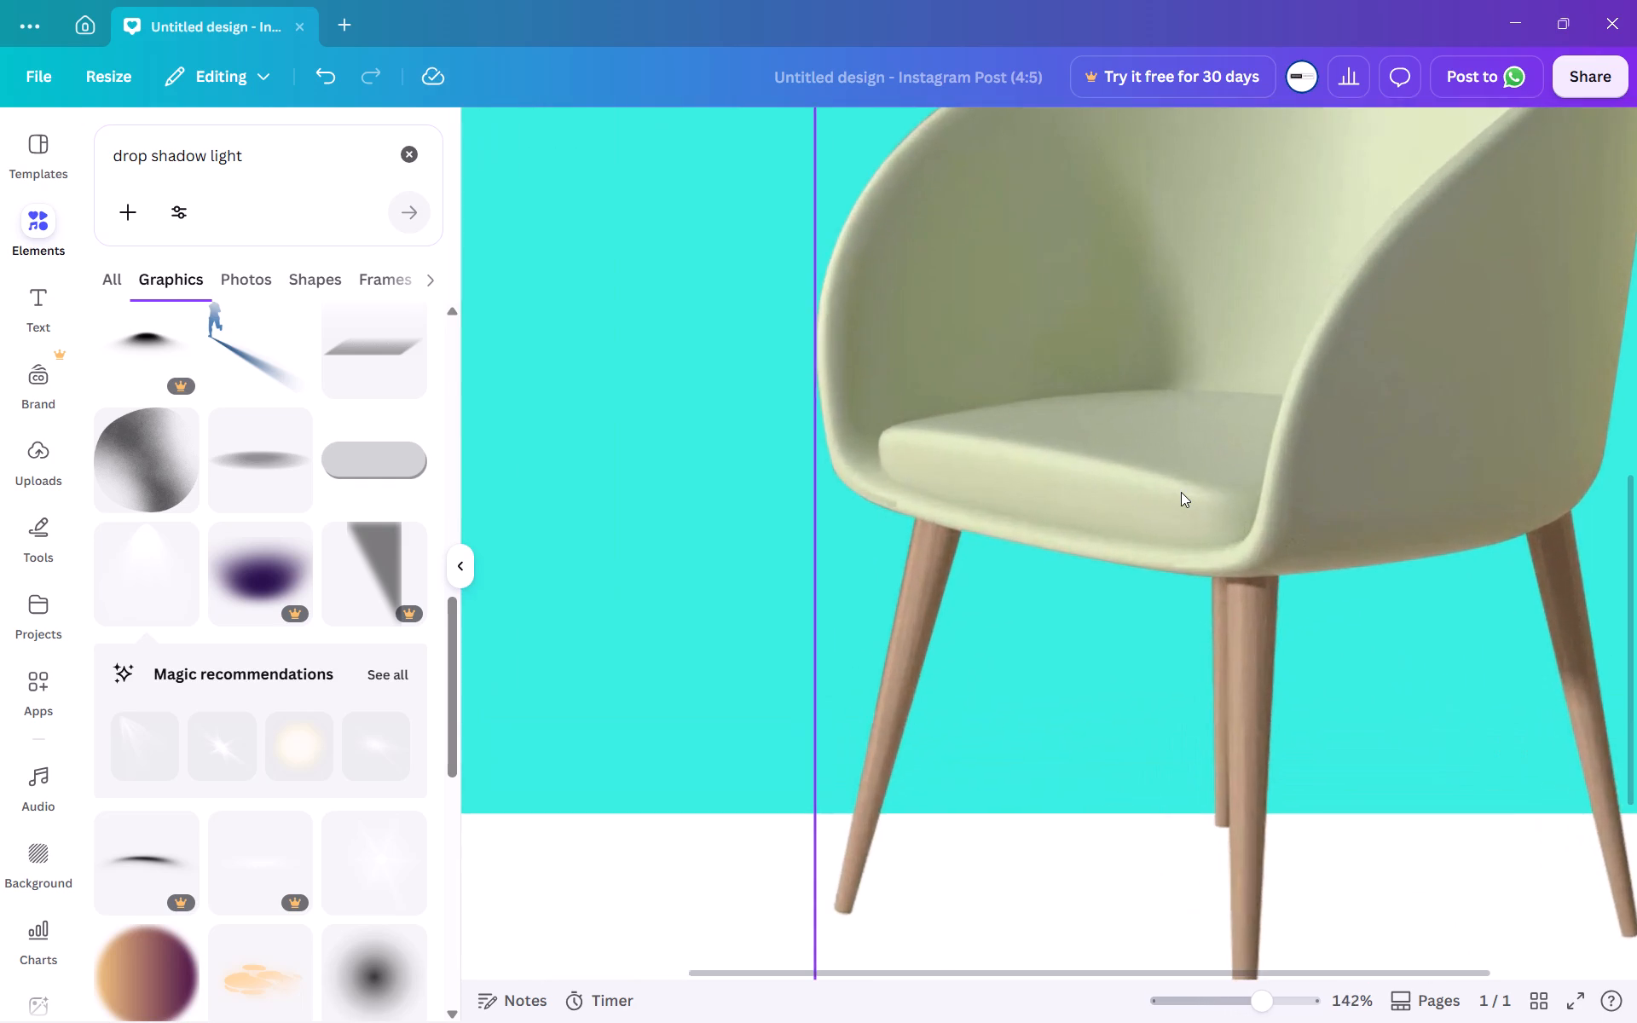
scroll(1181, 492, "down", 2)
left_click_drag(1261, 537, 1261, 524)
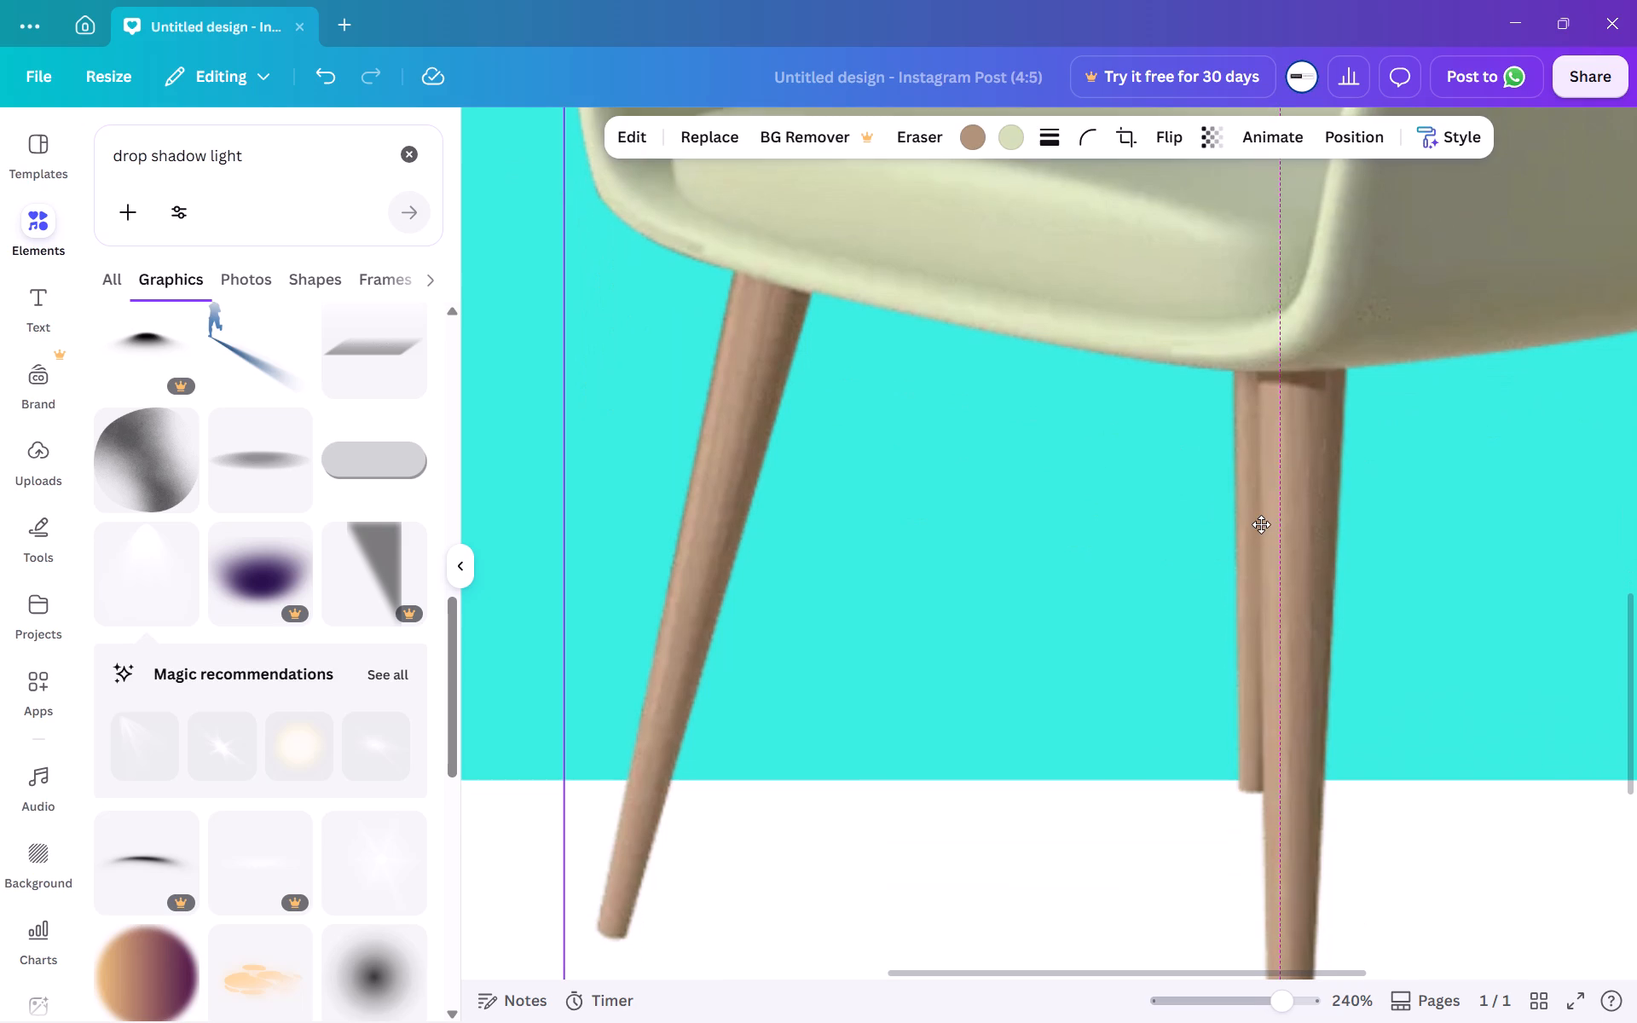
left_click_drag(1261, 524, 1261, 517)
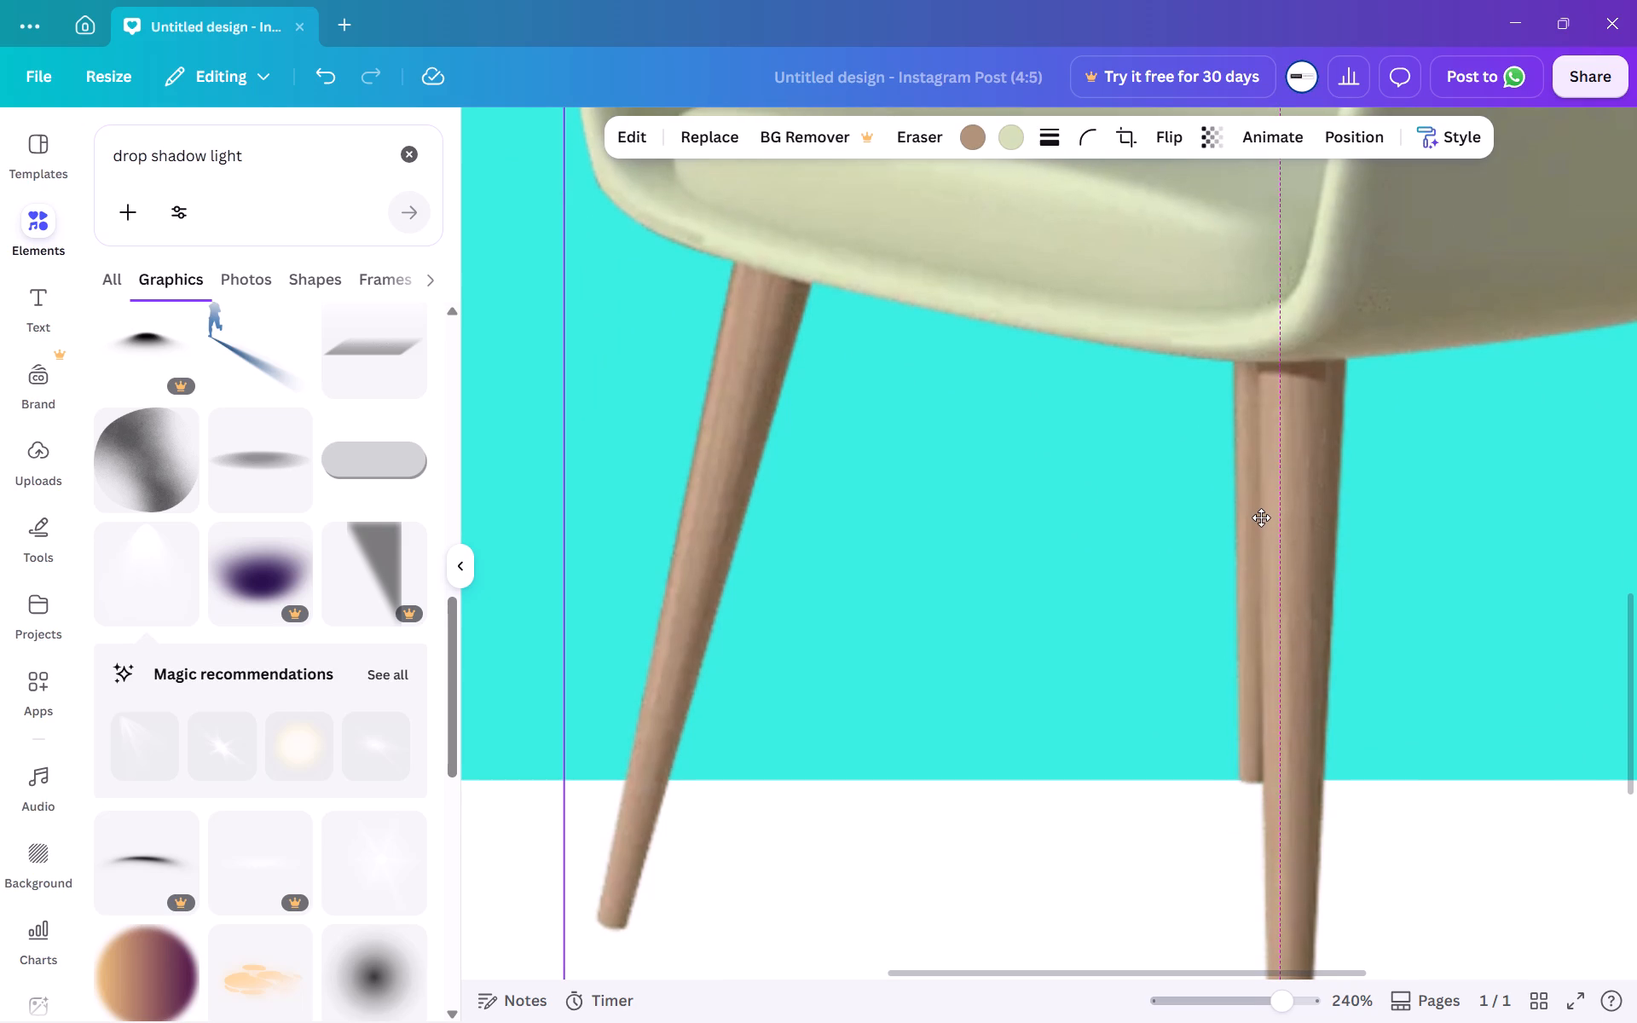
left_click_drag(1261, 517, 1261, 515)
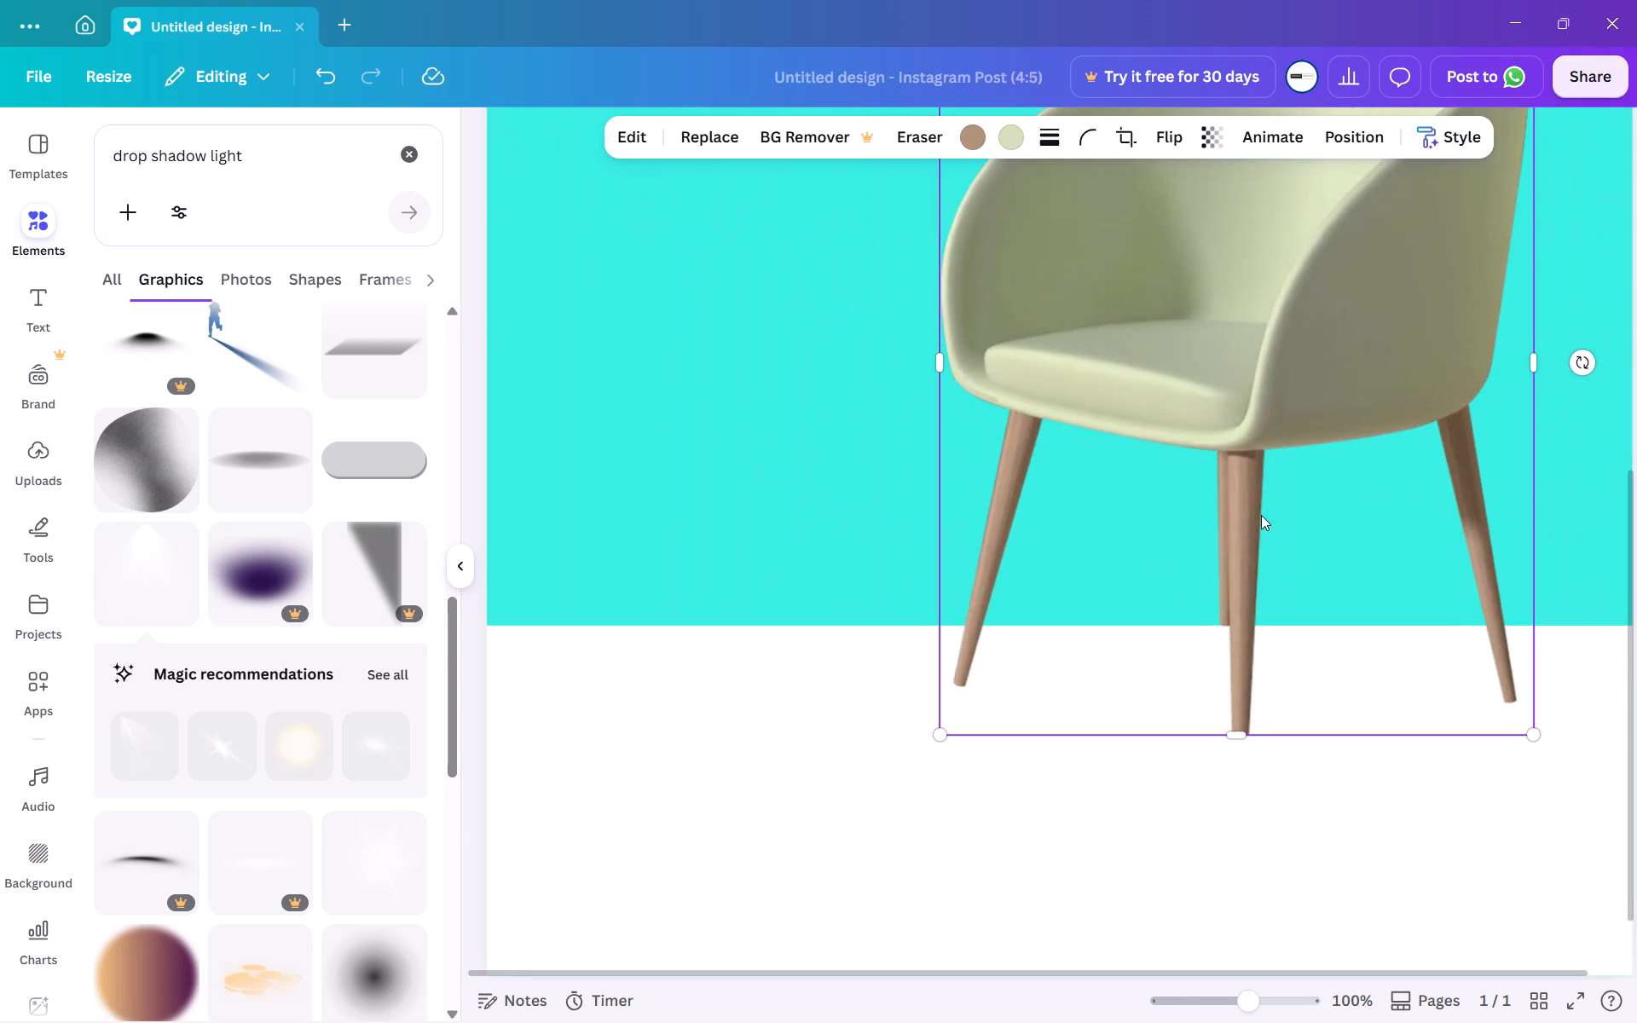
left_click(1163, 513)
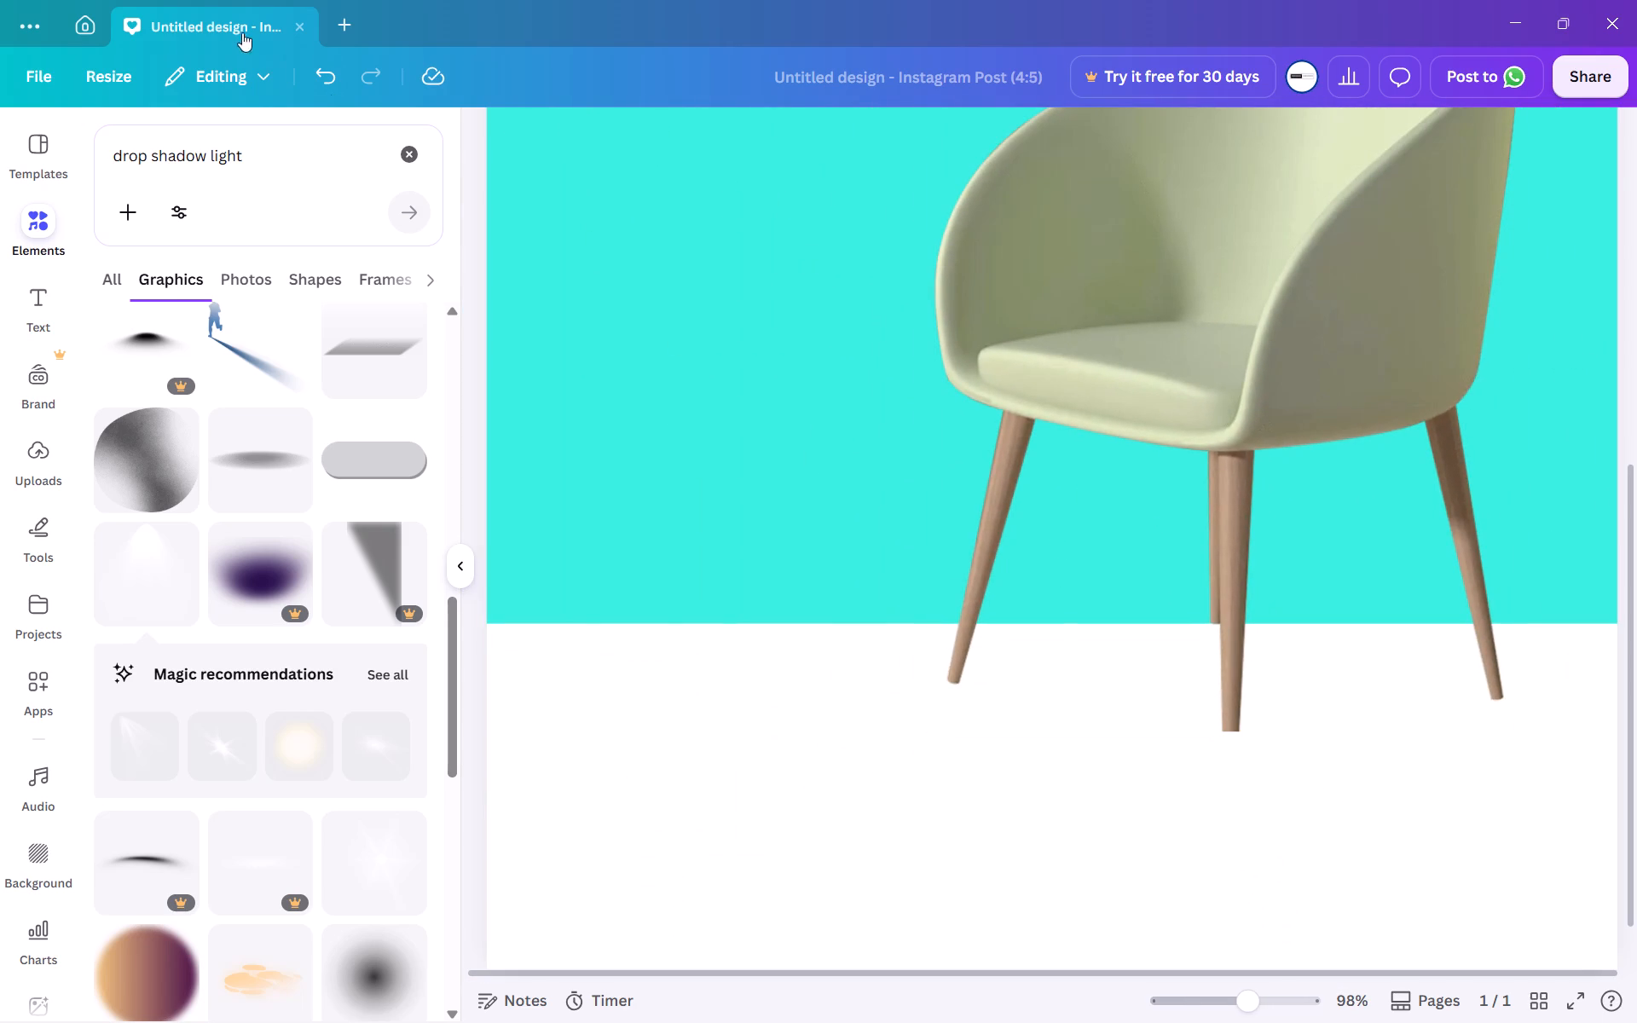
Select the white floor band and hide the graphics search results to show the whole design.
left_click(622, 858)
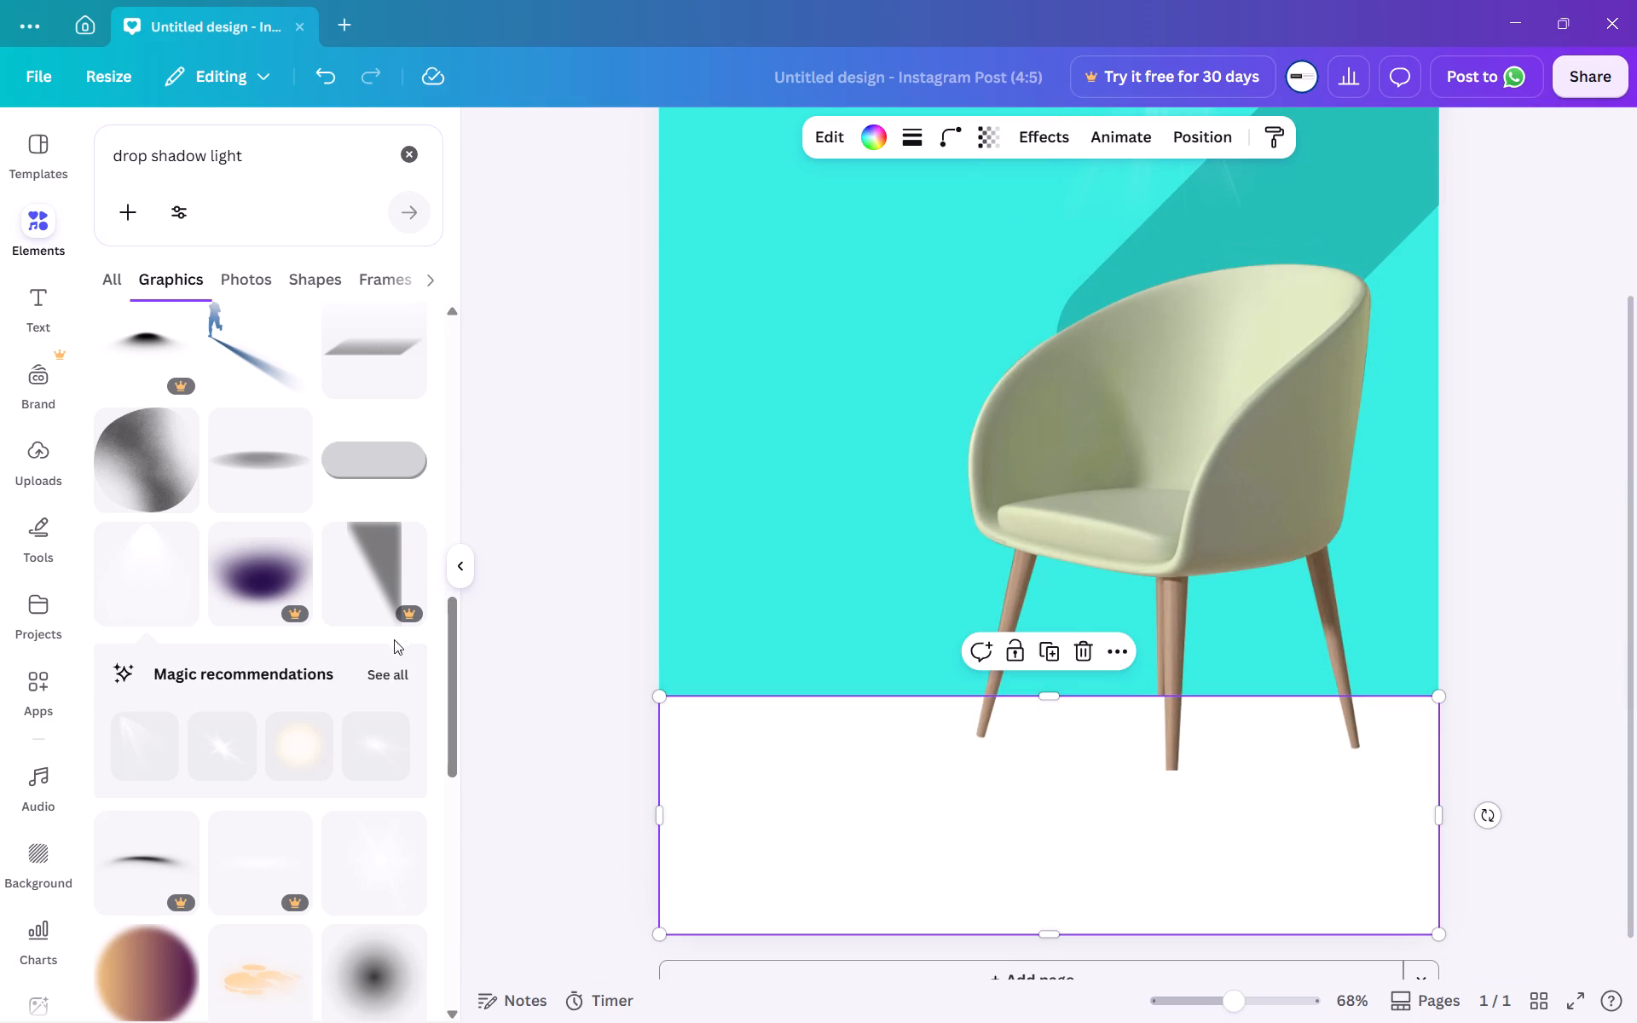
left_click(457, 569)
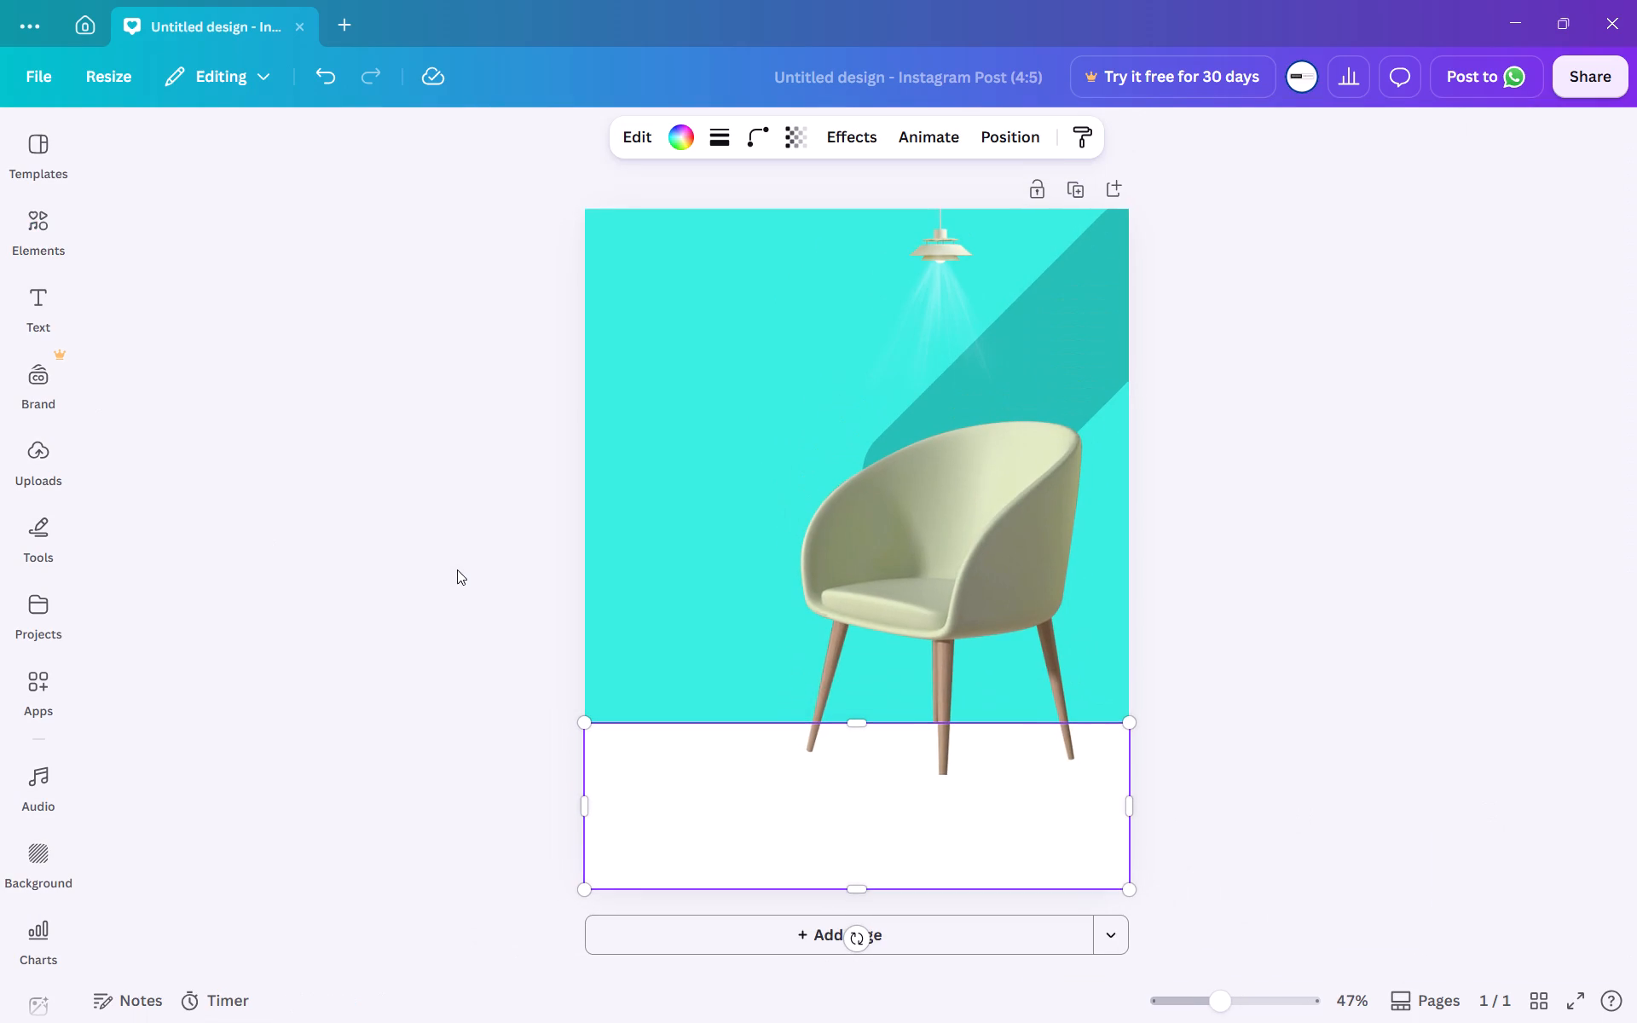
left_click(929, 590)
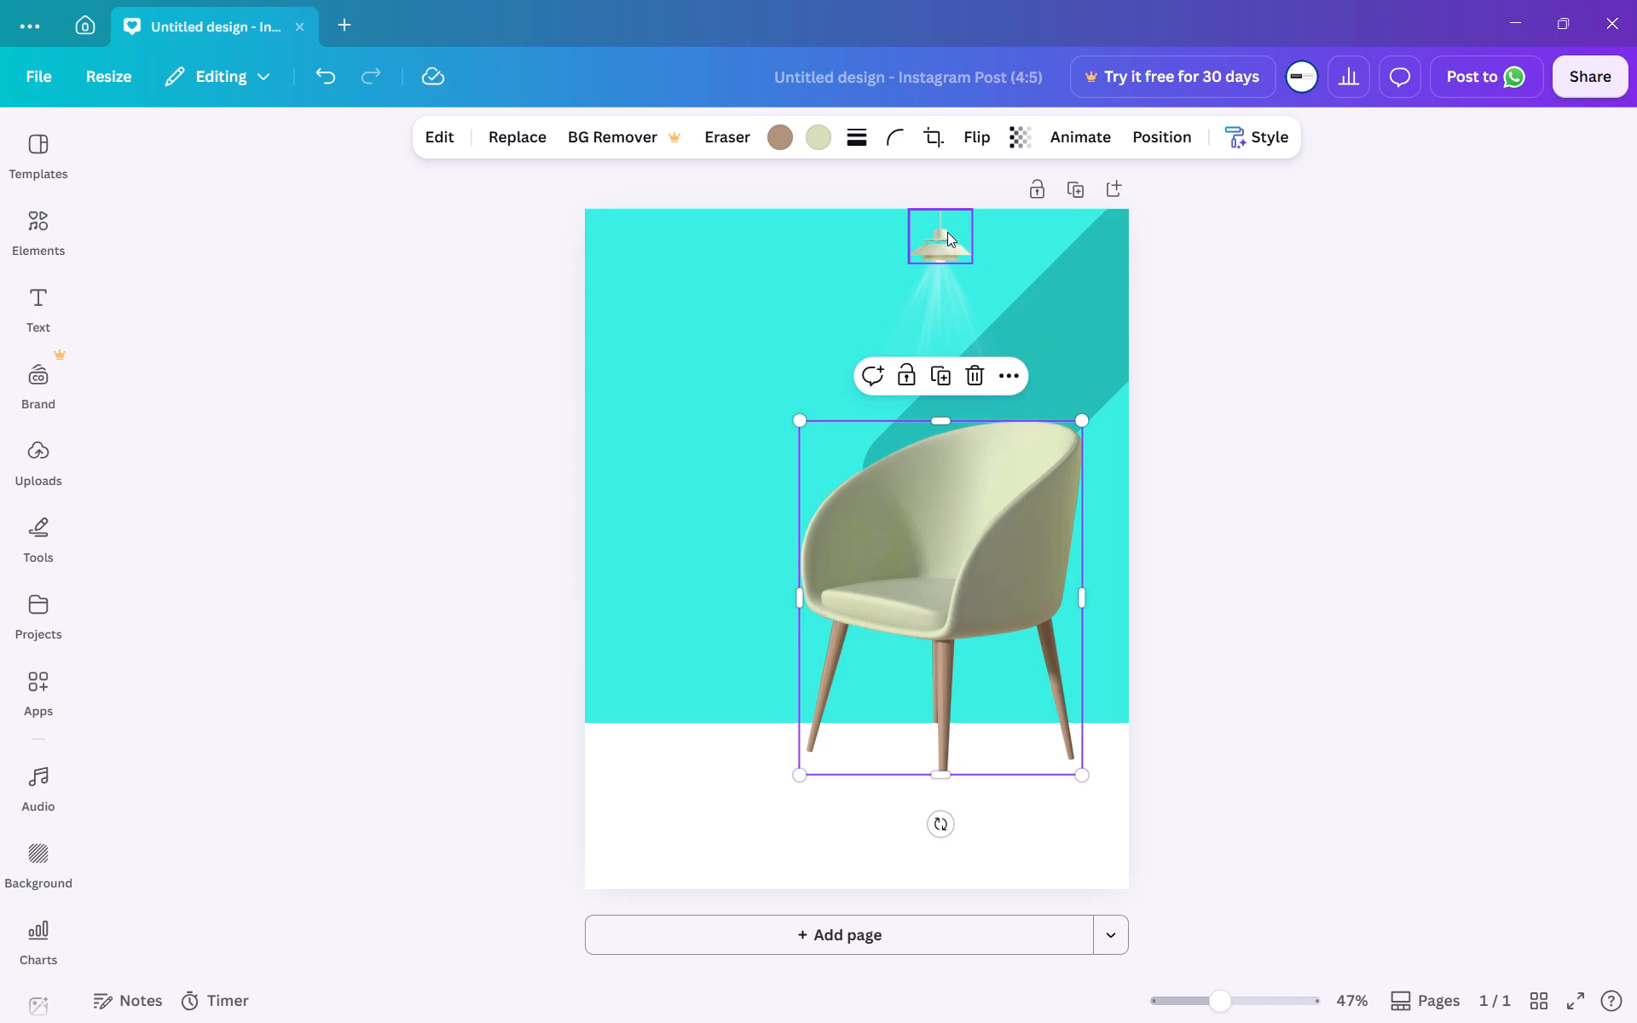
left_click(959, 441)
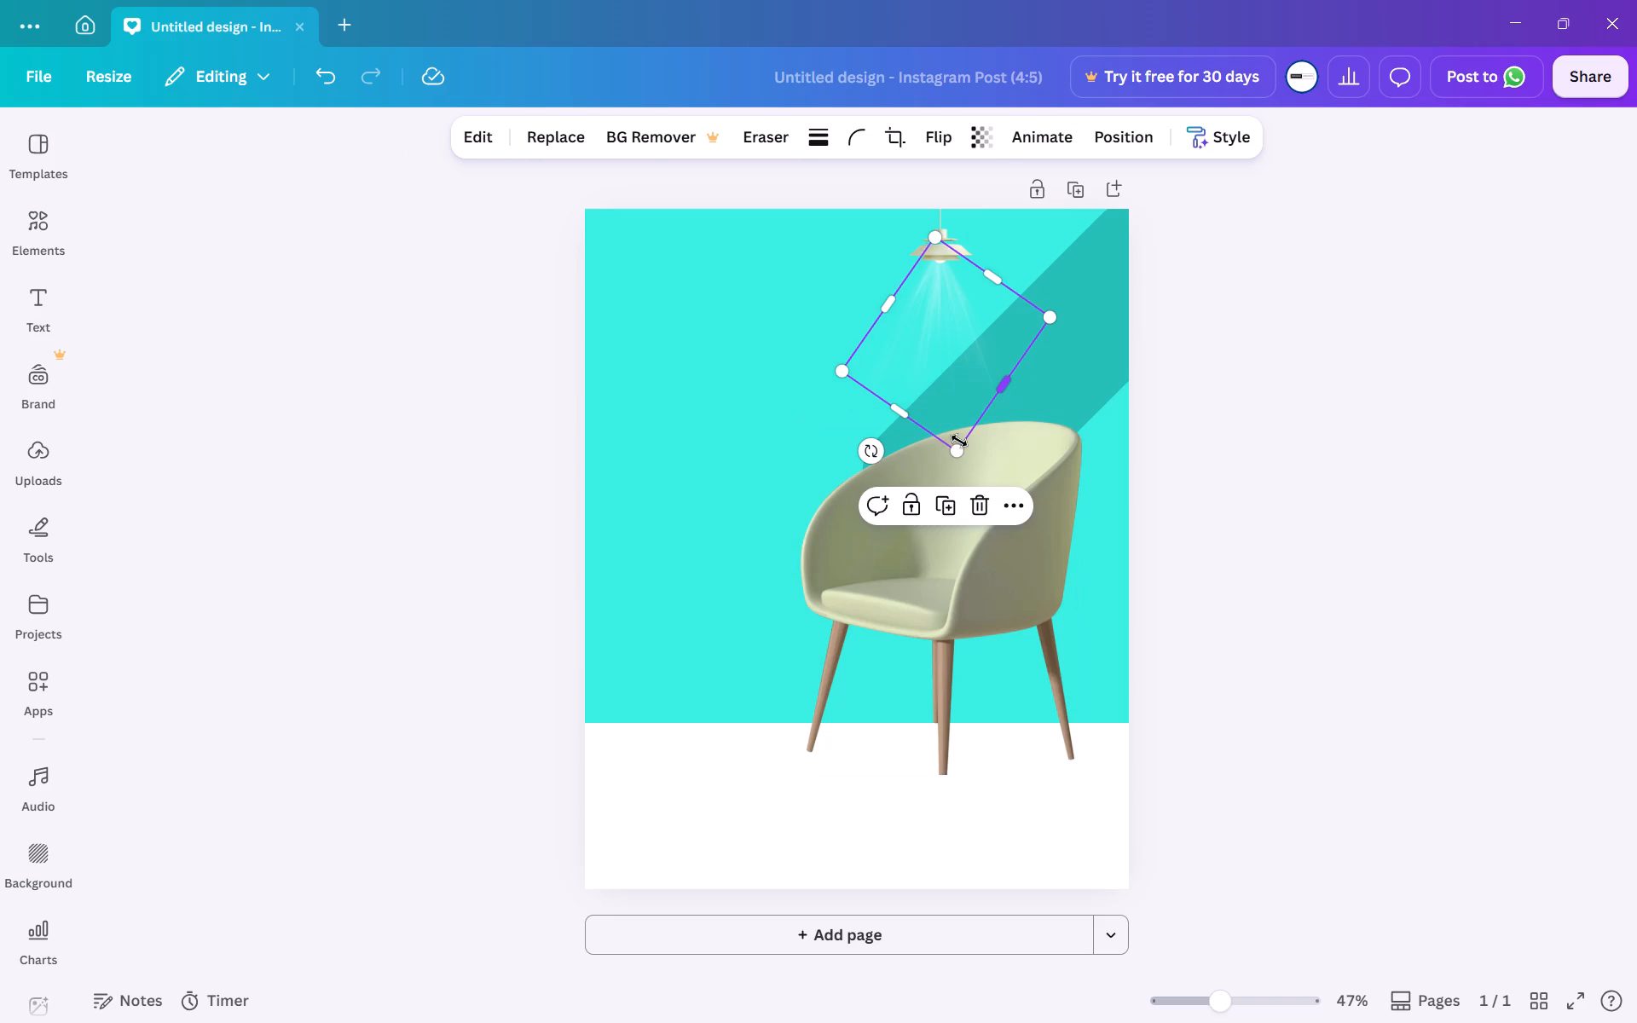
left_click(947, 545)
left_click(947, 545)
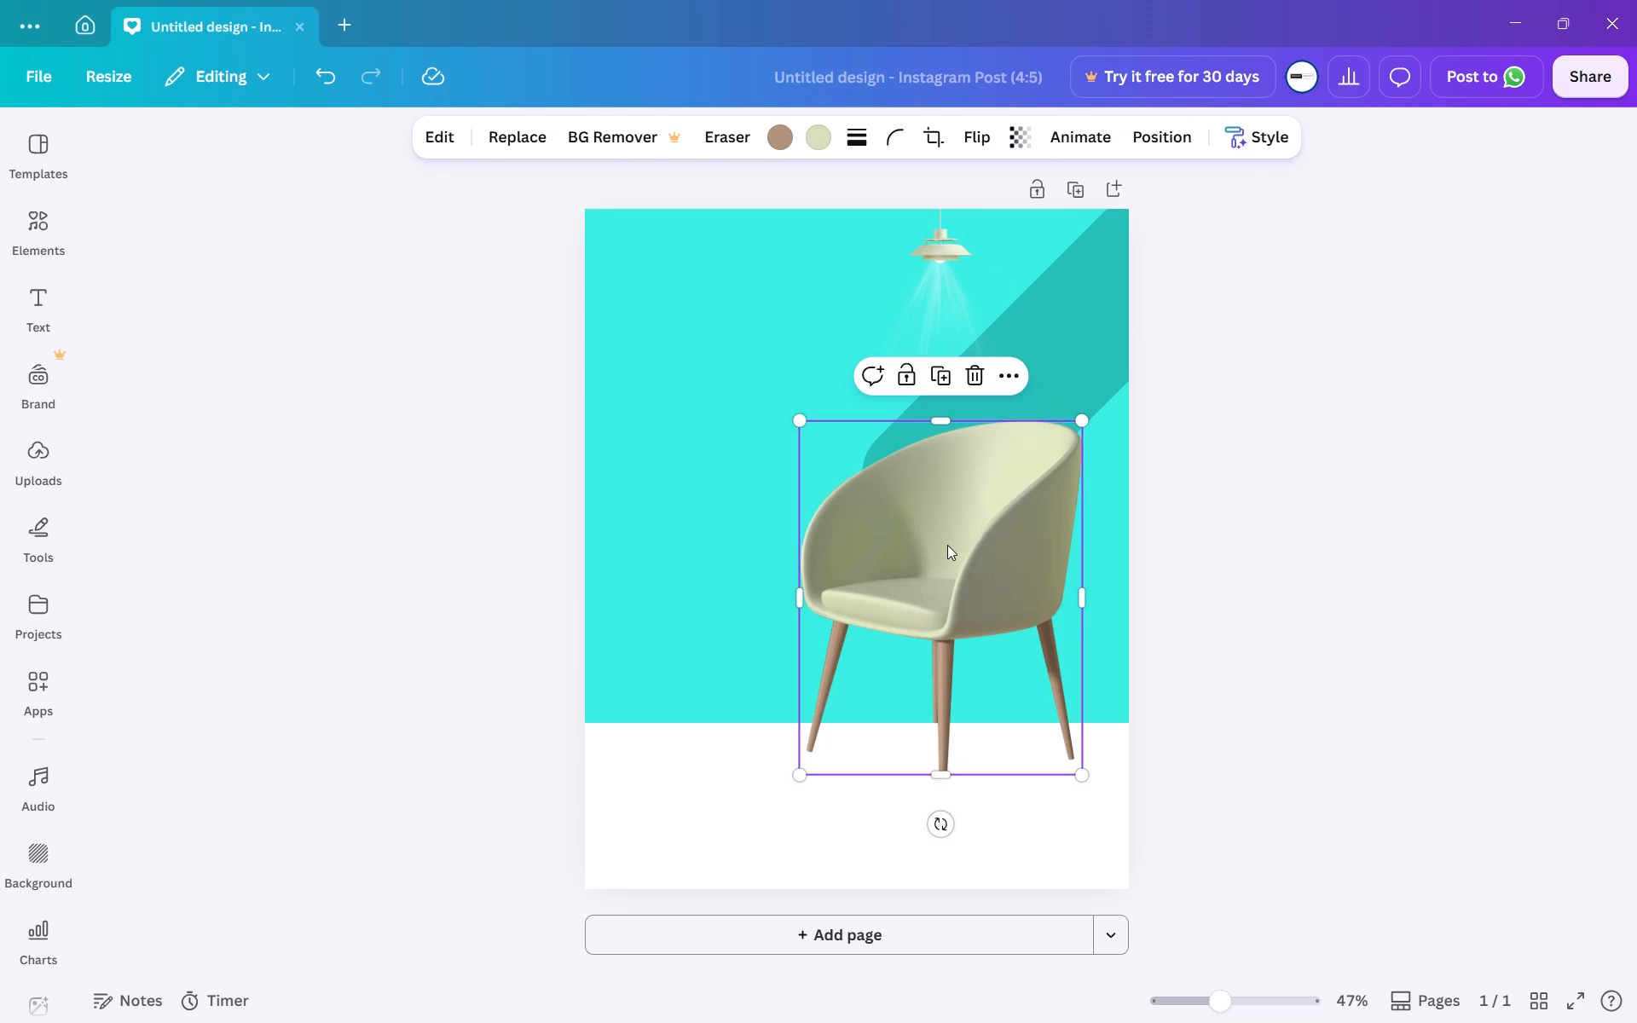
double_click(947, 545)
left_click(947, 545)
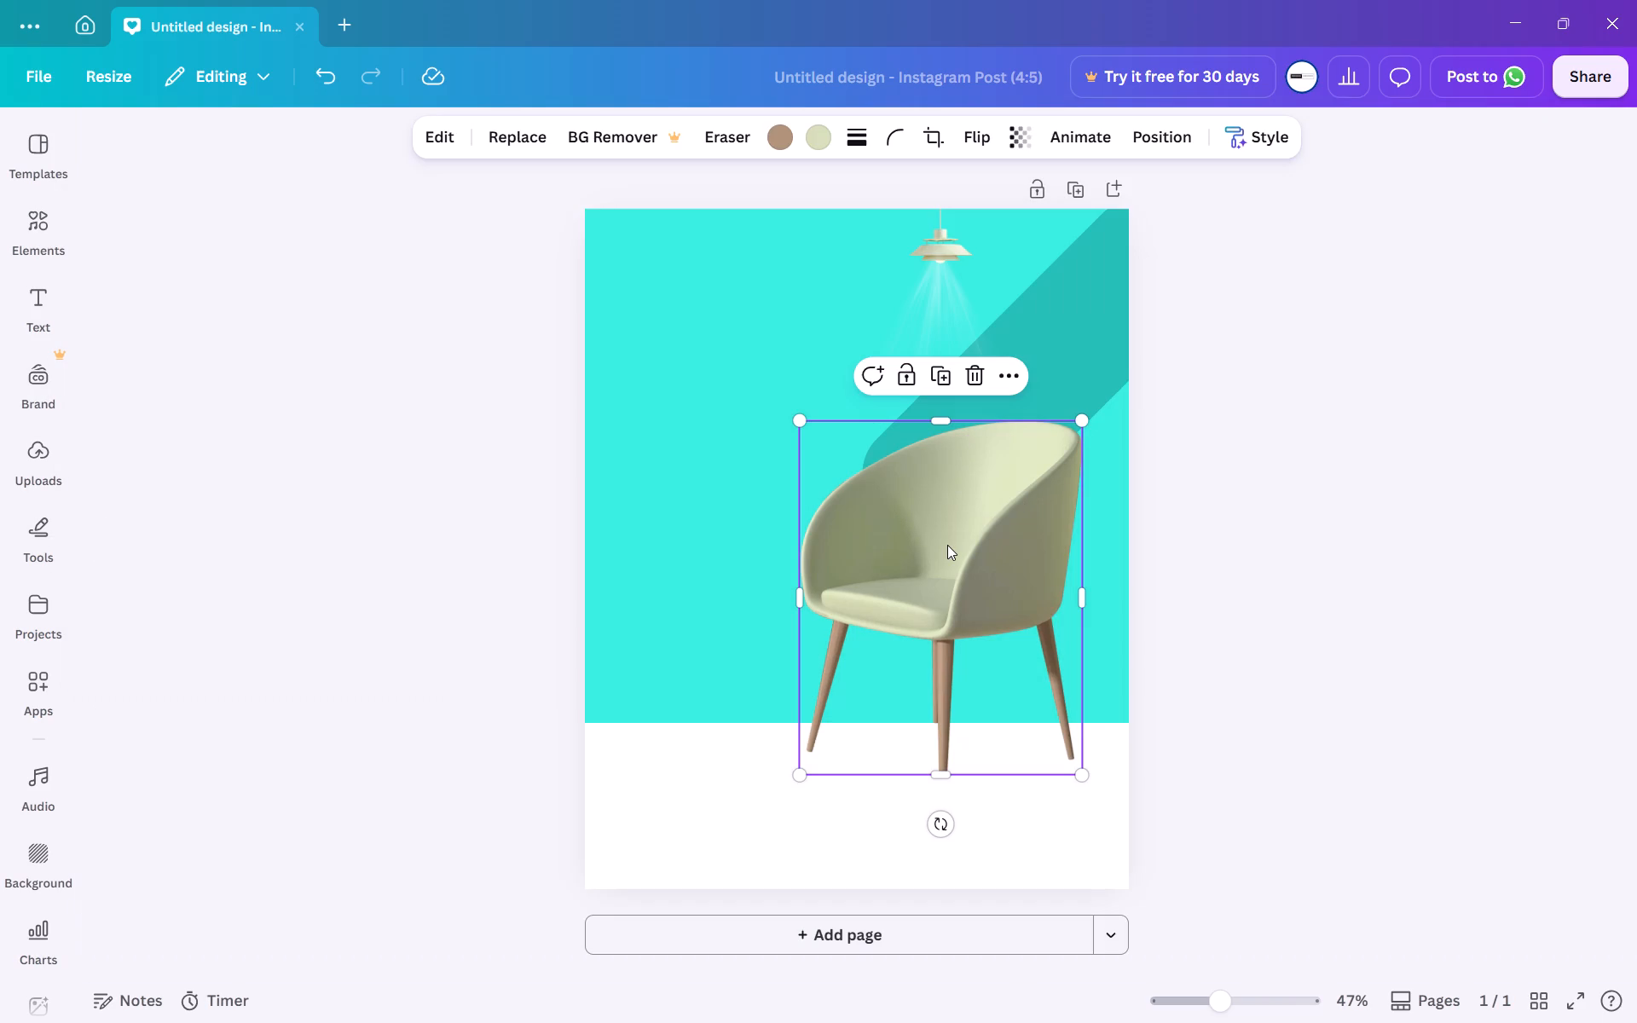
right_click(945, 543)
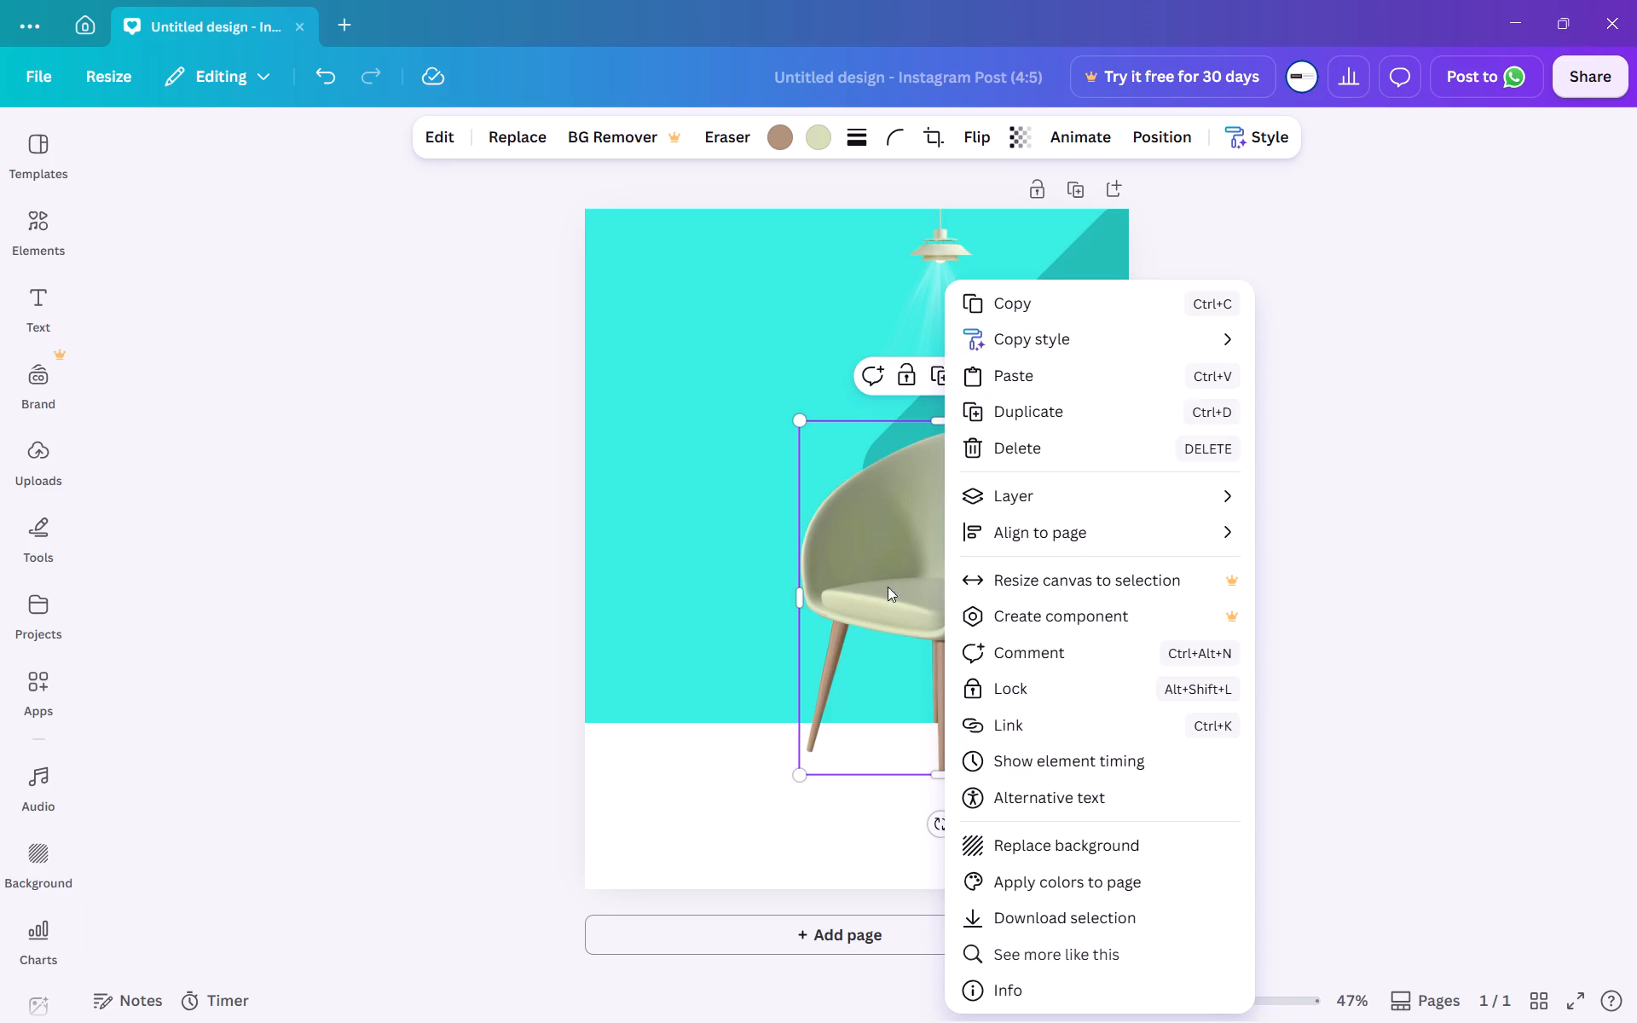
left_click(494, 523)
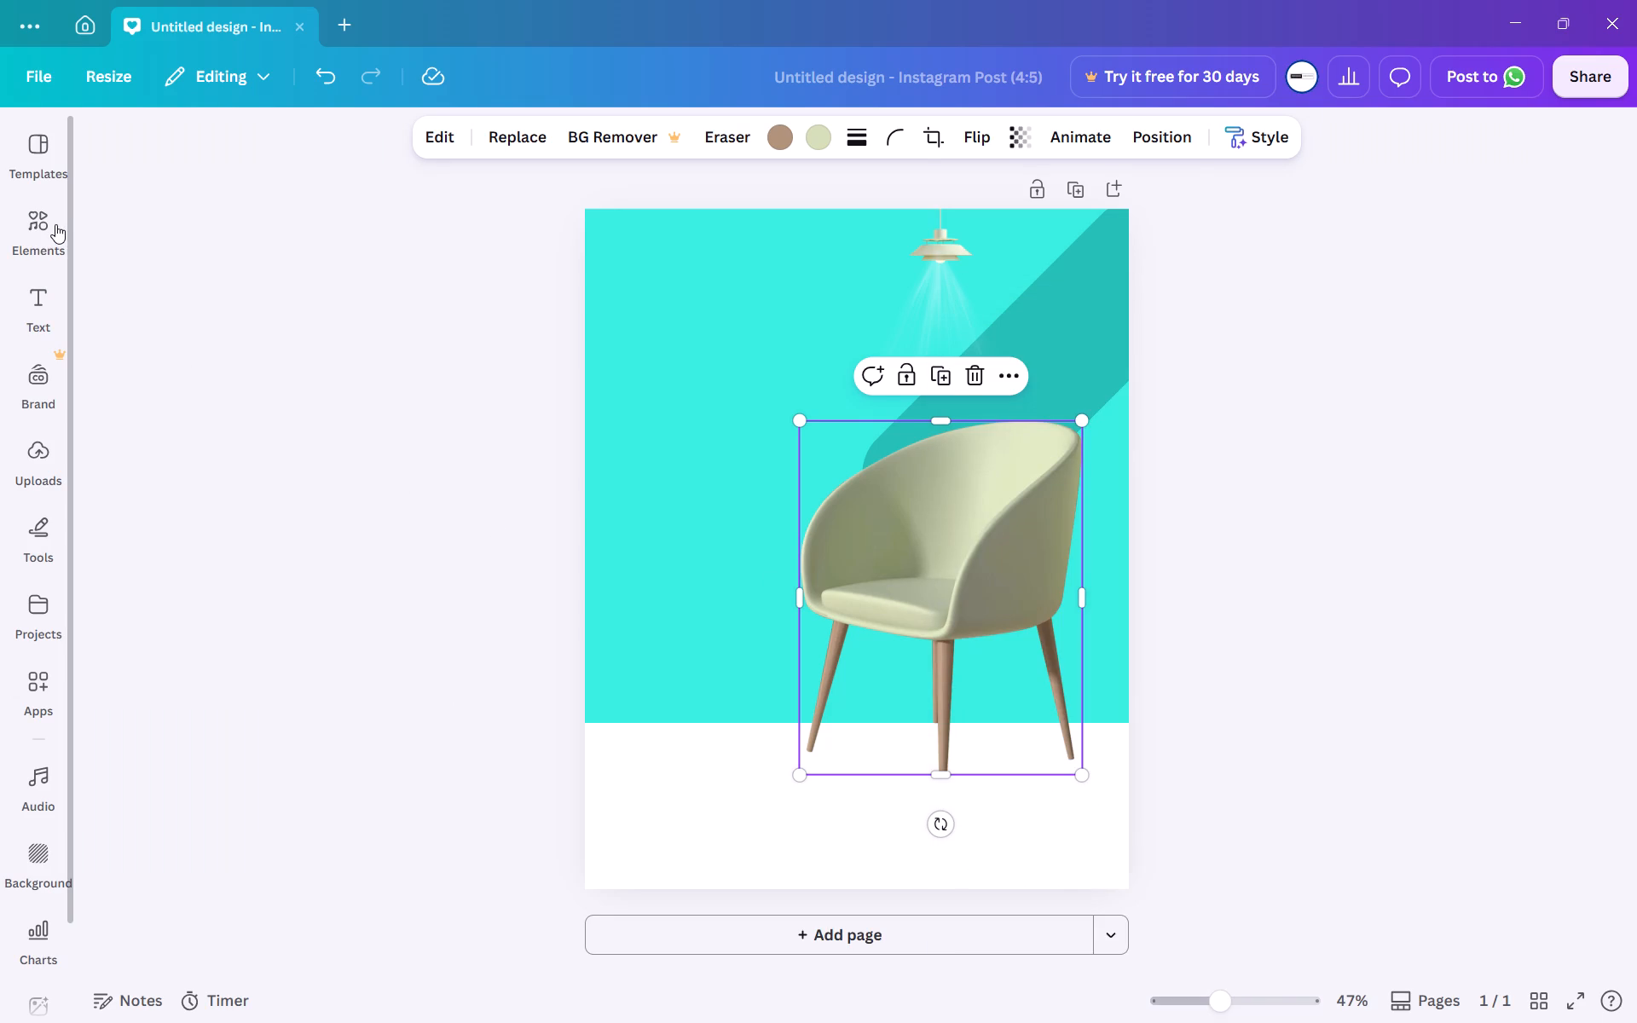
Clear the "drop shadow light" element search and look through the recommended elements for further furniture and decor items.
left_click(55, 224)
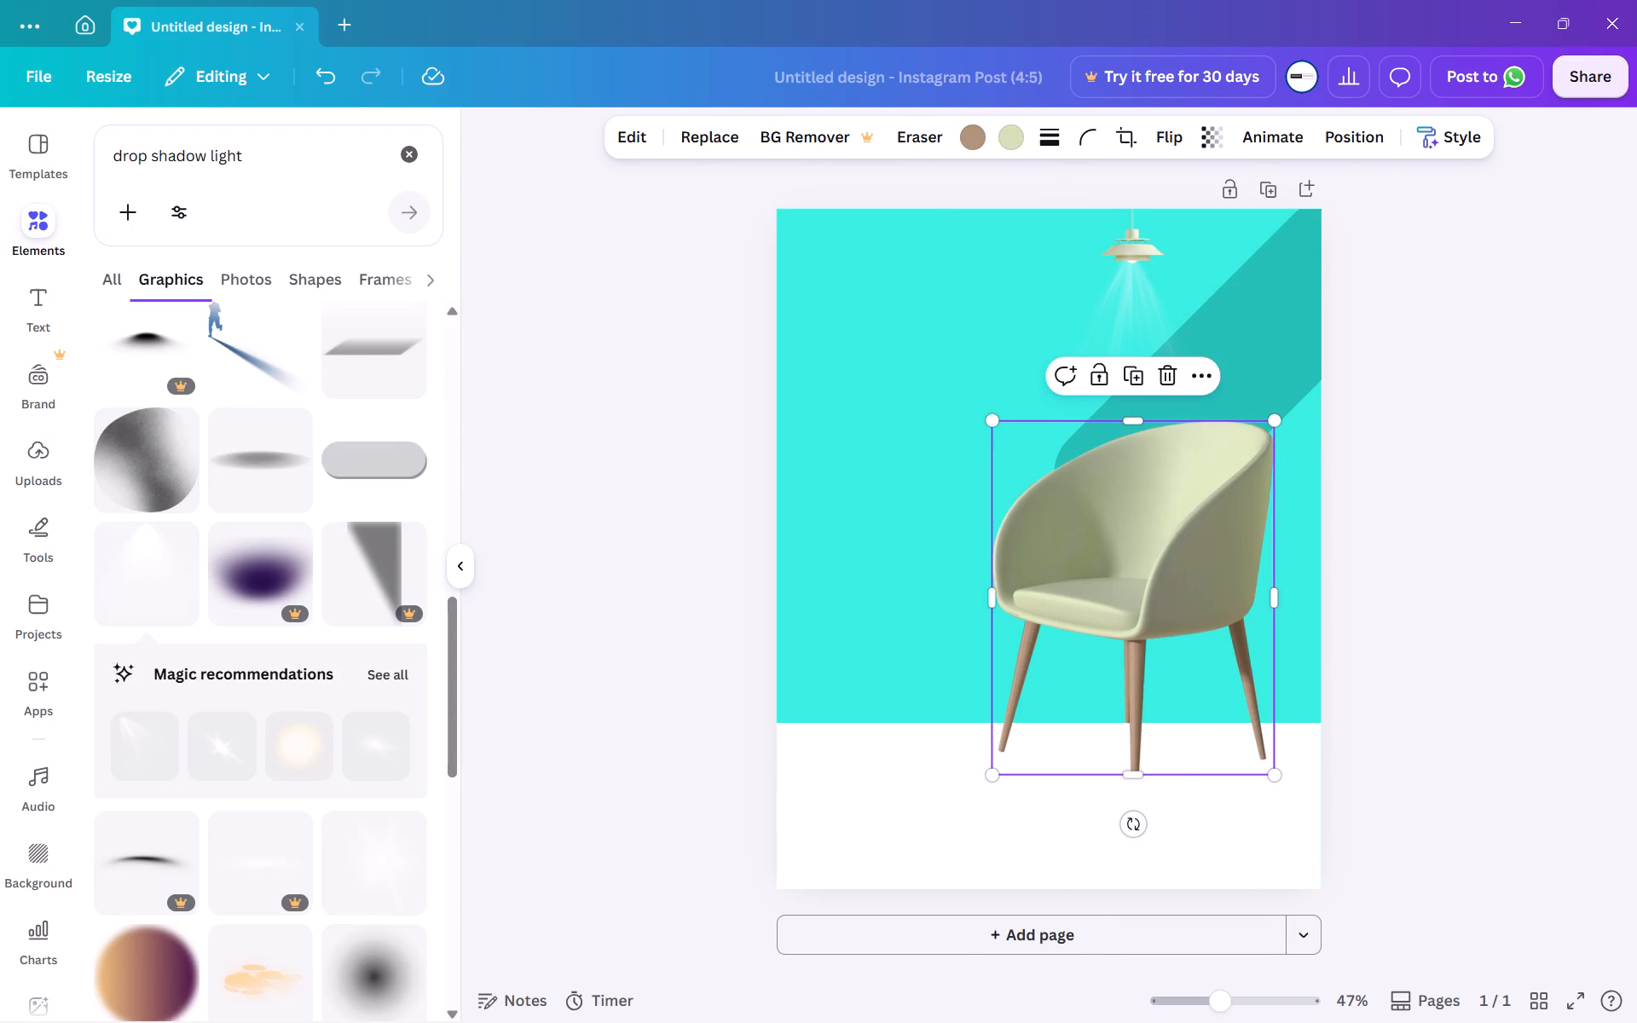
left_click(405, 153)
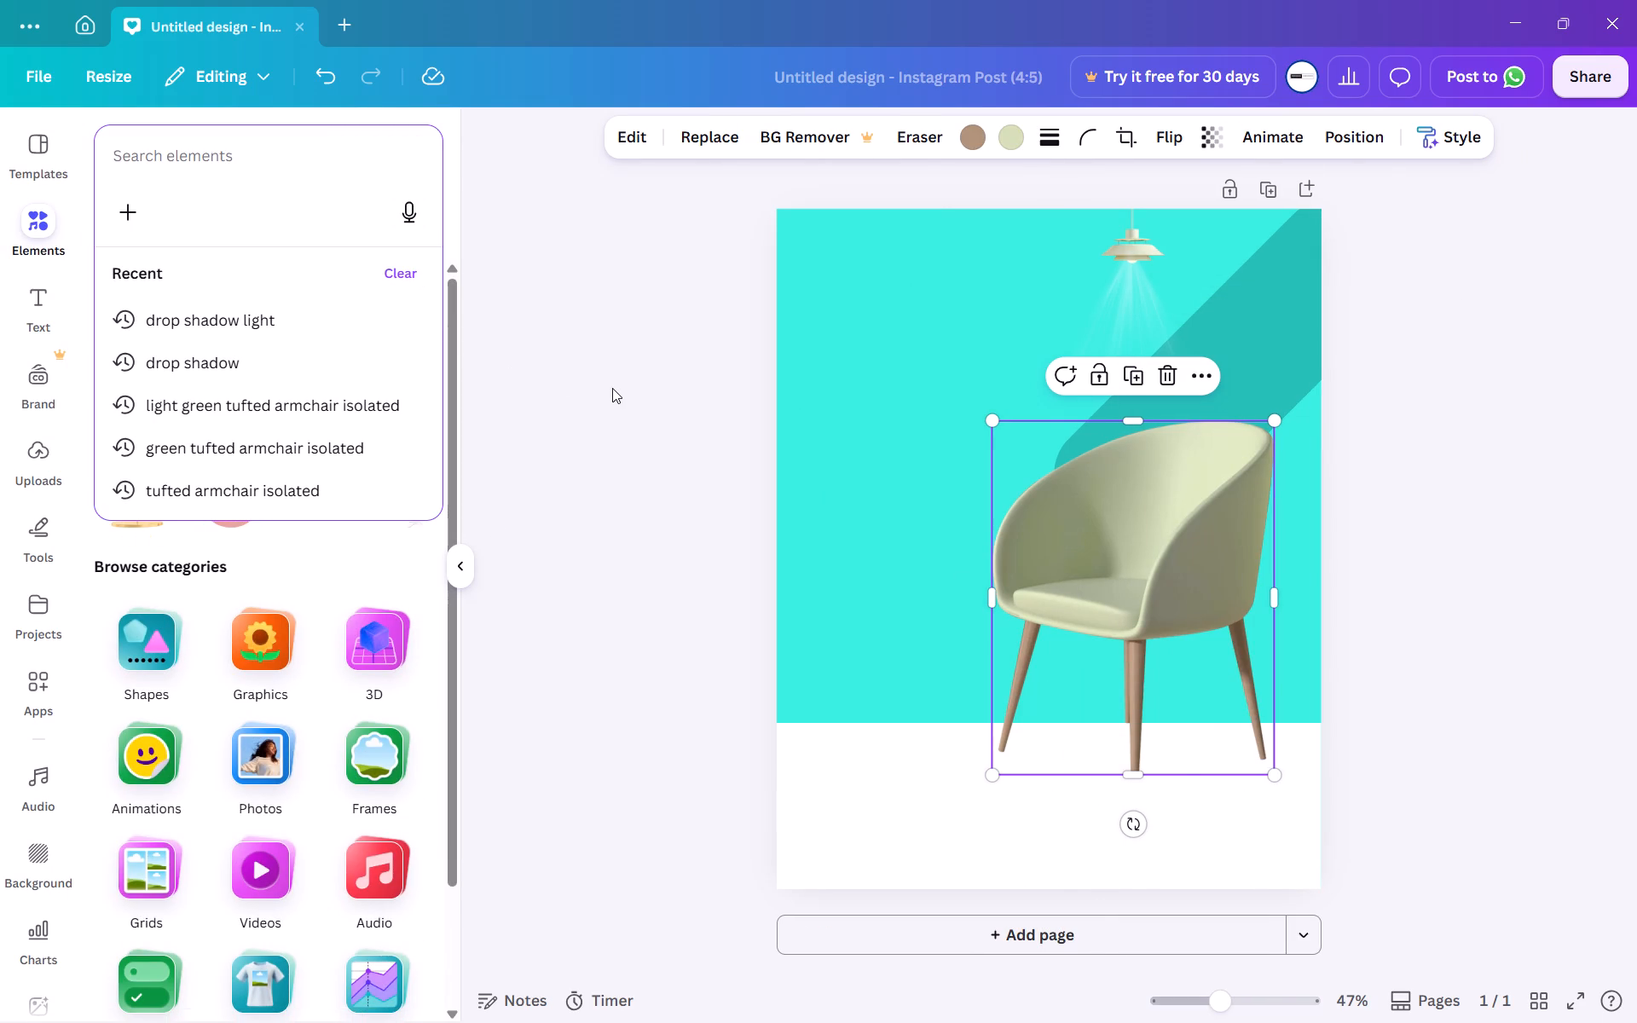
scroll(378, 790, "down", 3)
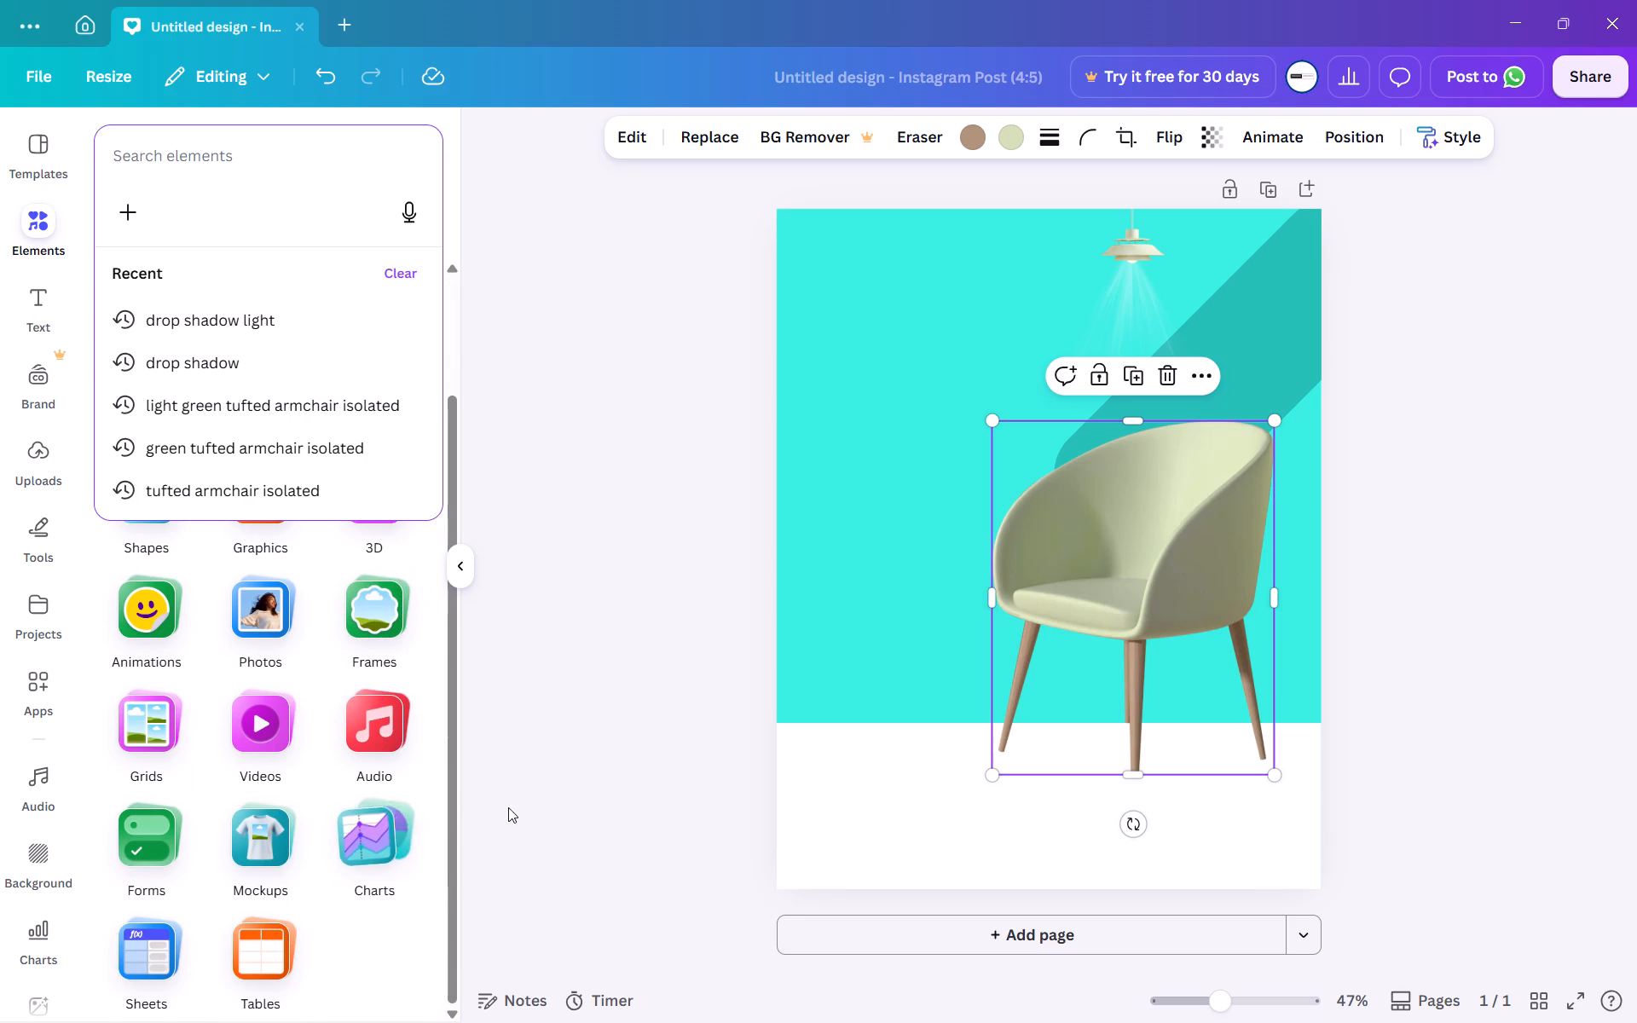
left_click(593, 810)
left_click(1049, 569)
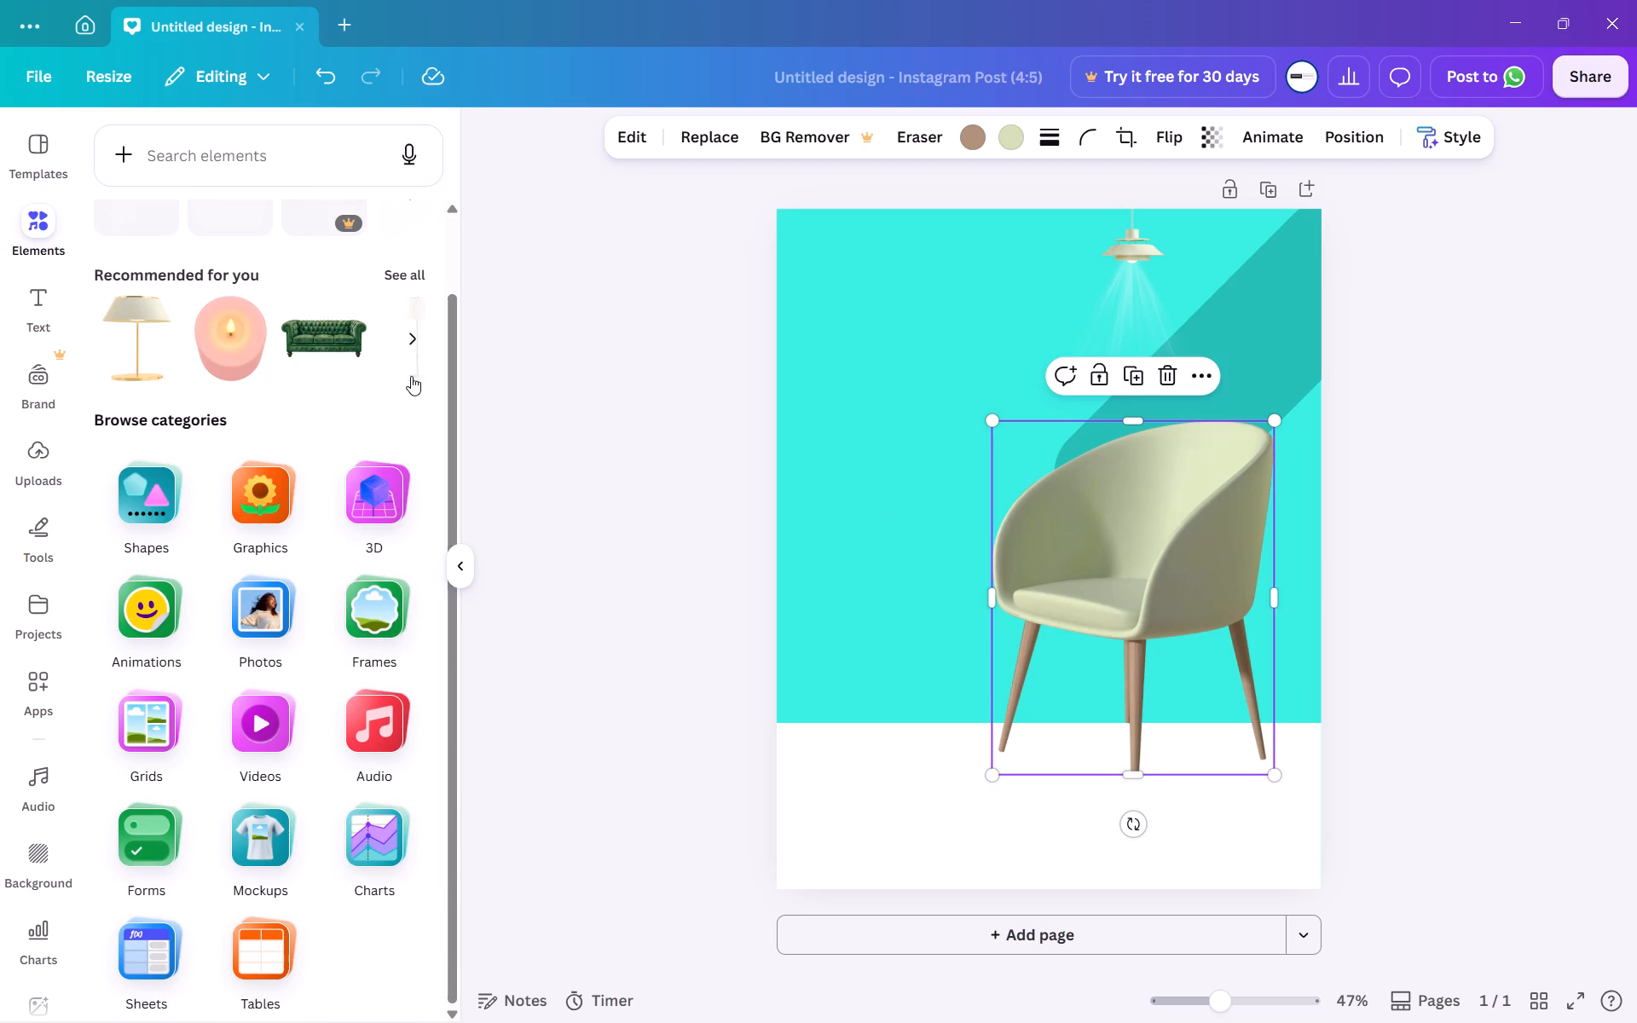
scroll(358, 332, "left", 3)
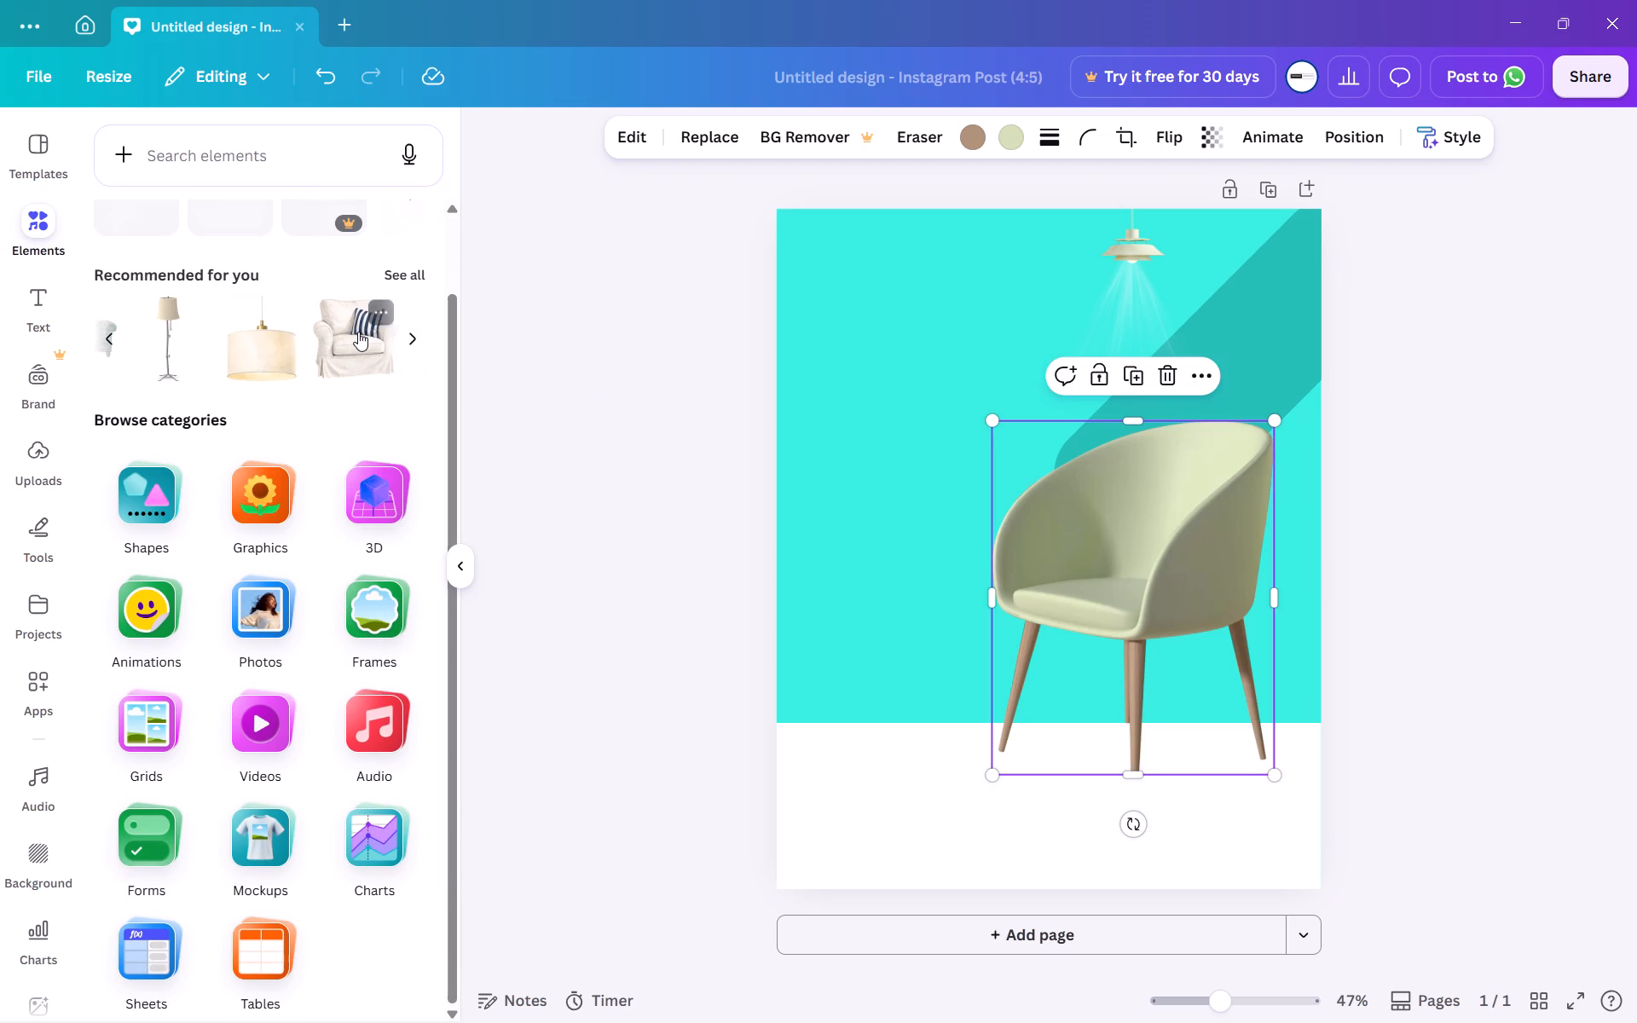
scroll(358, 332, "left", 3)
scroll(358, 332, "down", 1)
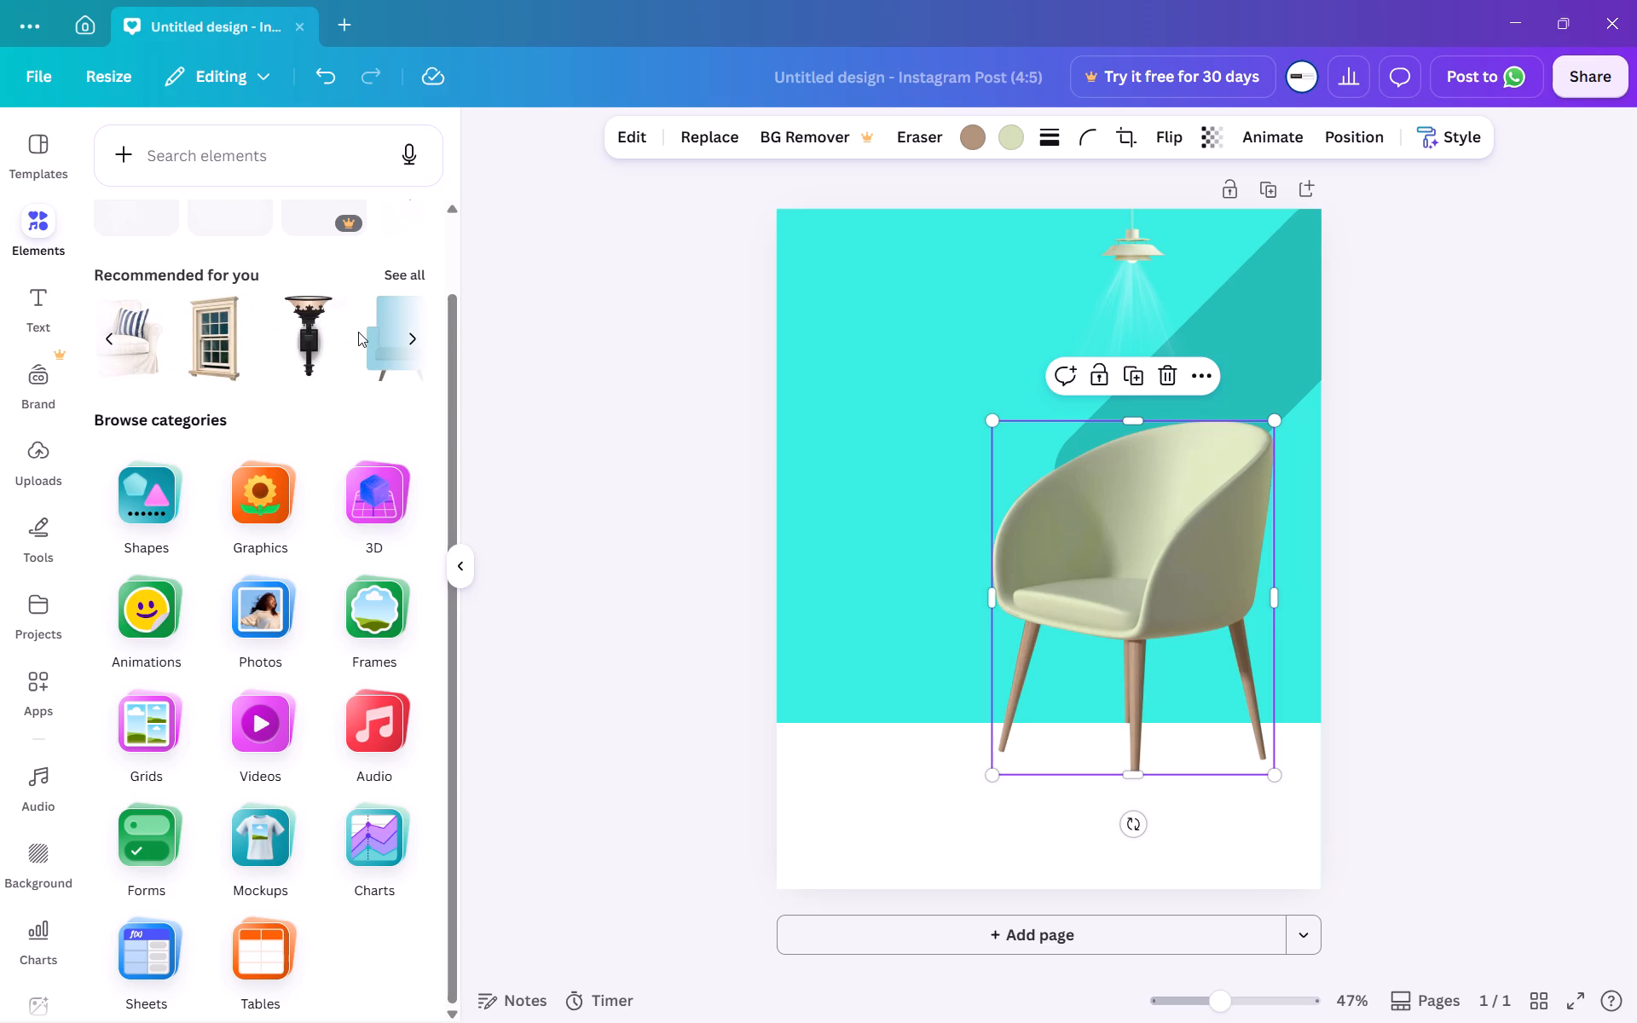
scroll(358, 332, "down", 1)
Search the elements for "shadow", add a soft grey oval shadow graphic and place it on the white band beneath the chair.
left_click(337, 165)
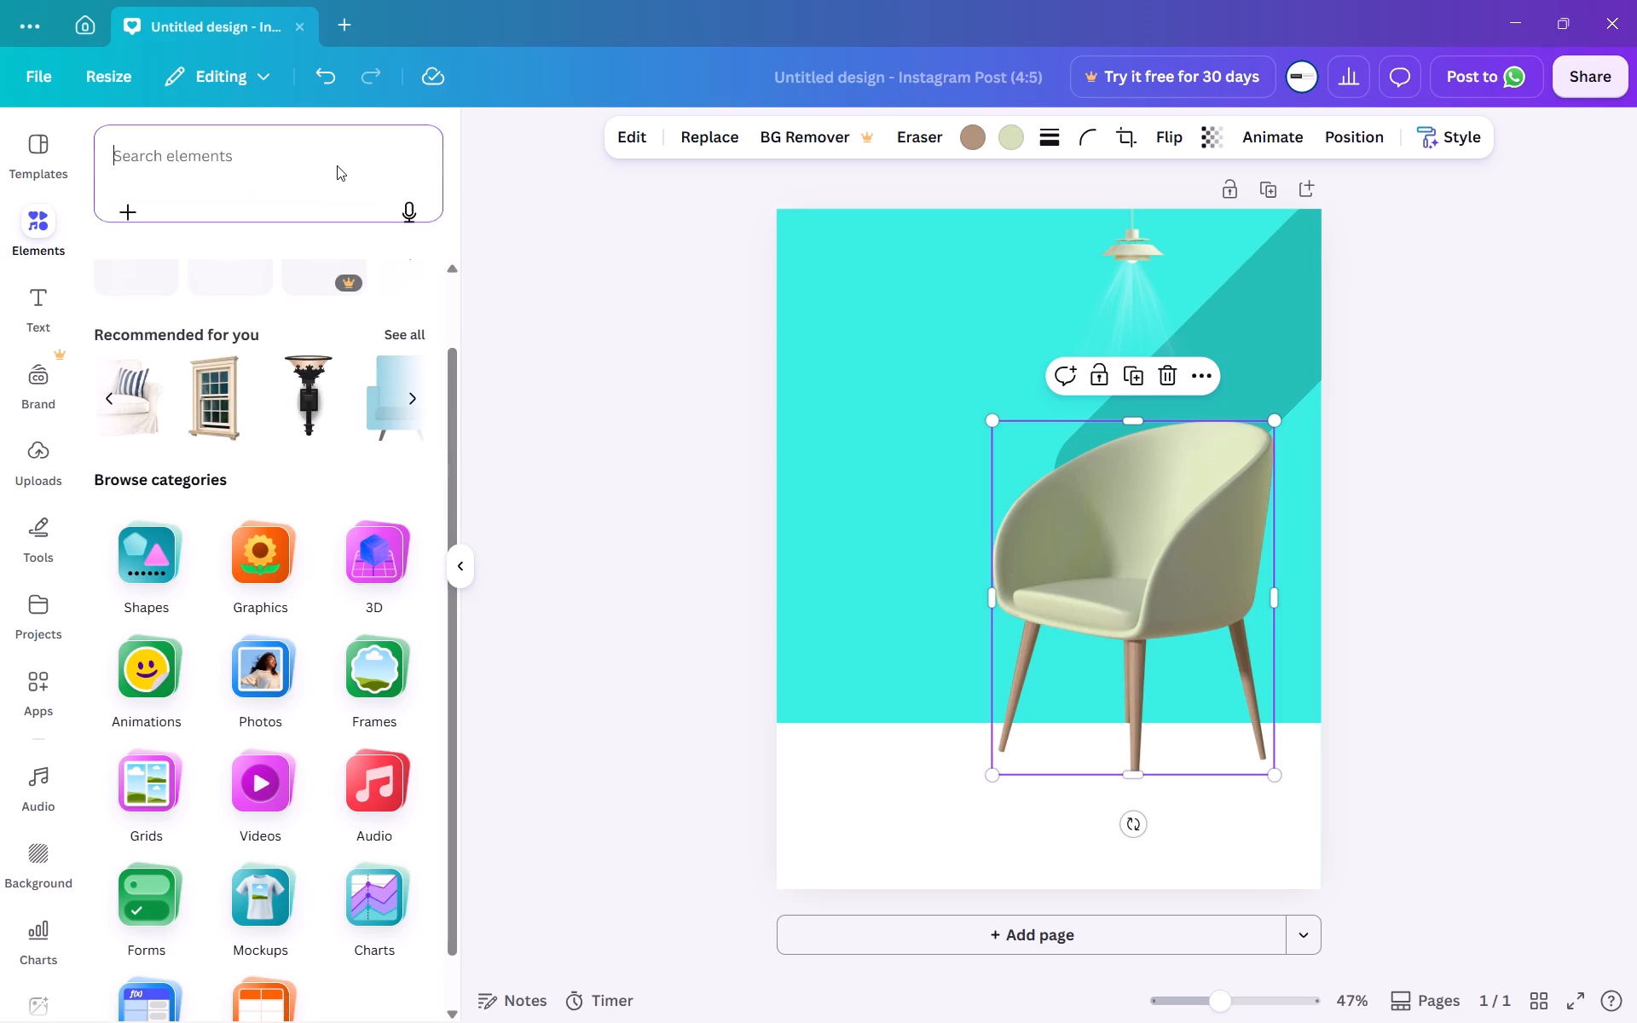
type("shadow")
key("space")
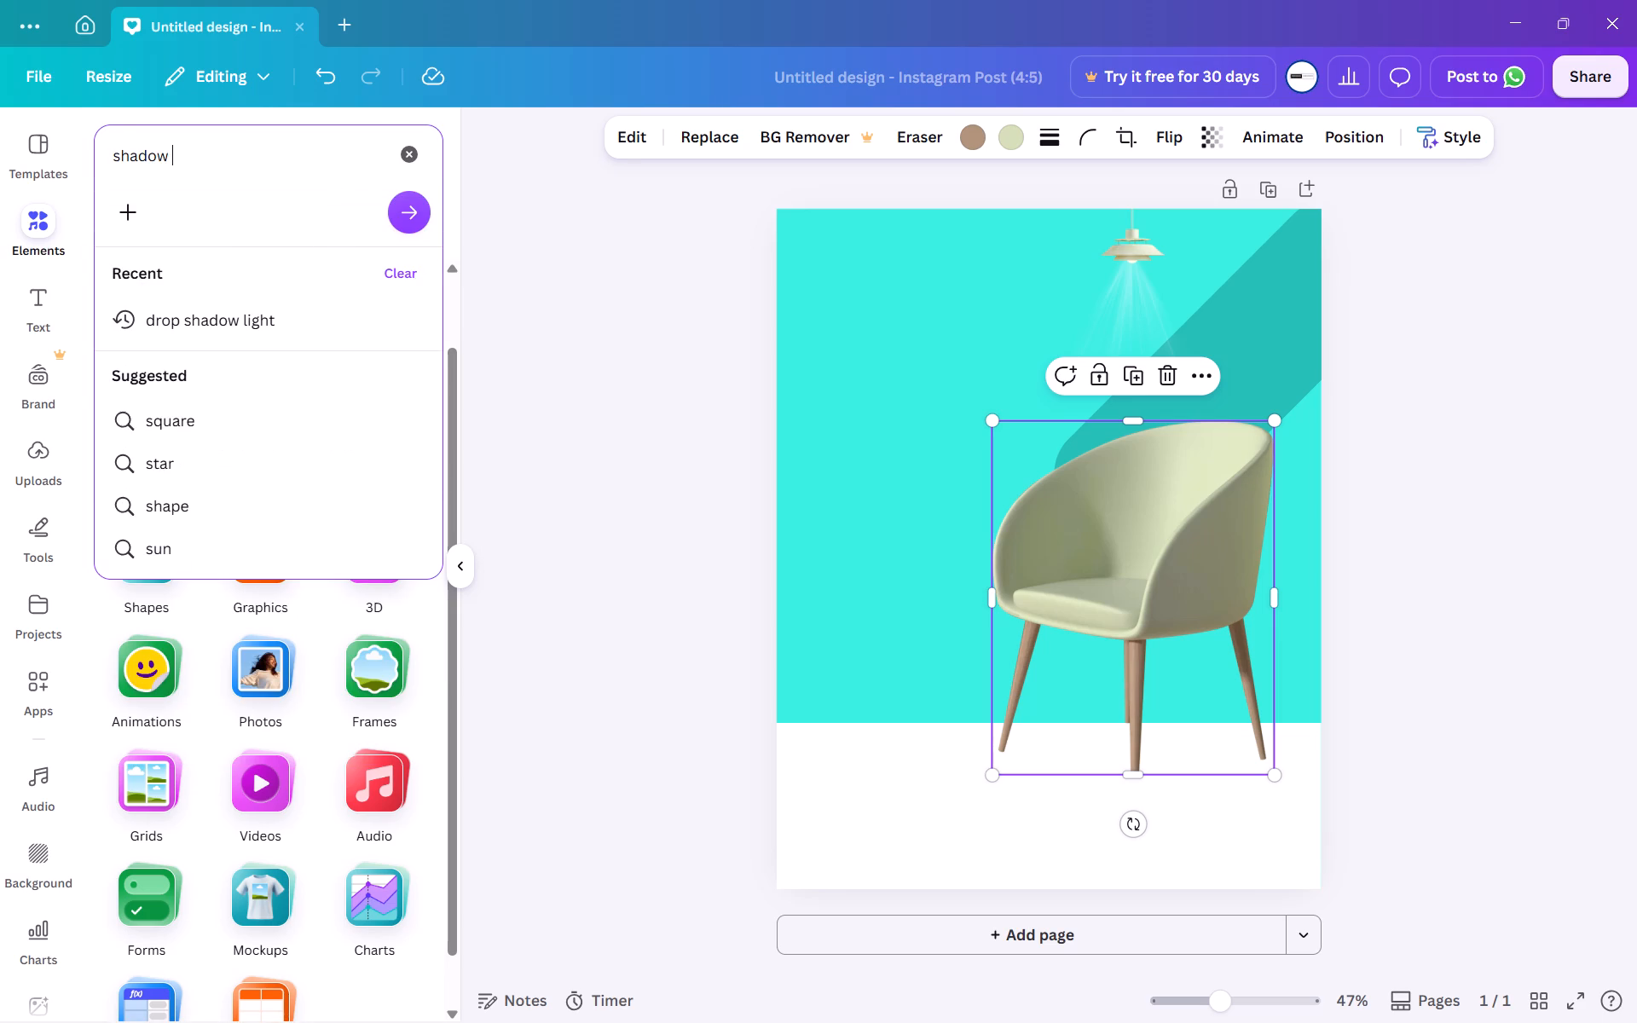
key("Return")
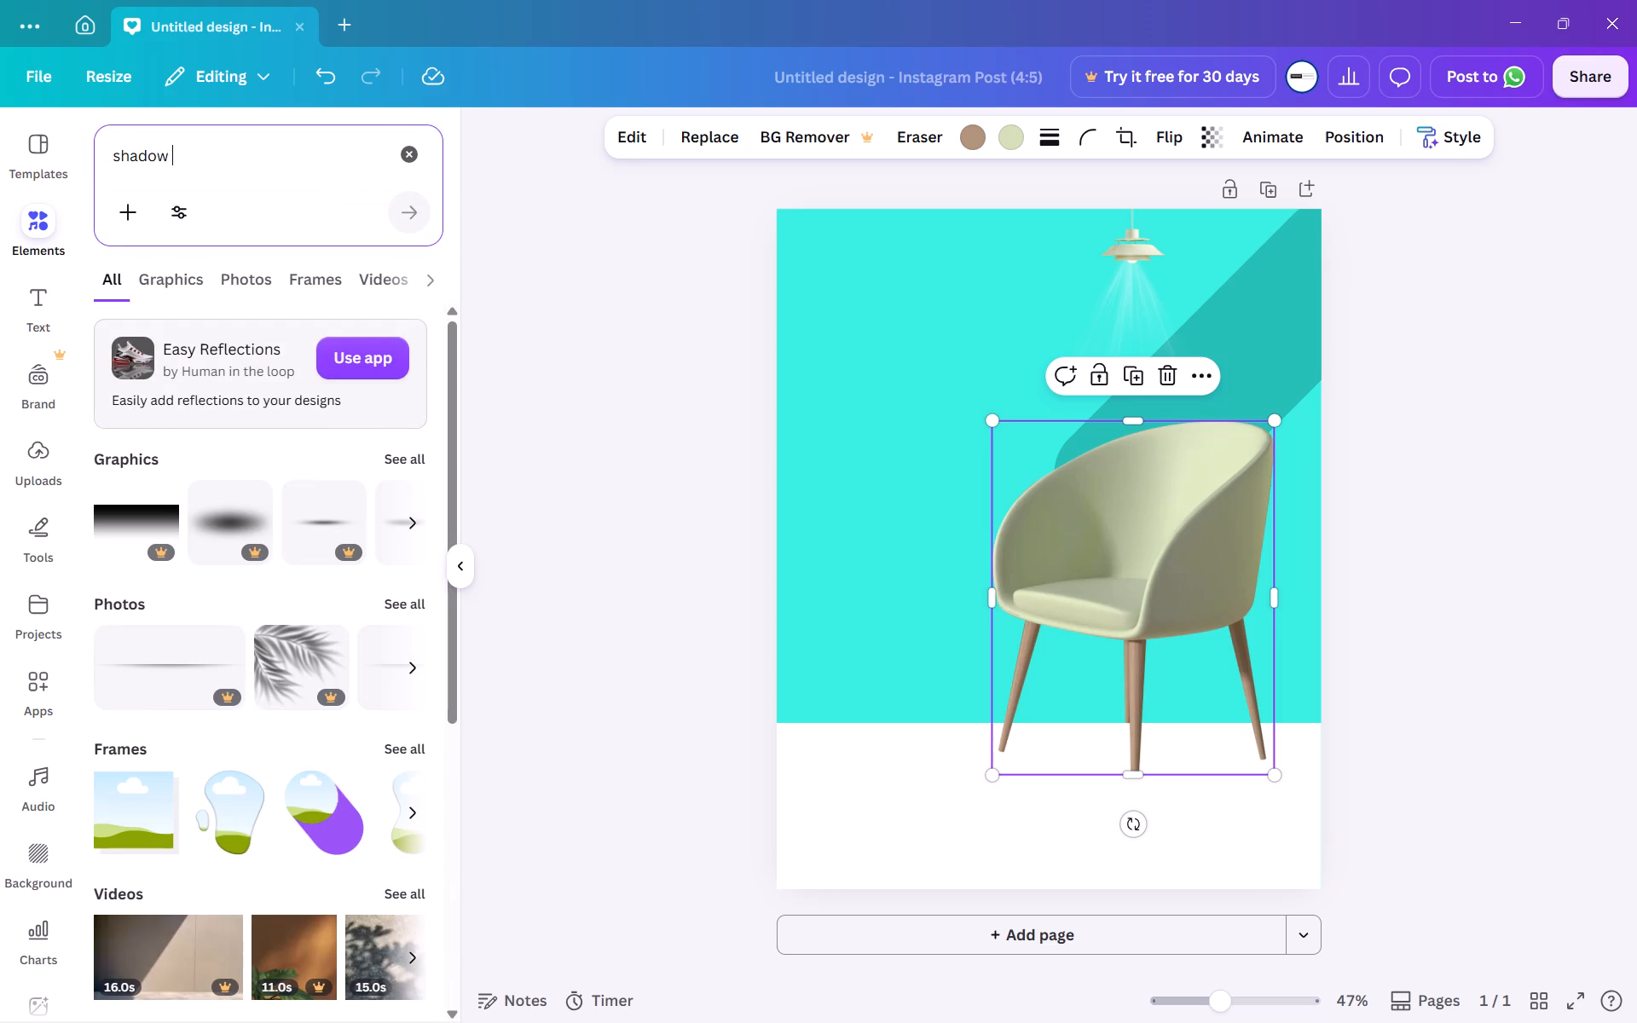
scroll(356, 494, "left", 1)
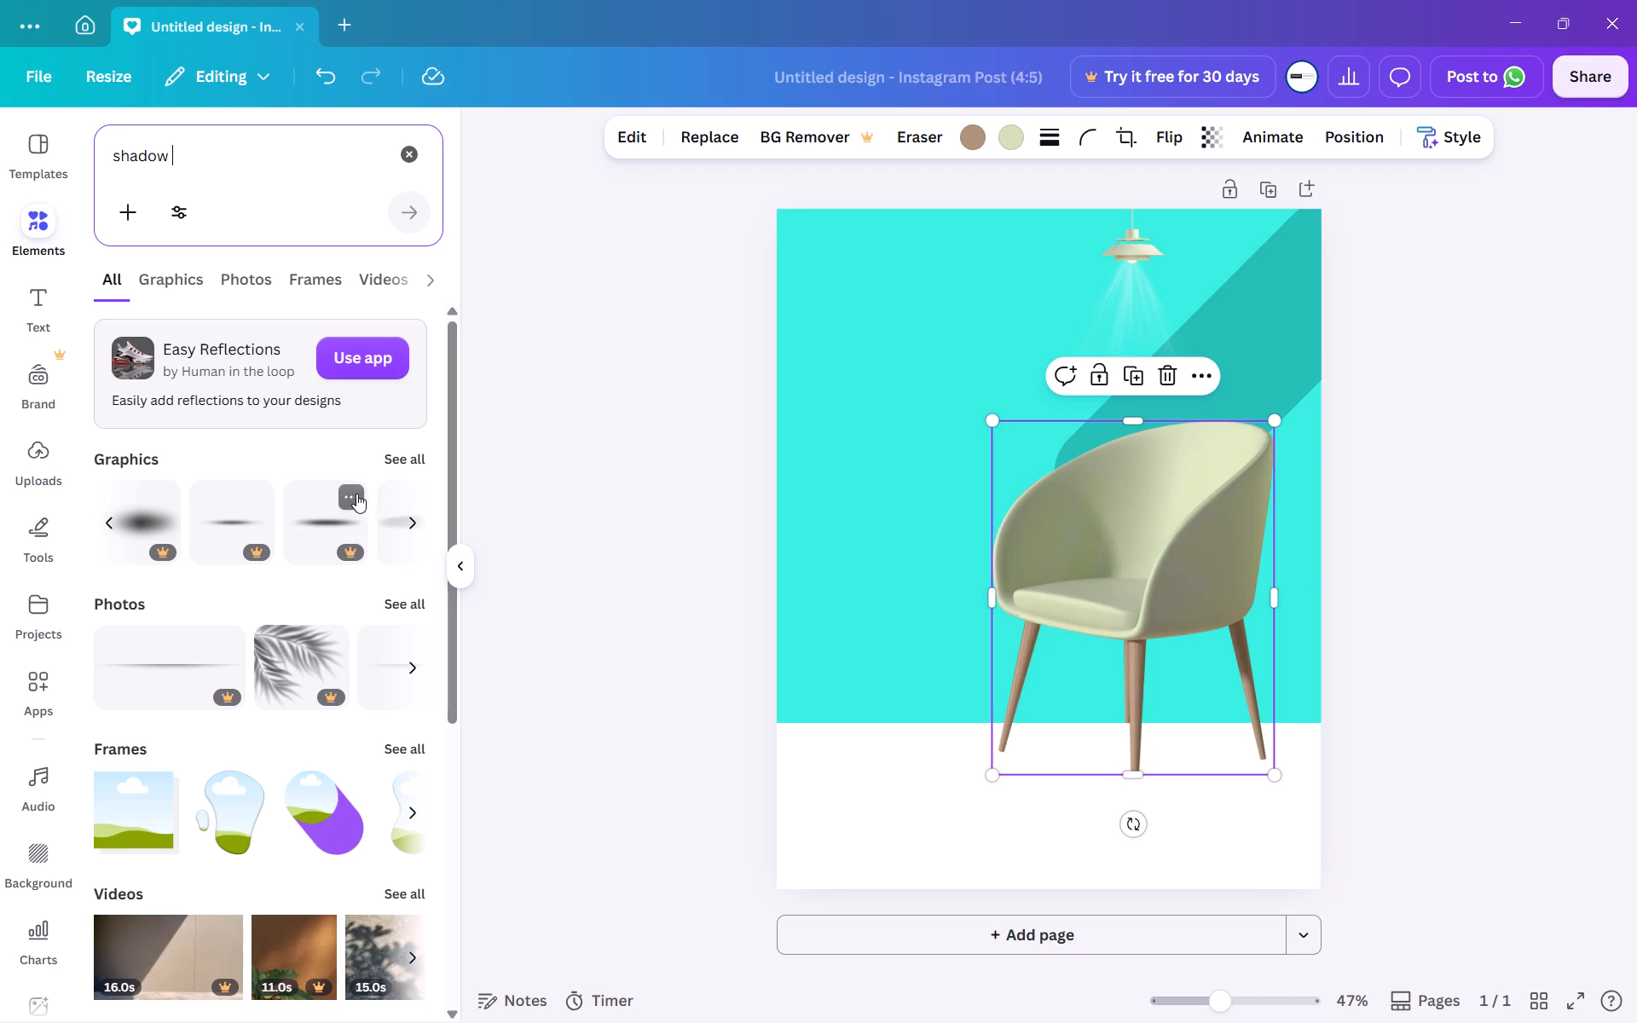
scroll(356, 494, "left", 1)
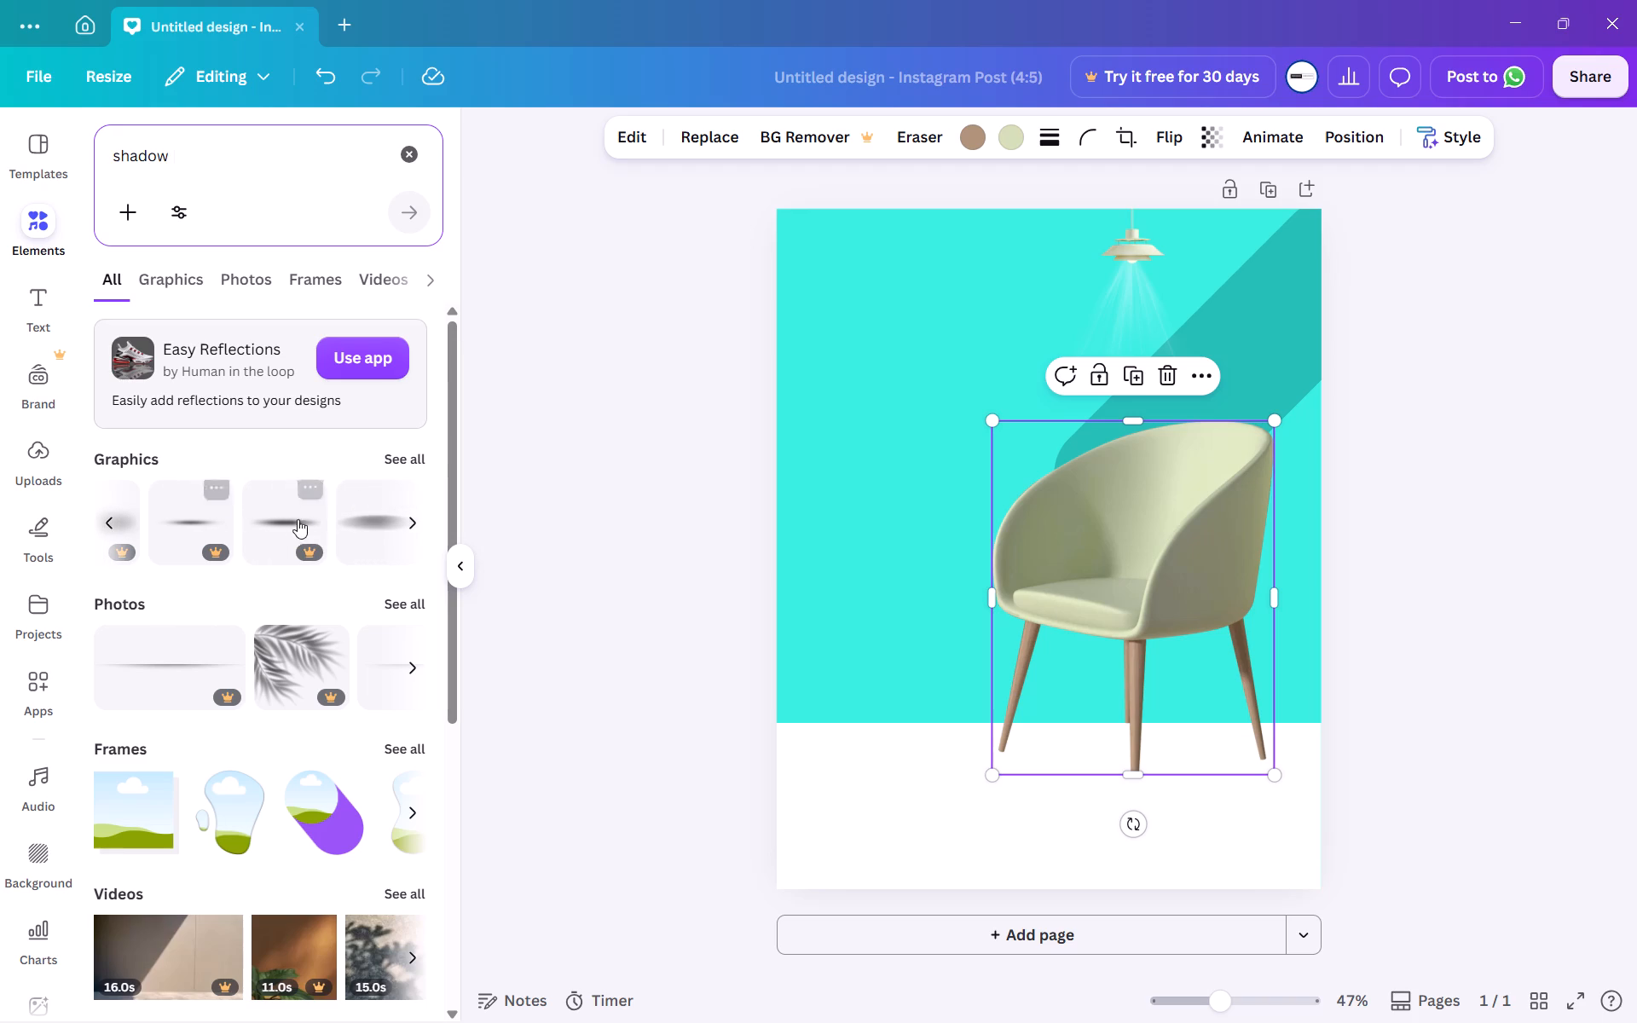
scroll(349, 519, "left", 1)
left_click(369, 523)
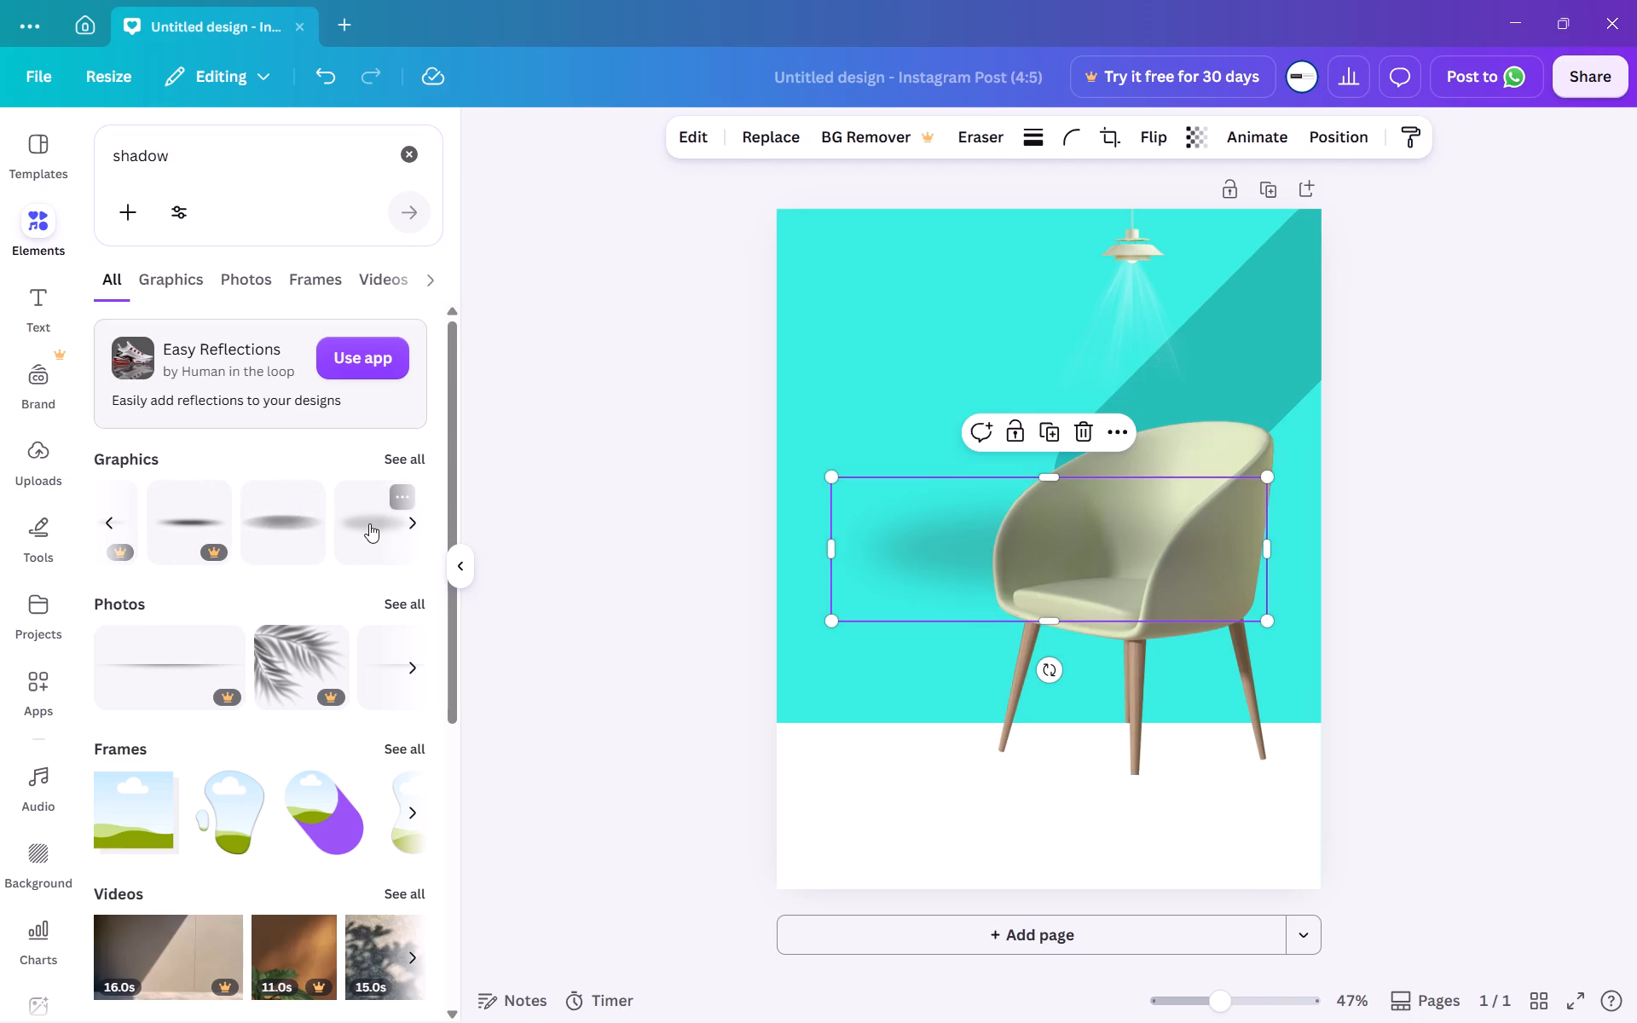
left_click_drag(968, 535, 1074, 798)
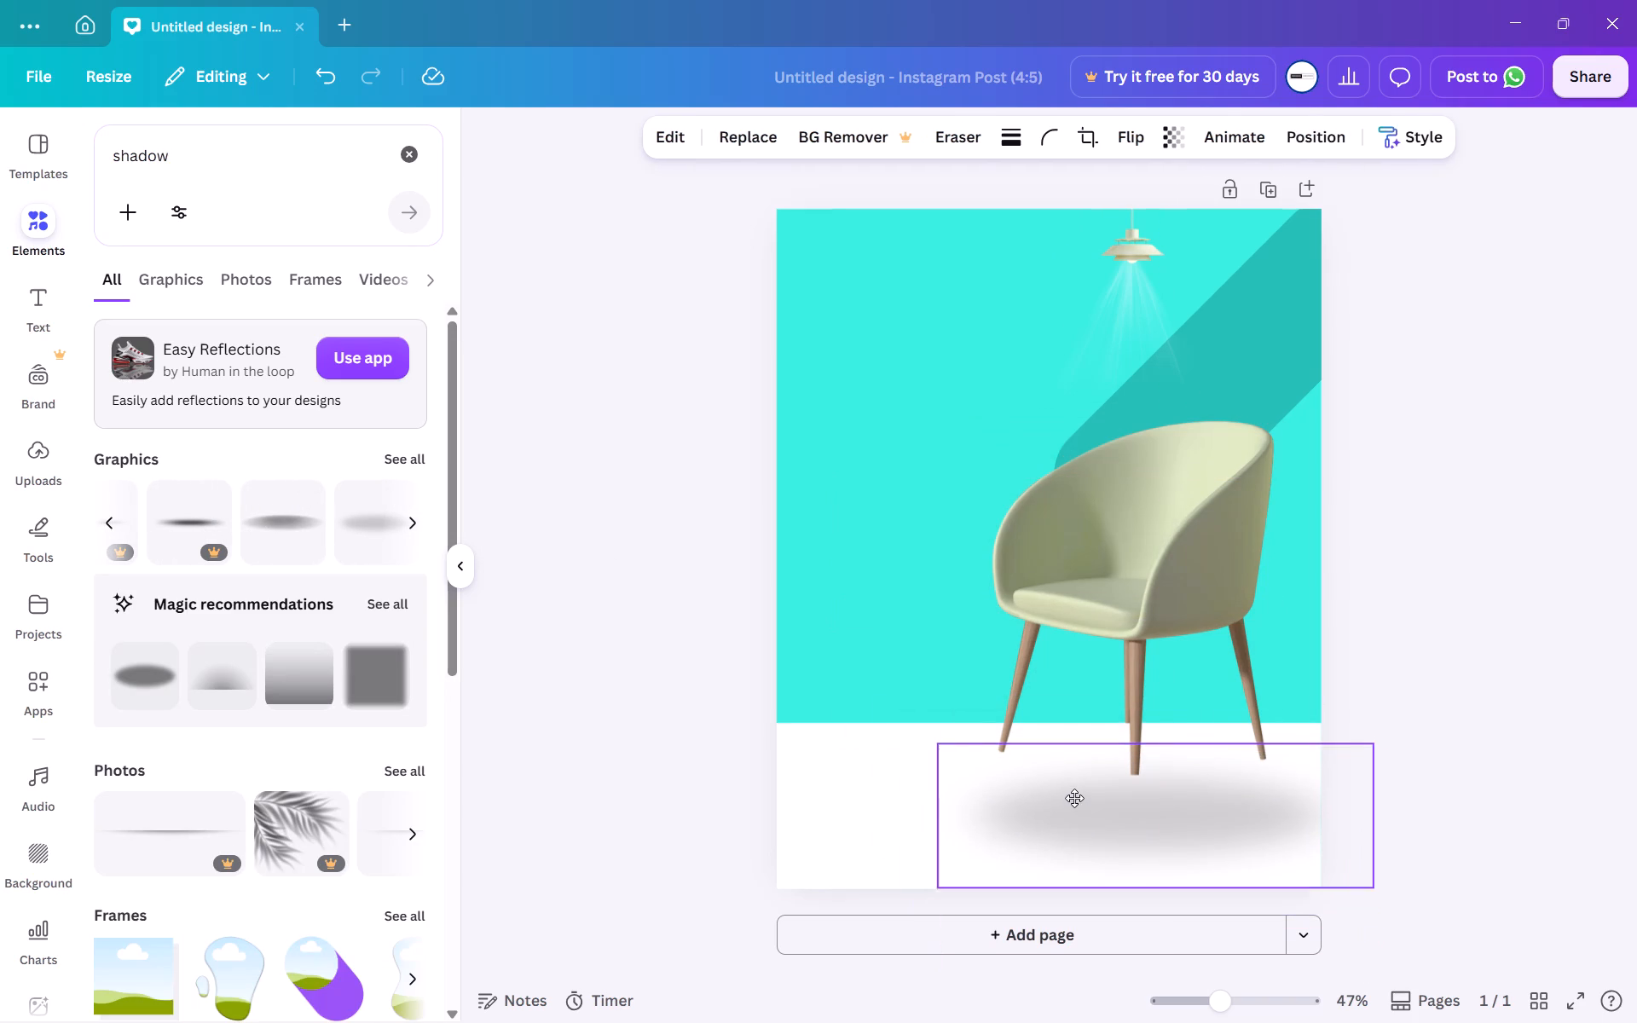
left_click_drag(1074, 798, 1074, 796)
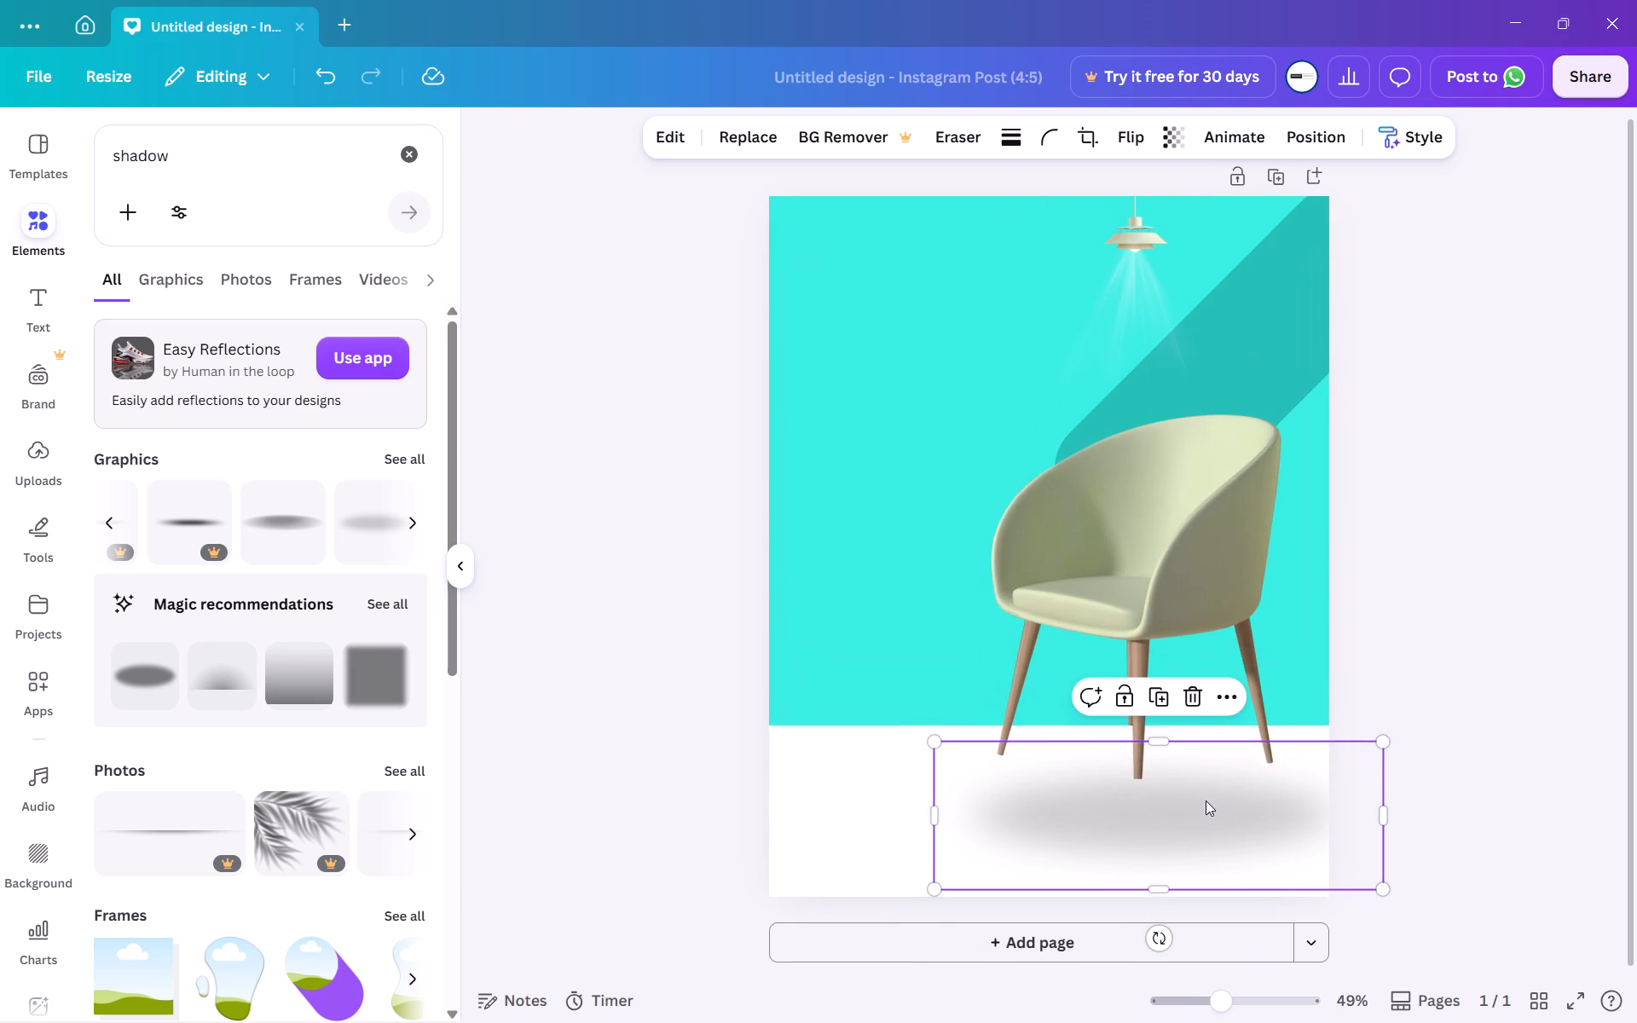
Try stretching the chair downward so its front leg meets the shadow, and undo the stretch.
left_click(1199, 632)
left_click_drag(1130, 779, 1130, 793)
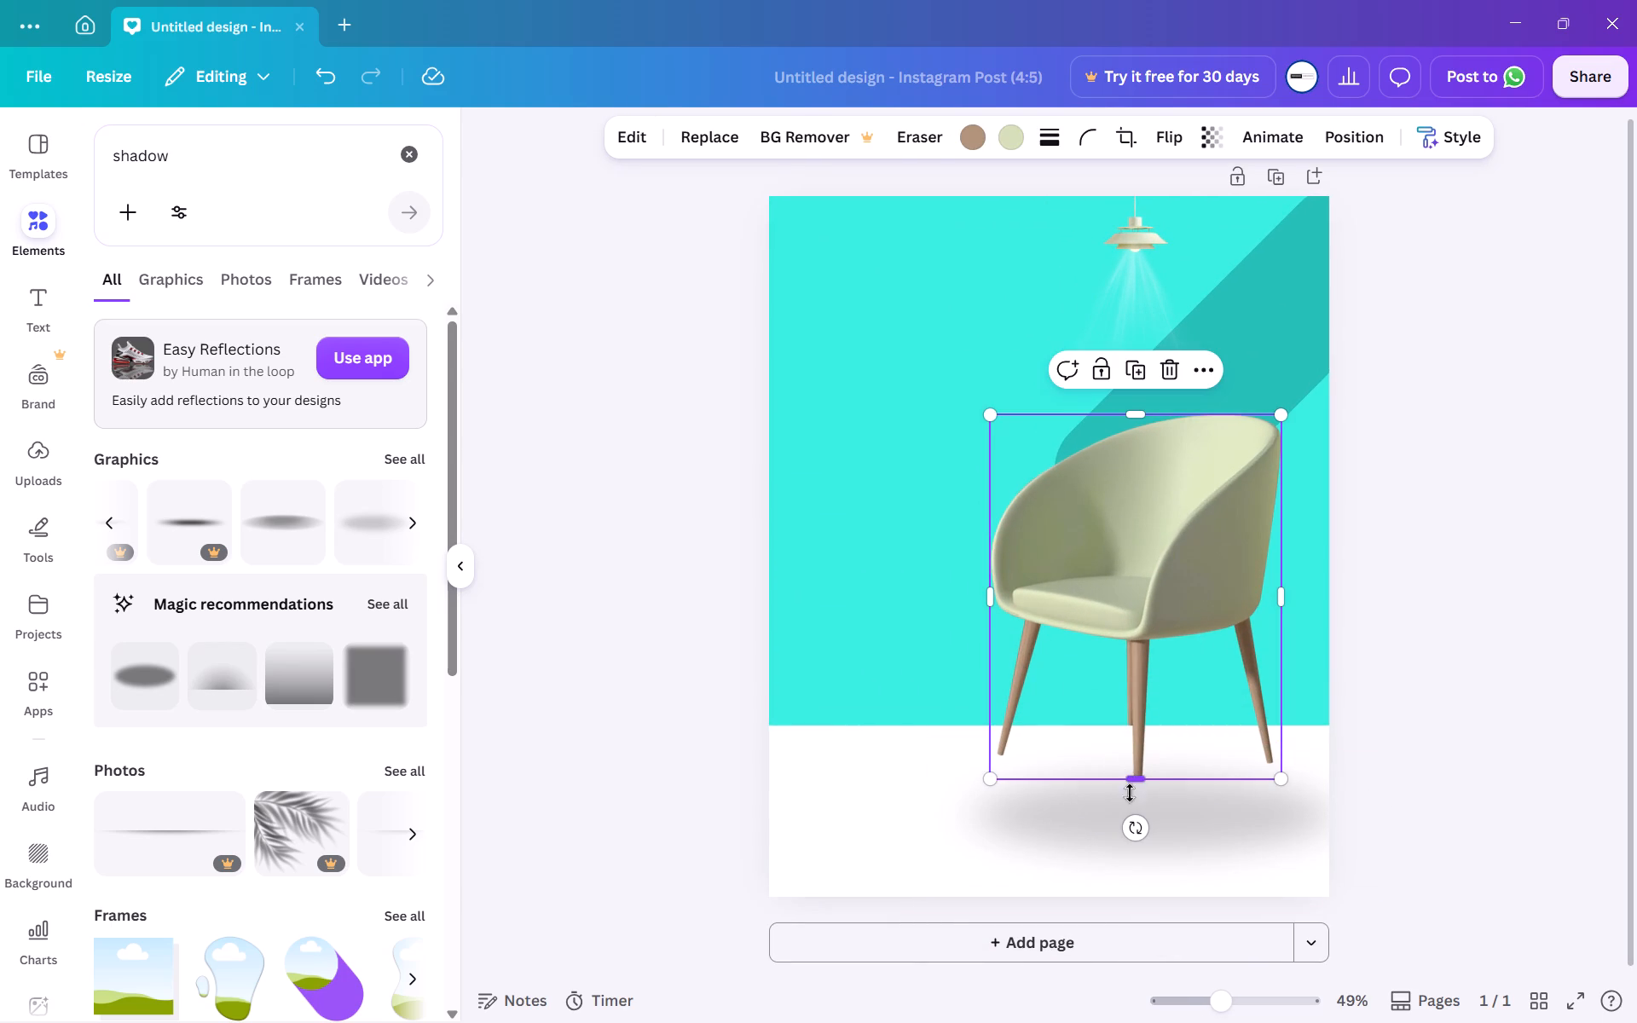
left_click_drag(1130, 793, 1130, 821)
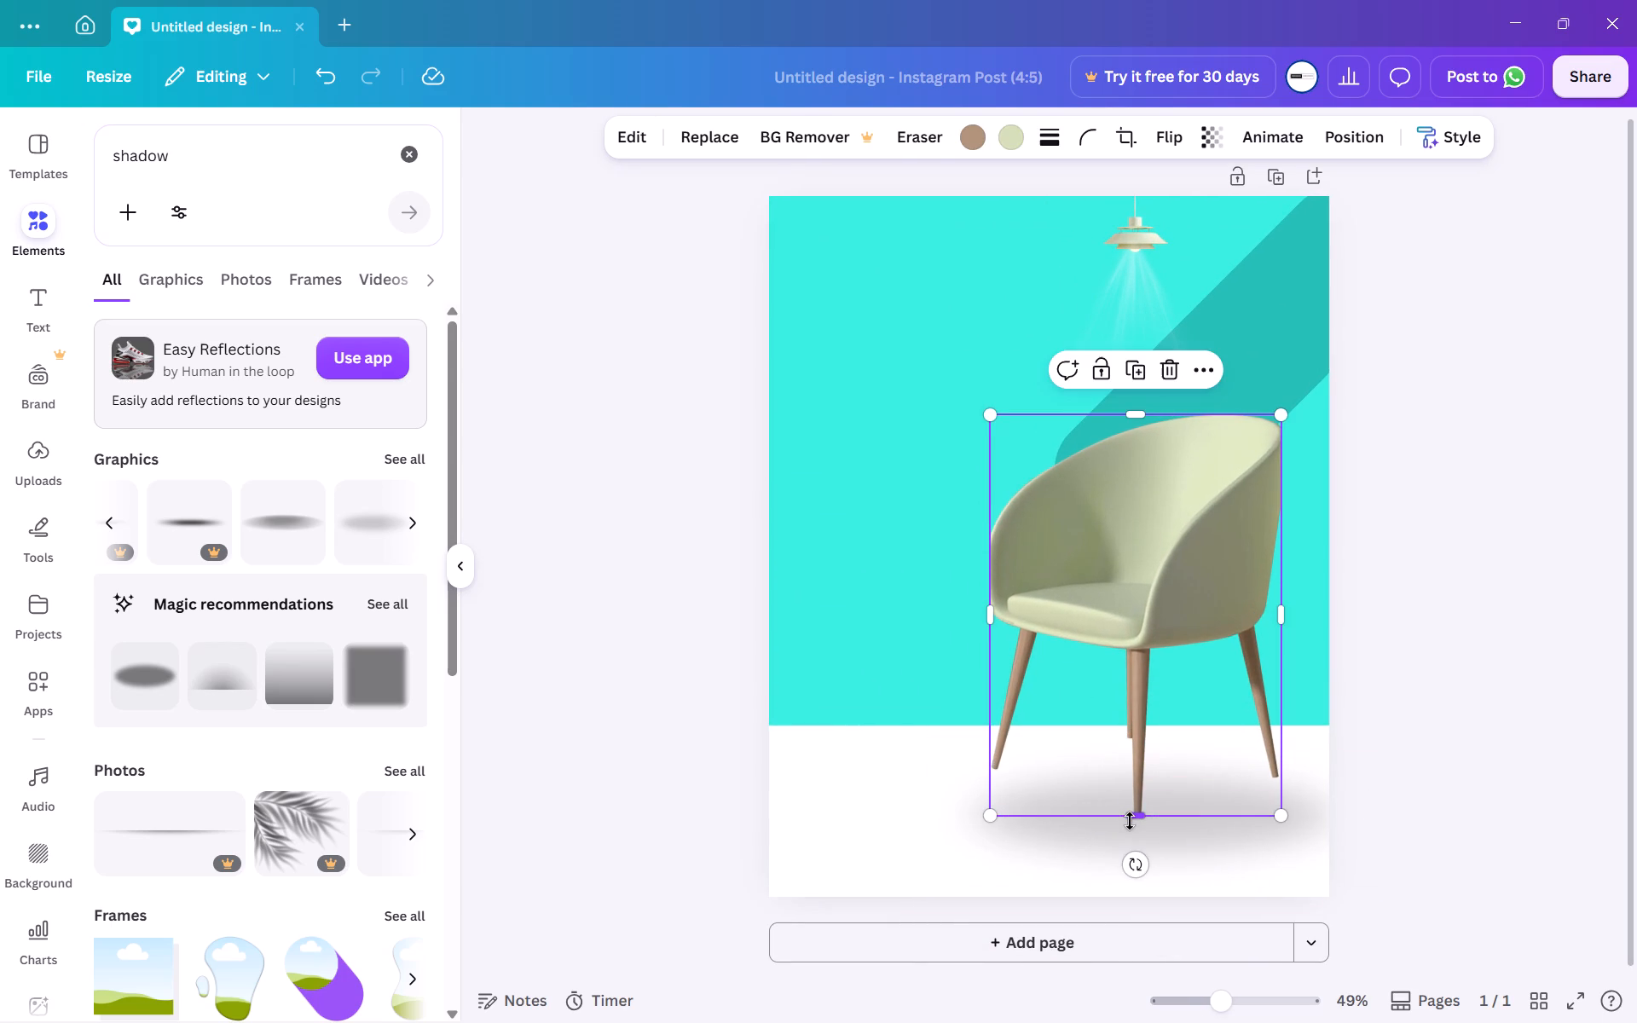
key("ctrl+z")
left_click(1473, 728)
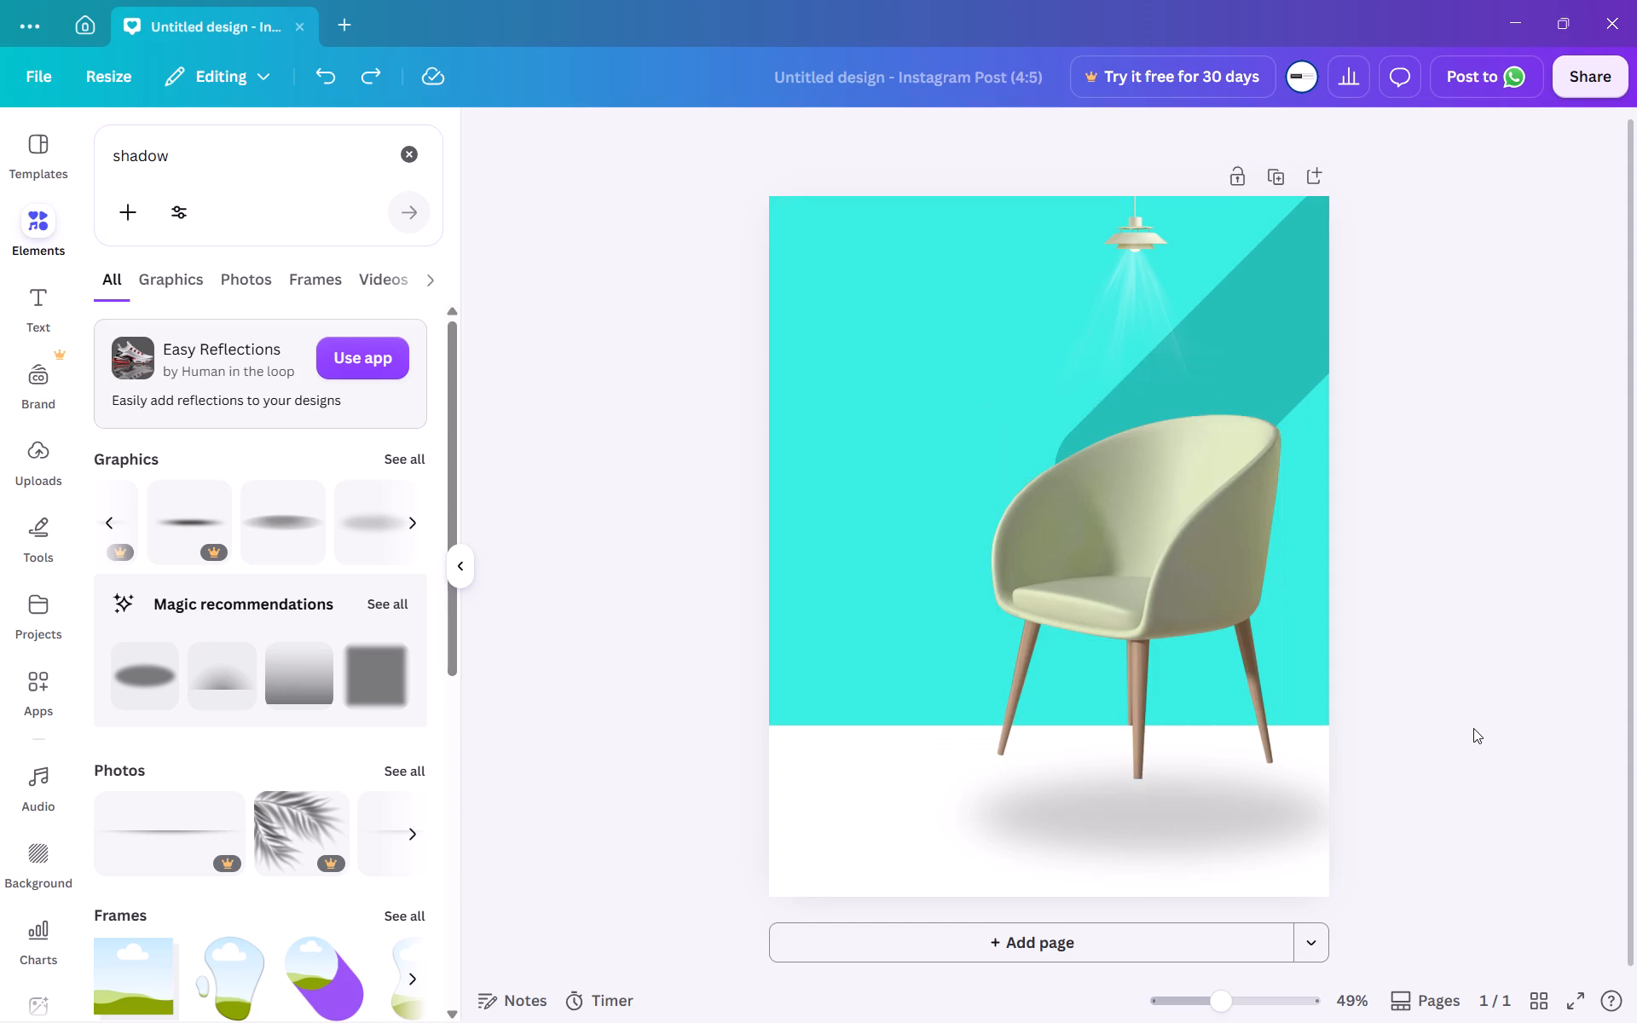
Shrink the oval shadow to a small patch and position it just beneath the chair's front leg.
left_click(1214, 746)
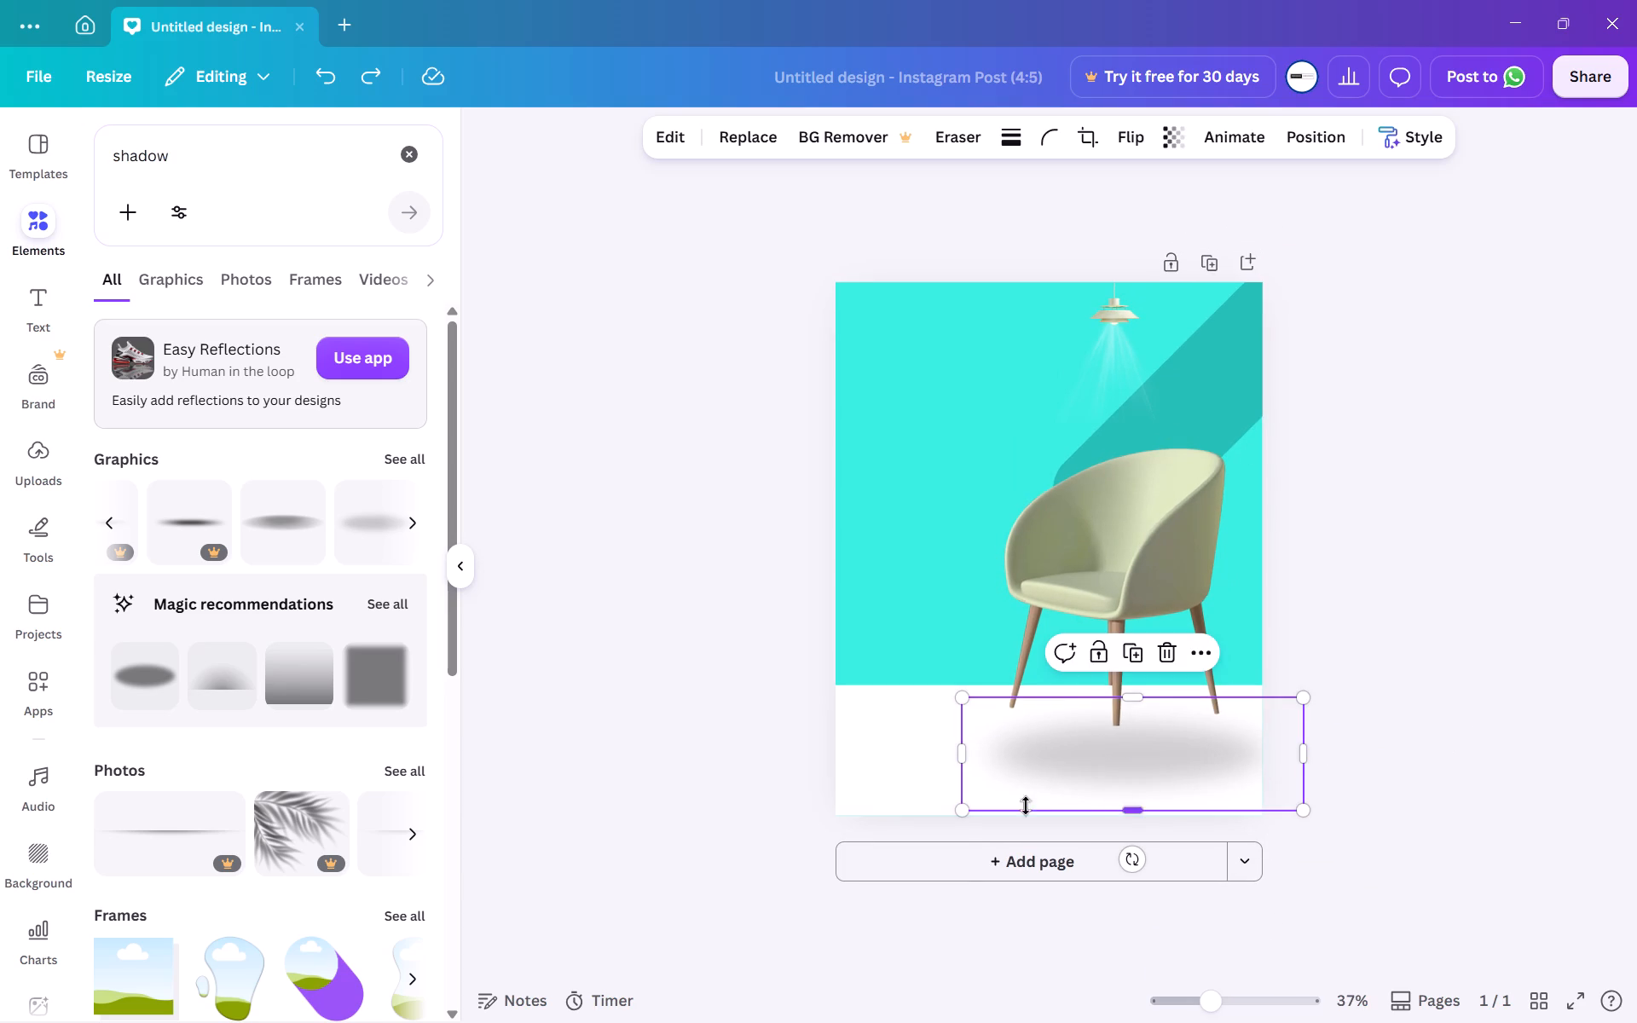
left_click(961, 817)
left_click_drag(961, 817, 1073, 771)
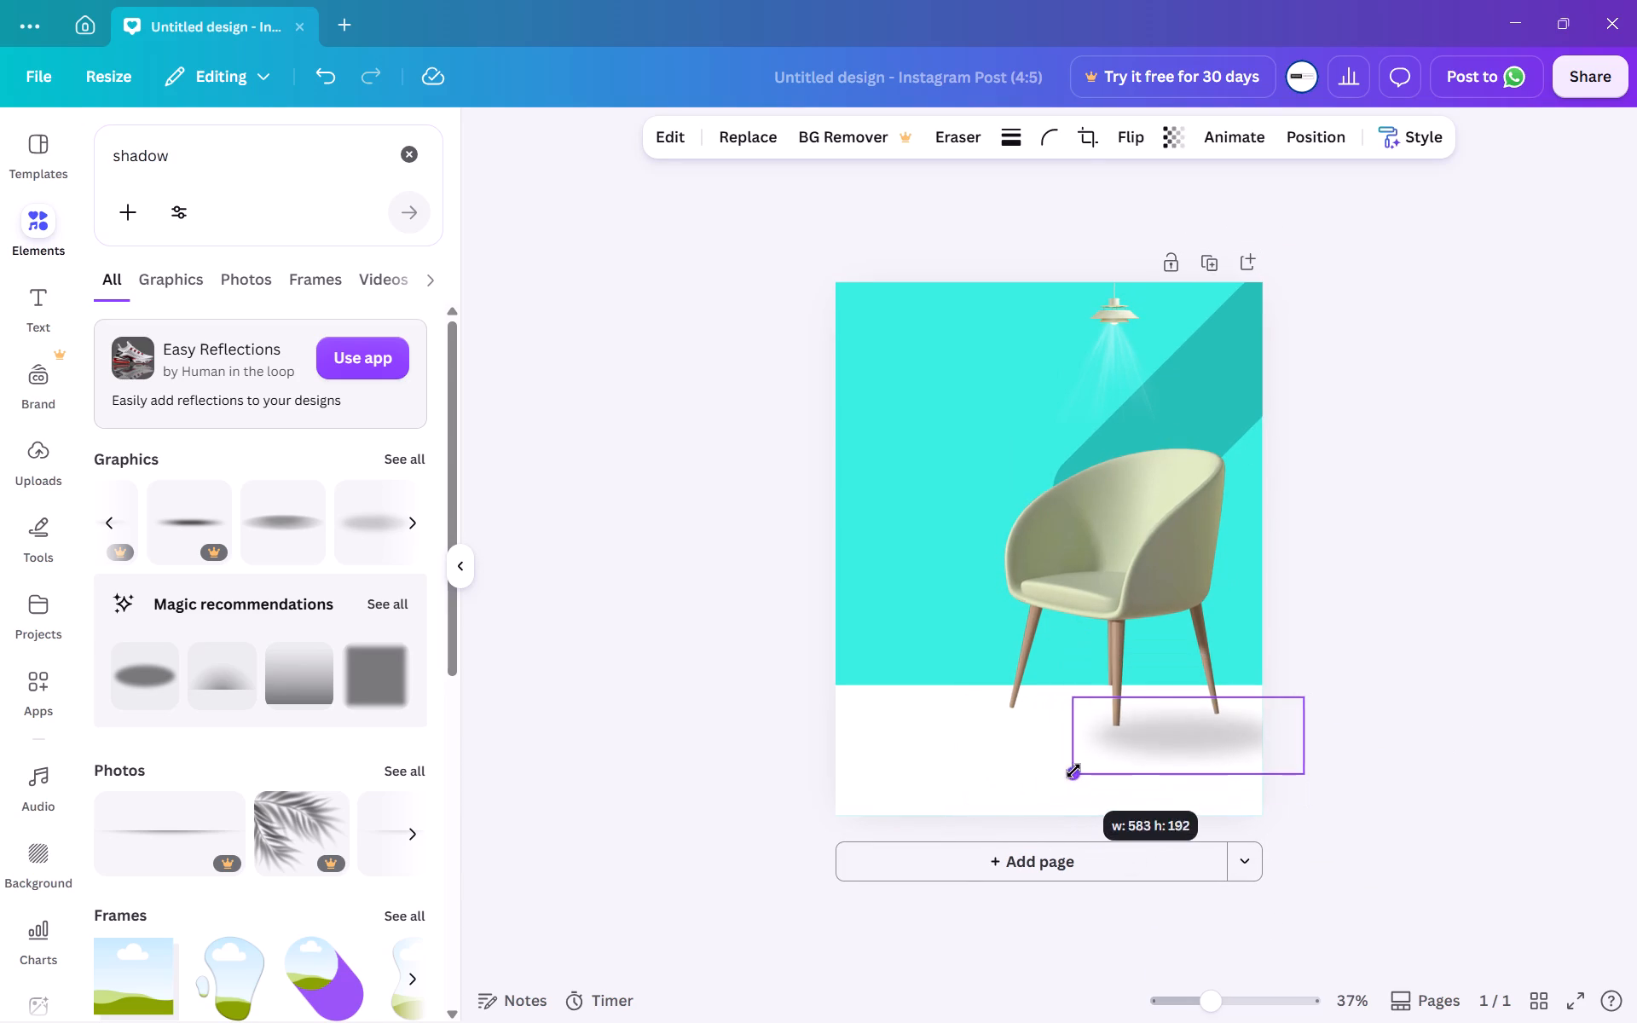
left_click_drag(1073, 771, 1175, 761)
left_click_drag(1310, 743, 1259, 743)
left_click_drag(1231, 779, 1160, 797)
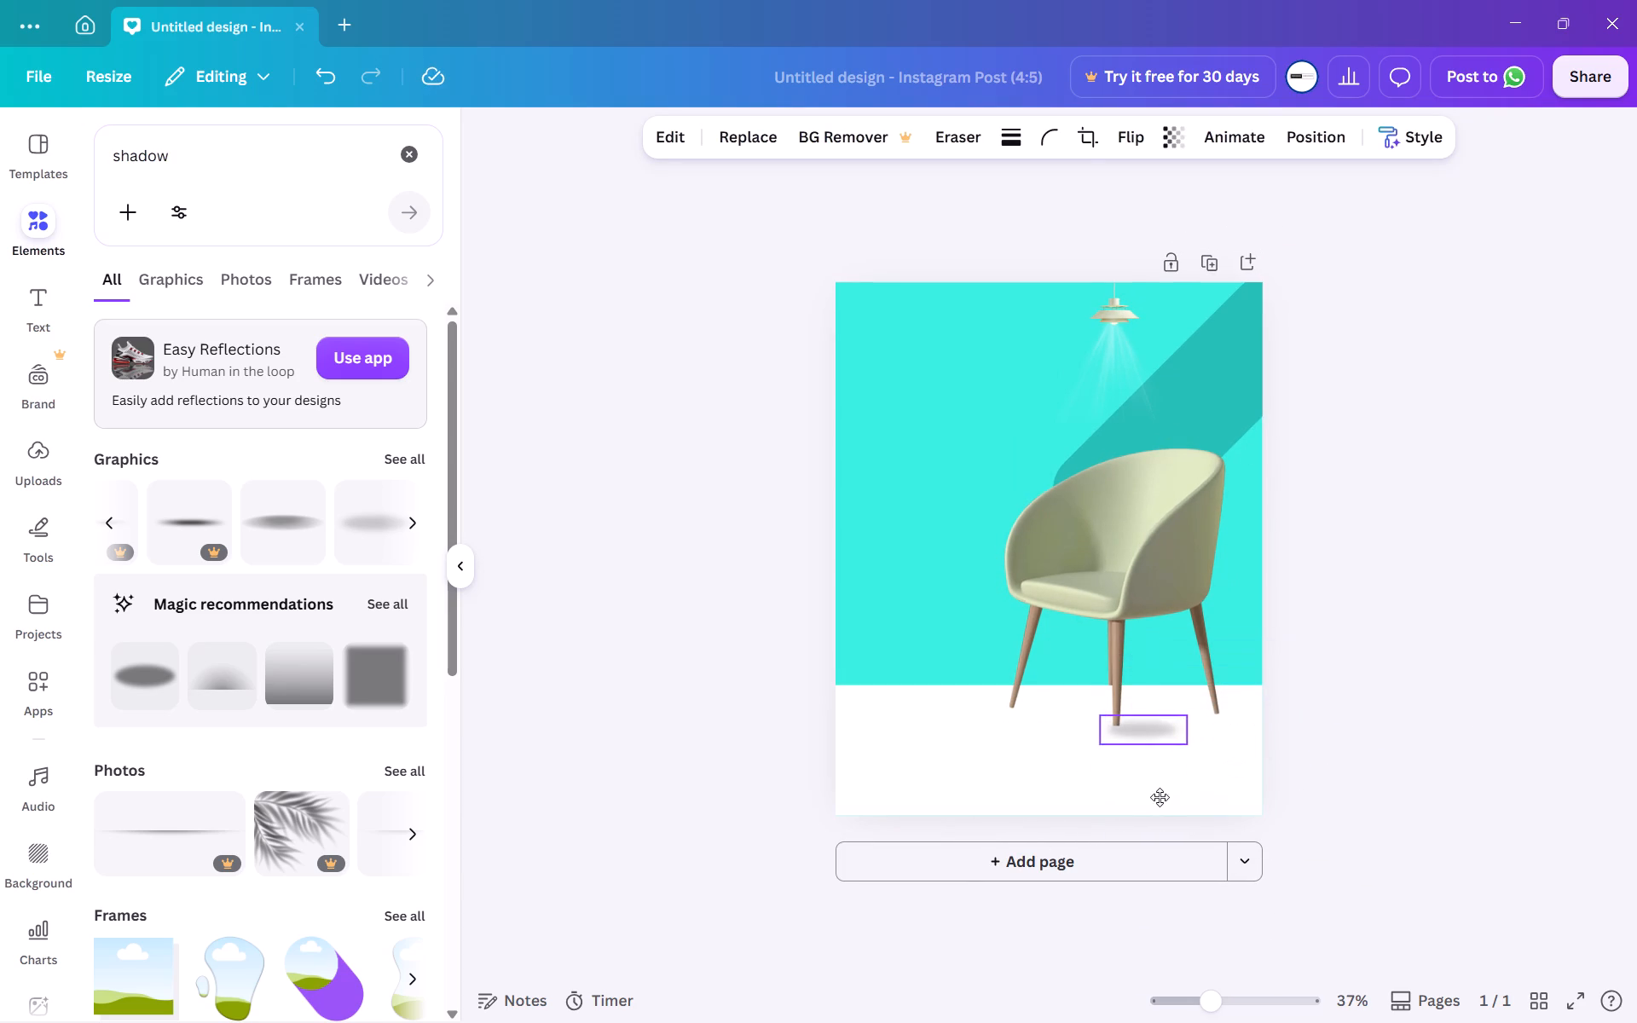
left_click_drag(1160, 797, 1145, 802)
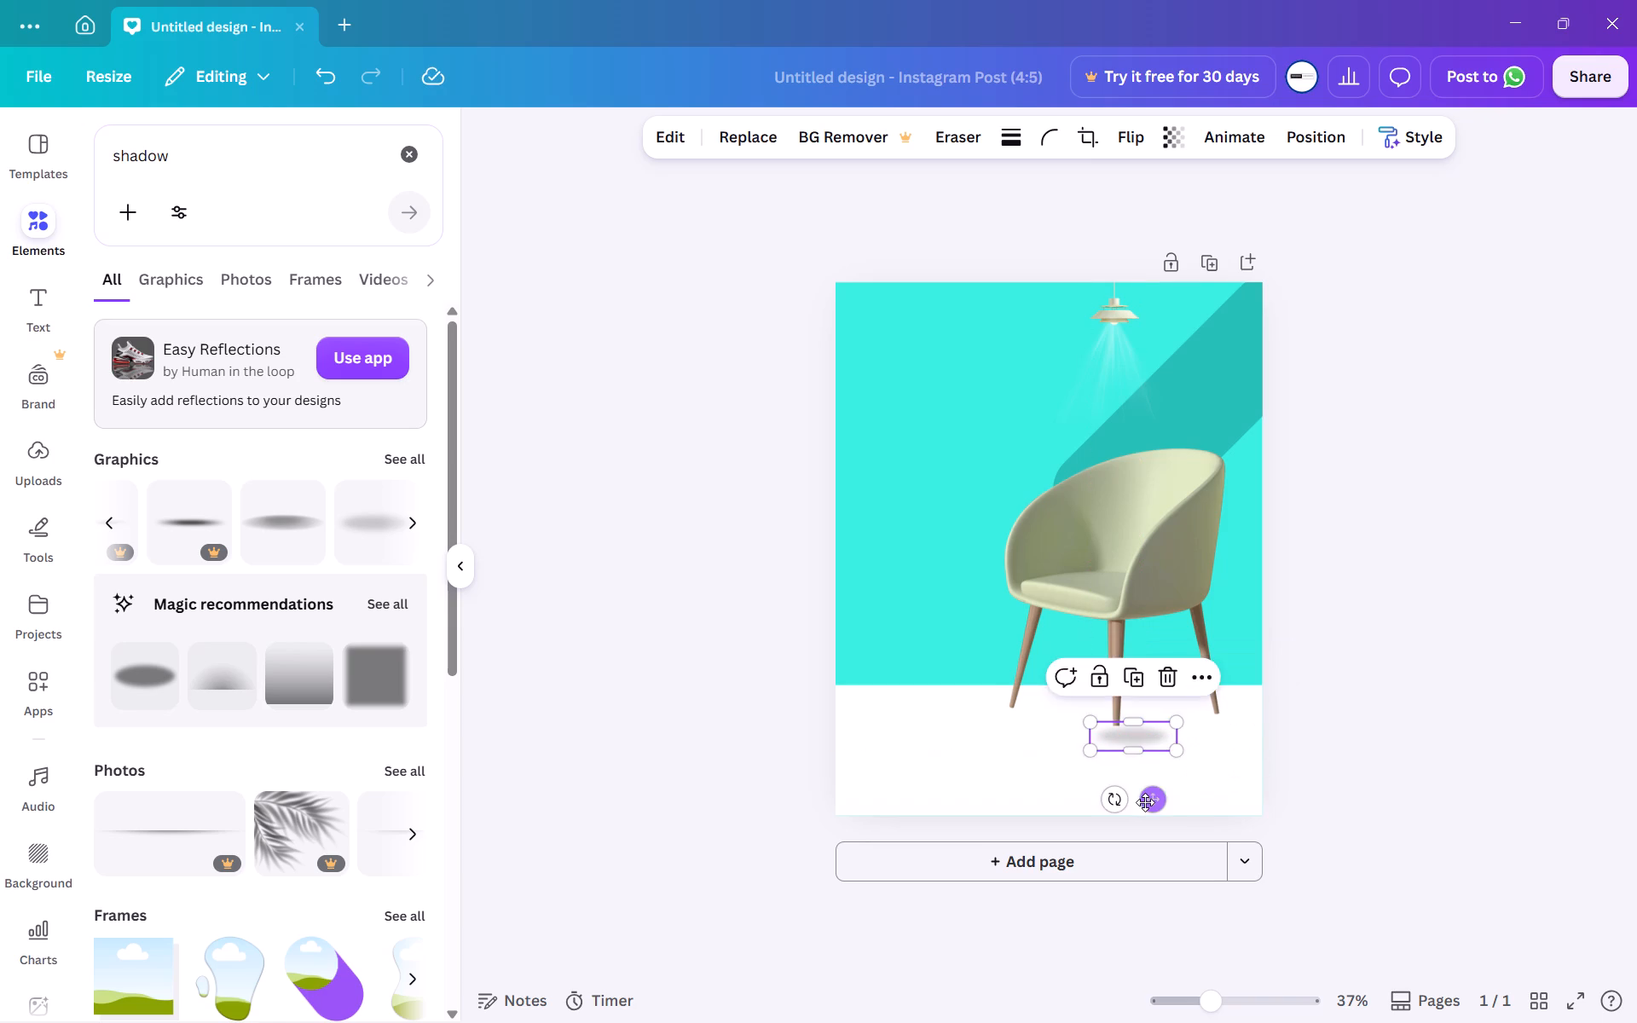
scroll(1145, 802, "up", 2)
left_click(1514, 755)
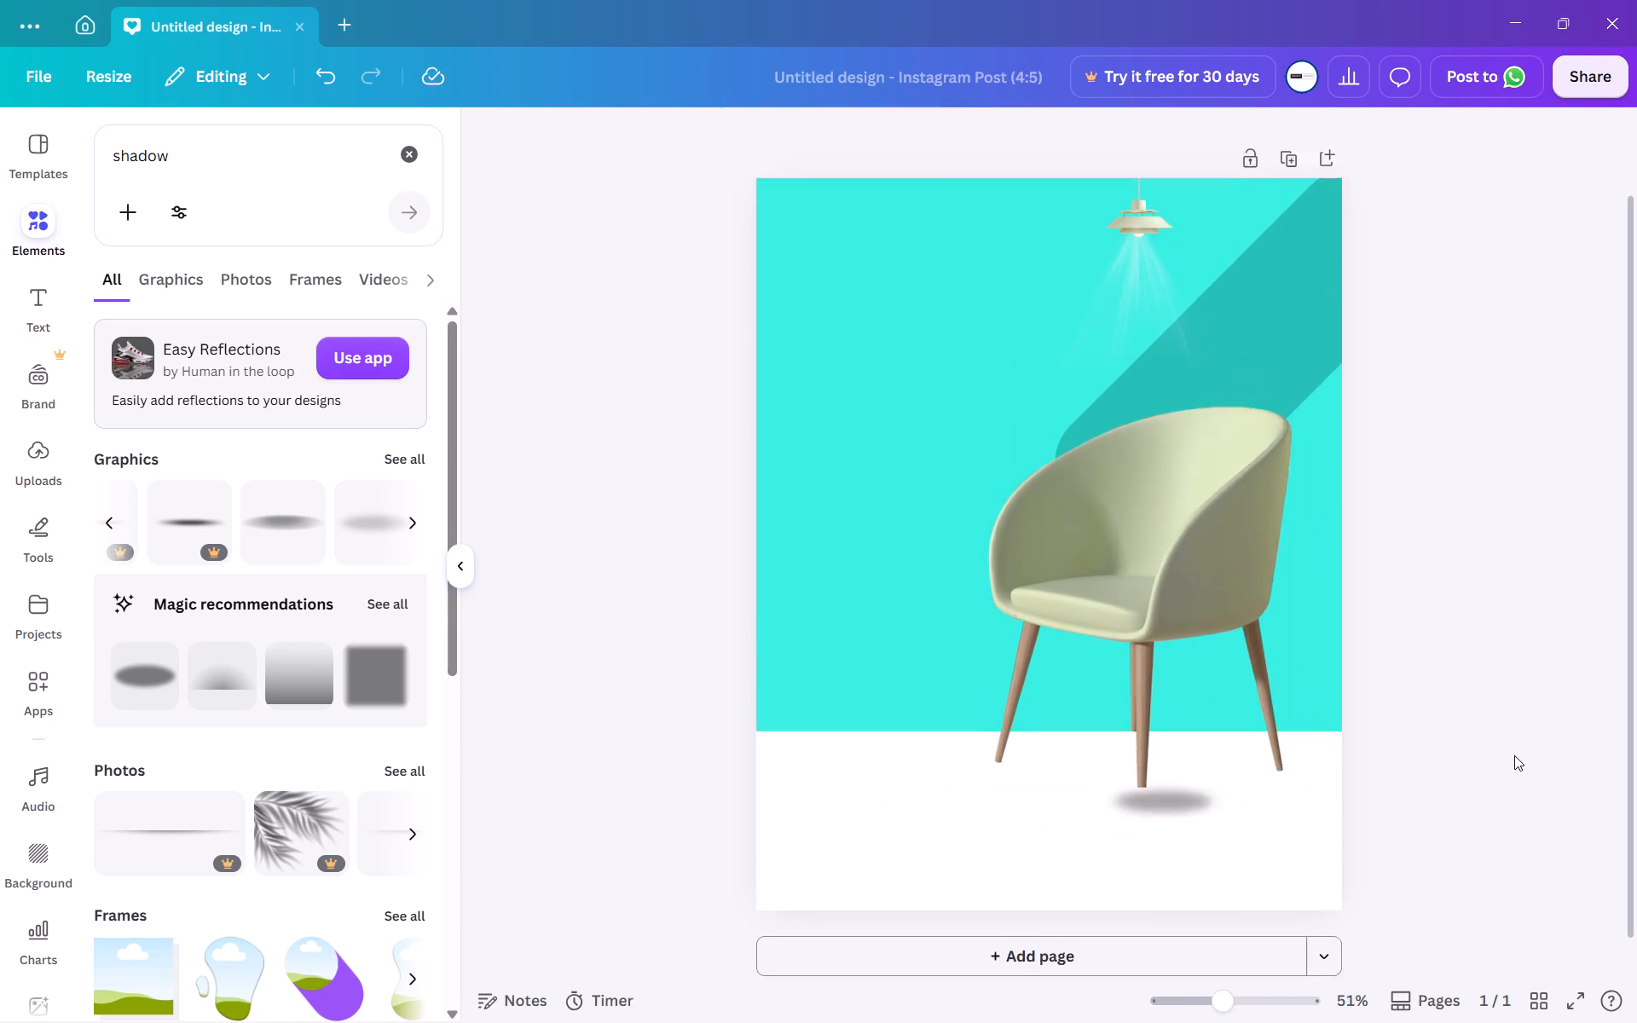
scroll(1514, 755, "down", 1)
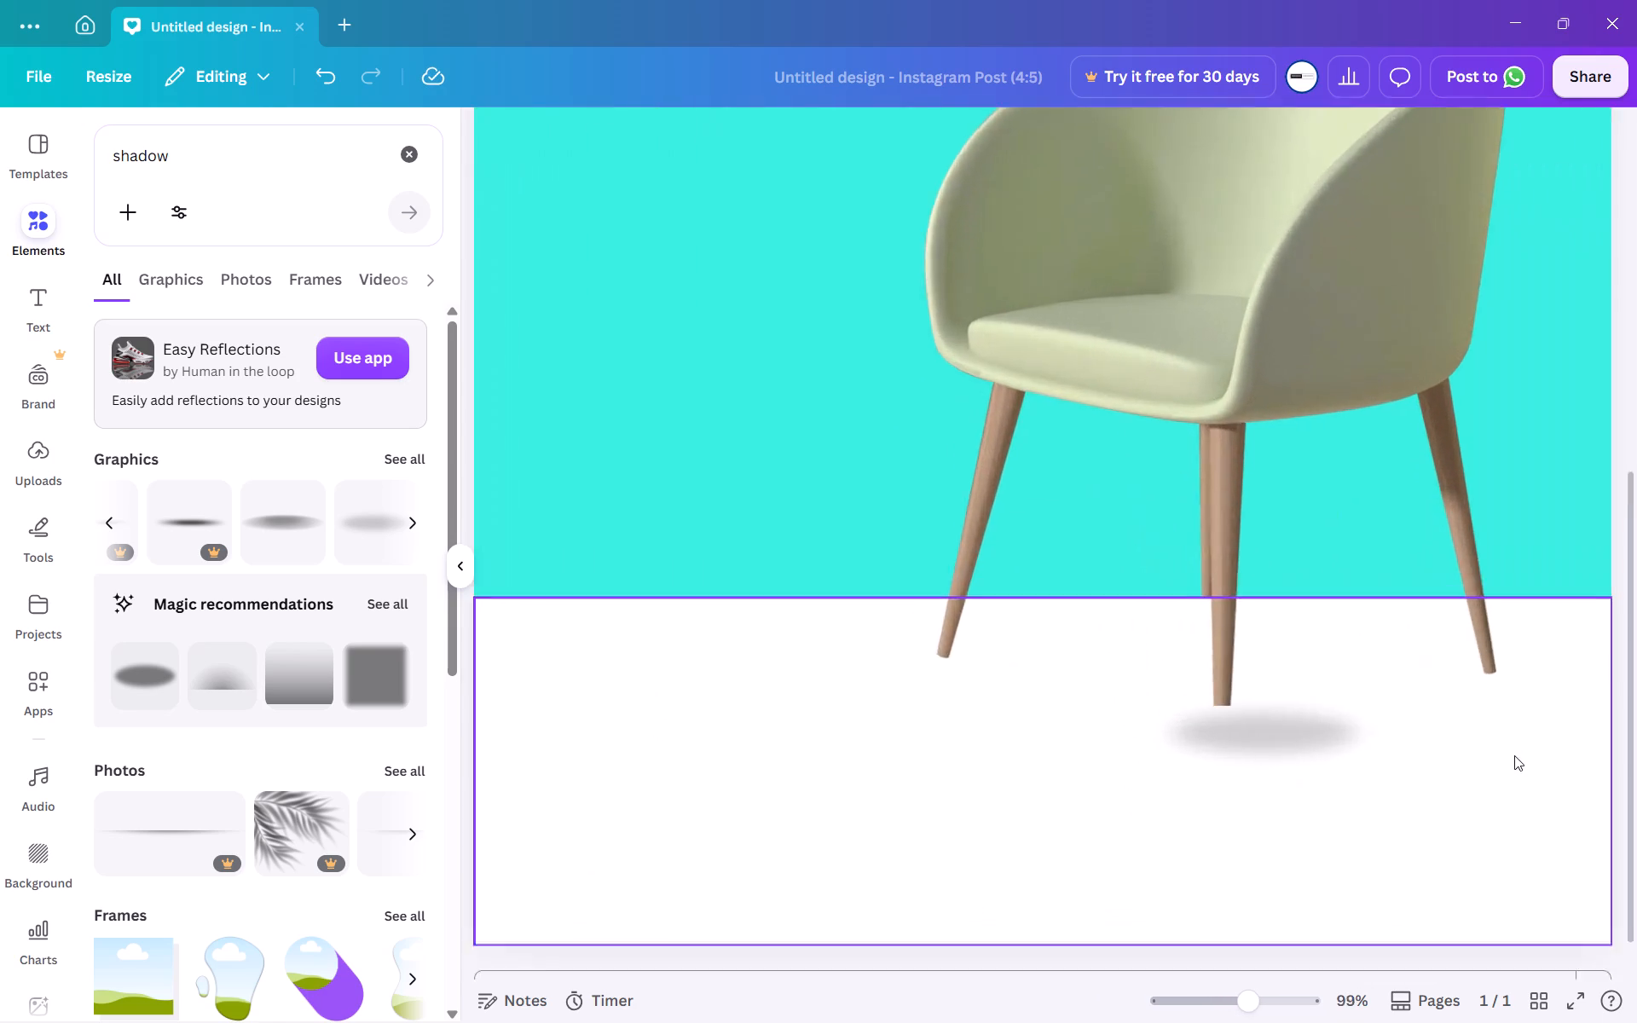
left_click_drag(1258, 742, 1251, 733)
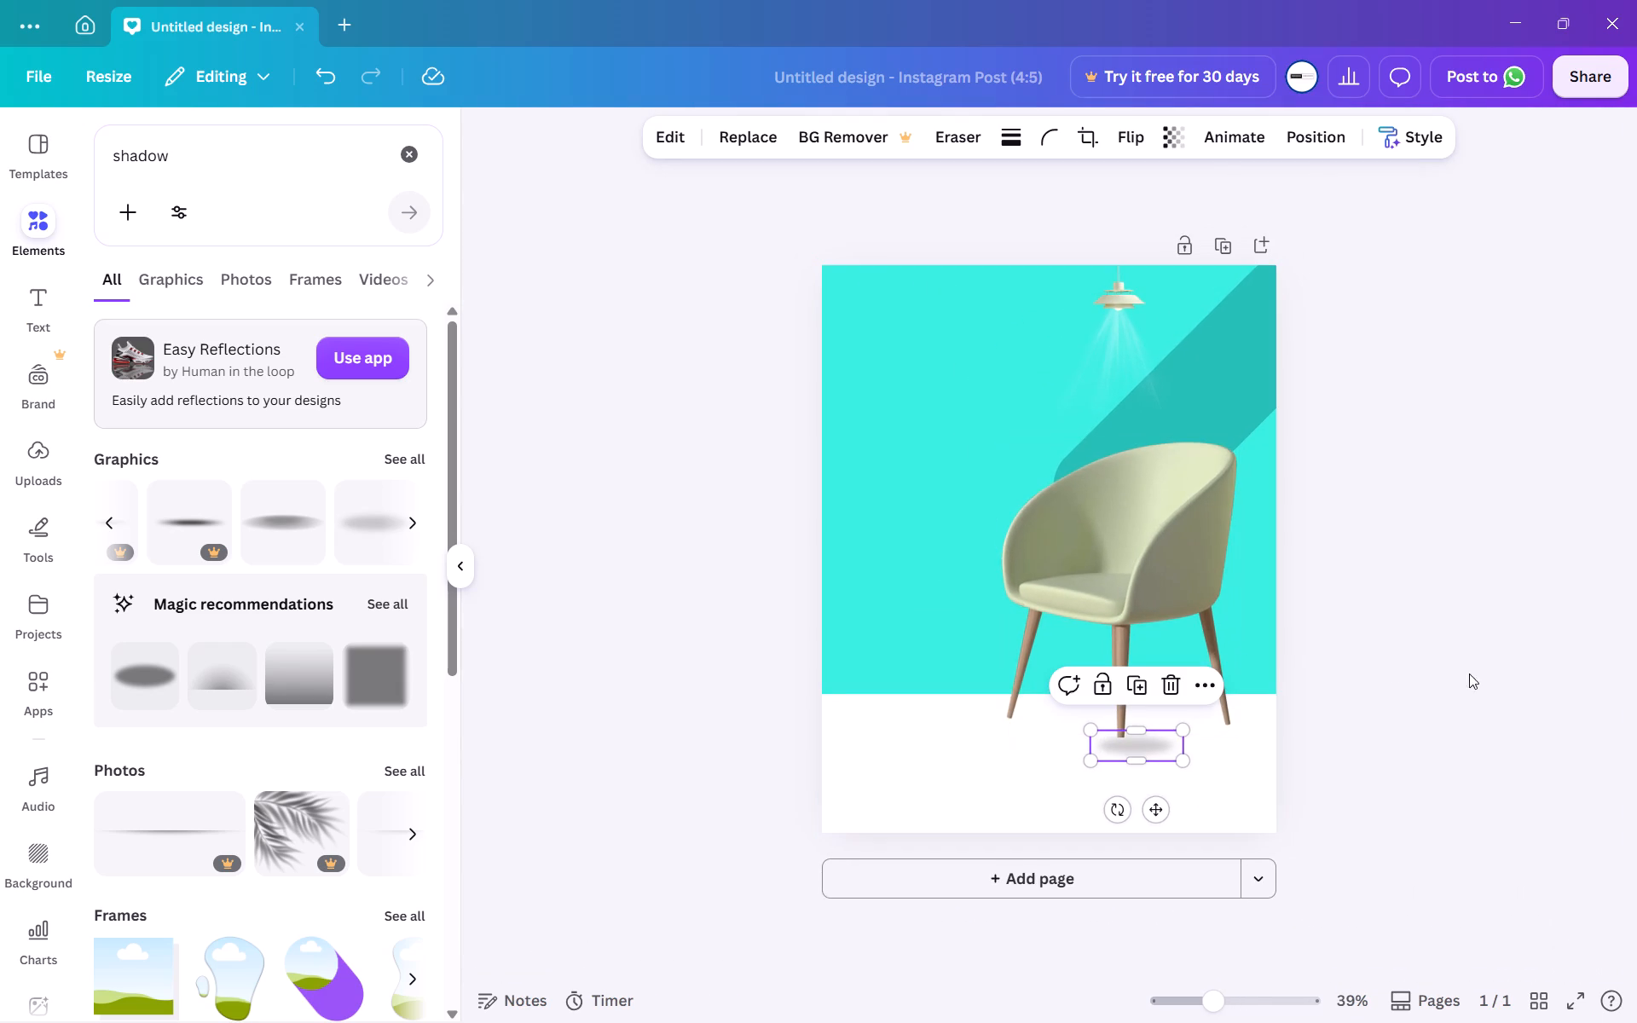
left_click(1481, 671)
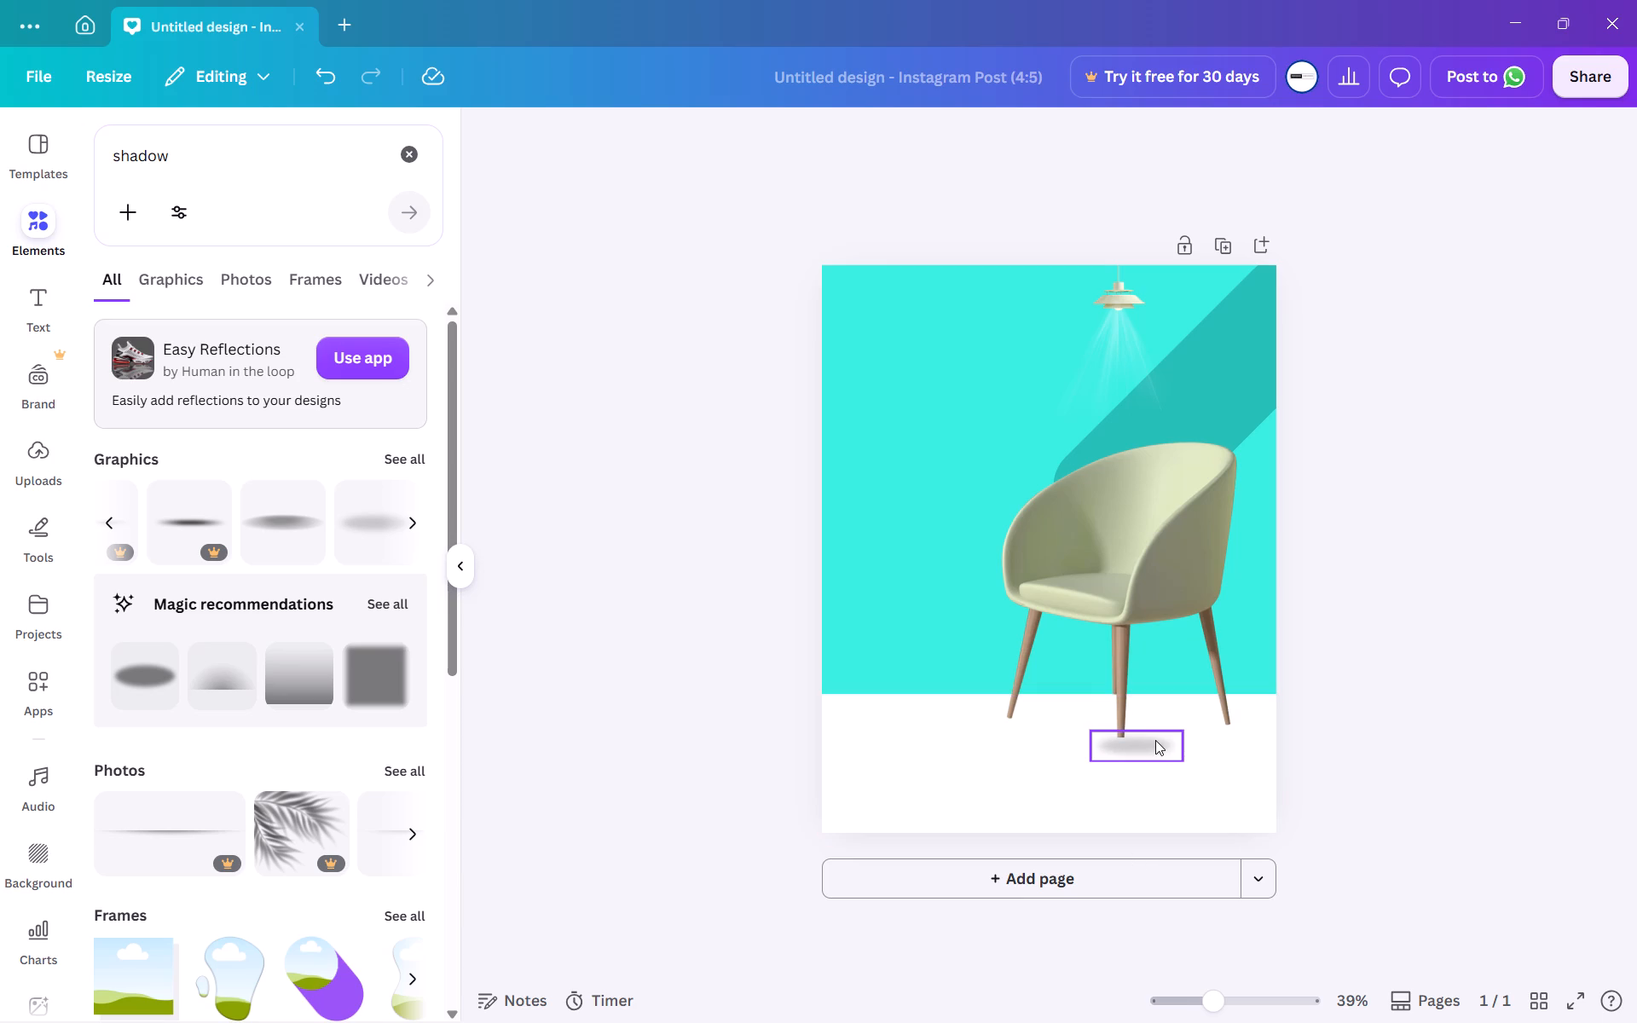
Extend the chair image downward to about 560 x 740 so its front leg reaches into the oval shadow.
scroll(1155, 740, "up", 2)
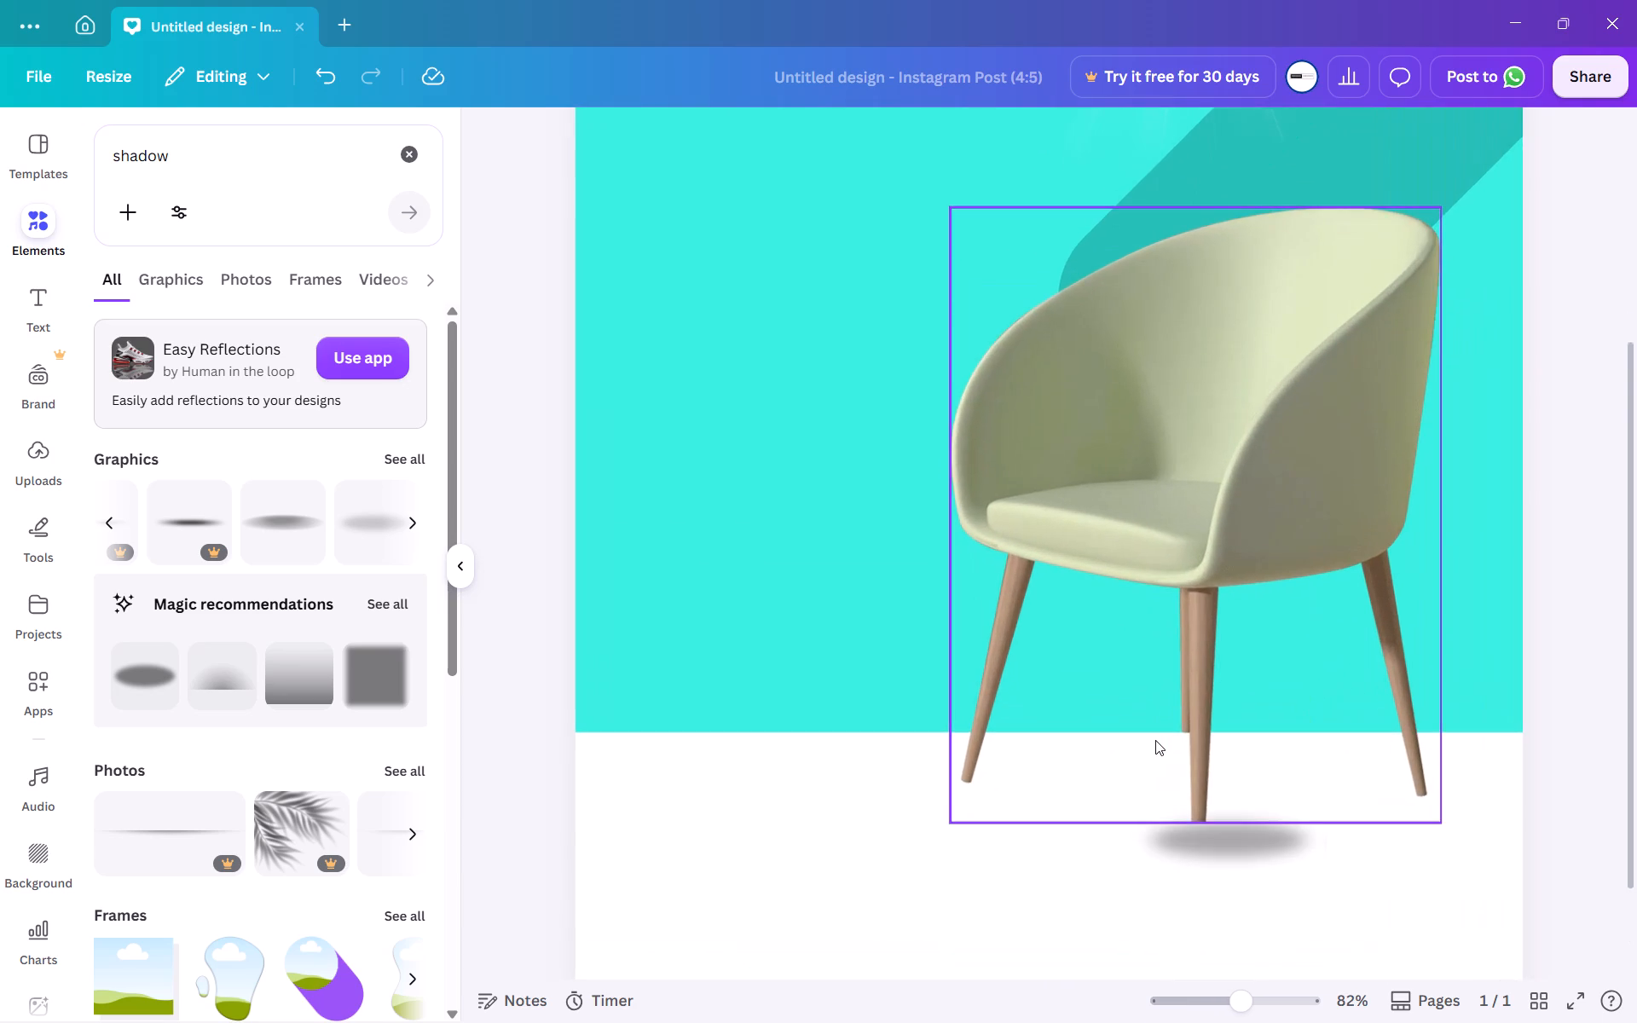
scroll(1155, 740, "down", 1)
scroll(1155, 740, "up", 2)
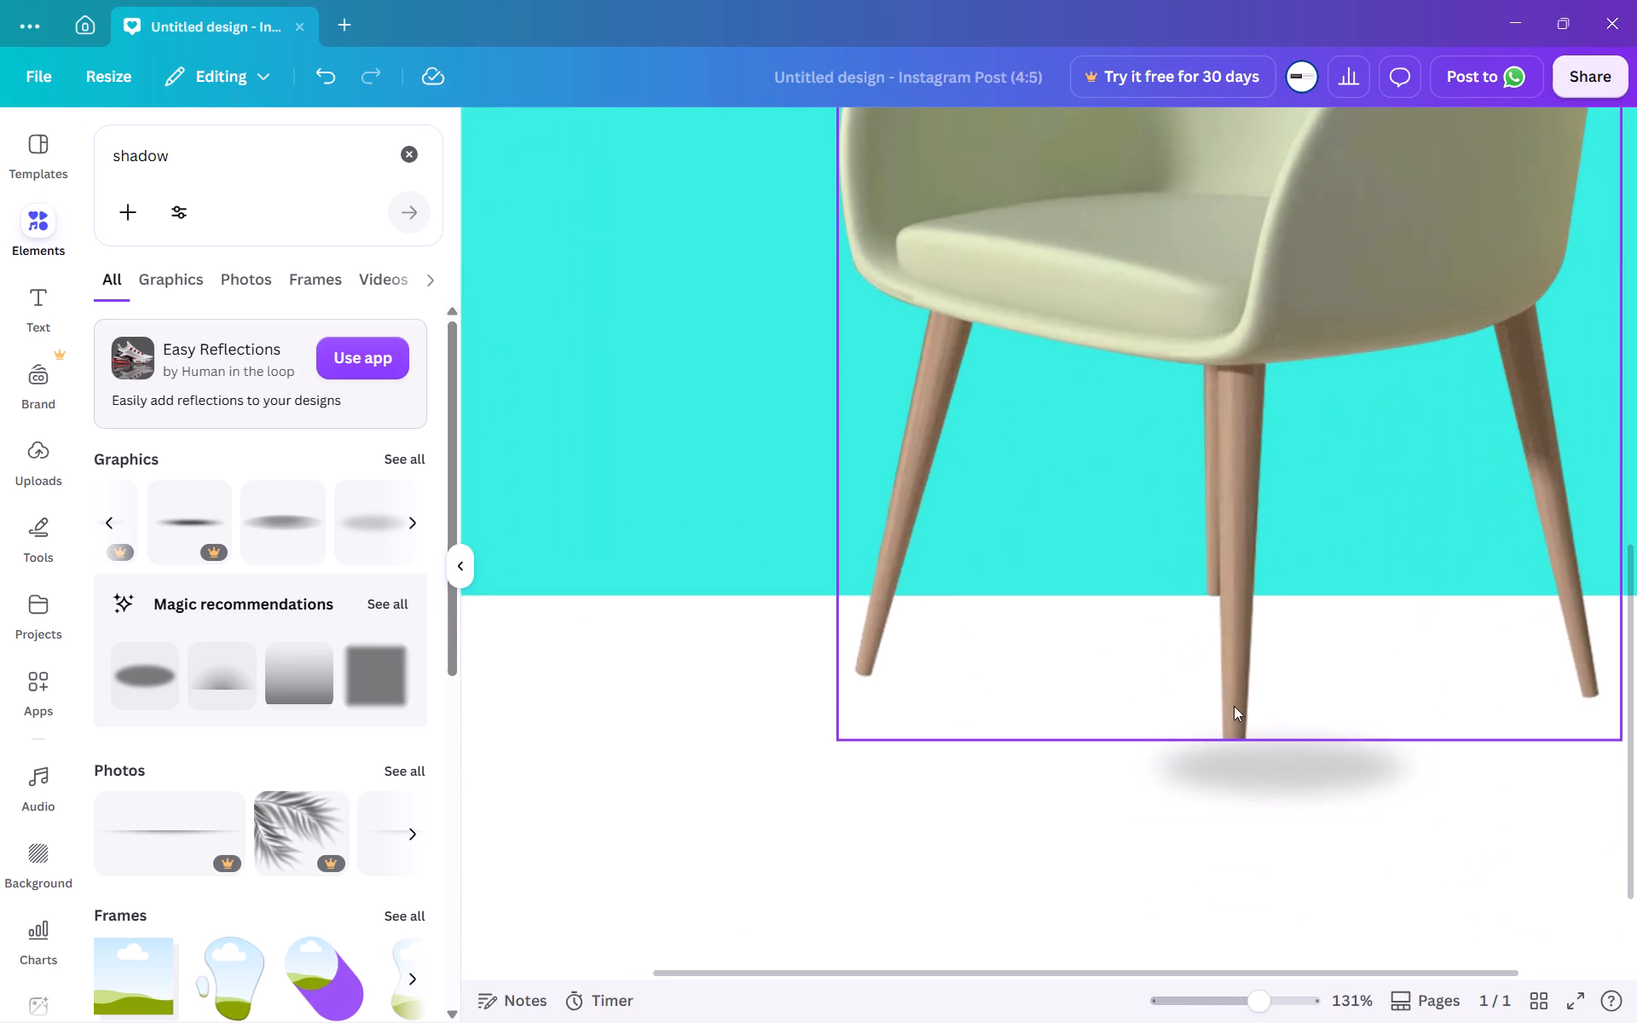
left_click(1244, 655)
left_click_drag(1232, 737, 1234, 754)
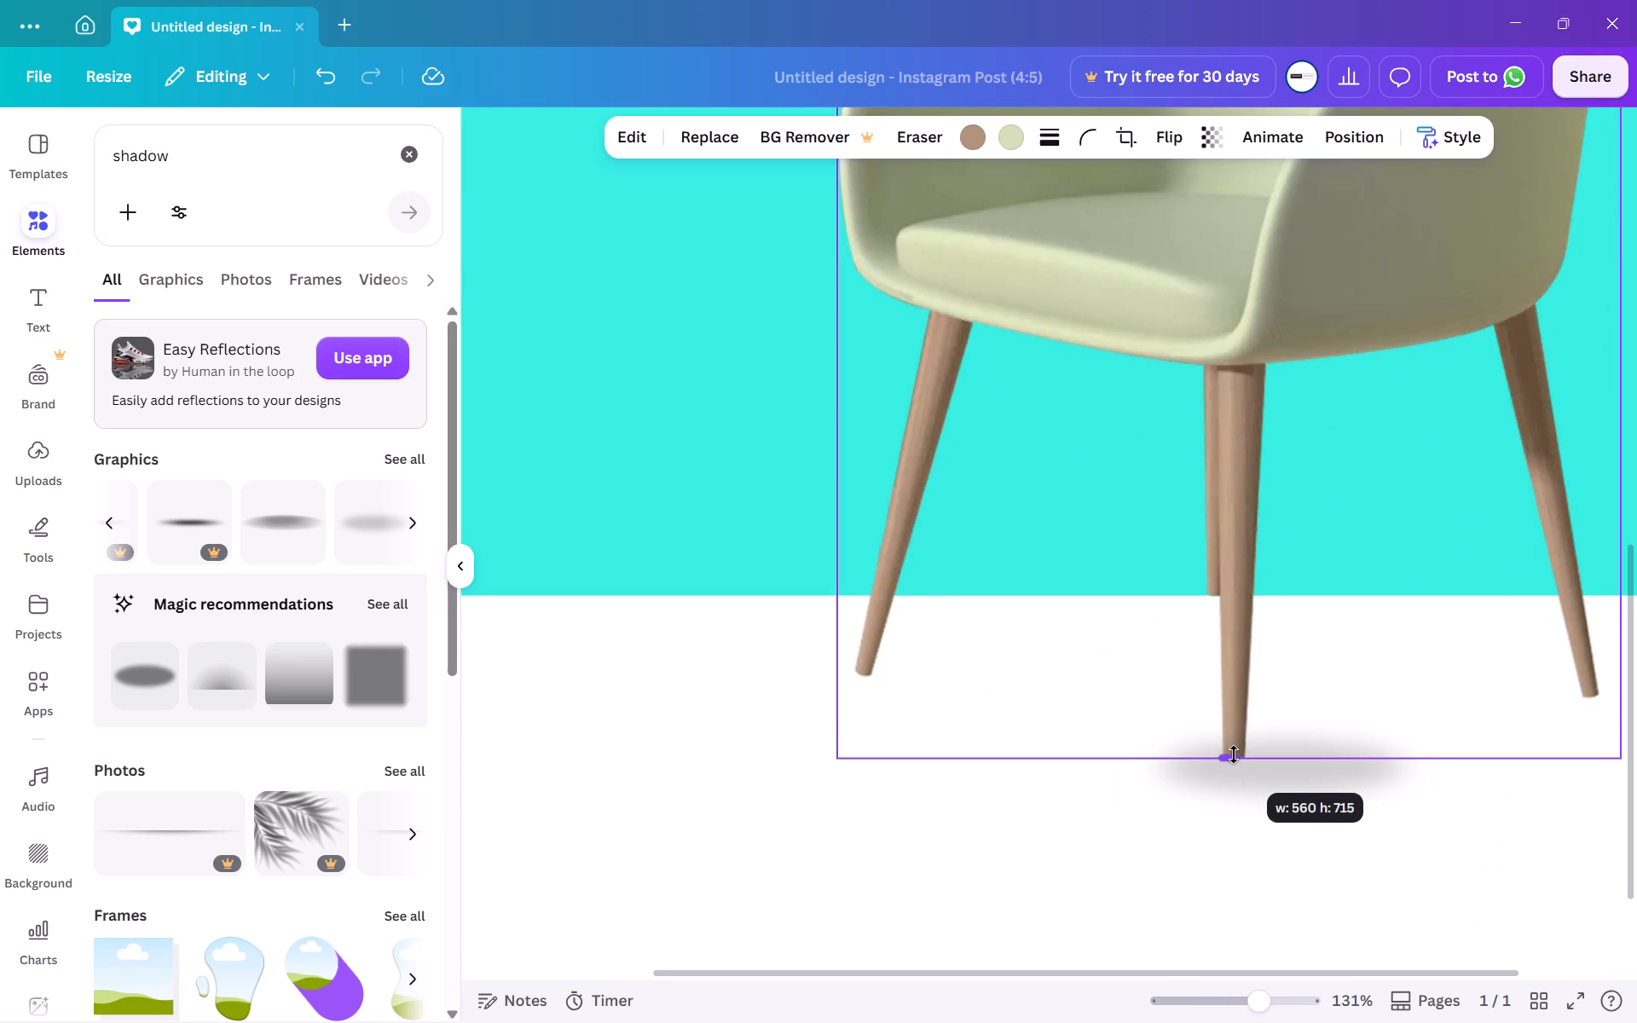
left_click_drag(1234, 754, 1257, 812)
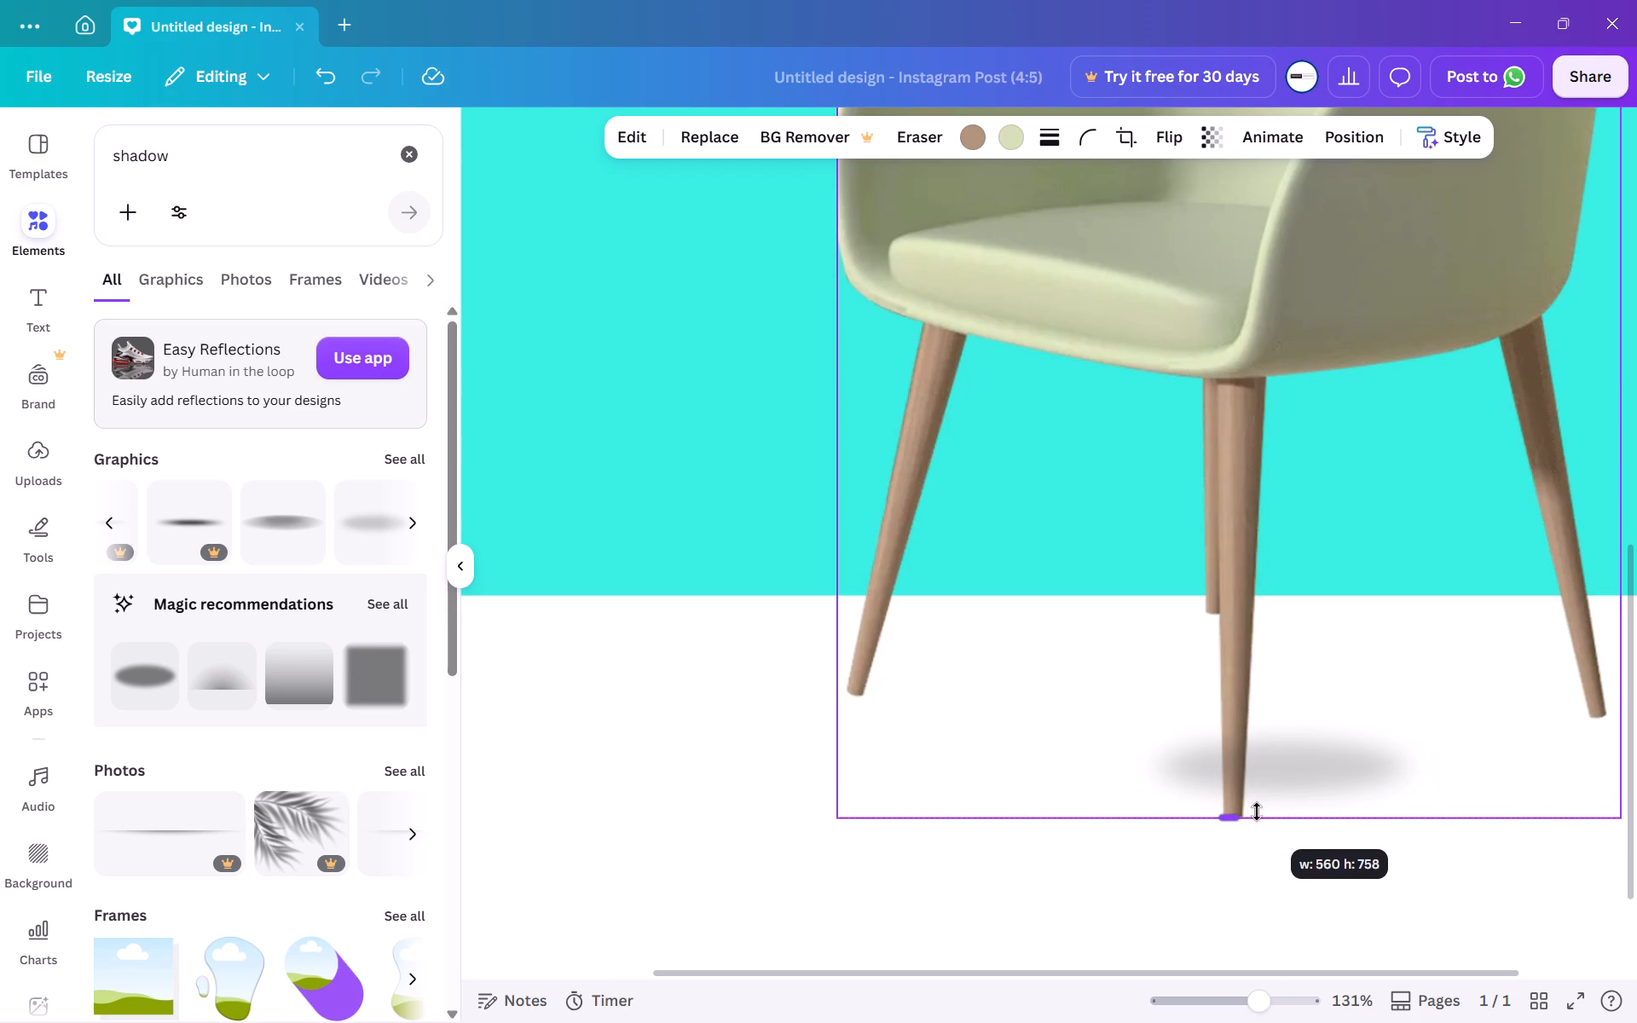
left_click_drag(1257, 812, 1264, 790)
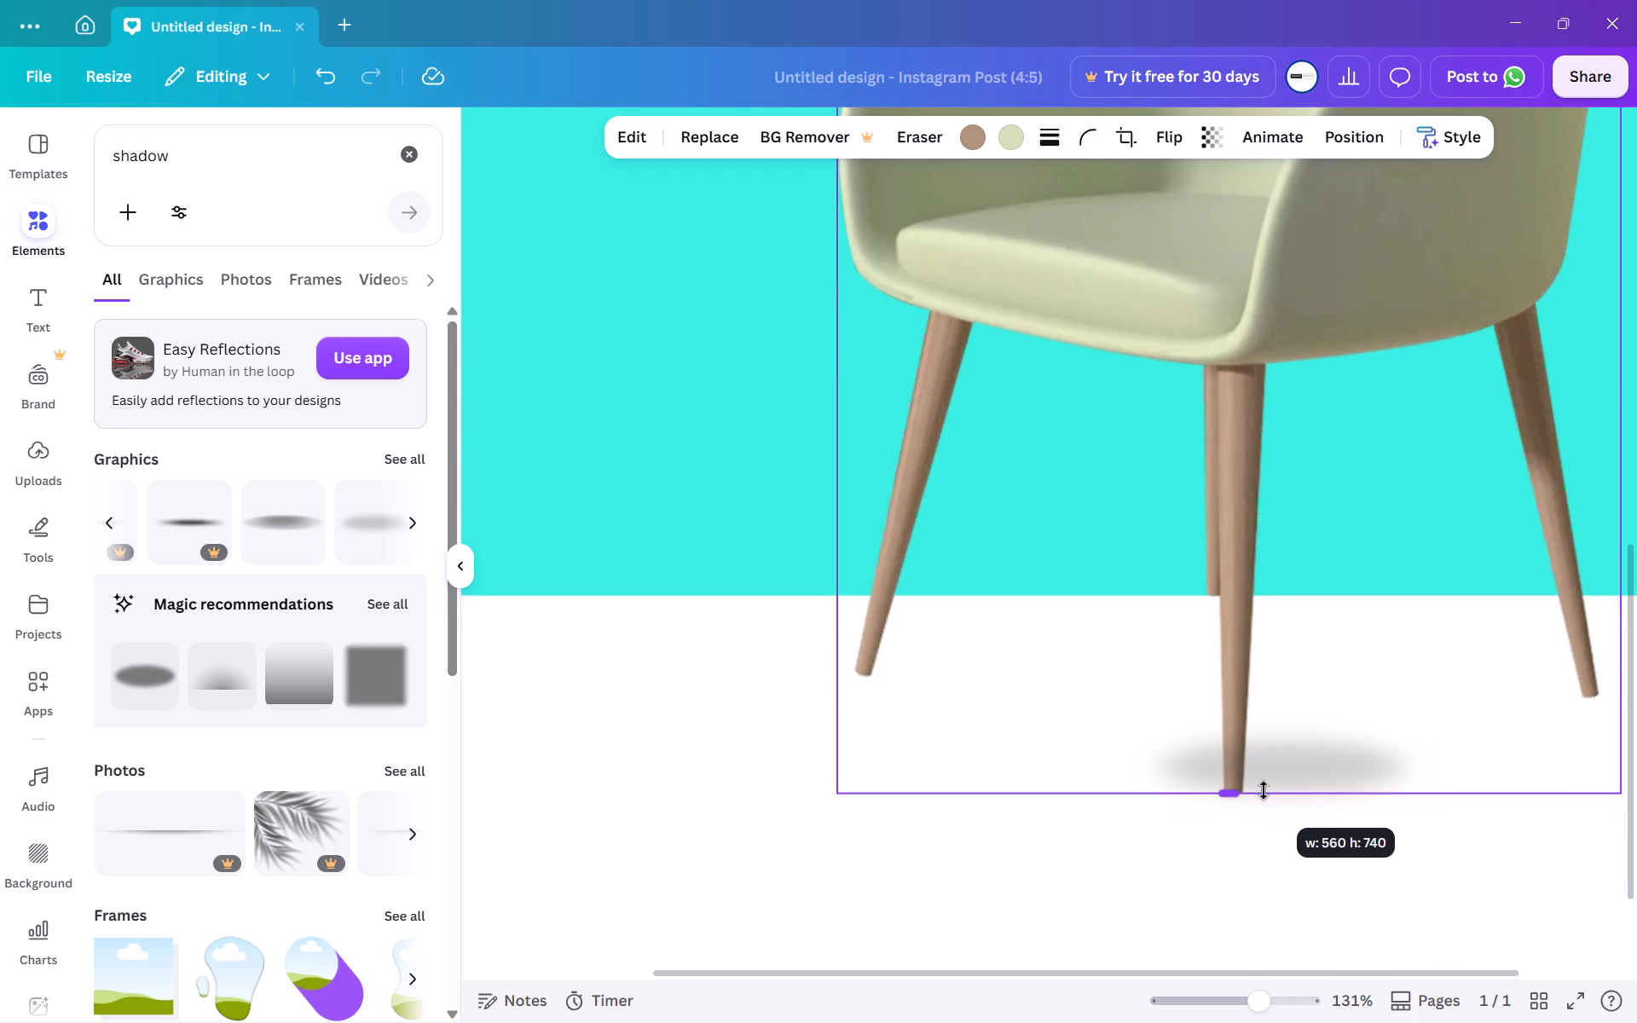
left_click_drag(1264, 790, 1265, 792)
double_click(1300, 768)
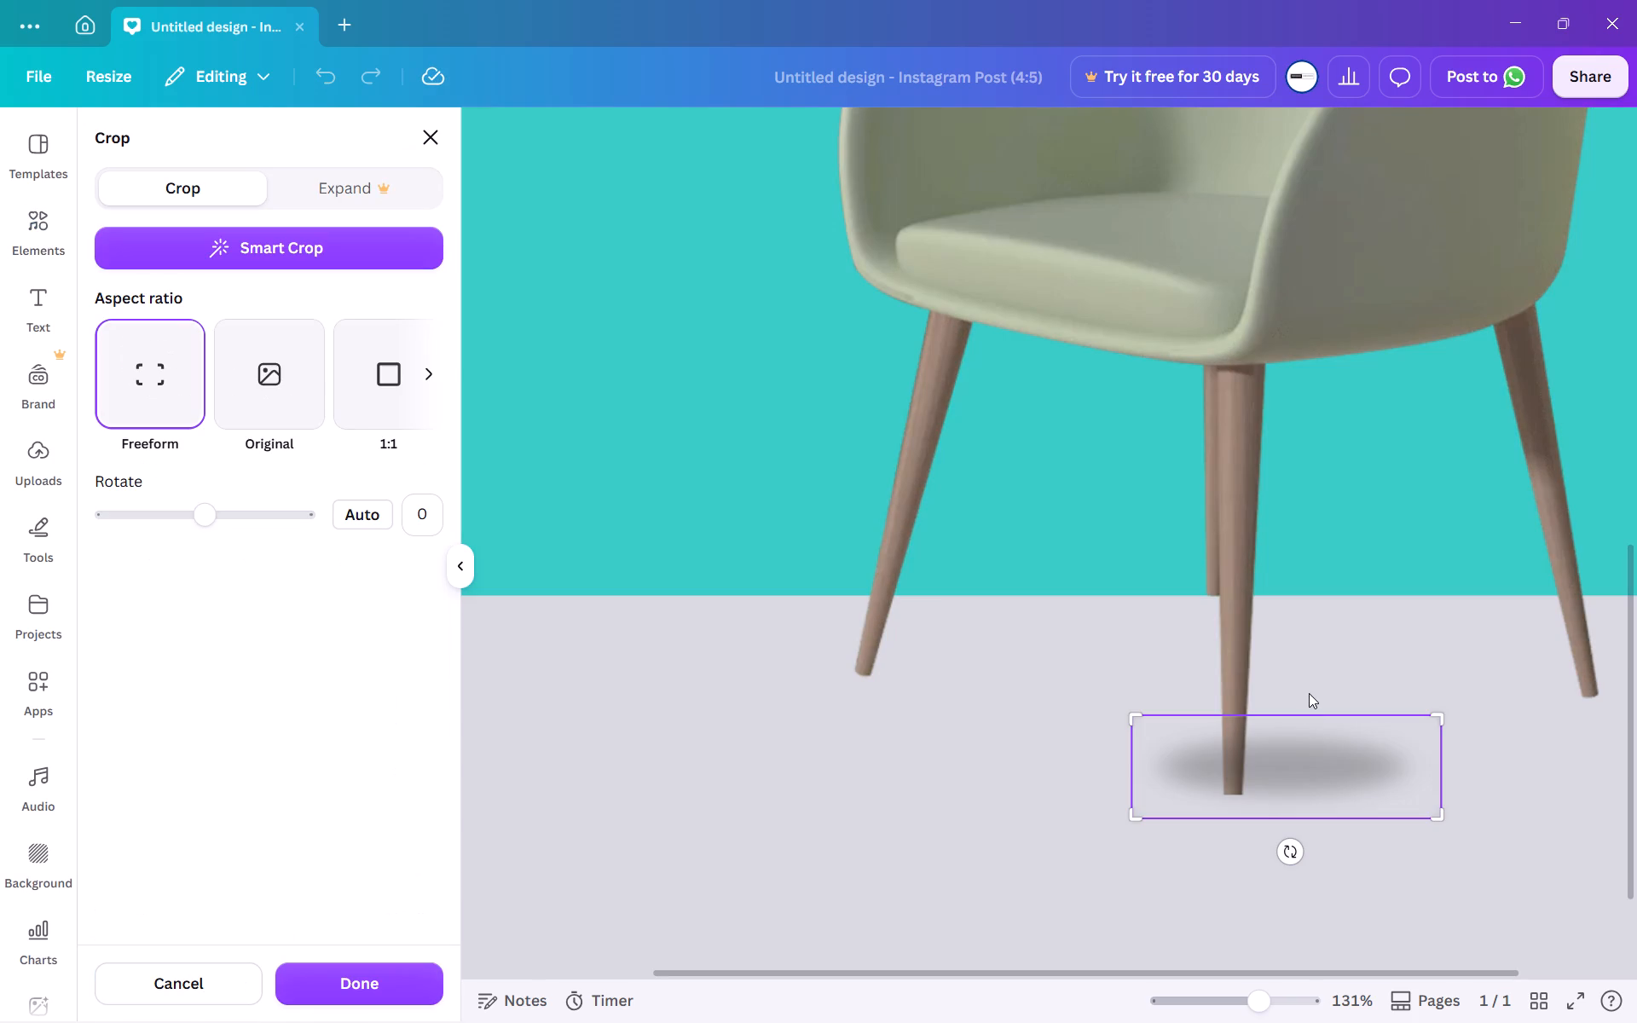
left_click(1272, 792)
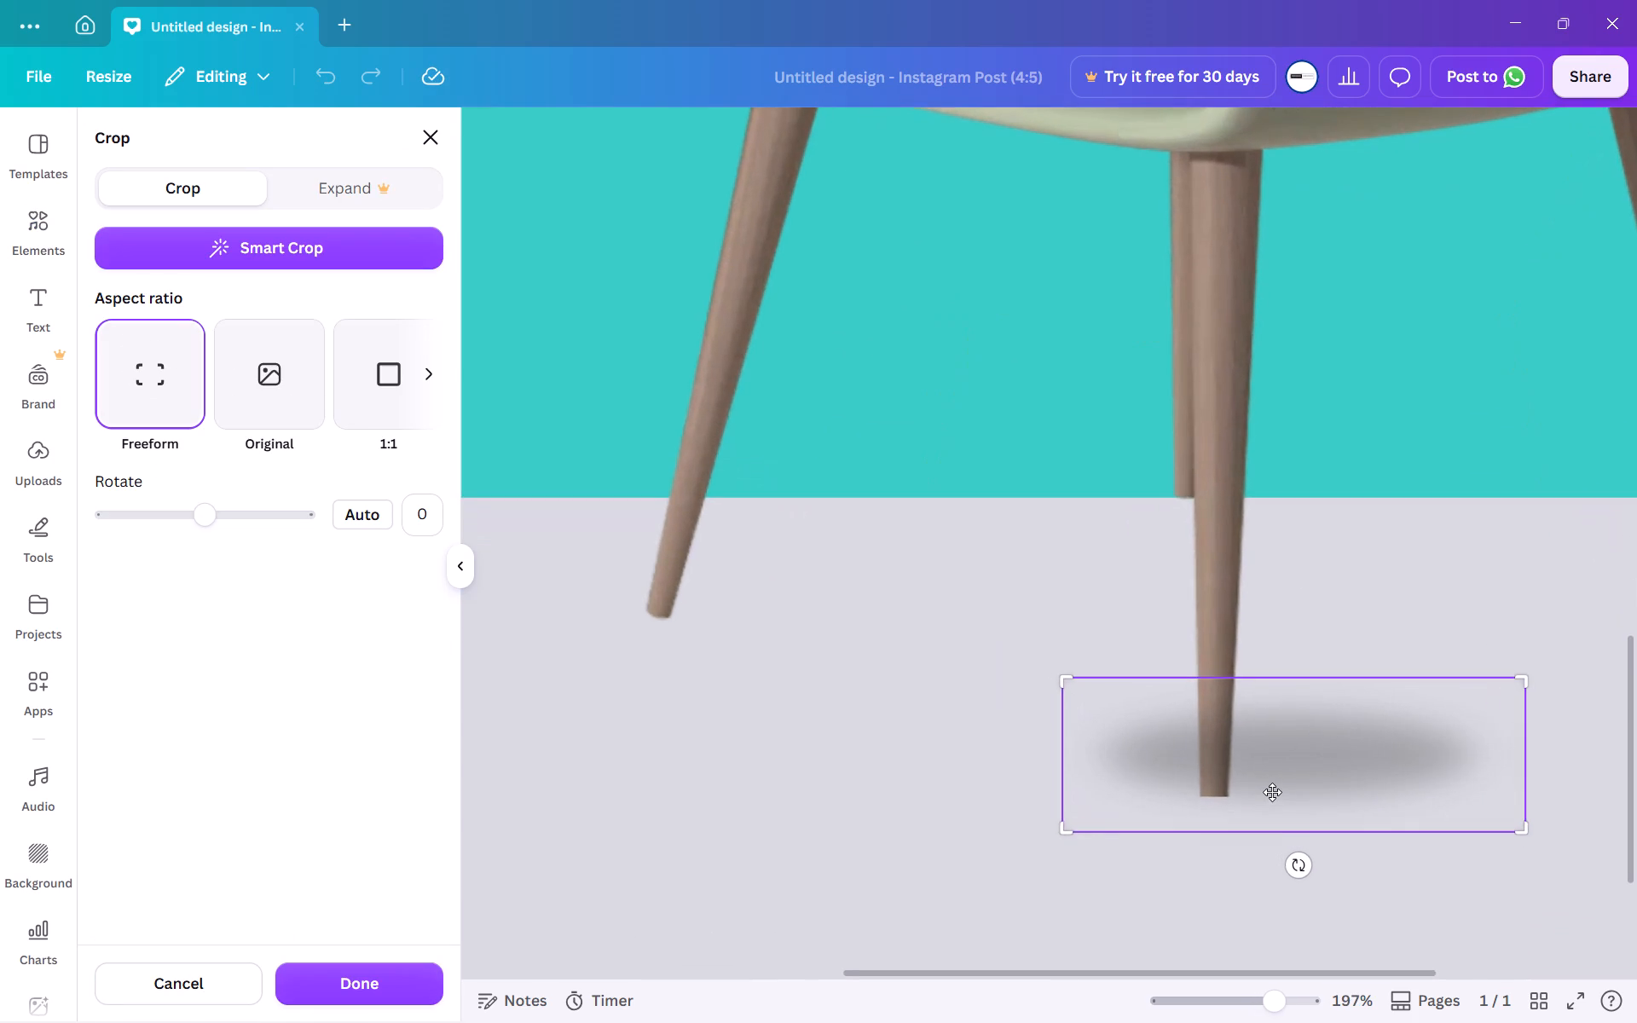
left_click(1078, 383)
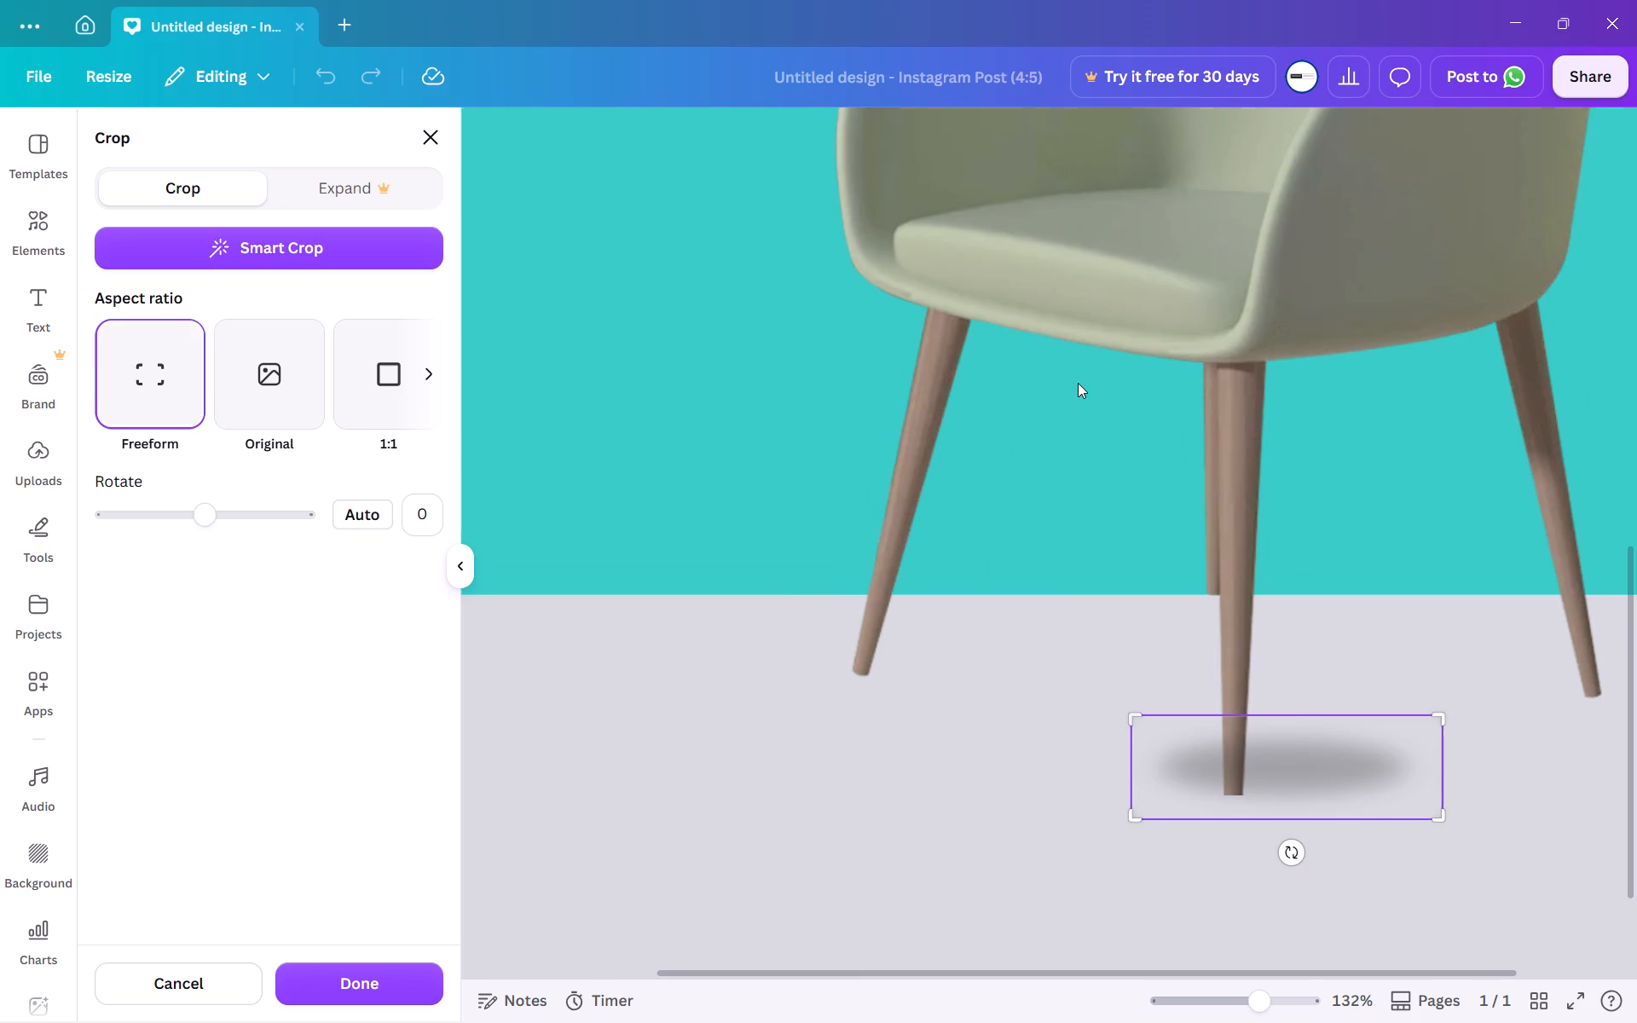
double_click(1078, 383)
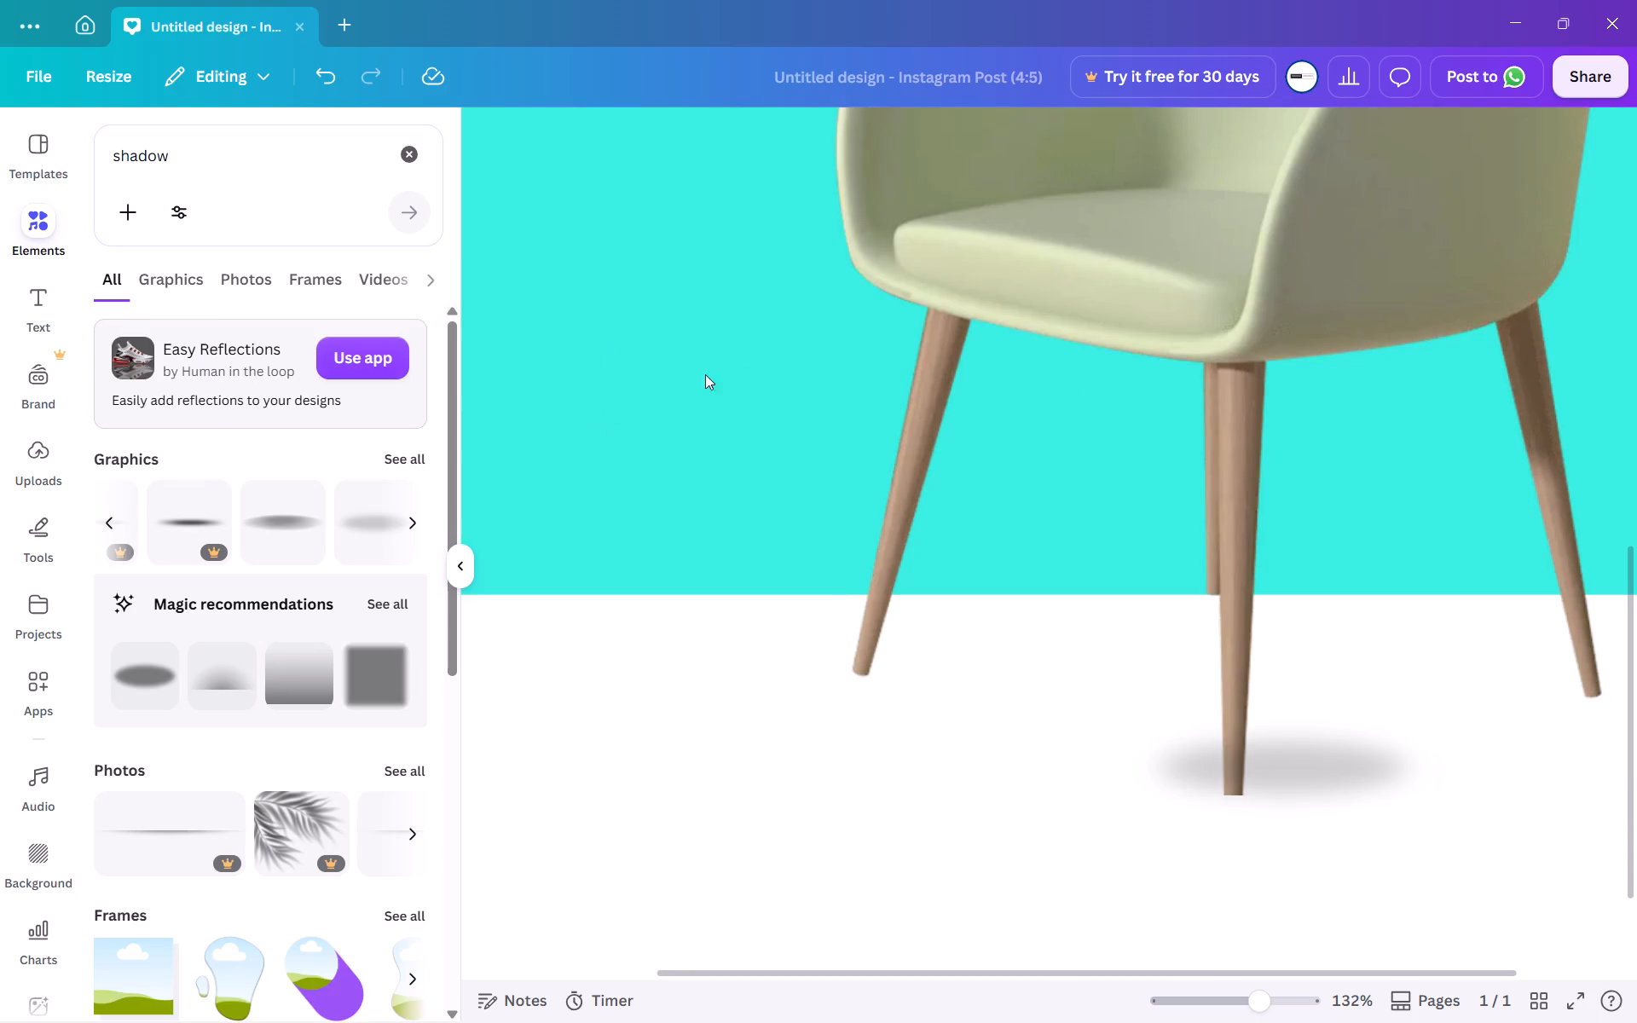
Open the chair image for cropping, run Smart Crop on it and apply the crop.
left_click(1047, 284)
double_click(1047, 284)
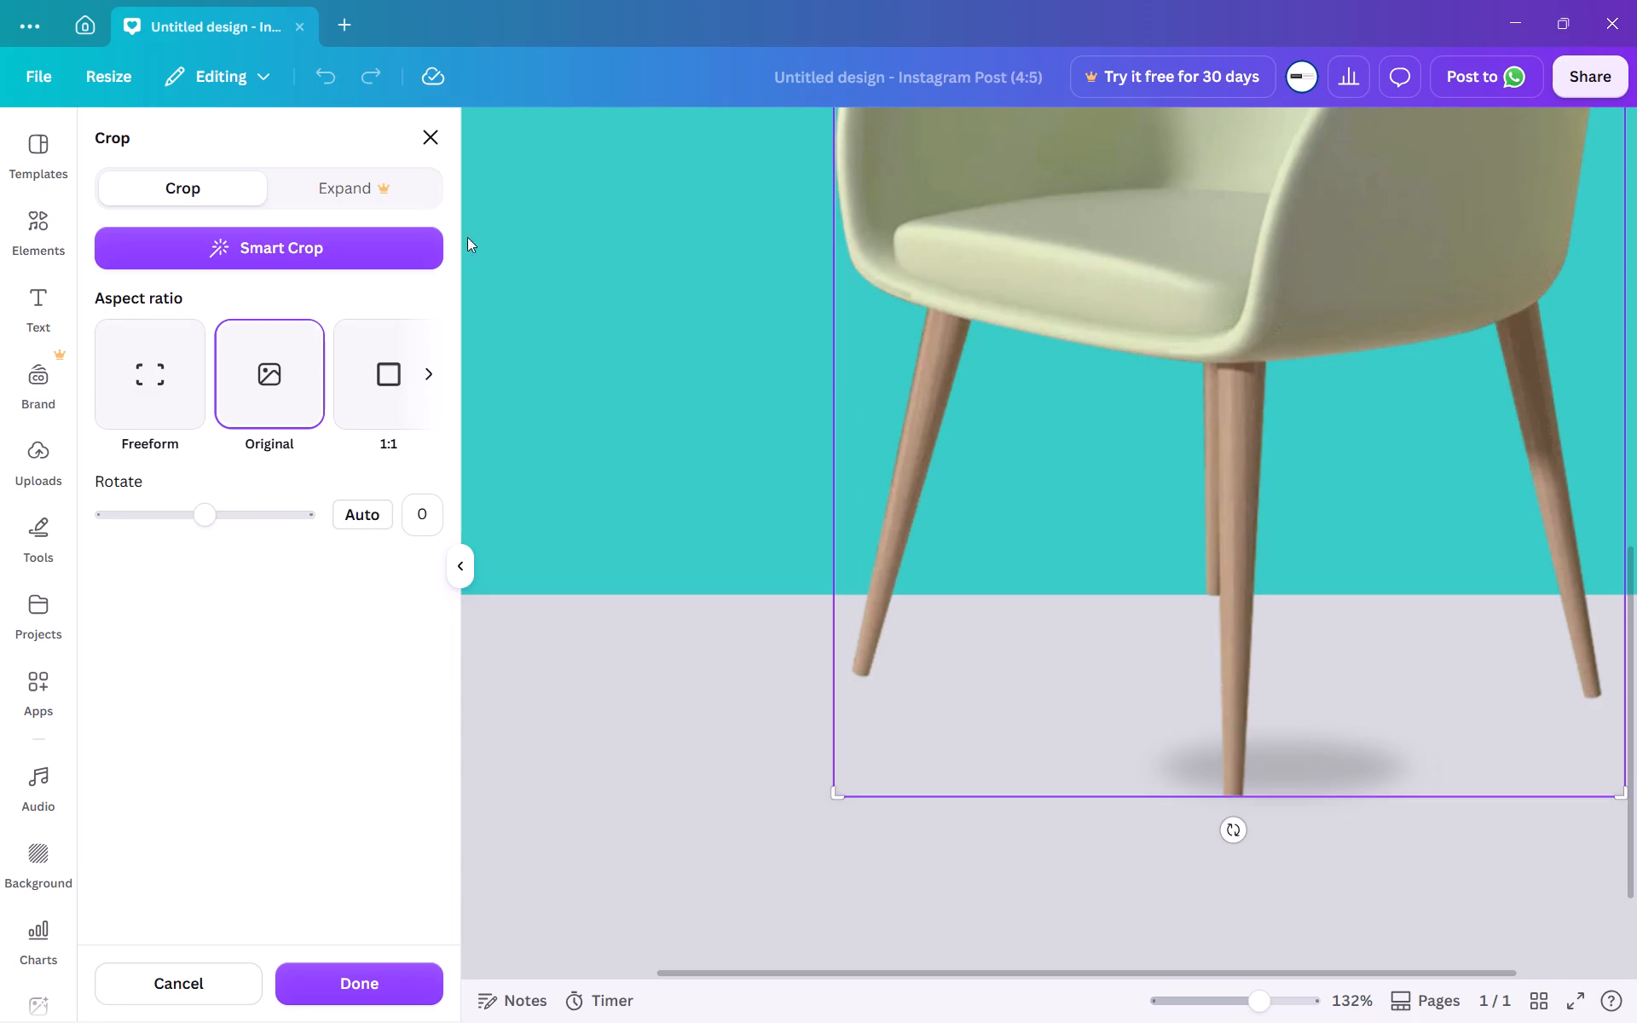
left_click(395, 243)
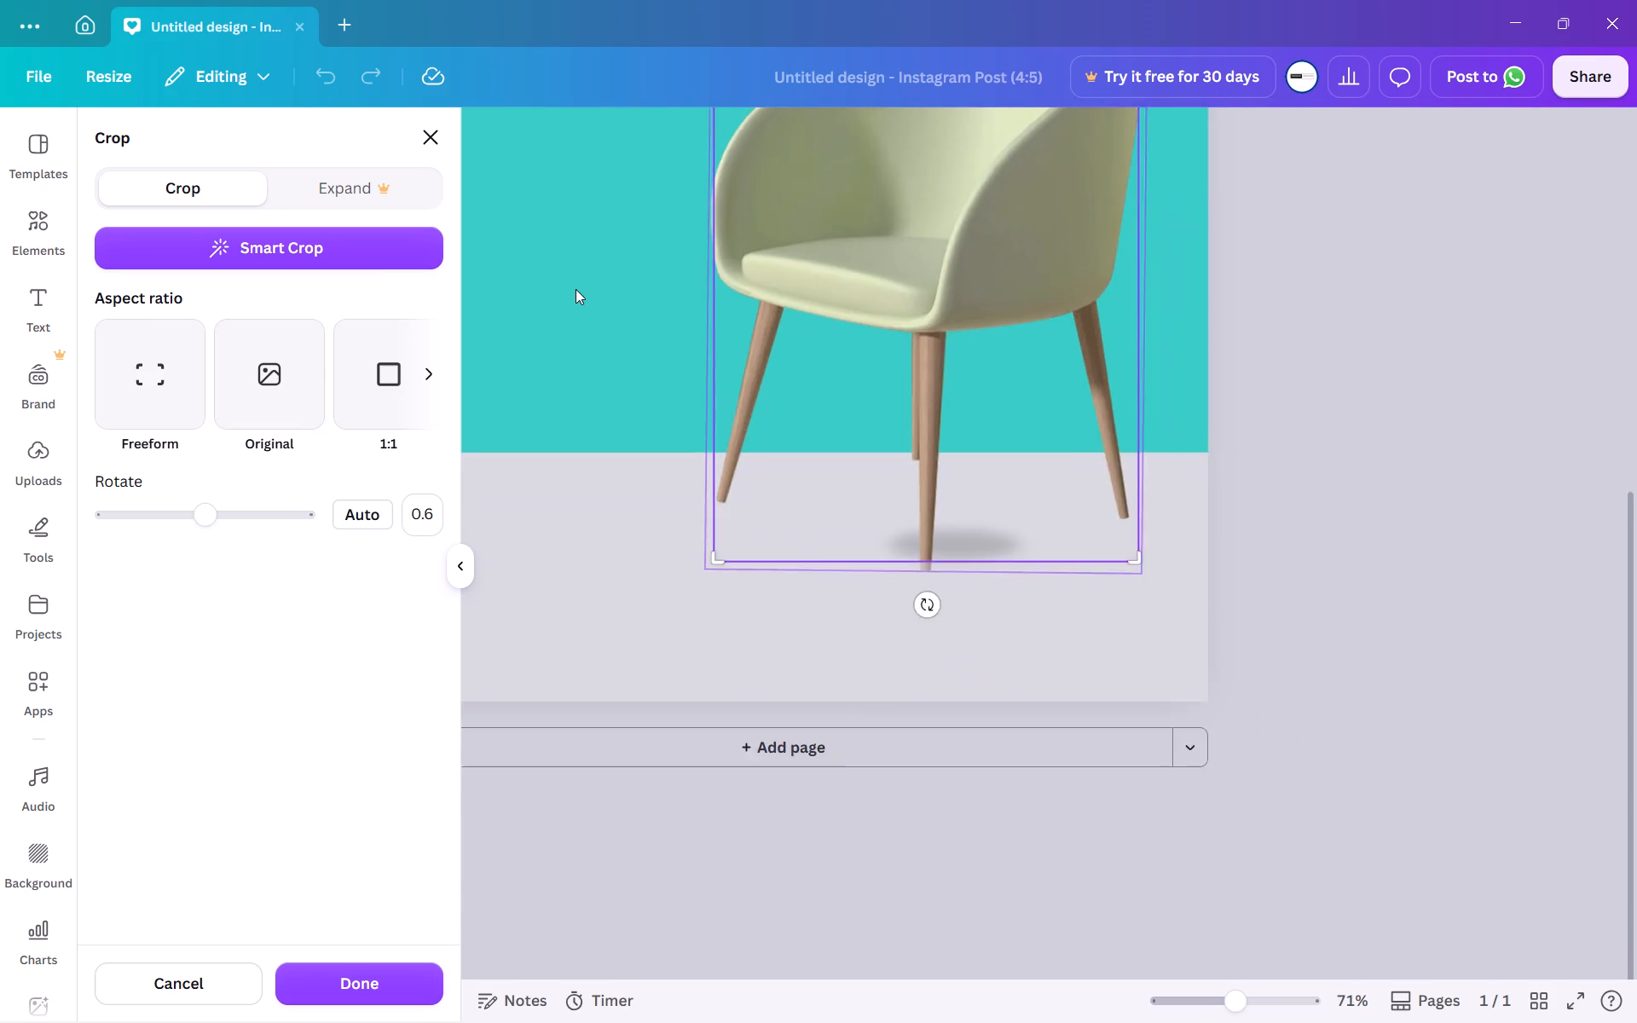
key("ctrl+z")
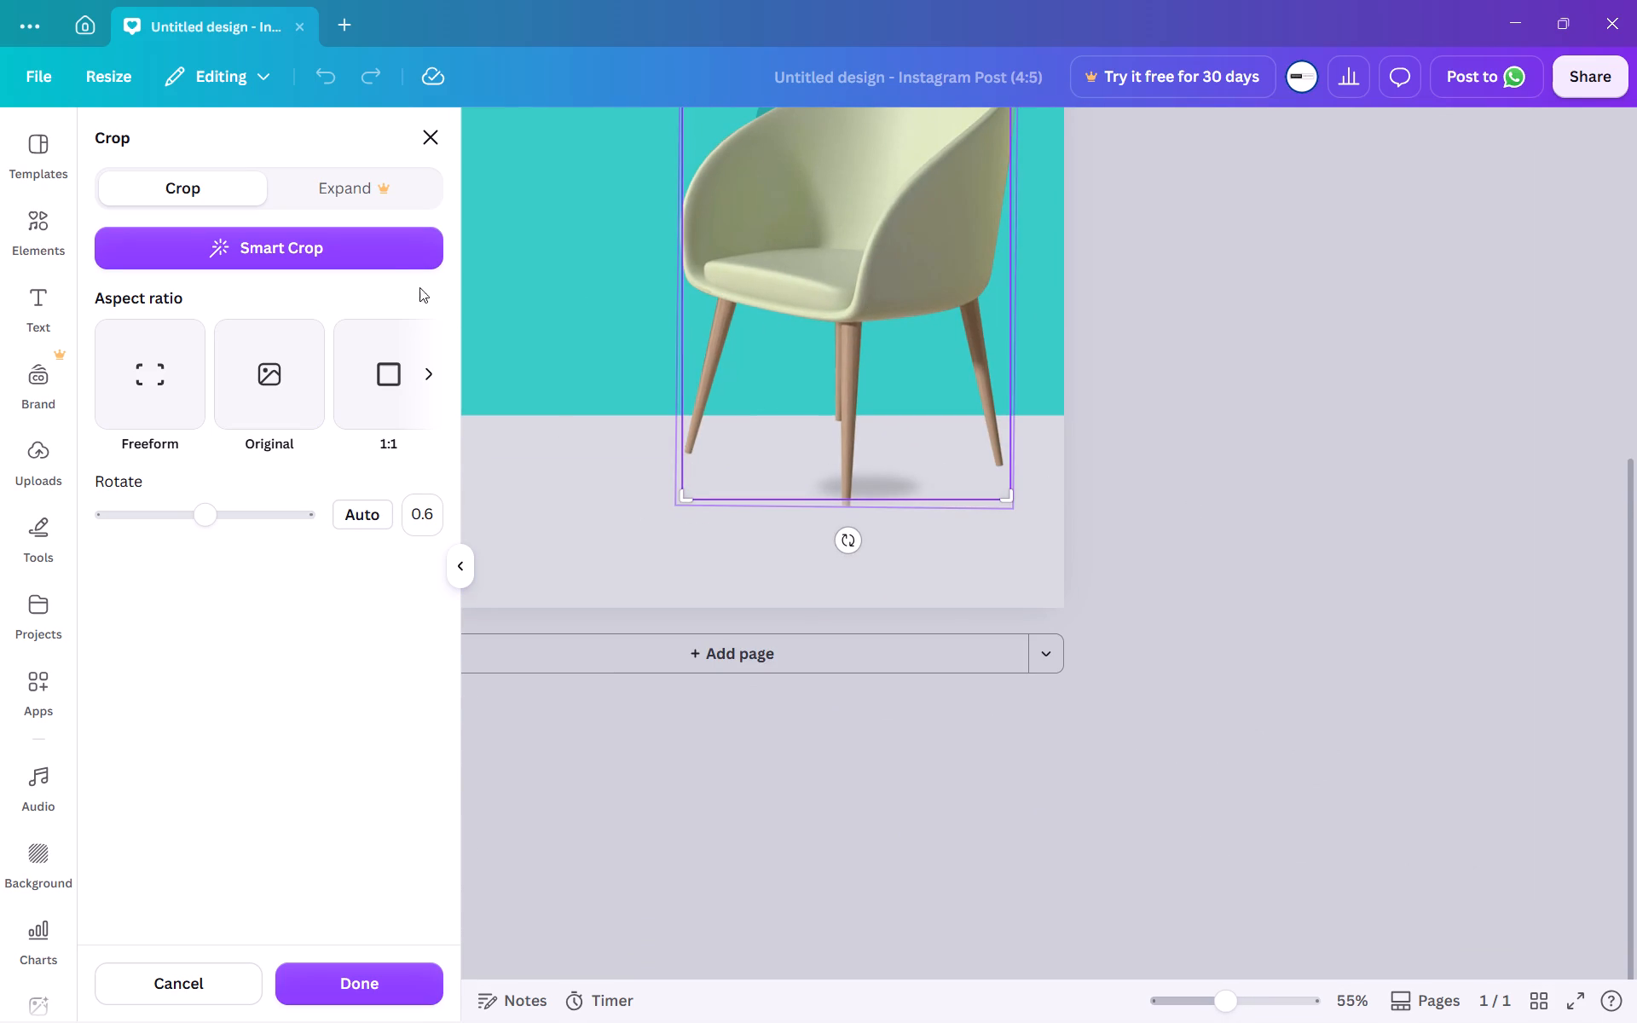
left_click(380, 260)
left_click(375, 974)
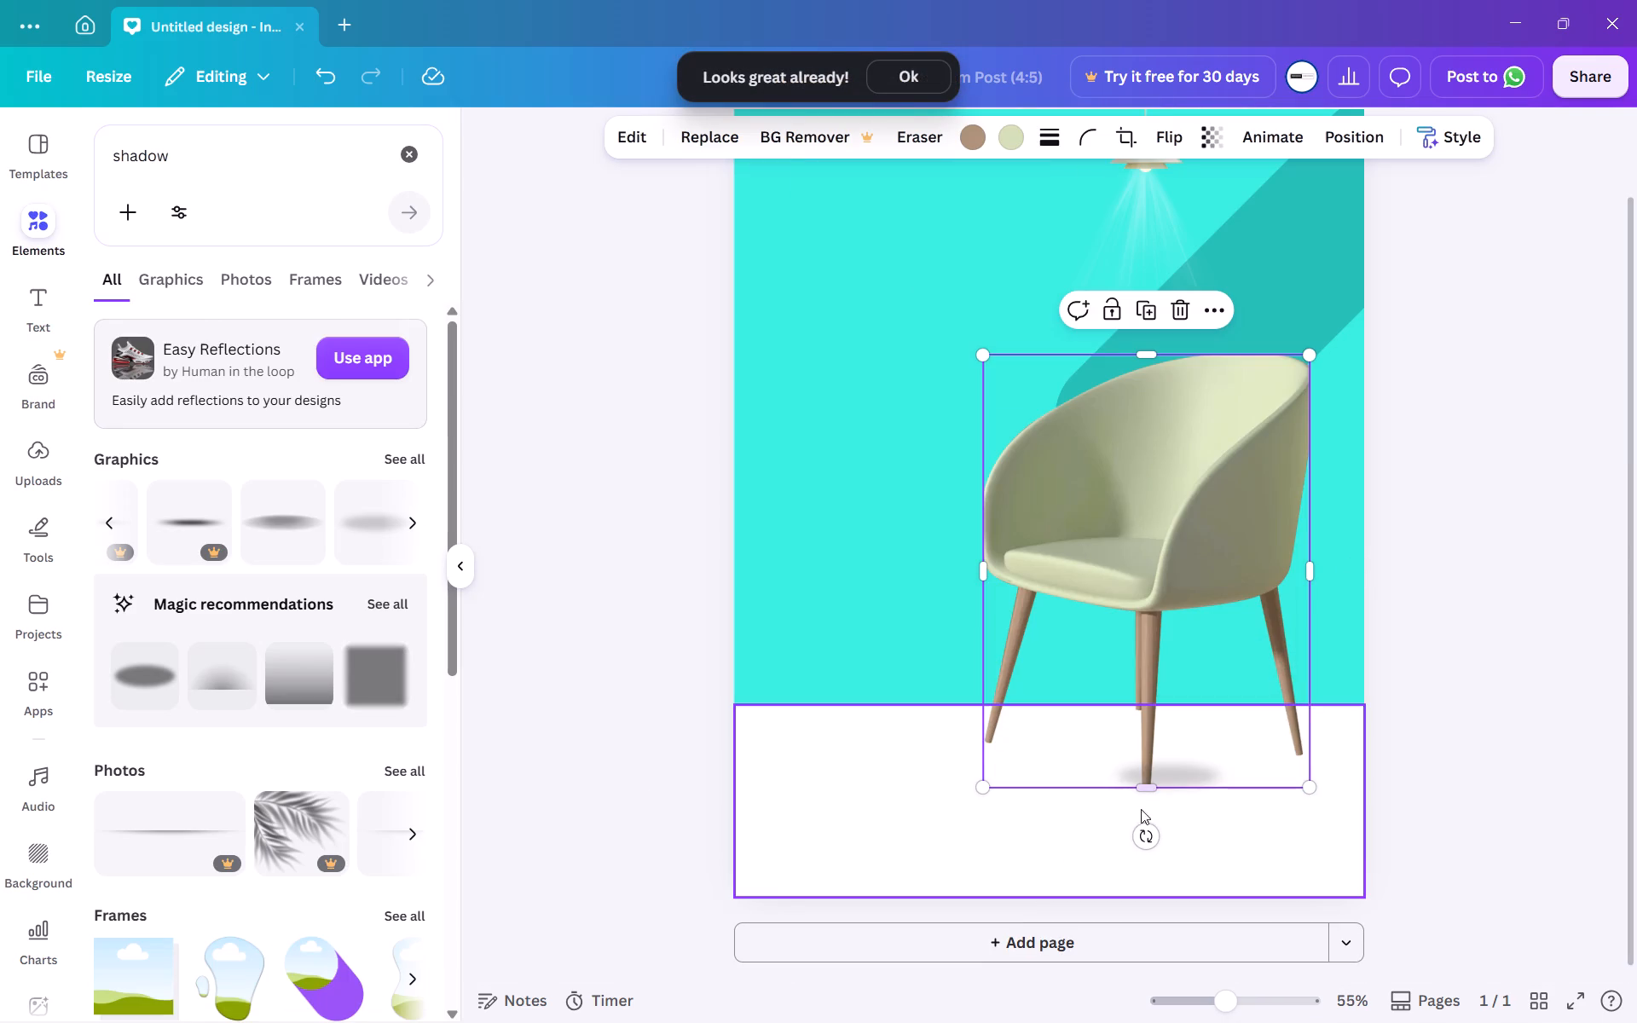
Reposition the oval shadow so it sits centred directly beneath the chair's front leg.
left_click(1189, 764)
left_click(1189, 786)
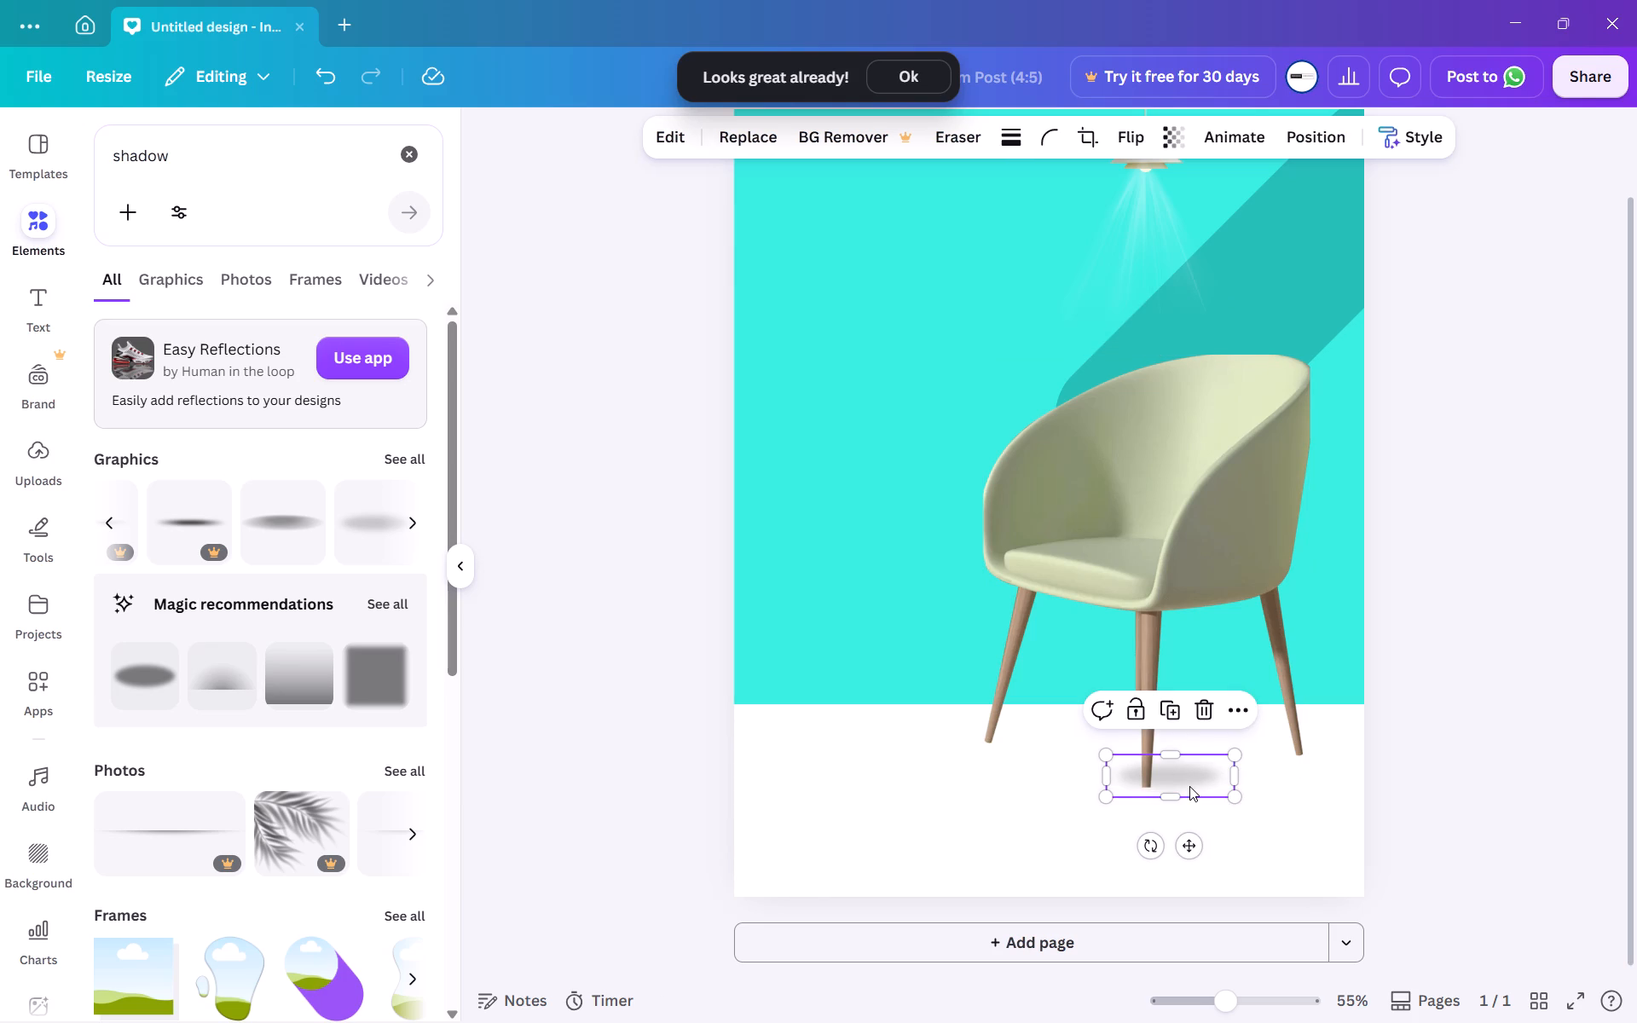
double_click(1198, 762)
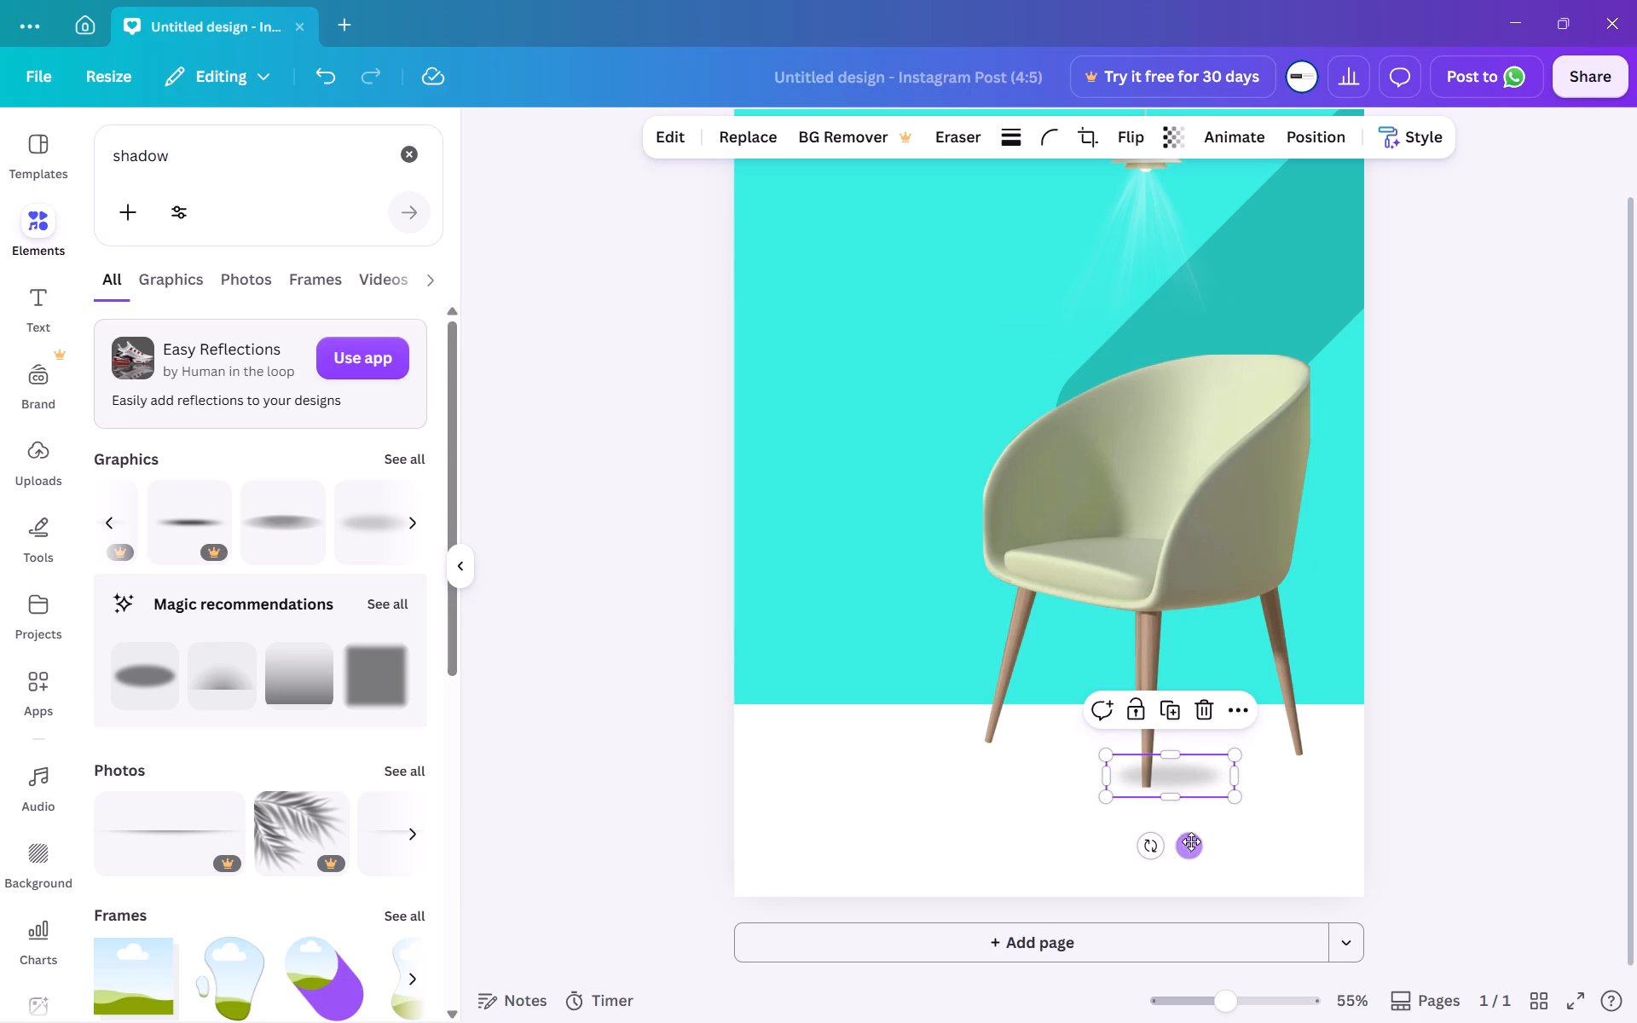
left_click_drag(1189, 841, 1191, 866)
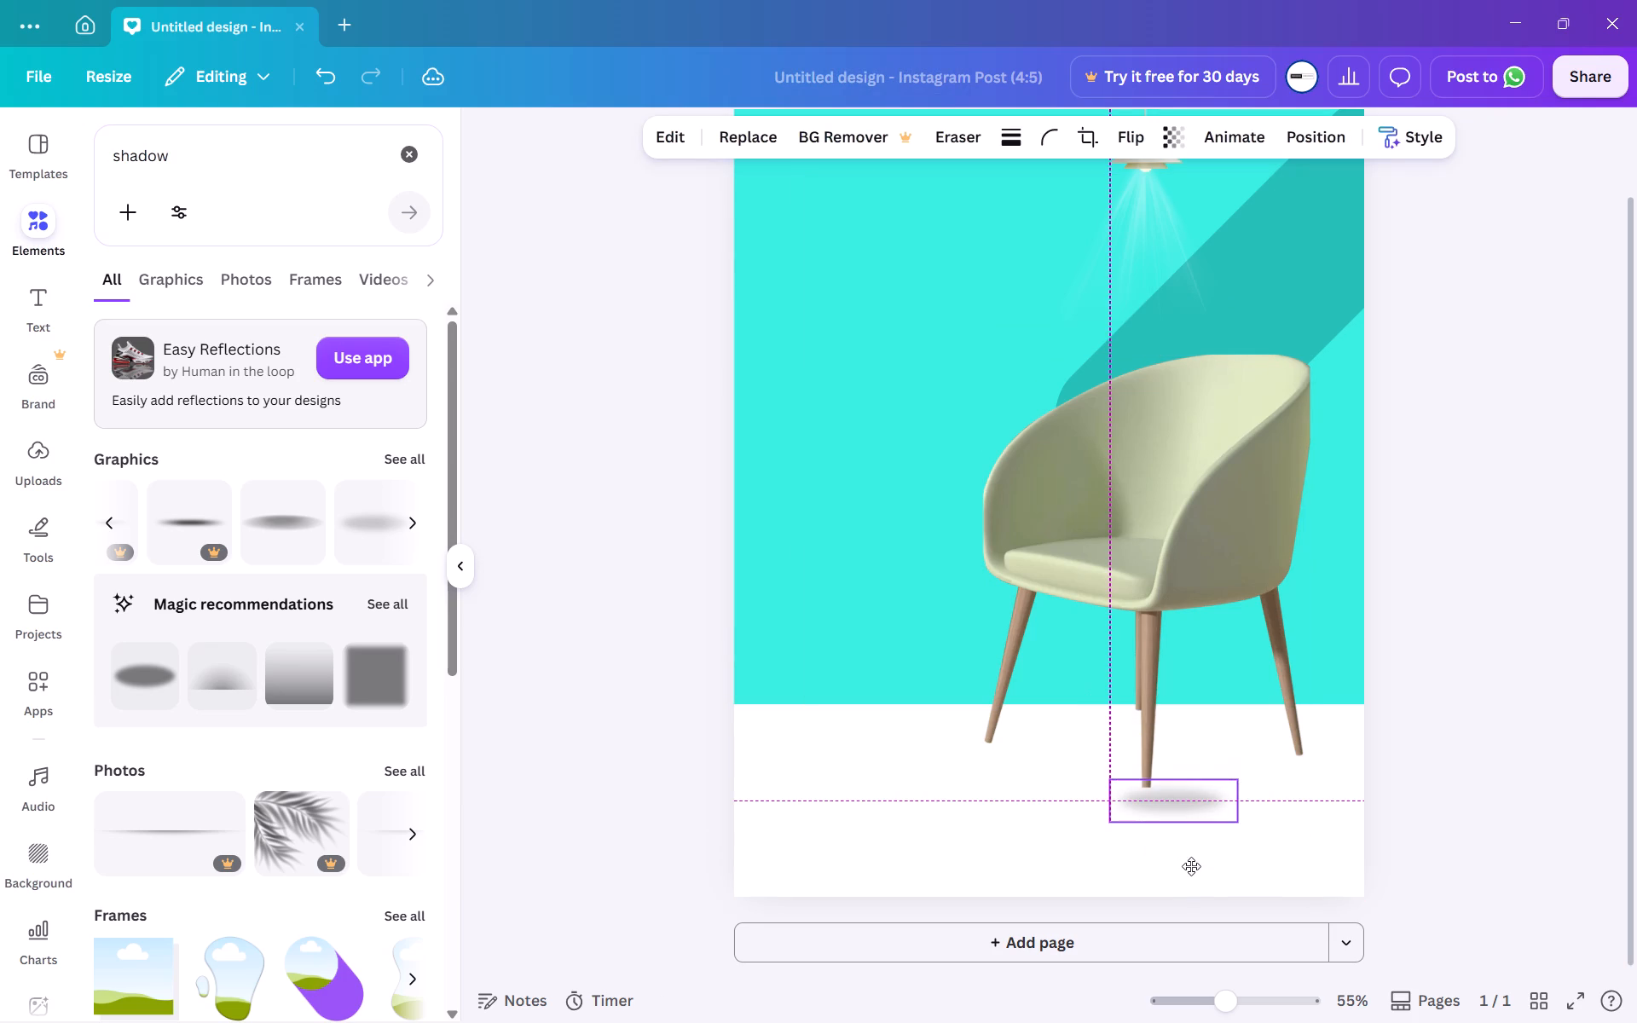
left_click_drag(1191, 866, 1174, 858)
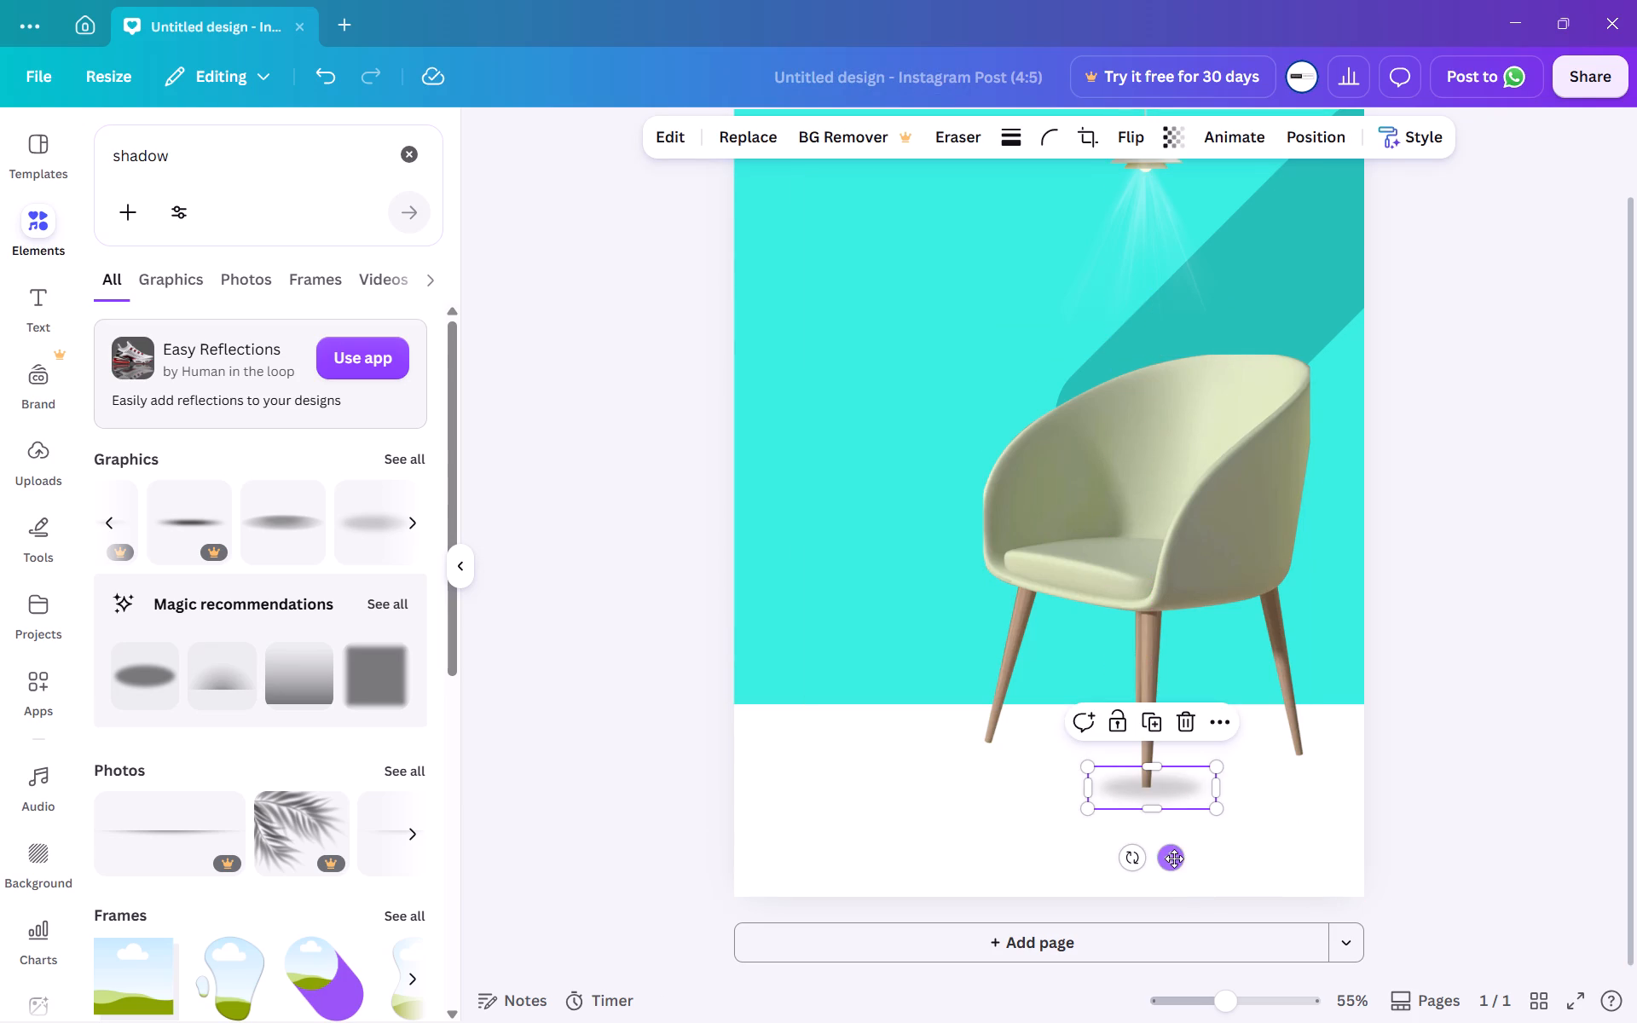
Duplicate the front leg's oval shadow and move the copy beneath the chair's left leg.
left_click(1154, 725)
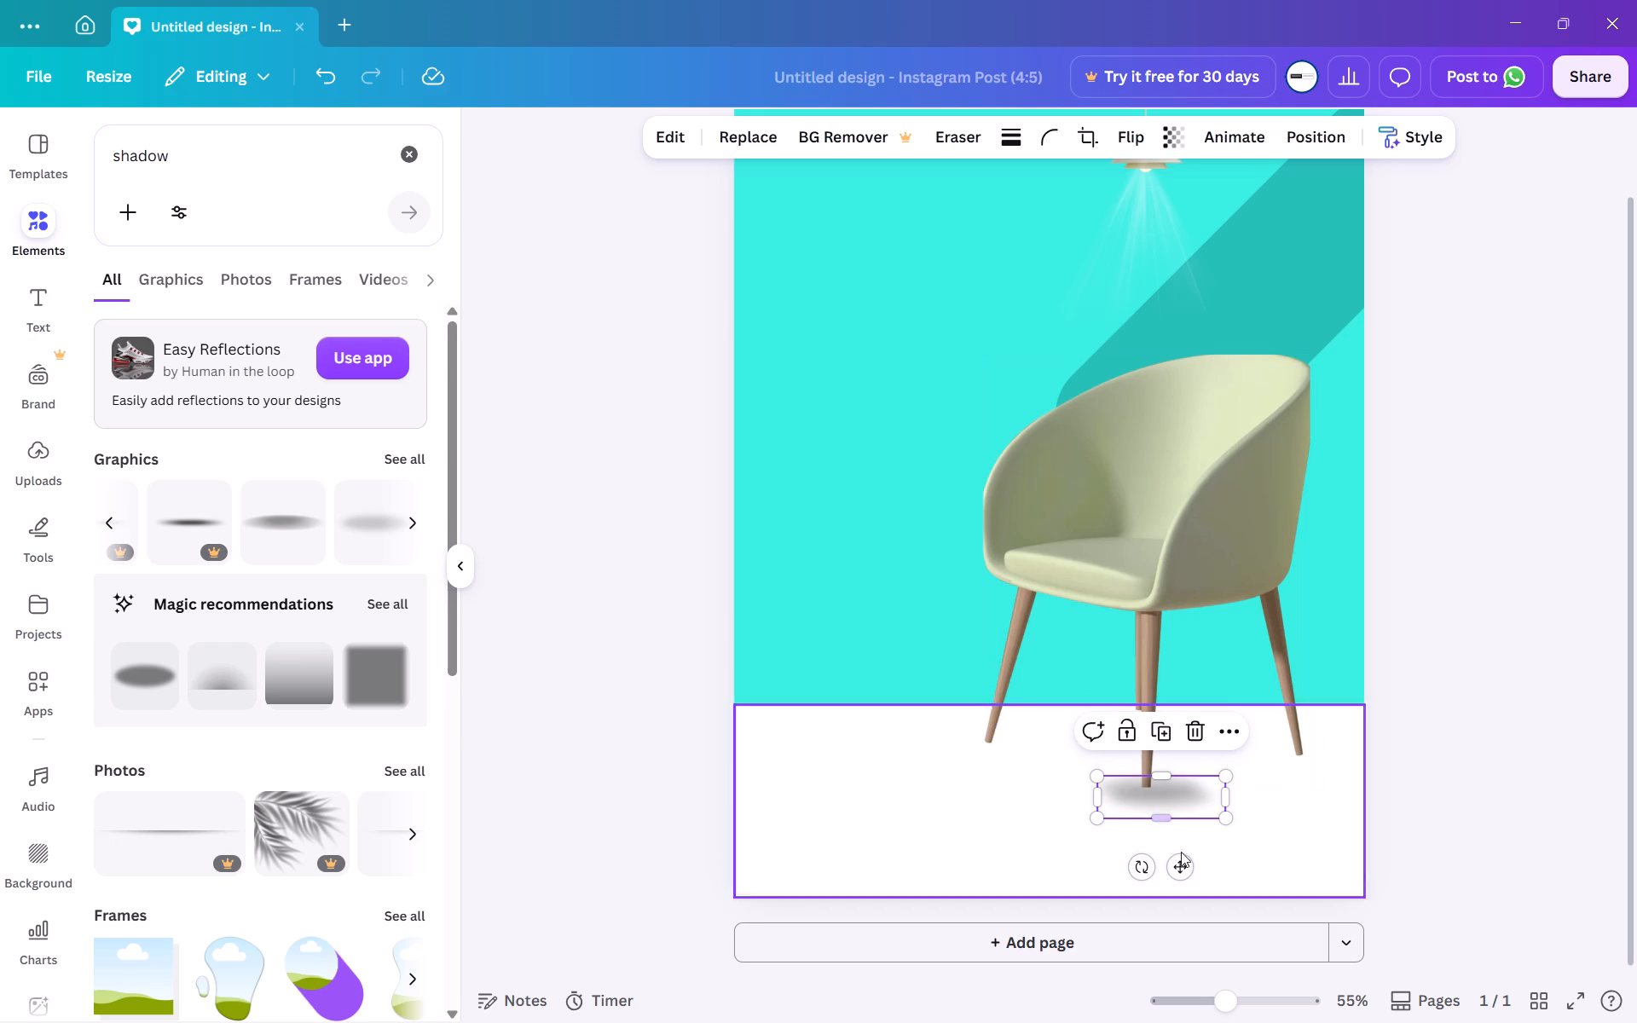
left_click_drag(1183, 865, 1022, 818)
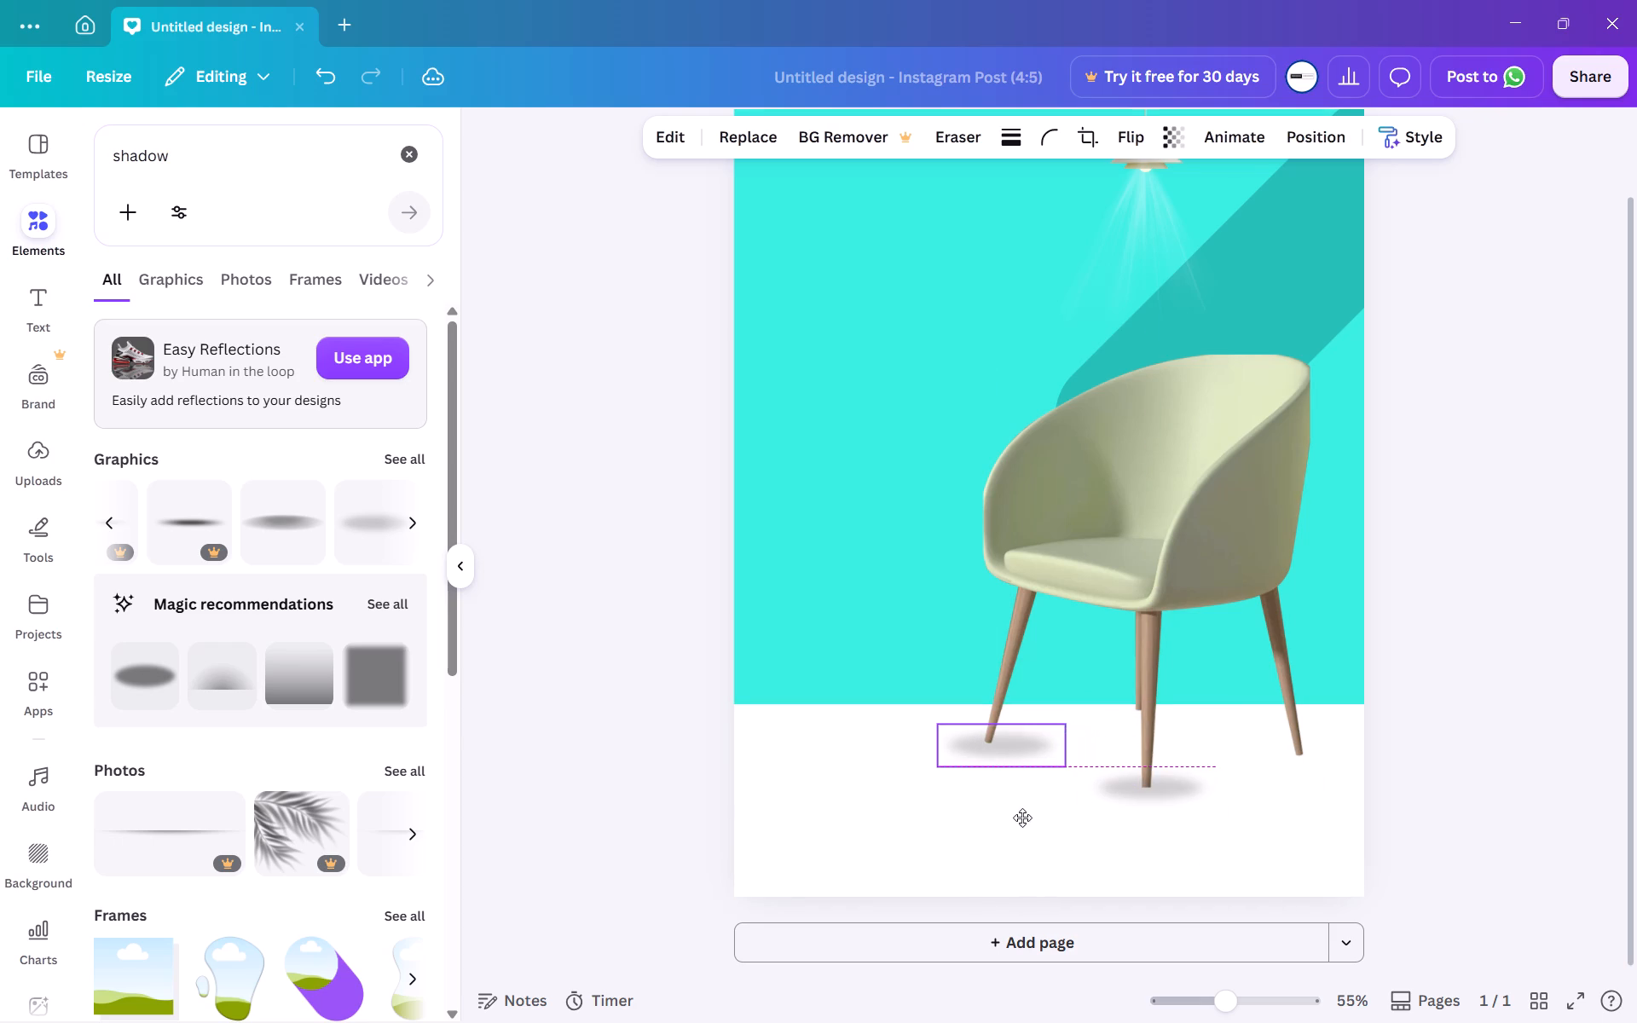
left_click_drag(1022, 818, 1012, 817)
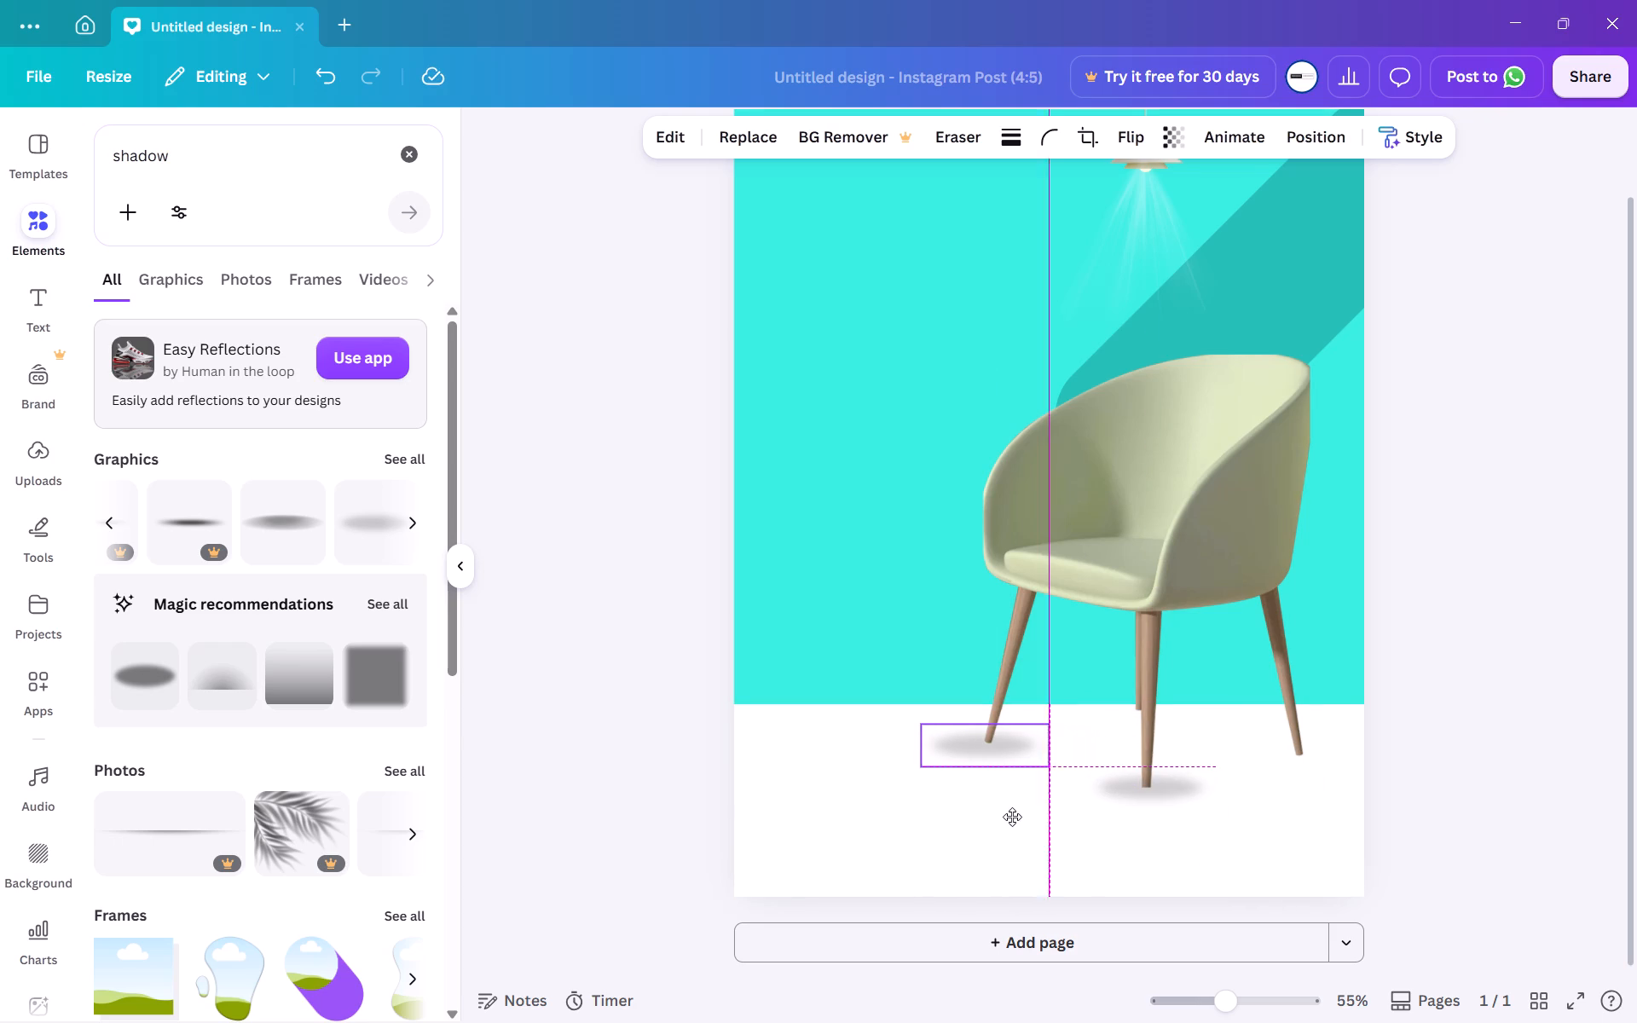
left_click(743, 826)
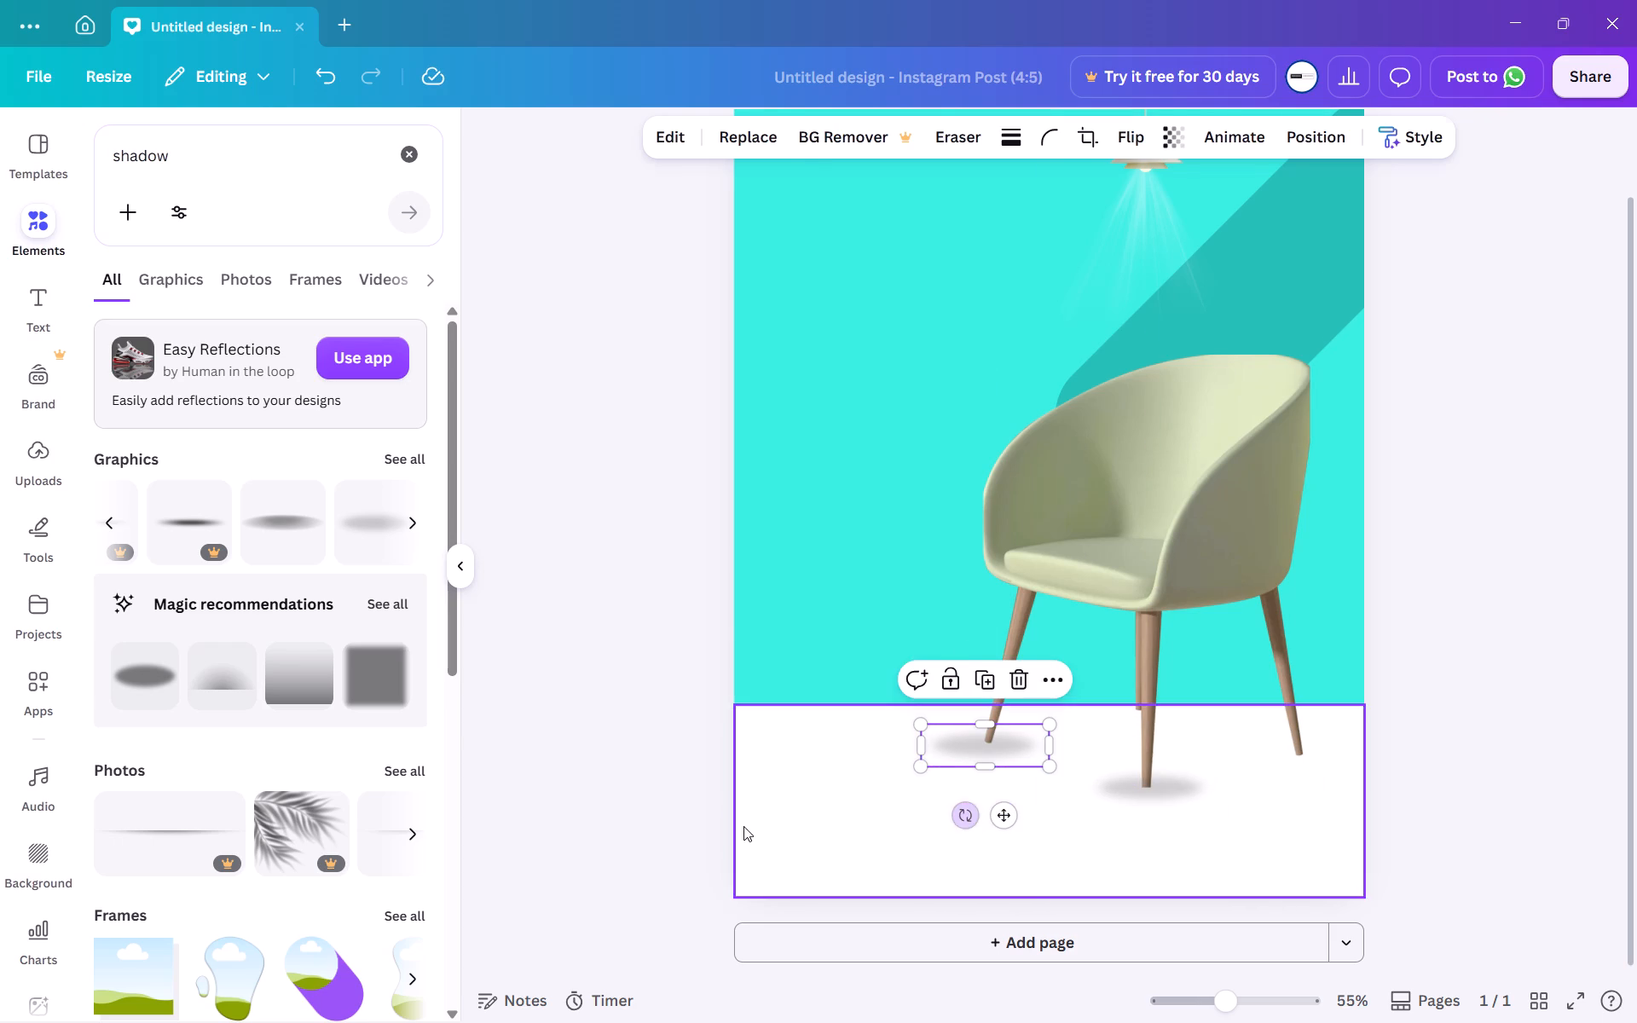
left_click(642, 792)
left_click_drag(953, 756, 978, 759)
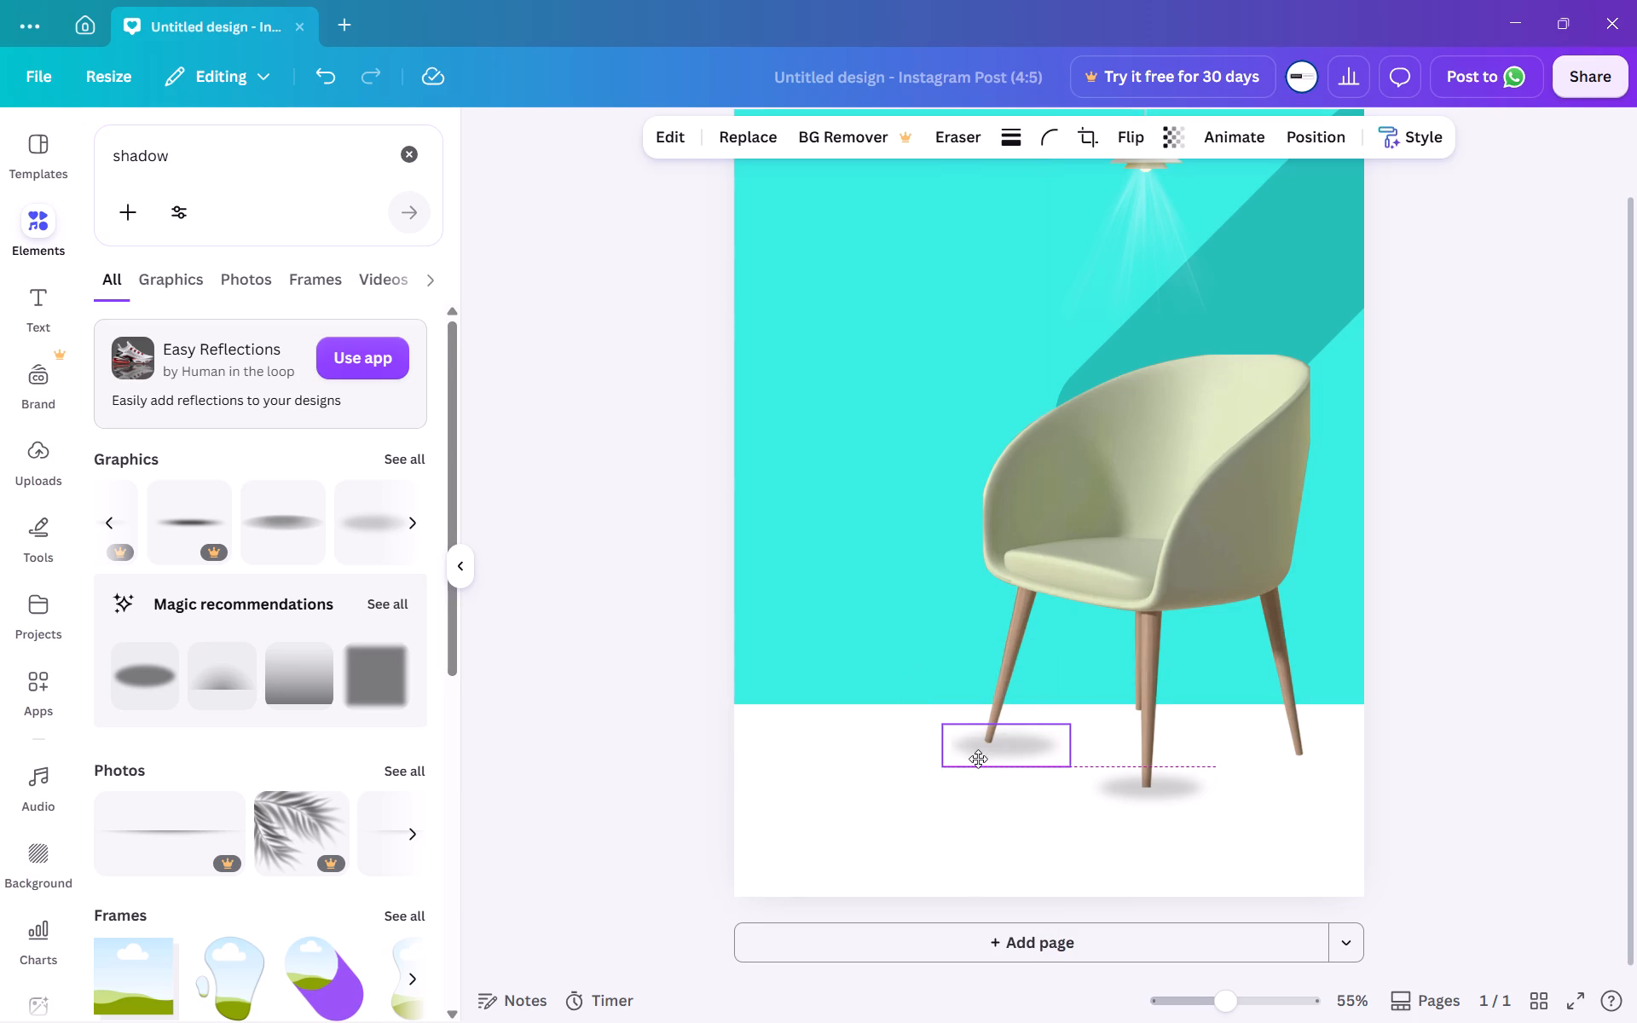
left_click_drag(978, 759, 986, 760)
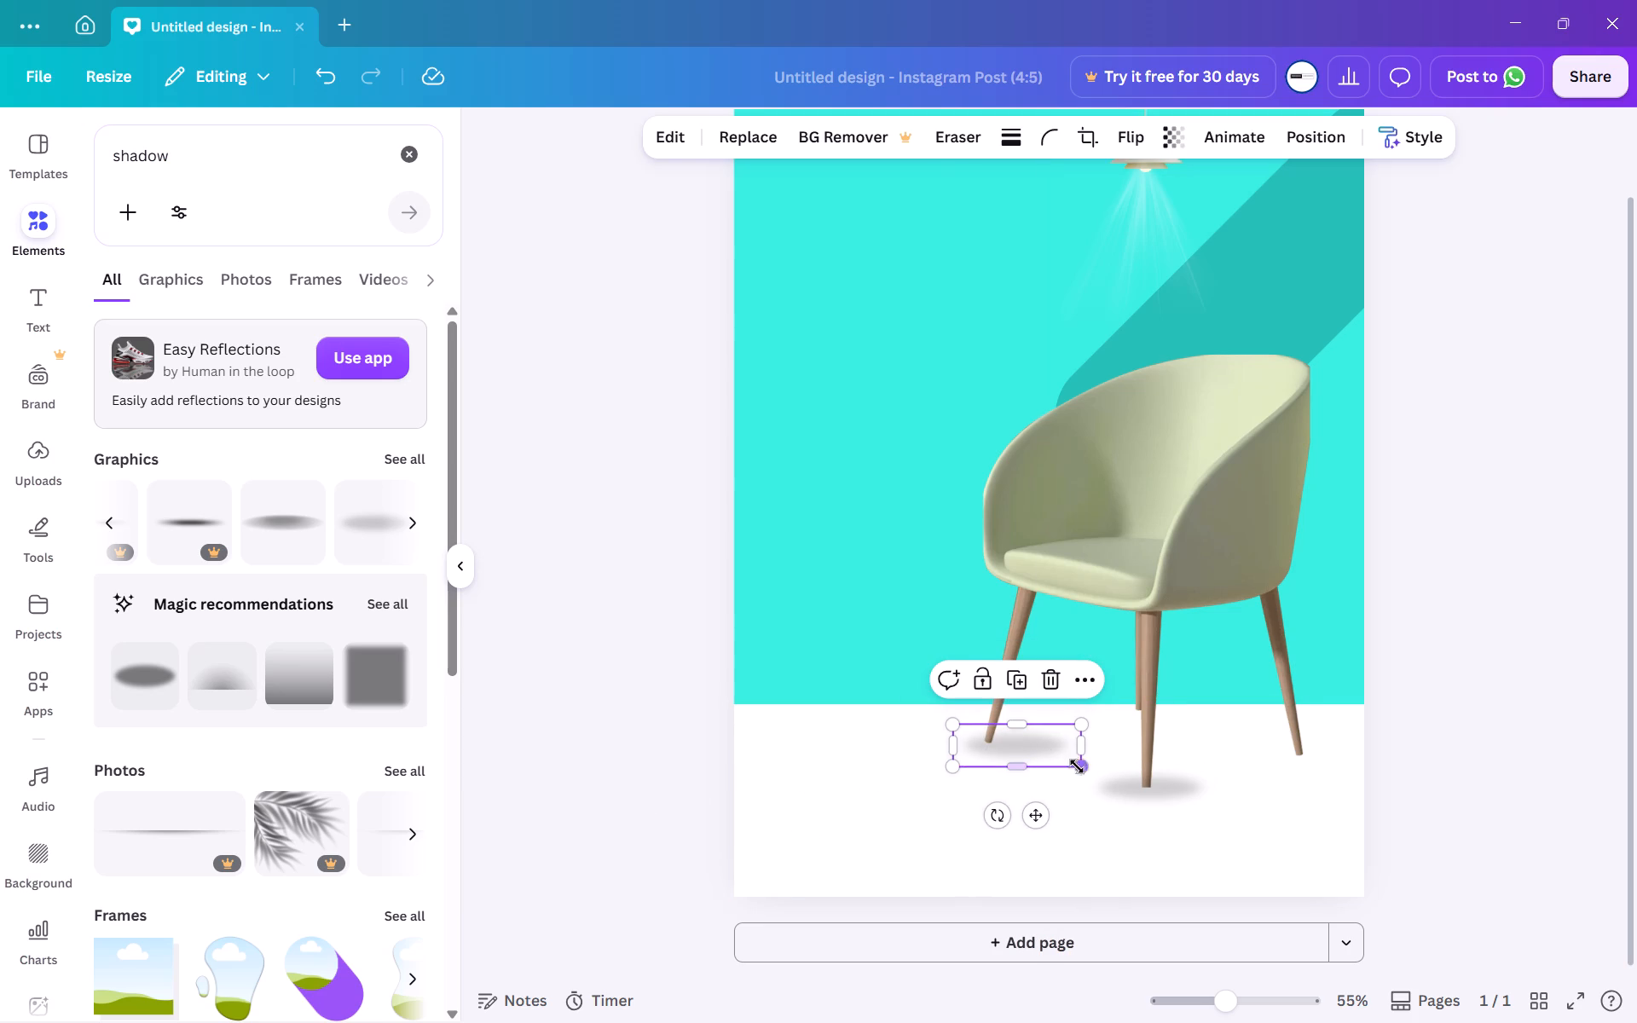
Shrink the left leg's shadow proportionally to under half its width and align it with the tip of the leg.
left_click_drag(1081, 760, 1030, 756)
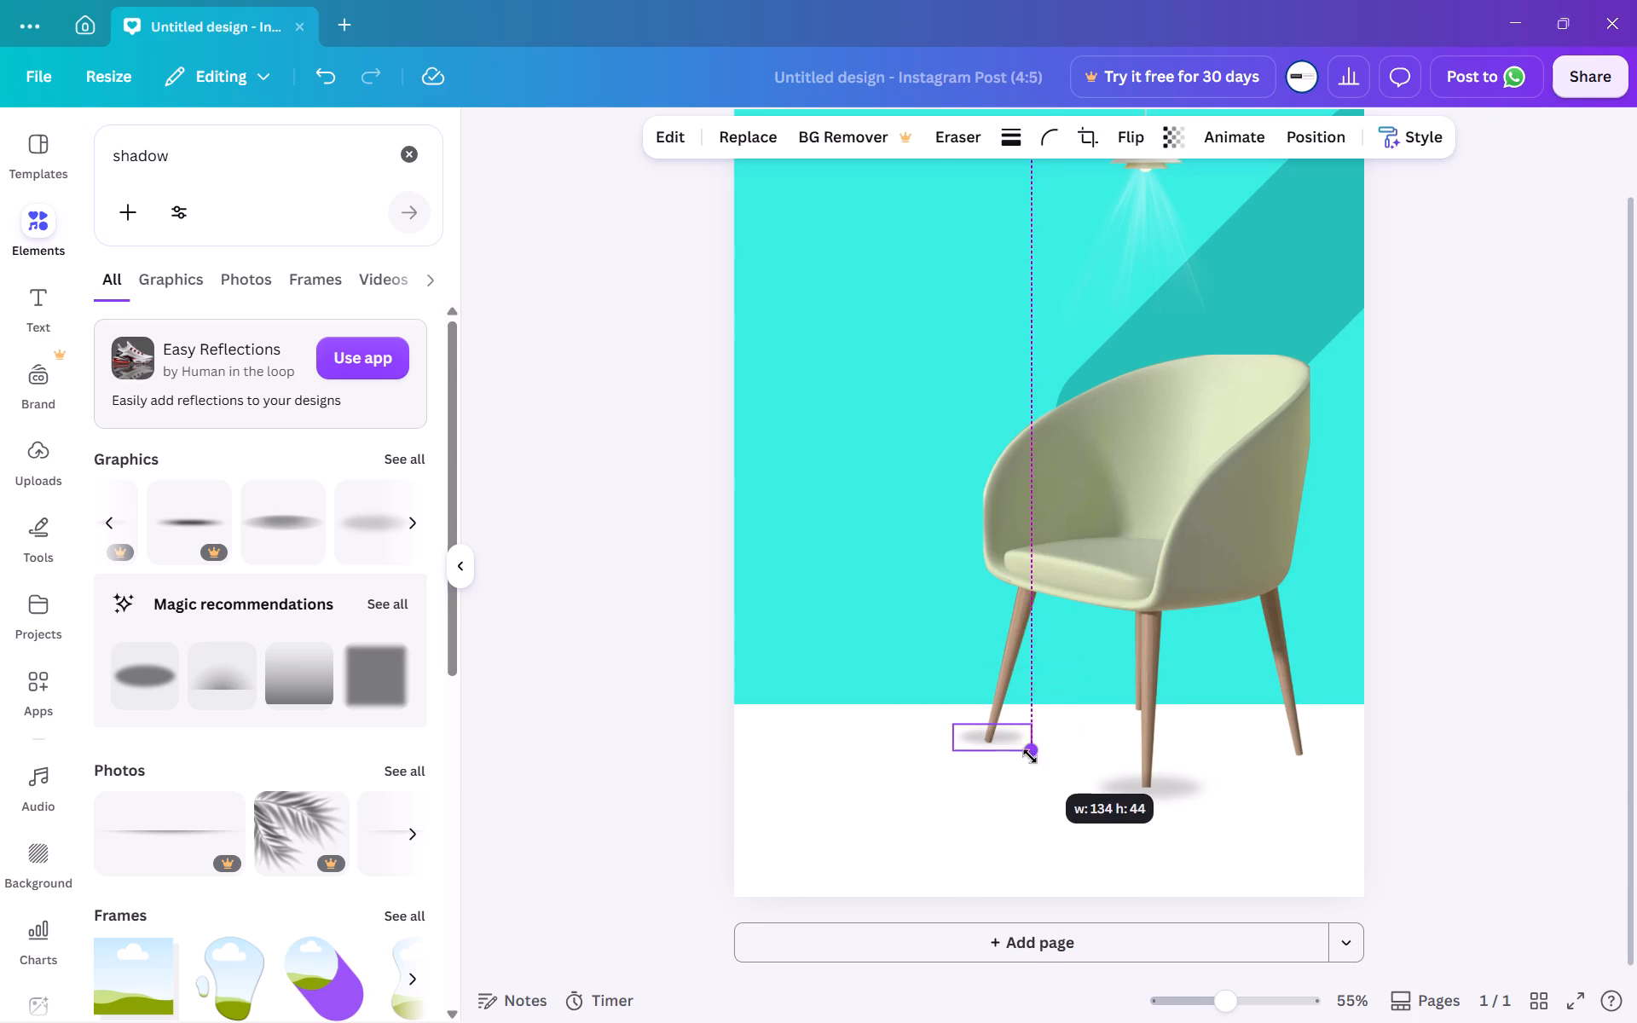
left_click_drag(1030, 756, 1009, 751)
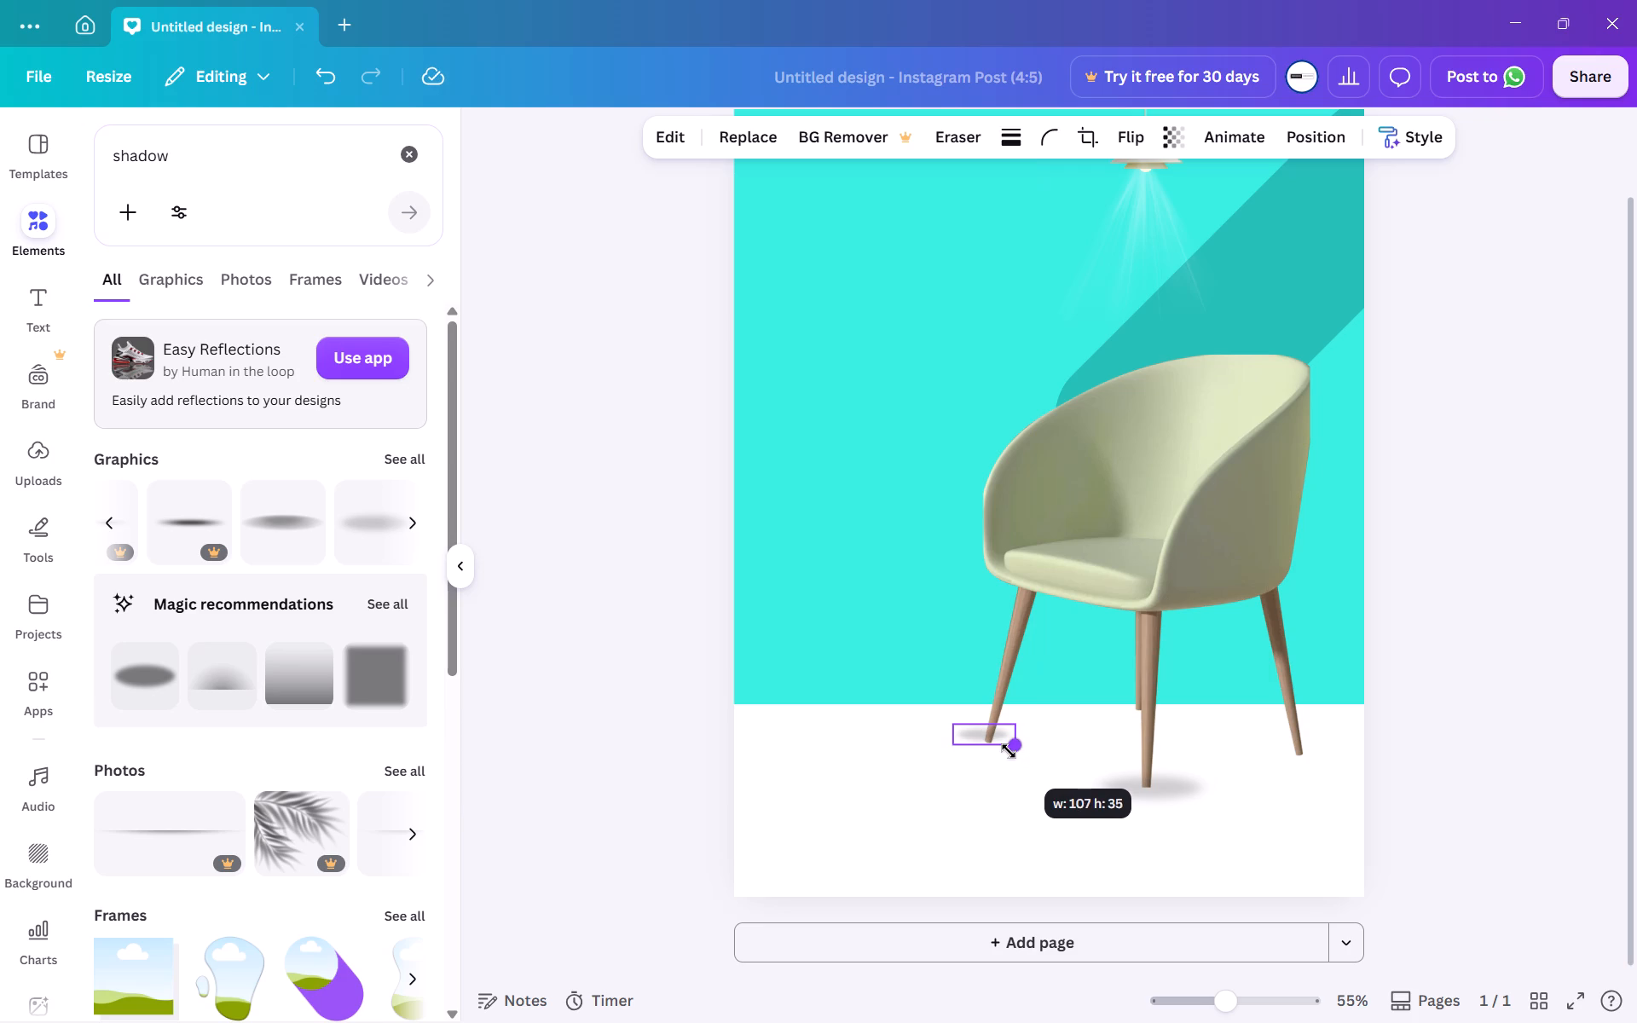
left_click_drag(1009, 751, 1000, 750)
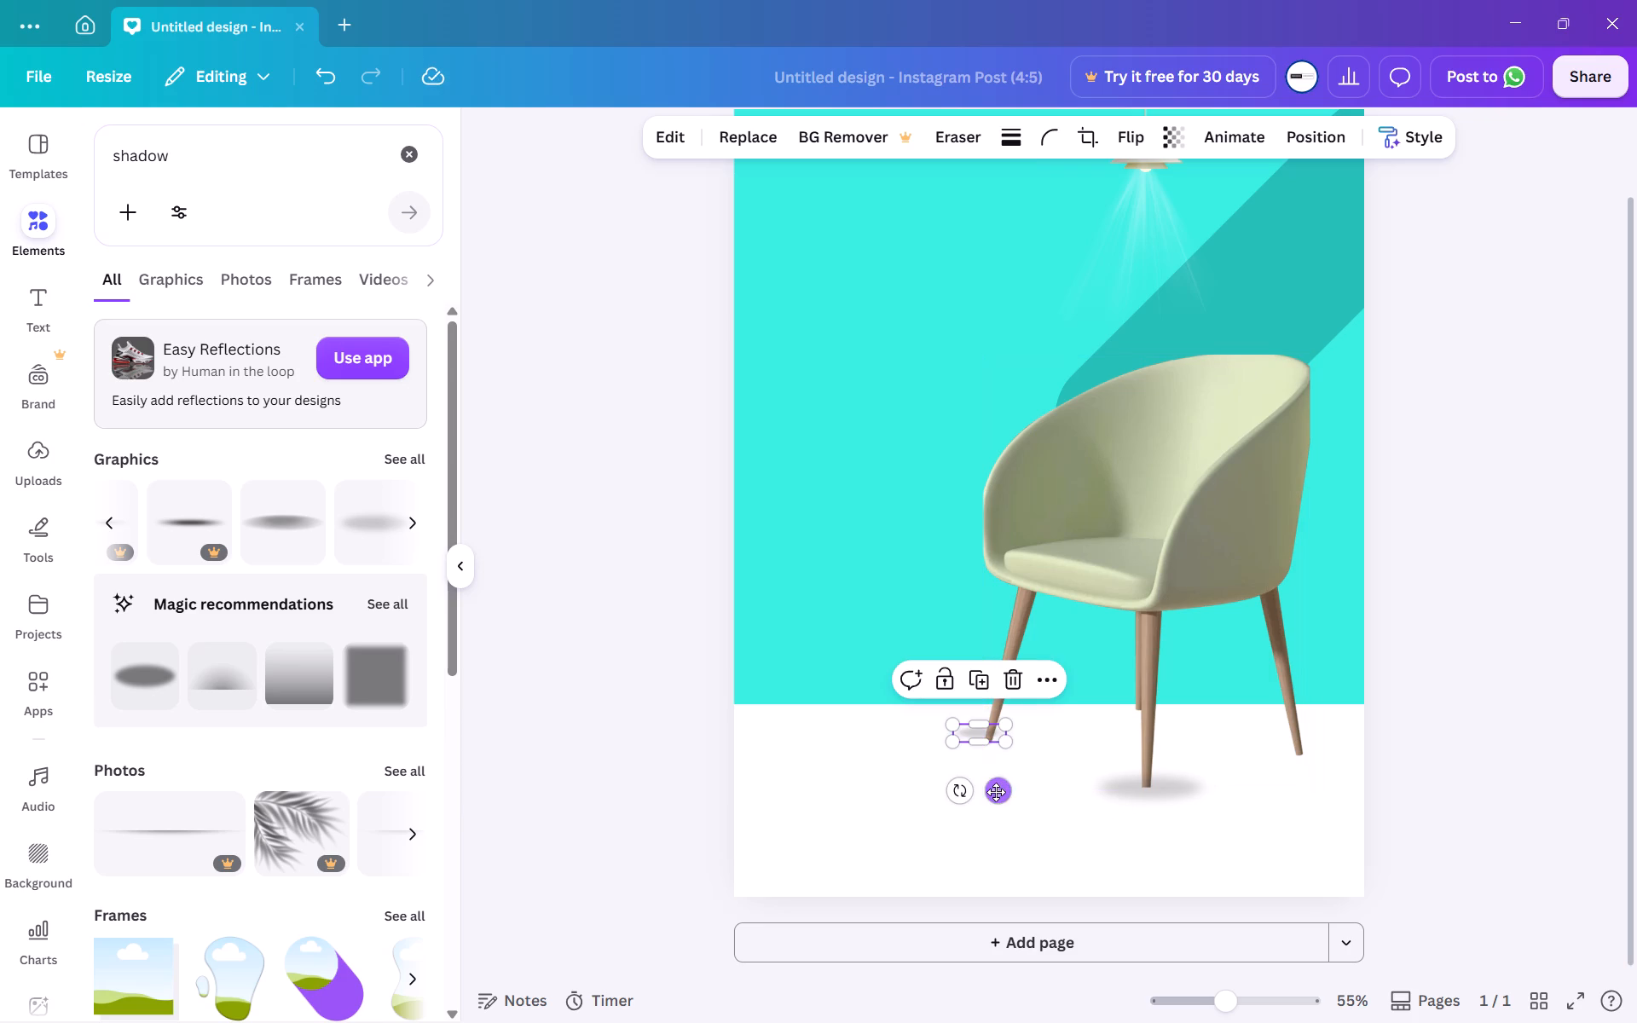
left_click_drag(996, 792, 1014, 803)
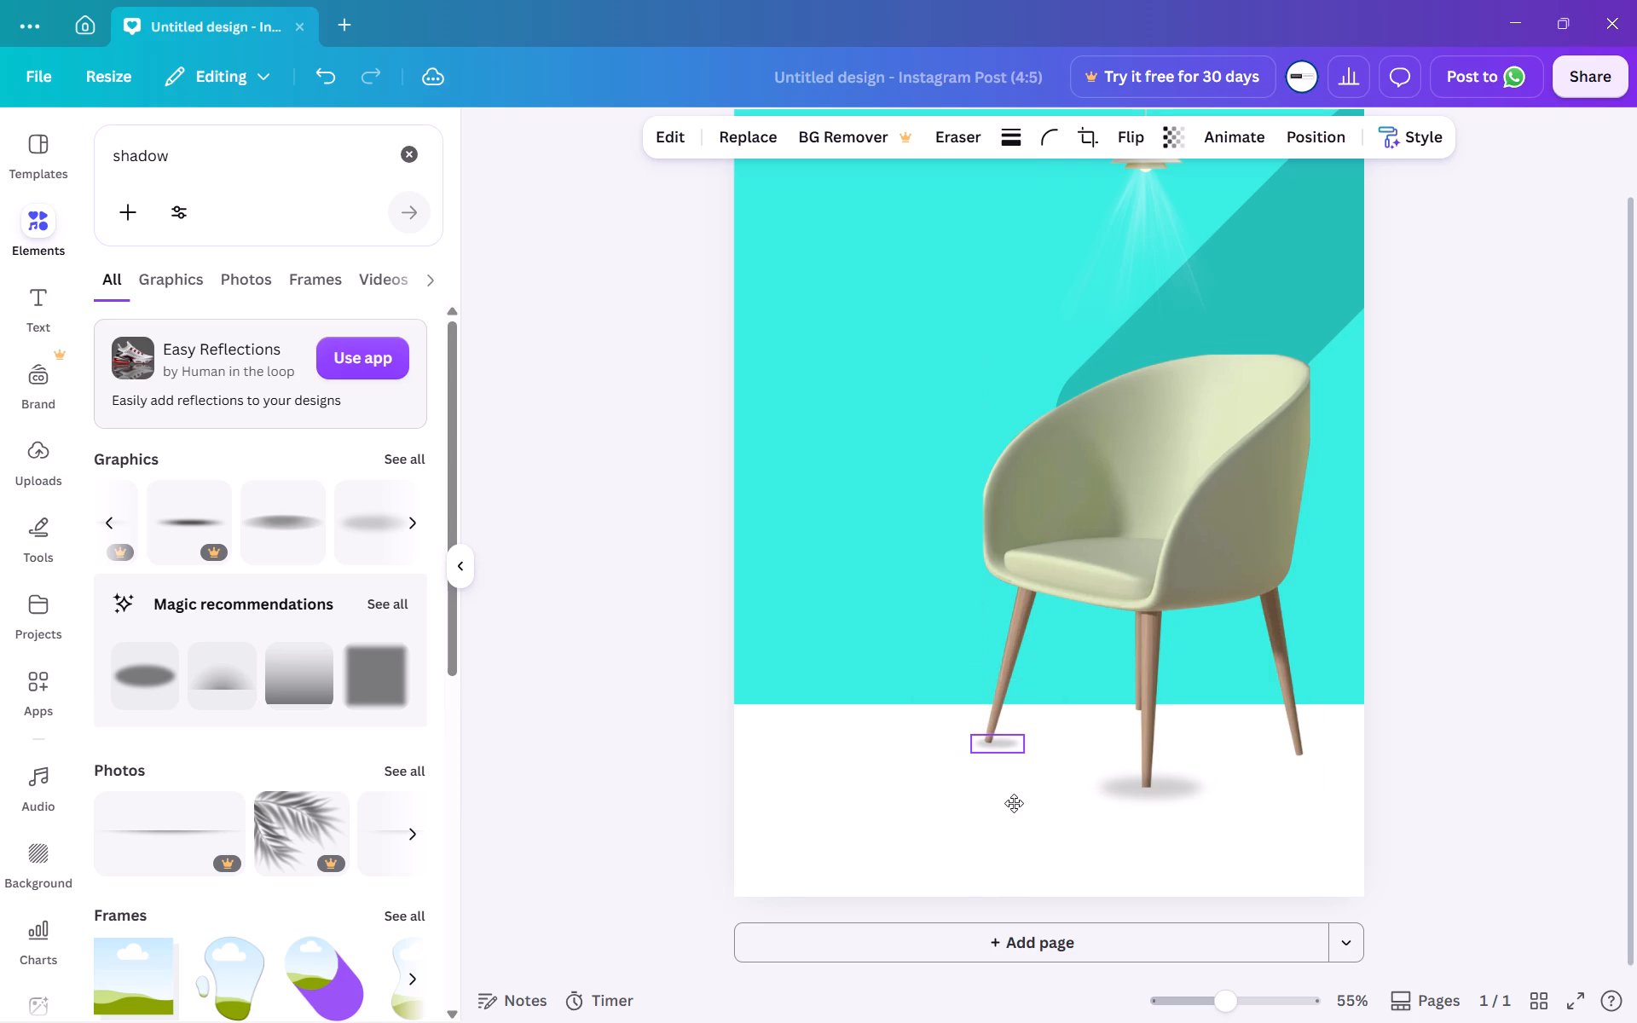
left_click_drag(1014, 803, 1014, 800)
left_click(656, 775)
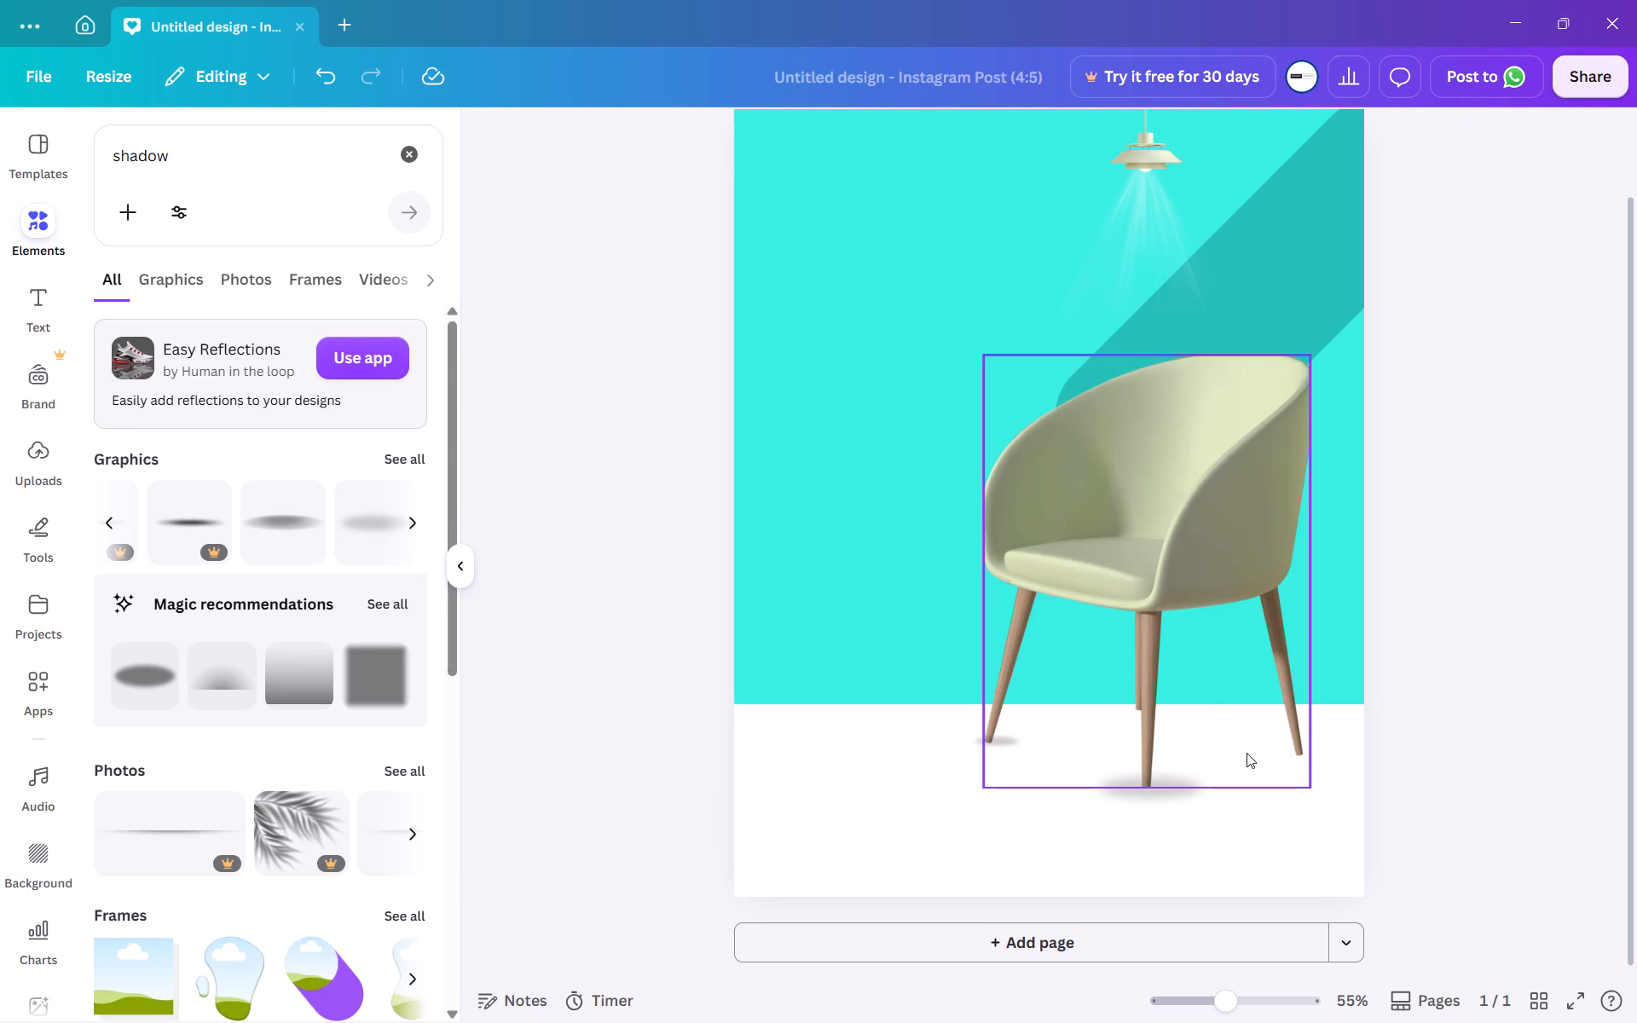
Duplicate the small left-leg shadow and place the copy beneath the tip of the chair's right leg.
left_click(915, 616)
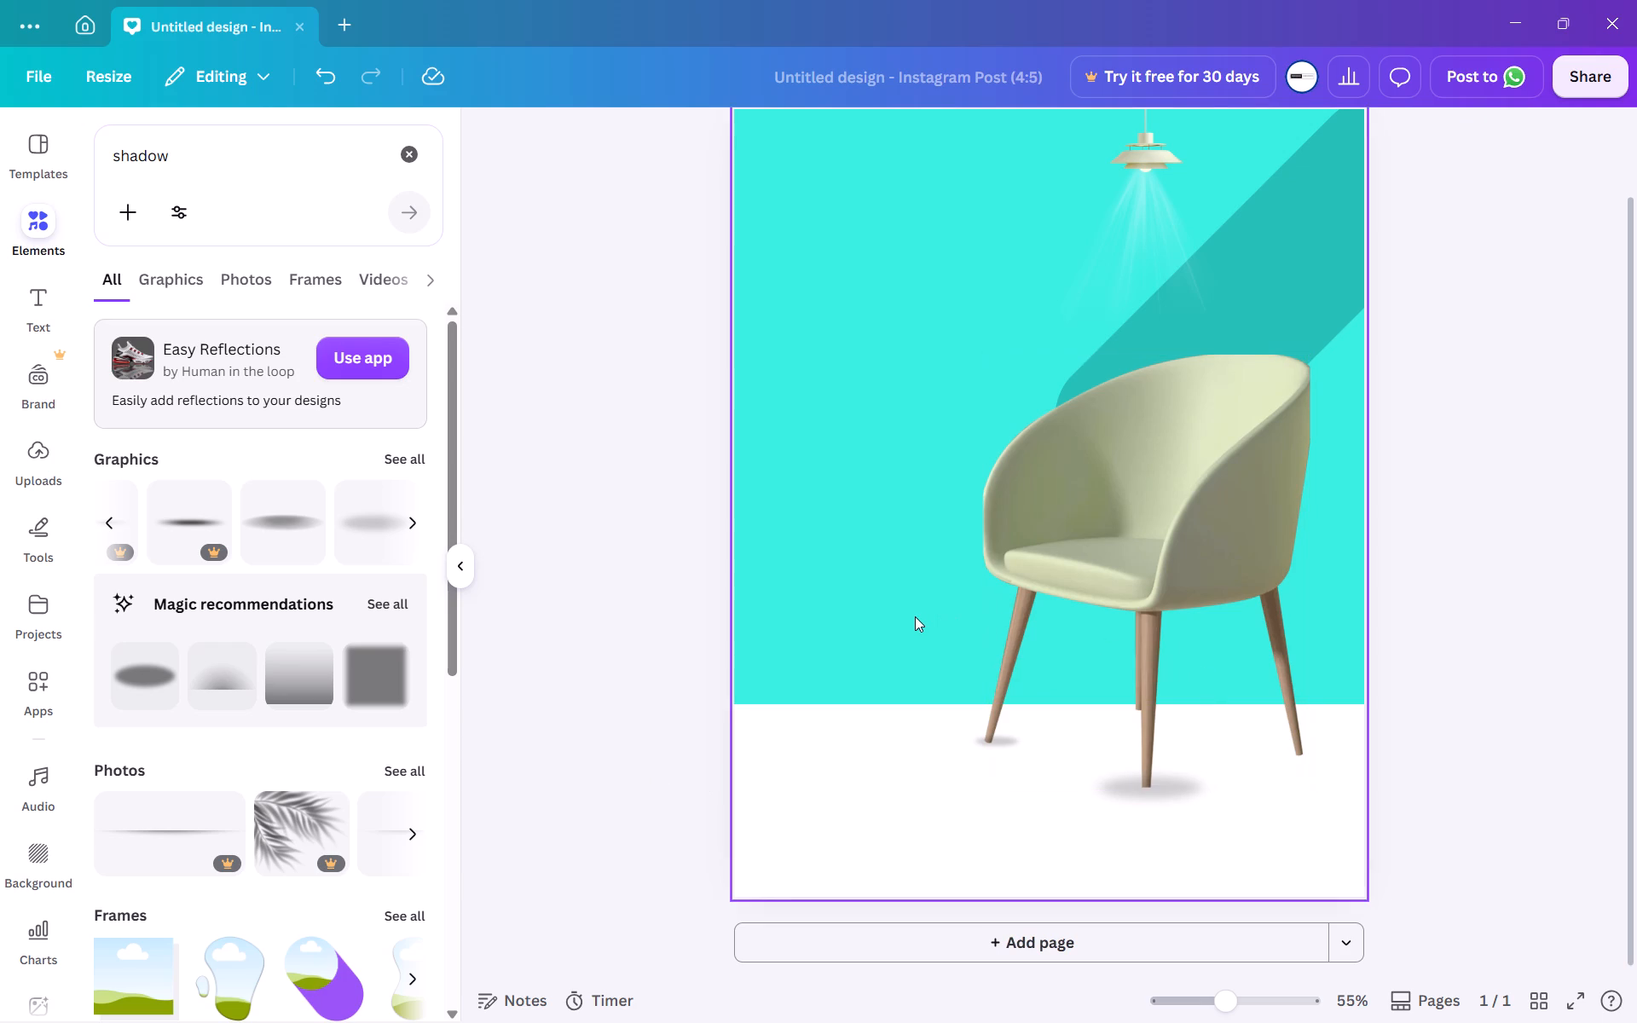
left_click(1001, 735)
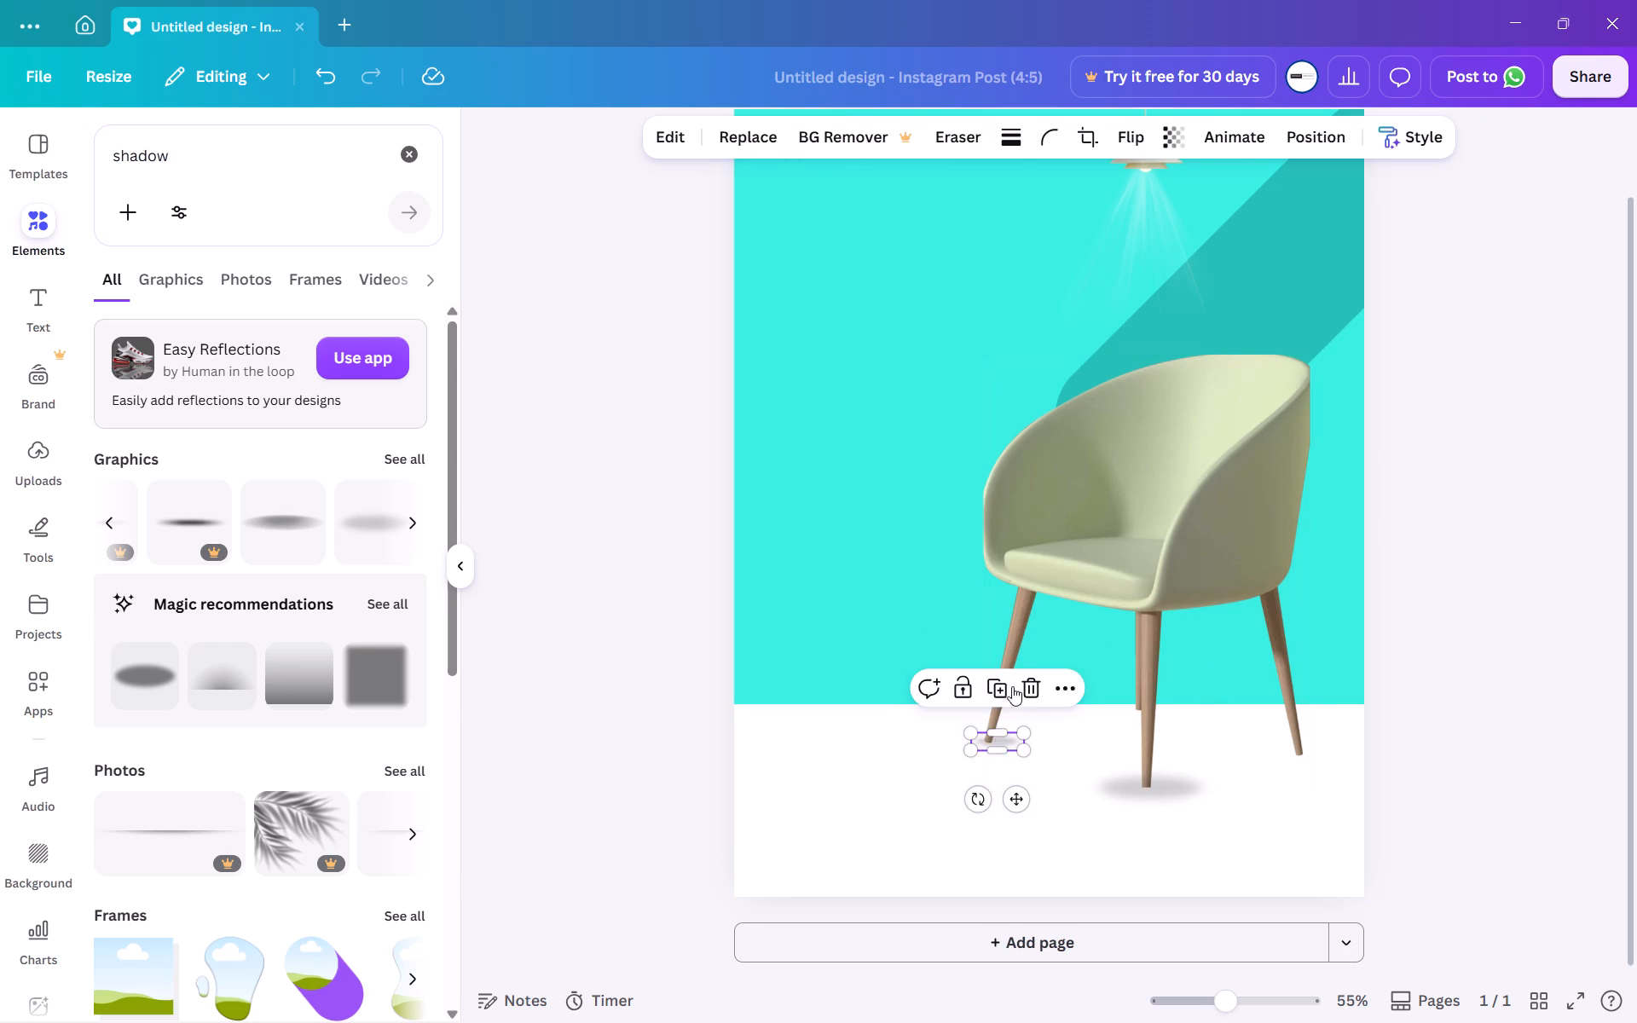
left_click(1009, 682)
left_click_drag(905, 767, 1224, 816)
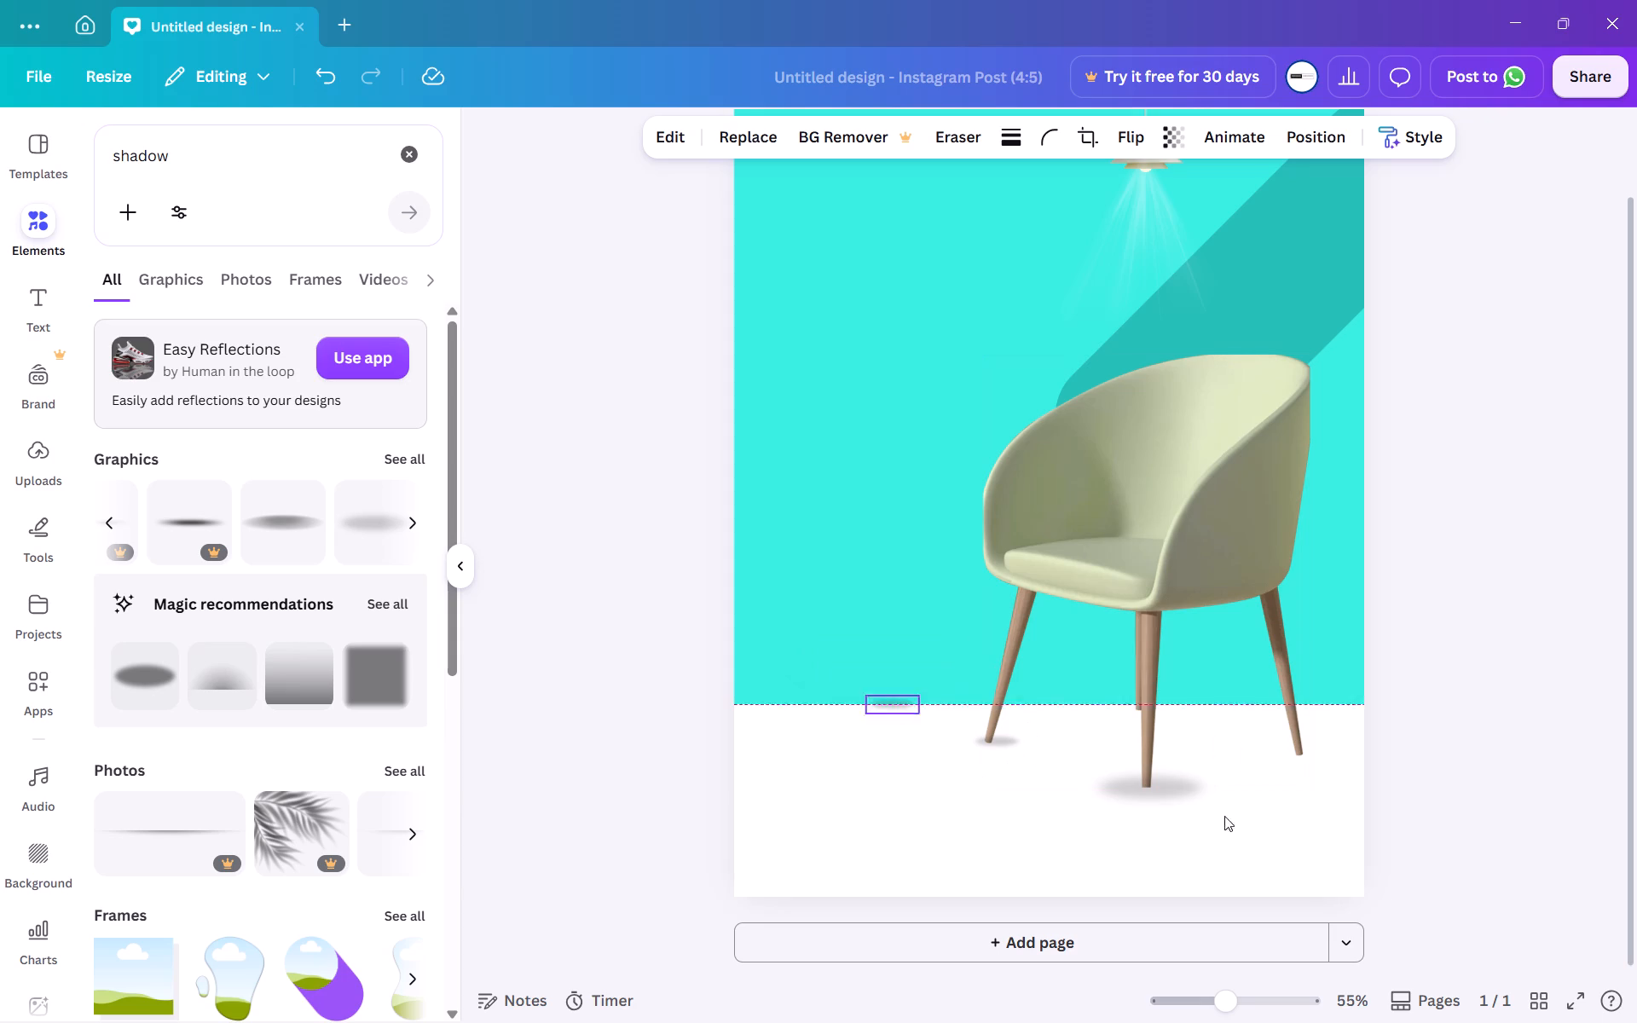
left_click_drag(1224, 816, 1333, 819)
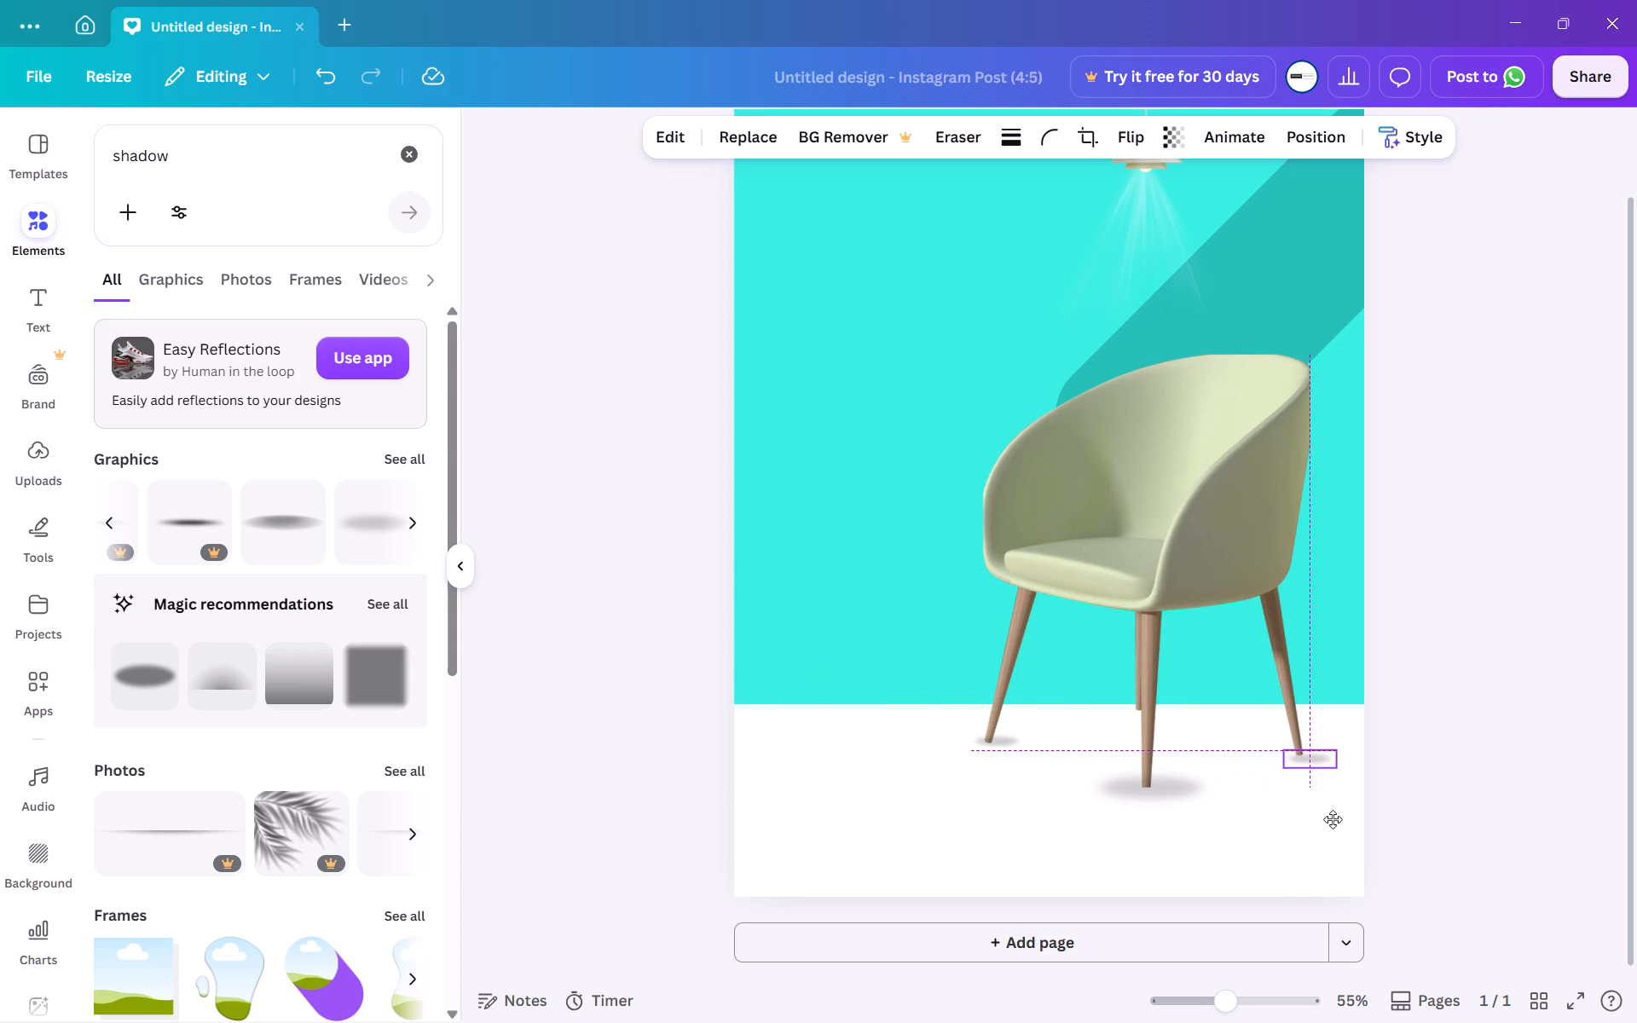
left_click_drag(1333, 819, 1330, 819)
Duplicate the small shadow beneath the chair's right leg.
left_click(1315, 693)
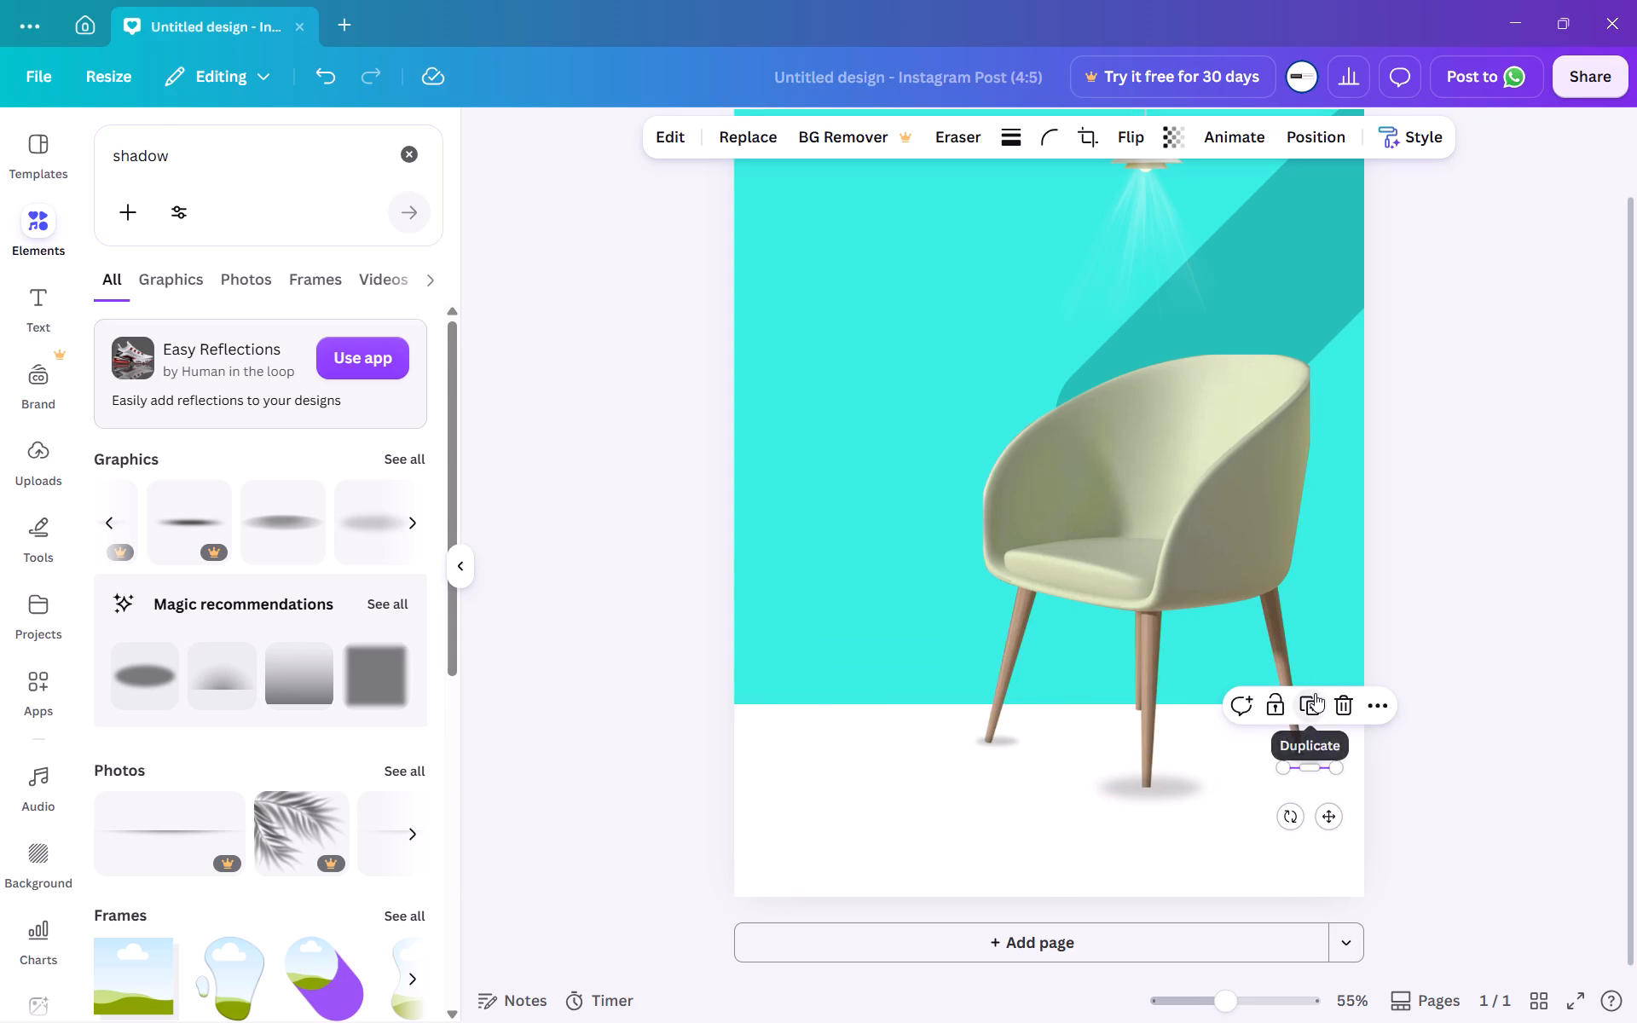
Delete the large oval shadow beneath the chair's front leg.
left_click(1183, 799)
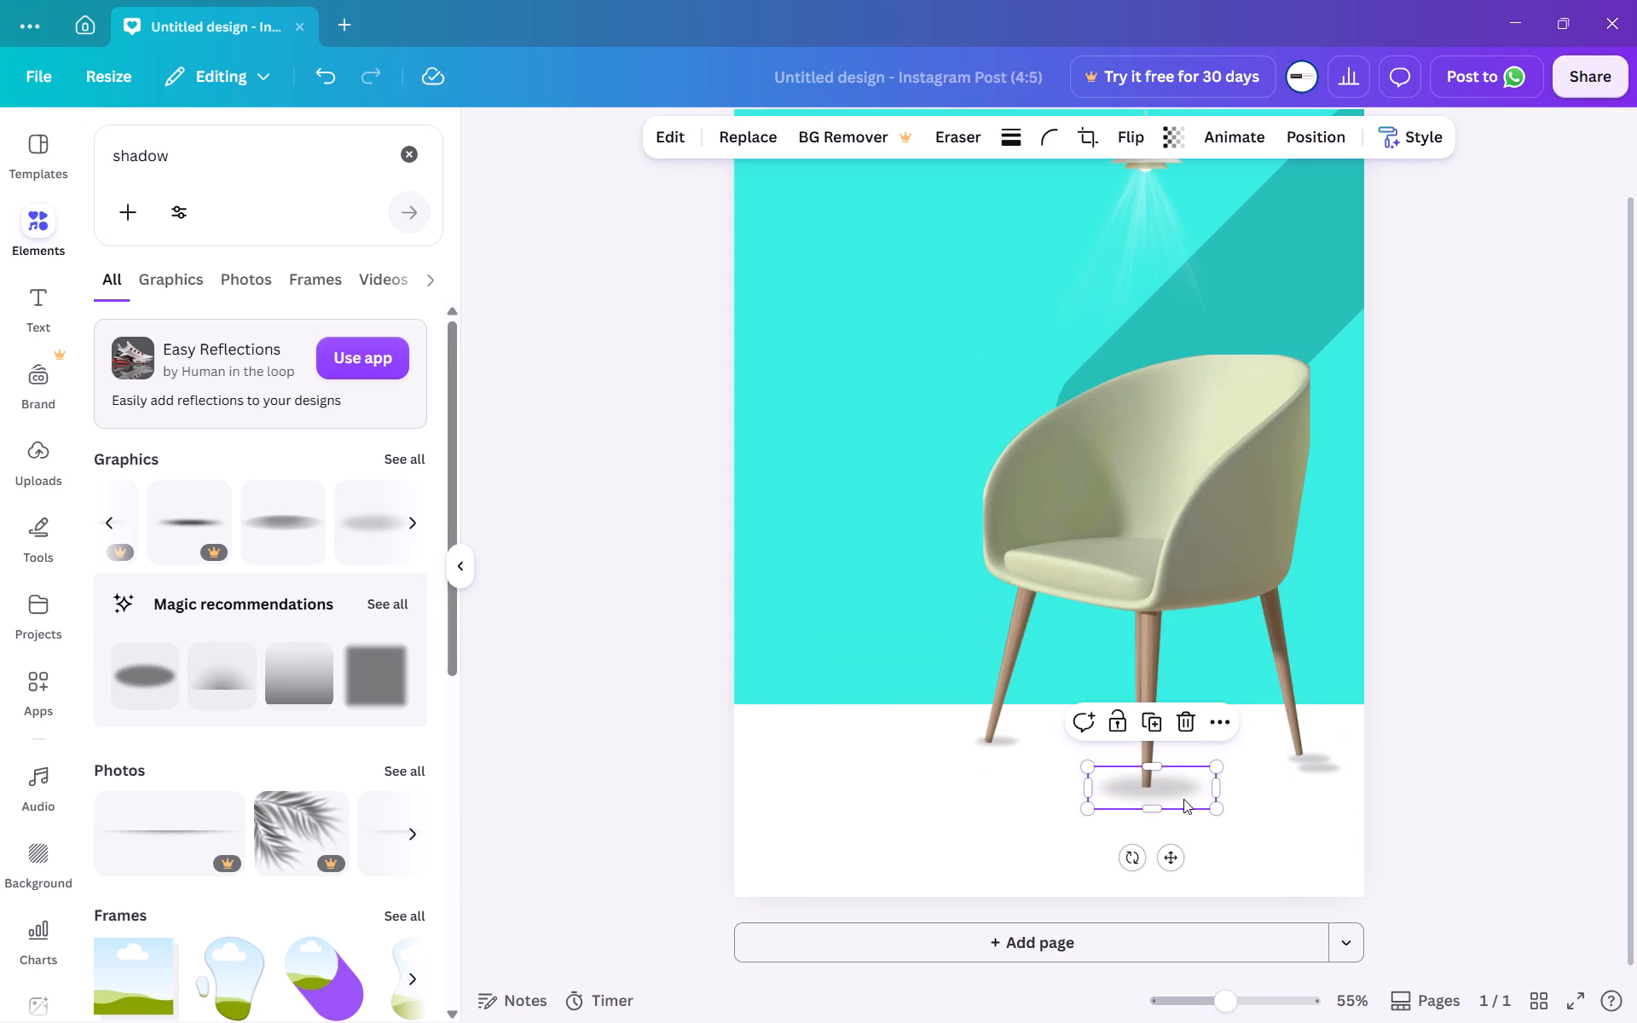
left_click(1182, 729)
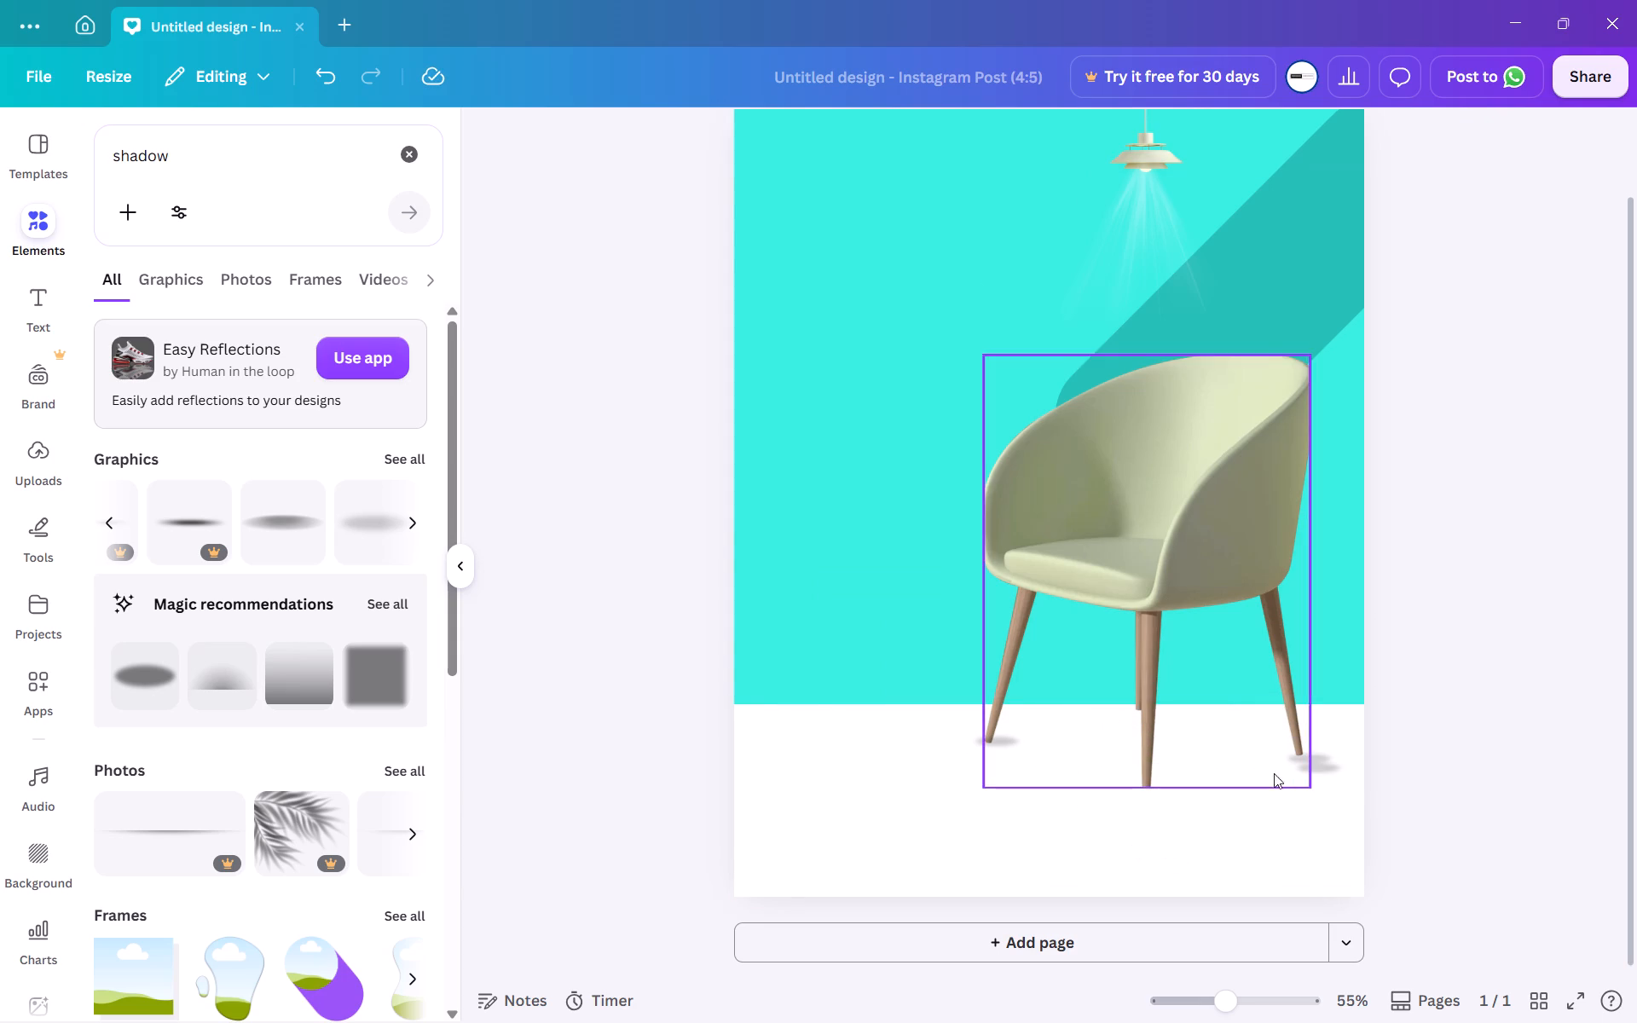
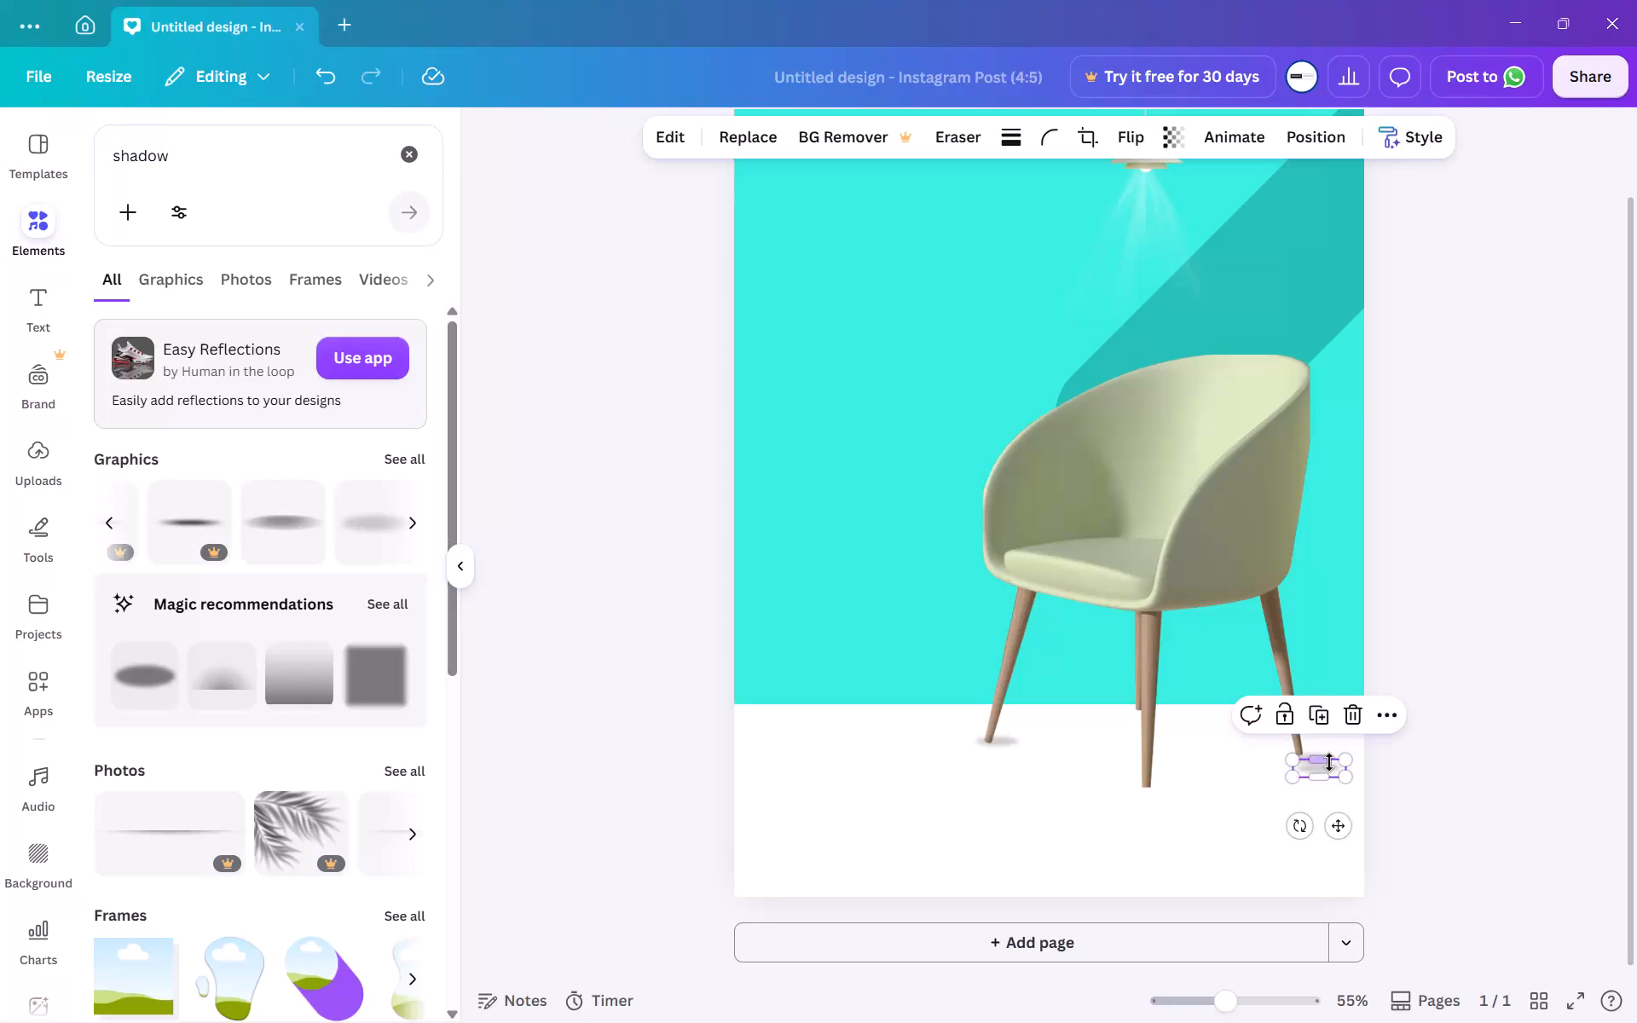
Place the duplicated small shadow beneath the tip of the chair's front leg.
left_click_drag(1335, 824, 1279, 828)
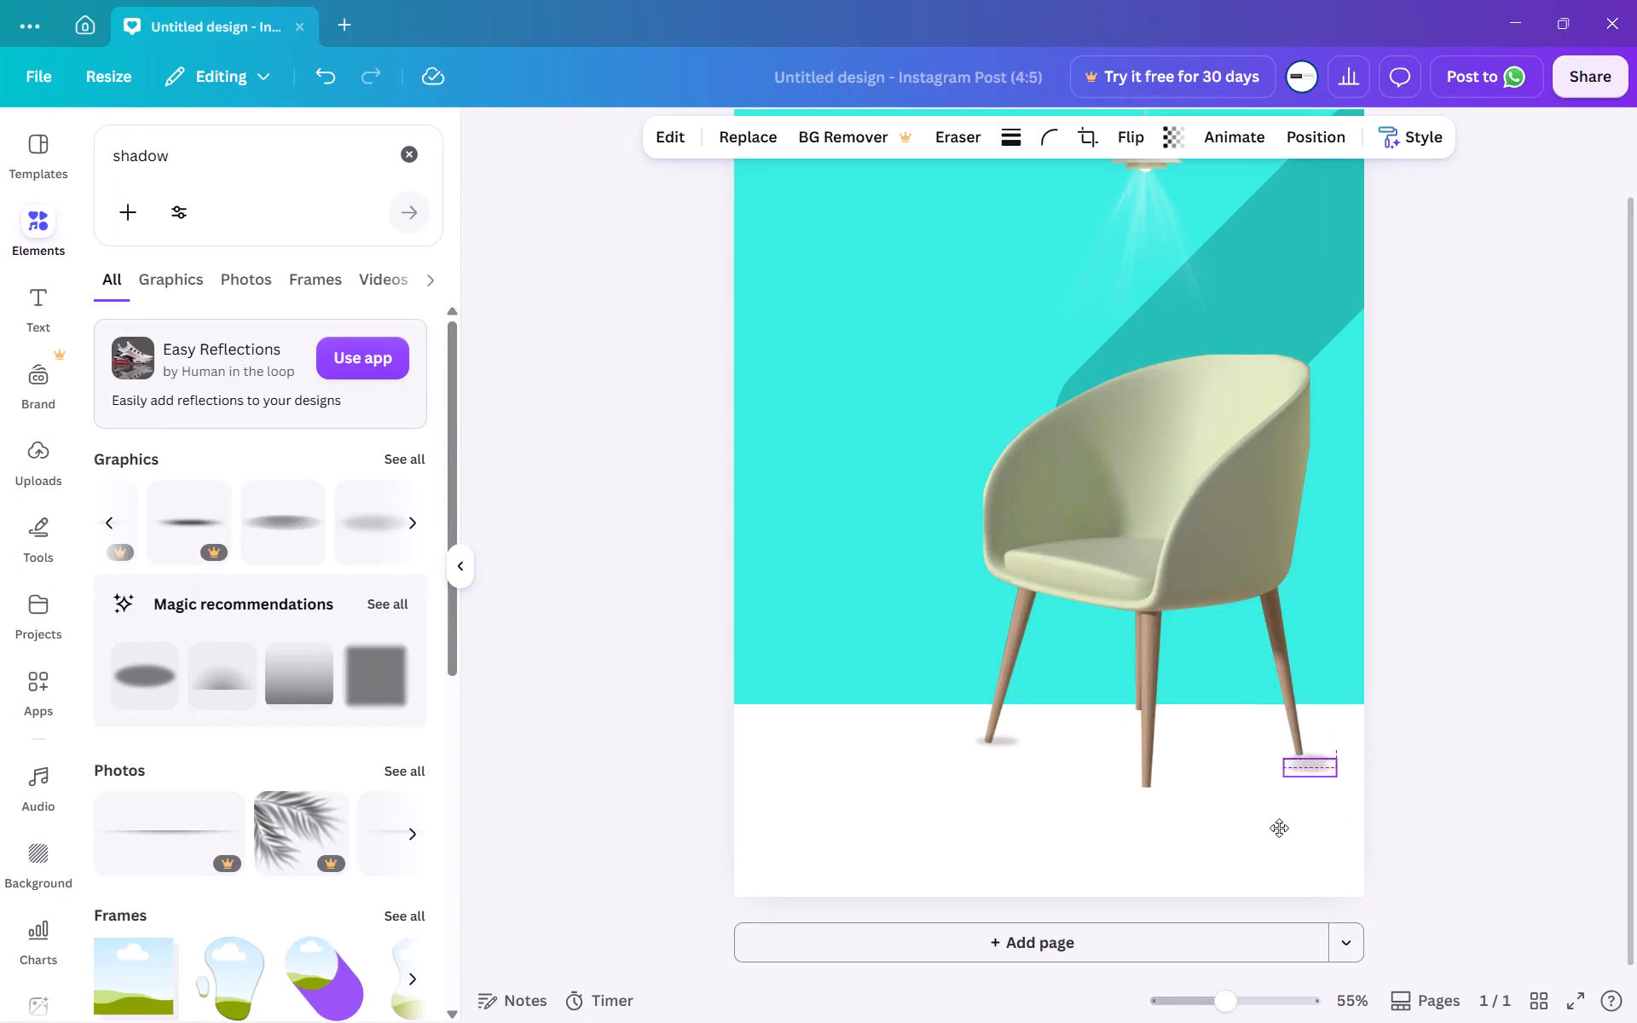
left_click_drag(1279, 828, 1185, 847)
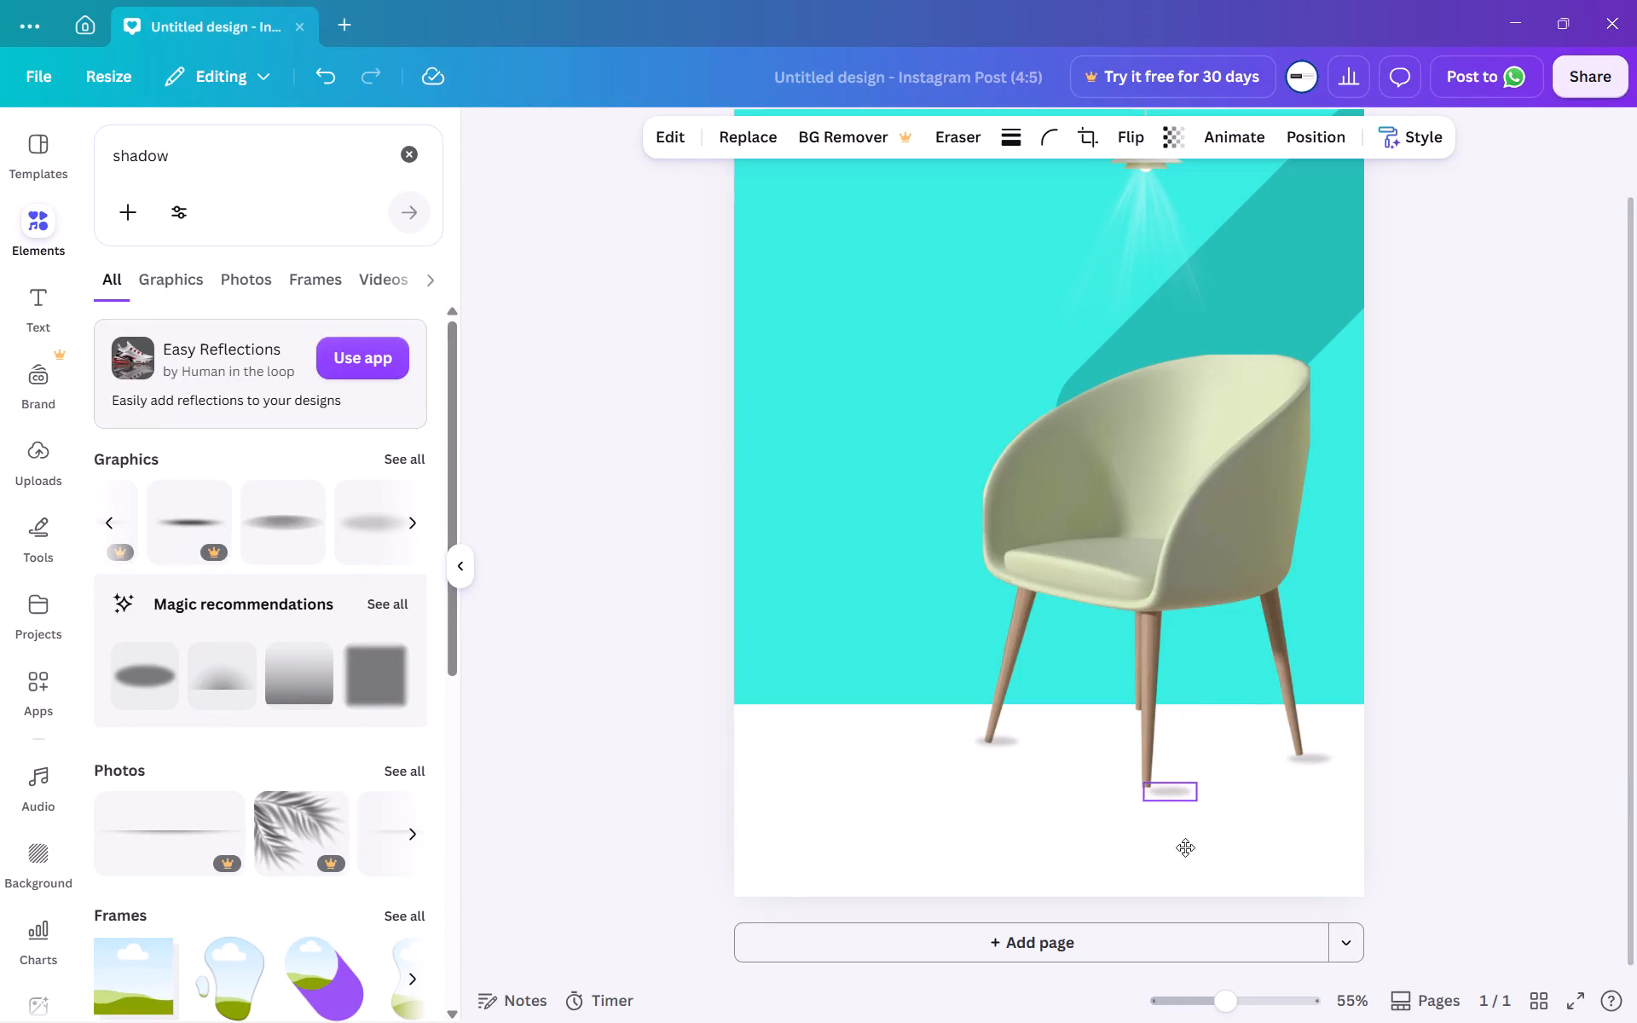
left_click_drag(1185, 847, 1174, 845)
left_click(1397, 839)
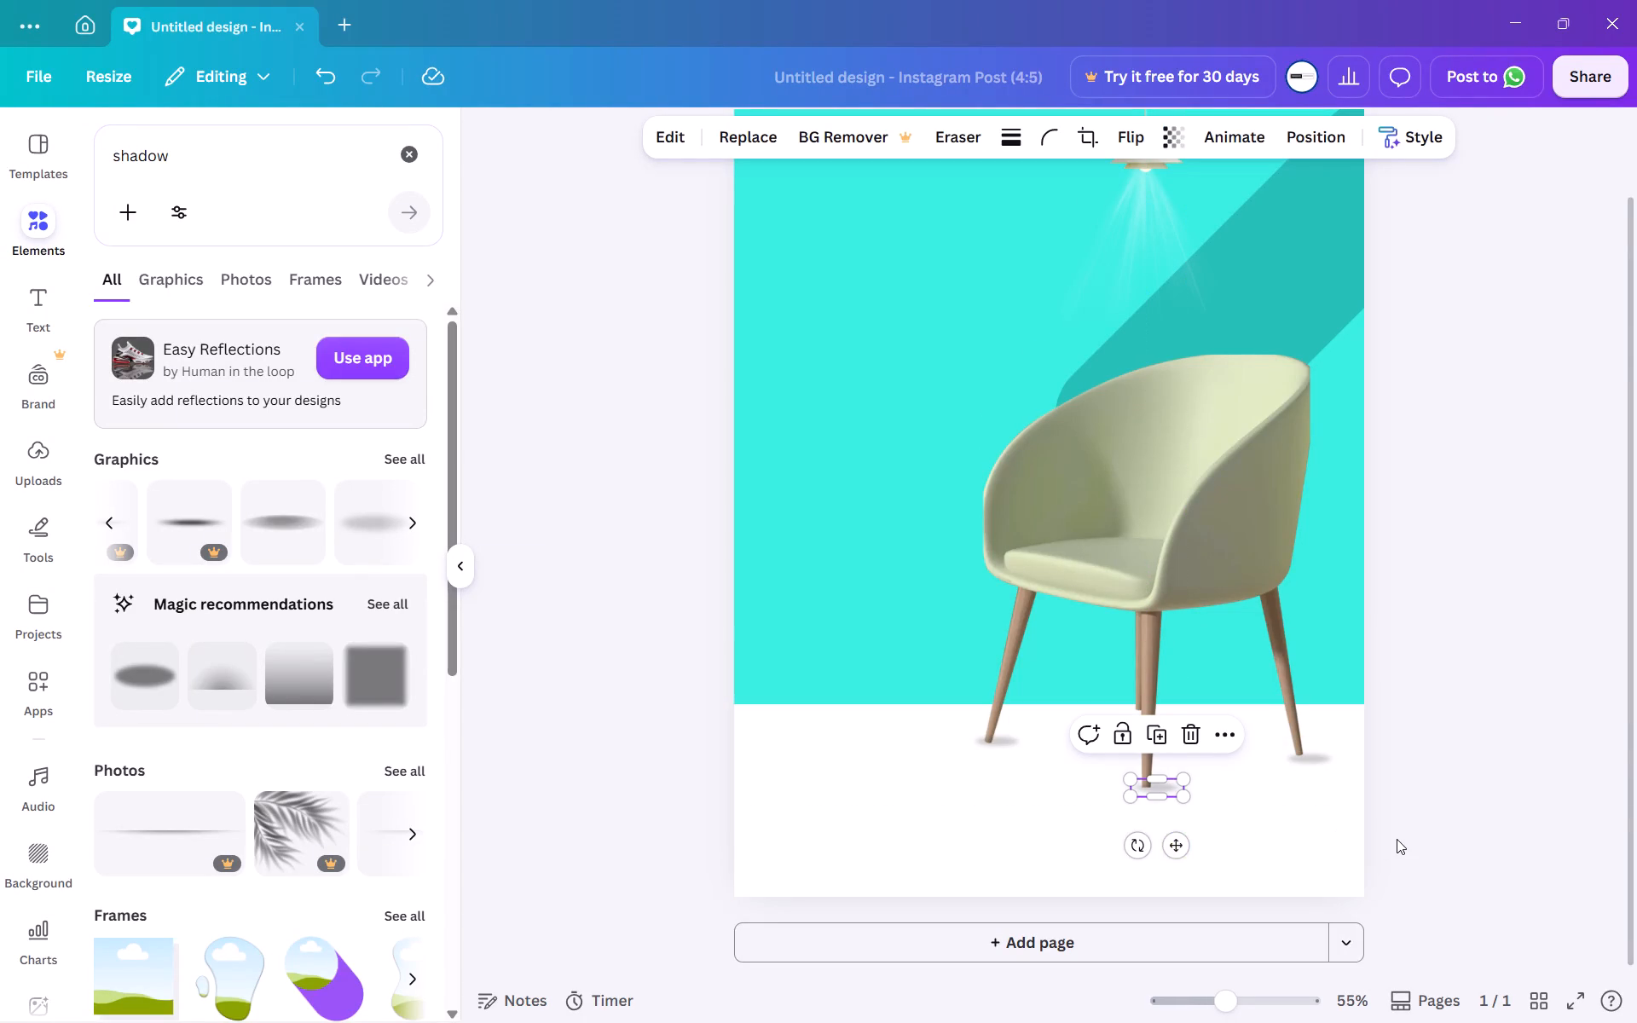
Lower the top edge of the white floor band to line up with the tip of the chair's back leg.
scroll(1397, 839, "left", 2)
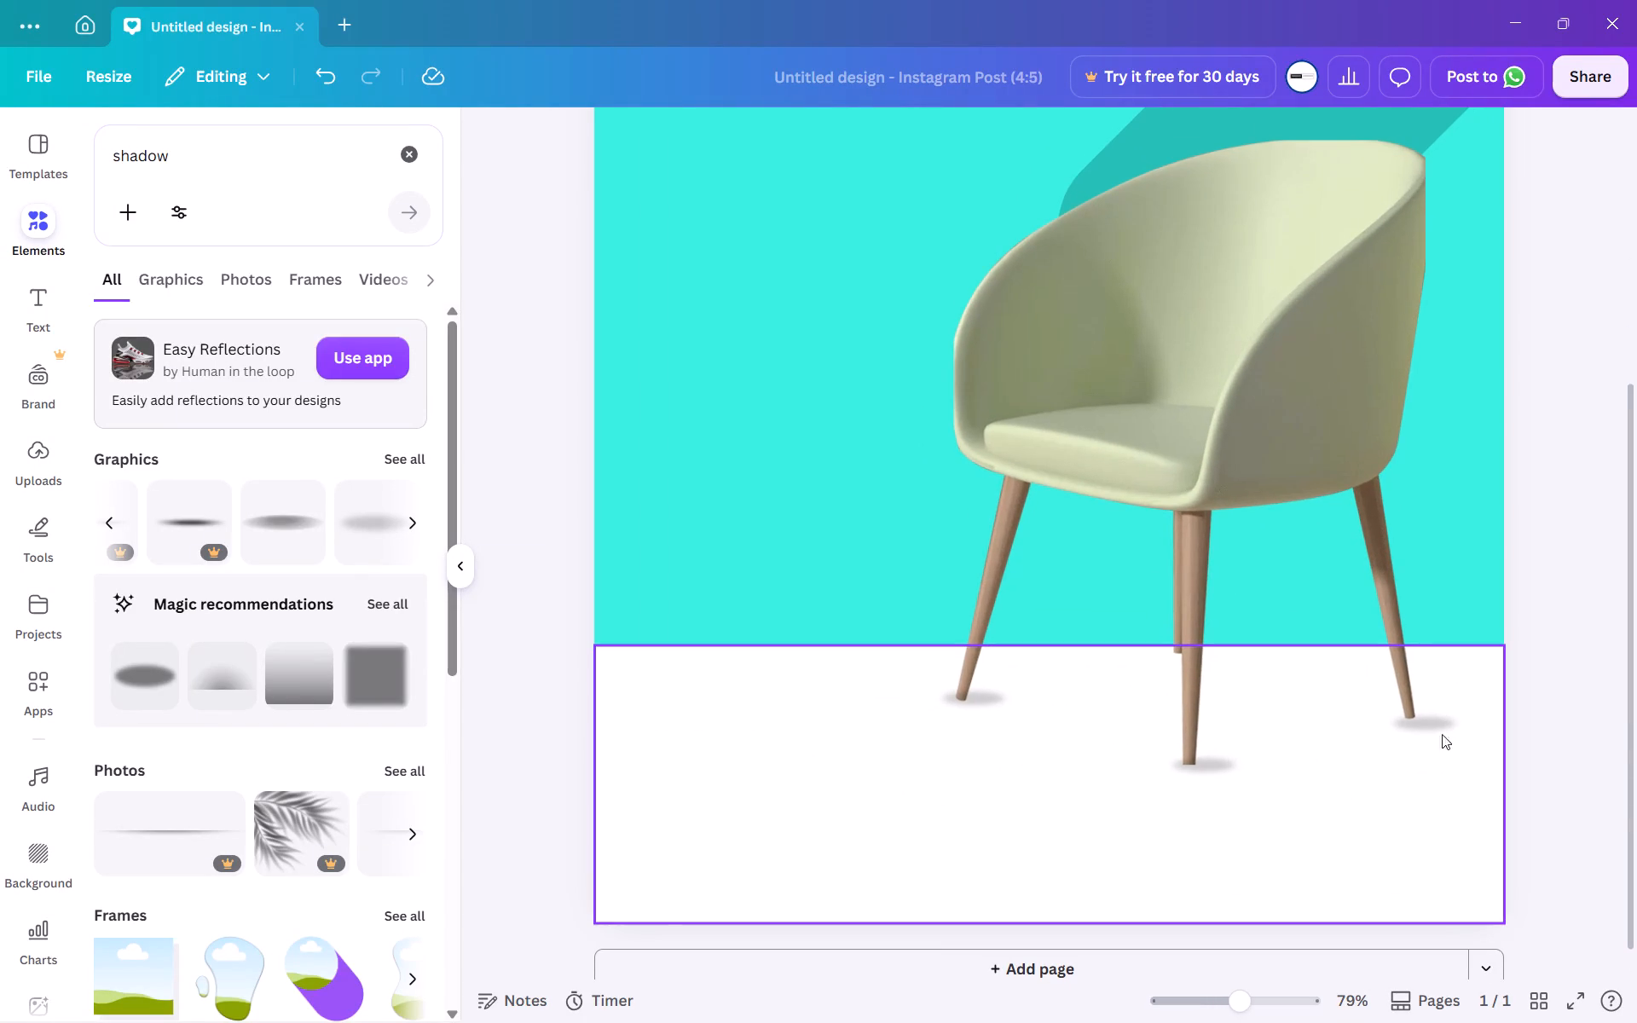
left_click(1440, 720)
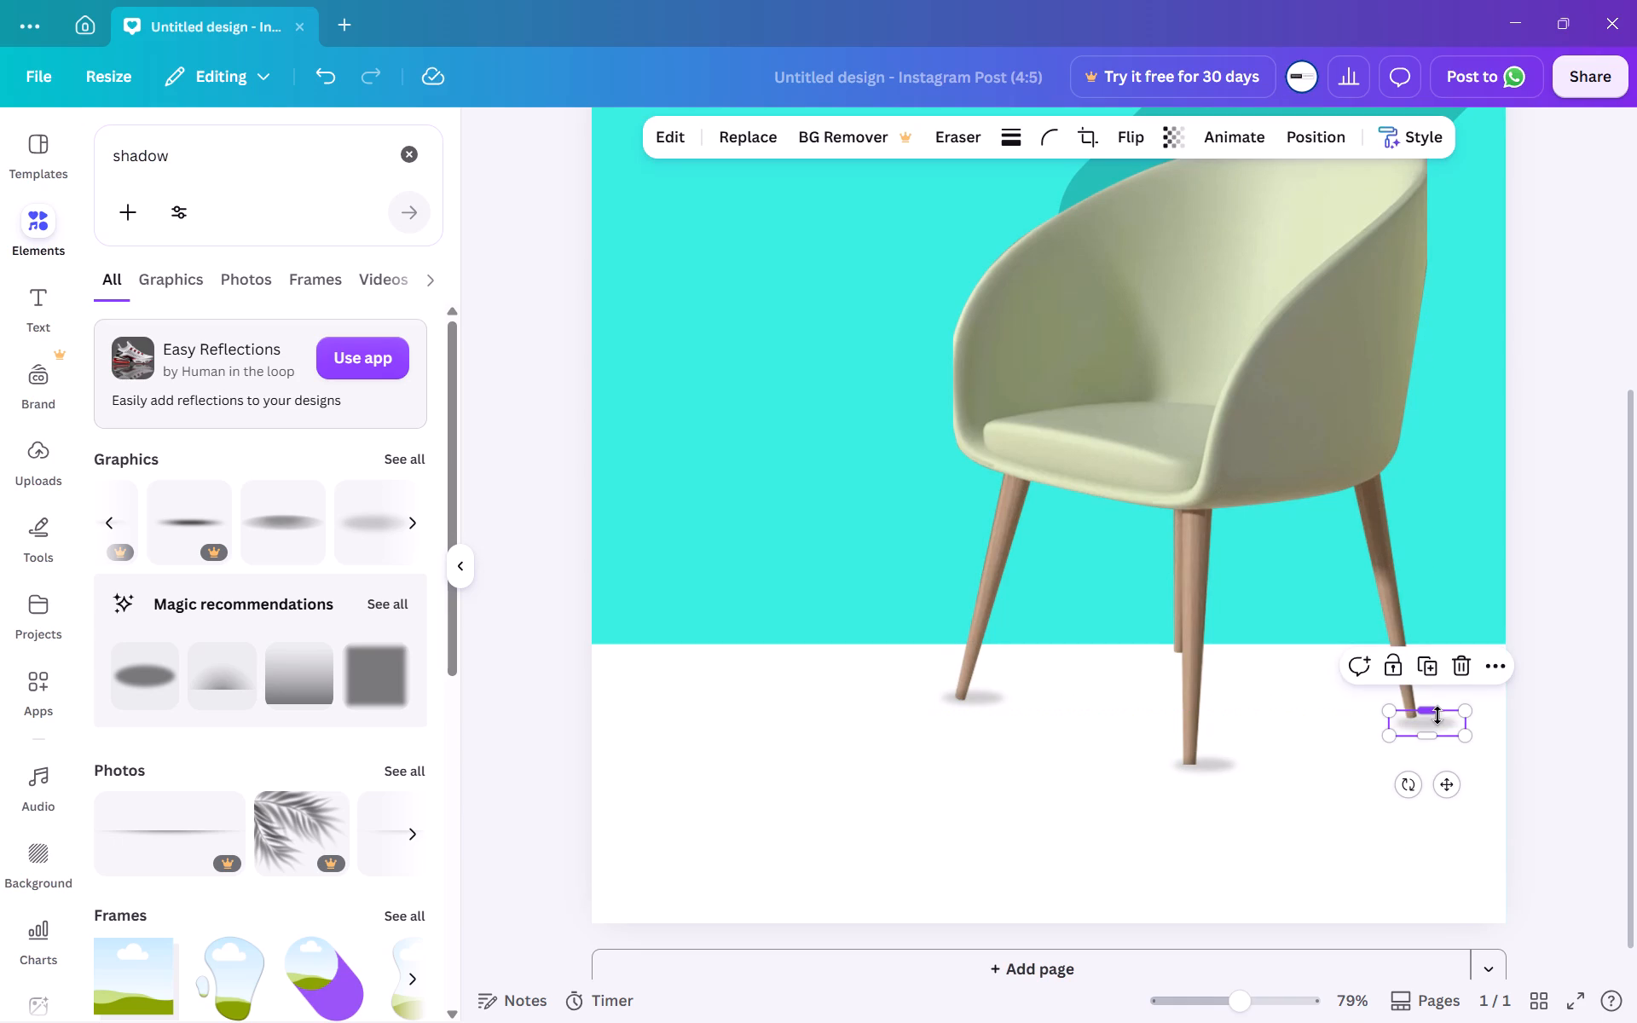
left_click(1606, 668)
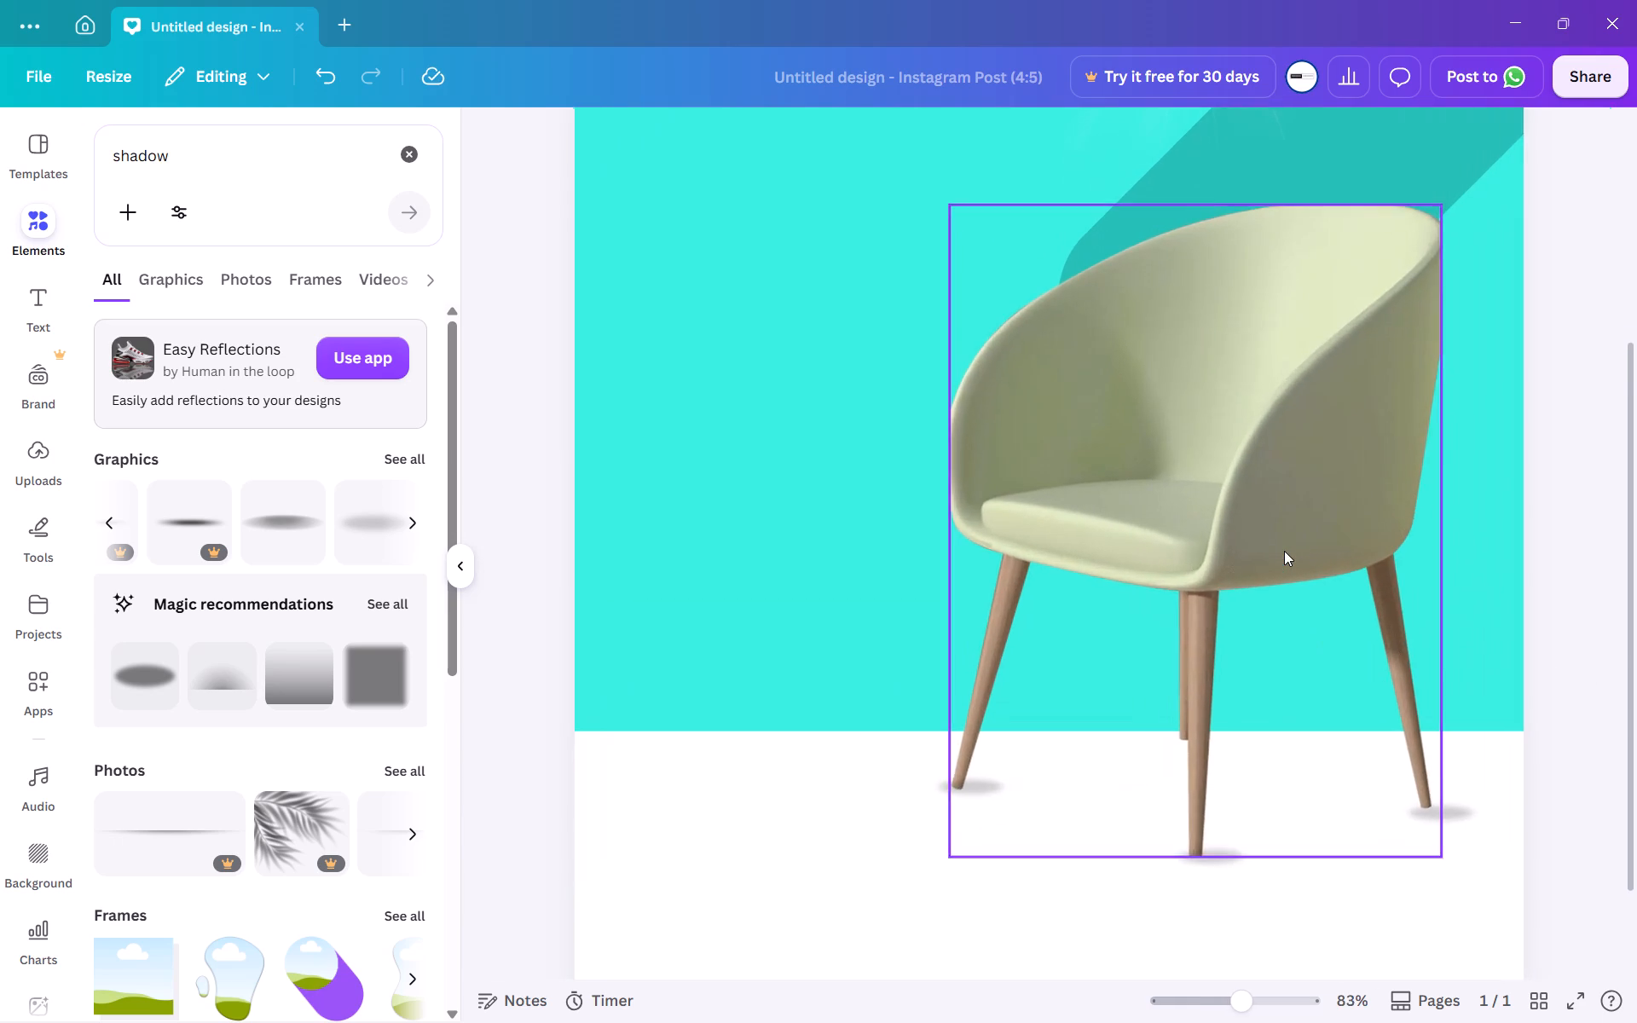
scroll(1284, 551, "down", 1)
left_click(1262, 562)
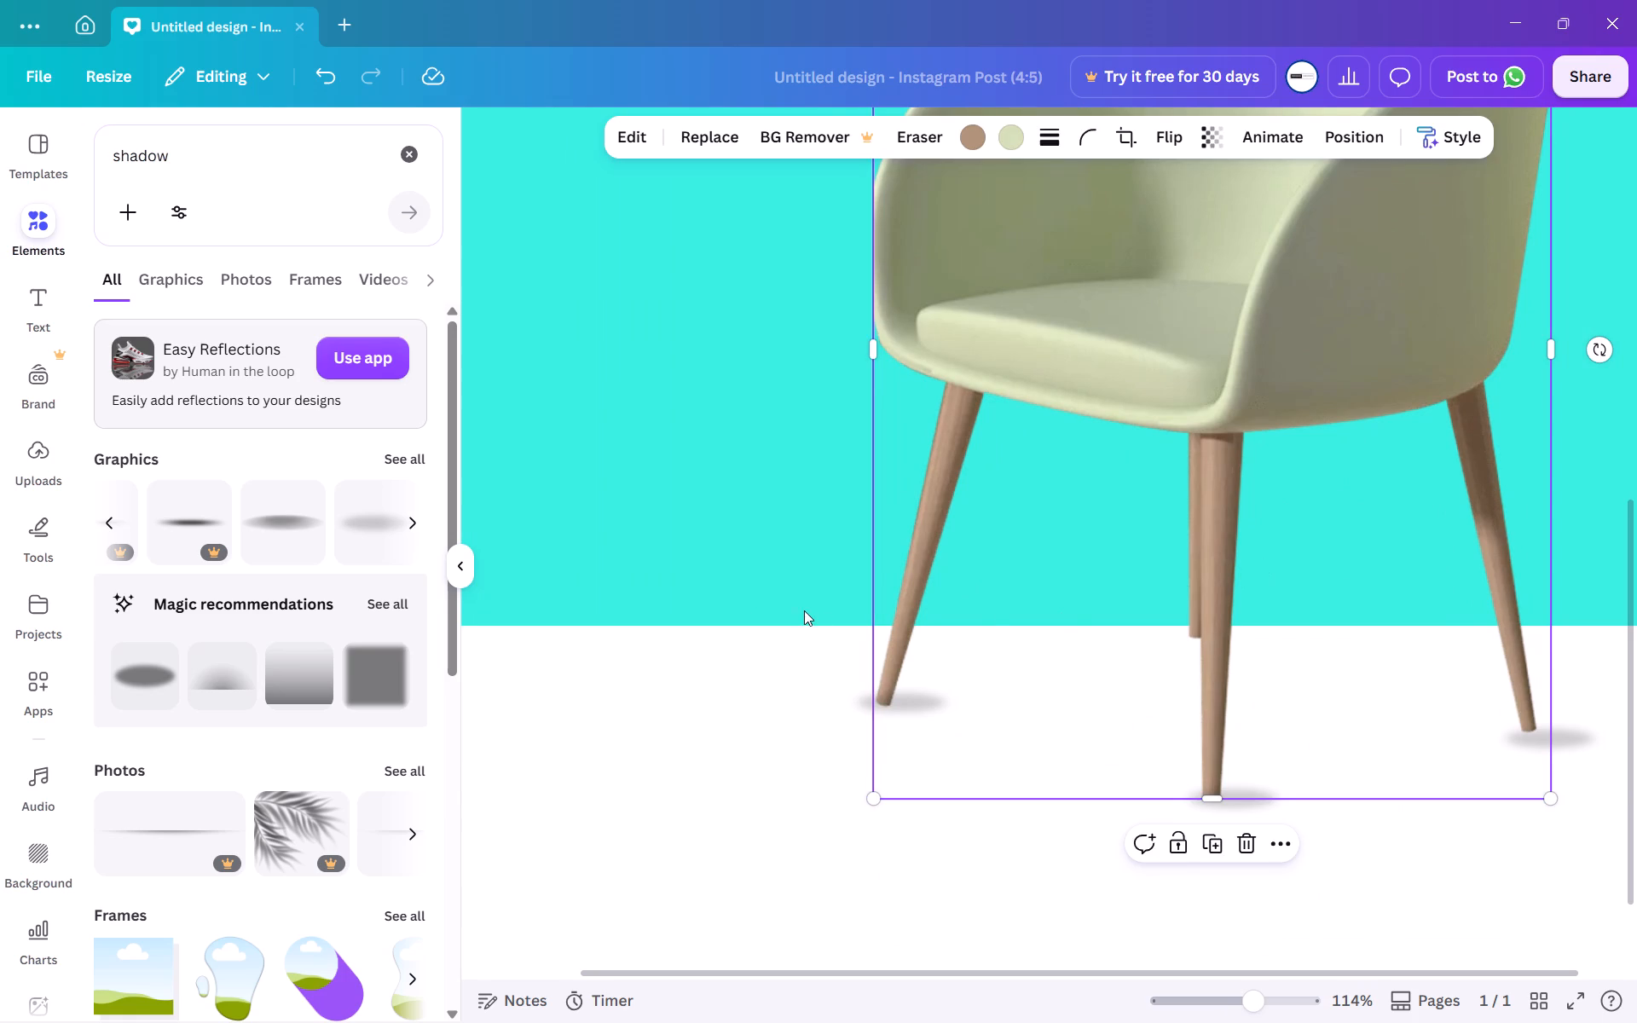
left_click(729, 593)
left_click(764, 587)
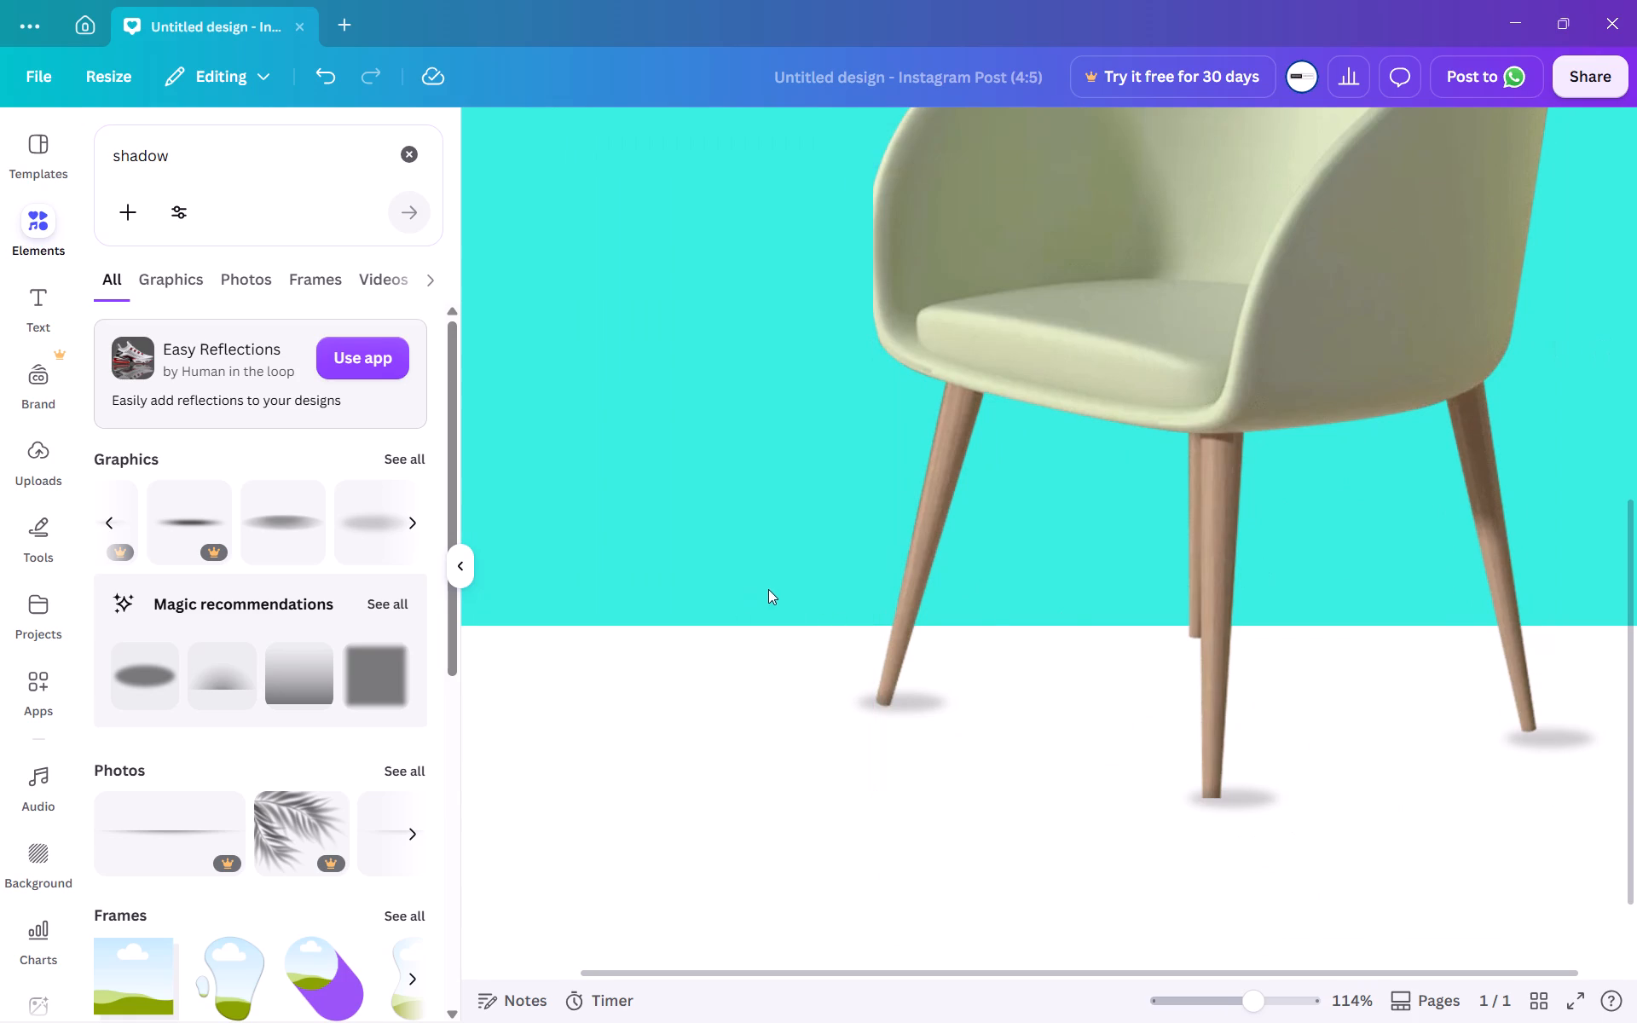
left_click(788, 660)
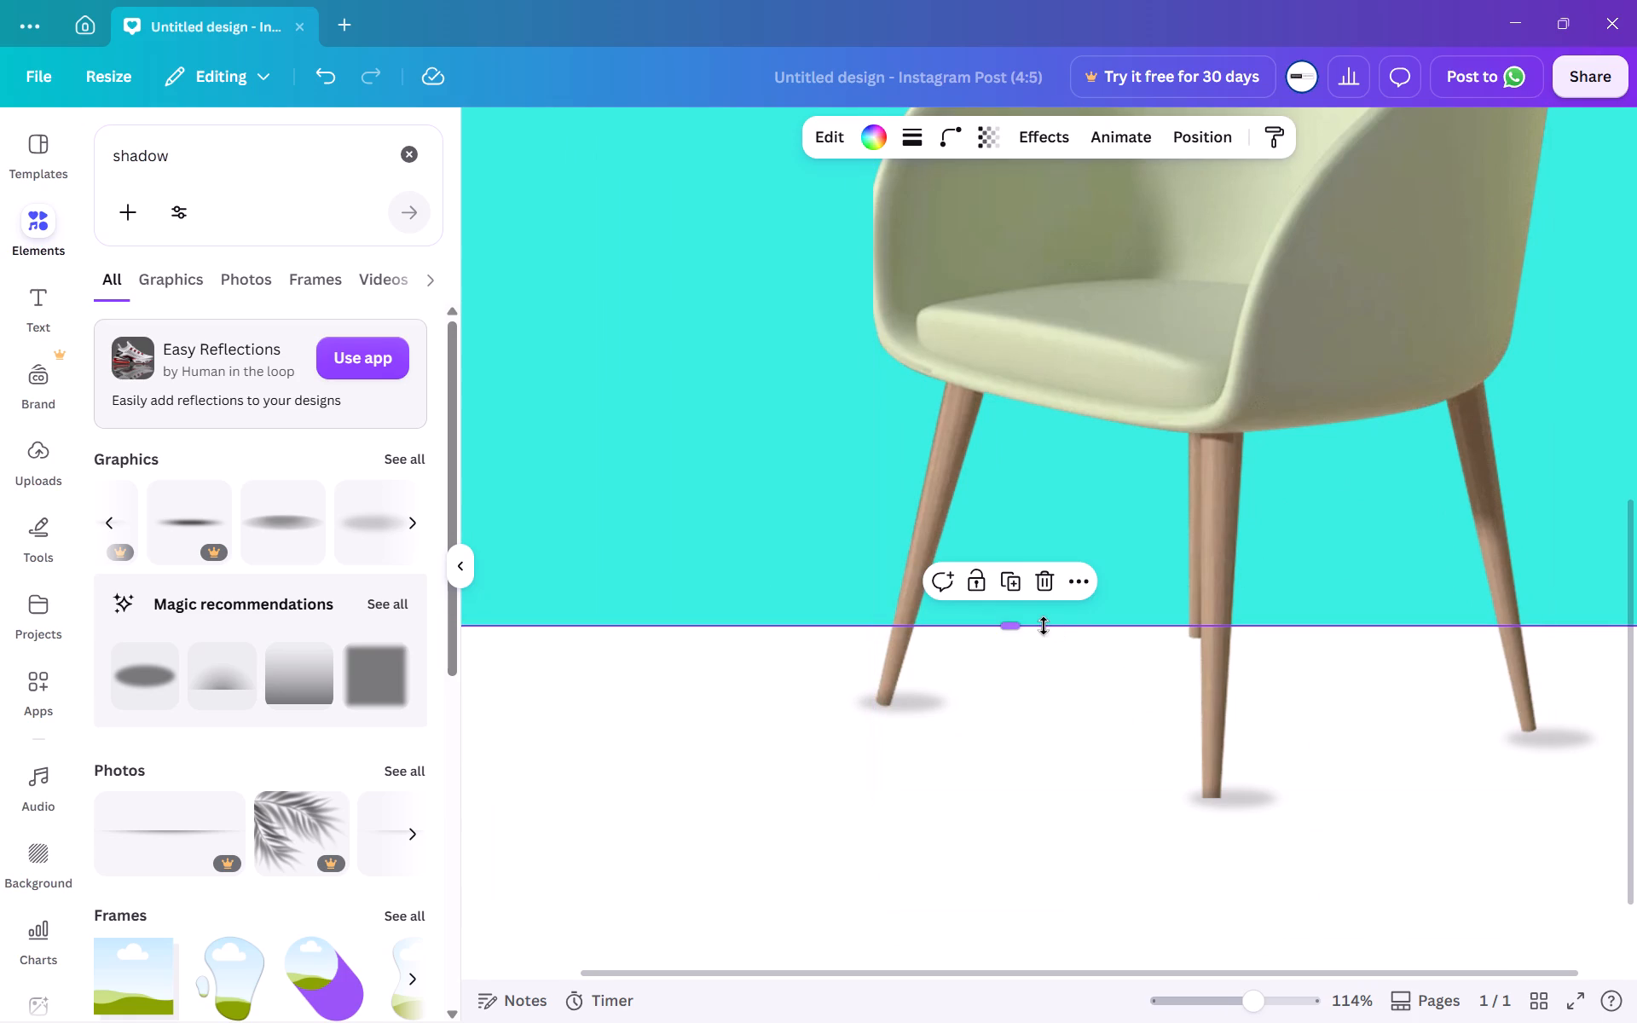
left_click_drag(1013, 625, 1013, 639)
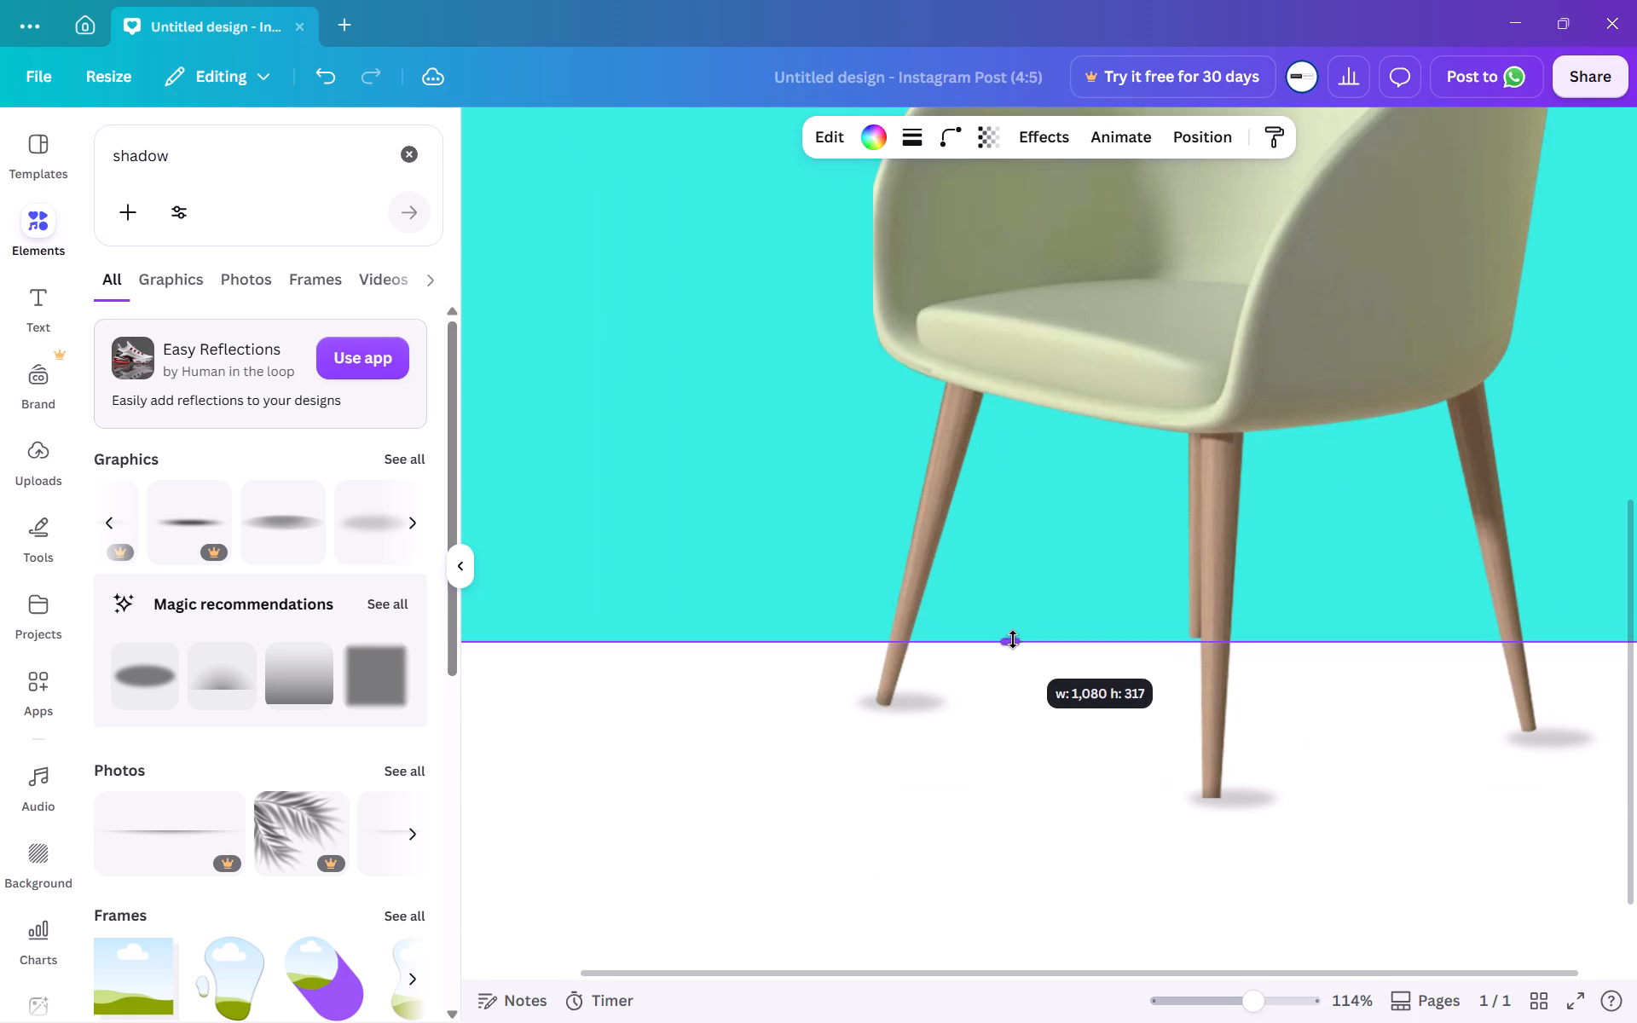
left_click_drag(1013, 639, 1013, 635)
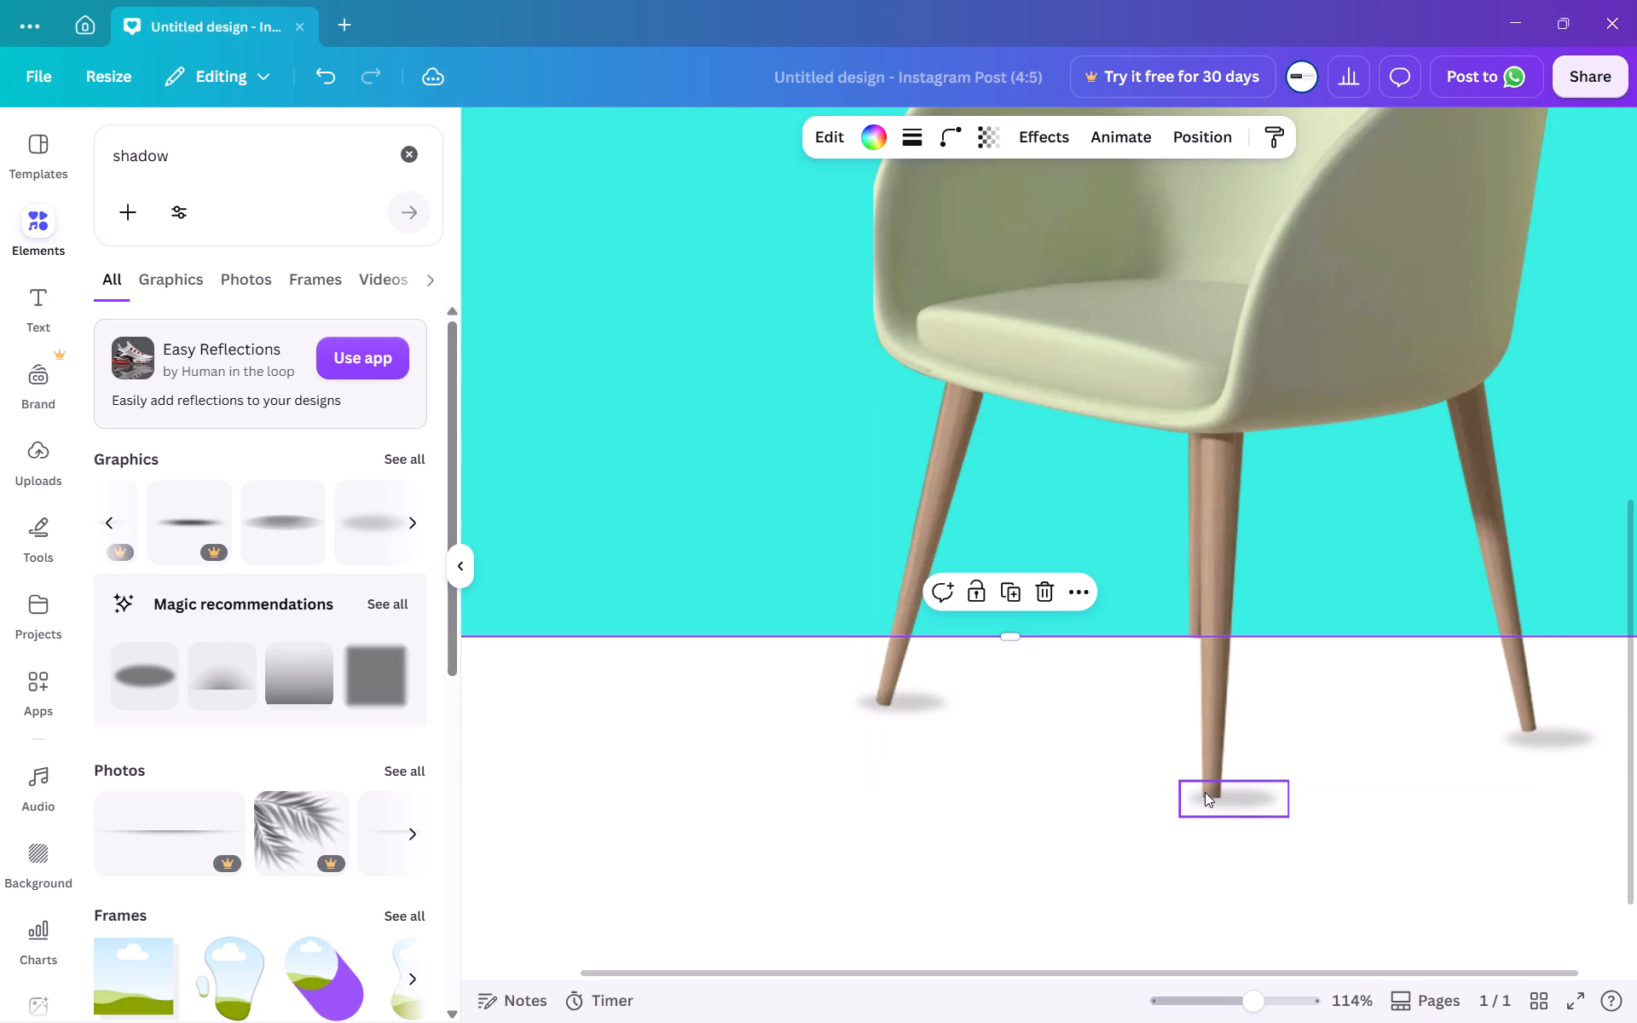
Duplicate the front leg's shadow and place the copy beneath the tip of the chair's back leg.
left_click(1211, 790)
left_click(1233, 736)
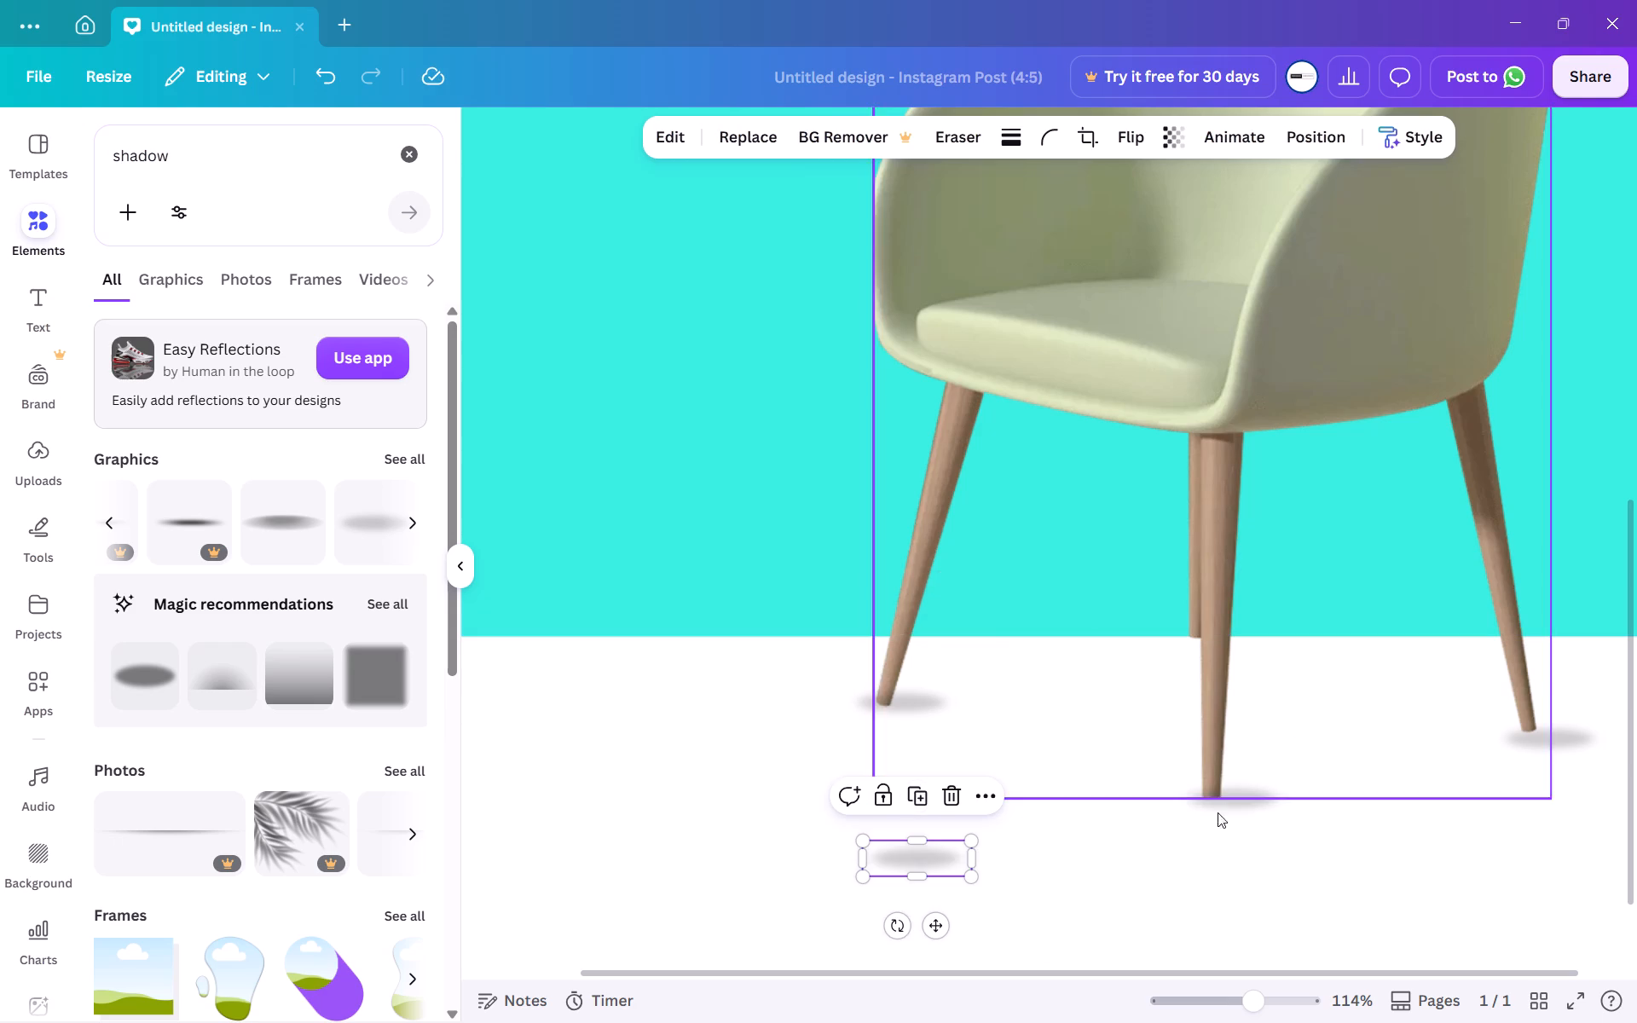
left_click_drag(940, 928, 1249, 717)
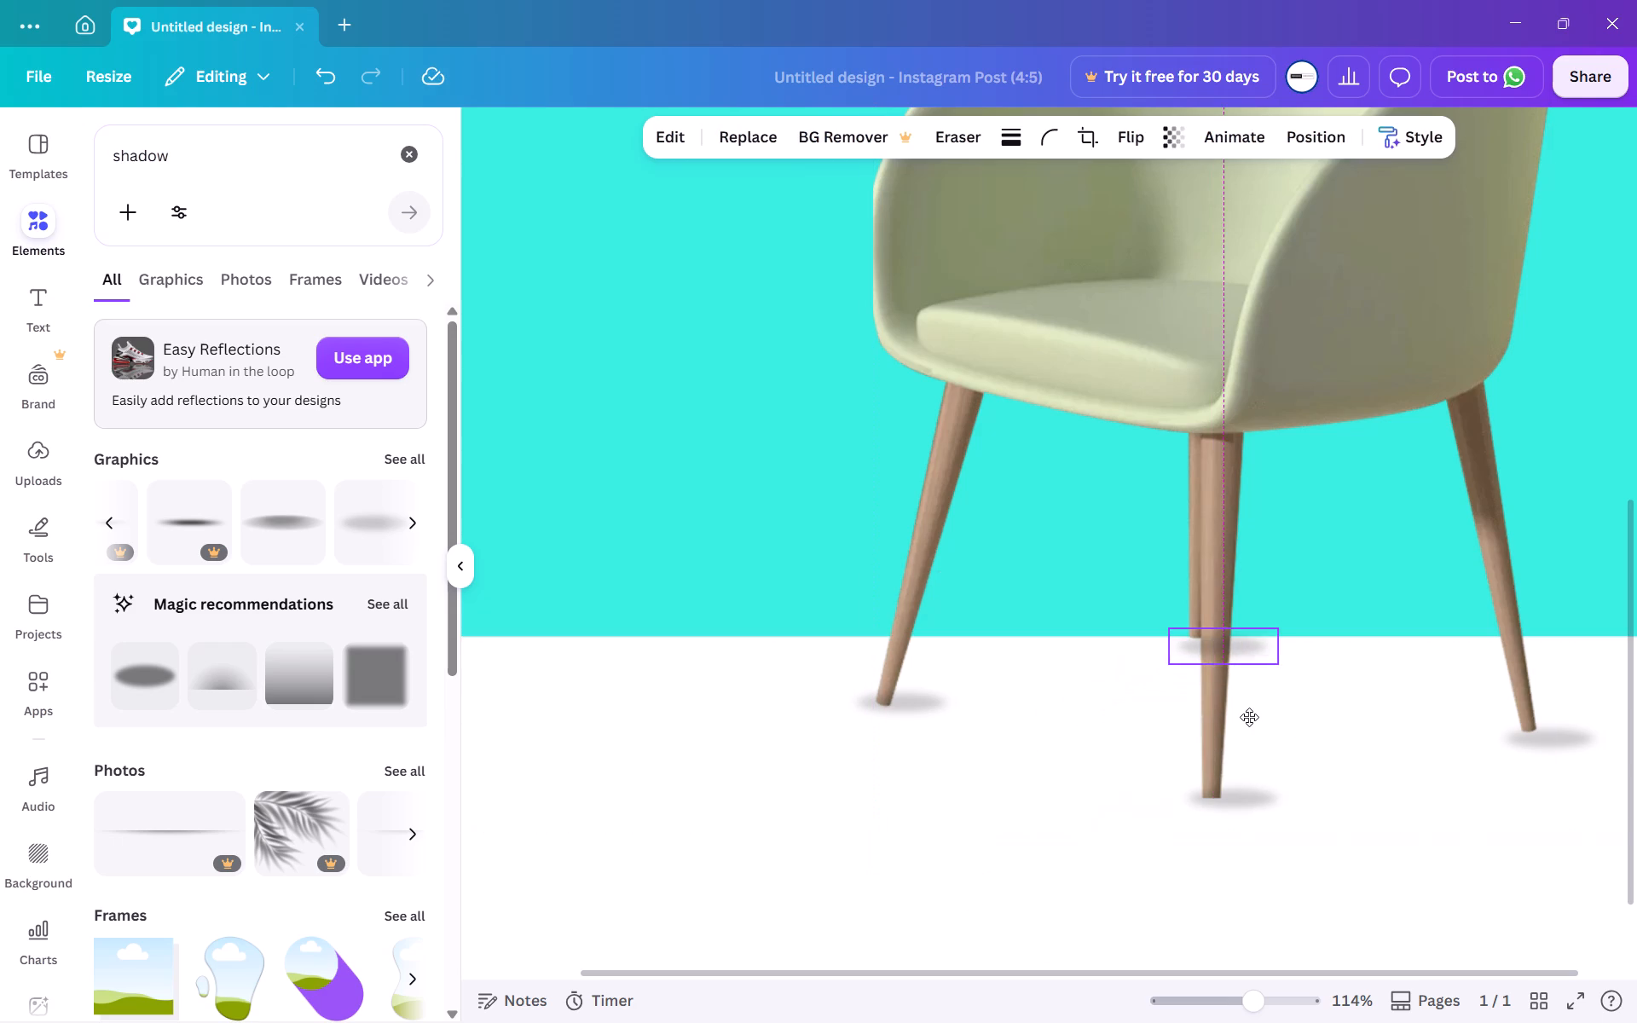
left_click_drag(1249, 717, 1245, 711)
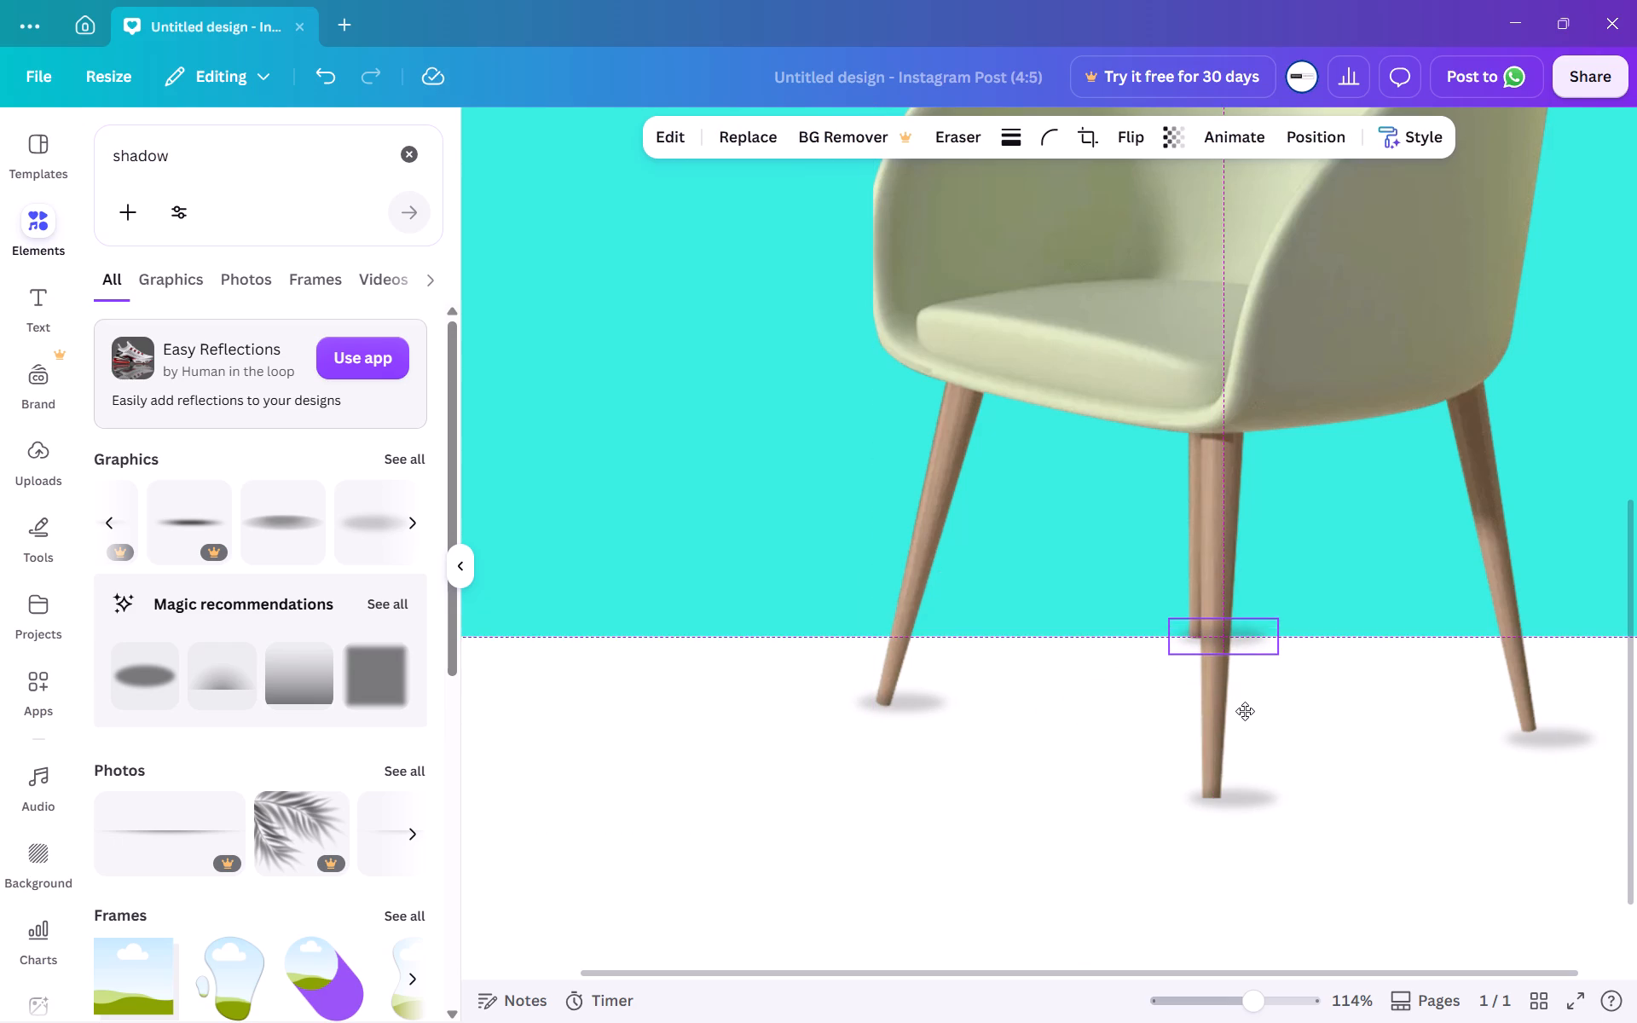
left_click_drag(1245, 711, 1245, 714)
left_click_drag(1245, 714, 1245, 705)
left_click_drag(1245, 705, 1245, 704)
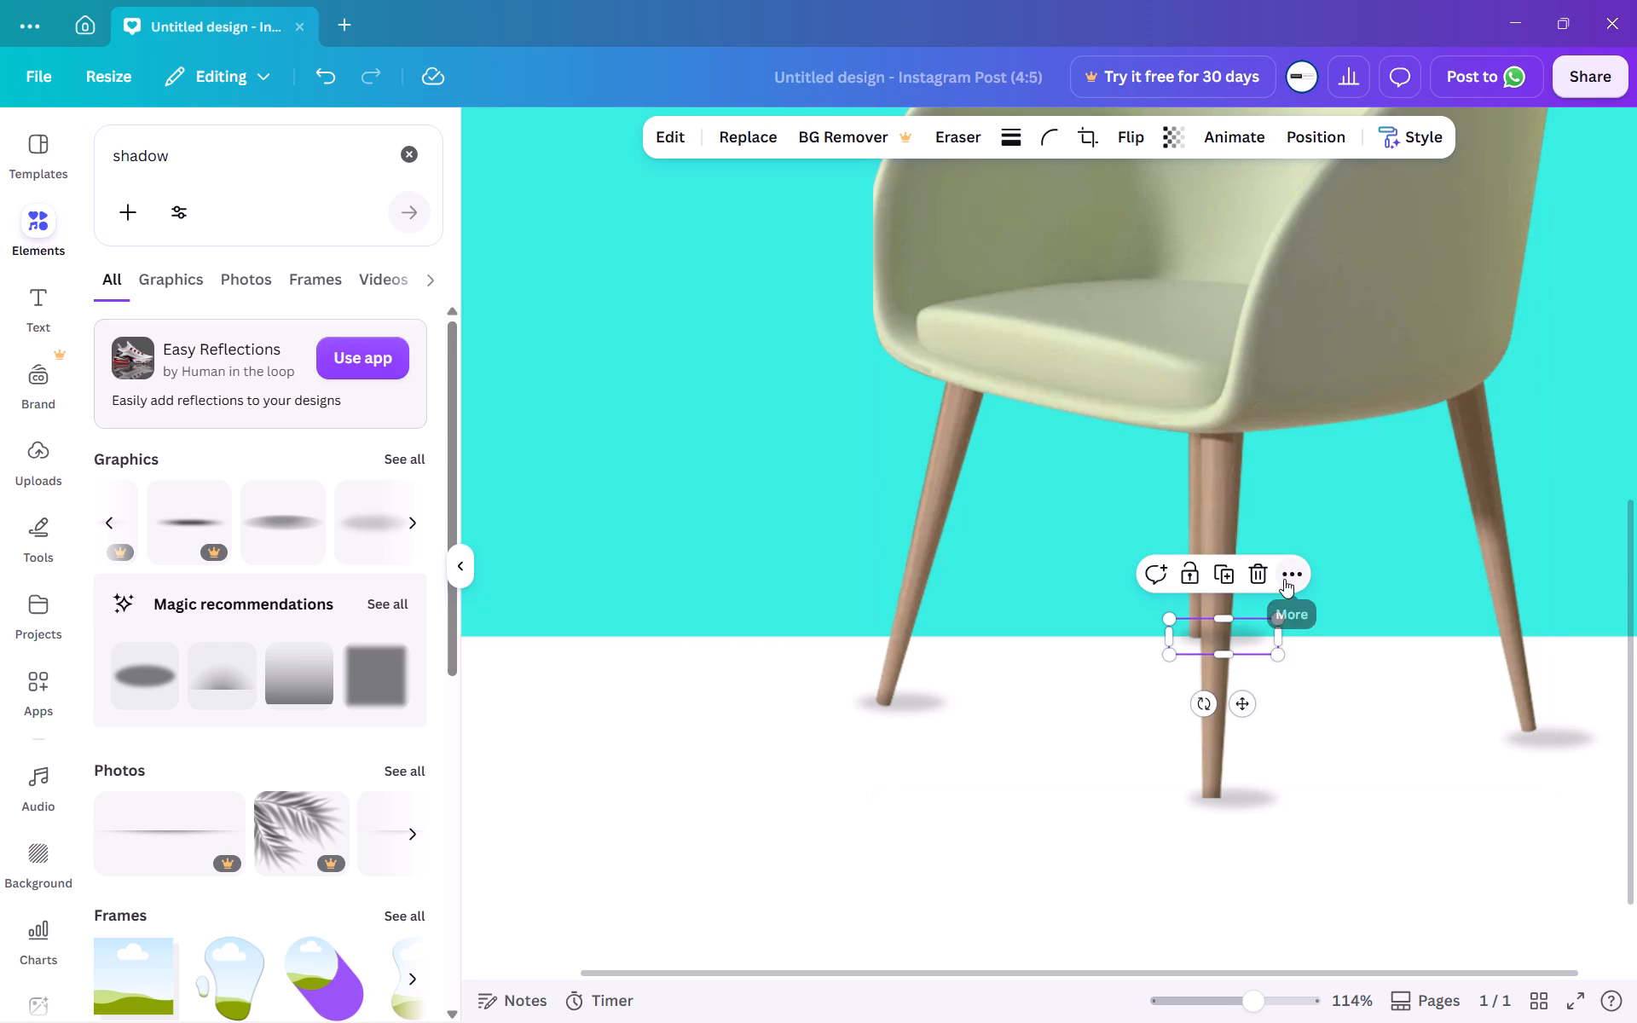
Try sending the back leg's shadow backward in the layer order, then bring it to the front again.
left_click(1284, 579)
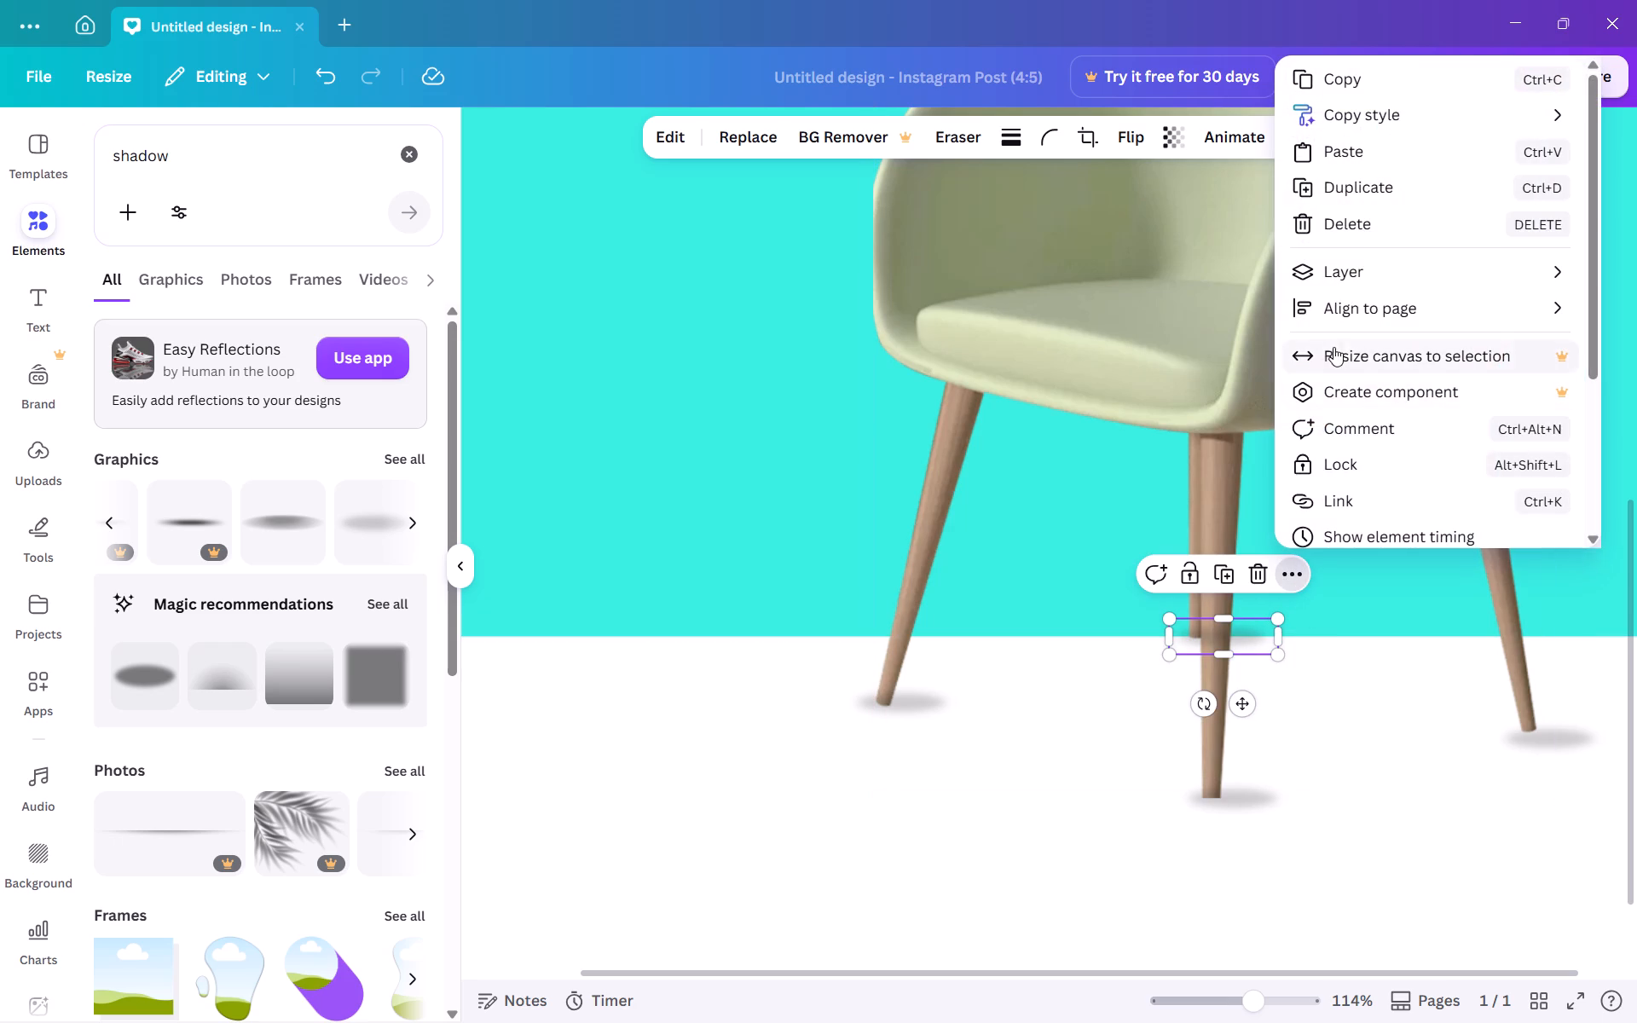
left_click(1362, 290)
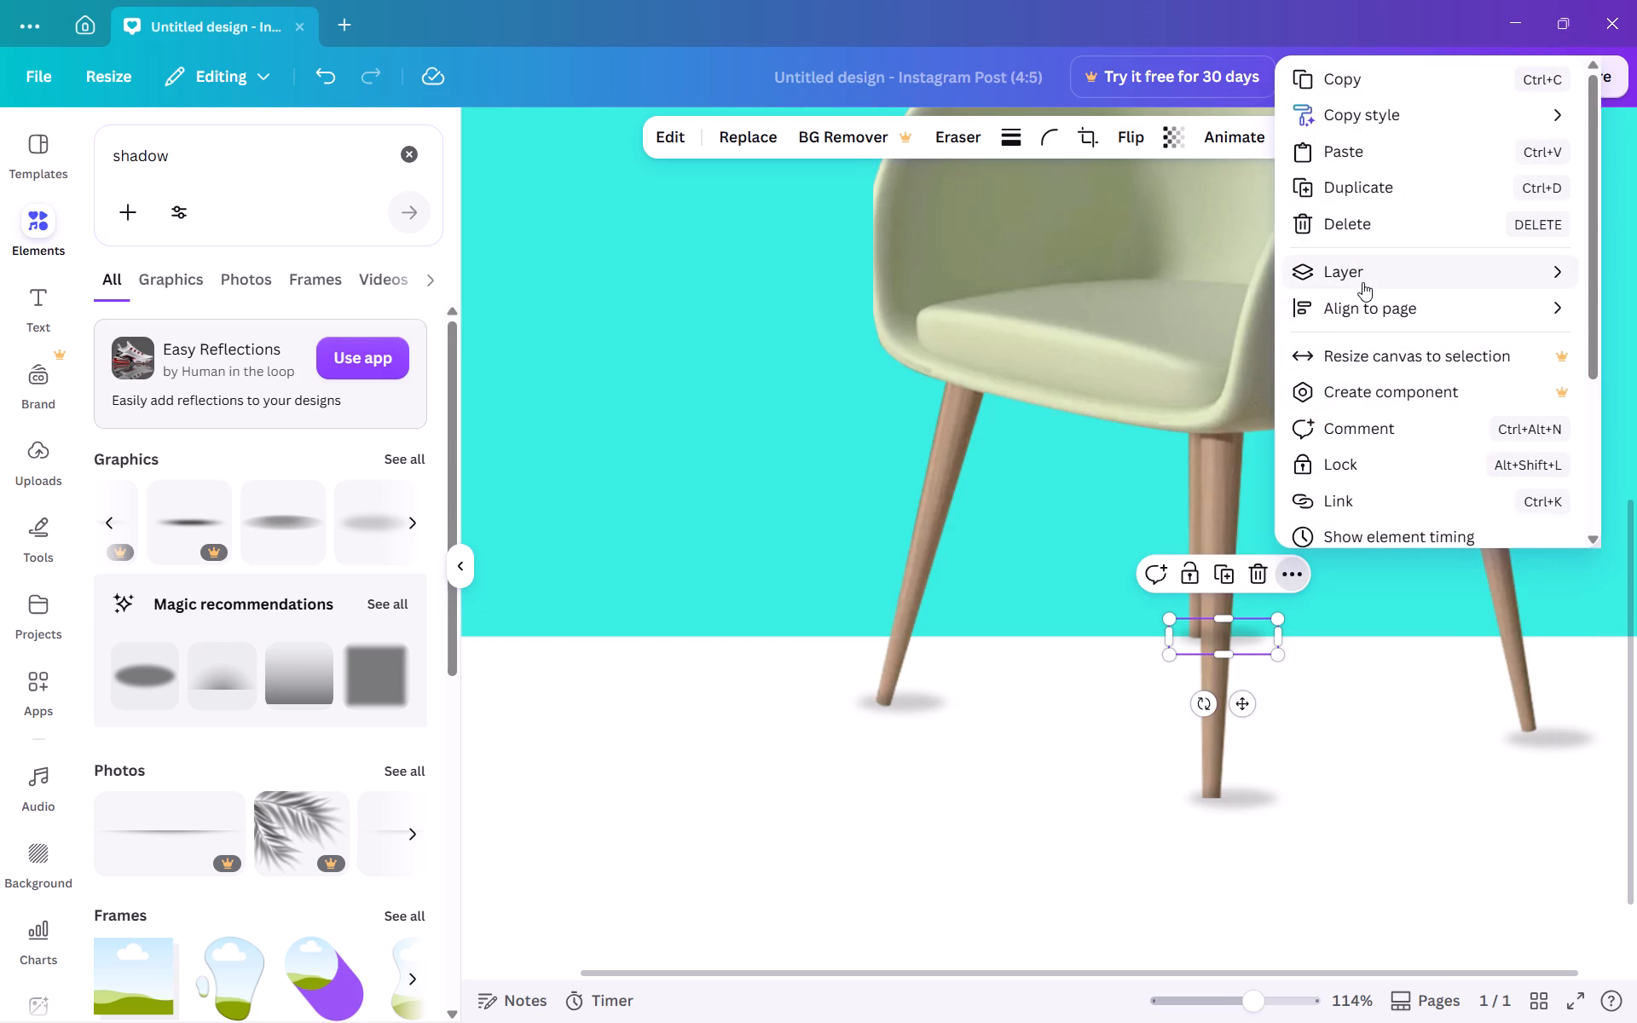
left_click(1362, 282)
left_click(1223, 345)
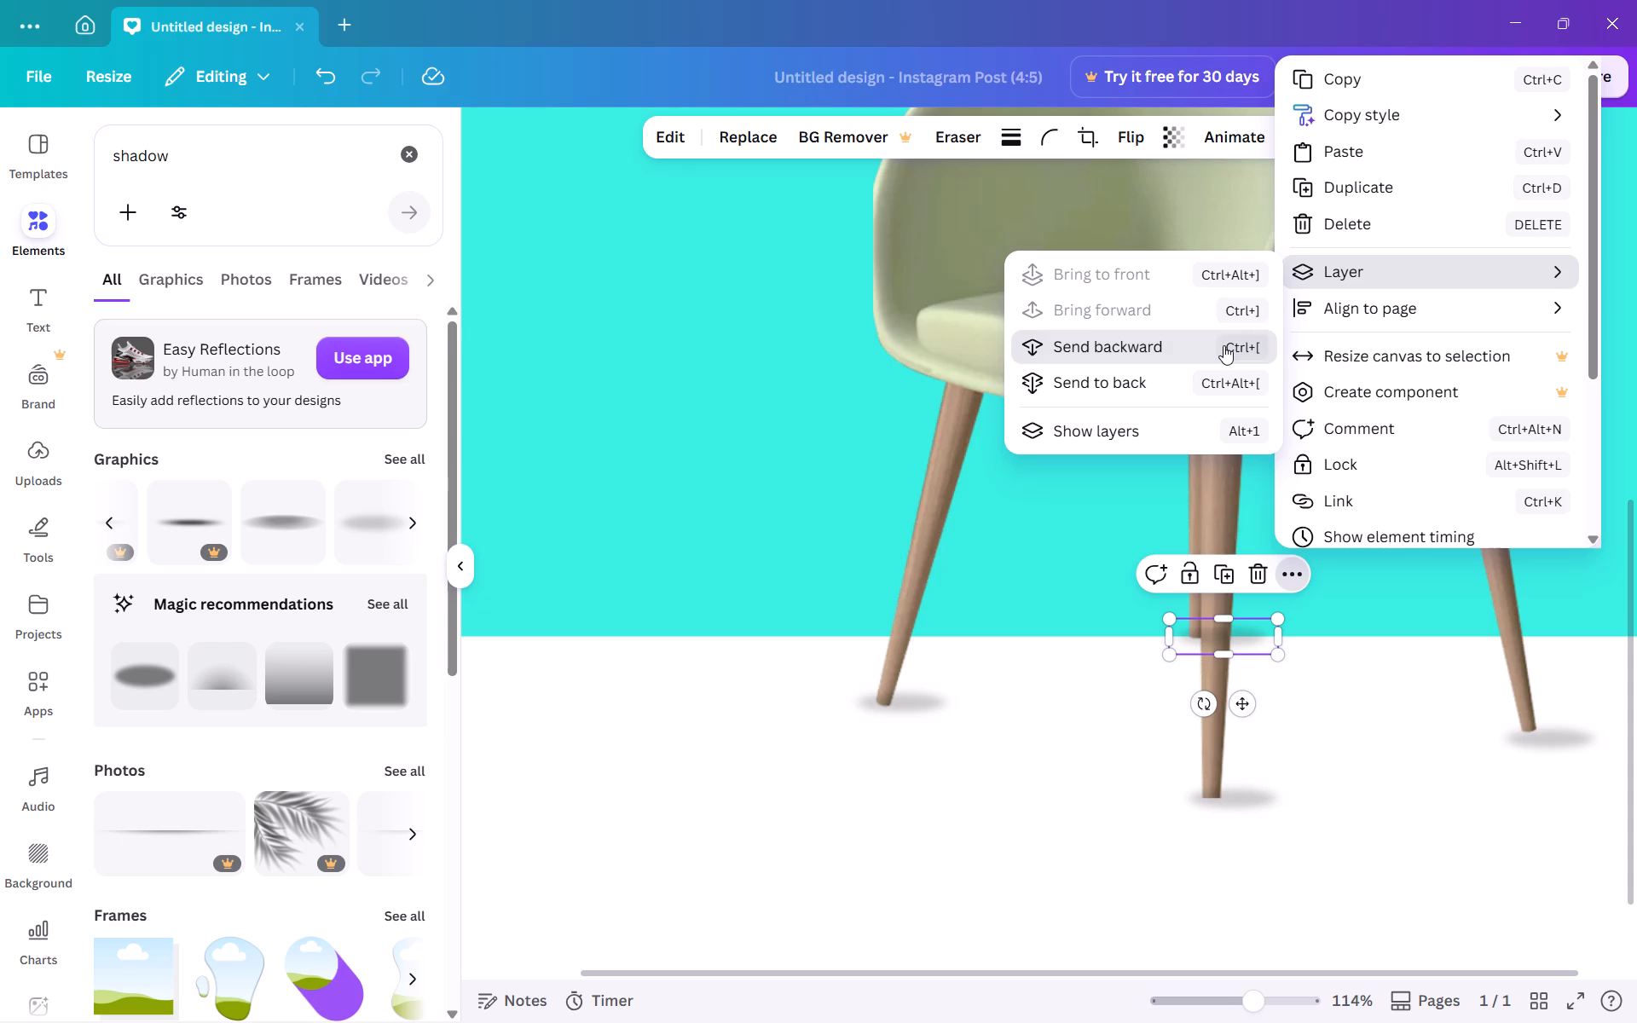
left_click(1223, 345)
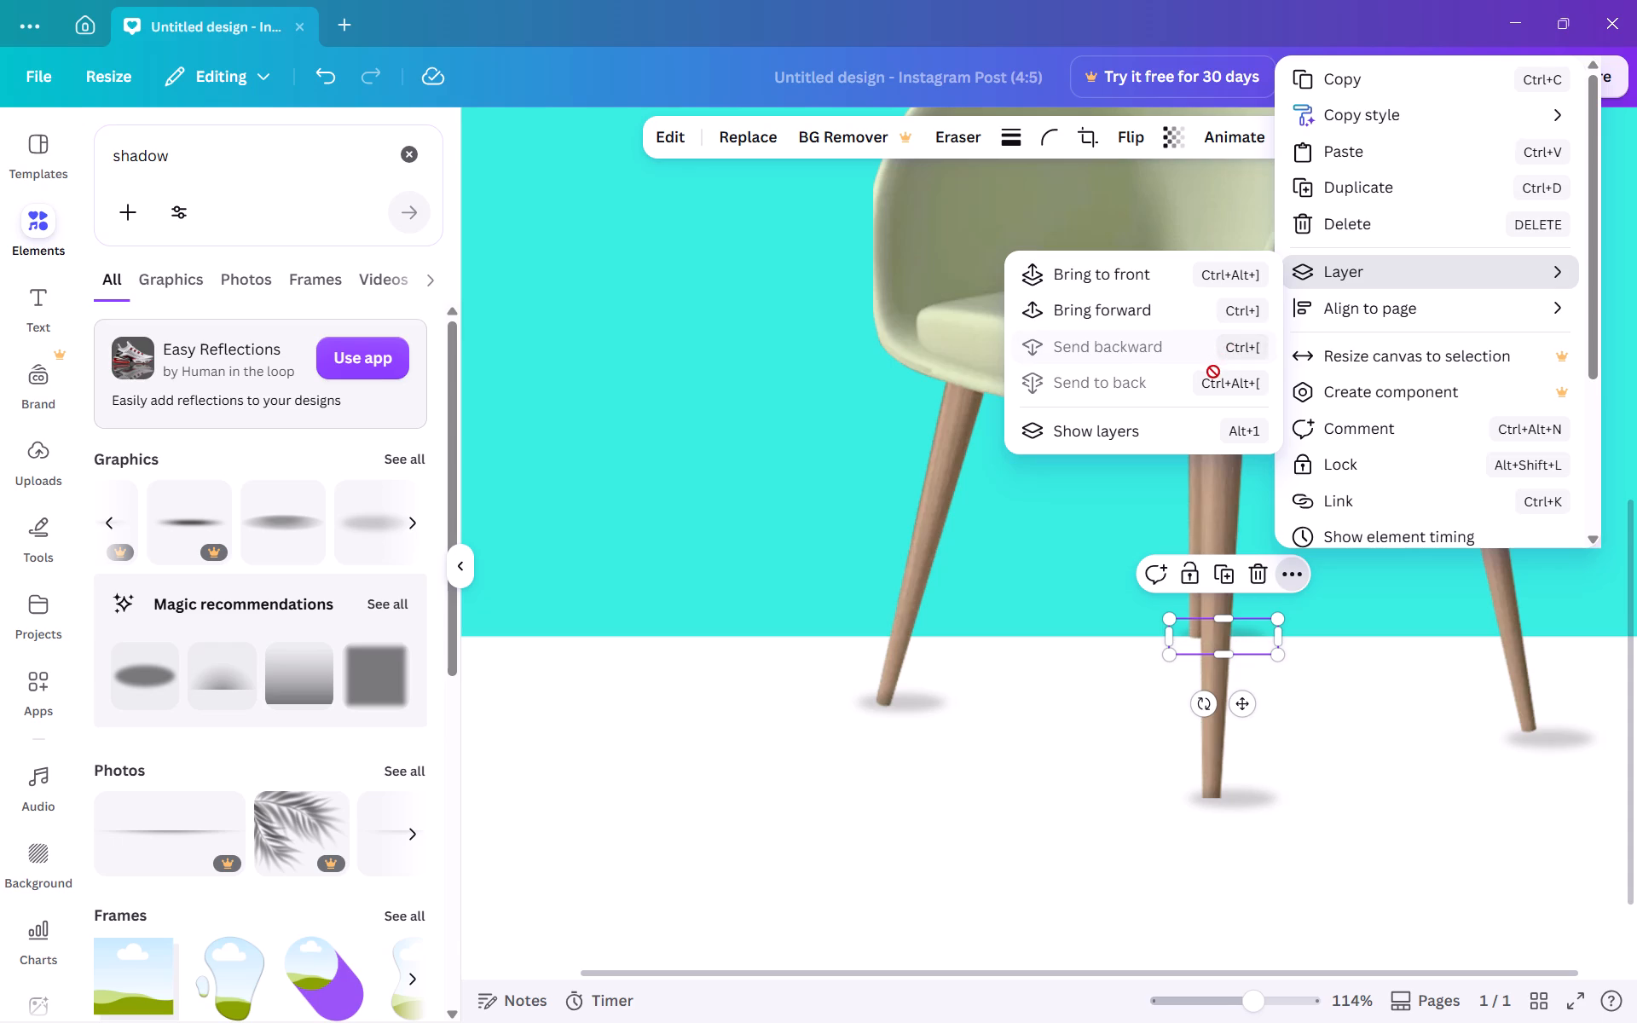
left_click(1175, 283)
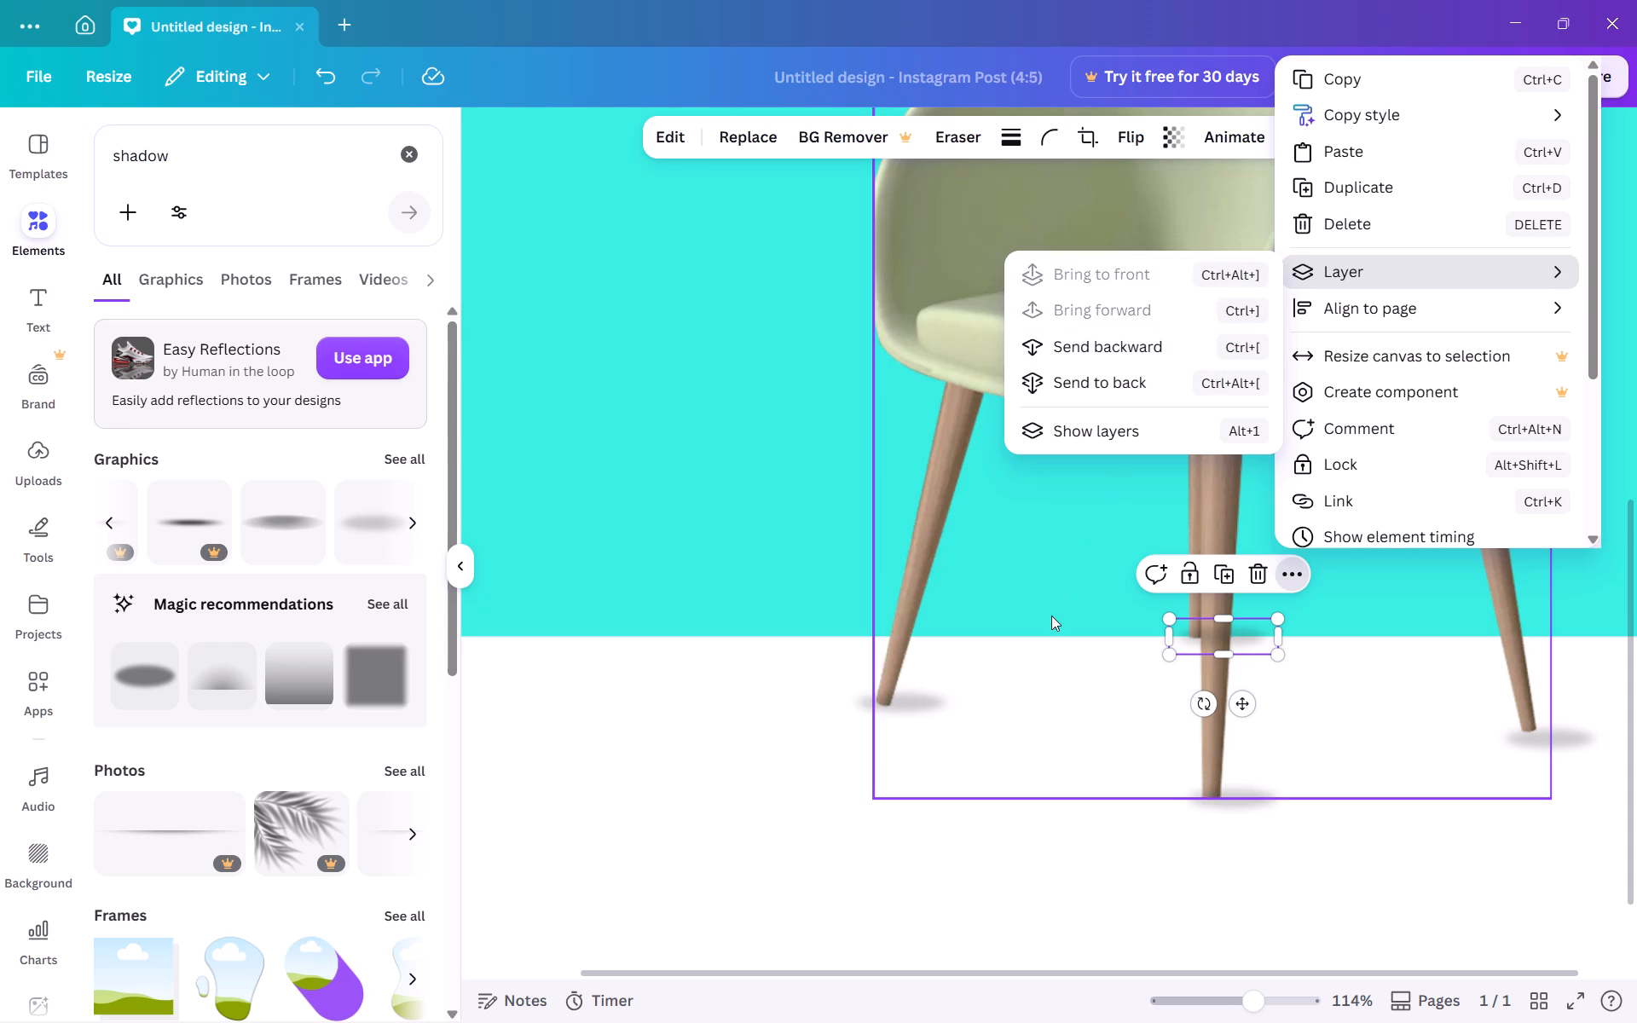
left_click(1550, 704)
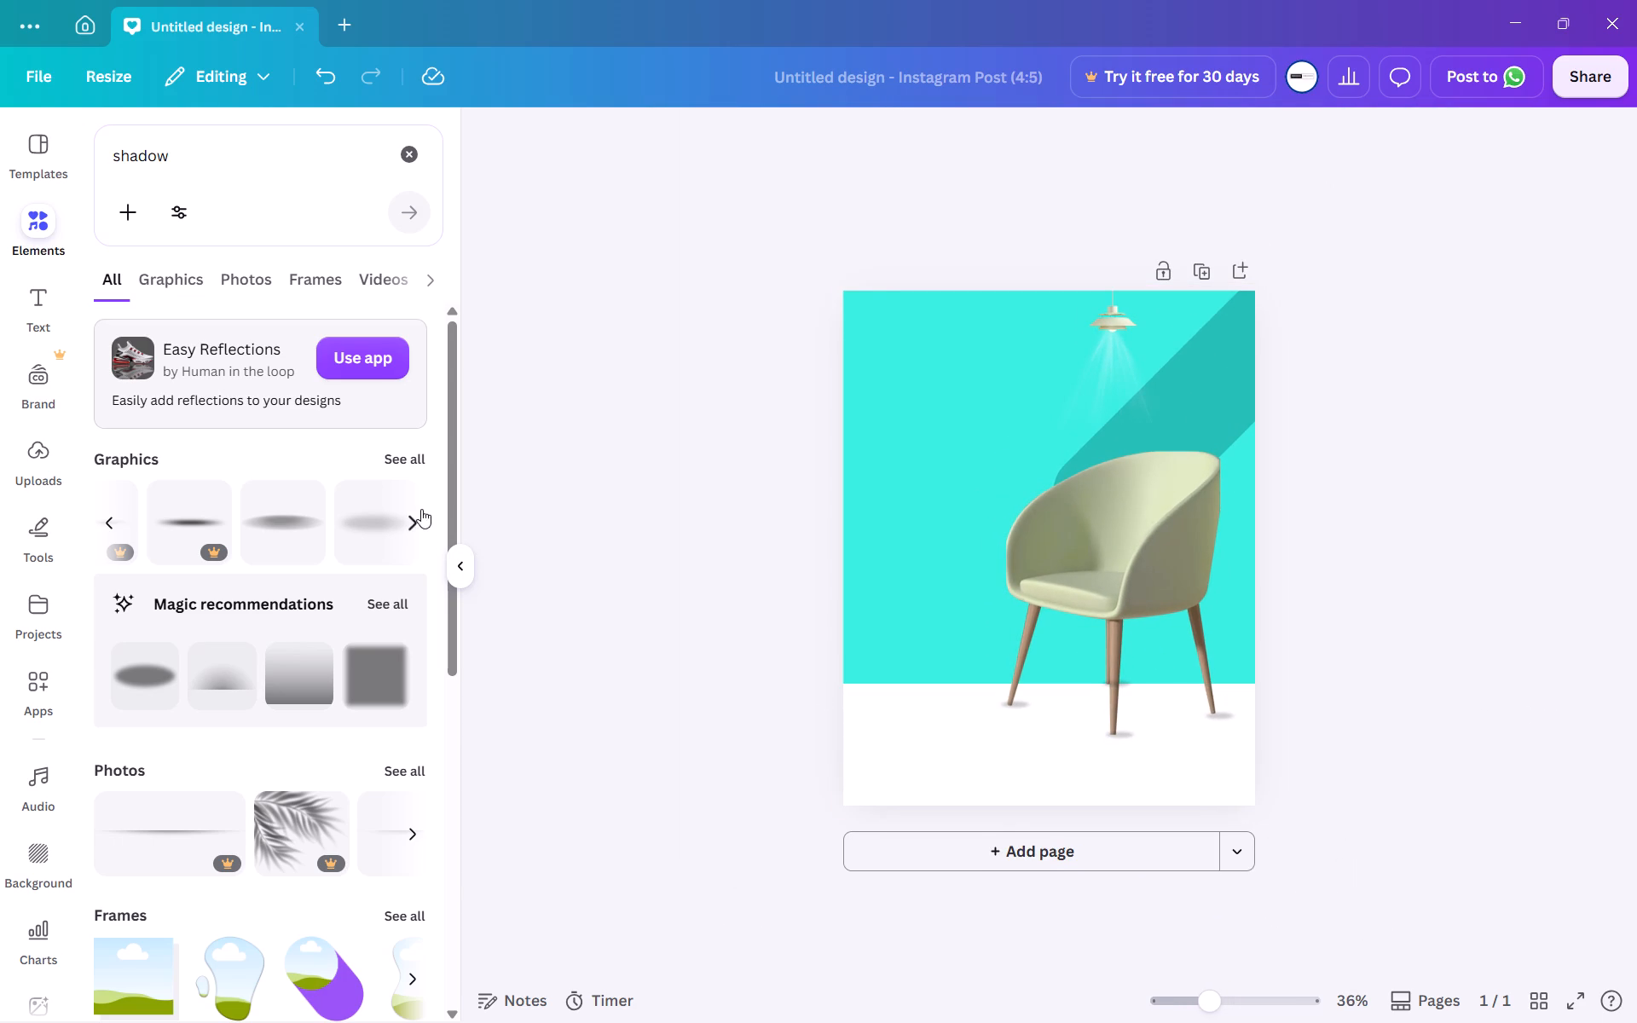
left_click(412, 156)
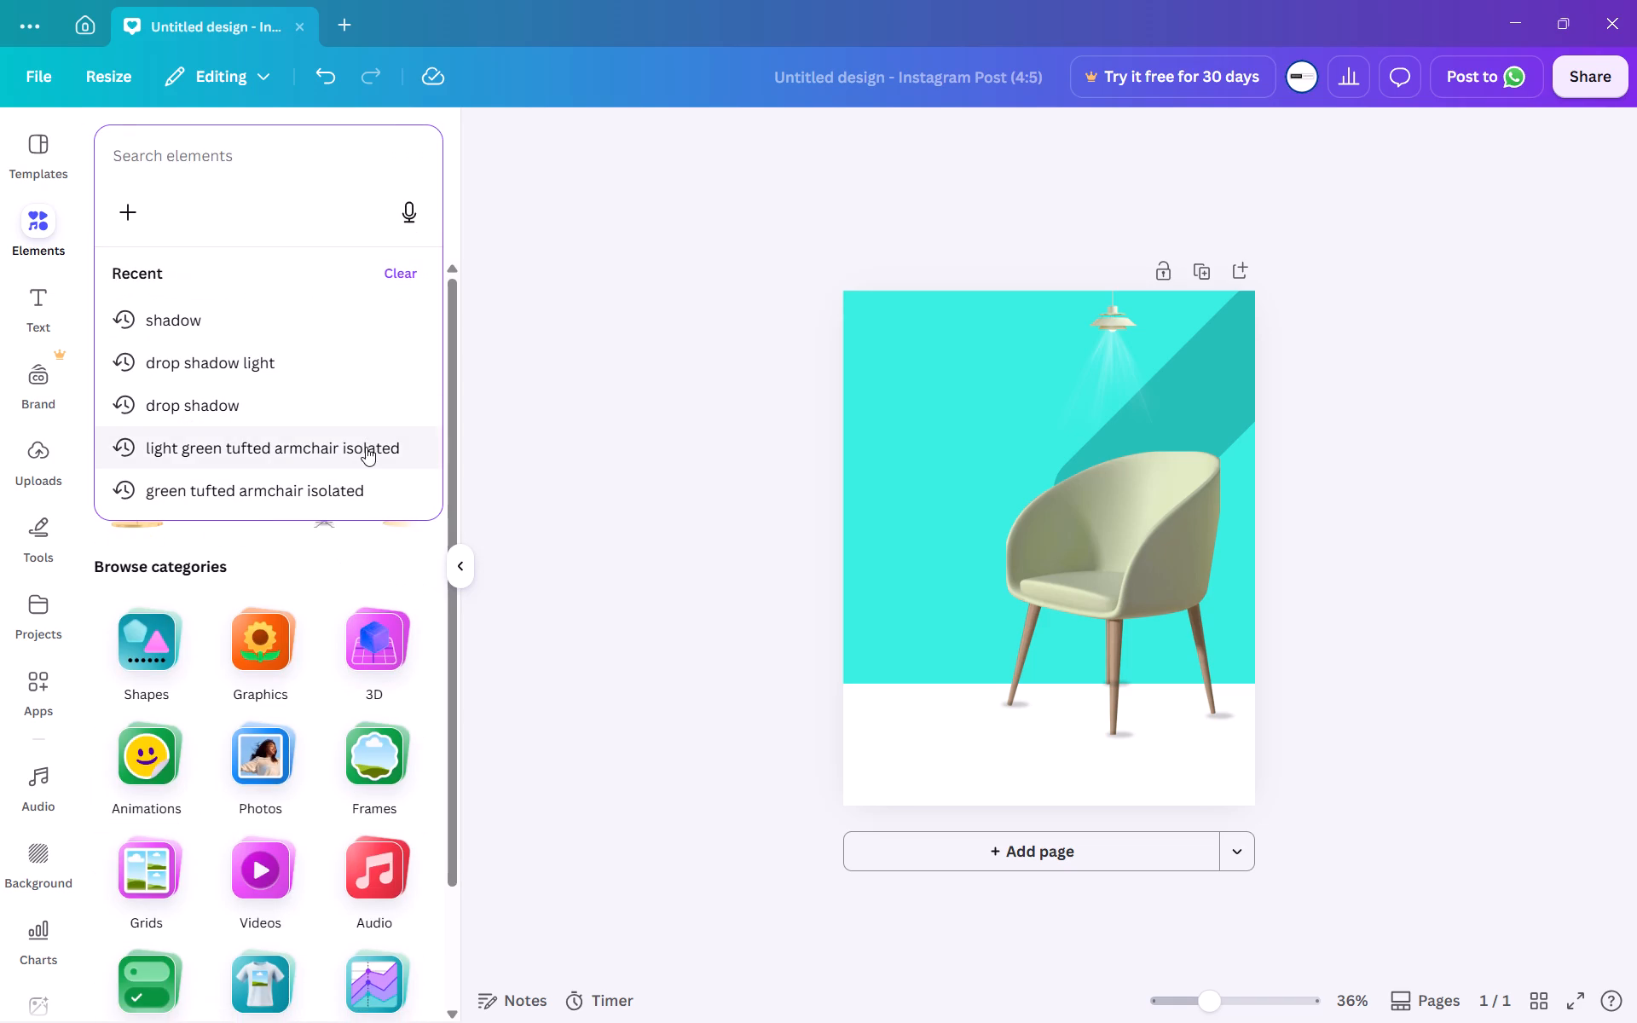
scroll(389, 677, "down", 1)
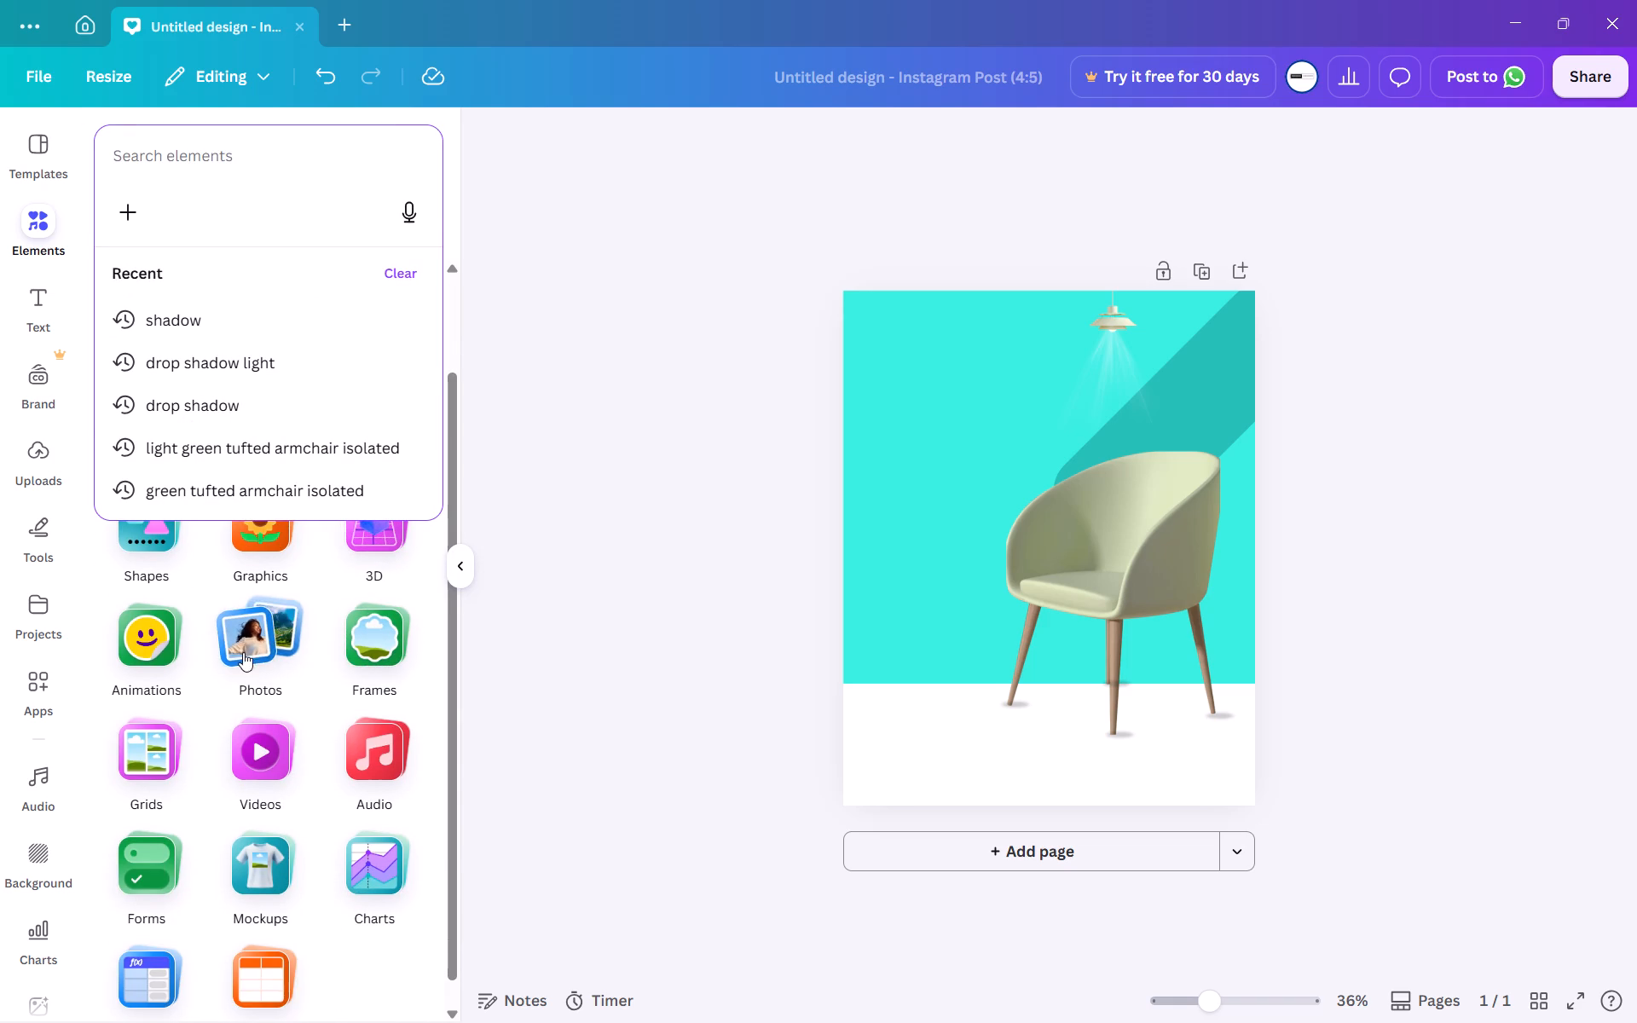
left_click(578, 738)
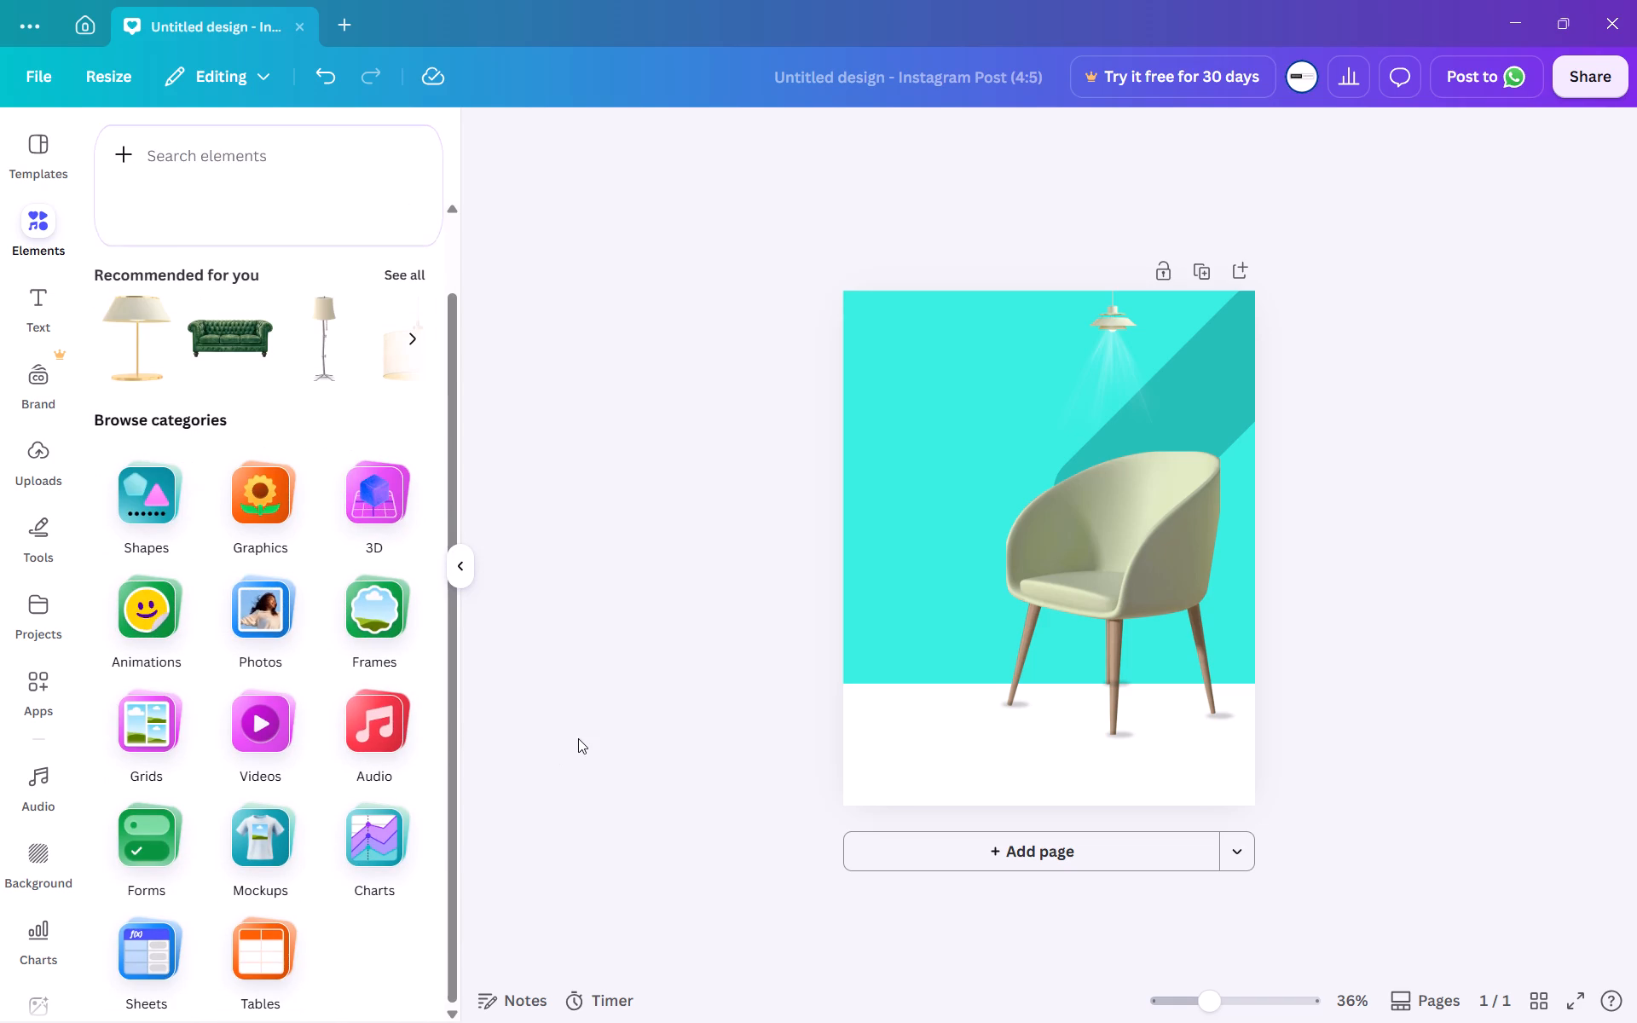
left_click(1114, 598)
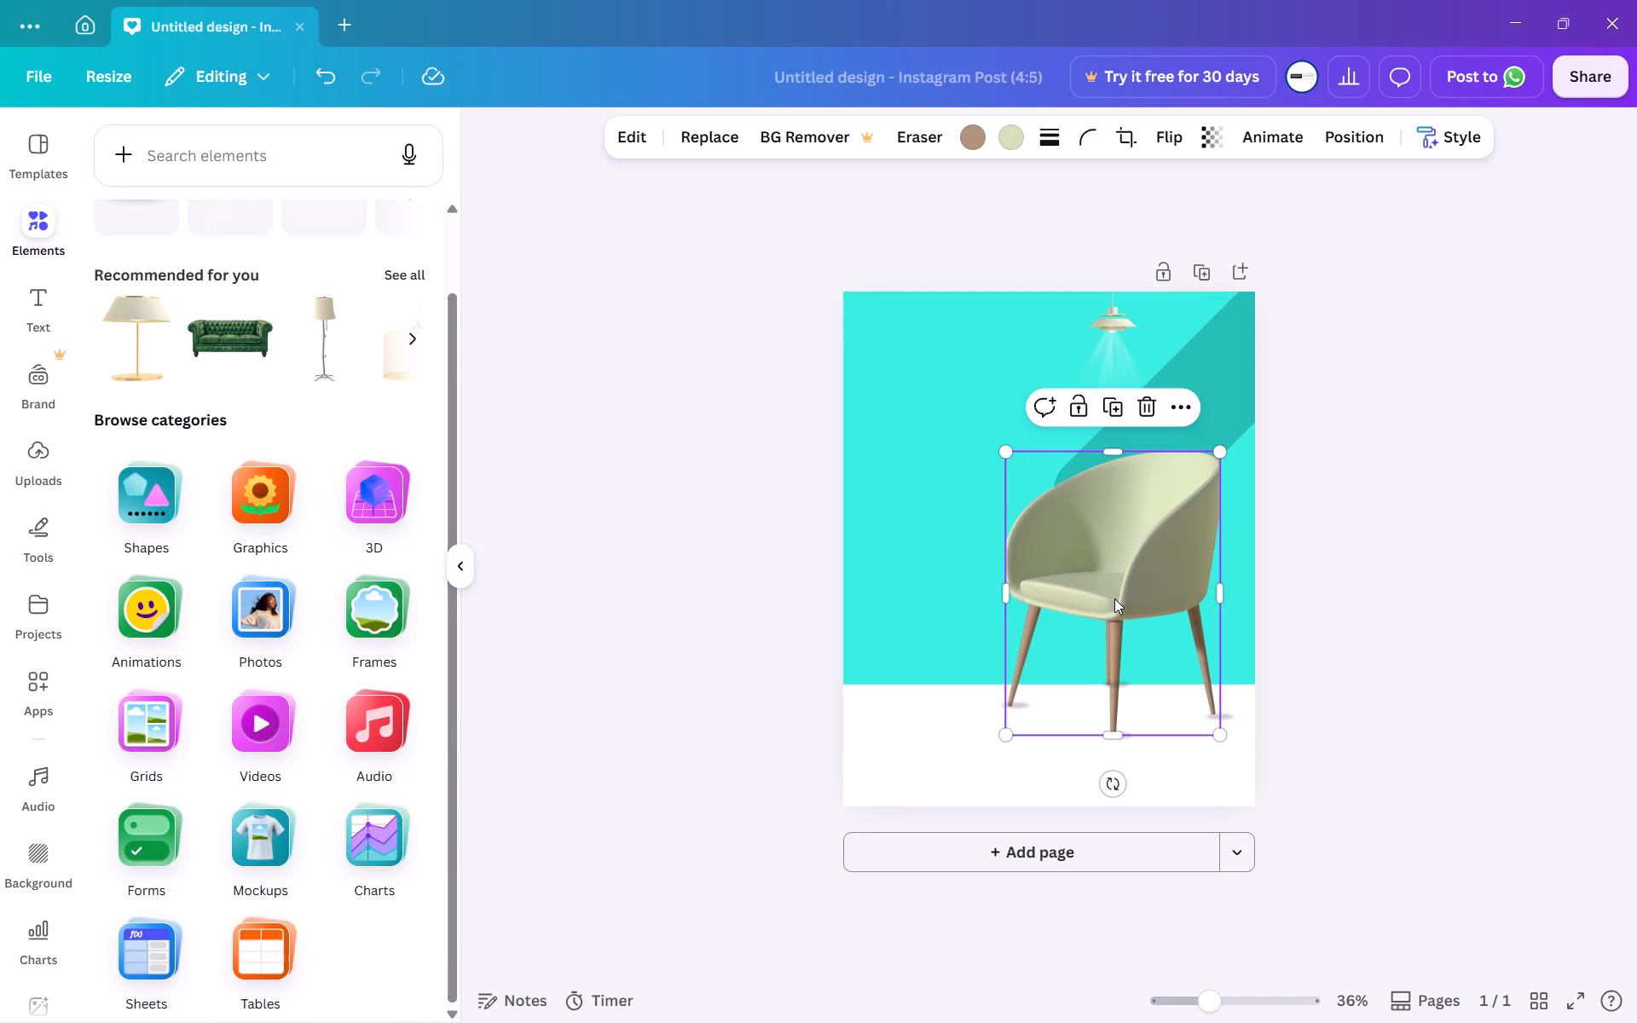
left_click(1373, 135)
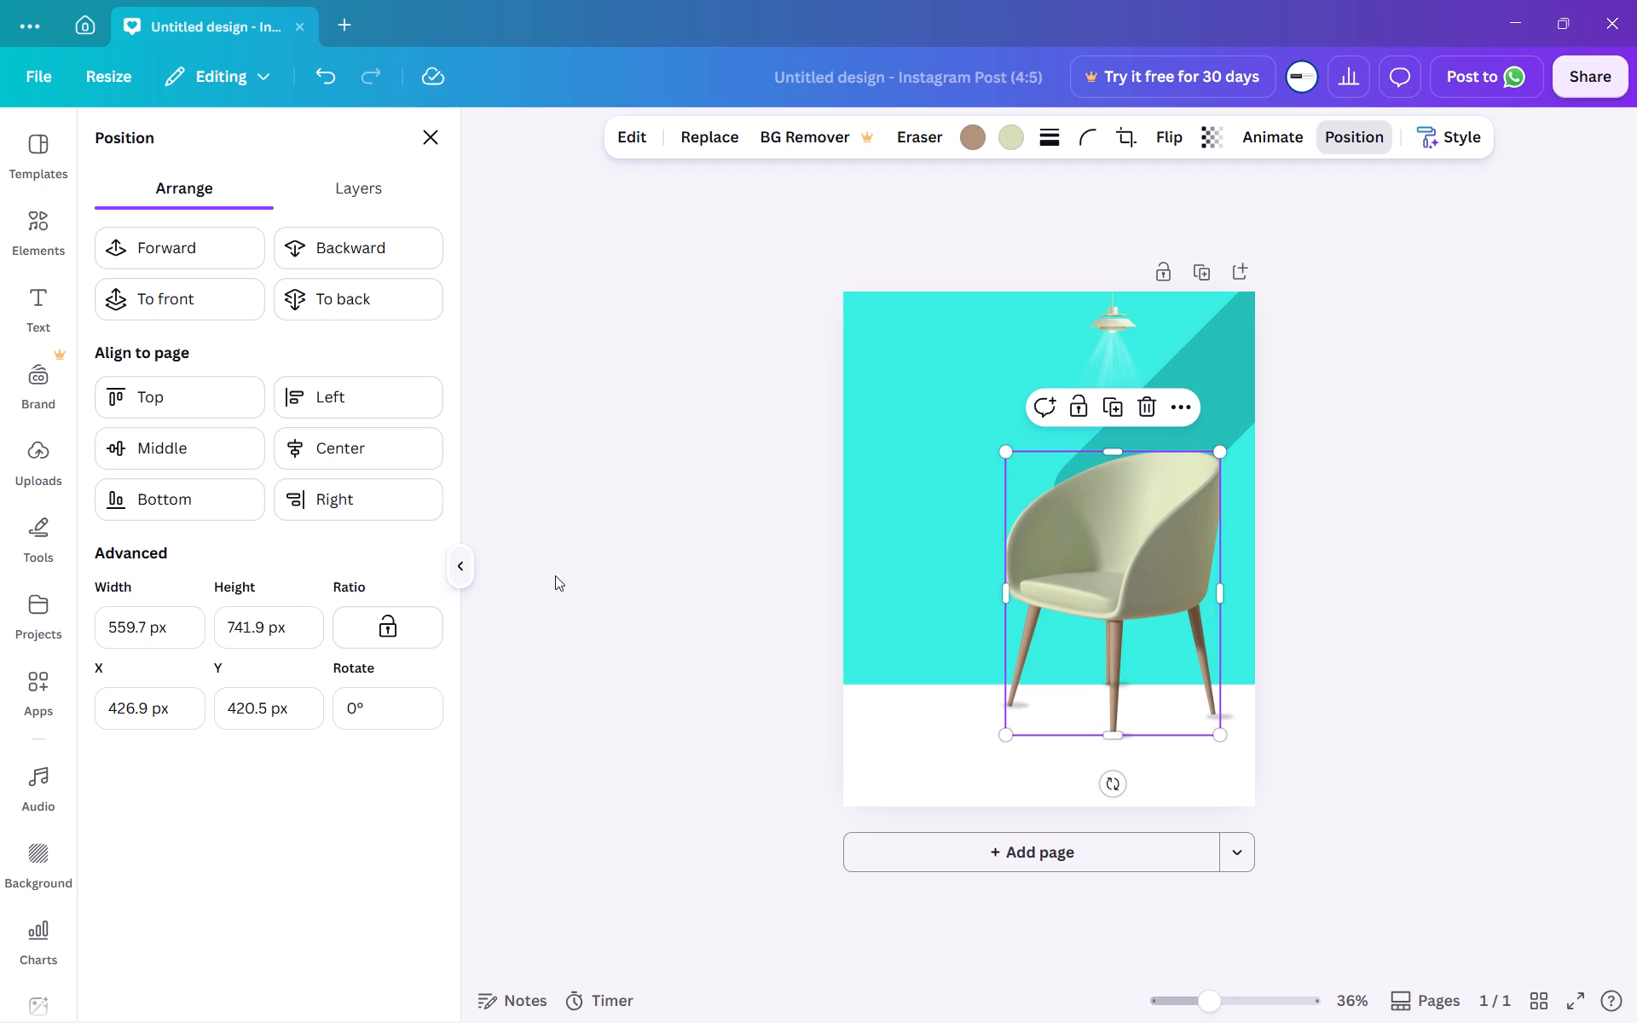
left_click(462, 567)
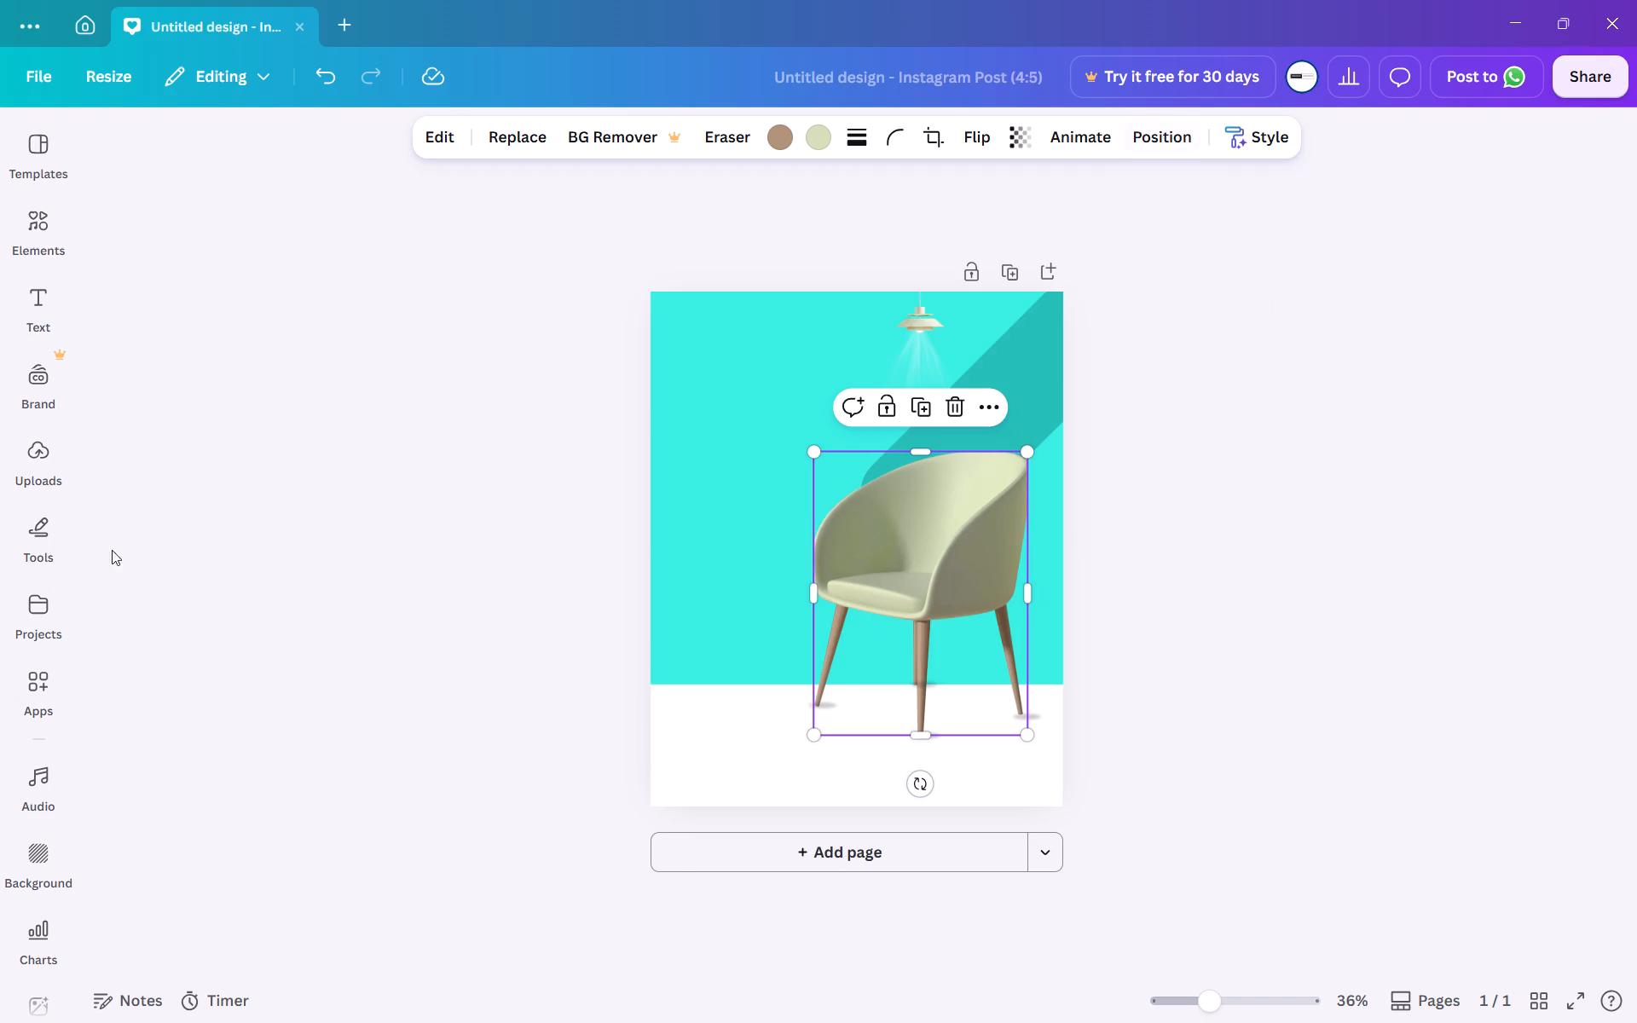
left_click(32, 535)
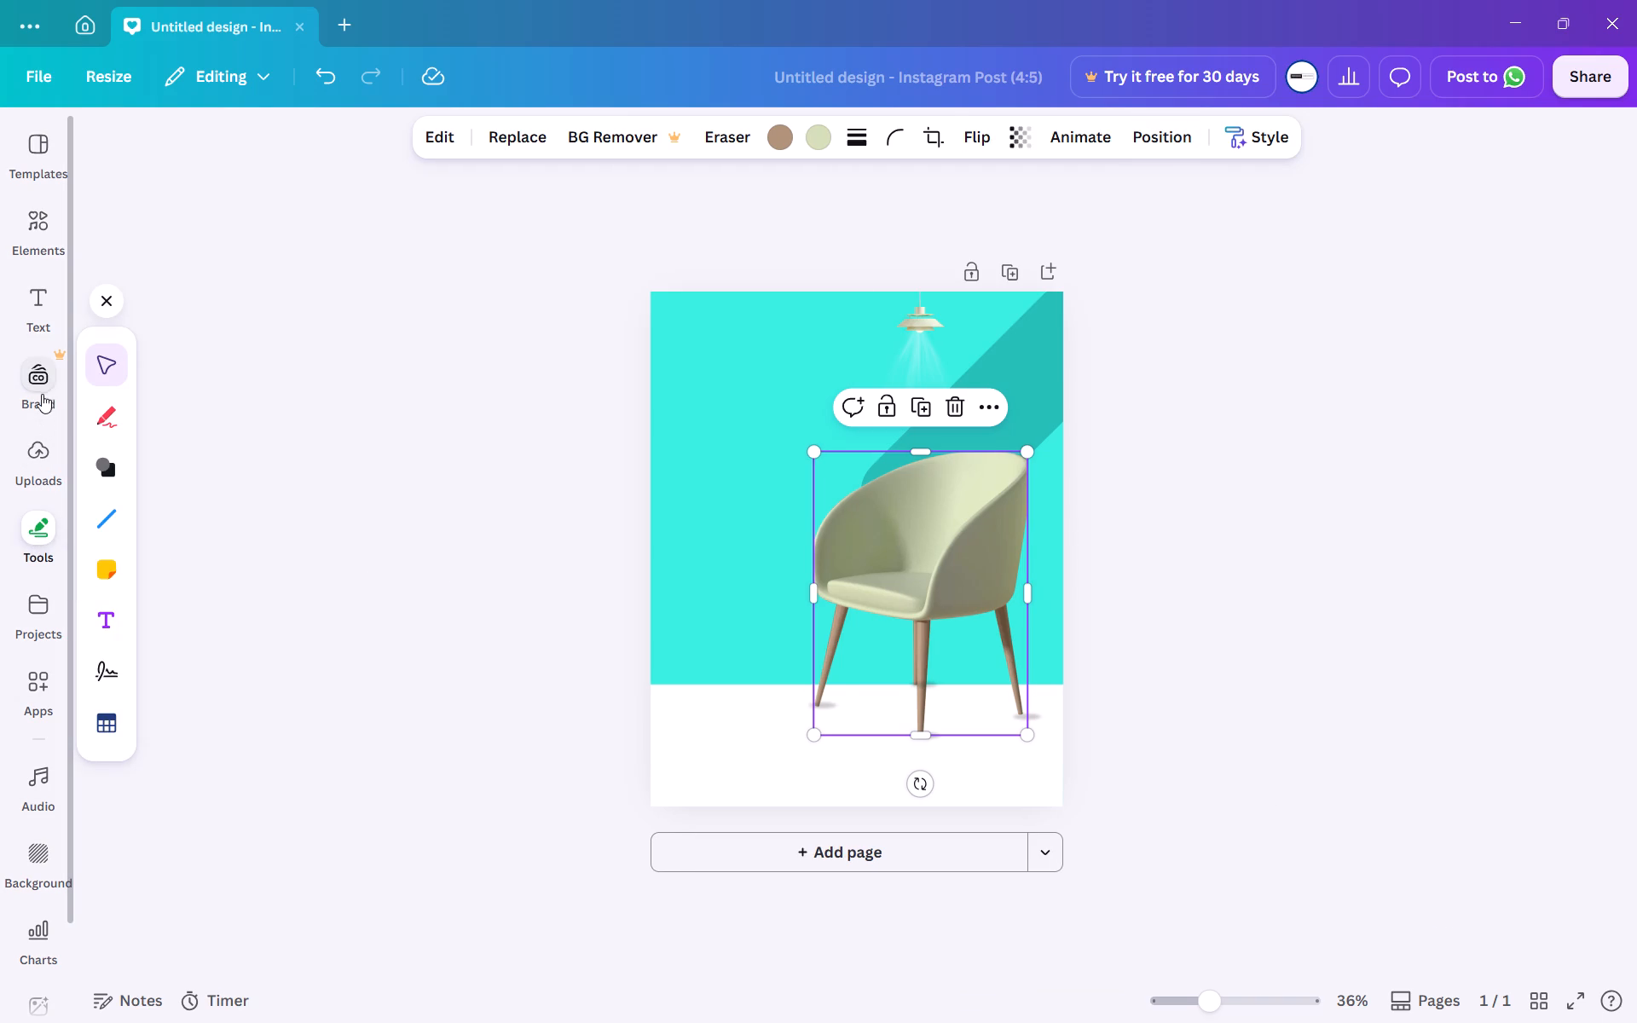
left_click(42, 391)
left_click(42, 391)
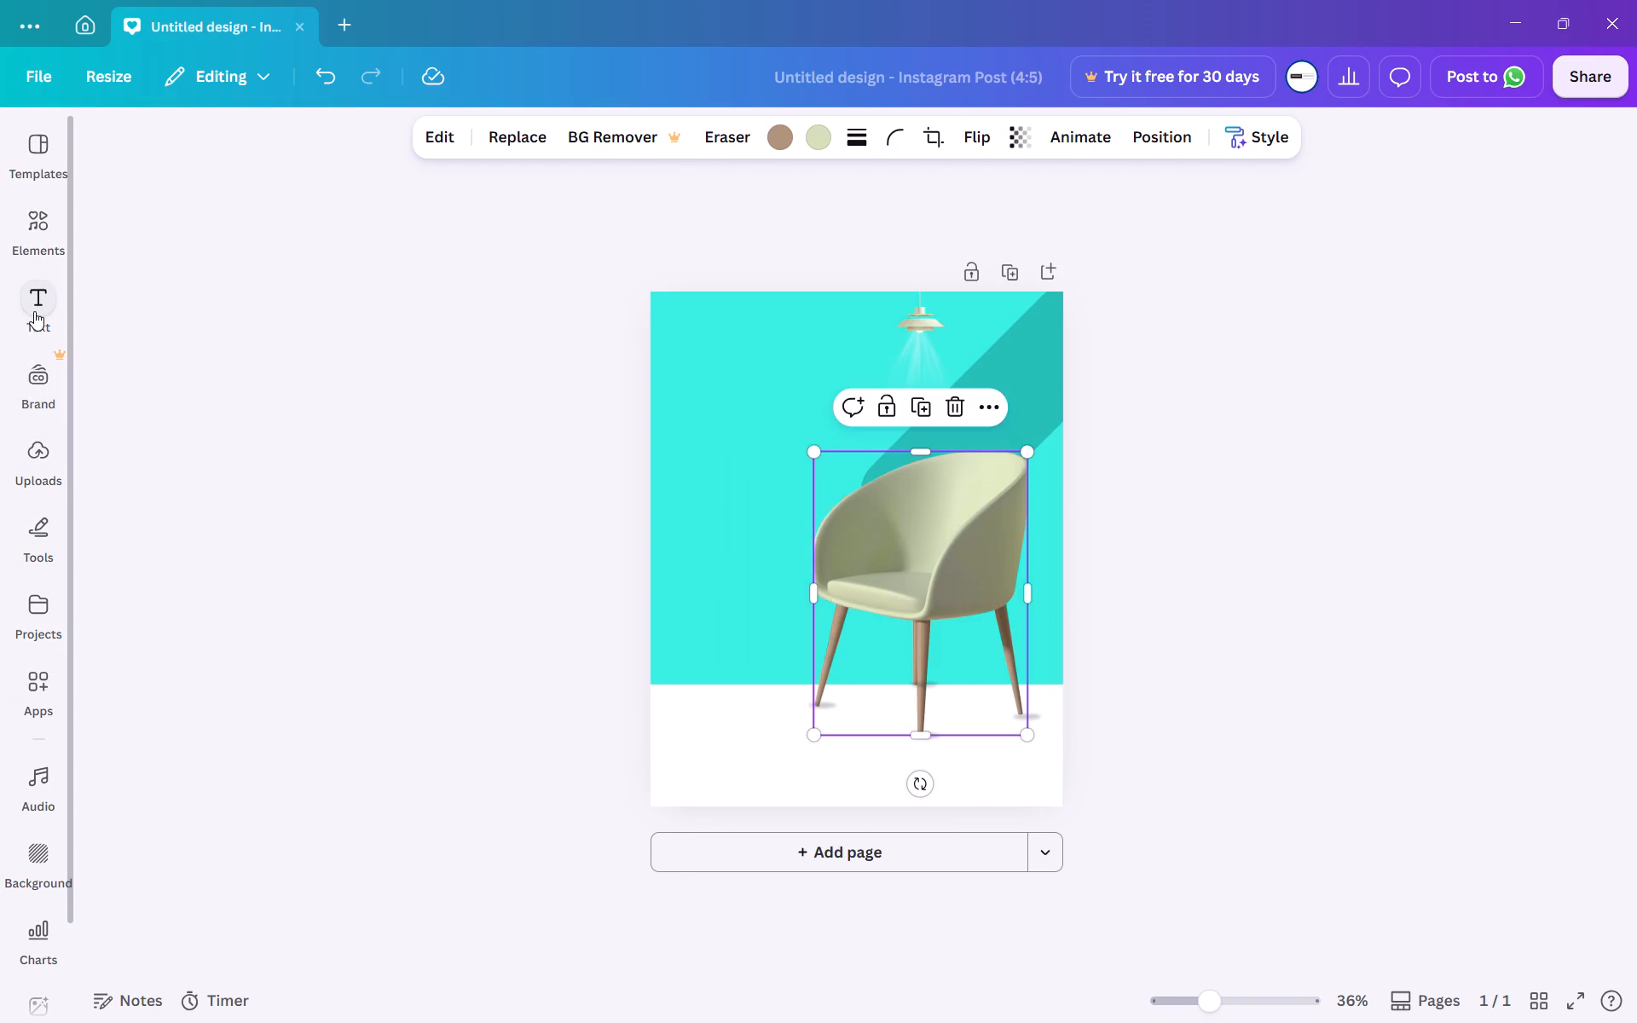
Open the text styles for adding text to the post, leaving no element selected.
left_click(34, 309)
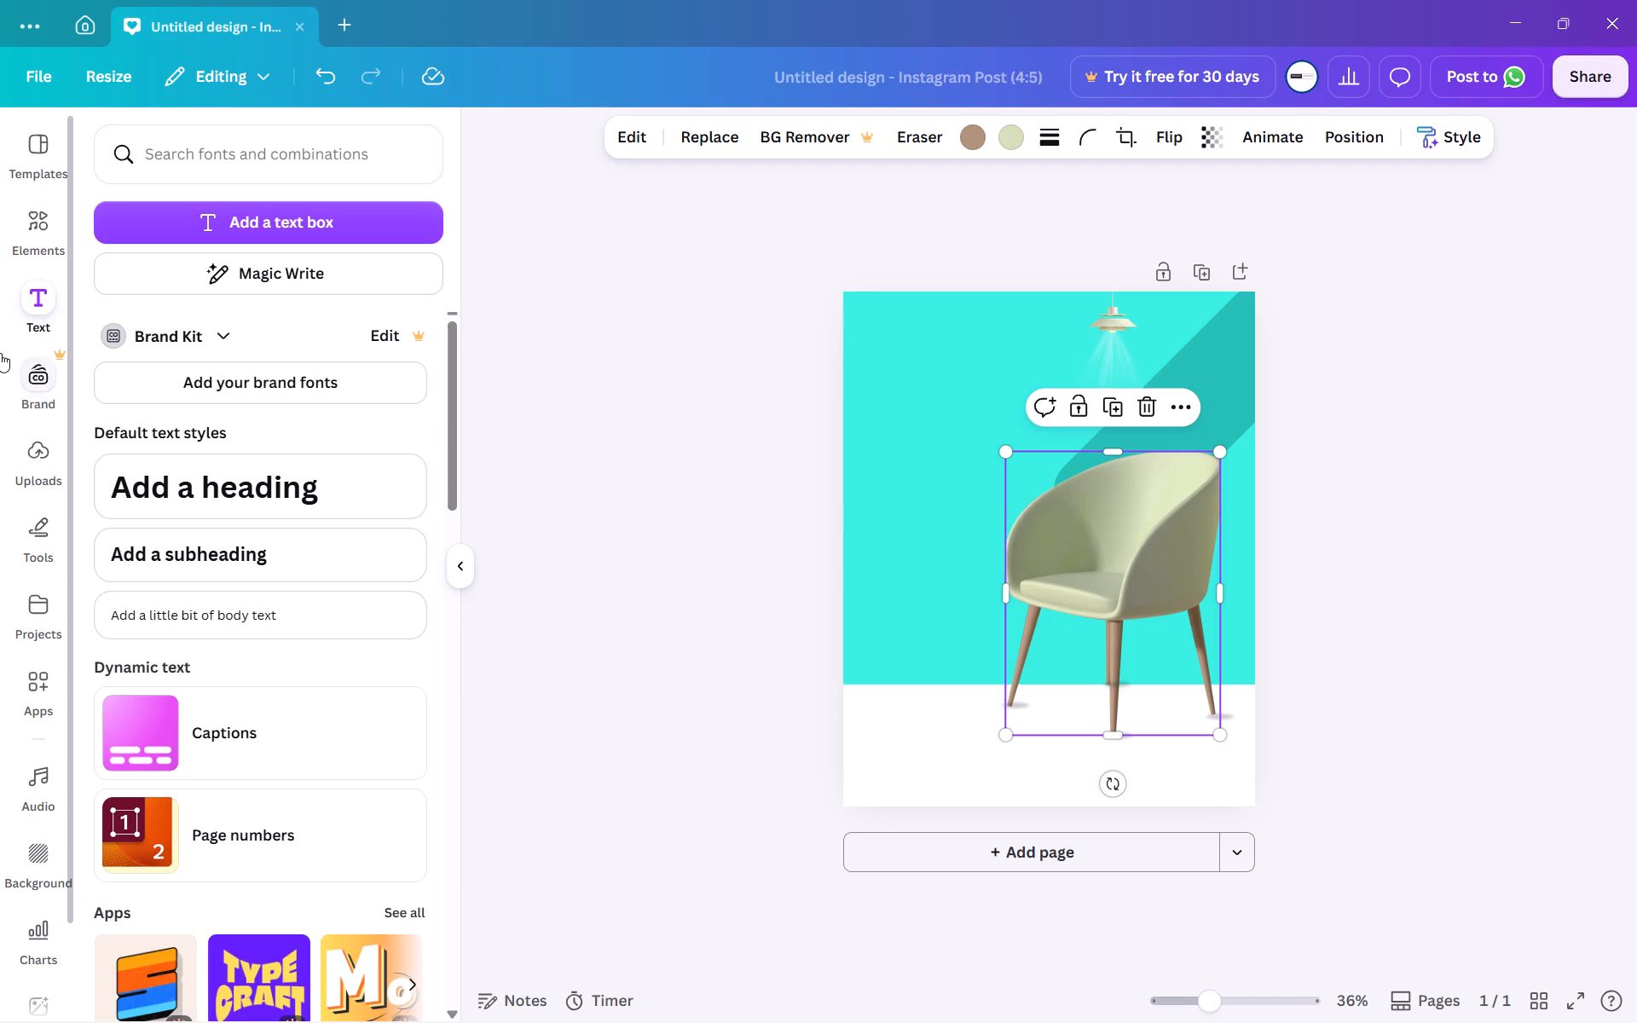
left_click(602, 456)
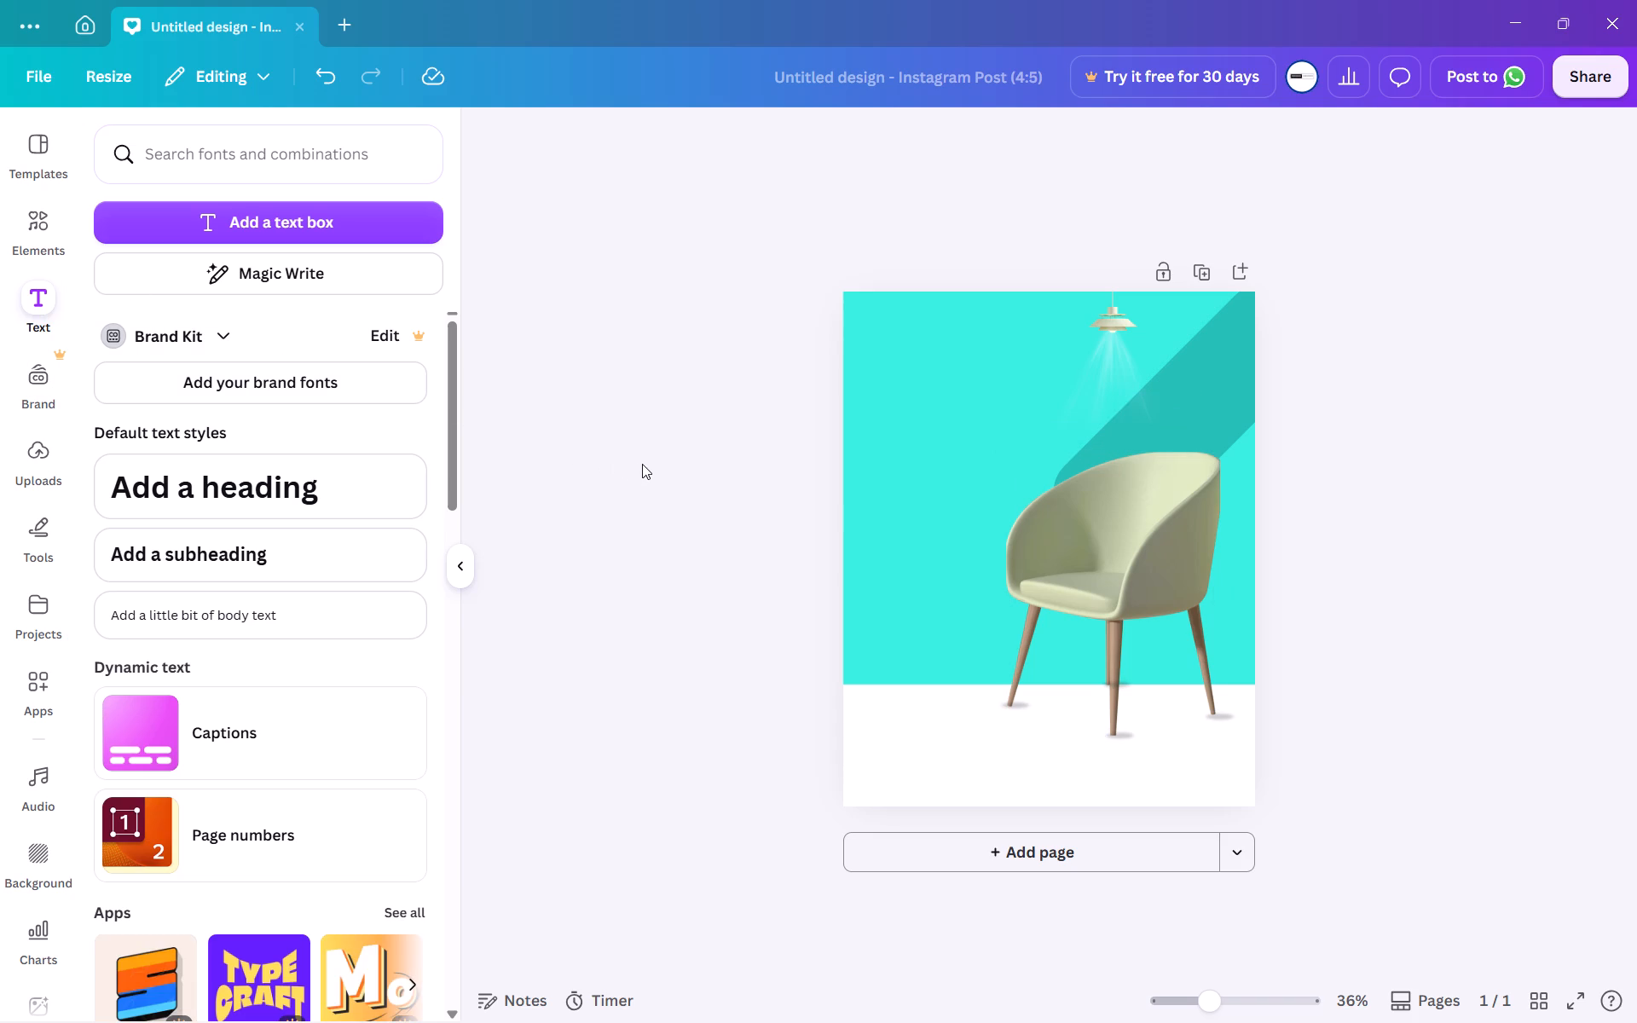
left_click(702, 506)
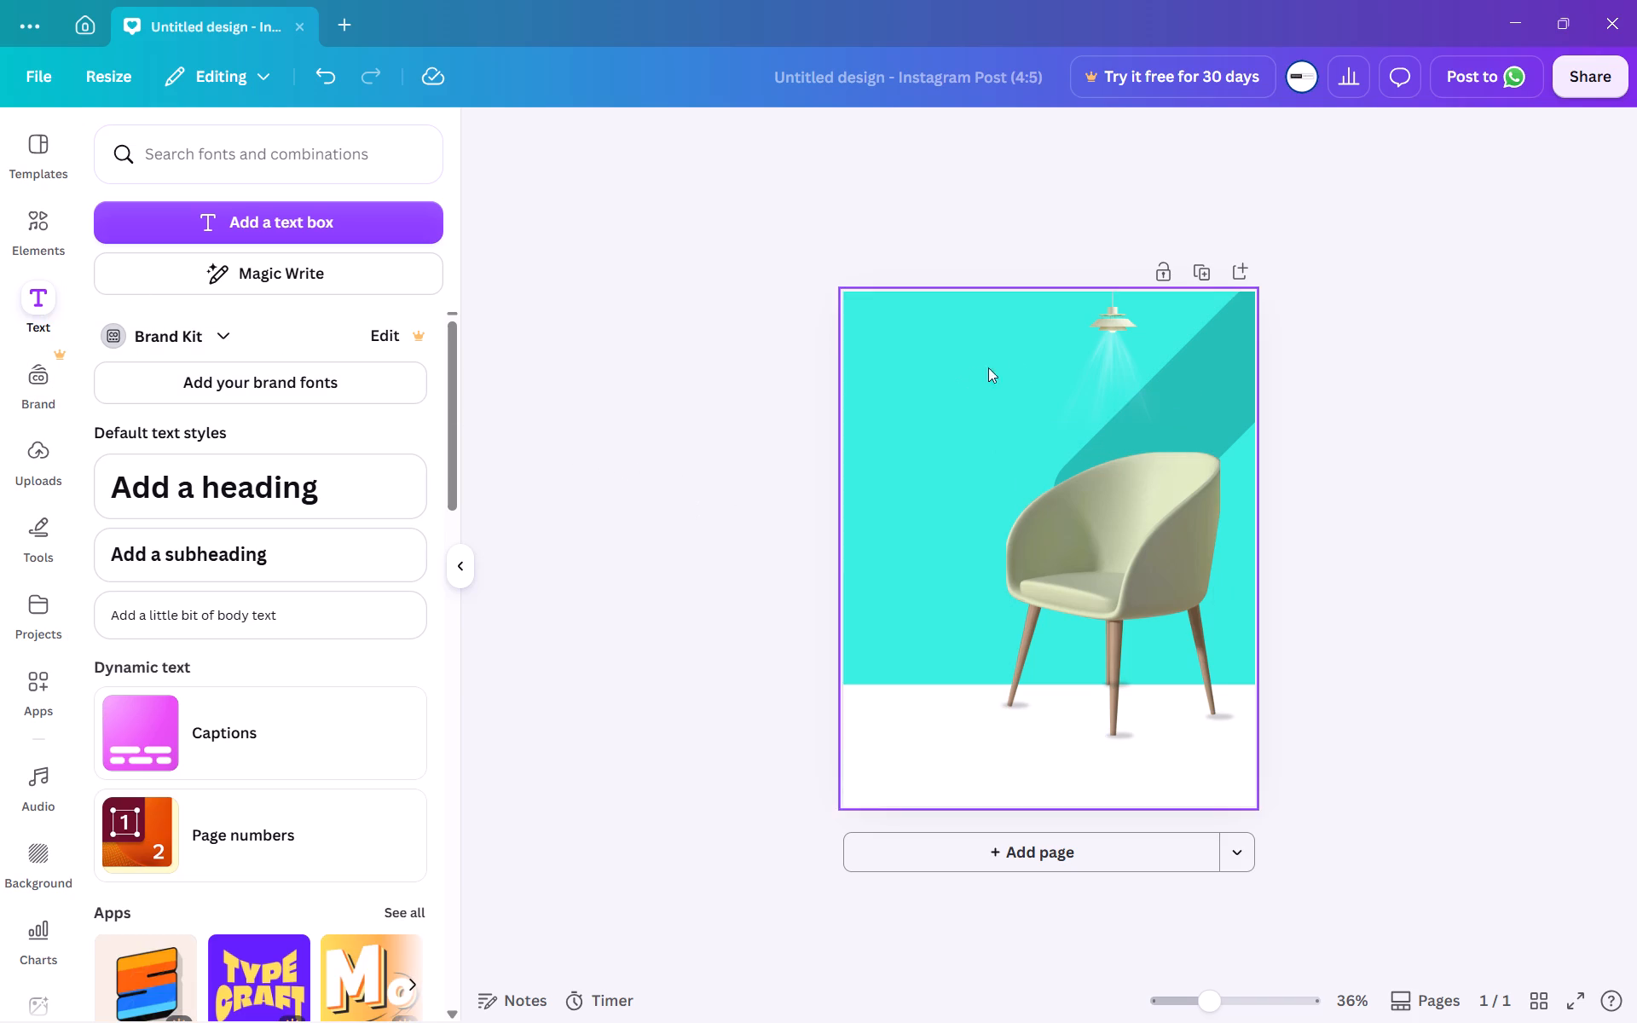
Delete the light beam beneath the pendant lamp.
left_click(1123, 384)
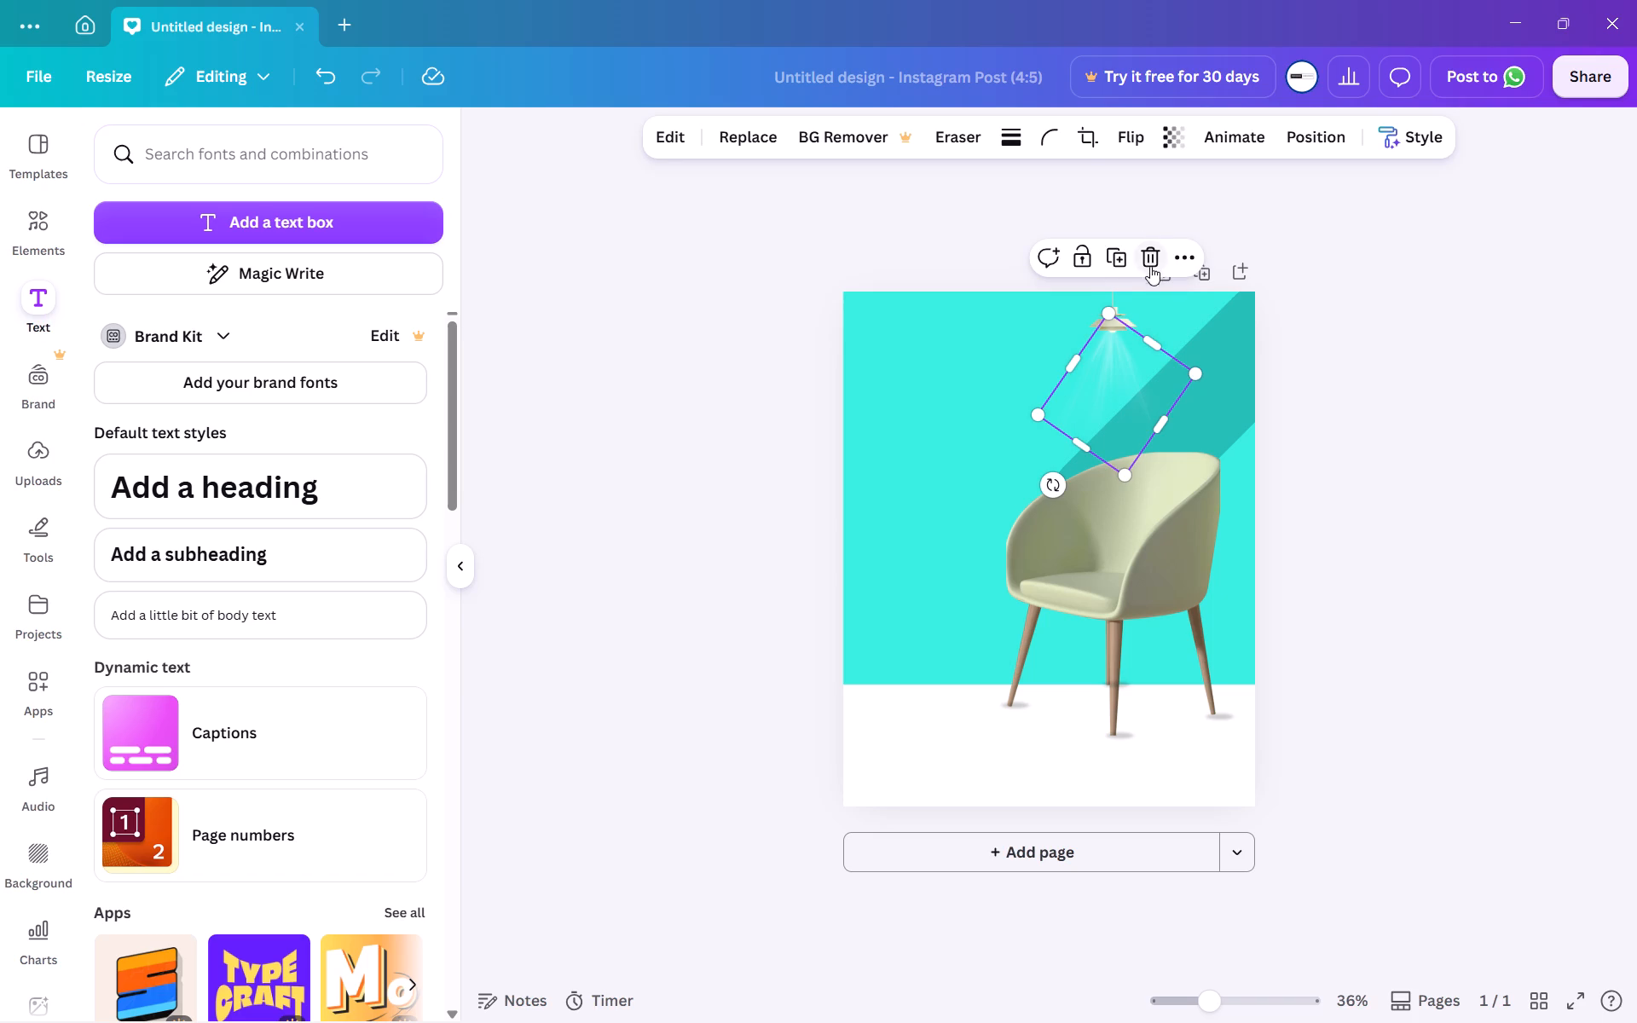
left_click(1157, 260)
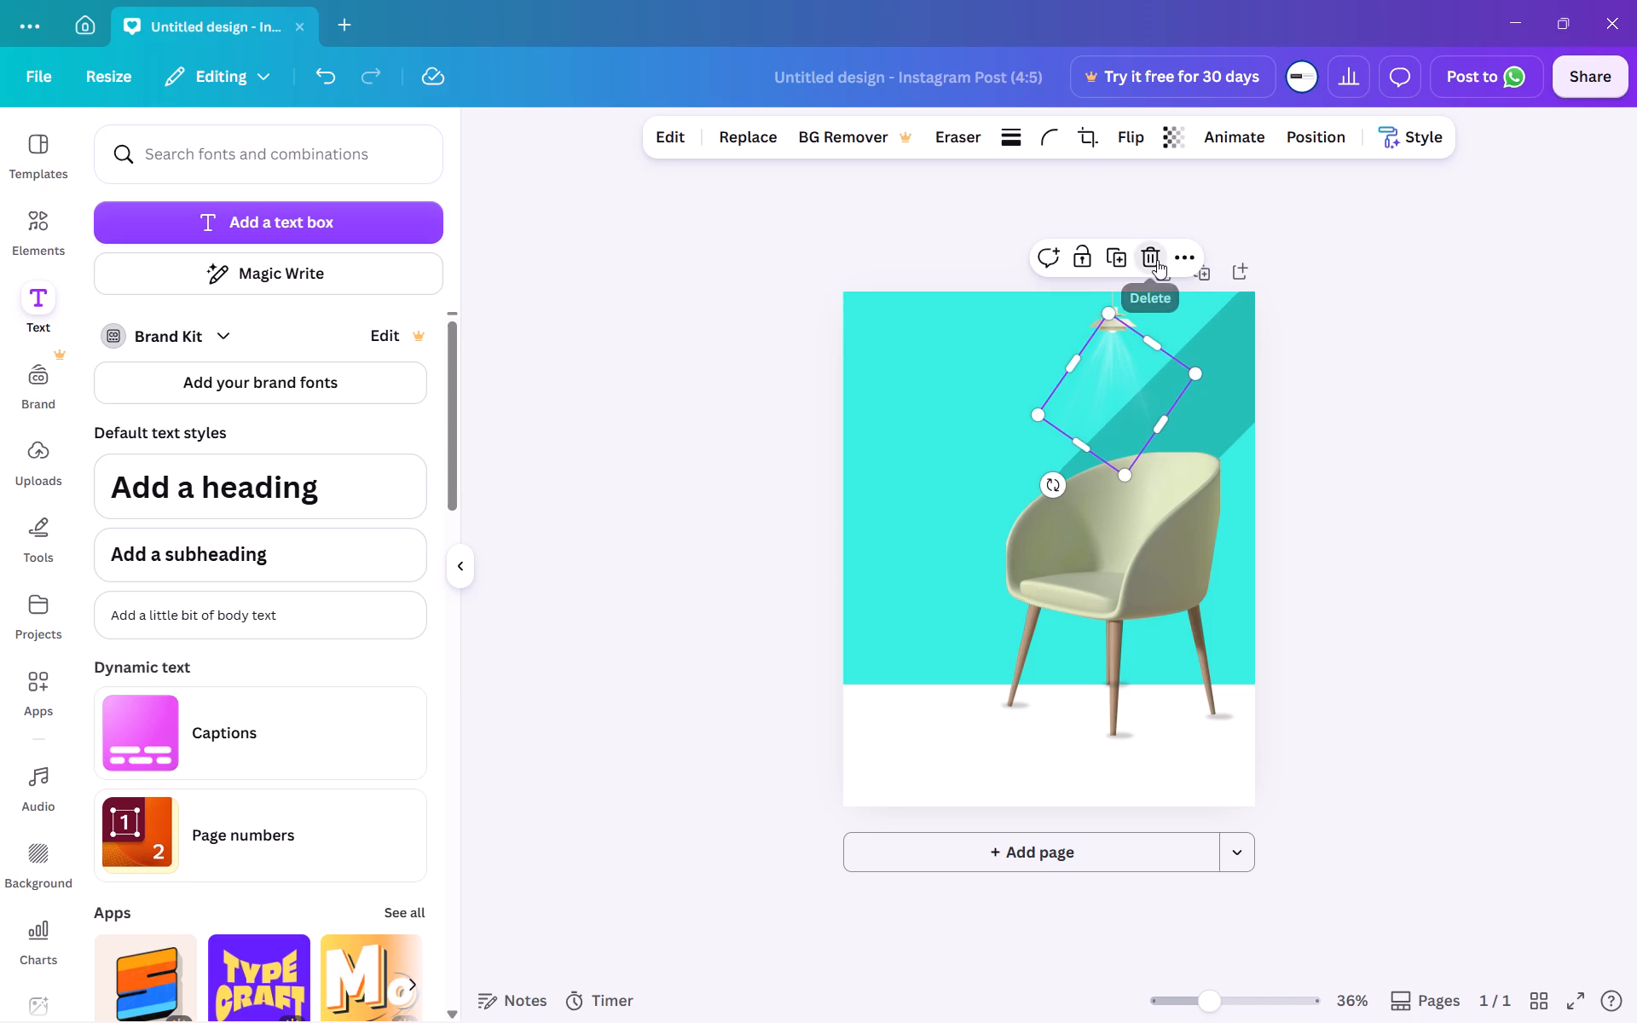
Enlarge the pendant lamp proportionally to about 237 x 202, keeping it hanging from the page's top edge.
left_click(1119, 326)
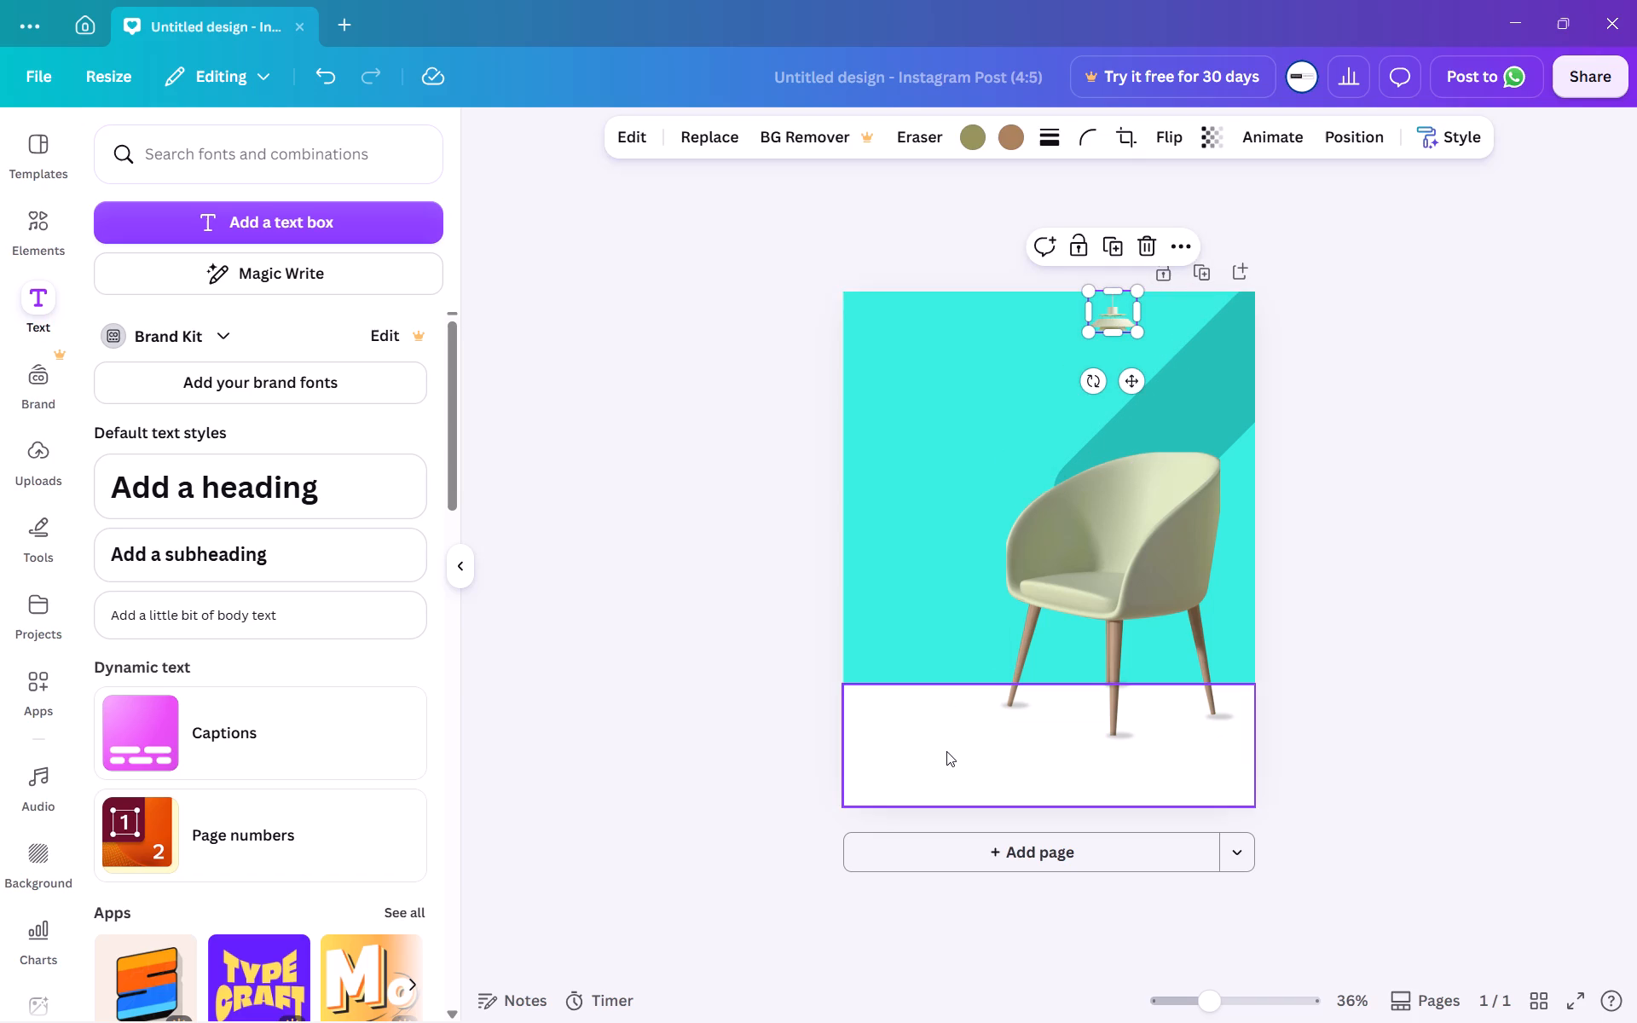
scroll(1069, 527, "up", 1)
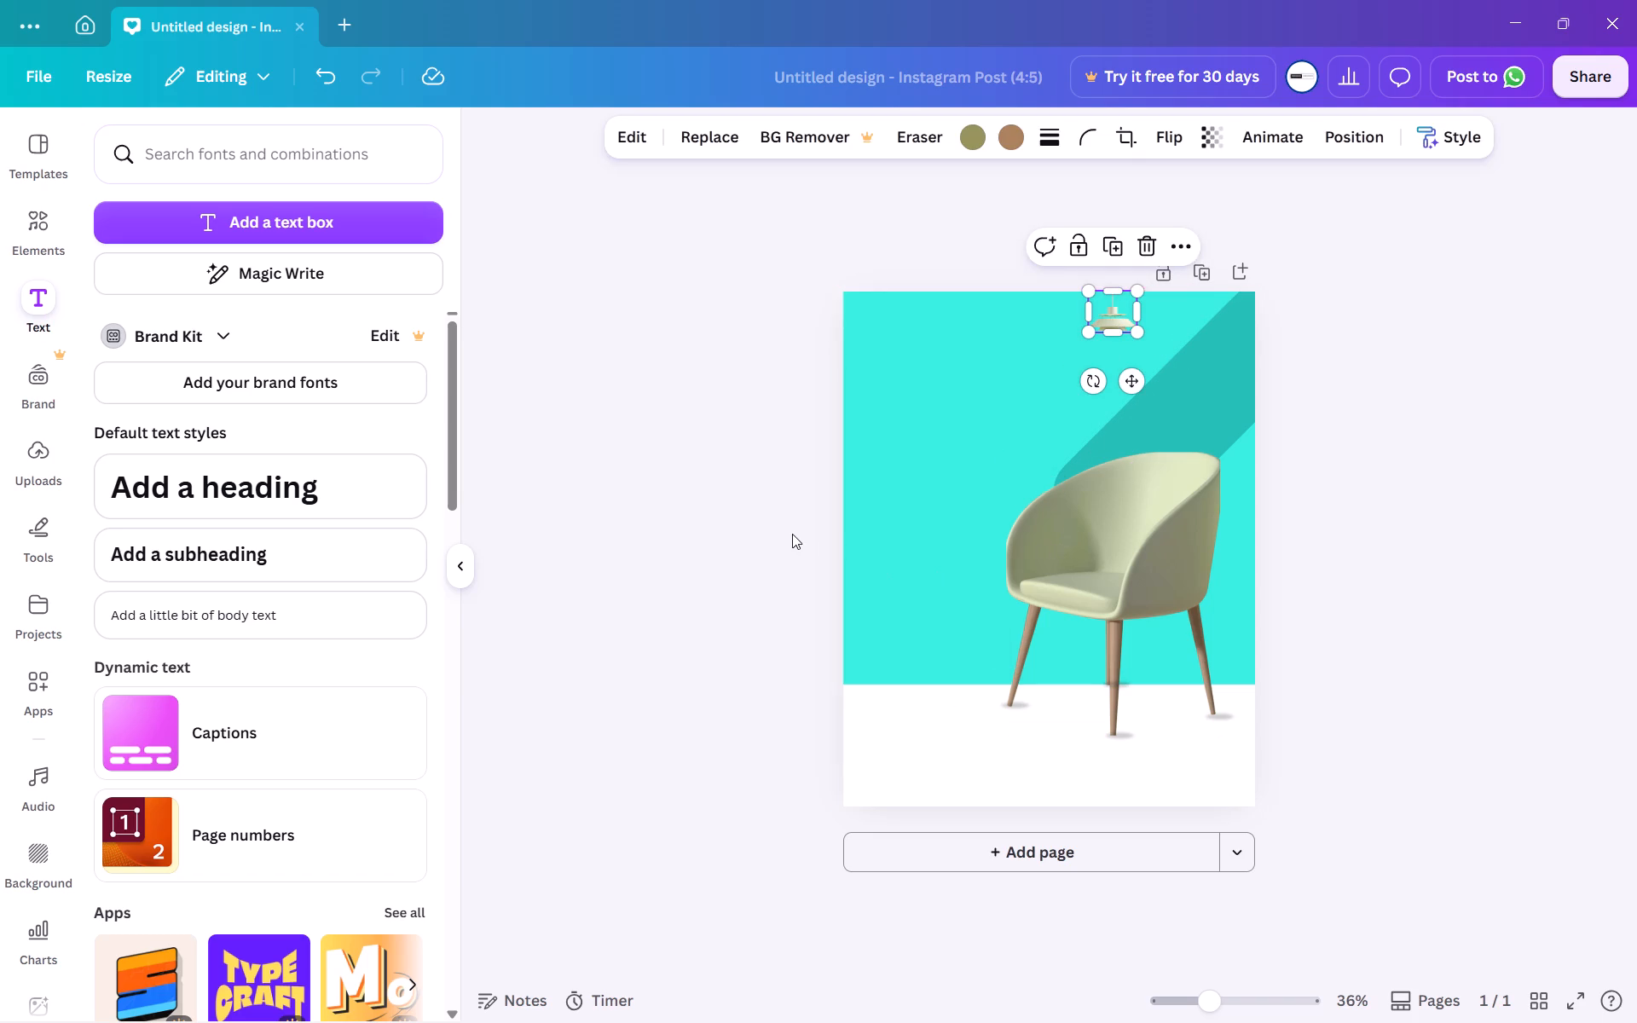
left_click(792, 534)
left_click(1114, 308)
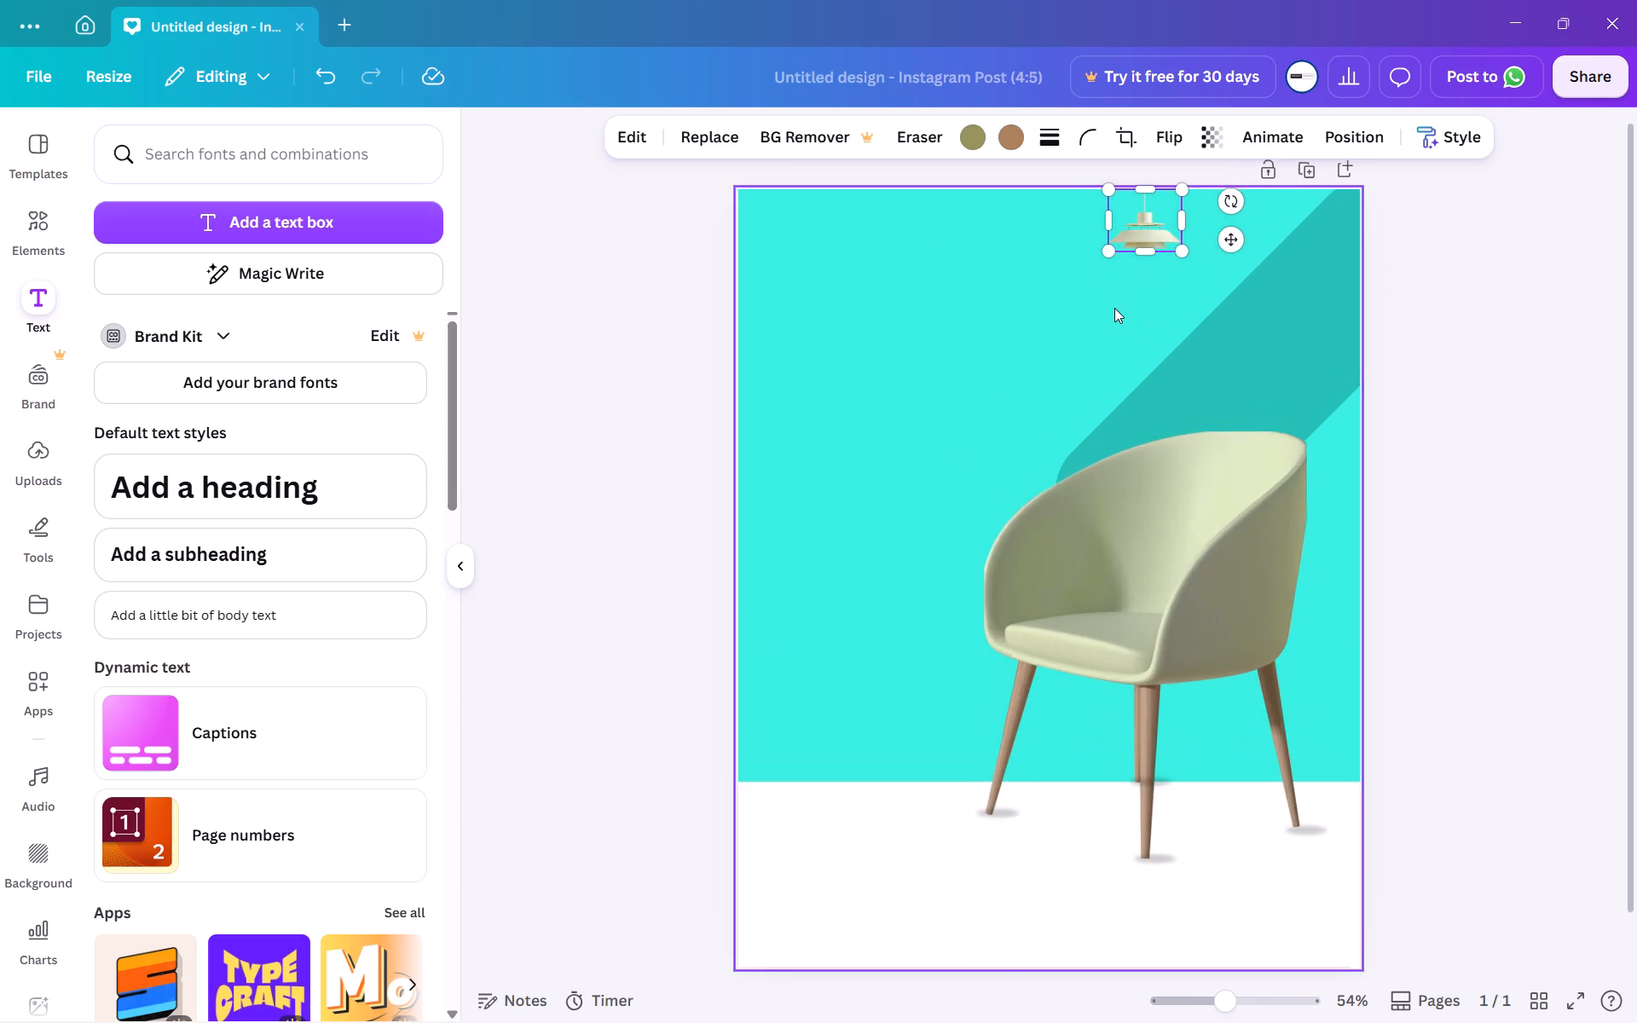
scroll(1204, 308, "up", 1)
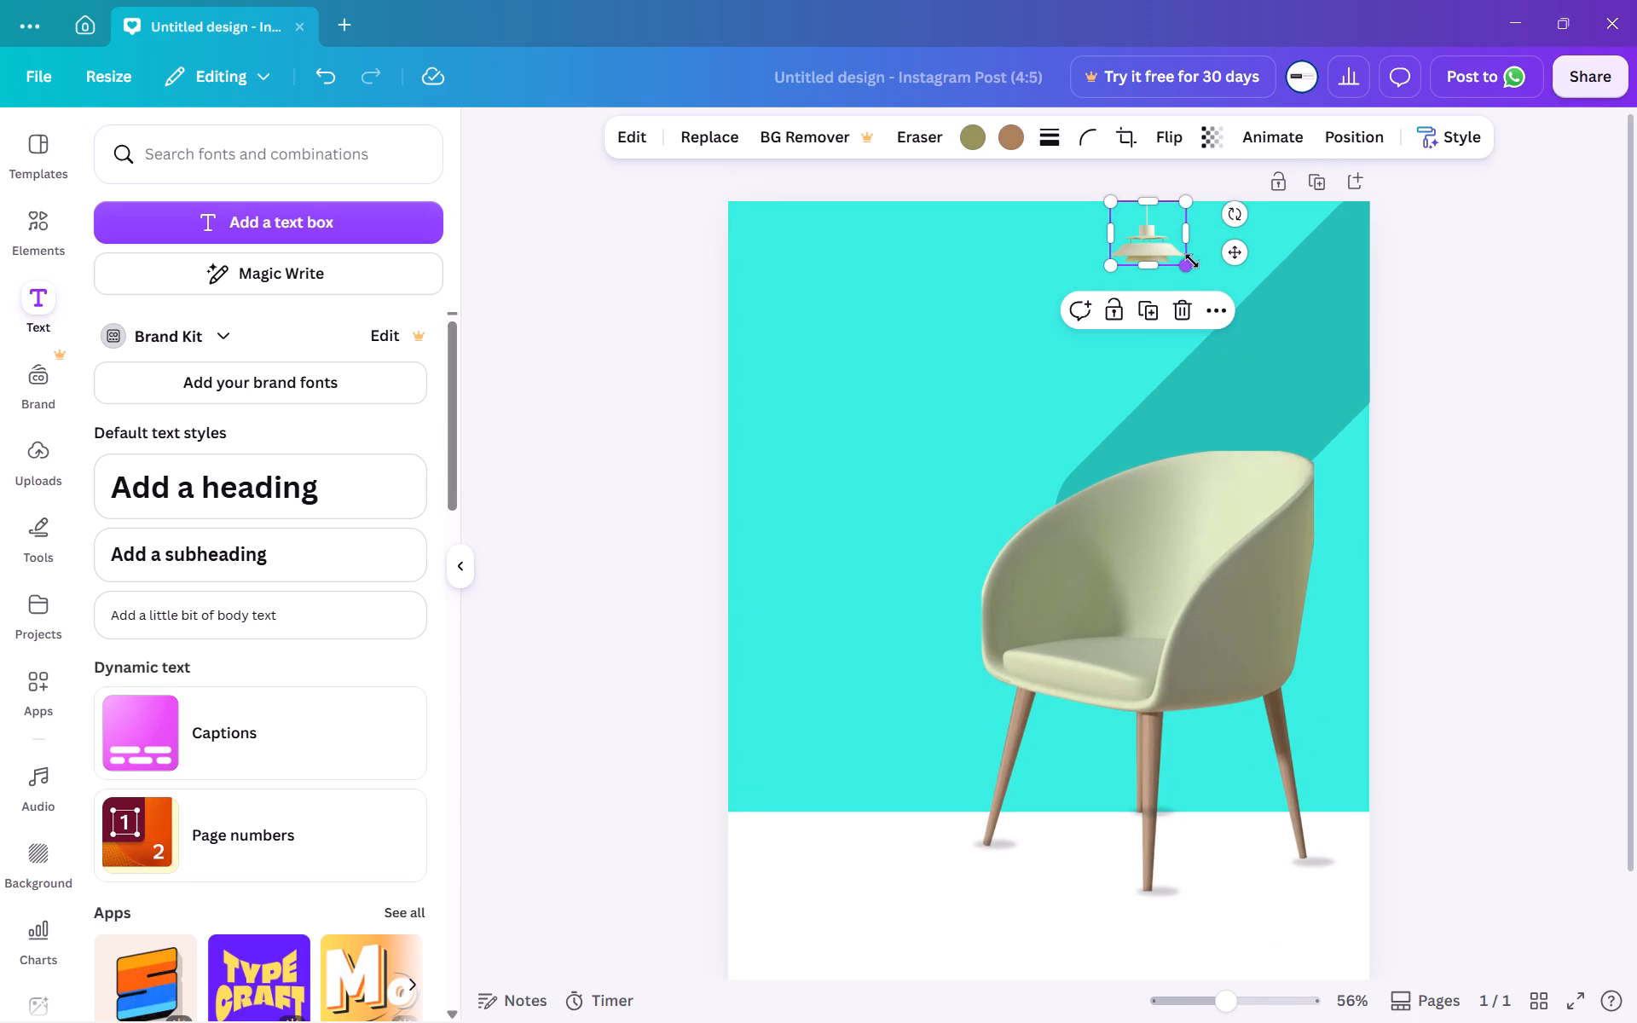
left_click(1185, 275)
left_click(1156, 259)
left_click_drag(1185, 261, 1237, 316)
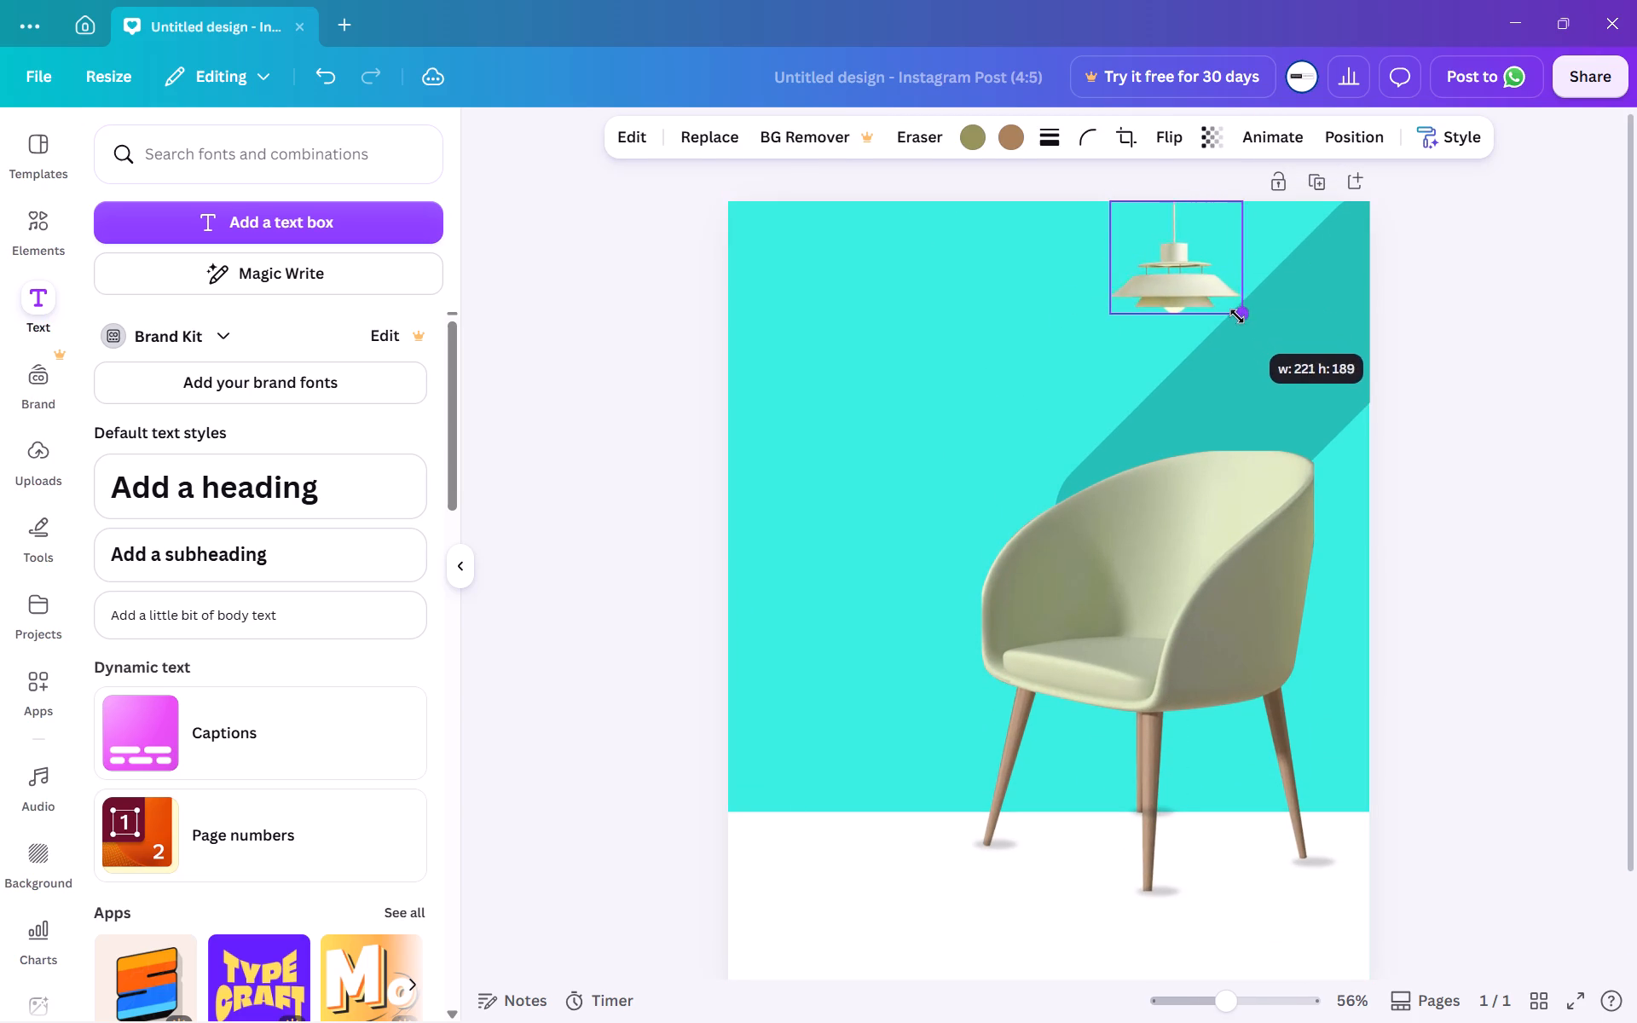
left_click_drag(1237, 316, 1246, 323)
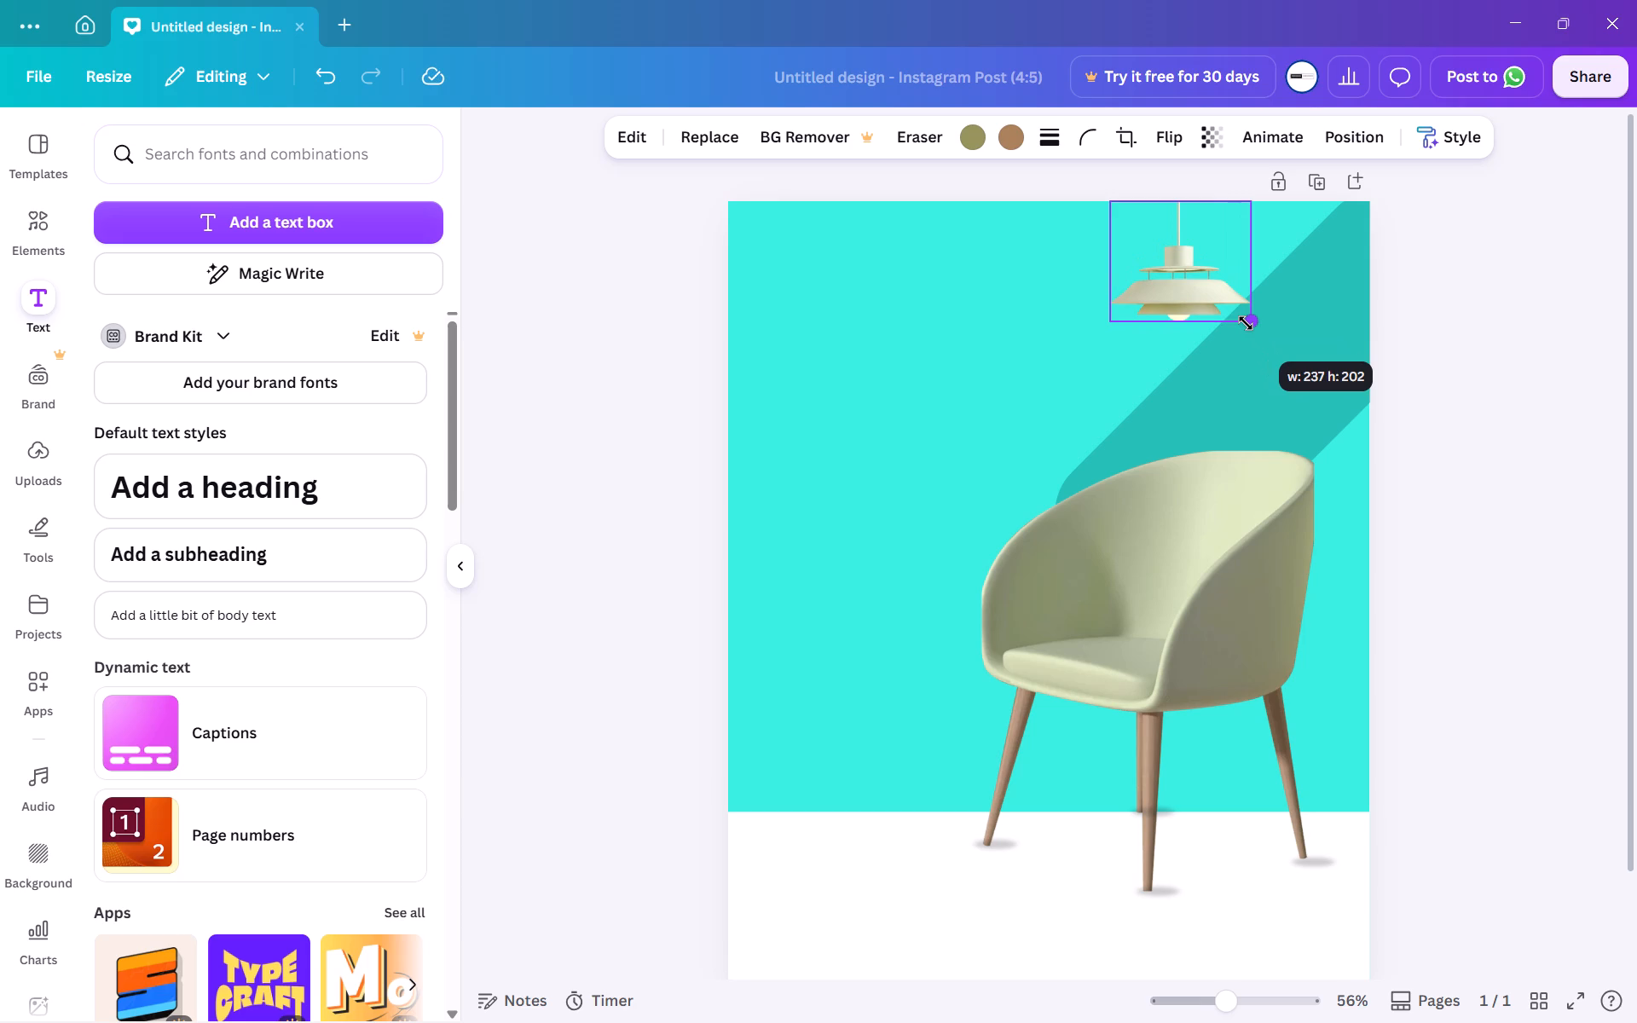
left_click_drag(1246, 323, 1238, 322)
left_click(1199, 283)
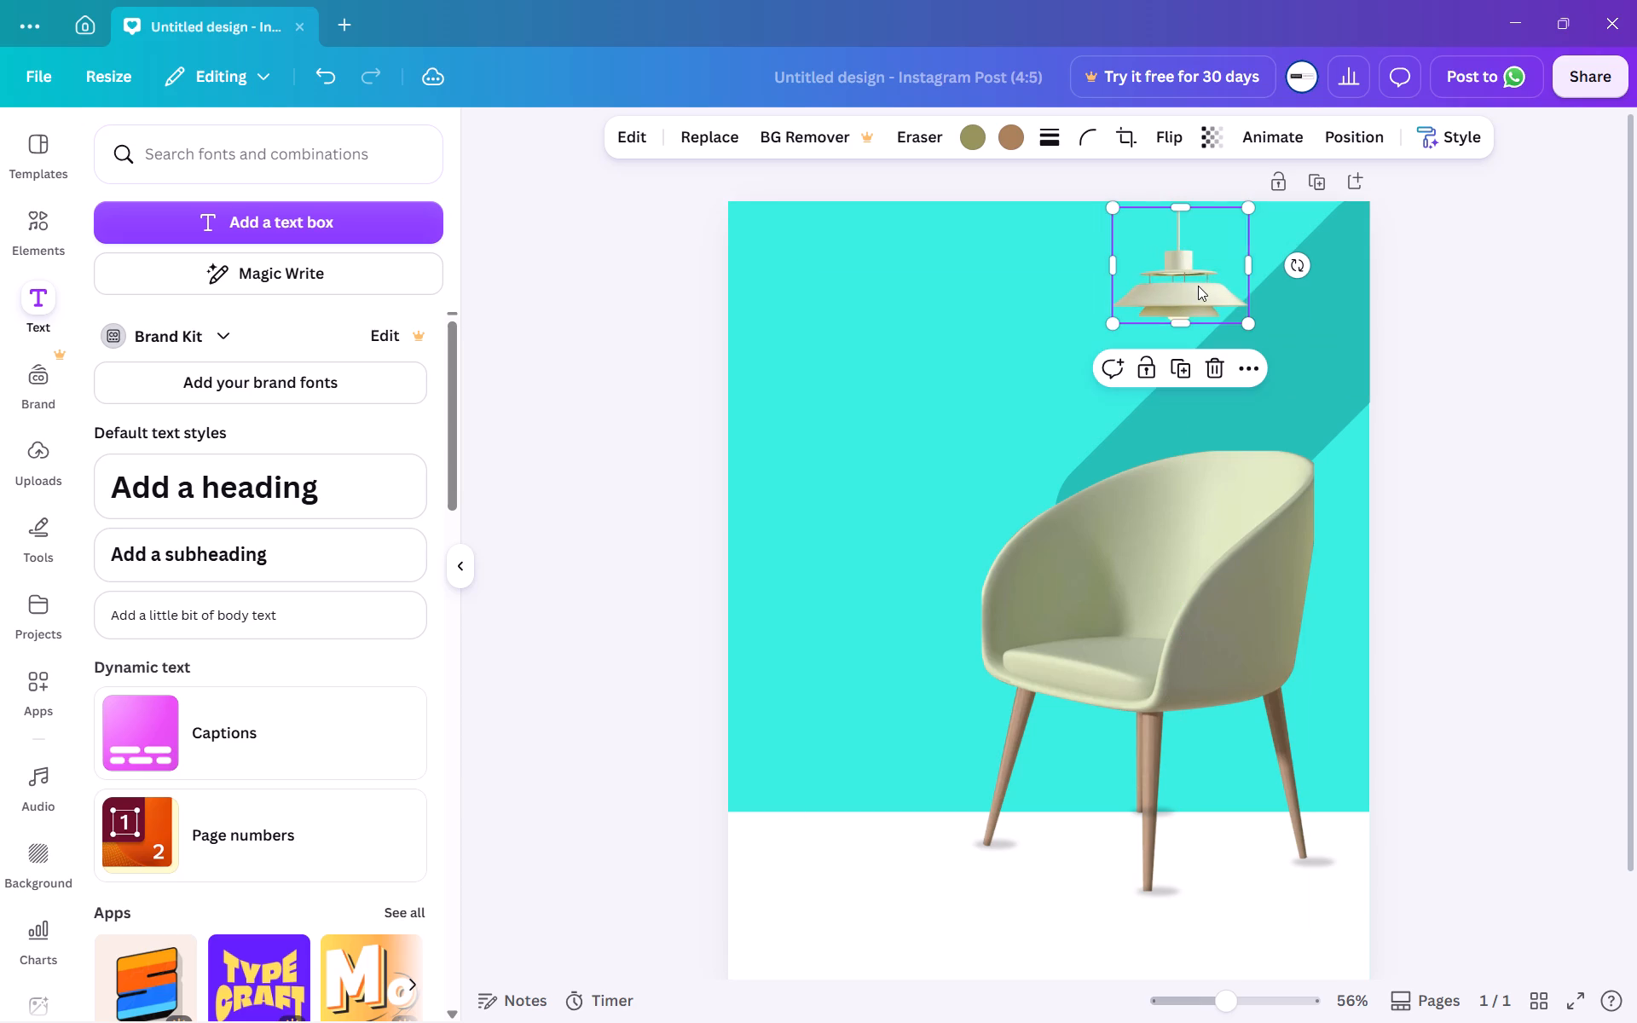
Nudge the pendant lamp up so its cord meets the page's top edge, and deselect it.
left_click(1198, 286)
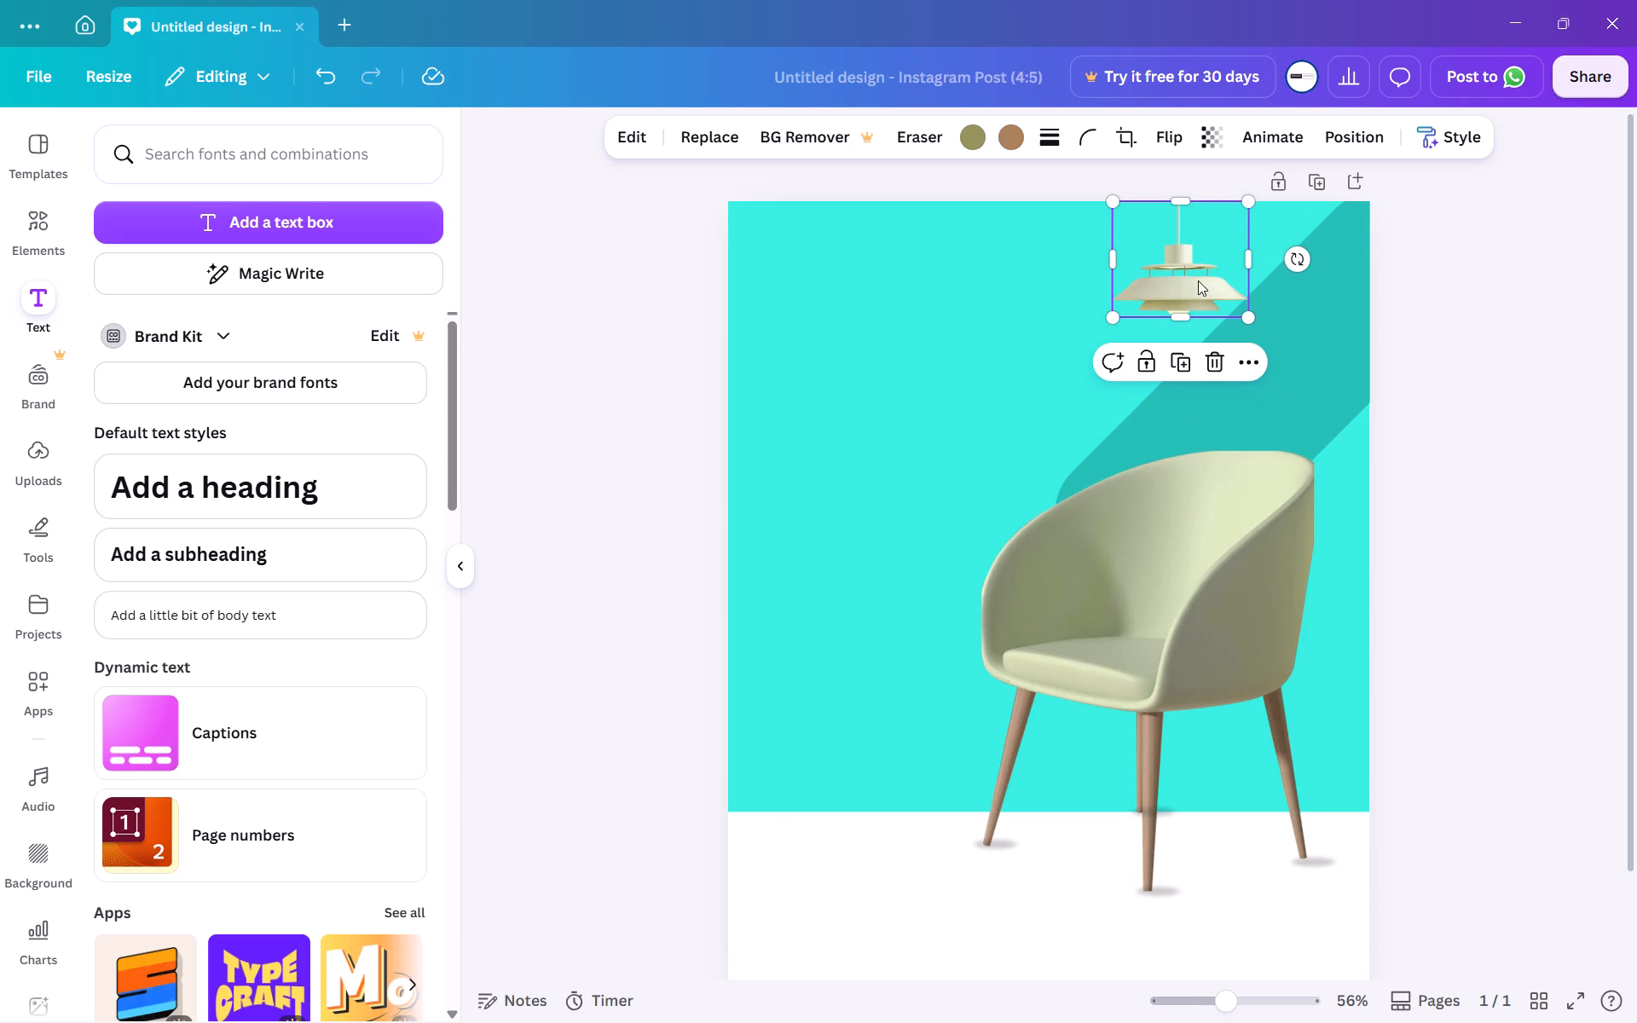
left_click(767, 399)
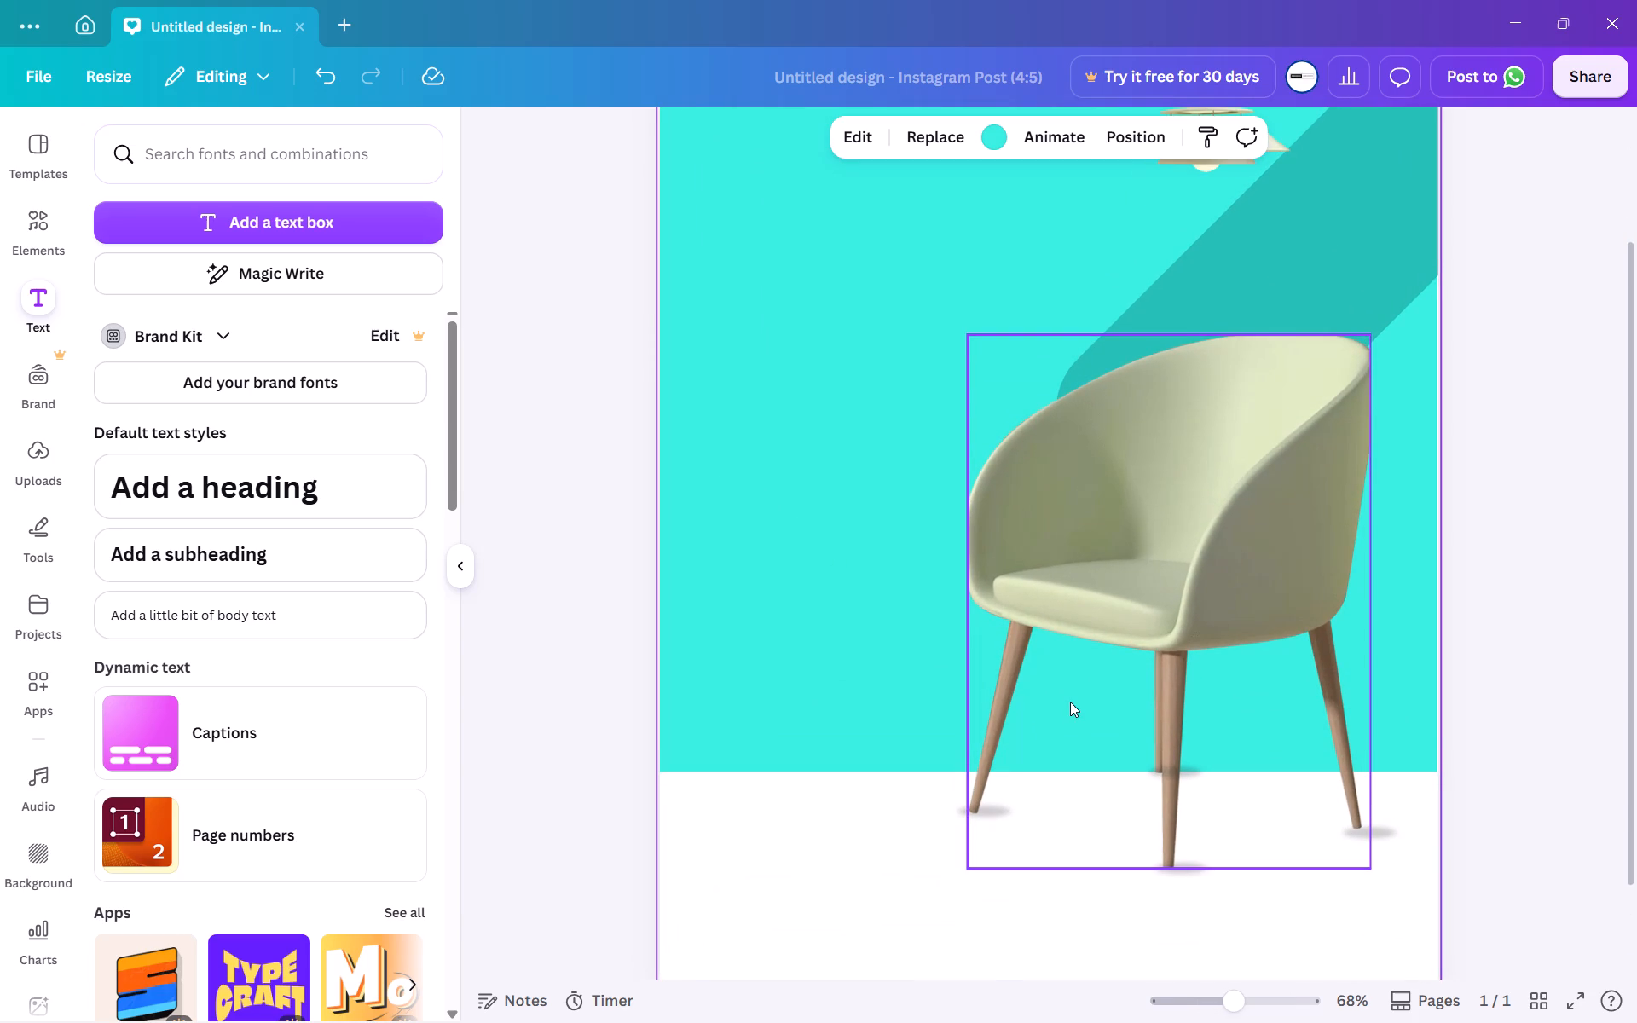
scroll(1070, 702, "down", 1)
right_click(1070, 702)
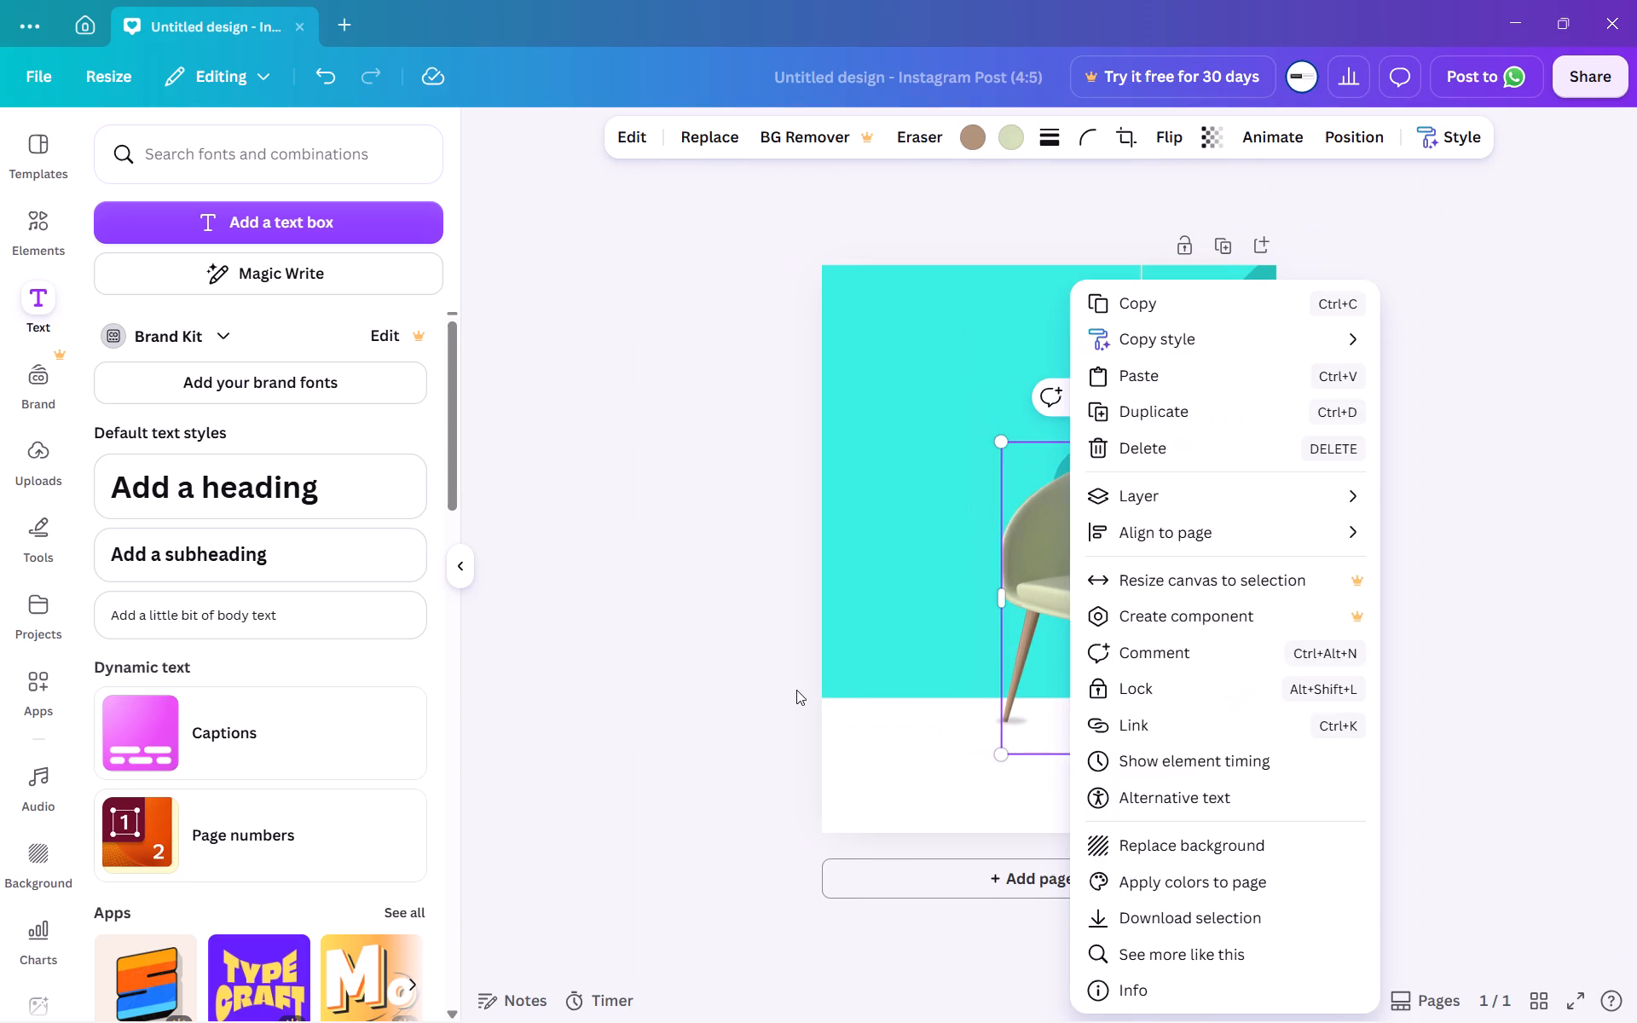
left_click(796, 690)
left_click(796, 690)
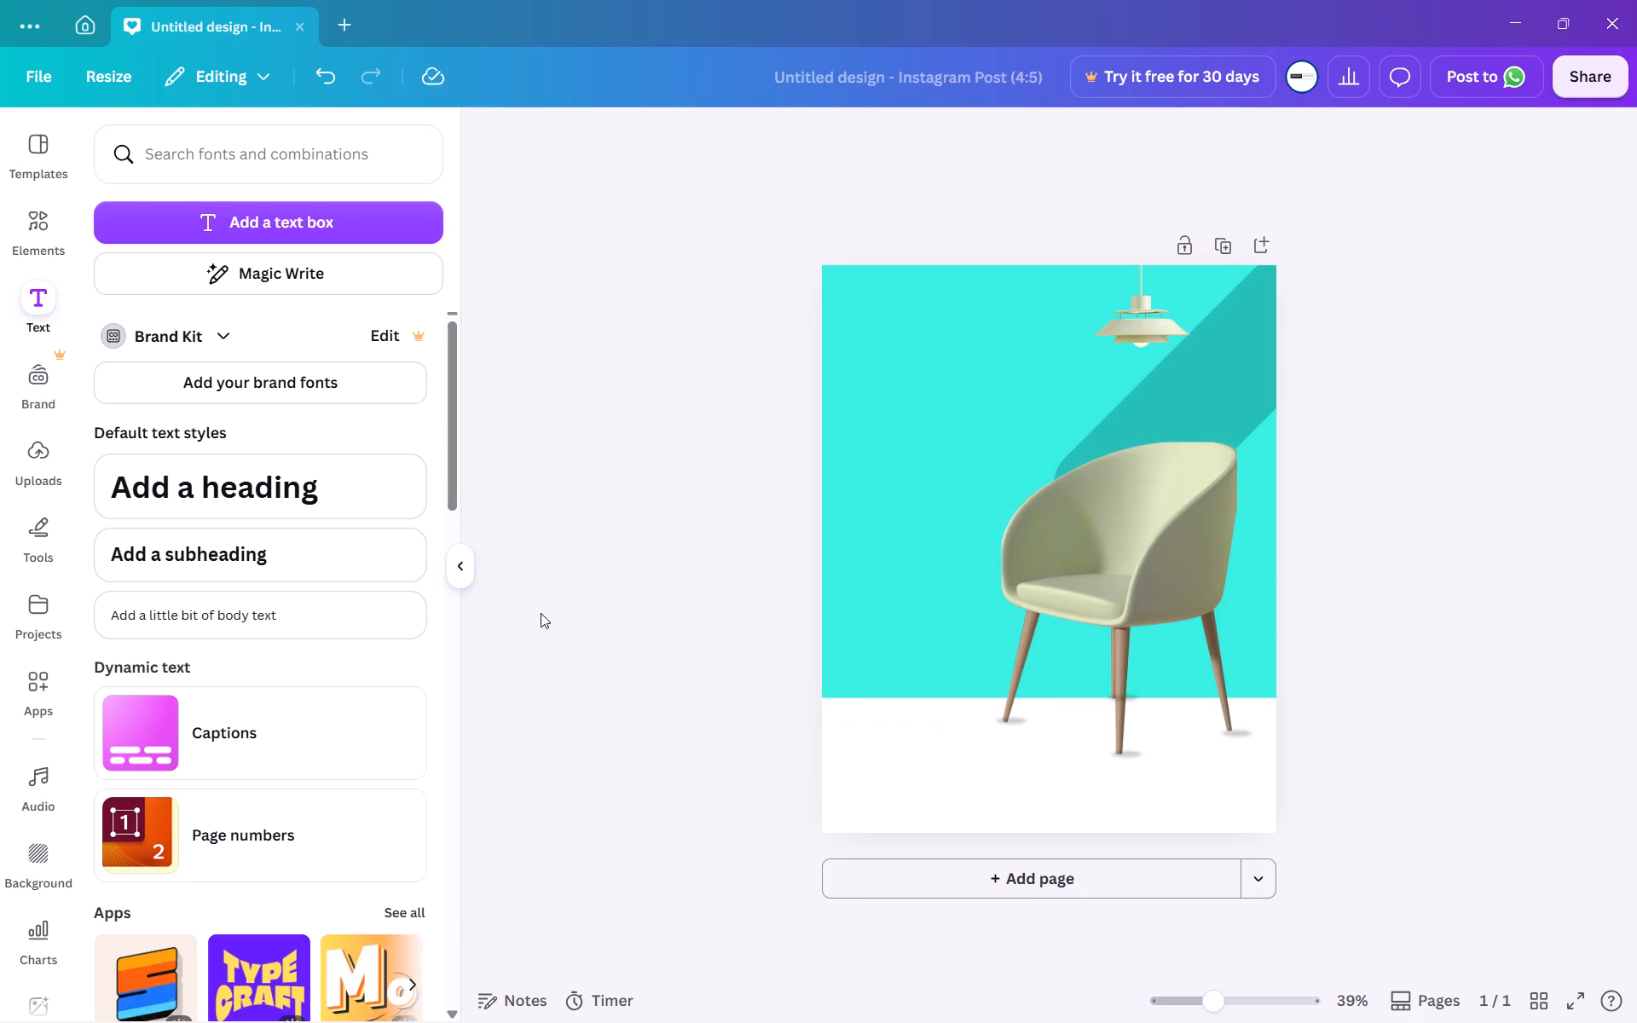
Open the image editing options for the sage-green chair.
left_click(1096, 604)
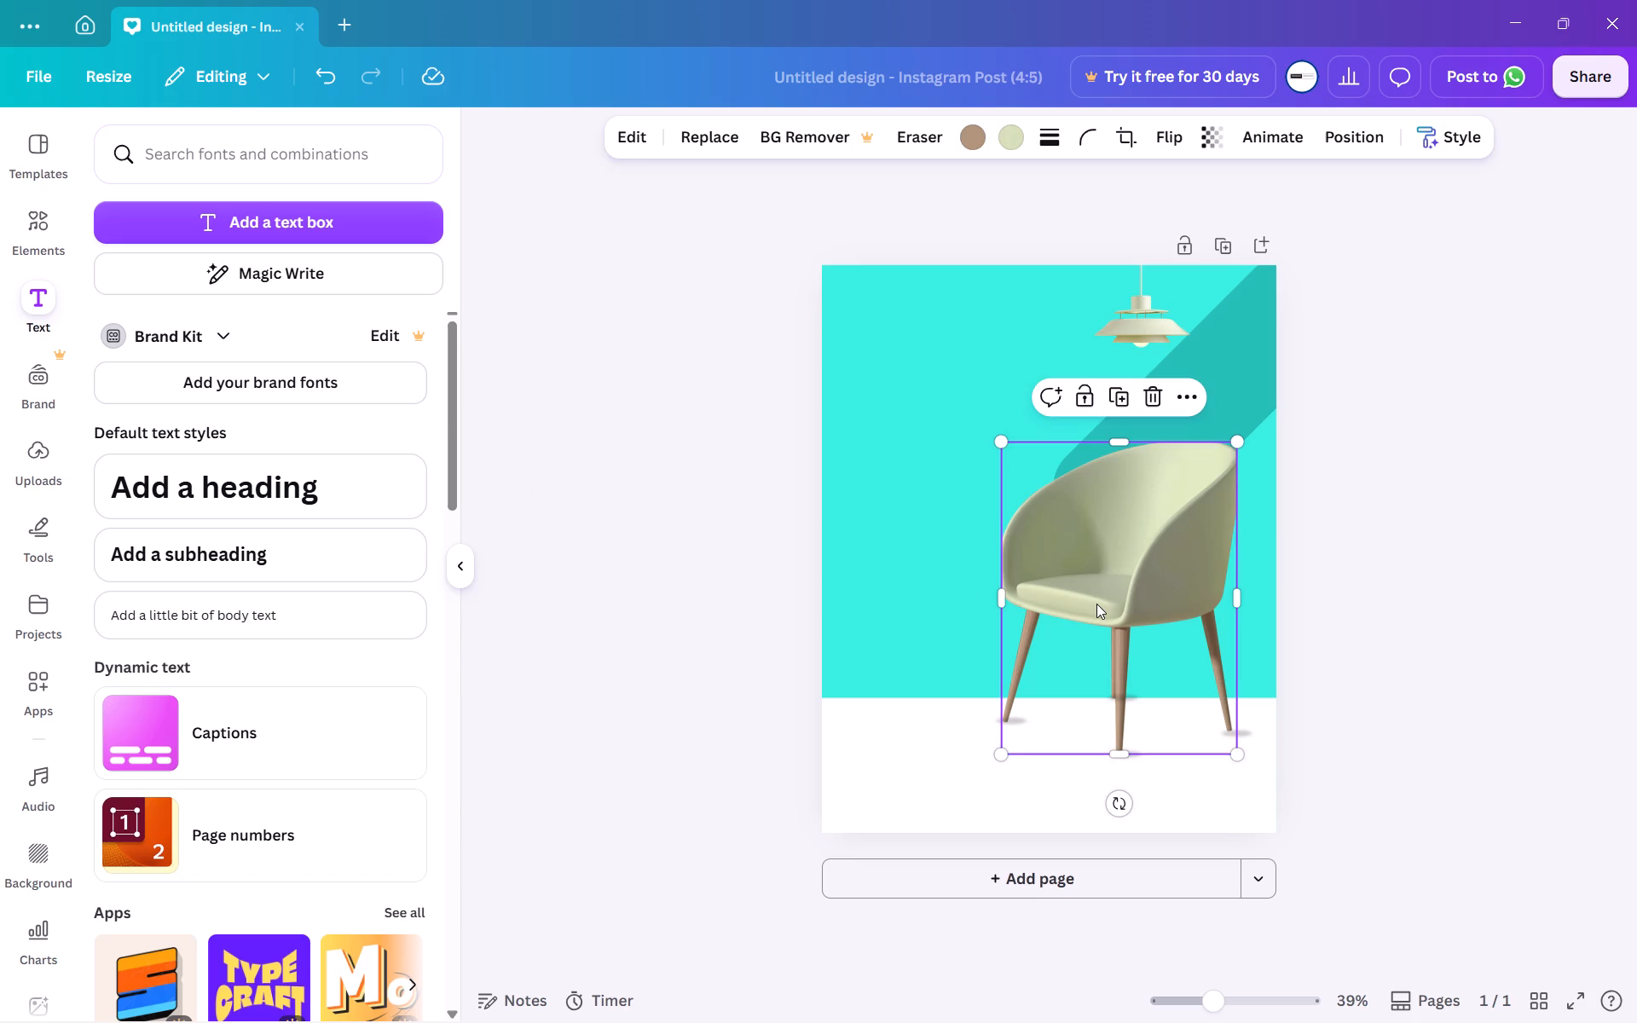
left_click(637, 143)
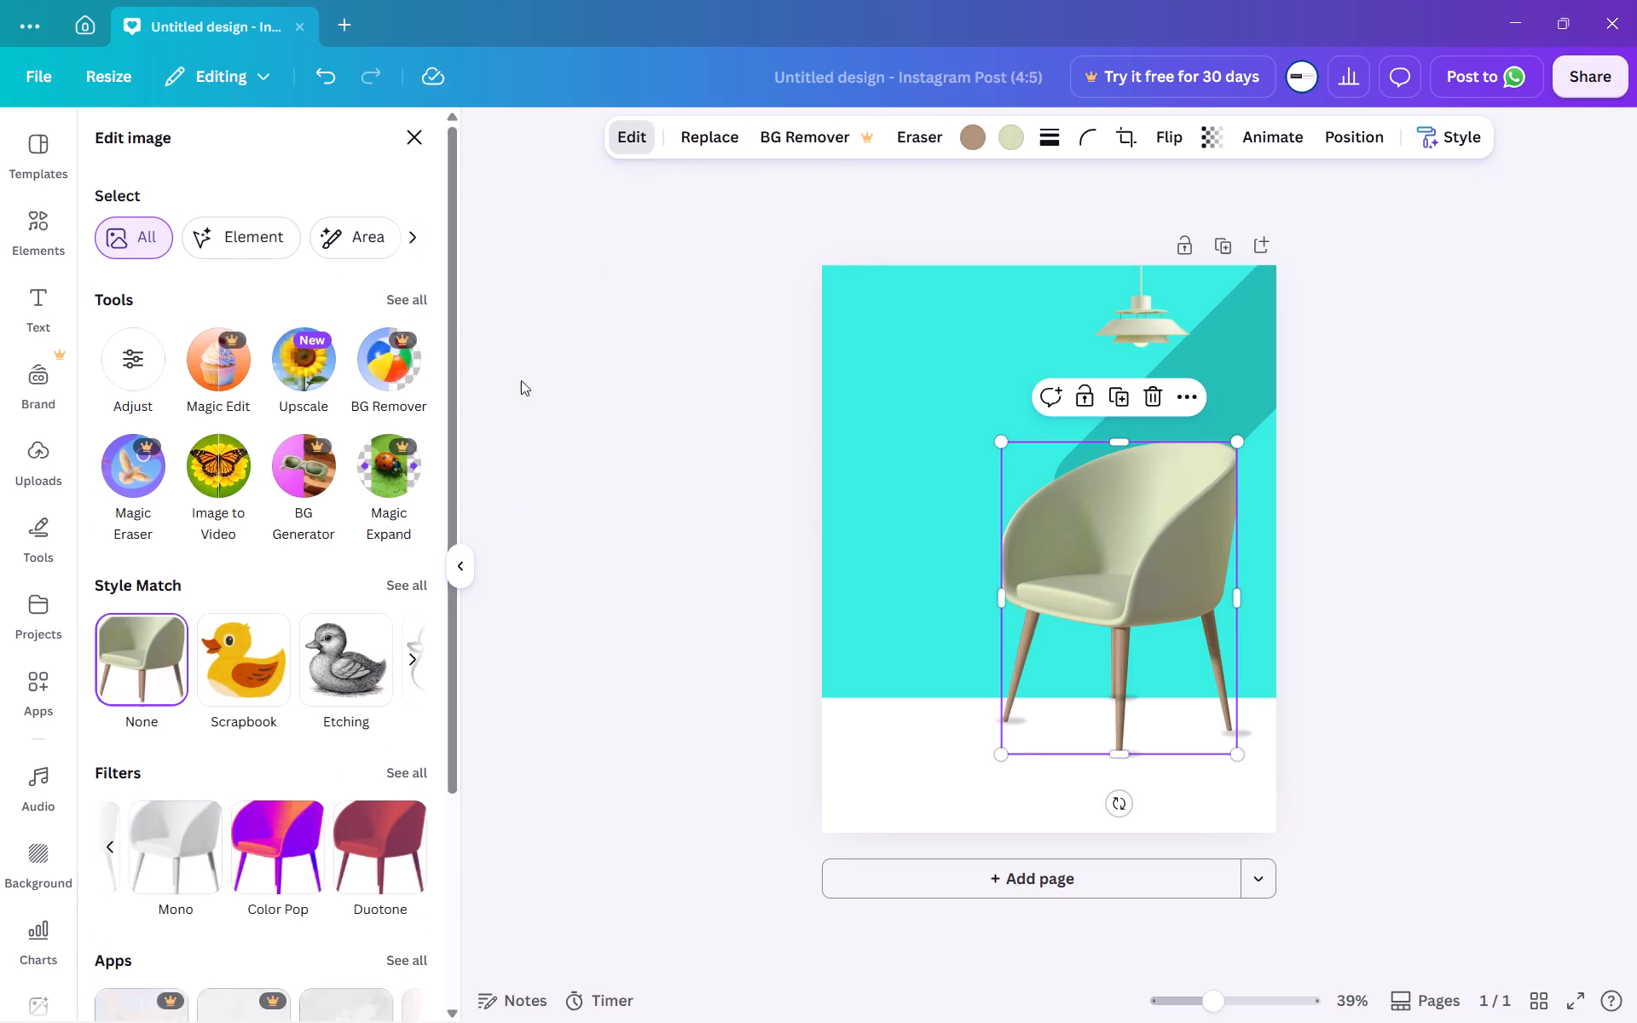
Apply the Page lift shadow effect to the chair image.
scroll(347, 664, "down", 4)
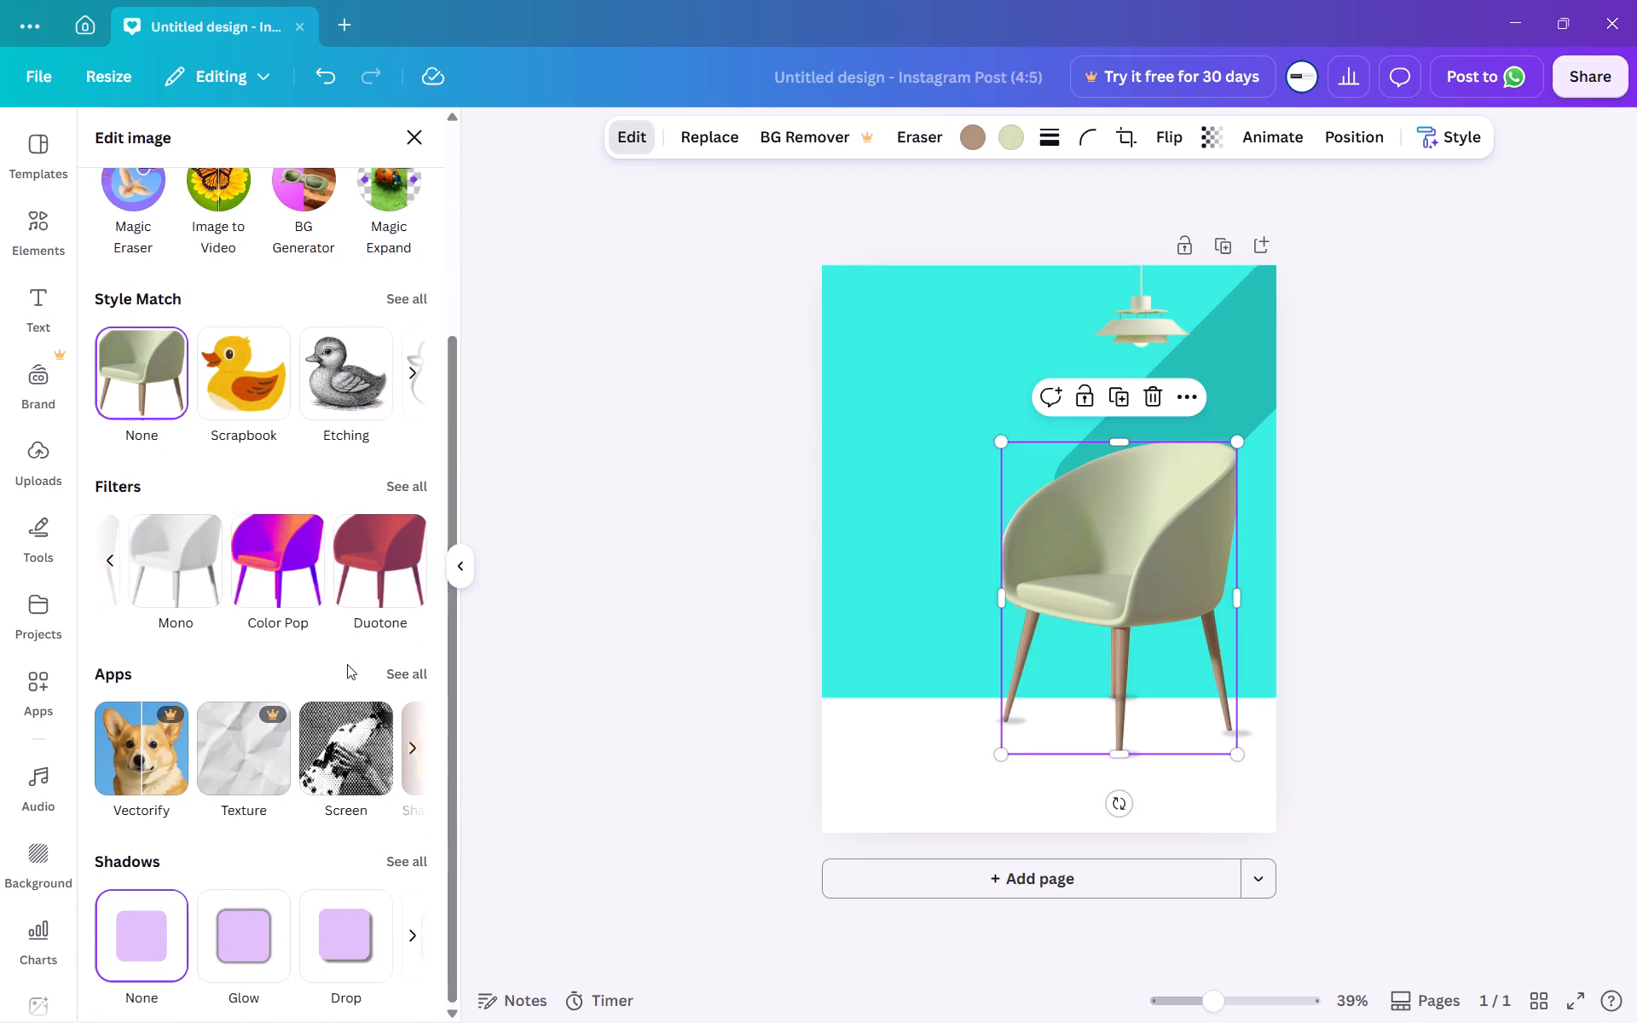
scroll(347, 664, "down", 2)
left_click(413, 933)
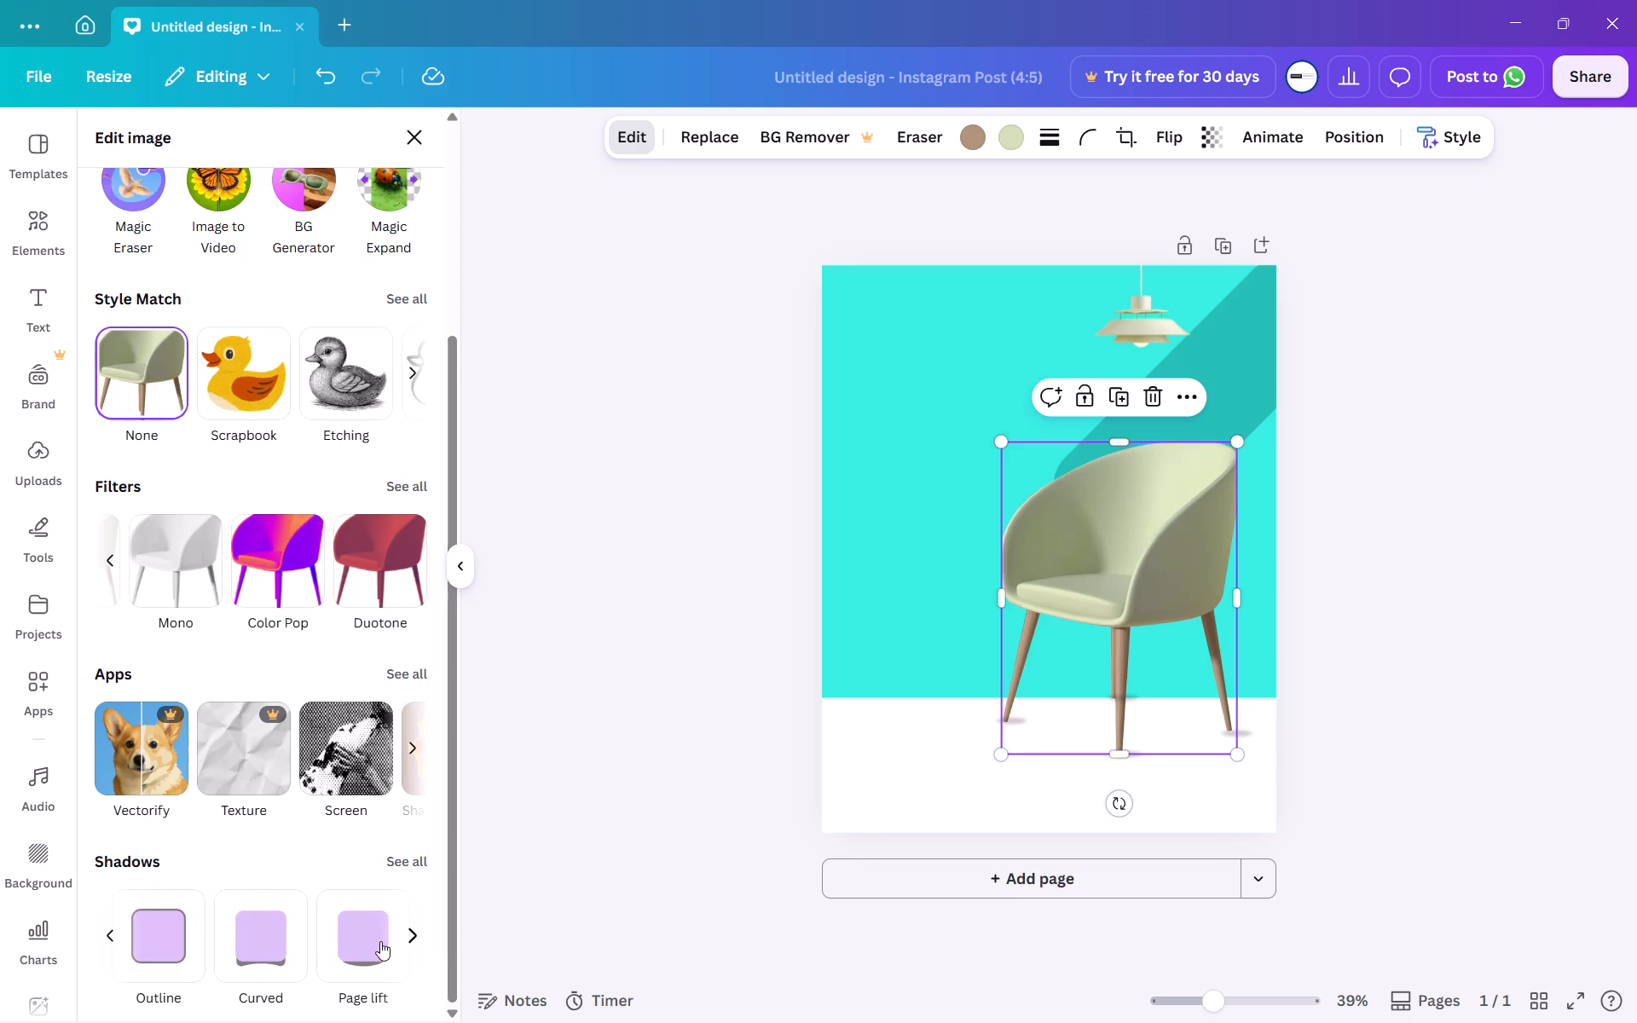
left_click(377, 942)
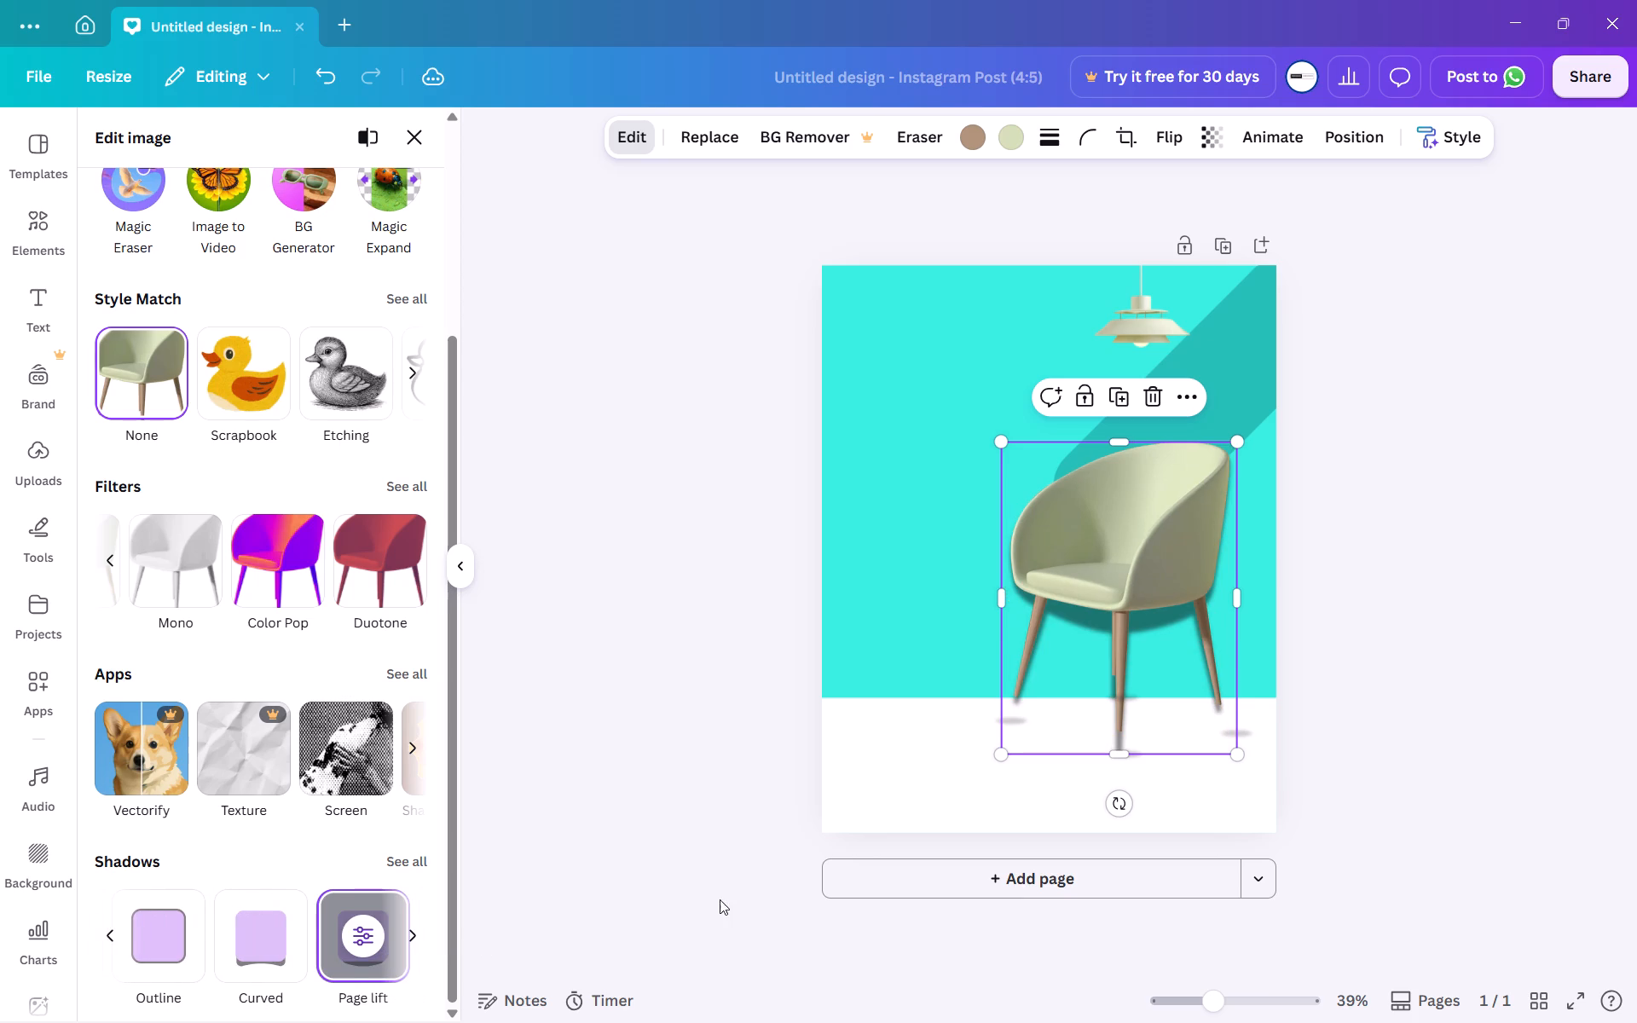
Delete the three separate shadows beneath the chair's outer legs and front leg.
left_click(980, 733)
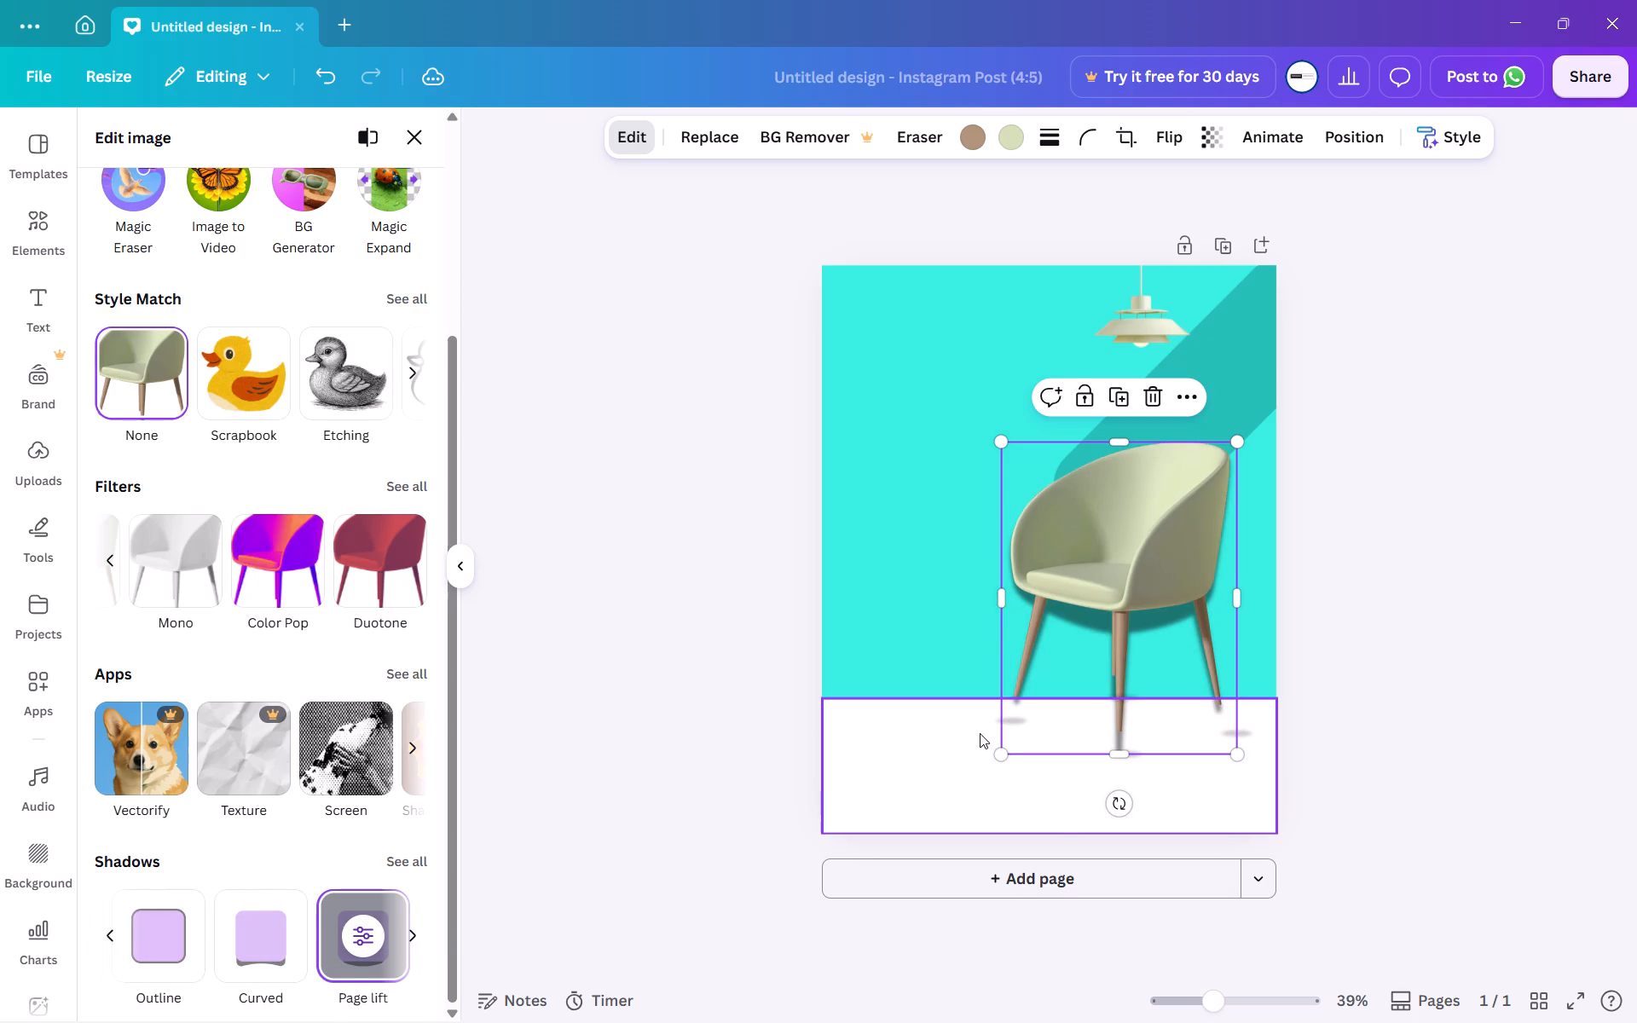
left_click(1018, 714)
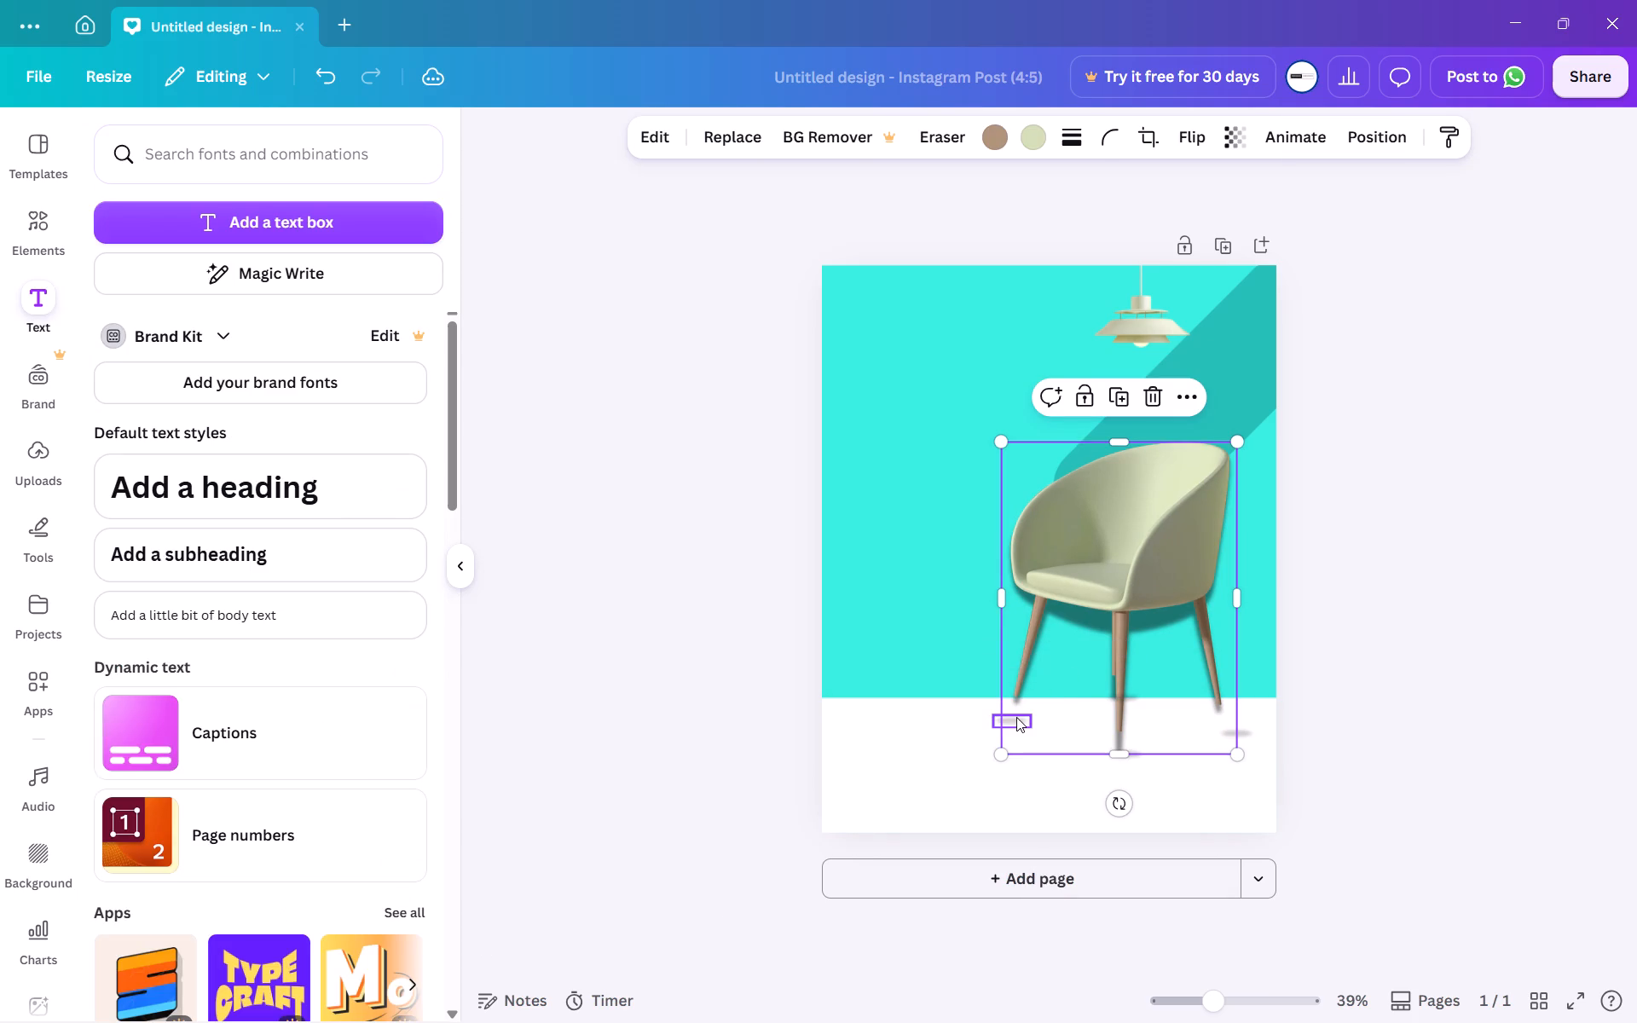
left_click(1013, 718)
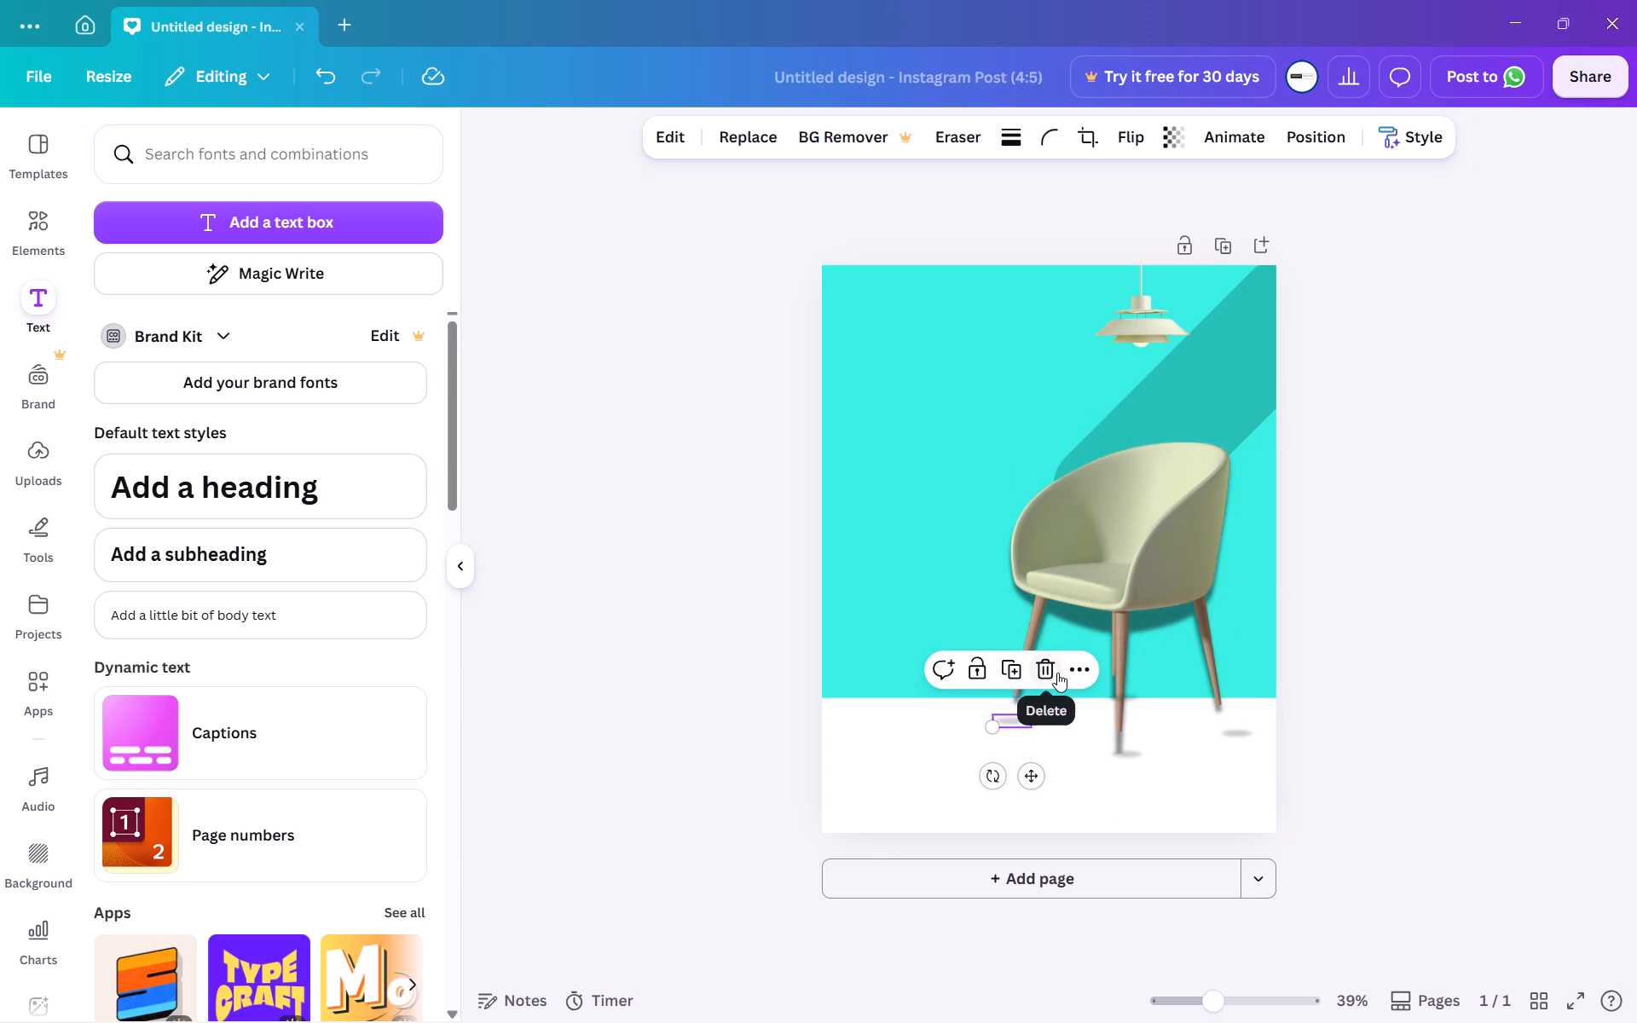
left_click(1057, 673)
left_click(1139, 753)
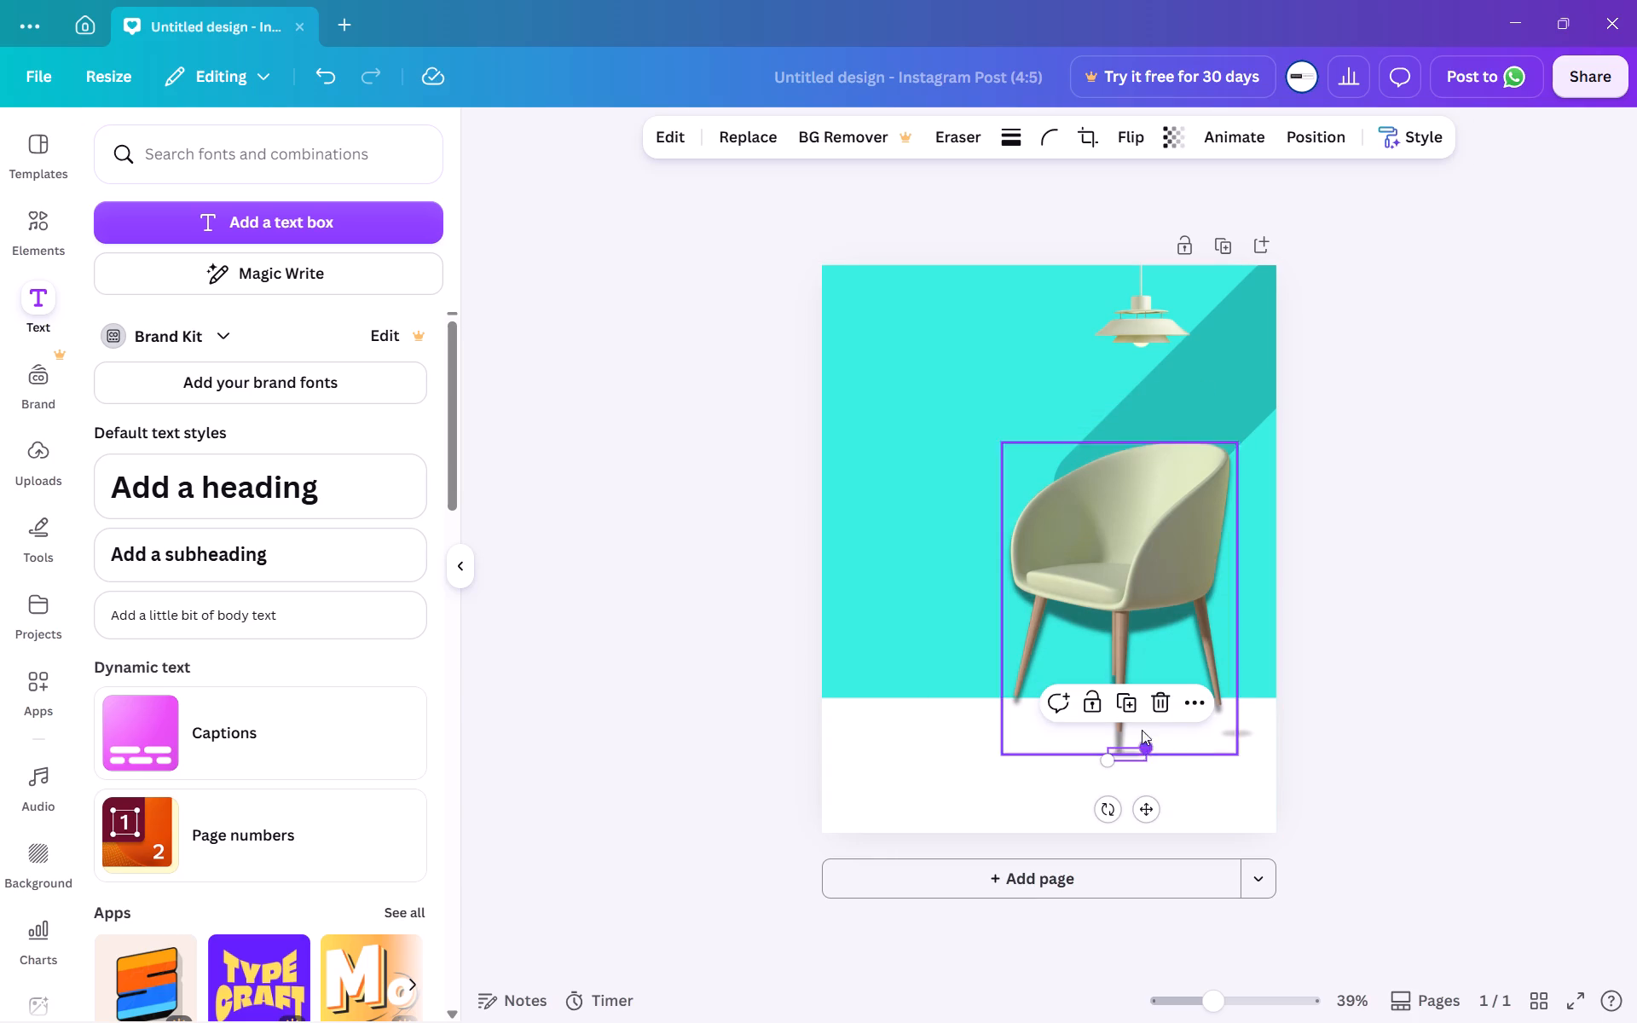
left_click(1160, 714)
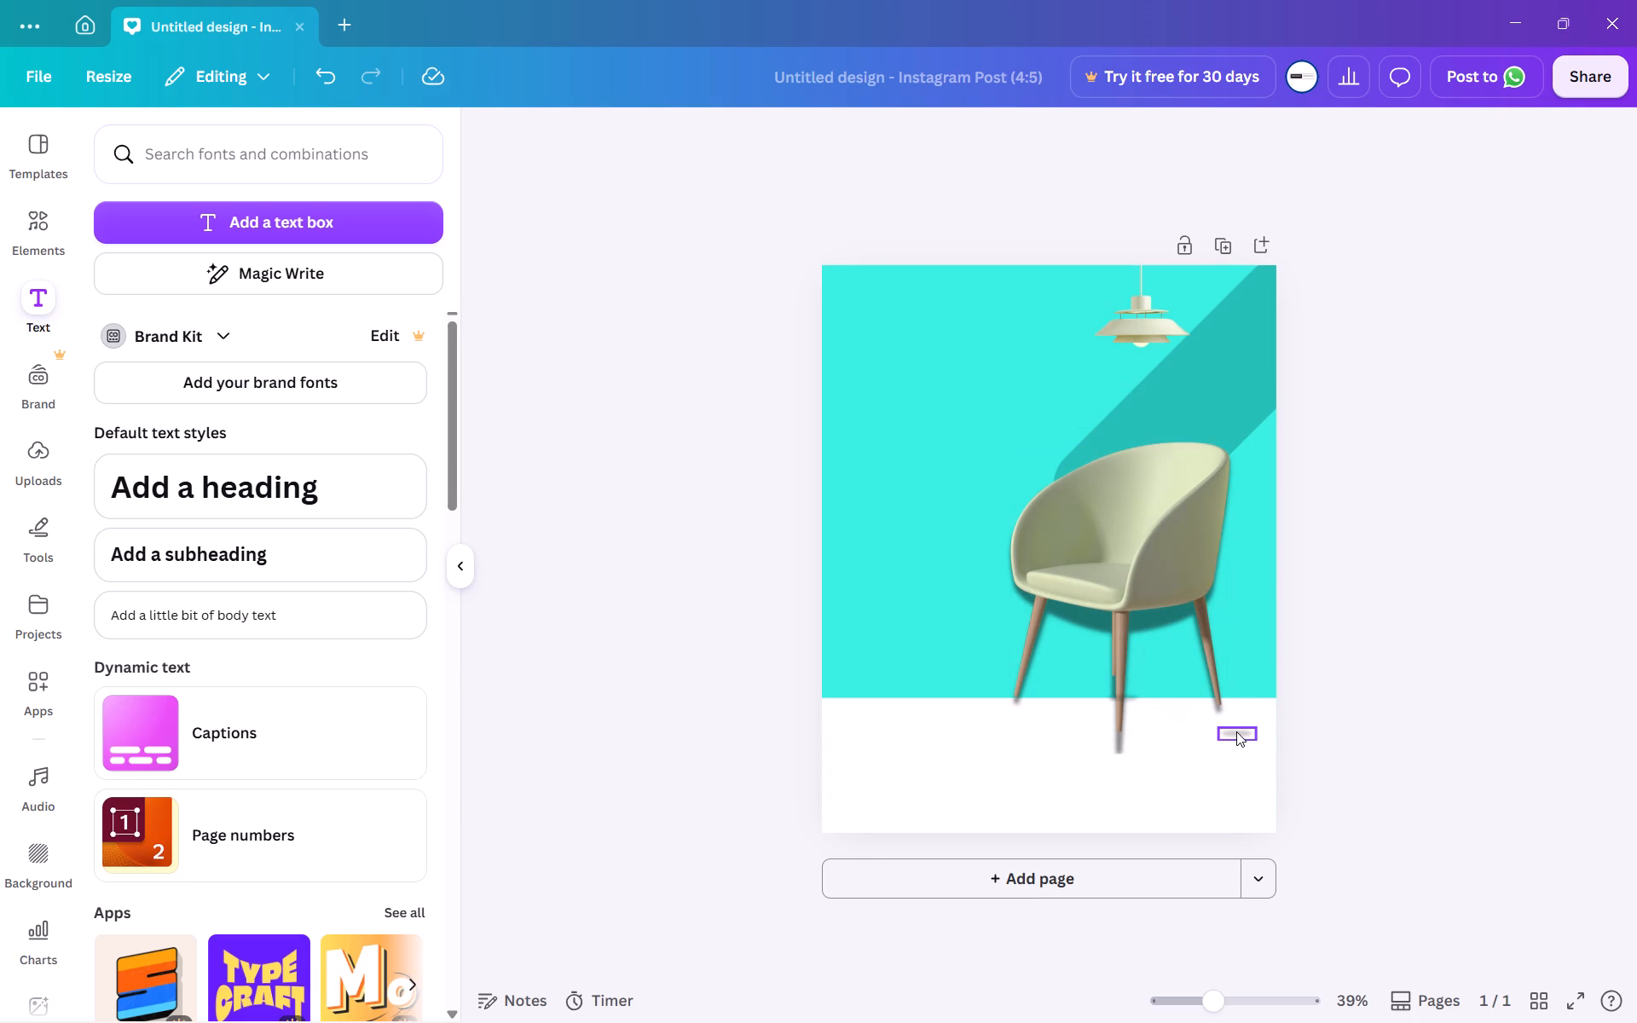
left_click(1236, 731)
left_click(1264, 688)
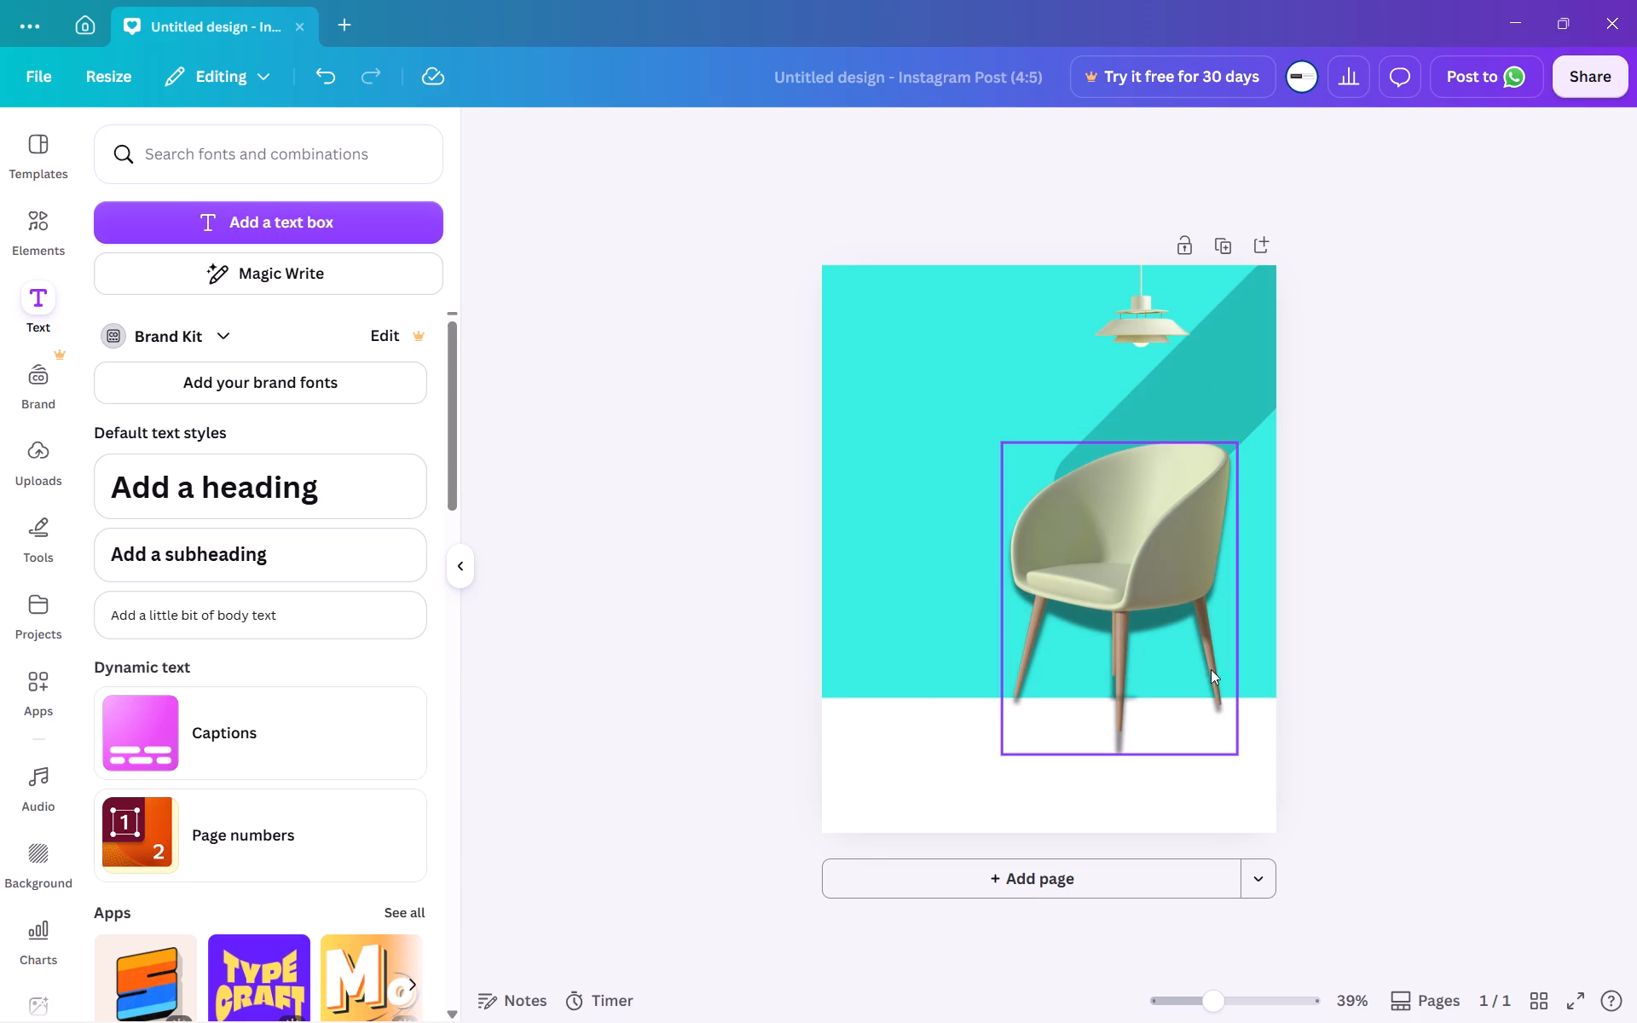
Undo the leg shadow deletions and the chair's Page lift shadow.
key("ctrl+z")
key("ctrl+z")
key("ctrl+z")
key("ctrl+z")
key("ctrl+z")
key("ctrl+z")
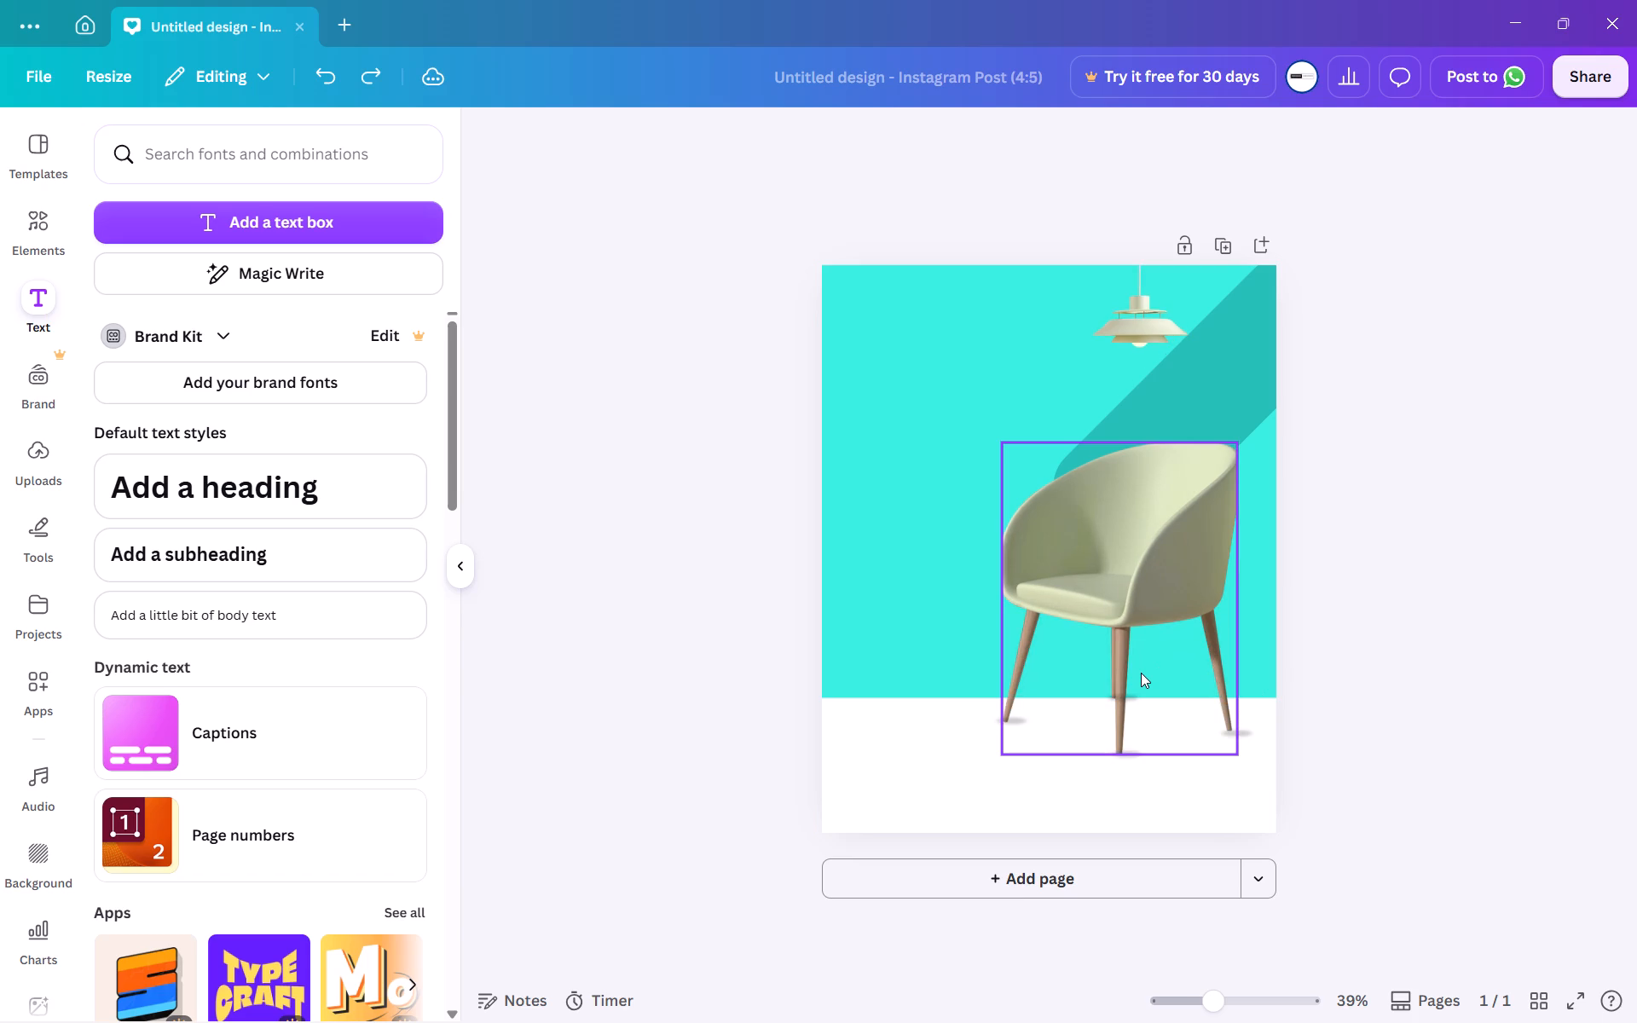
Undo the pendant lamp's enlargement and the deletion of its light beam.
key("ctrl+z")
key("ctrl+z")
key("ctrl+z")
key("ctrl+z")
key("ctrl+z")
key("ctrl+z")
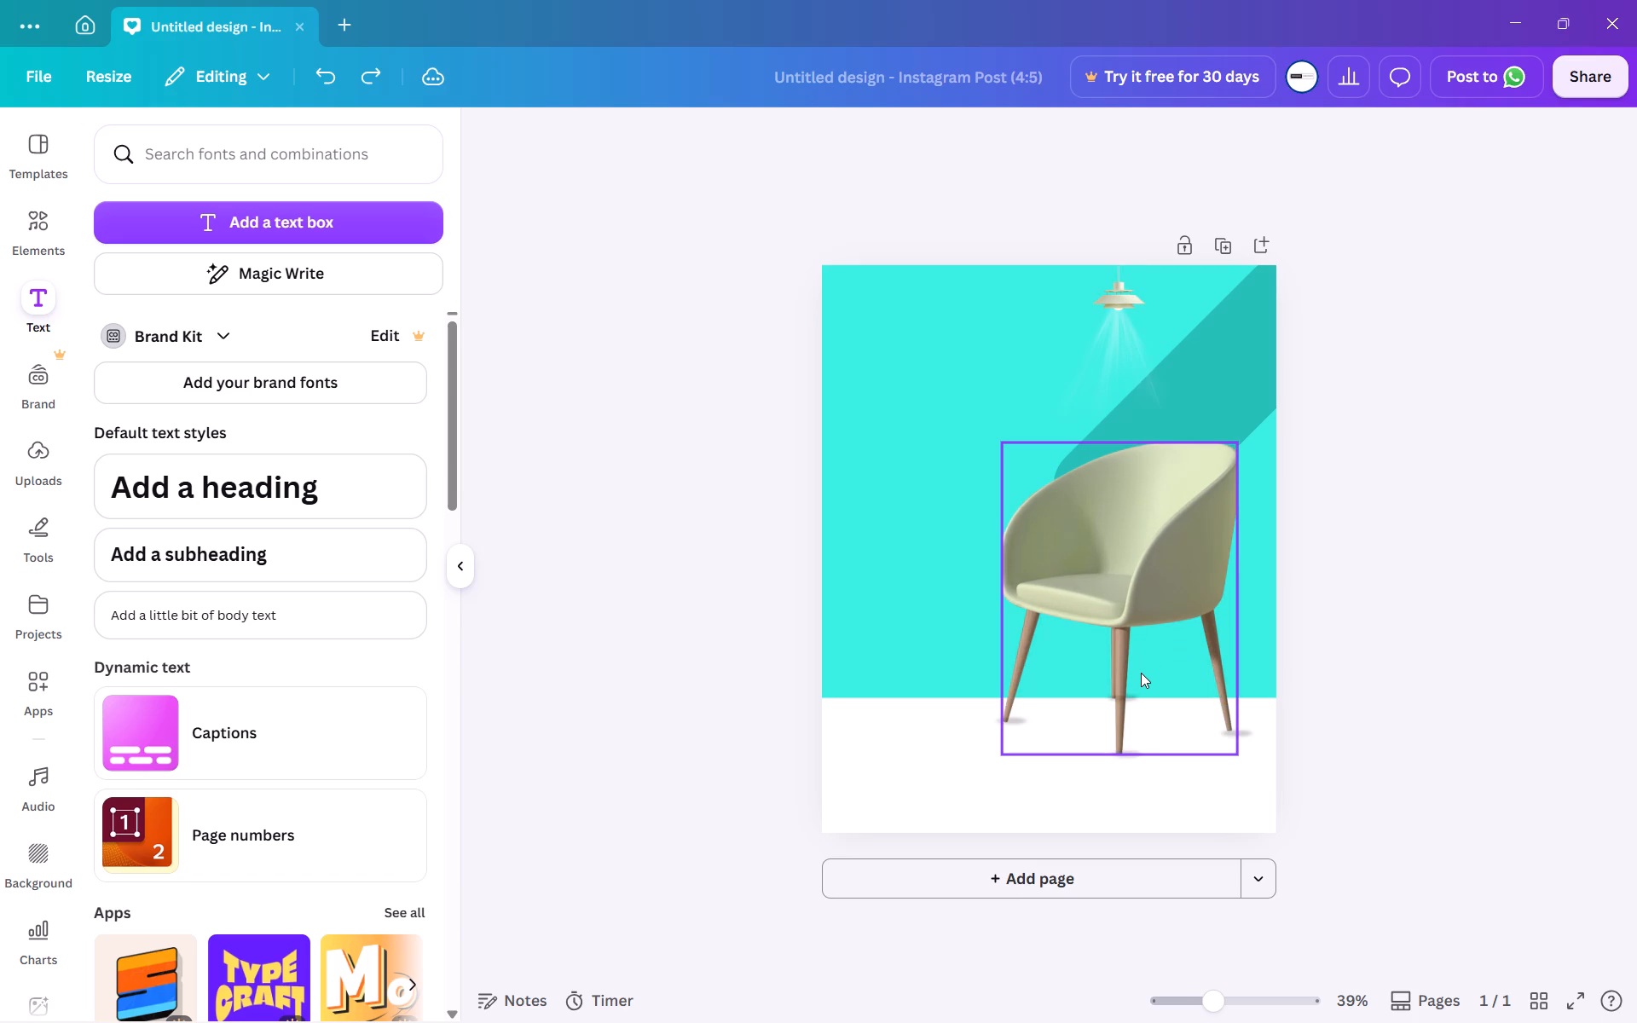
Keep undoing the earlier edits back to before the leg shadows were added and the chair's lower edge was extended.
key("ctrl+z")
key("ctrl+z")
key("ctrl+z")
key("ctrl+z")
key("ctrl+z")
key("ctrl+z")
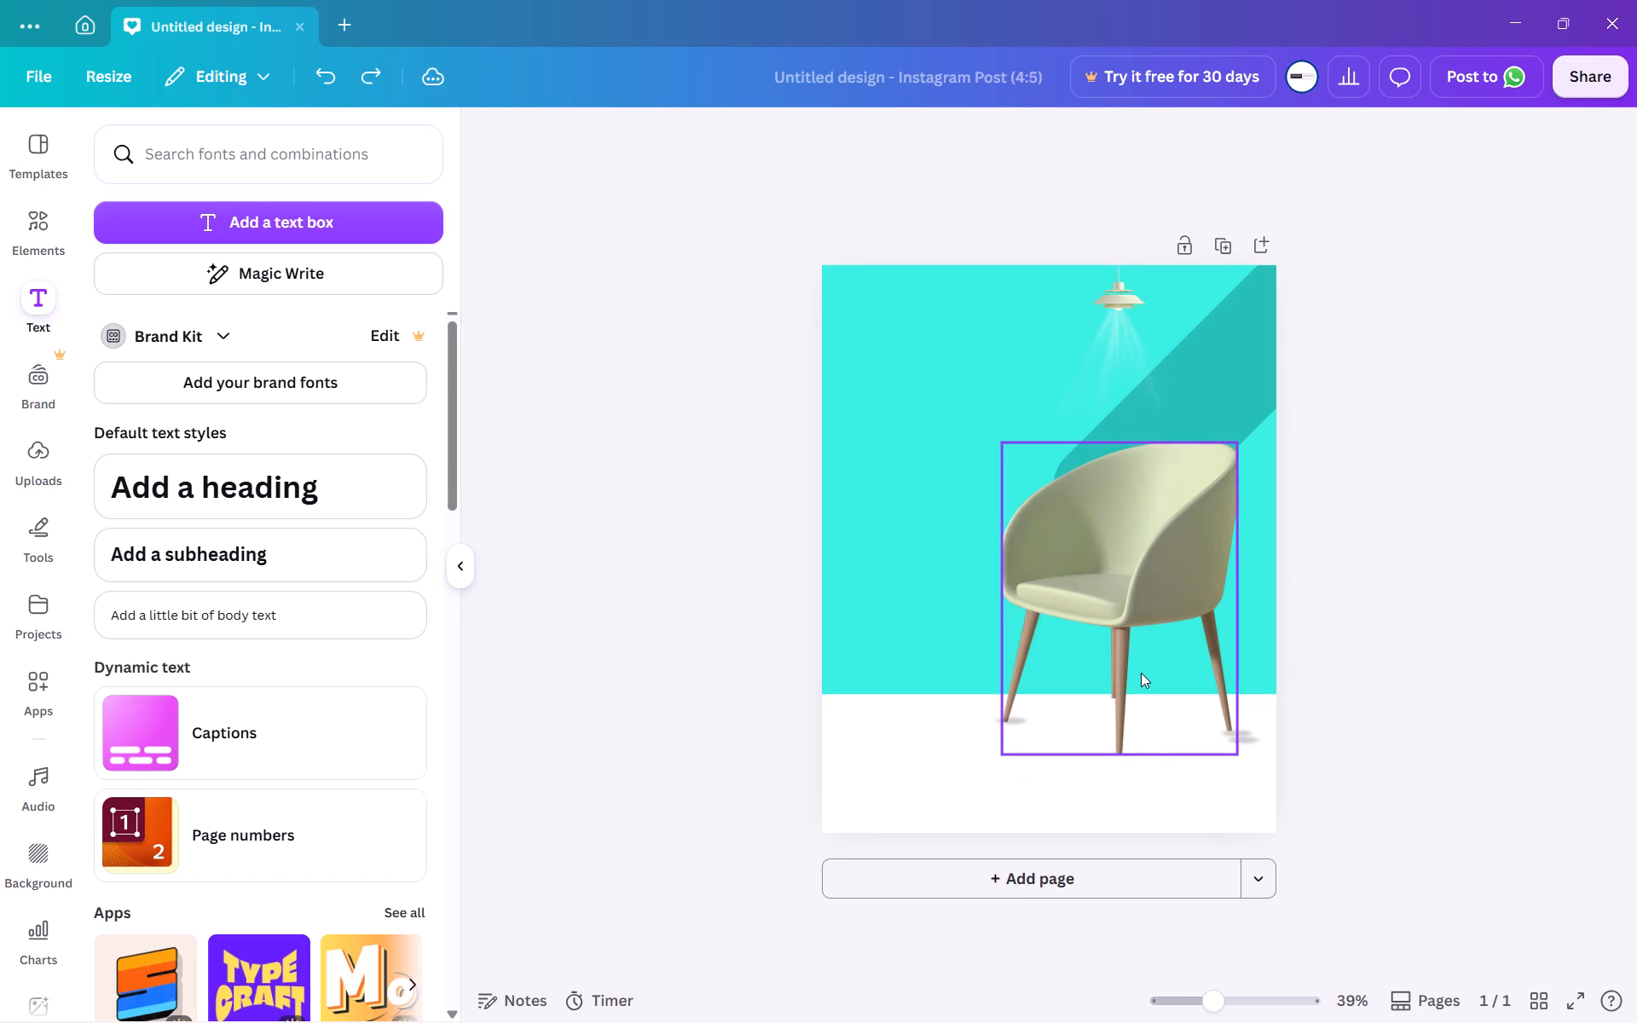
key("ctrl+z")
key("ctrl+z")
key("ctrl+z")
key("ctrl+z")
key("ctrl+z")
key("ctrl+z")
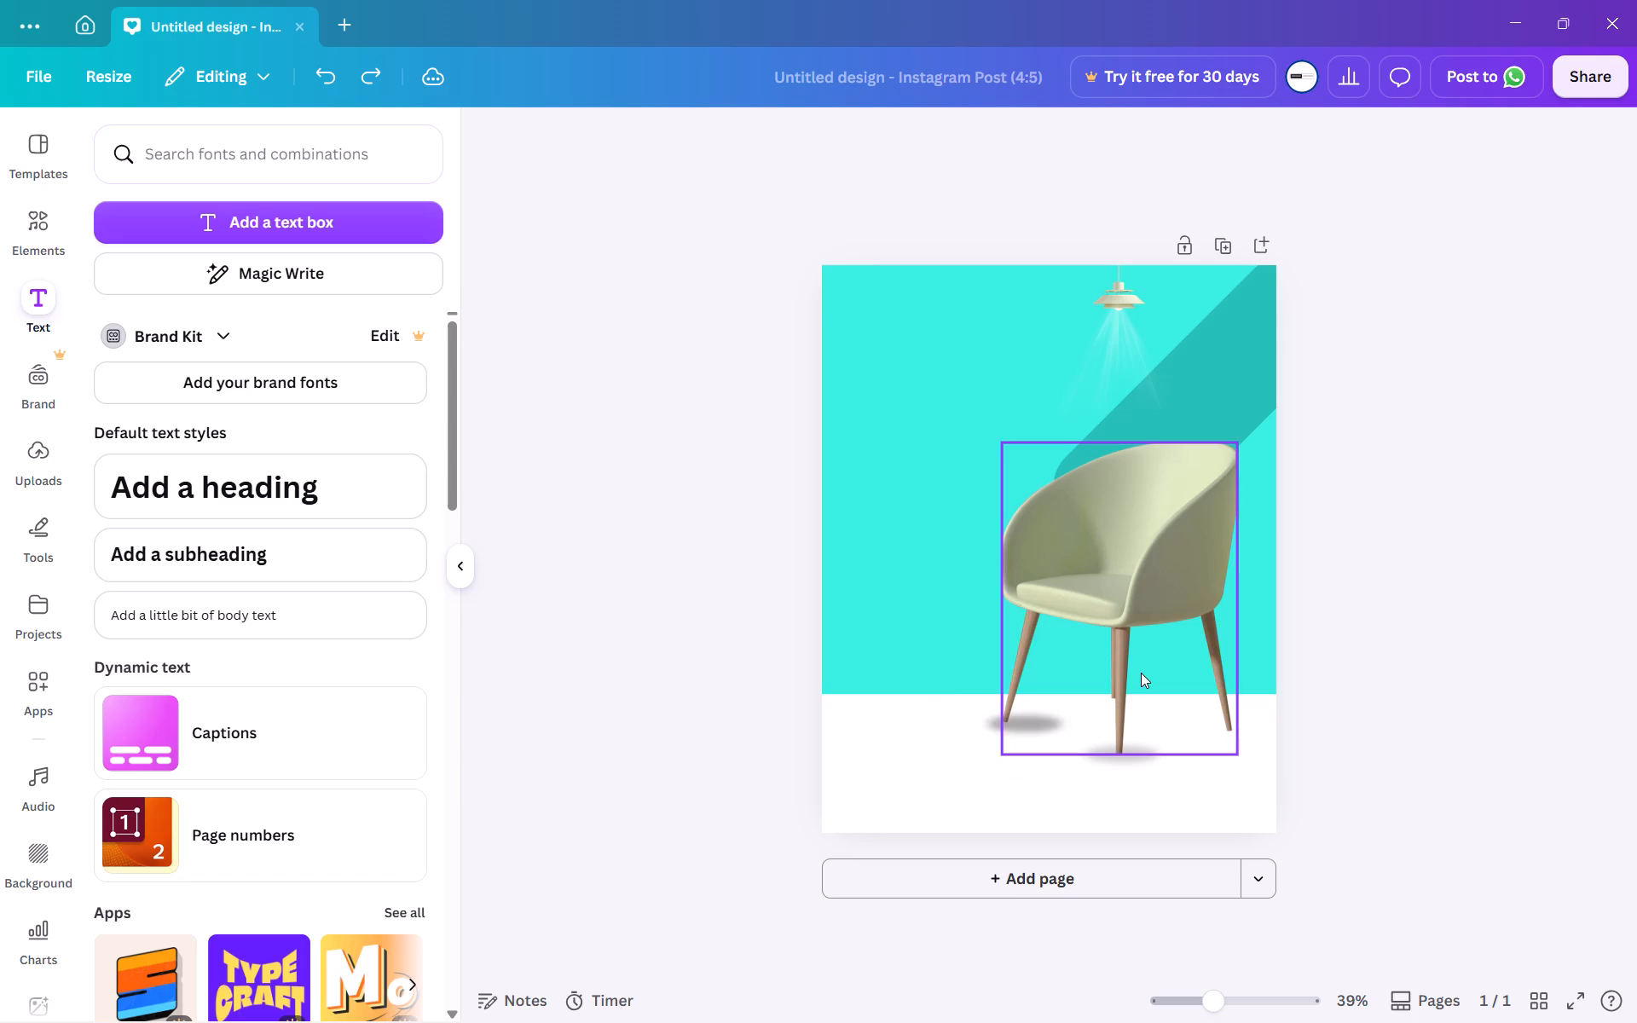
key("ctrl+z")
key("ctrl+z")
key("ctrl+z")
key("ctrl+z")
key("ctrl+z")
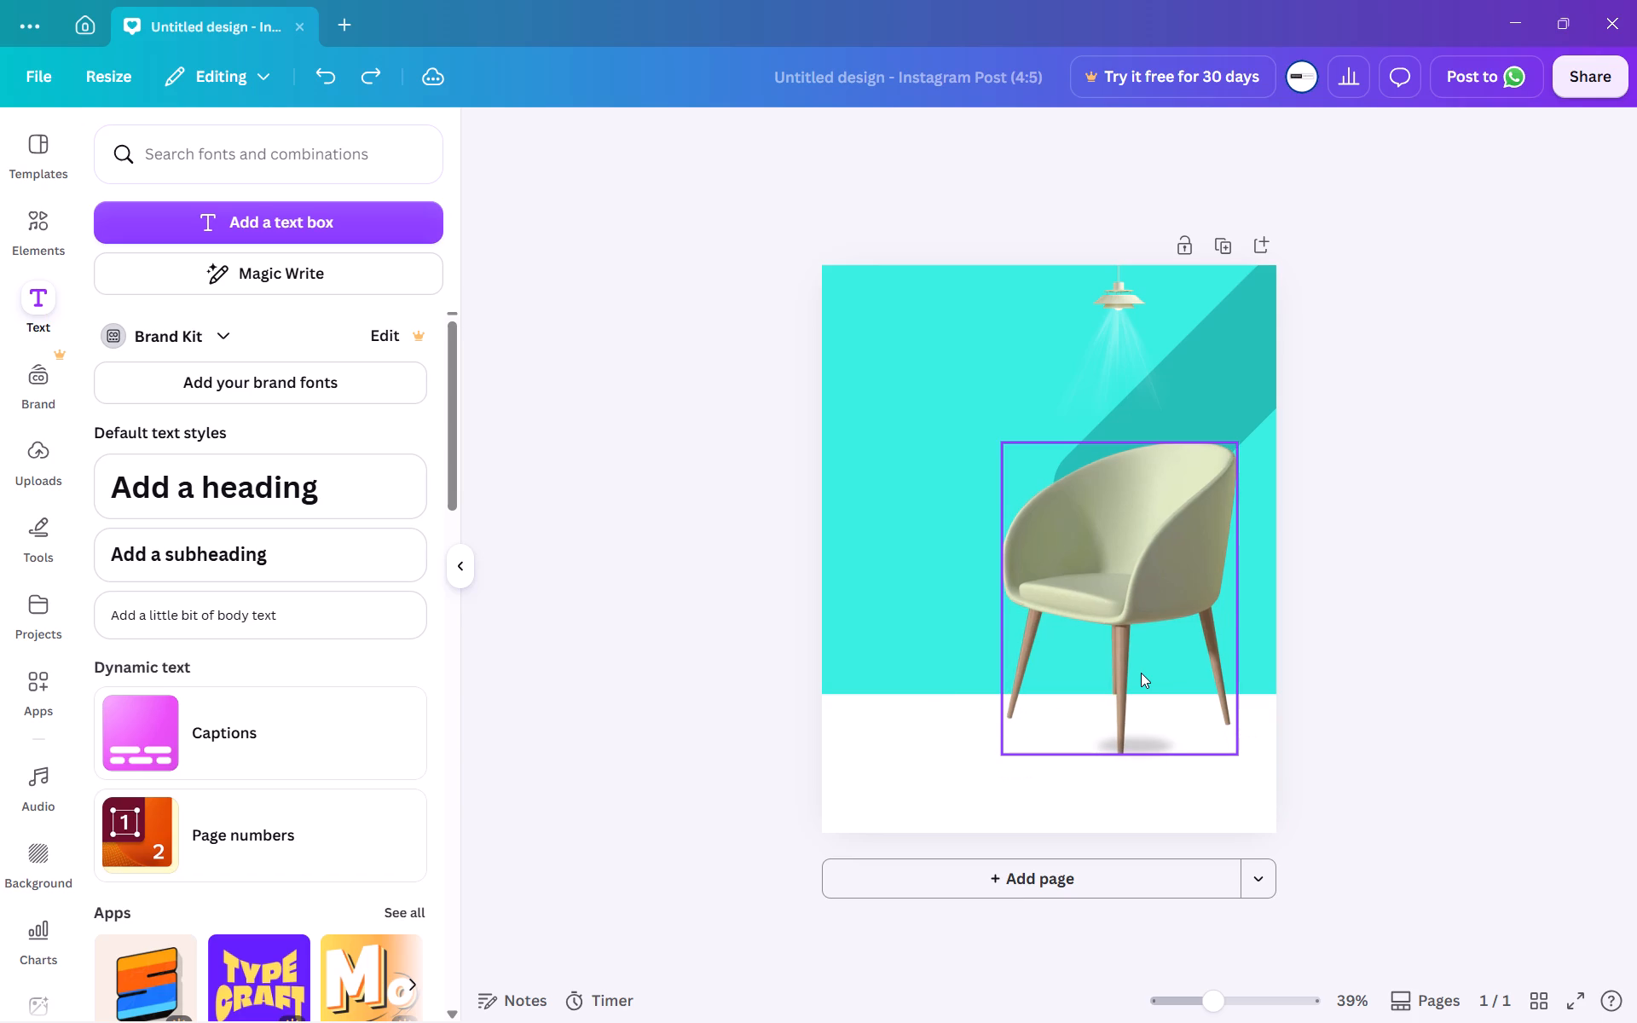
key("ctrl+z")
key("ctrl+z")
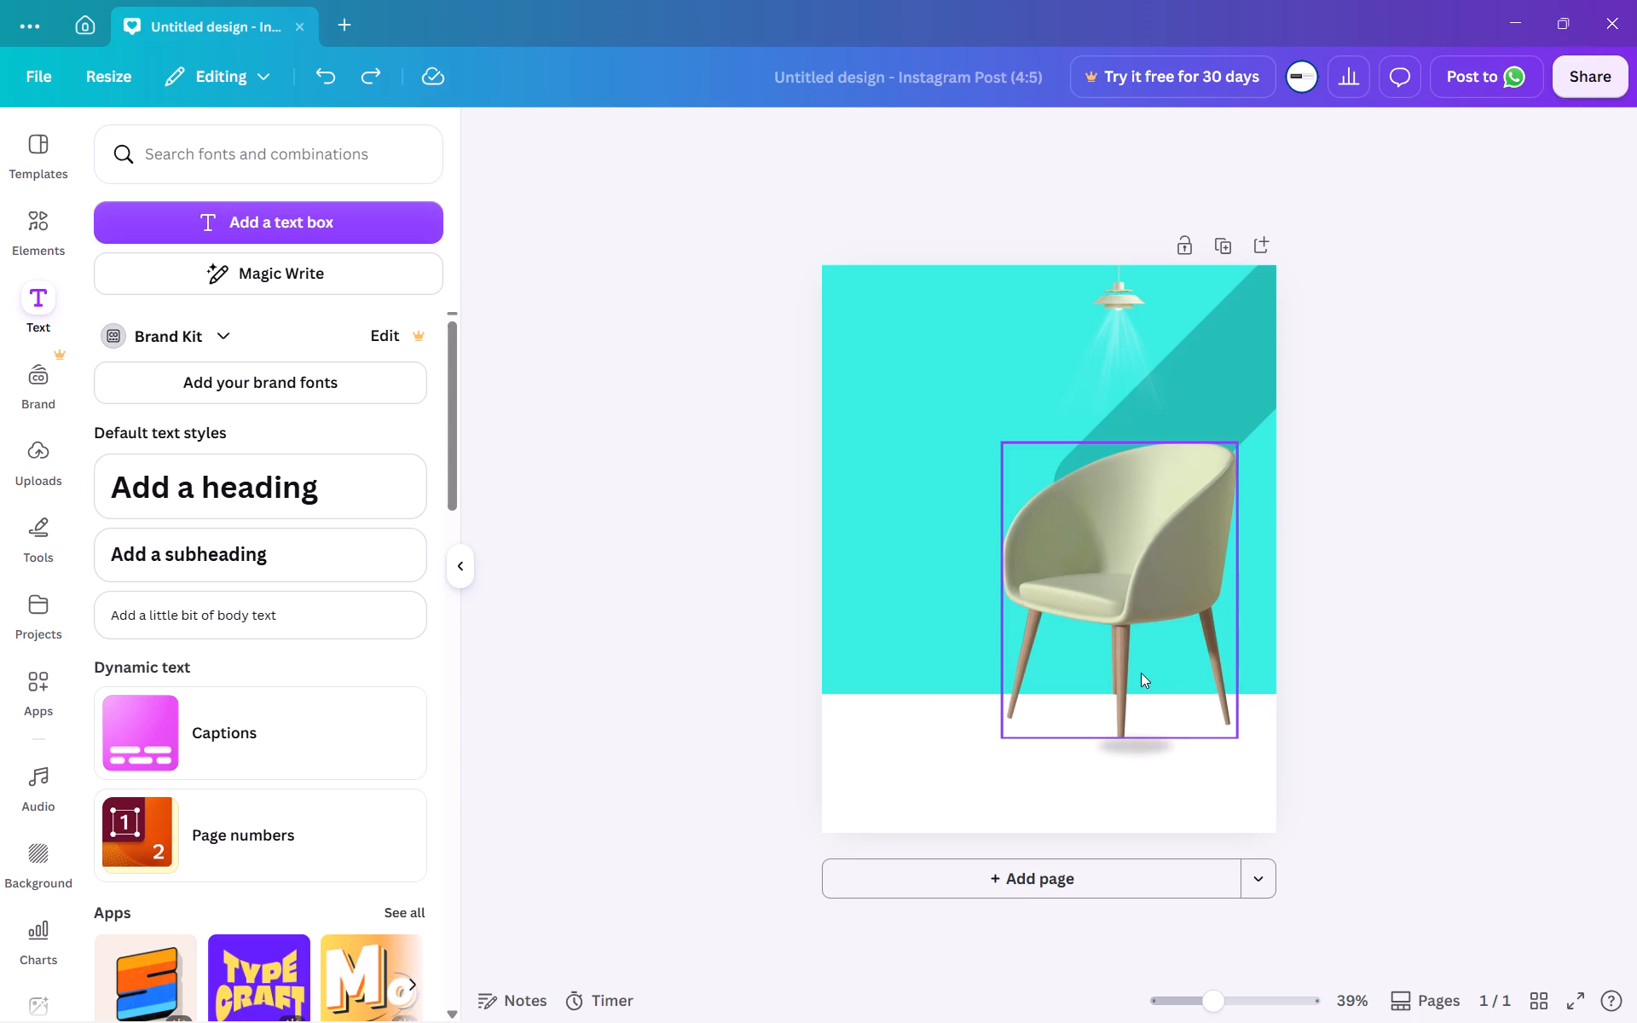
key("ctrl+z")
key("ctrl+z")
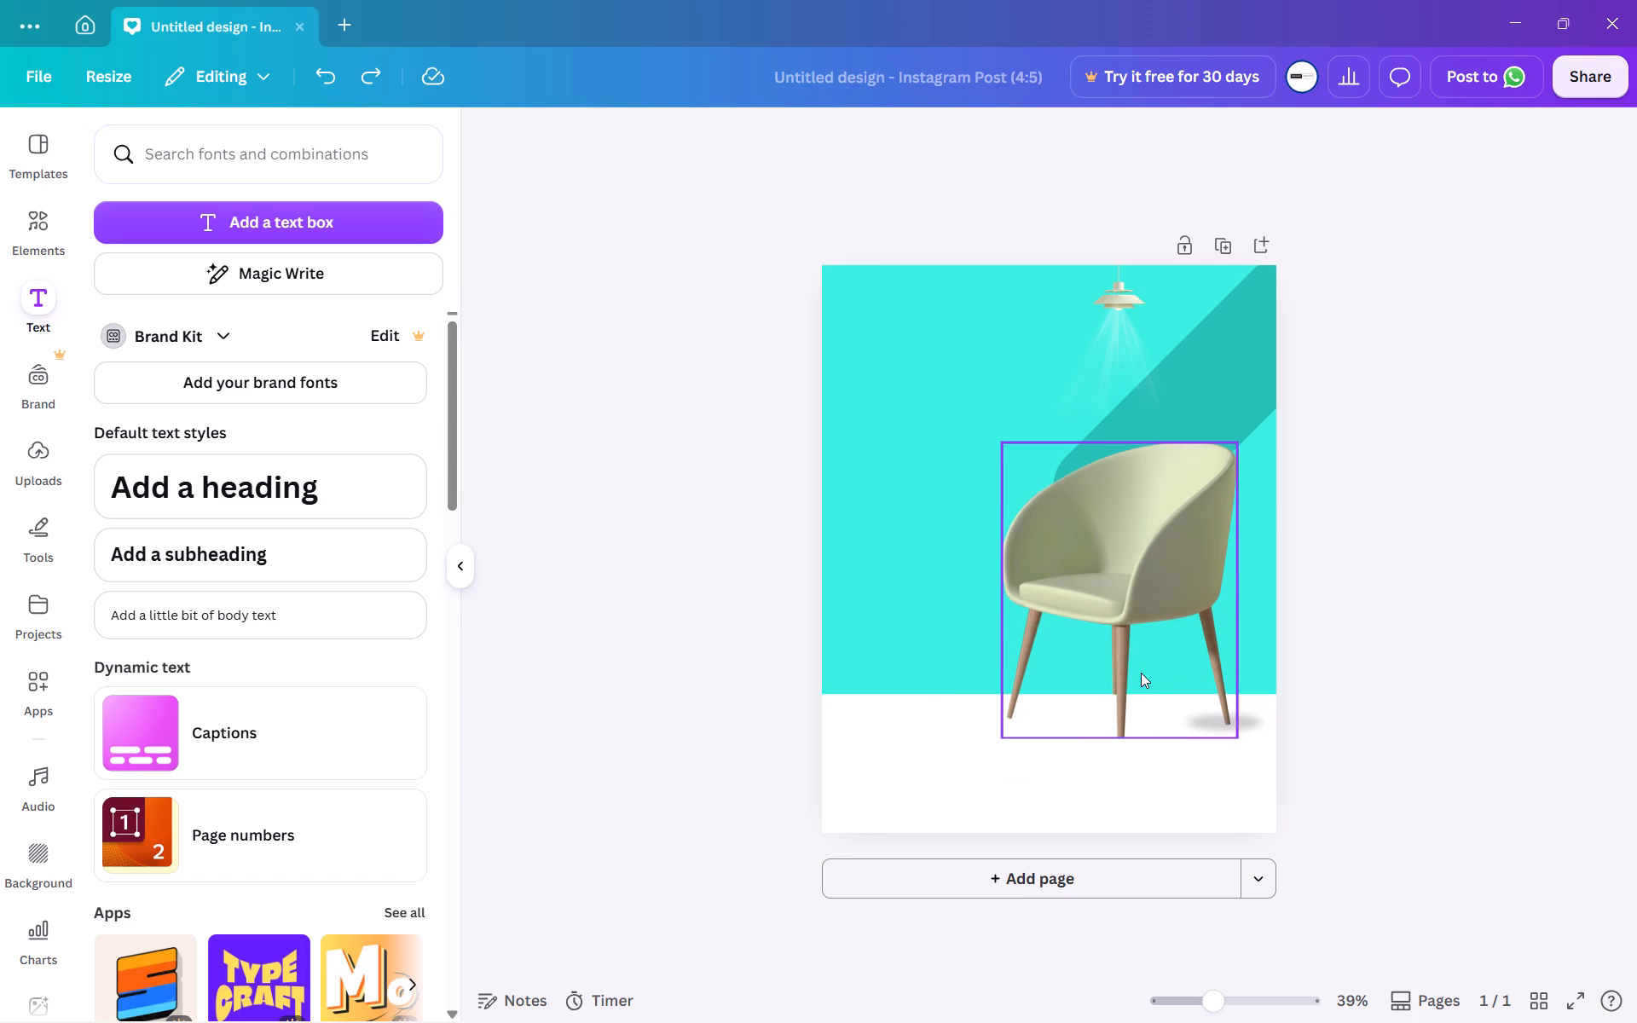
key("ctrl+z")
key("ctrl+z")
key("ctrl+z")
key("ctrl+z")
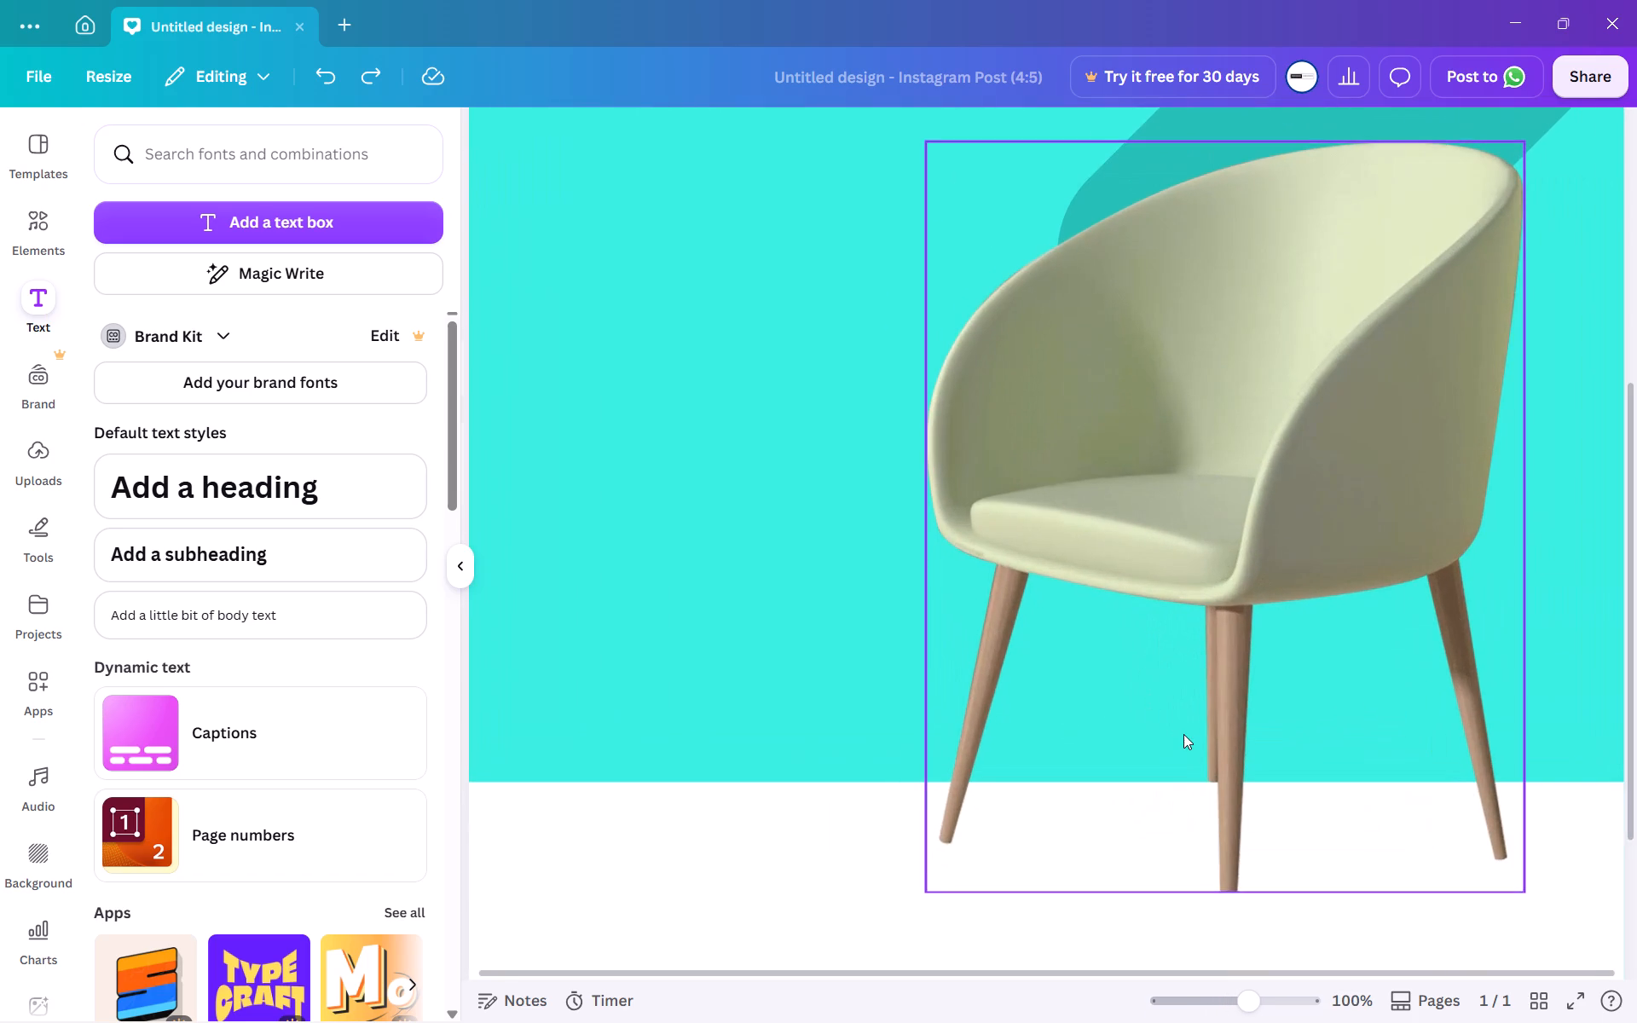
Extend the chair image's lower edge to about 560 x 742 so the front leg reaches further down the floor.
scroll(1183, 734, "down", 1)
left_click(1186, 737)
left_click_drag(1225, 795, 1225, 824)
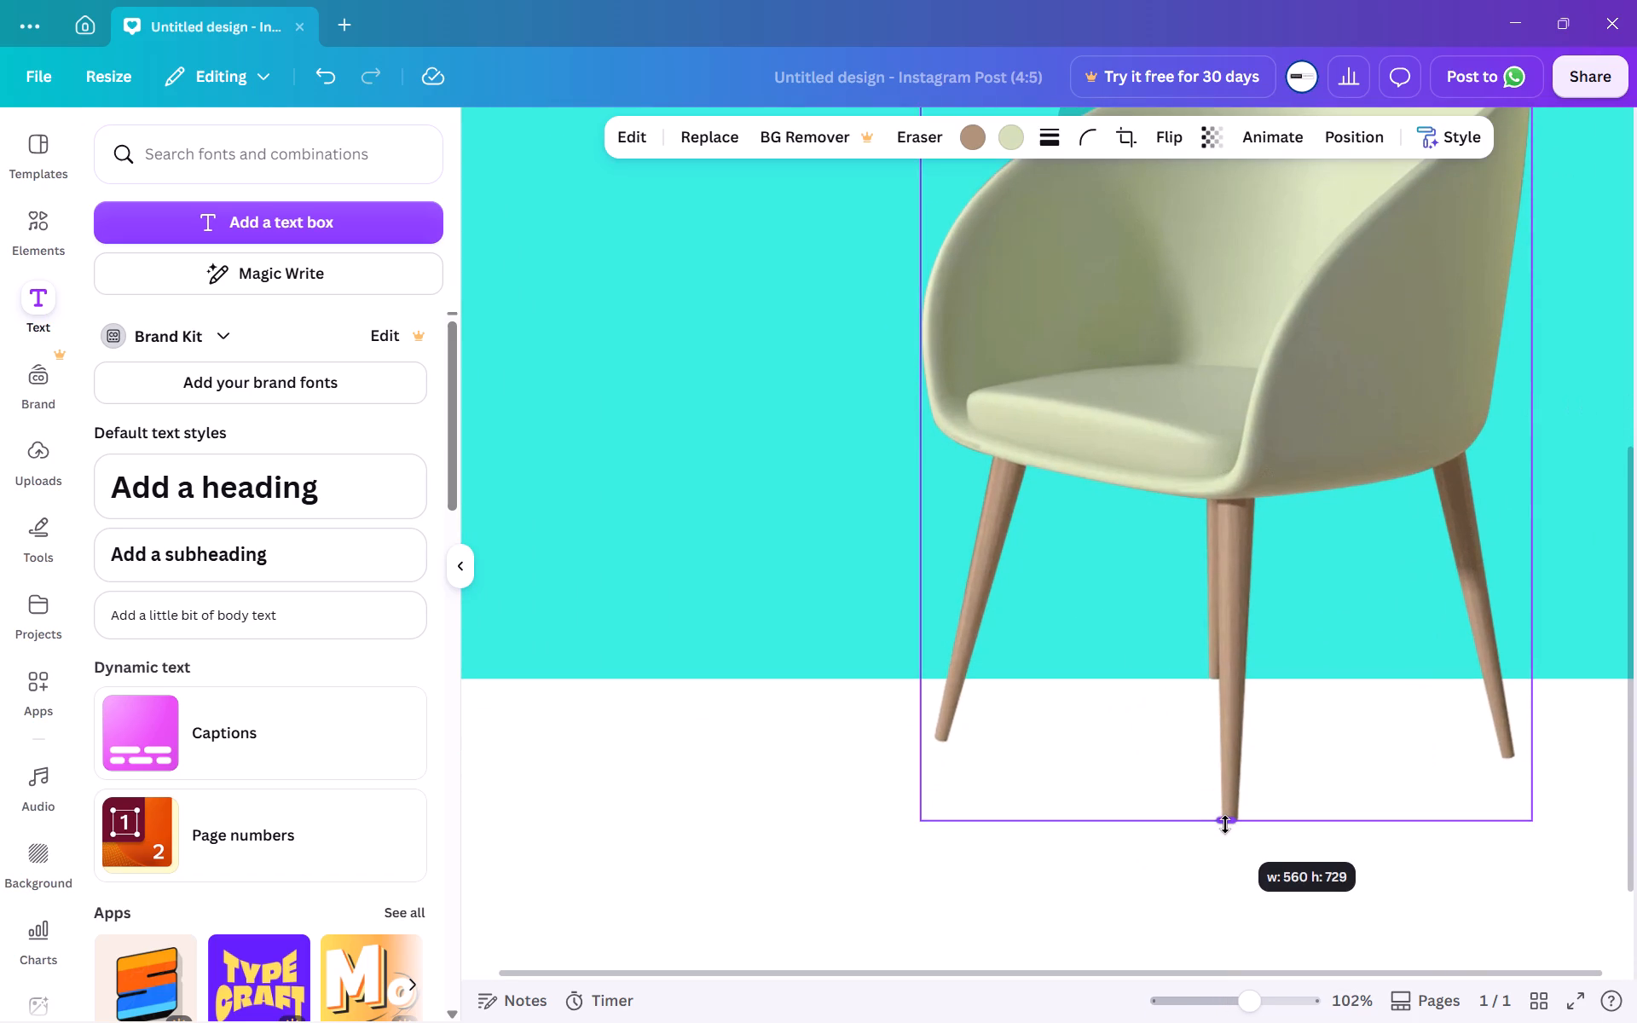
left_click_drag(1225, 824, 1225, 826)
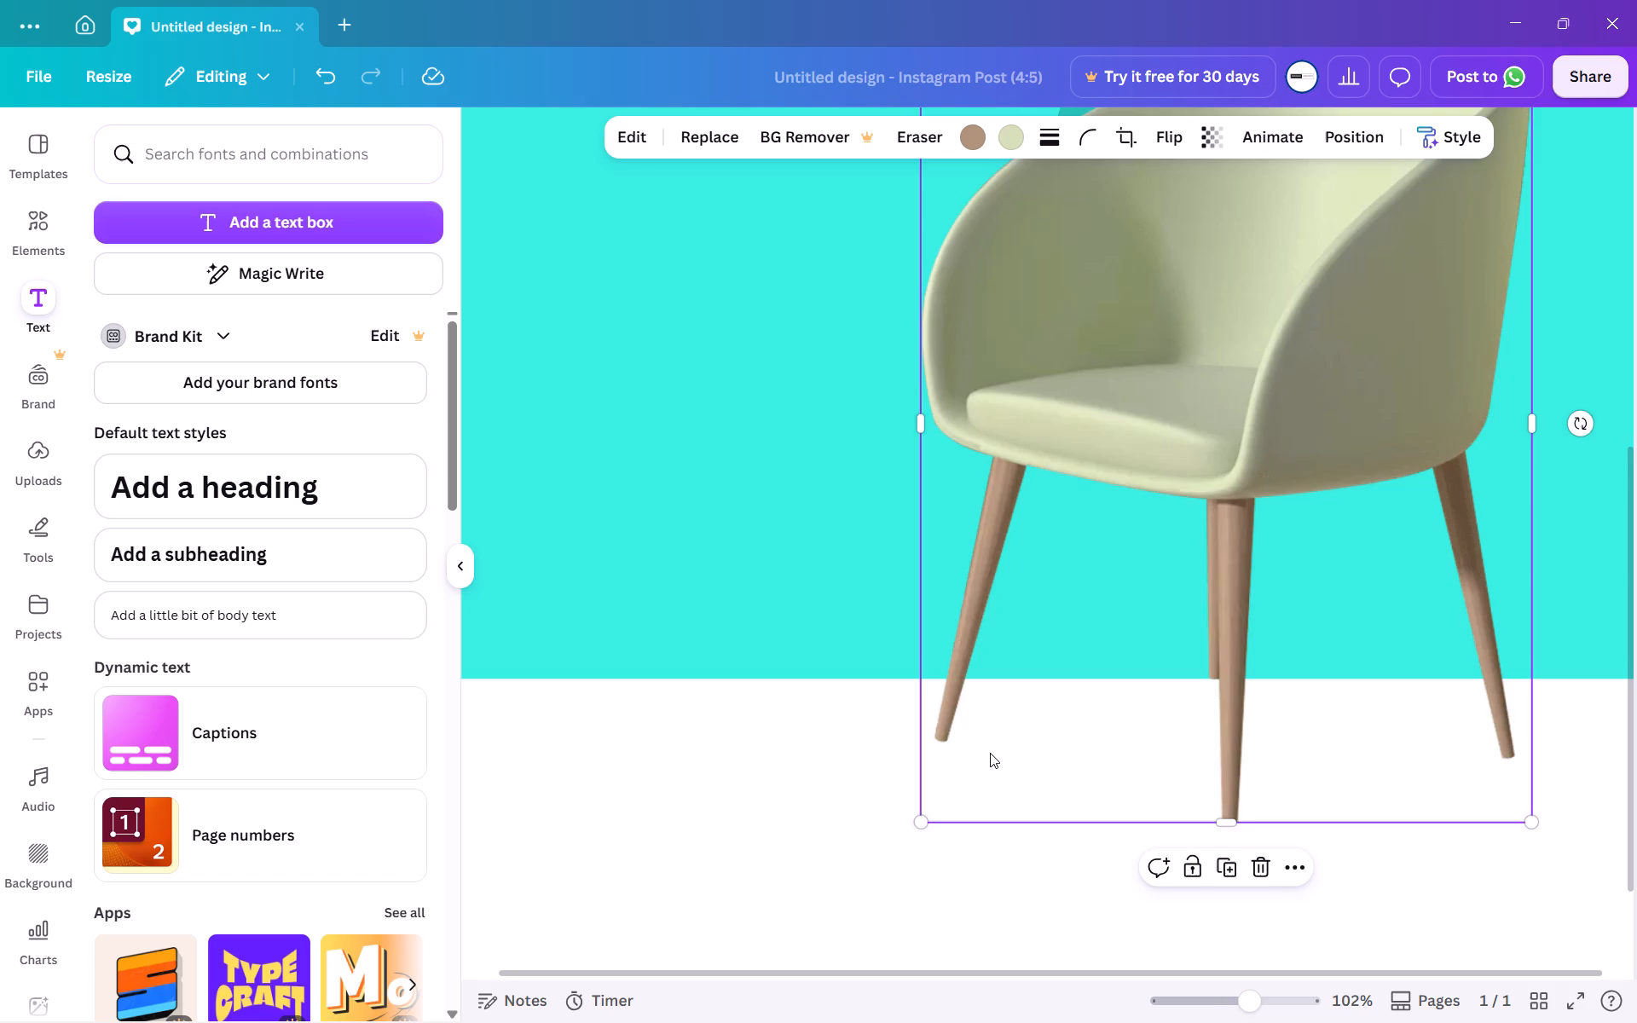
scroll(990, 753, "down", 2)
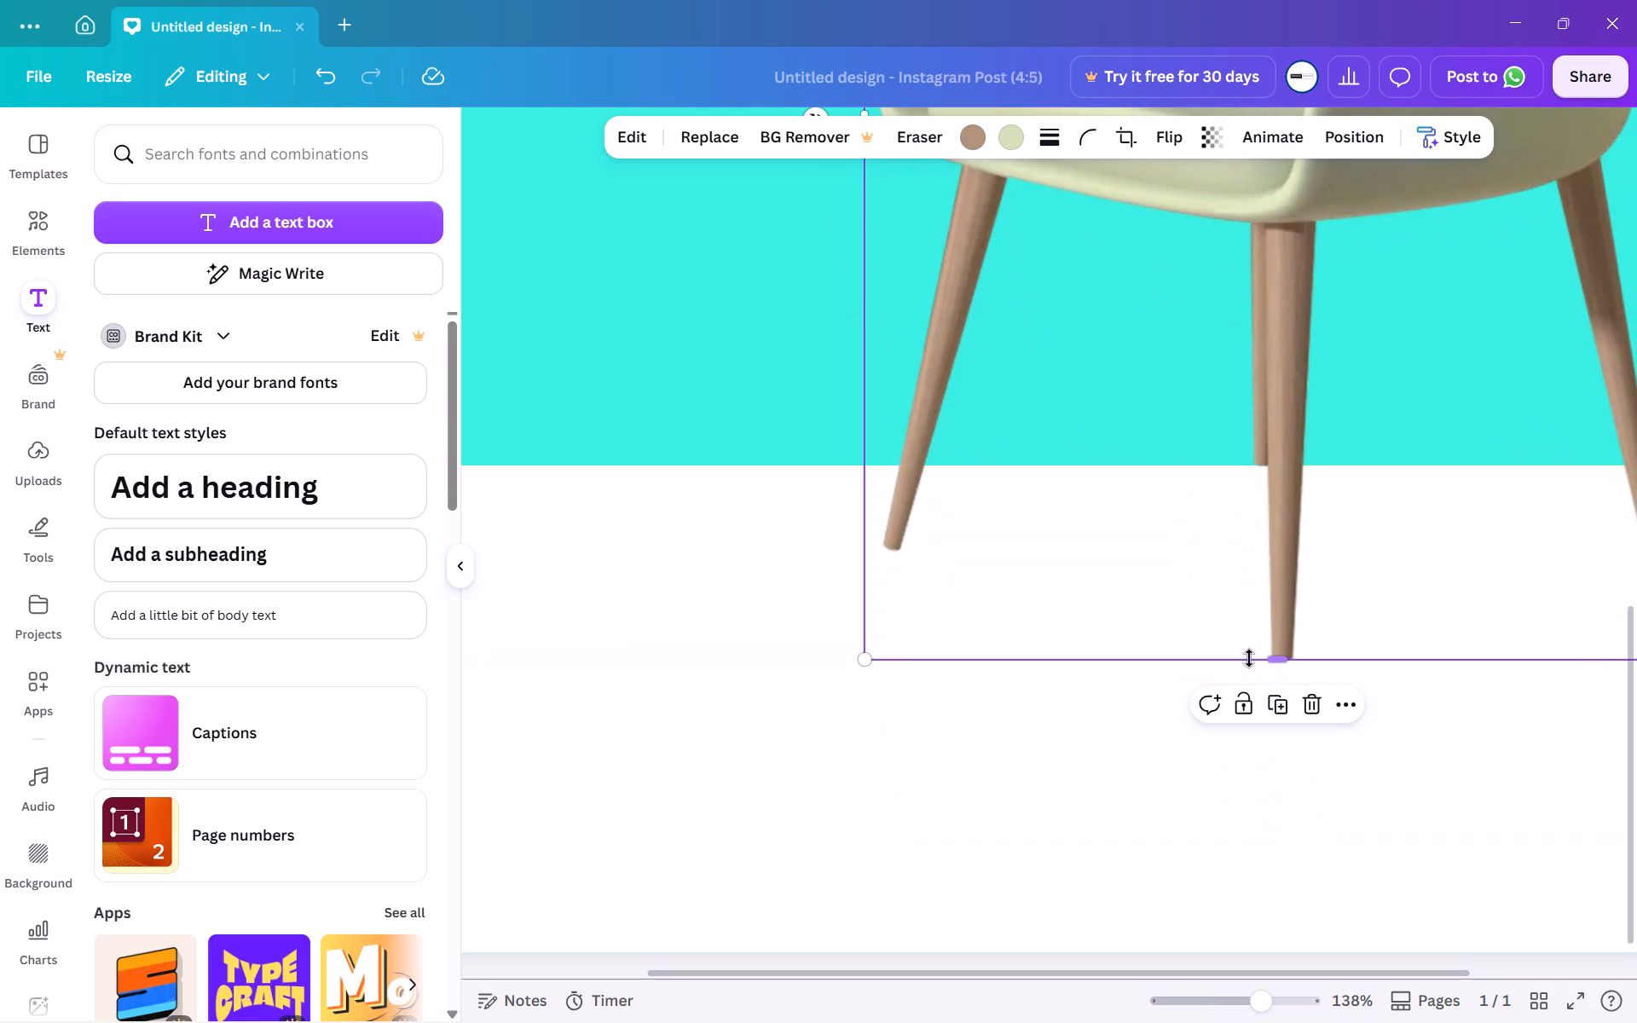
left_click(1277, 668)
left_click(1285, 636)
left_click_drag(1275, 661, 1275, 678)
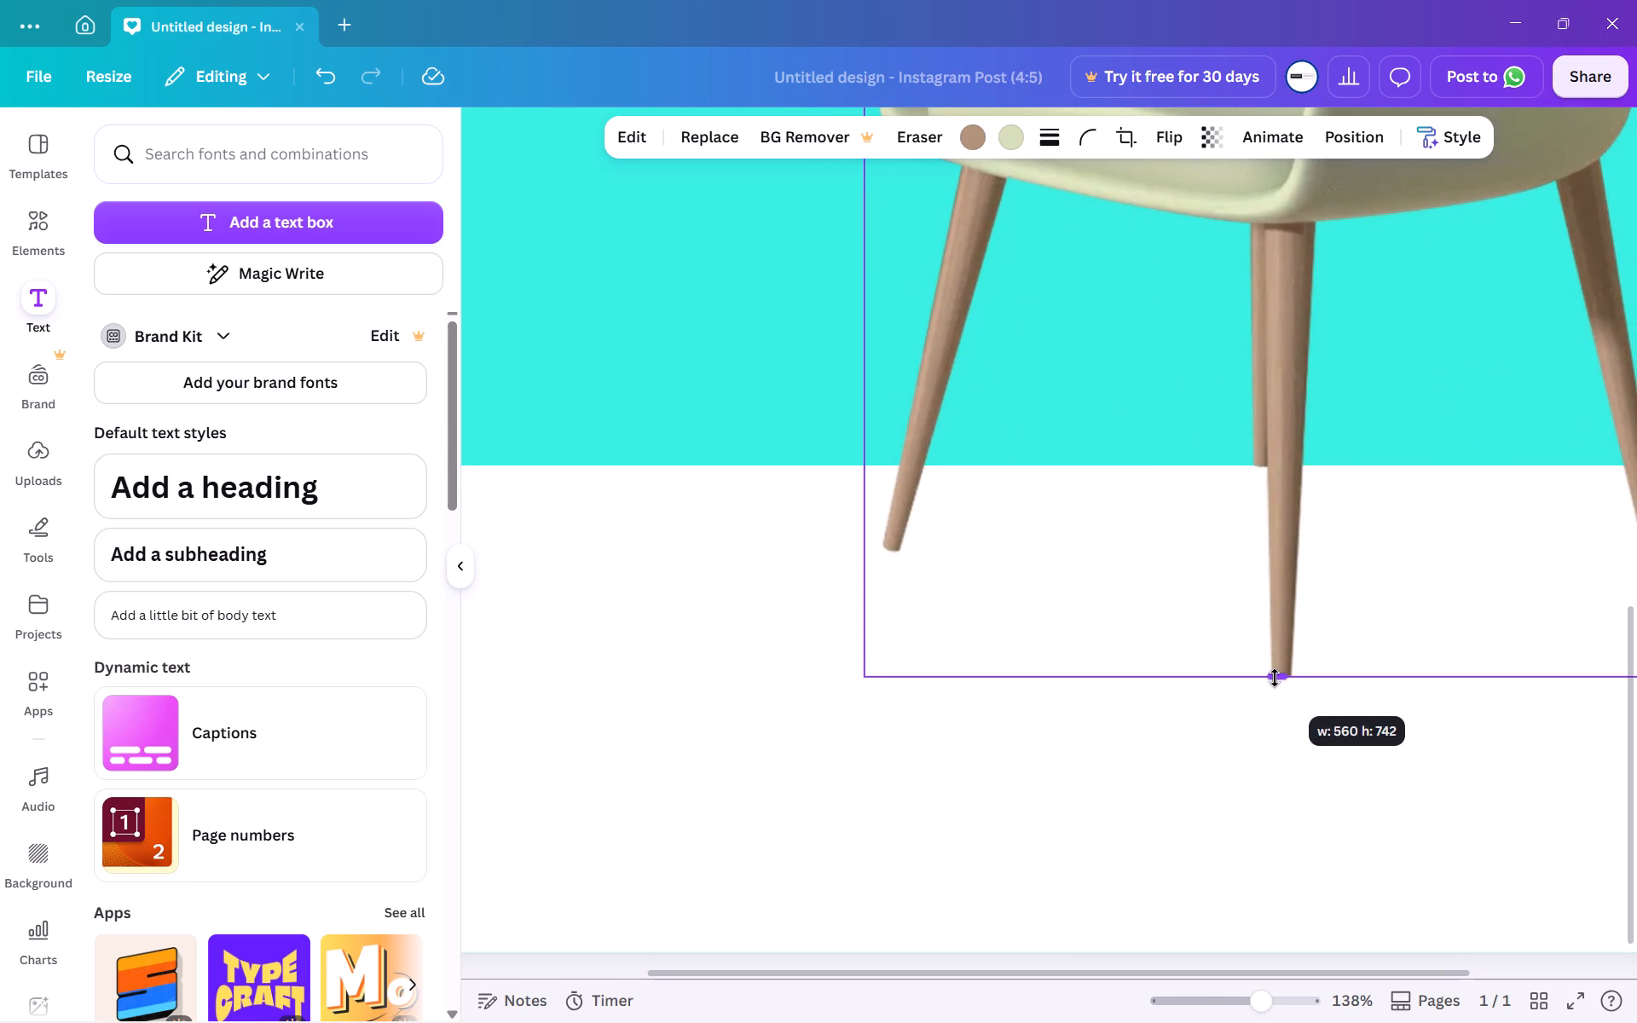
left_click_drag(1275, 678, 1275, 680)
left_click(1194, 766)
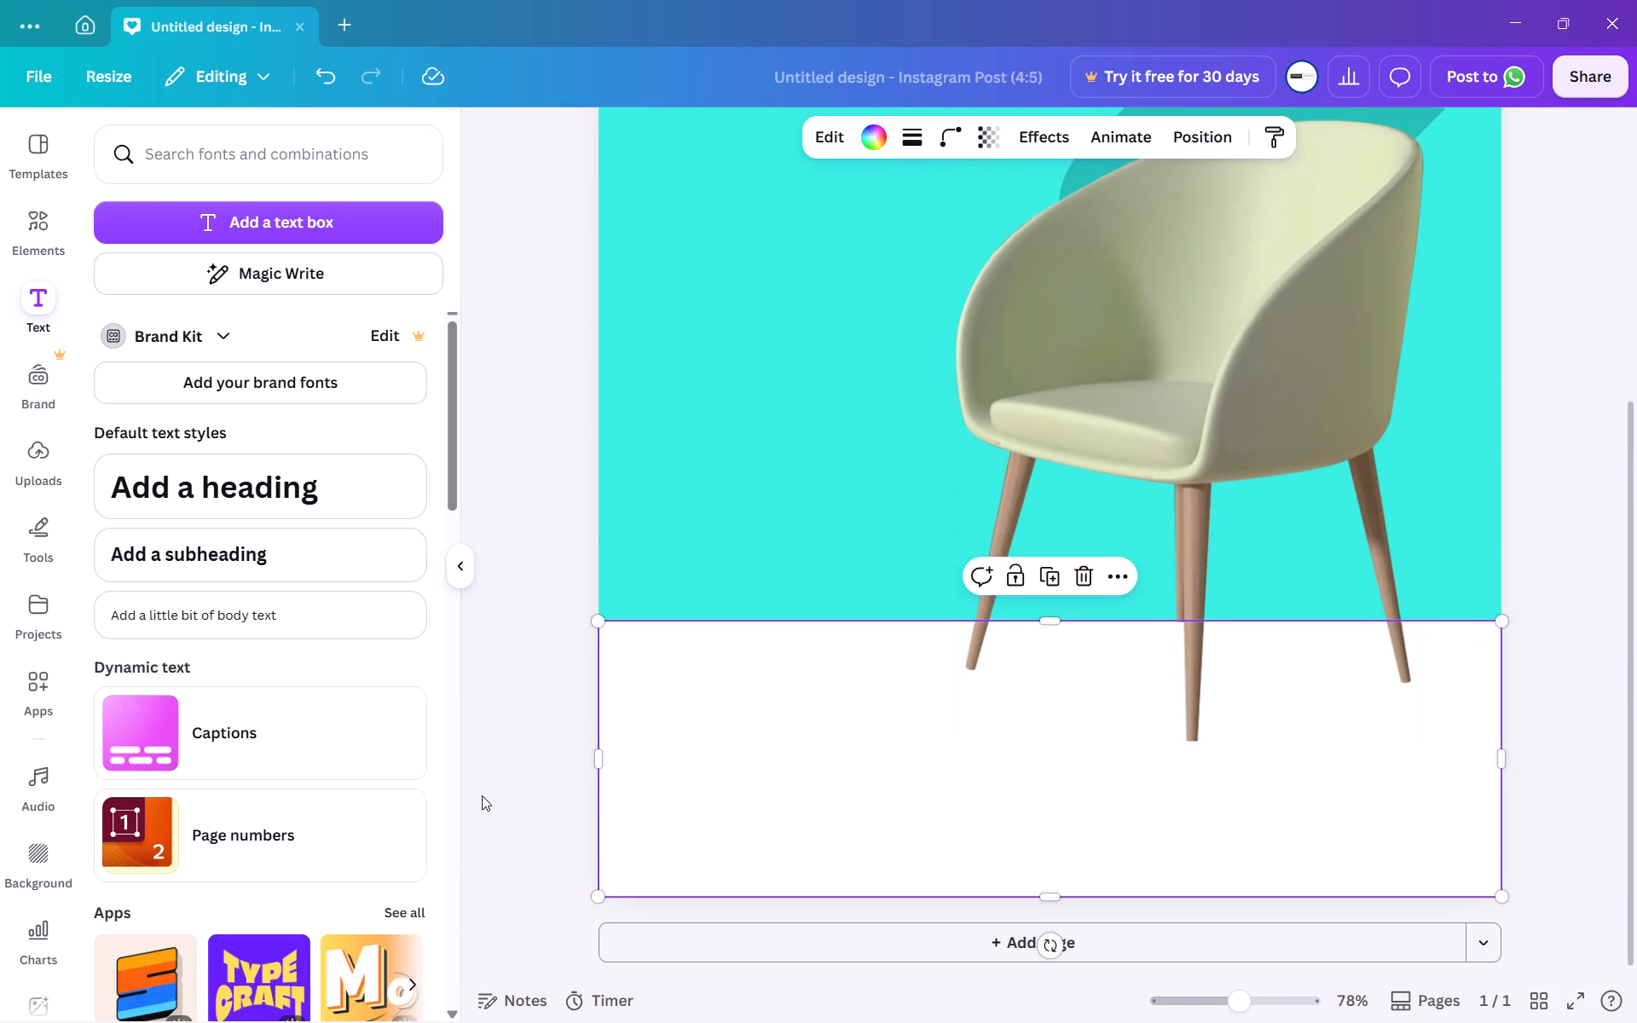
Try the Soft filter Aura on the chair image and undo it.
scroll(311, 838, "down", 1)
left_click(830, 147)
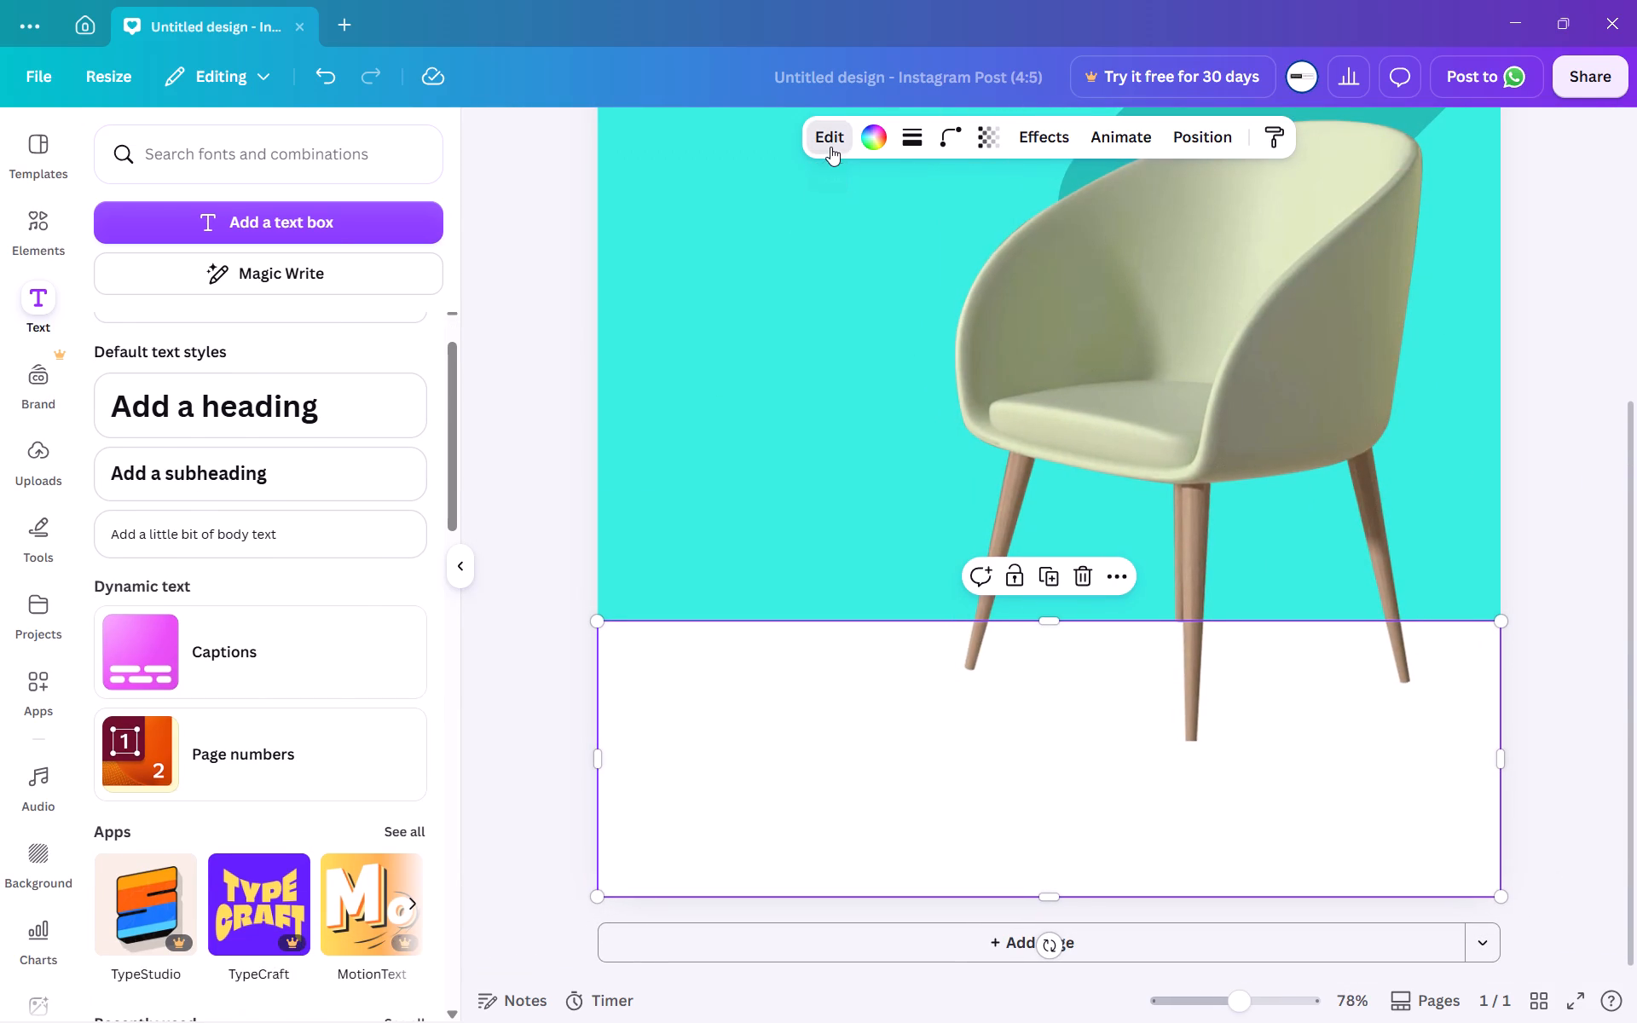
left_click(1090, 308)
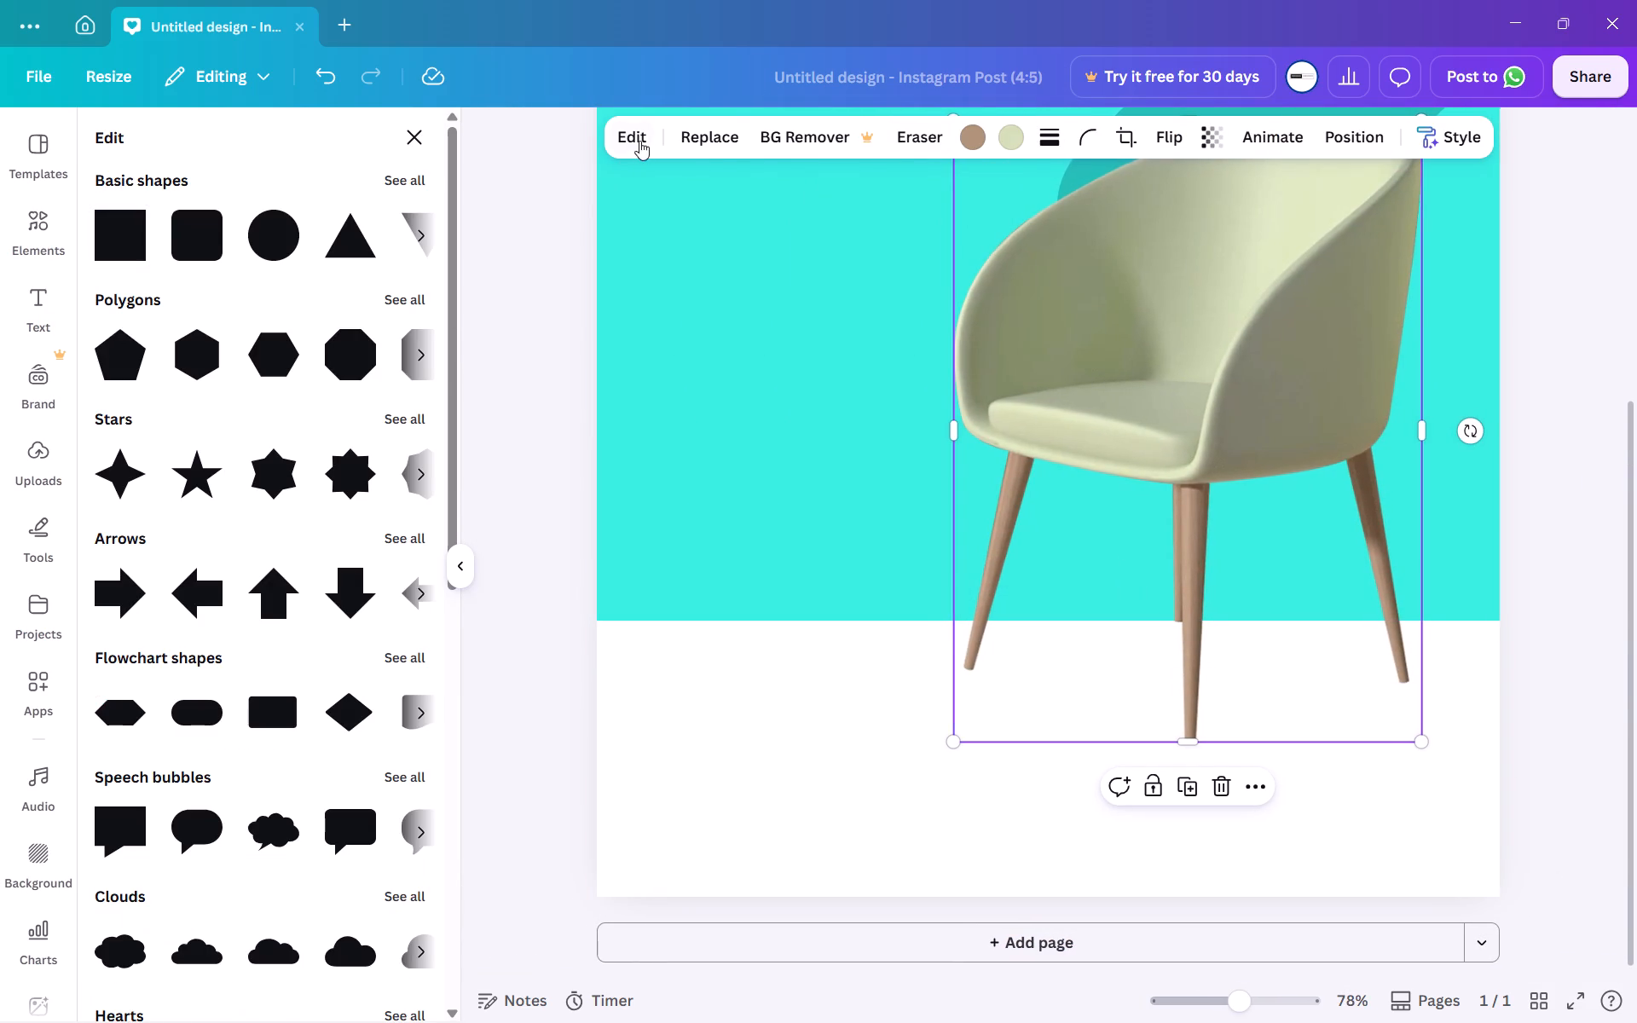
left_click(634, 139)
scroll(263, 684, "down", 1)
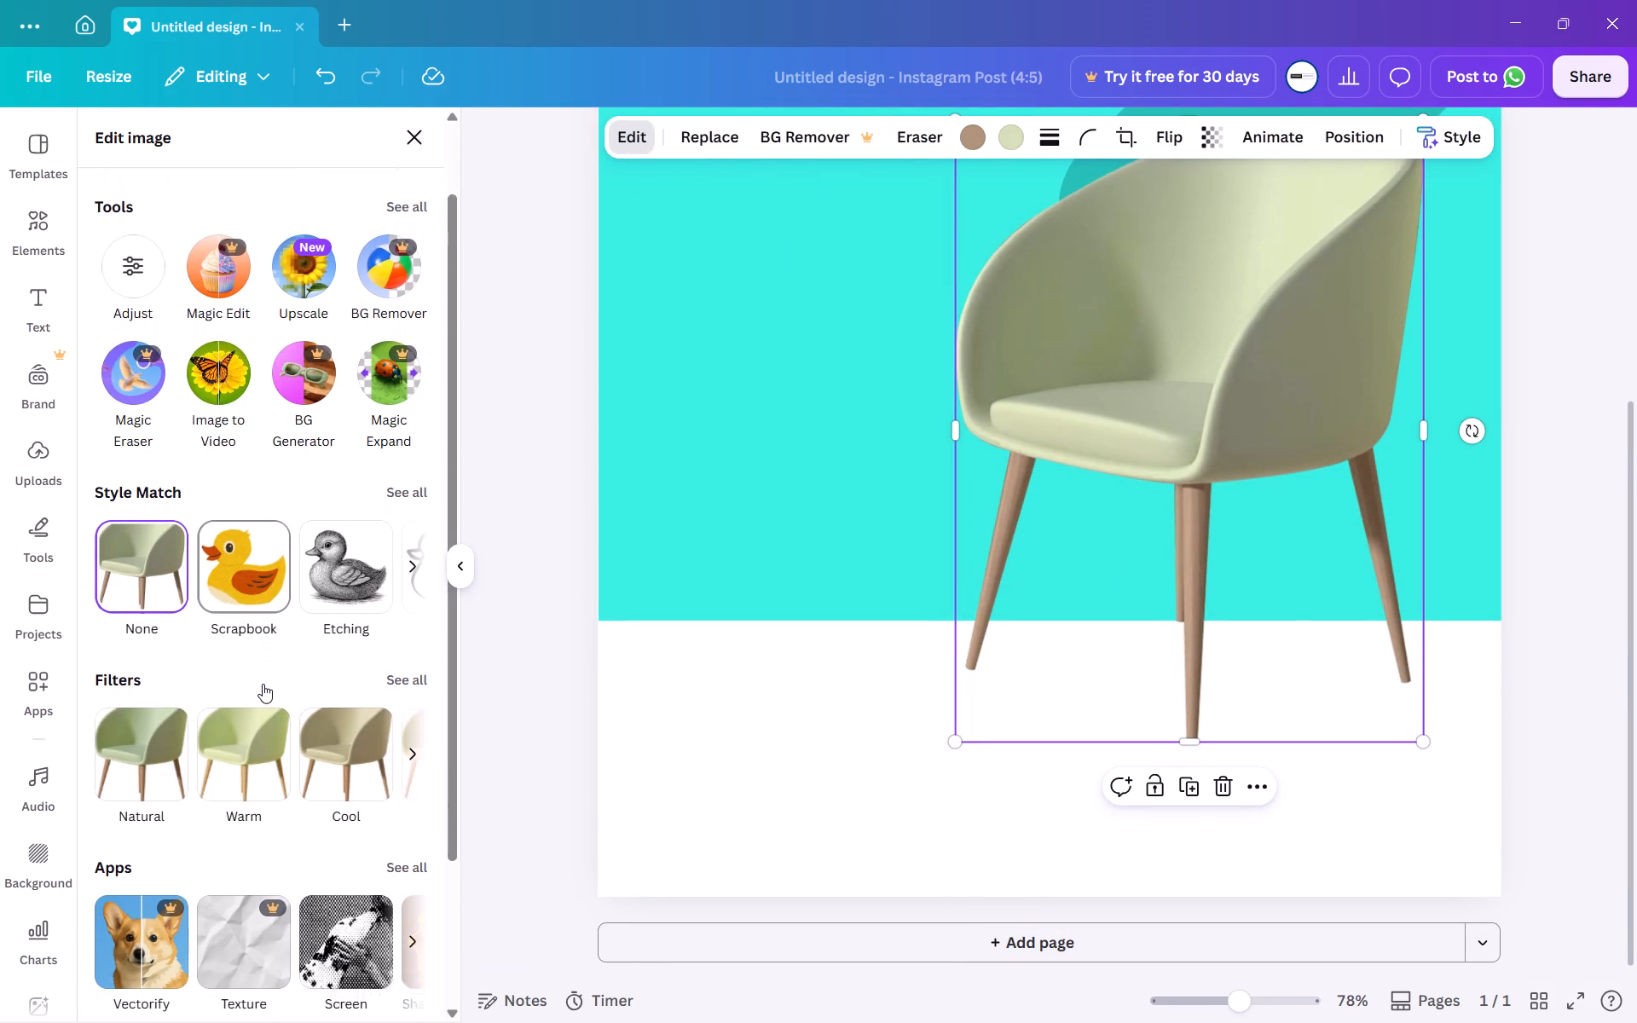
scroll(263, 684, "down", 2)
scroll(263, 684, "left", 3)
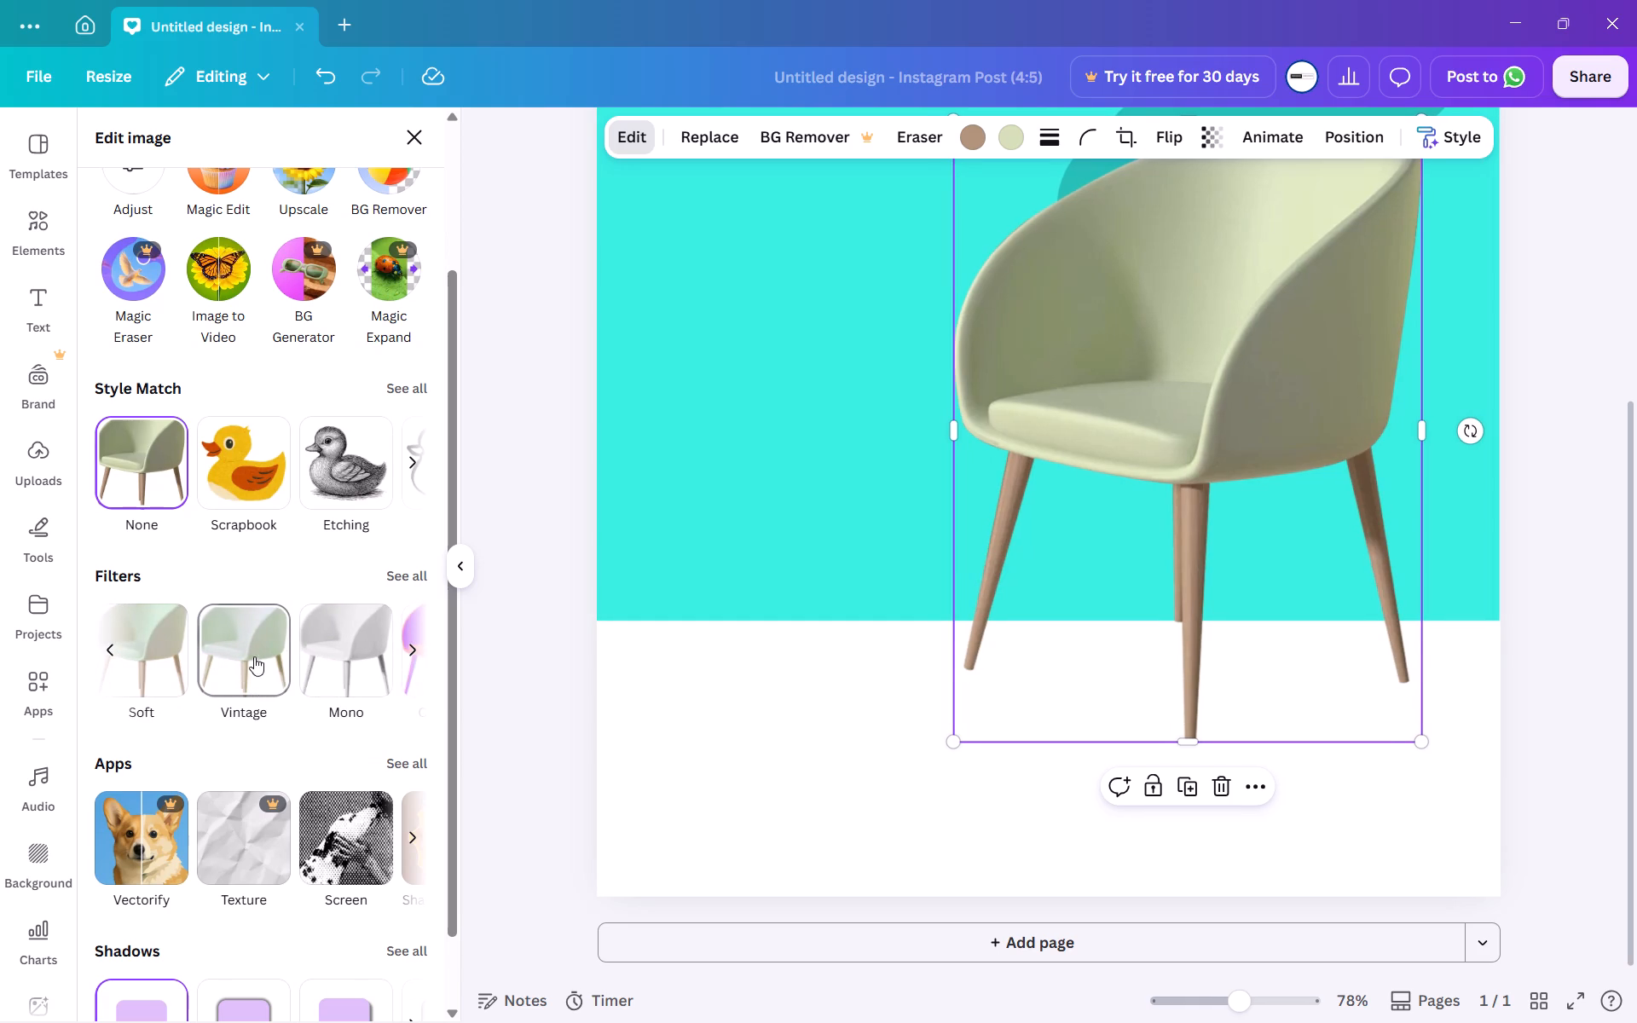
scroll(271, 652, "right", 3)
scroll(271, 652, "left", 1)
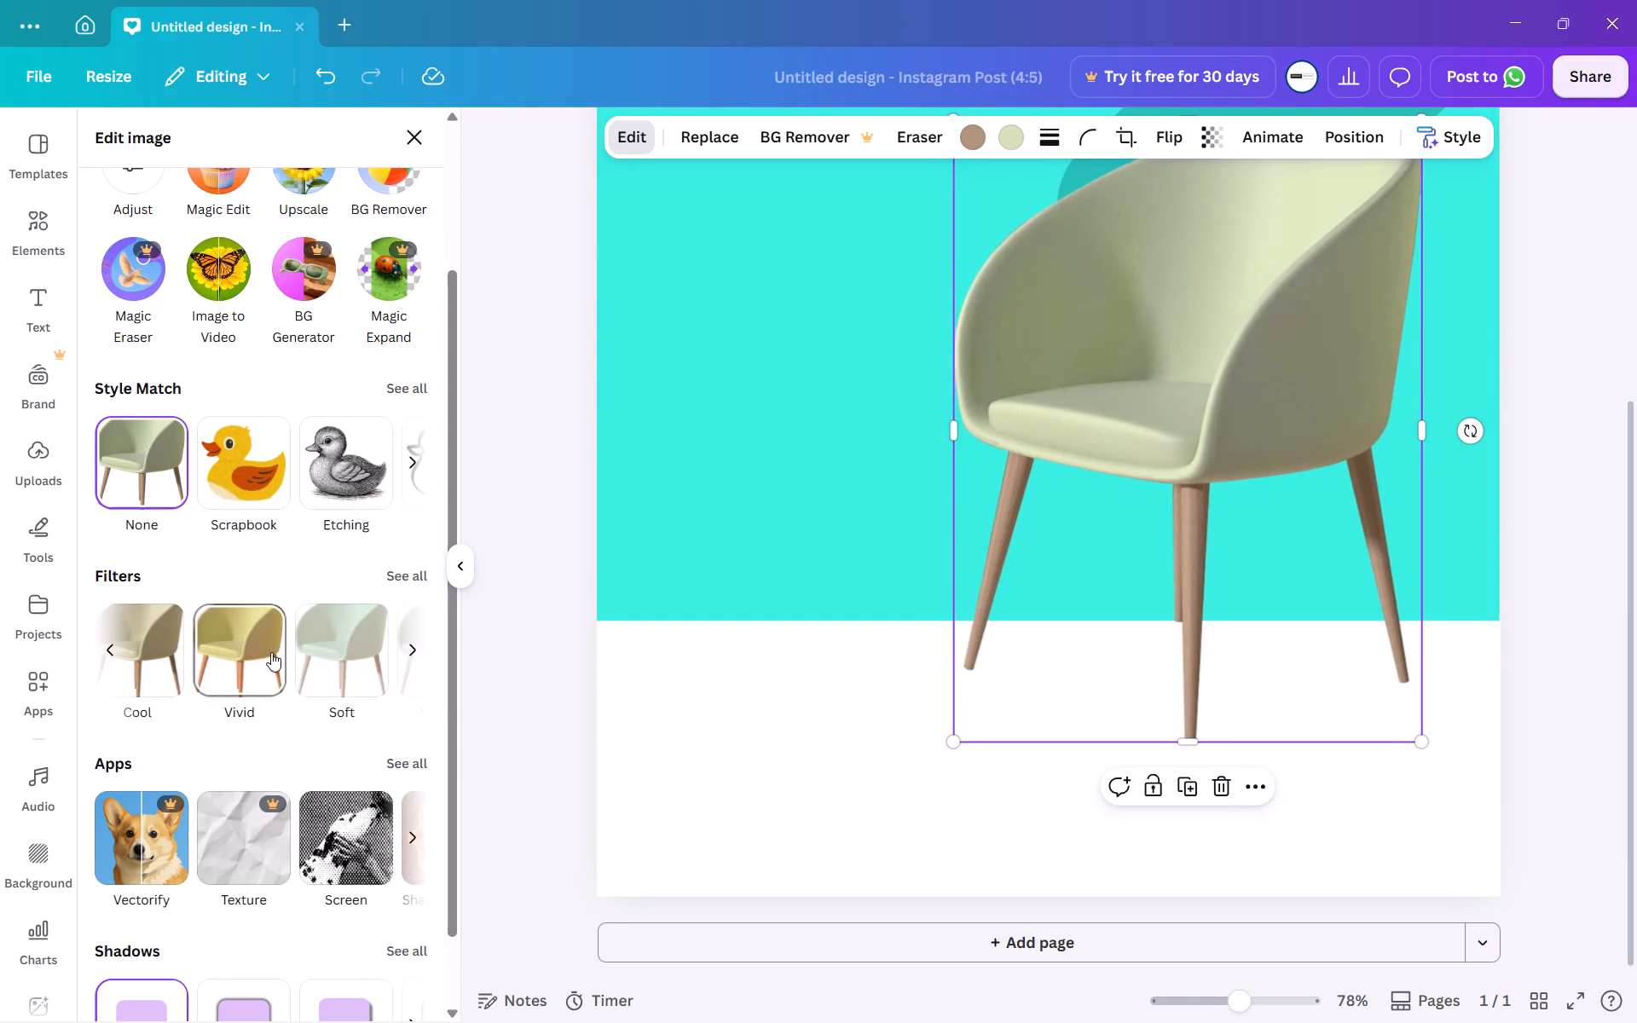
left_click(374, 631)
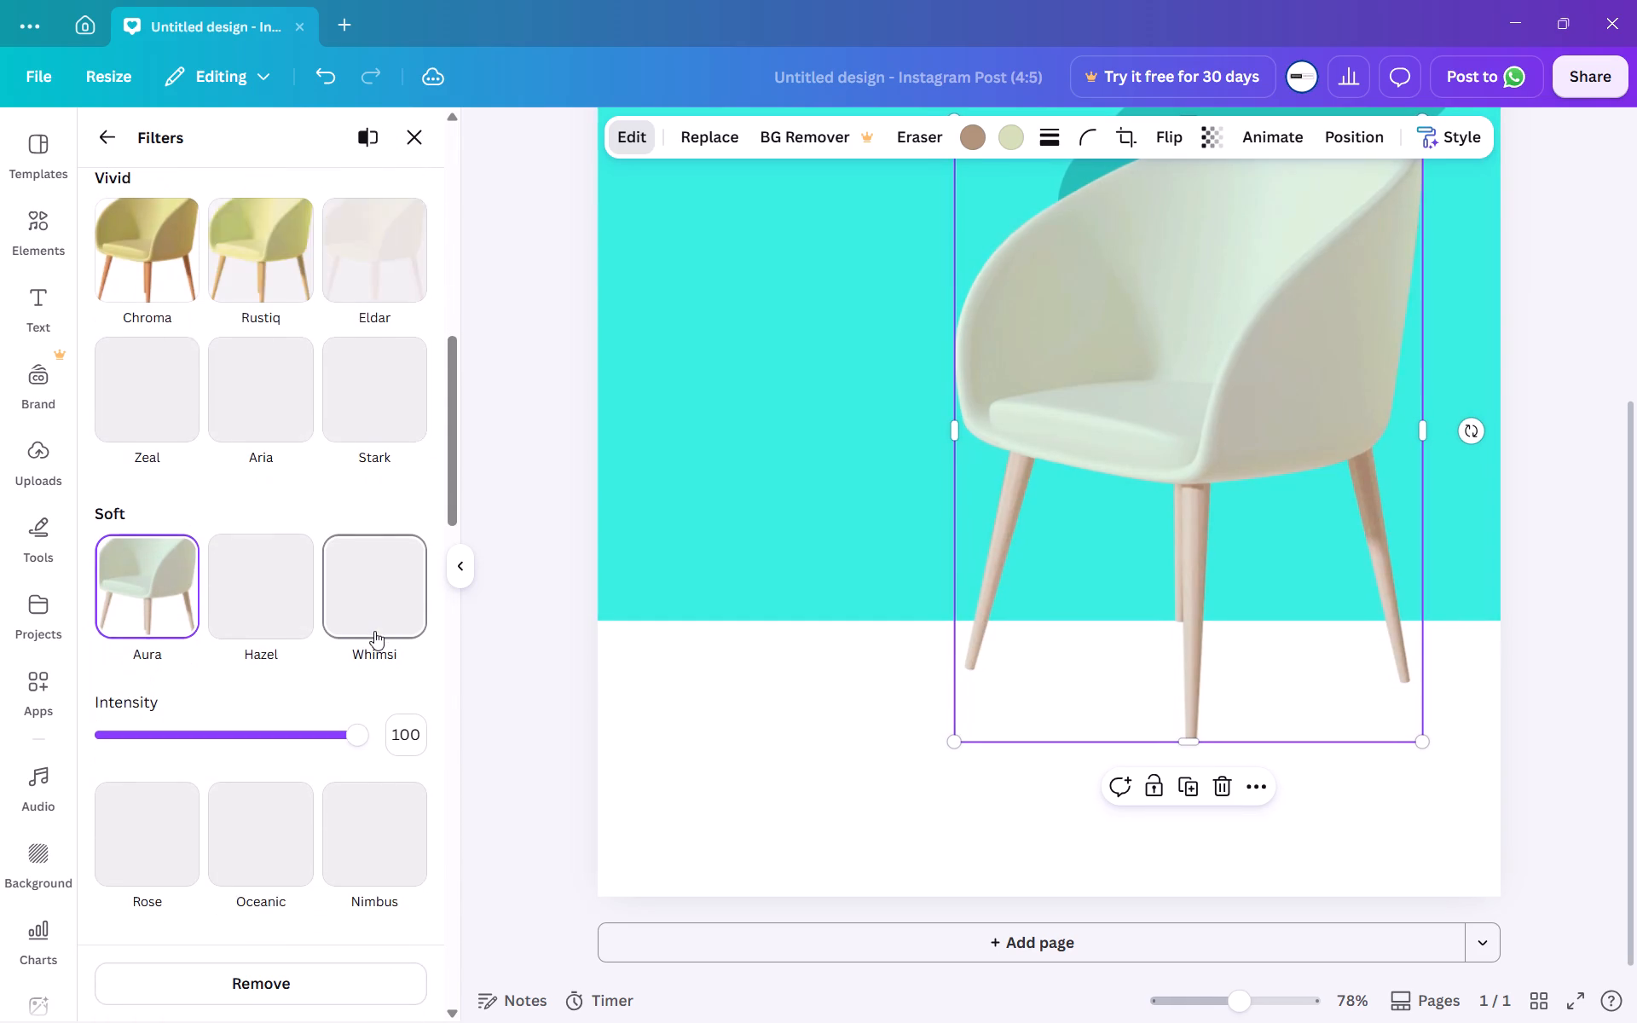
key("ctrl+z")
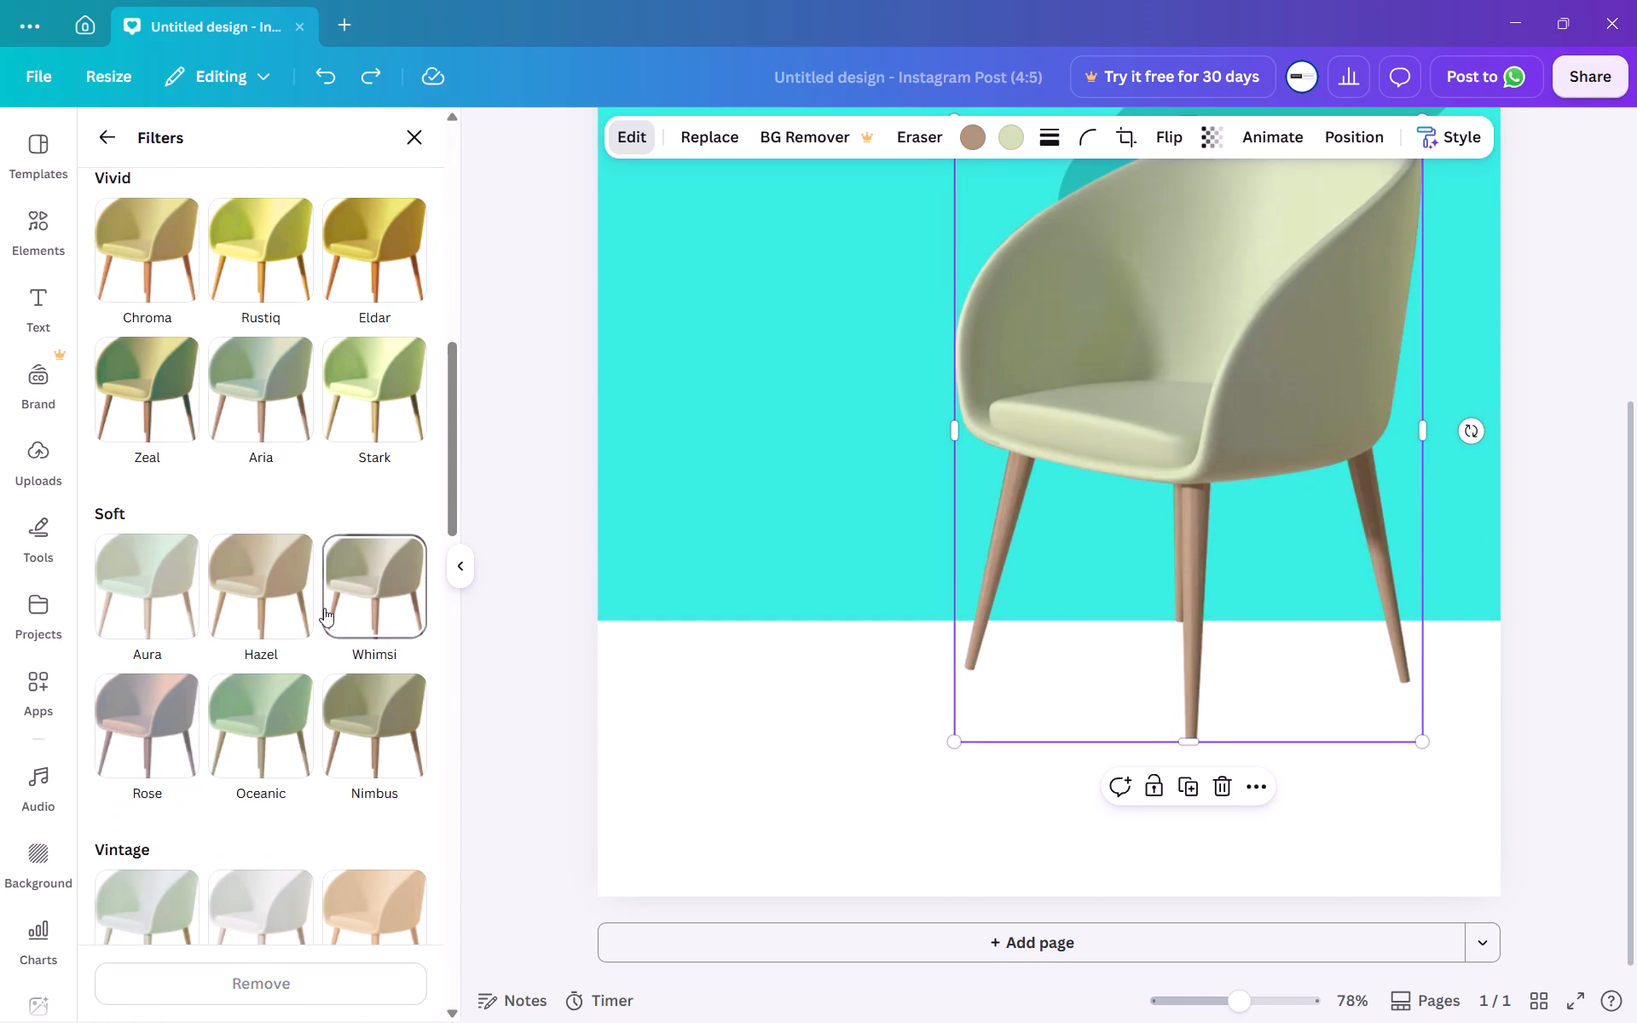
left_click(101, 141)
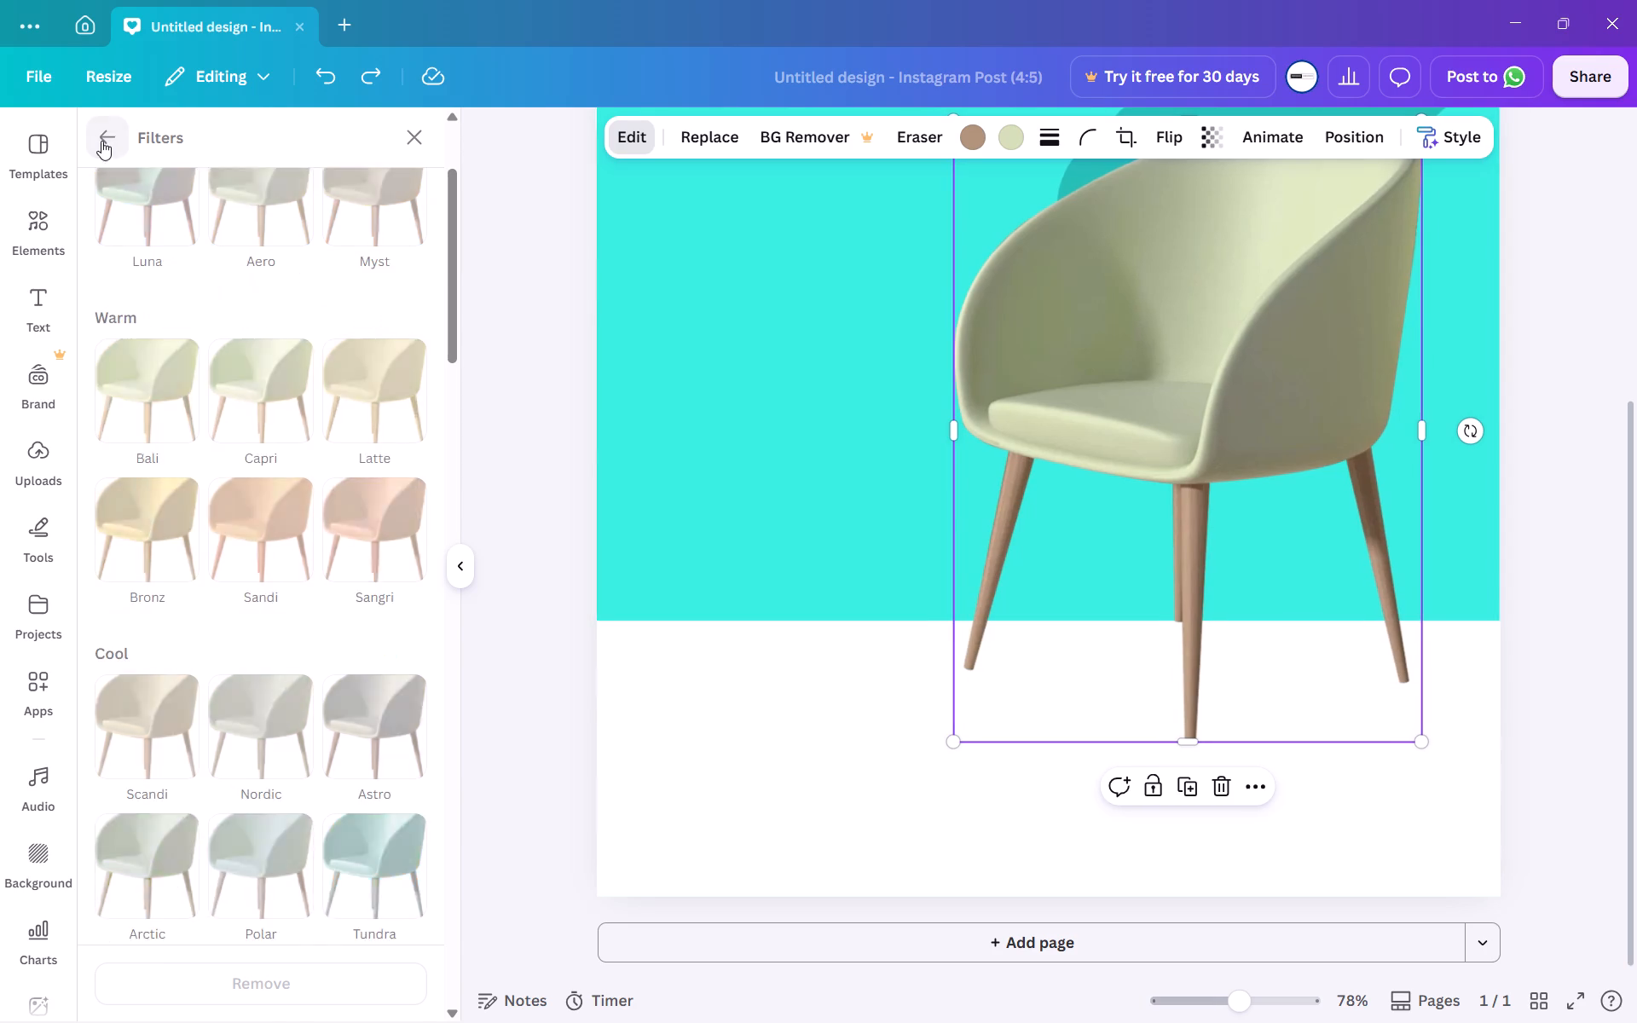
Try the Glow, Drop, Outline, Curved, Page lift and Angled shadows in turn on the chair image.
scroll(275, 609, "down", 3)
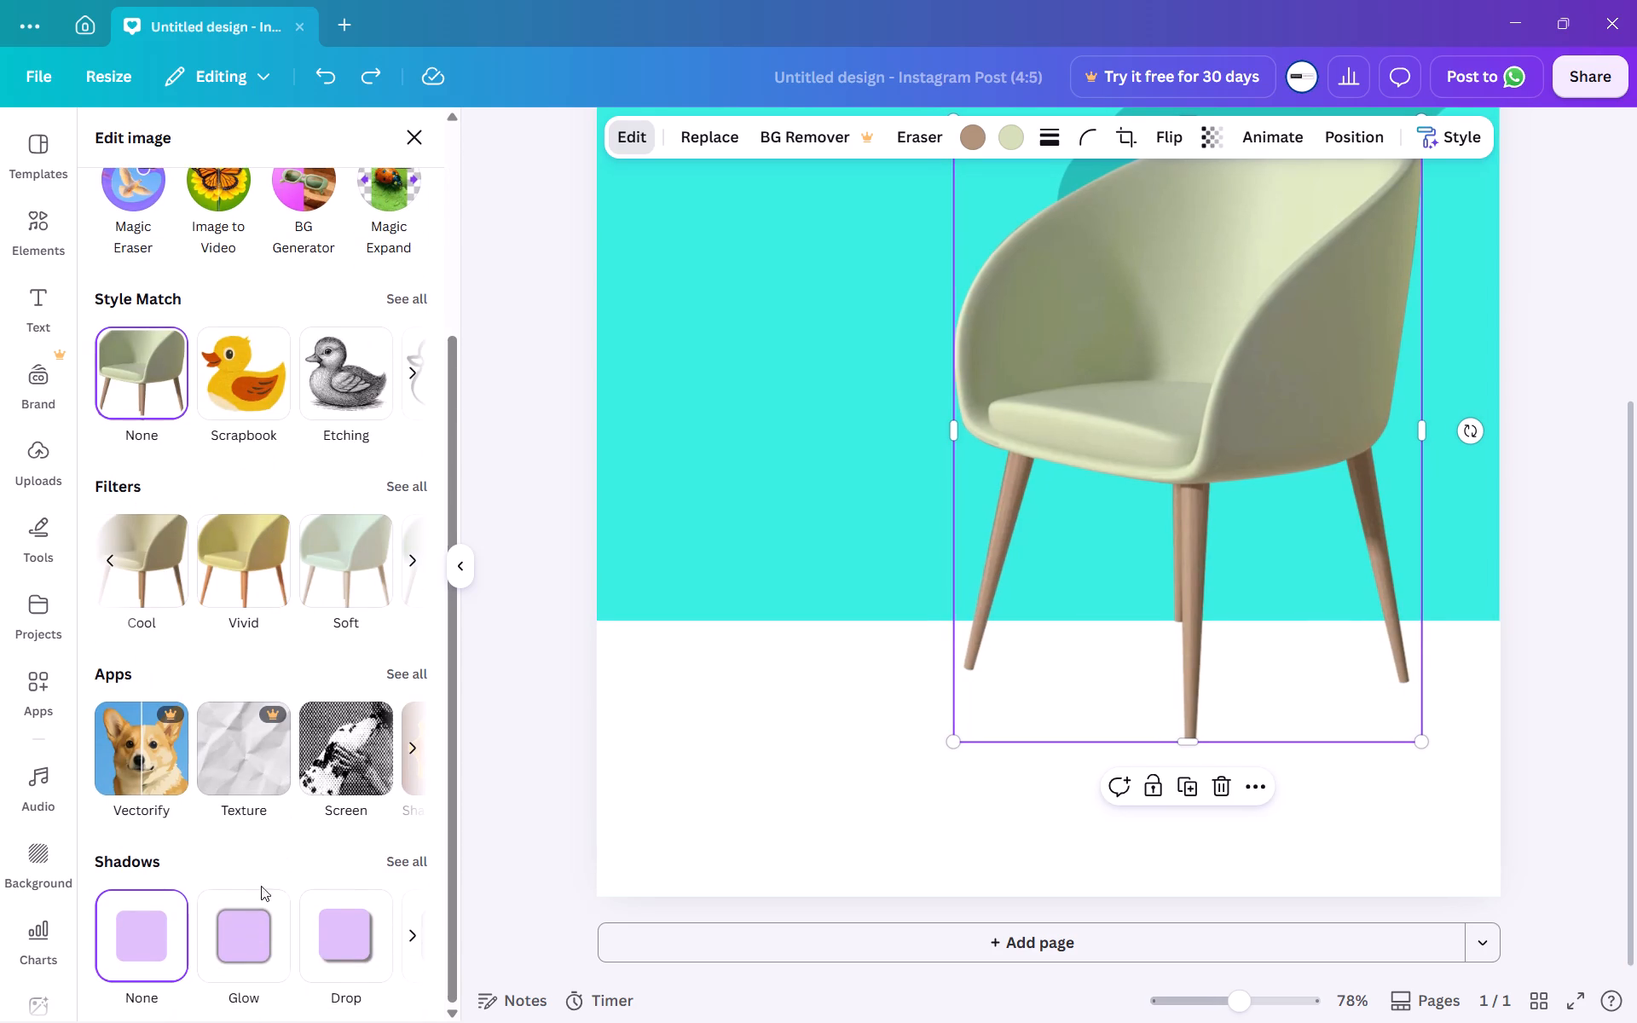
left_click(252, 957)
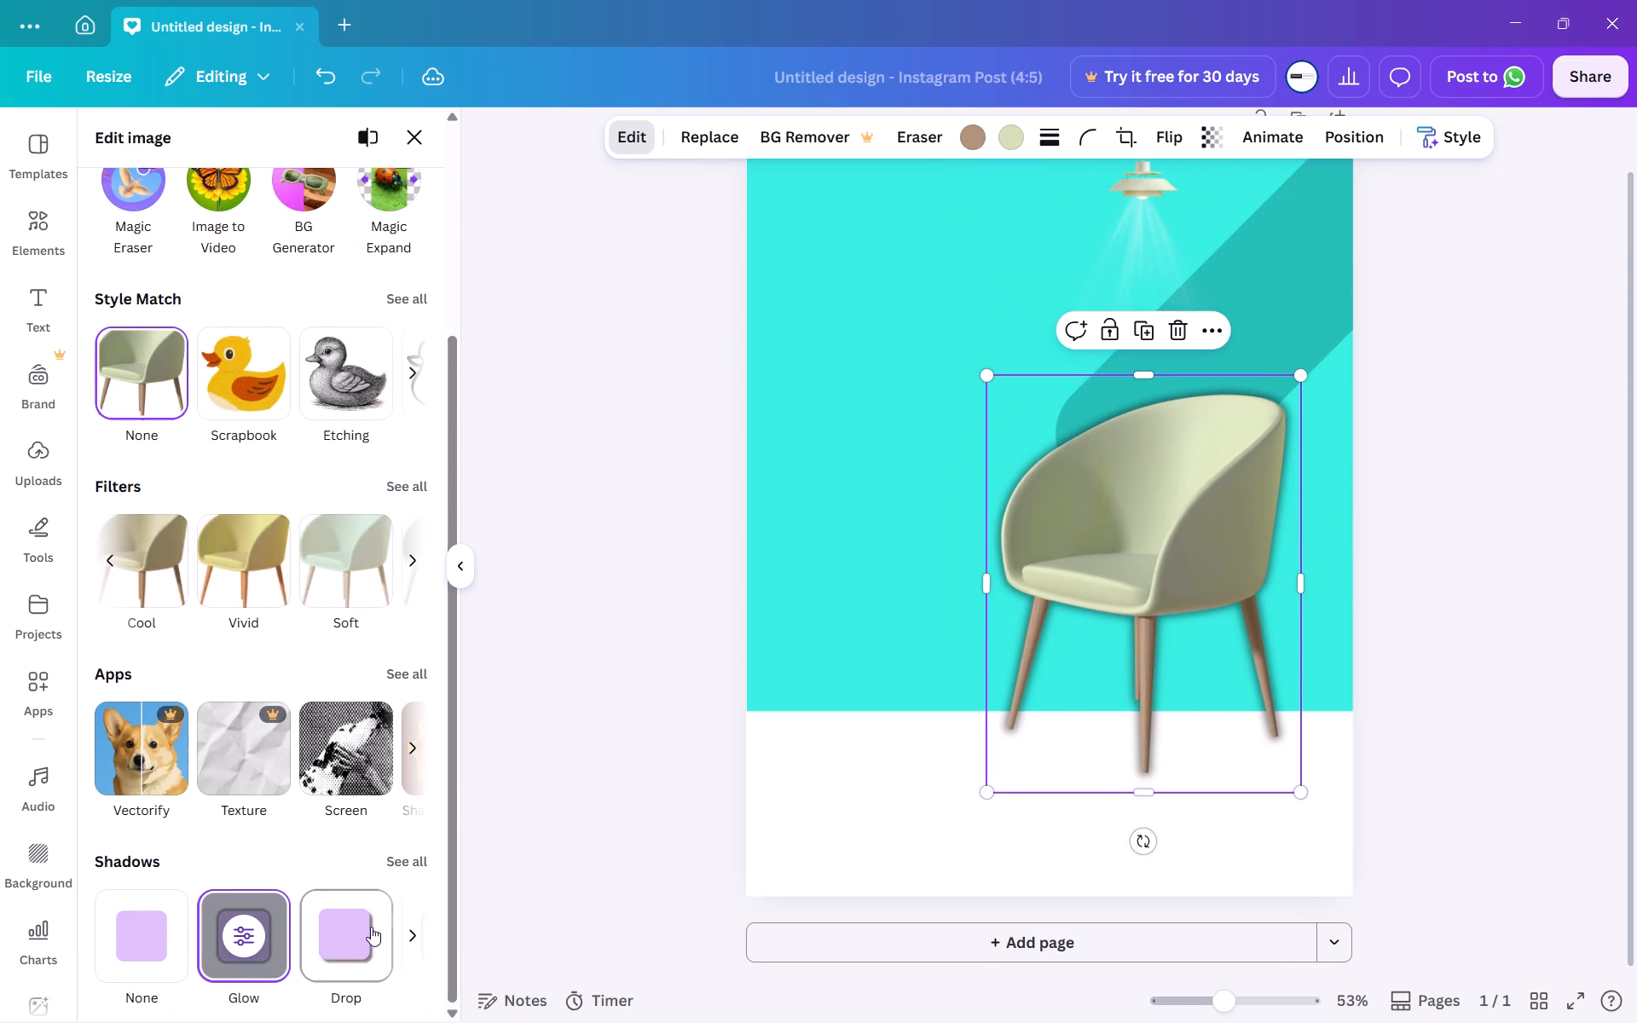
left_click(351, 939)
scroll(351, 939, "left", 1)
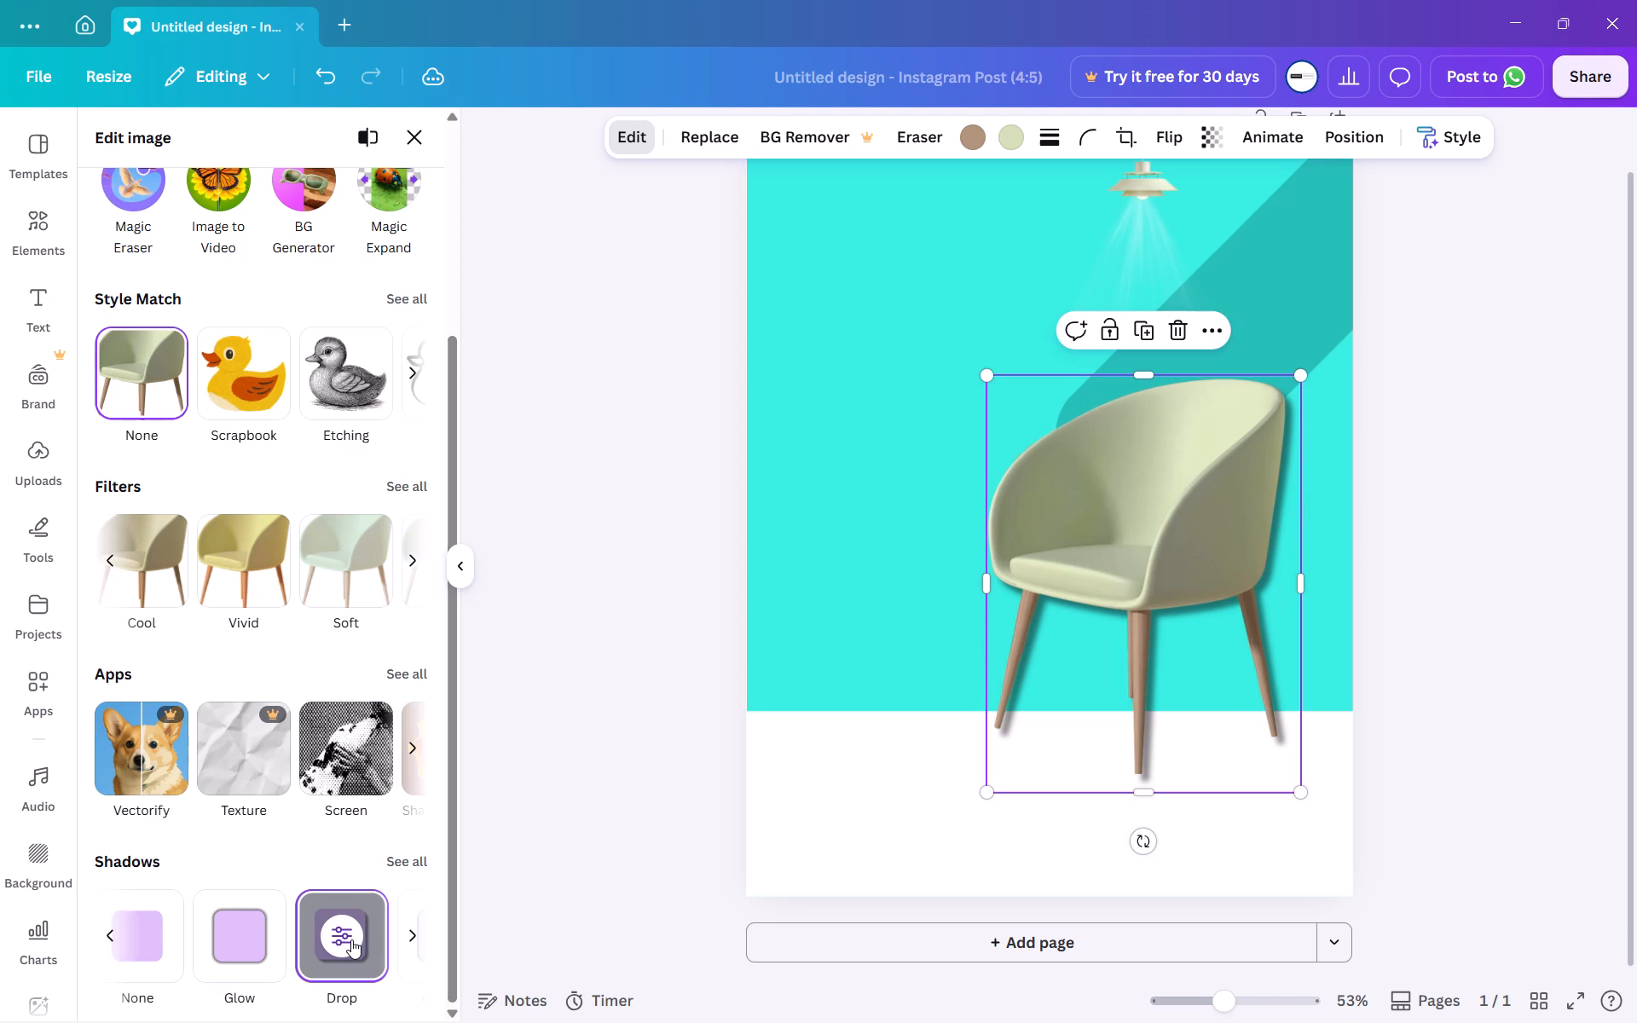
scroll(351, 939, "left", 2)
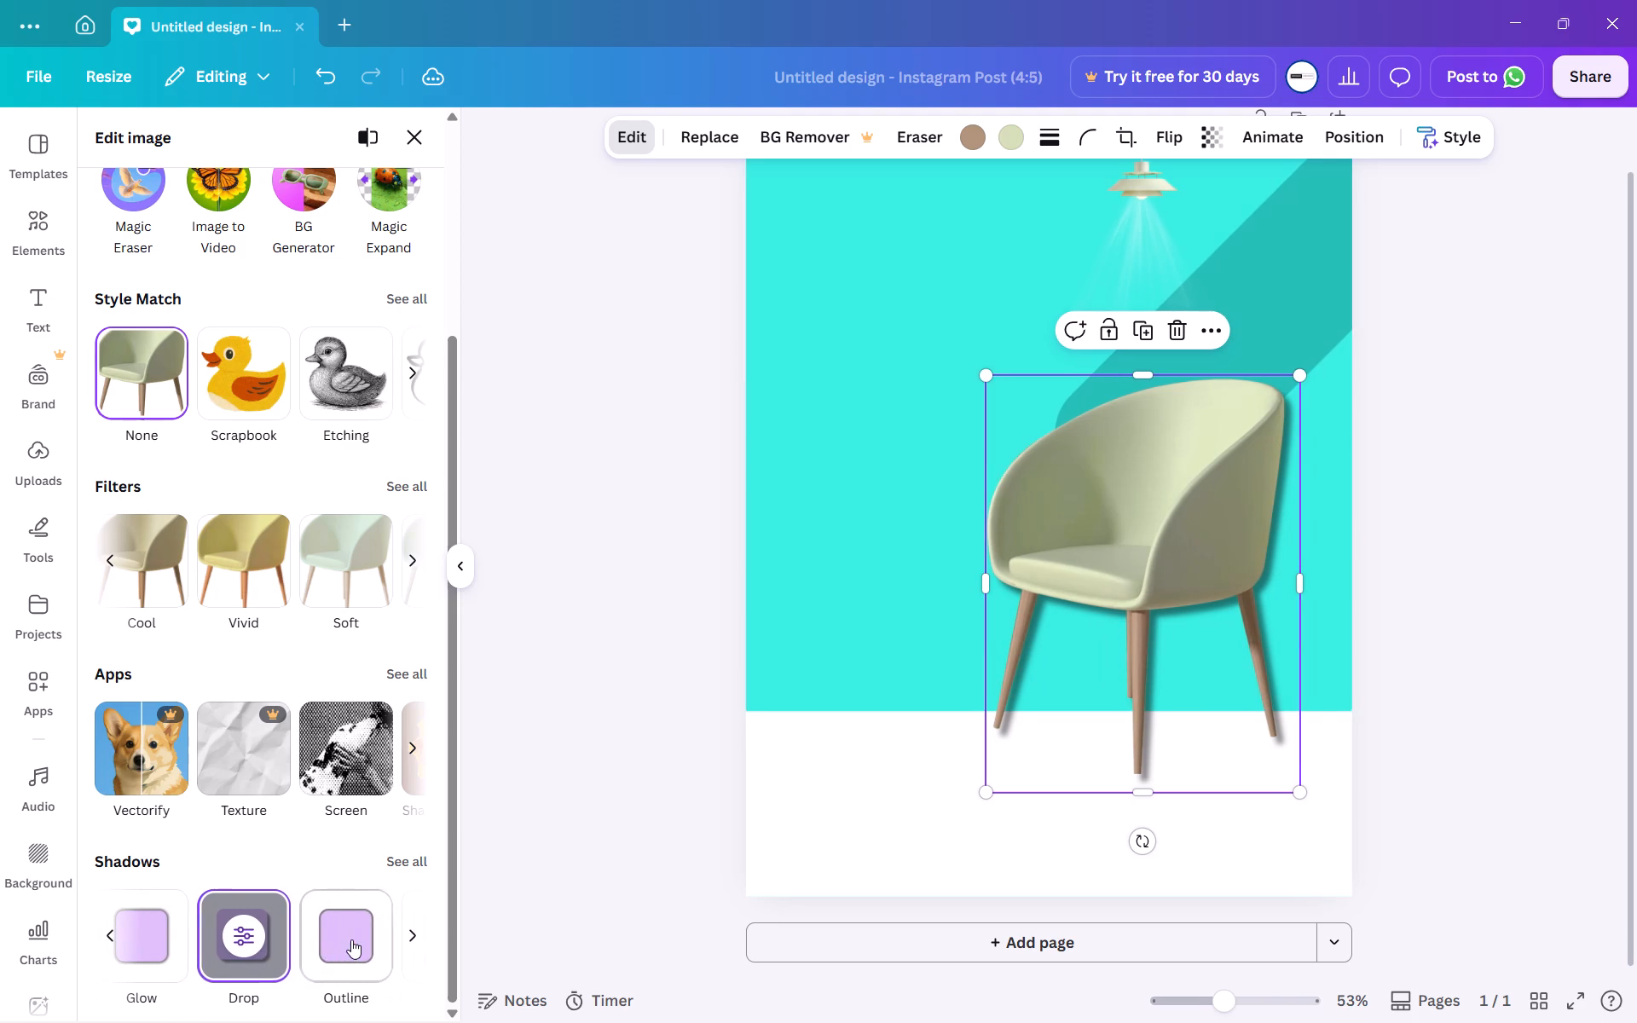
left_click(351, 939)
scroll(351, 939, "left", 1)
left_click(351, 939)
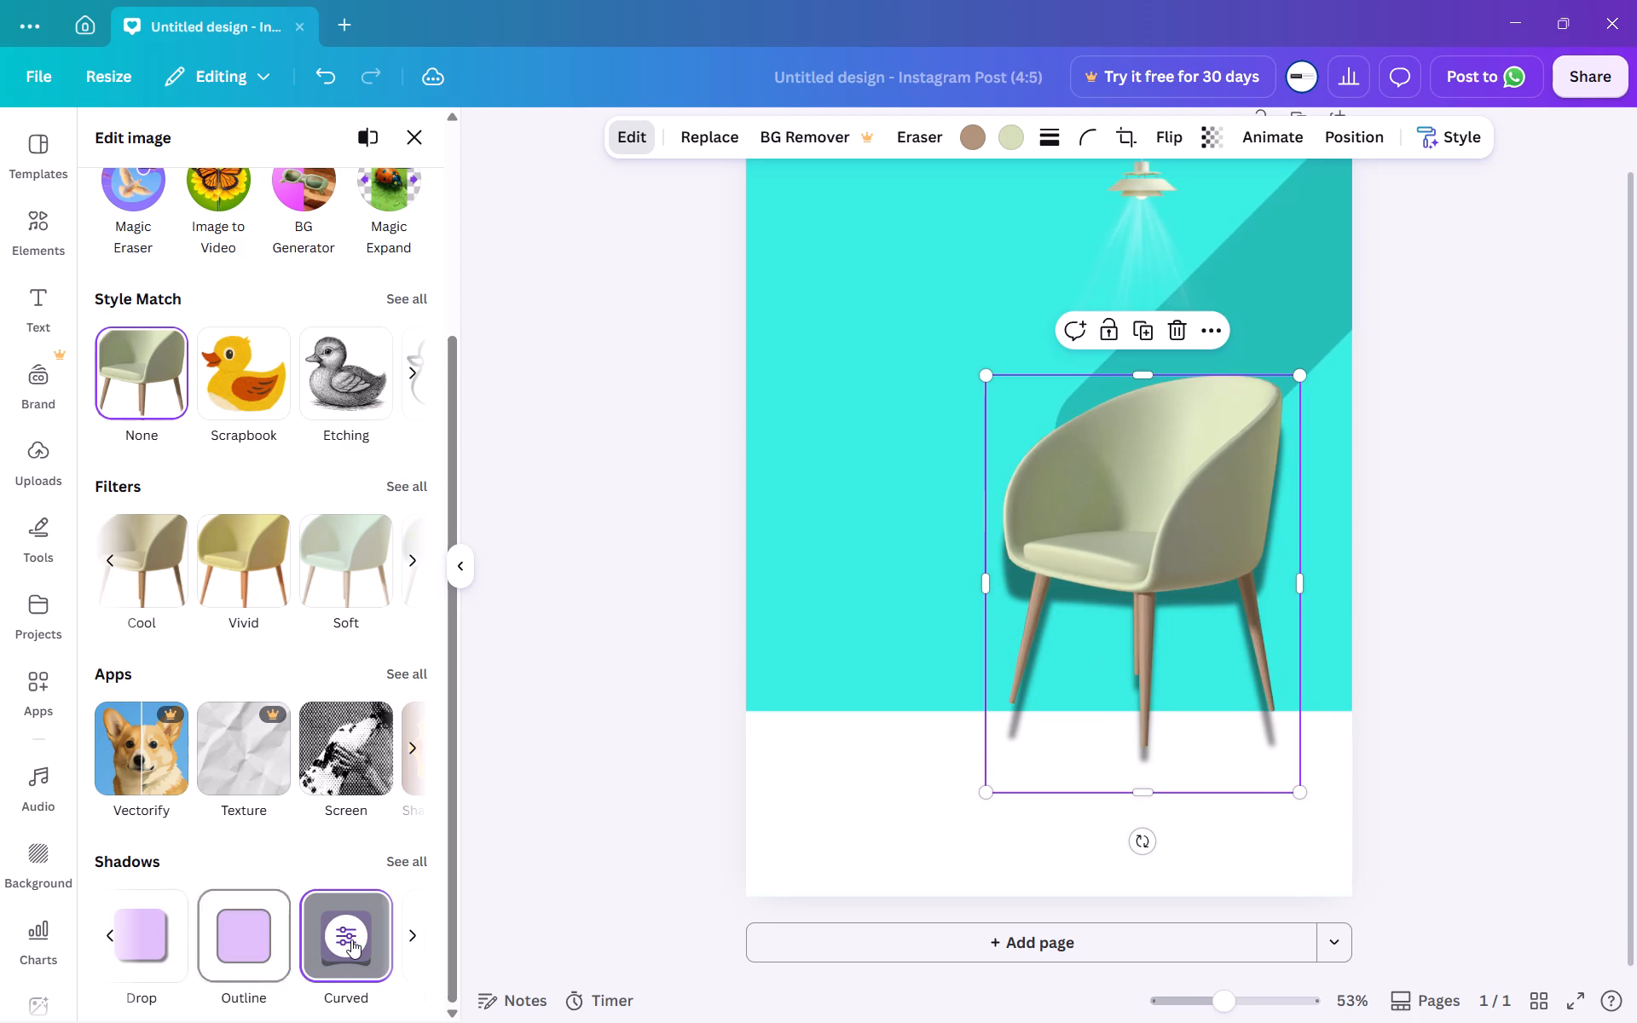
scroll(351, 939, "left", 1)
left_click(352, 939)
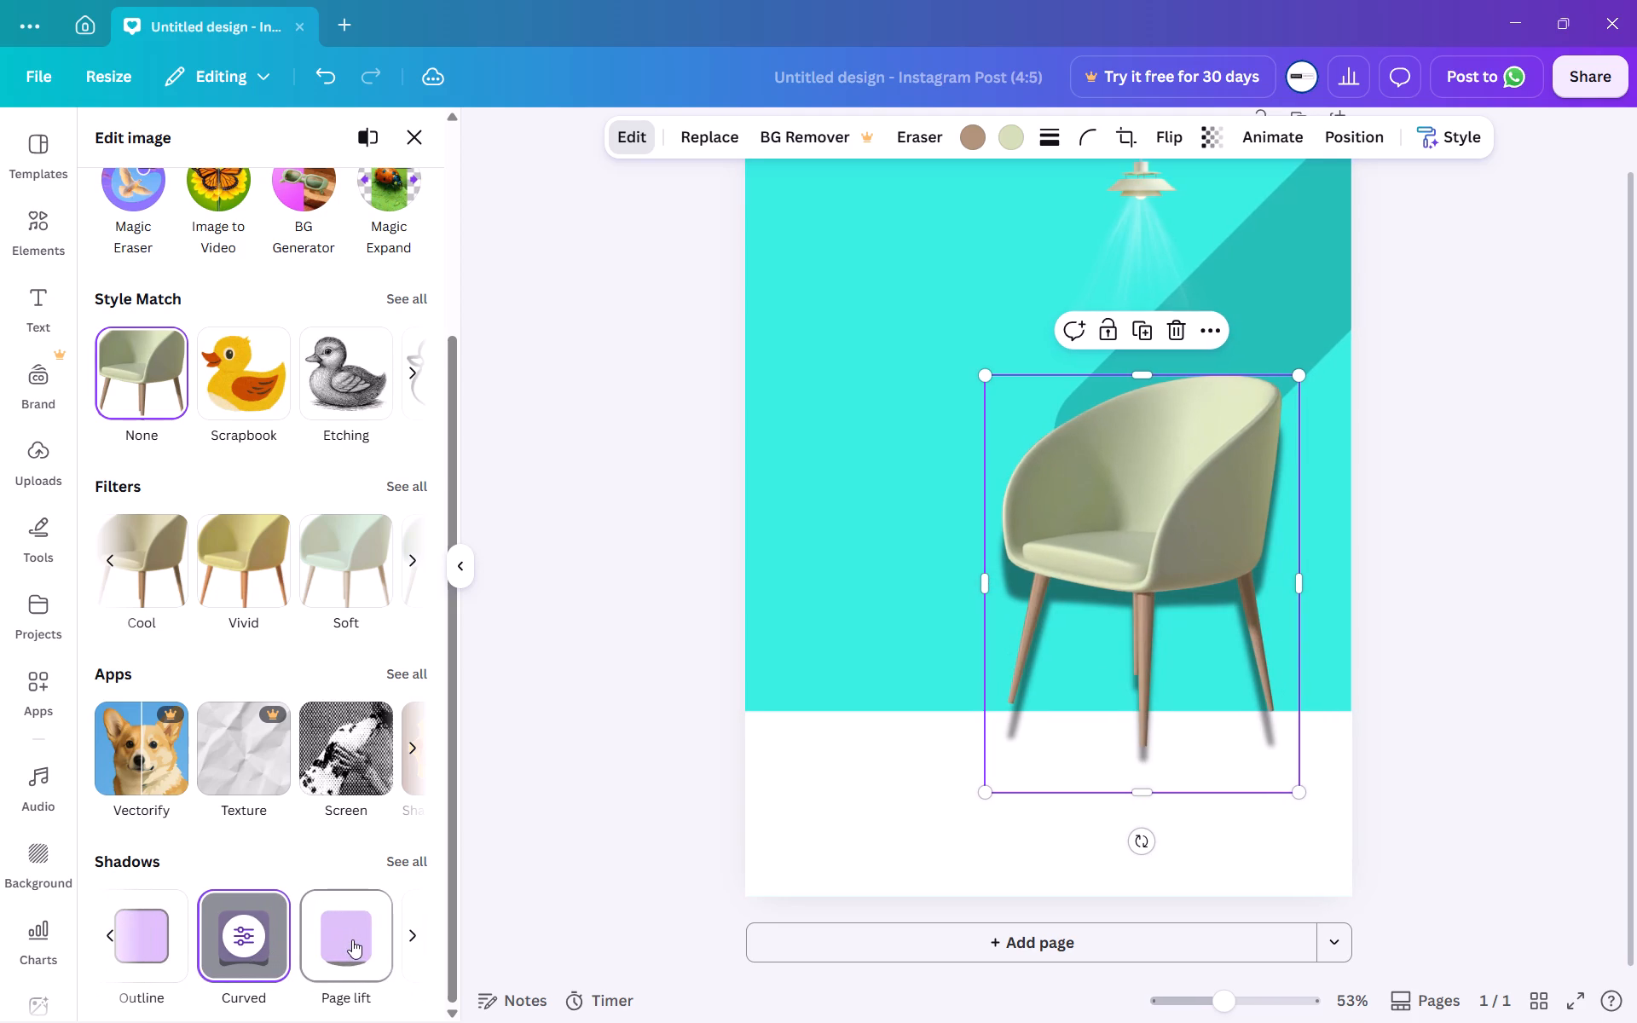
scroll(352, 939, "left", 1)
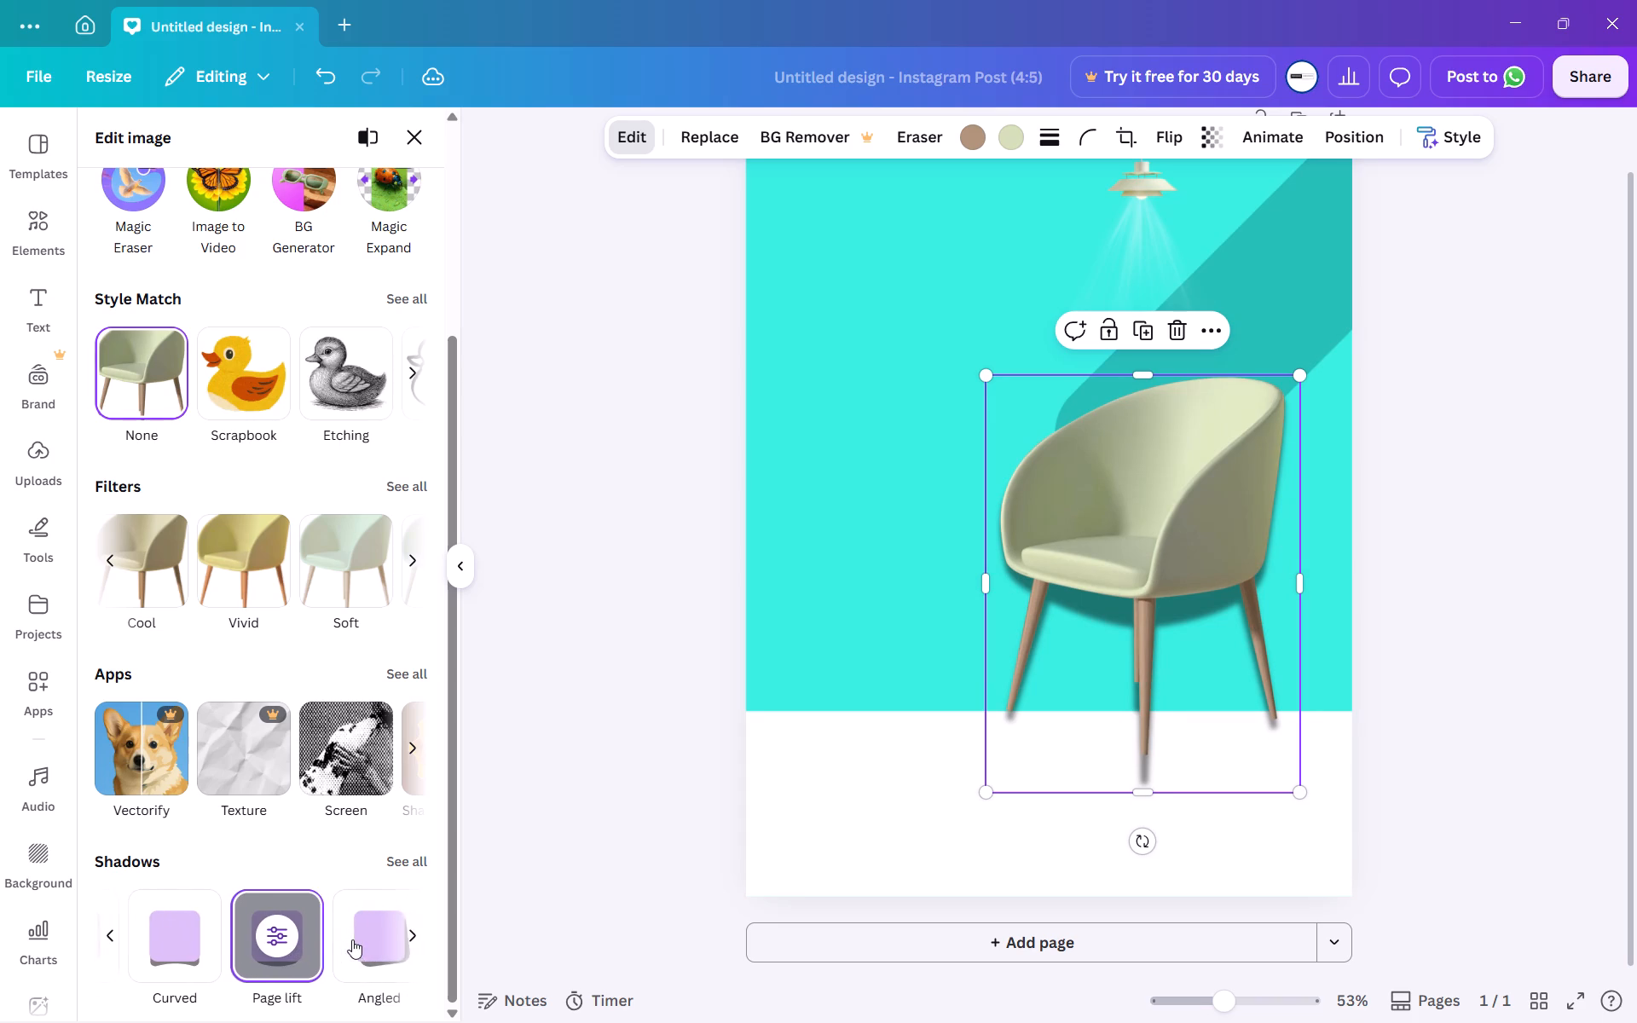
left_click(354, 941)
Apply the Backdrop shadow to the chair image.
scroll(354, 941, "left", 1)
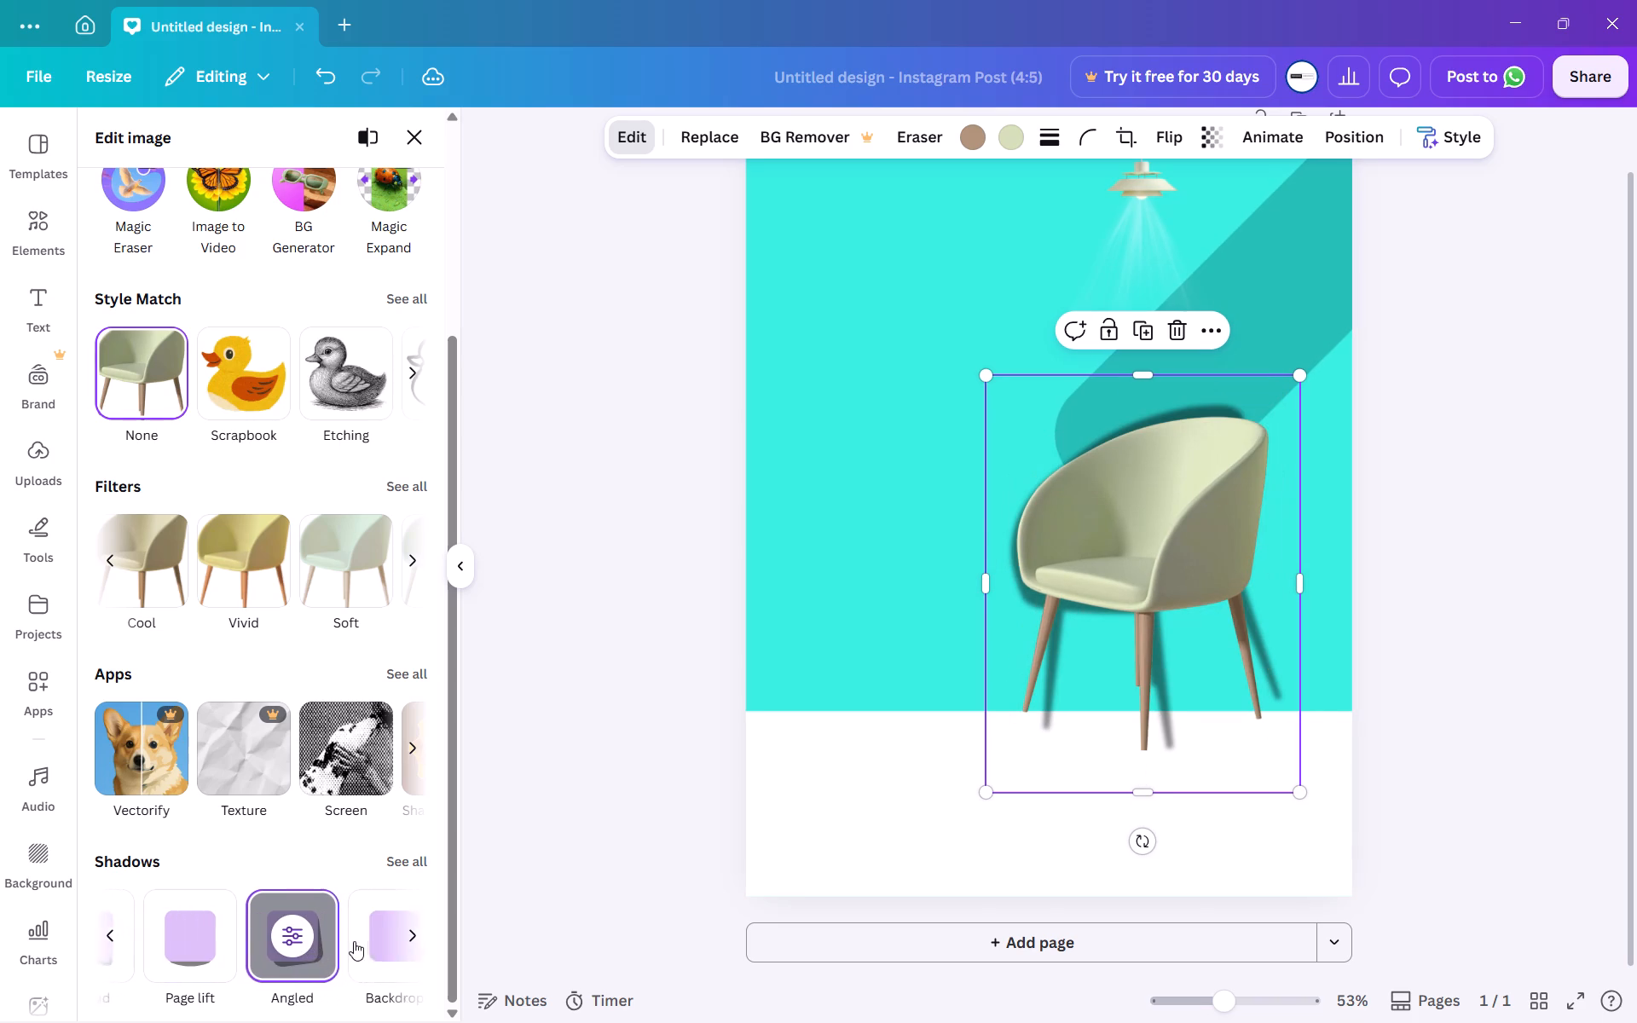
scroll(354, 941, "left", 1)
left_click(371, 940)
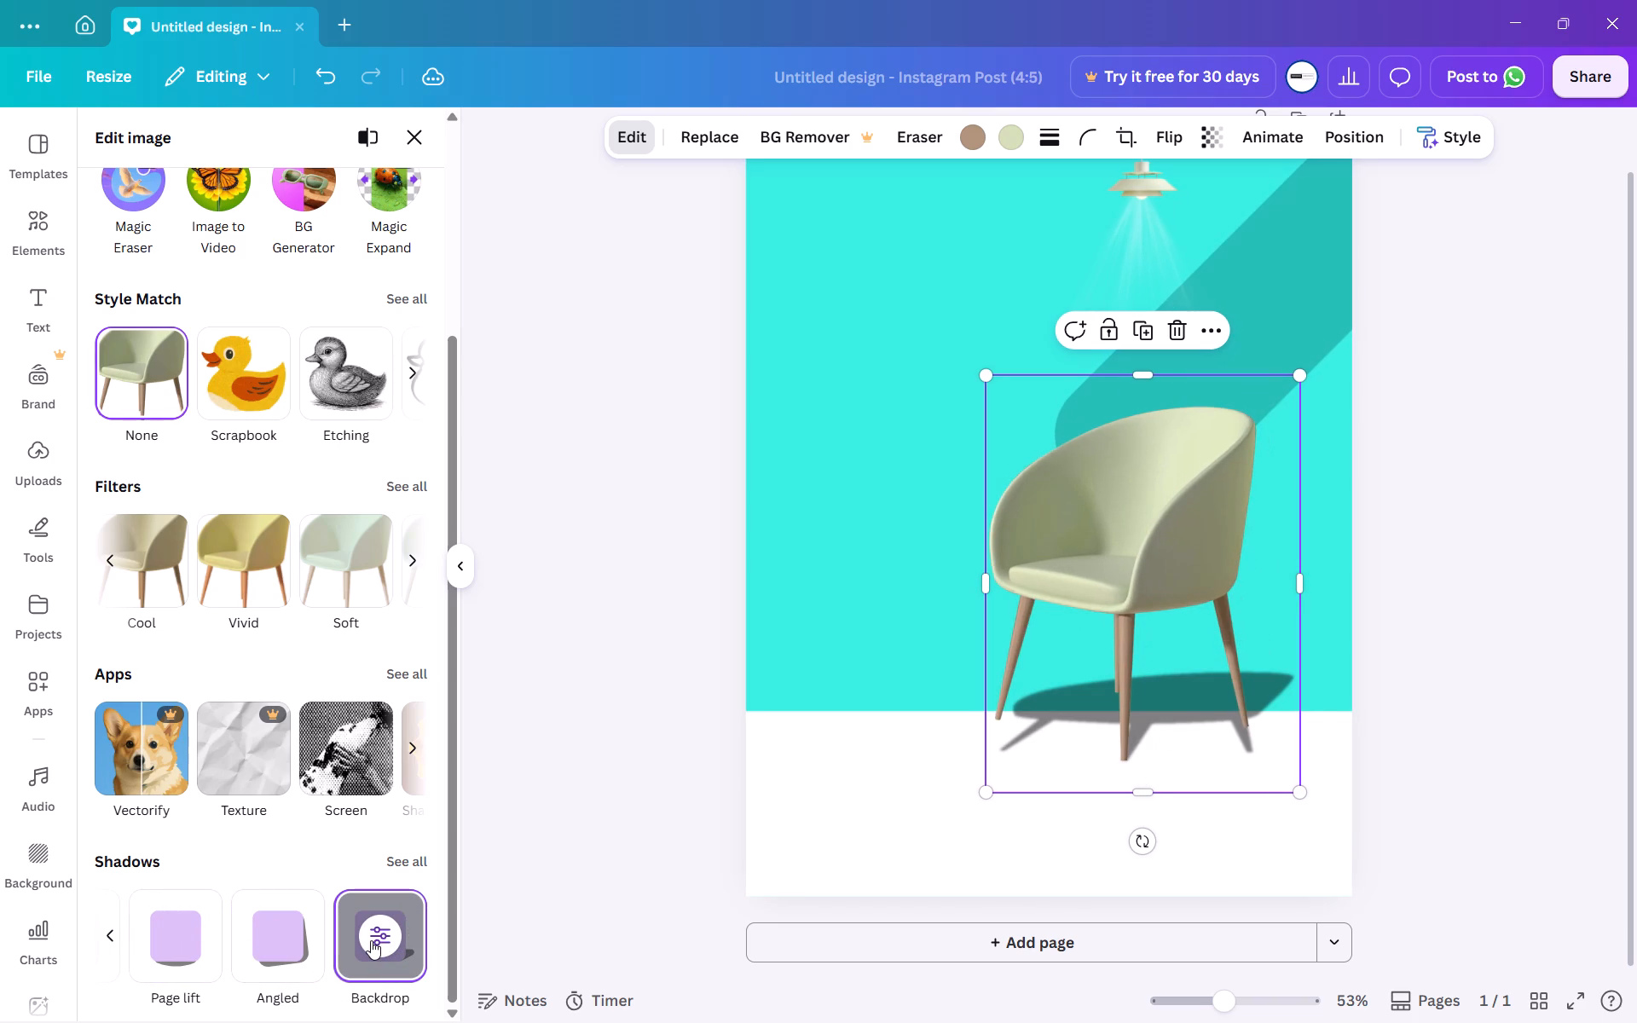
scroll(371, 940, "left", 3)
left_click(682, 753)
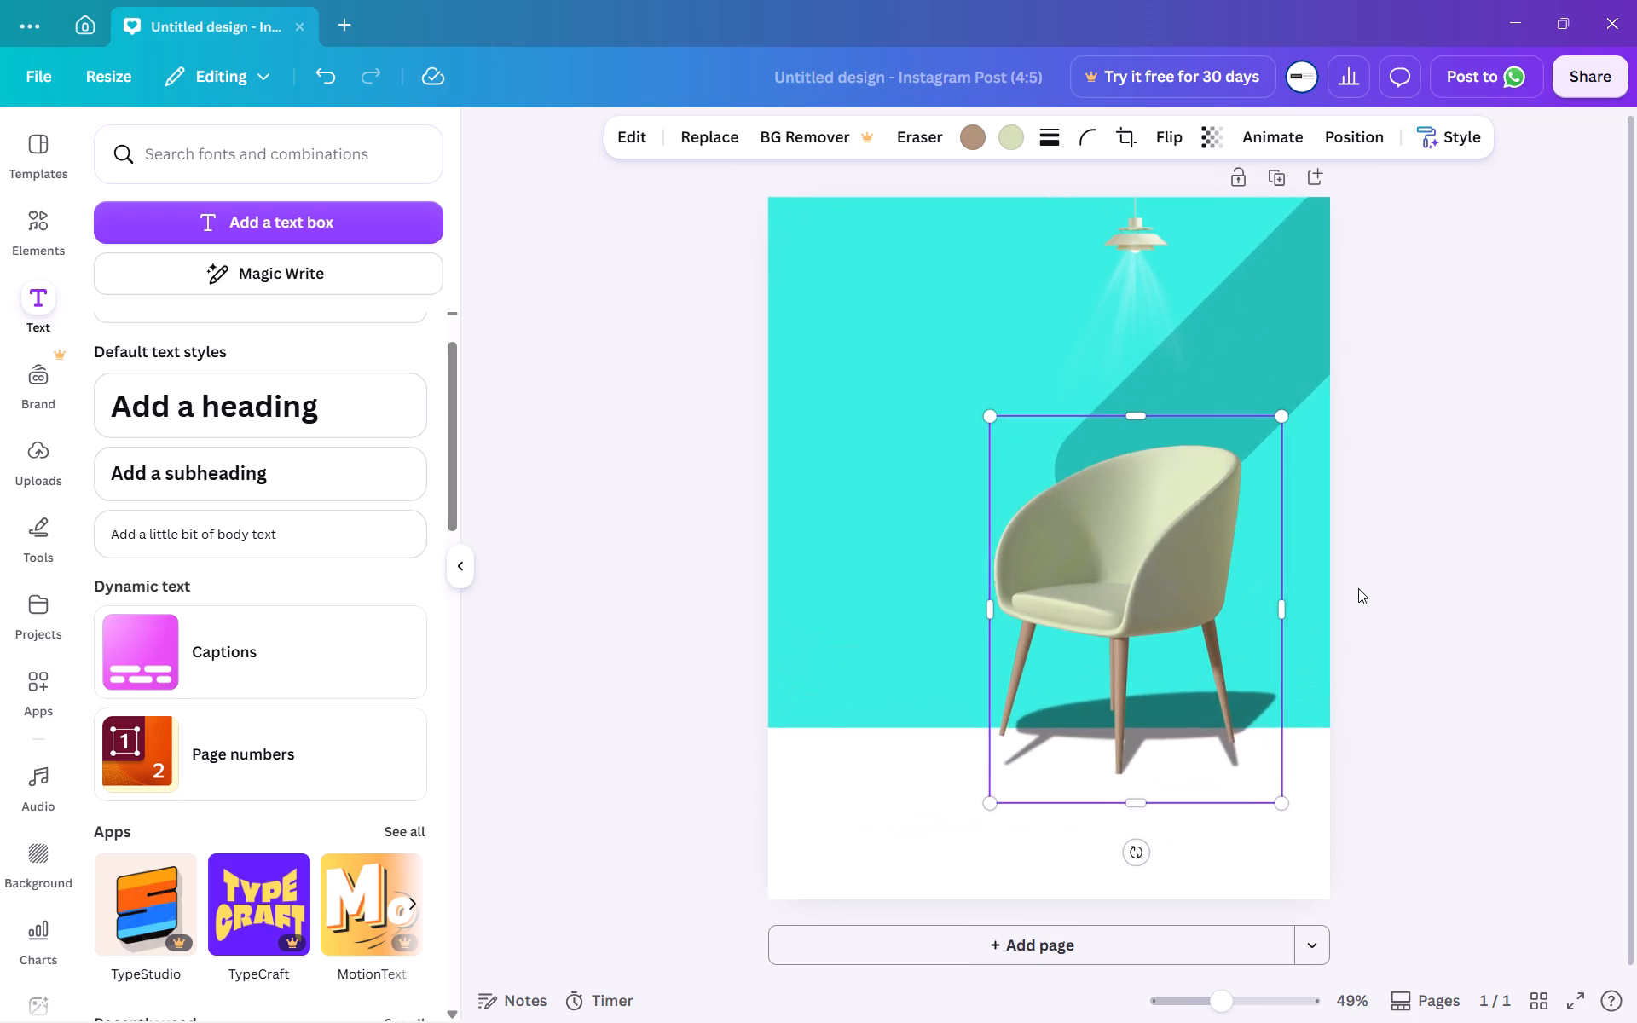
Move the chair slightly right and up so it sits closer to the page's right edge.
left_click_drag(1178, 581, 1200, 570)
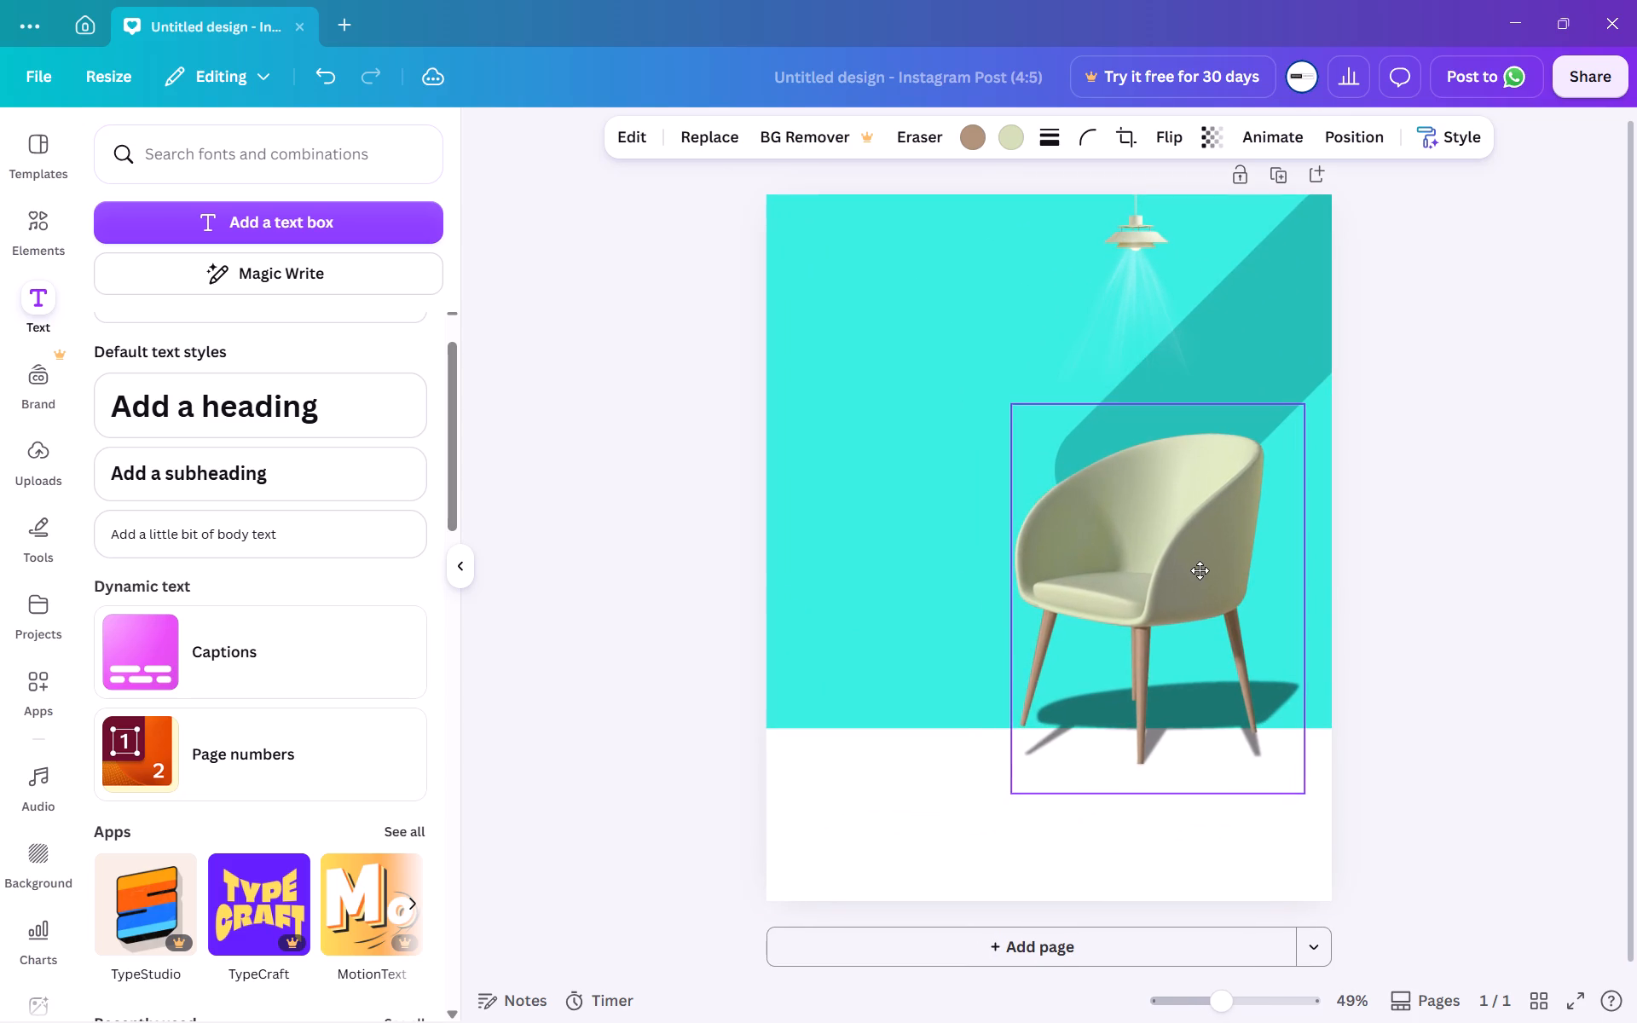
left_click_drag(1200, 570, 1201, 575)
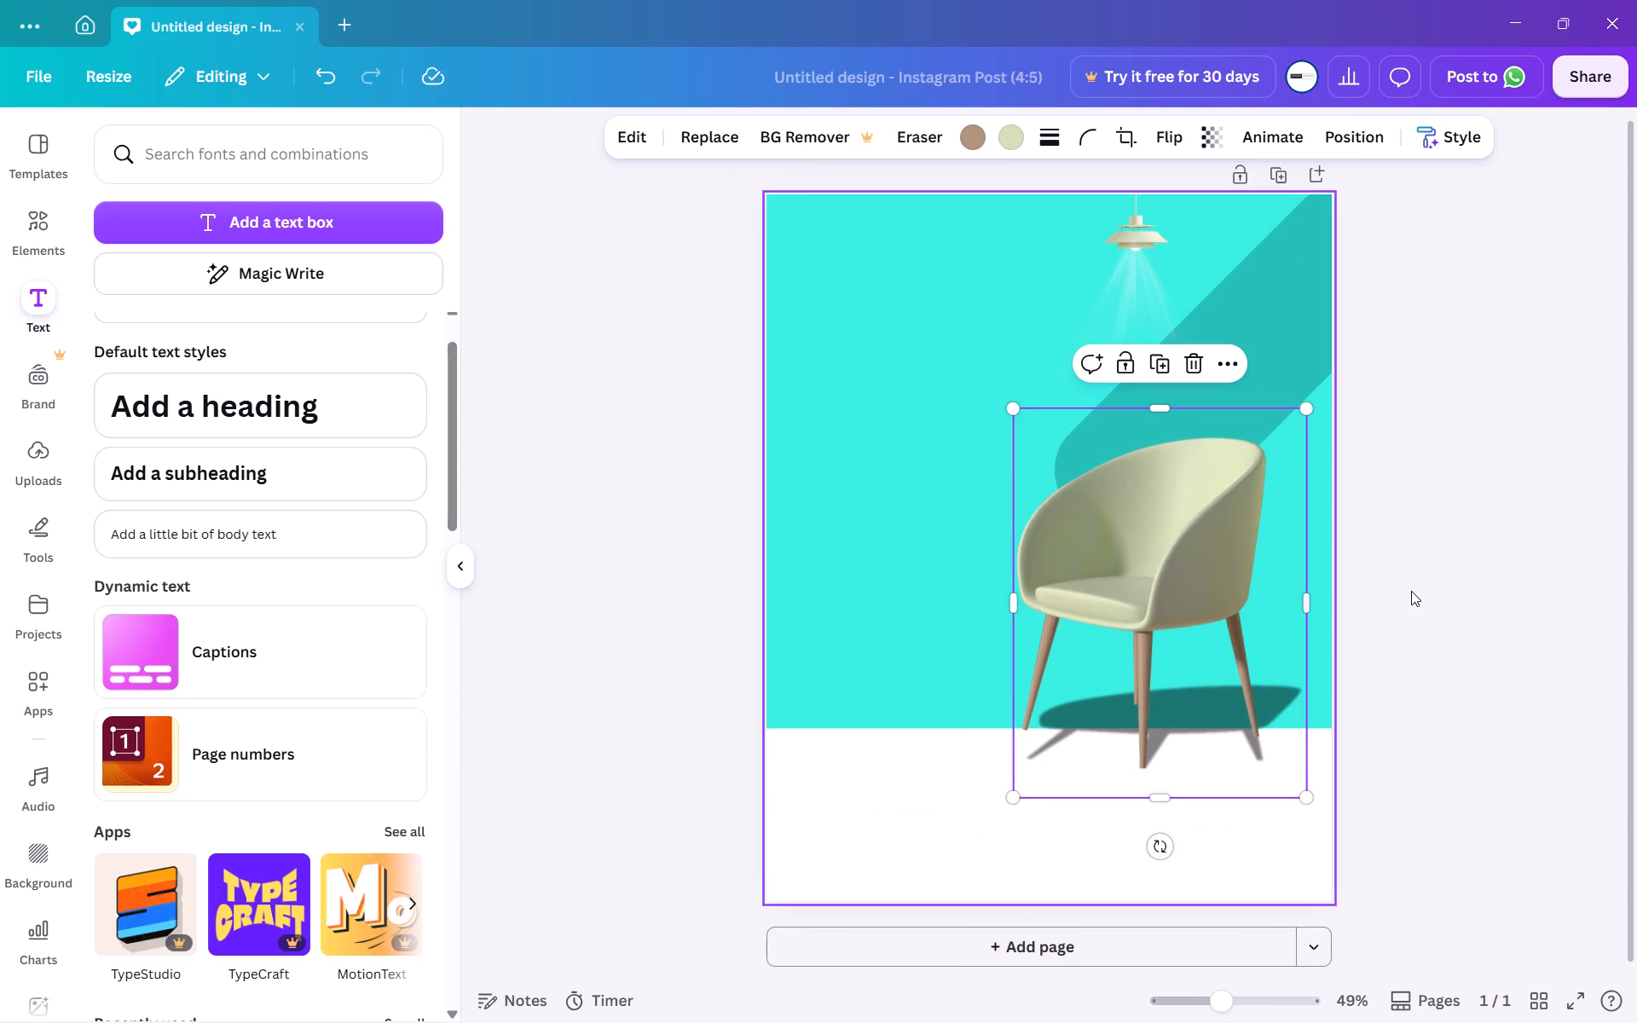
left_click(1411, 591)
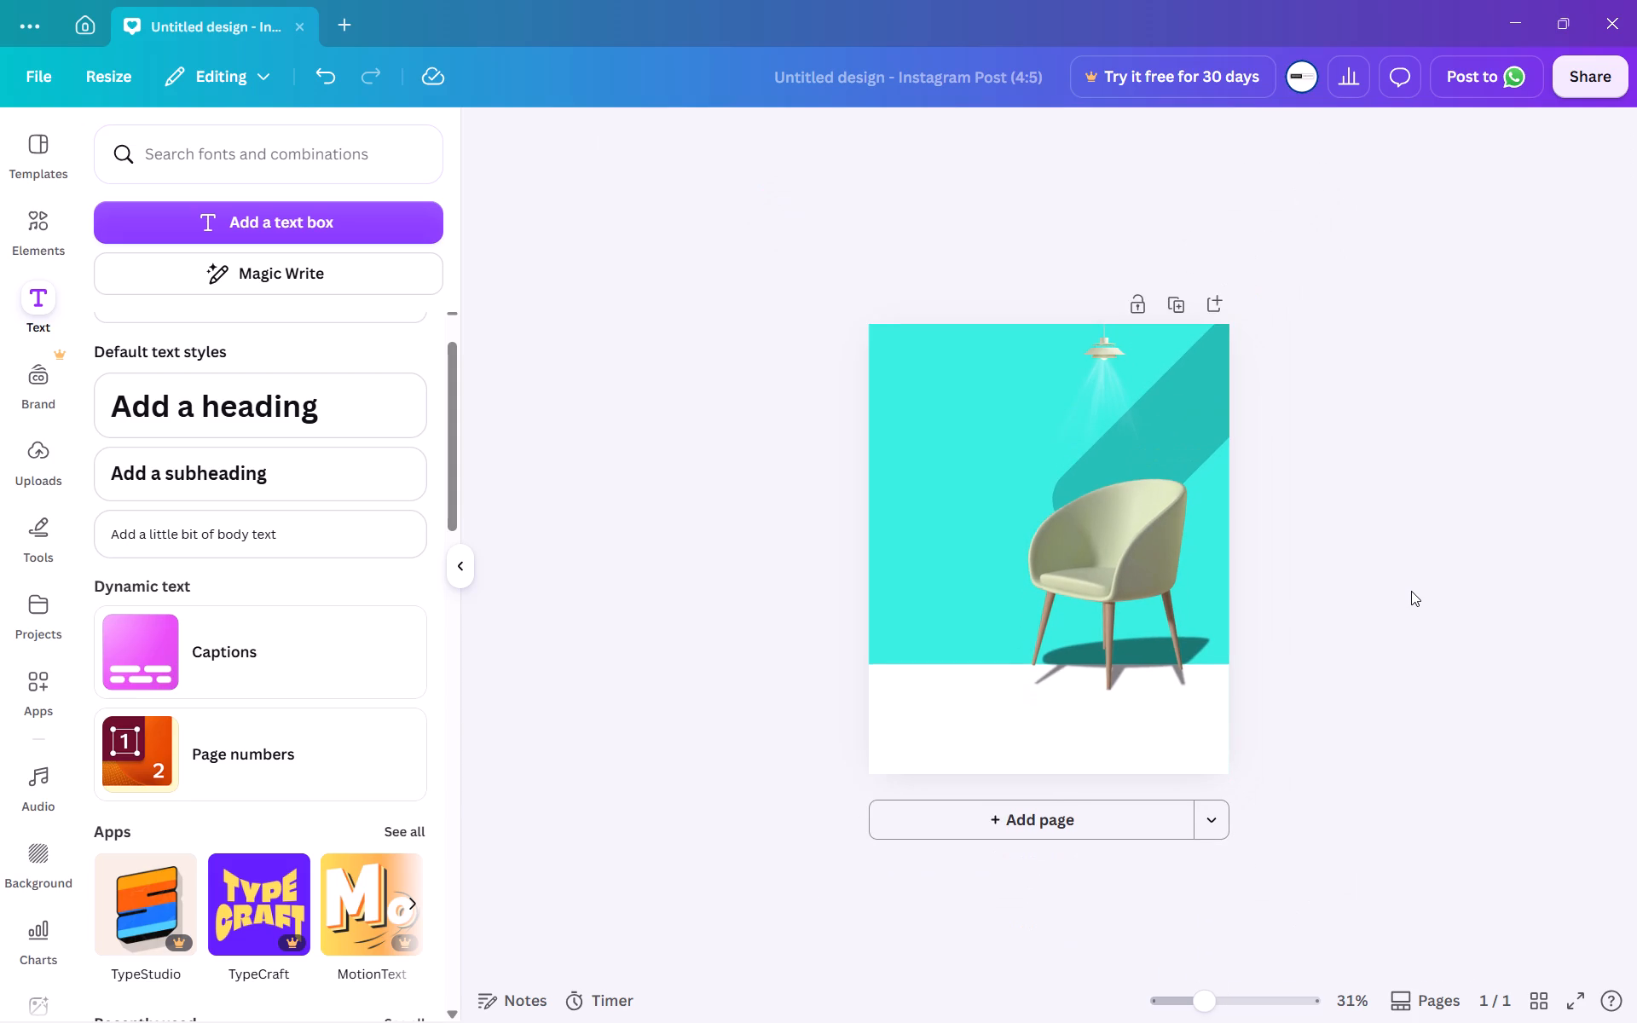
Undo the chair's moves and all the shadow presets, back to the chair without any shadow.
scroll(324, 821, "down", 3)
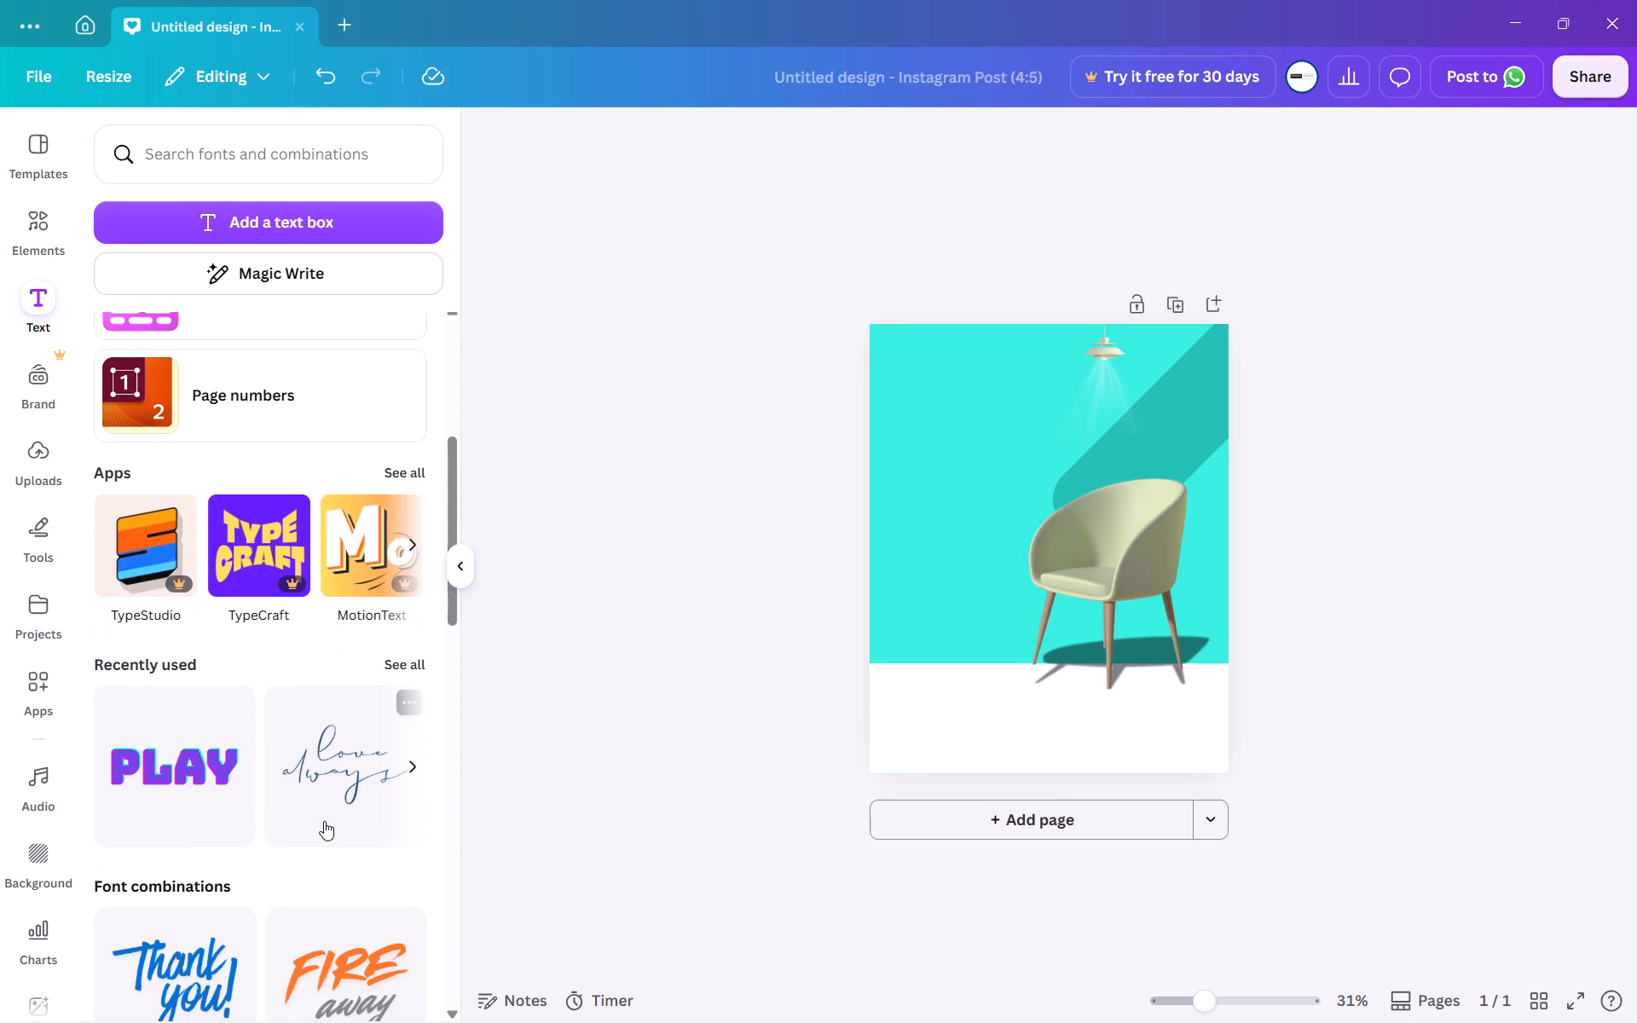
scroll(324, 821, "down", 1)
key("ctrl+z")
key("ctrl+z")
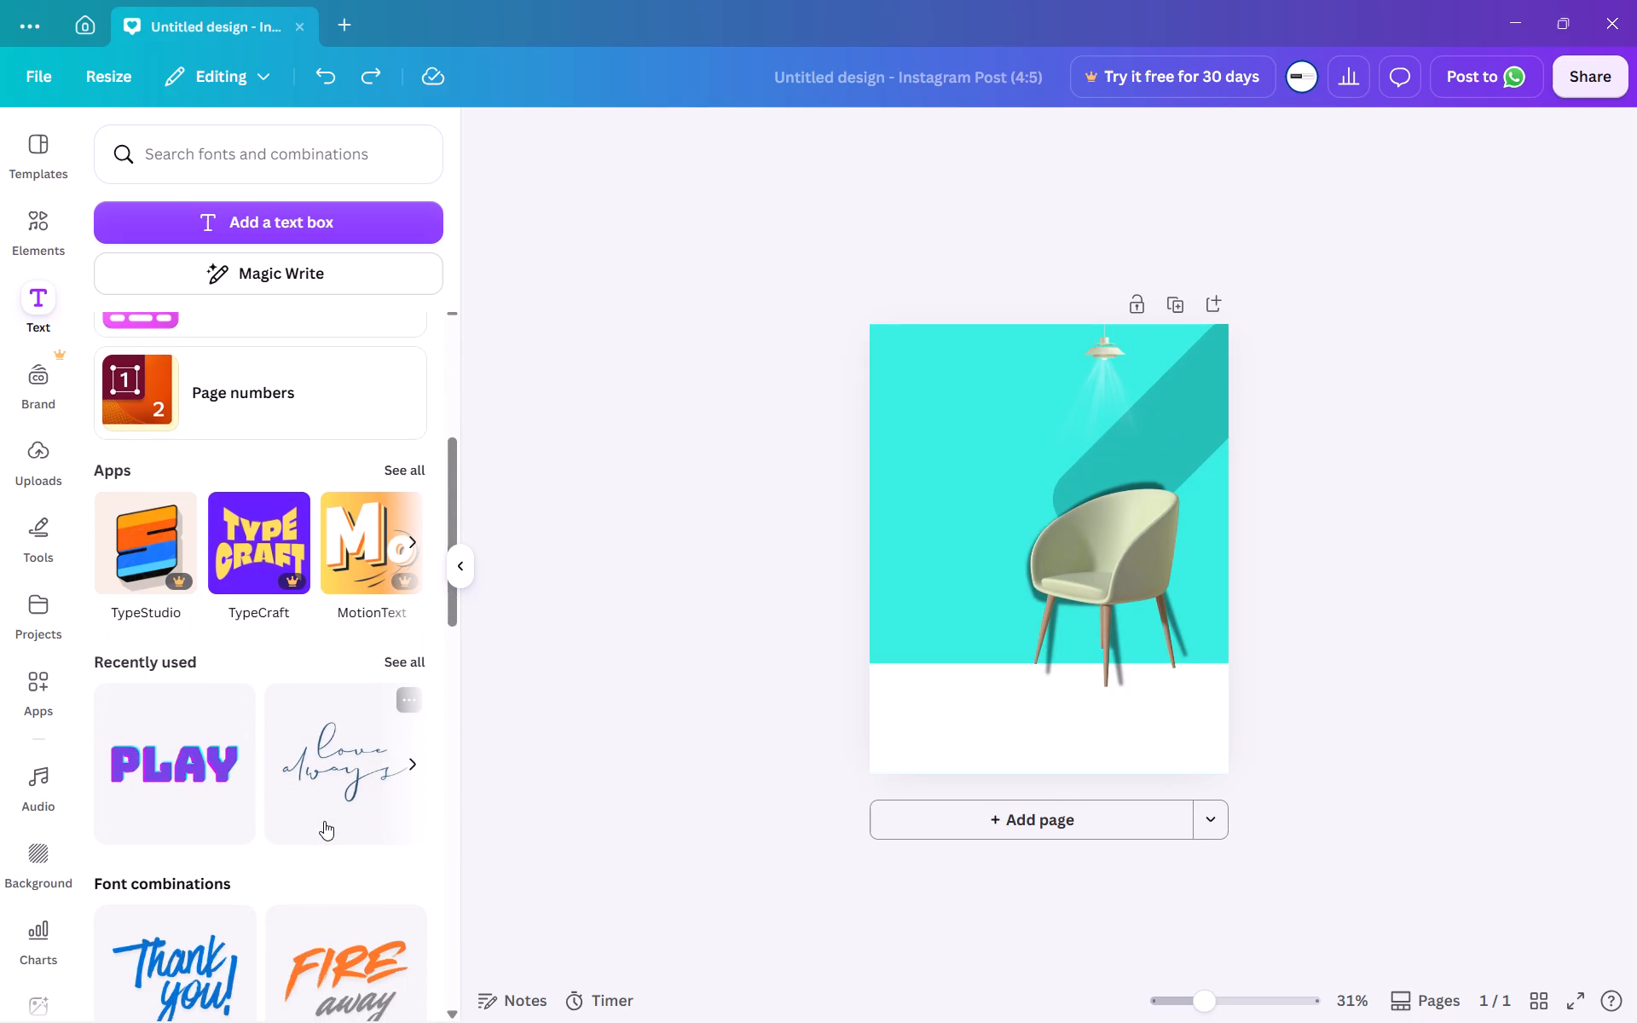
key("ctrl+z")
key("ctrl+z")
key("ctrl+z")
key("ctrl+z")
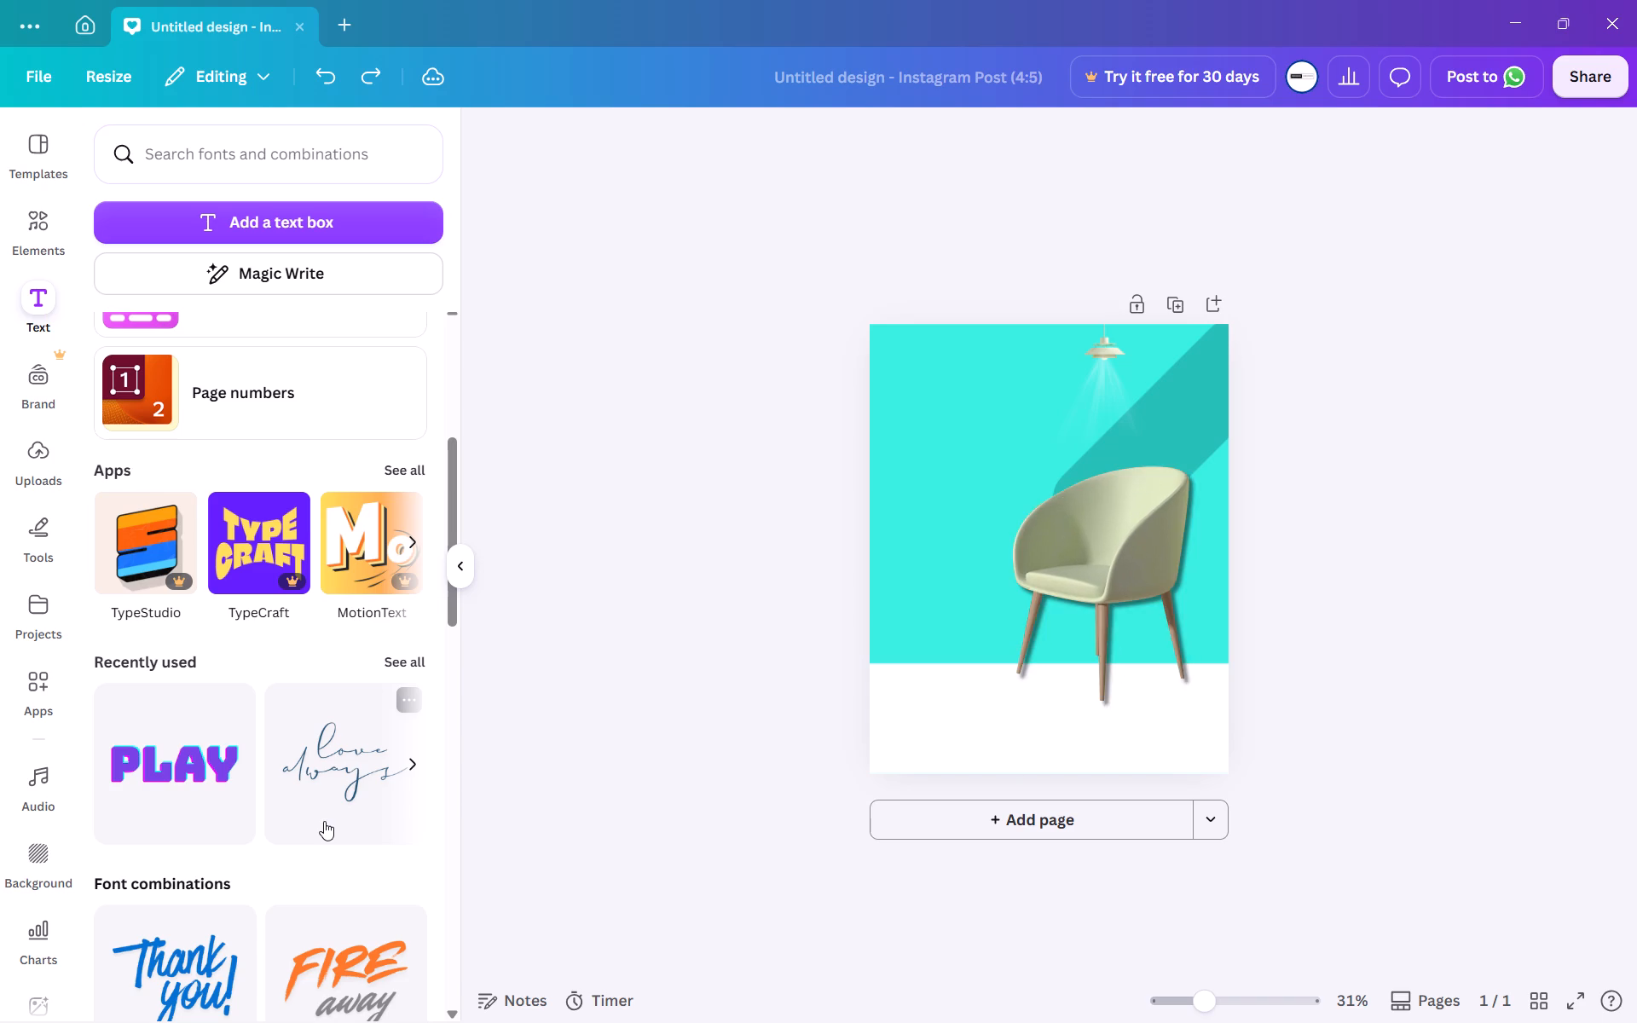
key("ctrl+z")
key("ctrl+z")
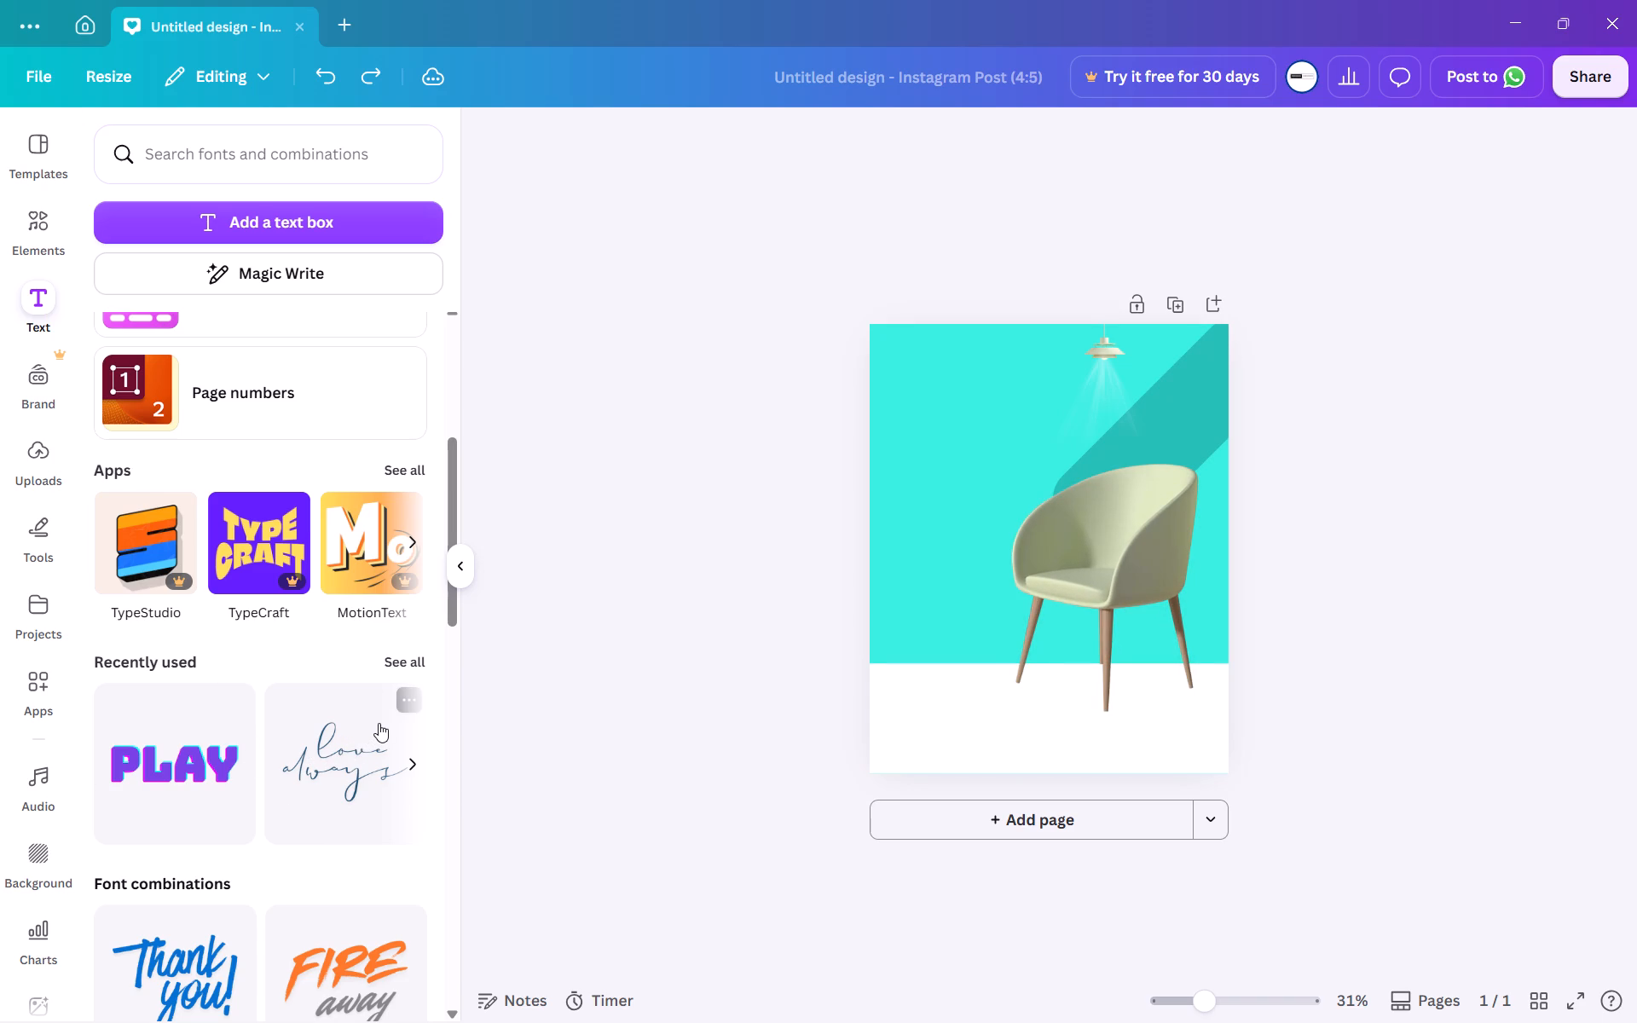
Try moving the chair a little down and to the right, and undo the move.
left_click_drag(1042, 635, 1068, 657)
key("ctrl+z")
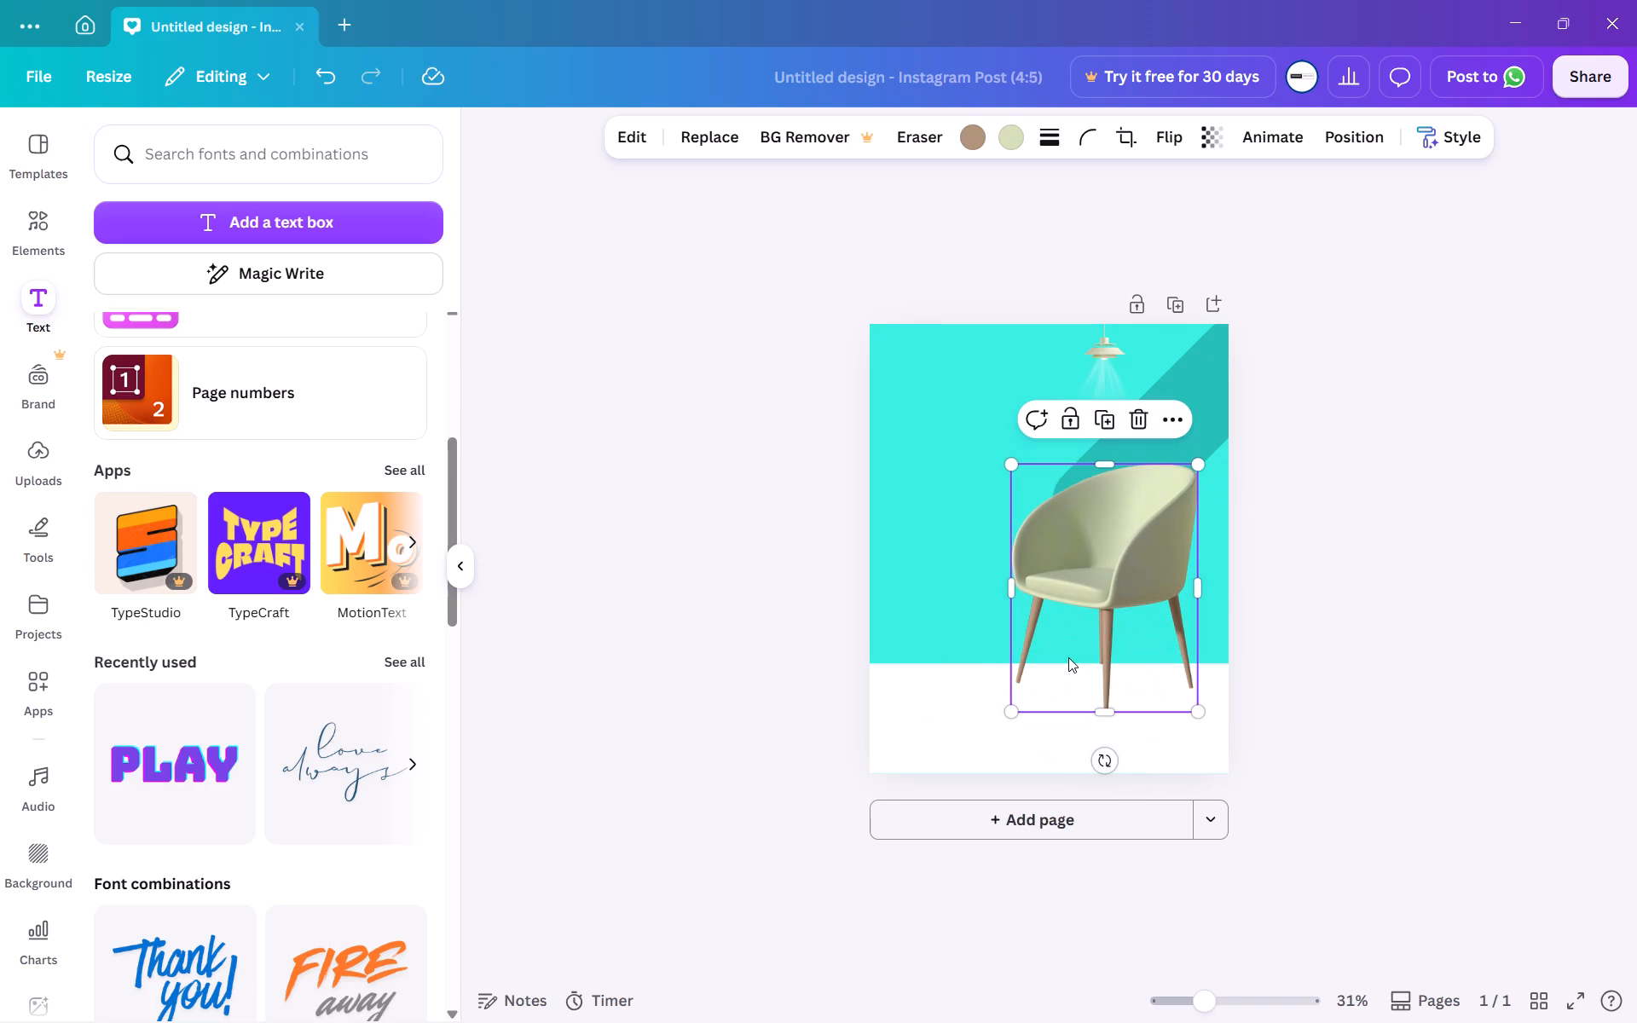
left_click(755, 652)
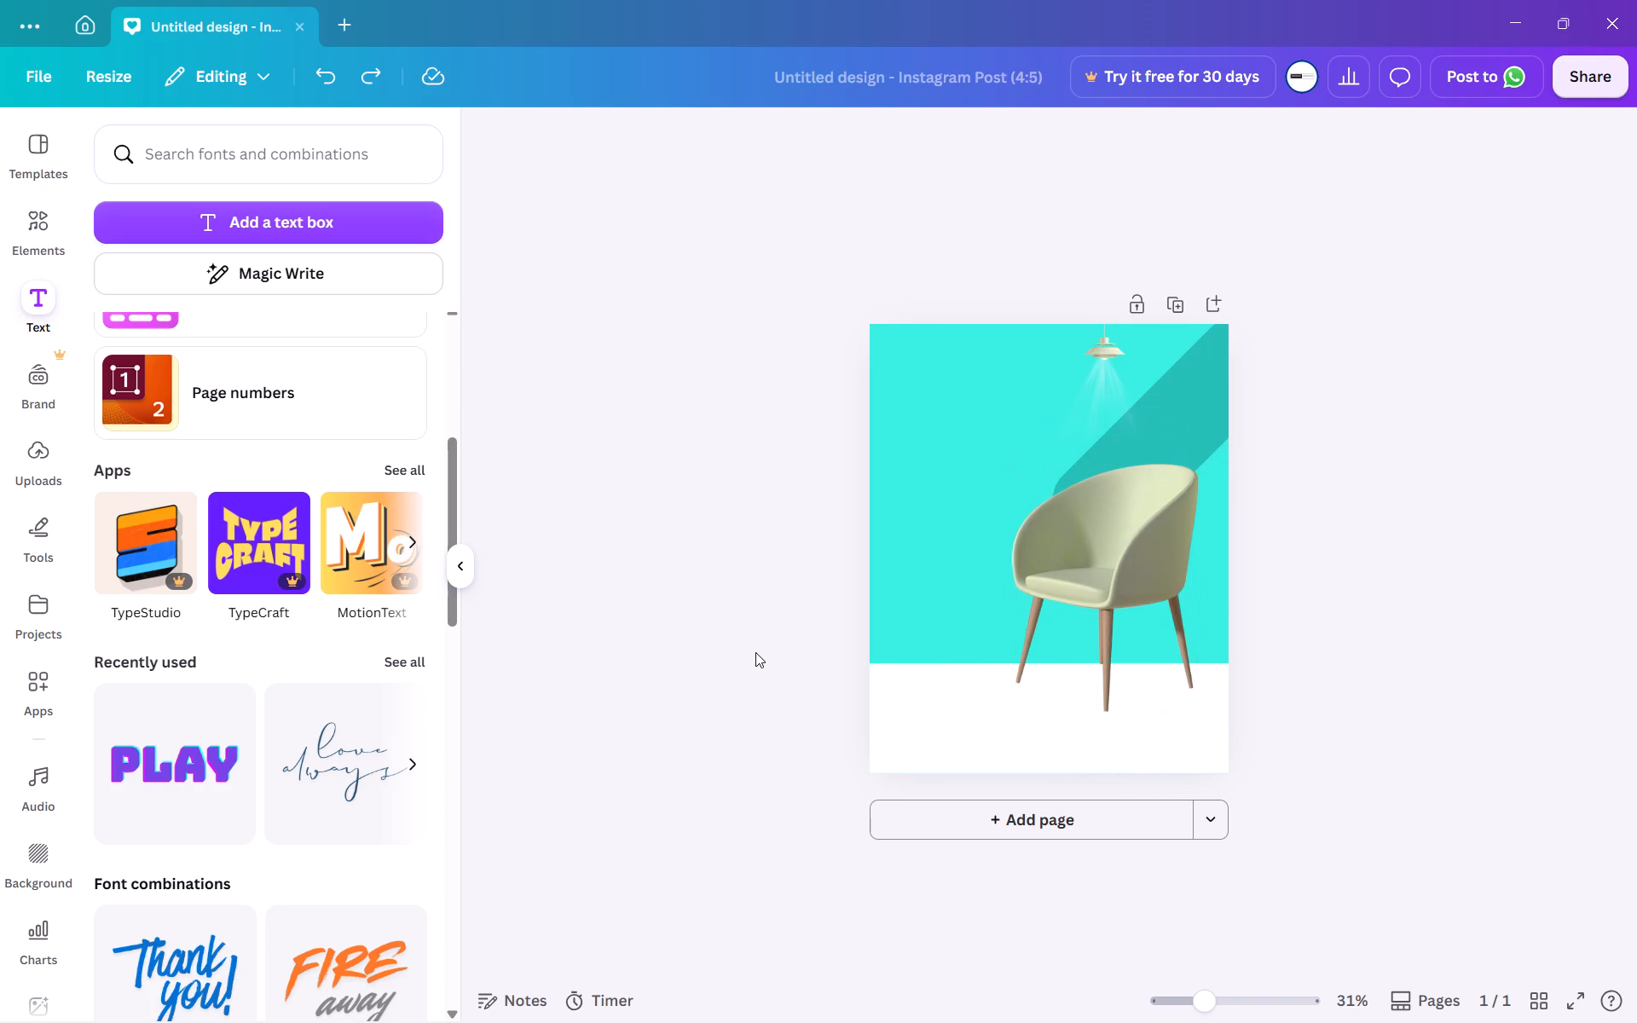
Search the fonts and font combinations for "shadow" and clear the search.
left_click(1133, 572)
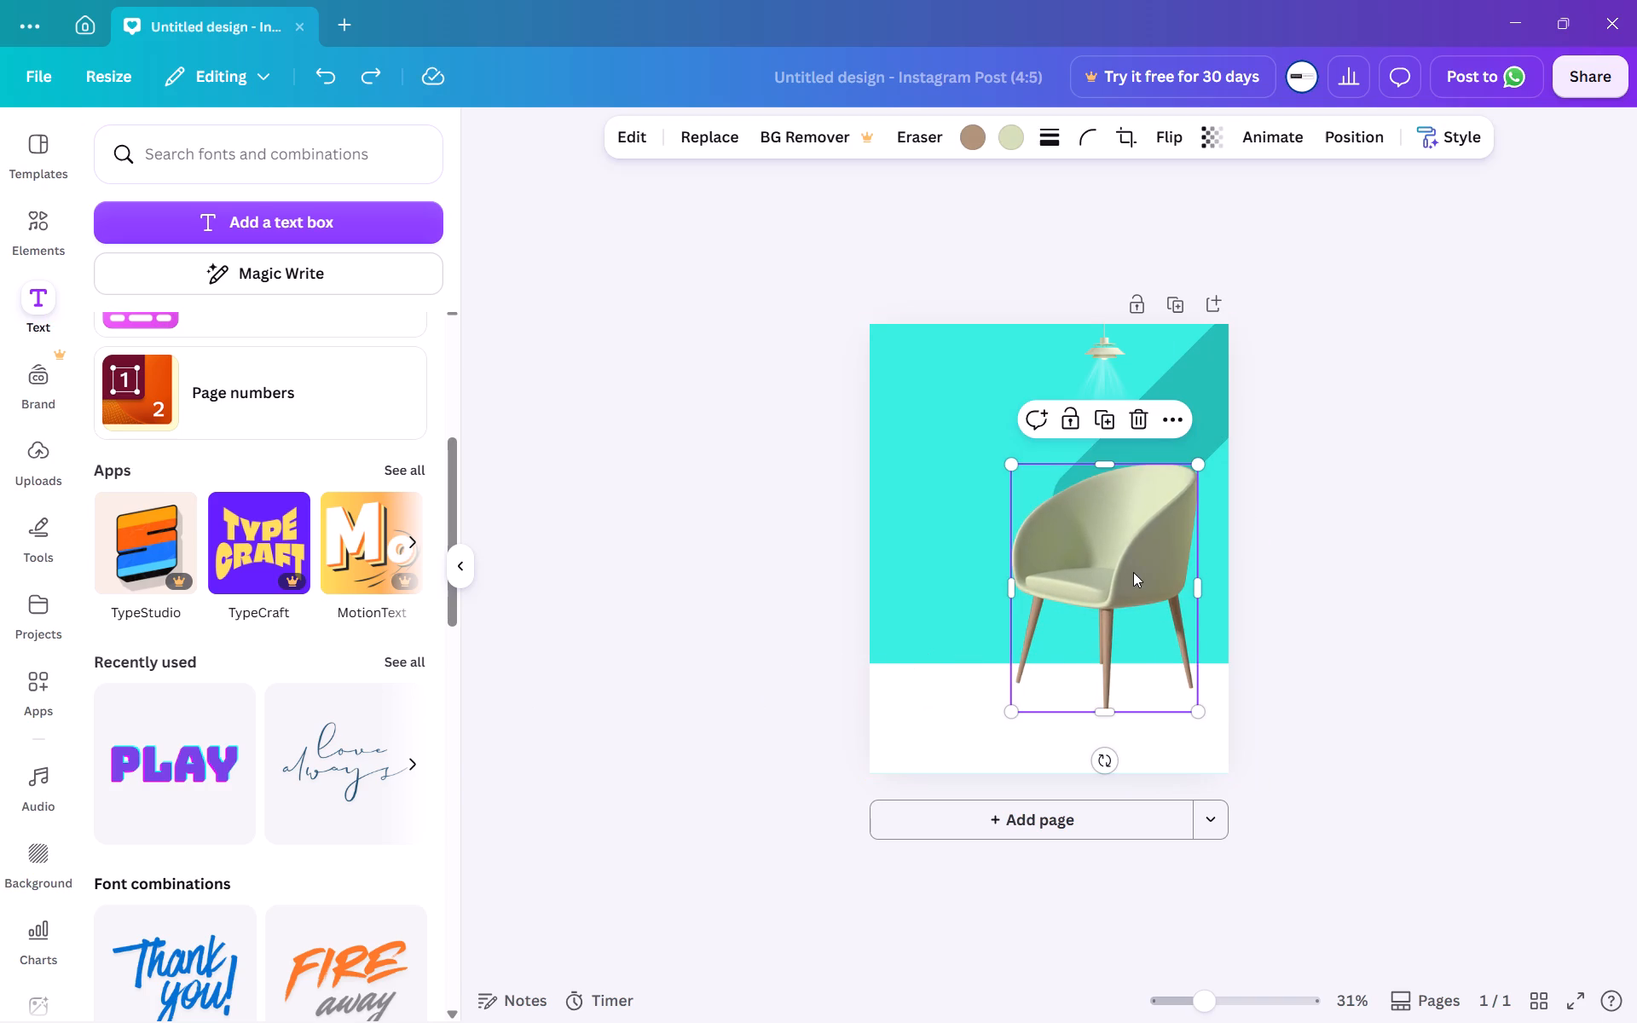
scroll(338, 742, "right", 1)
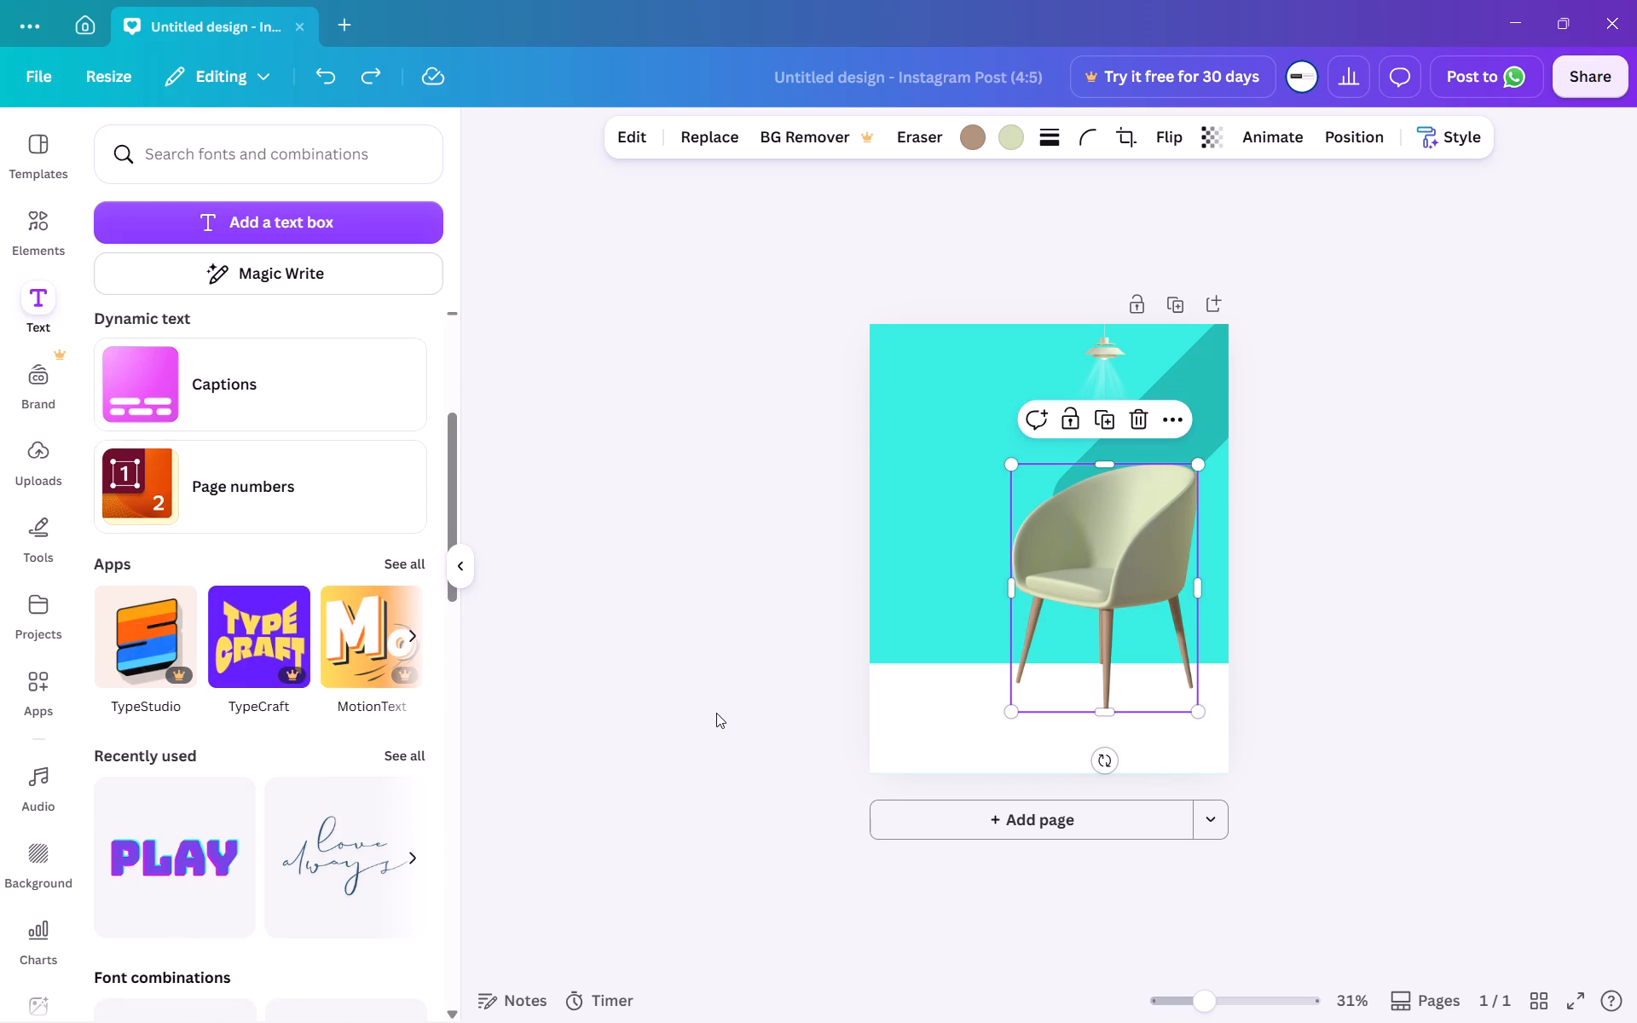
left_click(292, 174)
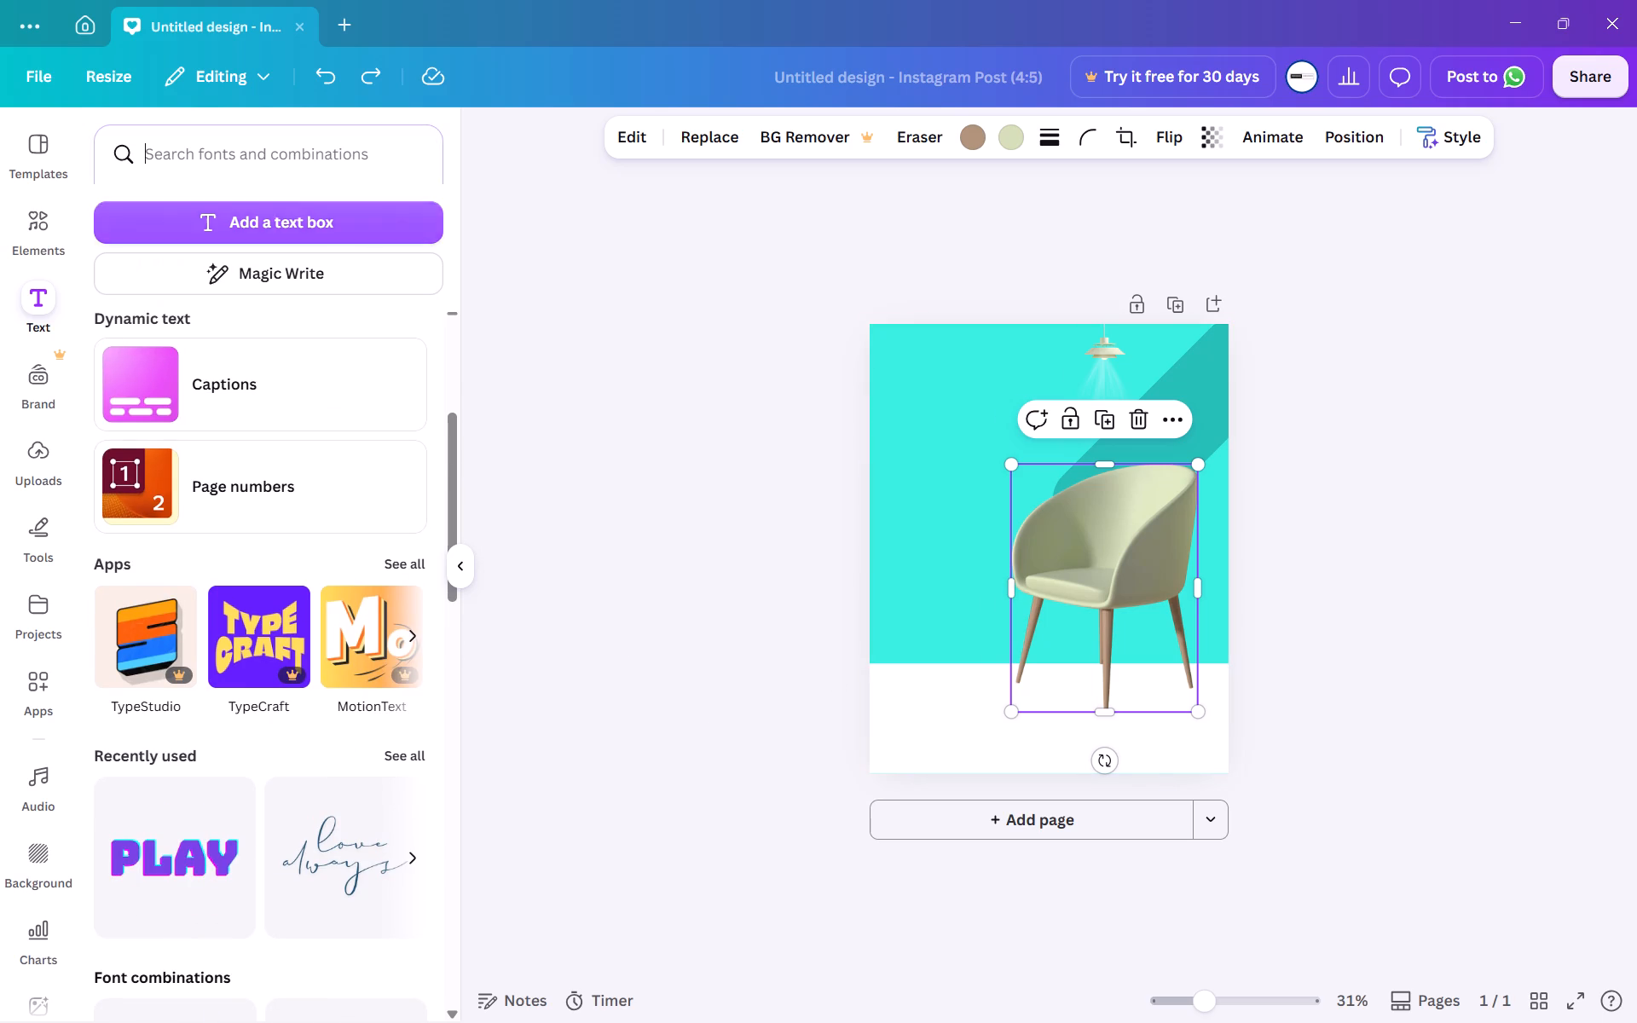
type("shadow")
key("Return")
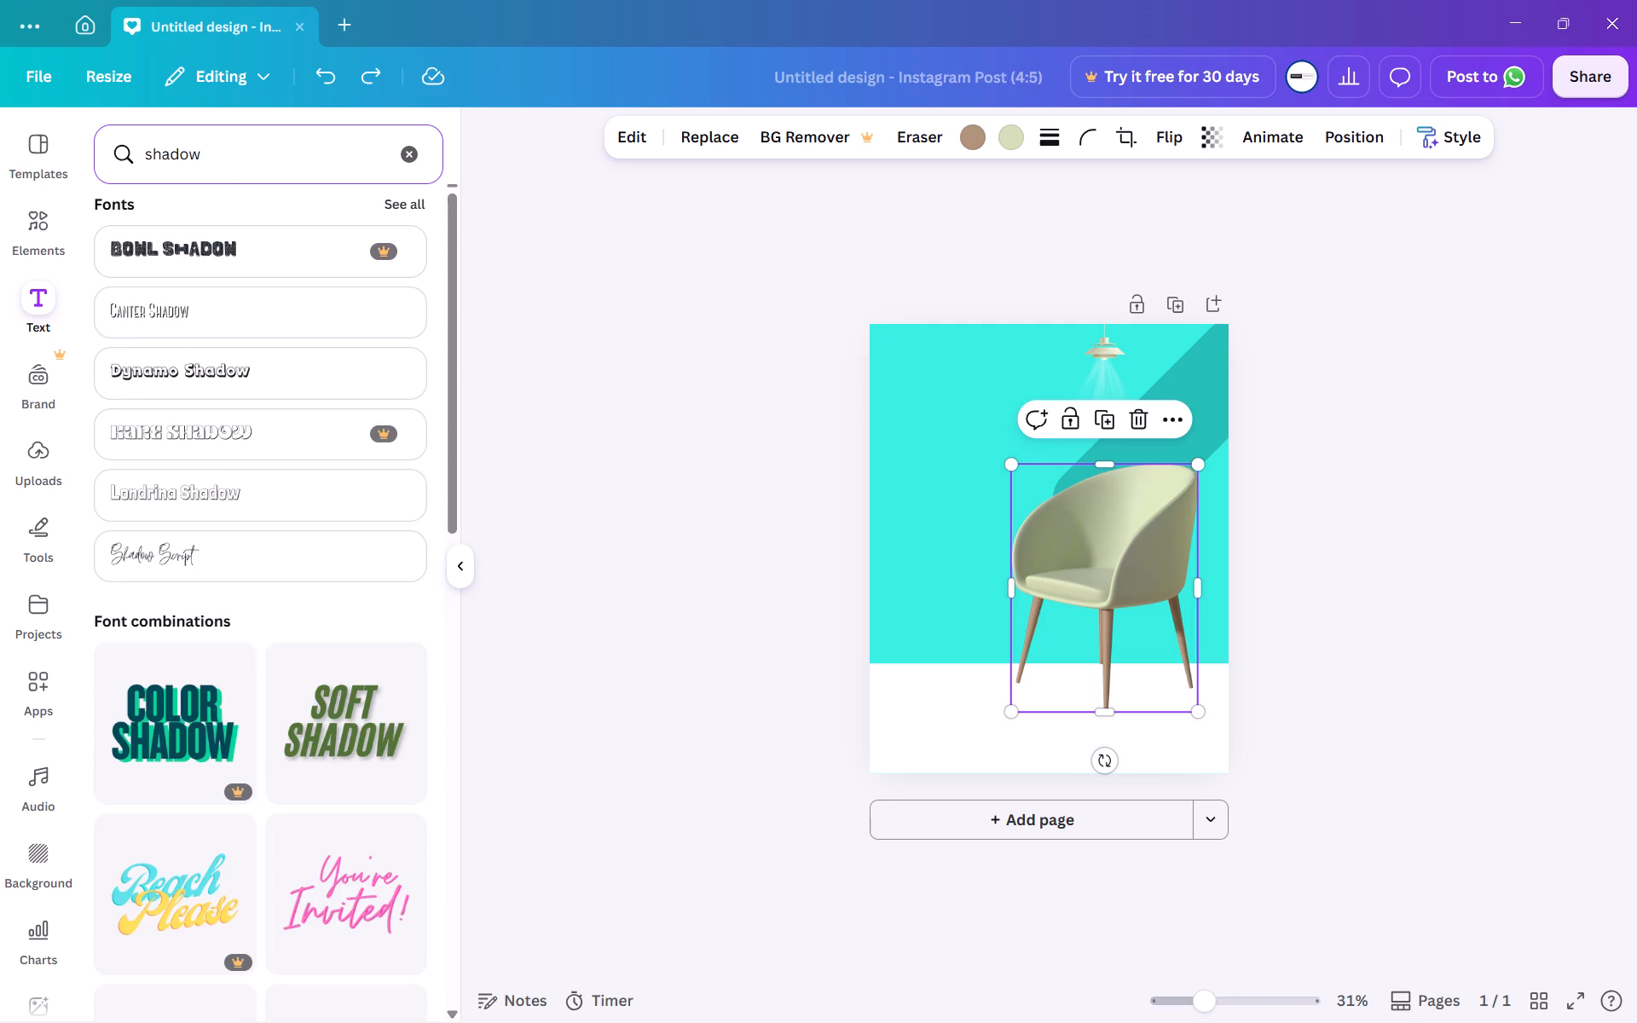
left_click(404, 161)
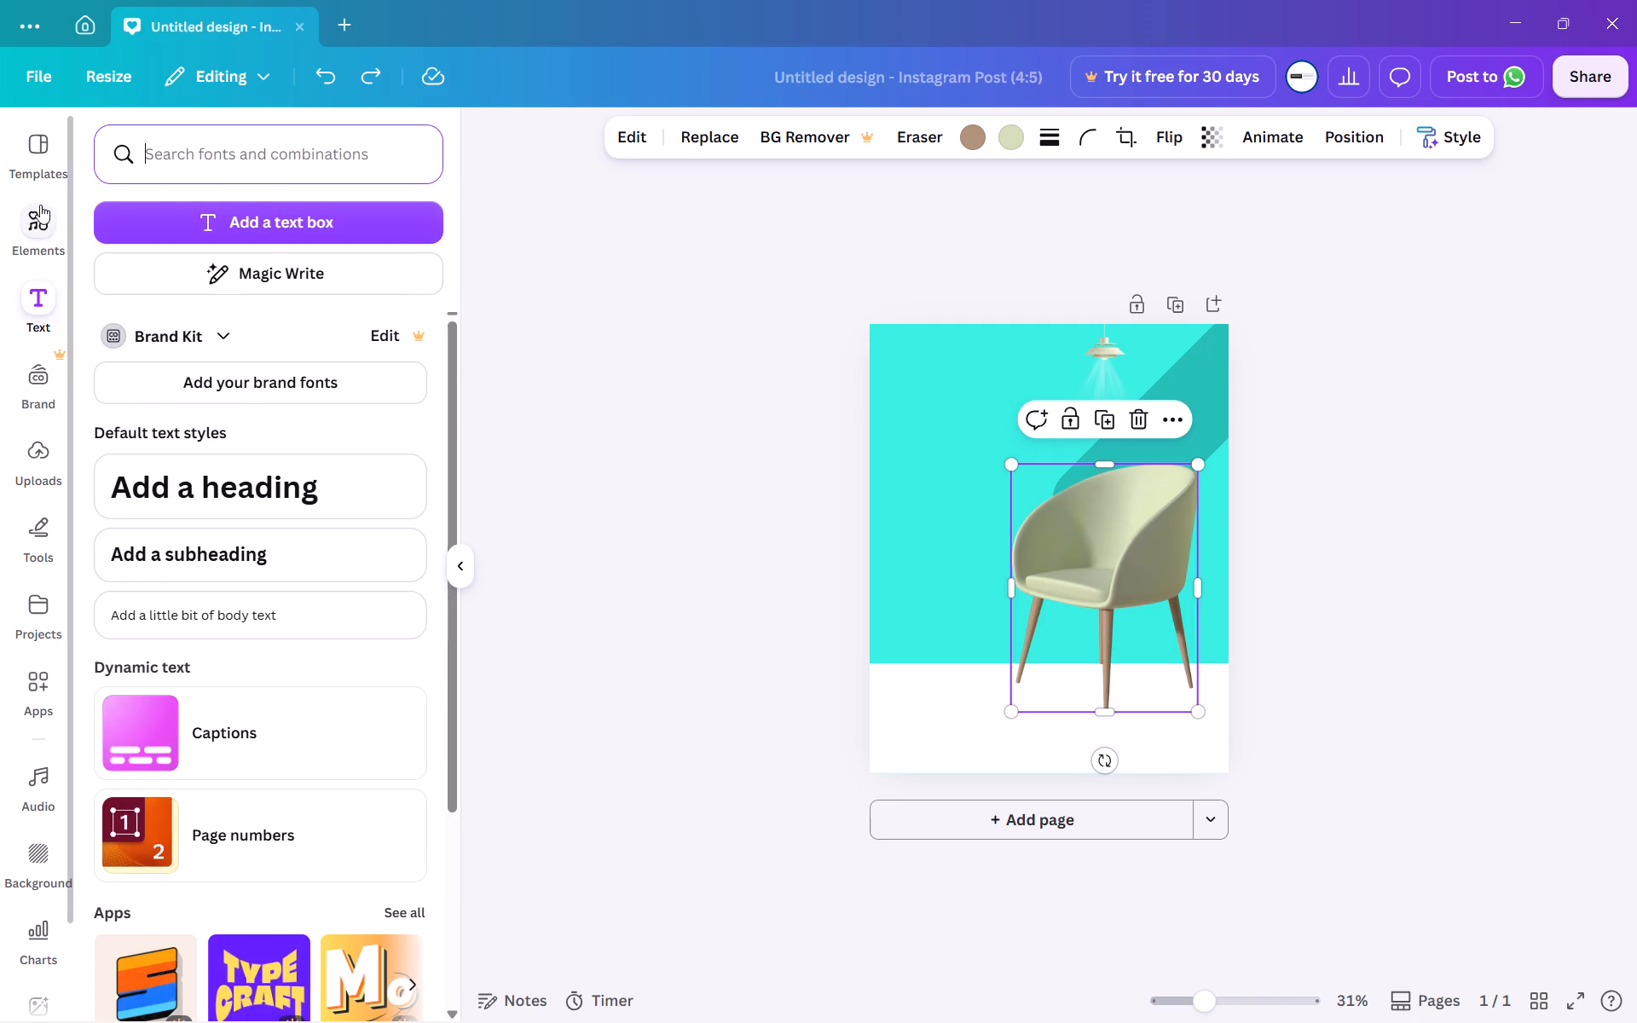
Search the elements for "shadow", add the soft light-grey oval shadow graphic, and place it beneath the chair at its legs.
left_click(39, 212)
left_click(205, 145)
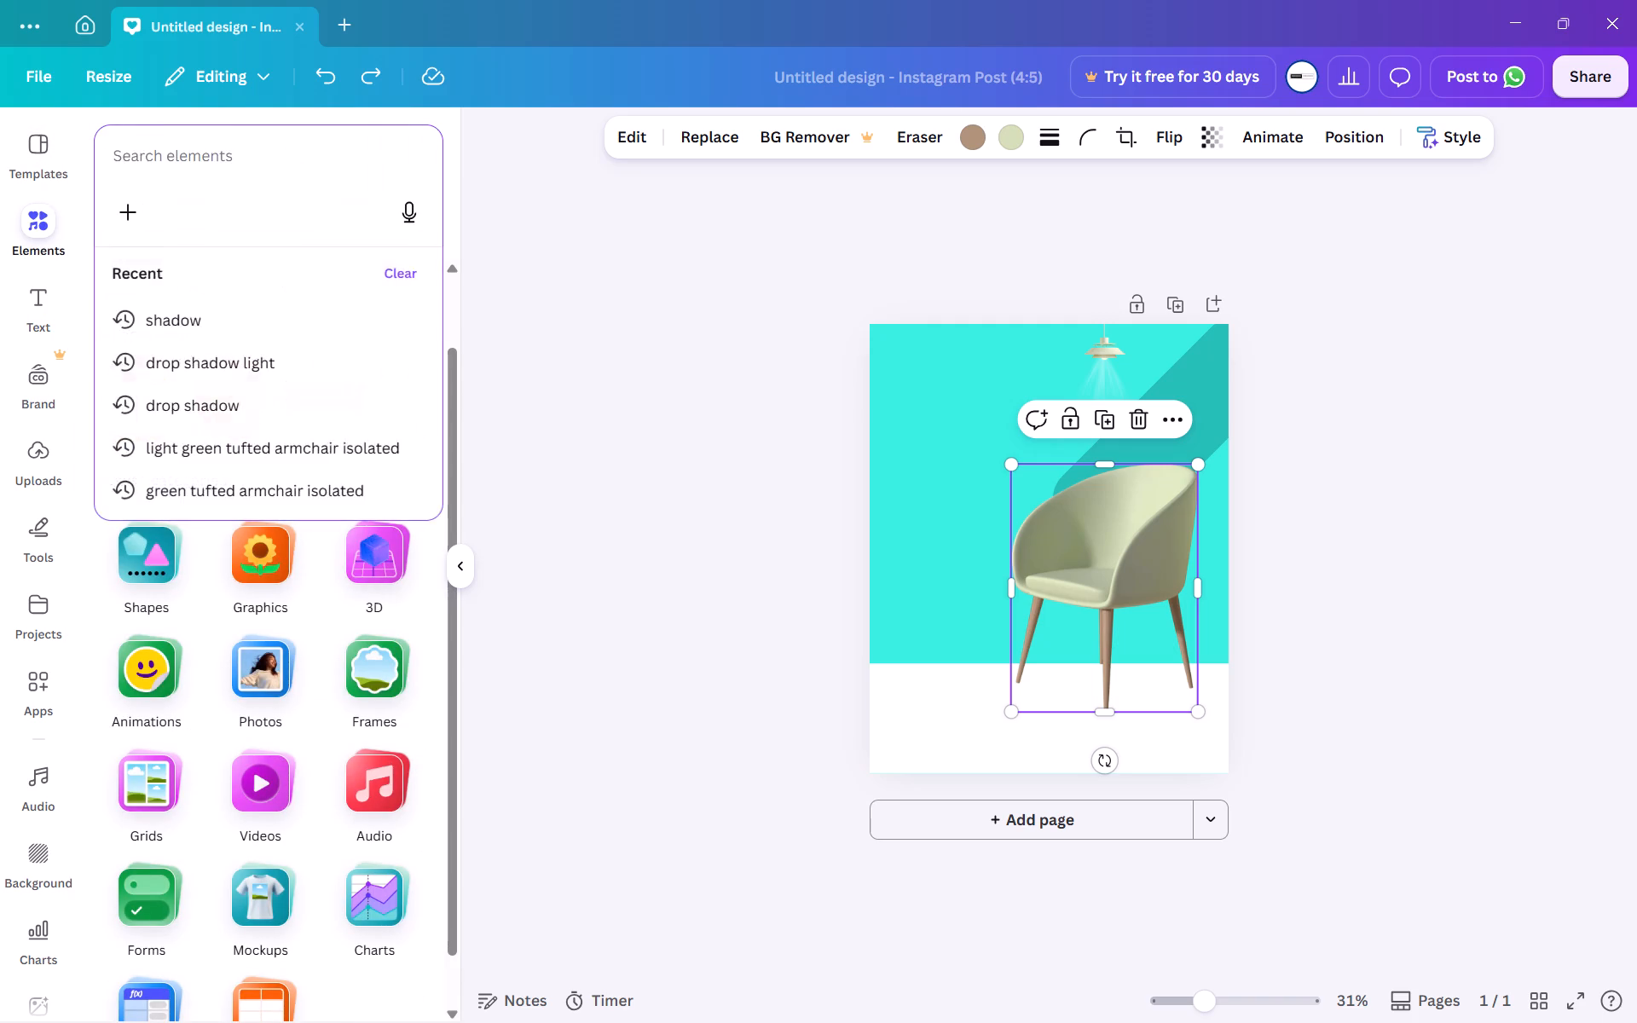
type("shadow")
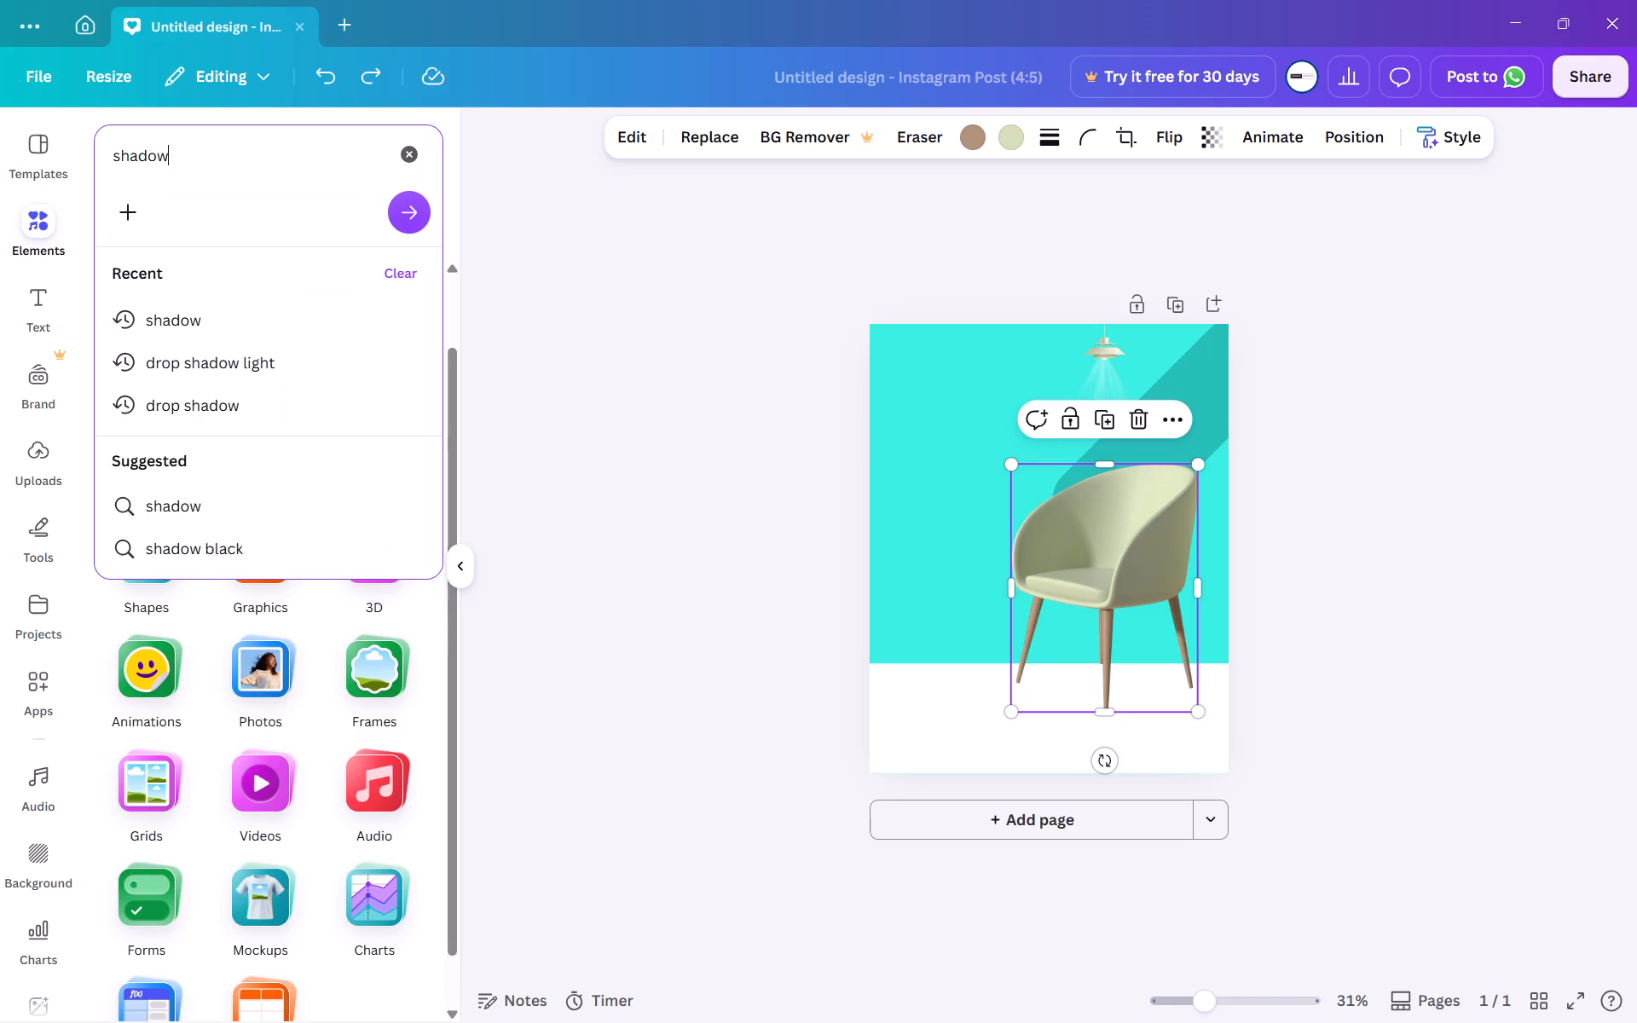
key("Return")
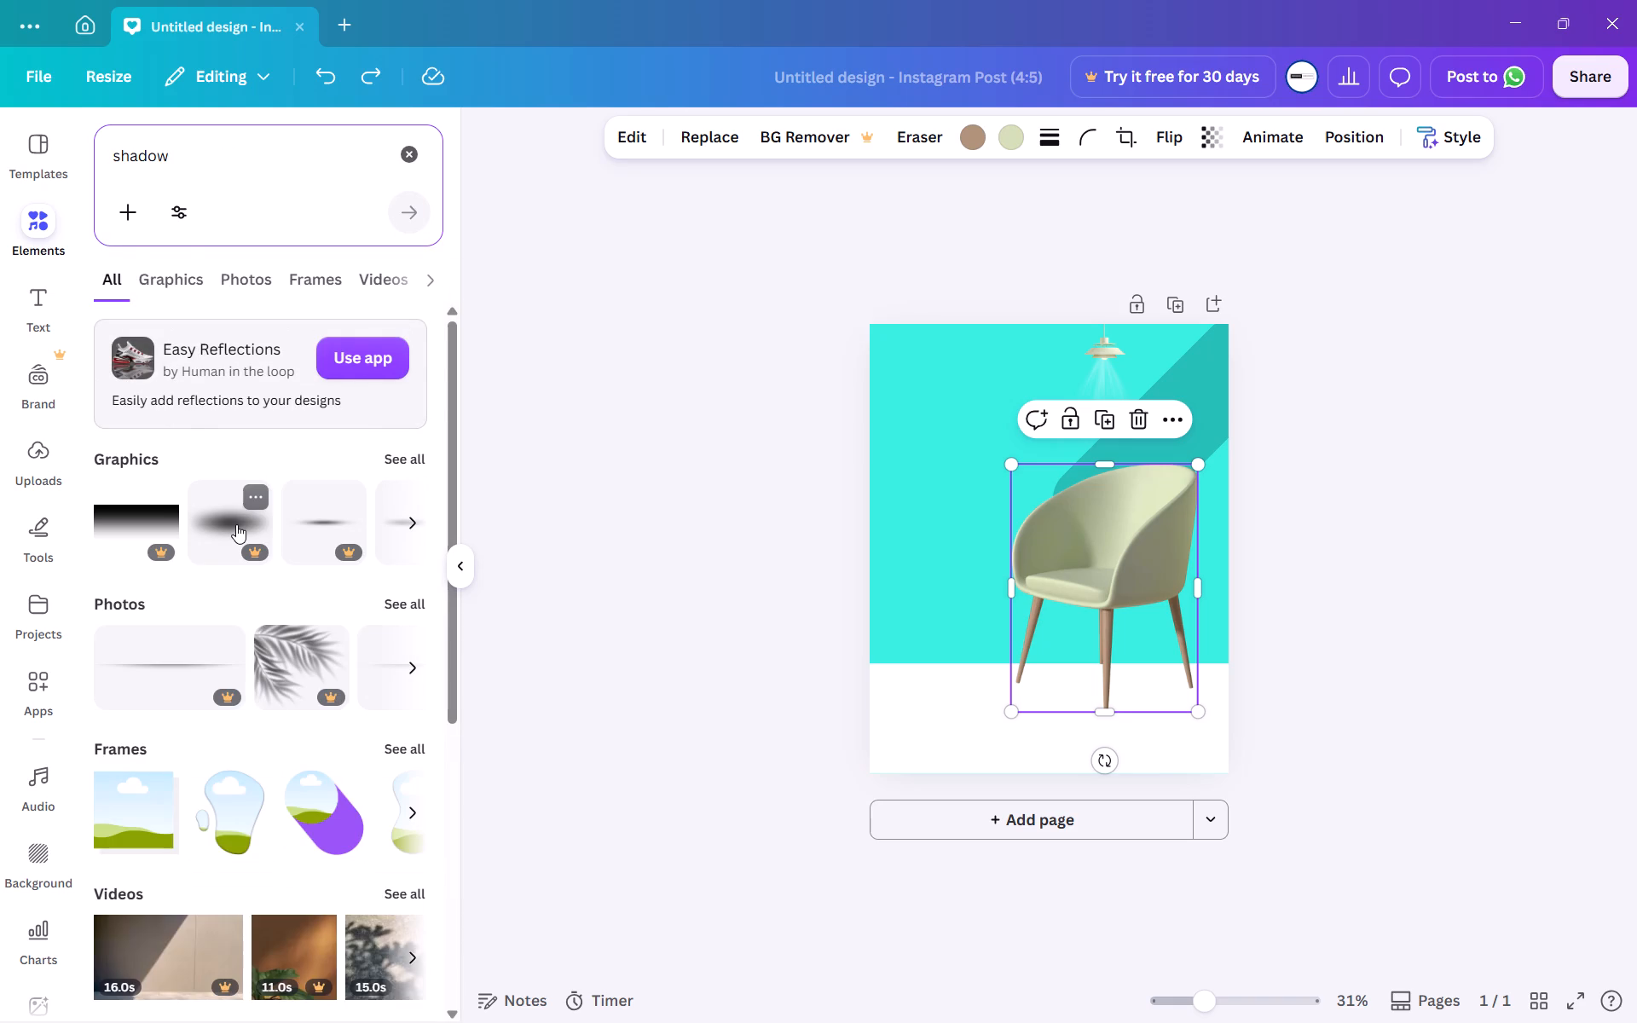
left_click(396, 511)
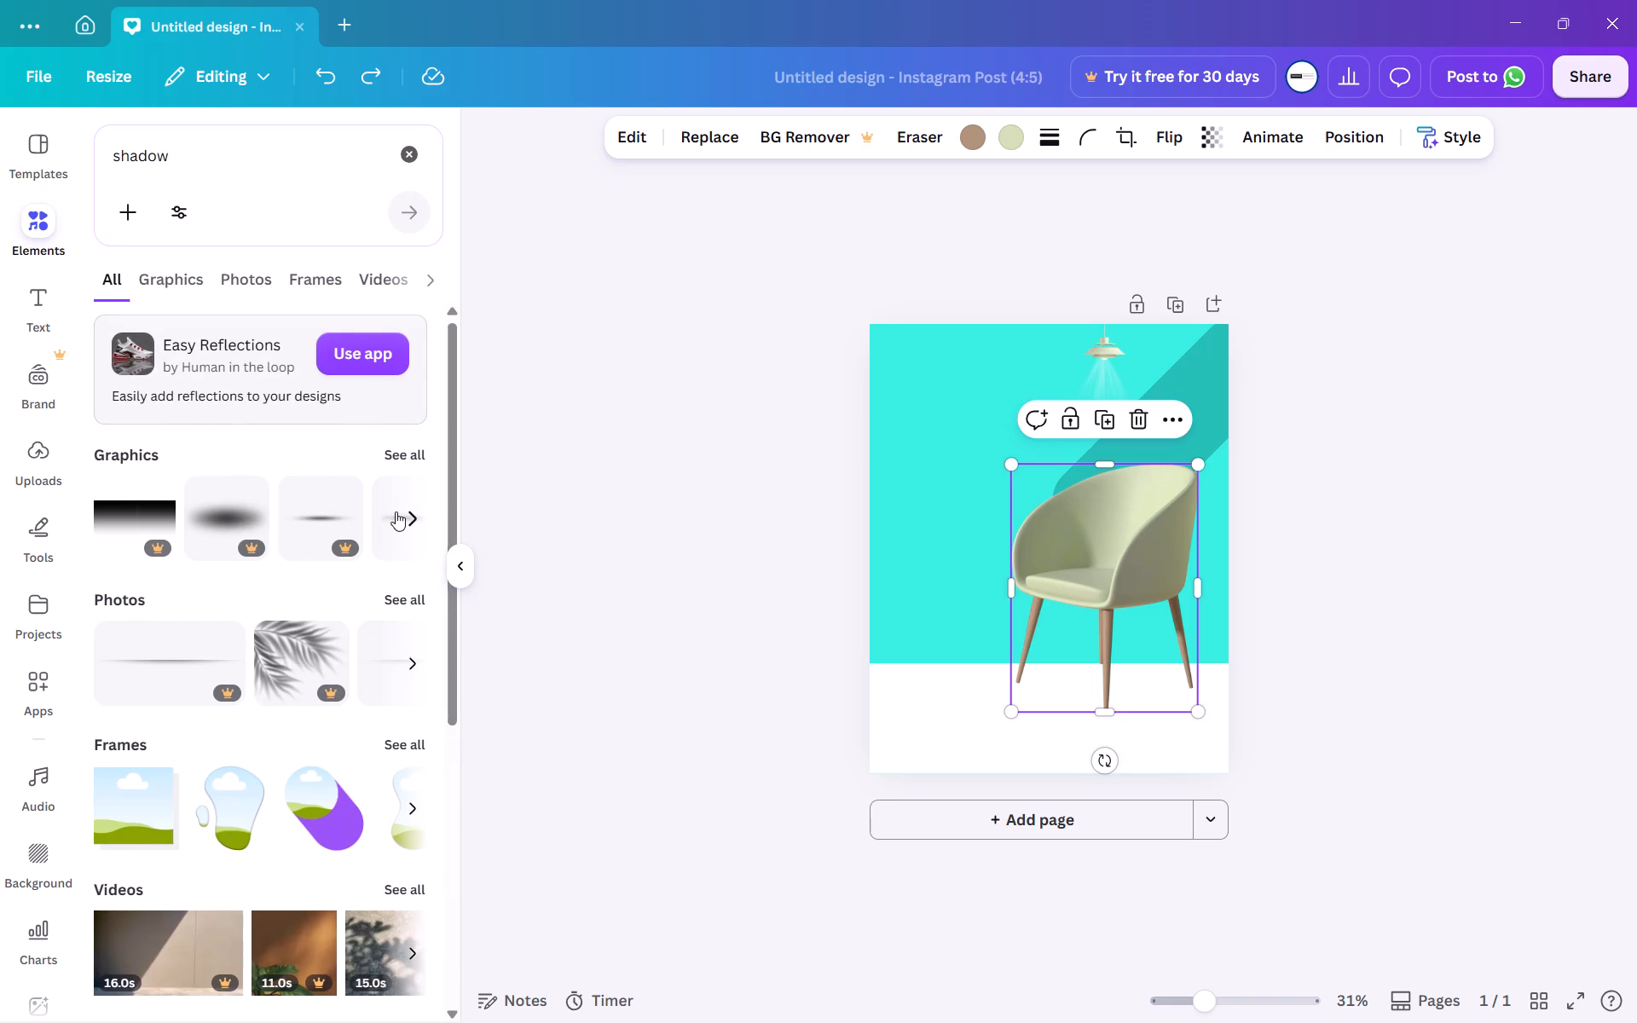
left_click(344, 535)
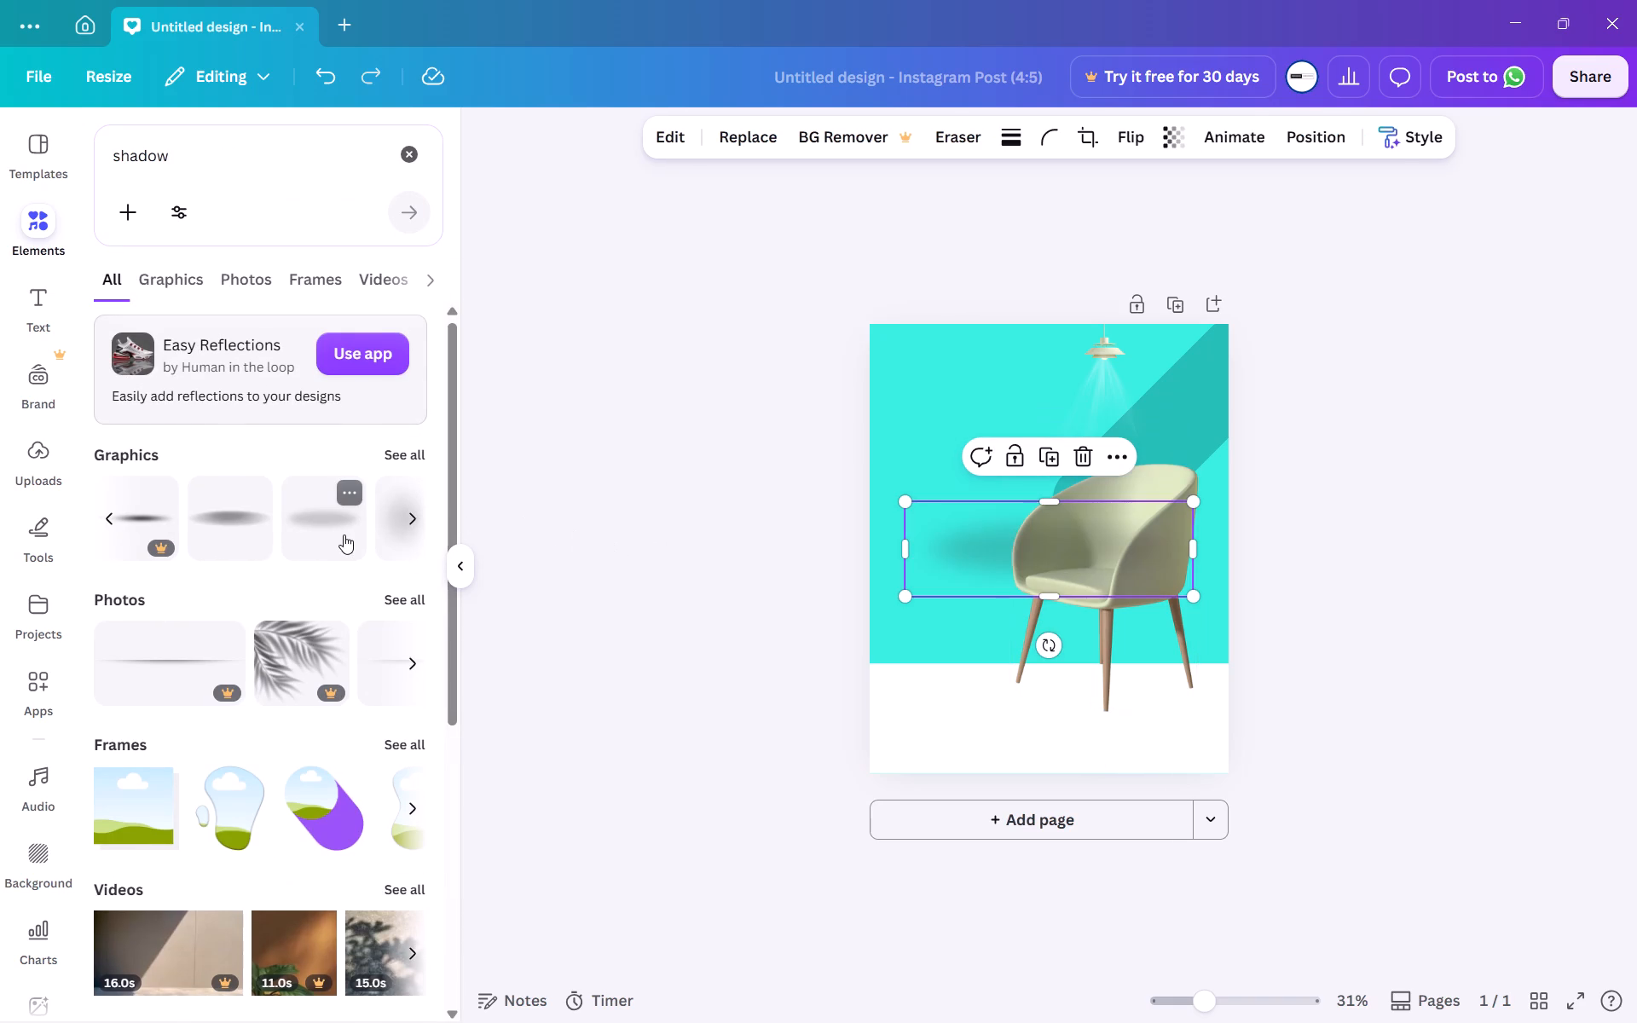
left_click_drag(1044, 542, 1109, 664)
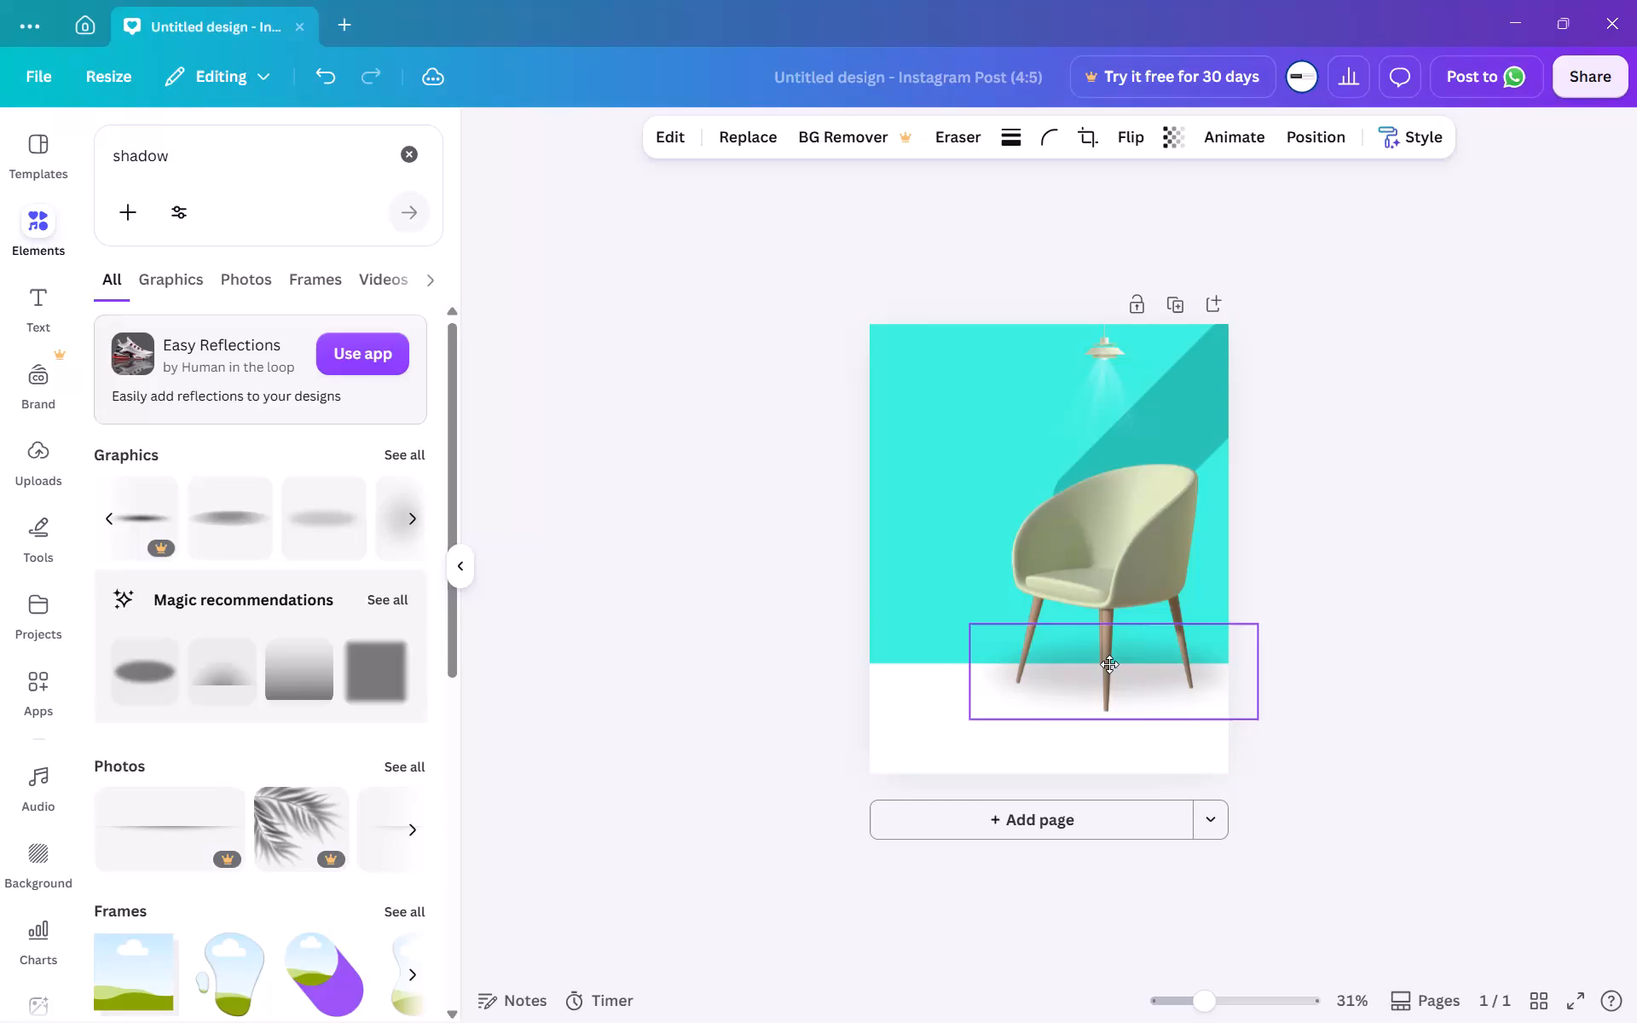
left_click_drag(1109, 664, 1109, 652)
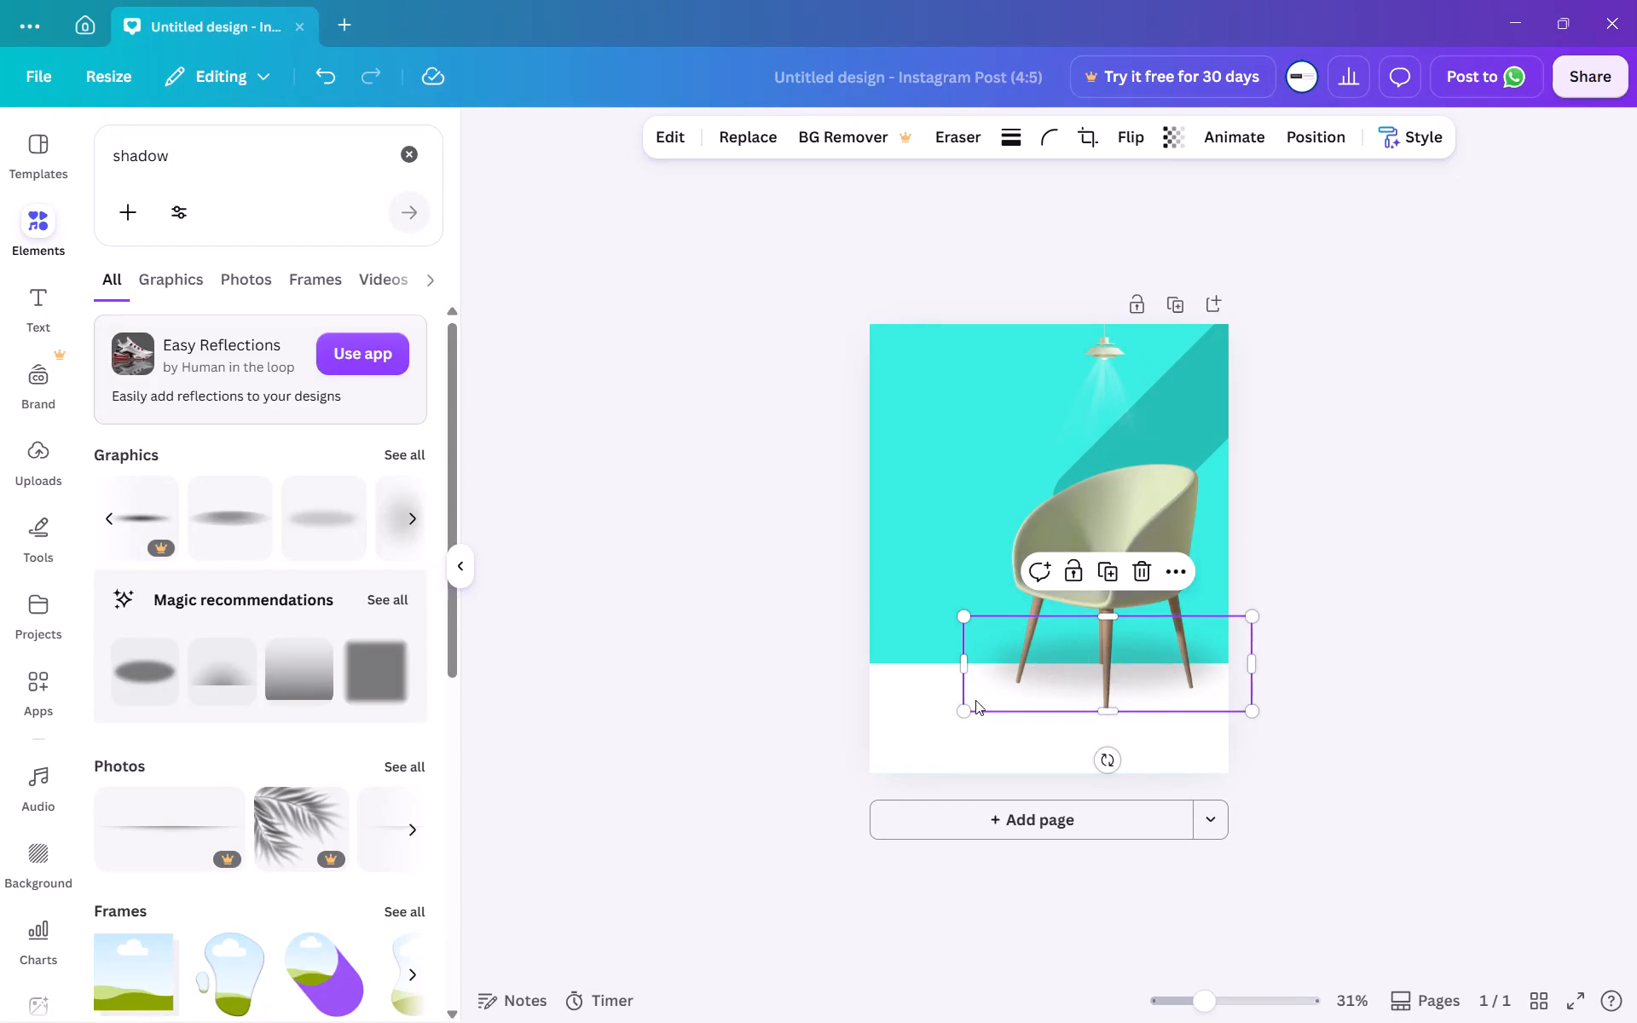
Shrink the oval shadow graphic proportionally from its corners until it fits between the chair's outer legs.
left_click_drag(963, 714, 1005, 684)
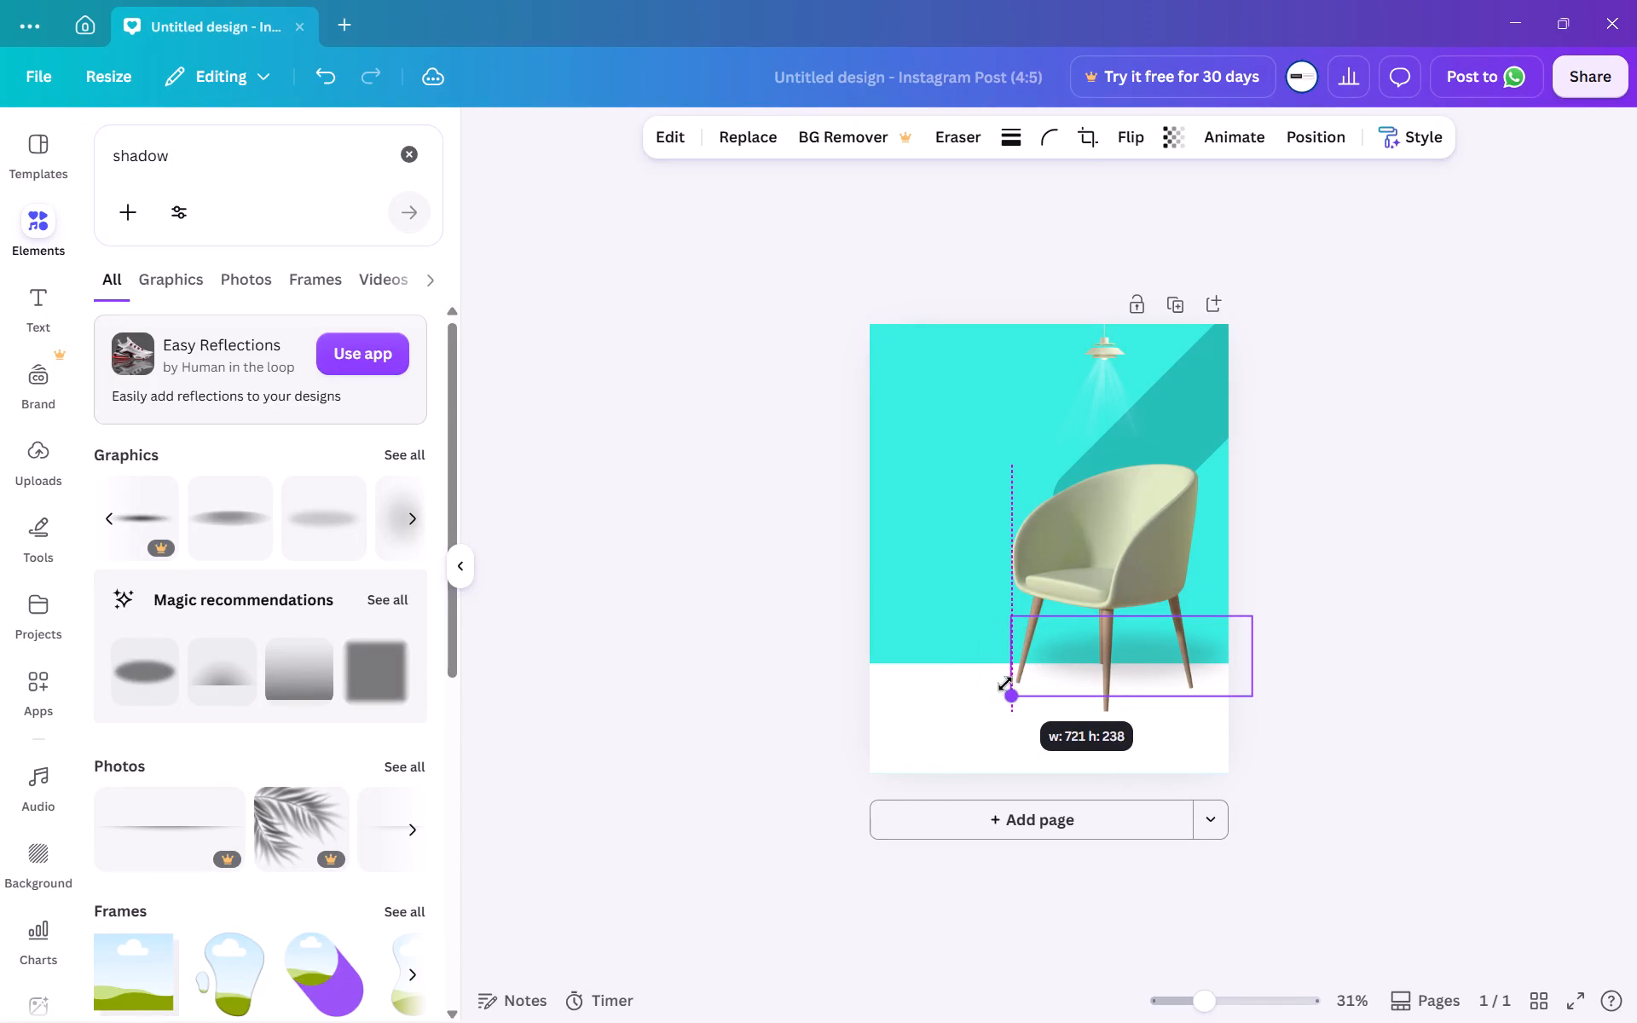
left_click_drag(1005, 684, 1004, 682)
left_click_drag(1250, 698, 1197, 694)
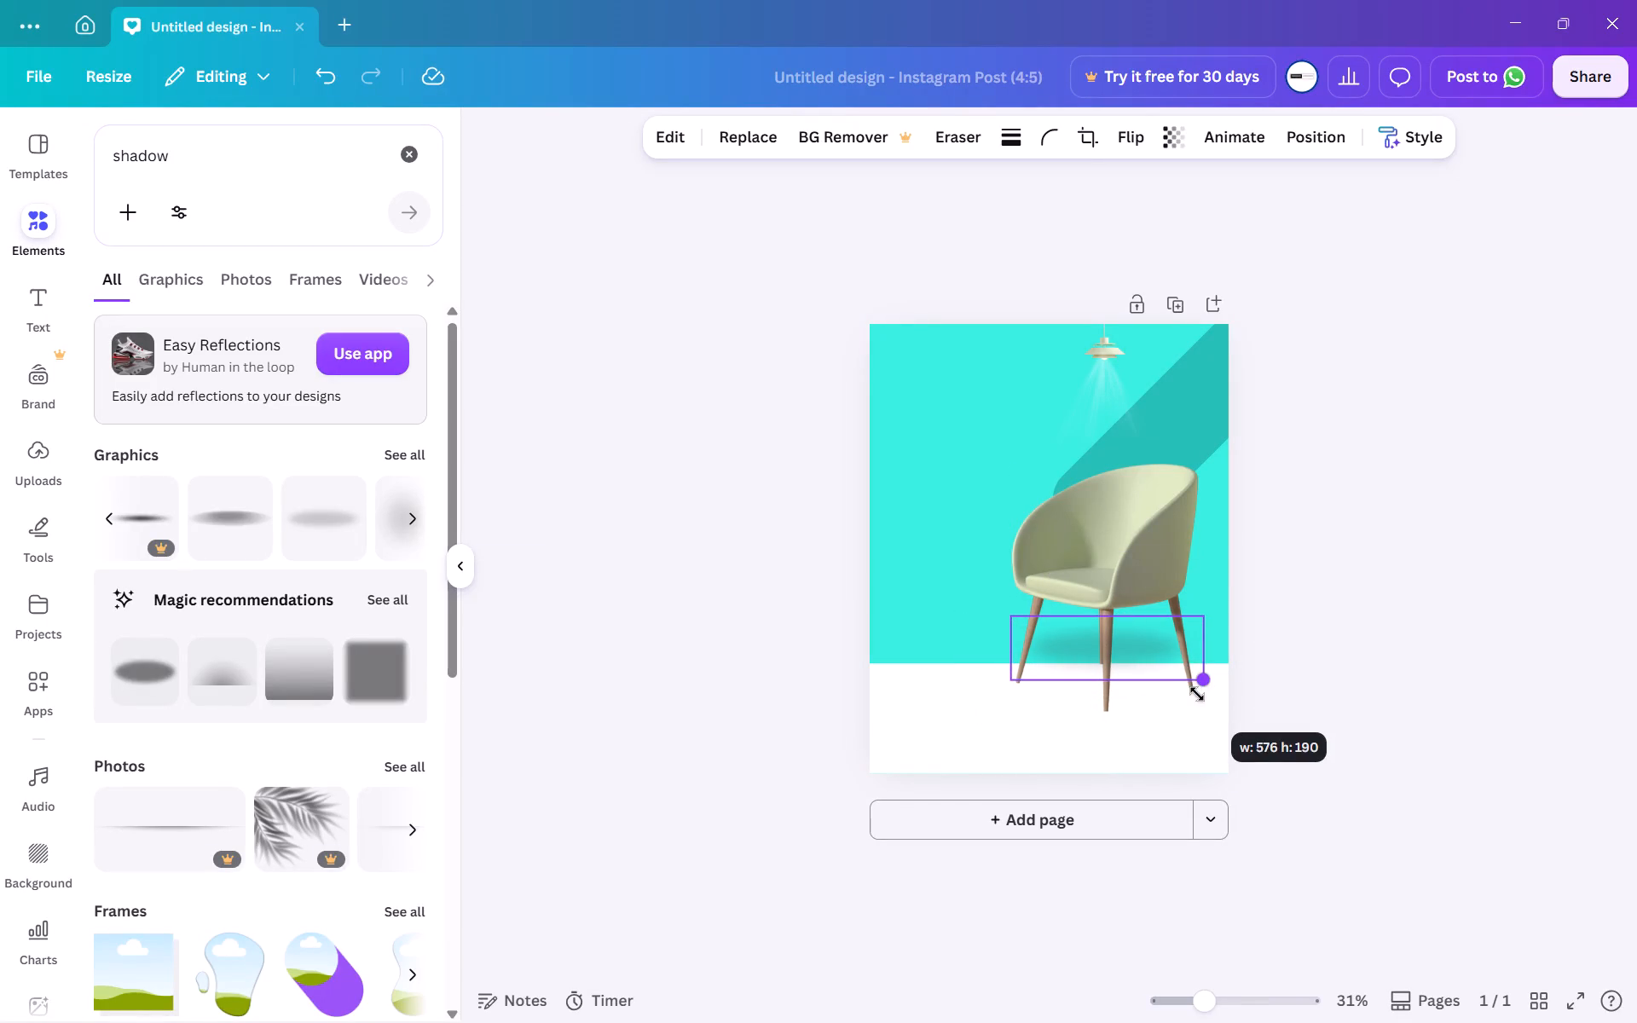
left_click_drag(1197, 694, 1184, 691)
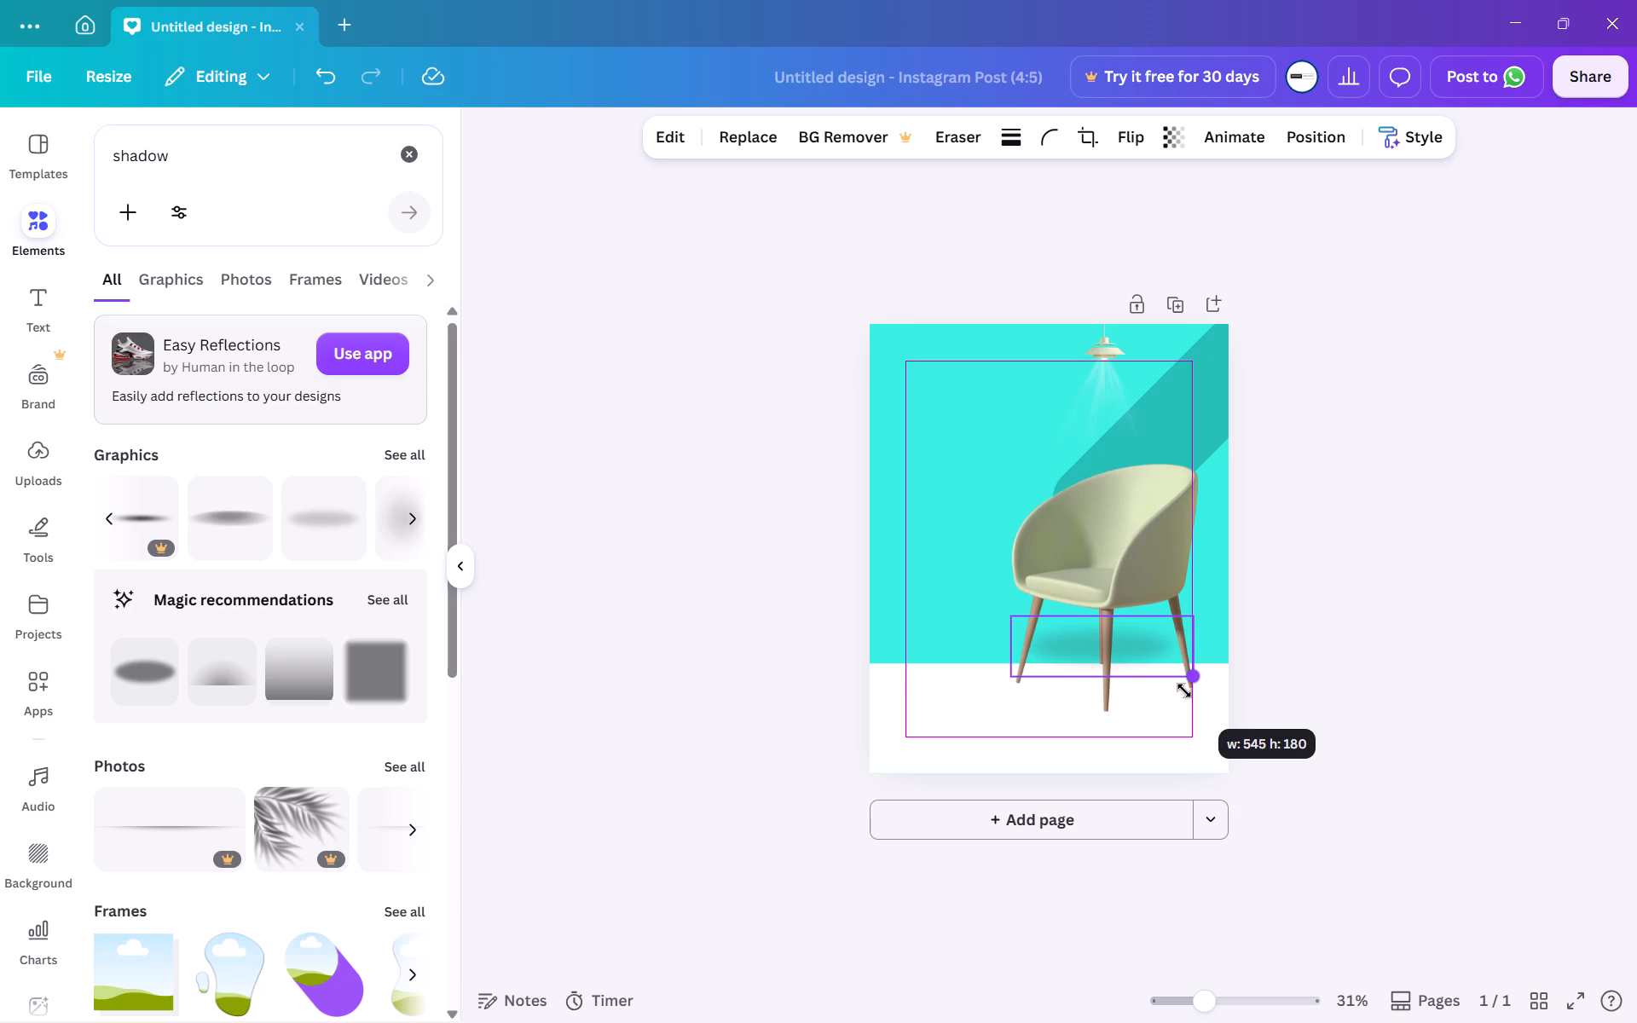
left_click_drag(1184, 691, 1176, 682)
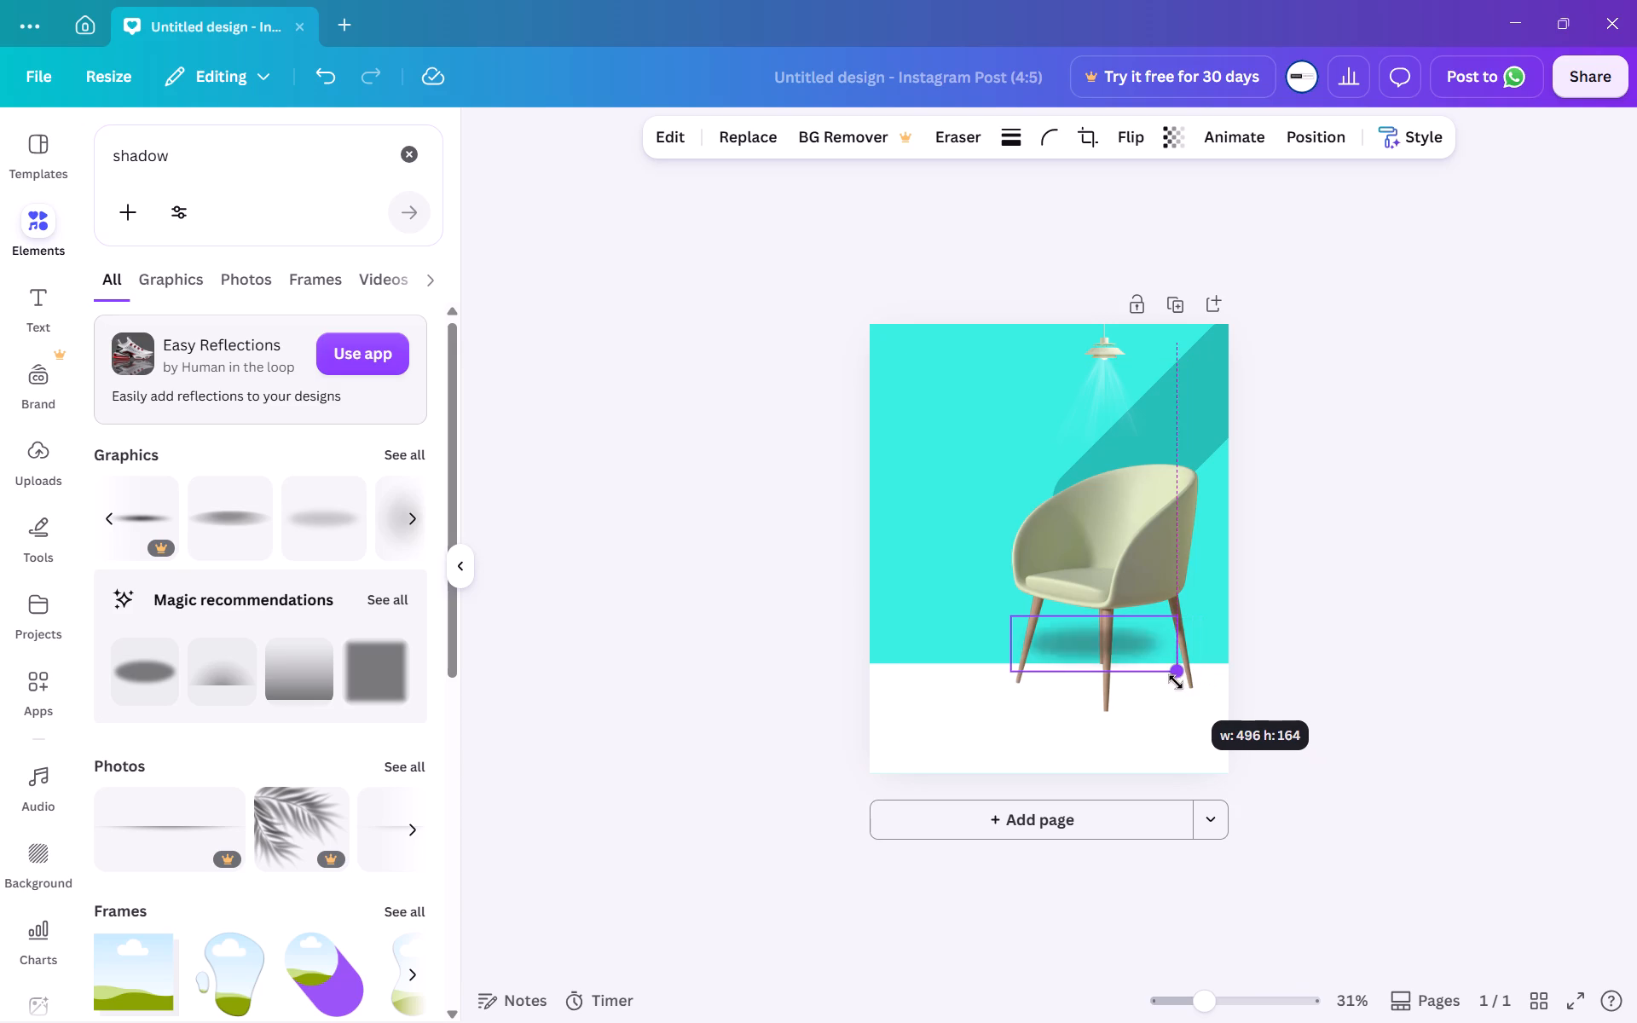
left_click_drag(1176, 682, 1182, 684)
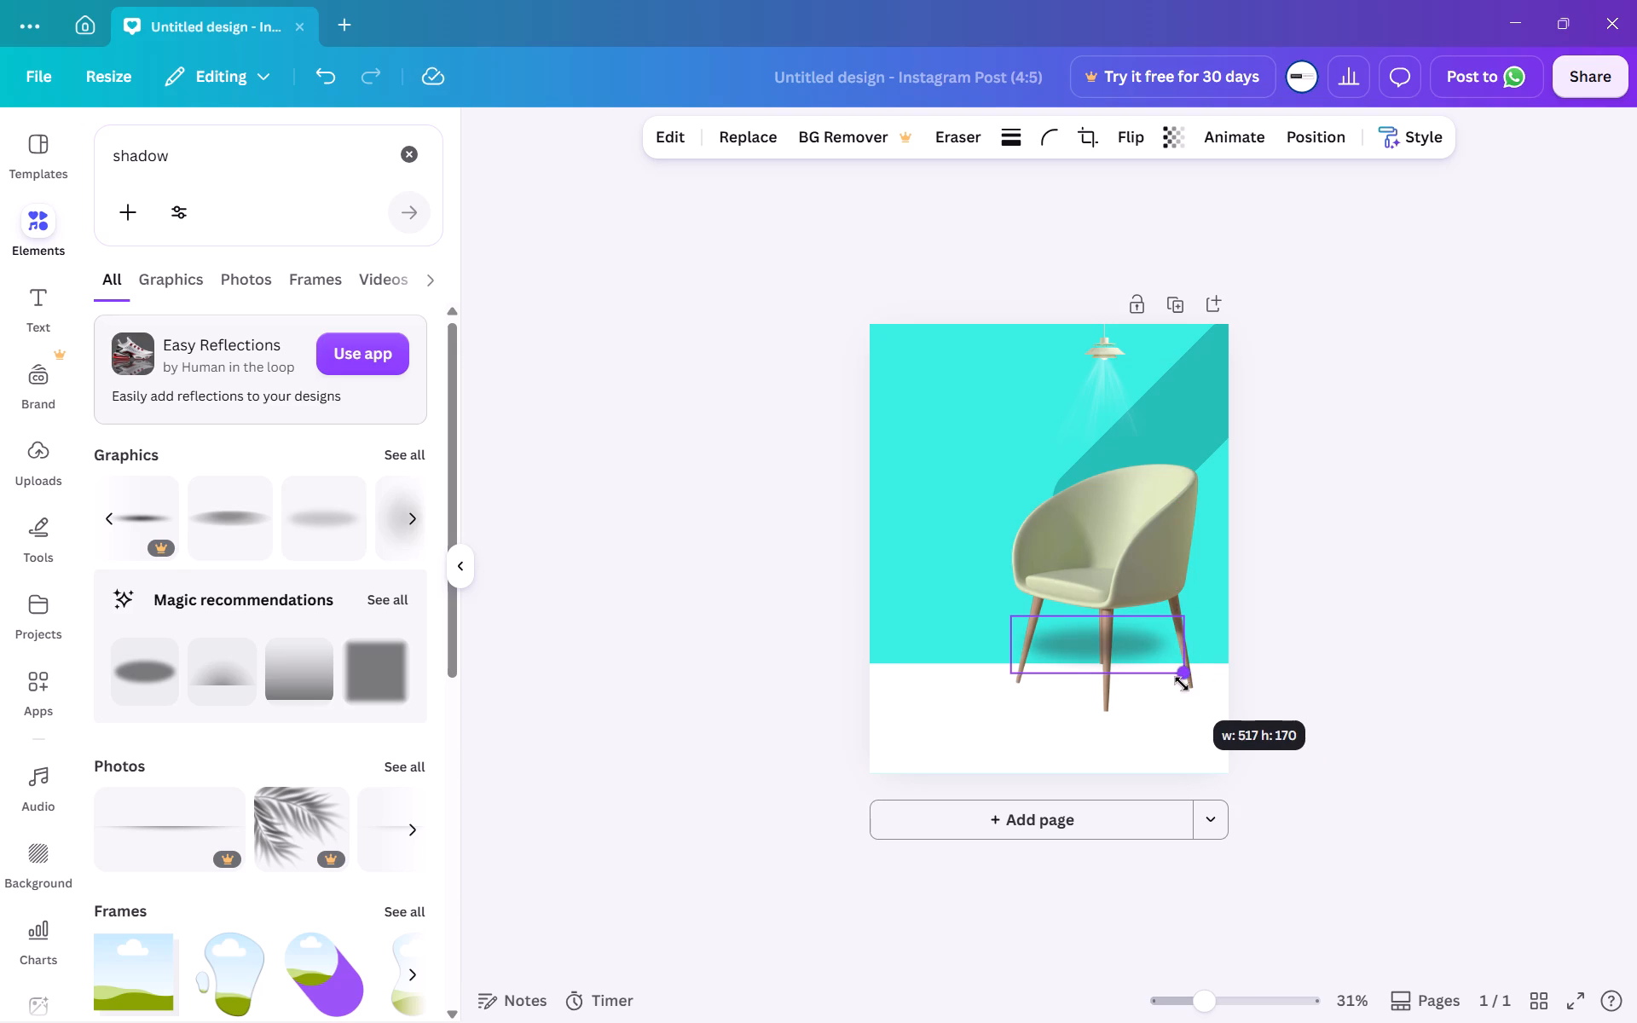
left_click_drag(1182, 684, 1183, 684)
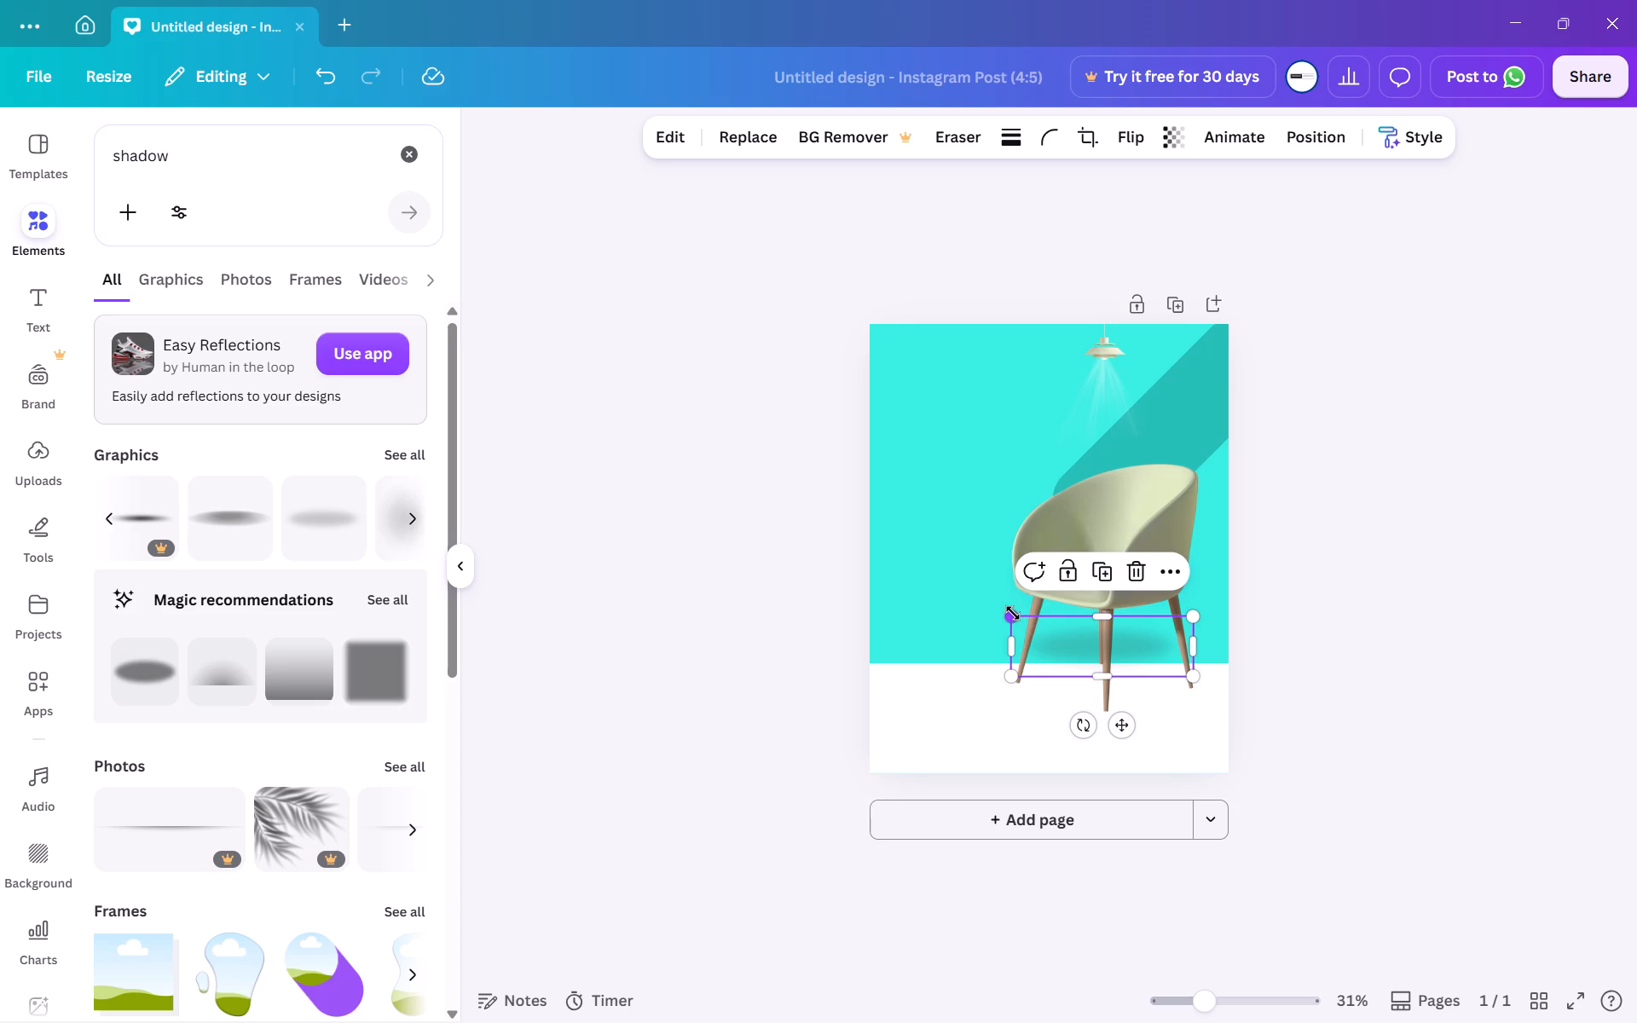
left_click_drag(1013, 613, 1040, 621)
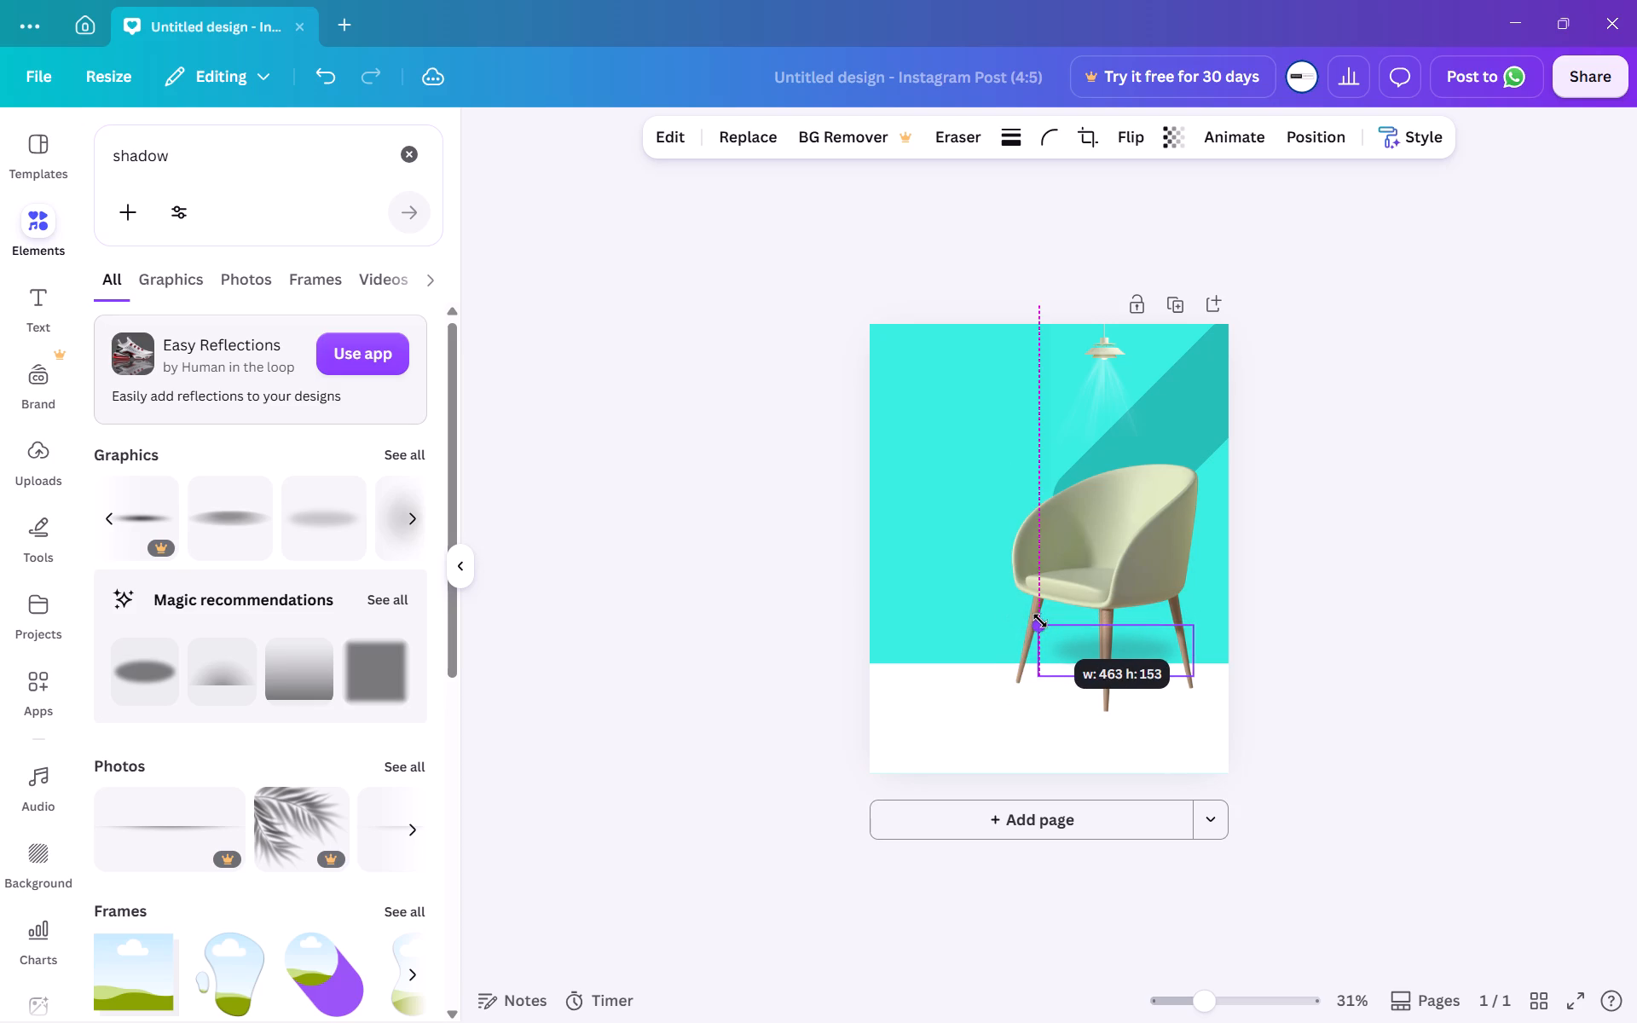
left_click_drag(1040, 621, 1040, 622)
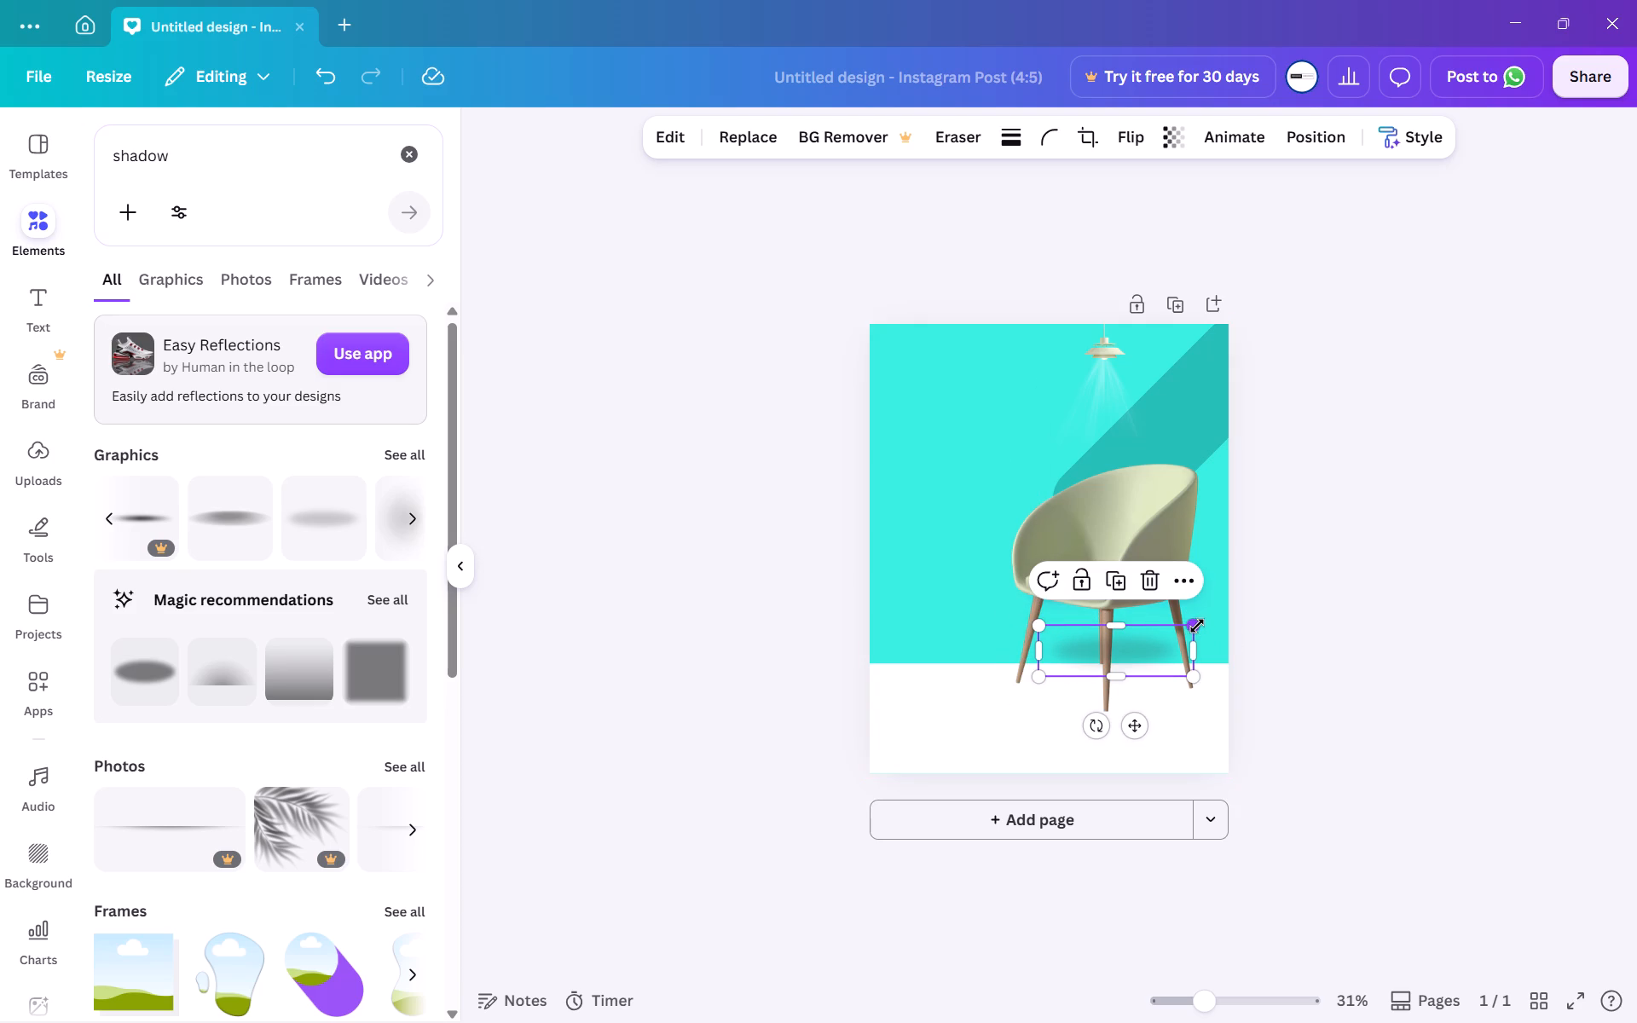
left_click_drag(1197, 626, 1183, 630)
left_click(1331, 623)
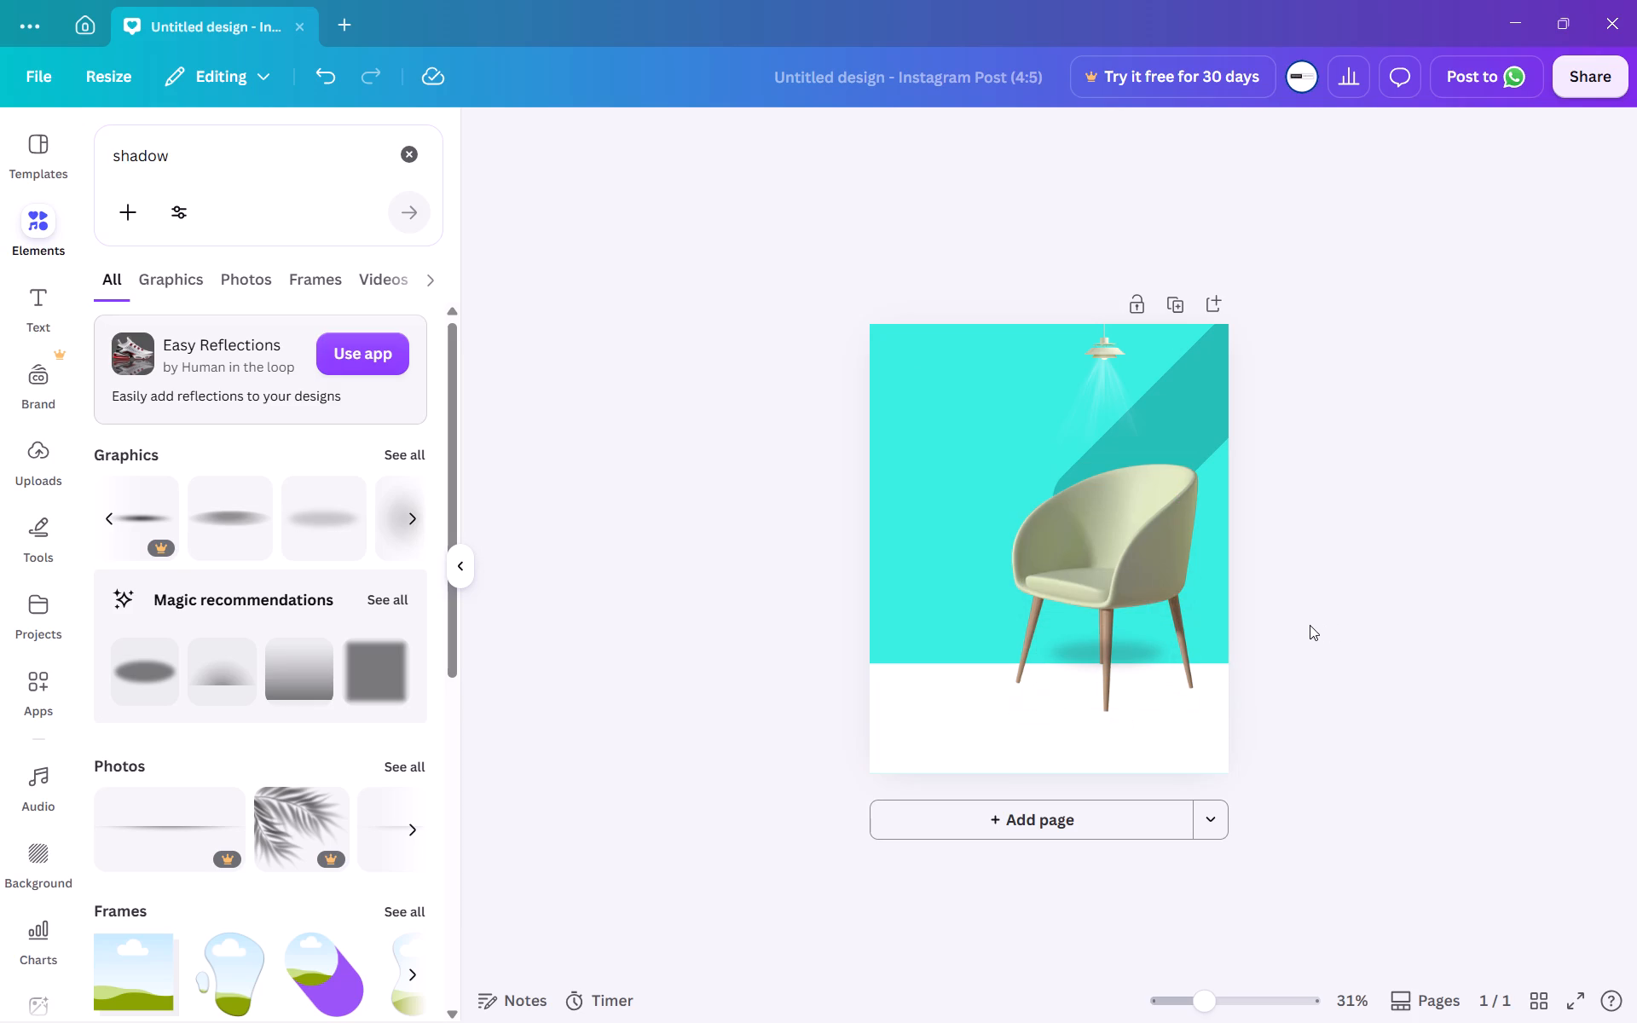
Move the oval shadow slightly down so it straddles the edge between the teal background and the white band beneath the chair.
left_click(1136, 647)
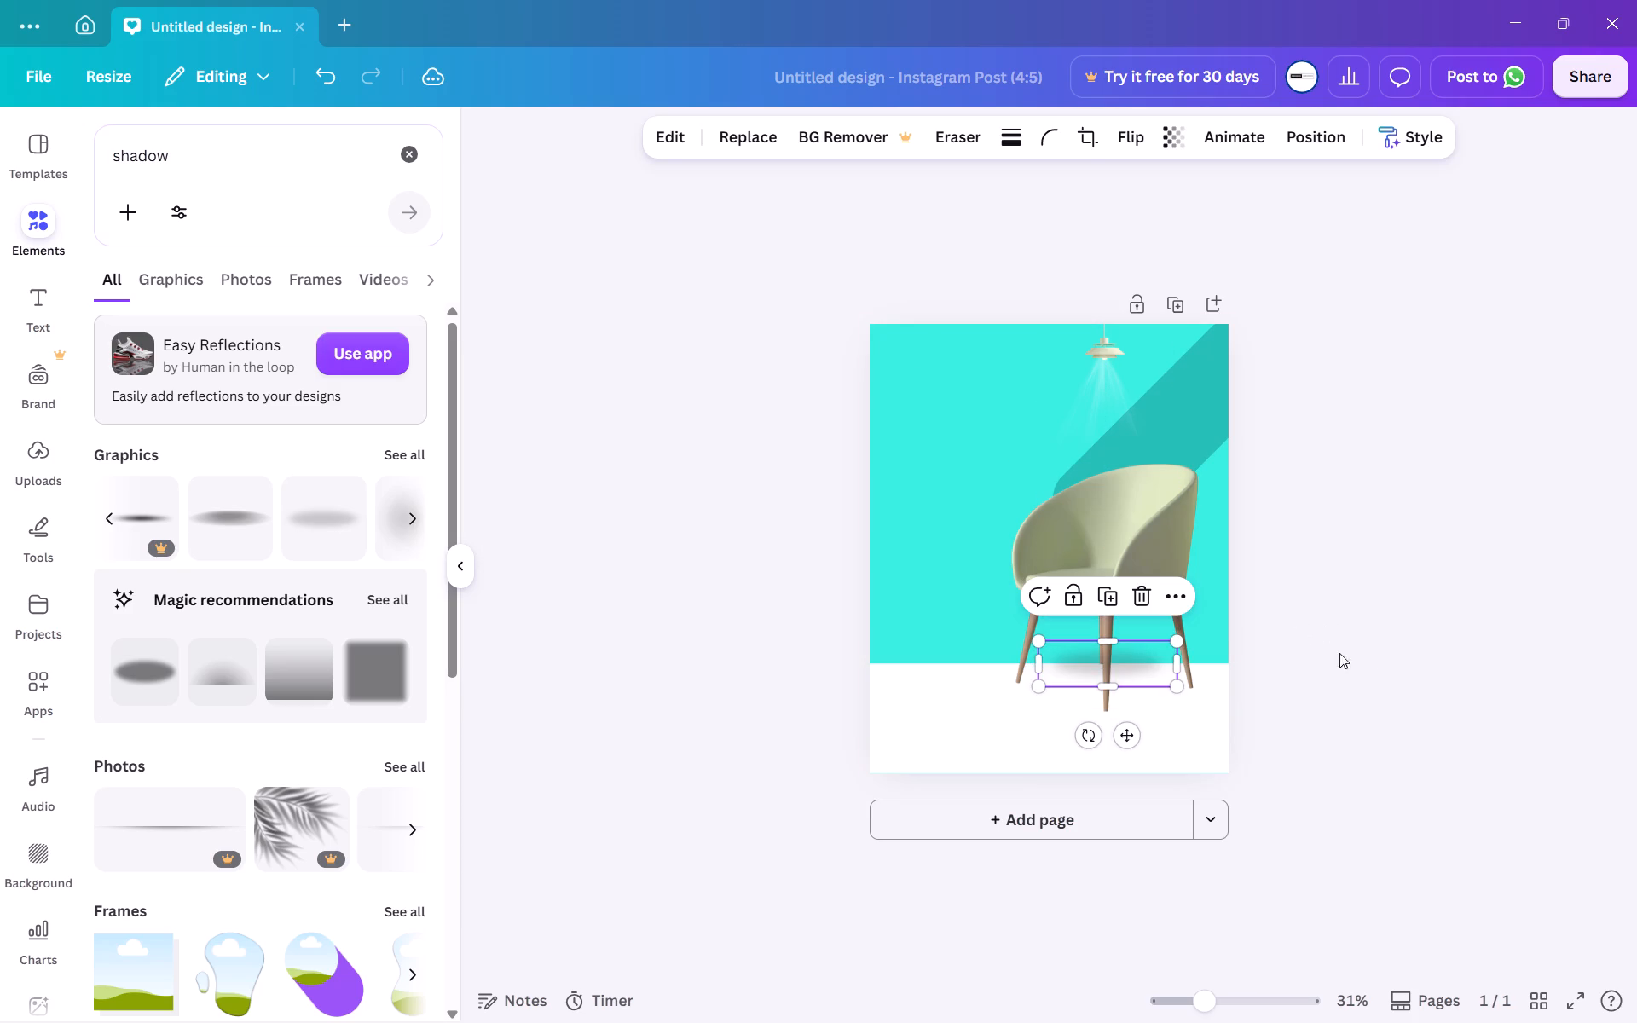
left_click(1369, 653)
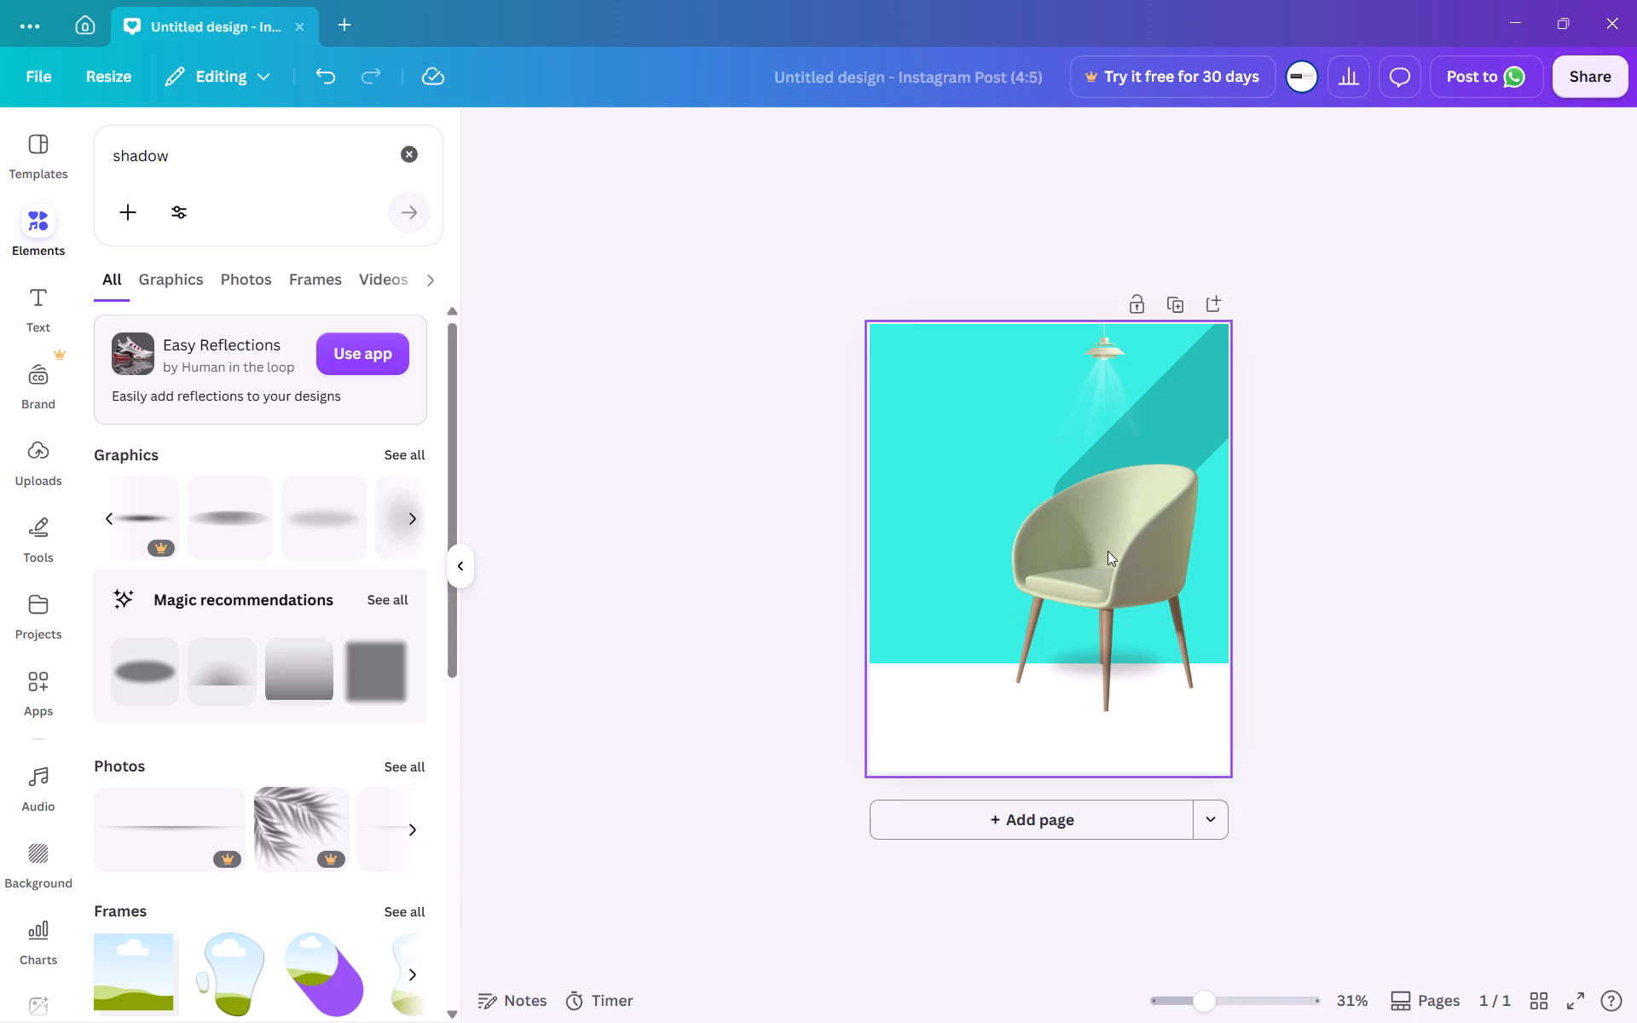
left_click(724, 656)
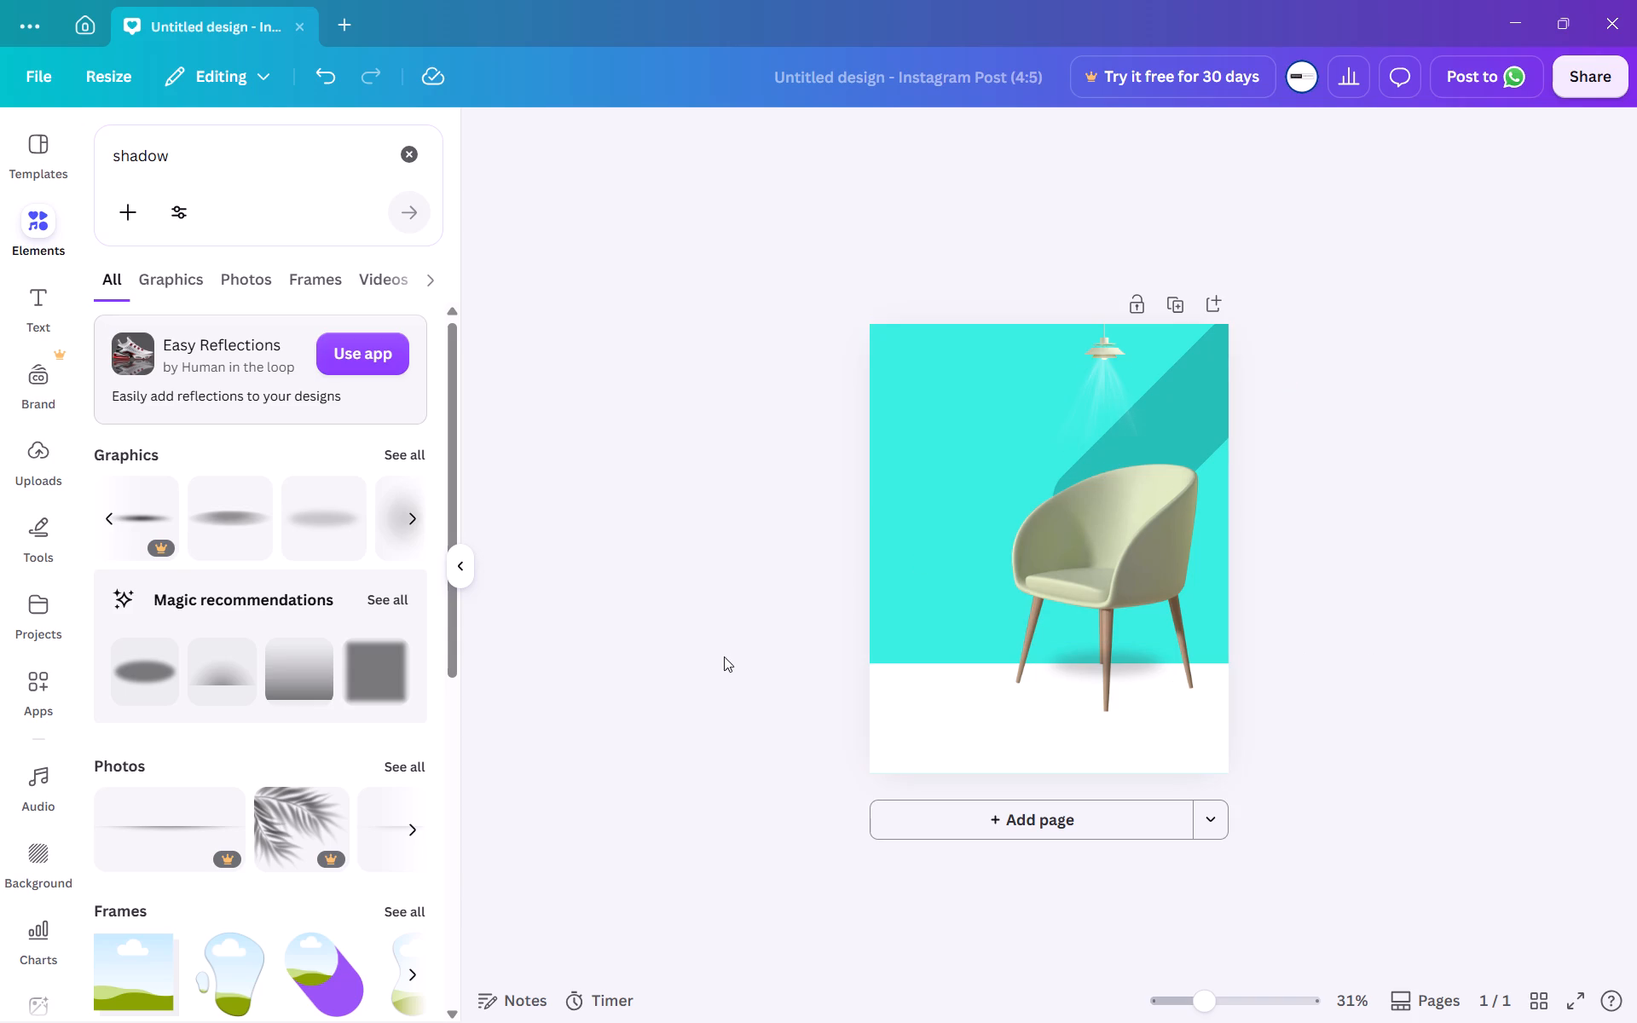
Clear the element search and look through the recently used elements and the recently used shapes.
left_click(420, 153)
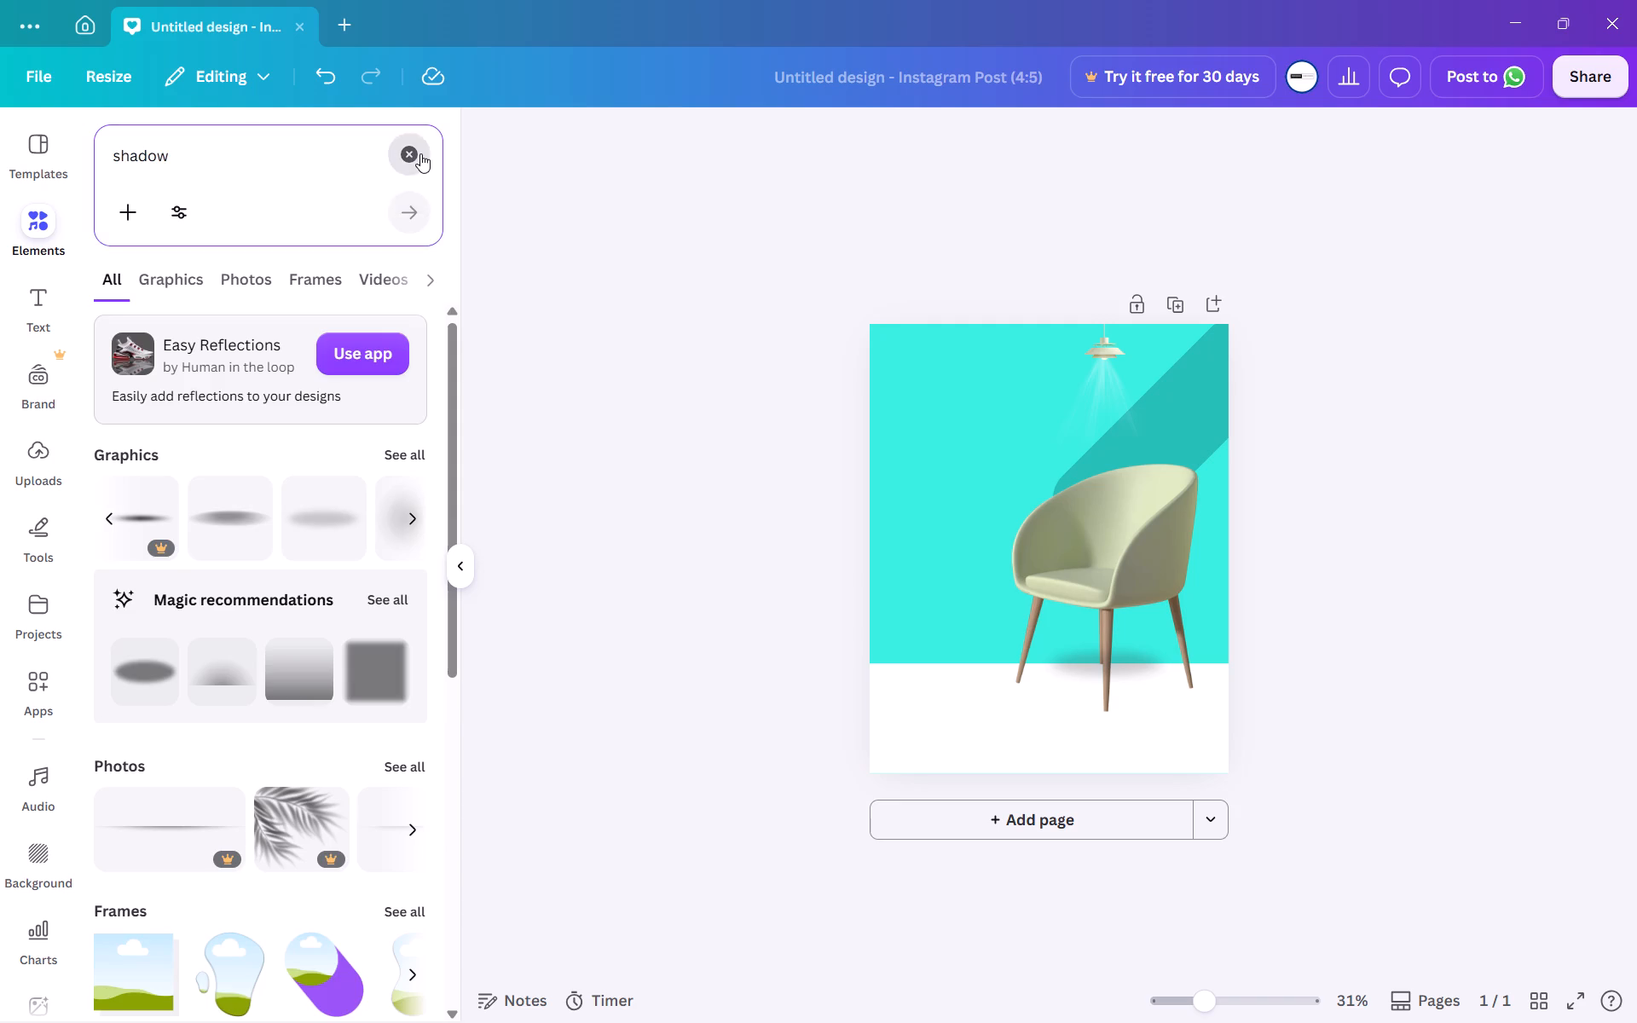
left_click(1175, 442)
scroll(239, 310, "up", 5)
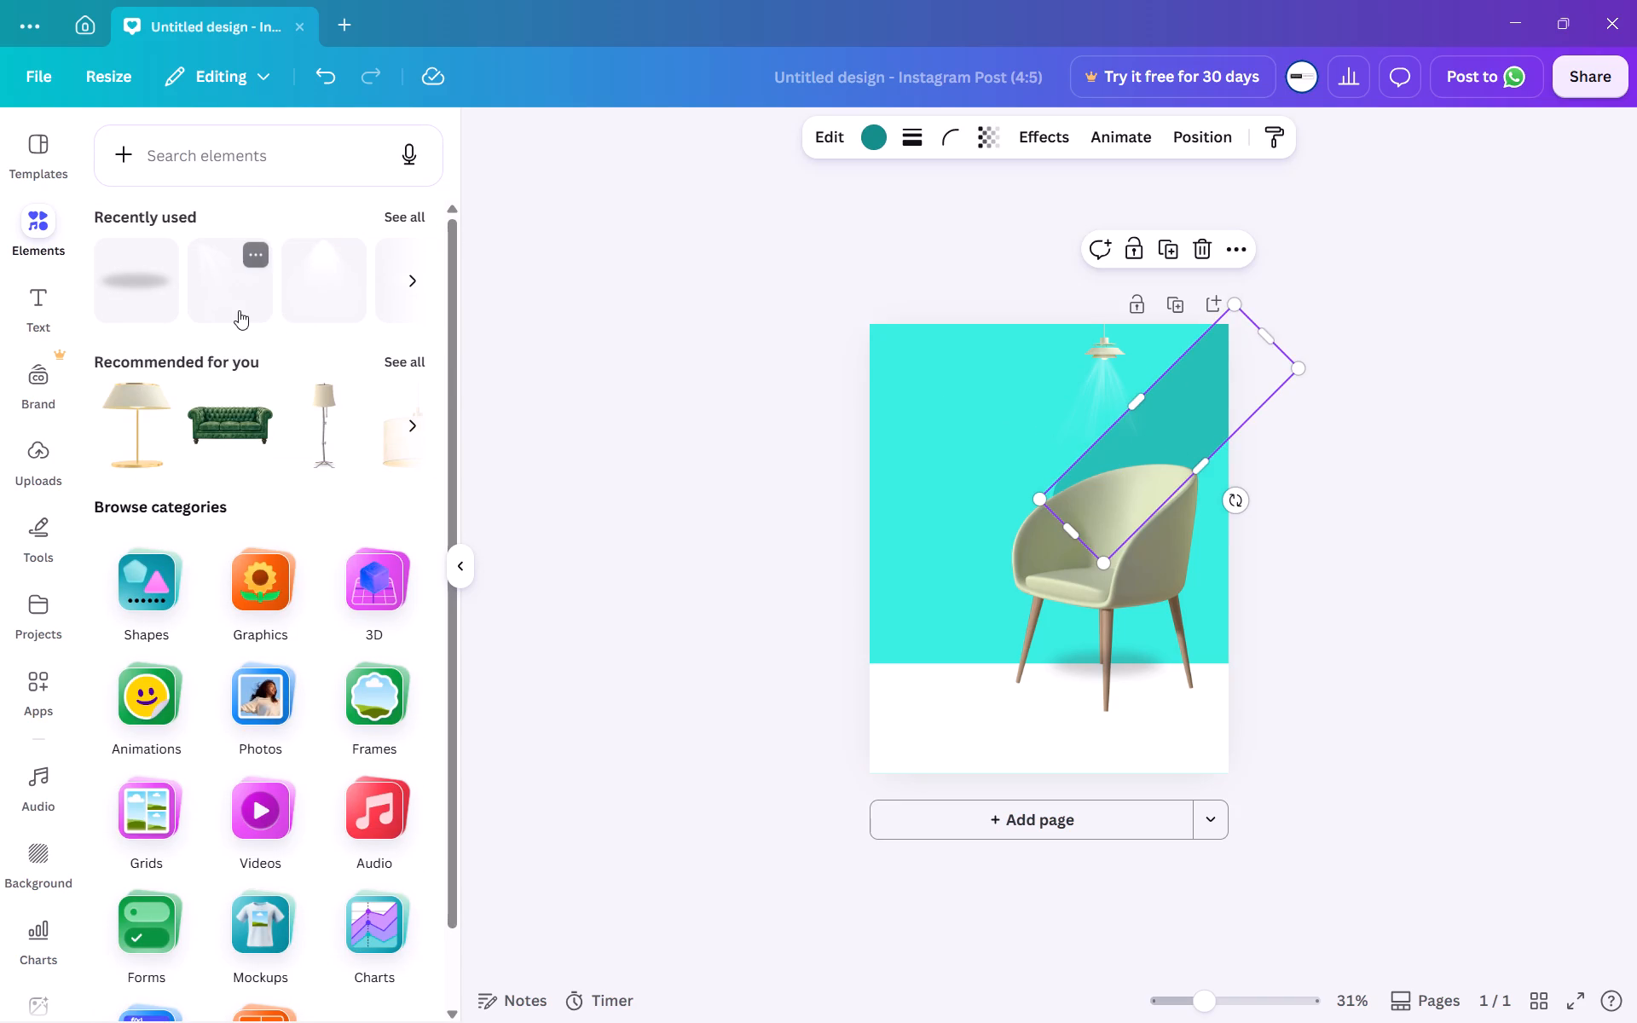
left_click(411, 212)
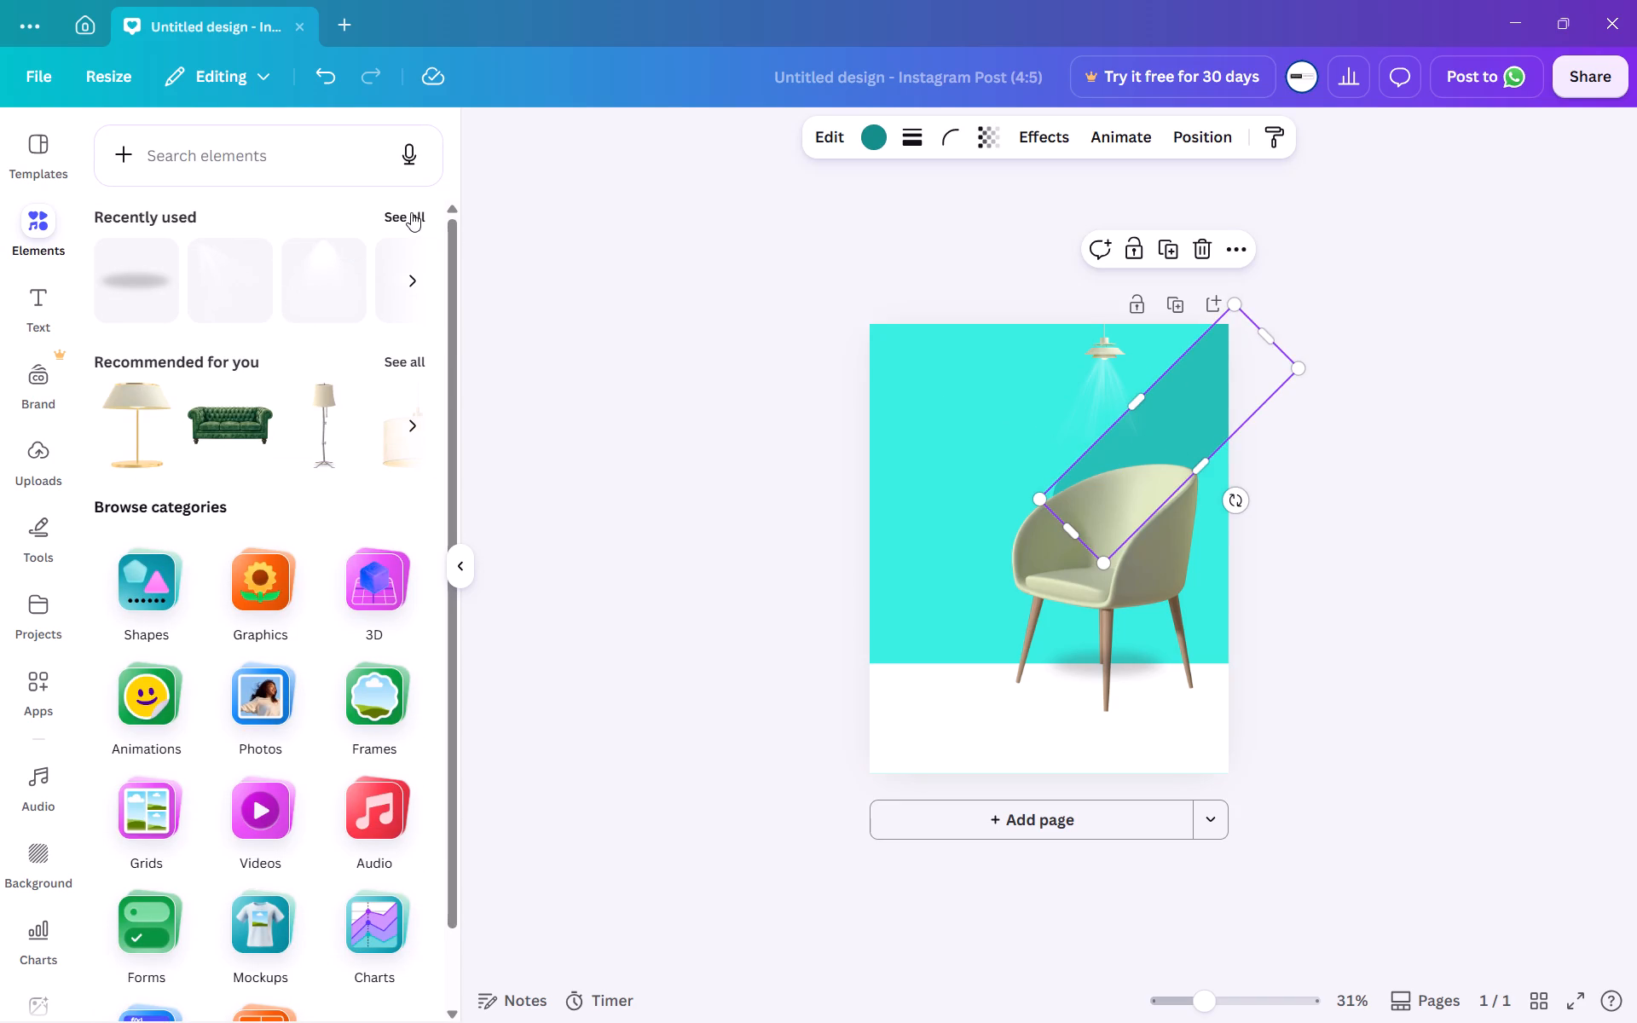
scroll(289, 399, "right", 1)
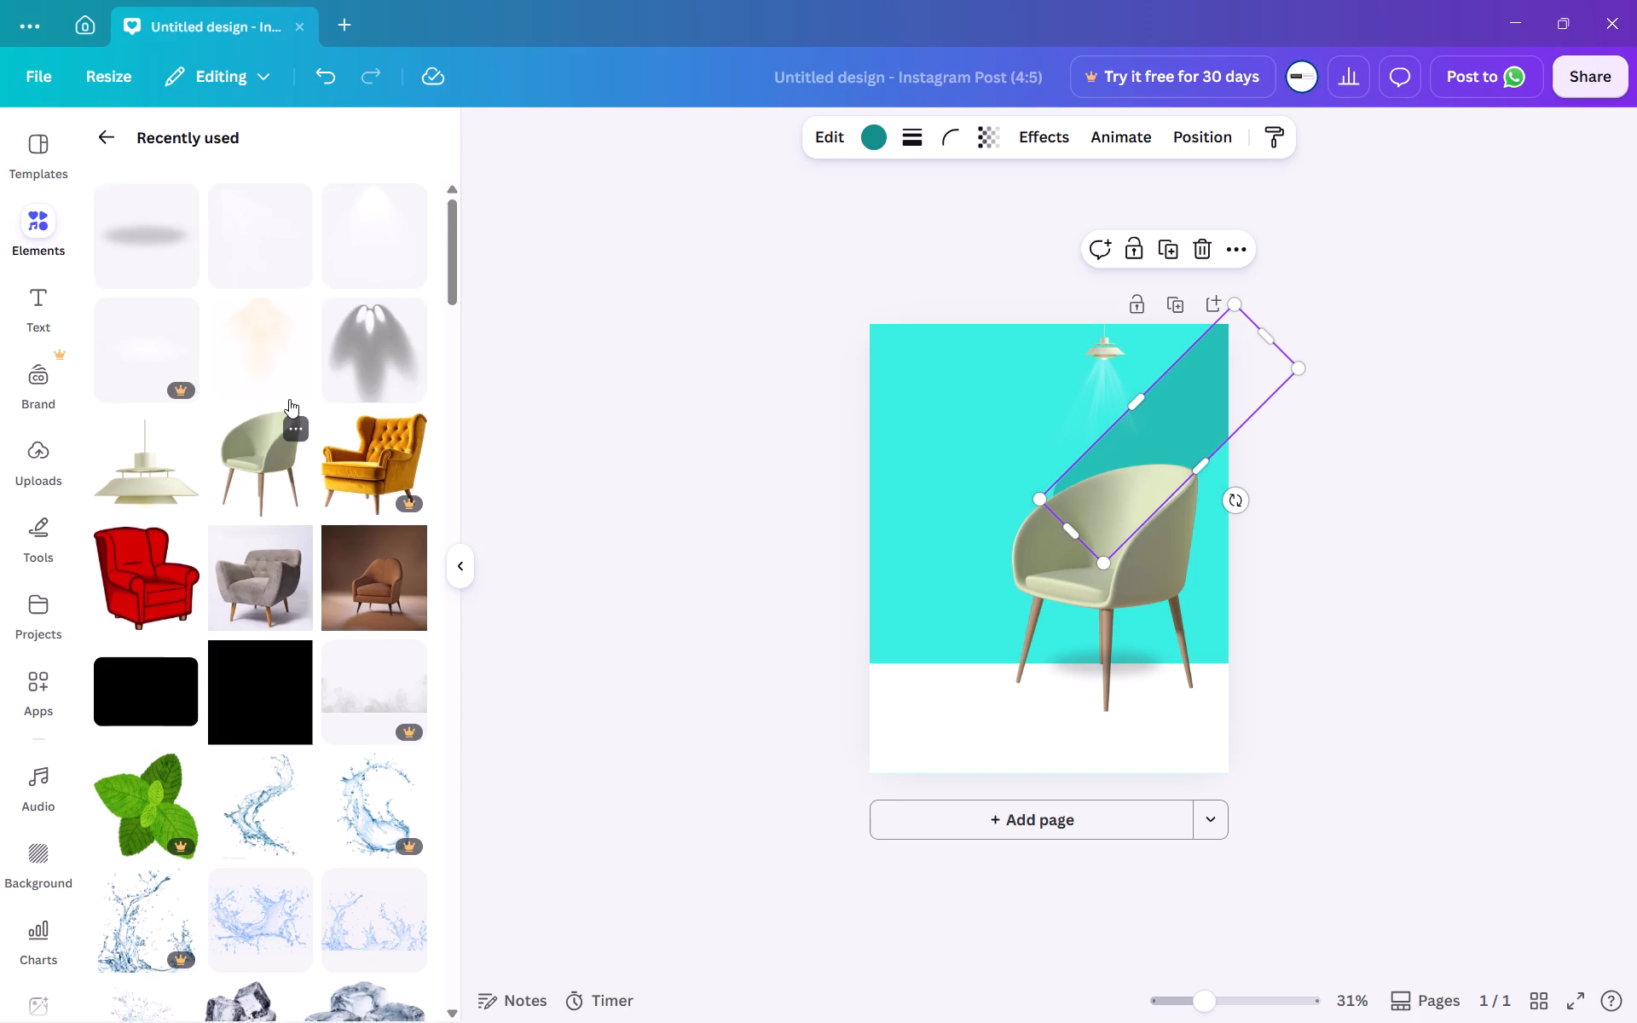
scroll(289, 399, "right", 1)
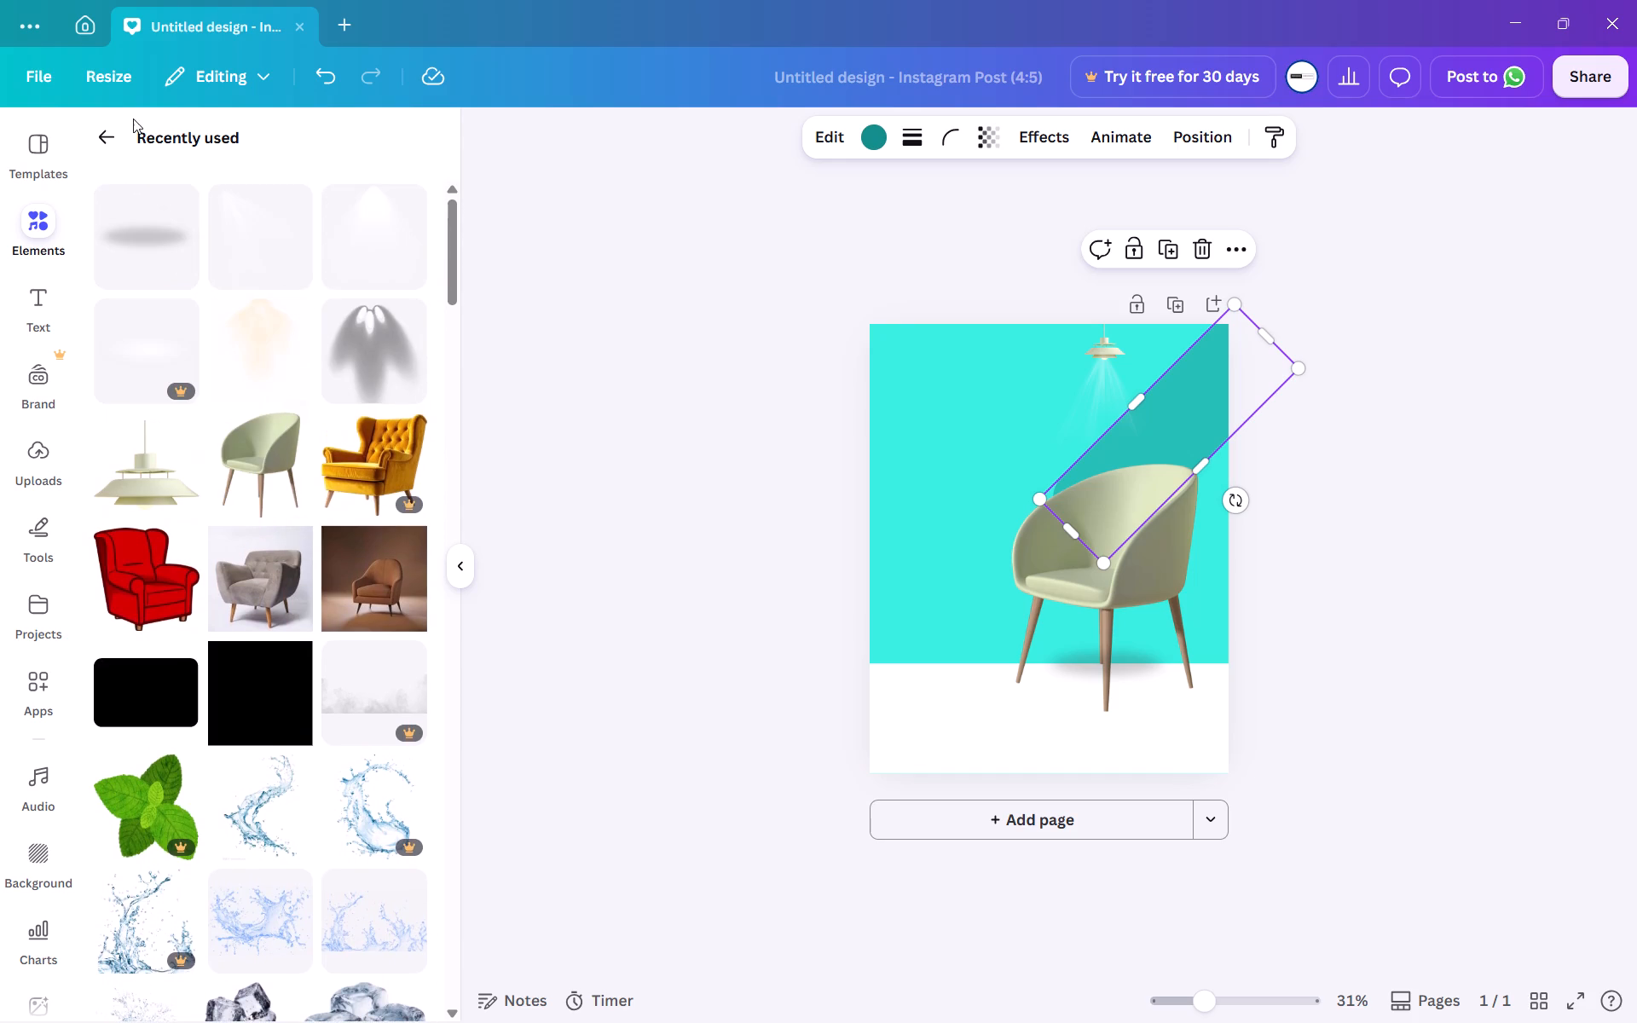
left_click(117, 134)
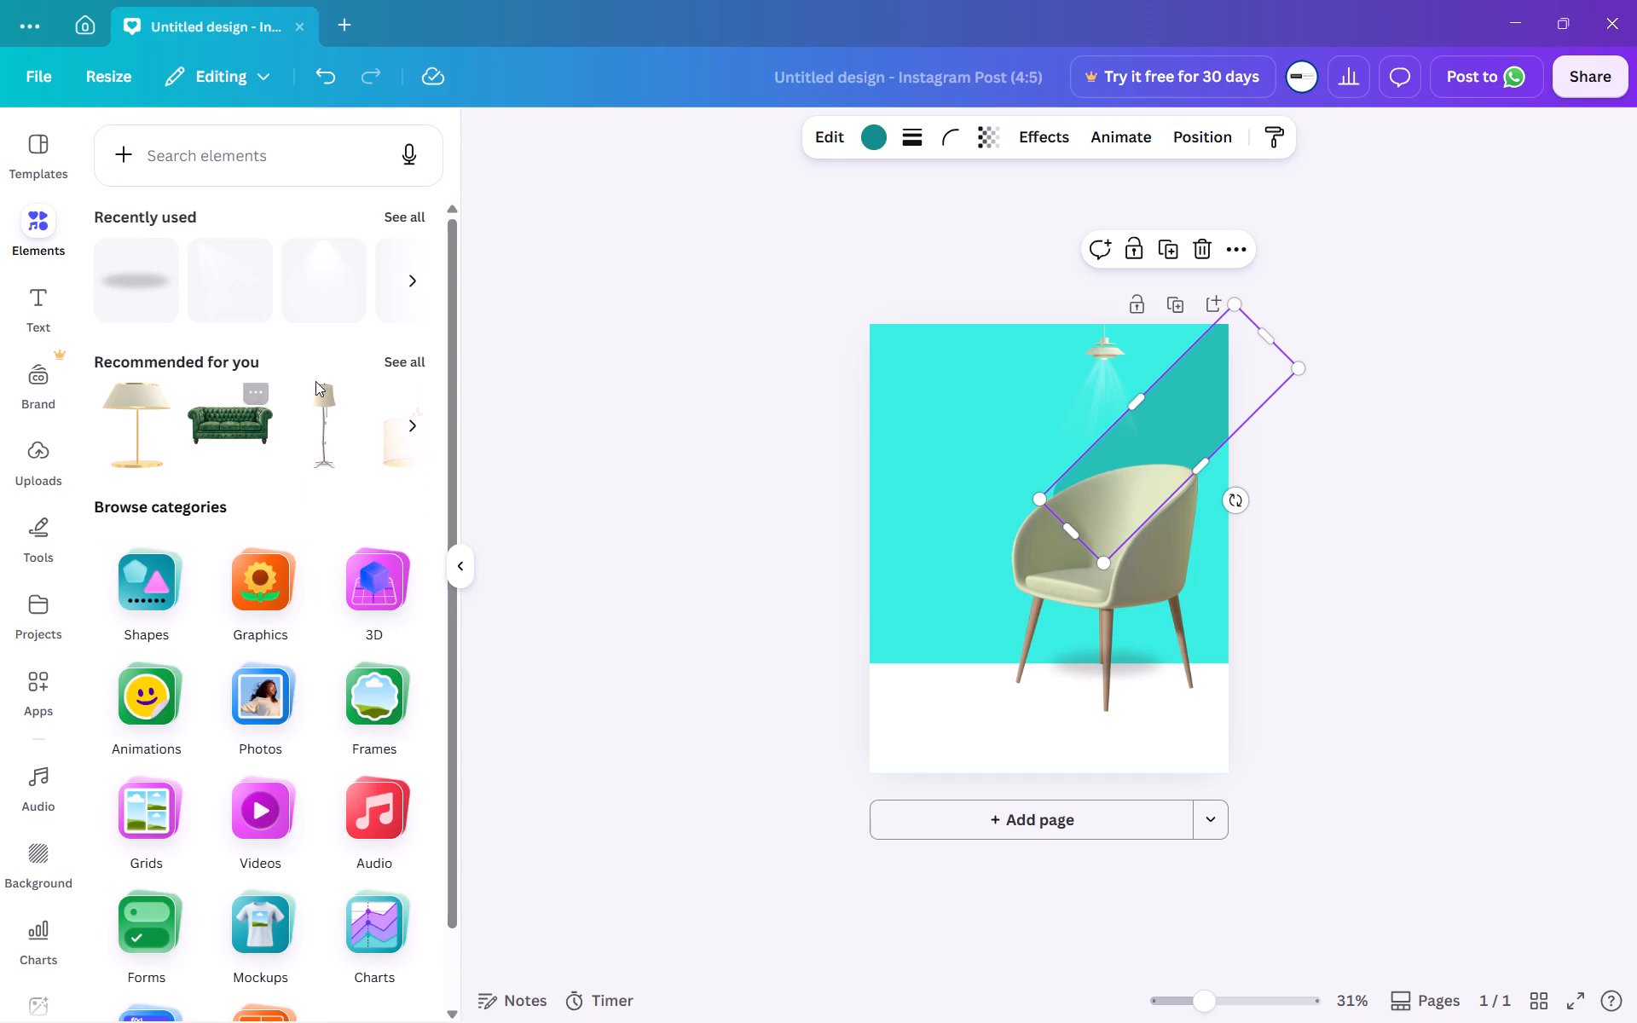
left_click(178, 581)
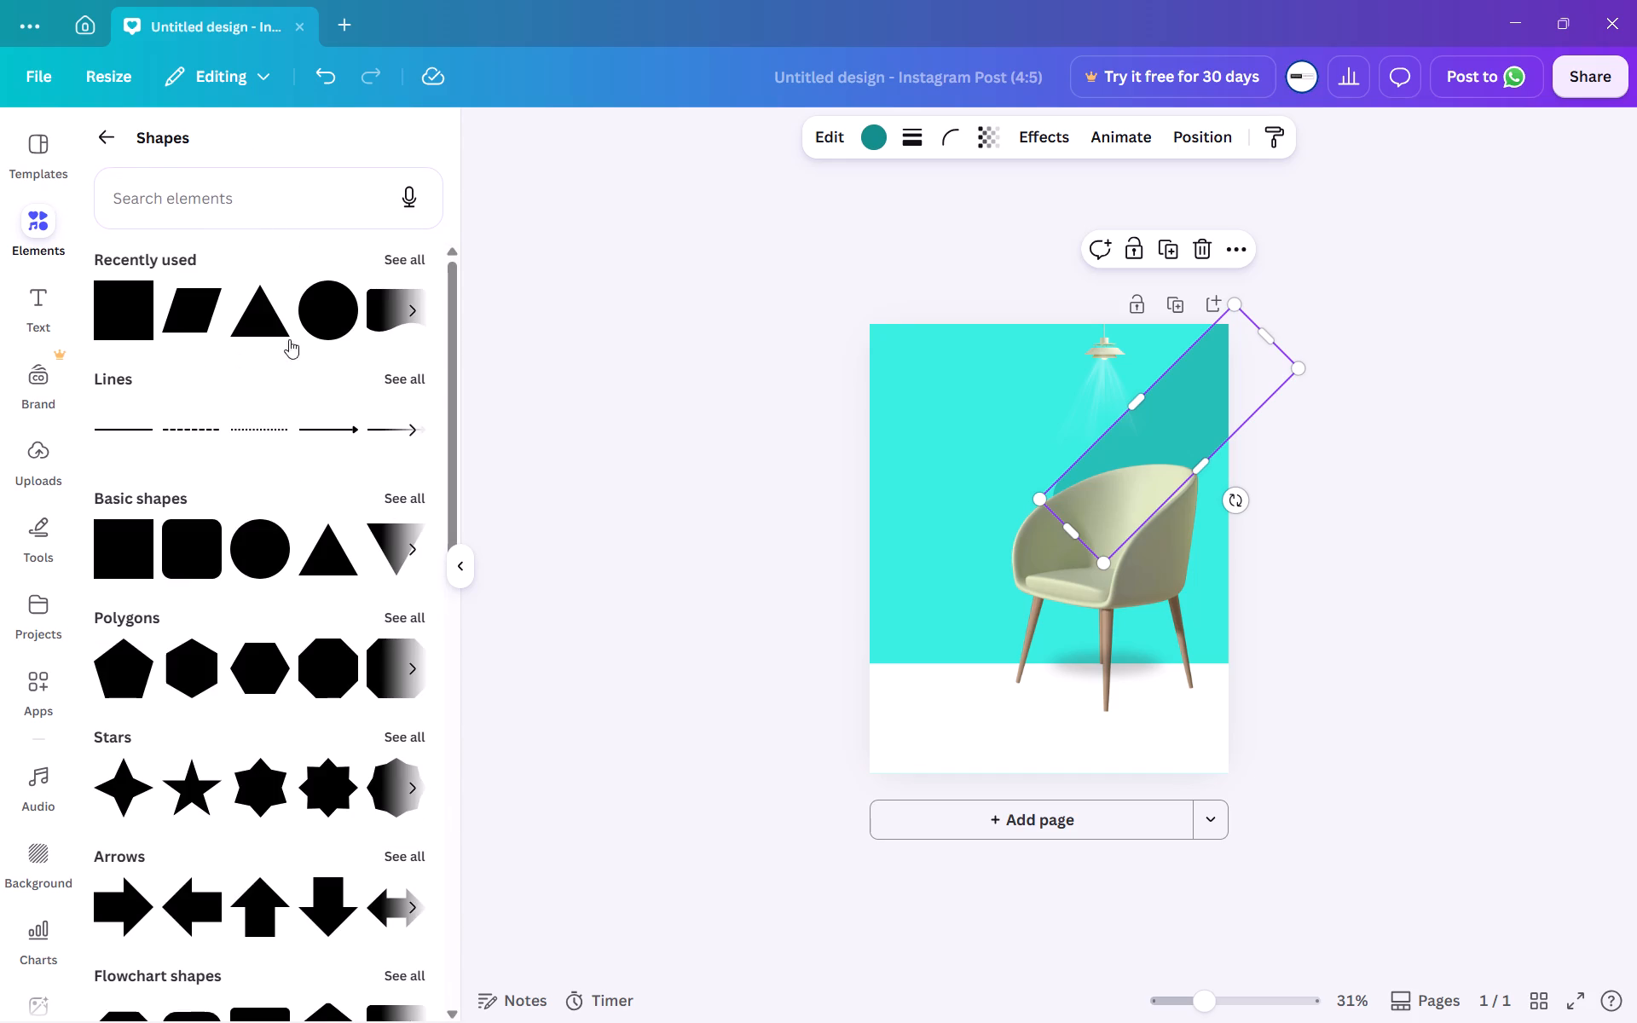
left_click(396, 262)
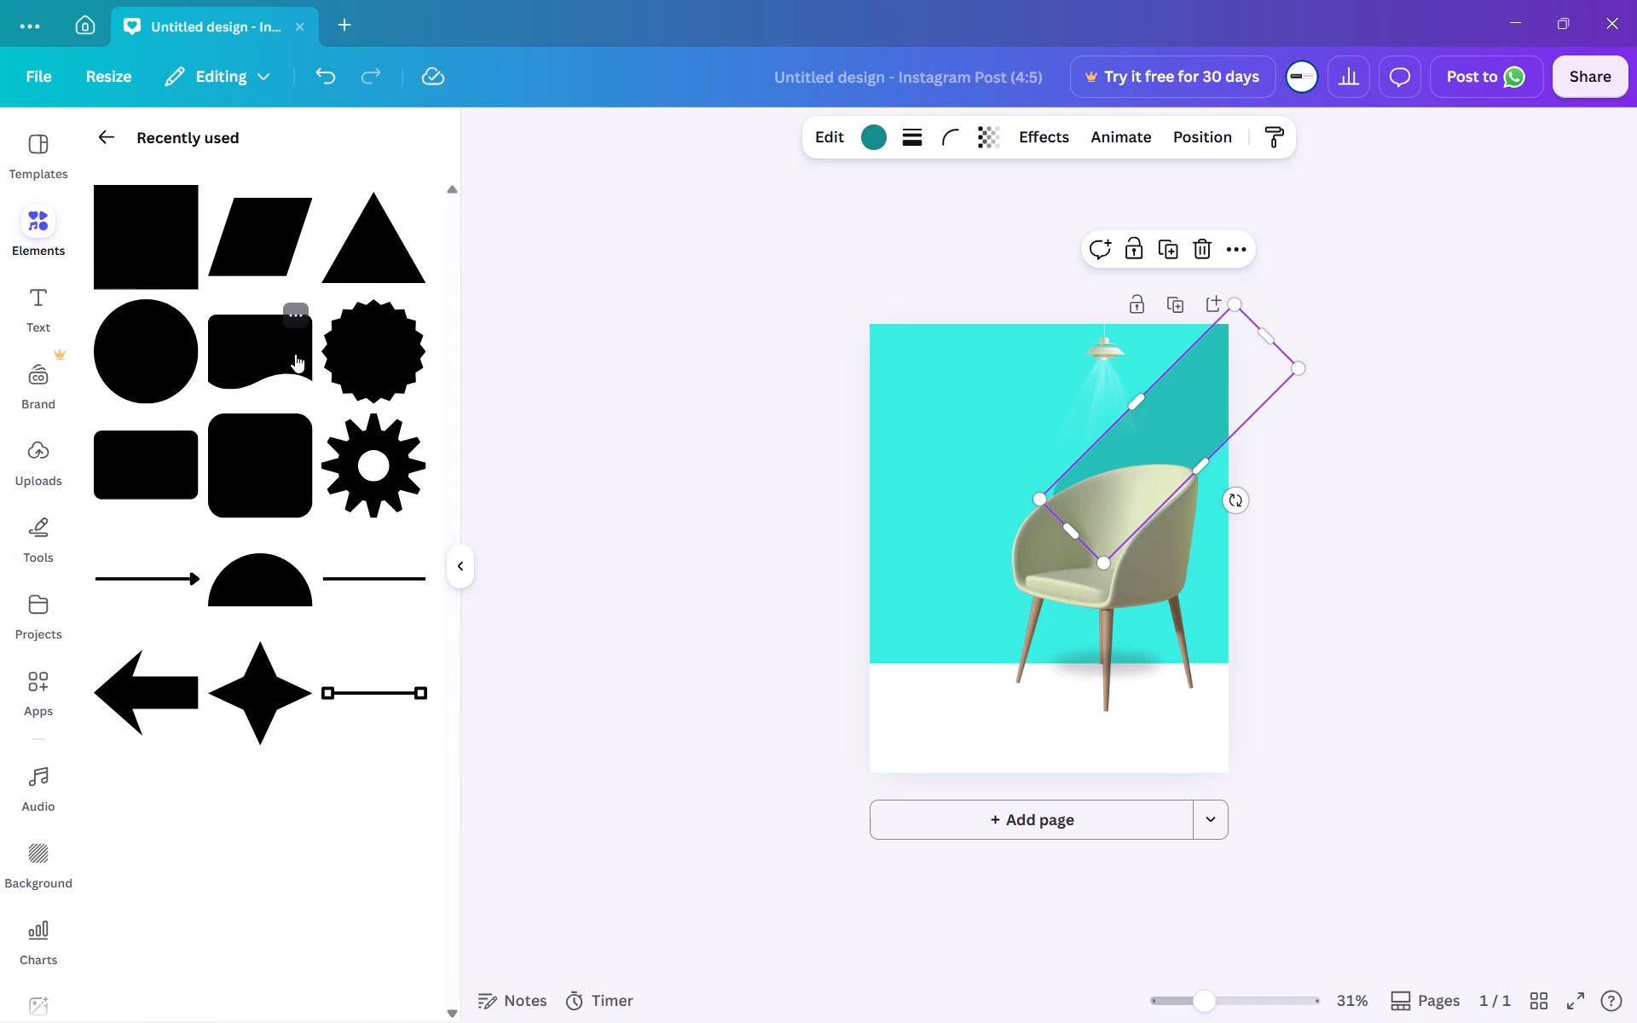
left_click(115, 147)
left_click(214, 194)
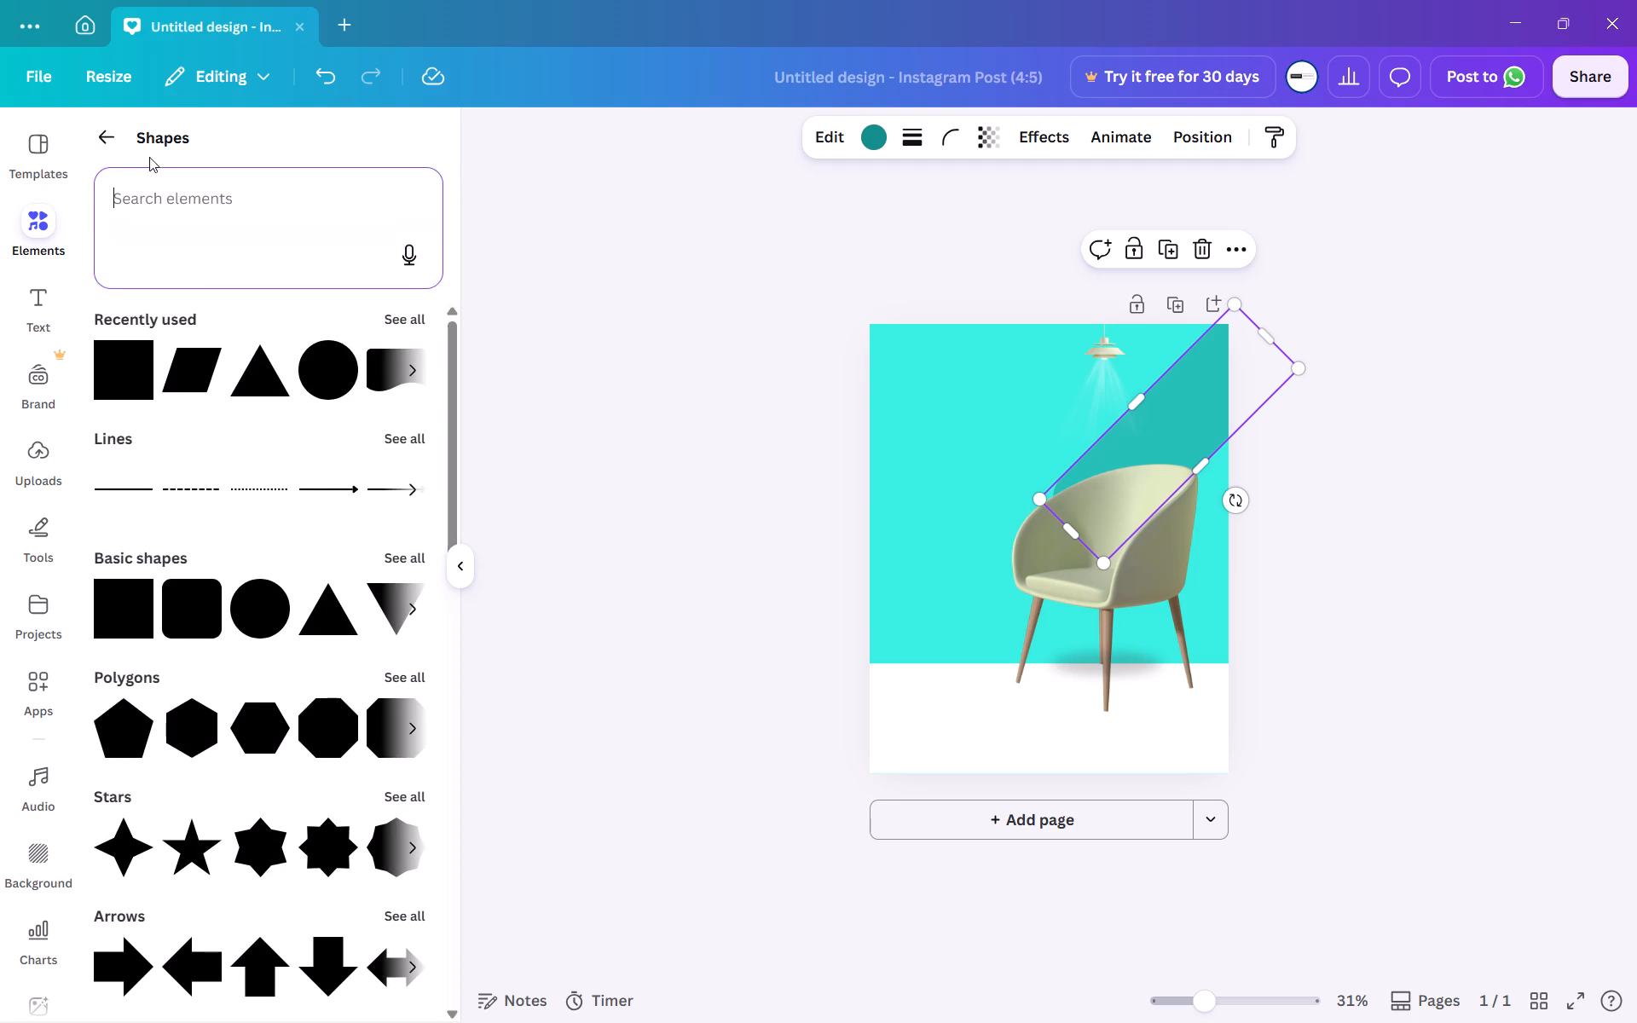
left_click(119, 148)
Search the elements for "furniture company logo" and look through the graphics results for a suitable logo.
left_click(233, 169)
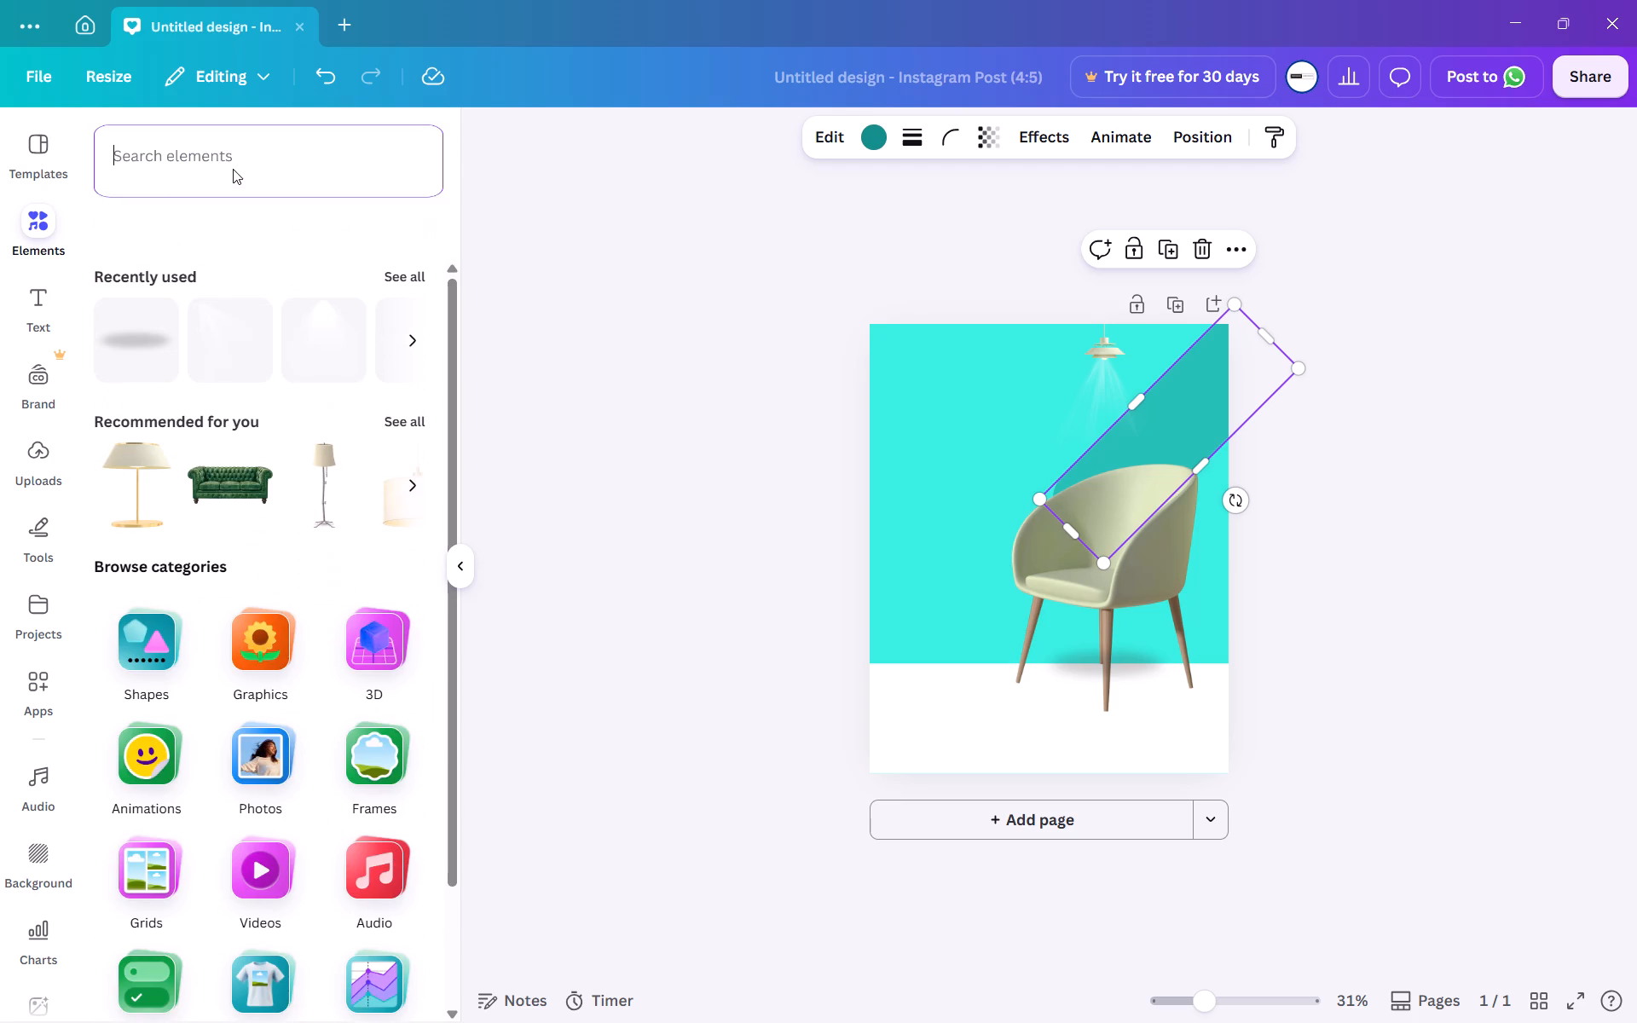
type("fur")
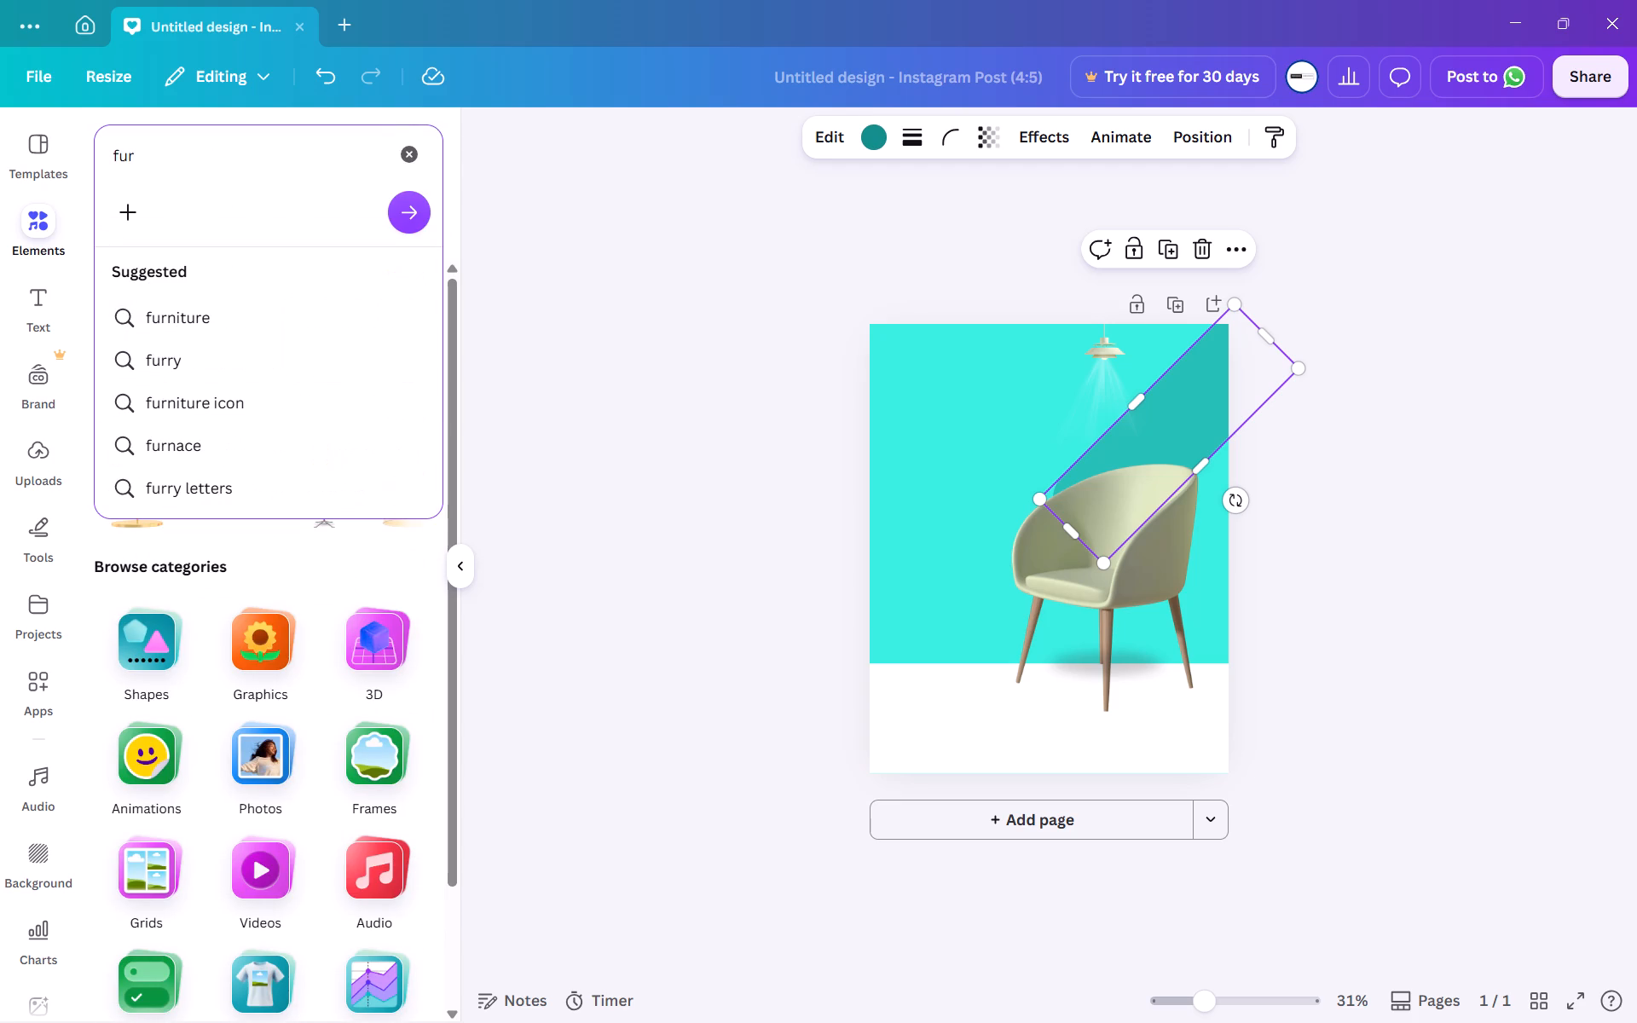
type("niture company logo")
key("Return")
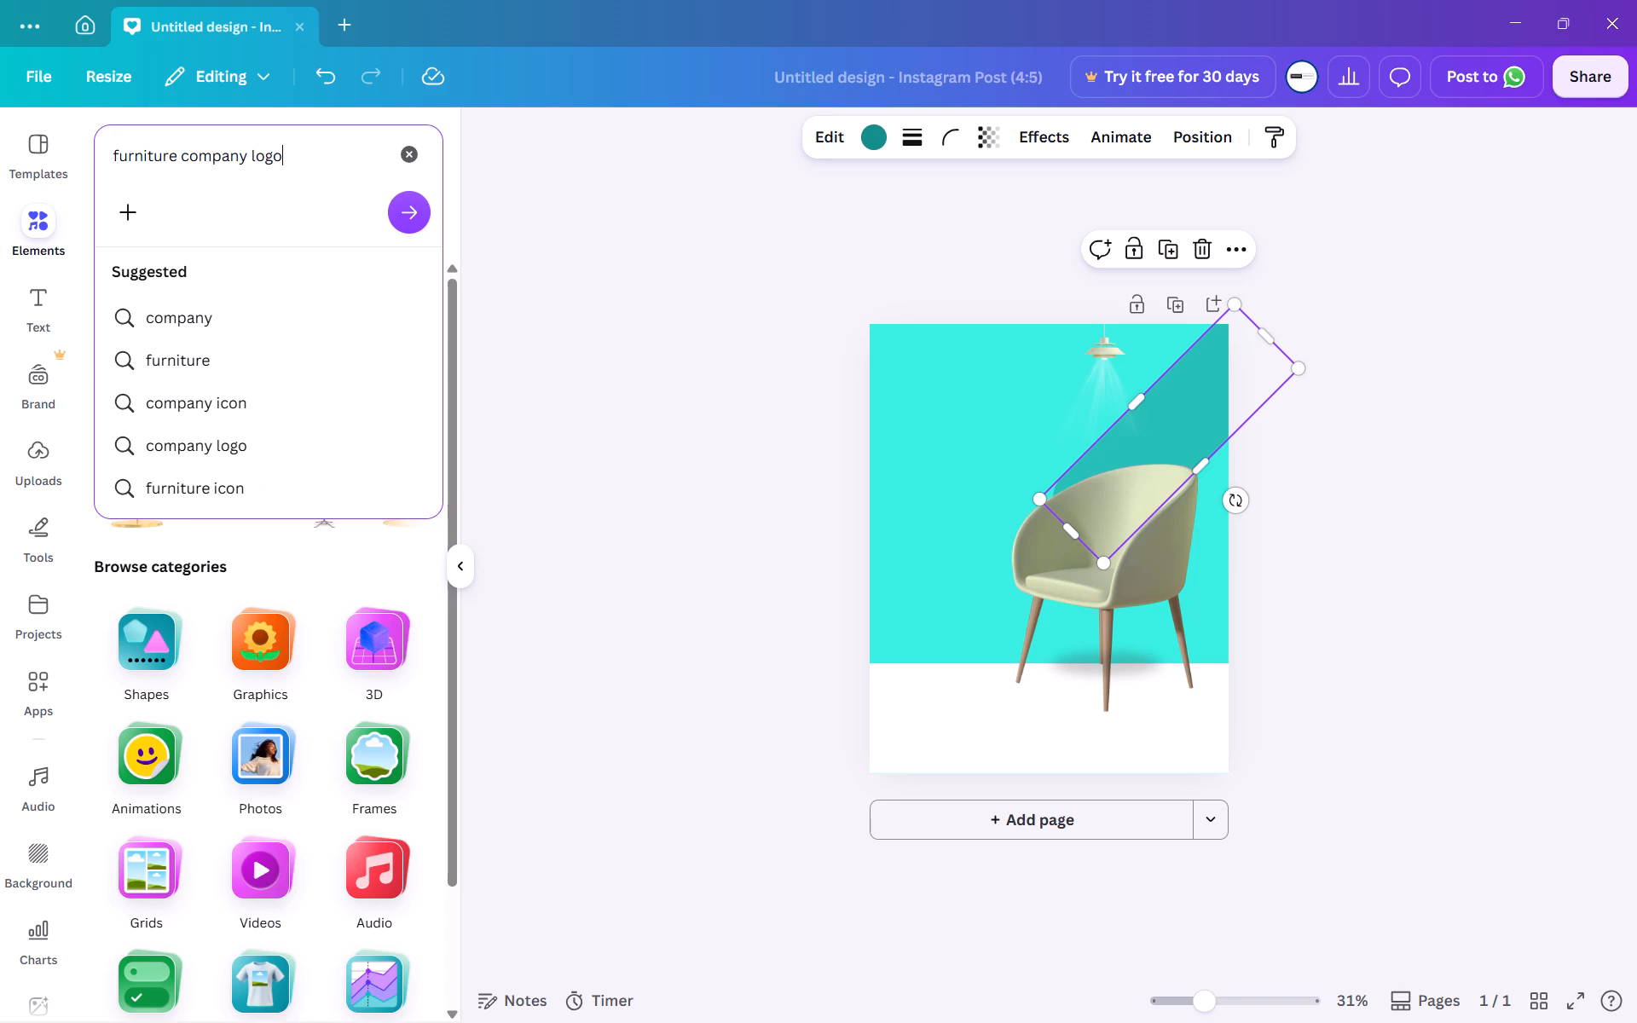
left_click(649, 471)
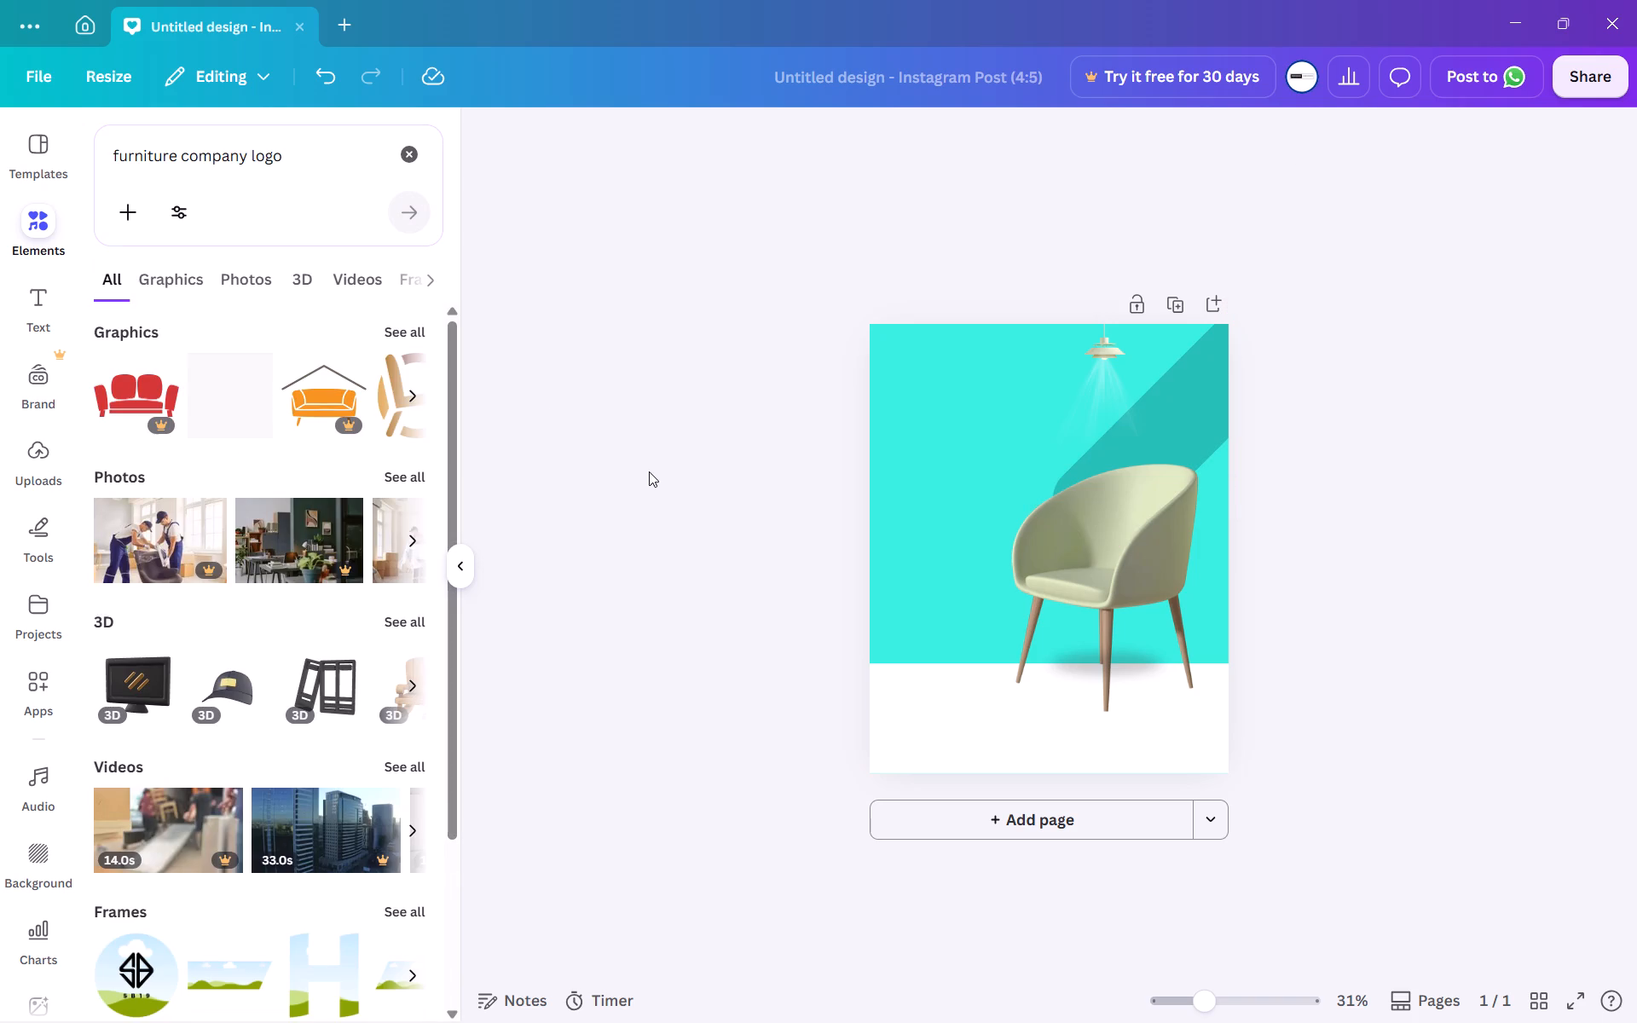
scroll(337, 390, "left", 2)
scroll(337, 390, "right", 1)
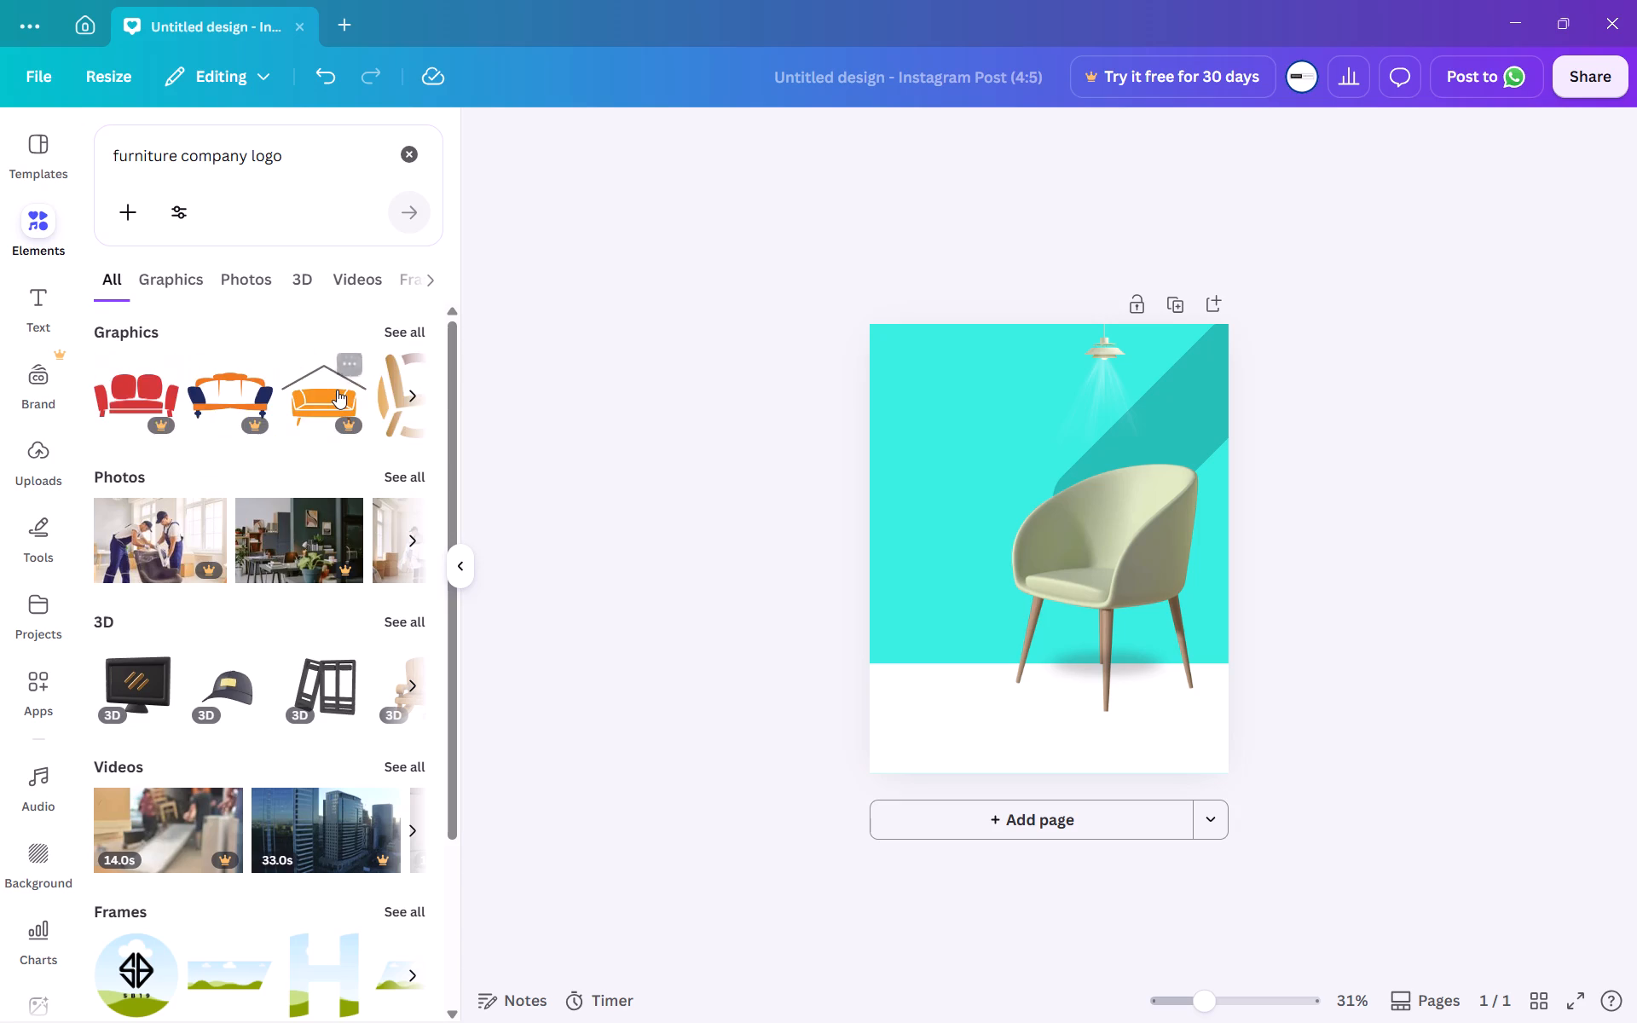
scroll(337, 390, "left", 5)
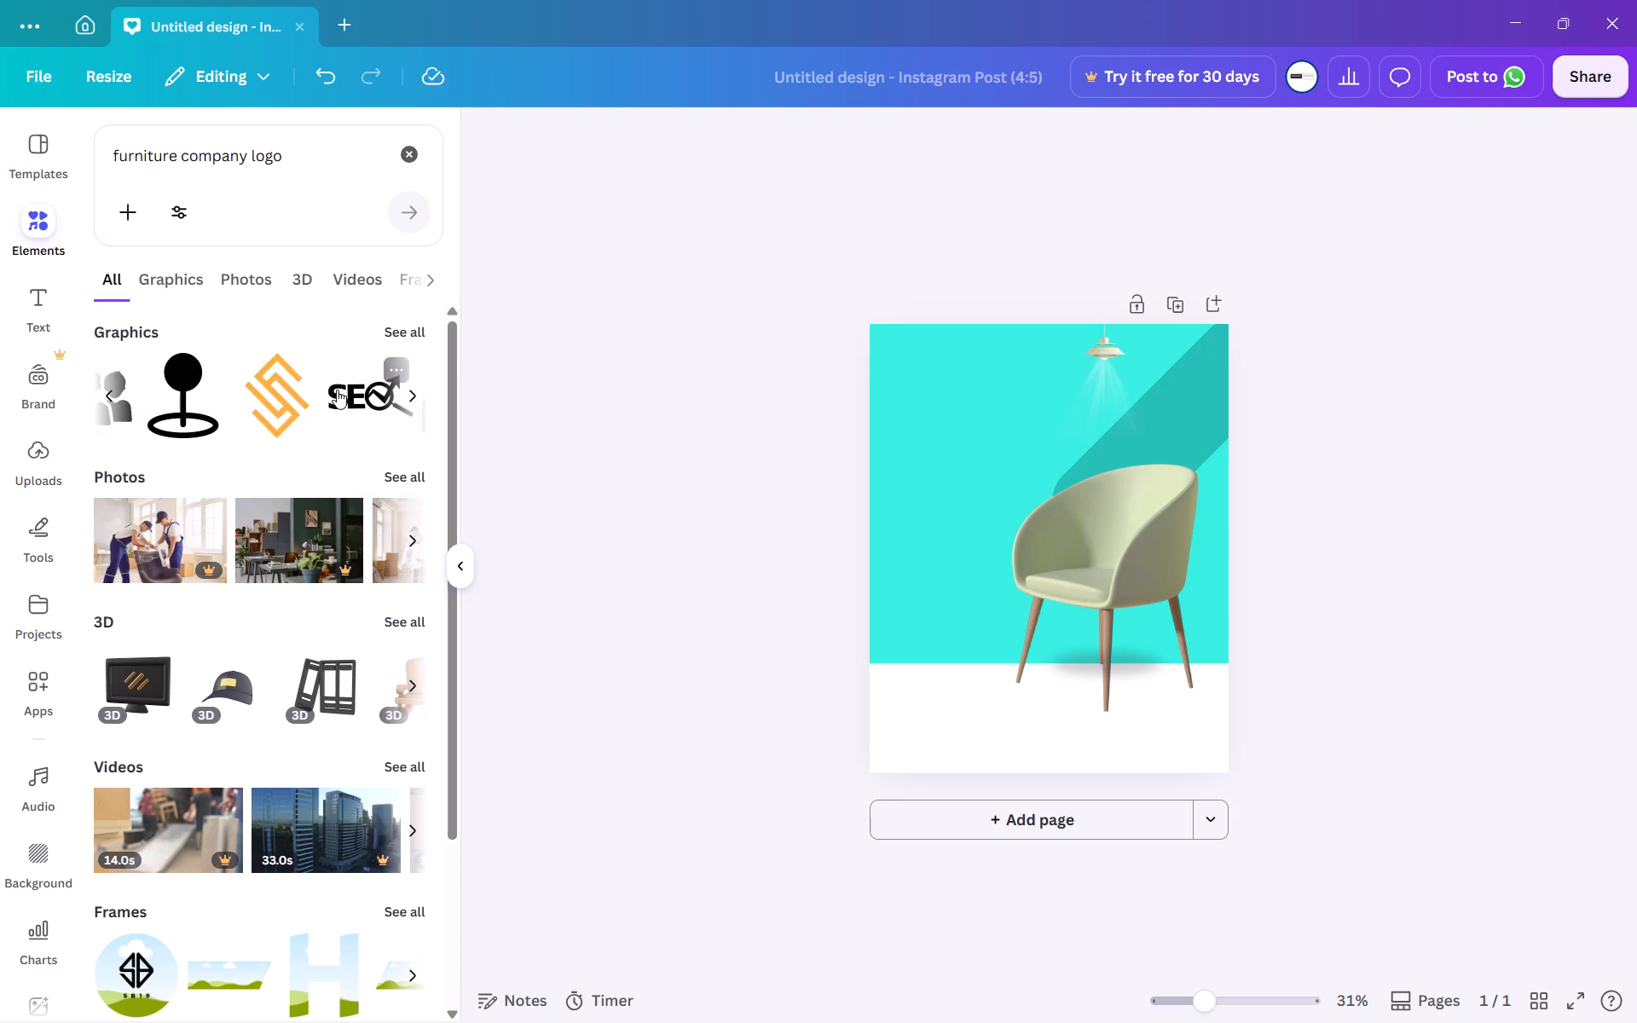
scroll(337, 390, "left", 3)
scroll(337, 390, "right", 6)
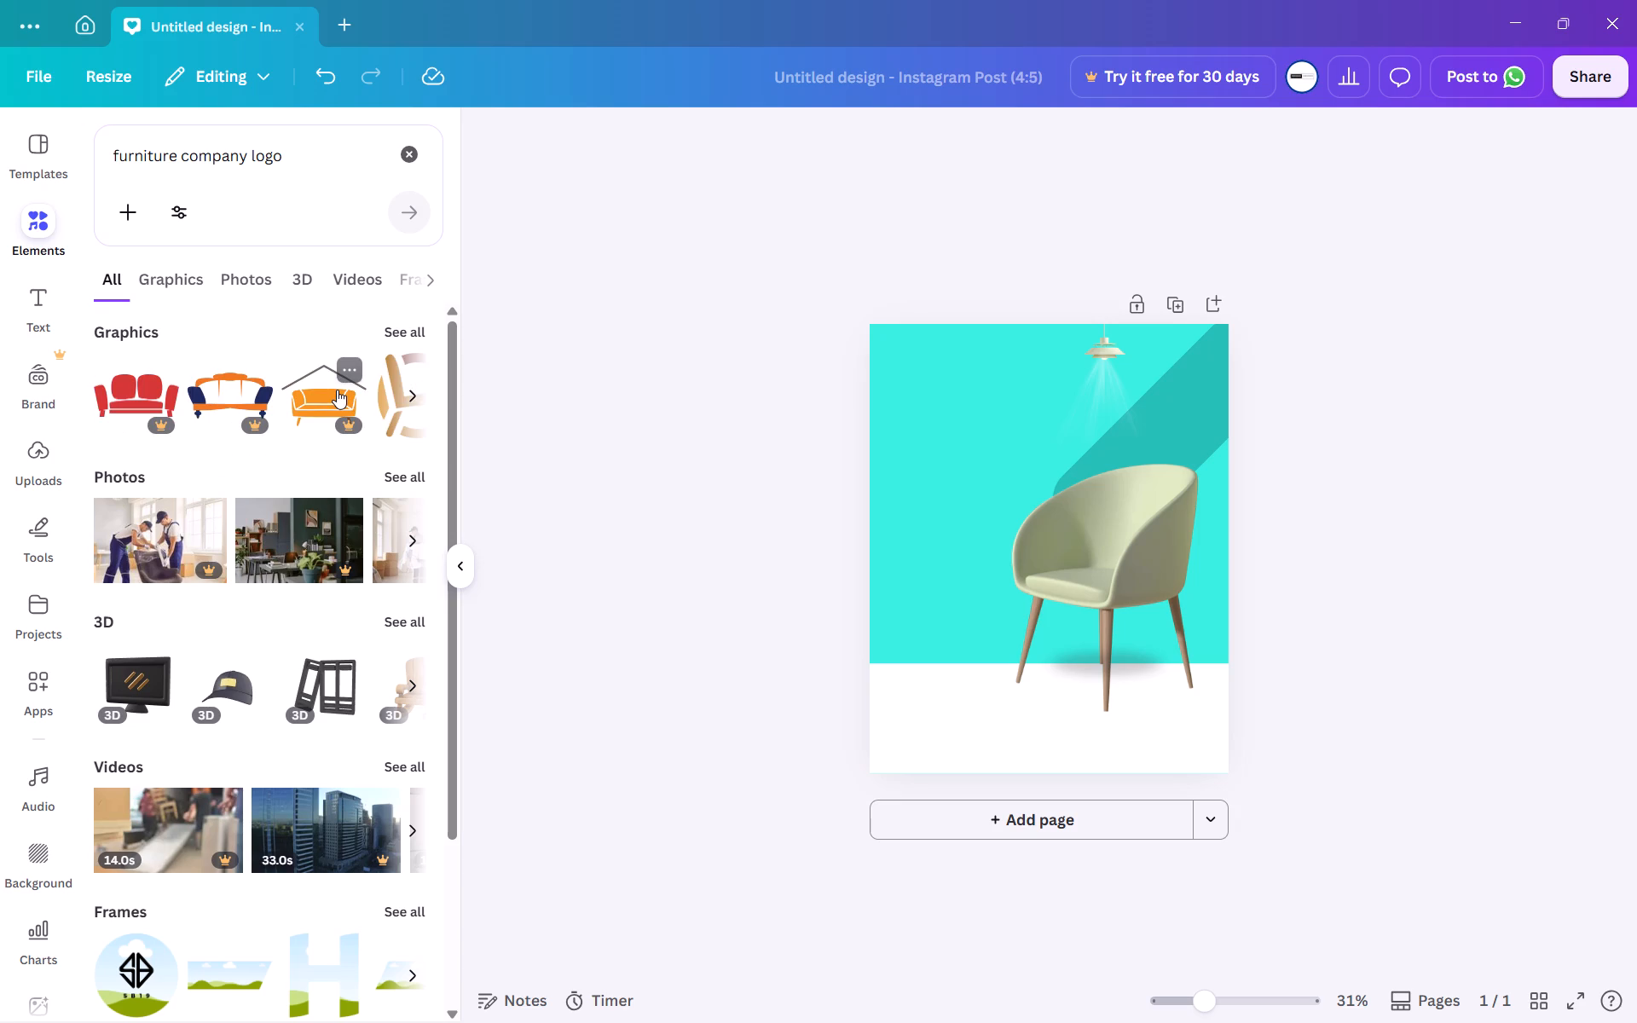
scroll(290, 428, "left", 2)
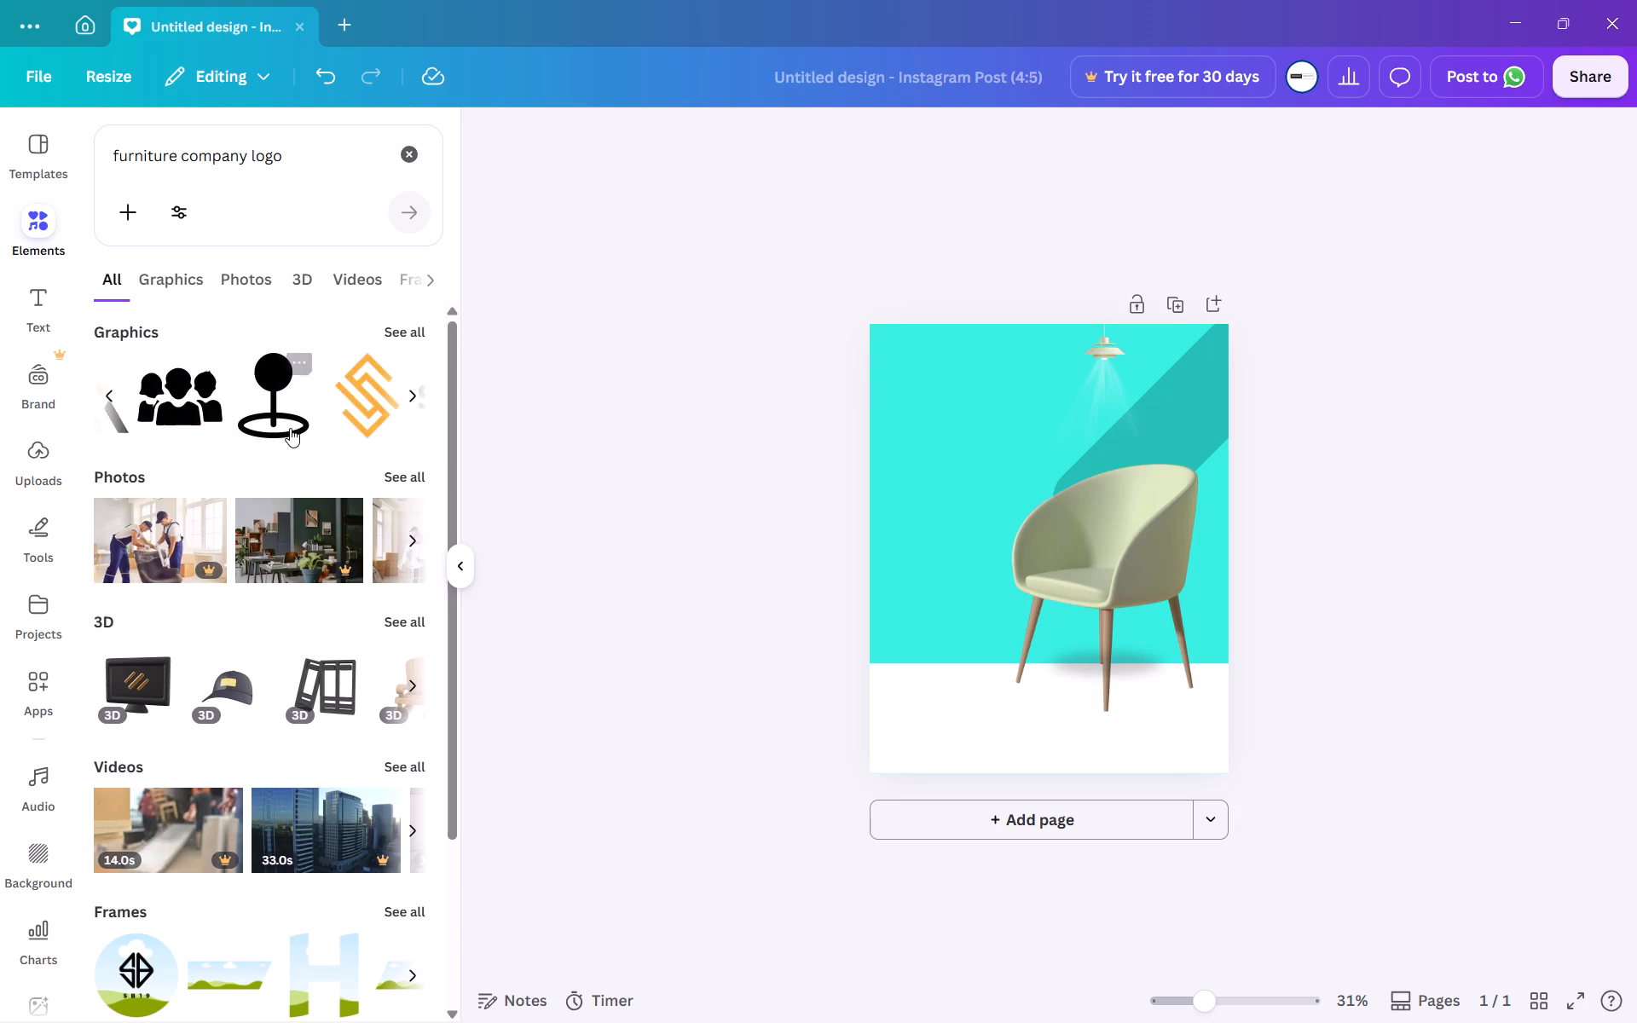
scroll(290, 428, "left", 2)
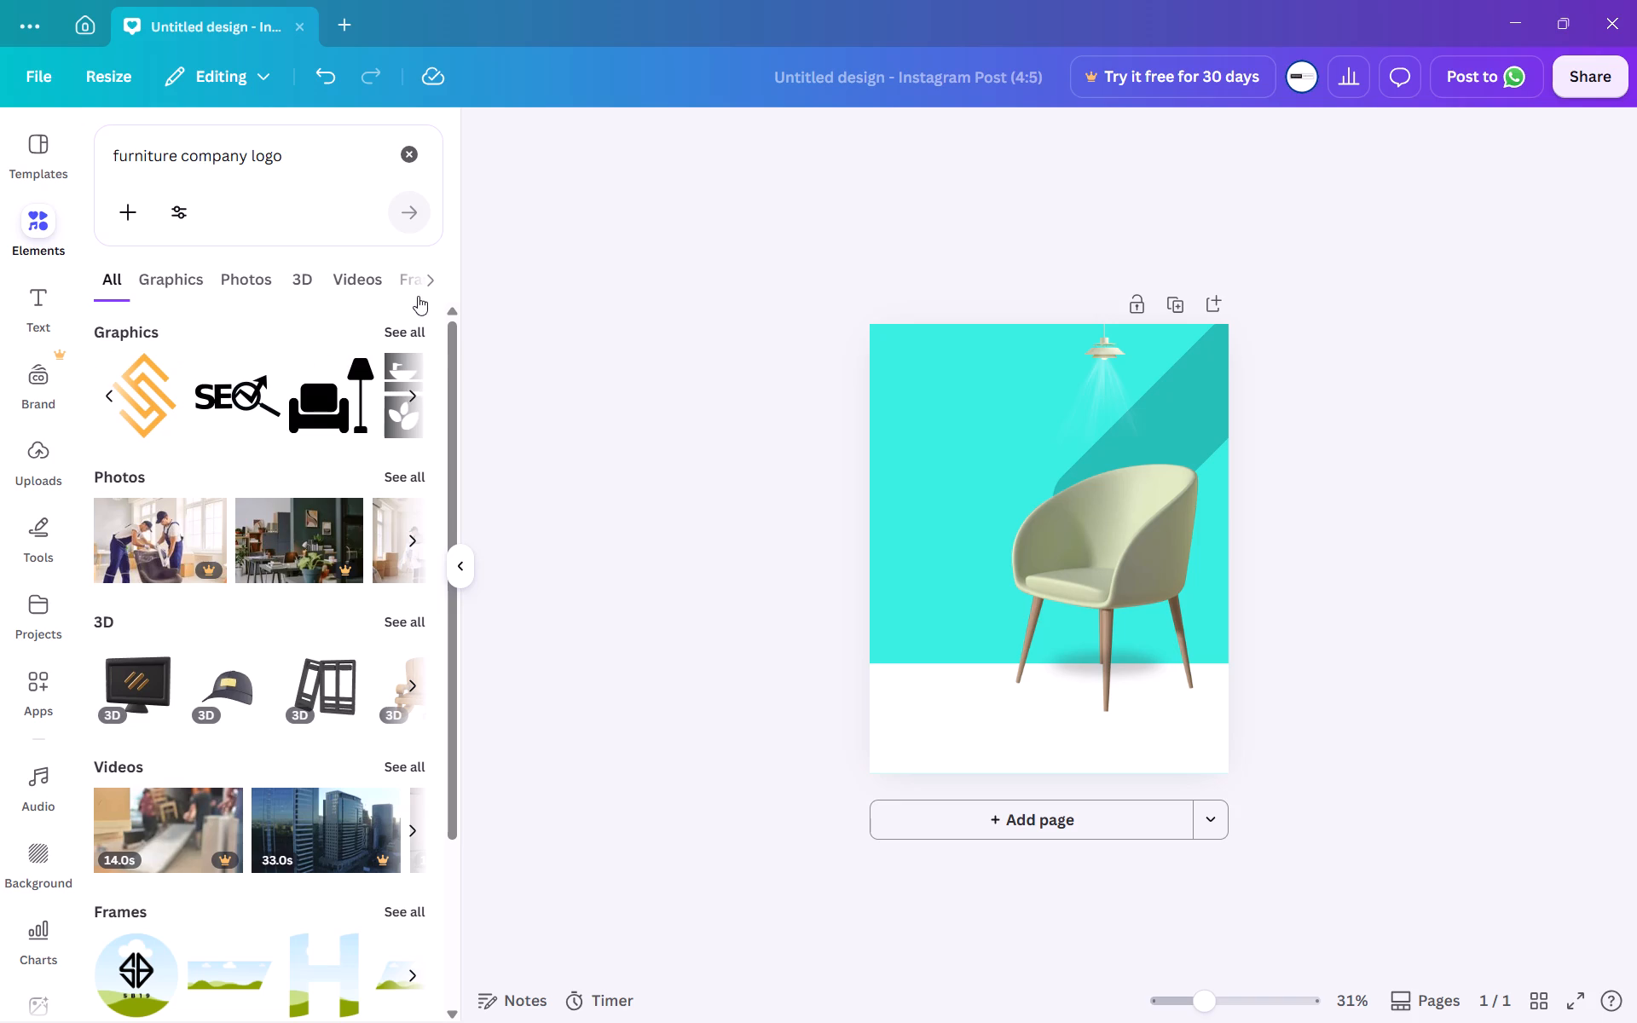
left_click(175, 289)
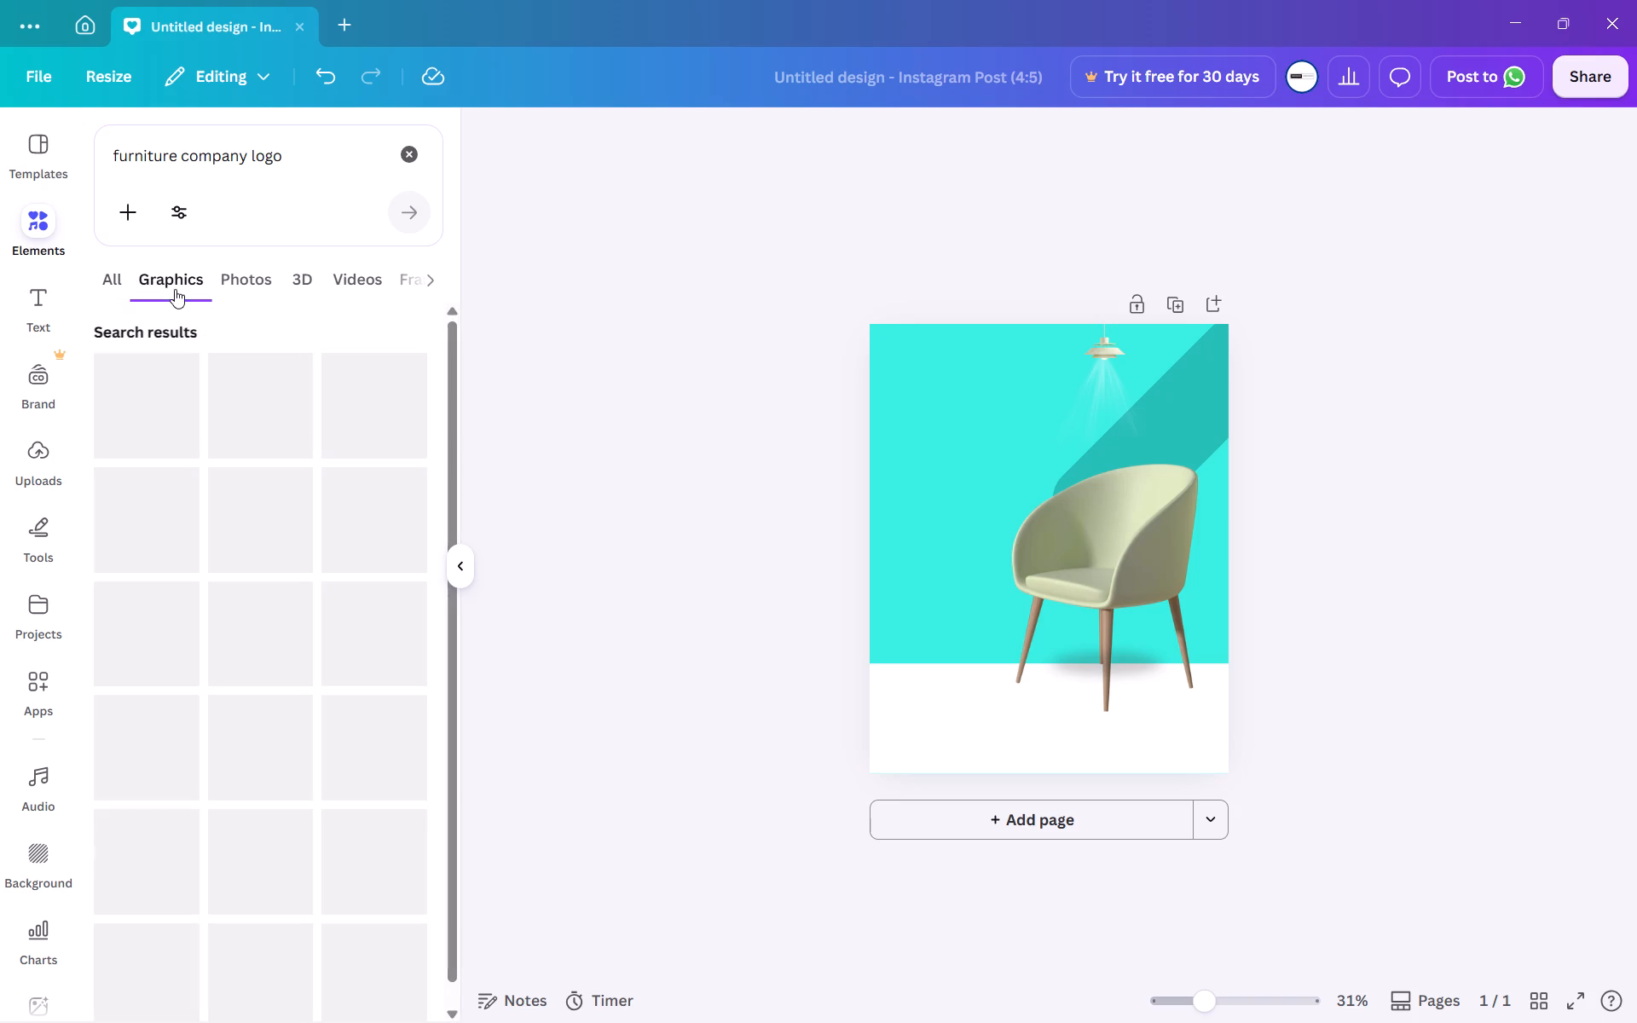
scroll(234, 449, "down", 1)
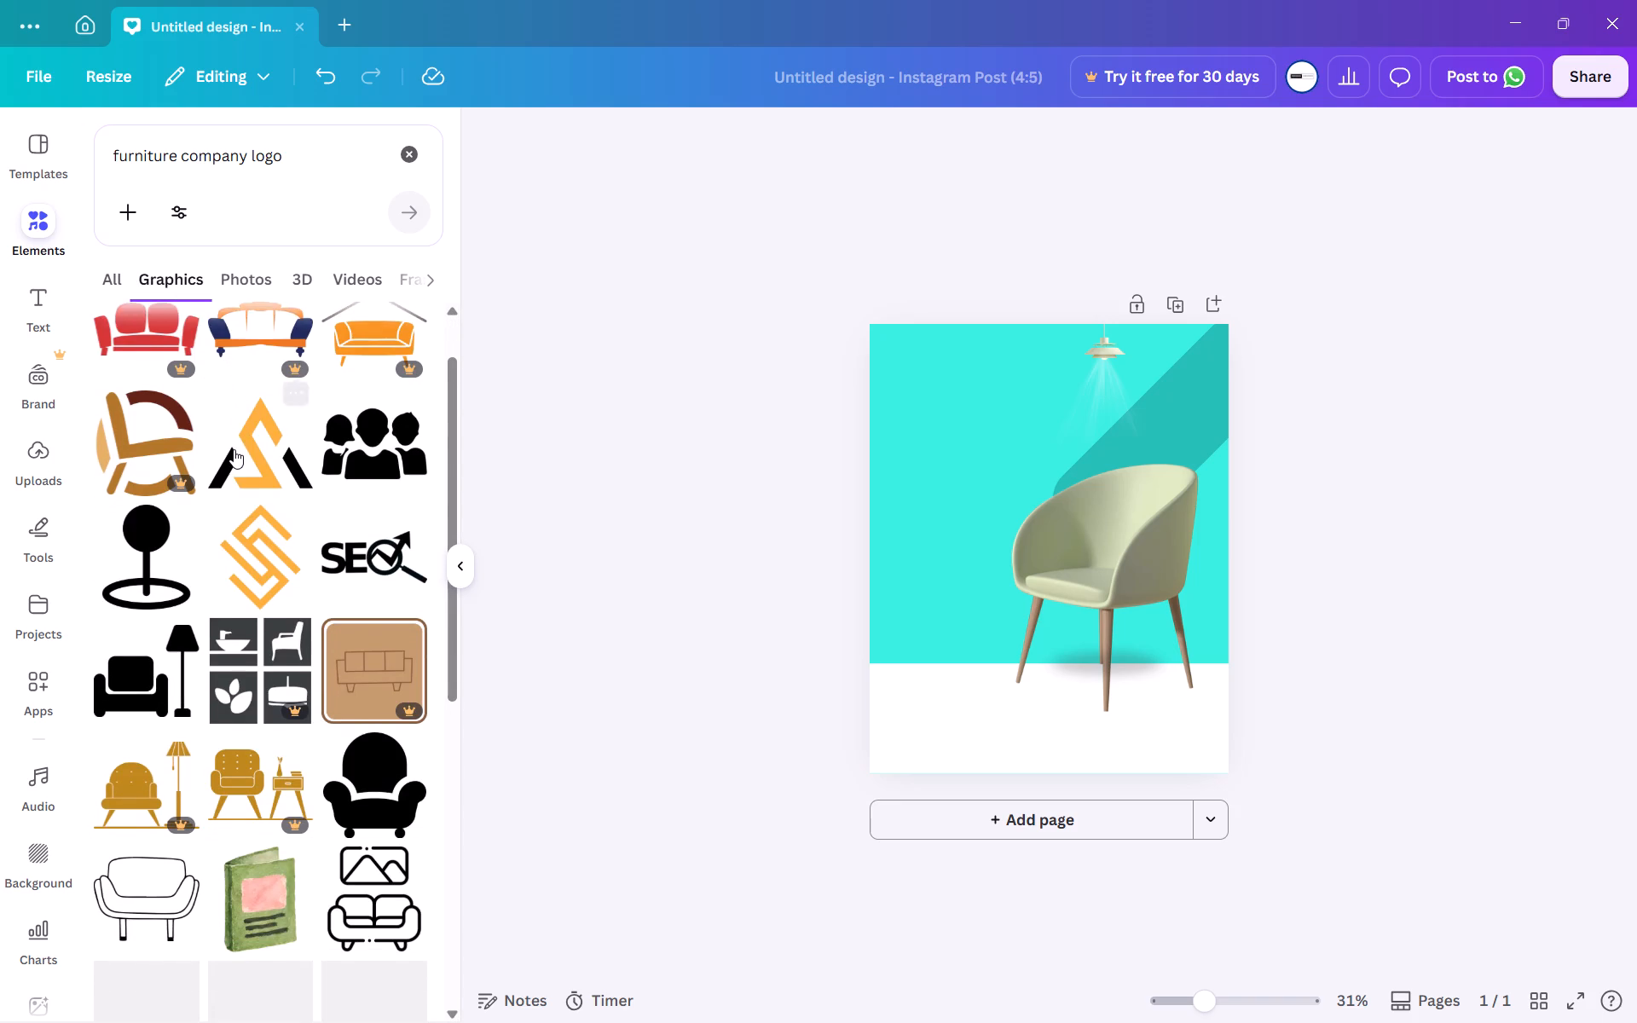
scroll(234, 449, "down", 2)
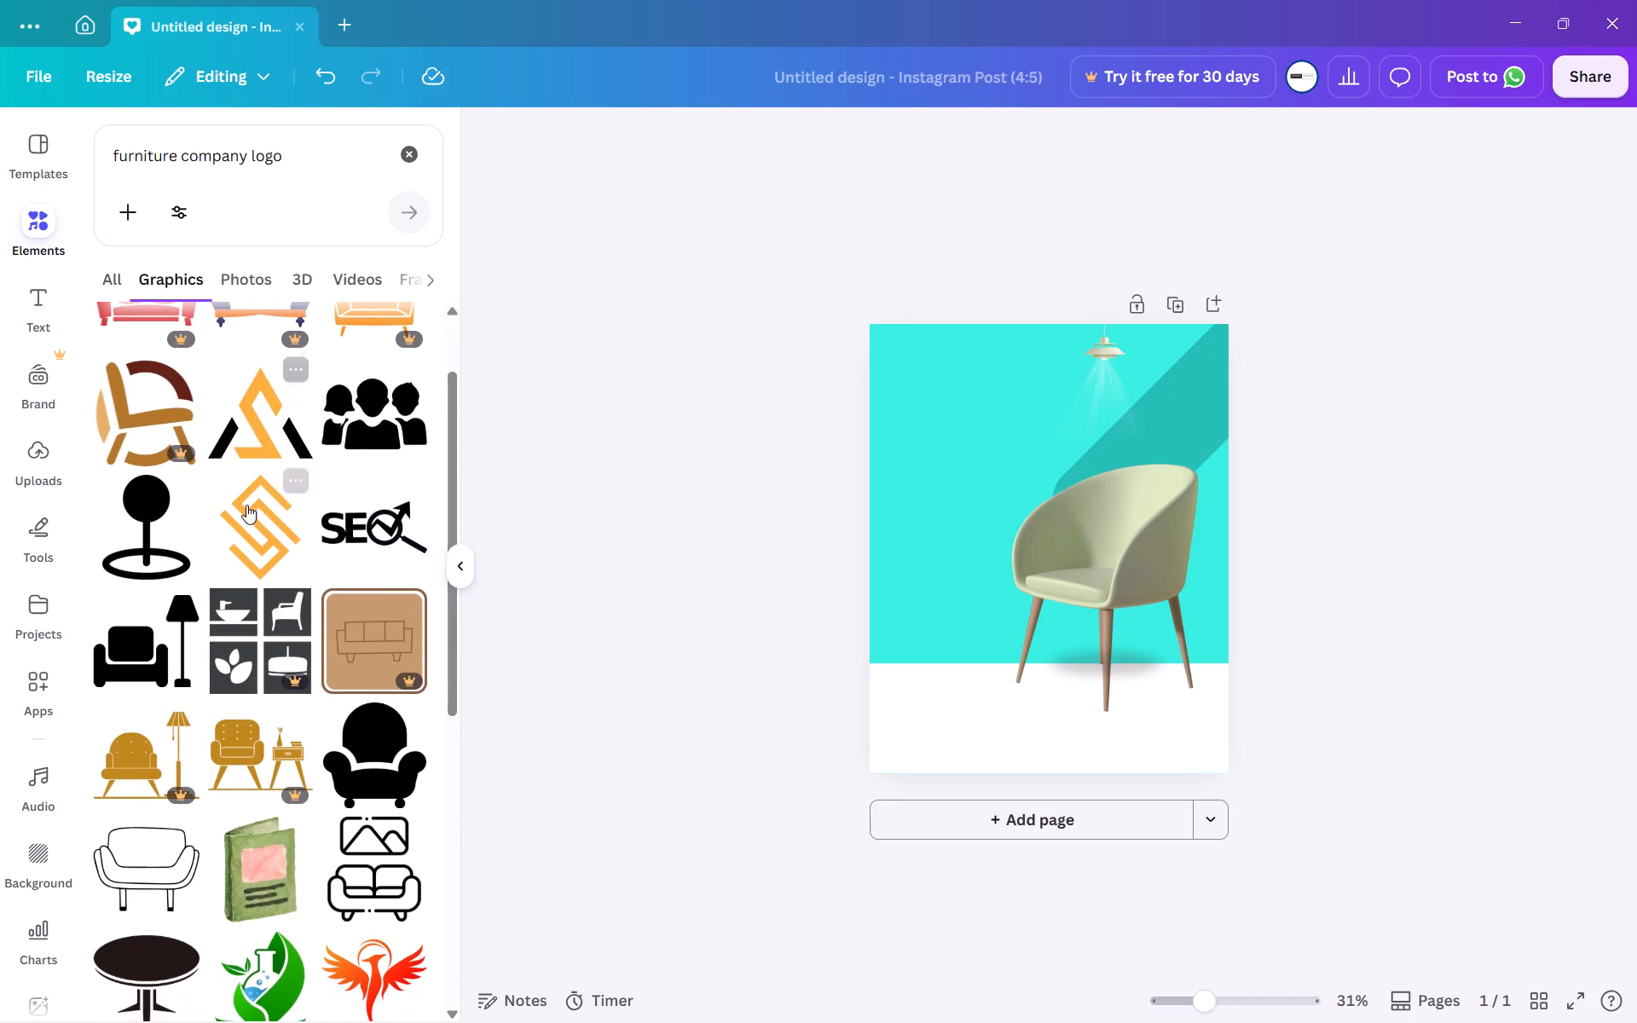
Add the orange interlocking S-shaped line logo and place it flush in the page's top-left corner.
left_click(262, 526)
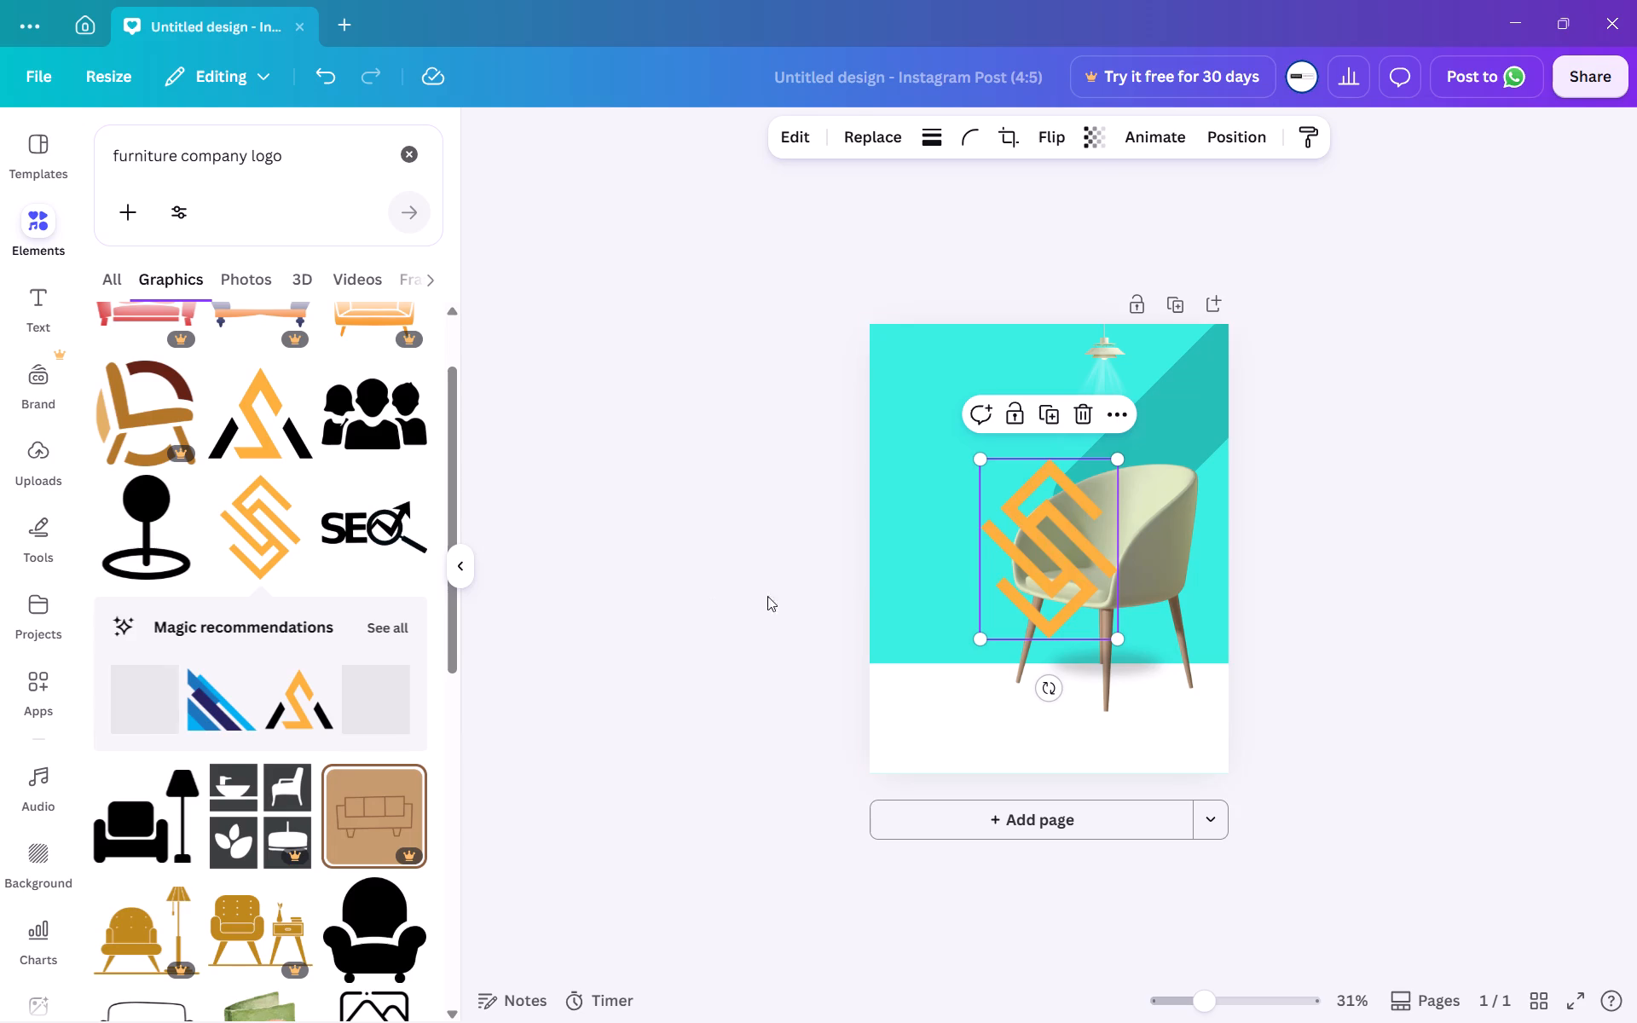
left_click_drag(1058, 588, 957, 469)
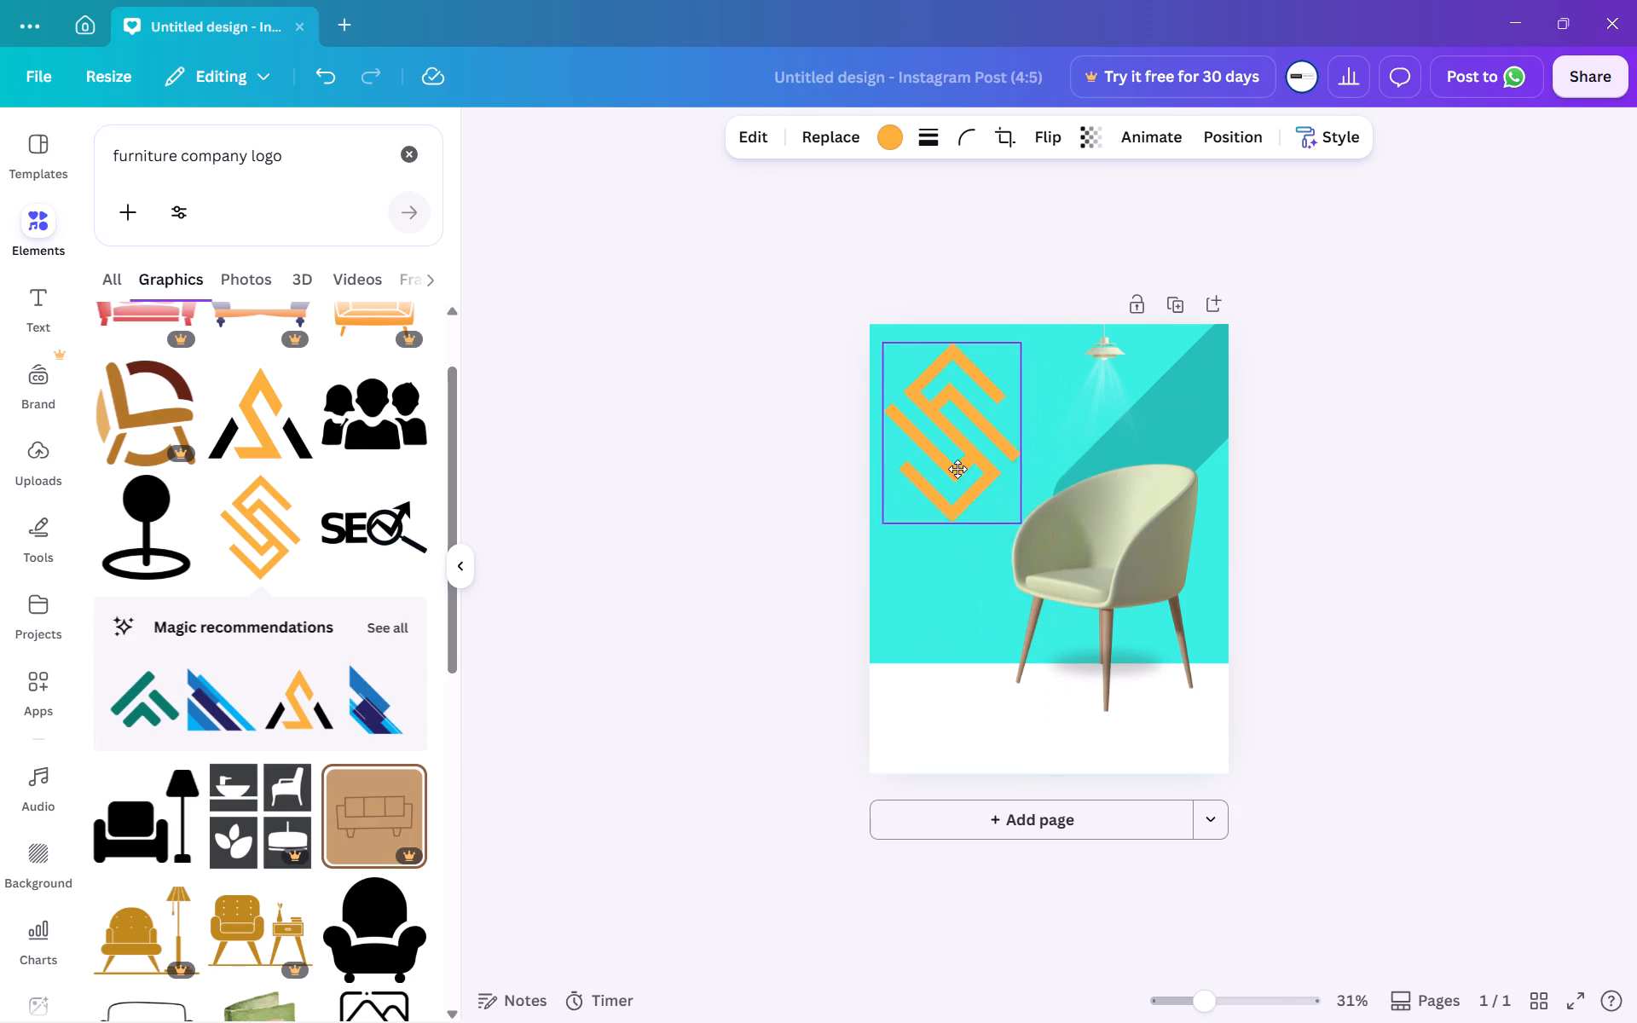
left_click_drag(957, 469, 952, 454)
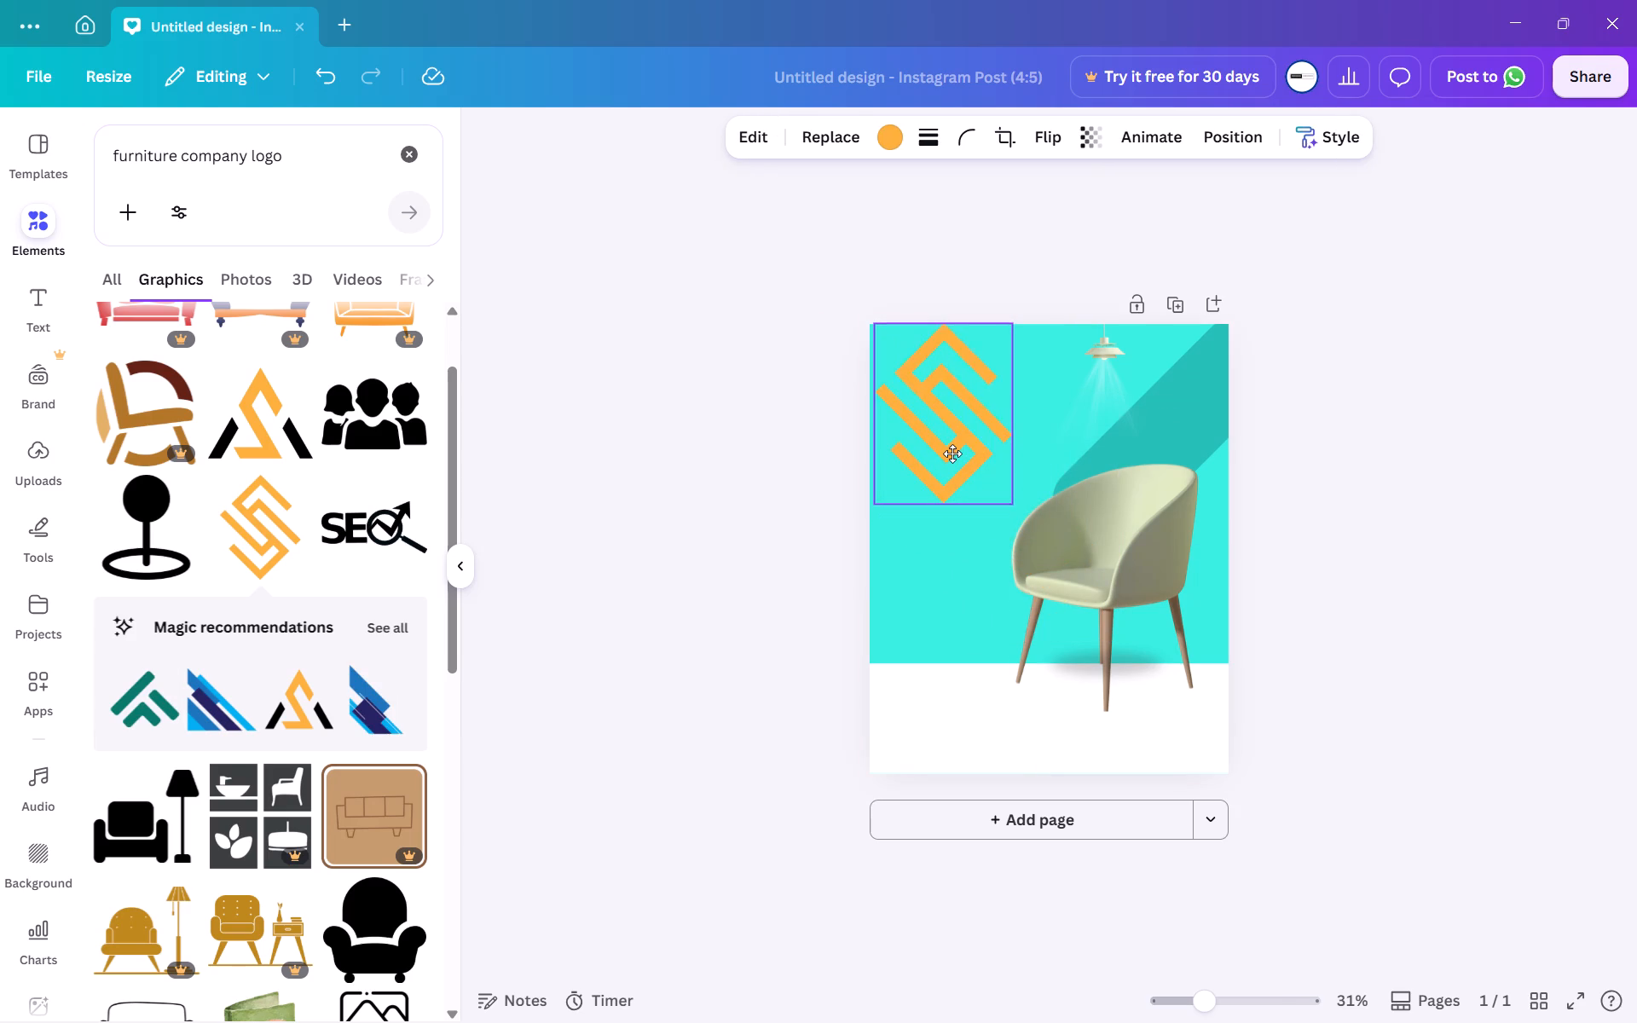
left_click_drag(952, 454, 946, 457)
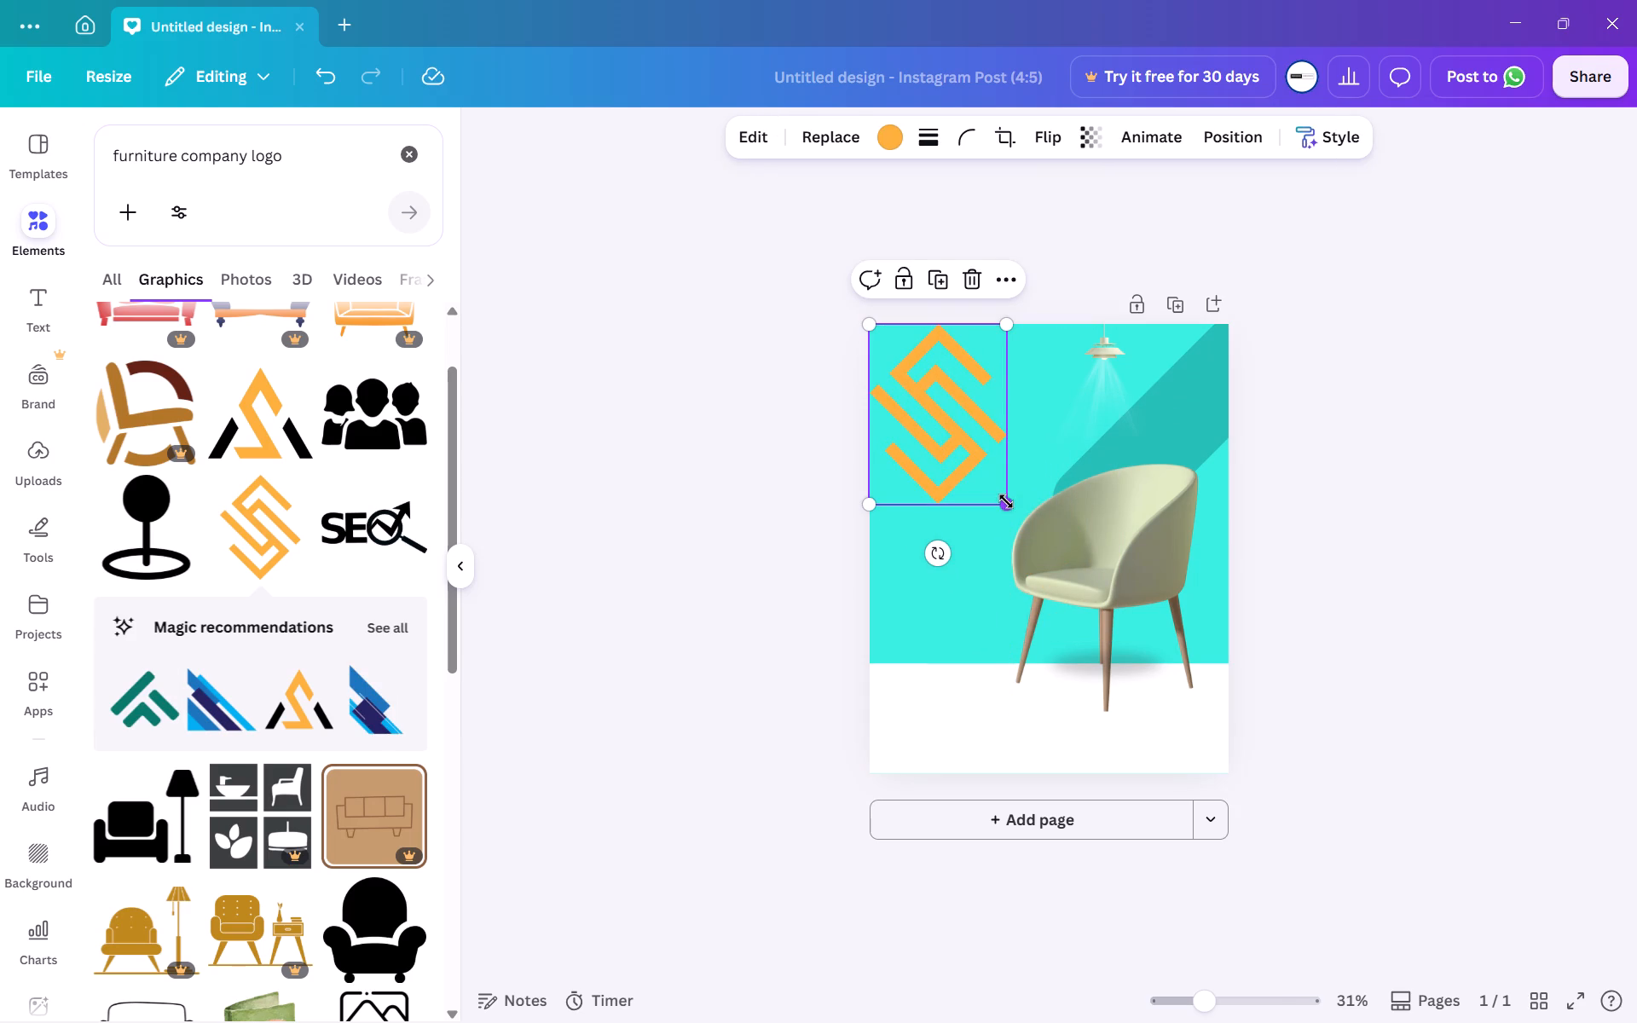
Shrink the orange S-shaped logo to about 108 x 141 and inset it slightly from the page's top-left corner.
left_click_drag(1006, 501, 901, 368)
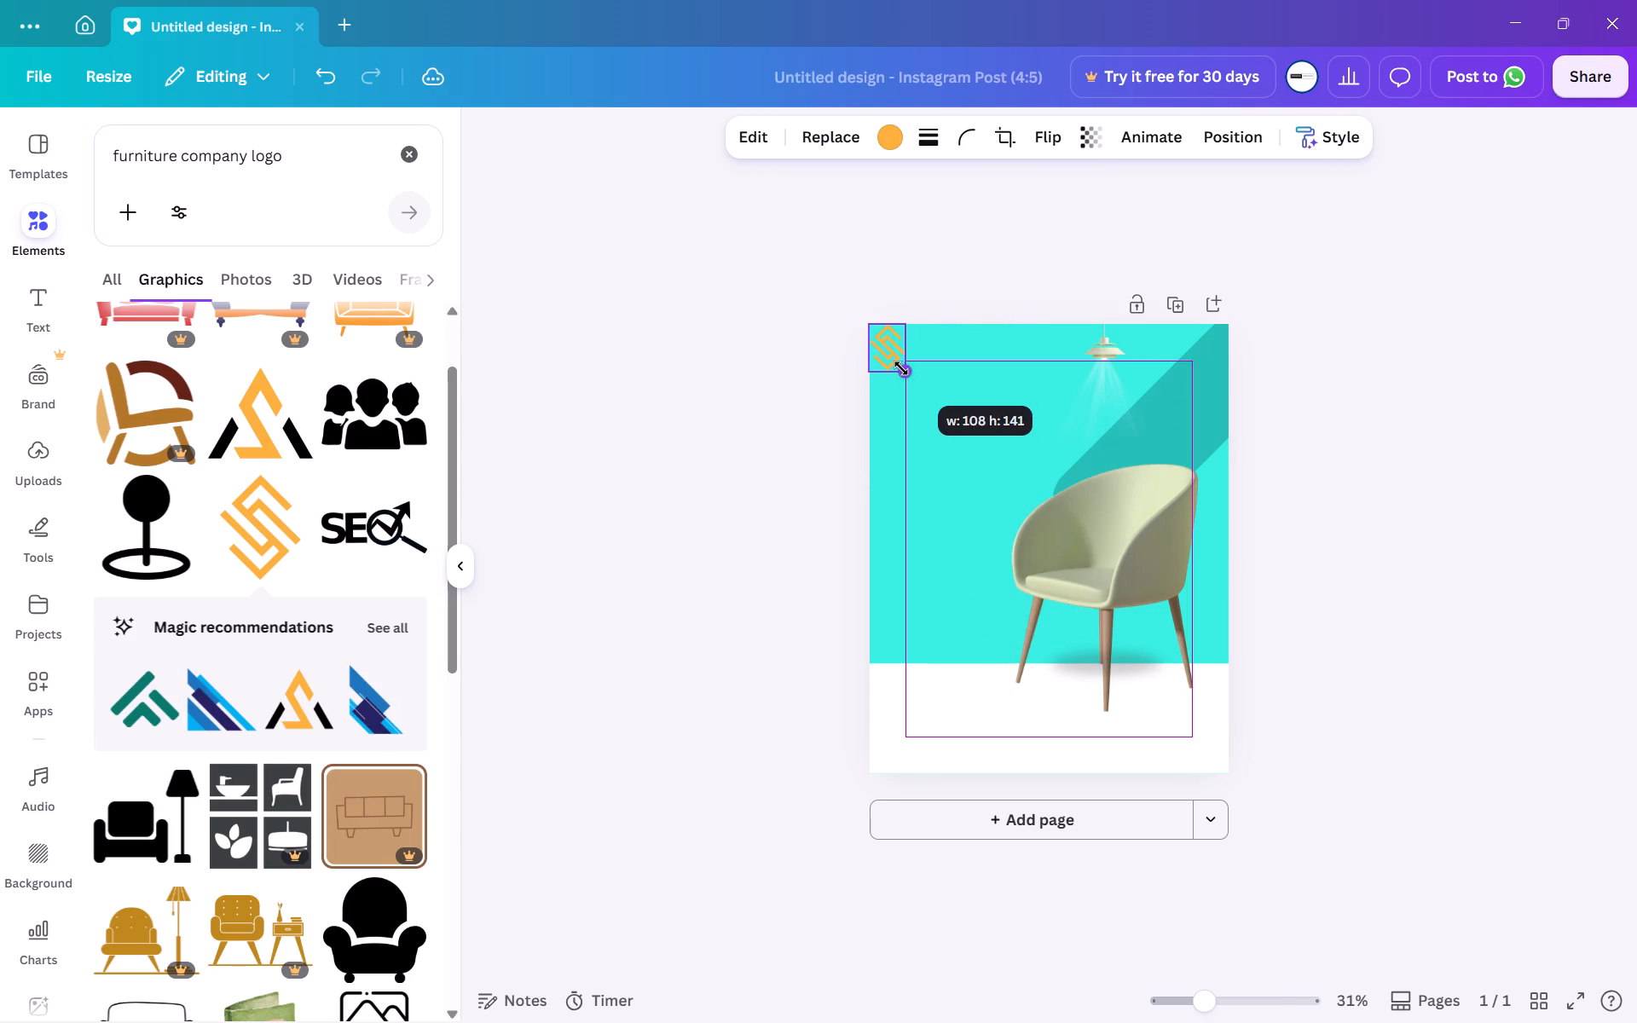
left_click_drag(911, 418, 917, 425)
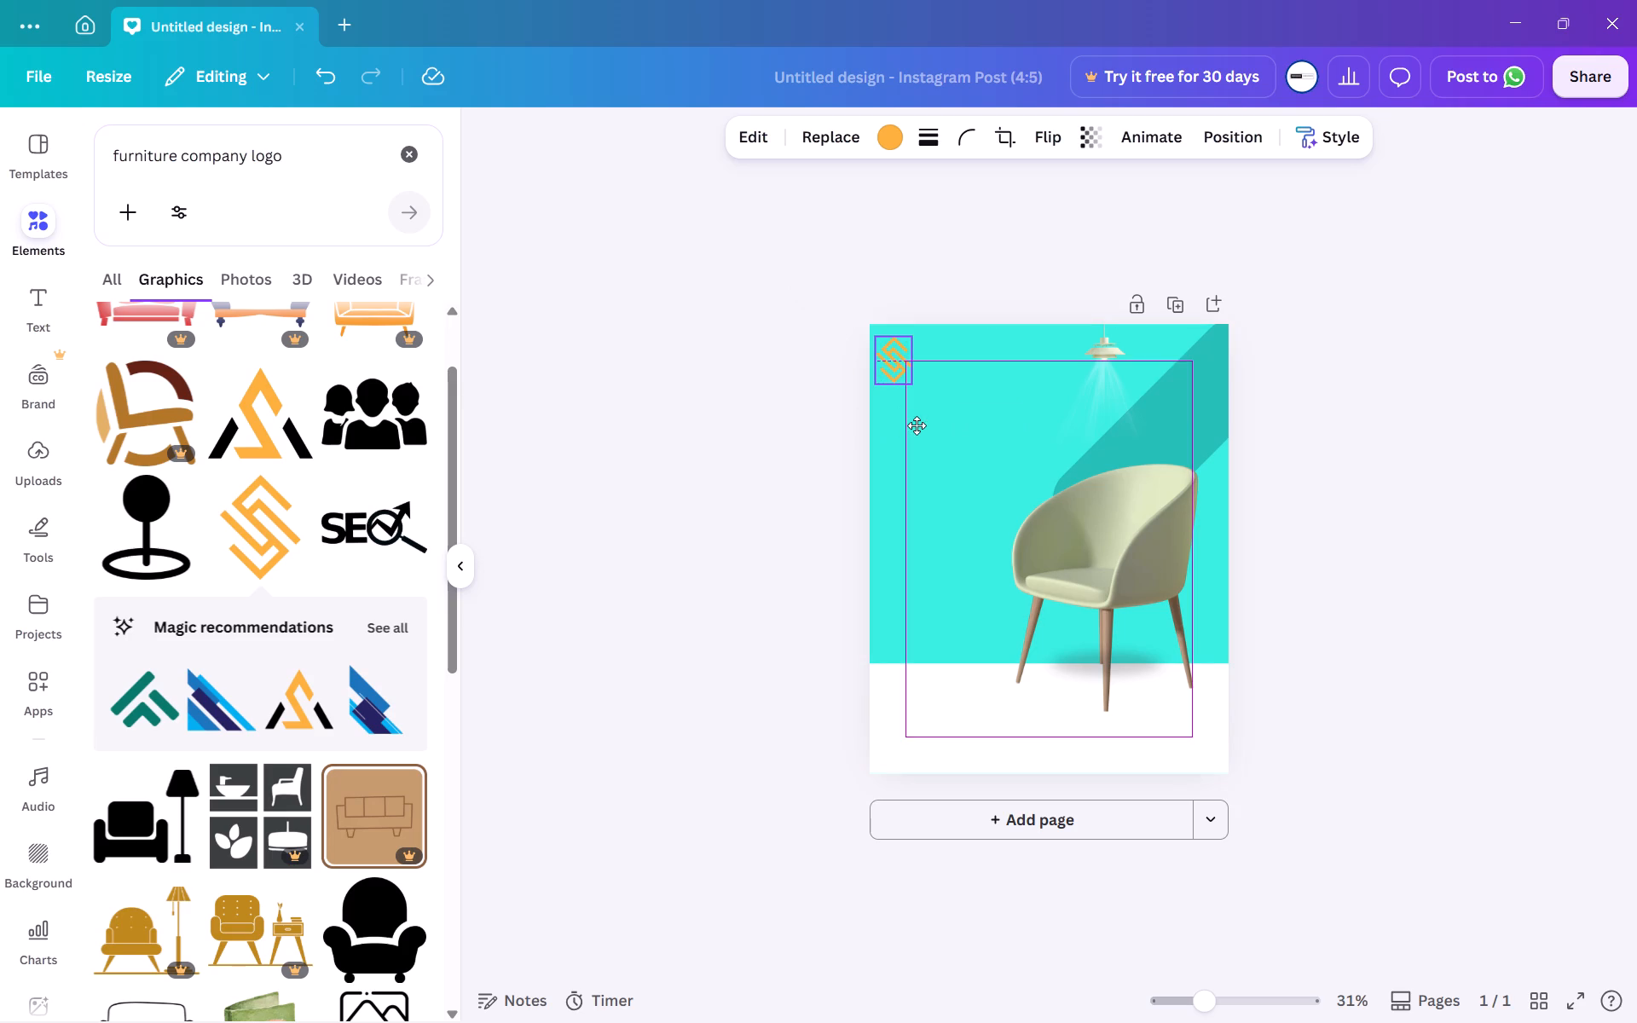
left_click_drag(917, 425, 917, 426)
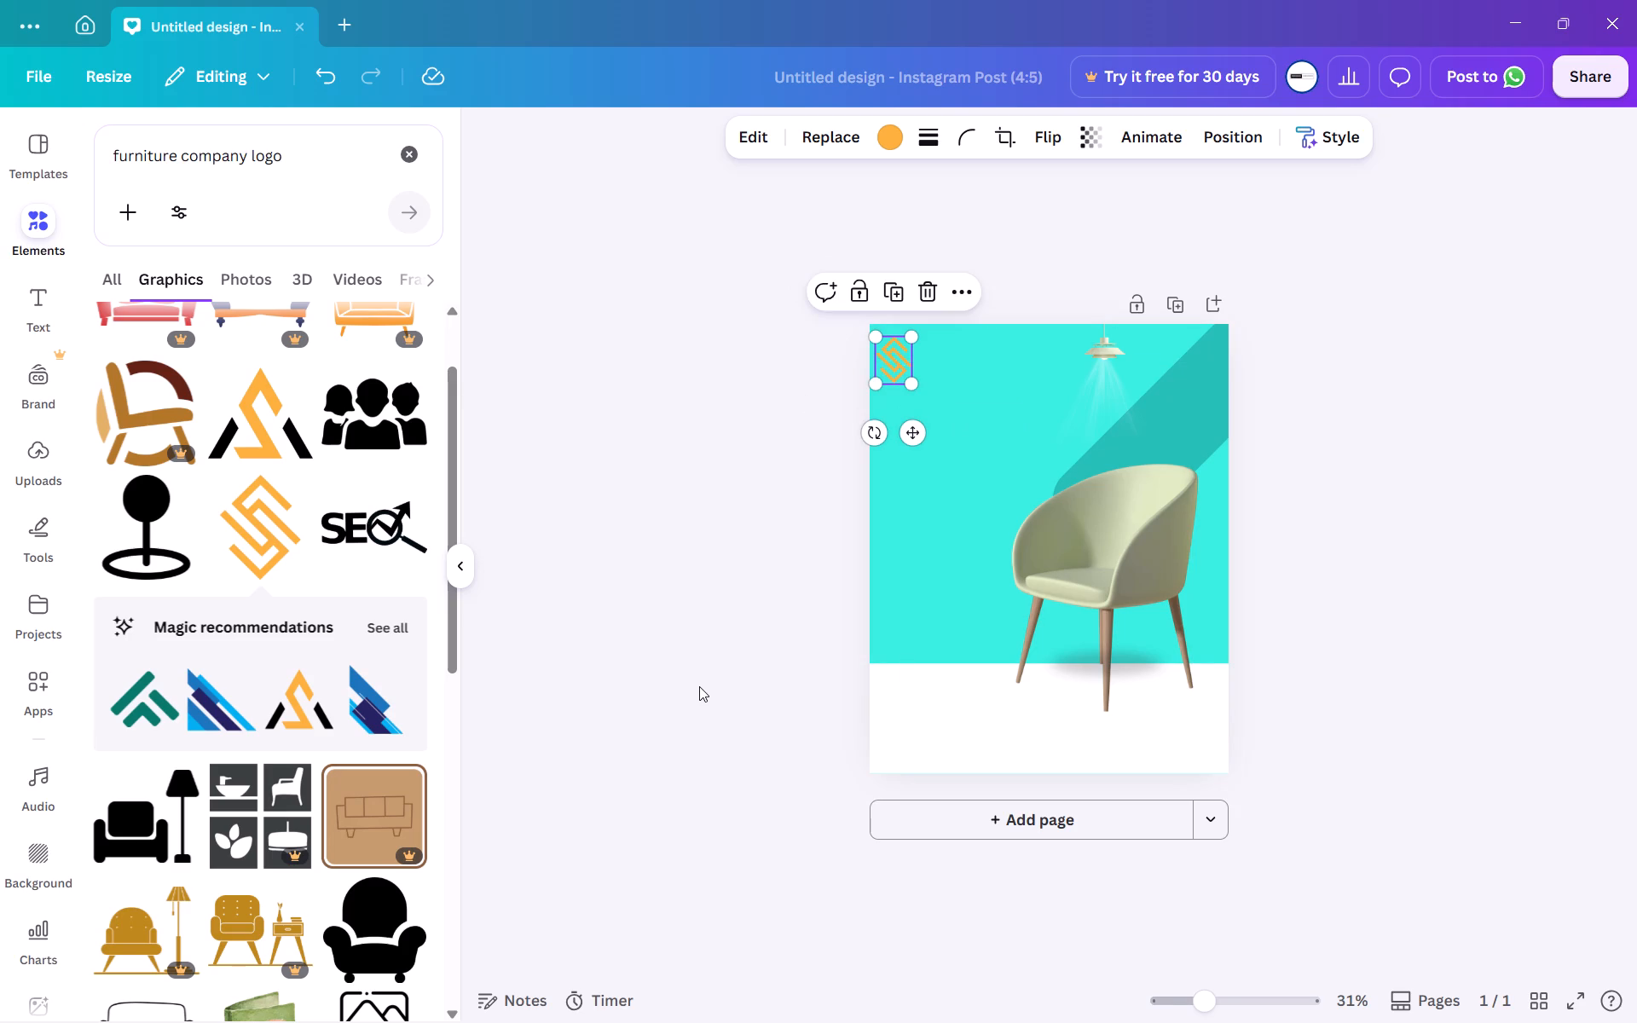
Clear the element search, look through the shapes for a pill-like form via the Rounded Square's "oval" keyword, and return to the element categories.
scroll(699, 686, "up", 4)
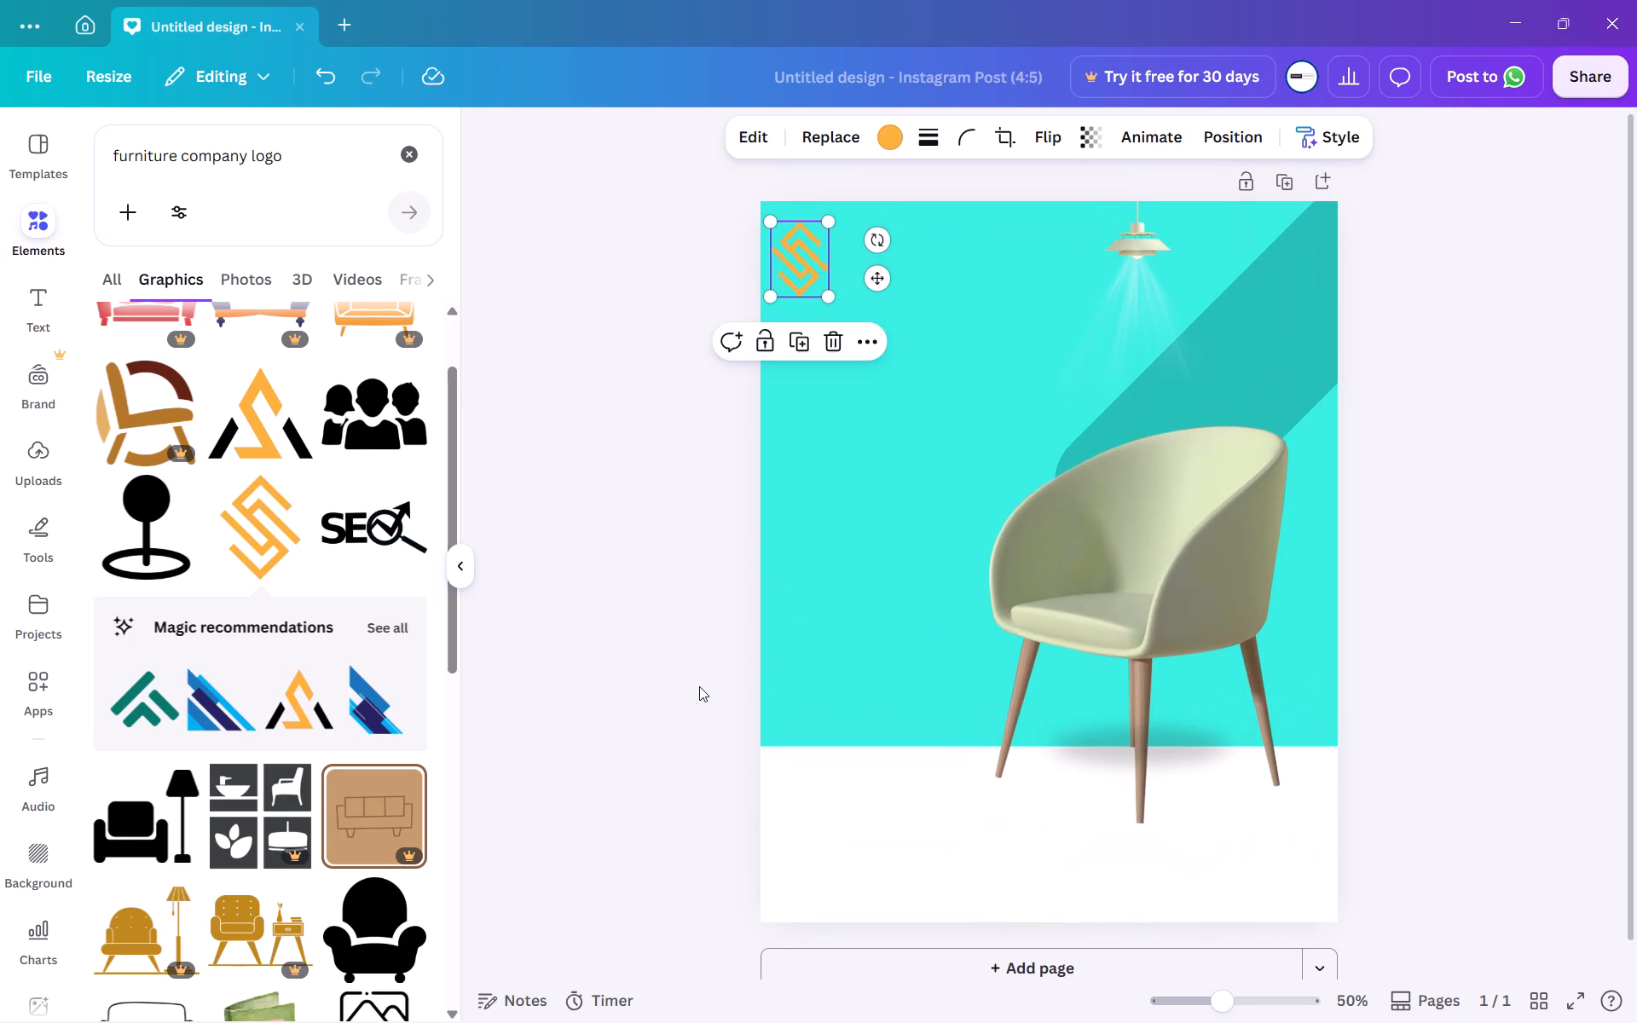
scroll(699, 686, "up", 1)
left_click(410, 164)
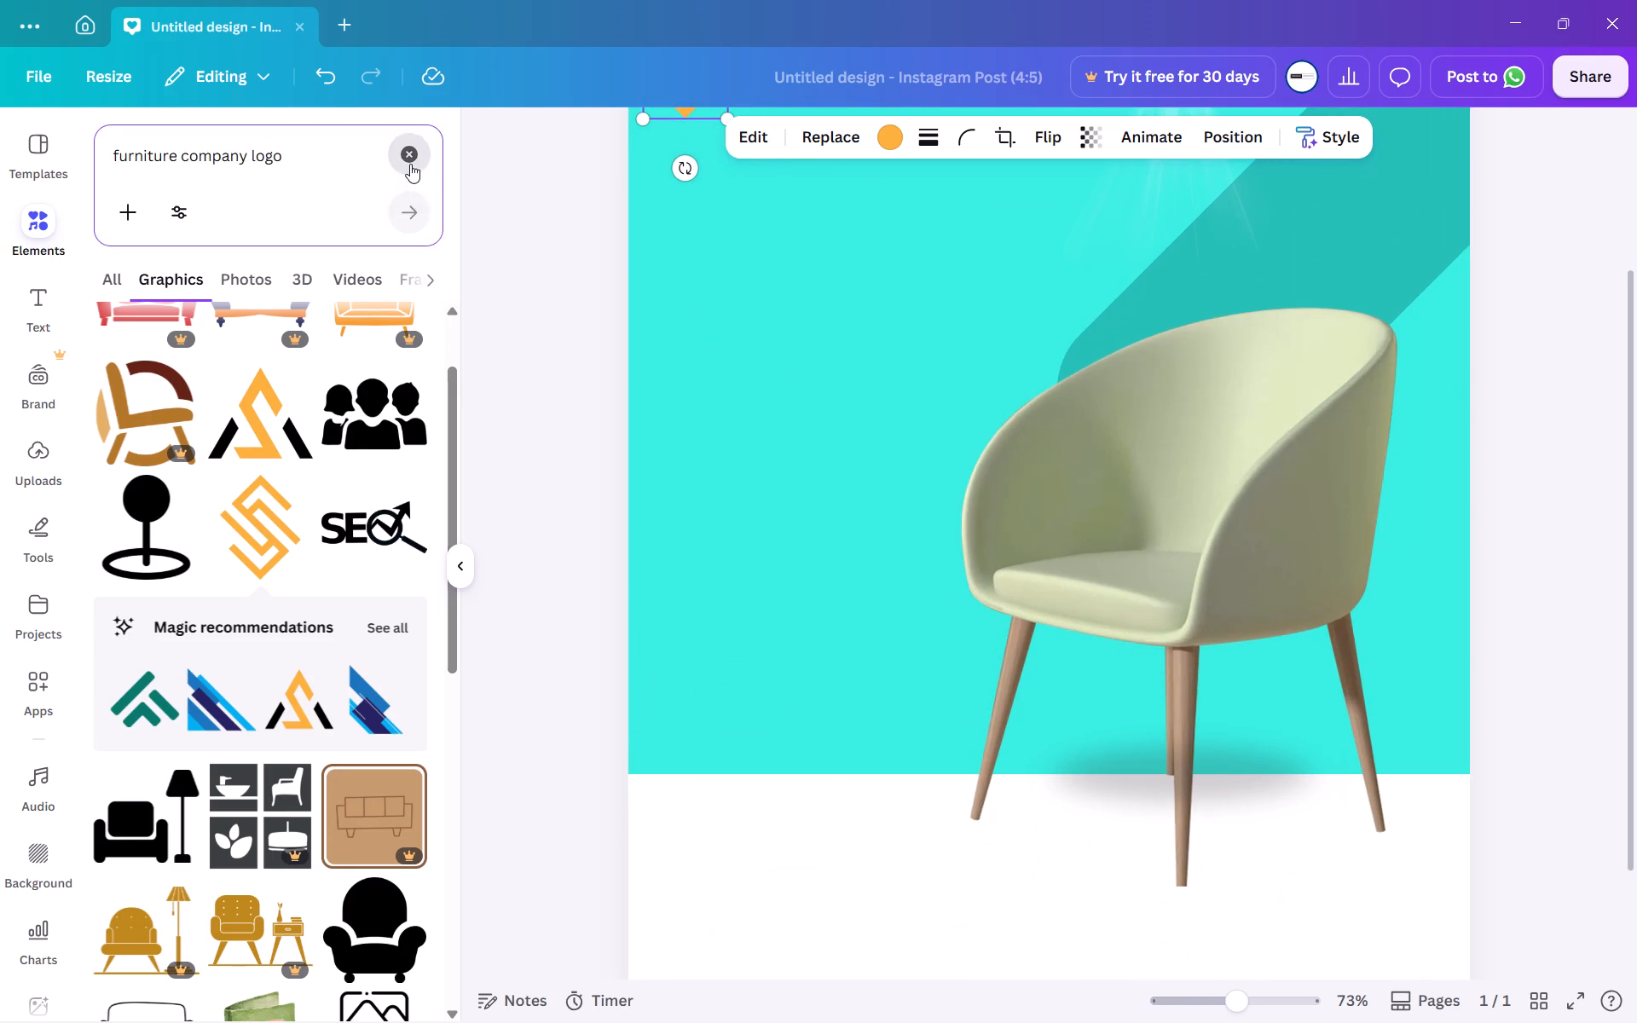
scroll(270, 586, "down", 1)
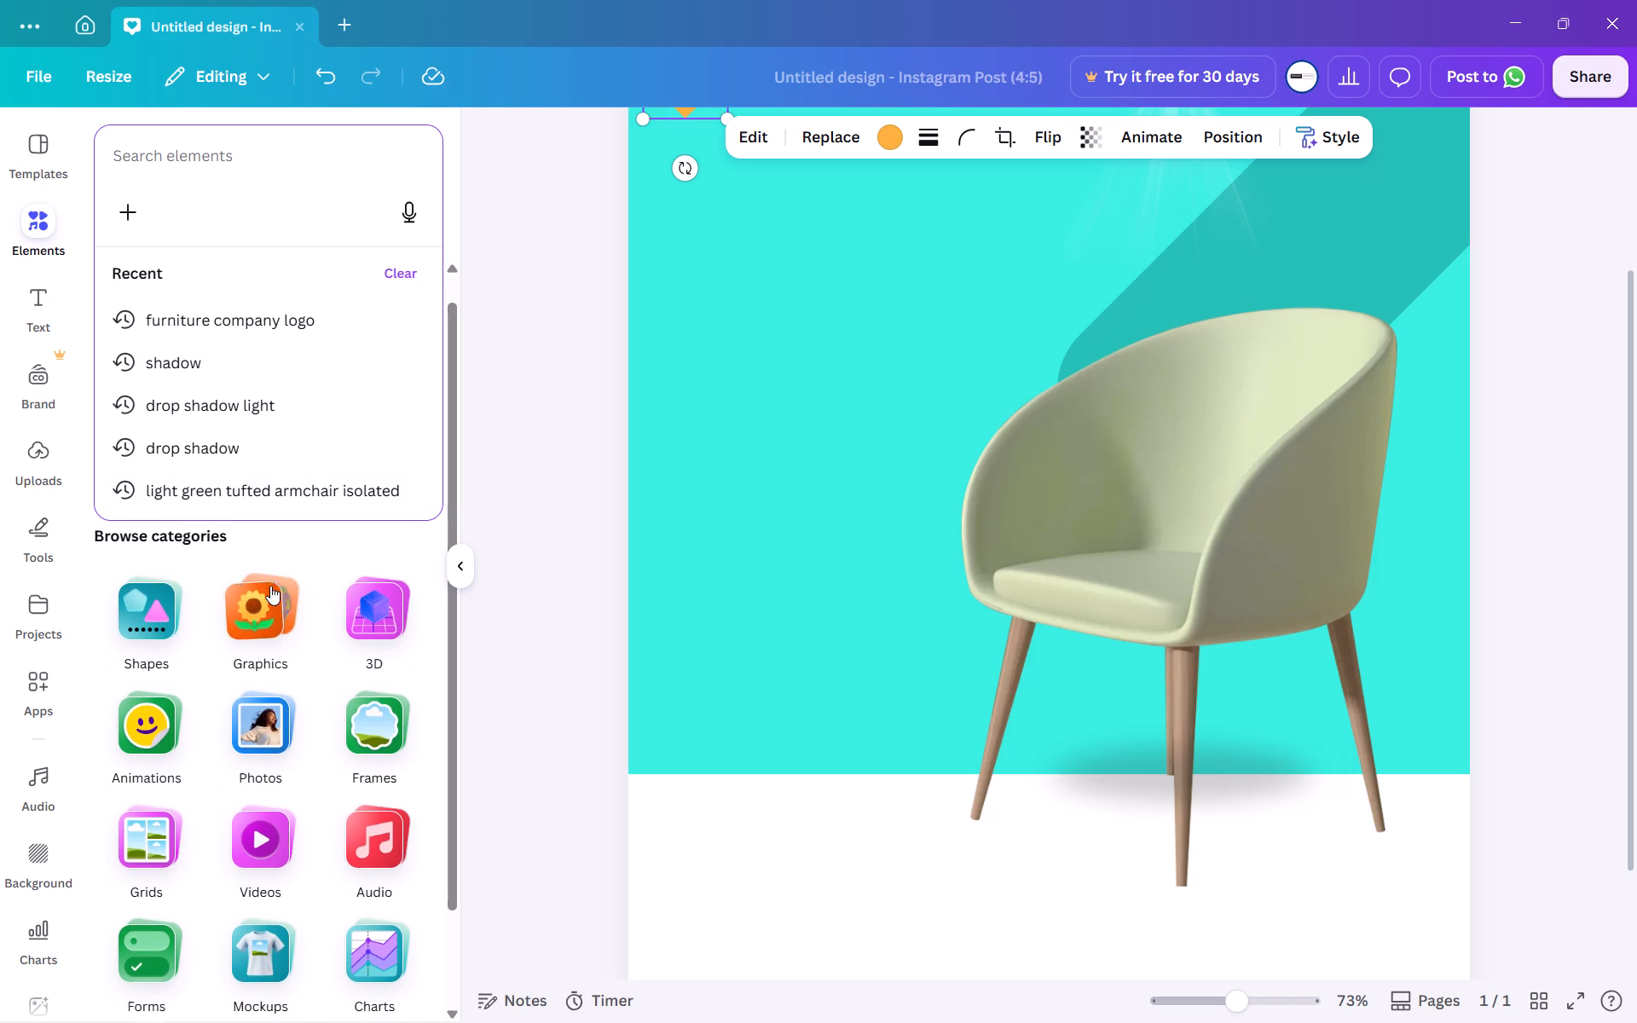
scroll(270, 586, "up", 1)
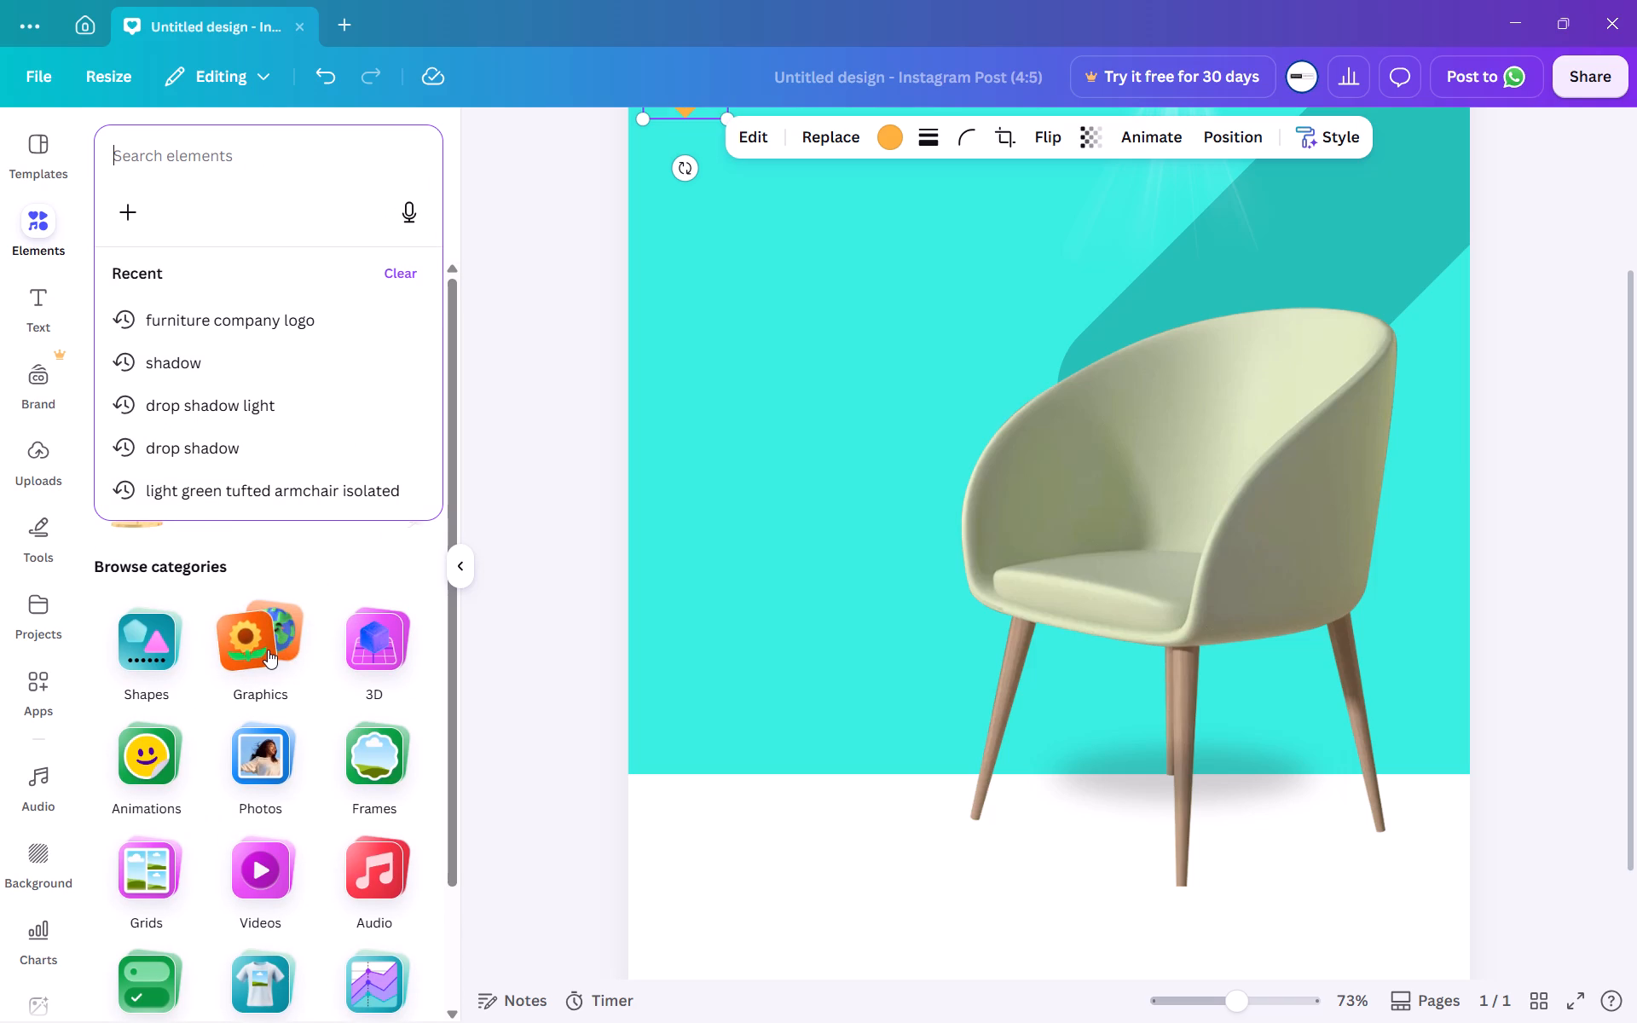
left_click(177, 647)
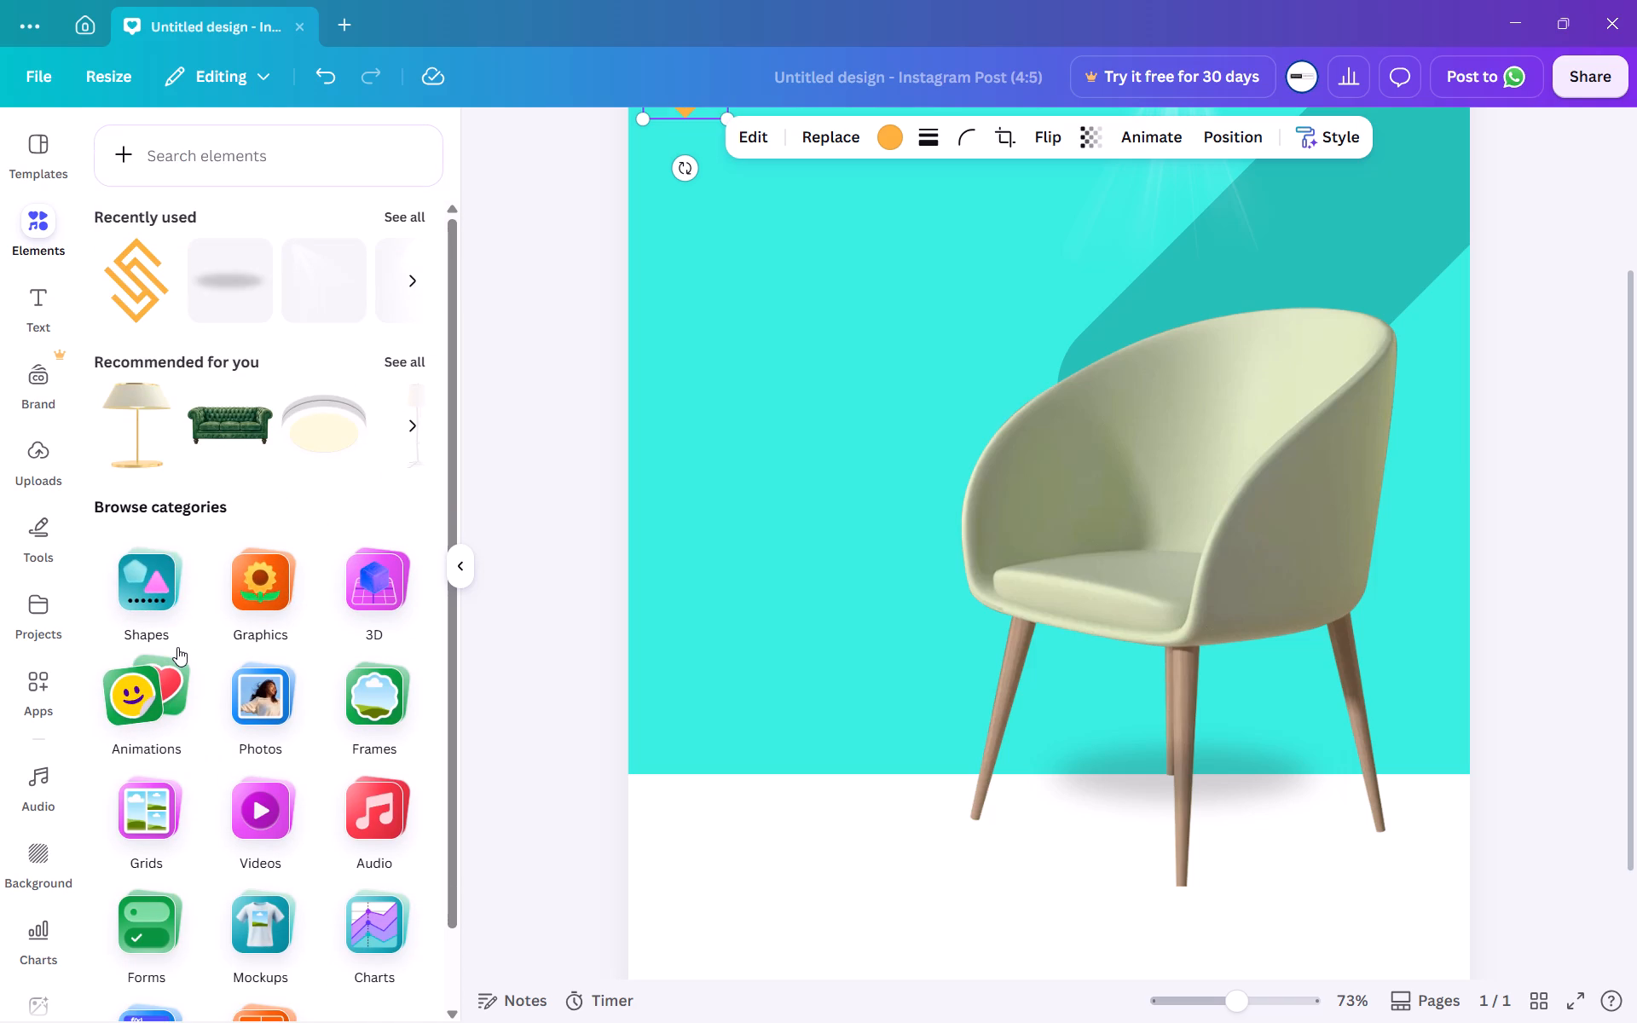
left_click(176, 581)
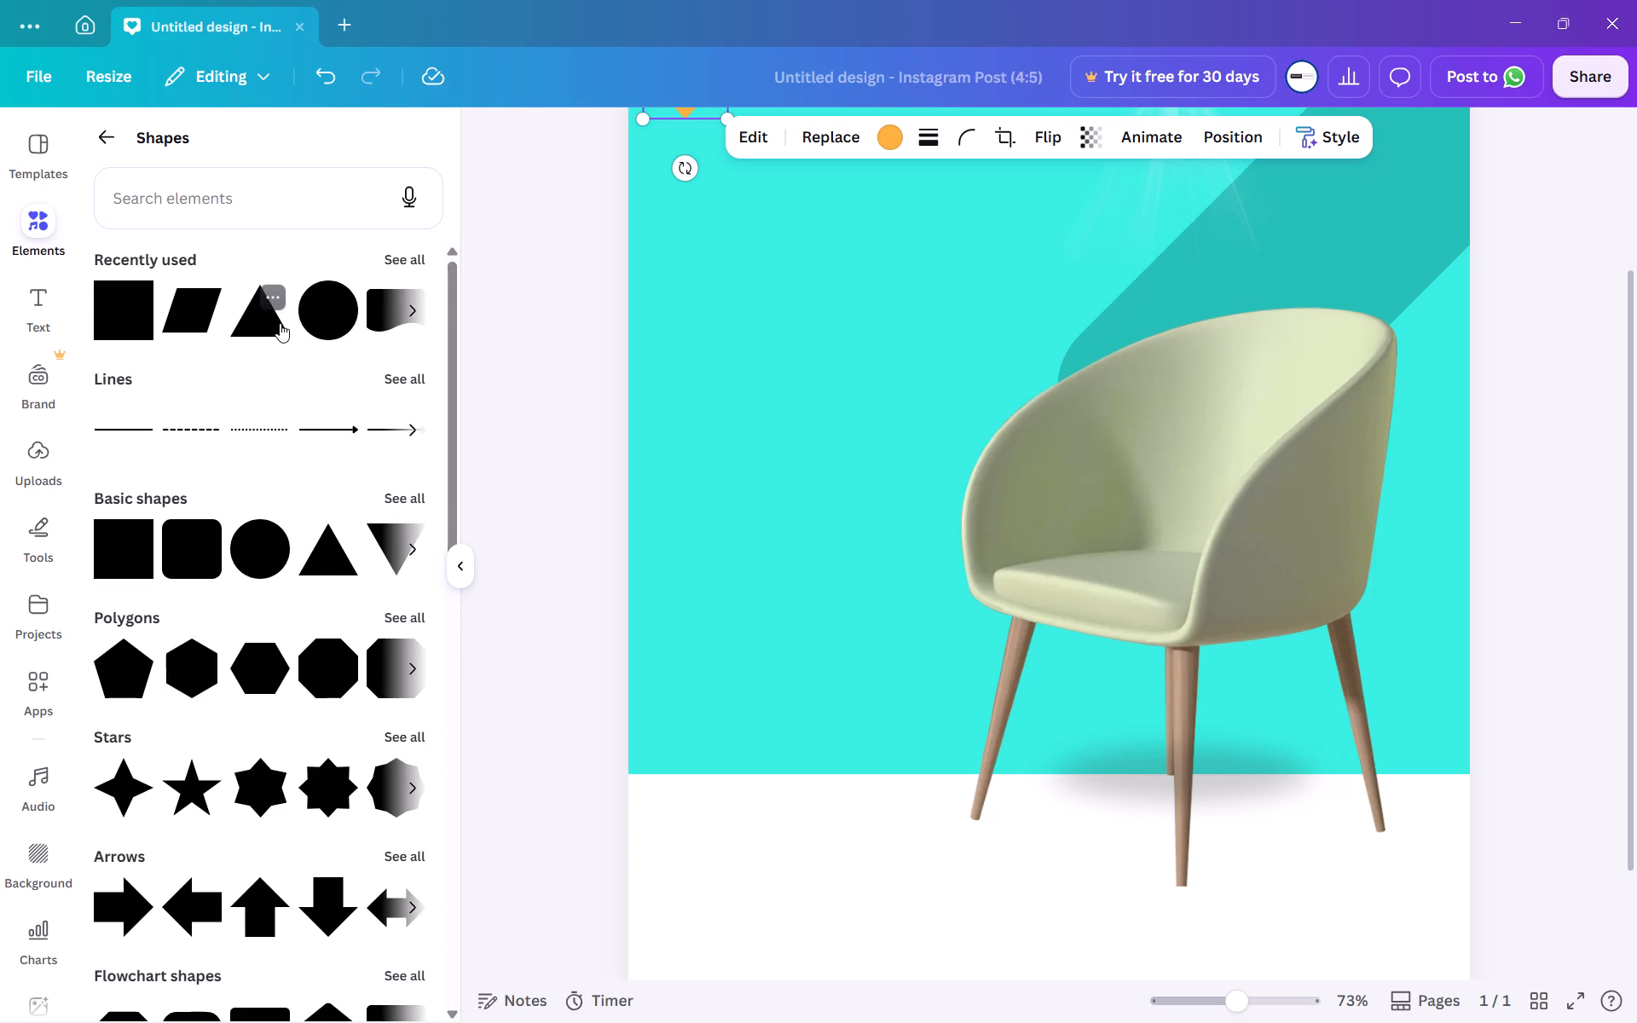
scroll(280, 323, "up", 1)
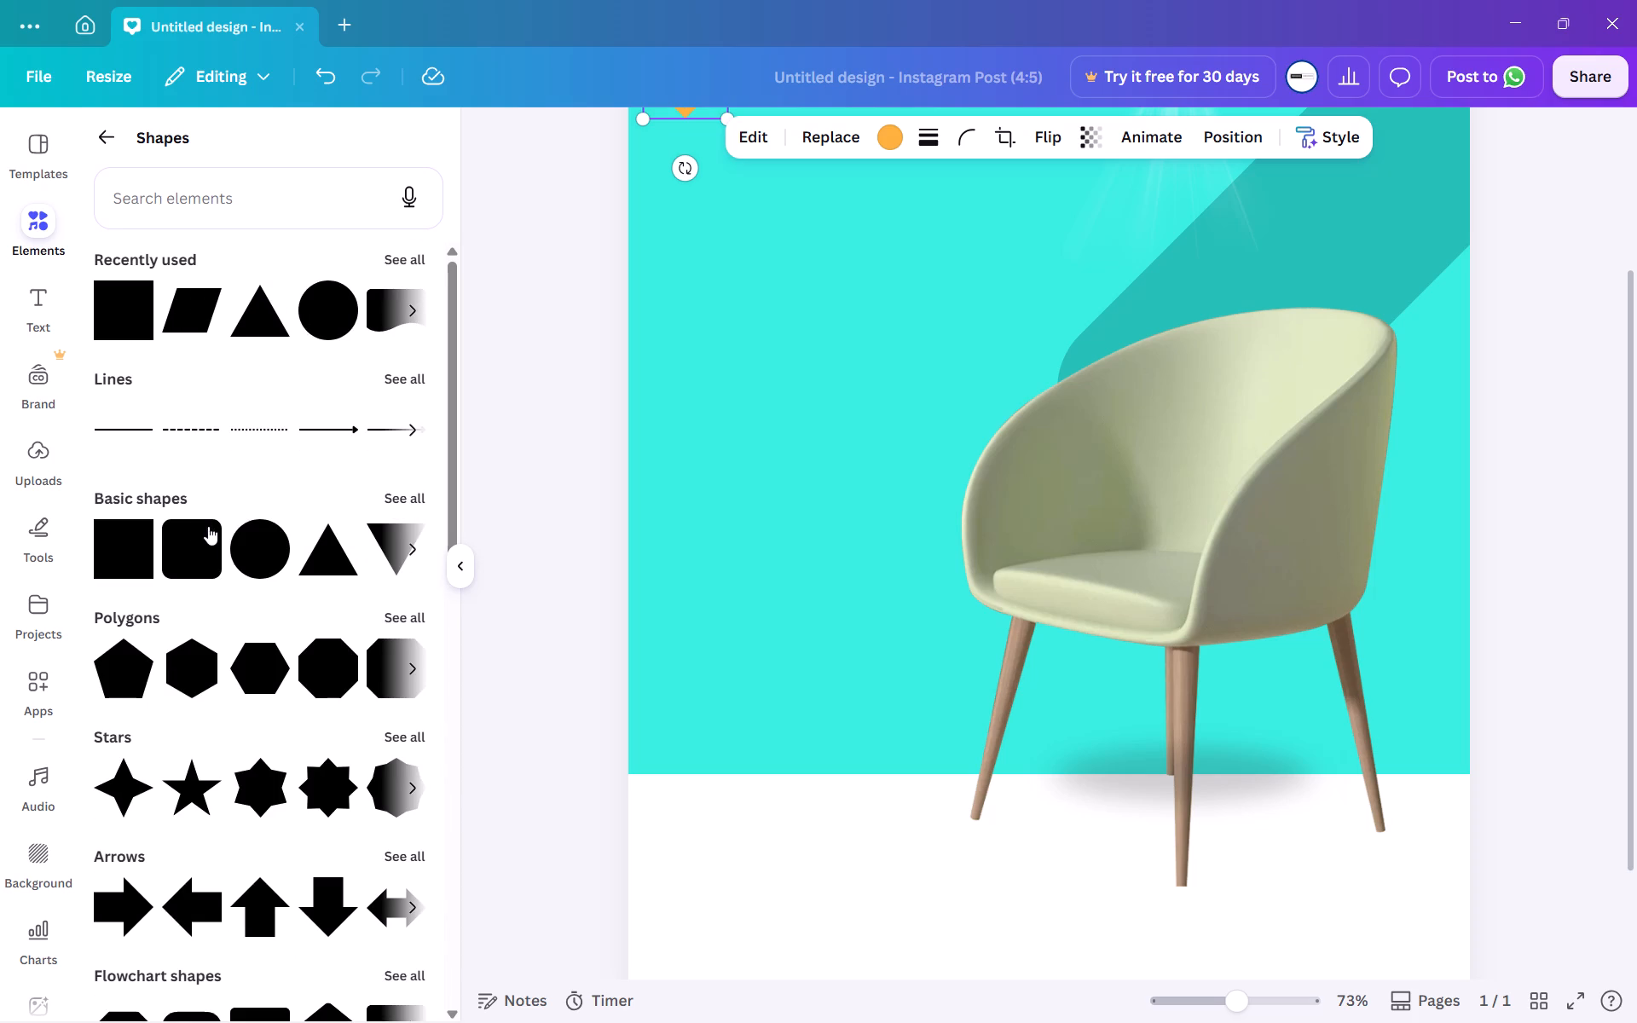
left_click(205, 535)
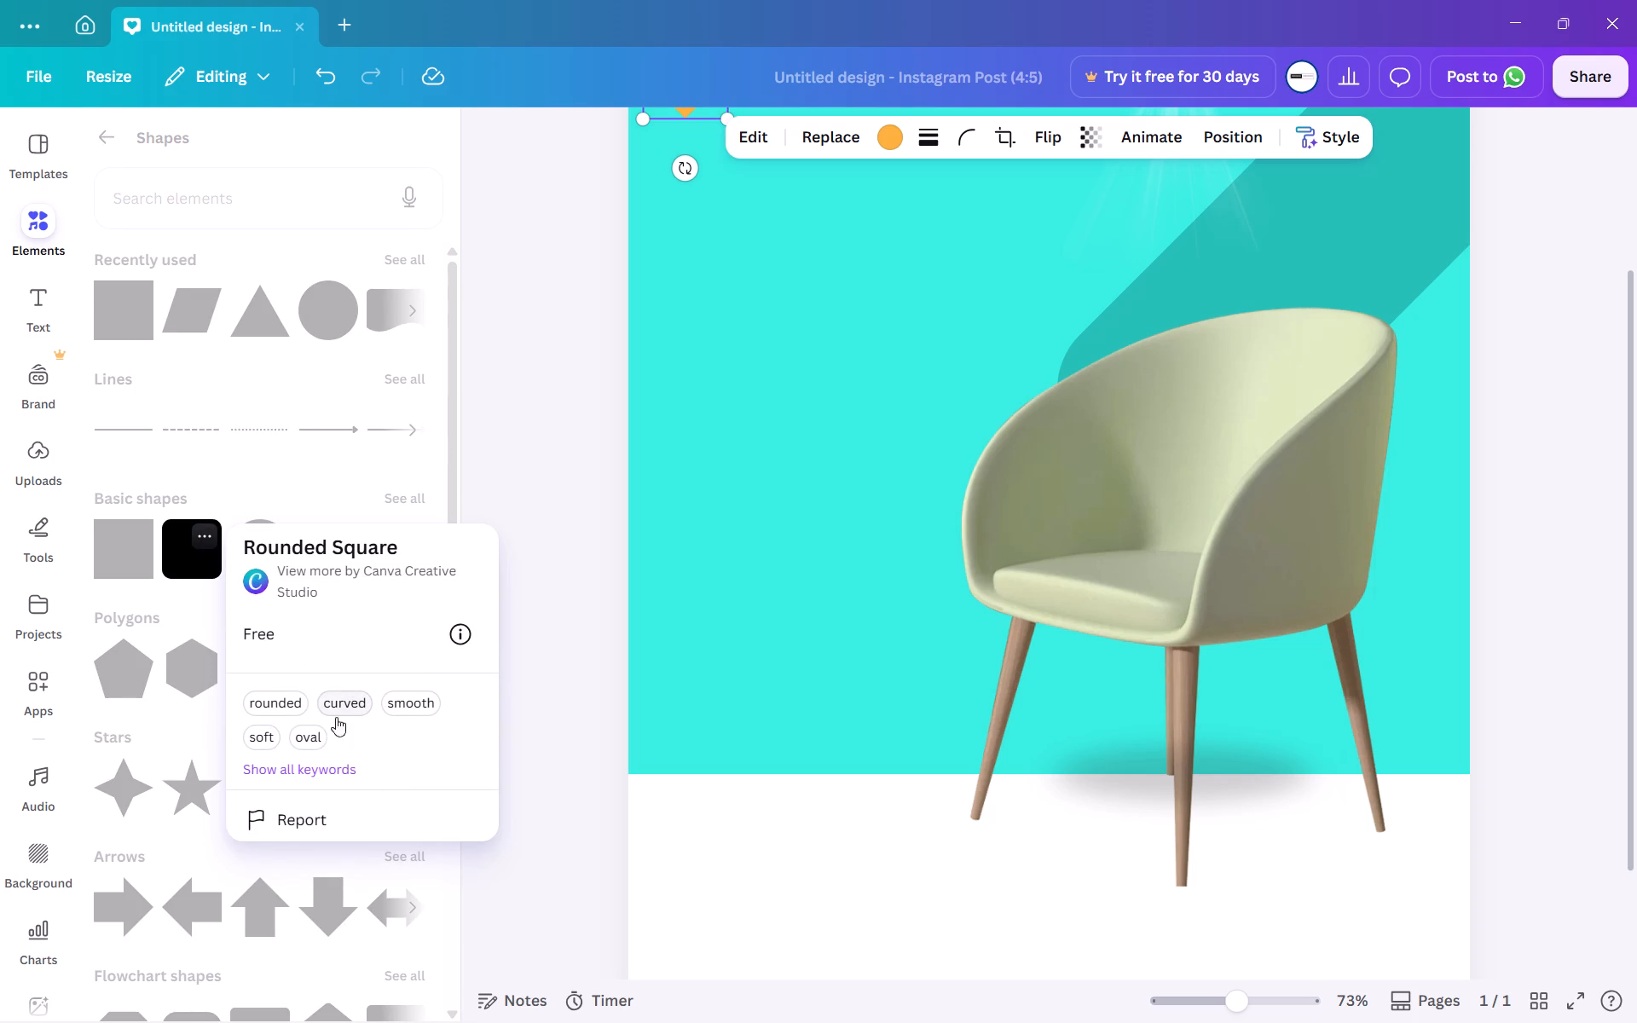
left_click(313, 737)
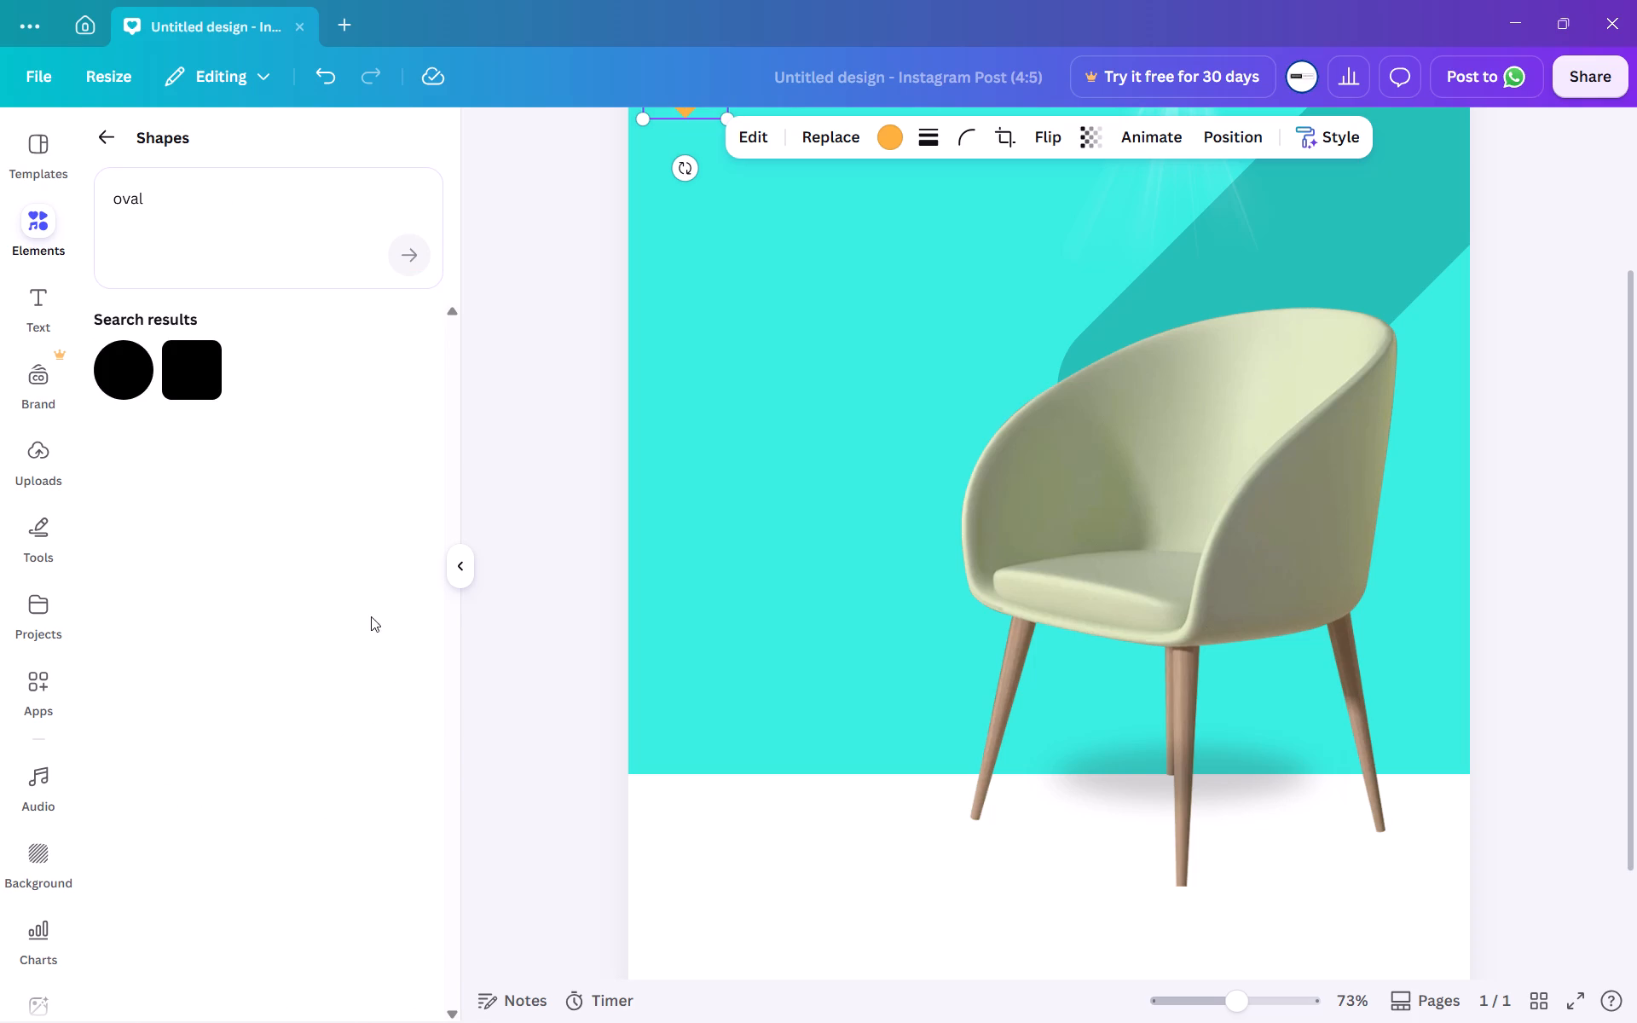
left_click(110, 149)
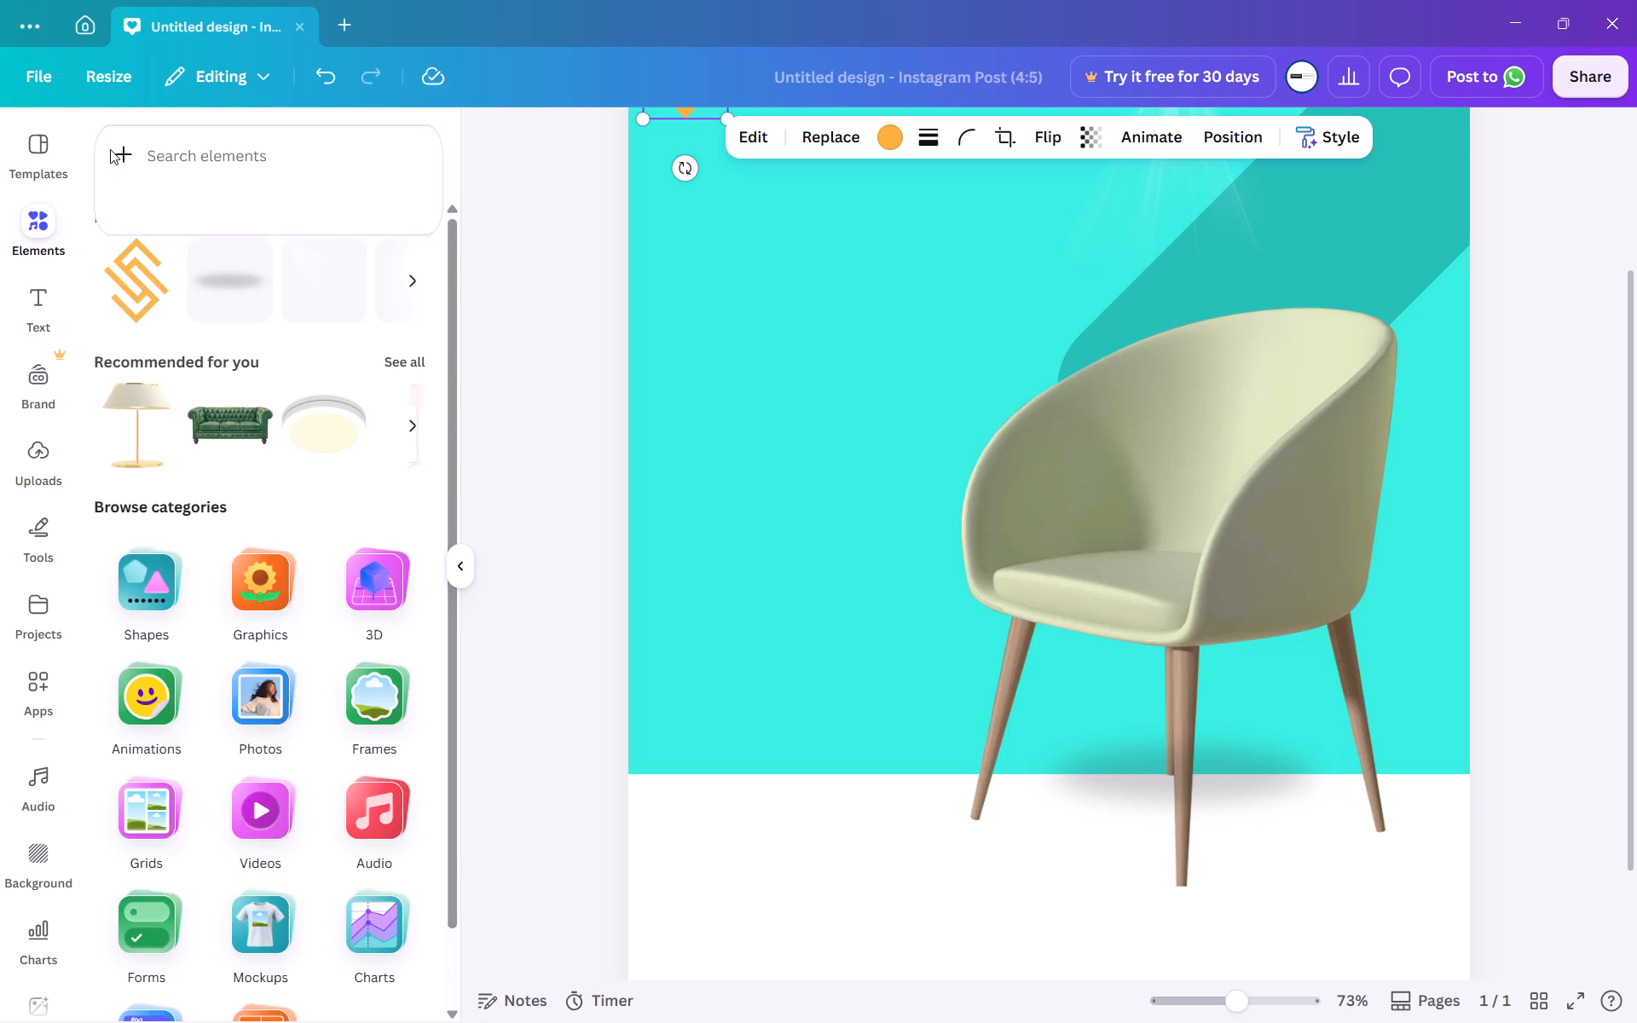
left_click(205, 575)
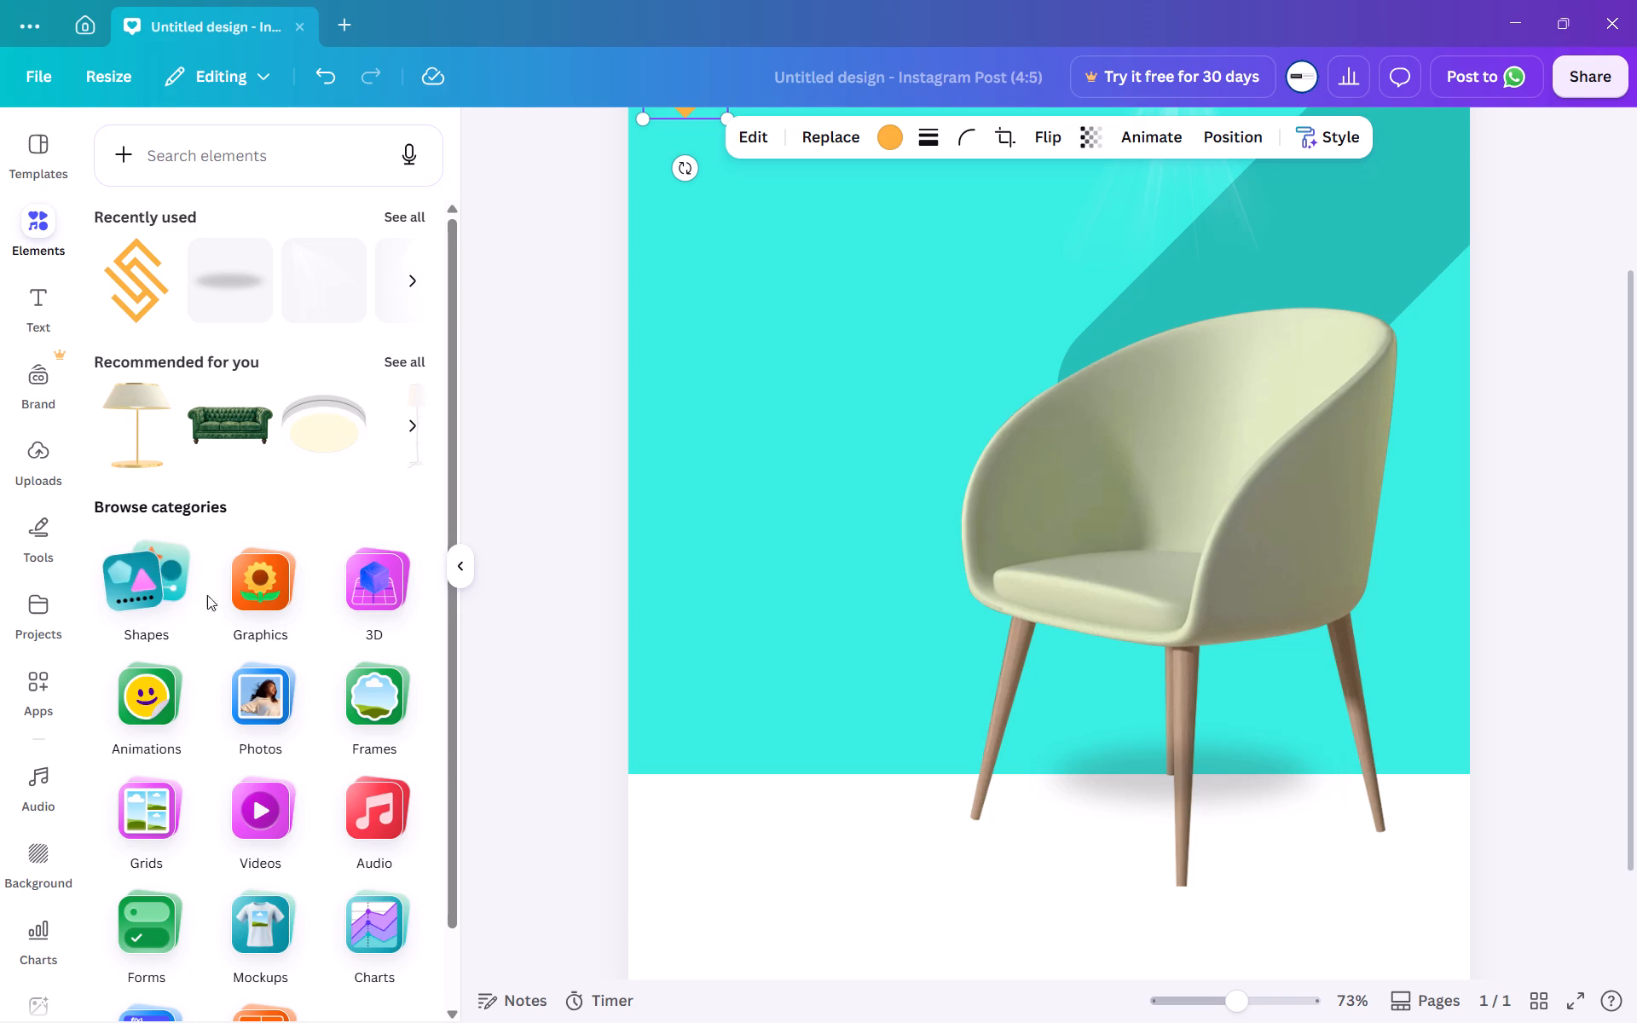
Search the elements for "subscribe" and look through the mixed results for a suitable button graphic.
scroll(531, 566, "up", 2)
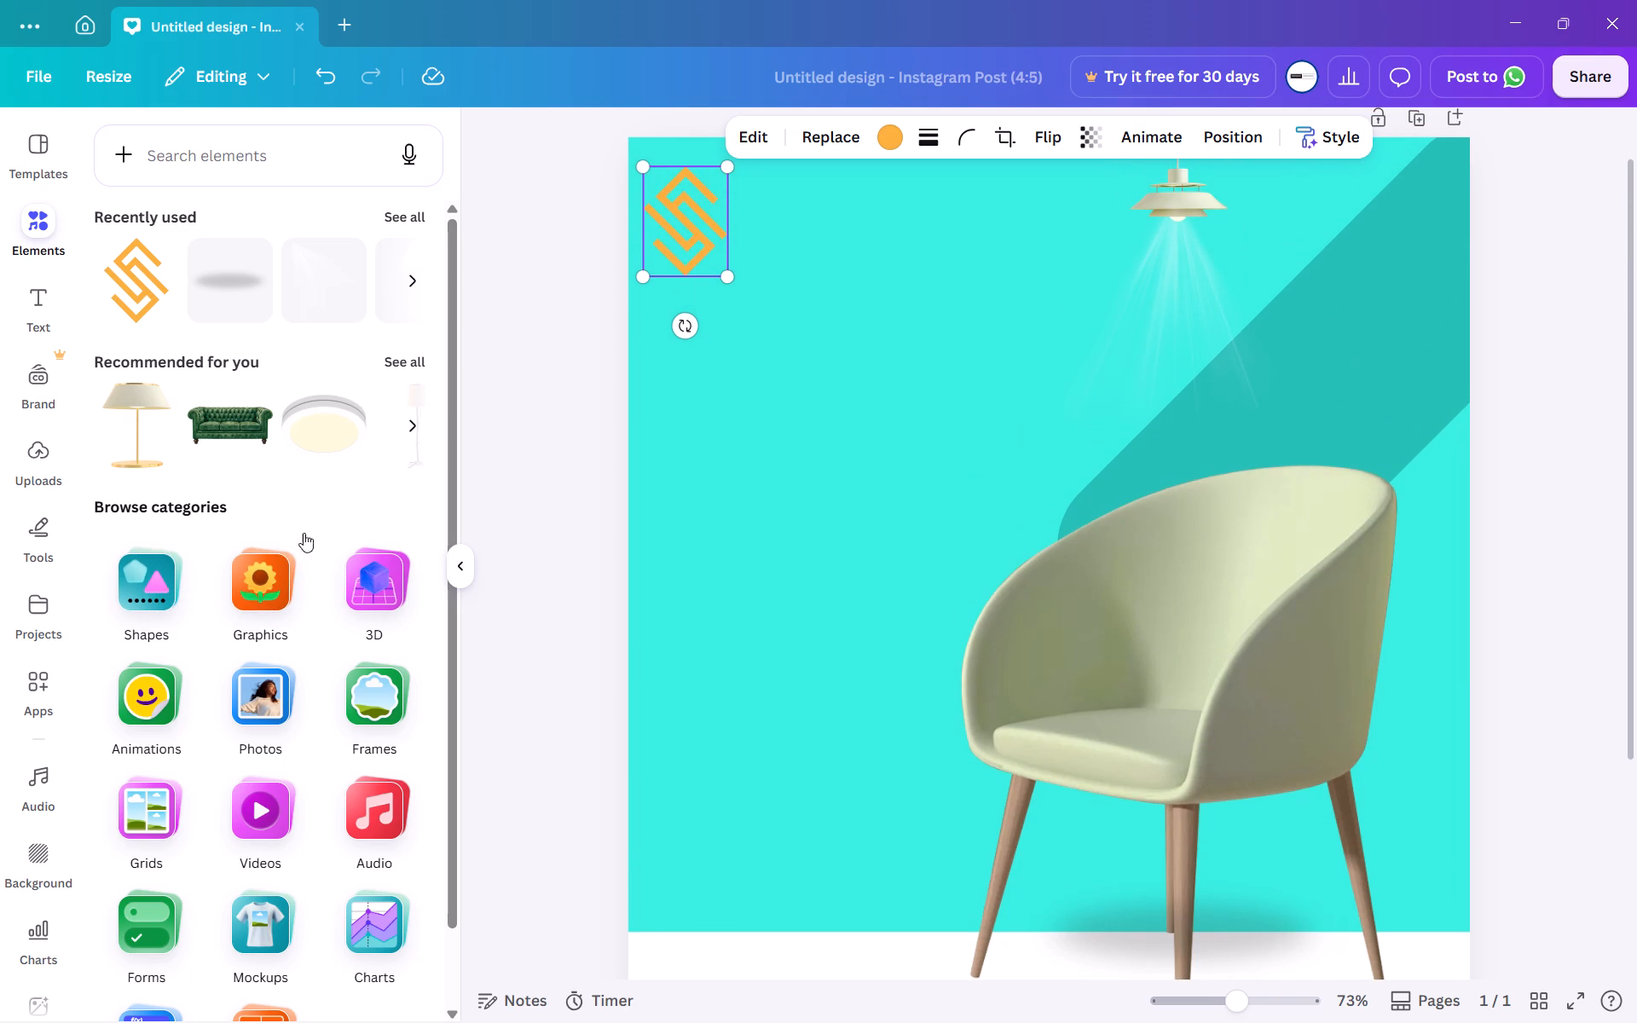
left_click(292, 141)
key("y")
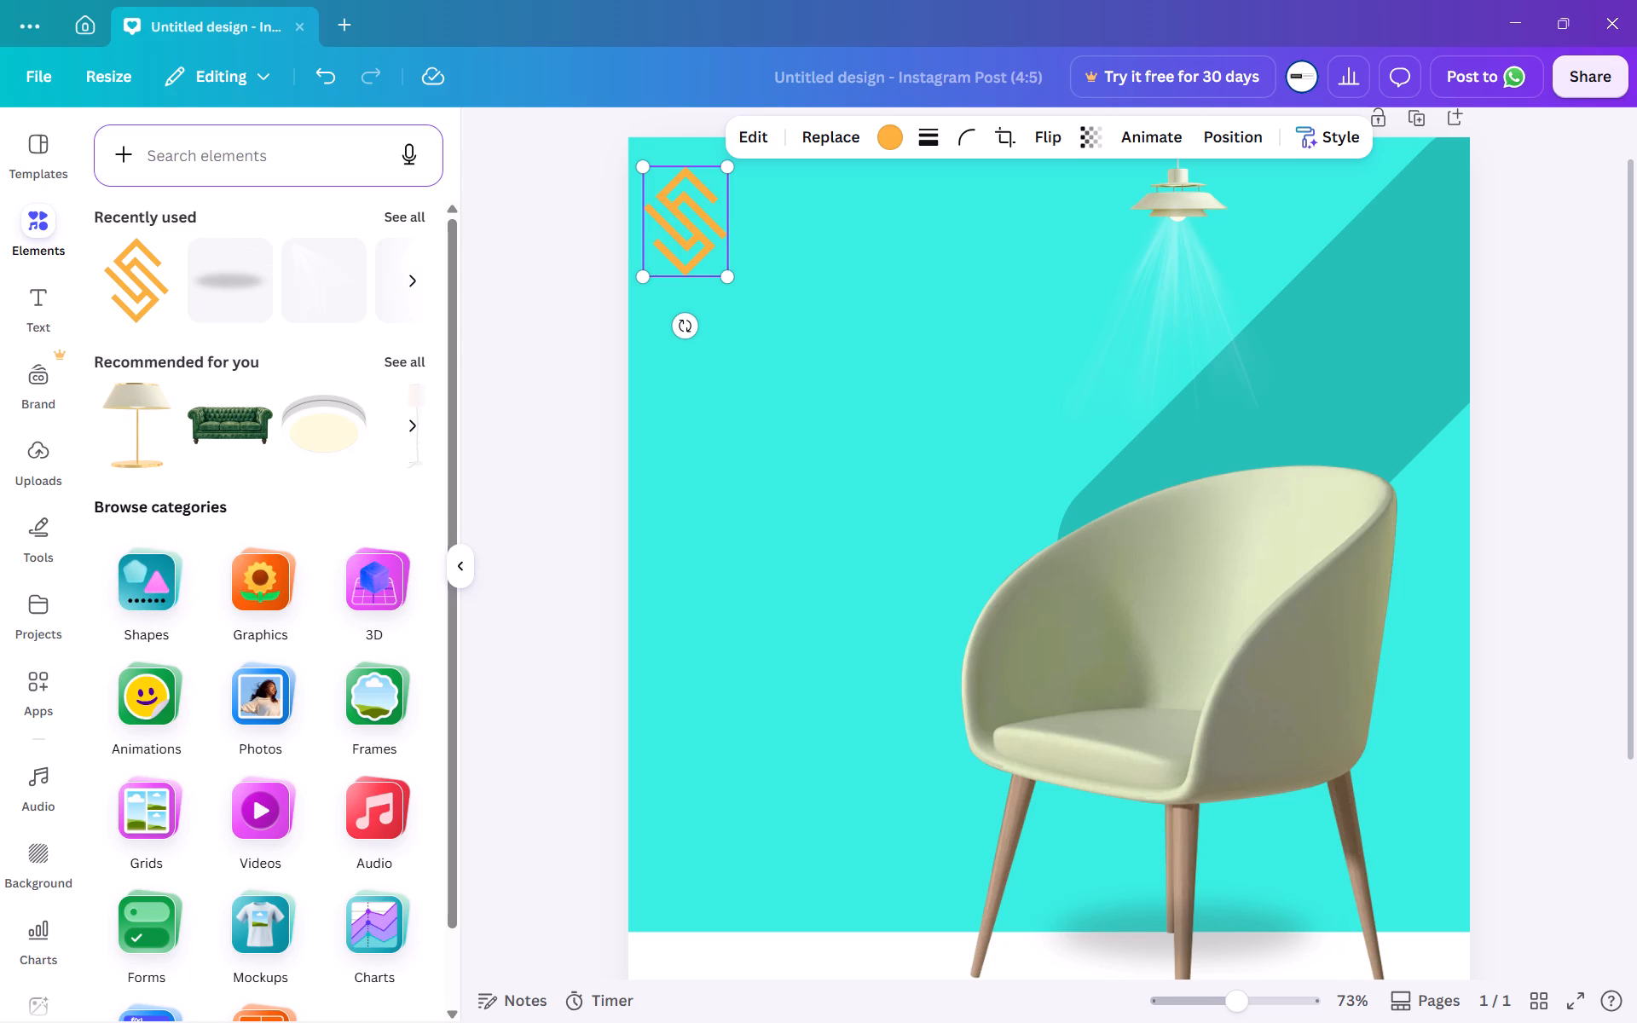
left_click(282, 159)
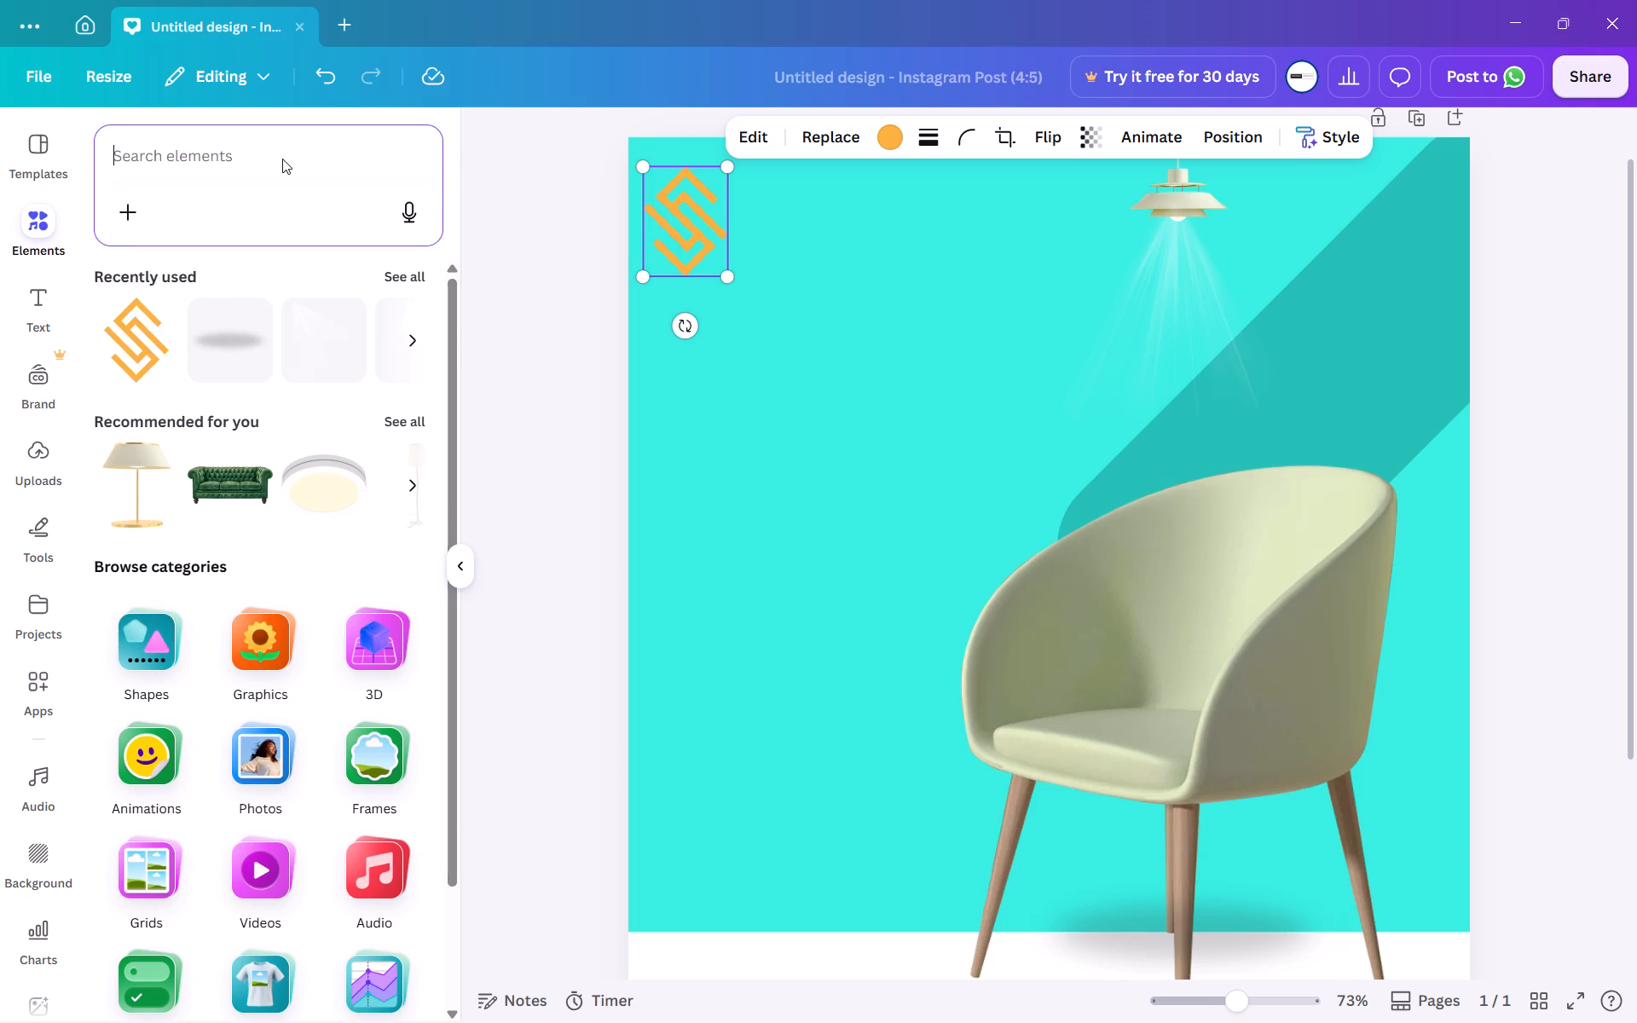
type("sub")
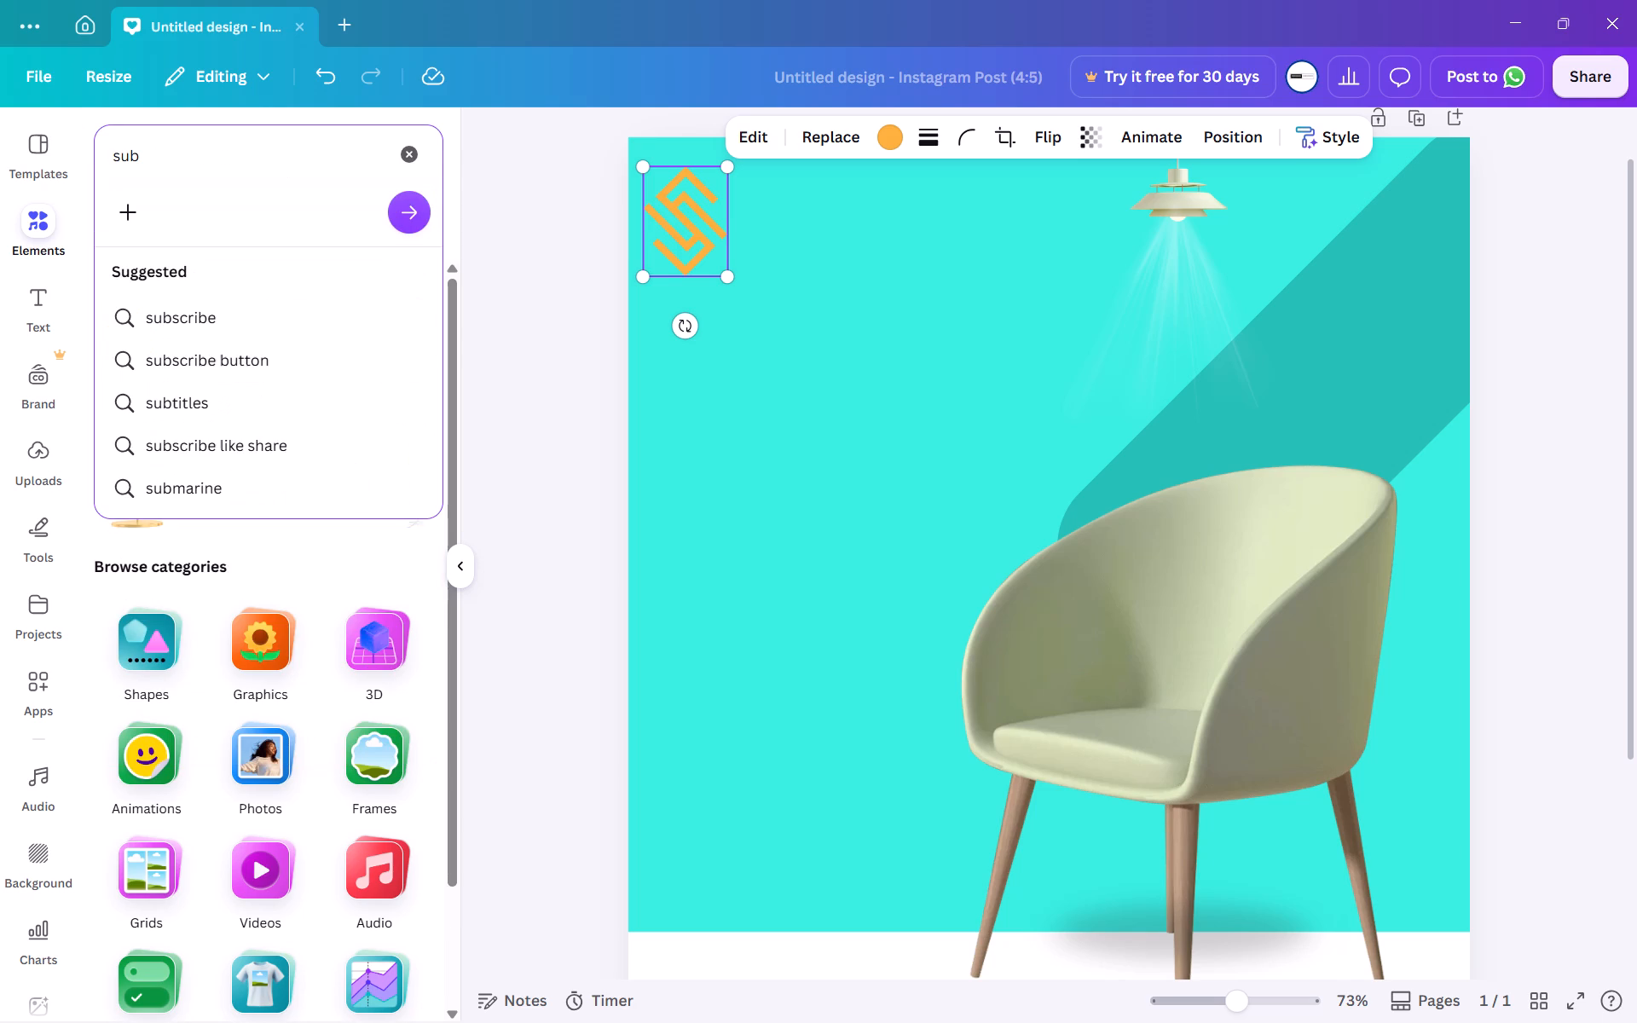
type("scribe")
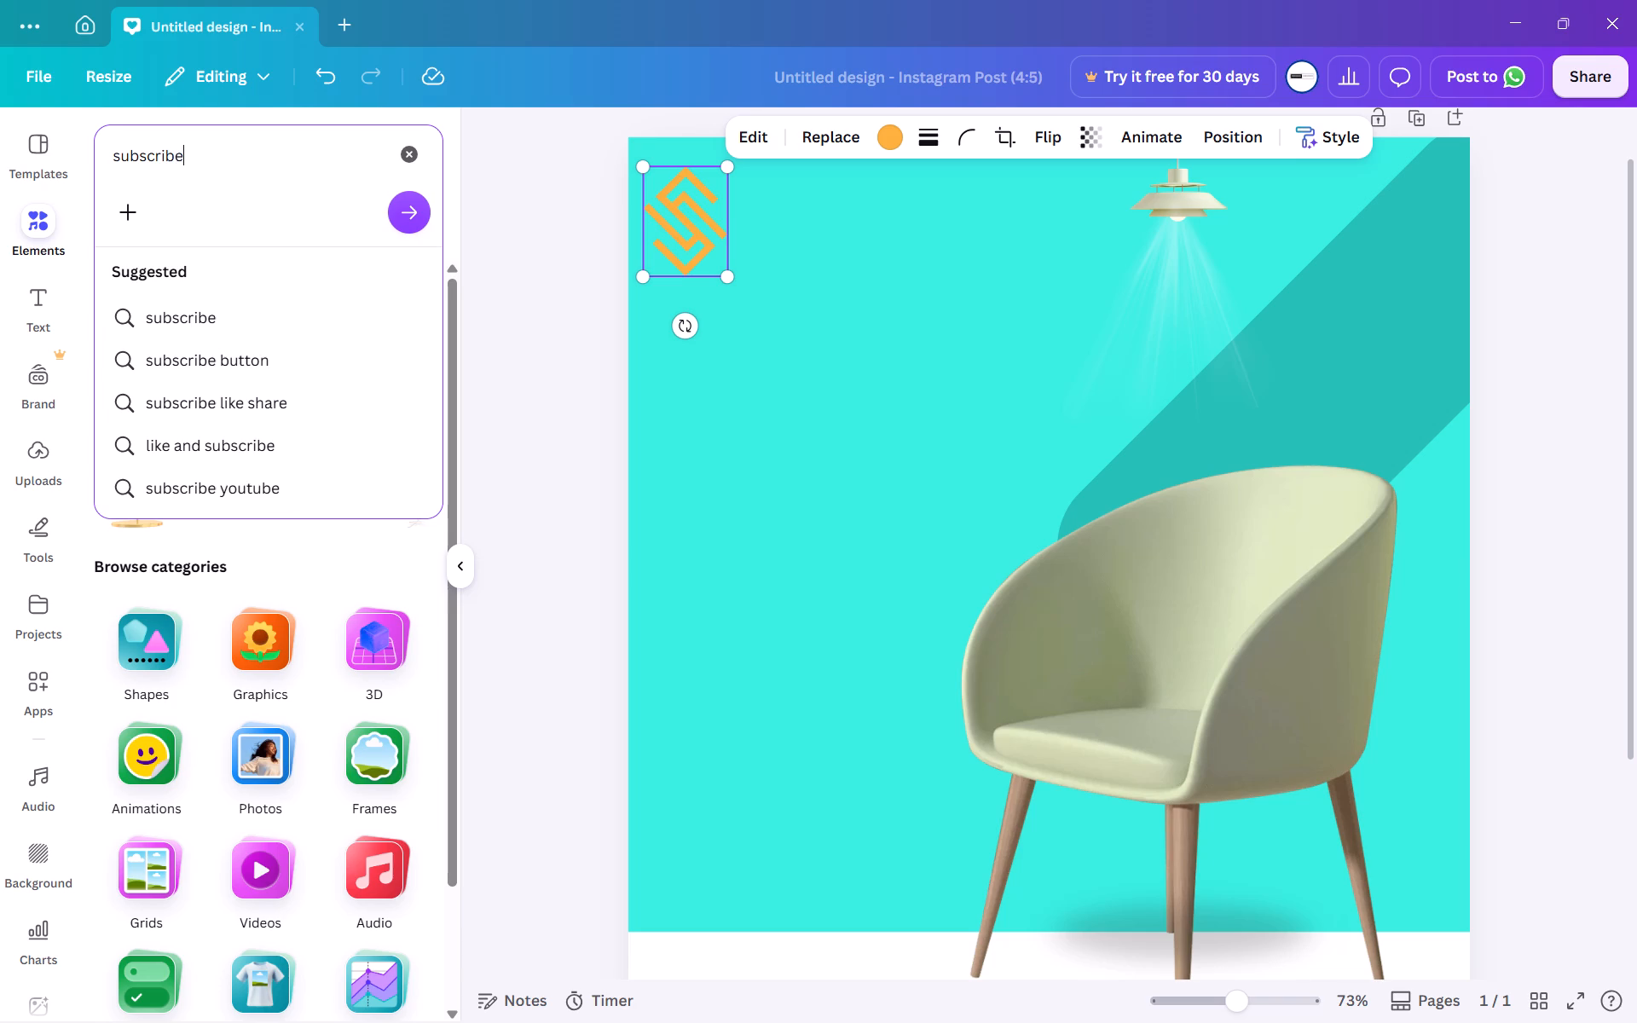
key("Return")
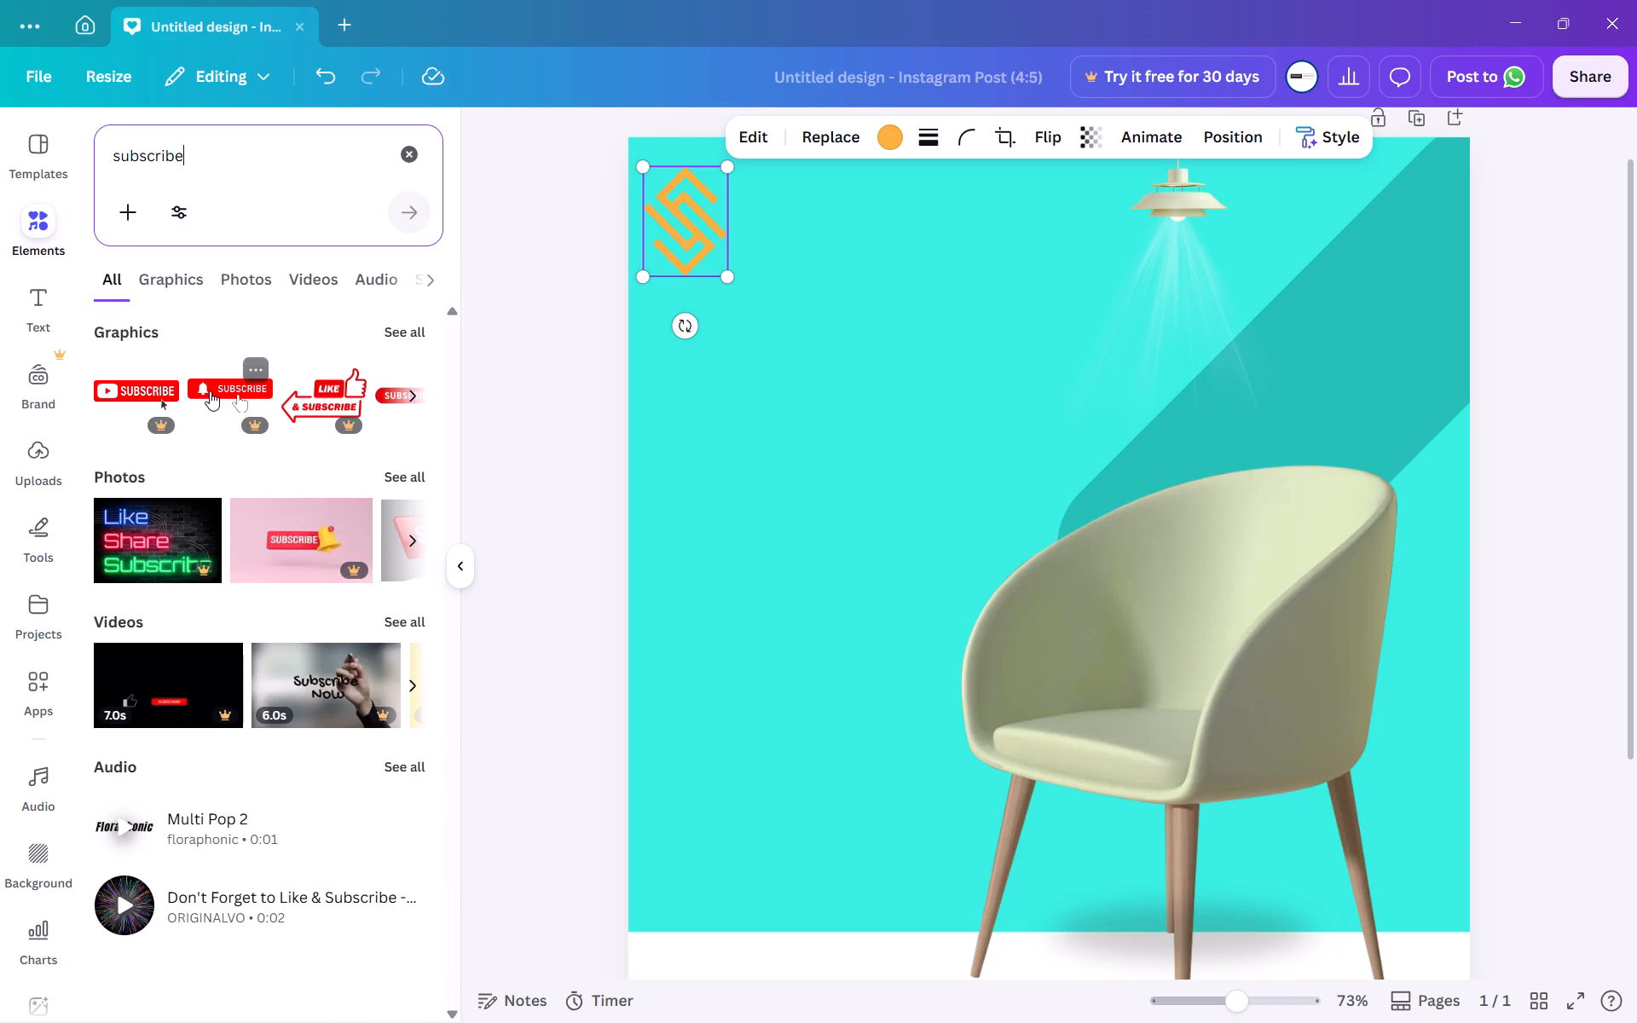
scroll(237, 398, "left", 2)
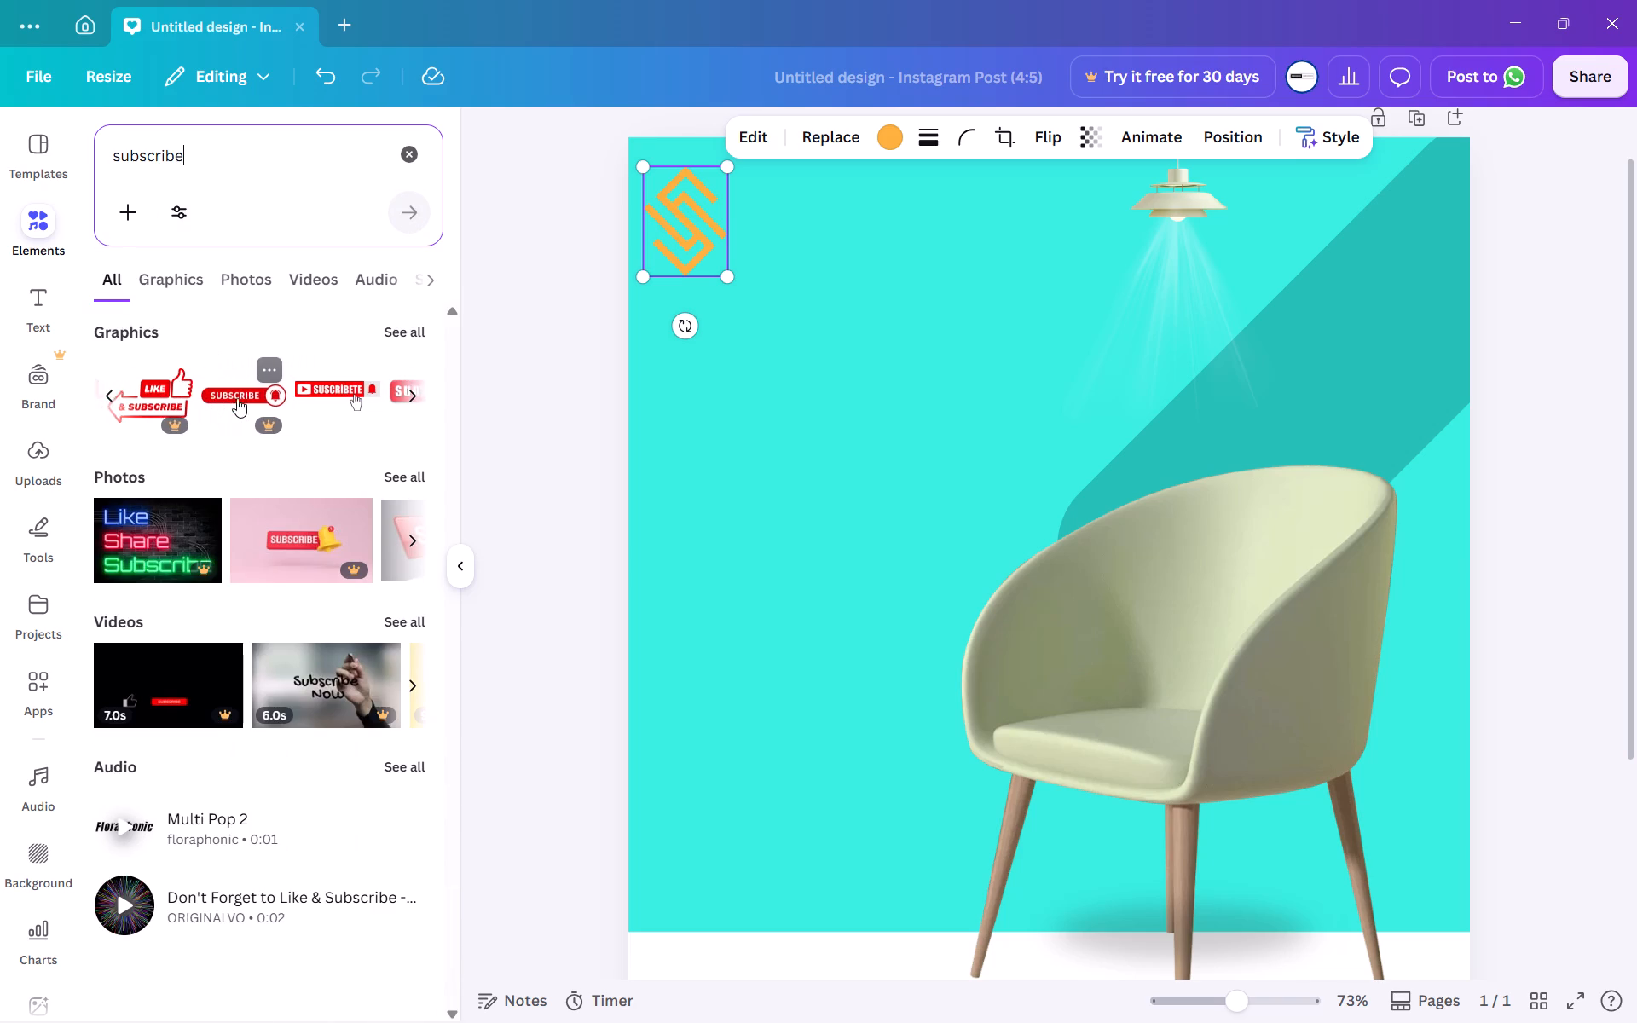
scroll(237, 398, "left", 4)
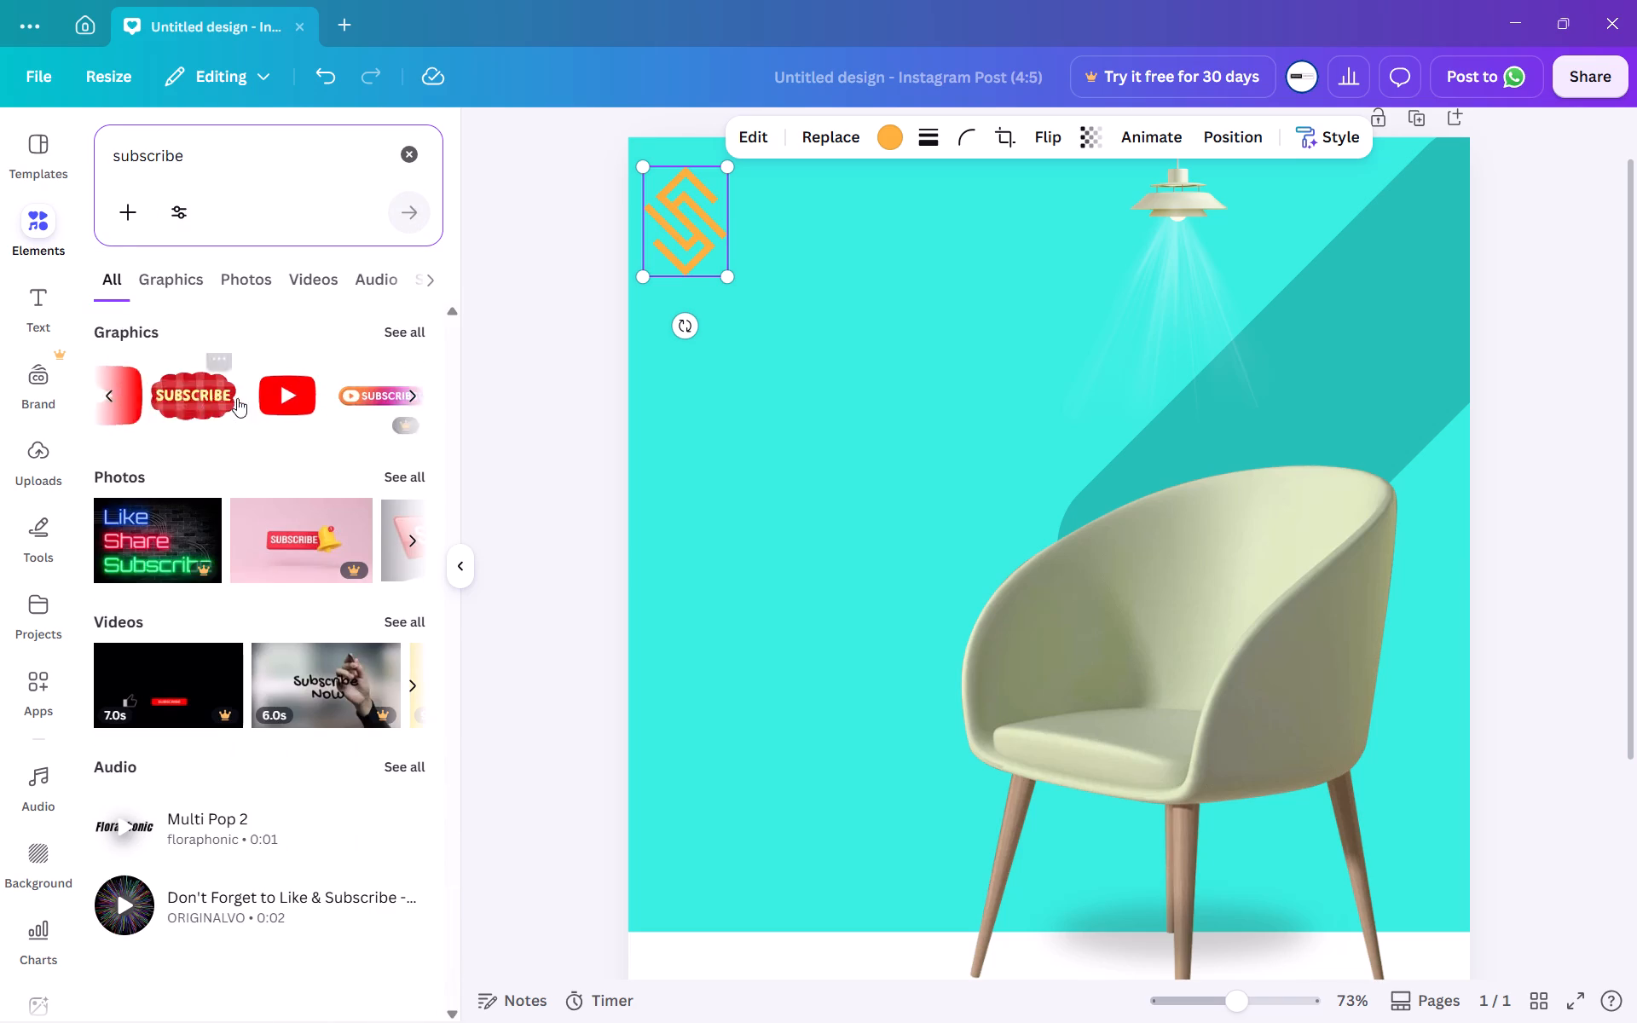
scroll(237, 398, "left", 5)
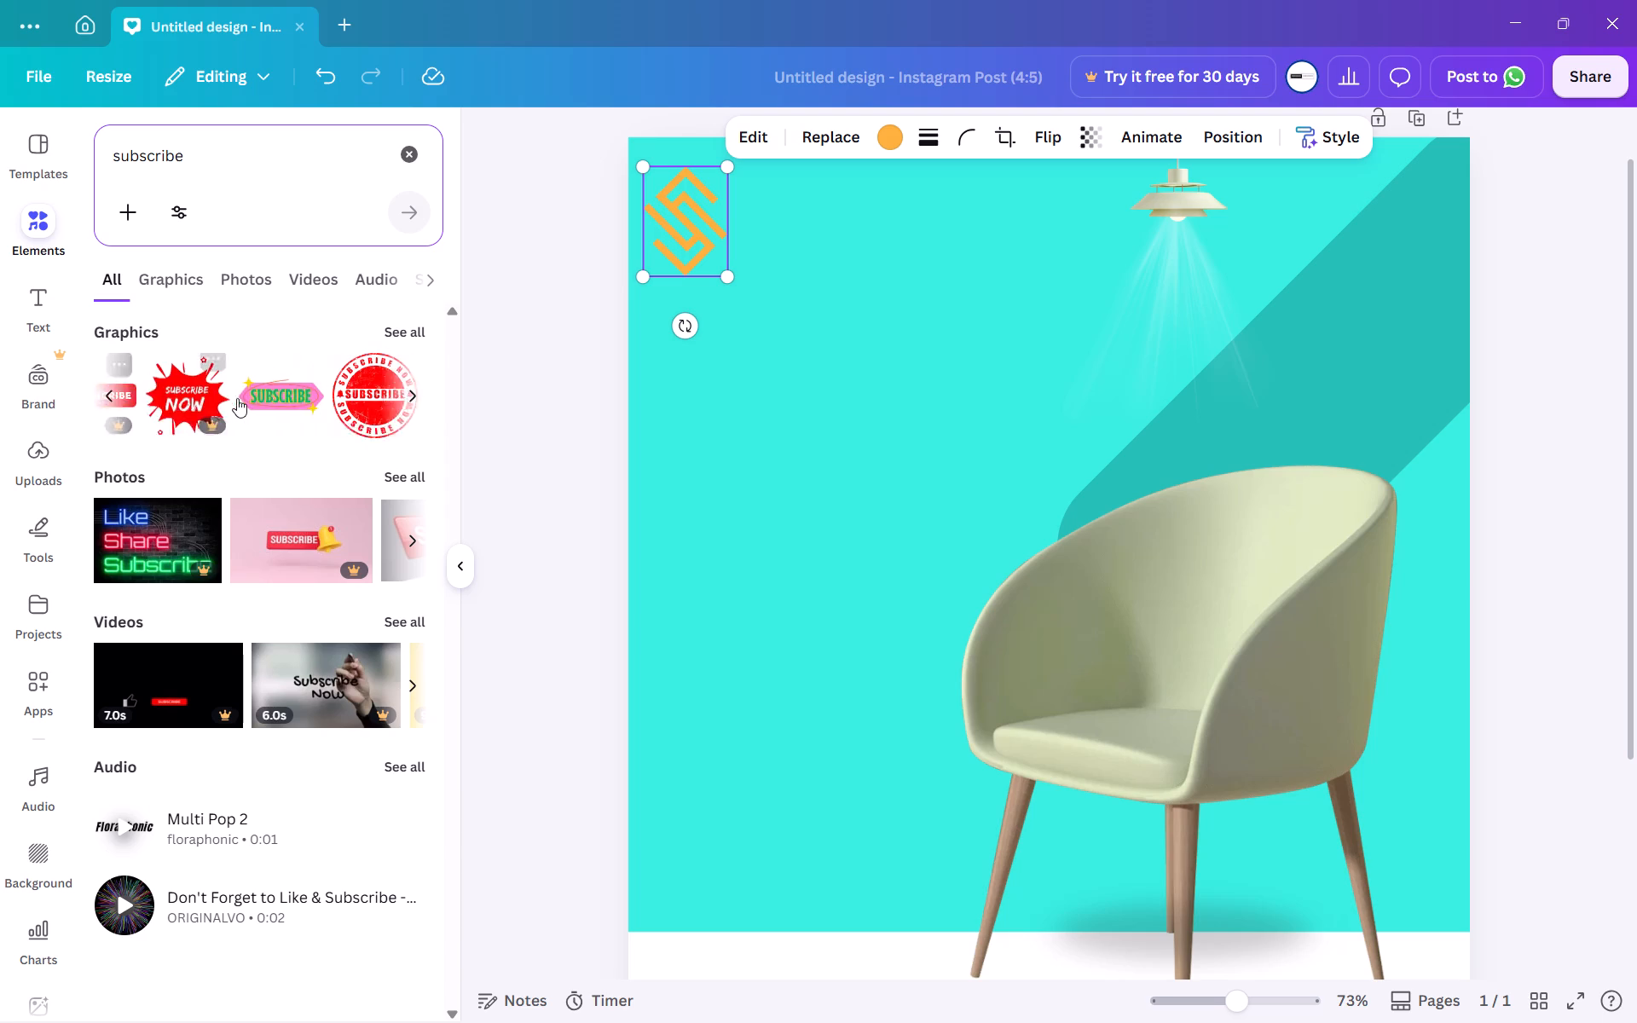
scroll(237, 398, "left", 4)
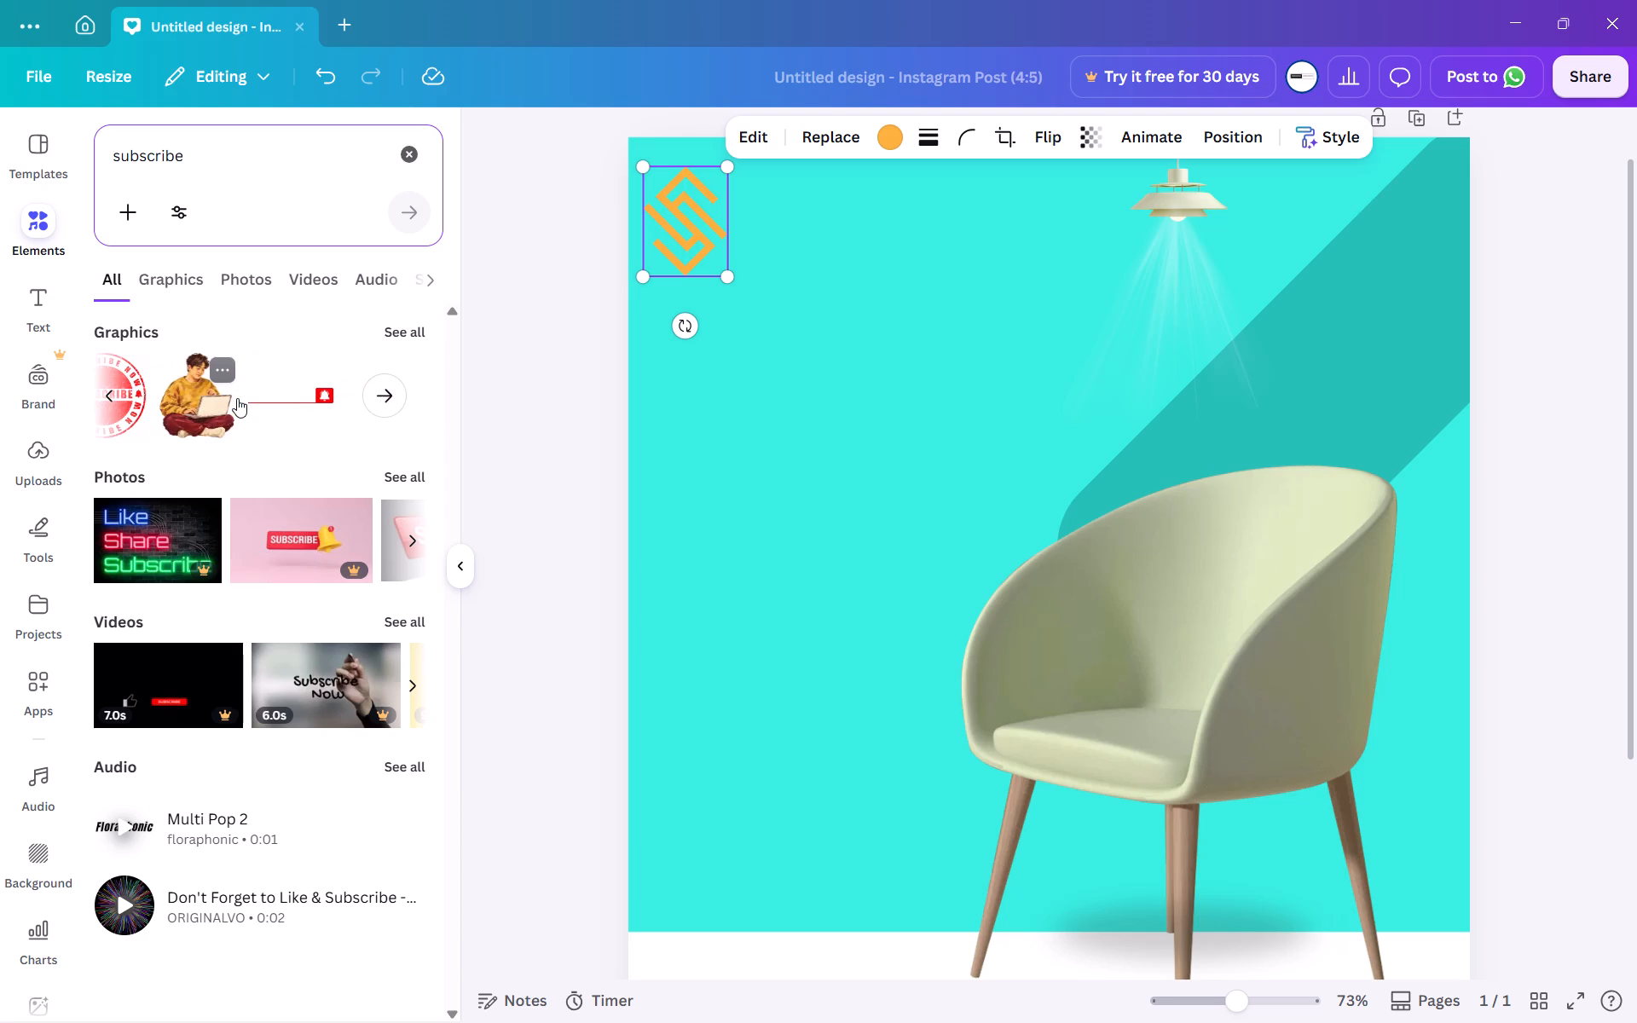
scroll(237, 398, "right", 11)
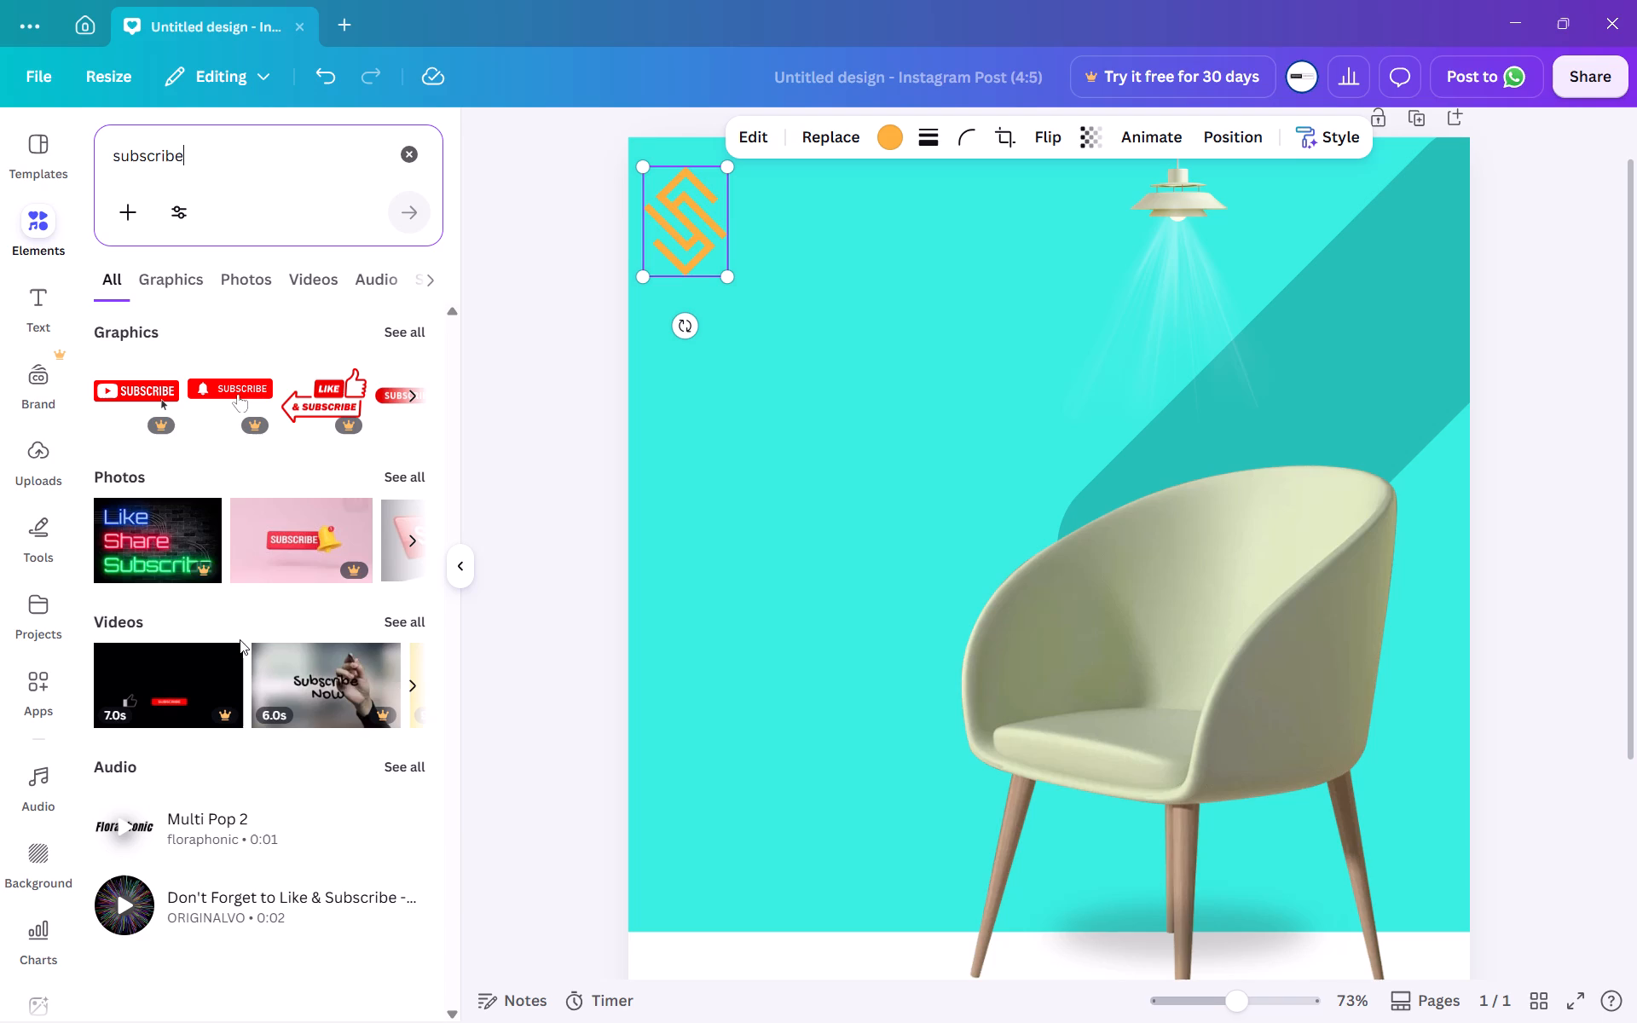
scroll(240, 639, "down", 2)
scroll(196, 449, "down", 1)
scroll(178, 337, "down", 1)
Narrow the "subscribe" results to graphics and add the orange-to-purple gradient SUBSCRIBE button with the play symbol to the page.
left_click(184, 270)
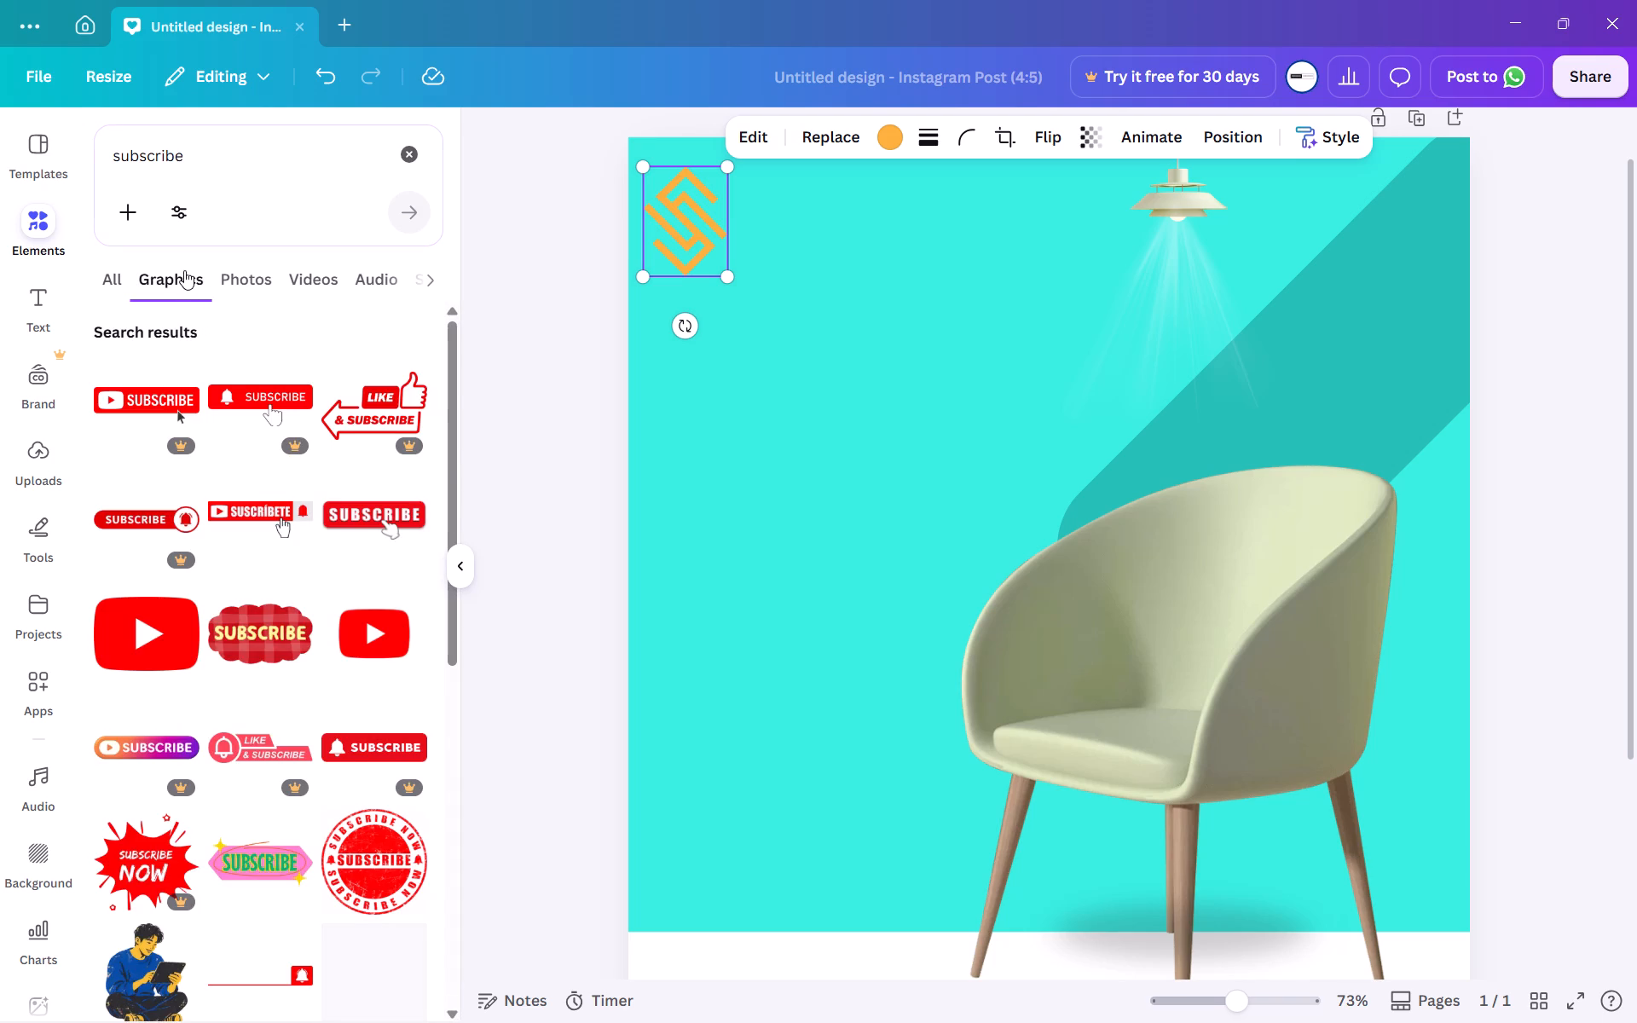
scroll(278, 660, "down", 1)
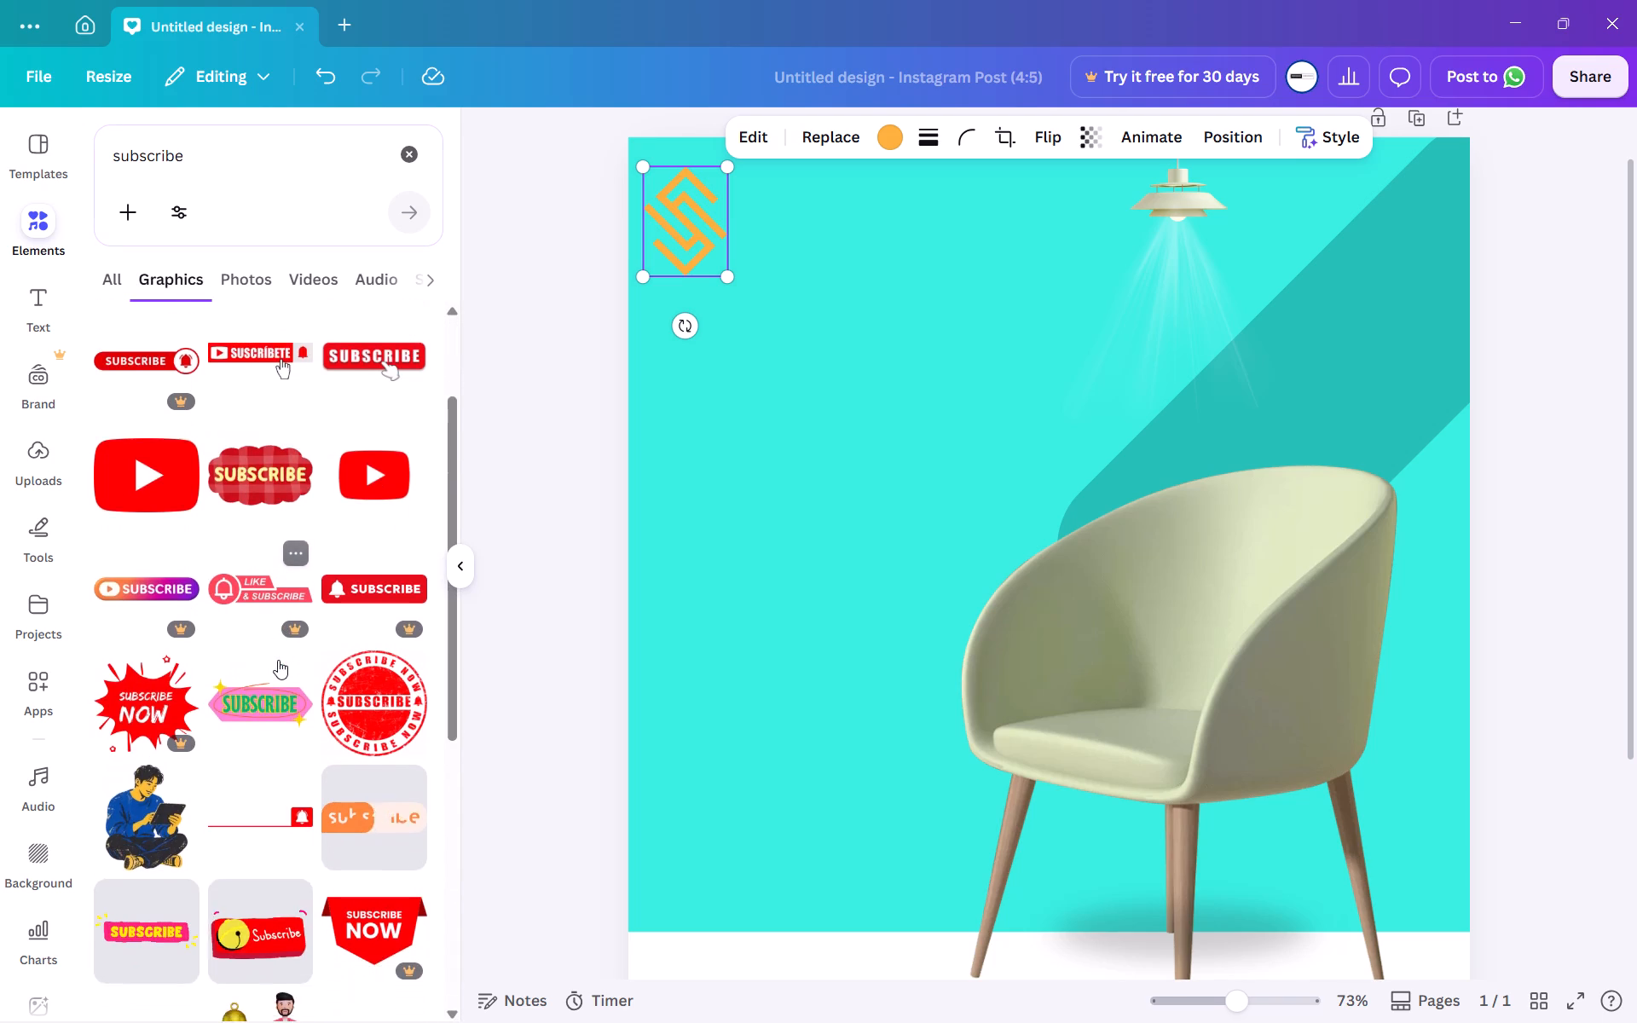
scroll(278, 660, "down", 4)
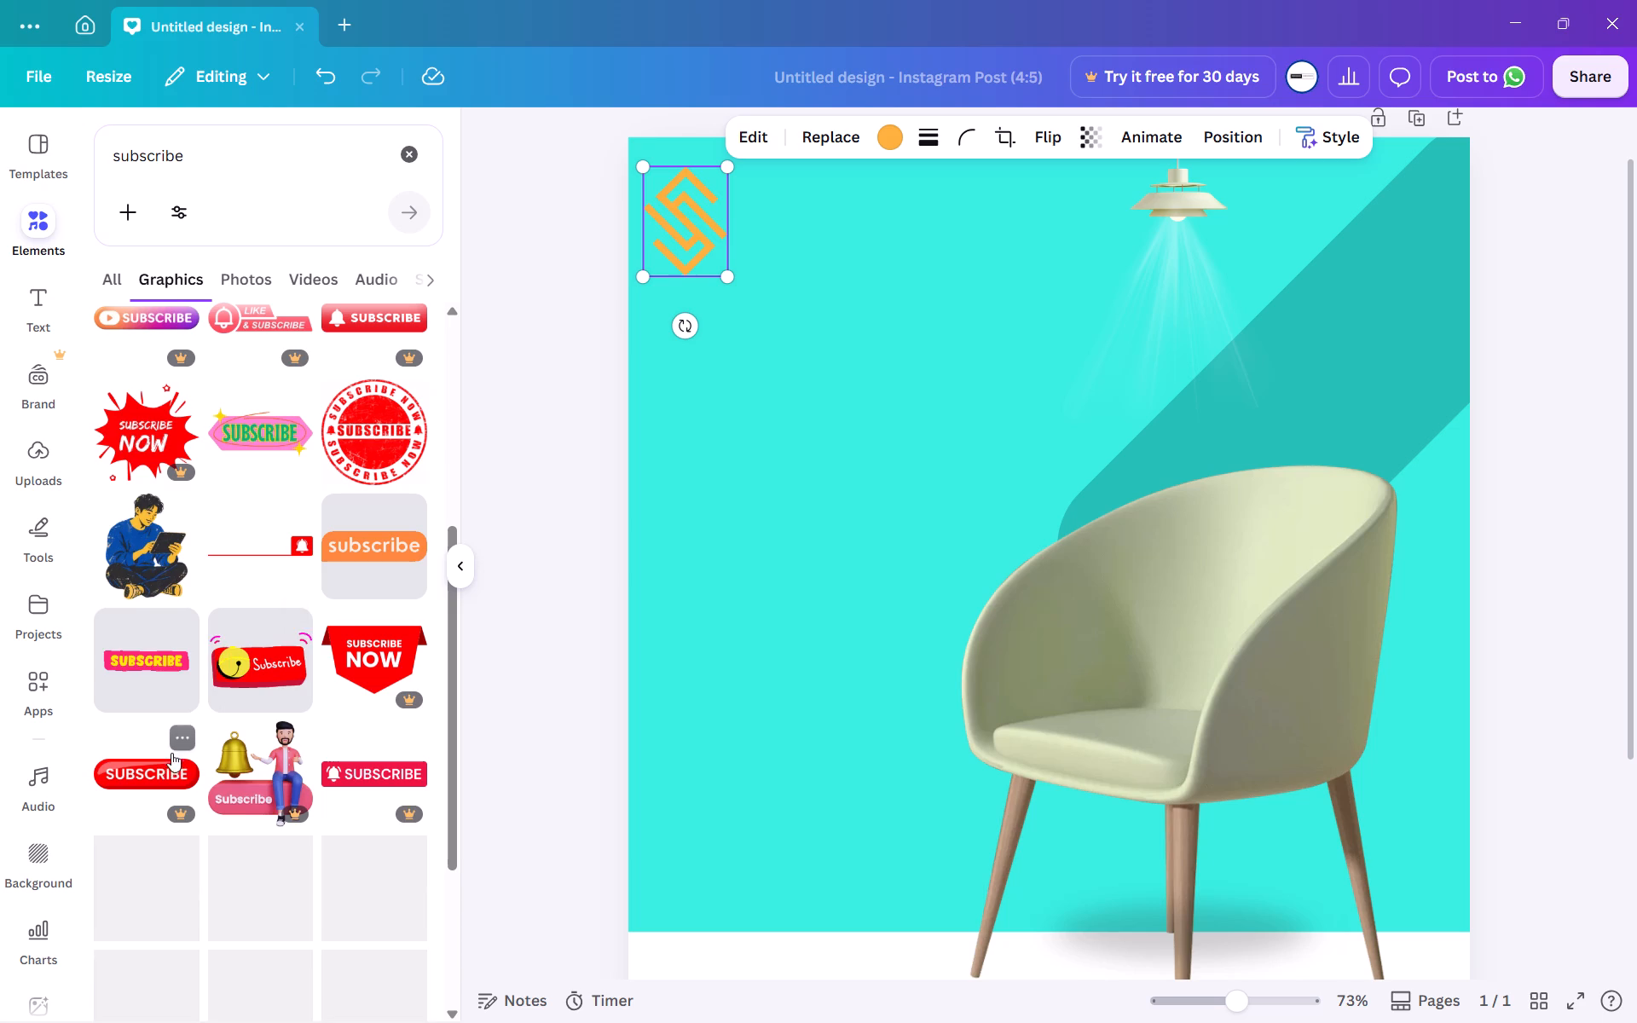
scroll(162, 765, "down", 1)
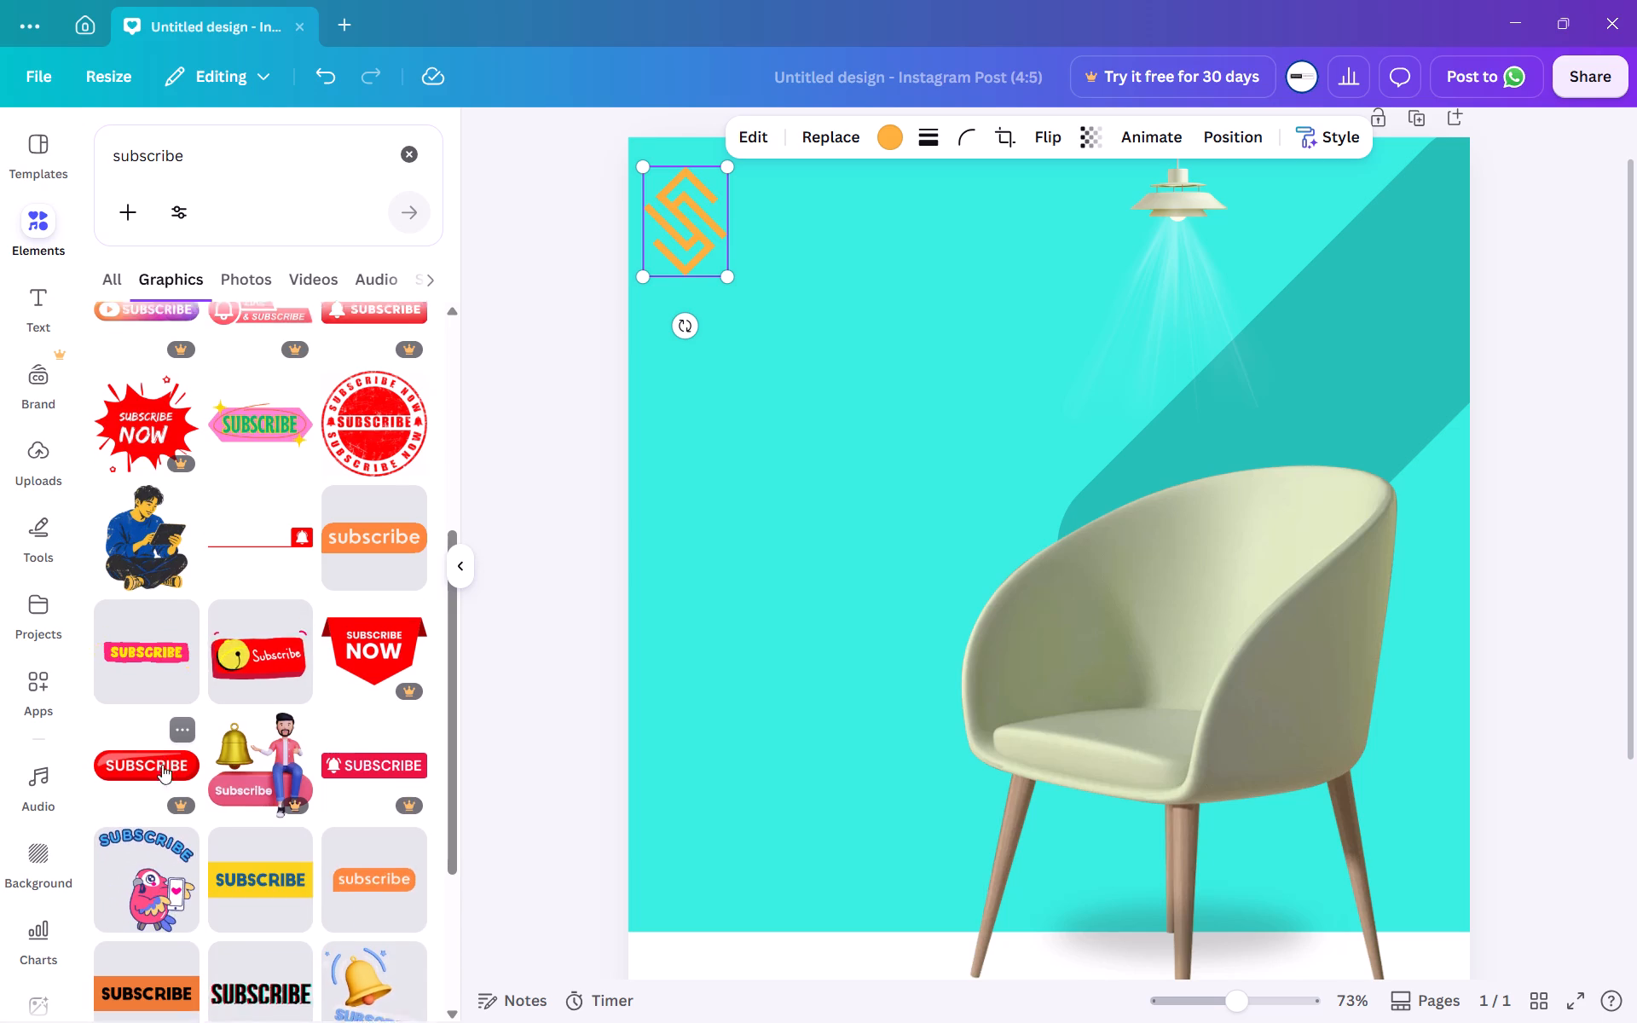
scroll(162, 765, "down", 2)
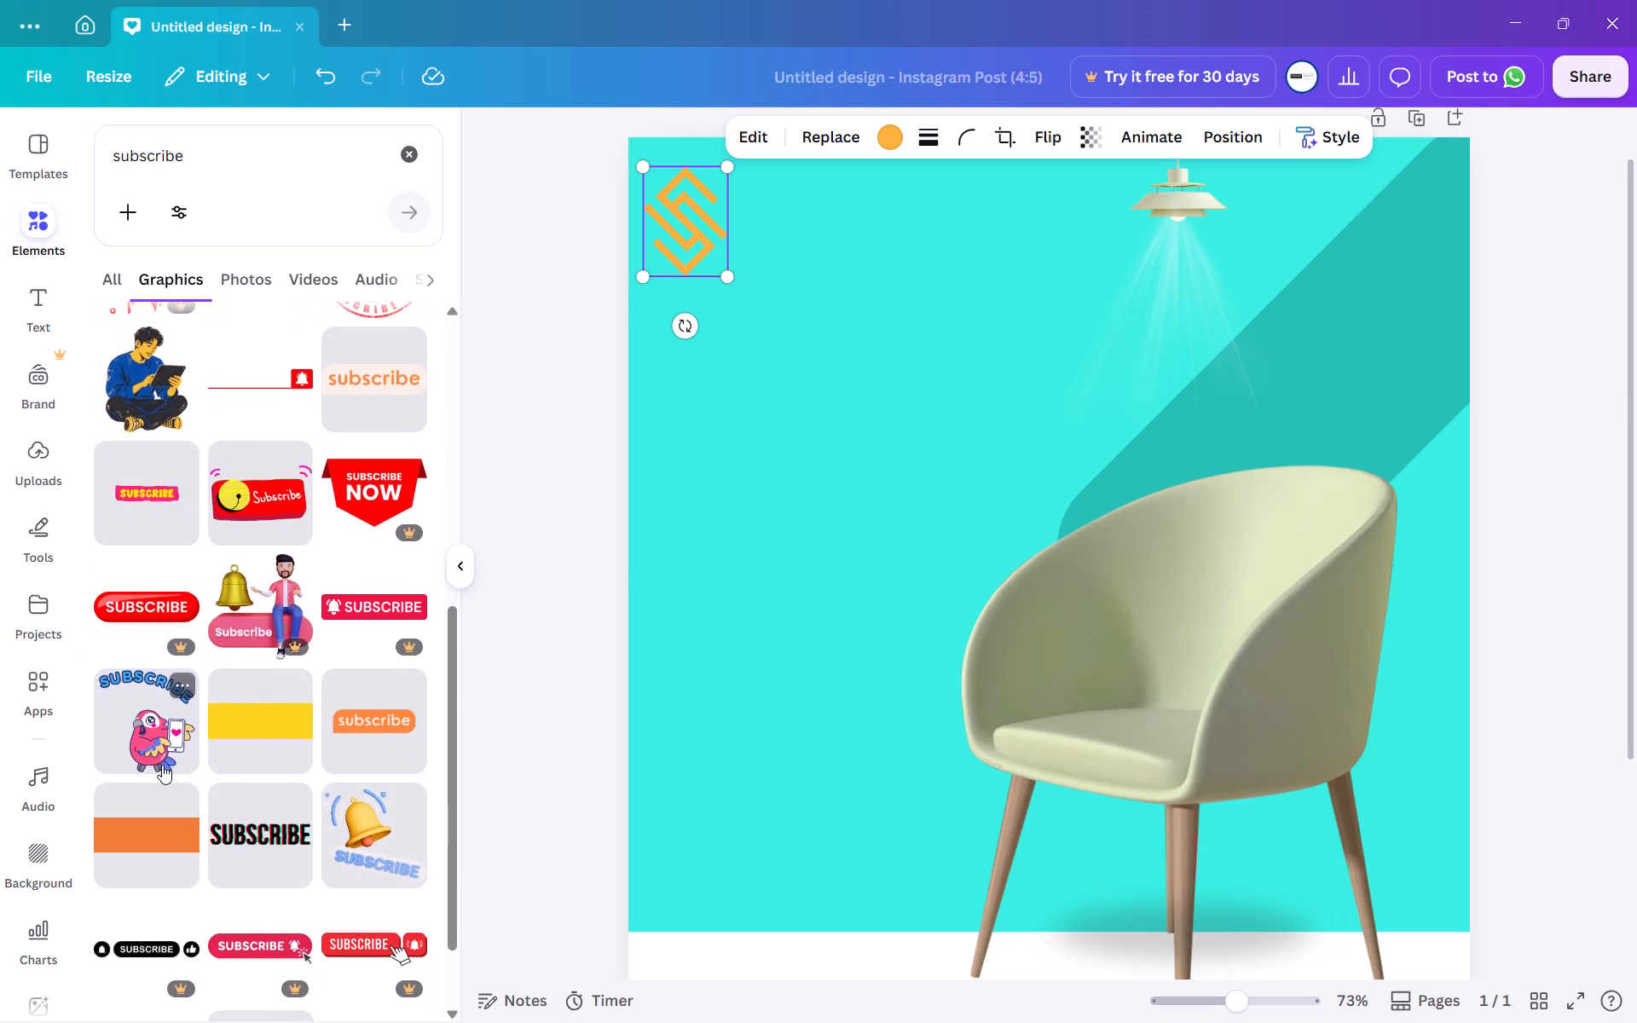
scroll(162, 765, "down", 2)
scroll(162, 765, "up", 1)
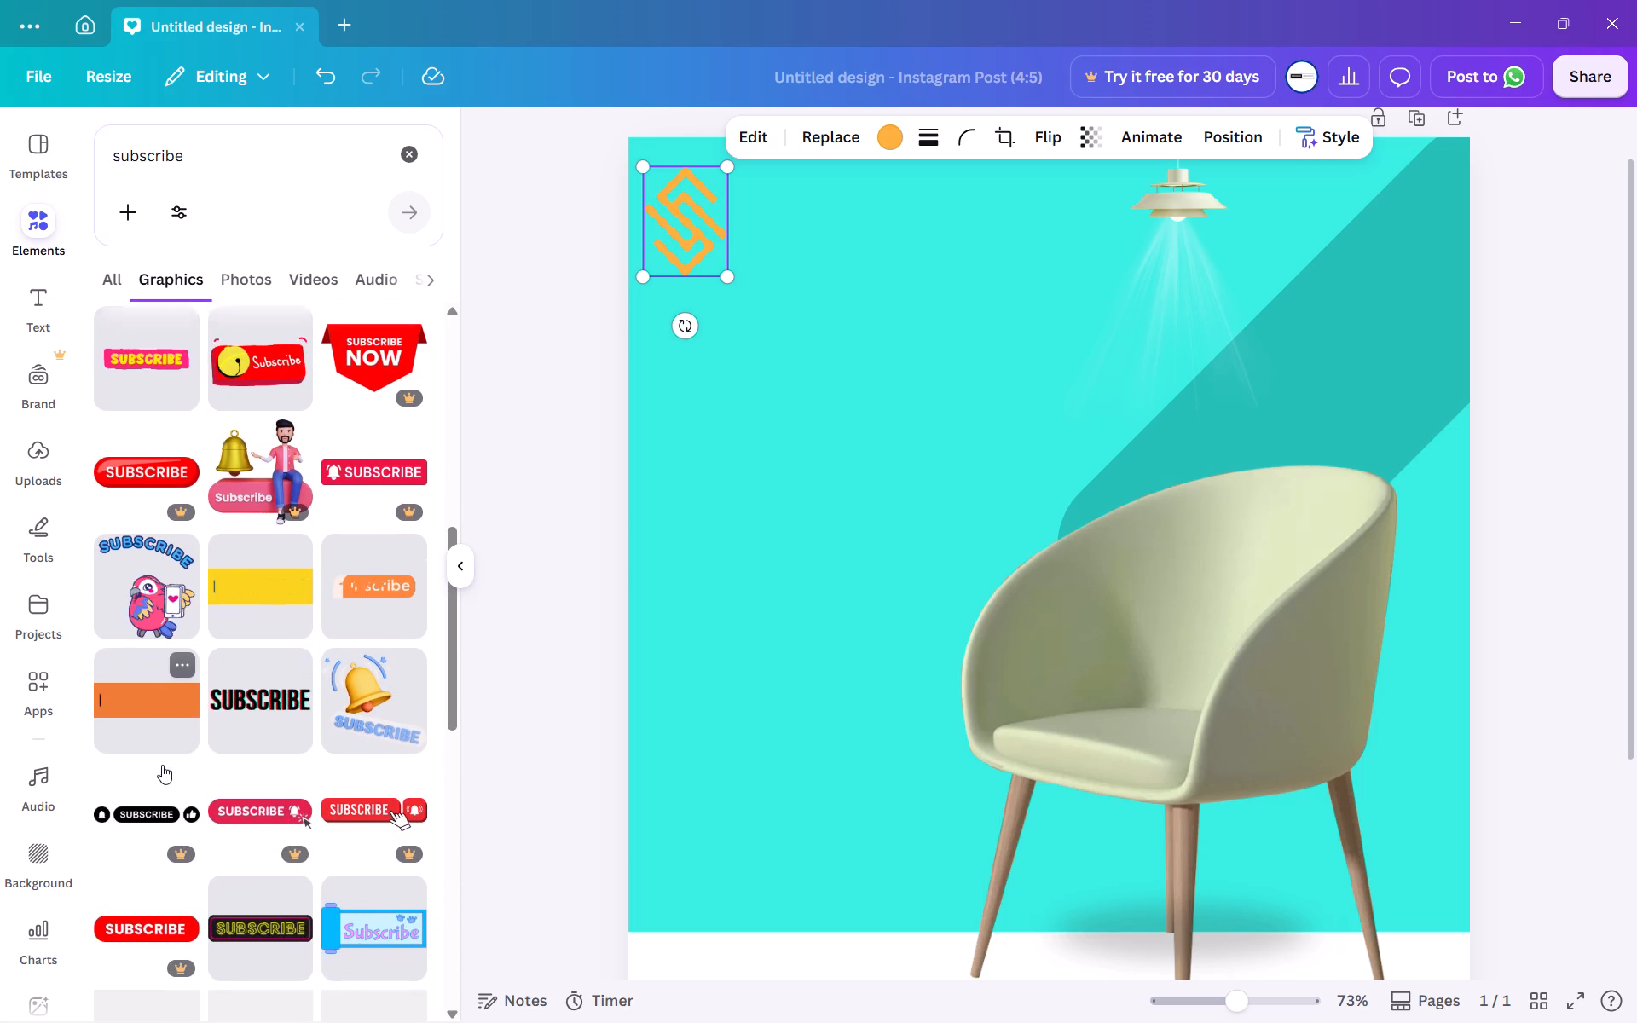
scroll(162, 765, "up", 2)
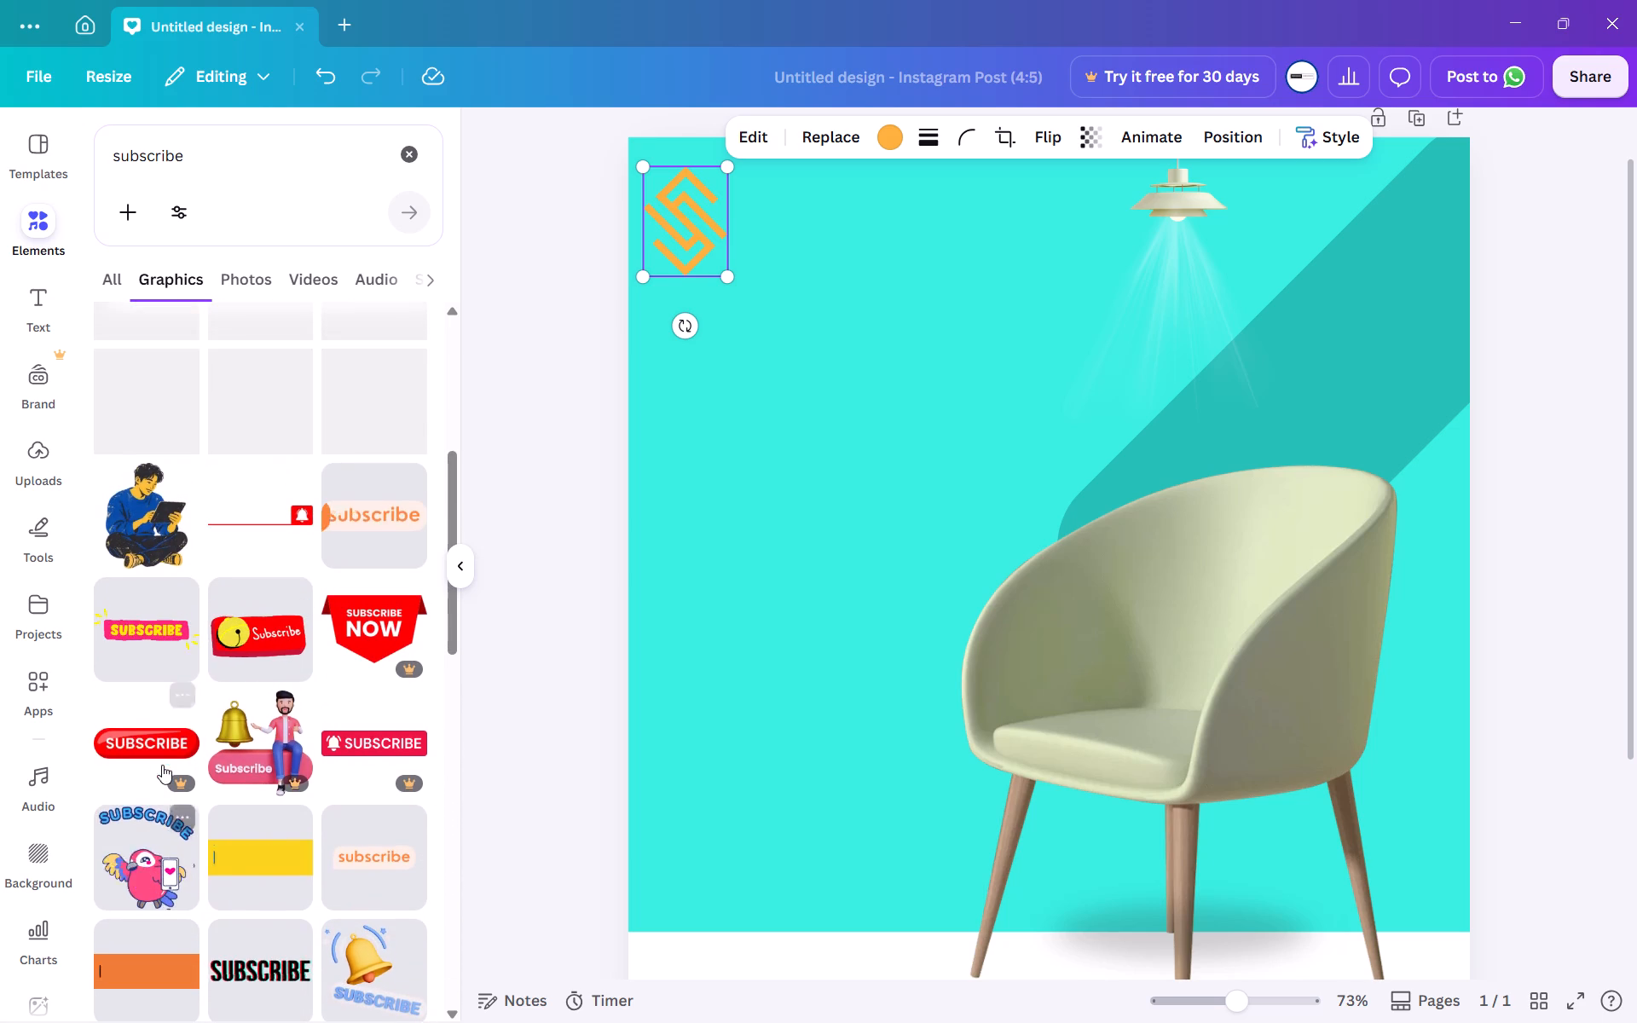
scroll(159, 741, "up", 4)
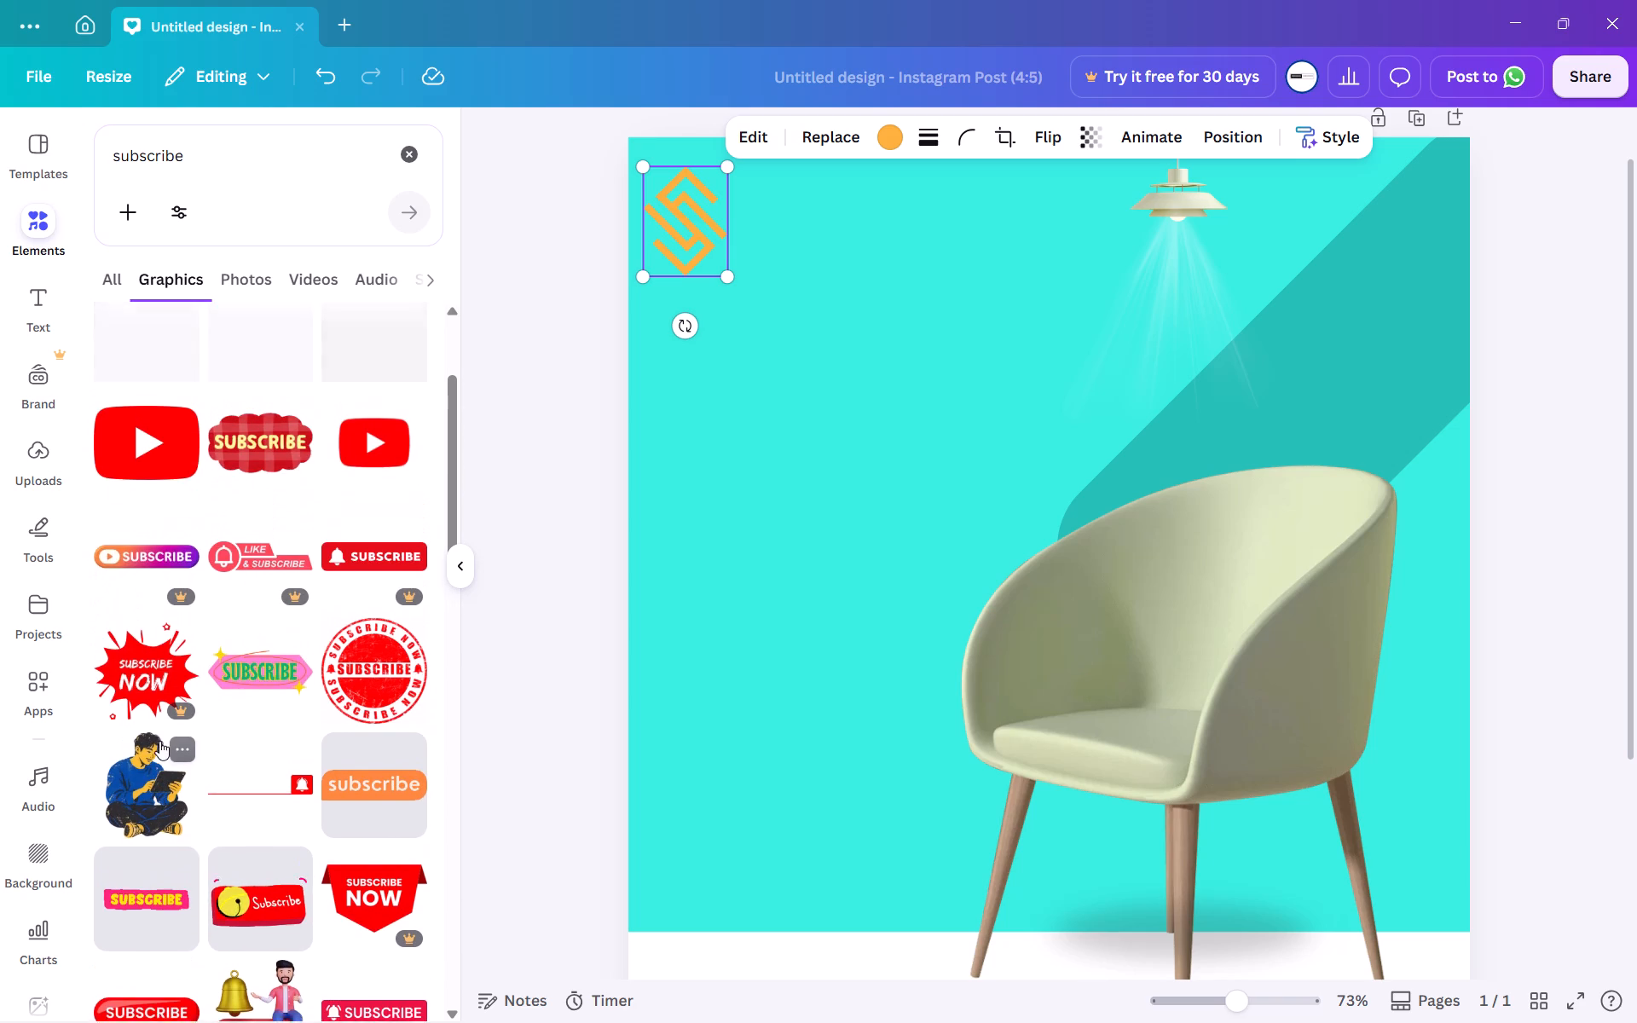
scroll(159, 741, "up", 1)
left_click(153, 574)
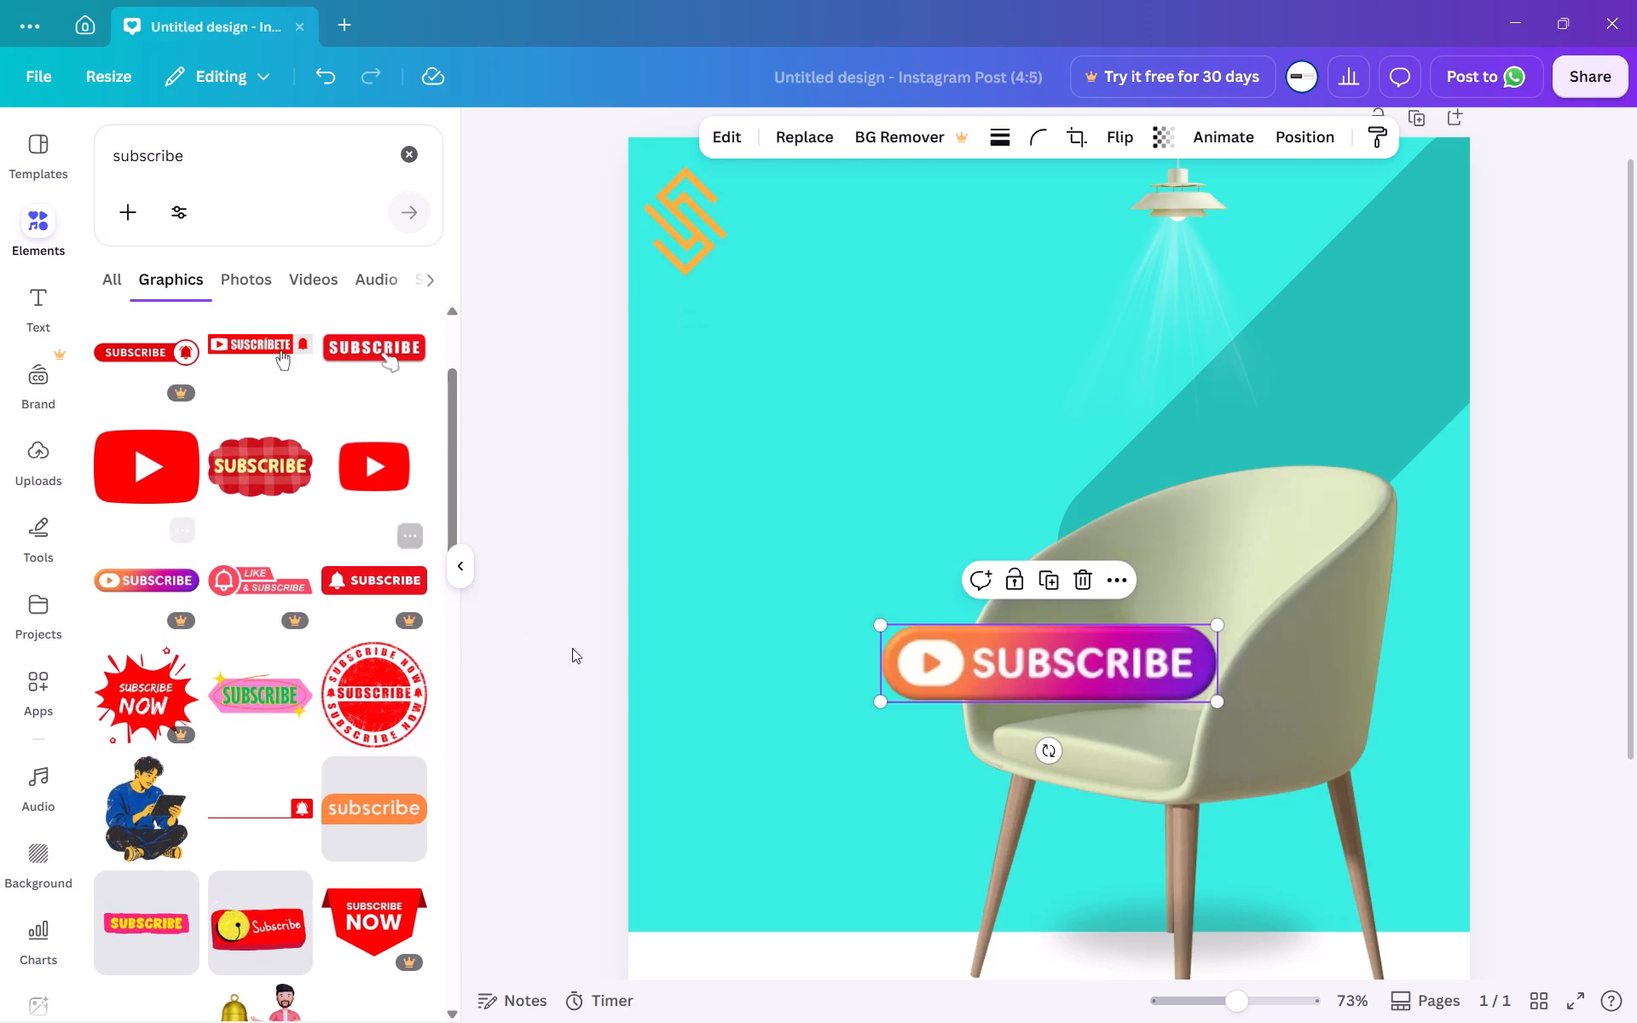
Move the gradient SUBSCRIBE button toward the lower part of the page and delete it.
left_click_drag(1006, 646, 813, 780)
left_click(886, 706)
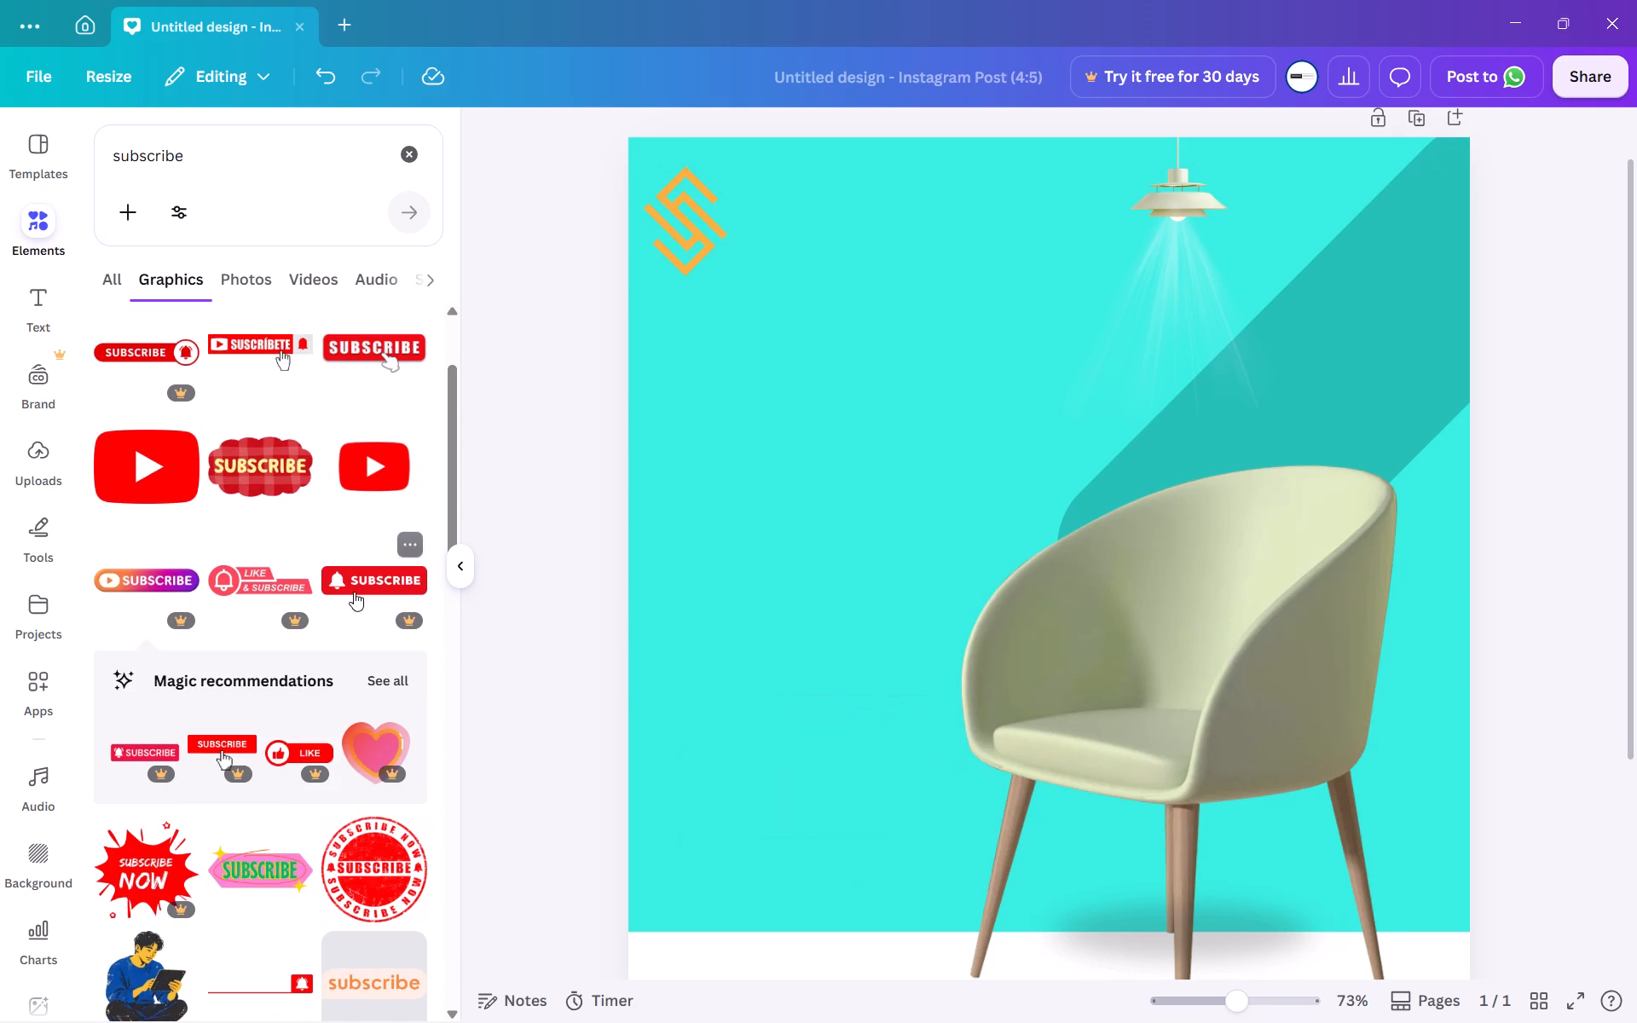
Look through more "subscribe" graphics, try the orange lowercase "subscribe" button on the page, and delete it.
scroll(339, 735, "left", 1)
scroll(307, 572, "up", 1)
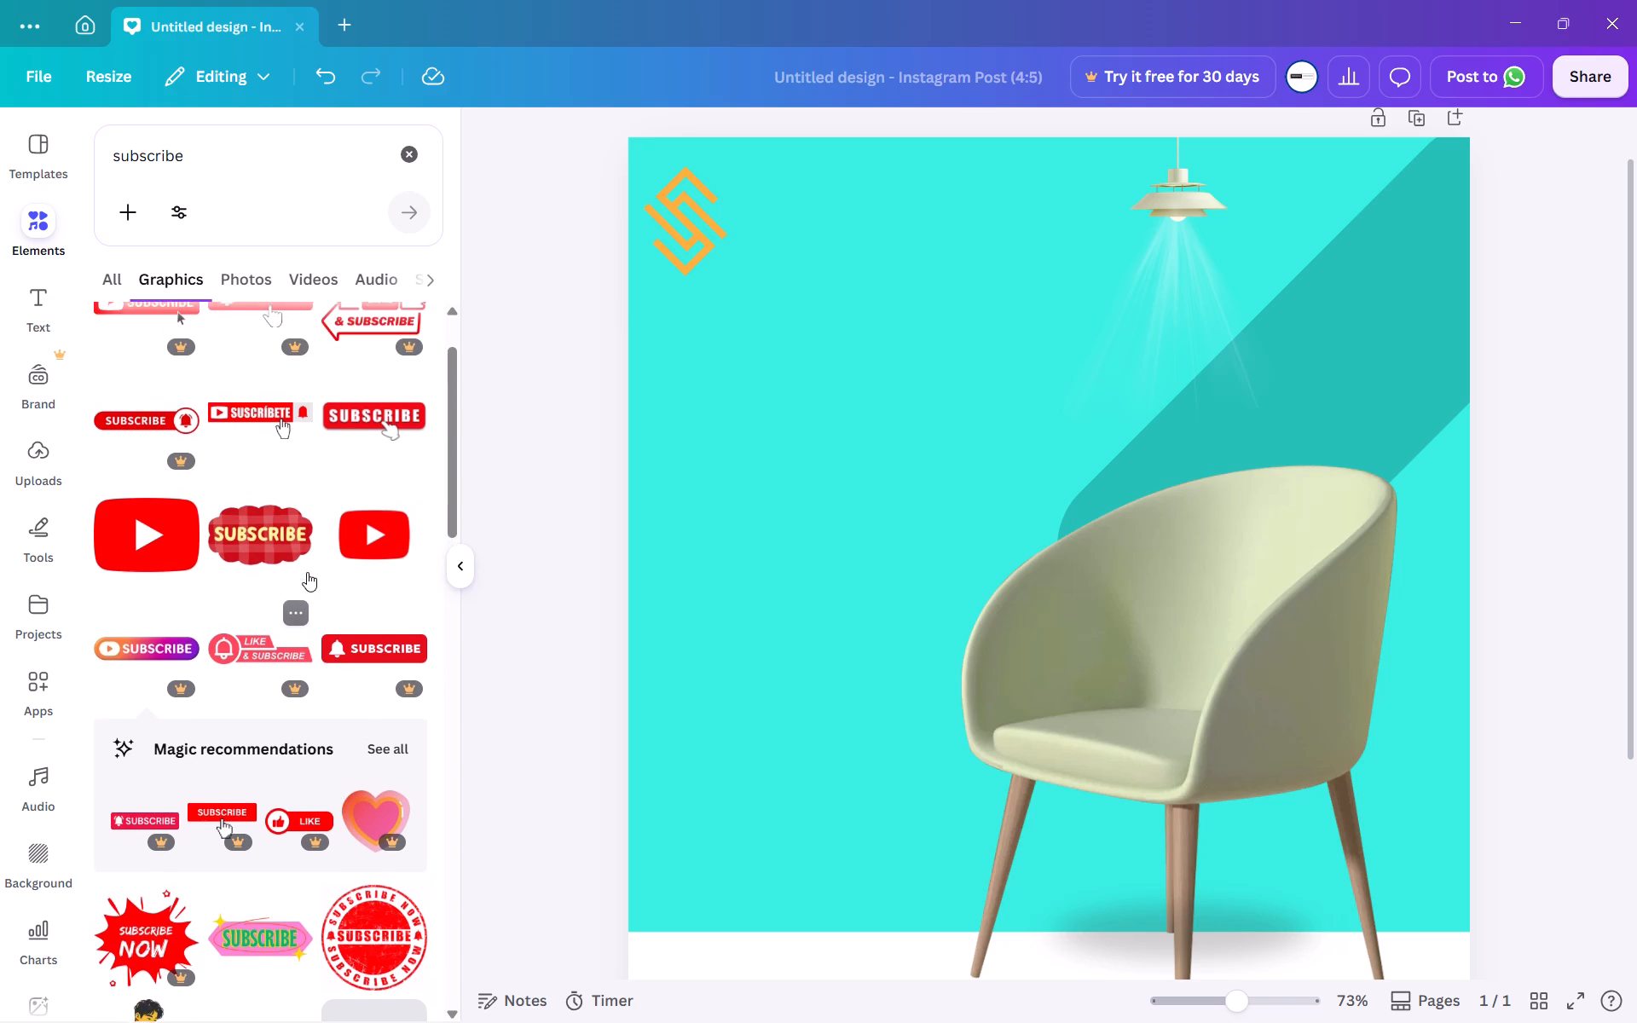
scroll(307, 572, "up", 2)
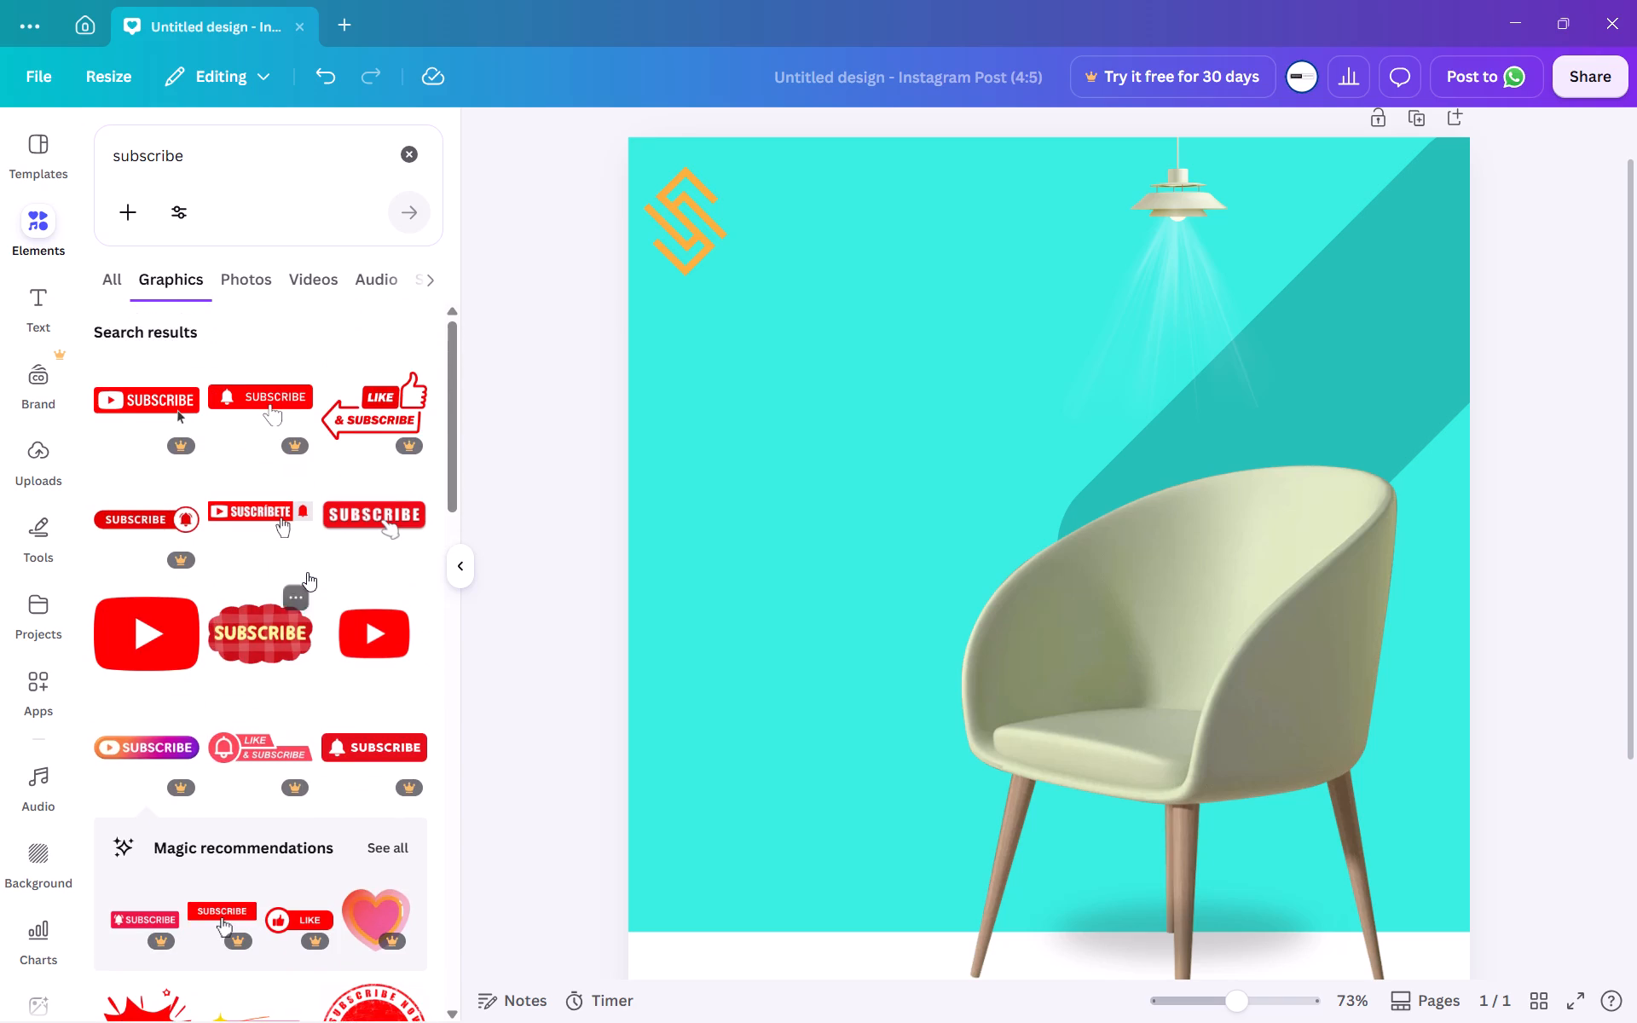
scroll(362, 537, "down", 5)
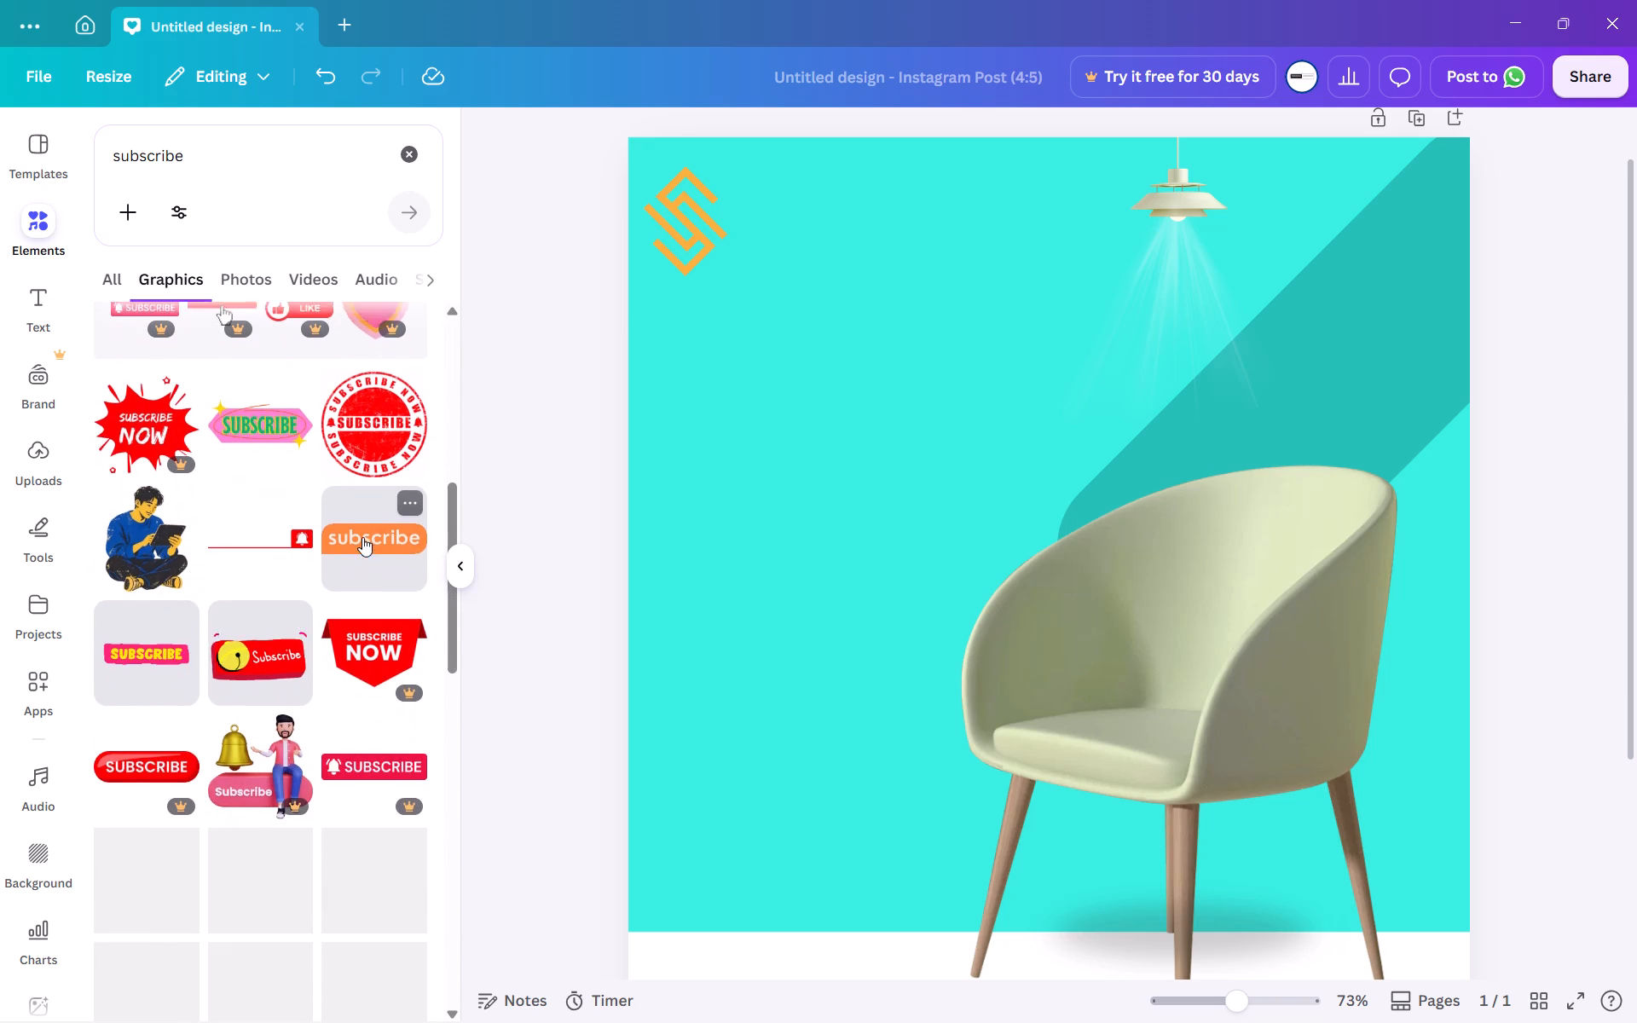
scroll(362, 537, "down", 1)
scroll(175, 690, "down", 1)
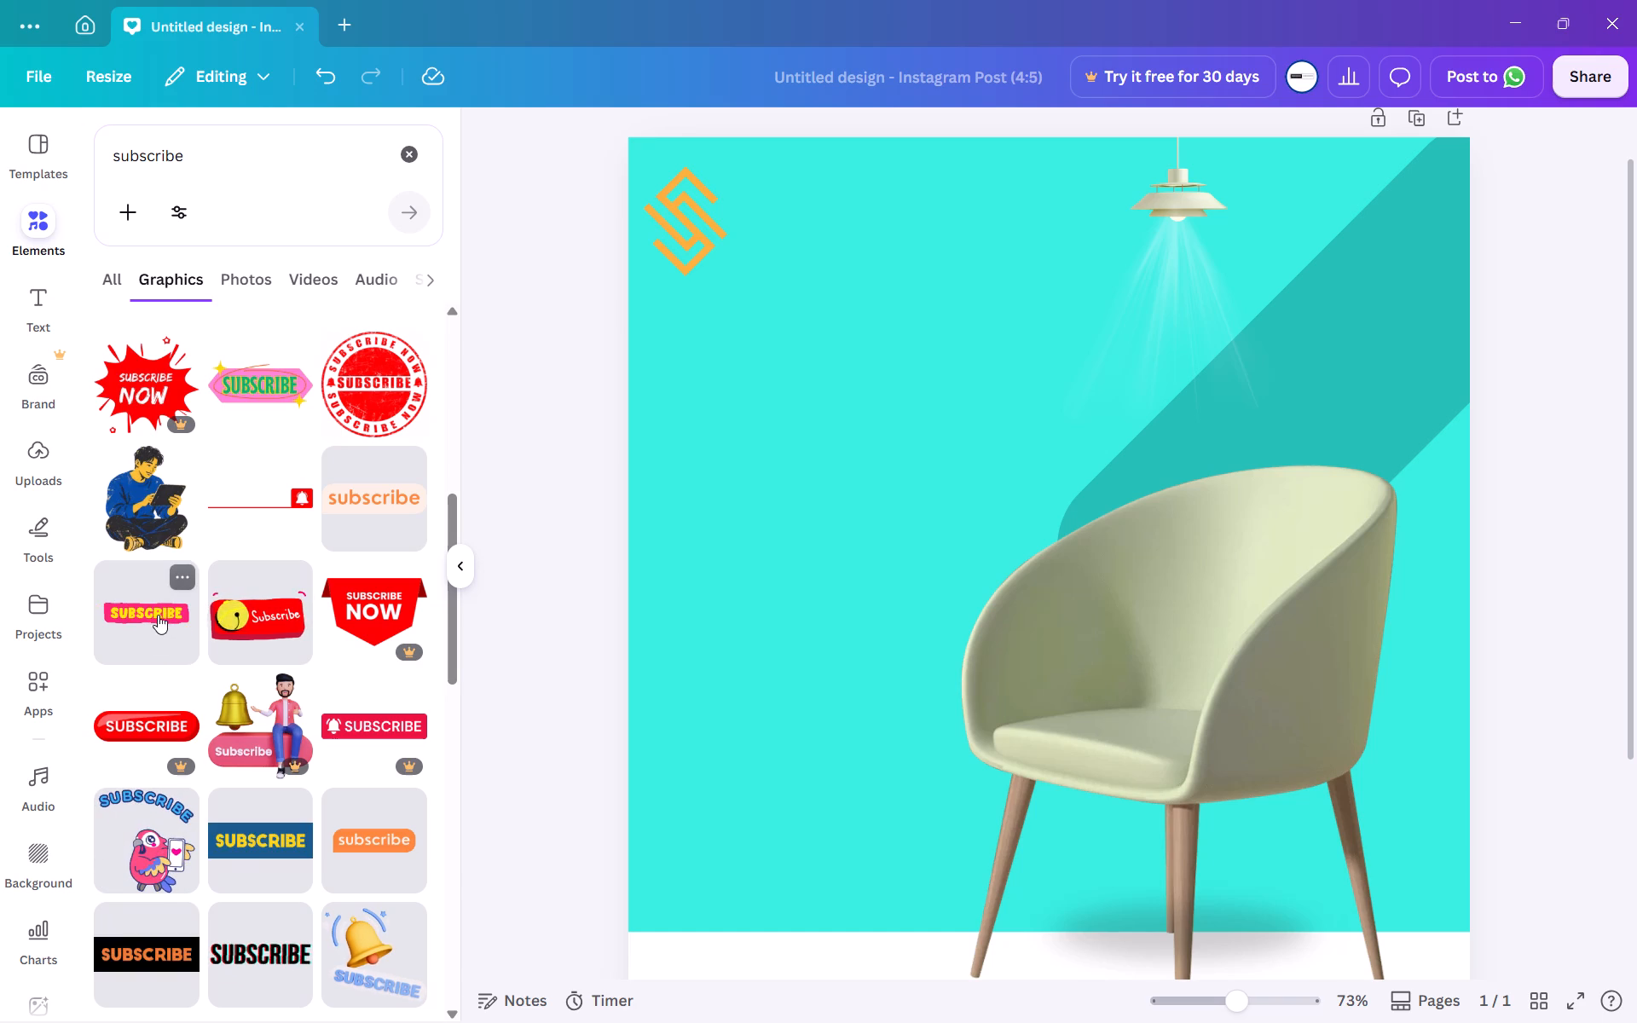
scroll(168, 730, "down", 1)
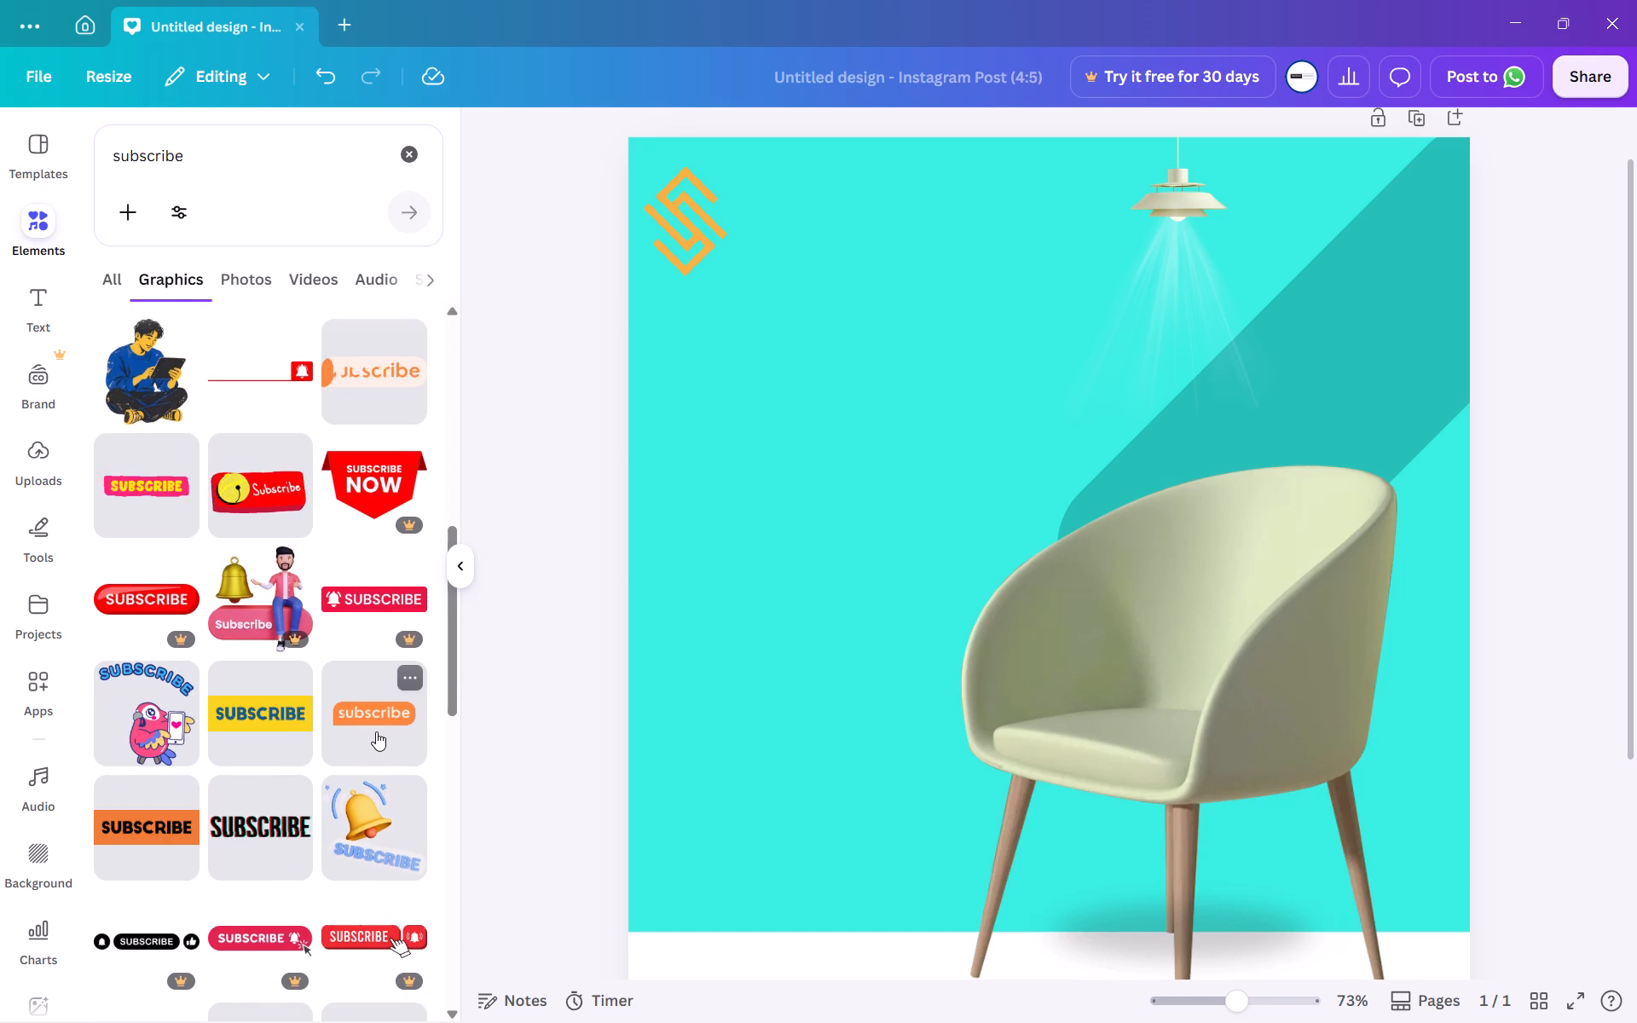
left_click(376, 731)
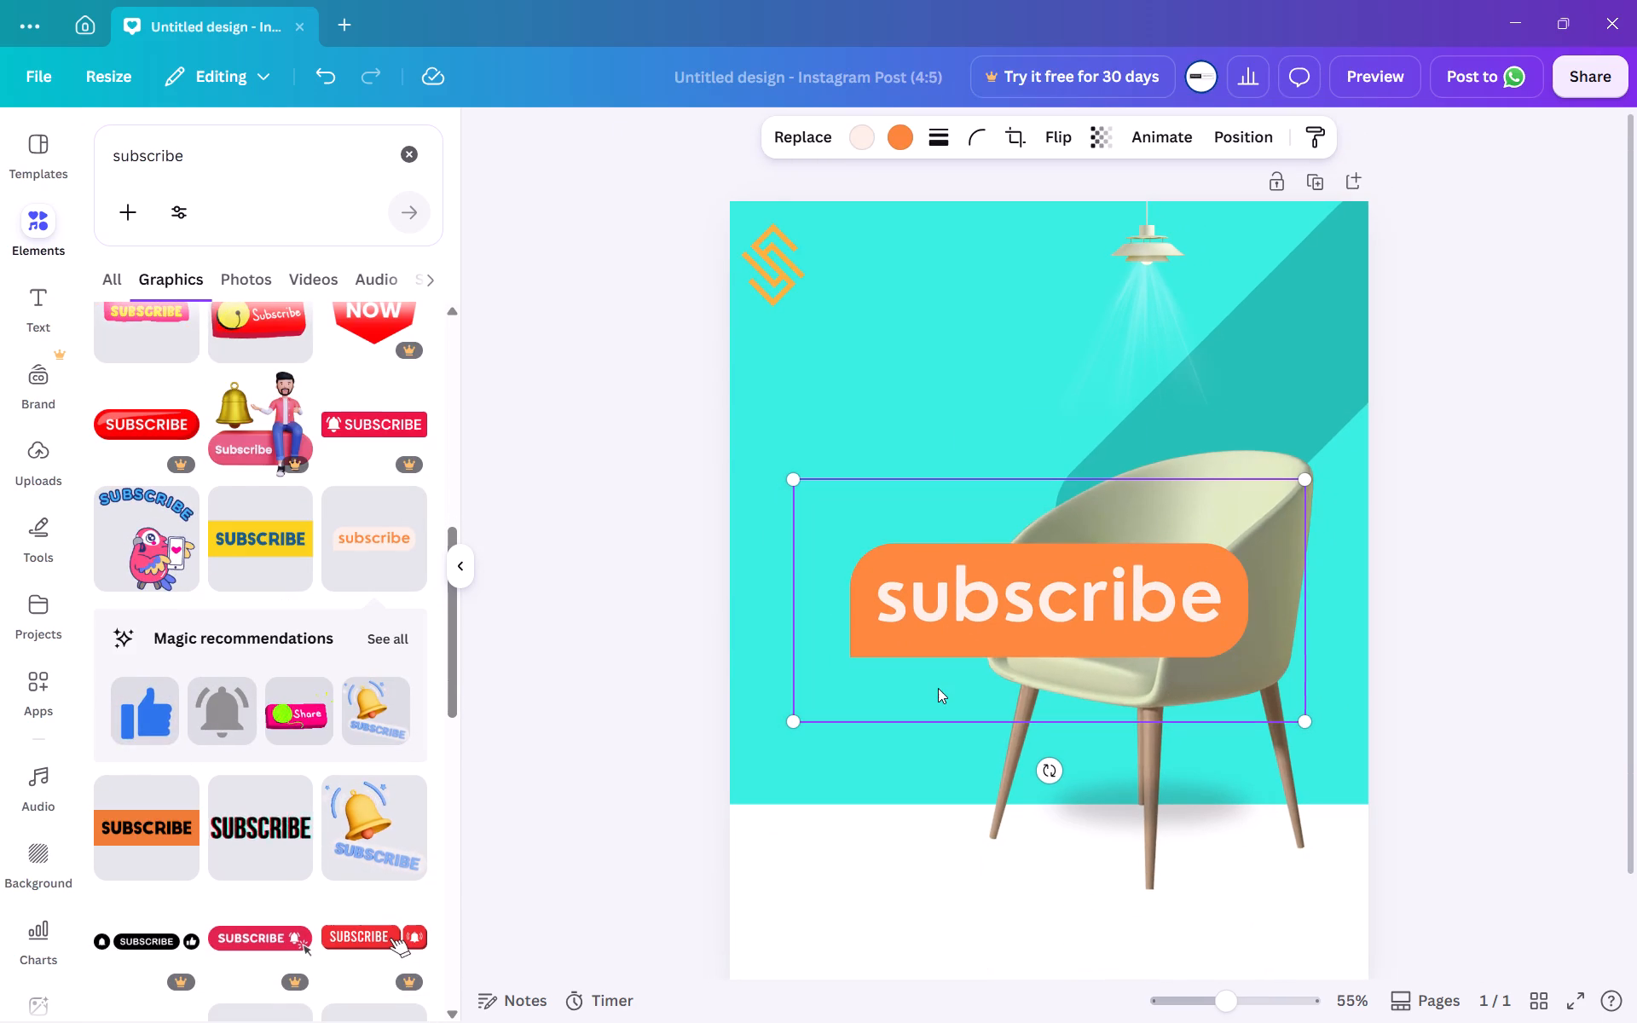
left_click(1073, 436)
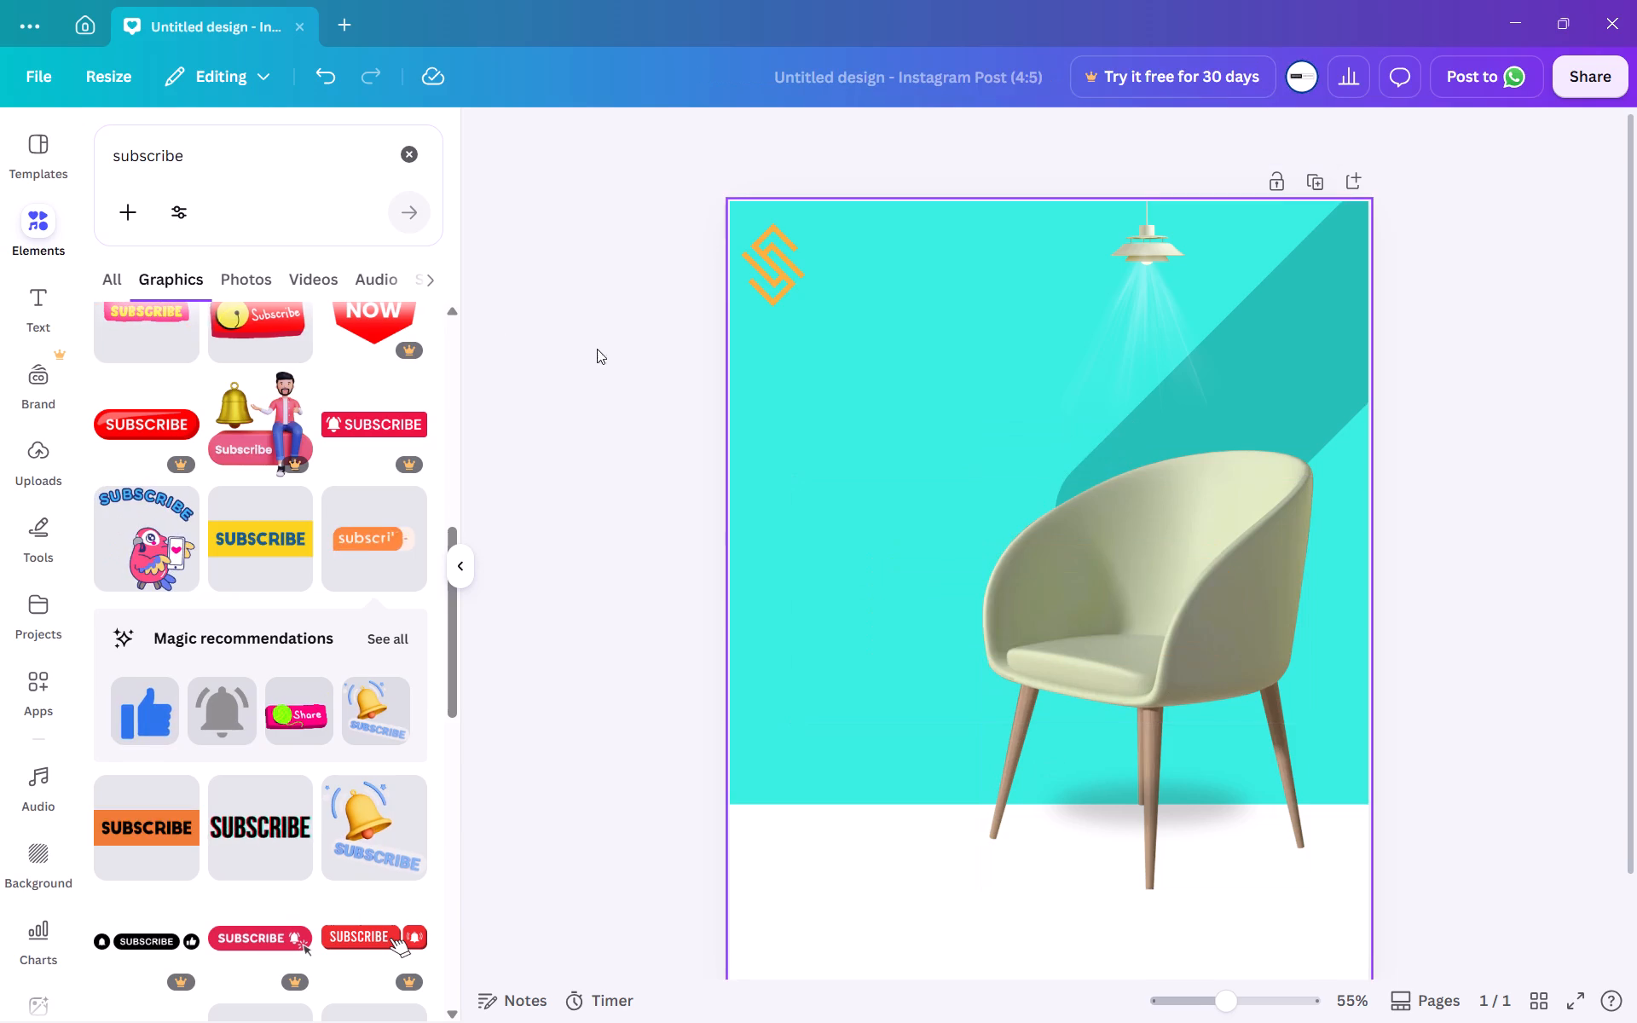
Search the graphics for "shop now" and look through the button designs for a suitable one.
double_click(175, 156)
type("sjop now'")
key("BackSpace")
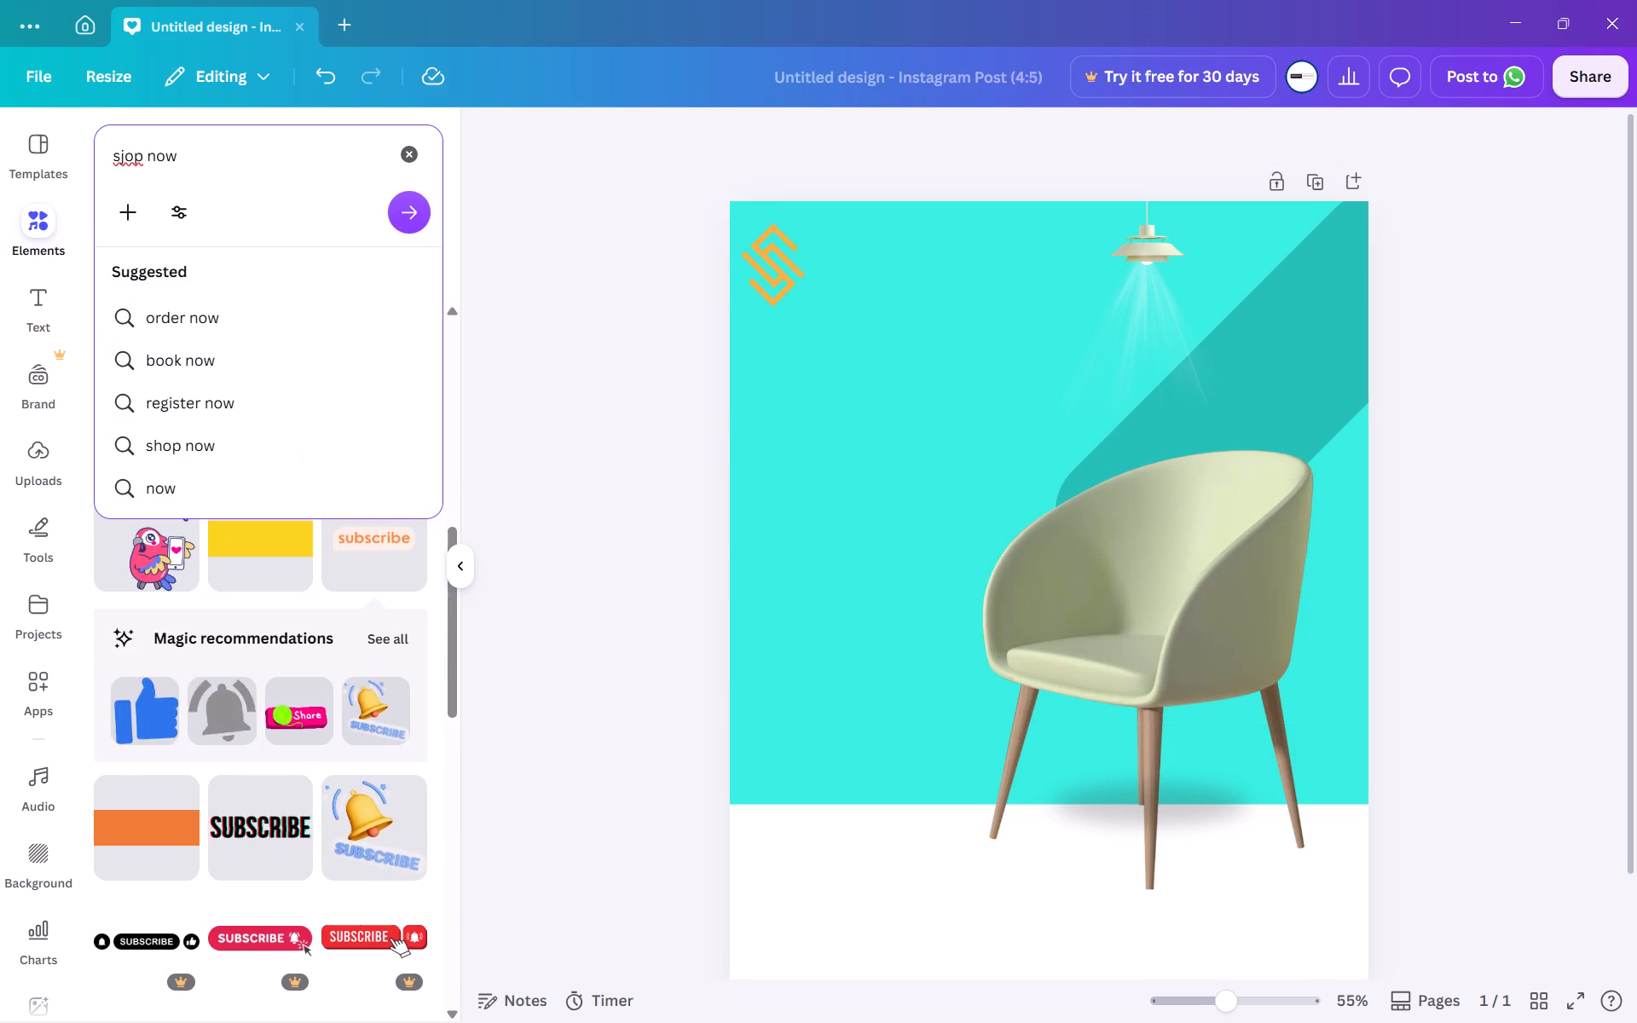
key("Return")
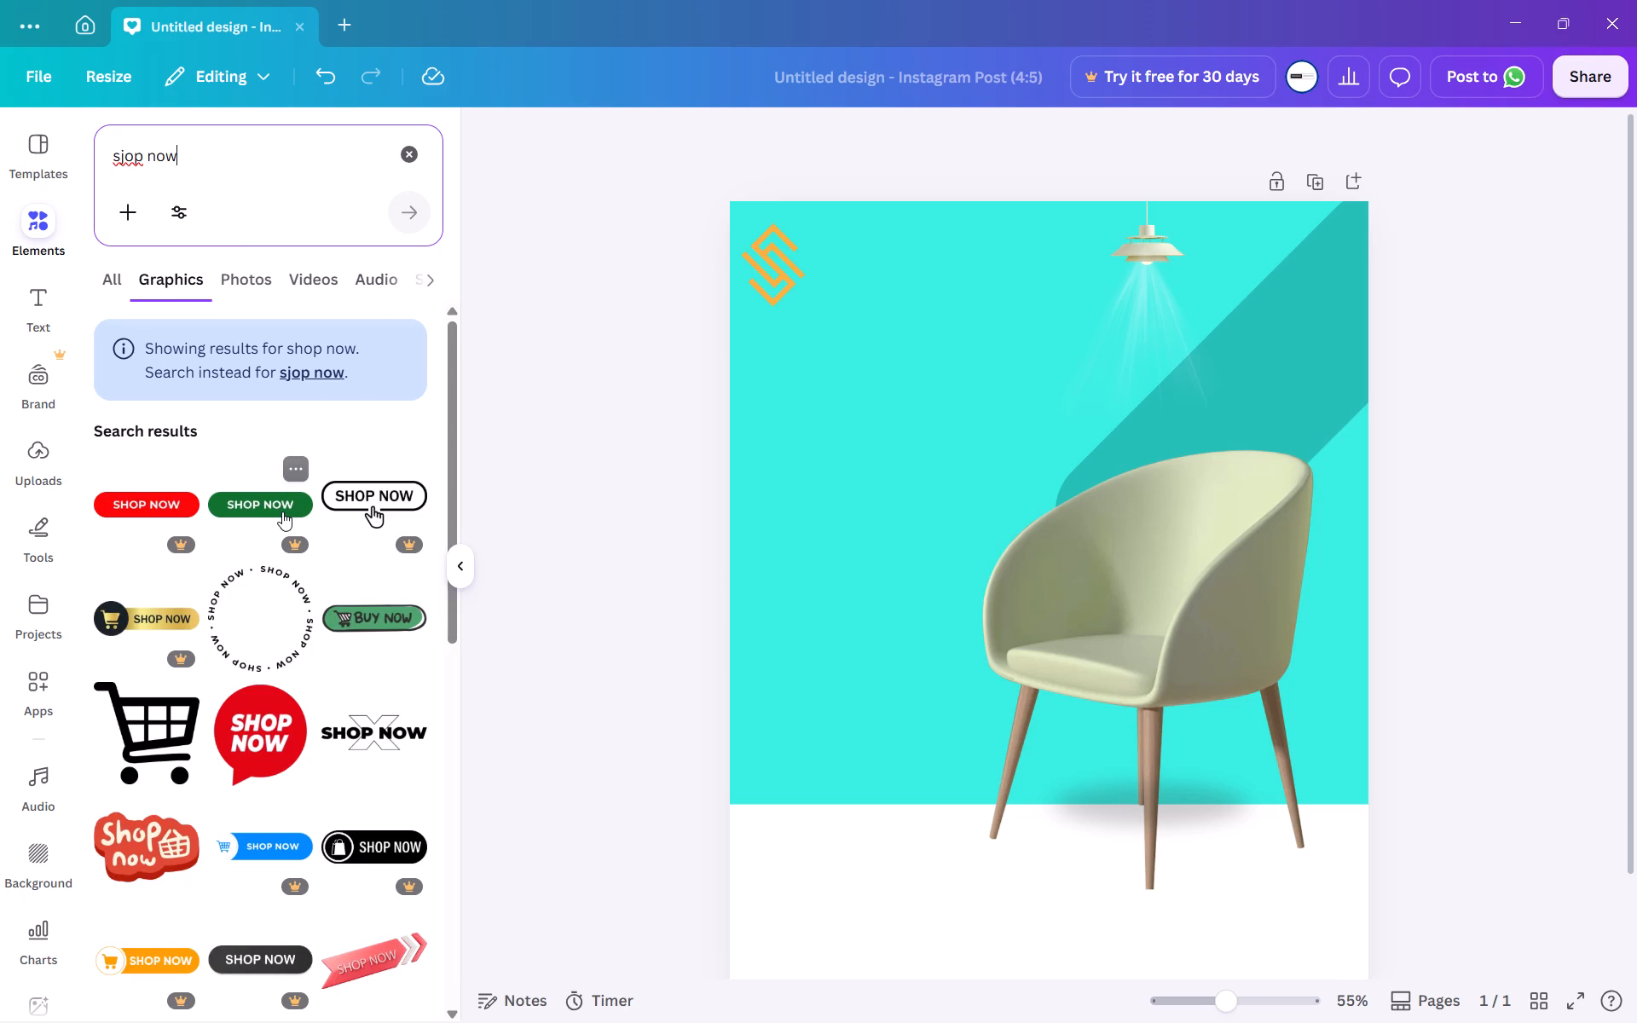
scroll(282, 511, "down", 2)
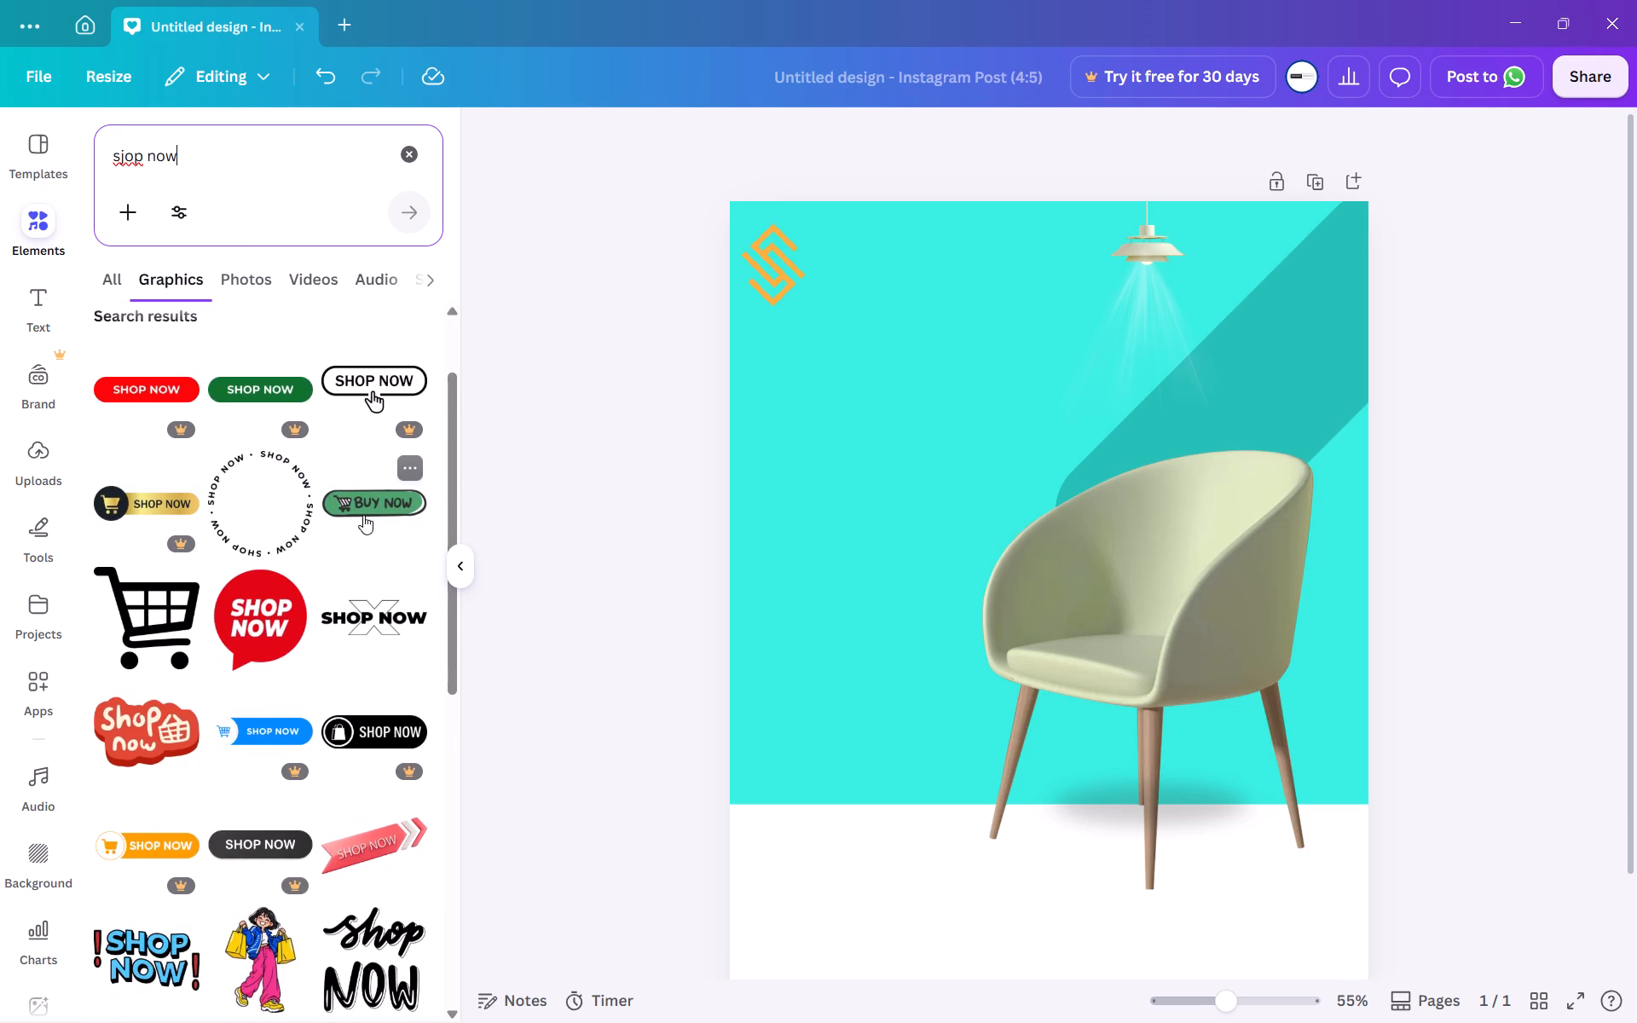
scroll(390, 510, "down", 1)
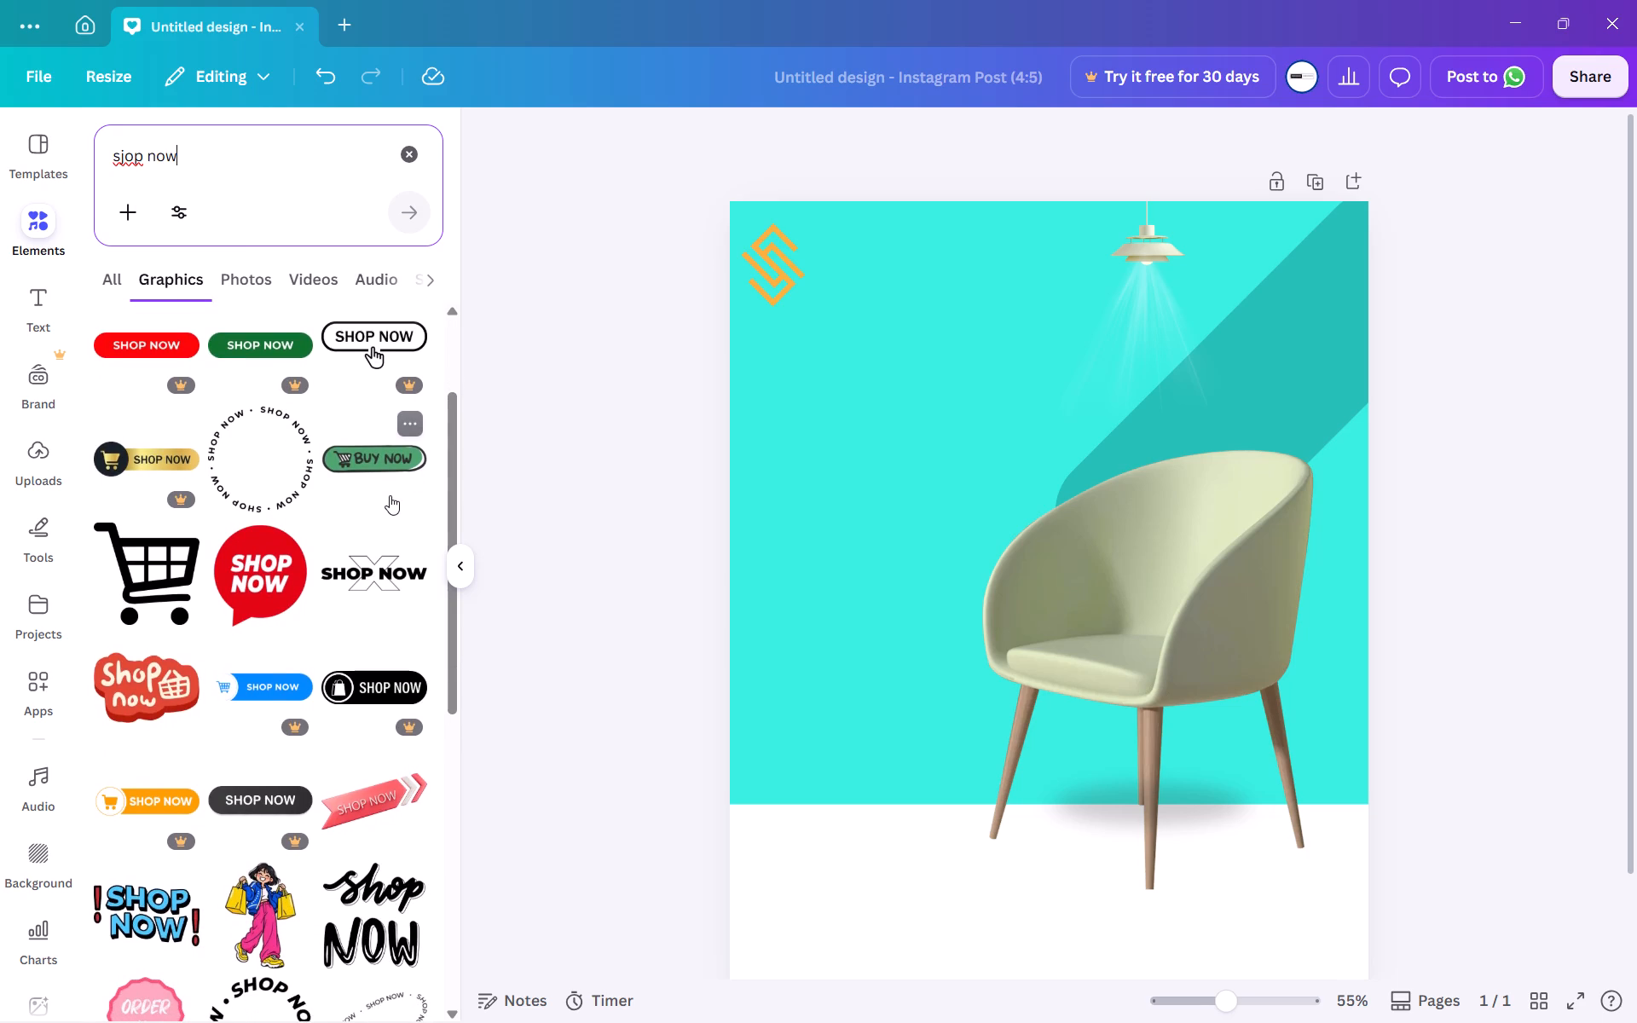
scroll(386, 475, "down", 1)
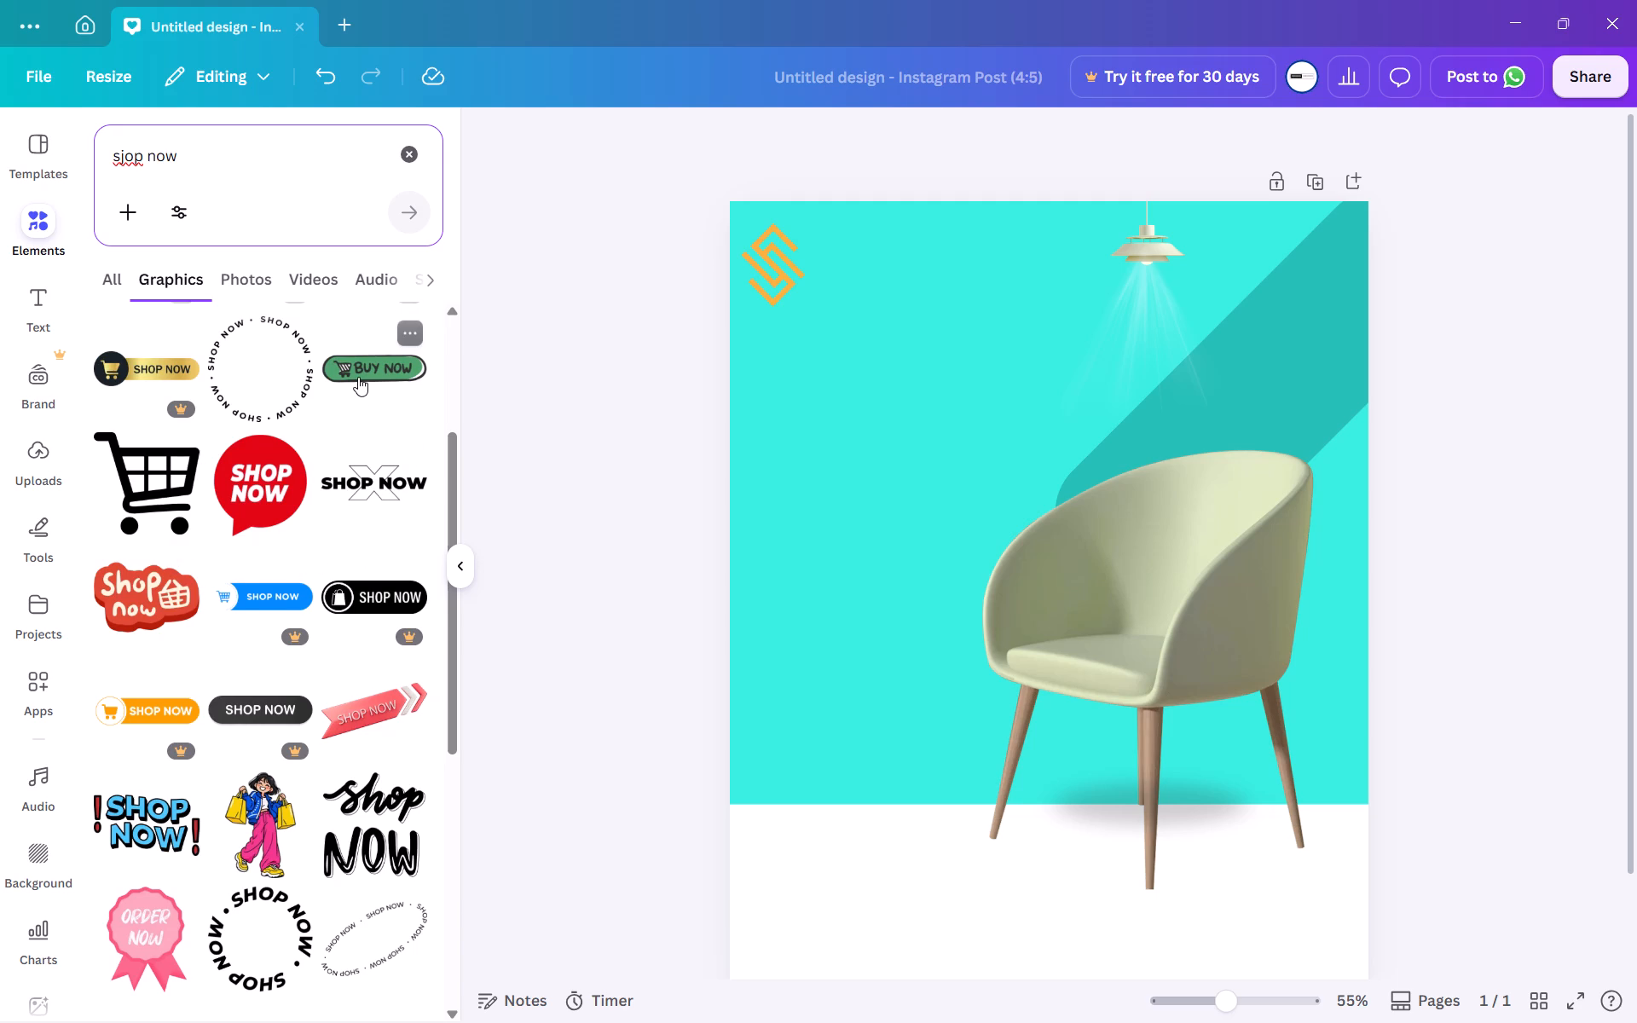
scroll(358, 377, "down", 3)
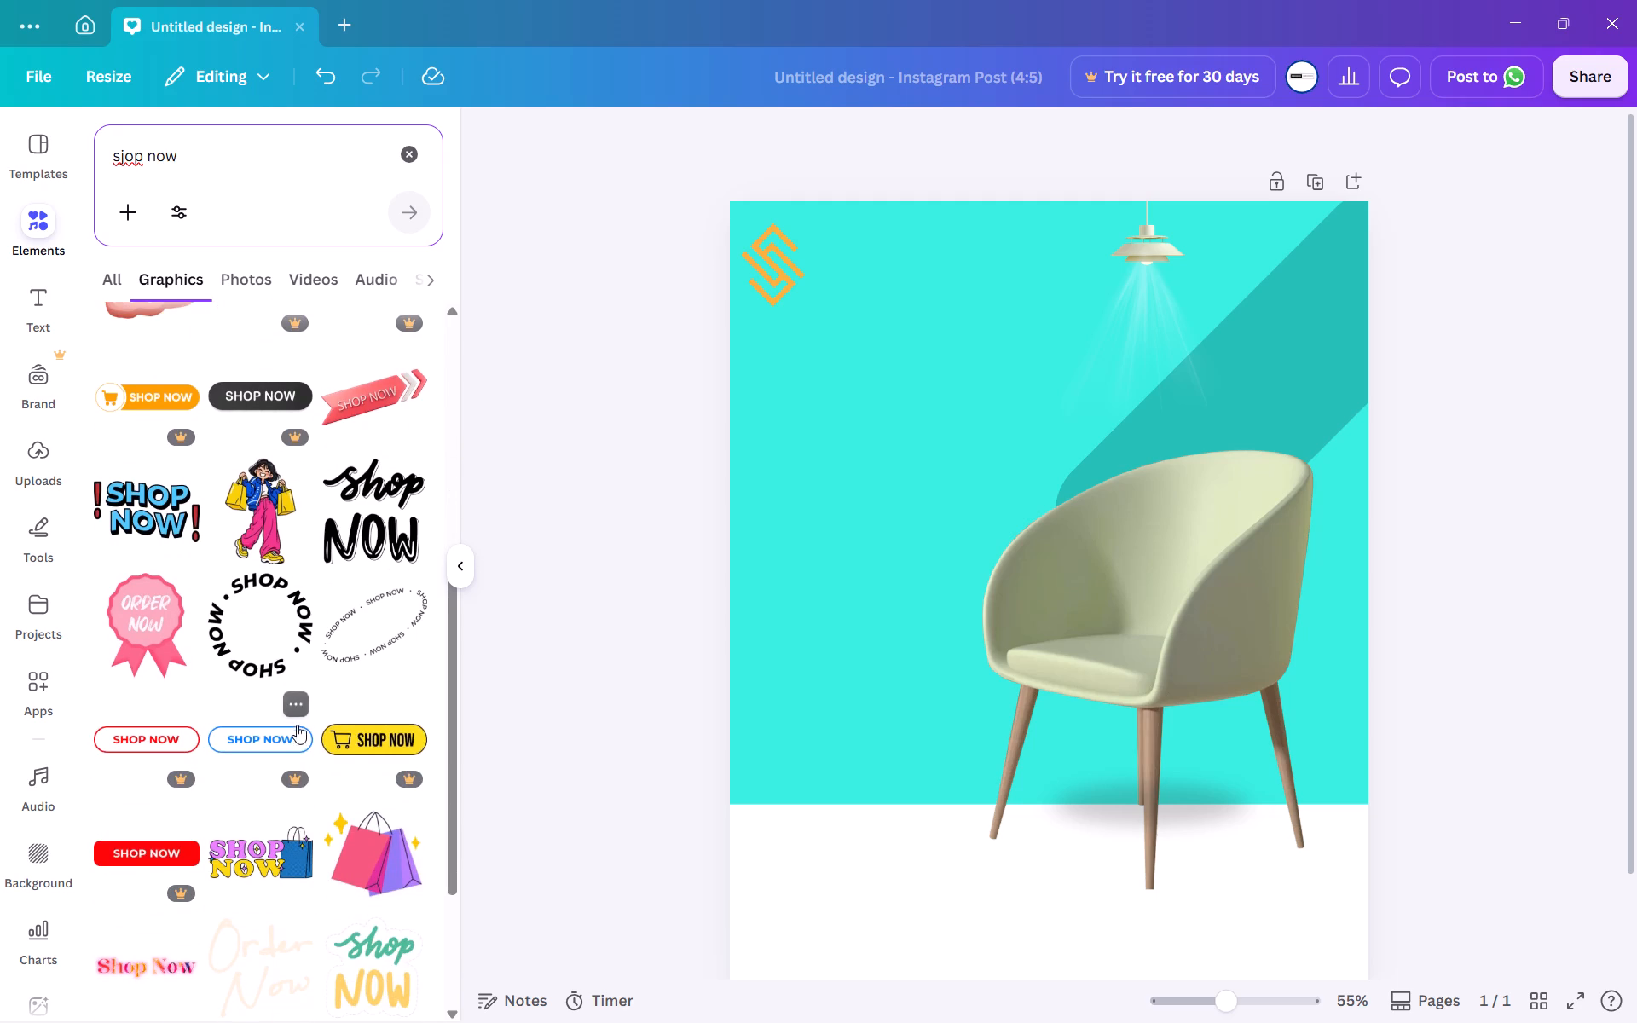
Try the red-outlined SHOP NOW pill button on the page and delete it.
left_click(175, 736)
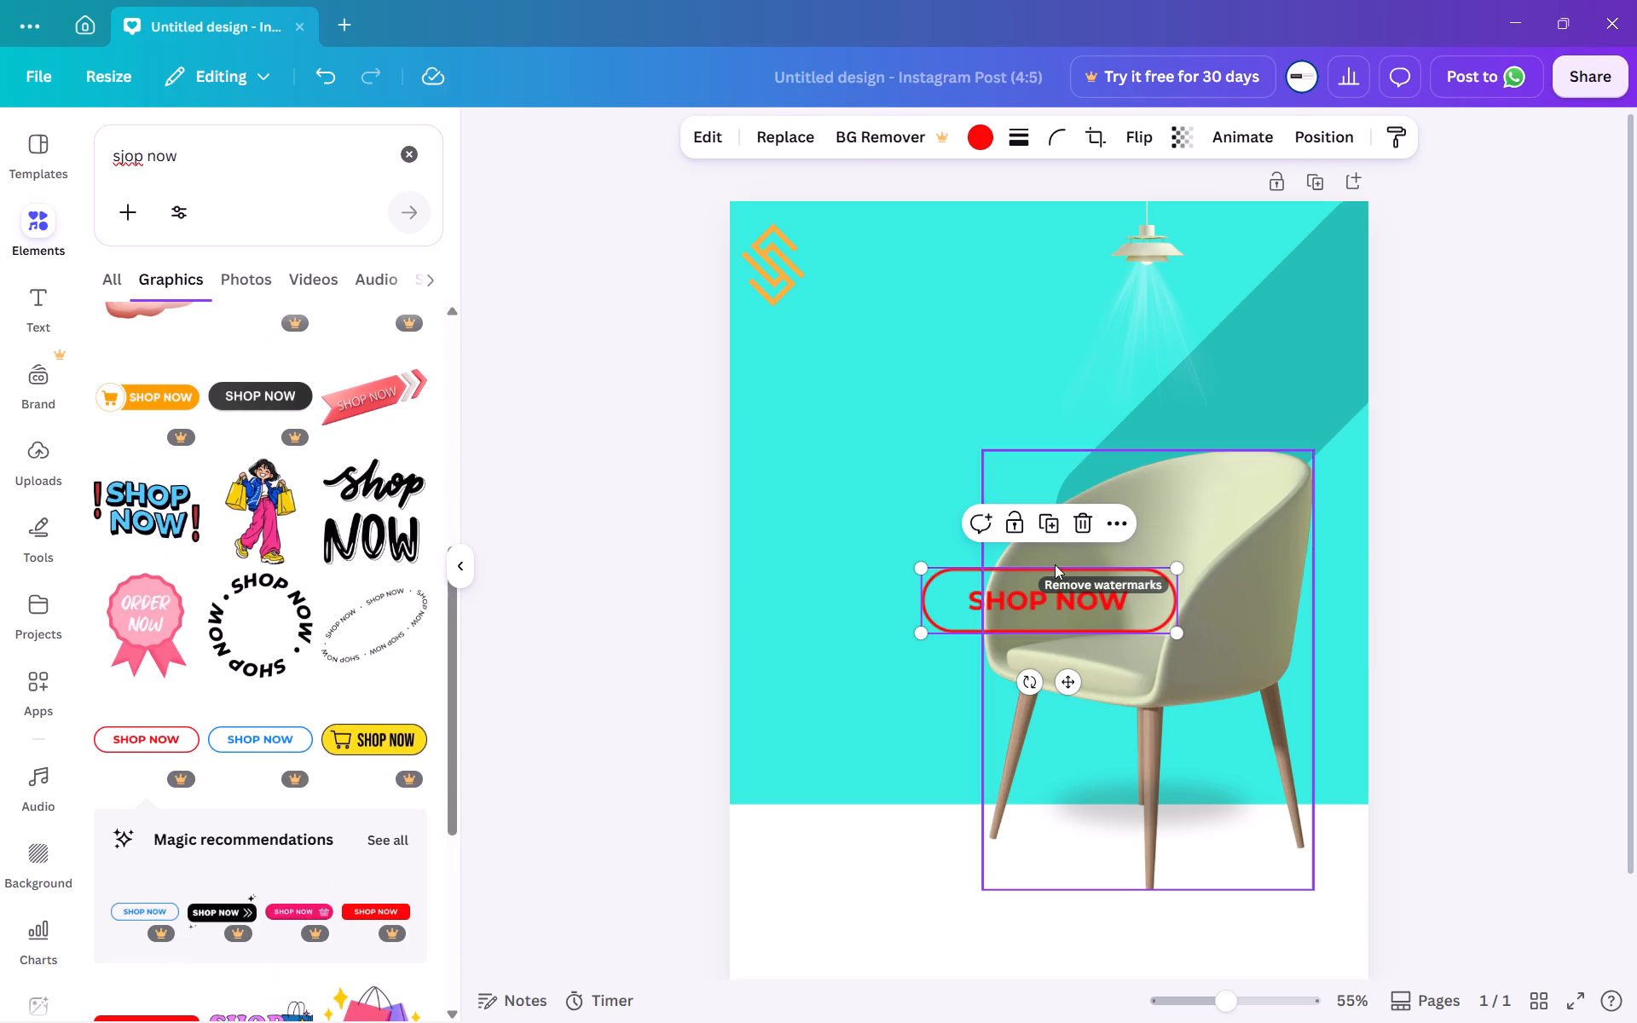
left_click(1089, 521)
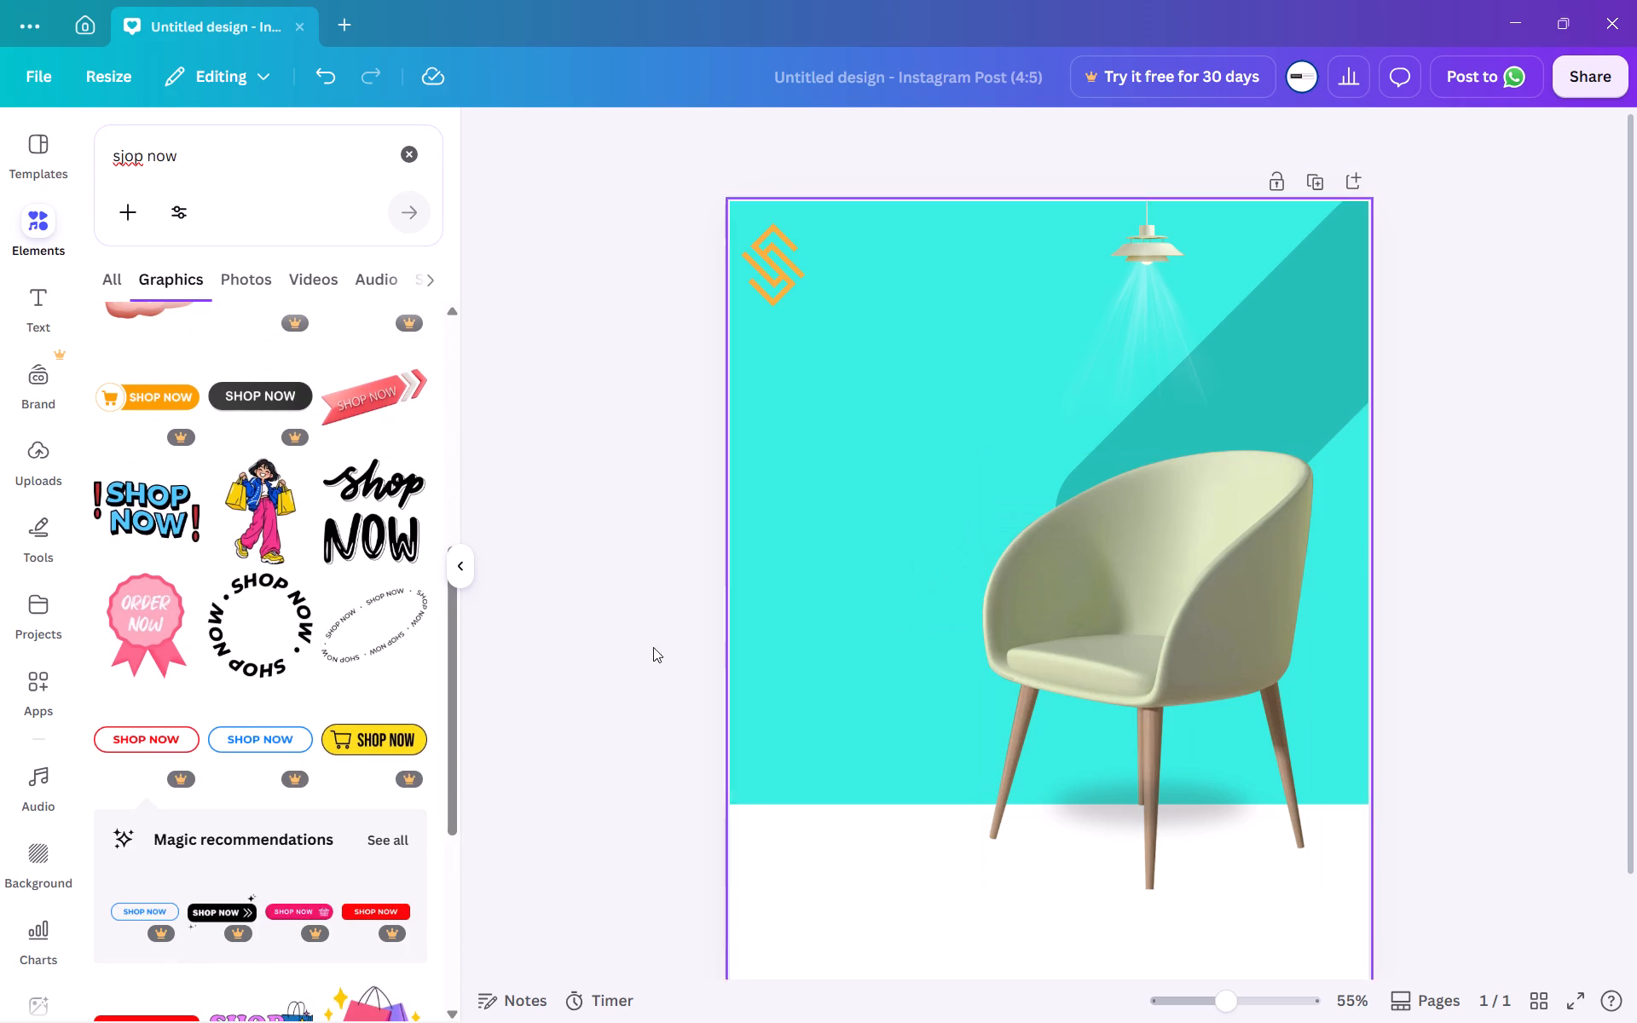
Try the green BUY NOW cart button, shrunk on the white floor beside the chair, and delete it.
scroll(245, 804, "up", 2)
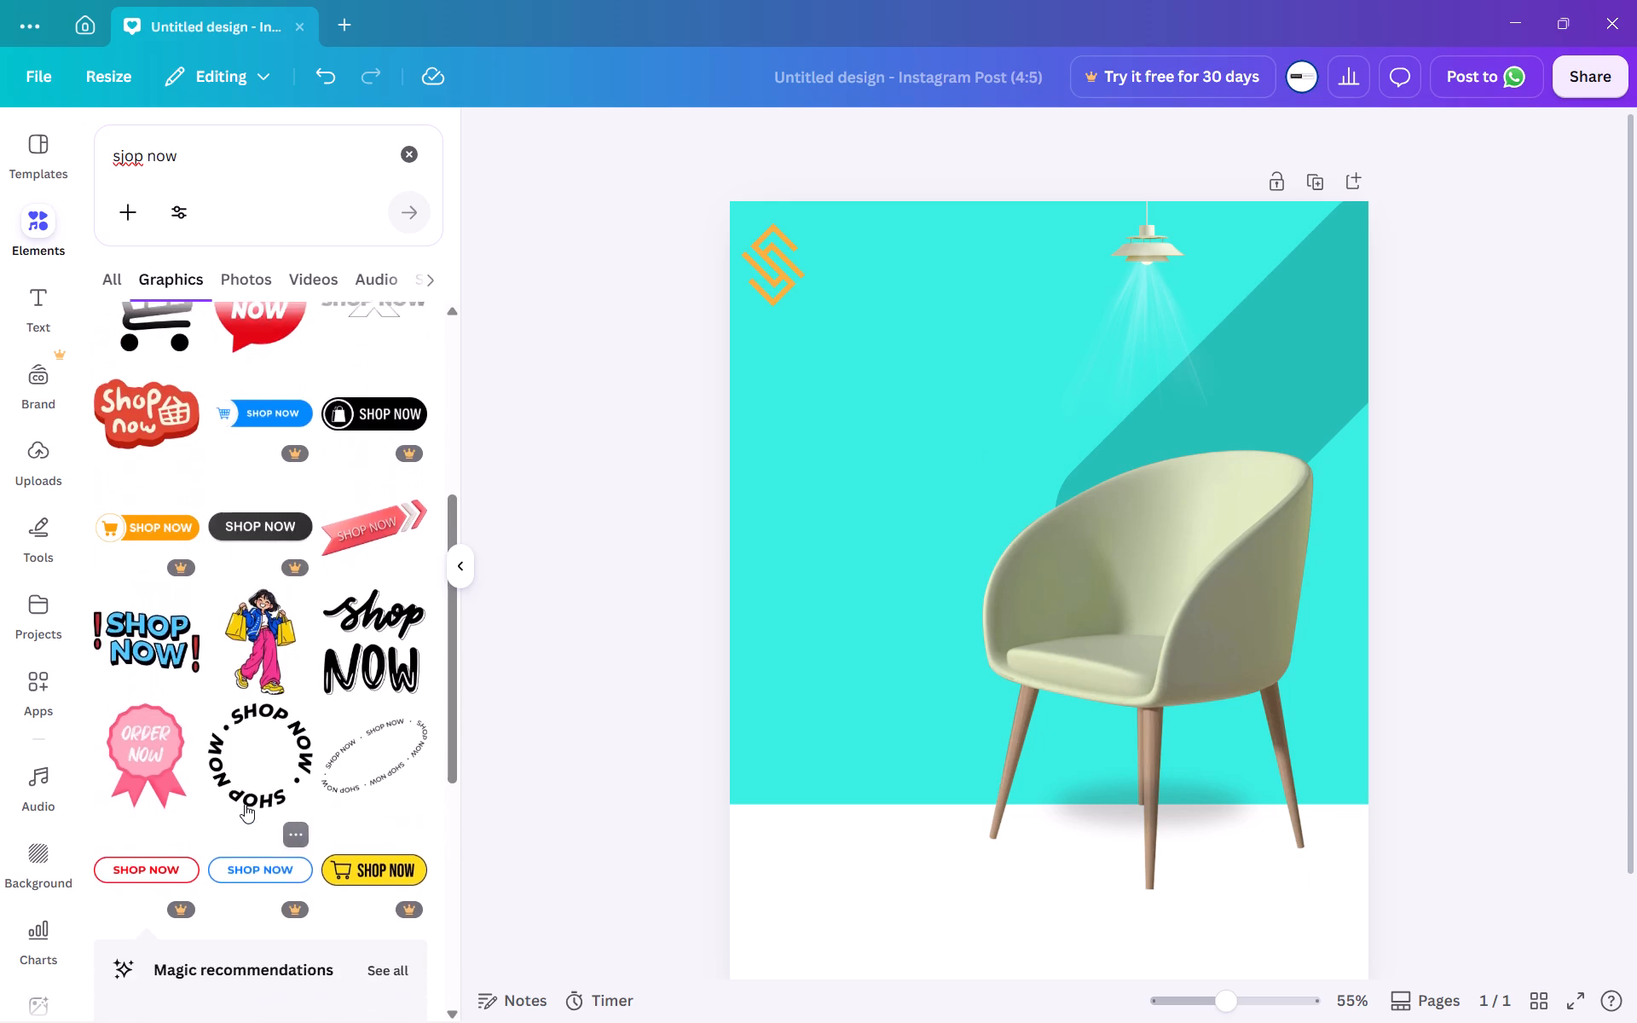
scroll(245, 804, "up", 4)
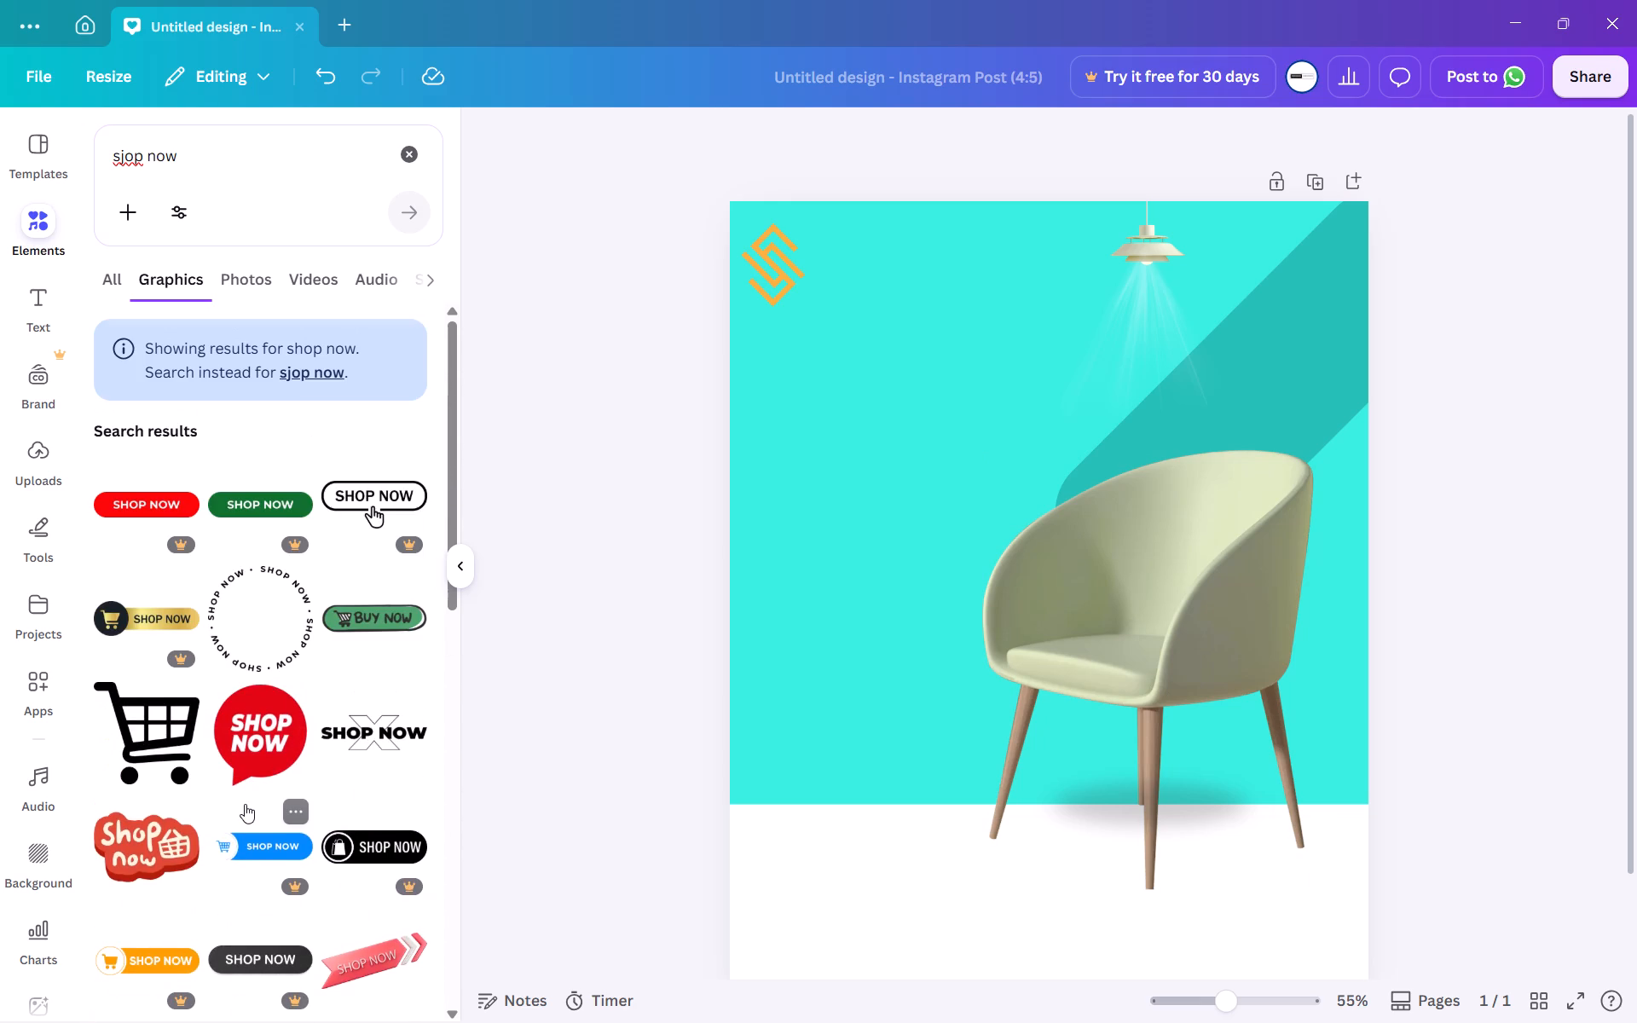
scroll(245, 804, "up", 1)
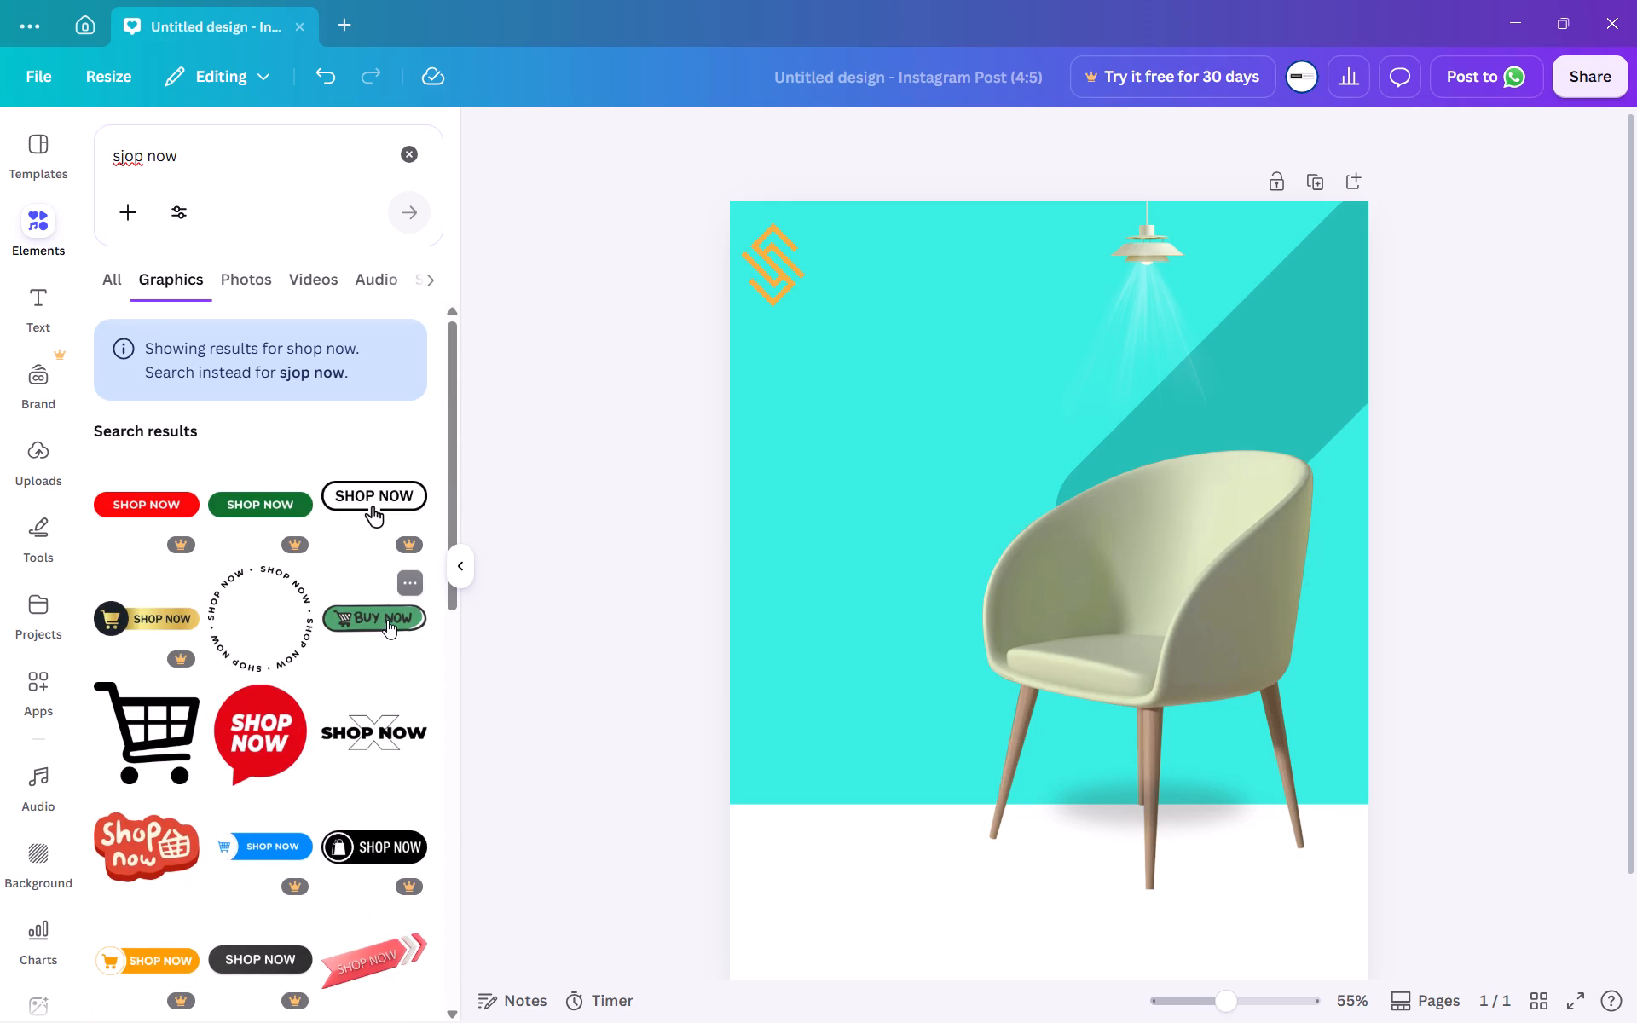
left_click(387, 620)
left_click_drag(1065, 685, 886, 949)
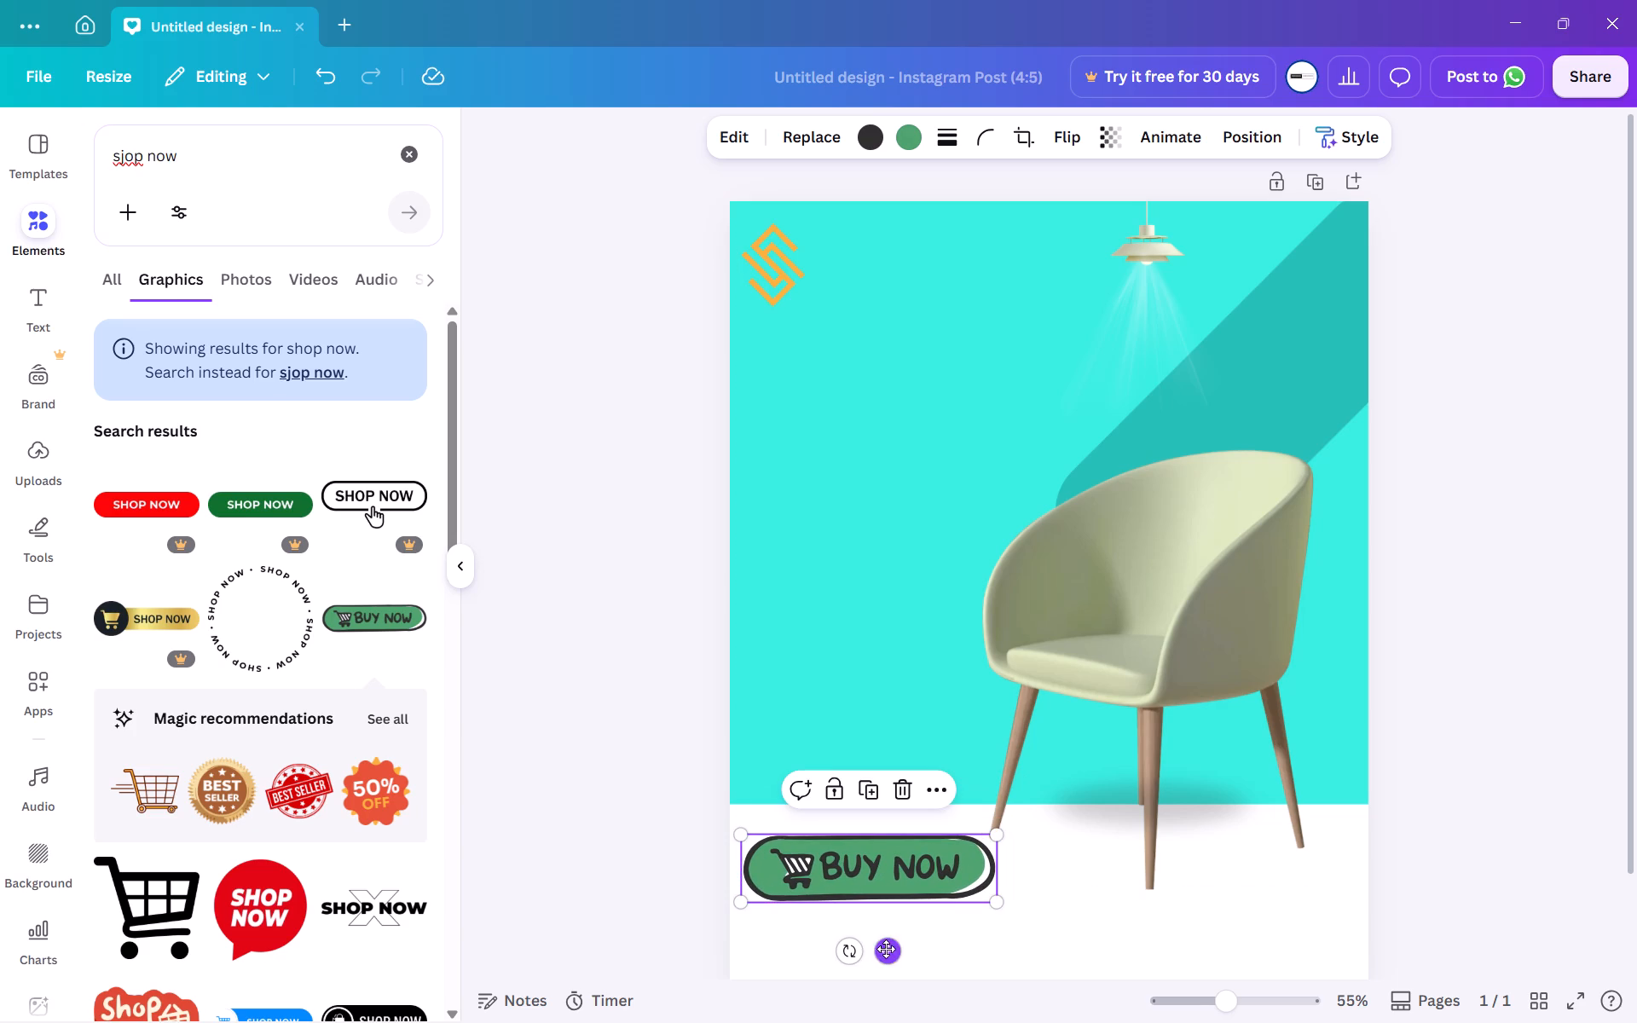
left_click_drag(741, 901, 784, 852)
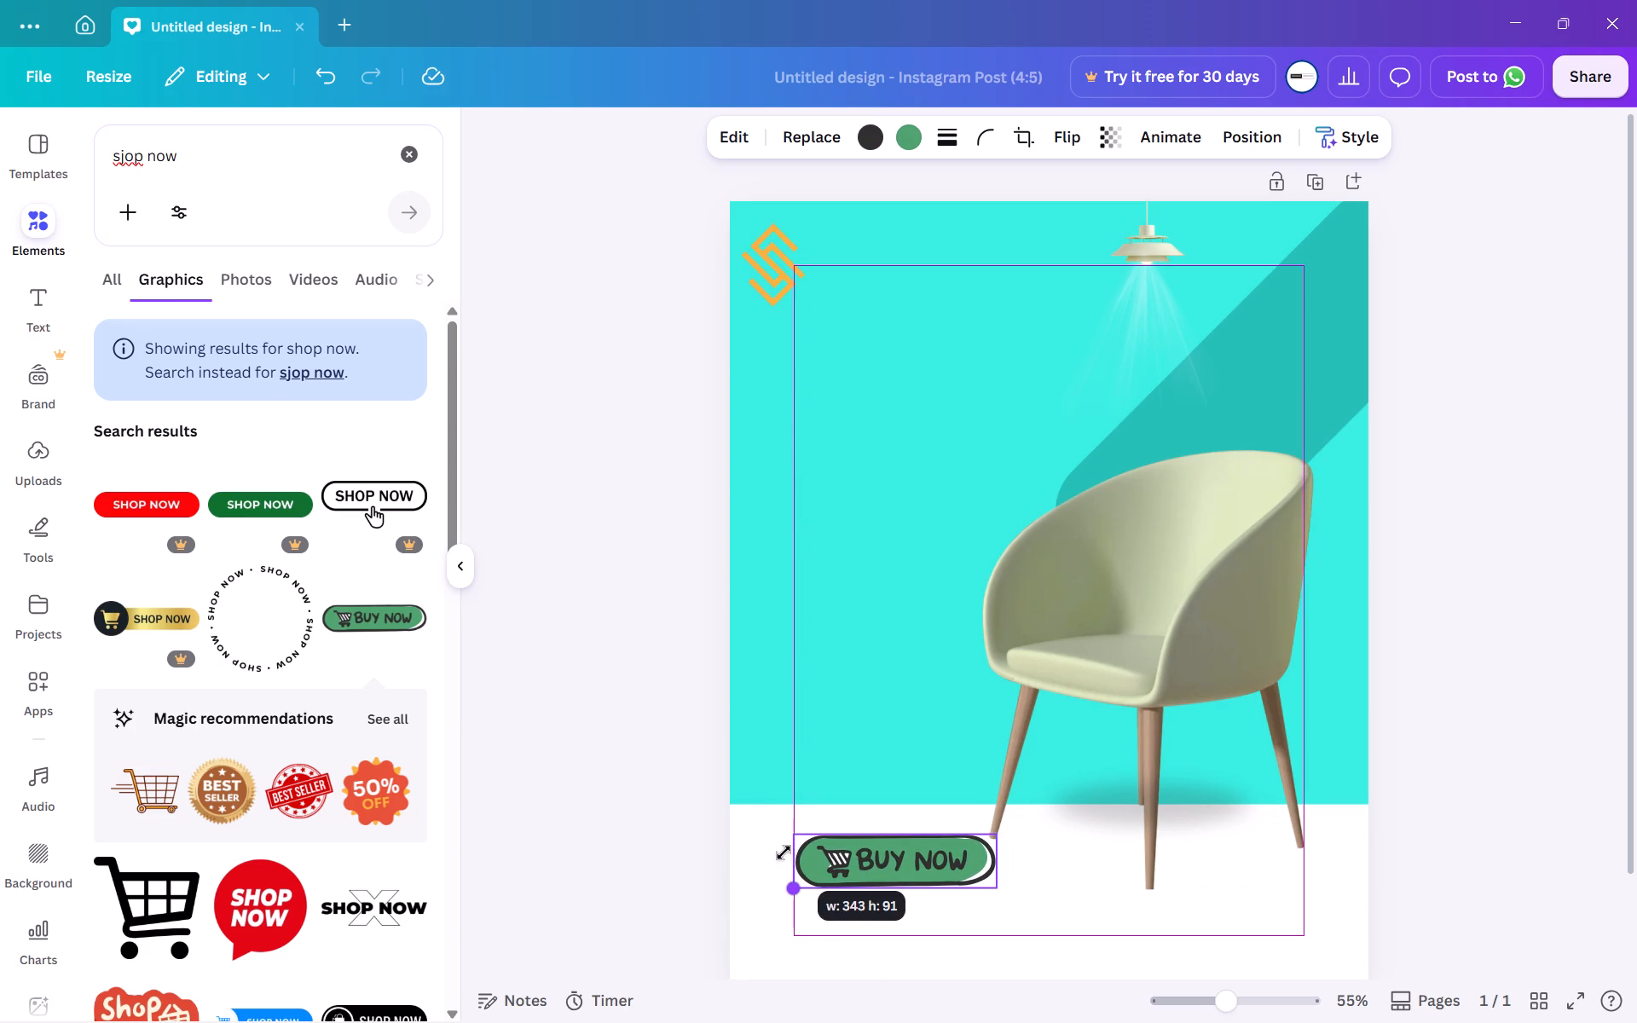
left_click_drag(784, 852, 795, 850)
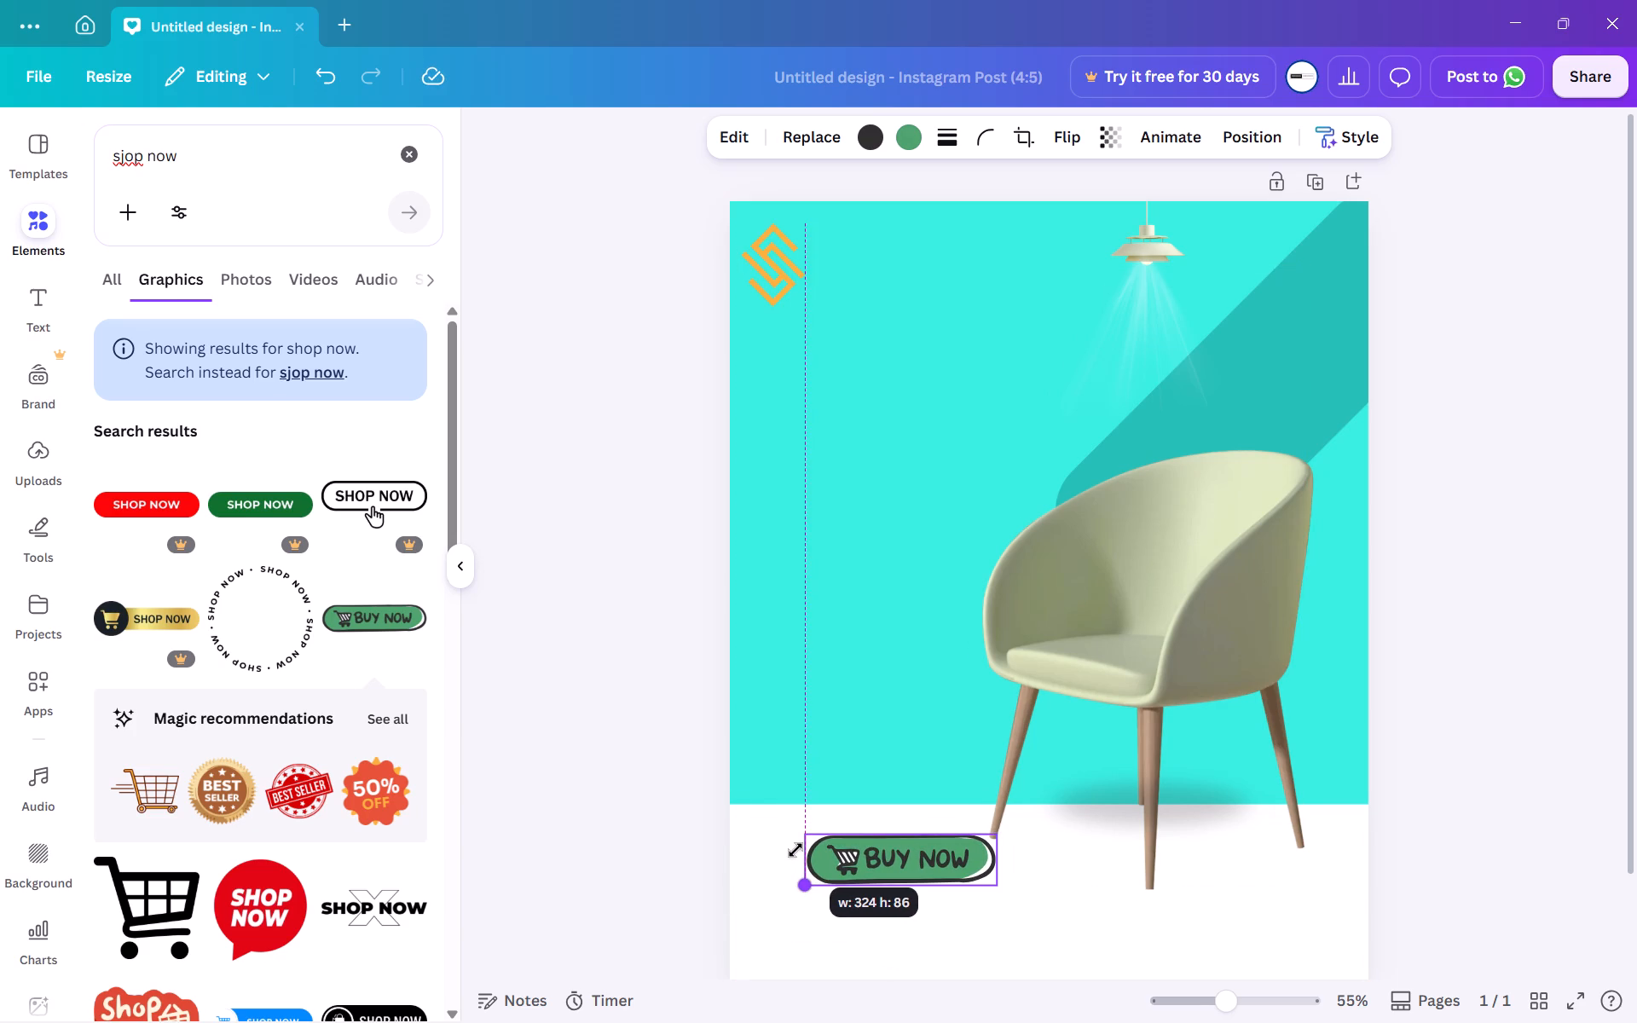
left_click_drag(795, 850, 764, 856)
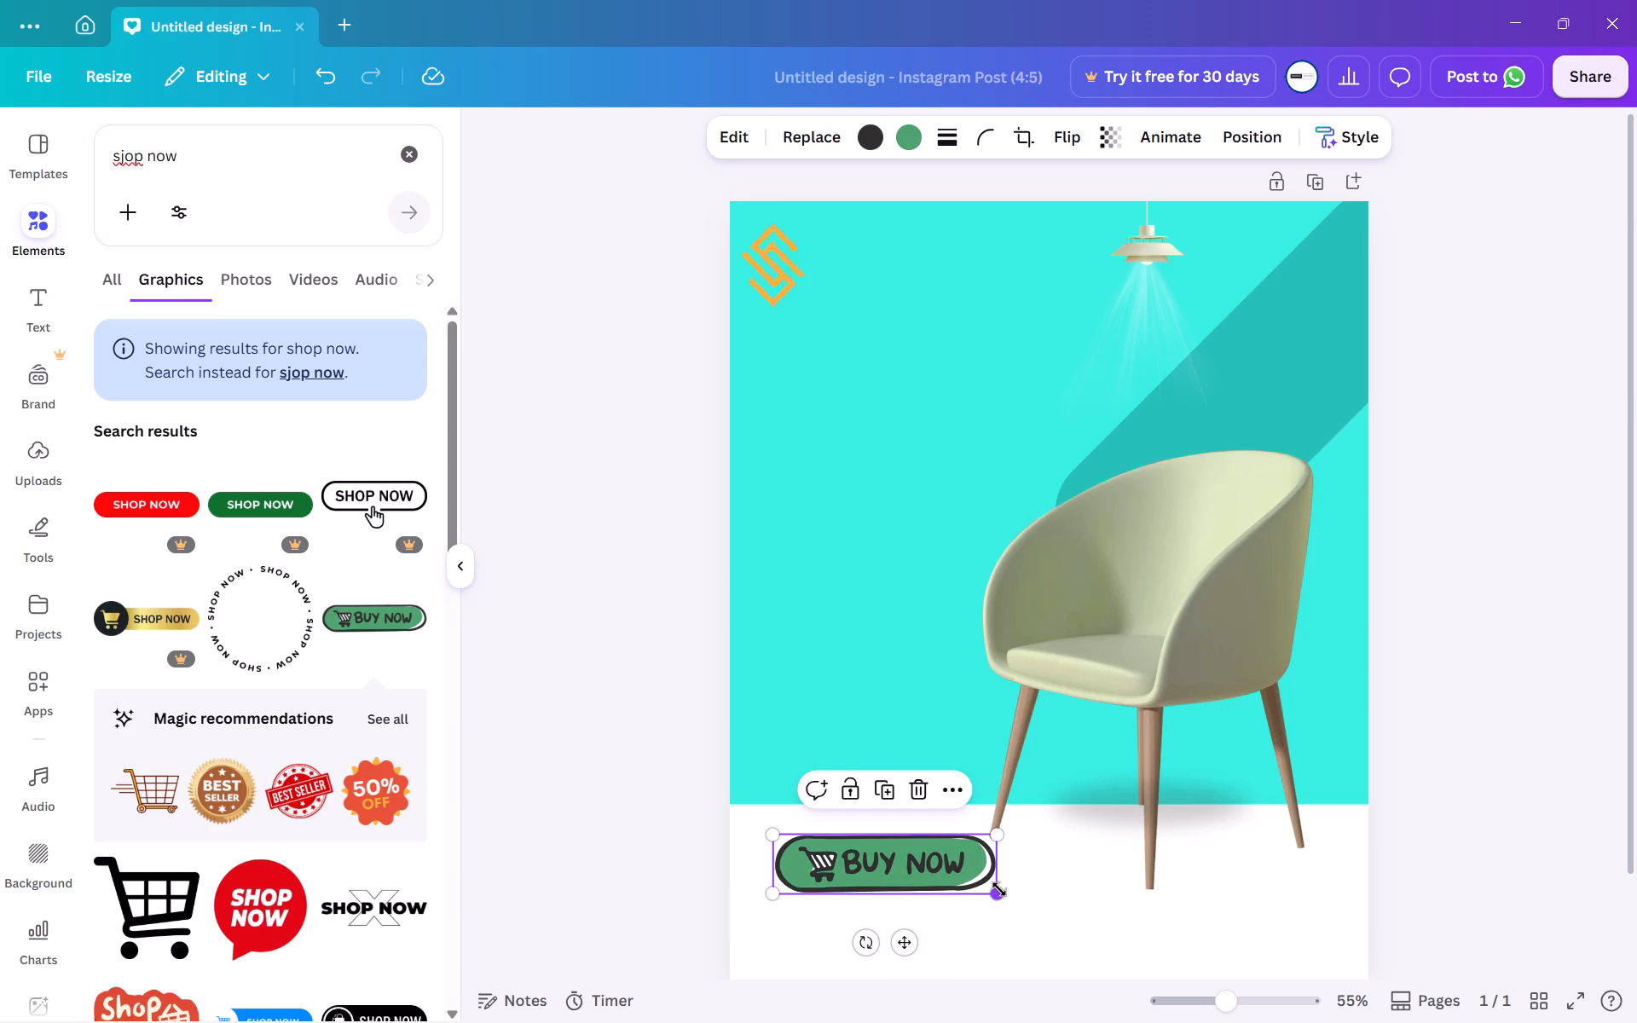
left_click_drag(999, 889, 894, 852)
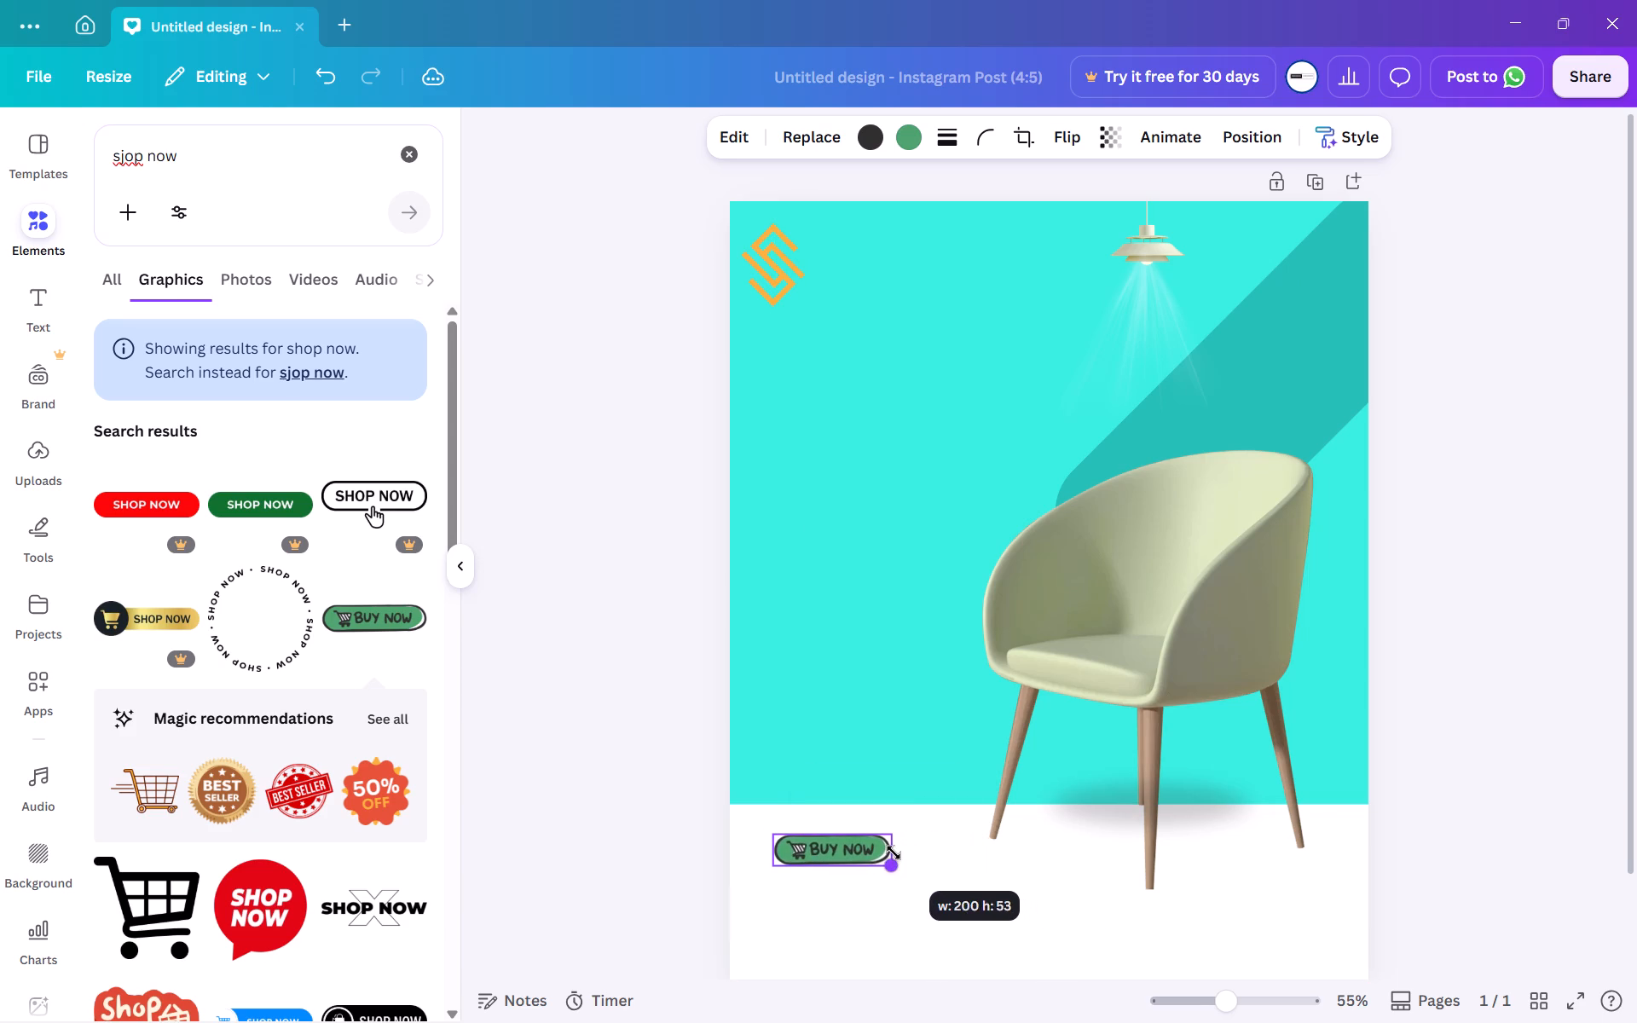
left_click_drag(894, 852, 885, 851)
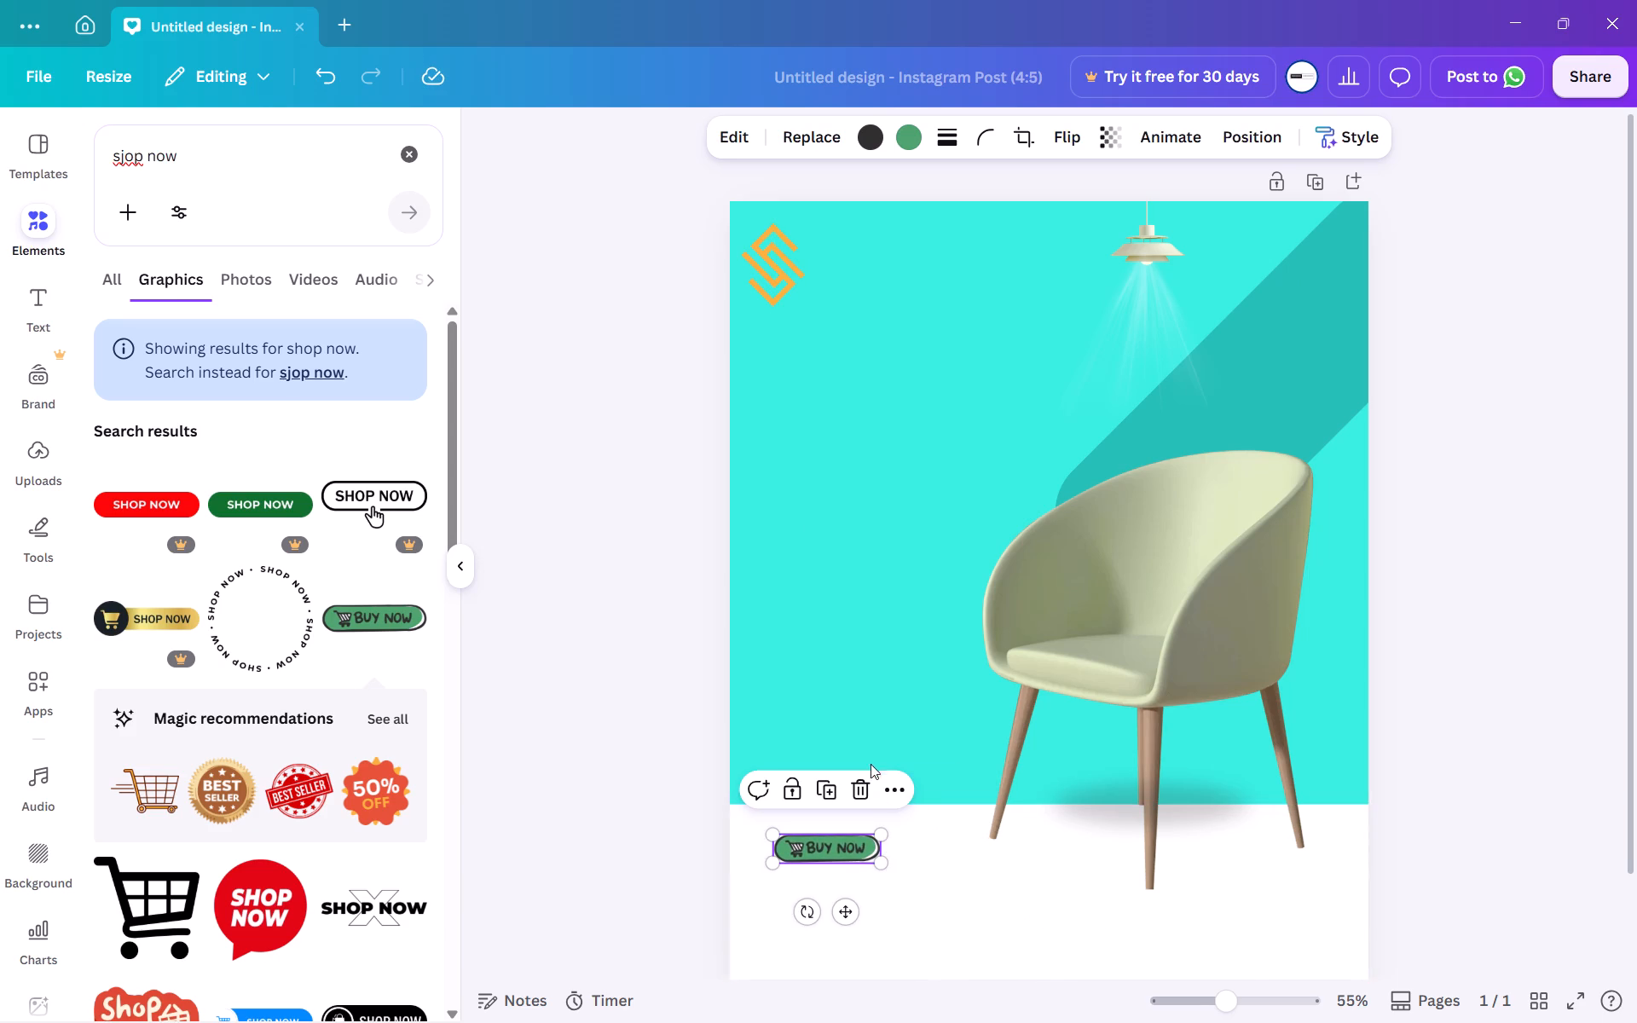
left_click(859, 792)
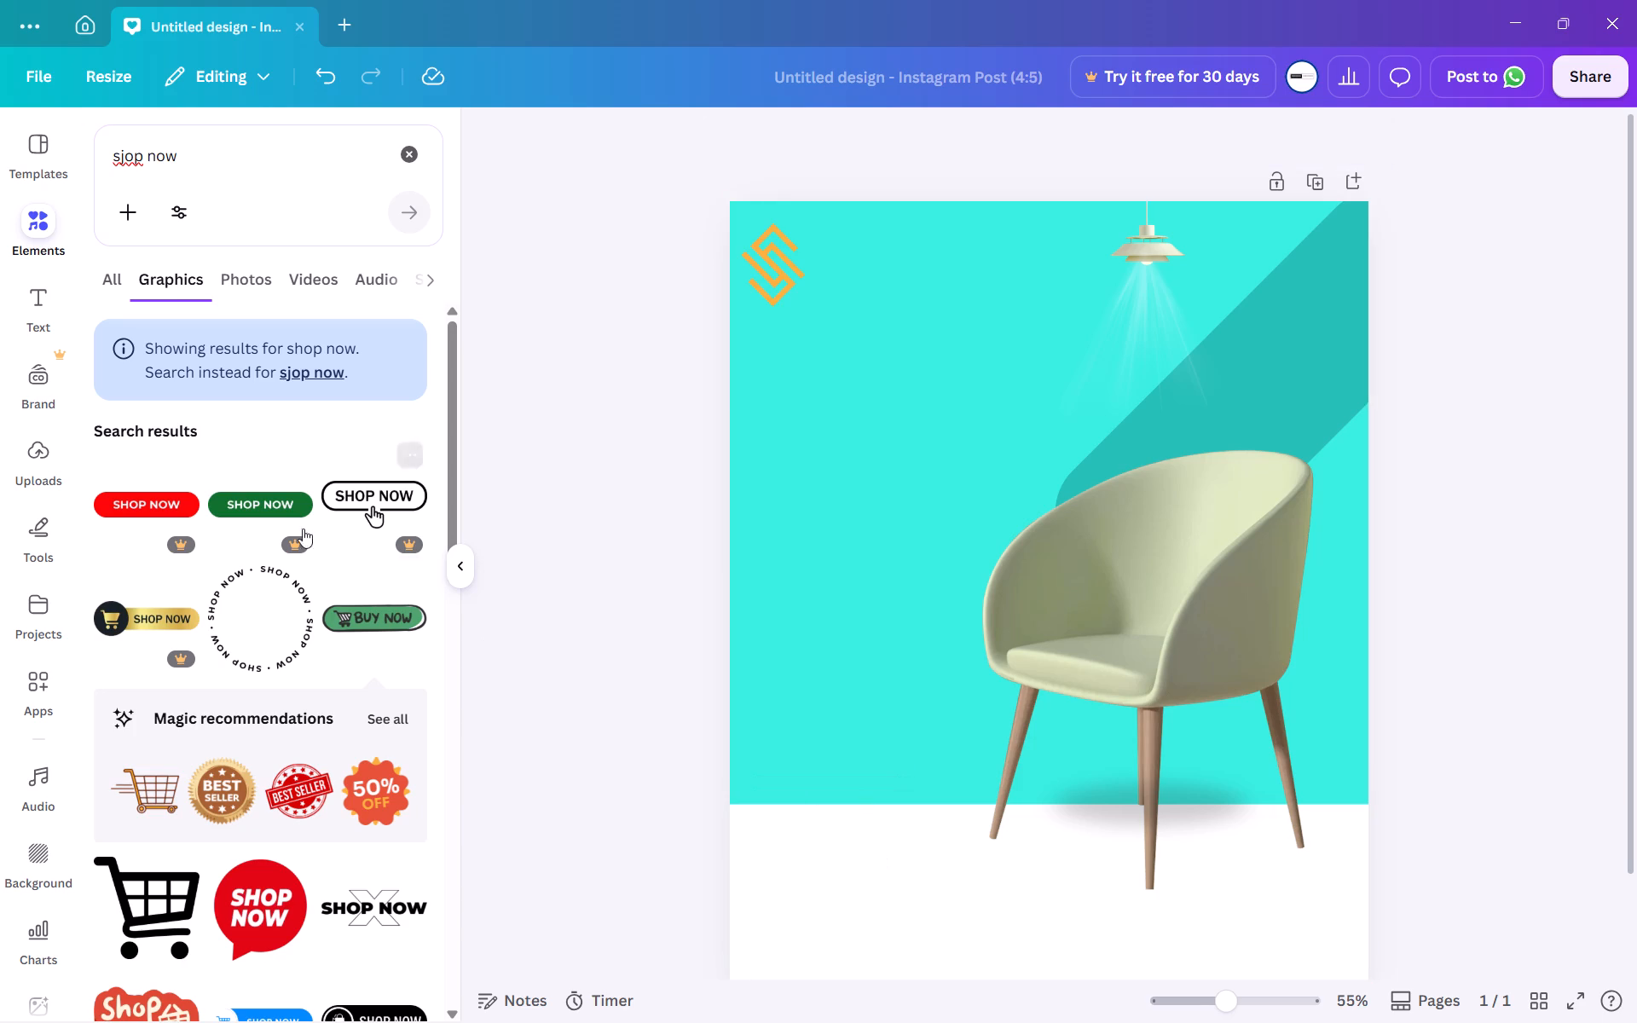
Add the solid green SHOP NOW pill button and place it on the white floor near the page's left edge.
left_click(269, 511)
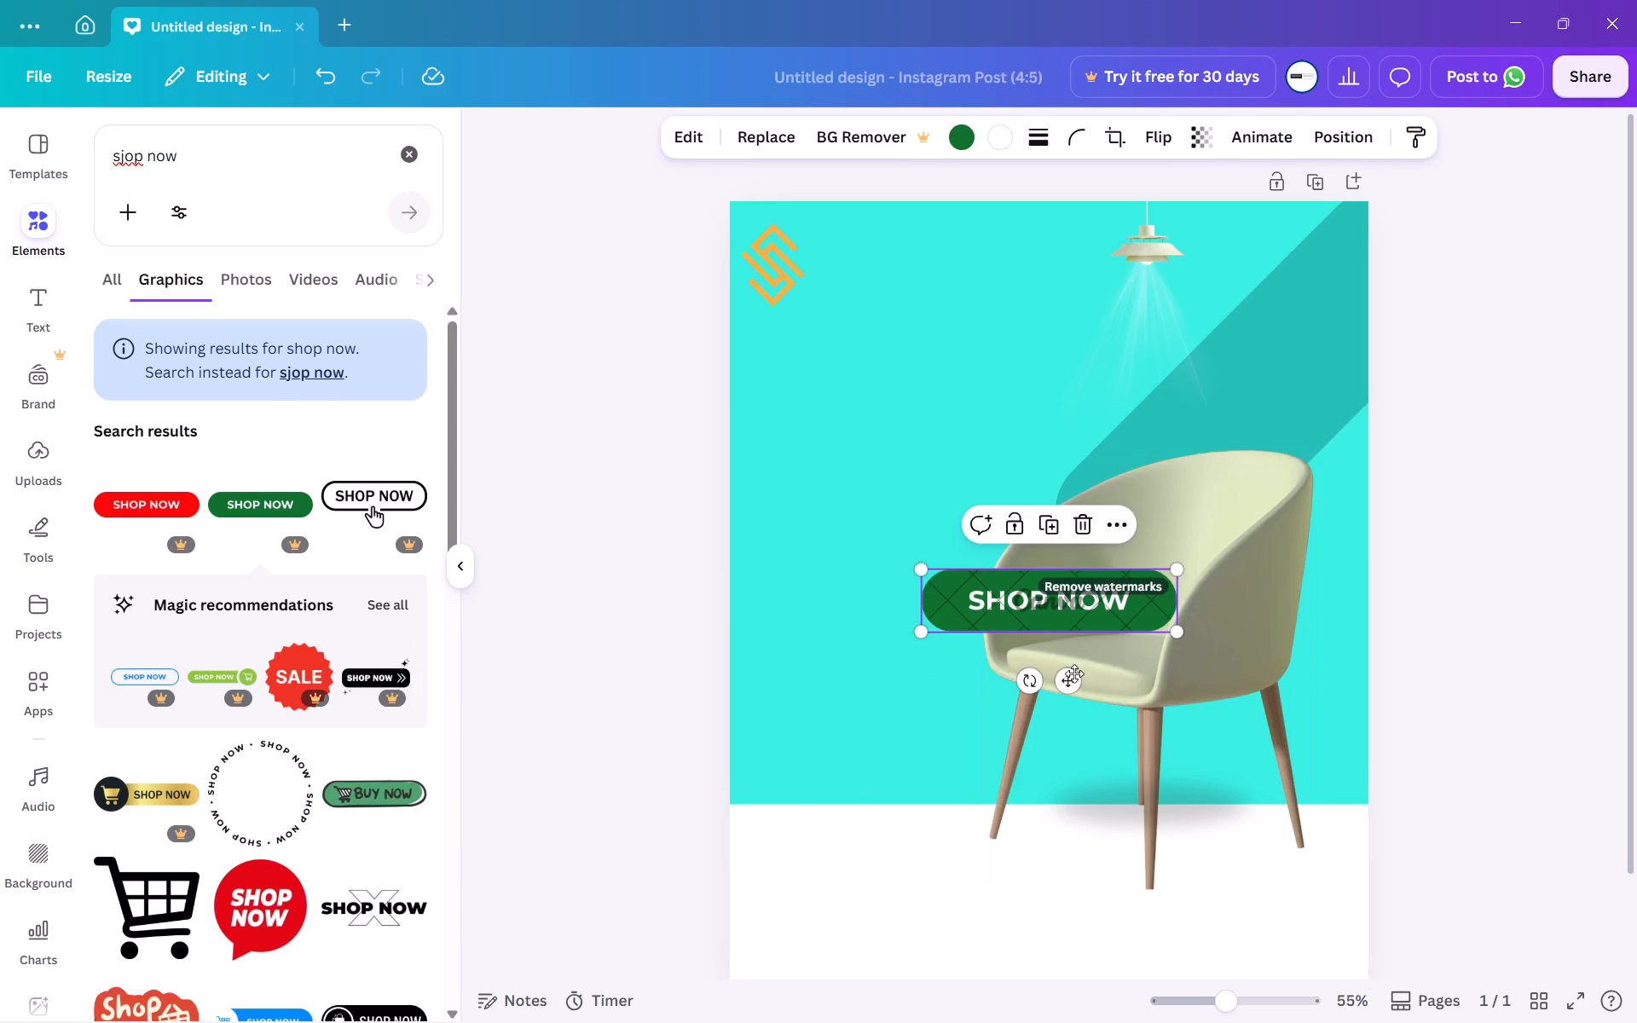
left_click_drag(1065, 685, 899, 933)
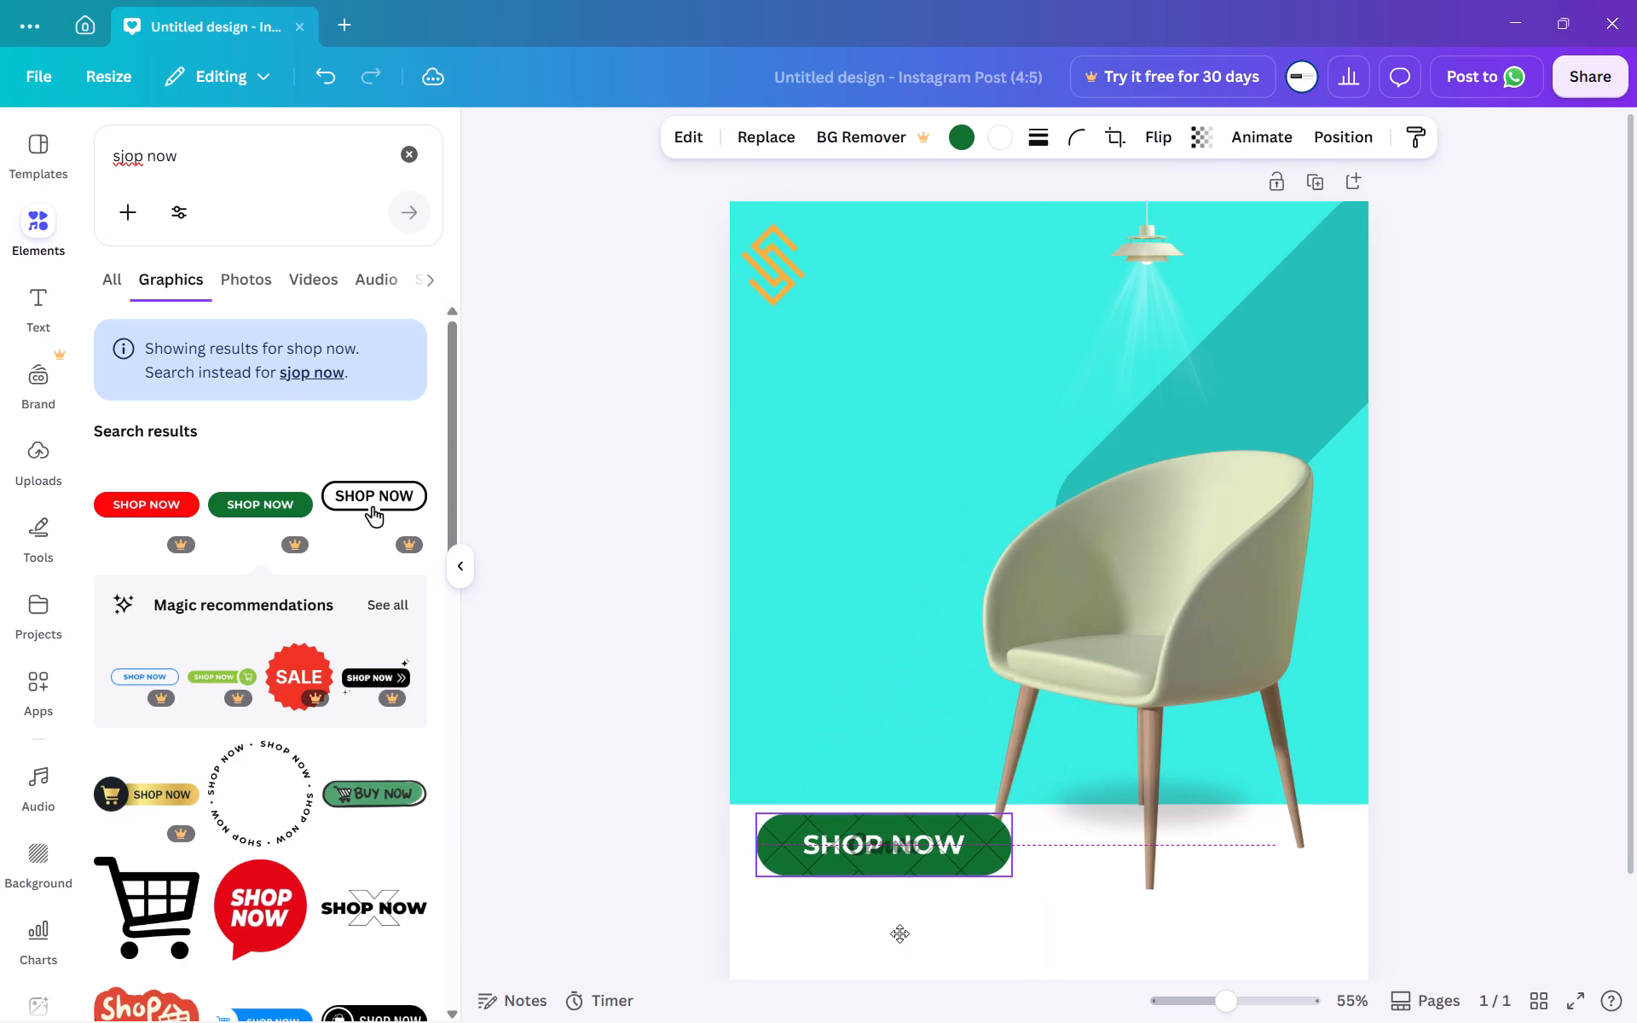
left_click_drag(899, 933, 882, 939)
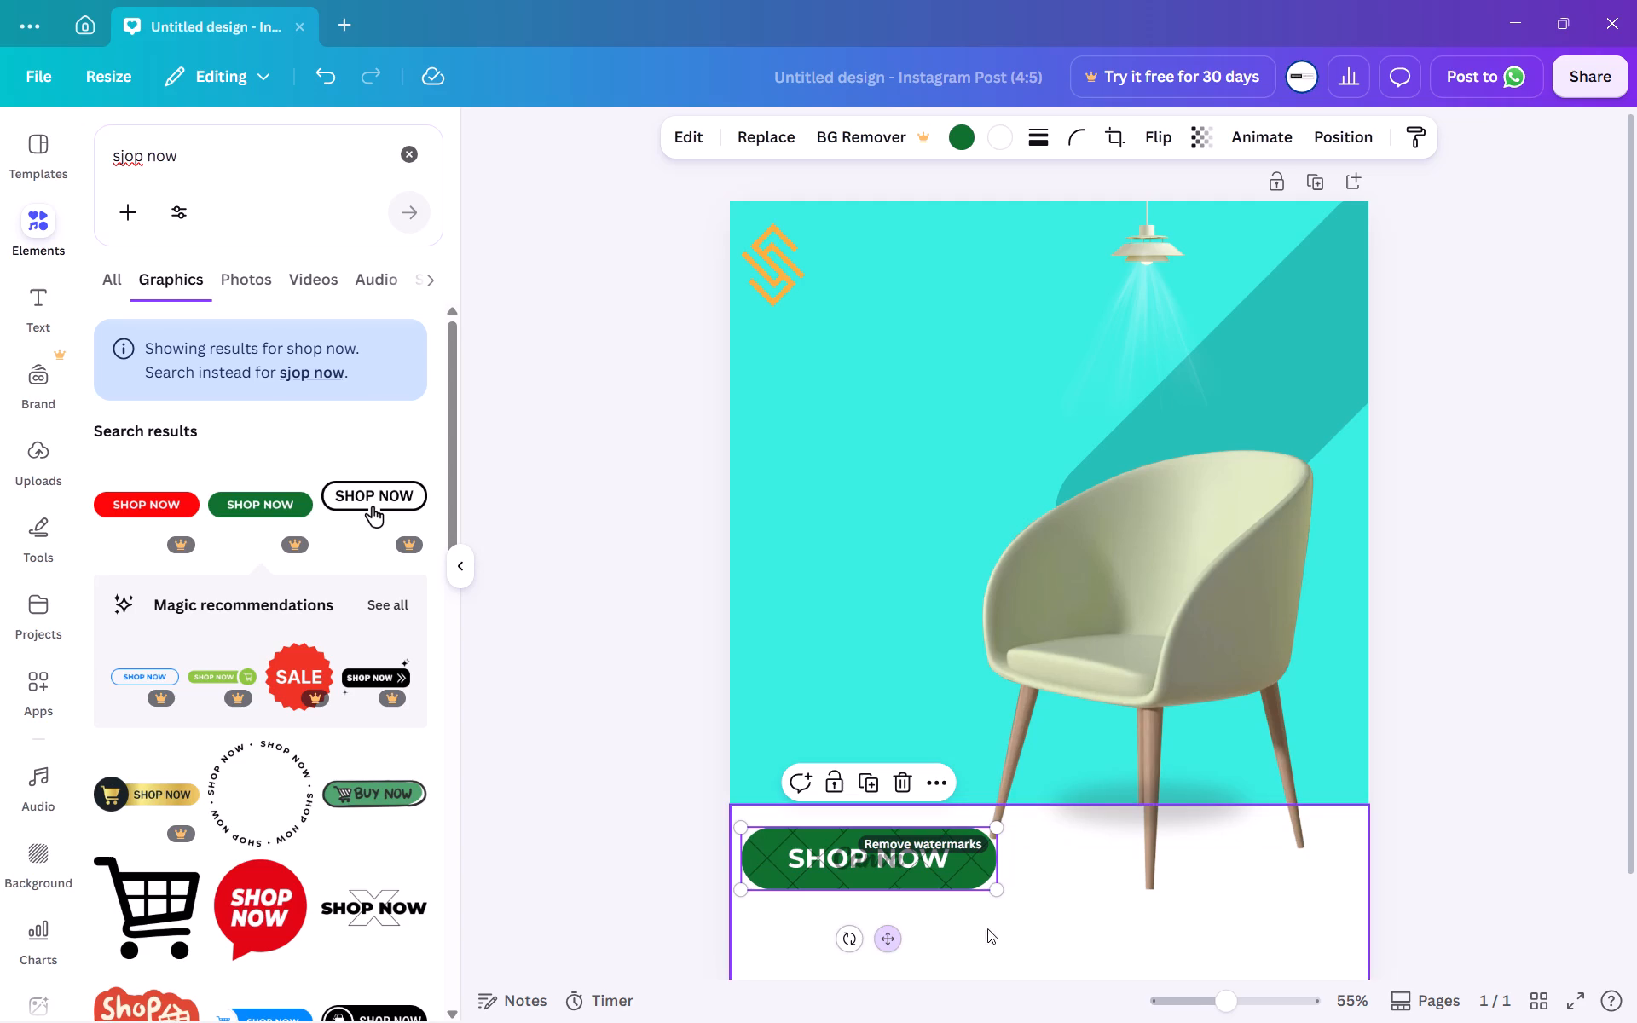
Shrink the green SHOP NOW button on the white floor to about 180 x 44.
left_click_drag(998, 893, 899, 865)
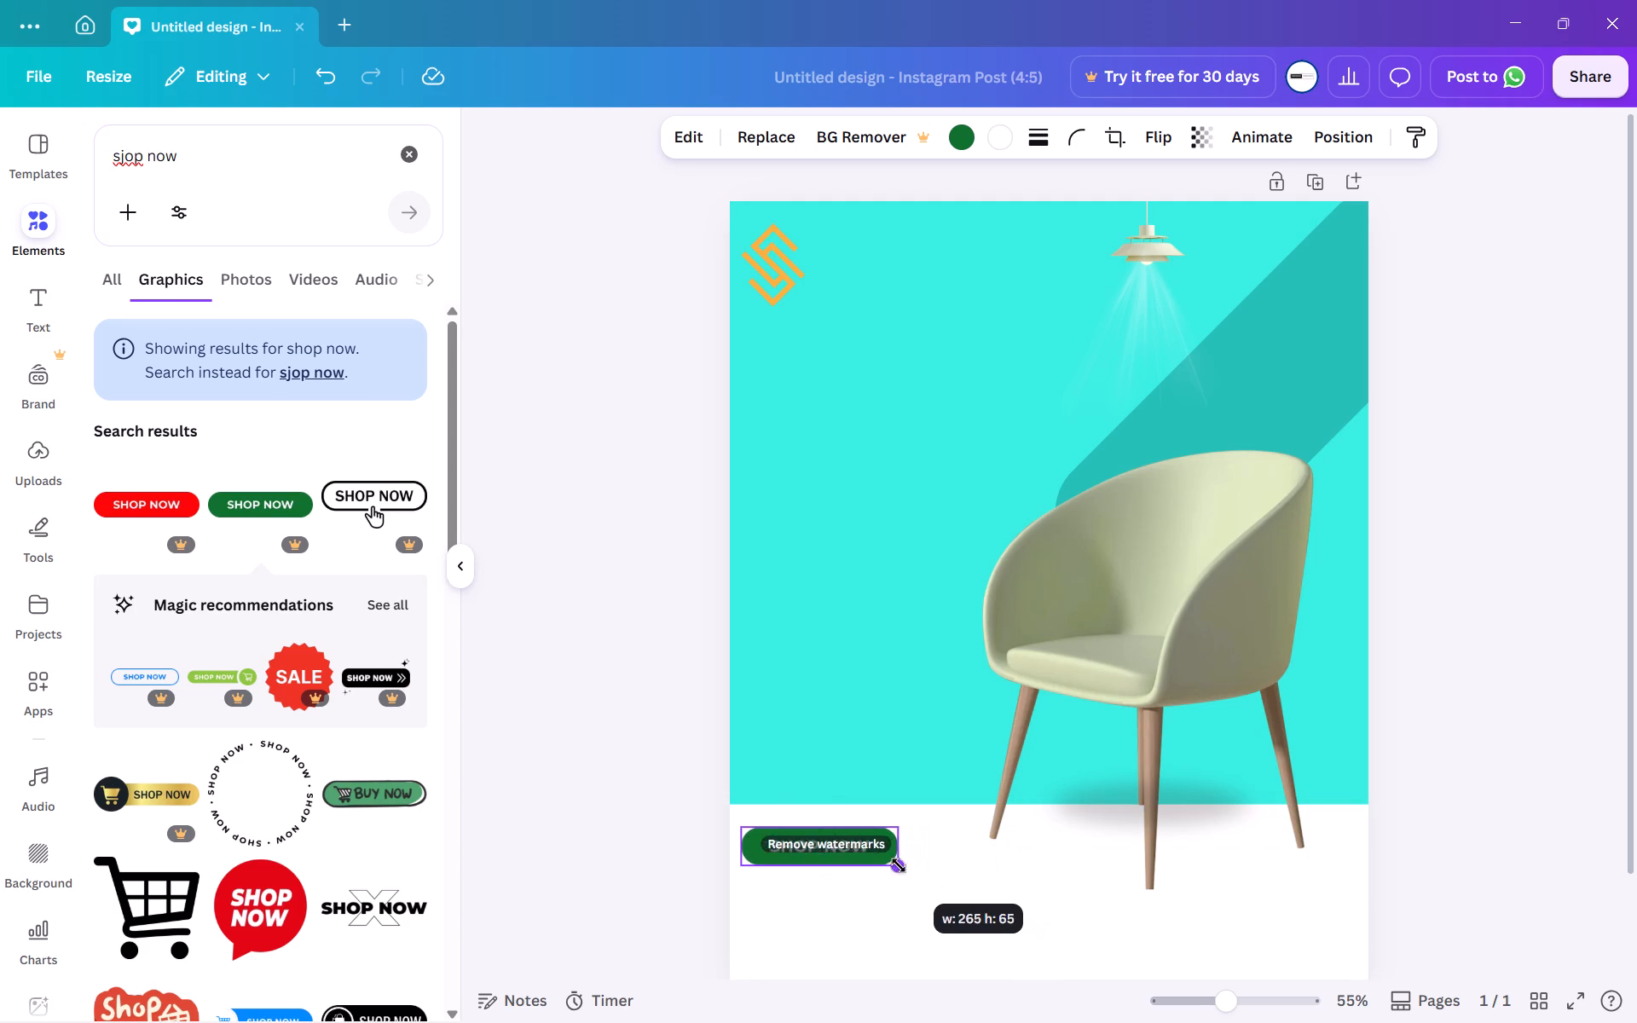
left_click_drag(899, 865, 834, 851)
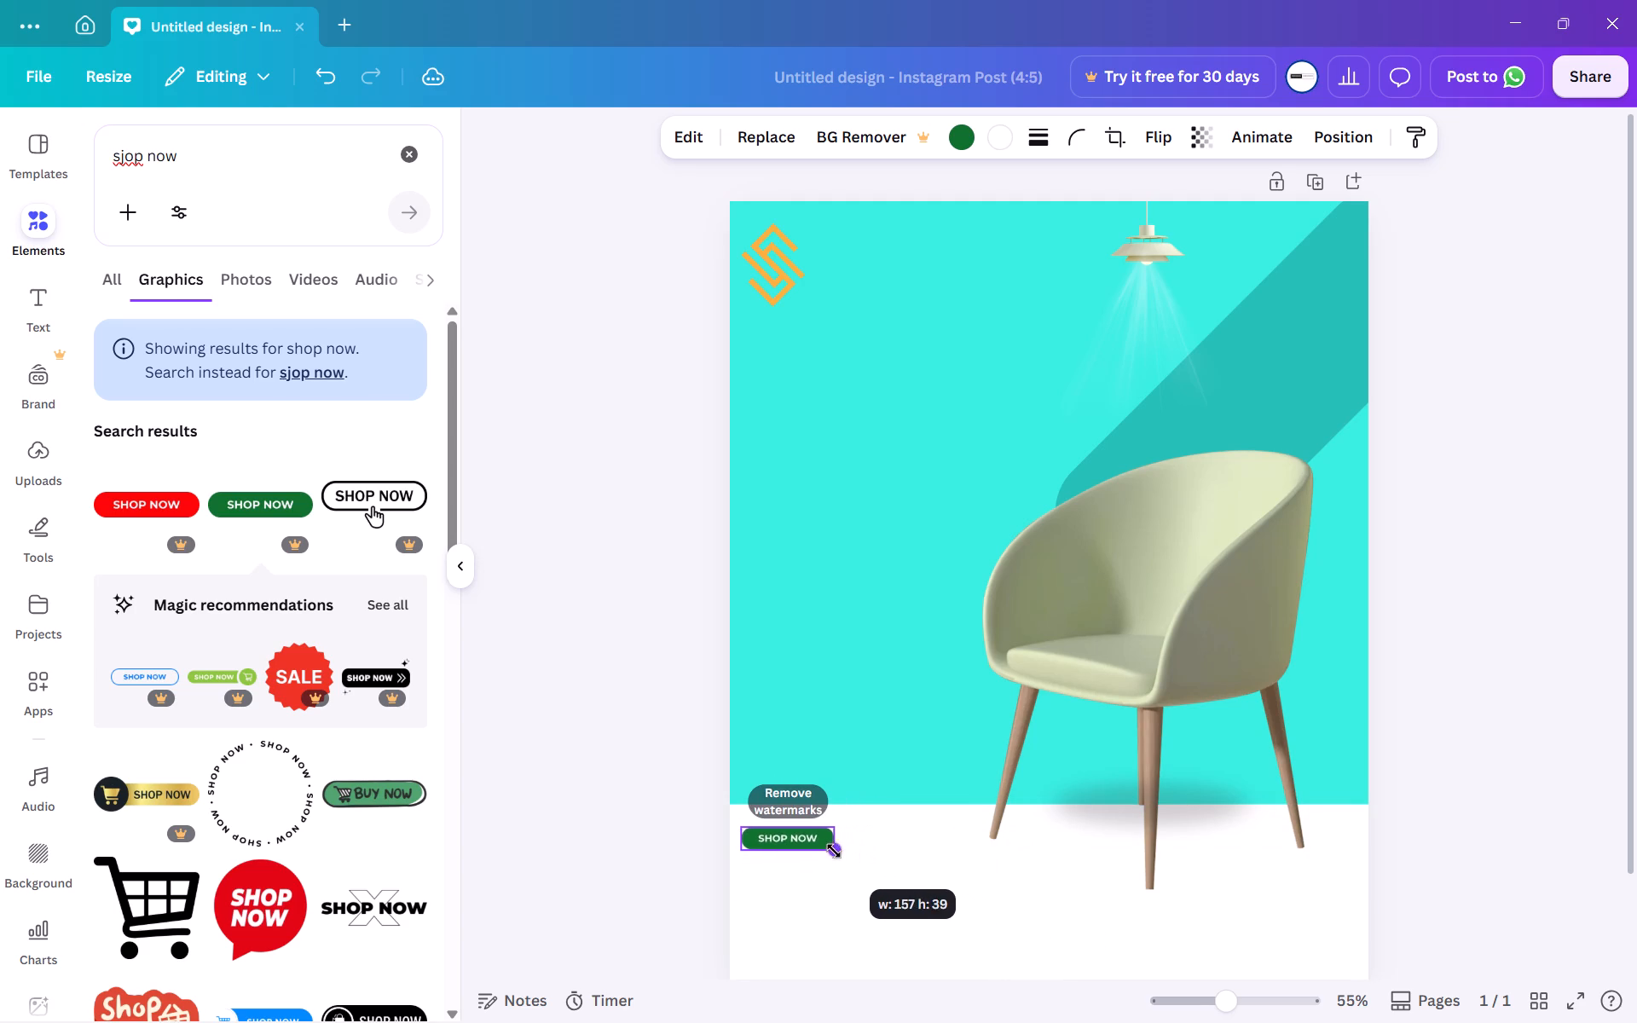
left_click_drag(834, 851, 818, 847)
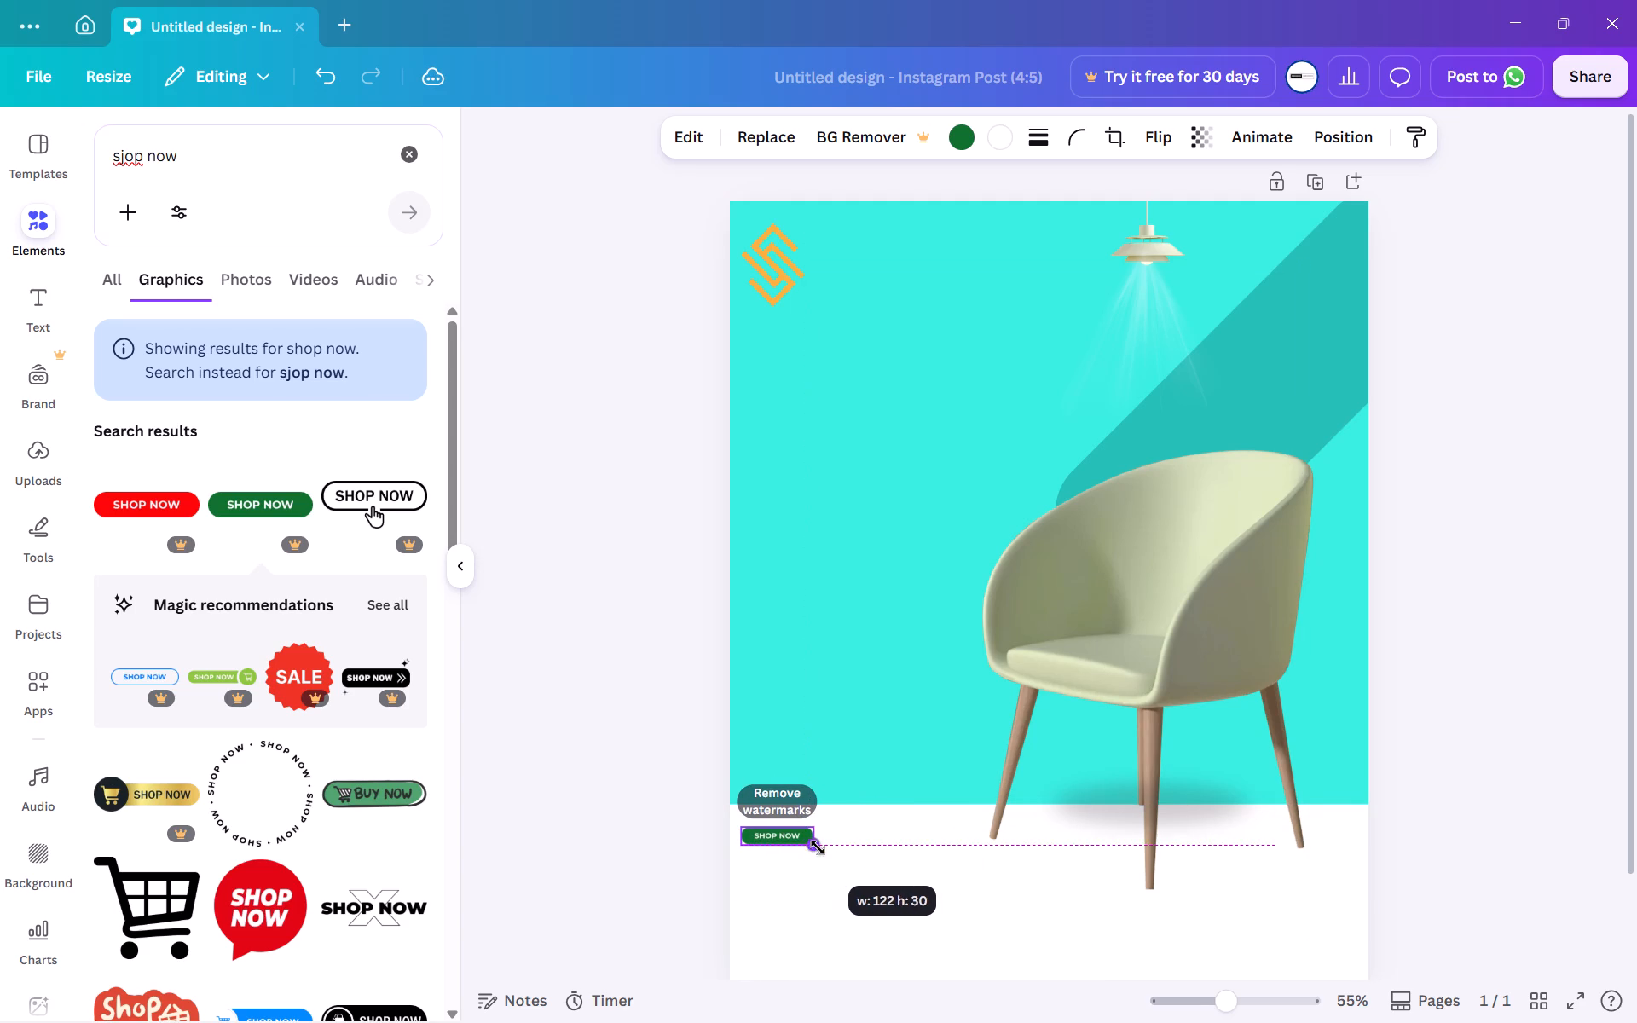
left_click_drag(818, 847, 822, 854)
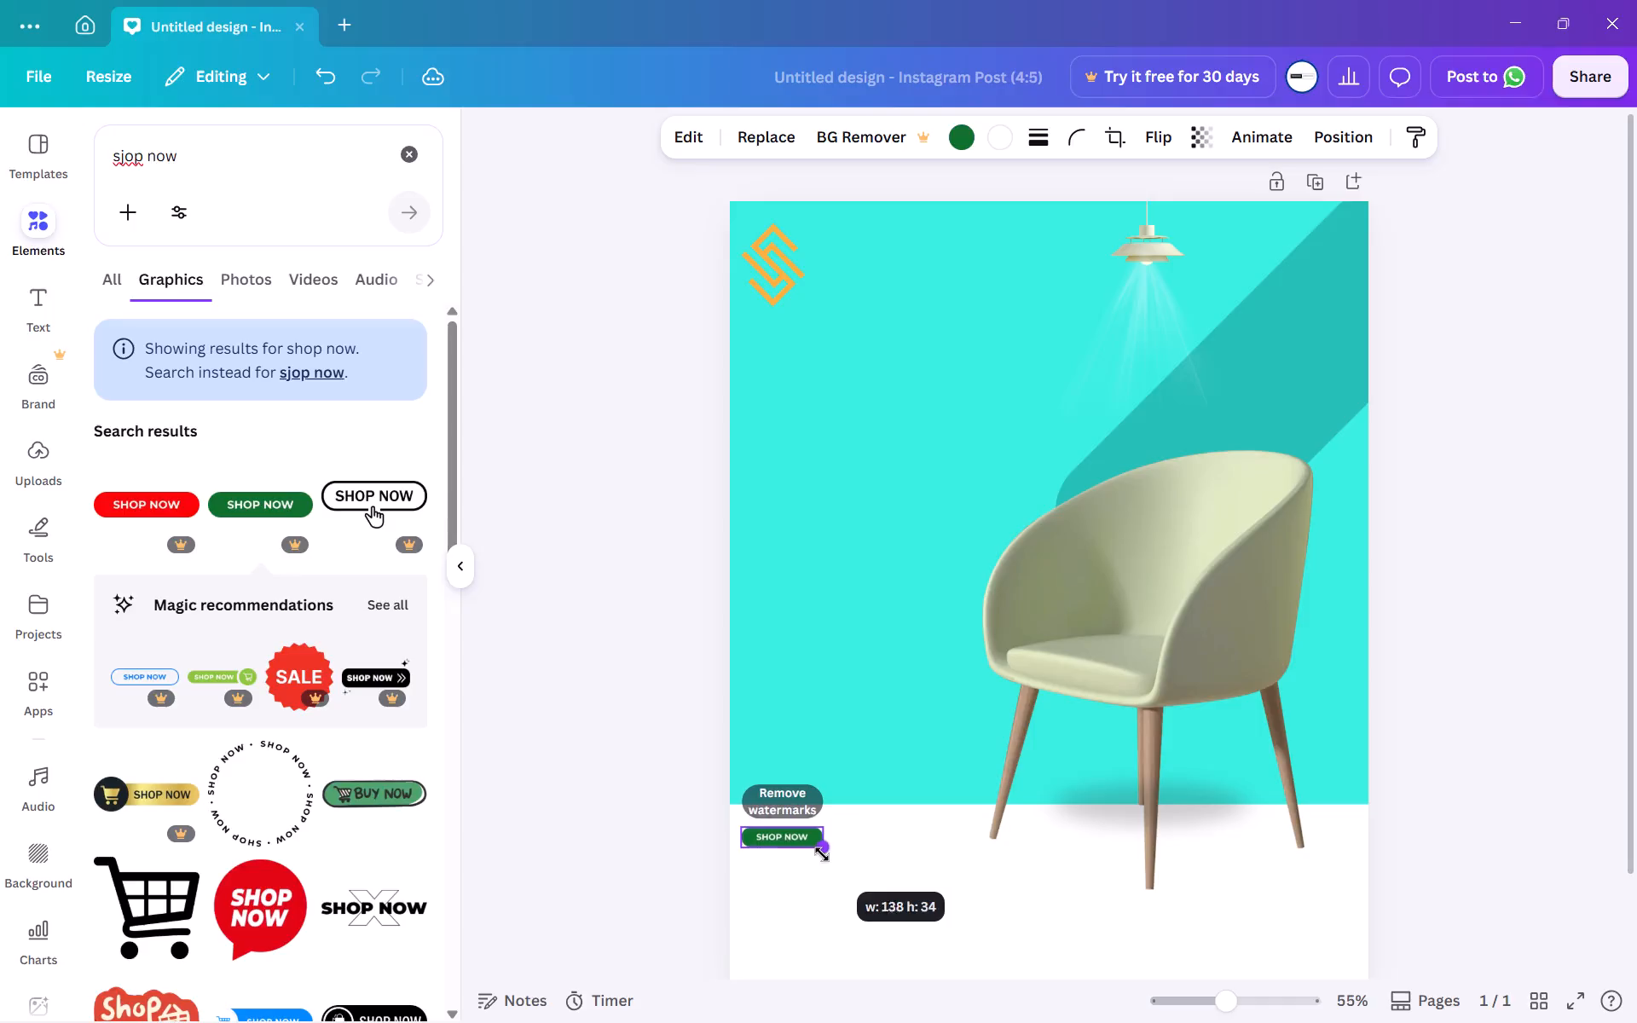
left_click_drag(822, 854, 841, 852)
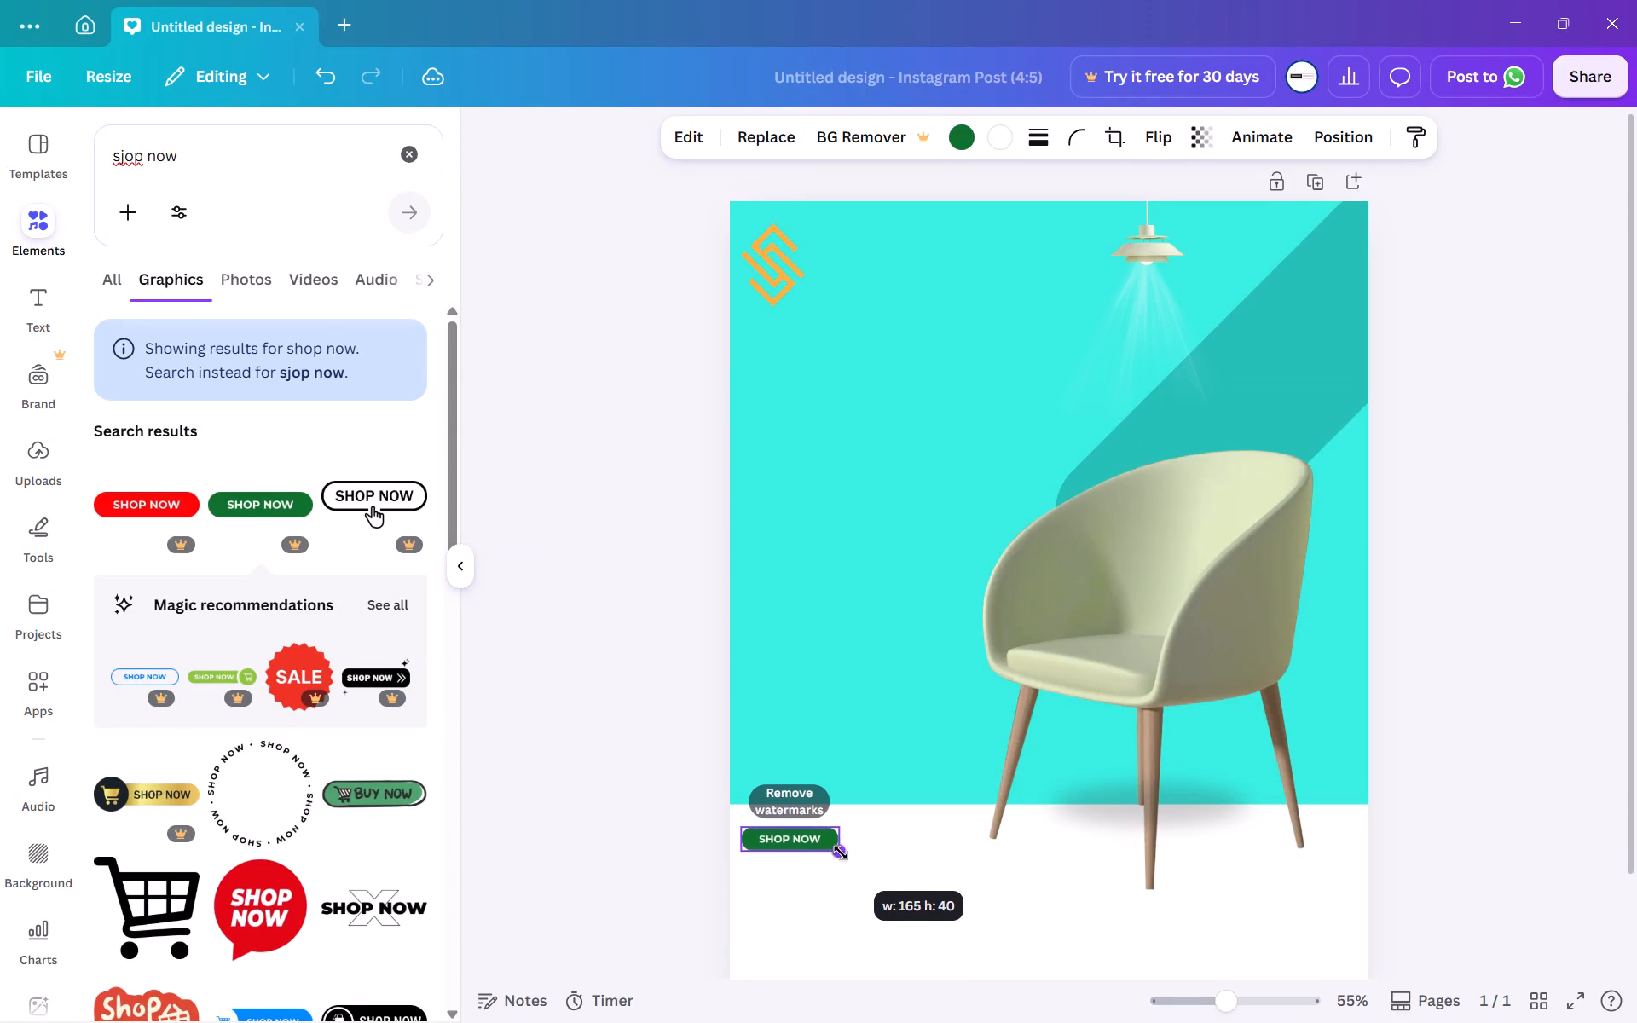
left_click_drag(841, 852, 850, 853)
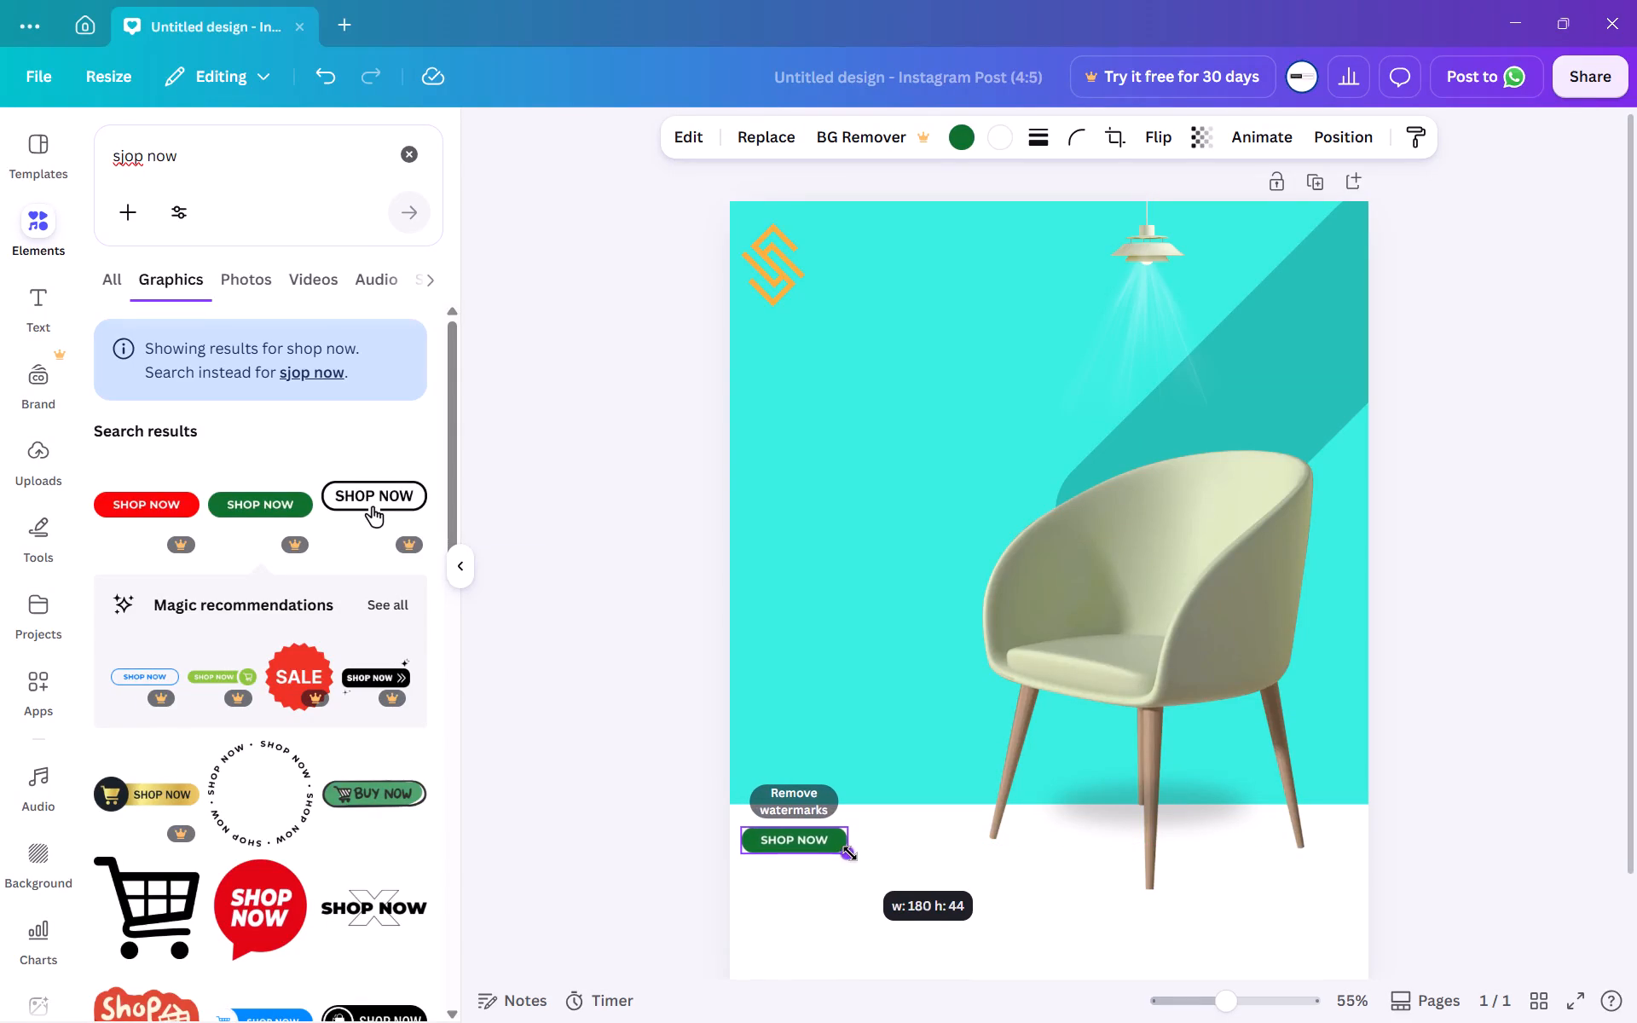
left_click_drag(850, 853, 851, 856)
left_click(697, 859)
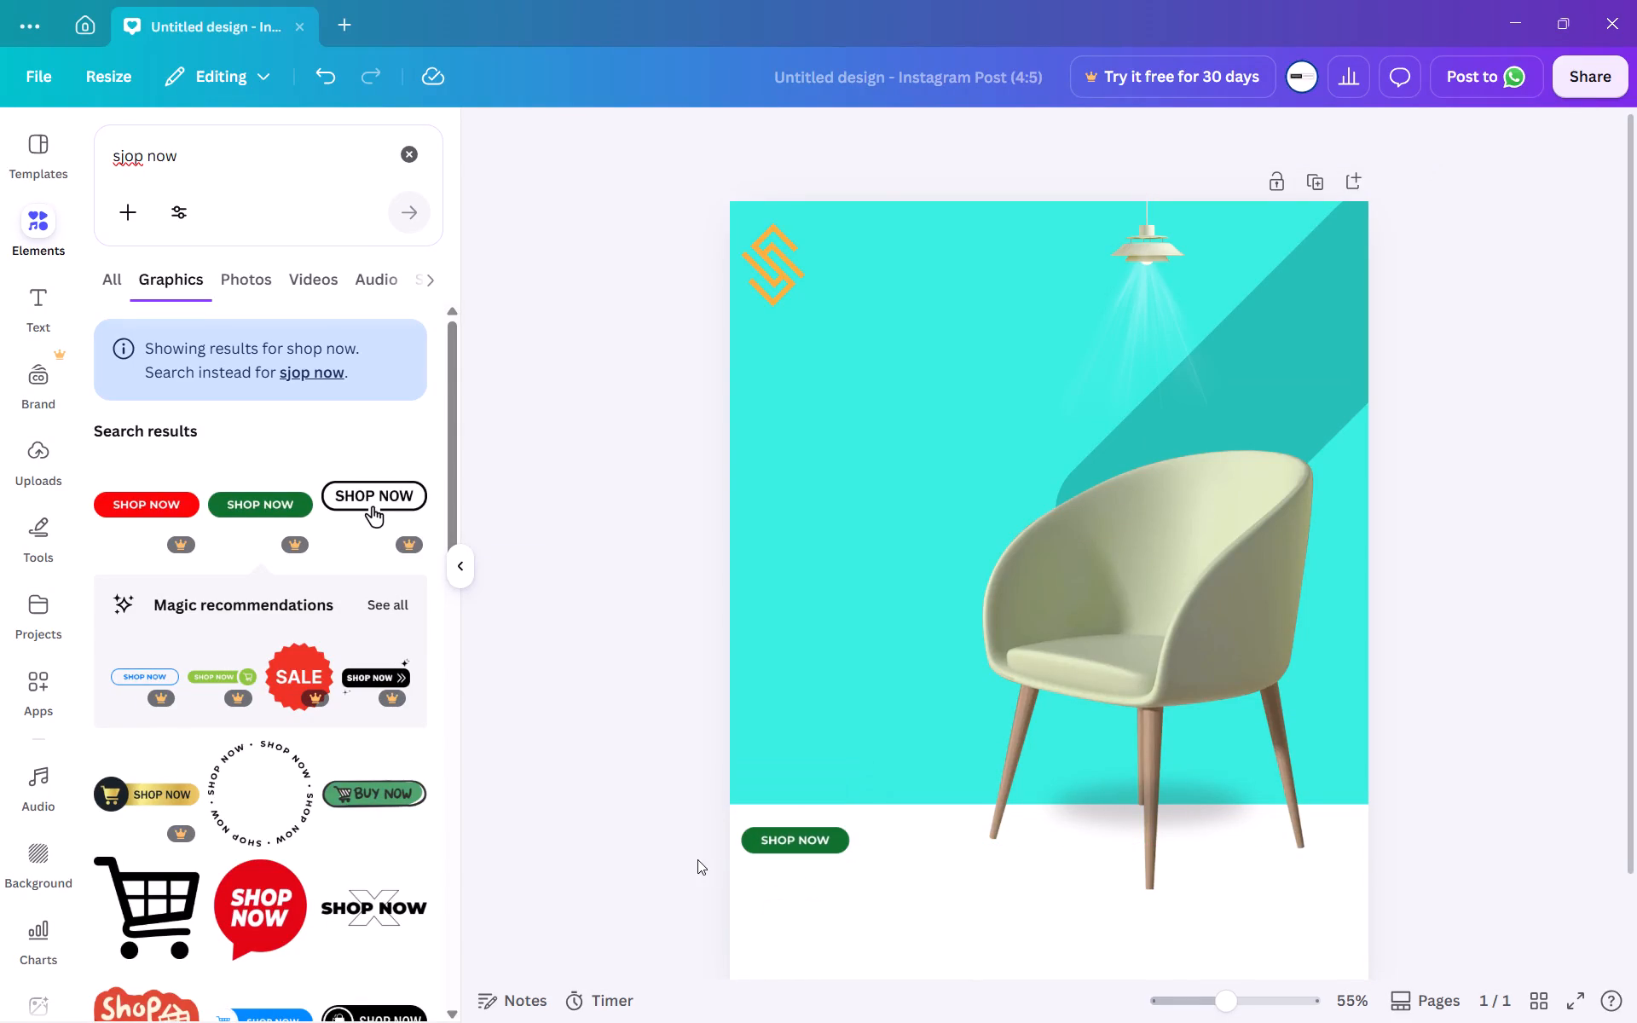
Recolour the SHOP NOW button with the dark teal from the Thwarted Summer Shower palette, which holds the page background's cyan.
left_click(836, 758)
left_click(836, 758)
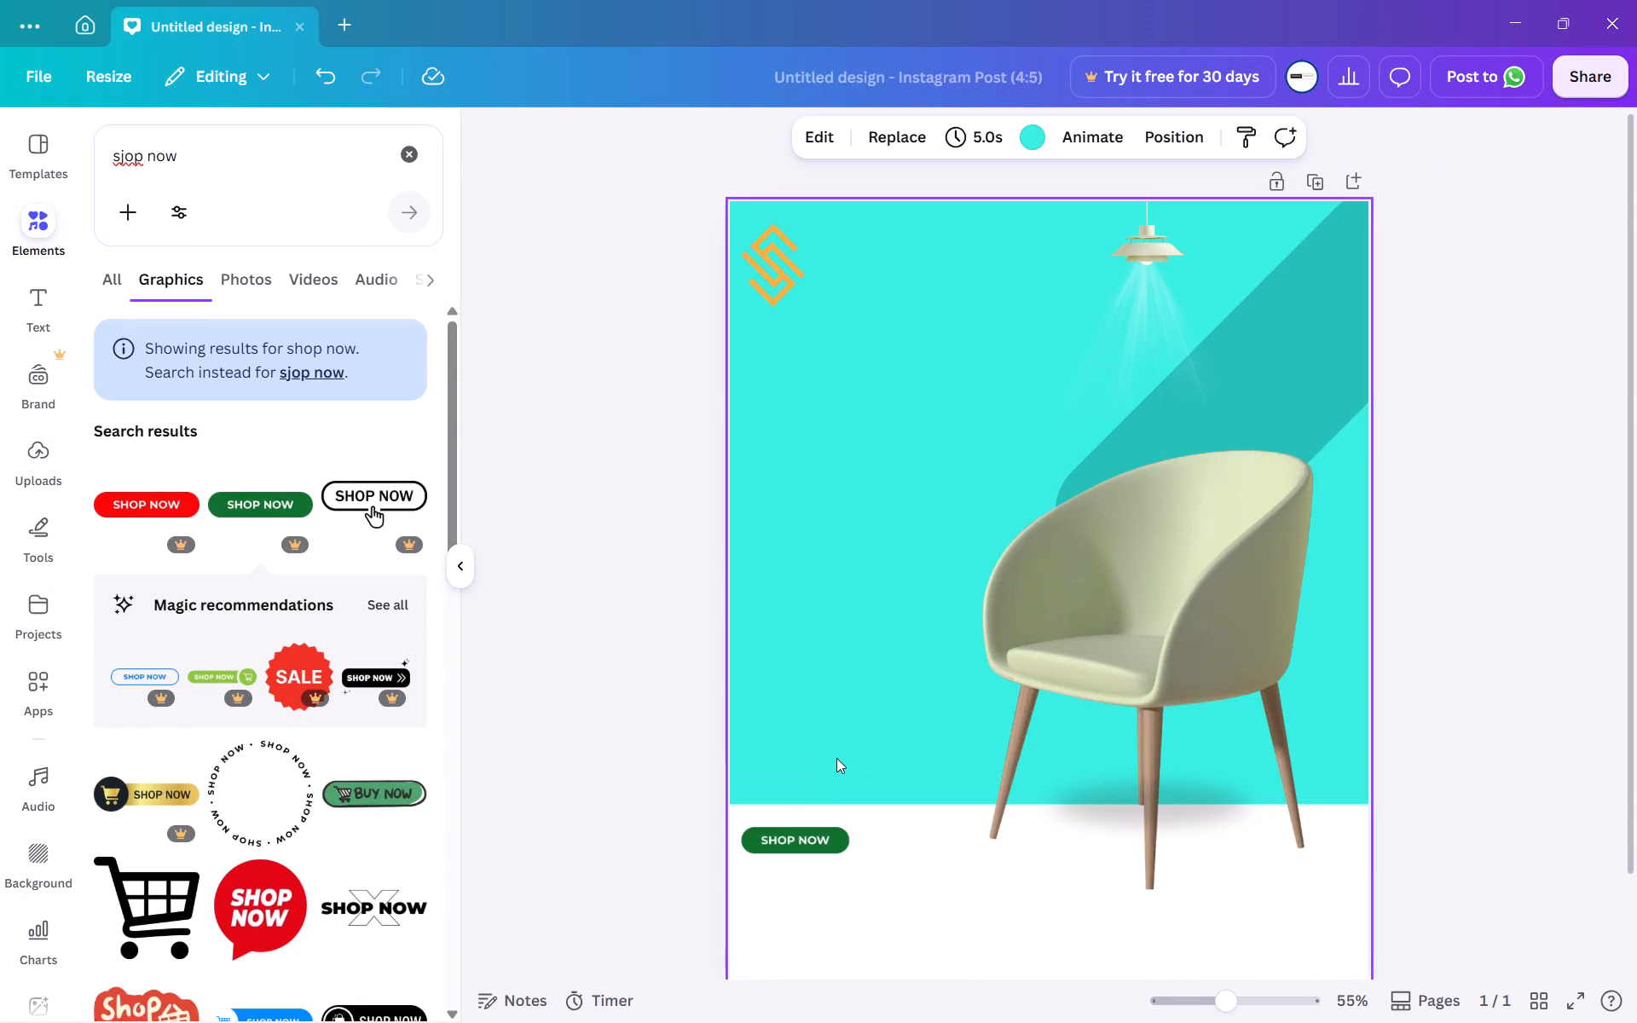
left_click(950, 470)
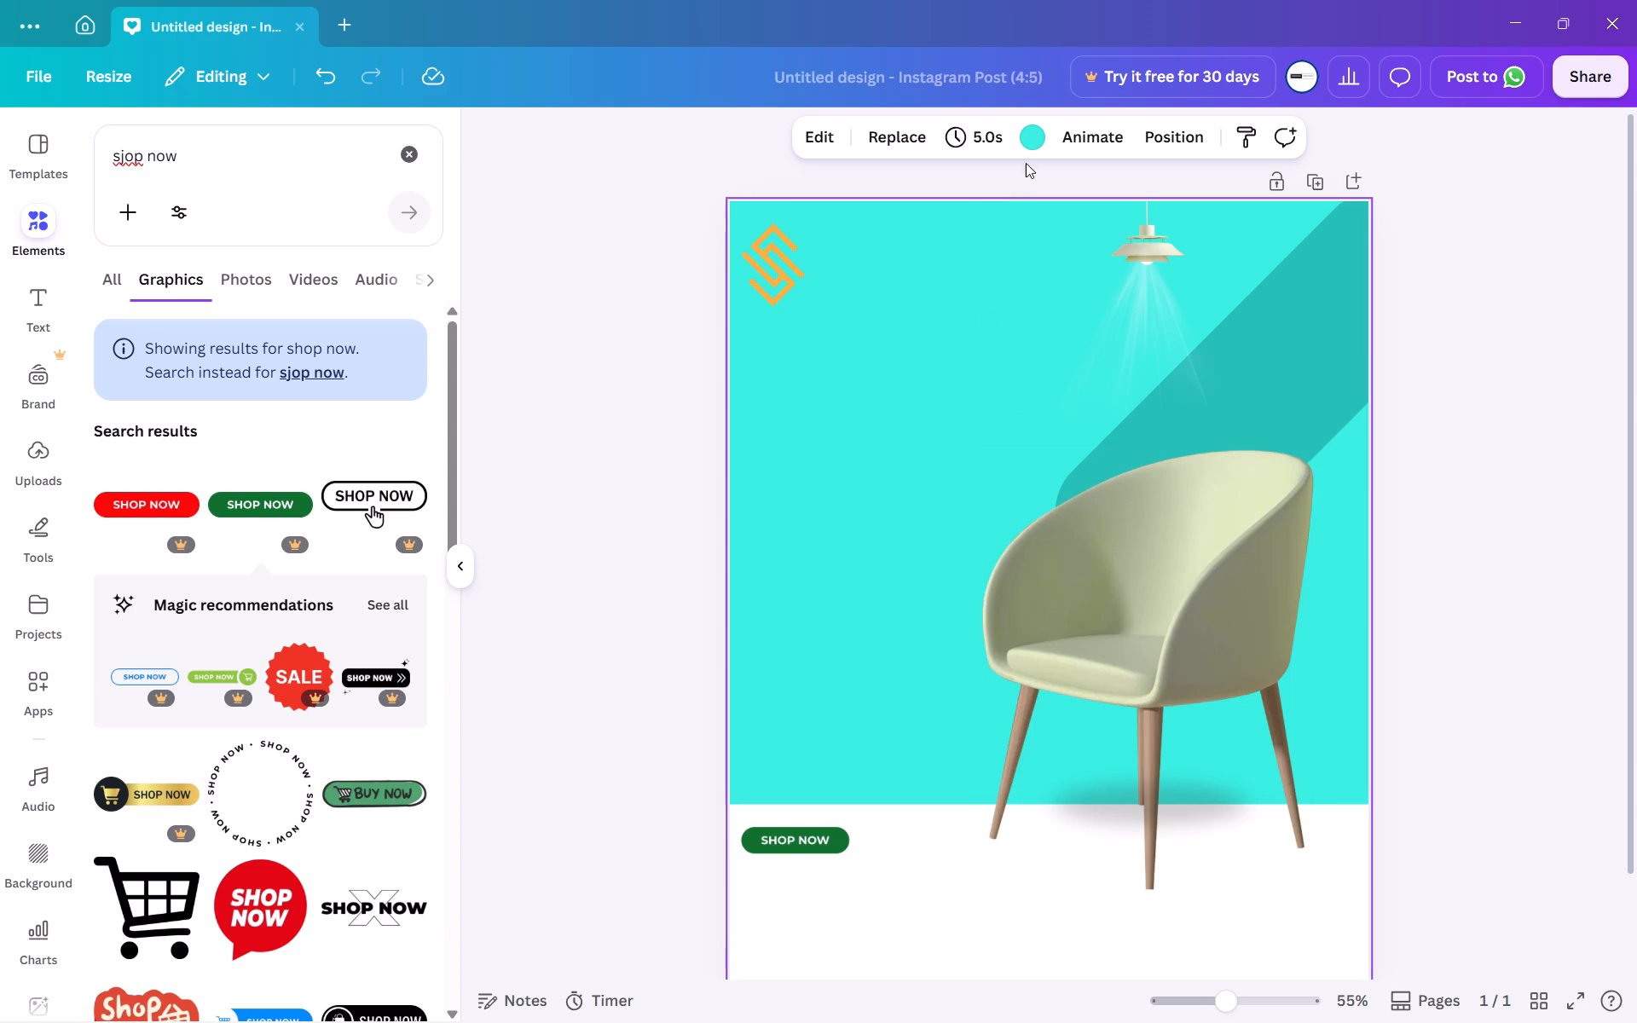
left_click(1034, 142)
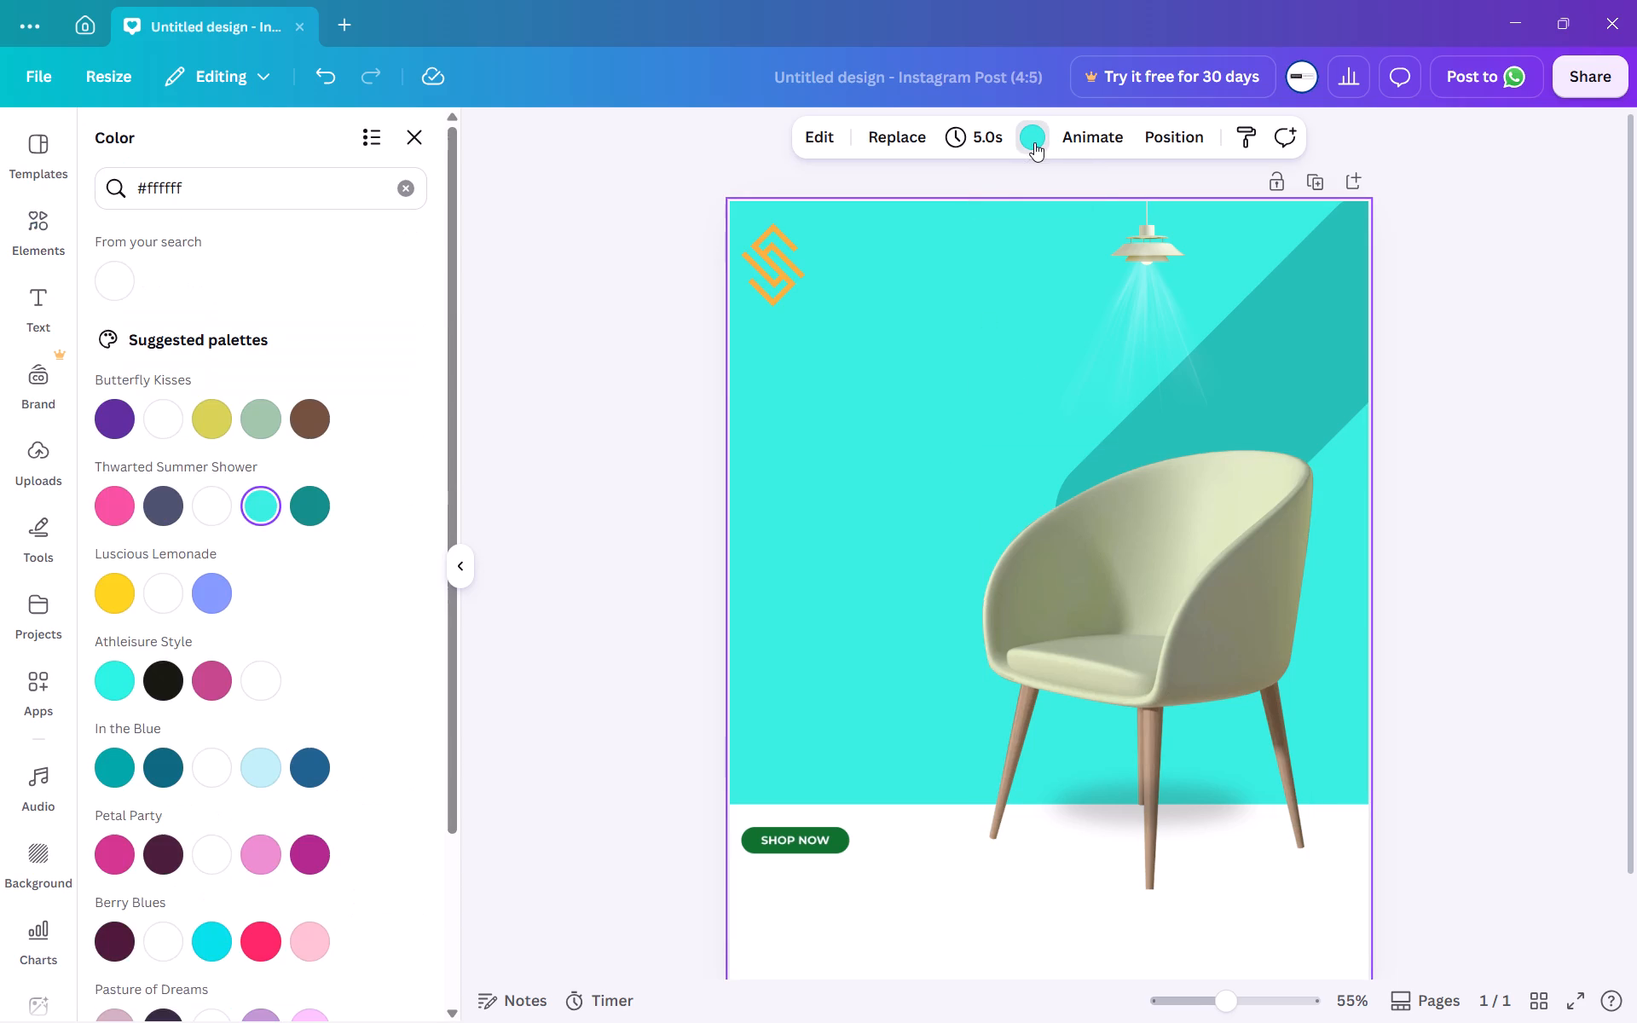
left_click(267, 500)
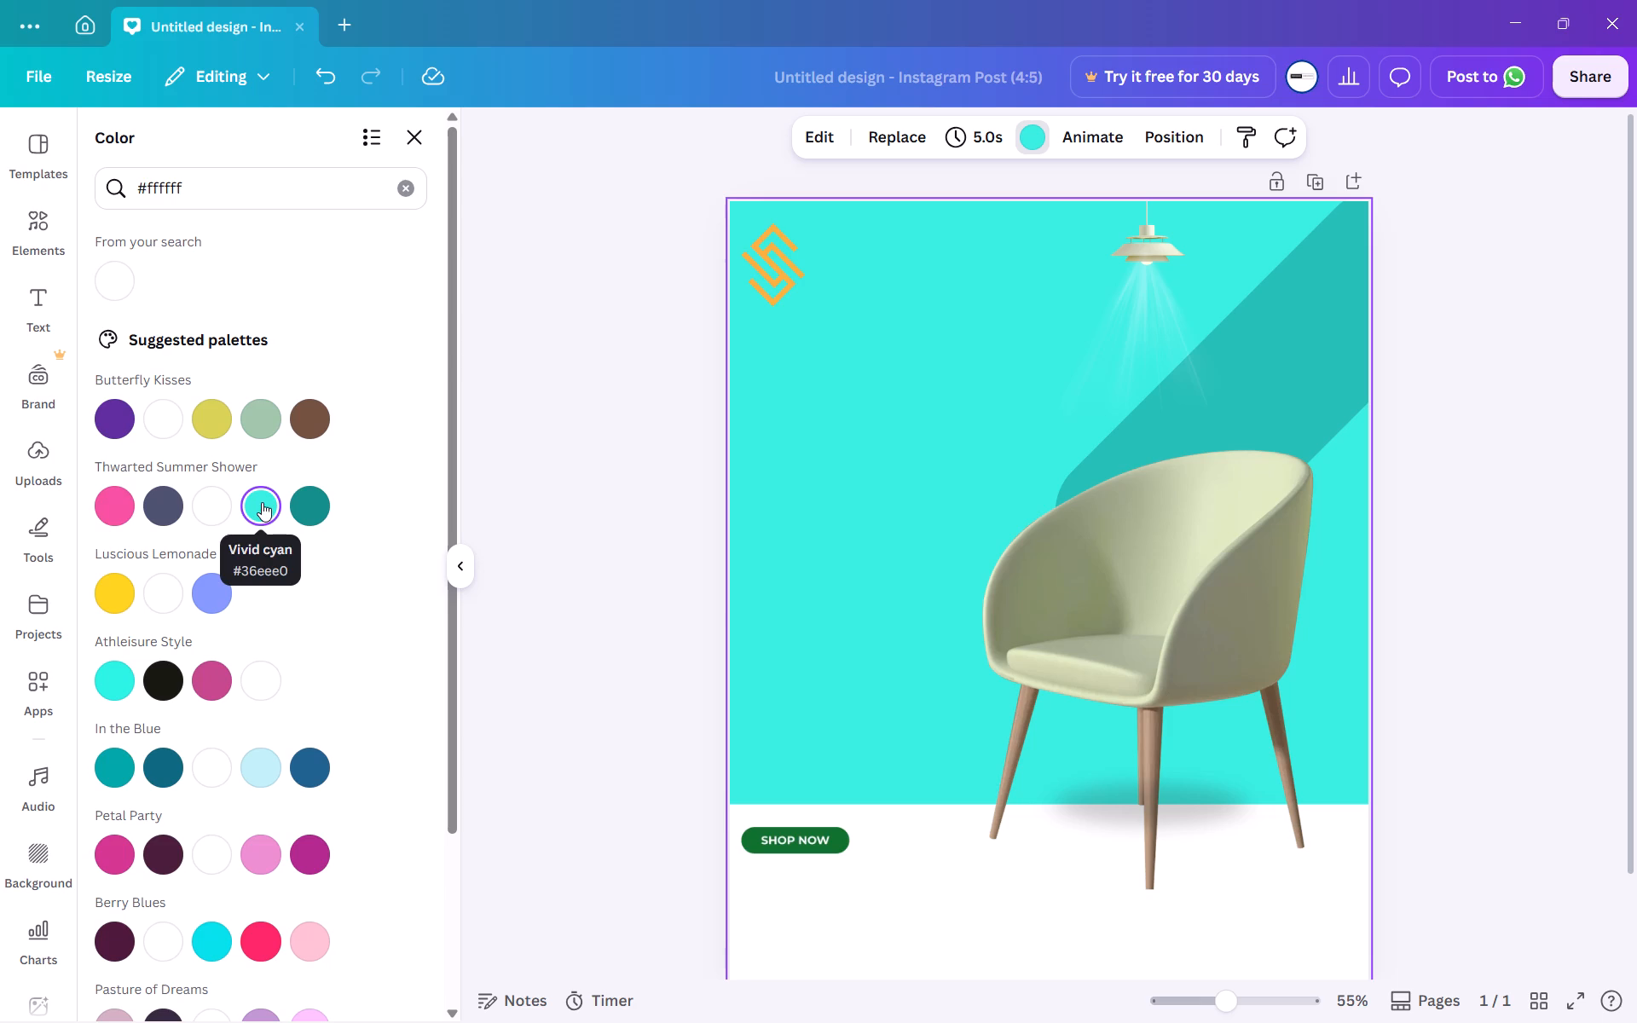
left_click(781, 834)
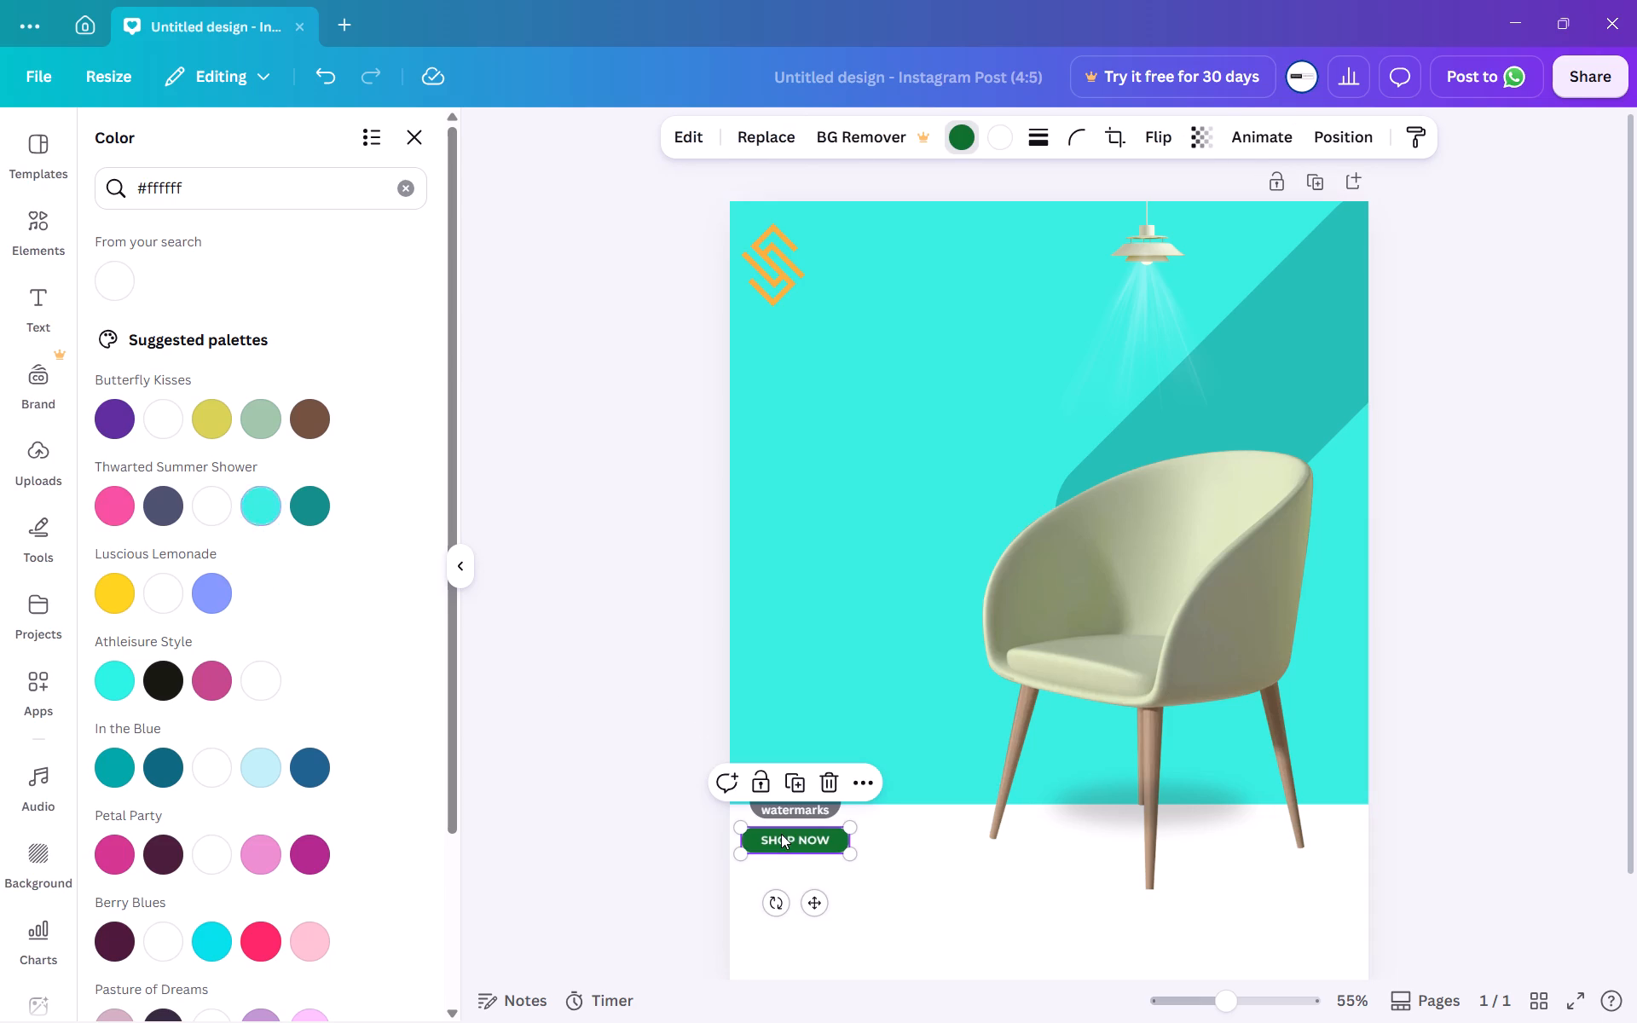
left_click(966, 138)
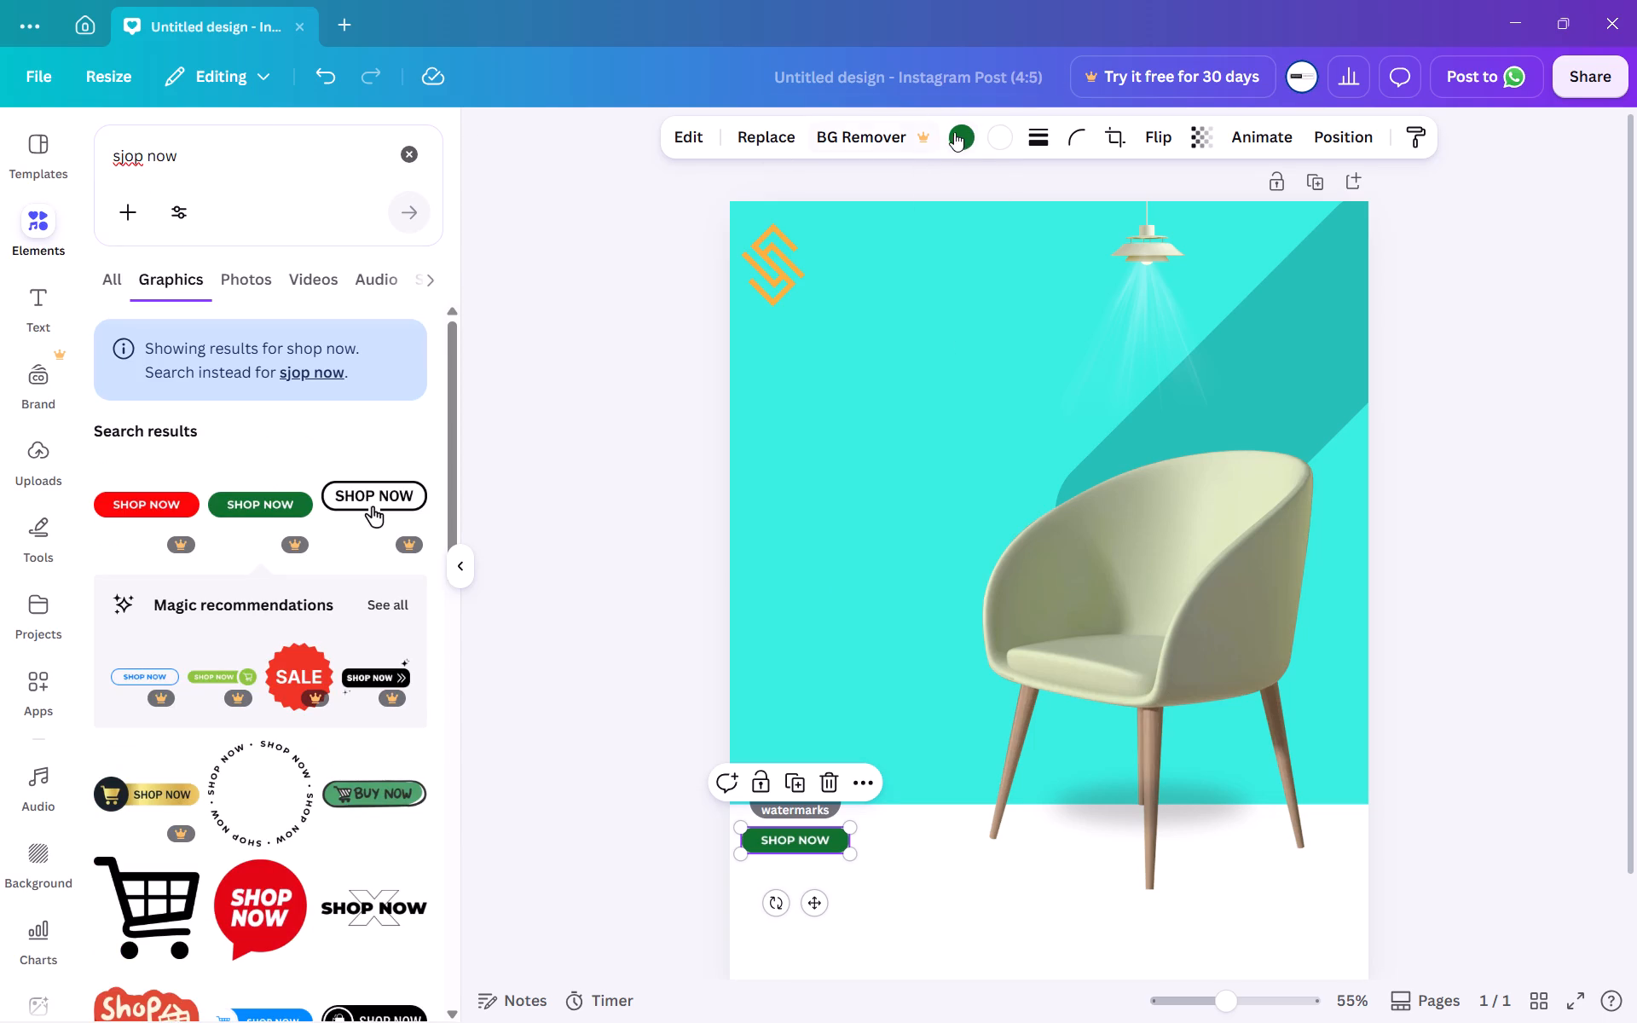
left_click(958, 135)
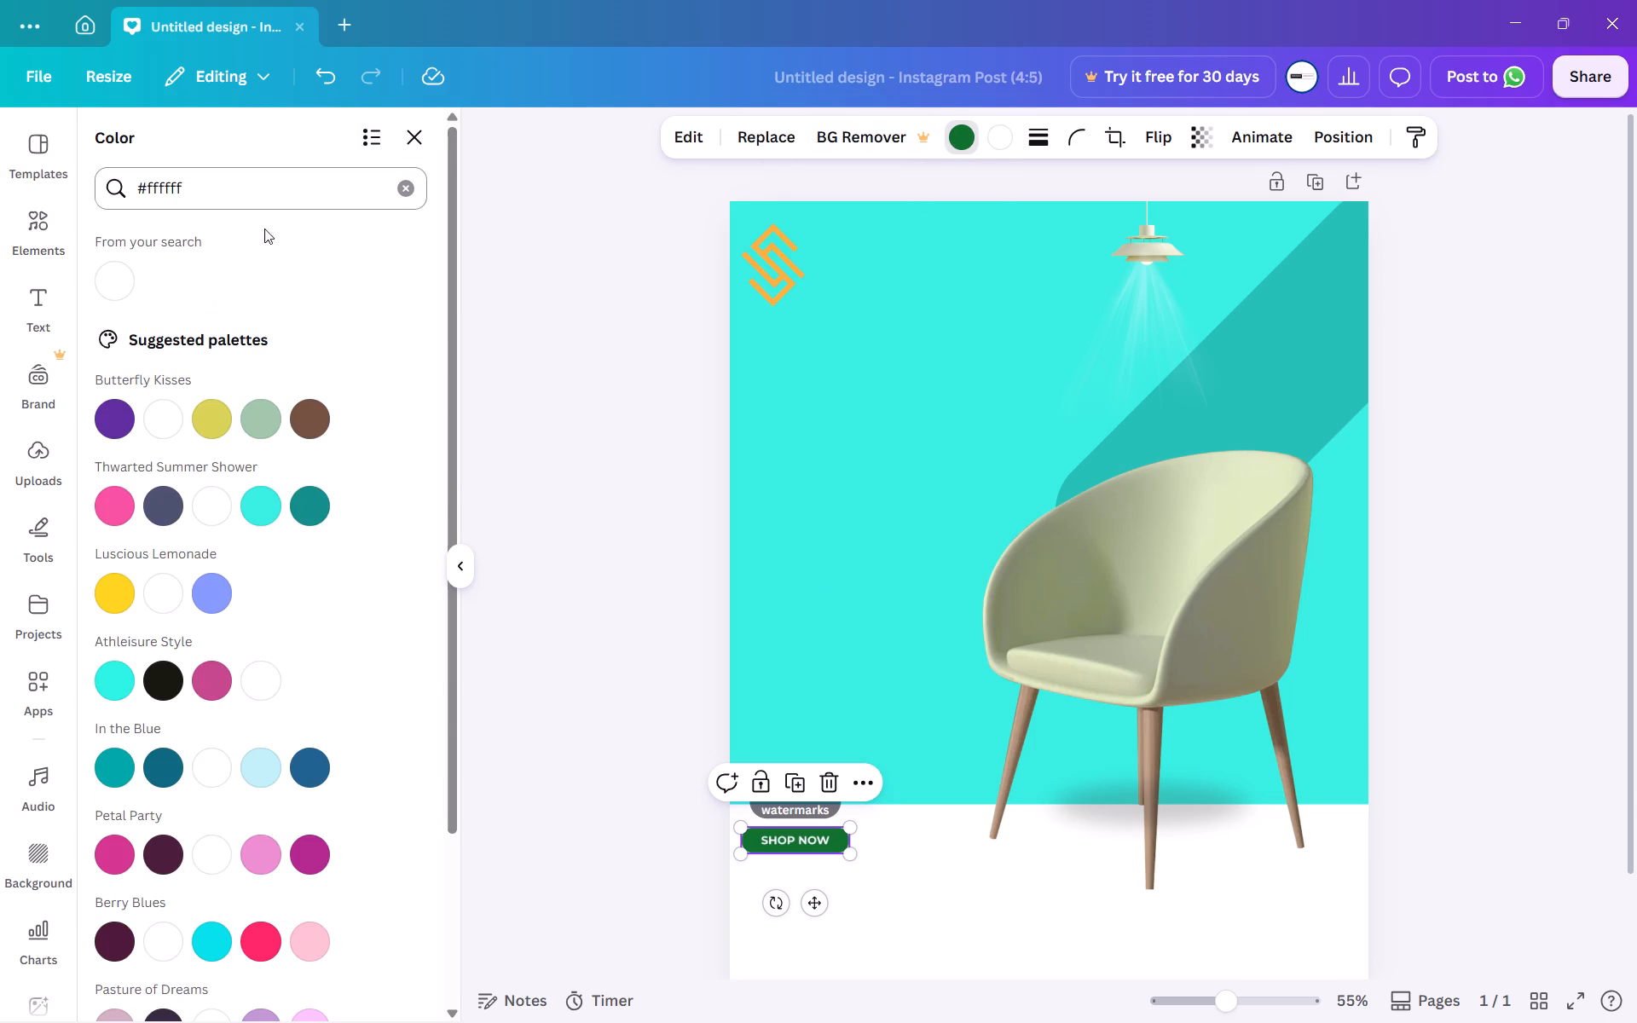
left_click(312, 497)
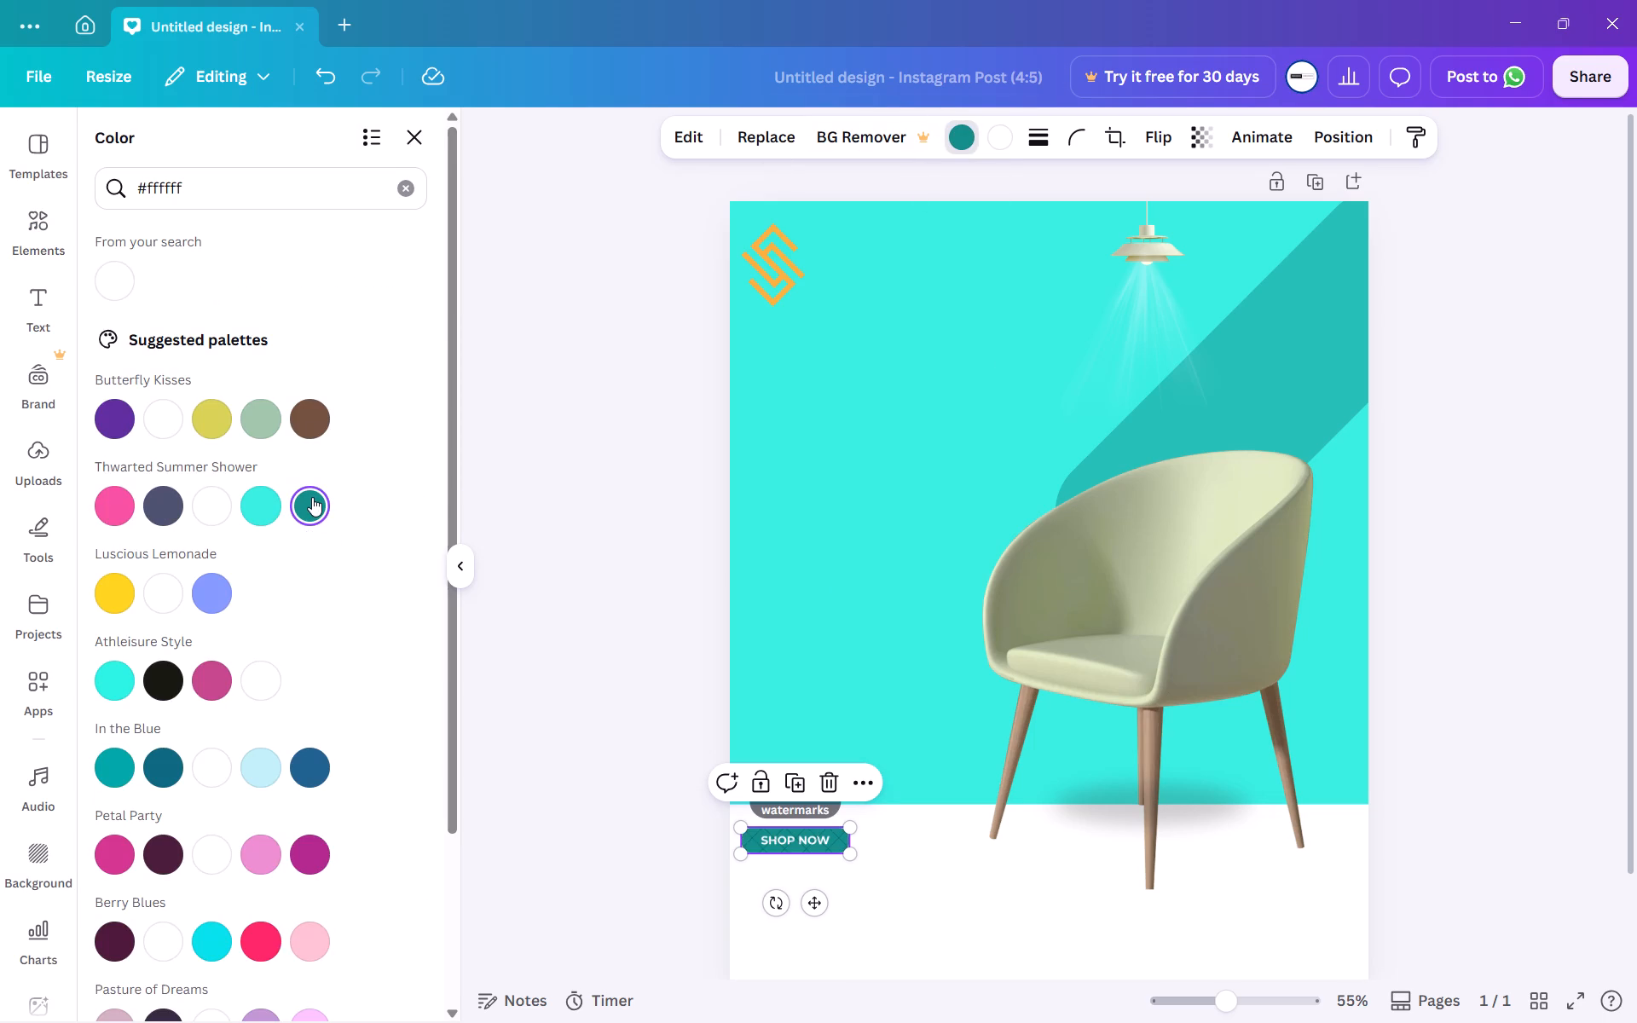
left_click(572, 649)
left_click(572, 649)
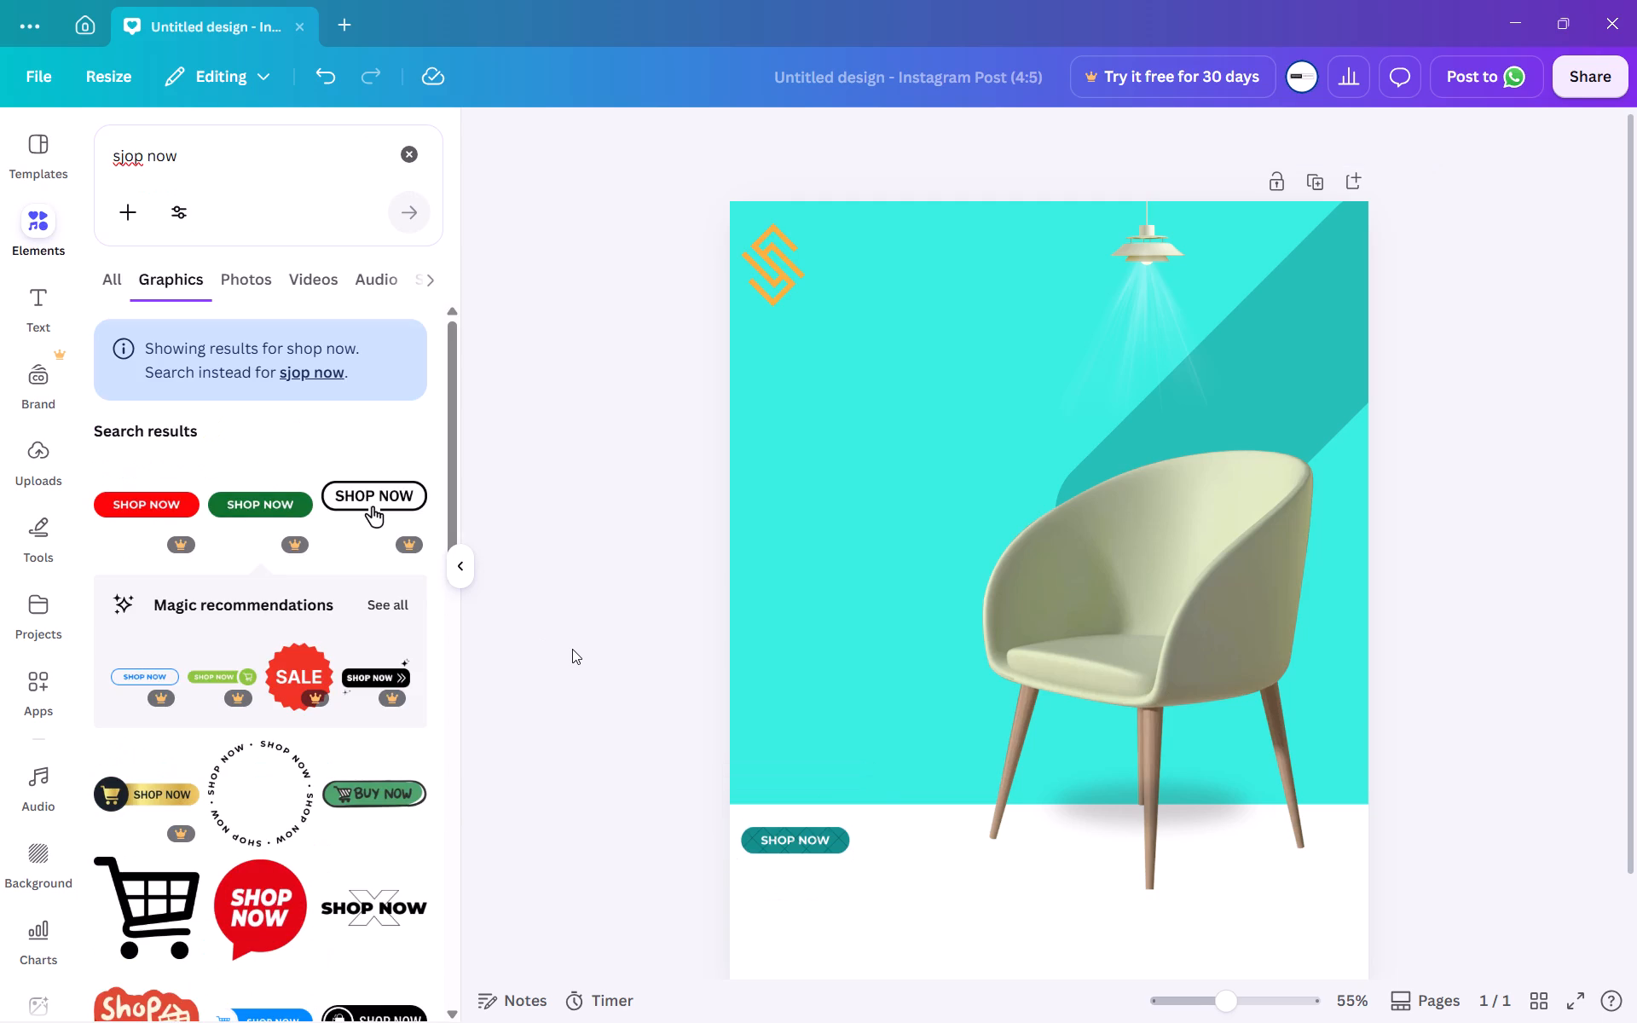
Search the graphics for "furniture logo" and "white furniture logo" and look through the designs for a replacement for the orange logo.
left_click(772, 269)
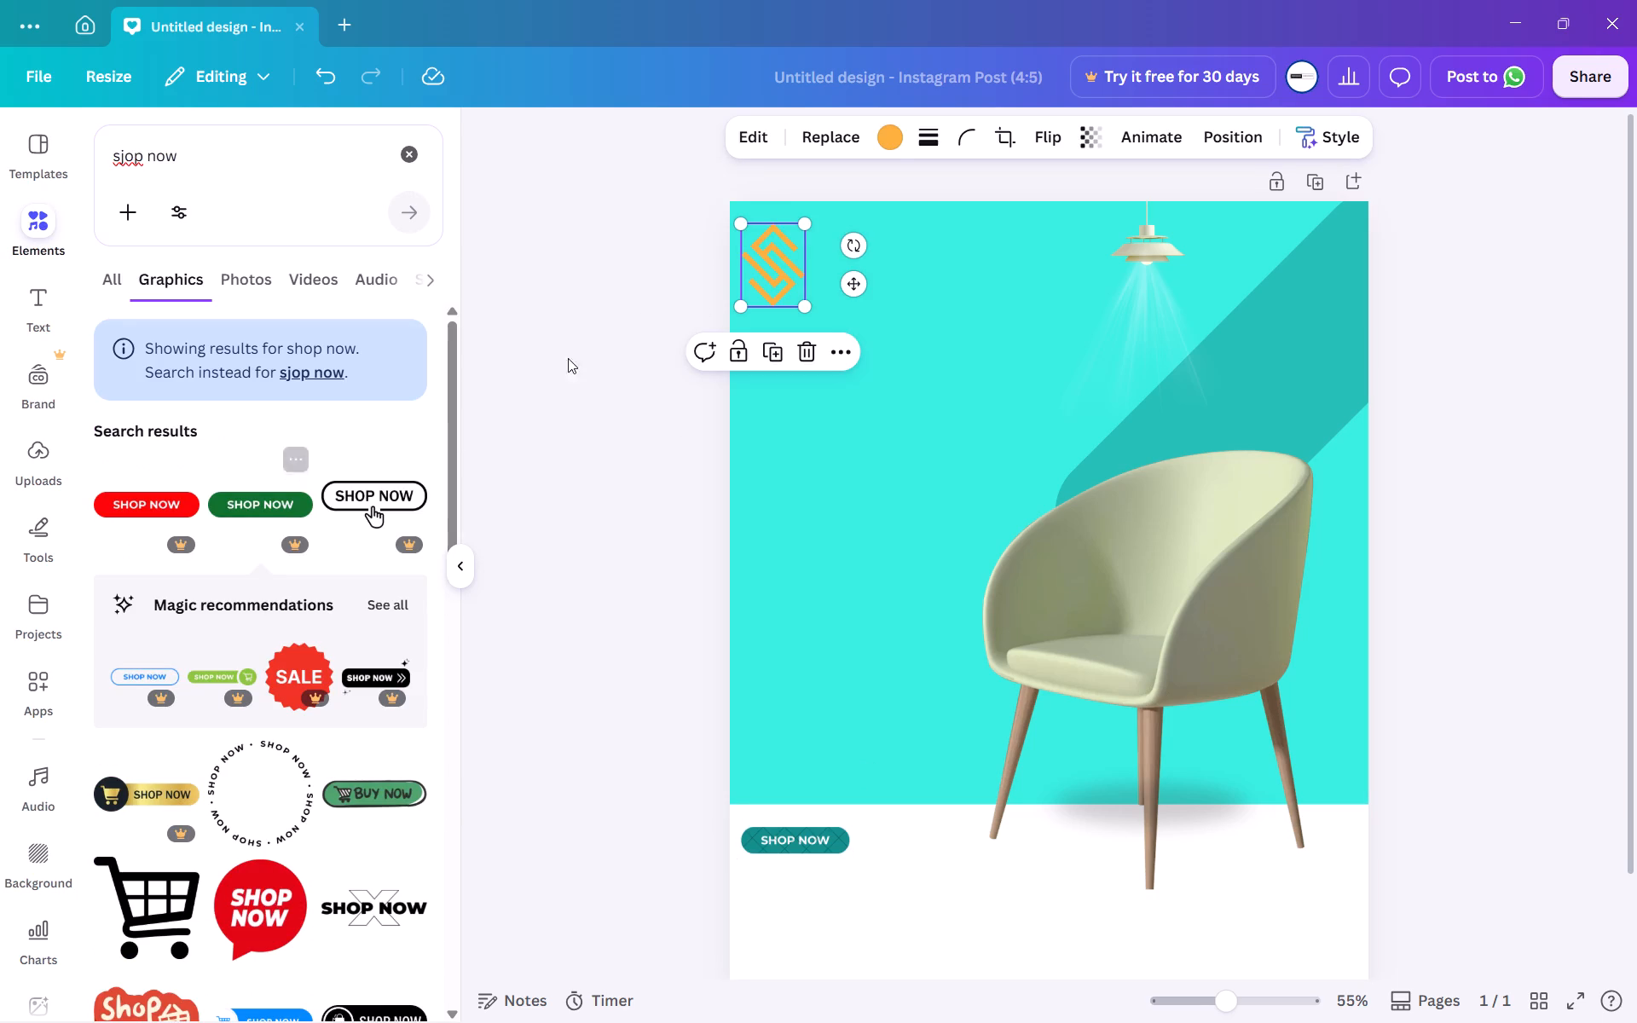
left_click_drag(207, 163, 101, 161)
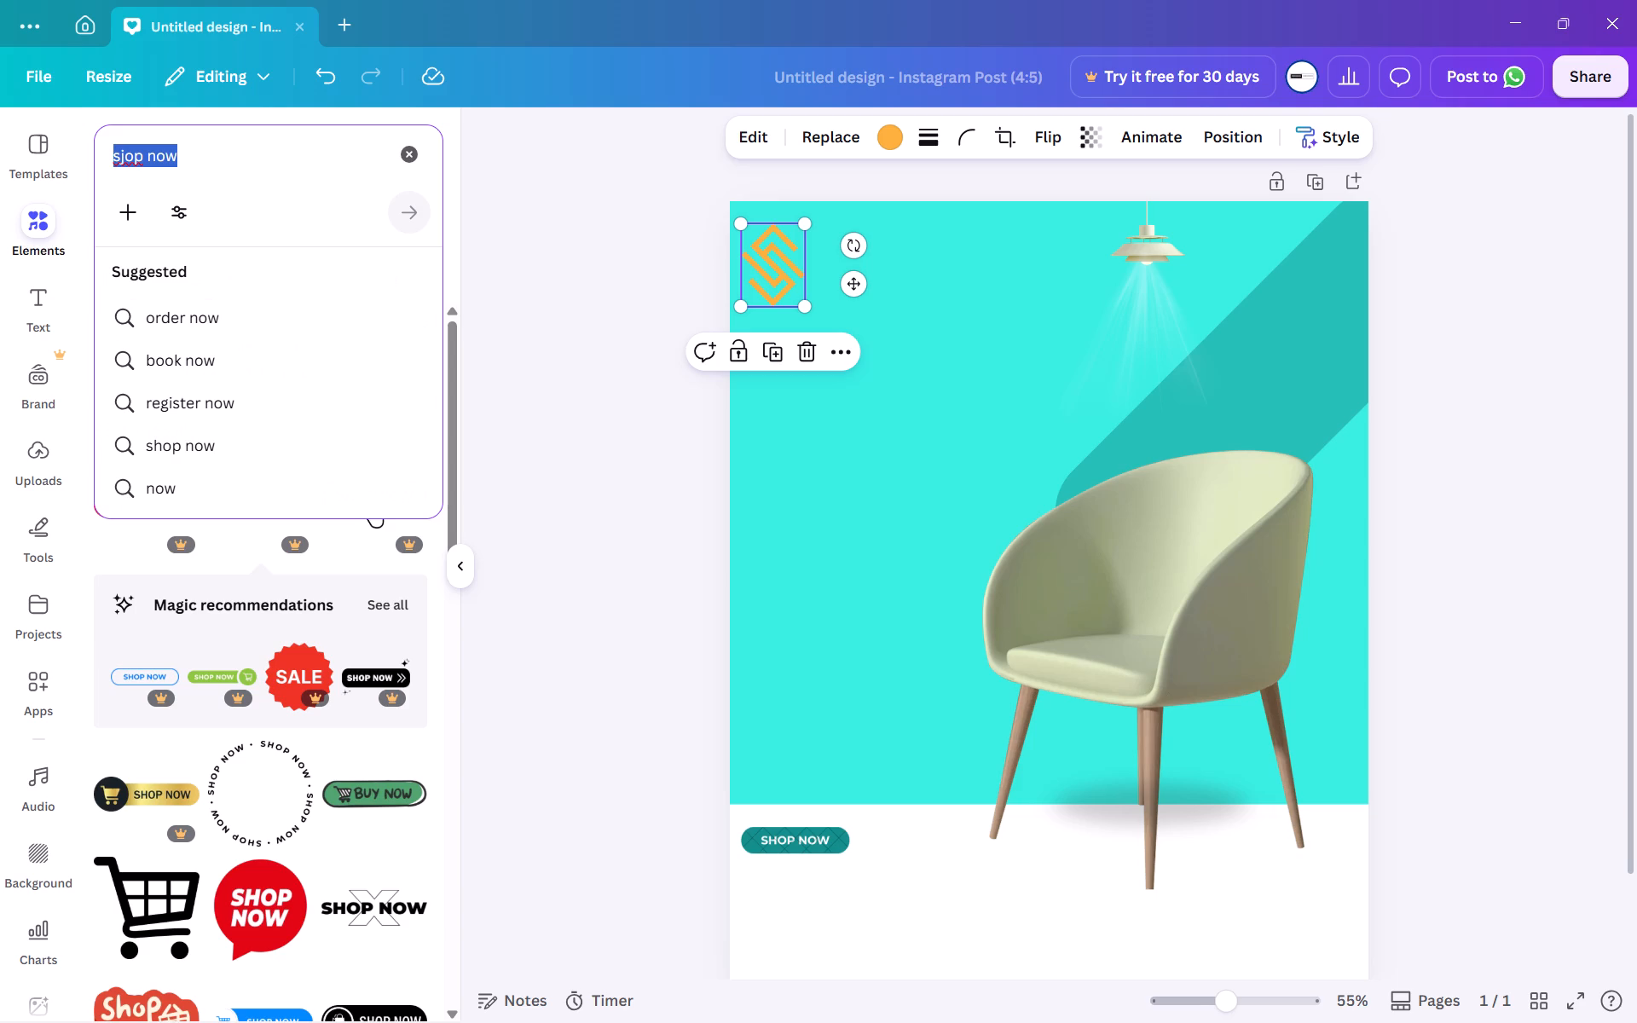
type("furt")
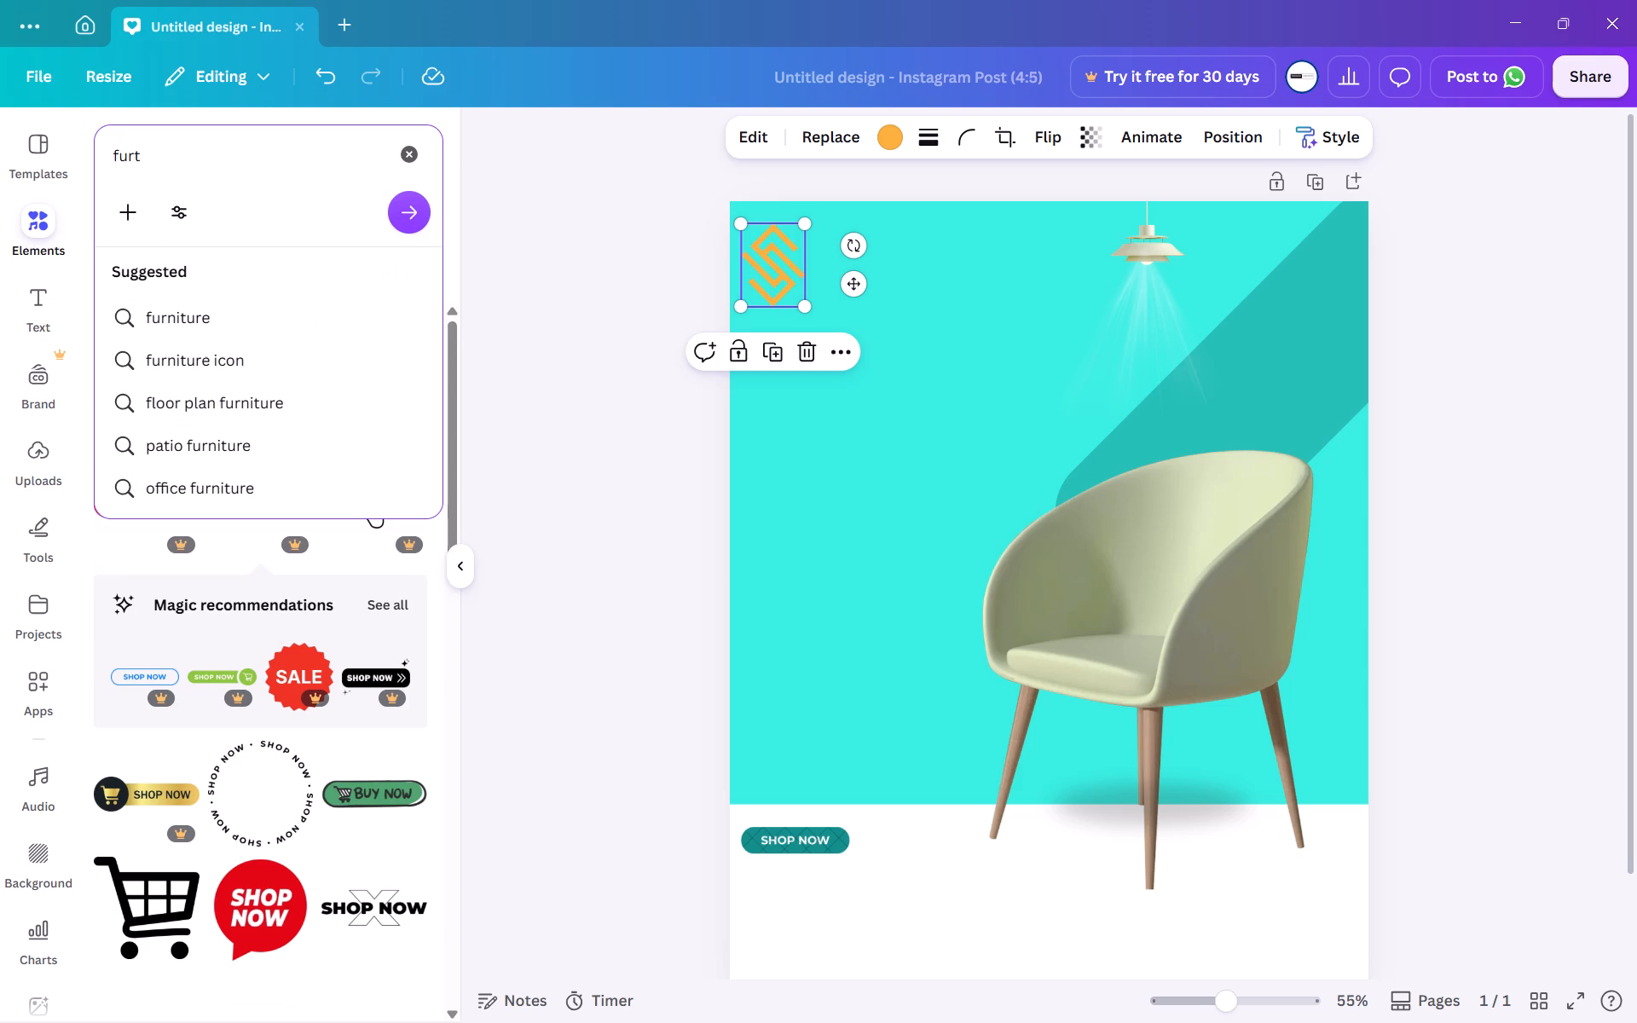
key("BackSpace")
type("niture logo")
key("Return")
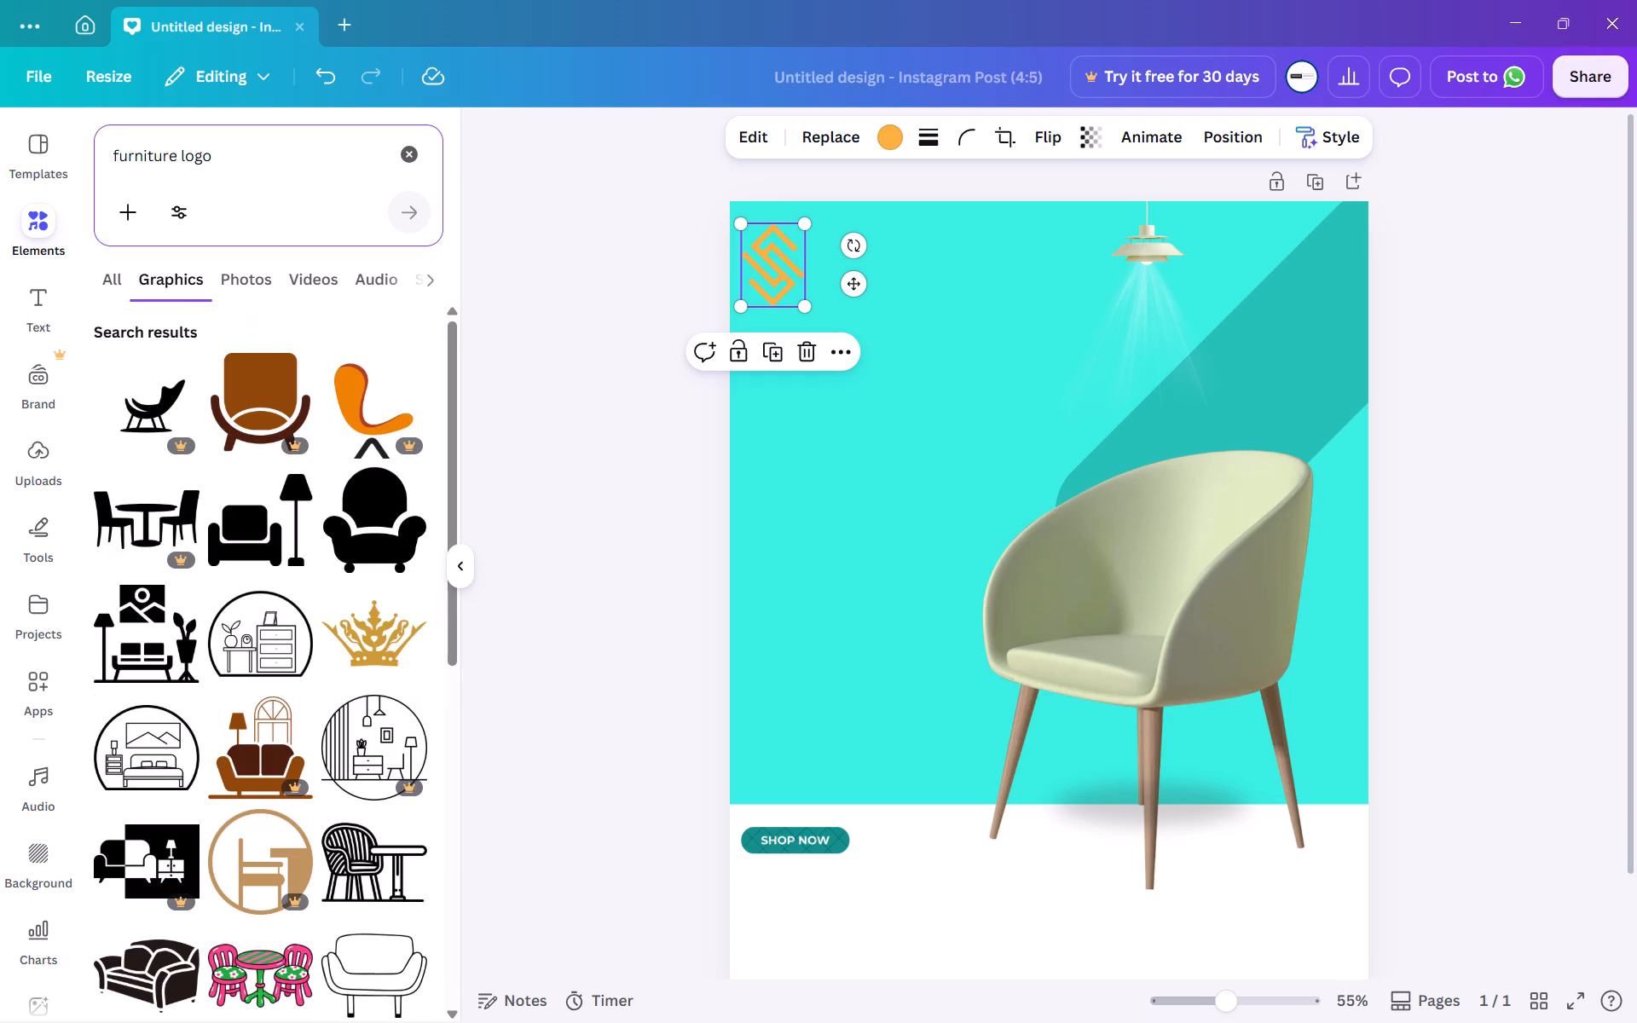
left_click(113, 158)
type("white")
key("space")
key("Return")
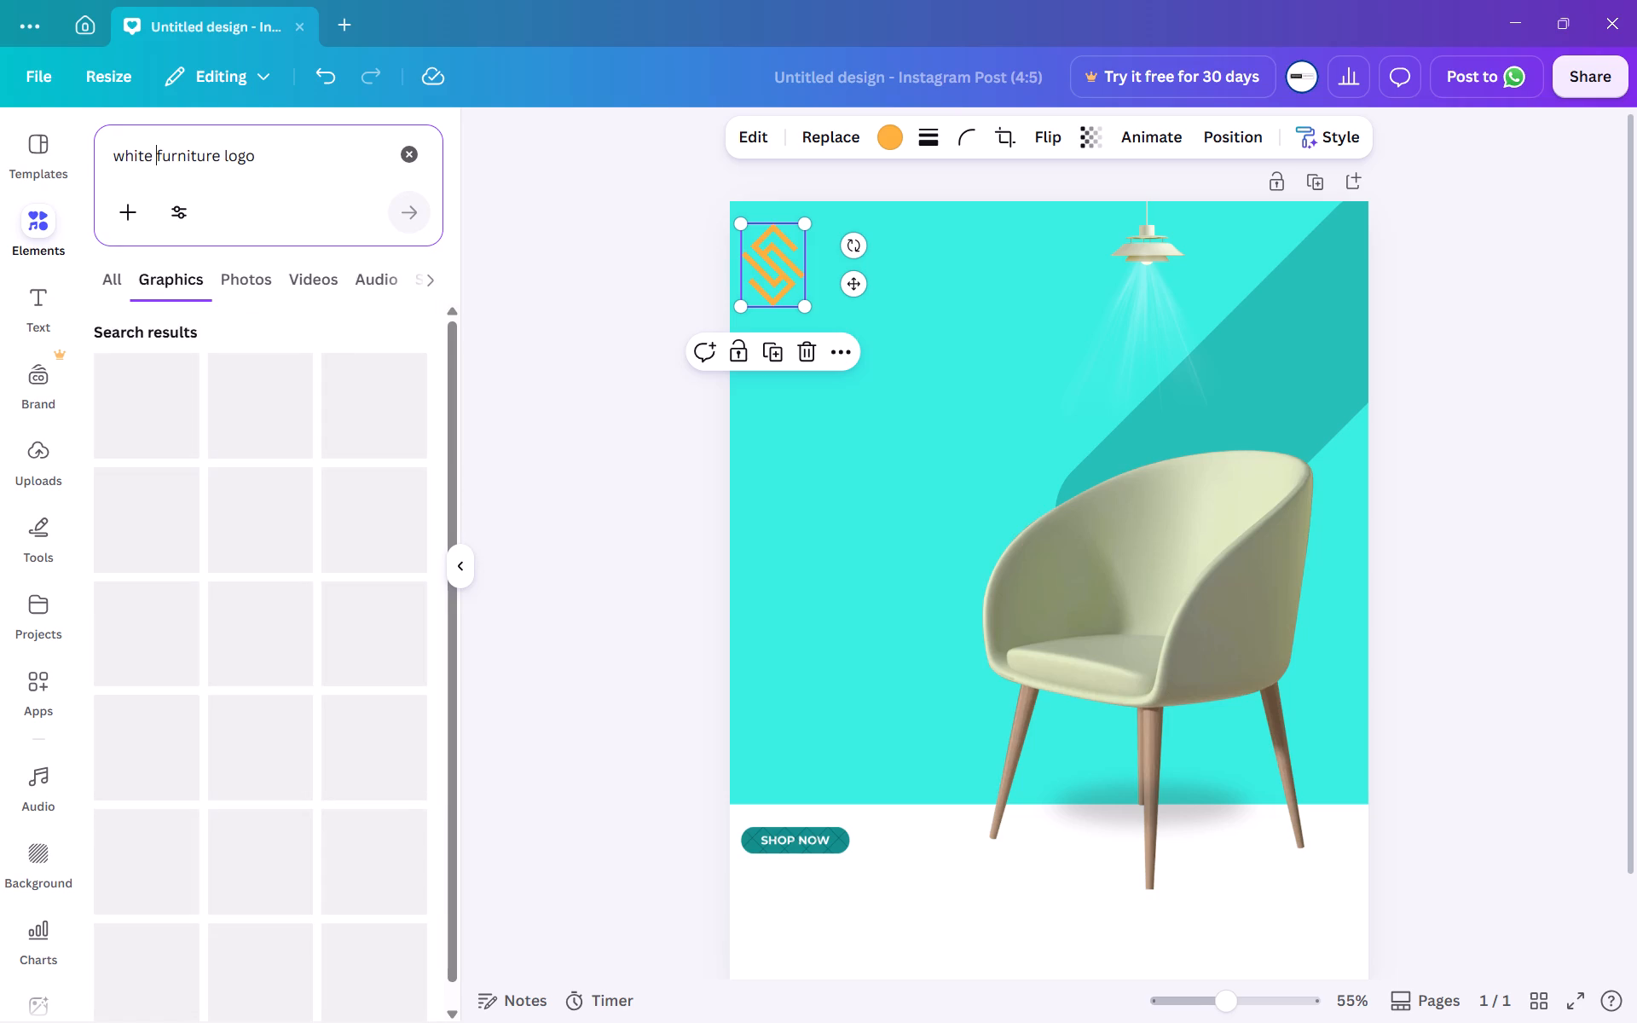
scroll(317, 525, "down", 1)
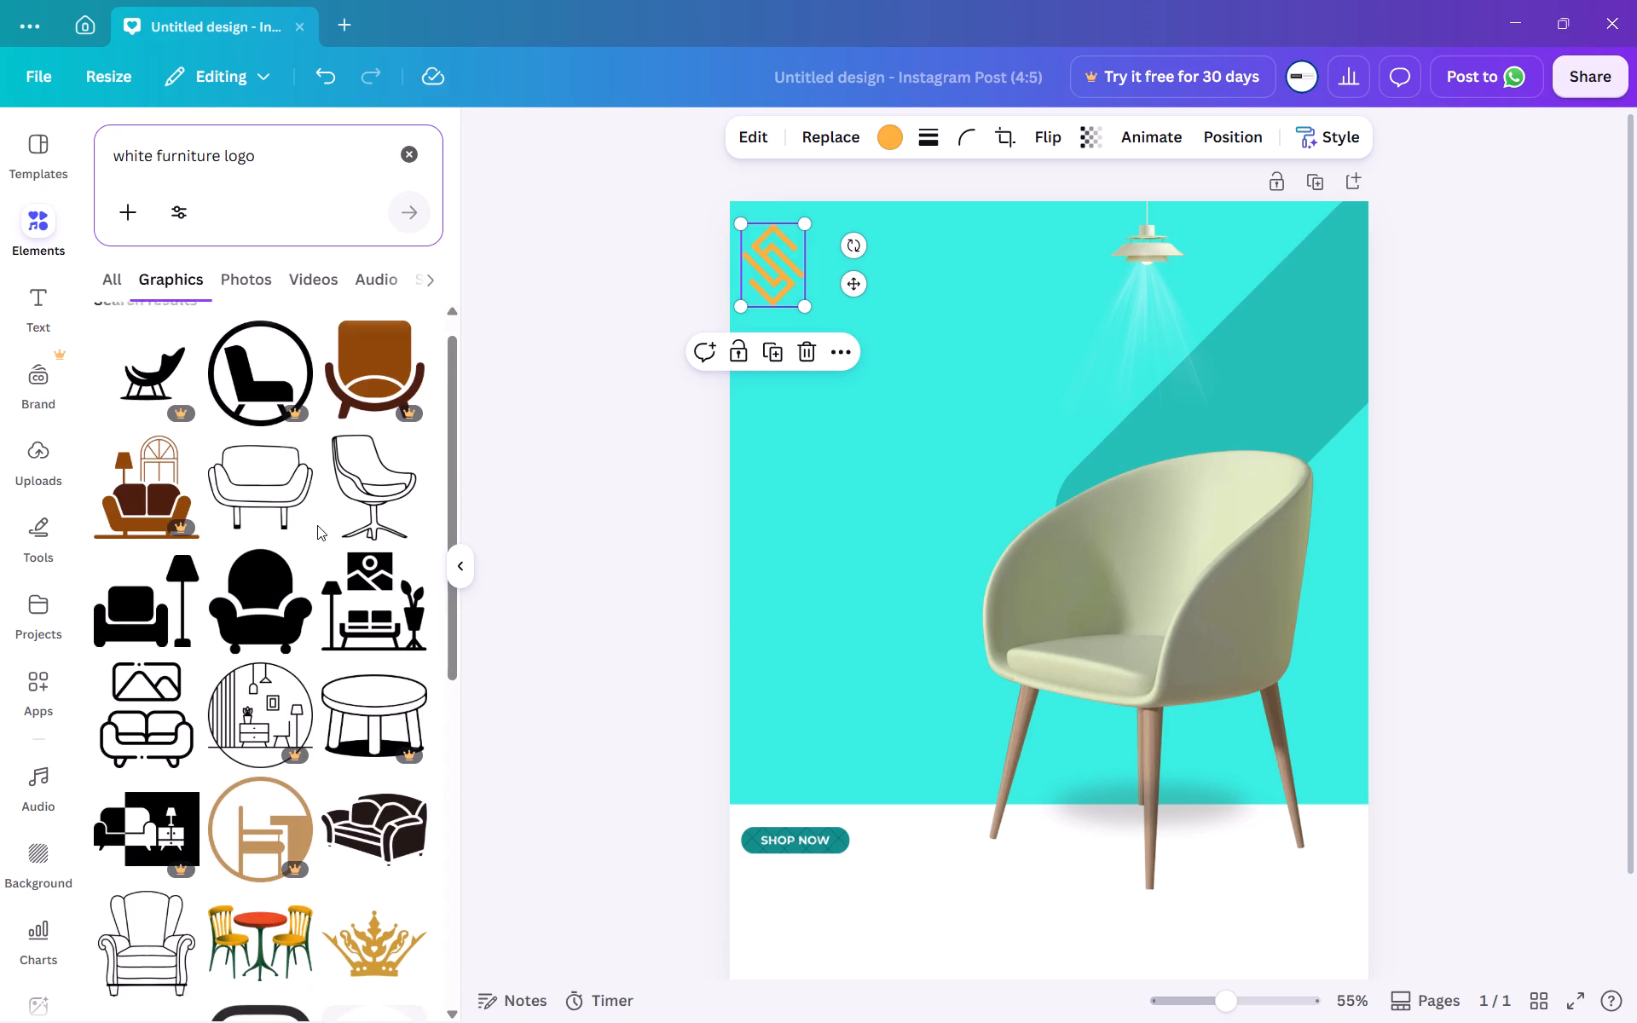
scroll(317, 525, "down", 3)
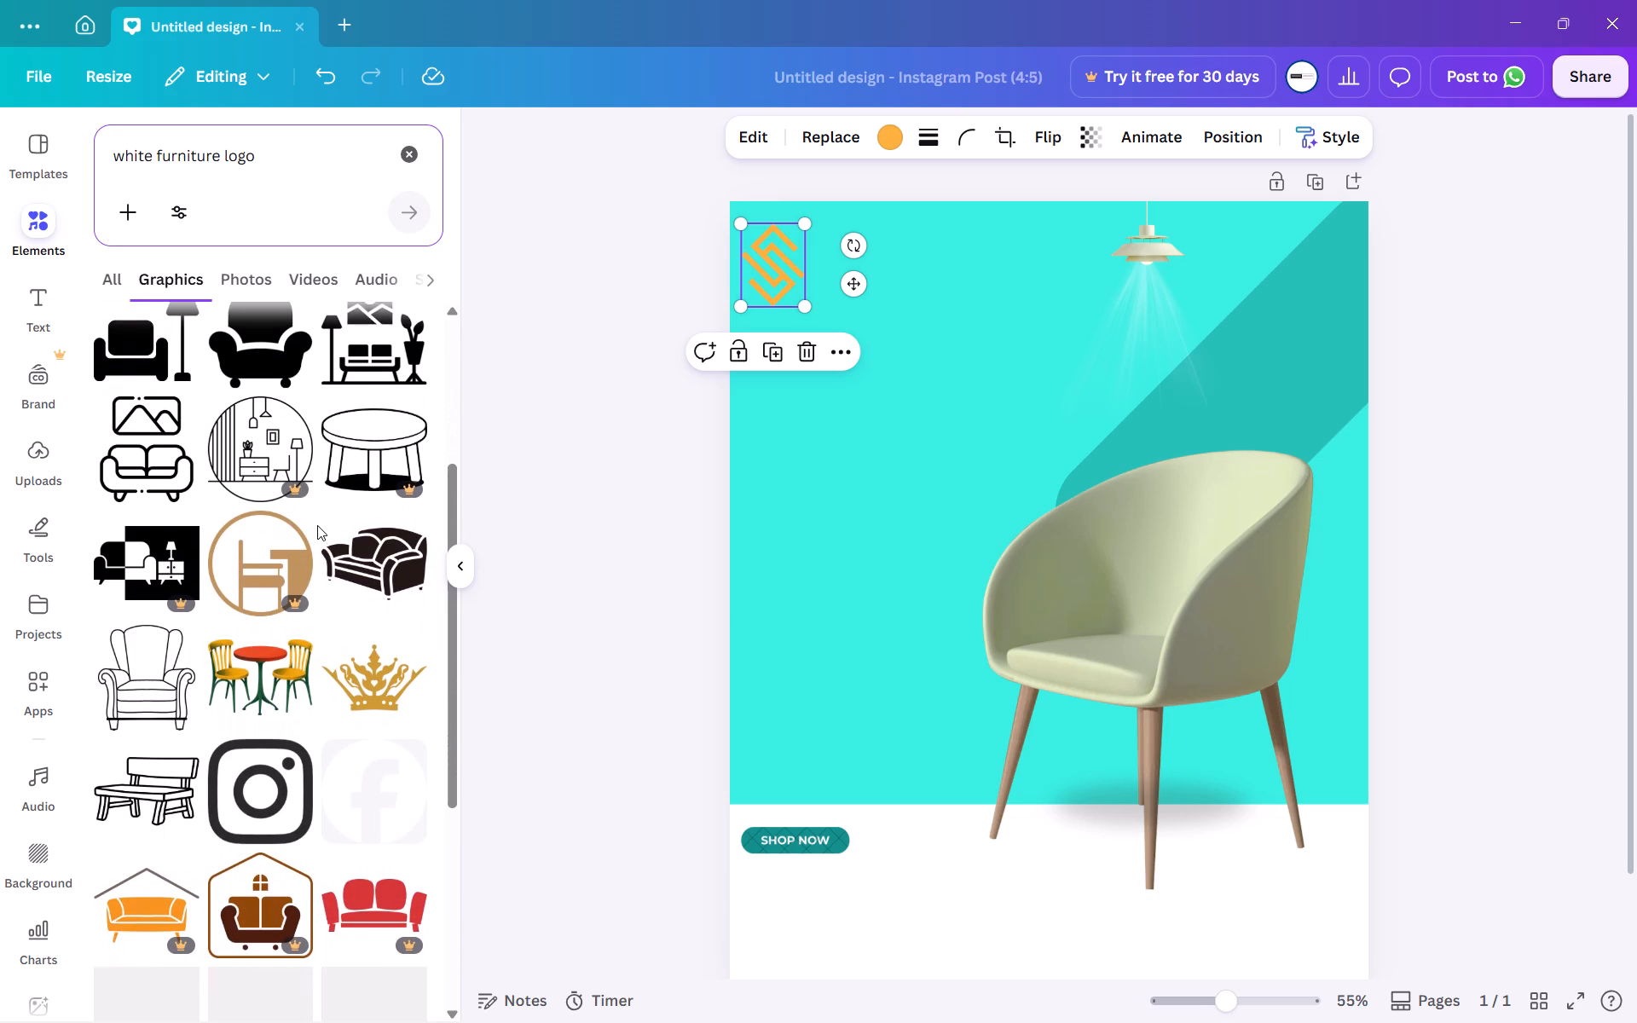
scroll(317, 525, "down", 2)
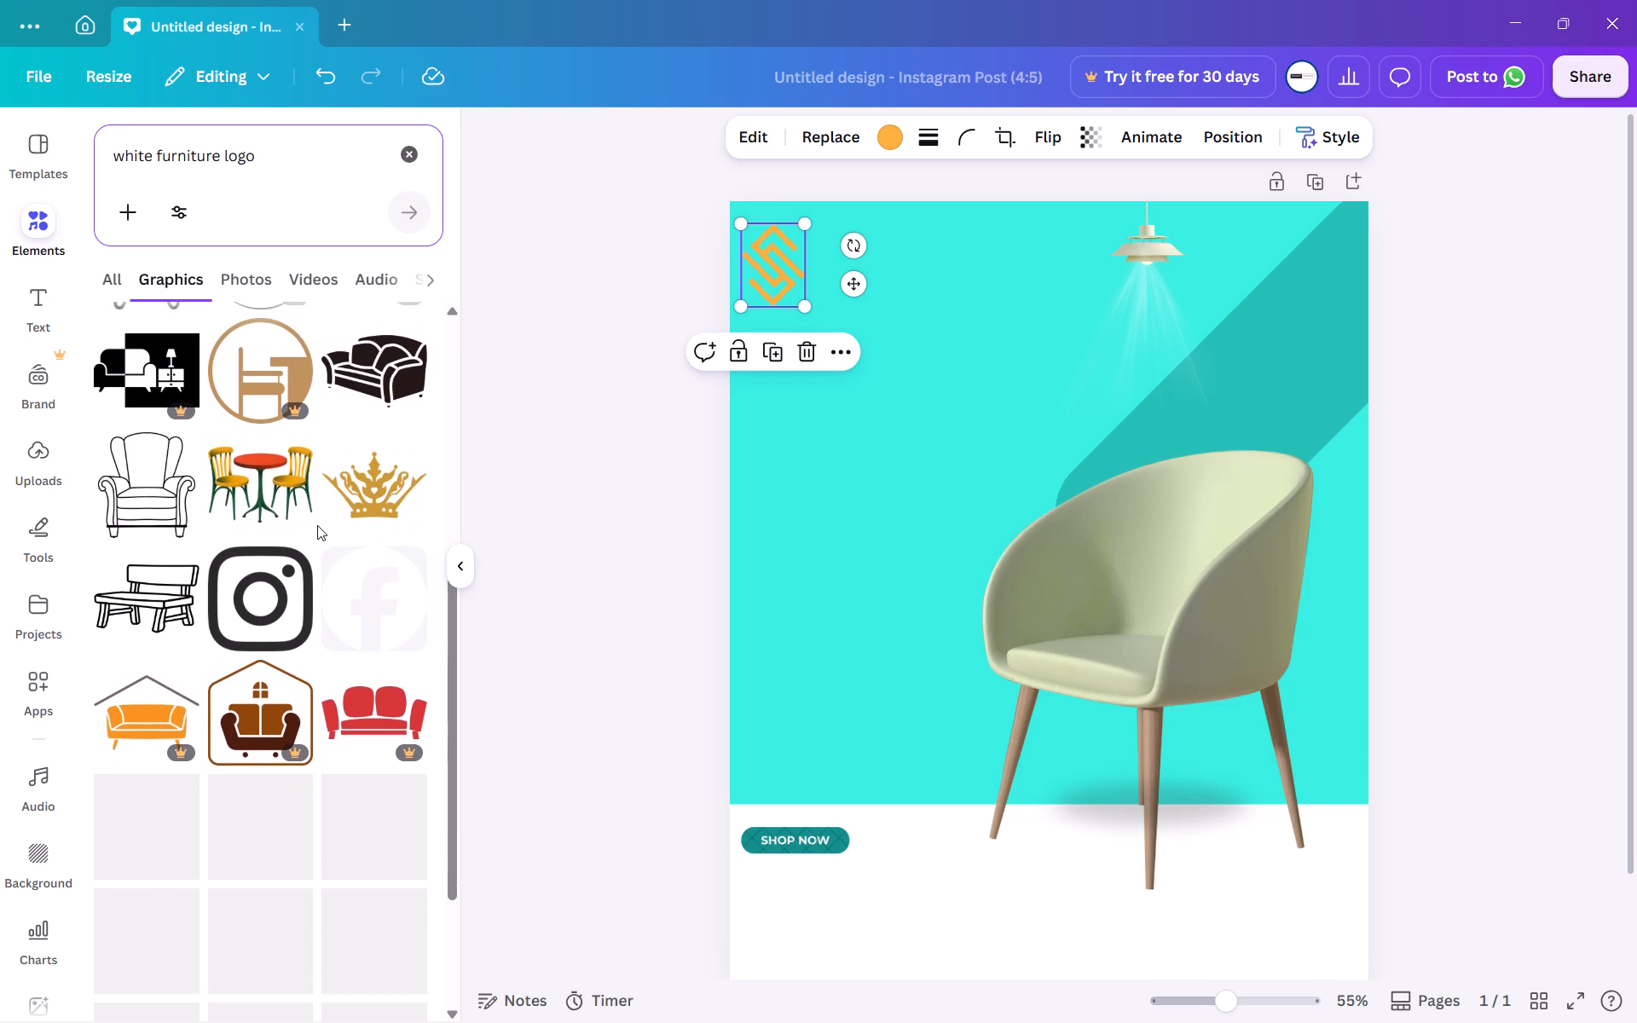
scroll(317, 525, "down", 1)
scroll(317, 525, "up", 6)
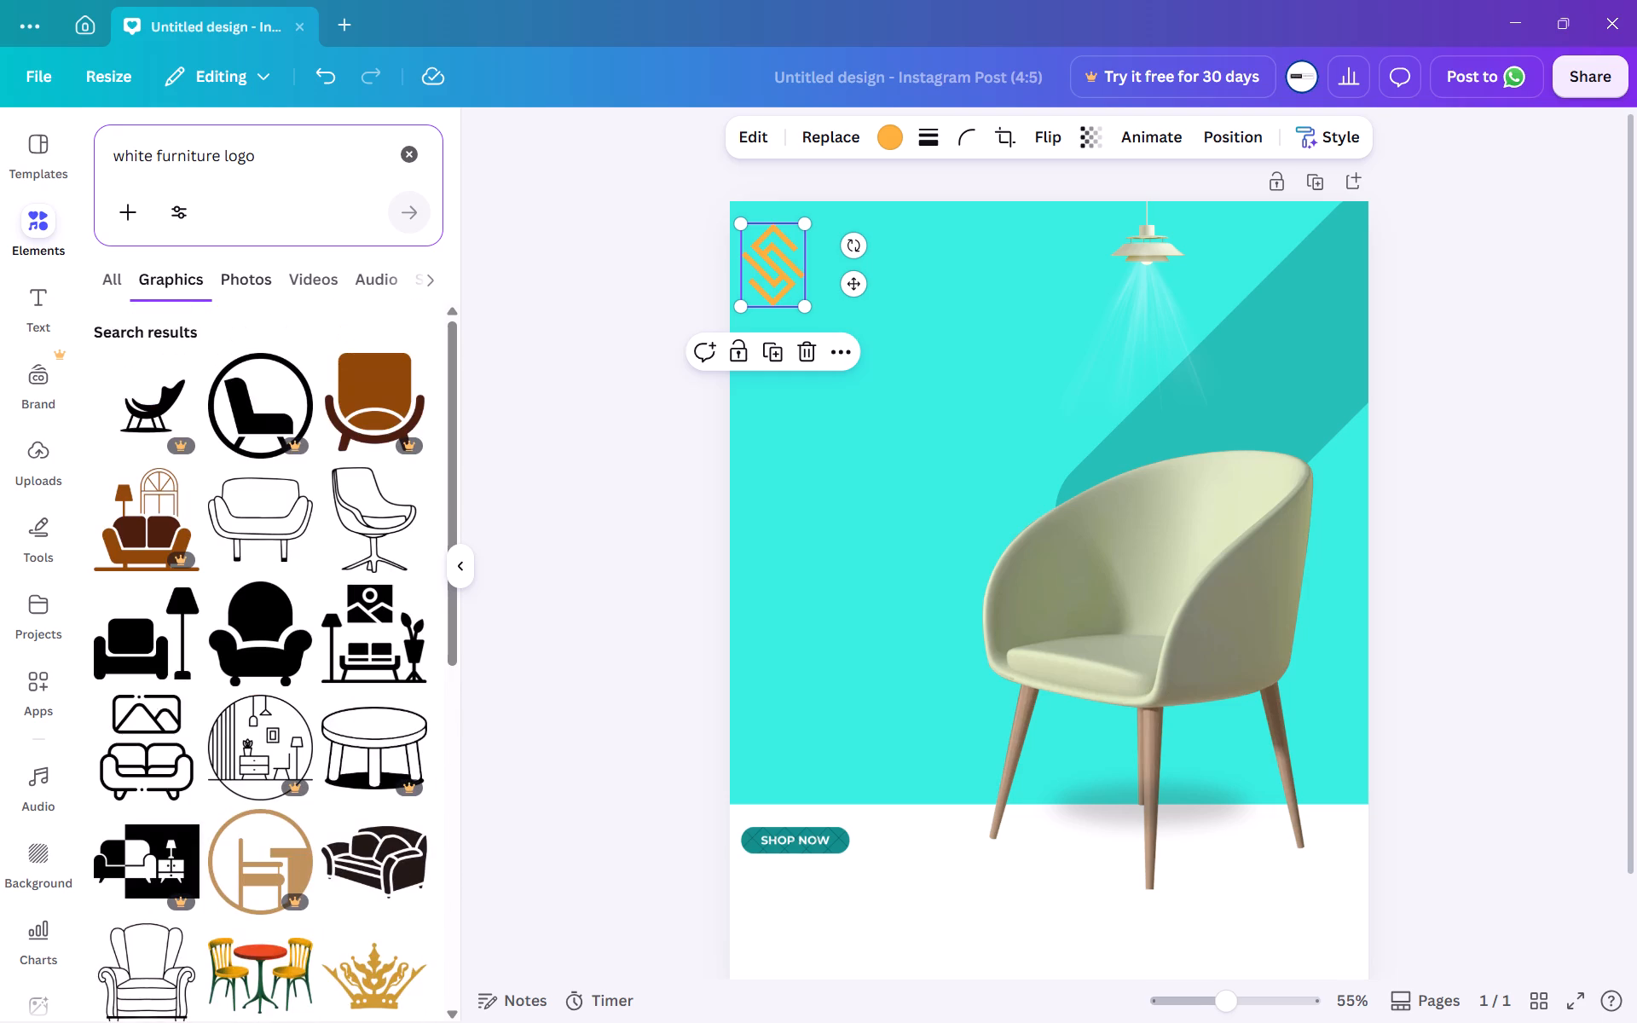
Search the graphics for "white furniture company logo" and add the white wingback armchair with black outlines to the page.
left_click(280, 170)
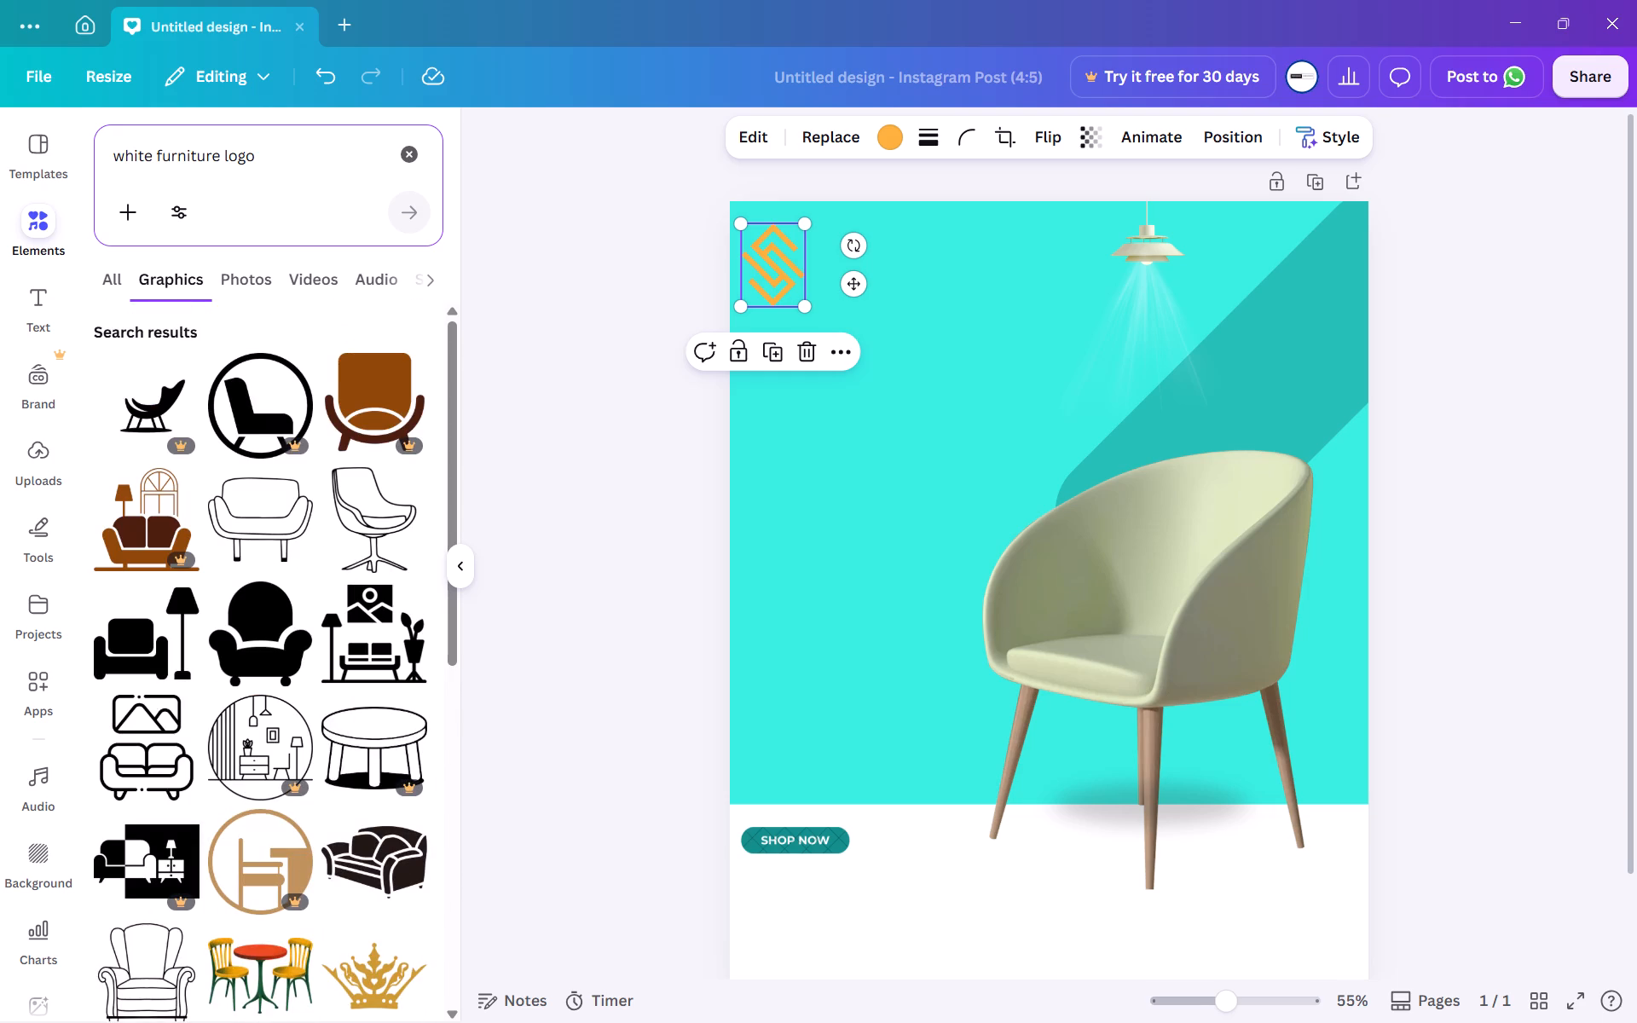
left_click(226, 159)
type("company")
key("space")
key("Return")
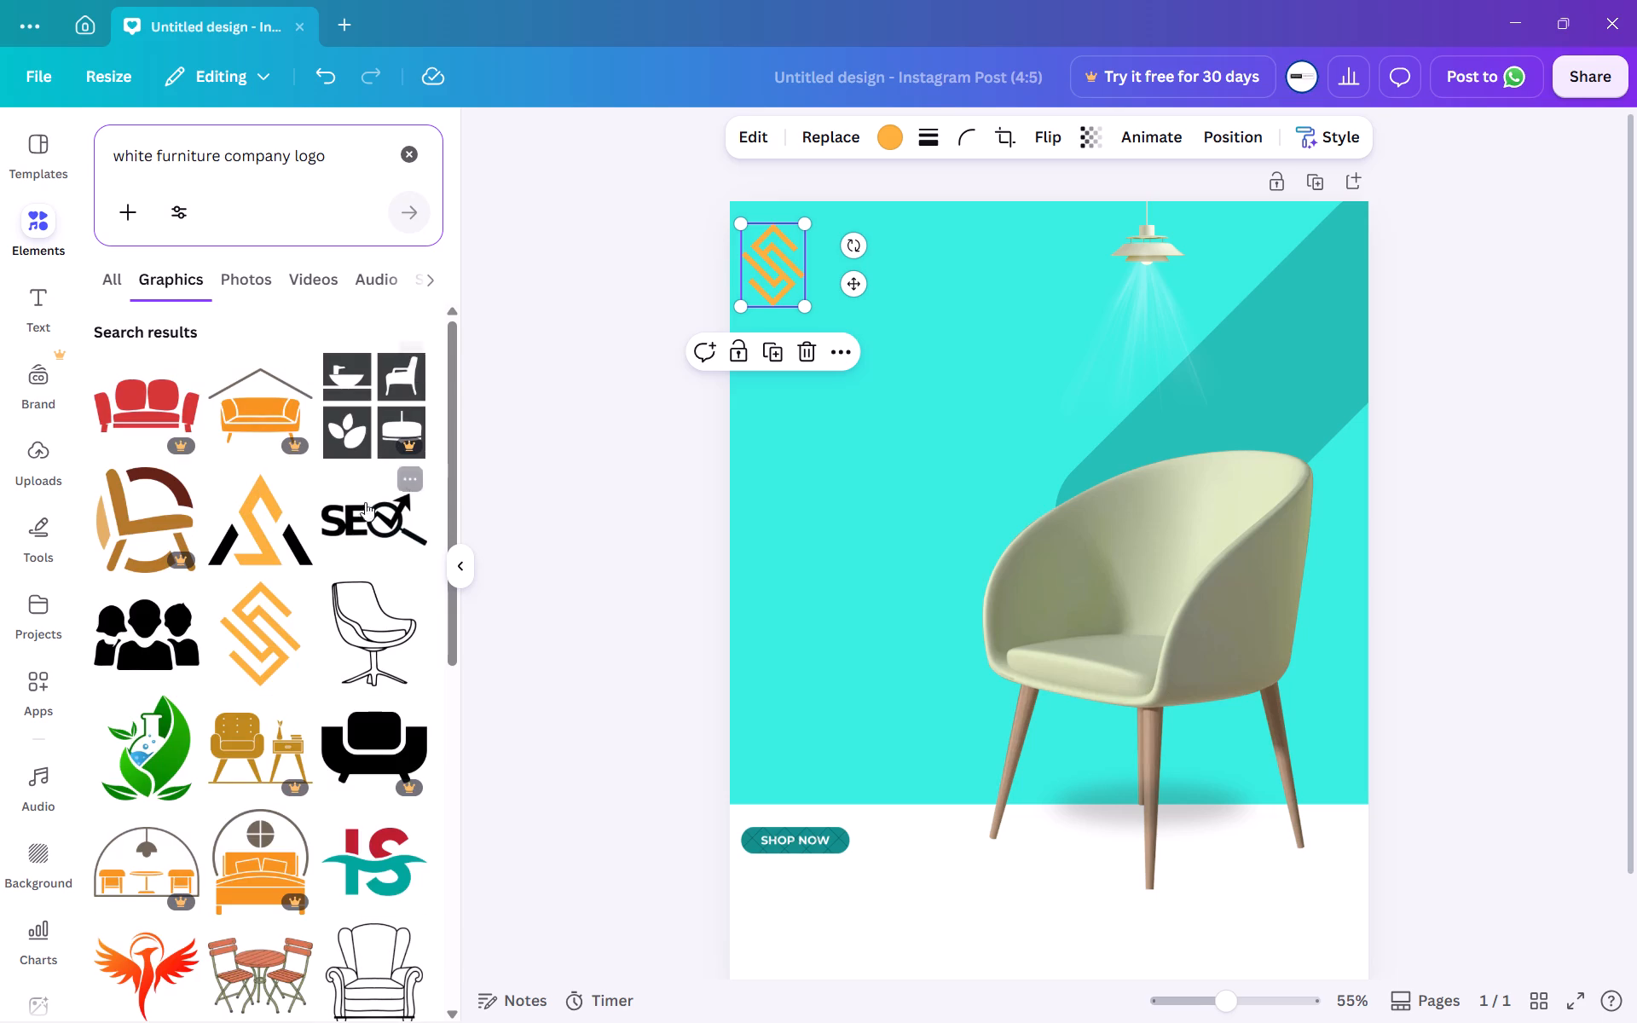
scroll(366, 537, "down", 2)
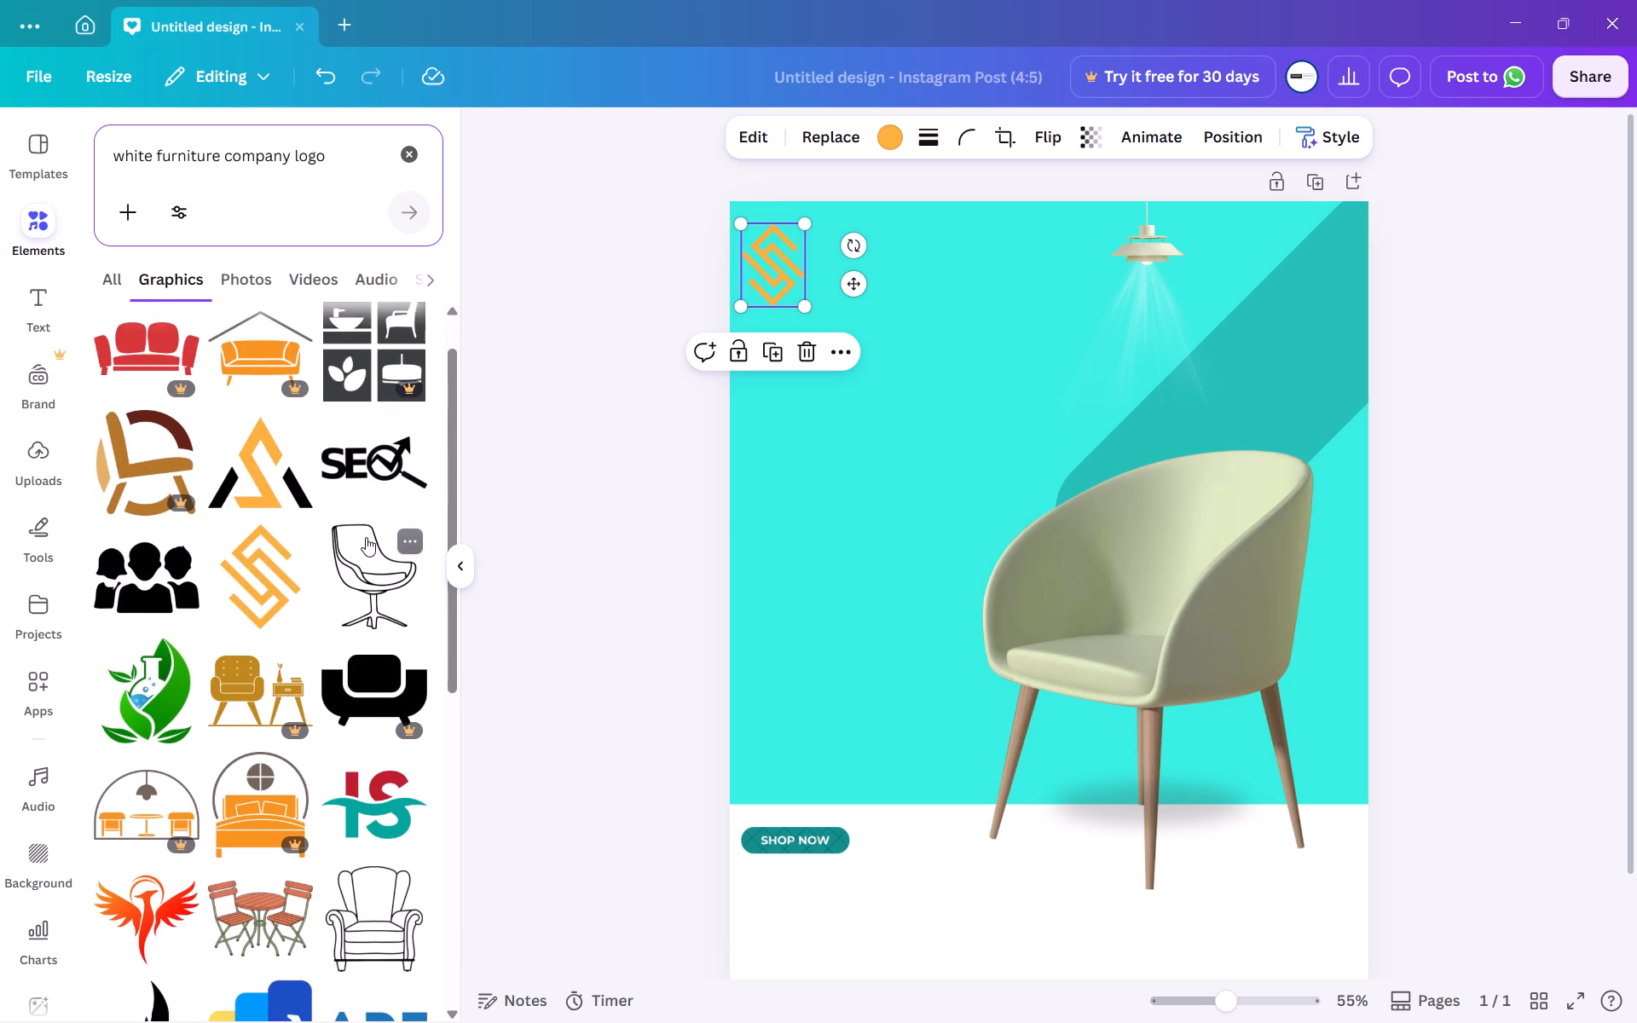
scroll(366, 537, "down", 5)
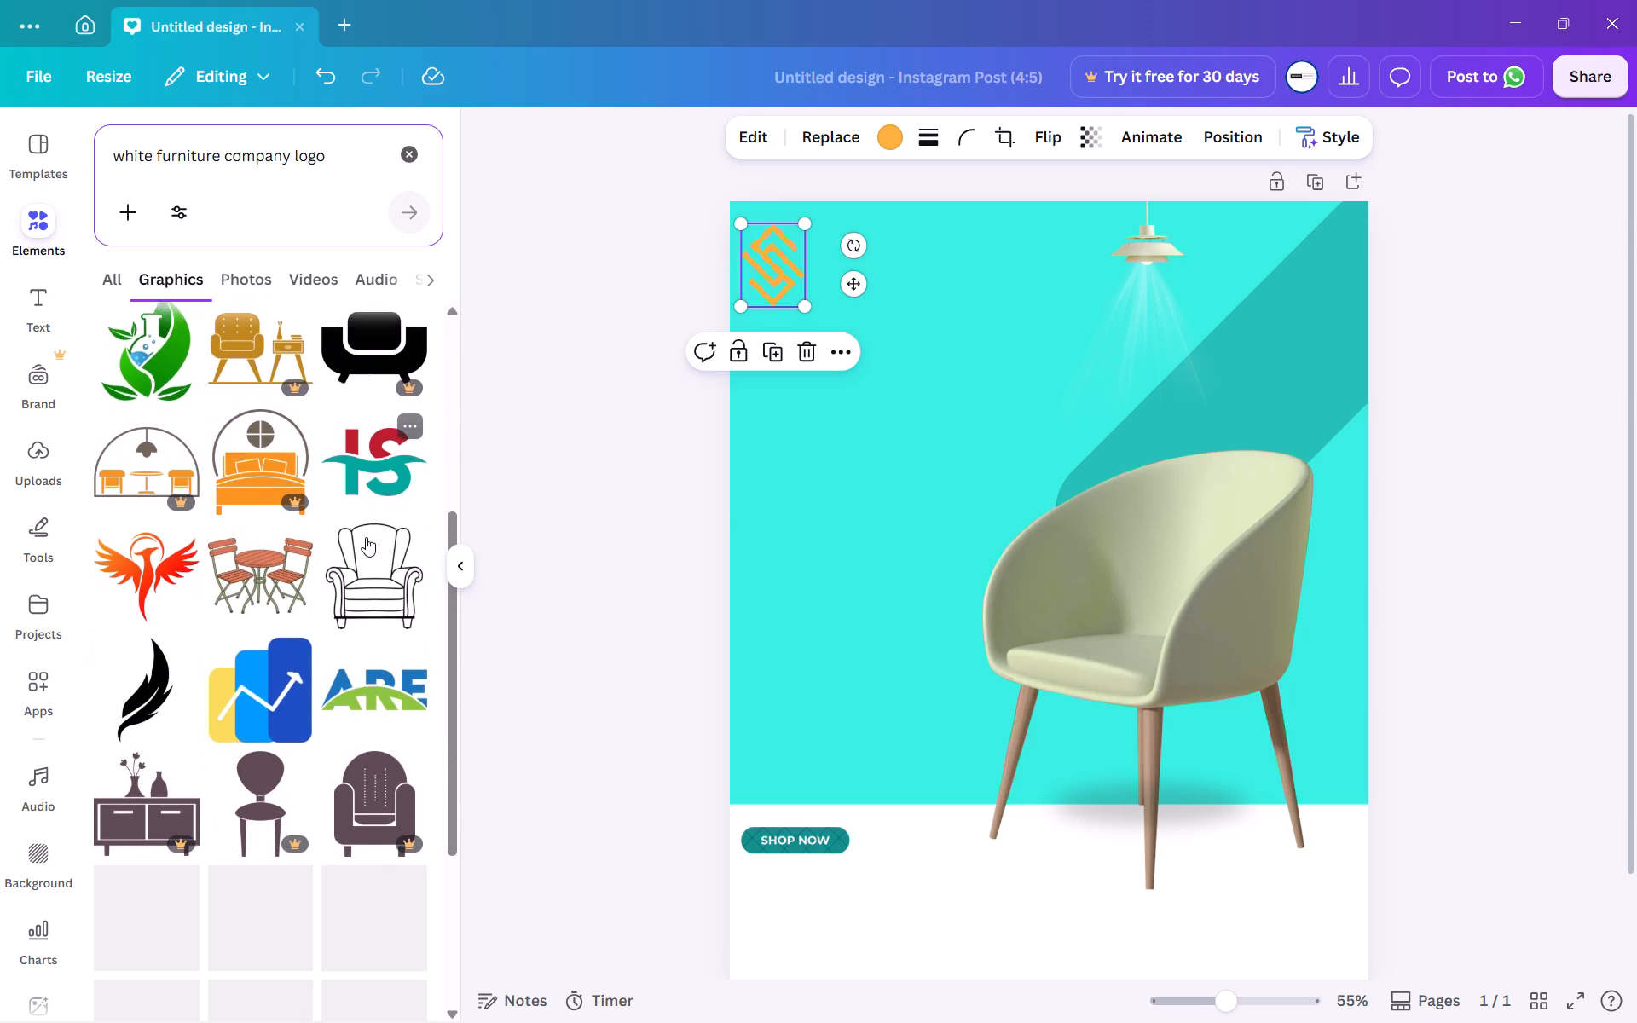
scroll(366, 537, "down", 2)
scroll(366, 537, "up", 5)
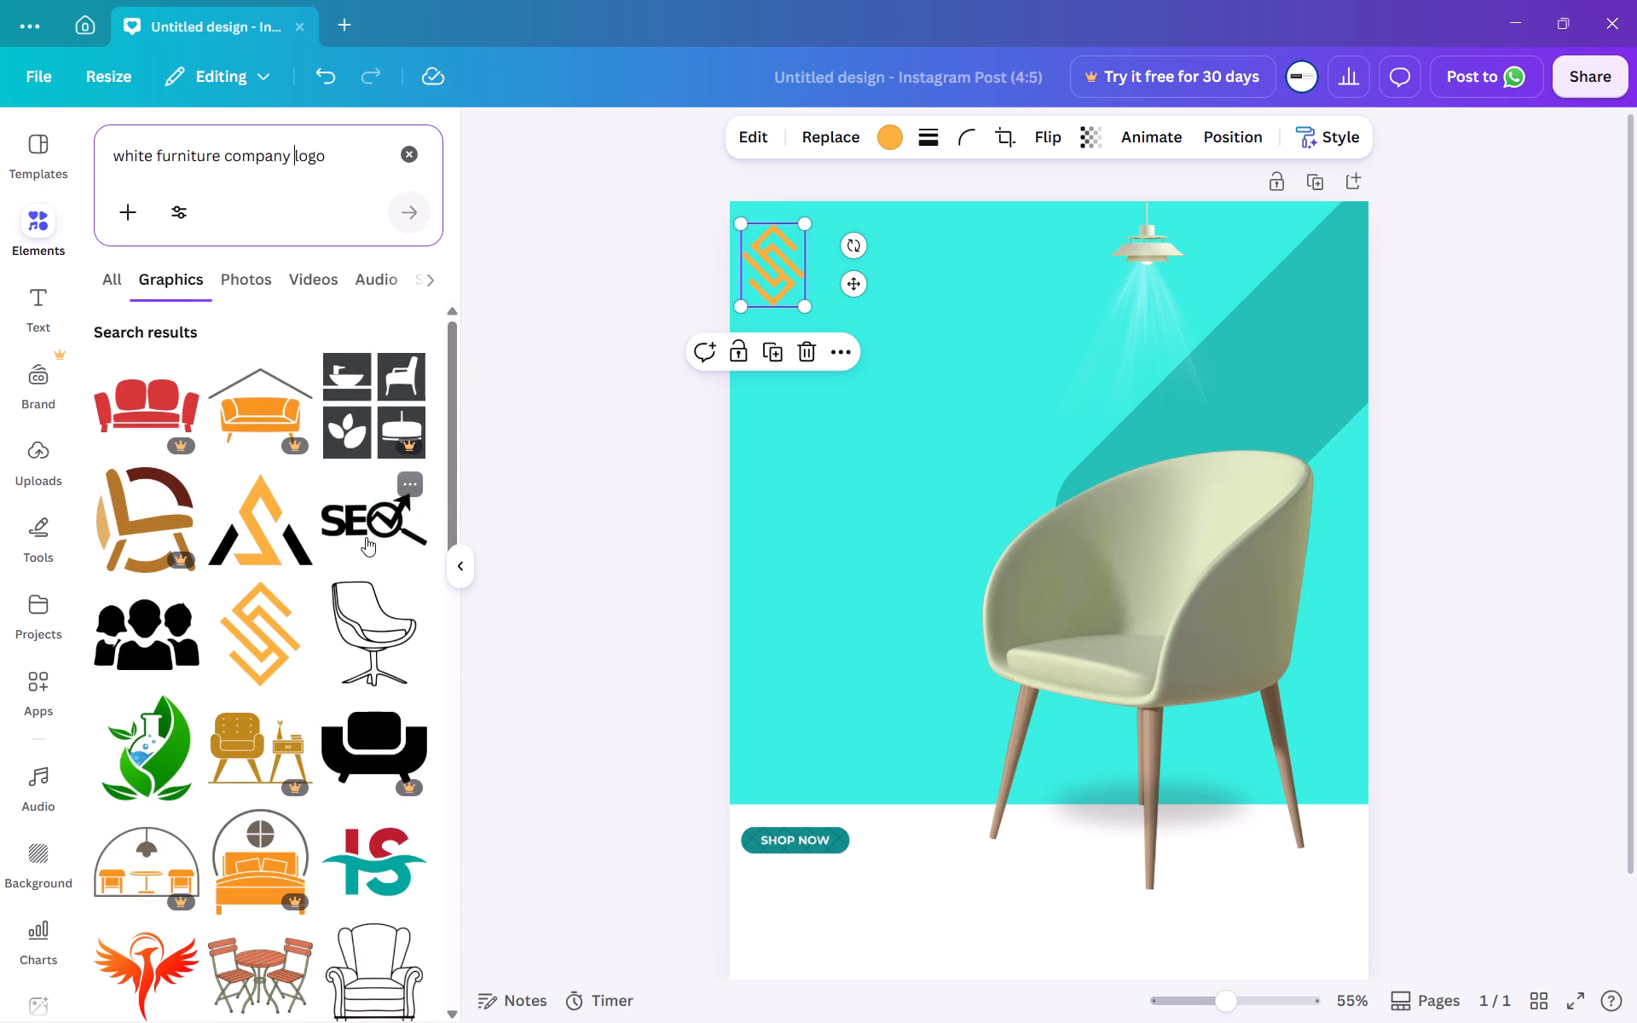
scroll(289, 540, "up", 1)
scroll(289, 540, "down", 3)
scroll(289, 540, "up", 3)
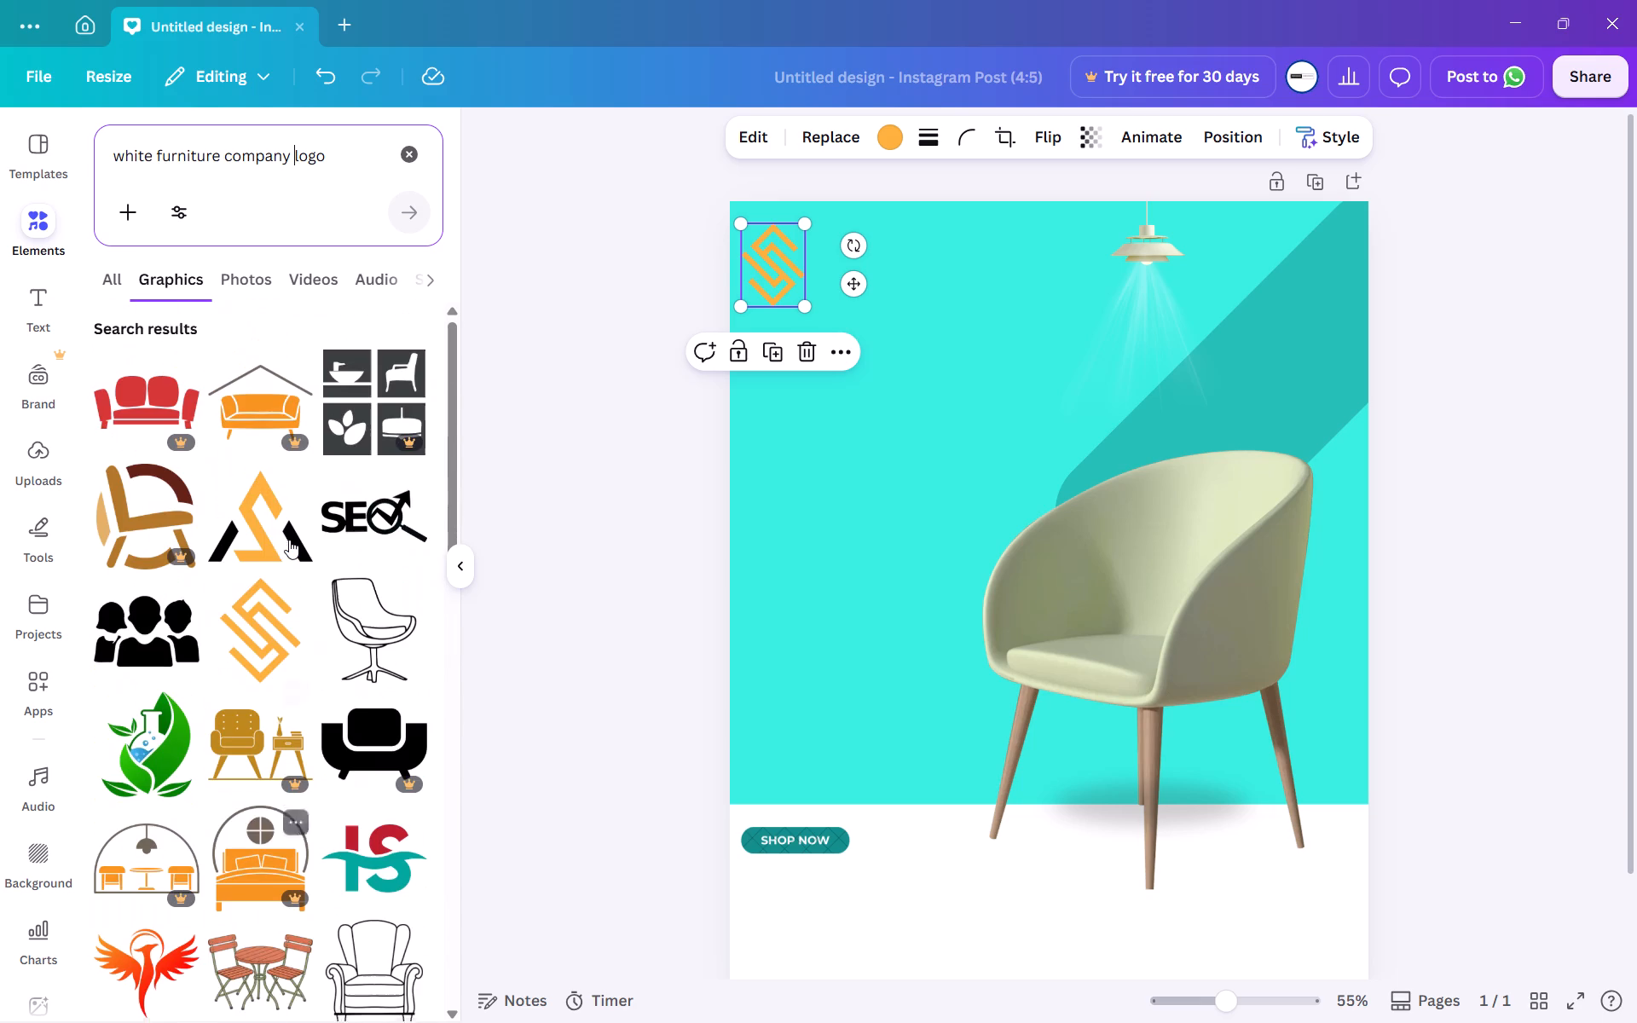
scroll(289, 540, "up", 1)
scroll(289, 540, "down", 4)
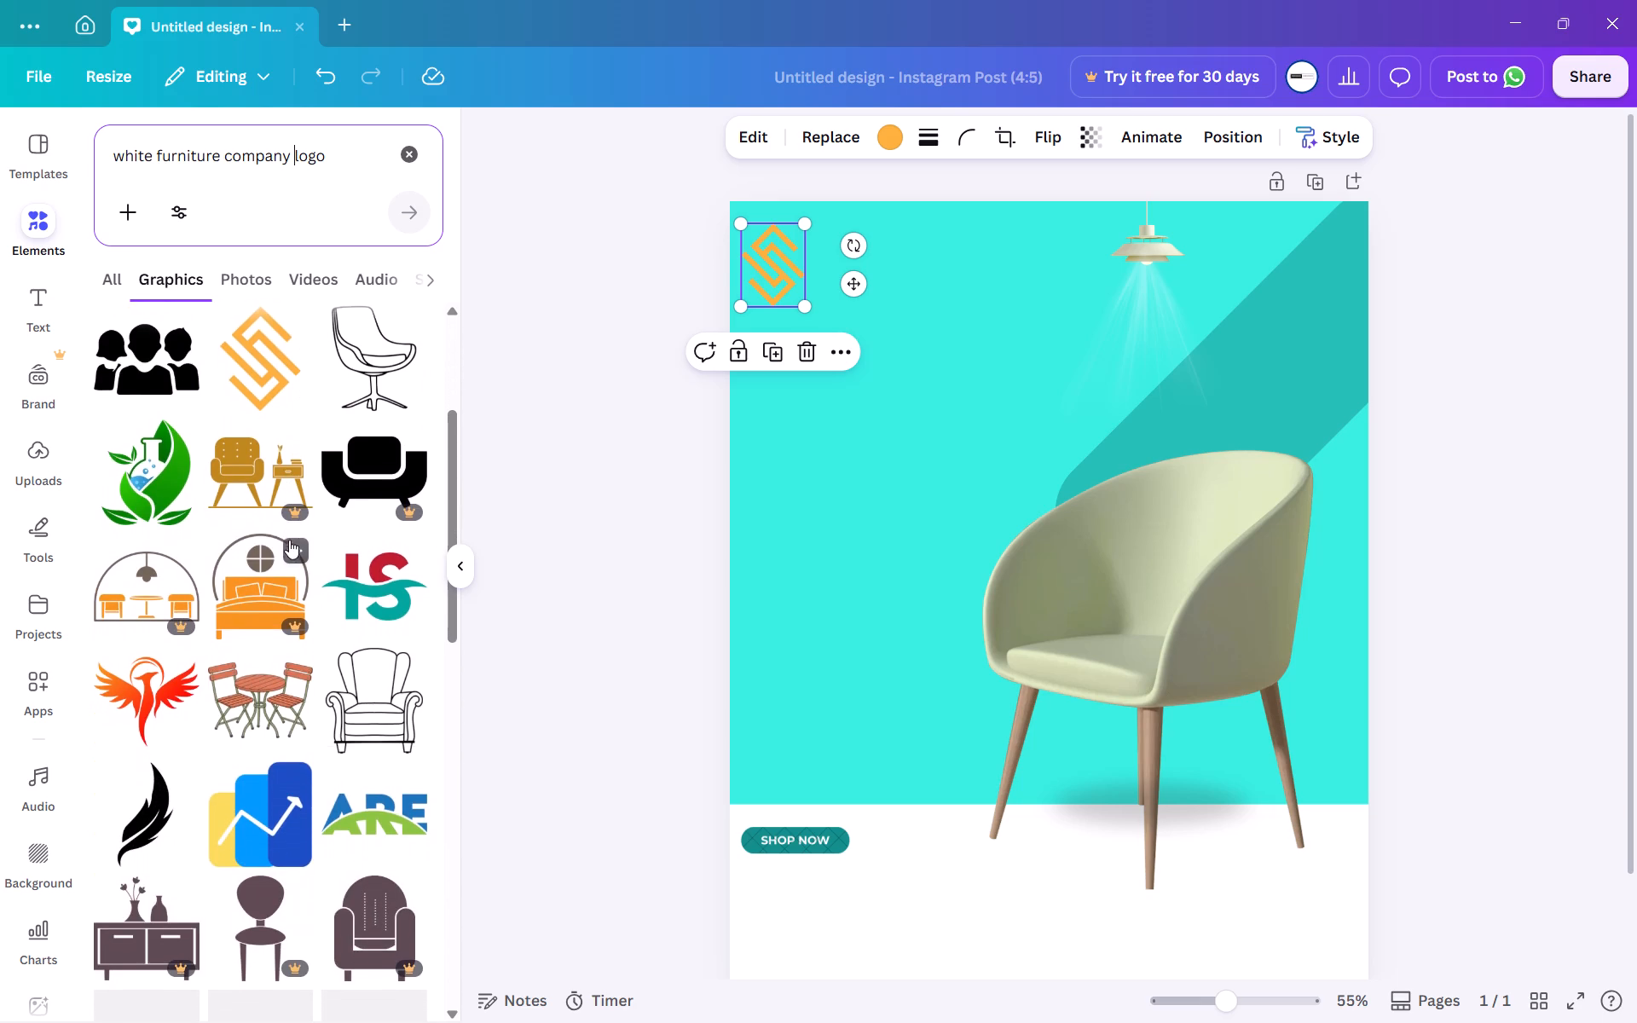
scroll(289, 540, "down", 3)
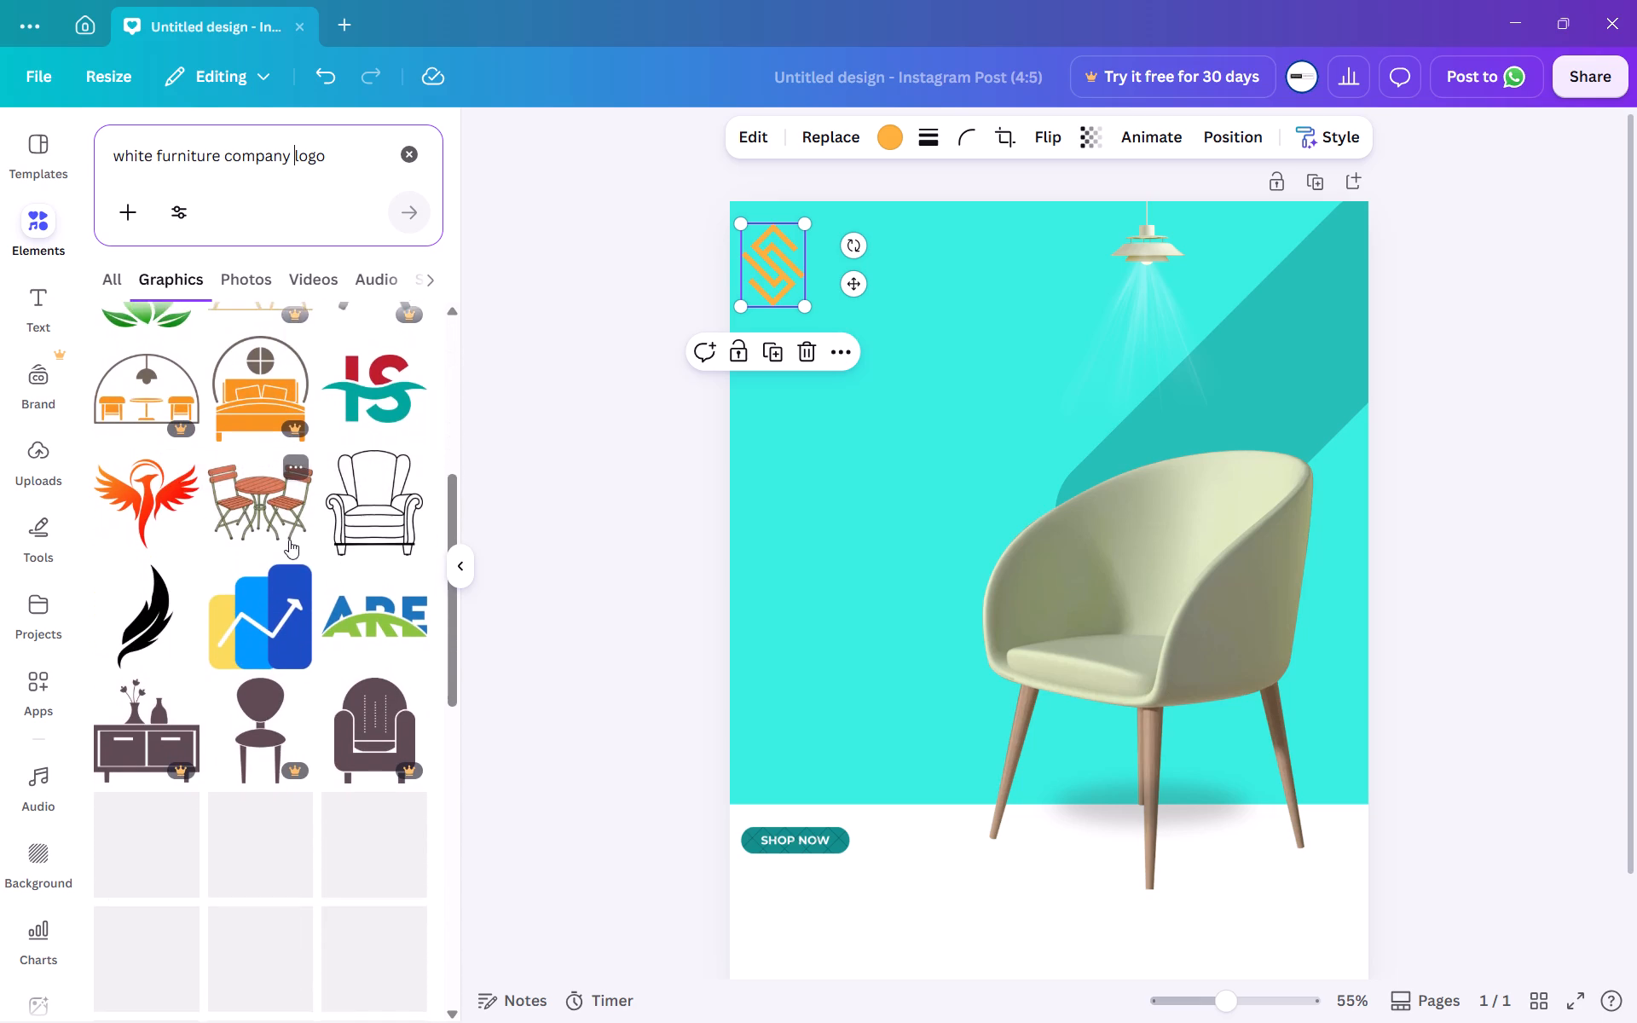
scroll(289, 540, "down", 2)
scroll(289, 540, "up", 1)
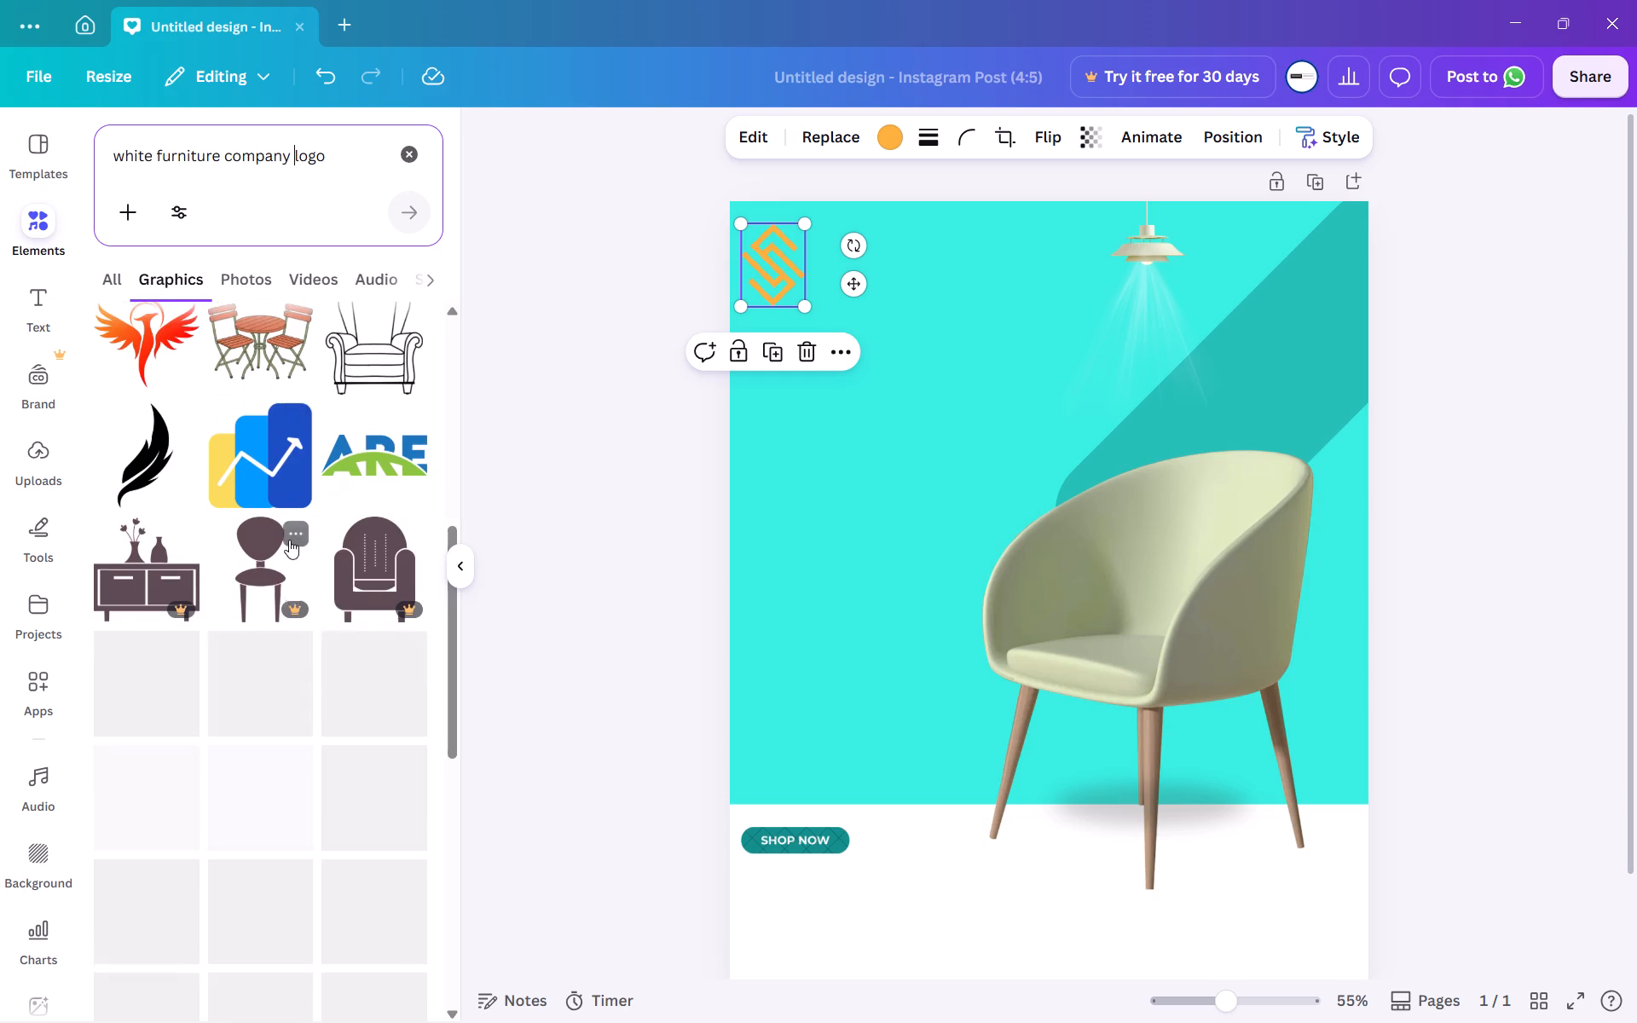
scroll(289, 540, "up", 3)
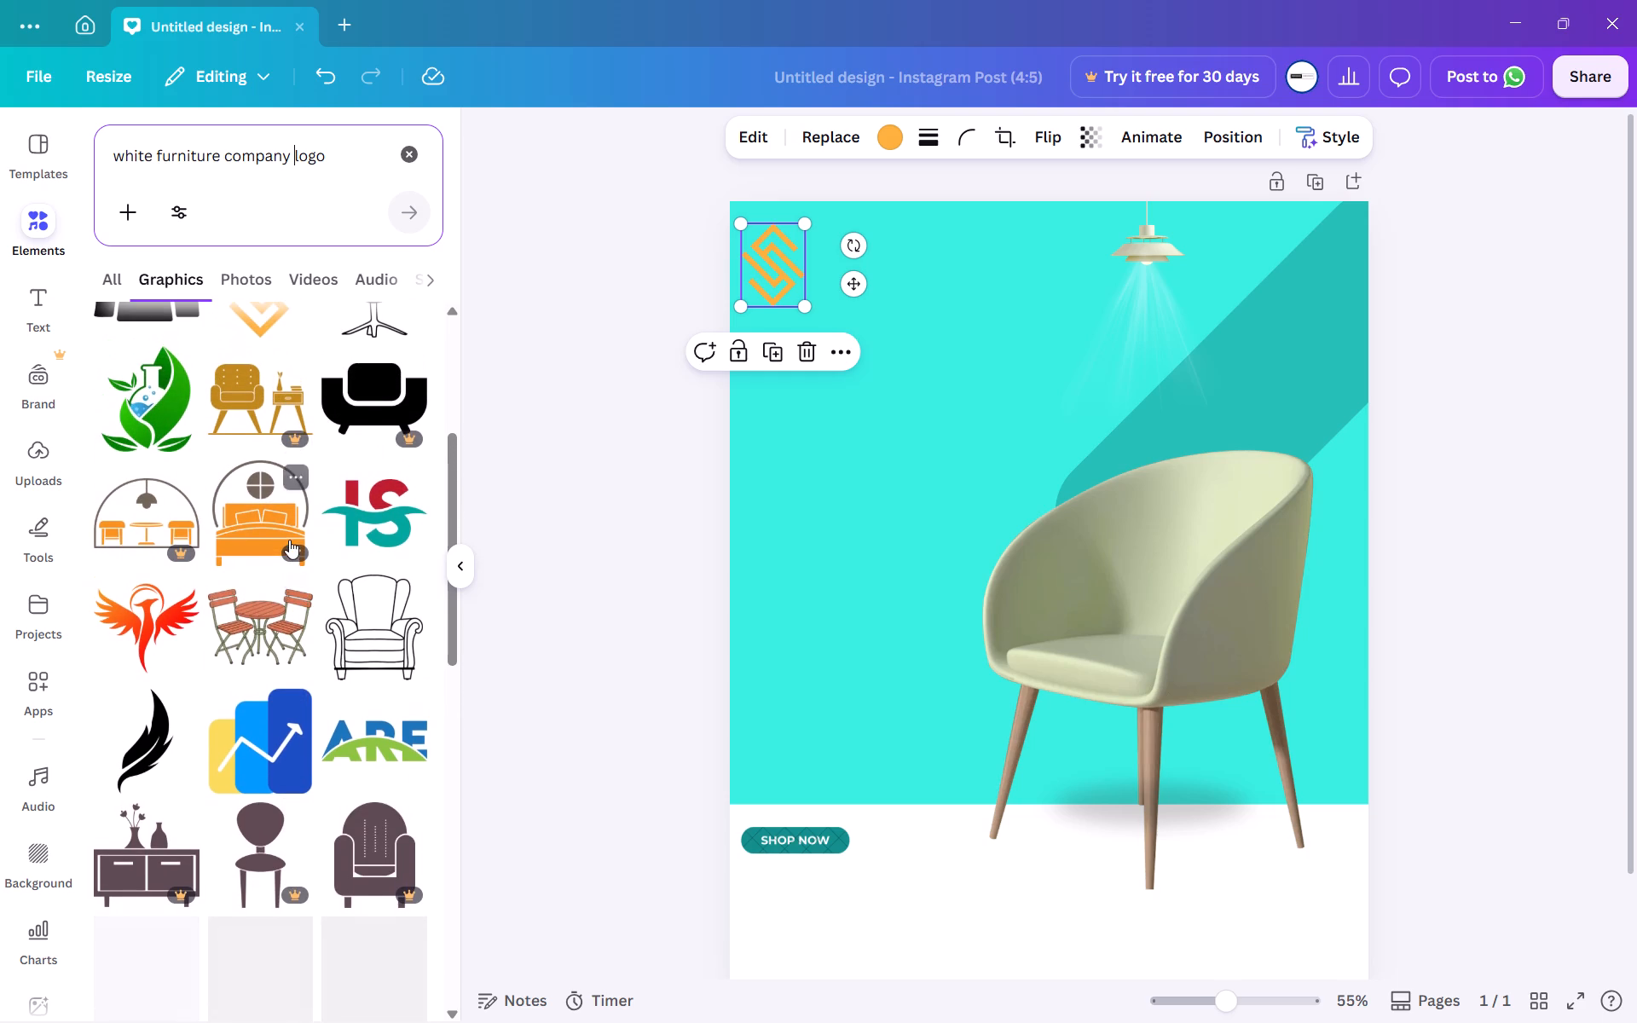
left_click(366, 627)
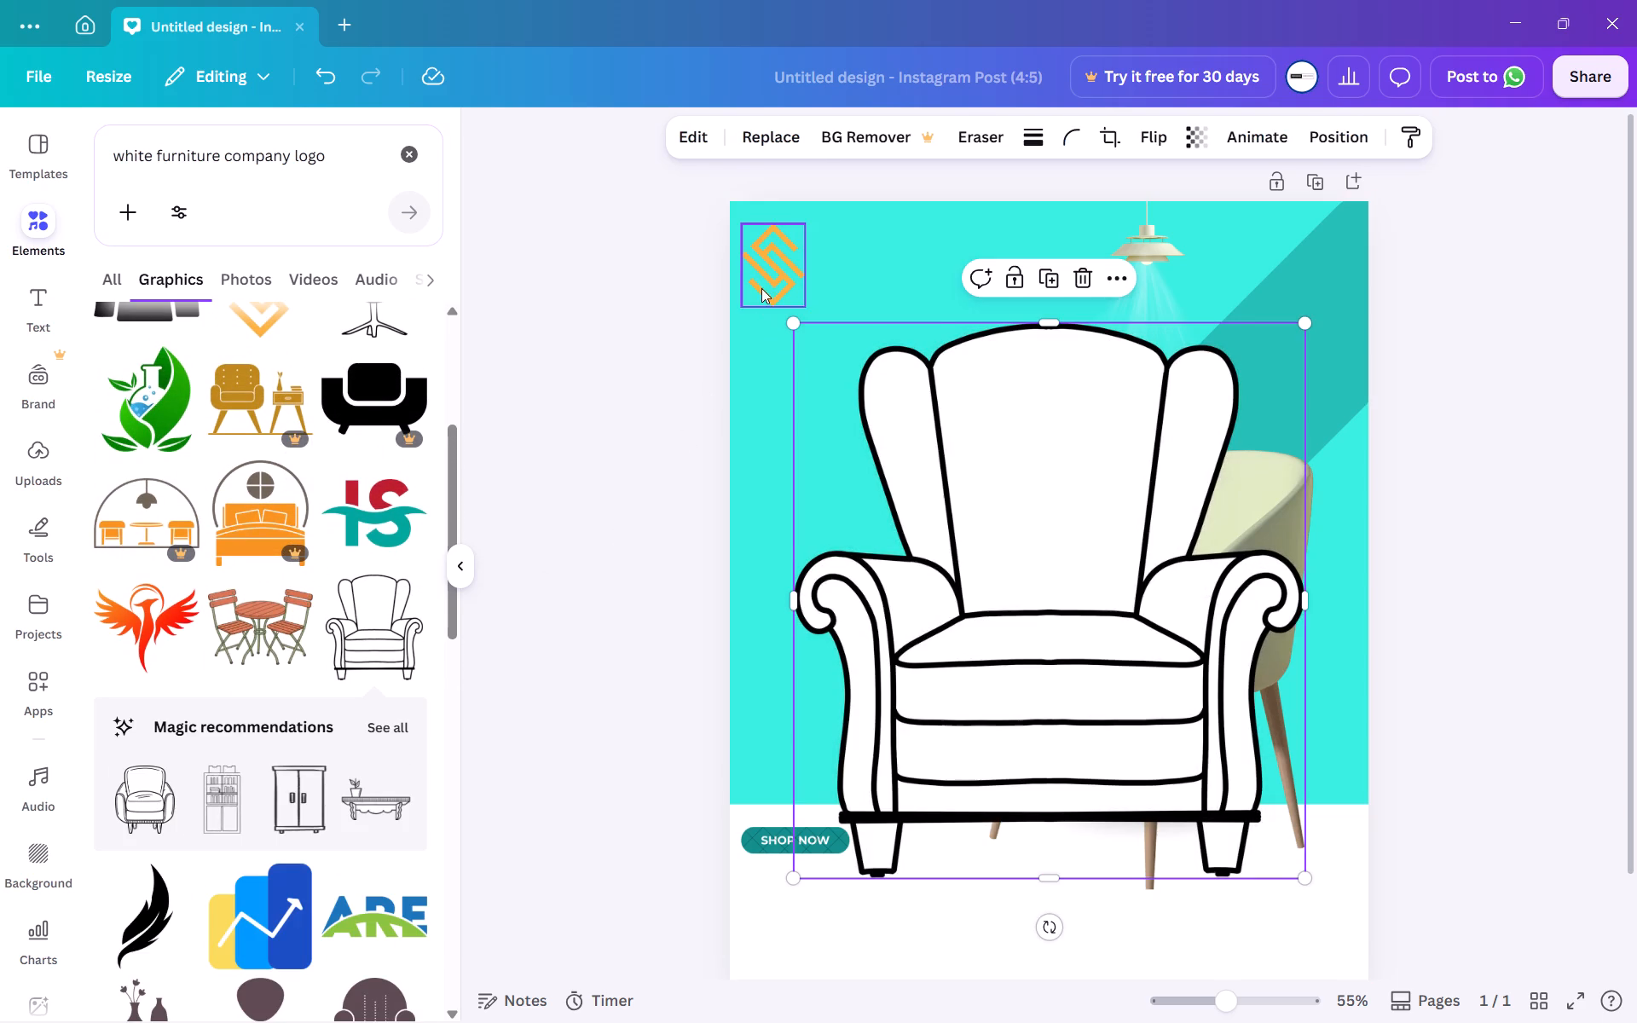
Delete the orange logo from the page's upper-left corner.
left_click(784, 265)
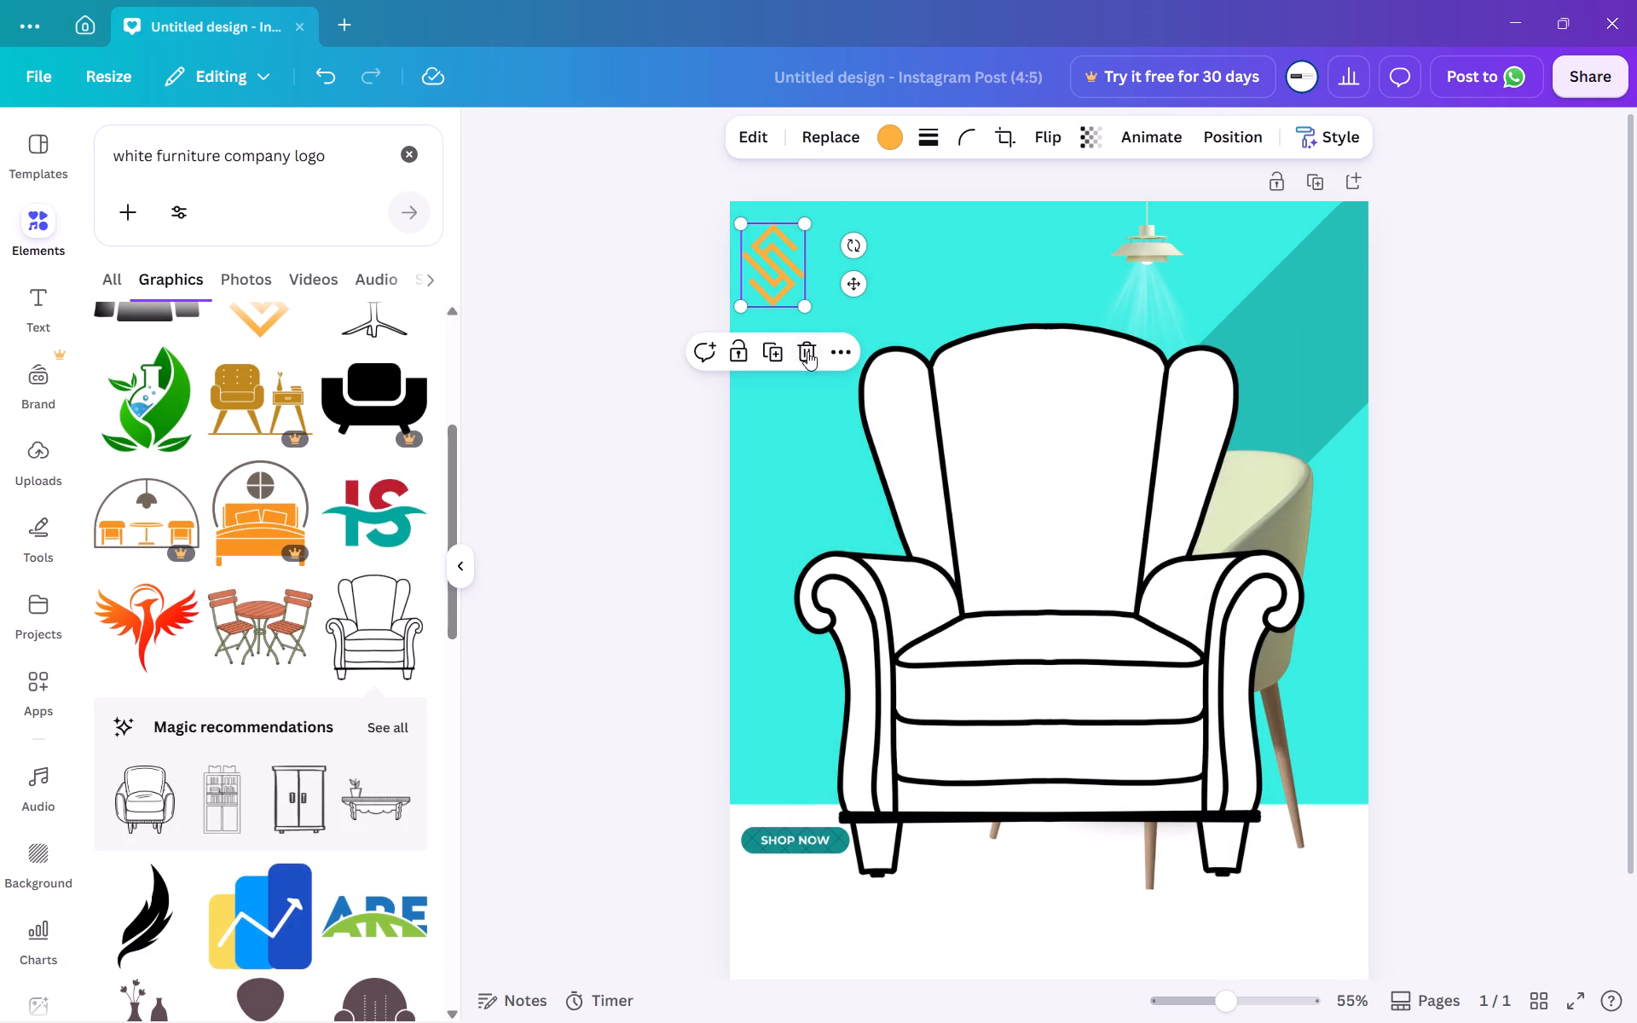
left_click(803, 355)
Shrink the outlined armchair graphic to a small logo and place it slightly inset from the page's upper-left corner.
left_click_drag(1114, 547, 1046, 433)
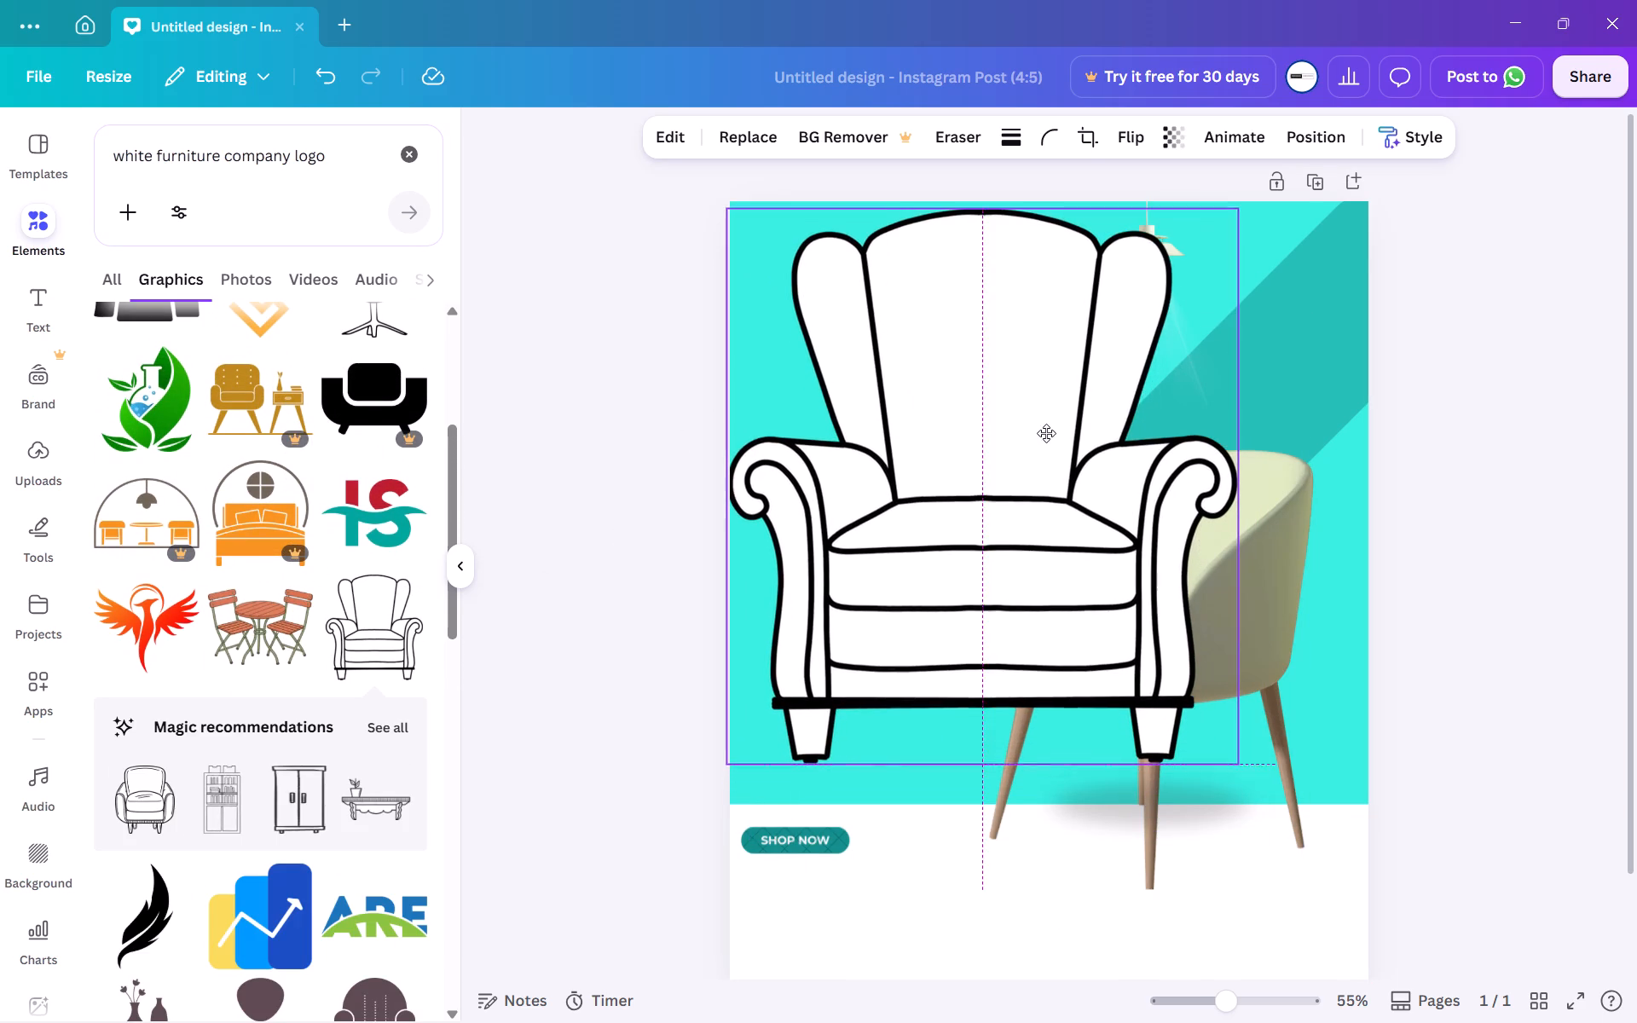
left_click_drag(1046, 433, 1050, 424)
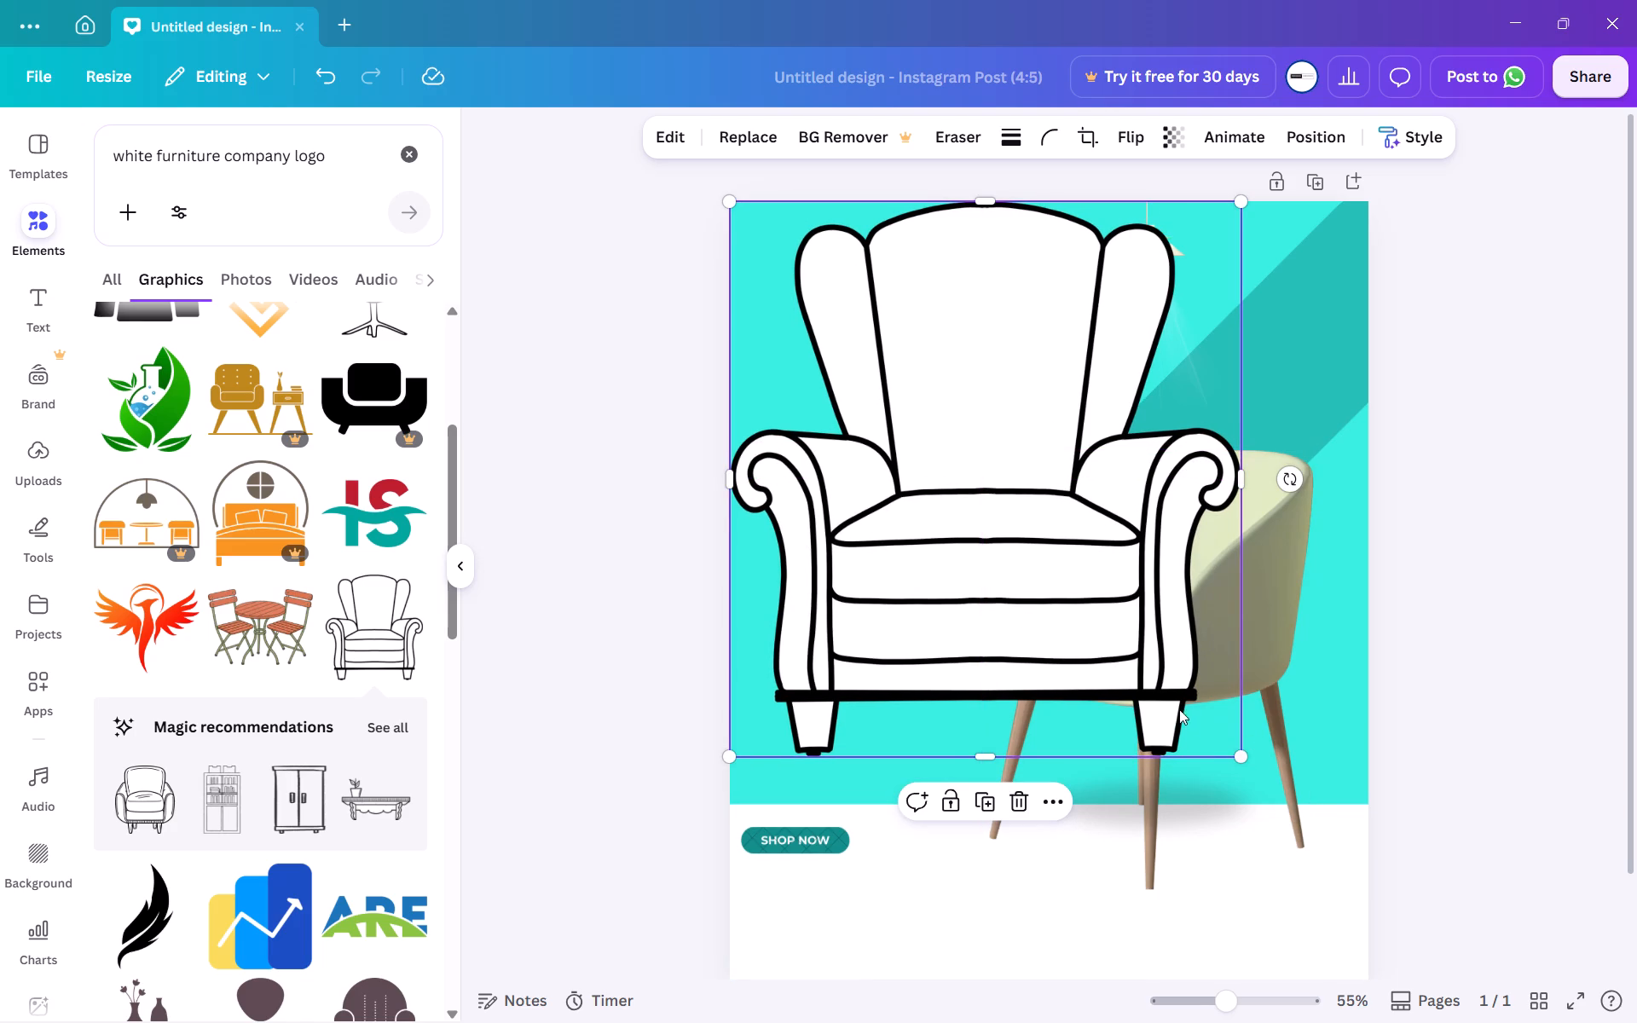
left_click_drag(1240, 750, 789, 324)
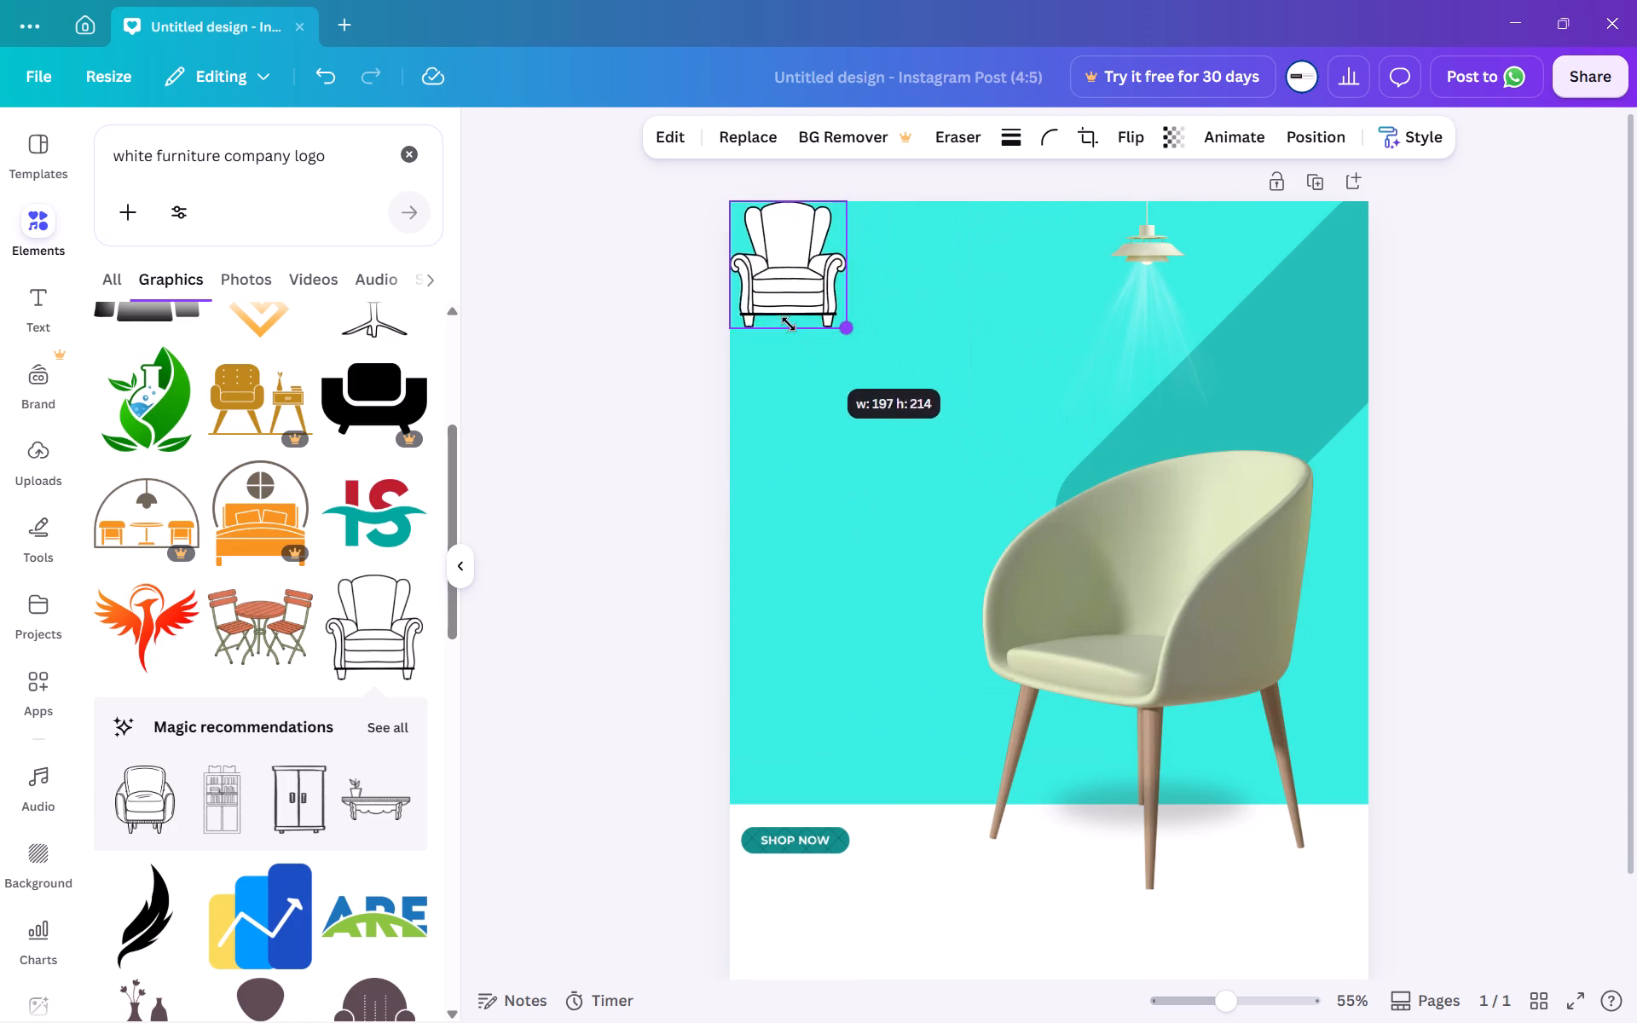
left_click_drag(789, 324, 757, 281)
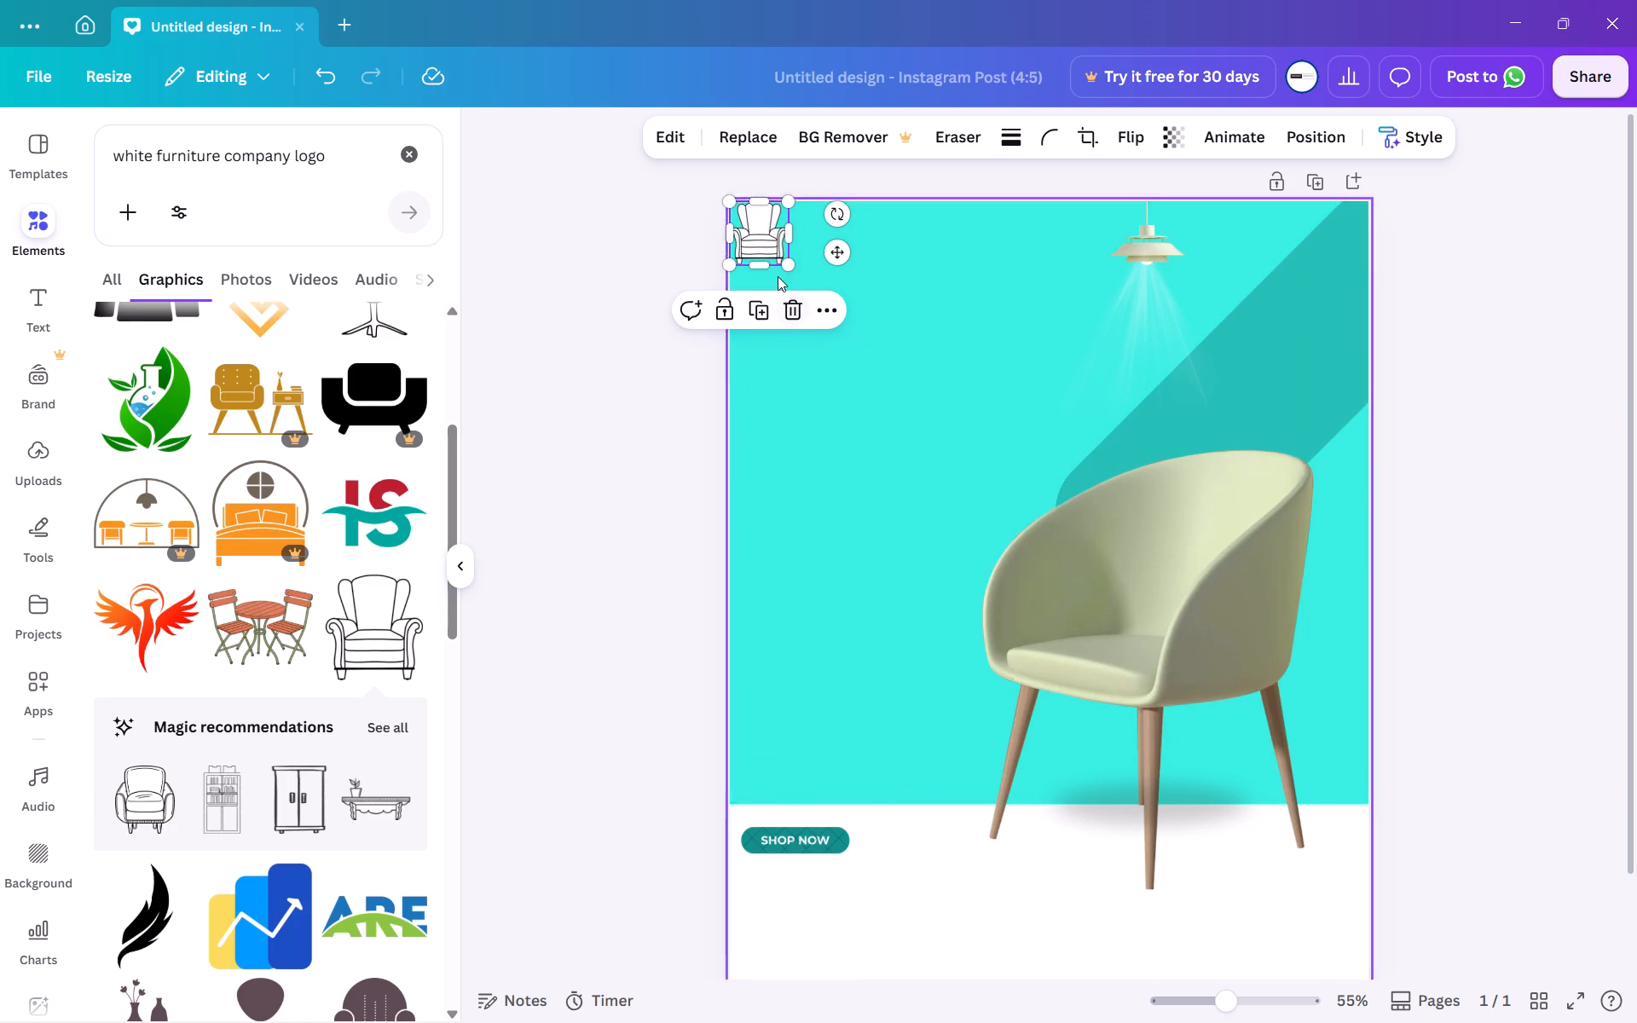
left_click_drag(838, 254, 846, 272)
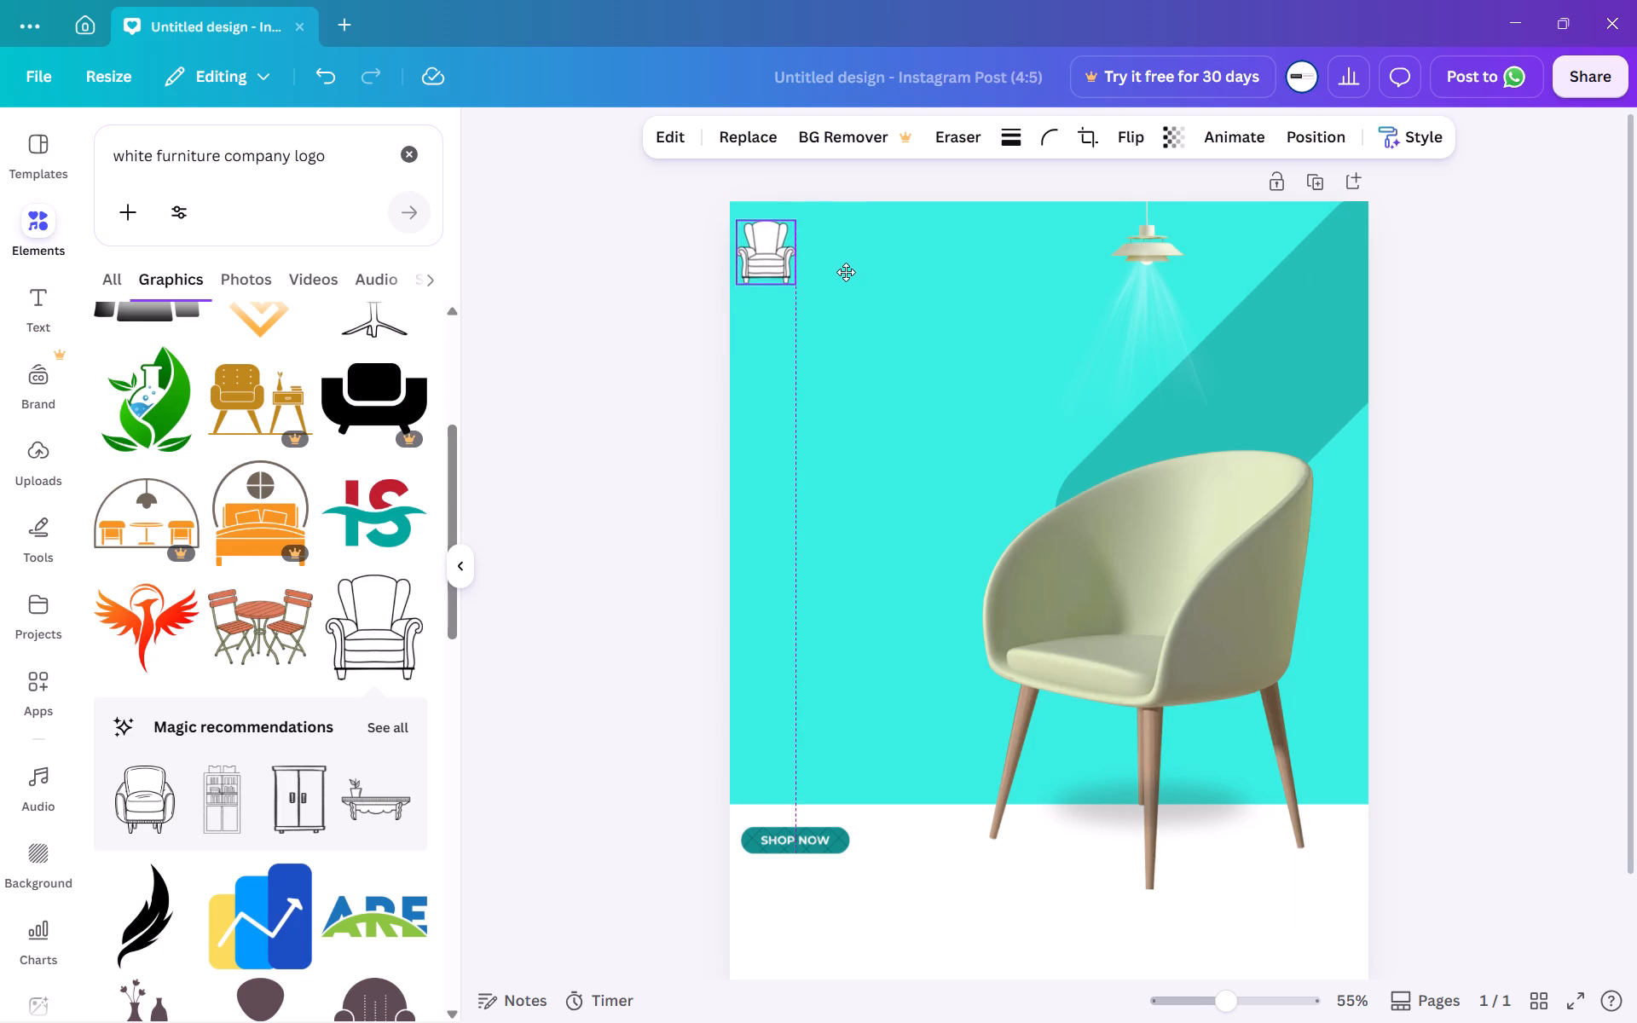
left_click_drag(846, 272, 858, 276)
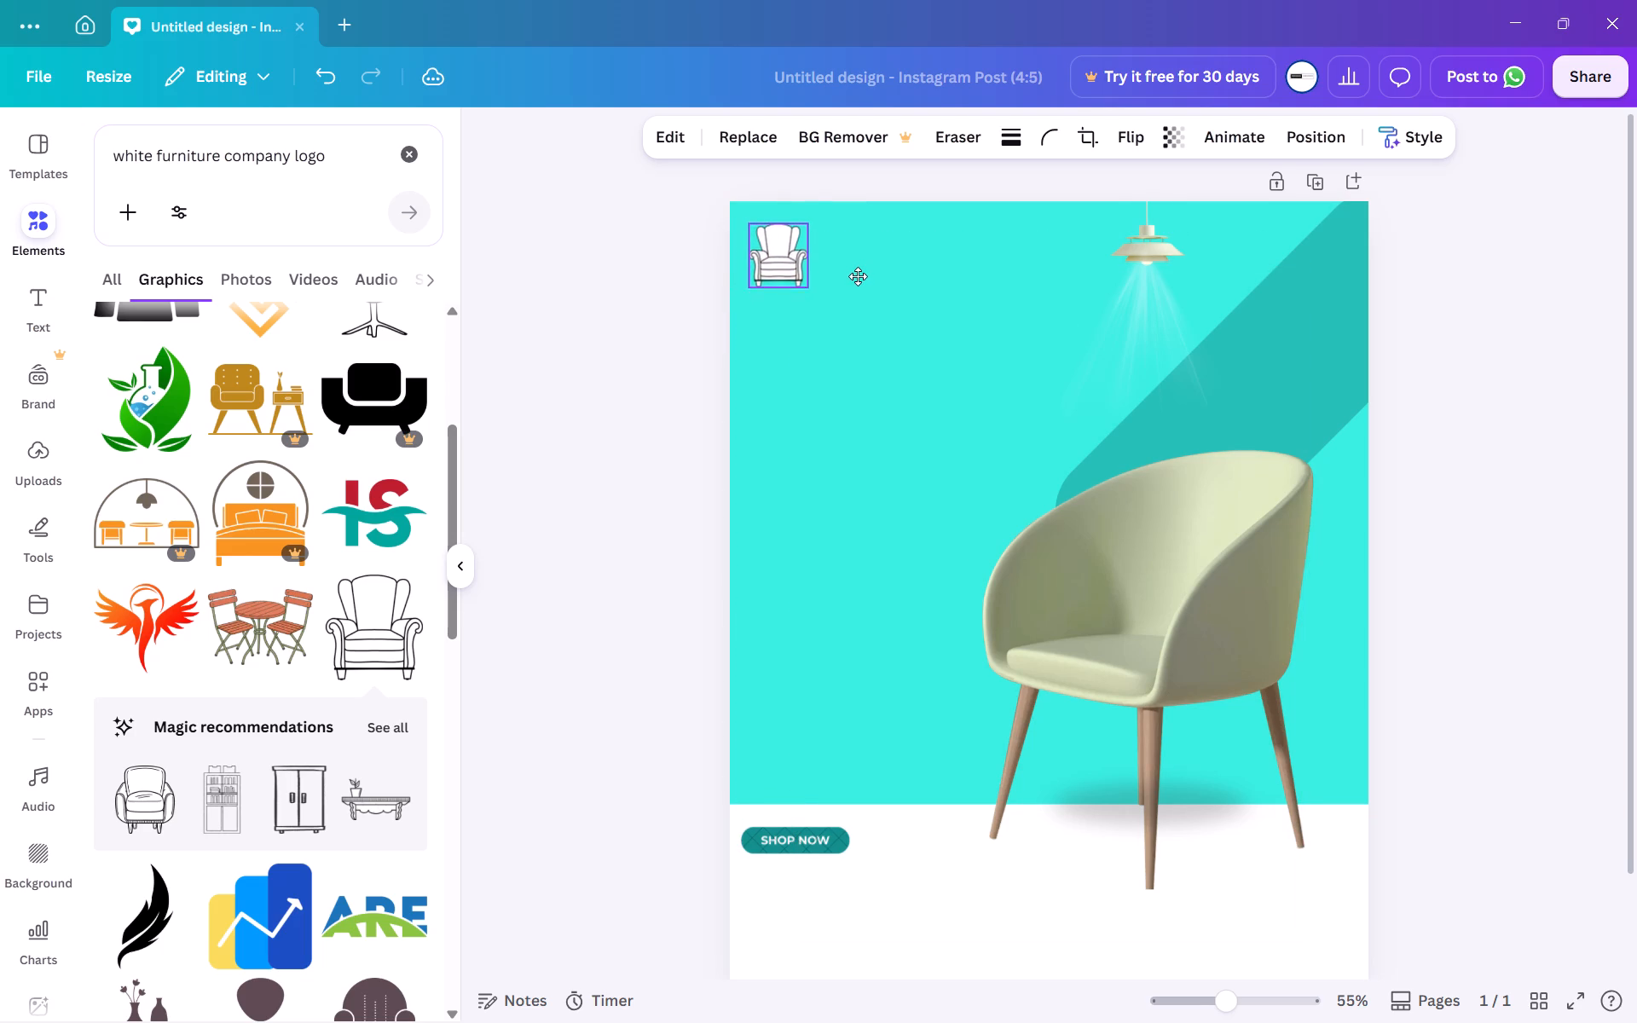
left_click_drag(858, 276, 862, 282)
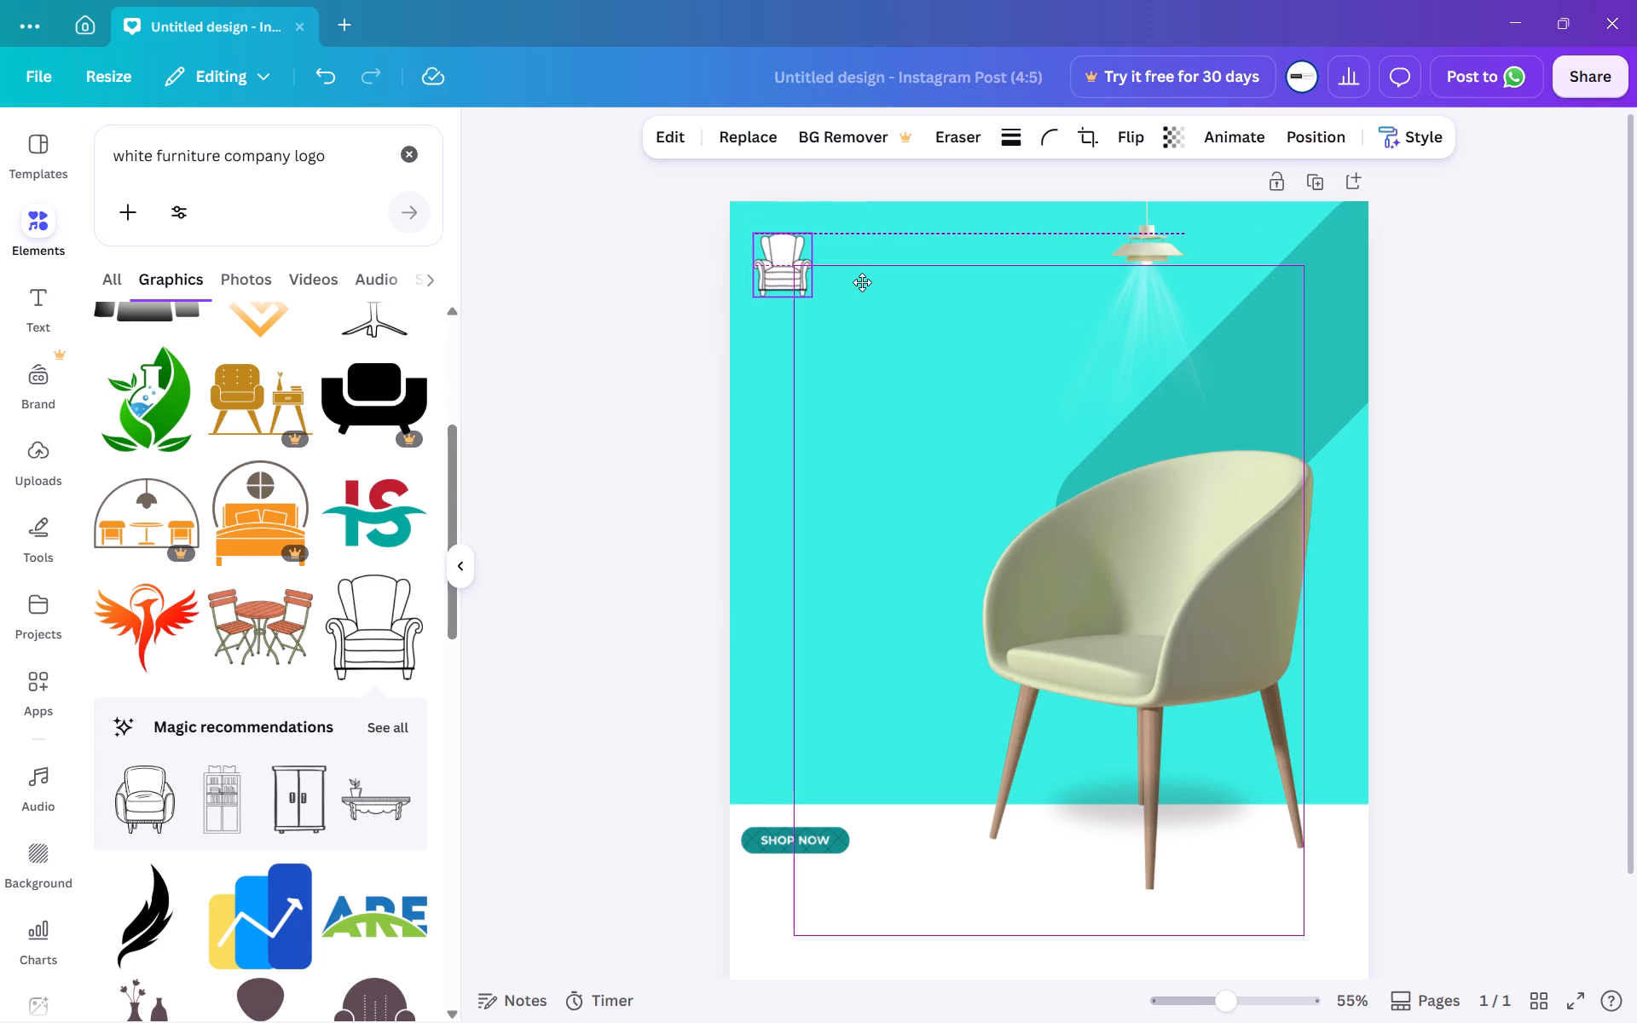
left_click_drag(862, 282, 861, 282)
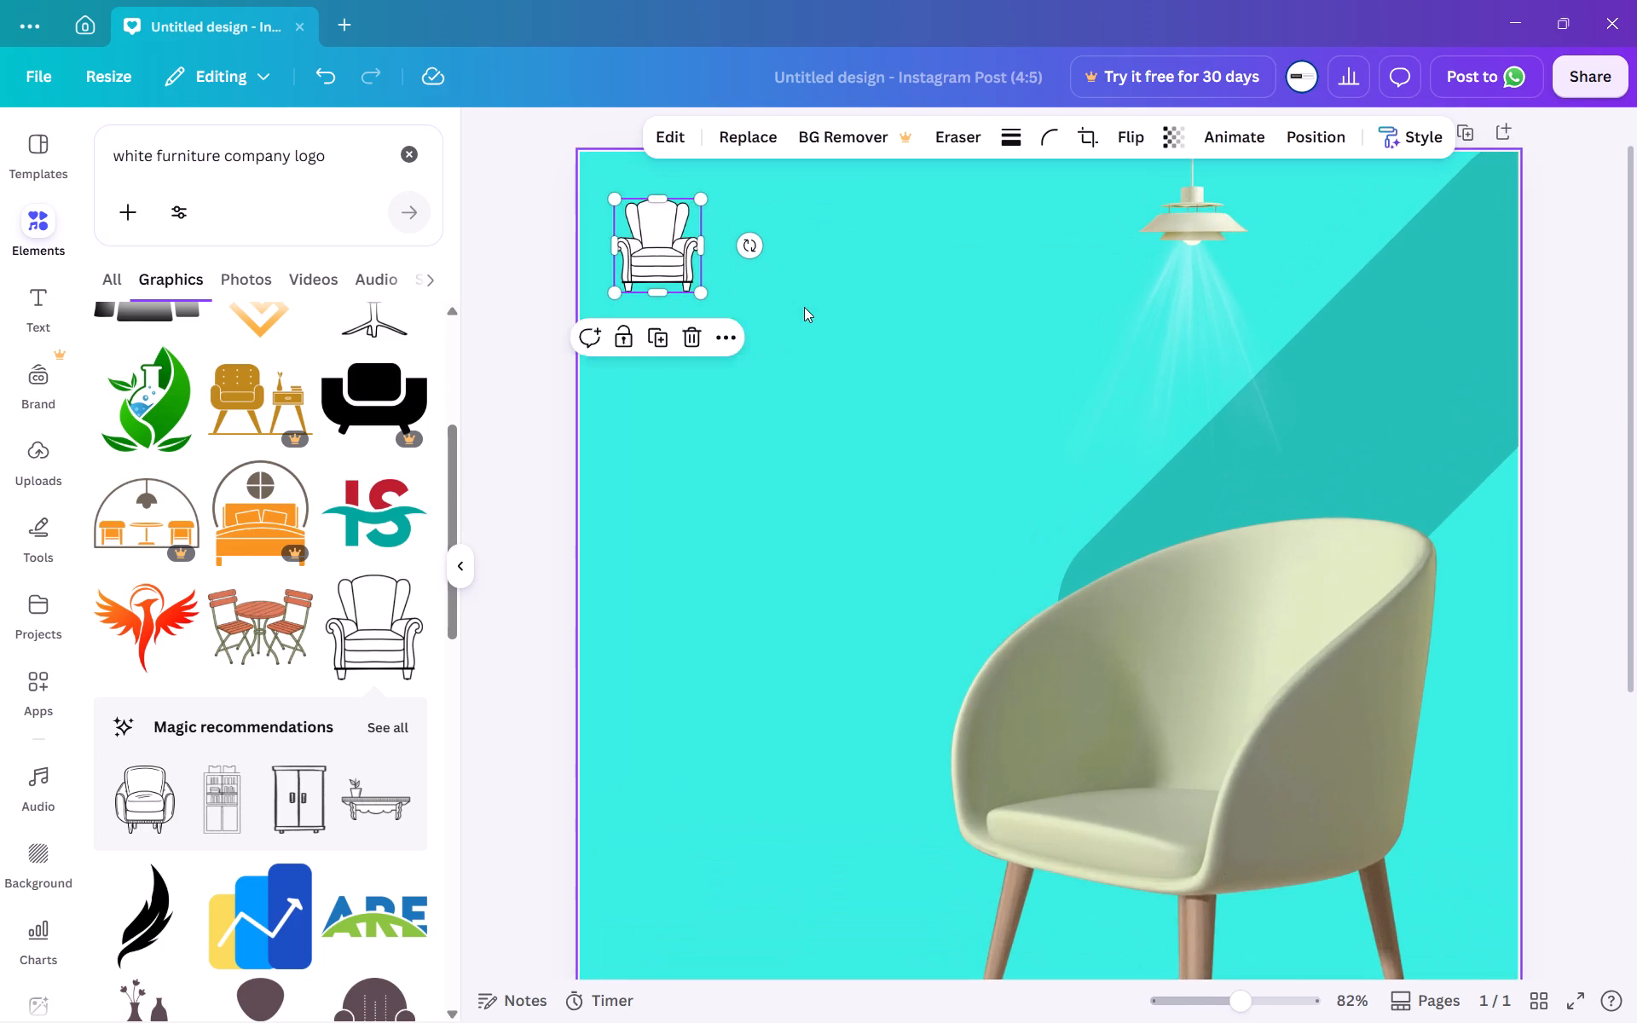
Look through the "white furniture company logo" graphics, then search "white color furniture company logo" and examine those designs for a better logo.
scroll(266, 748, "down", 1)
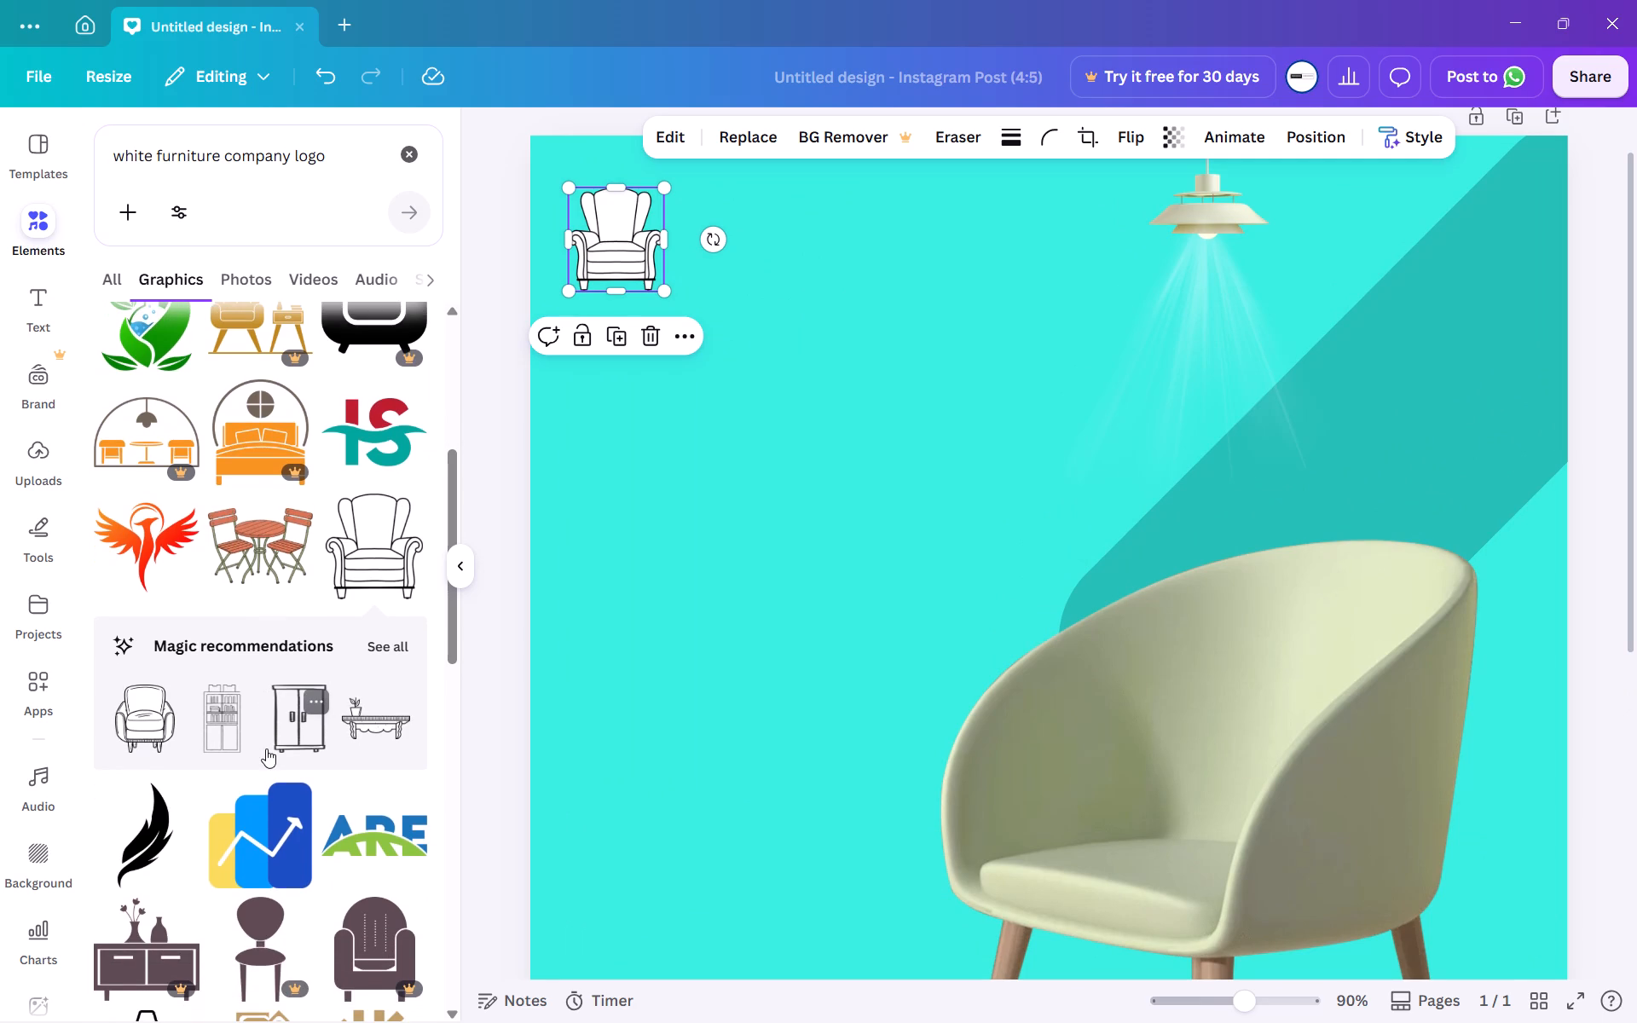
scroll(306, 715, "left", 3)
scroll(306, 715, "down", 2)
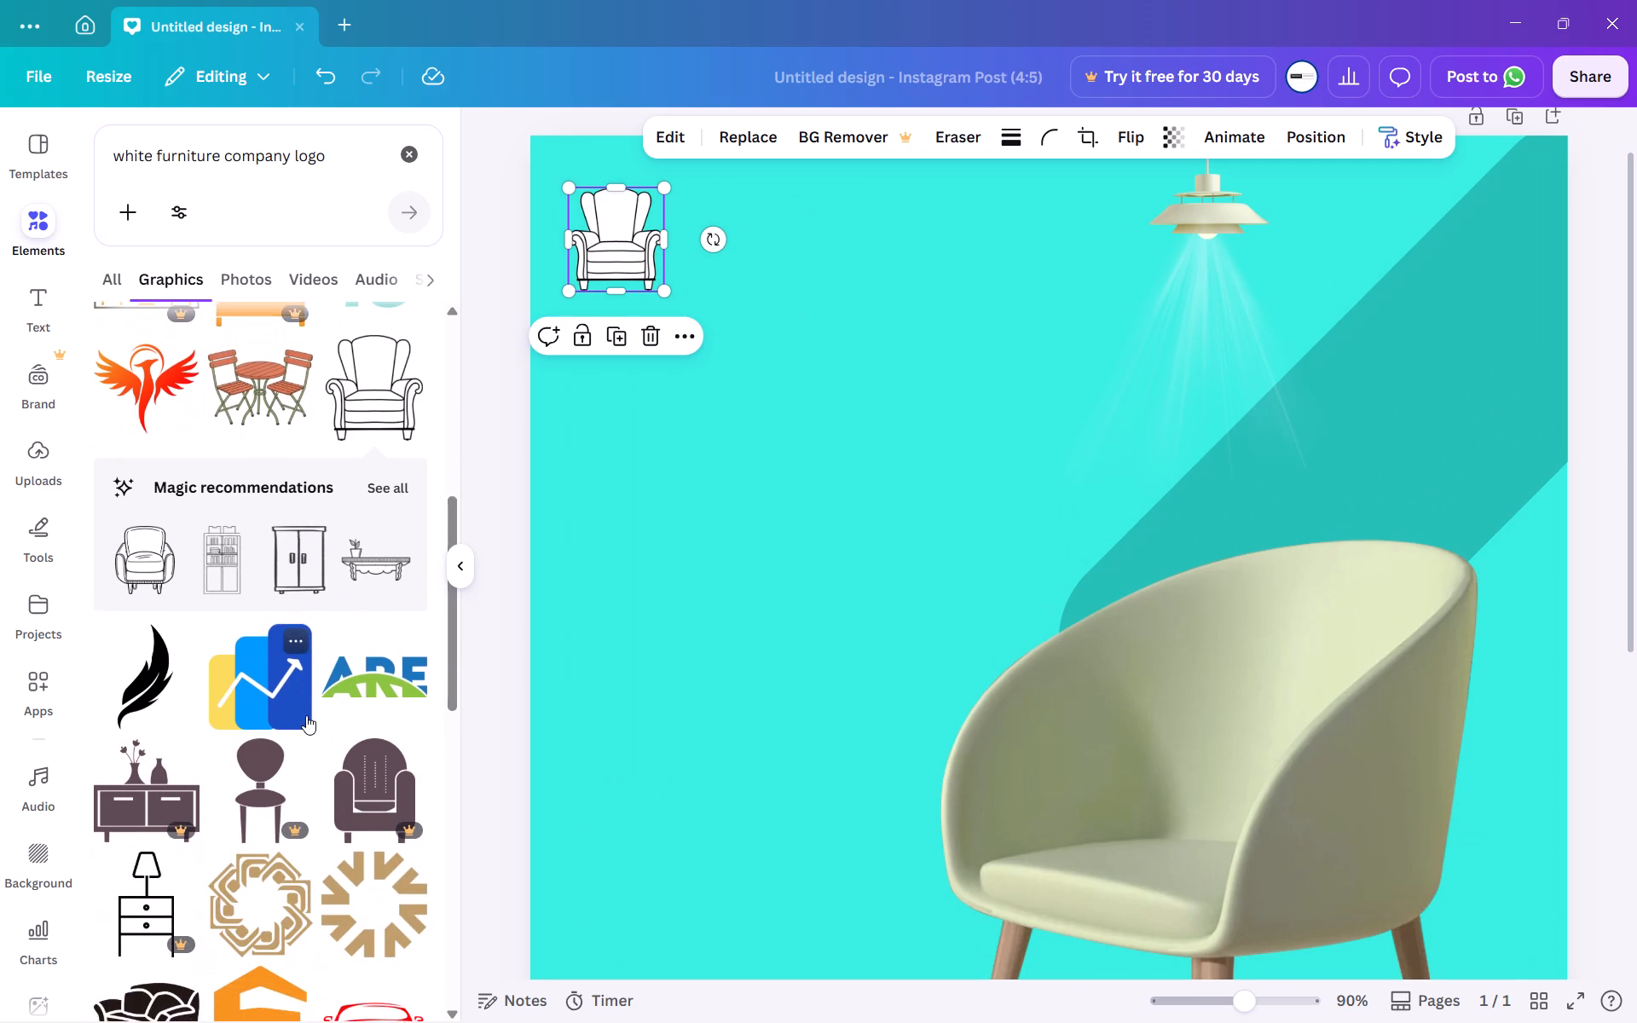
scroll(306, 715, "down", 5)
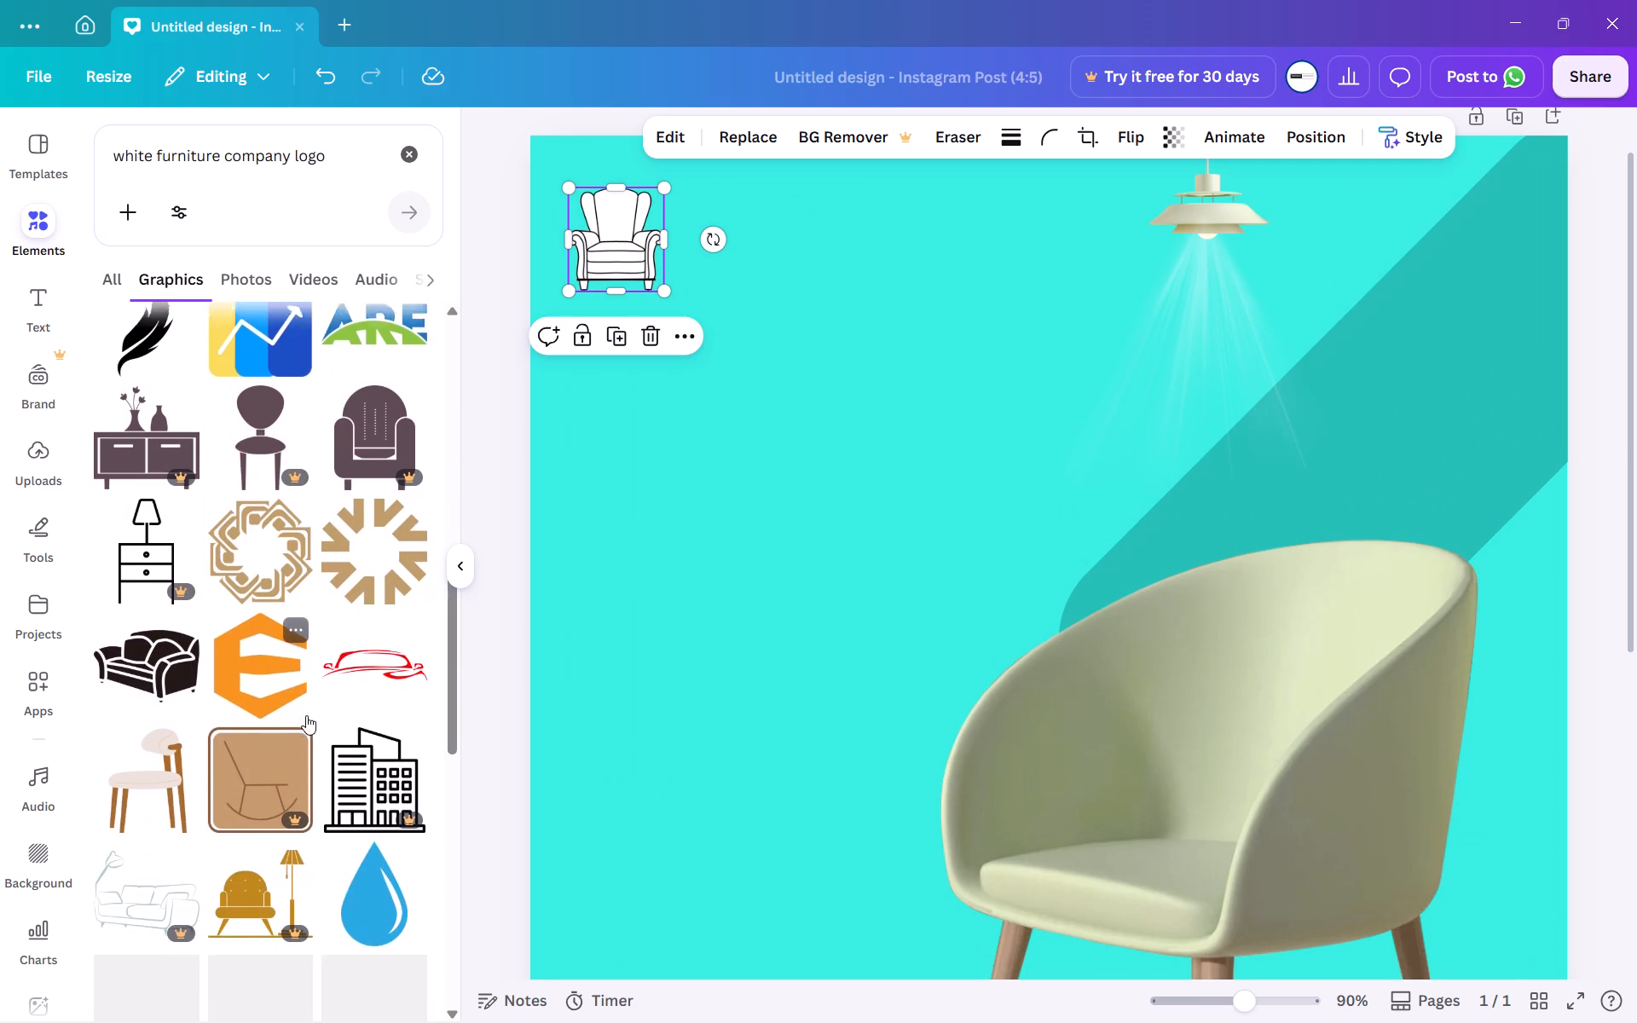
scroll(306, 715, "down", 6)
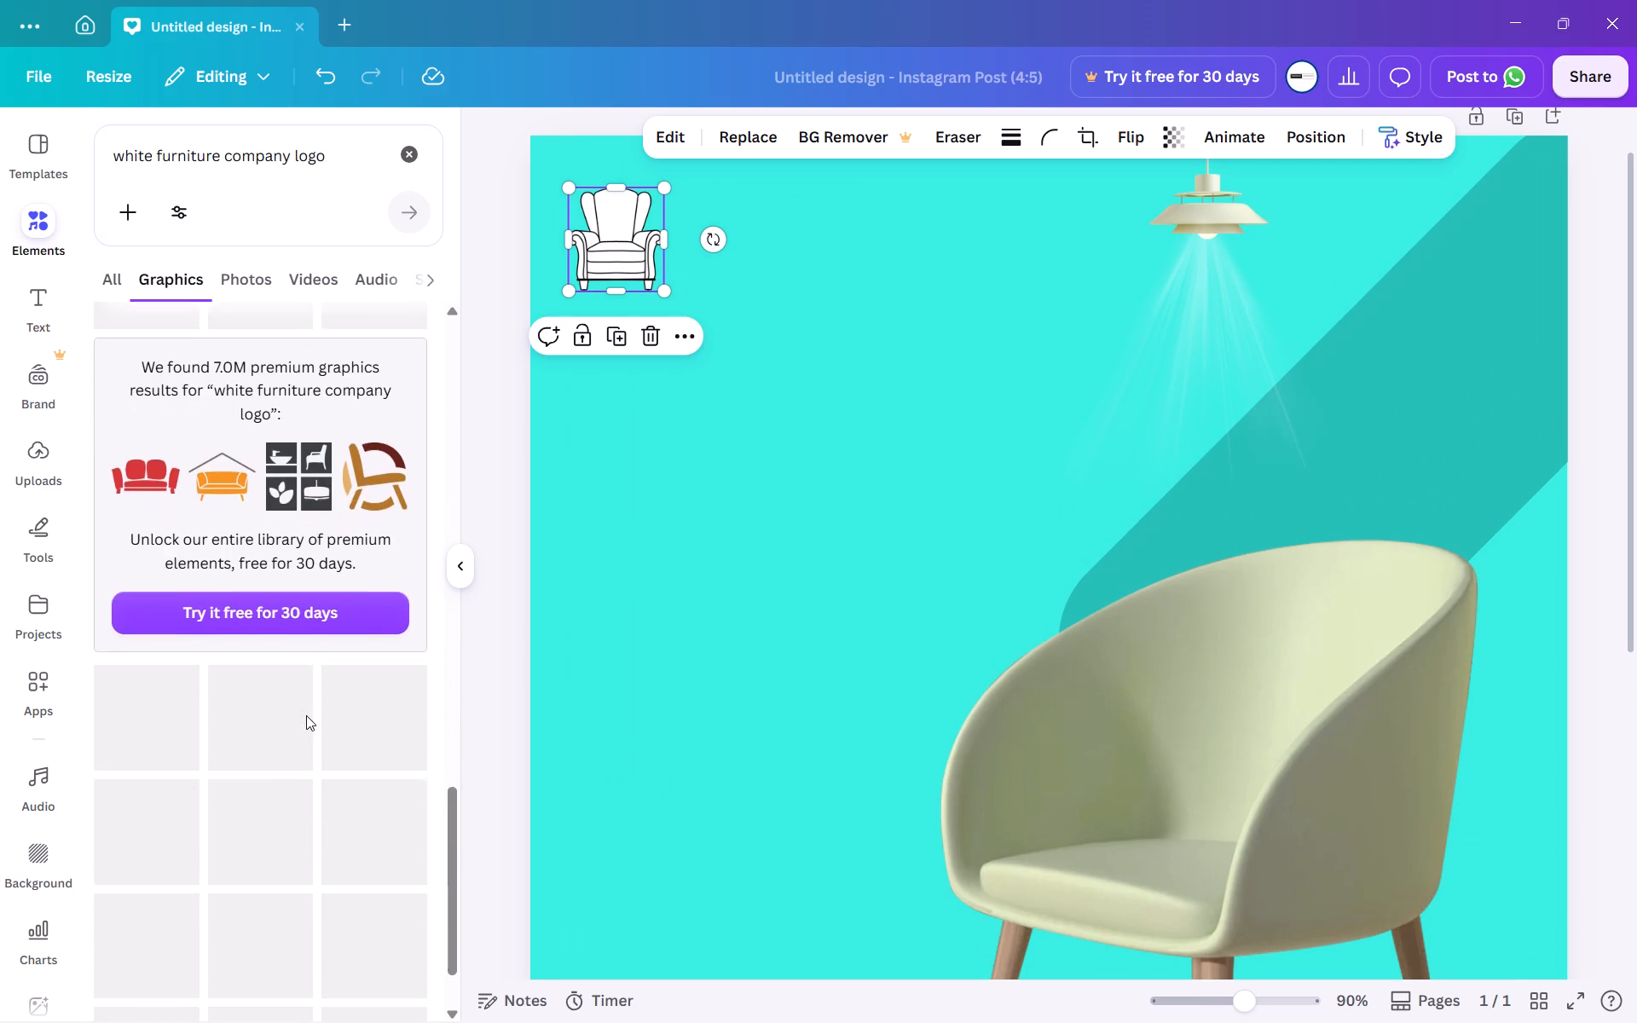
scroll(306, 715, "up", 9)
left_click(159, 150)
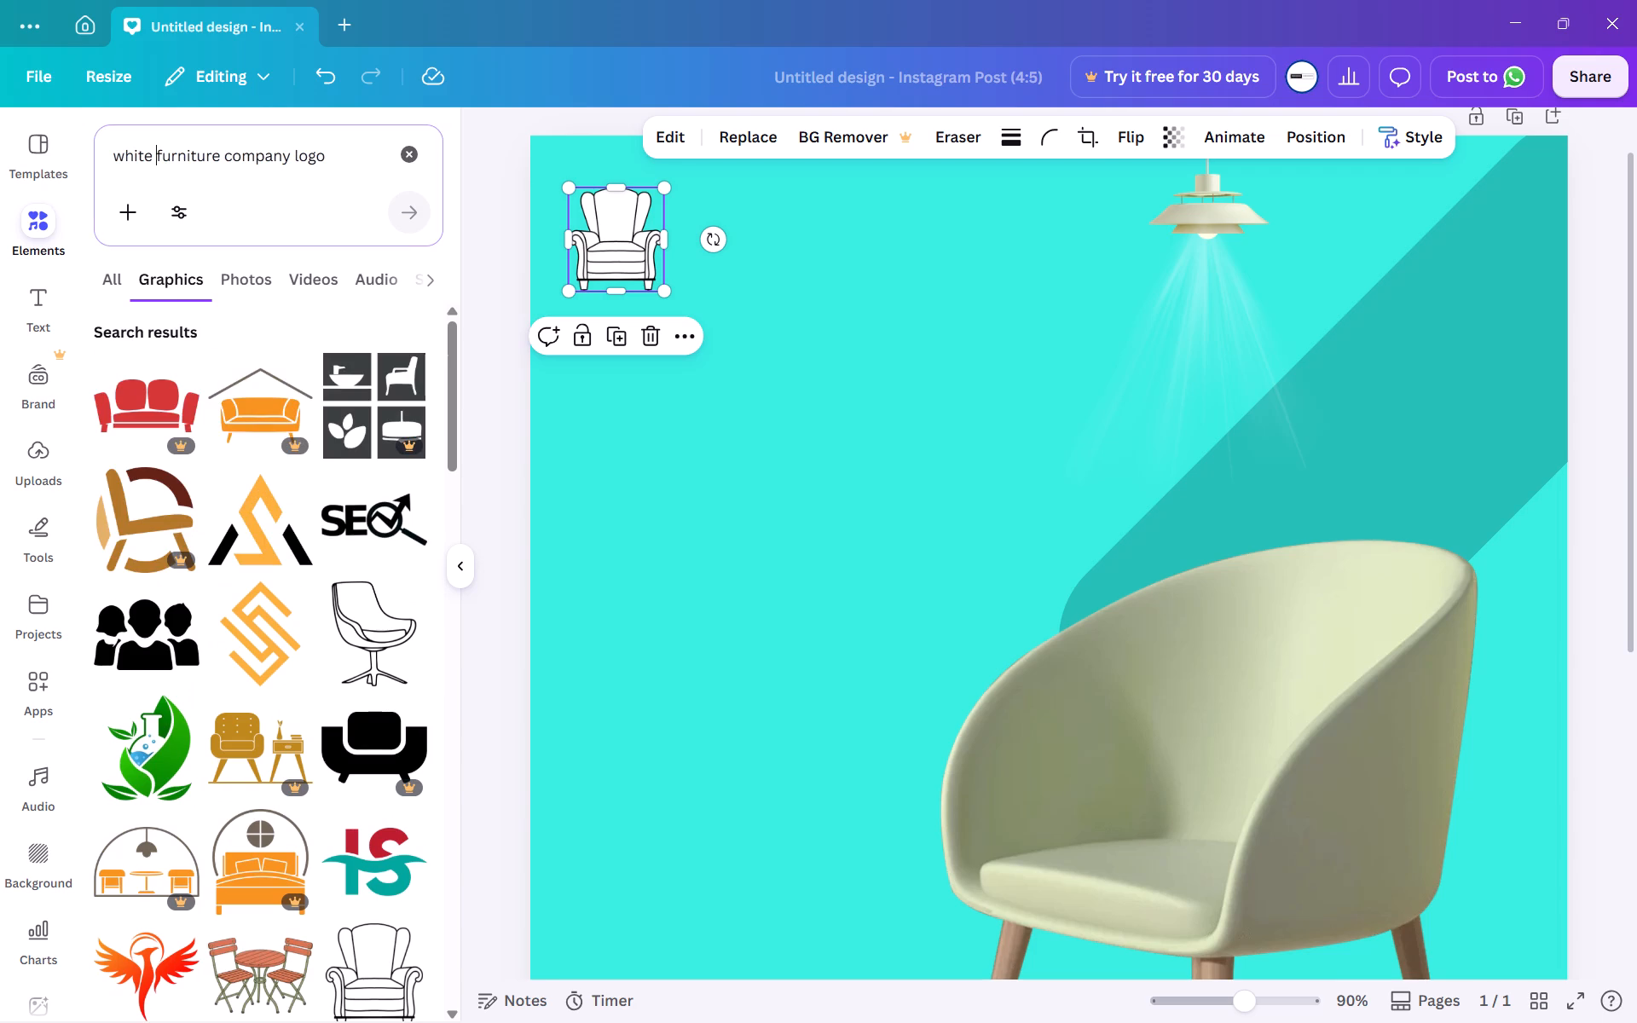
type("color")
key("space")
key("Return")
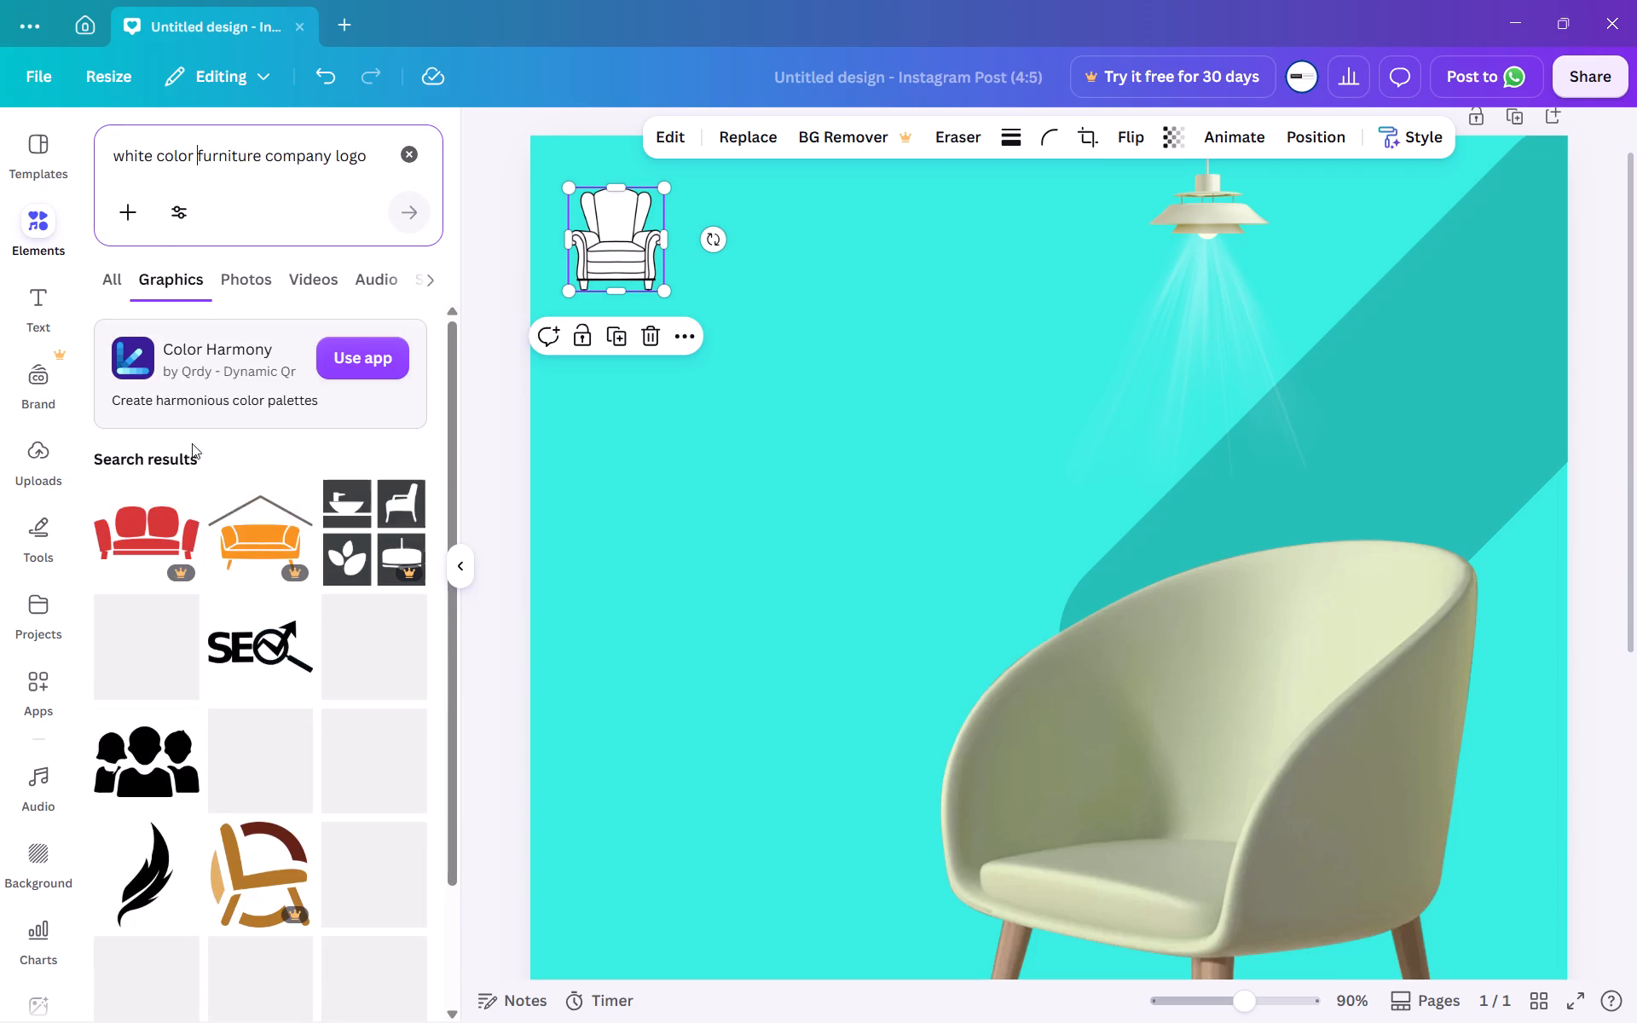
scroll(252, 527, "down", 5)
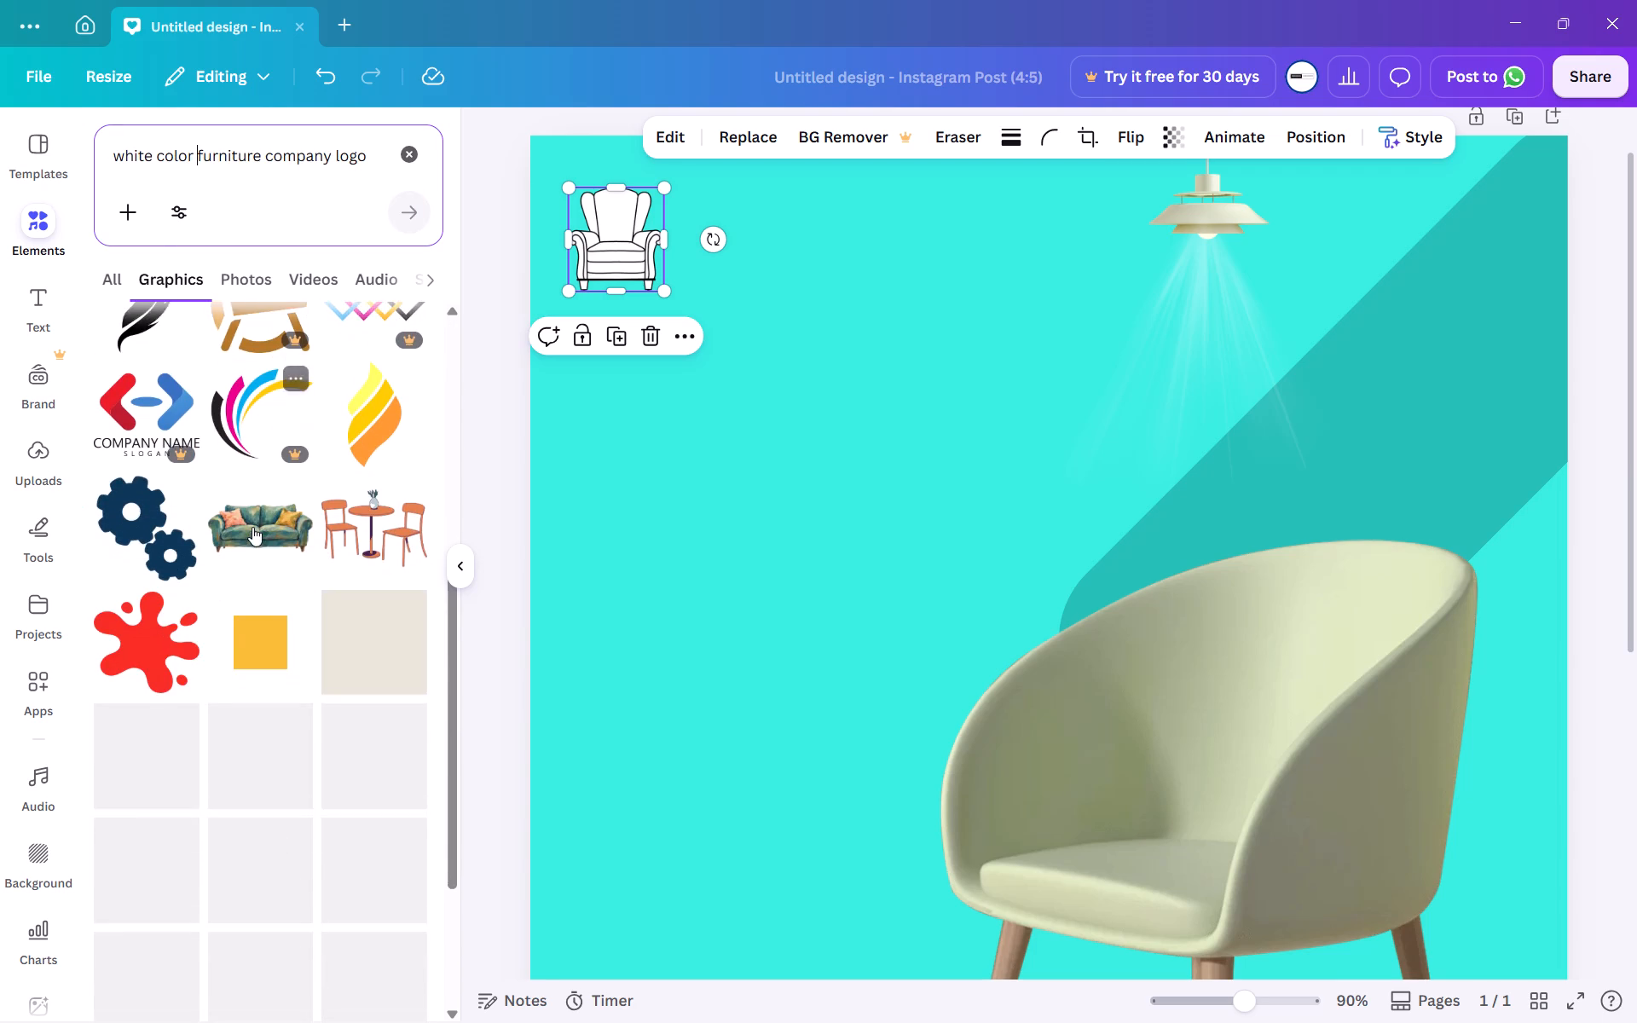
scroll(252, 527, "down", 2)
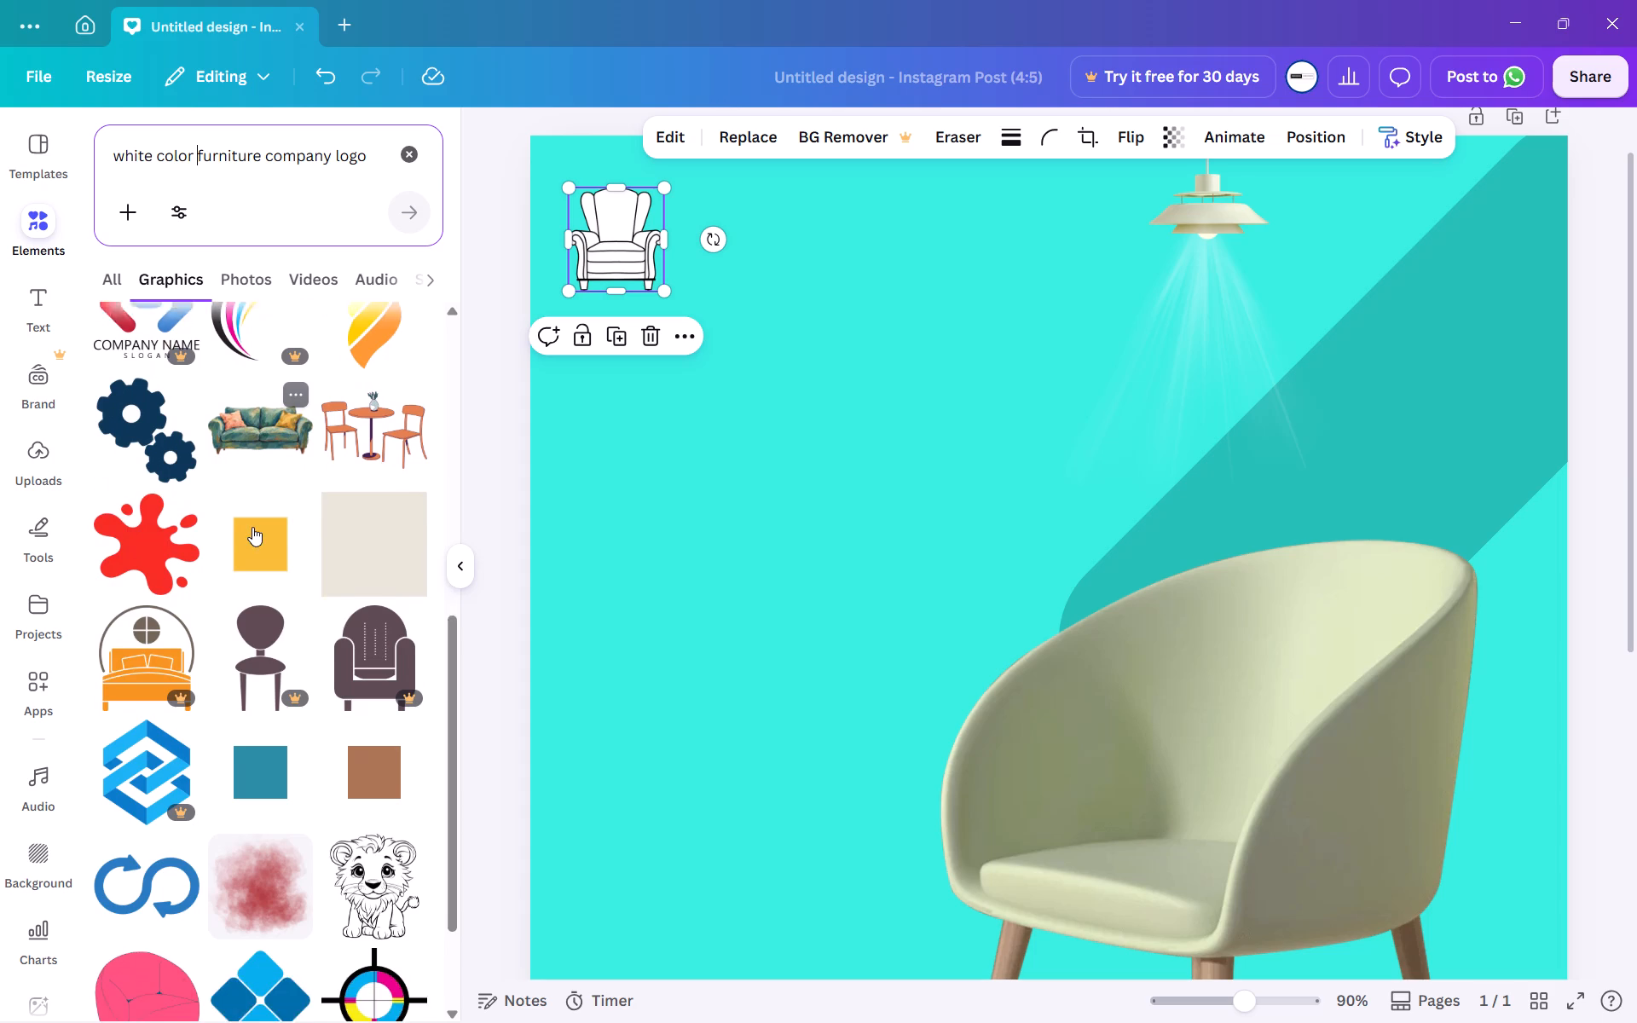
scroll(252, 527, "down", 5)
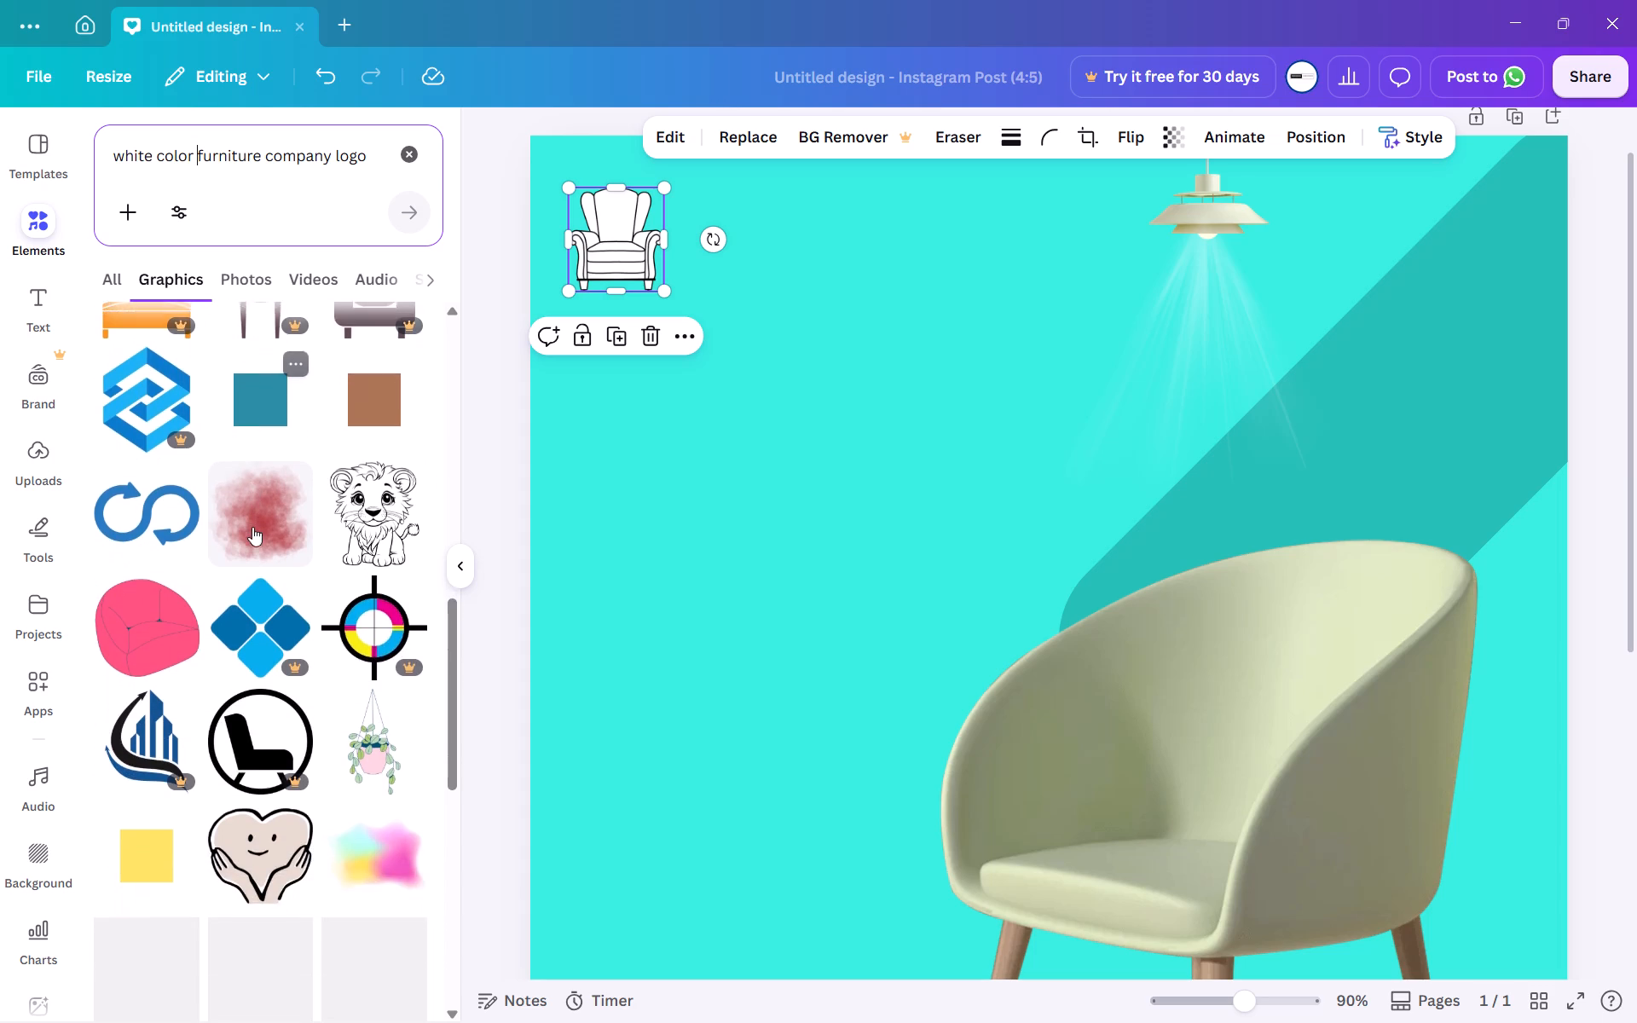
scroll(252, 527, "down", 1)
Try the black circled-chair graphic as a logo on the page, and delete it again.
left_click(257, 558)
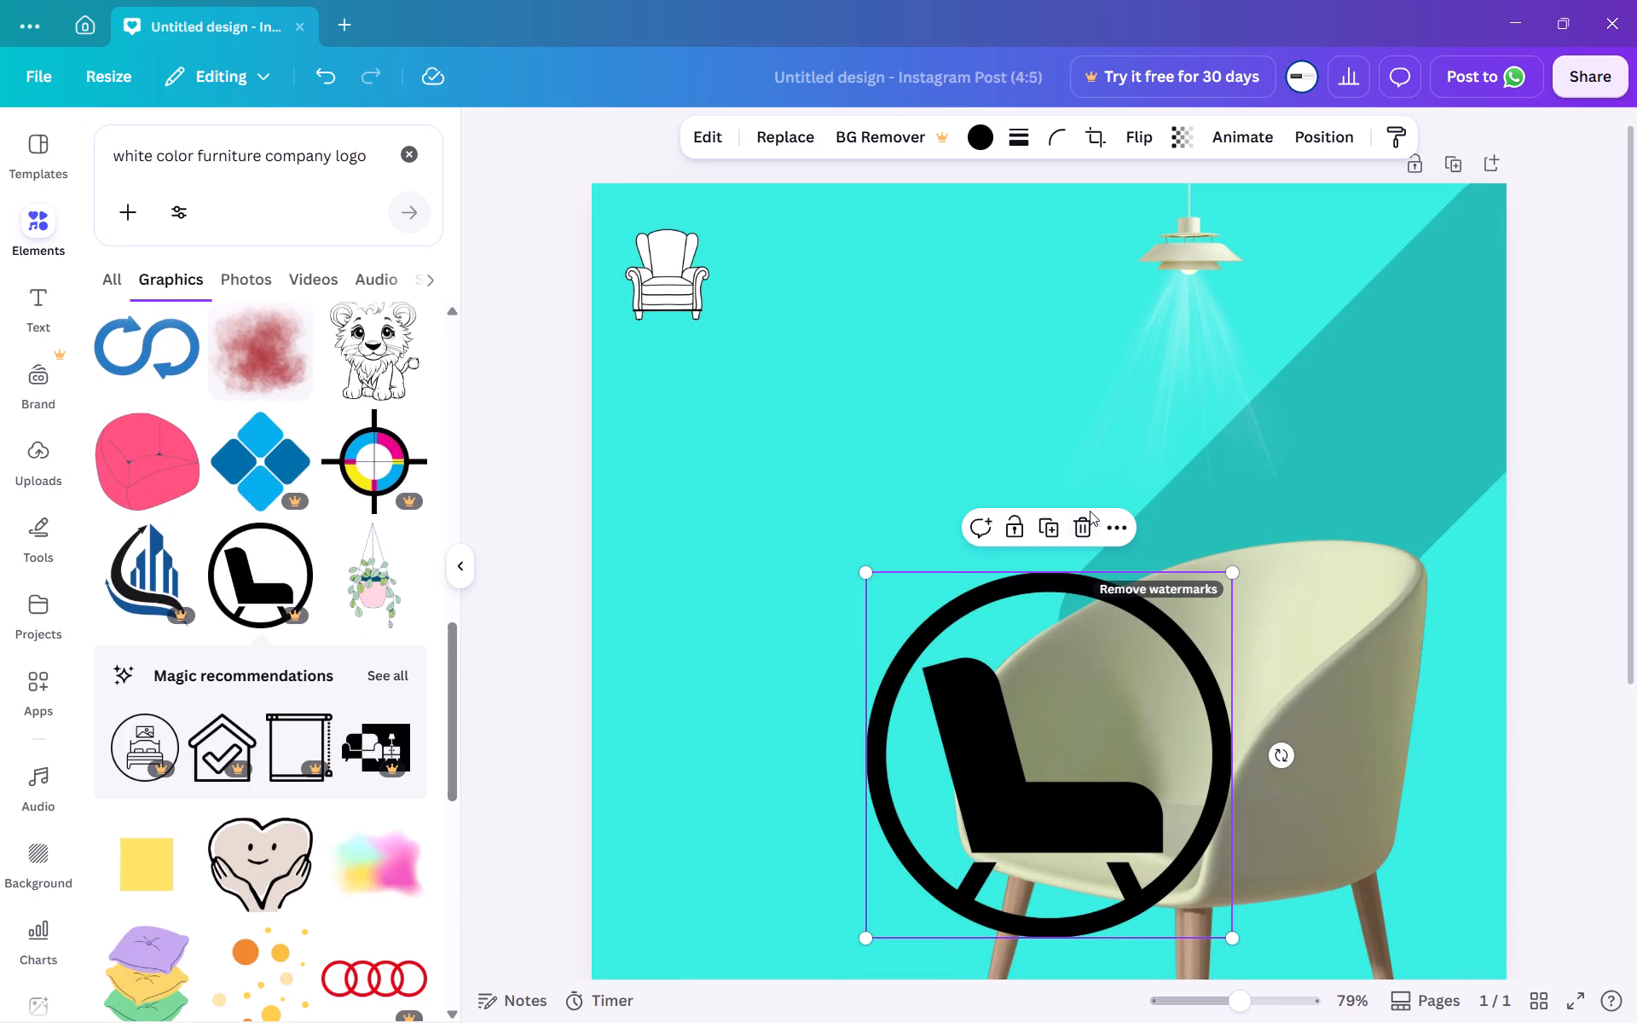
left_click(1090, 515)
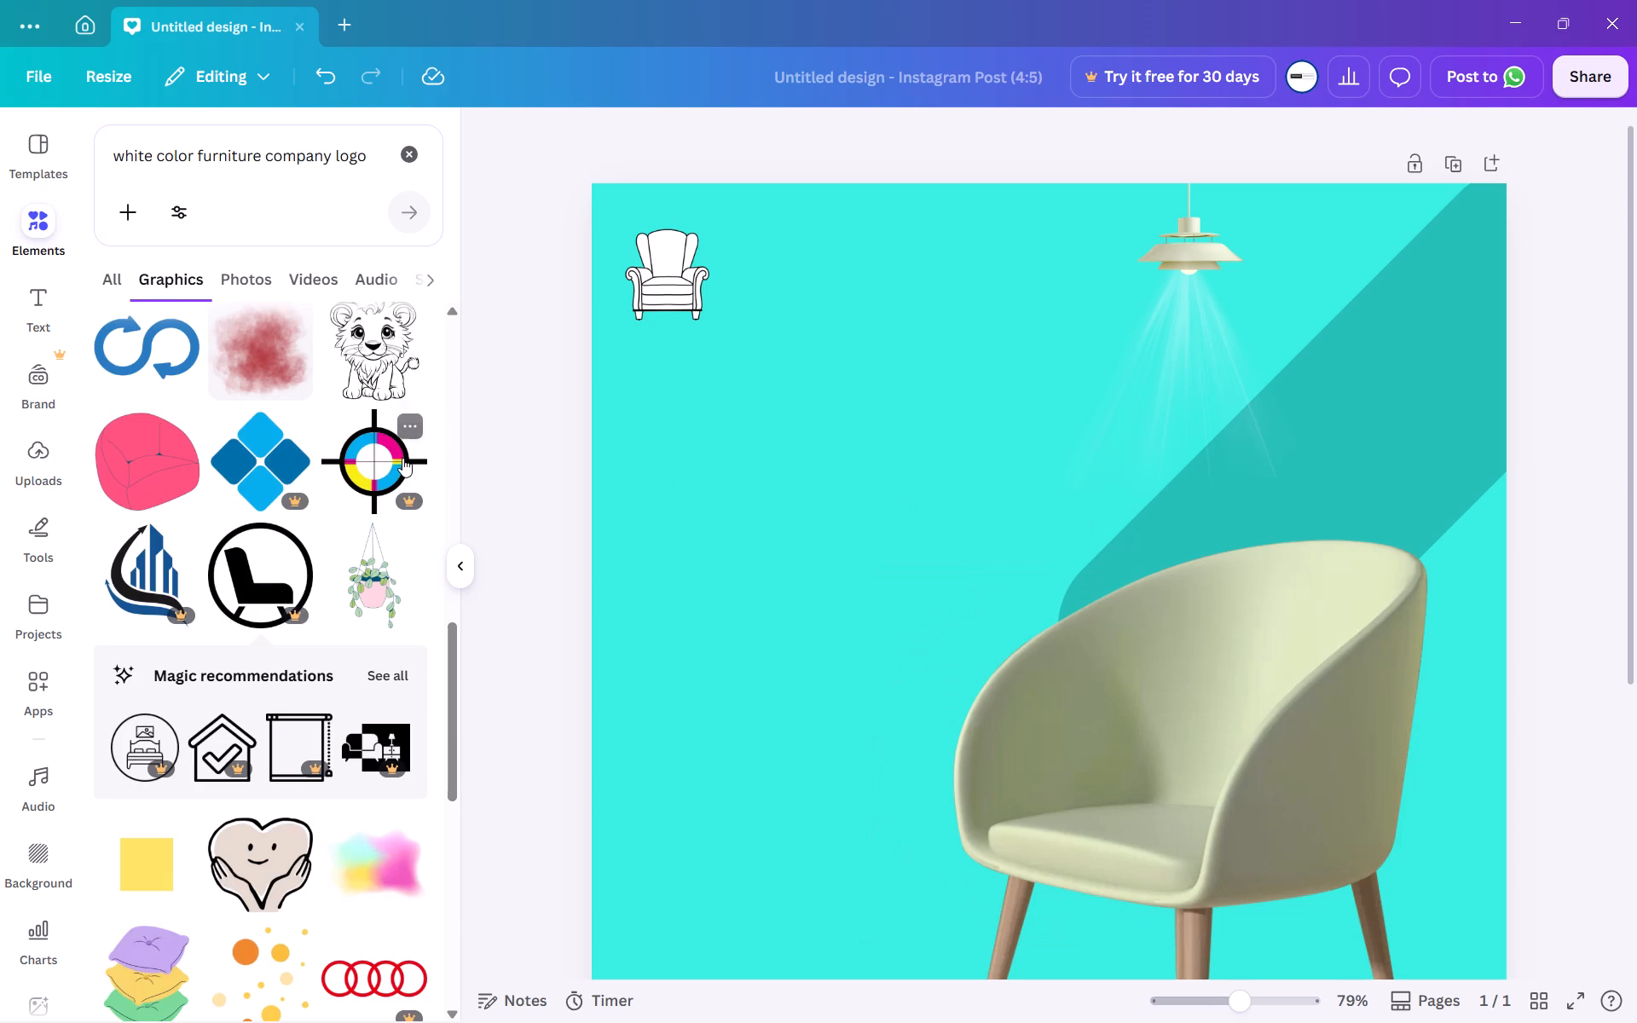
Look through the "white color furniture company logo" graphics again for a suitable replacement logo.
scroll(402, 458, "up", 7)
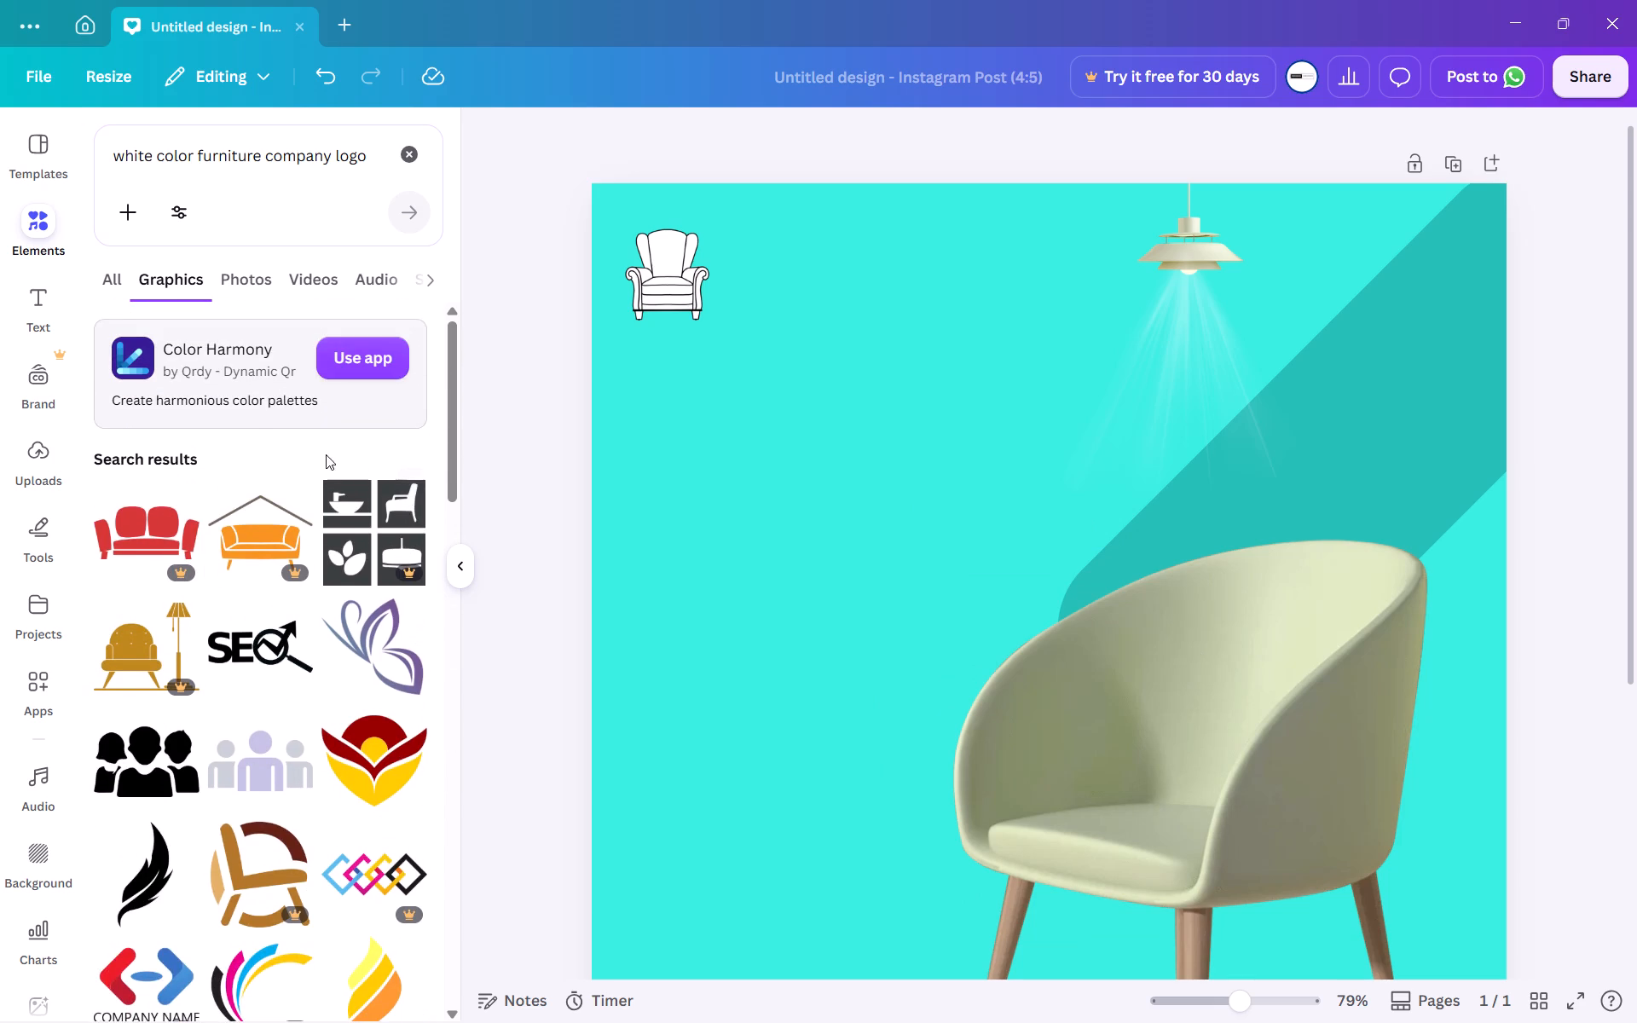
scroll(365, 539, "down", 2)
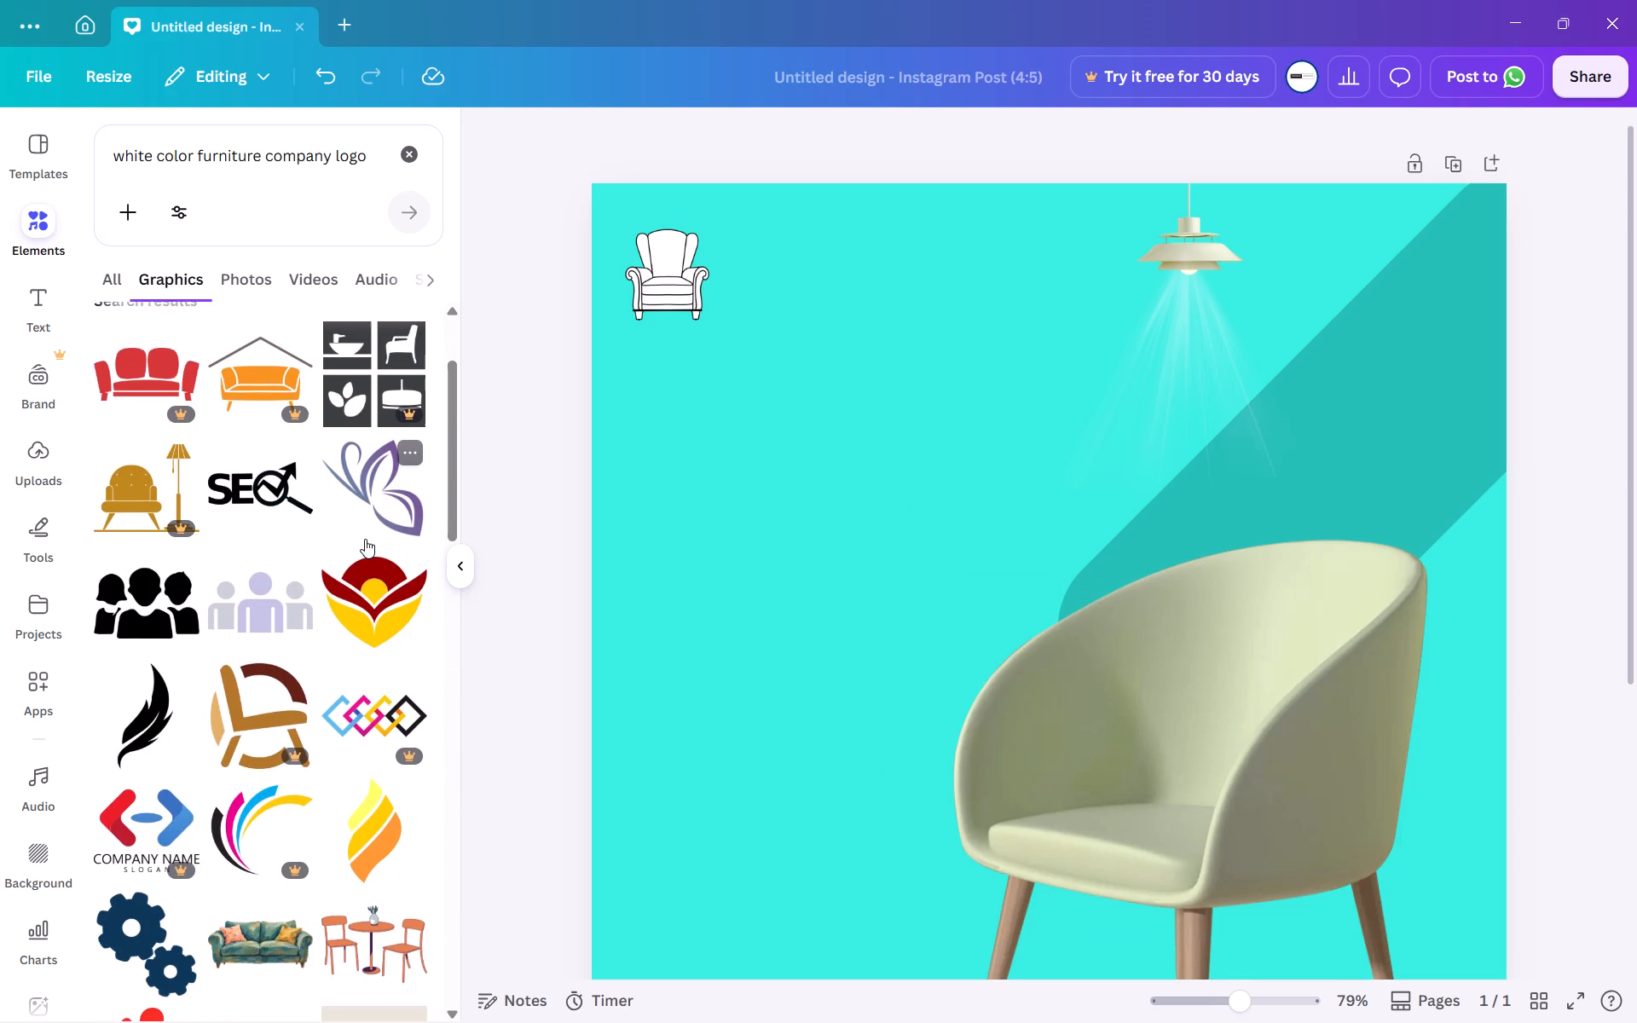
scroll(365, 539, "down", 3)
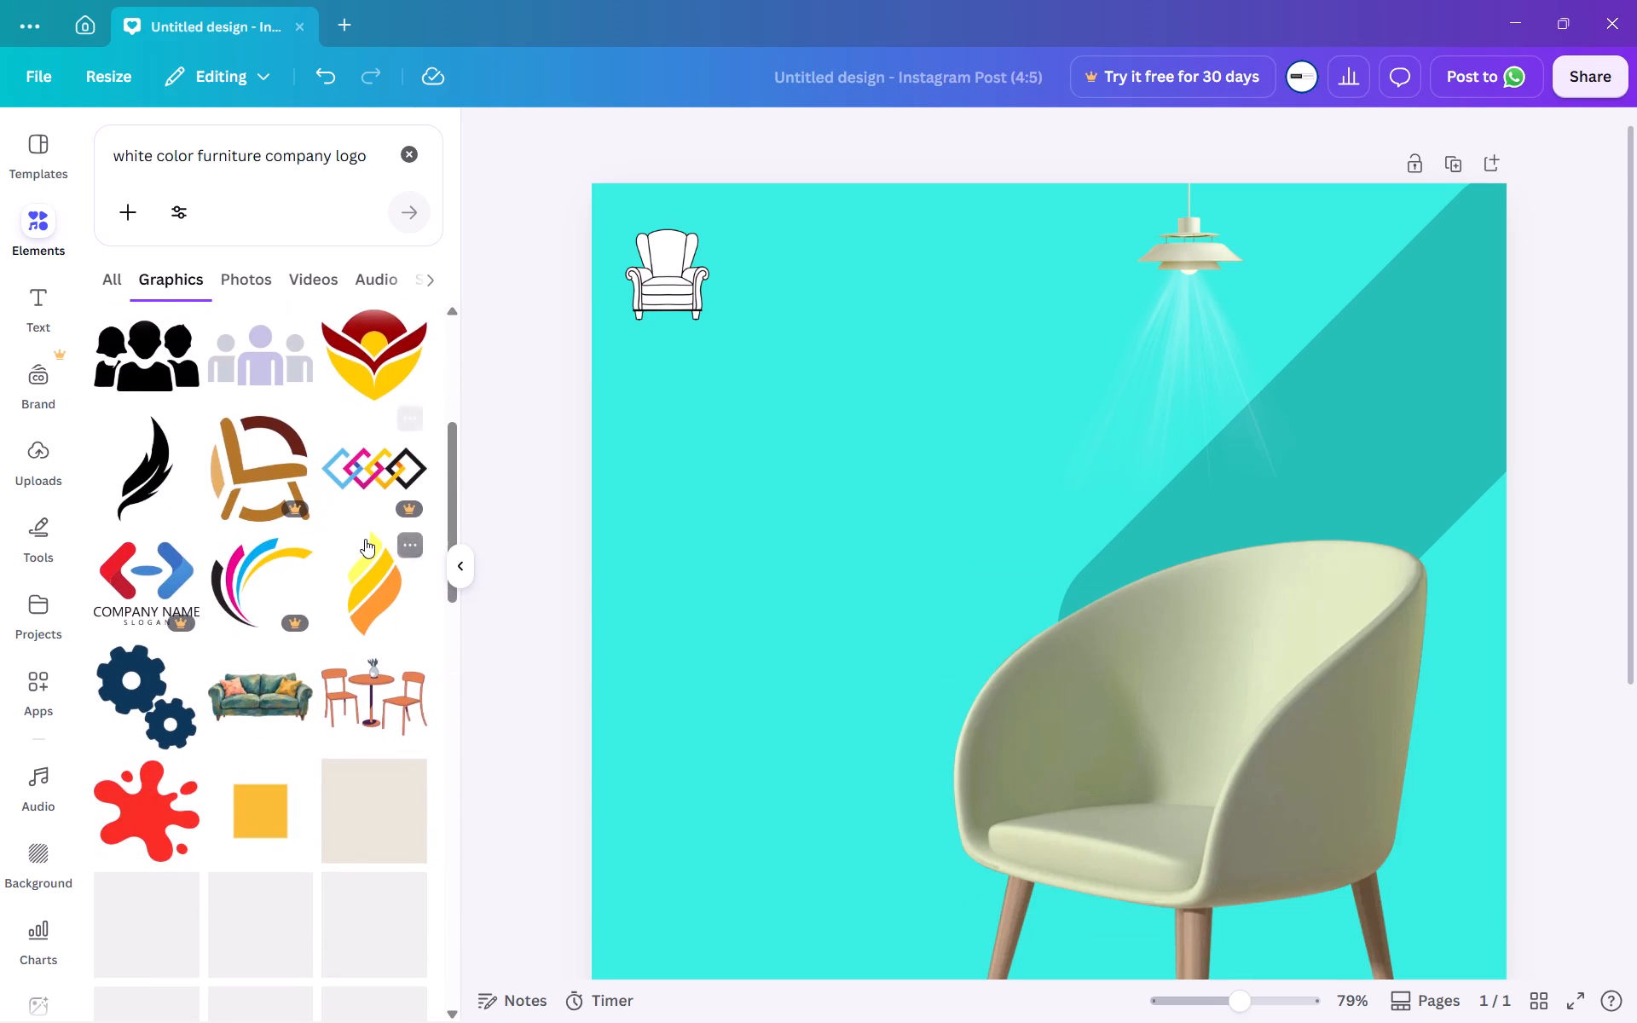
scroll(365, 539, "down", 2)
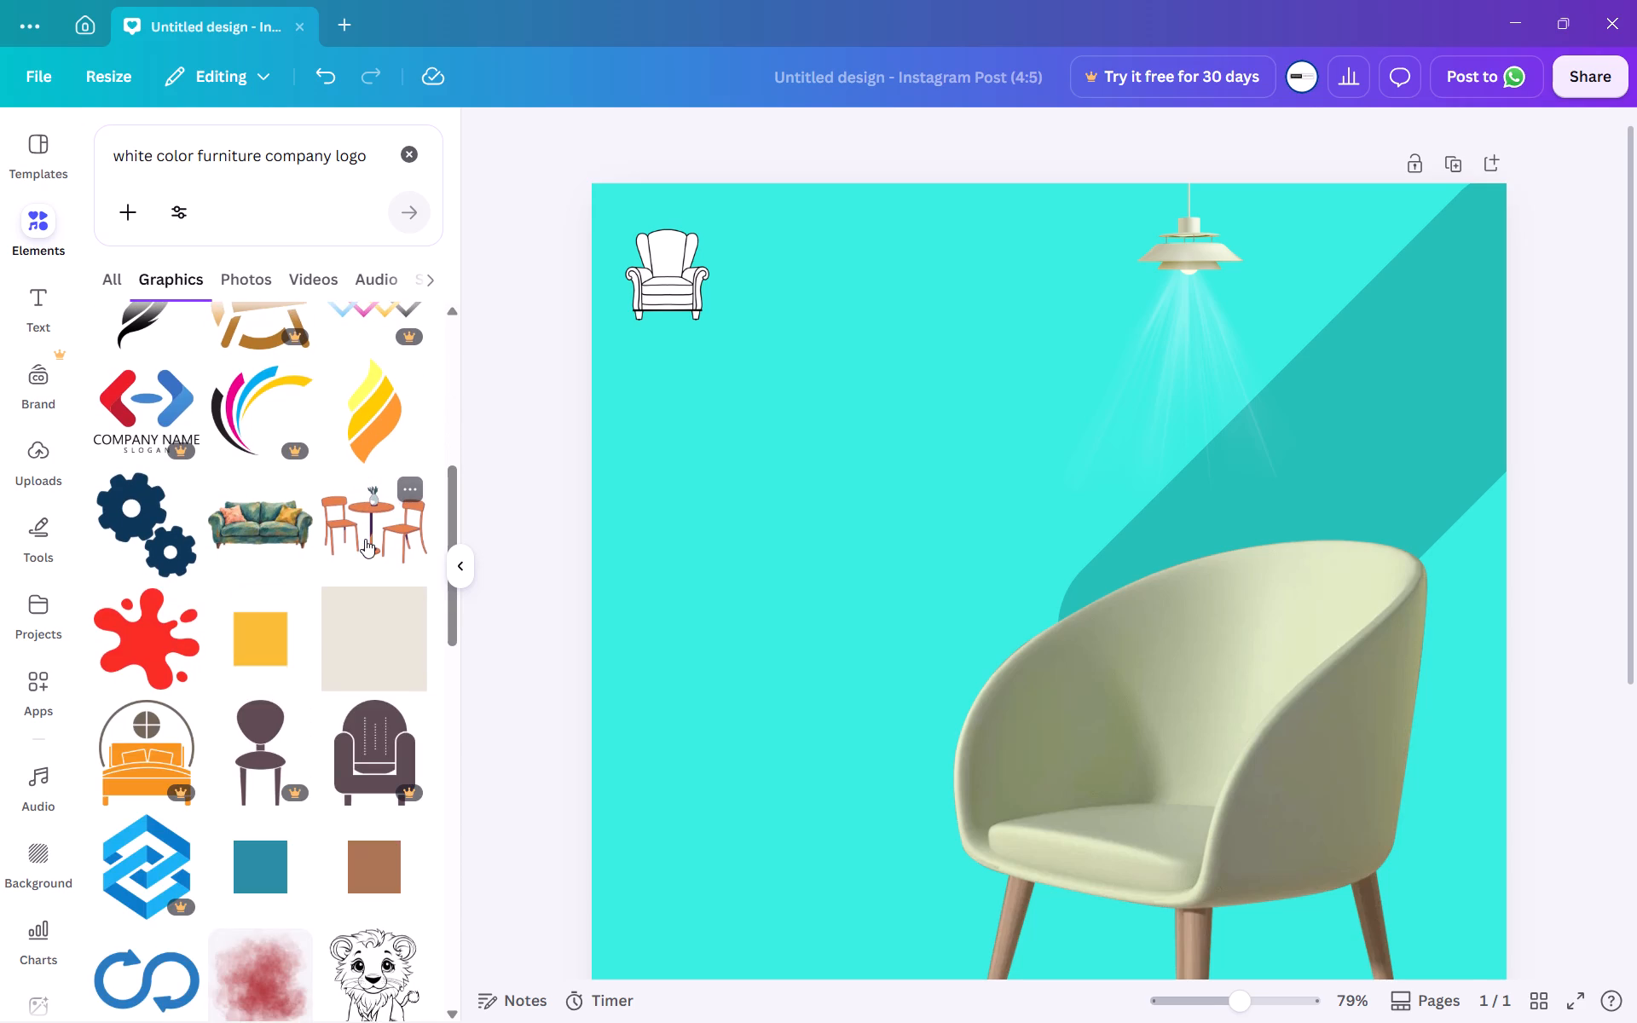
scroll(365, 539, "down", 2)
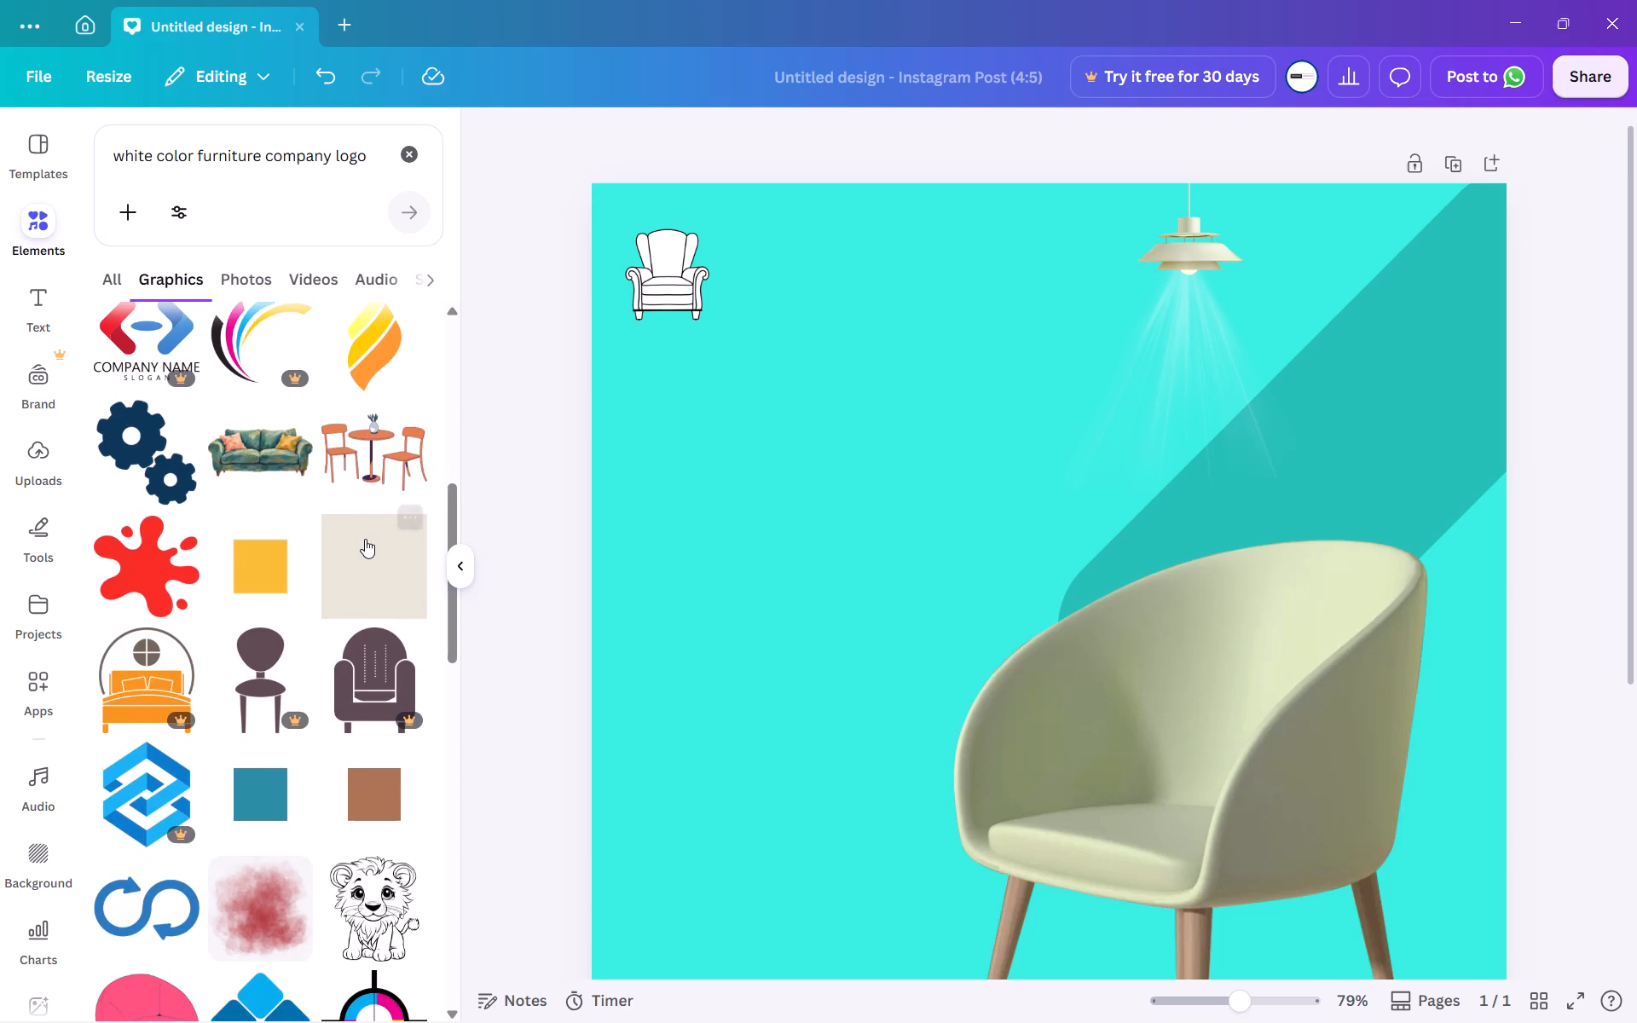
scroll(365, 539, "down", 3)
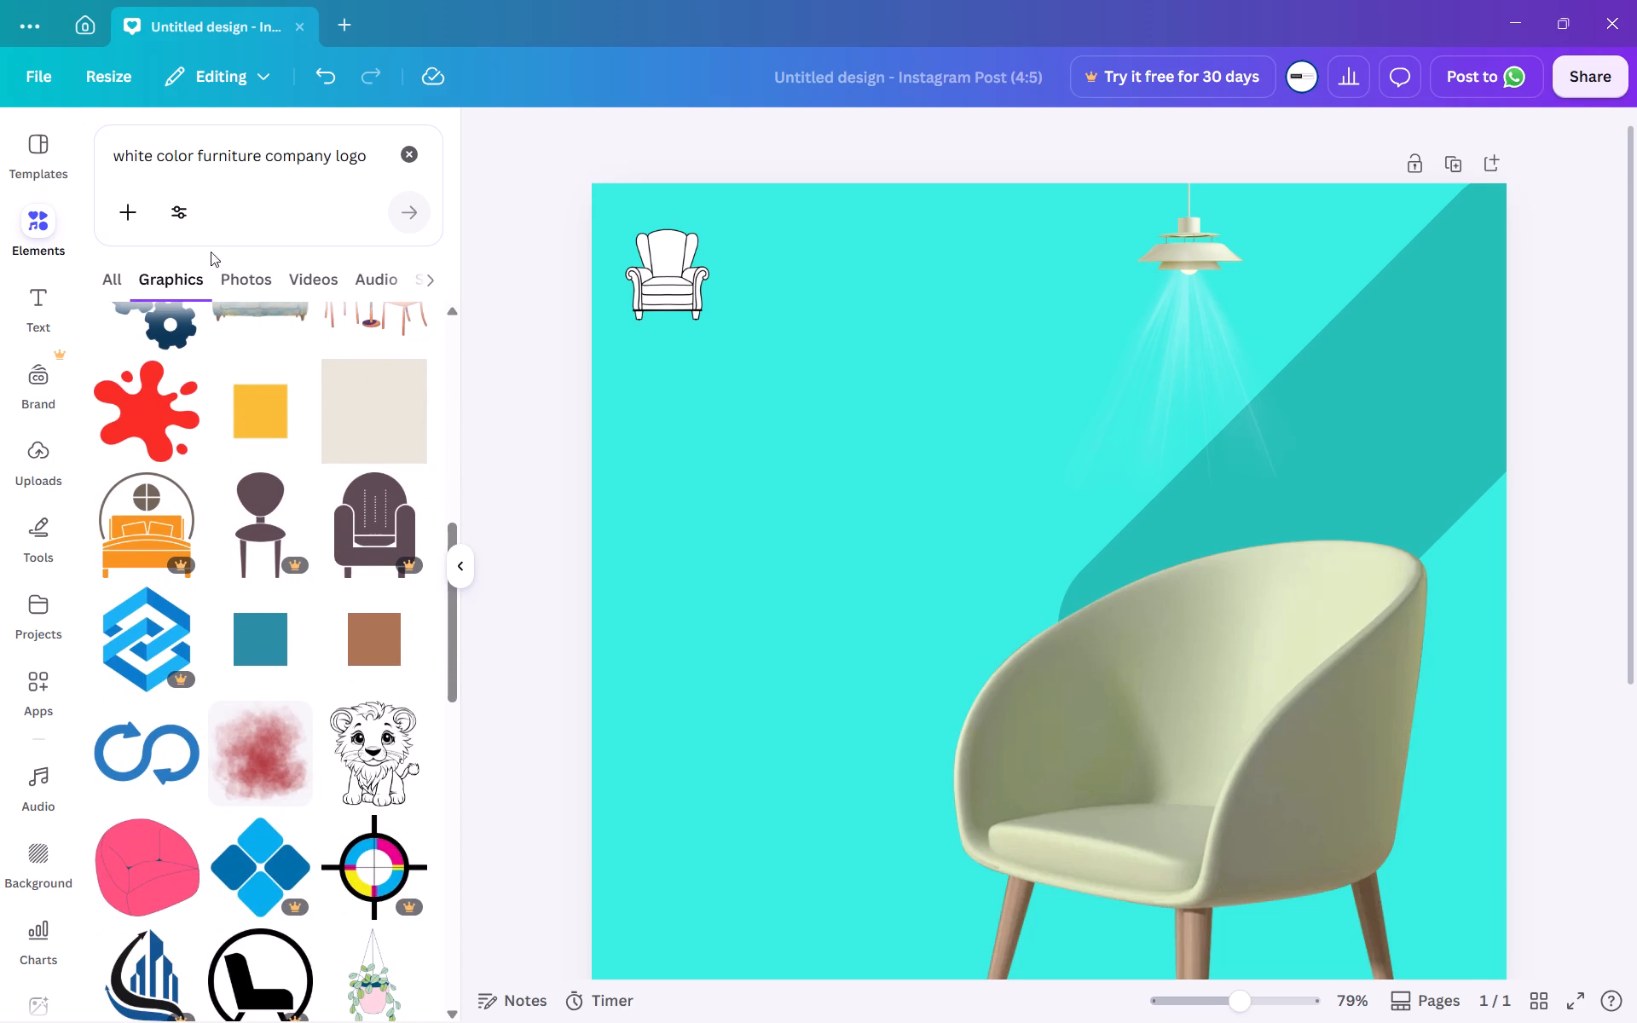
Search the graphics for "furniture company logo" and add the orange sofa under a grey roof line to the page.
left_click(204, 154)
key("Left")
key("Left")
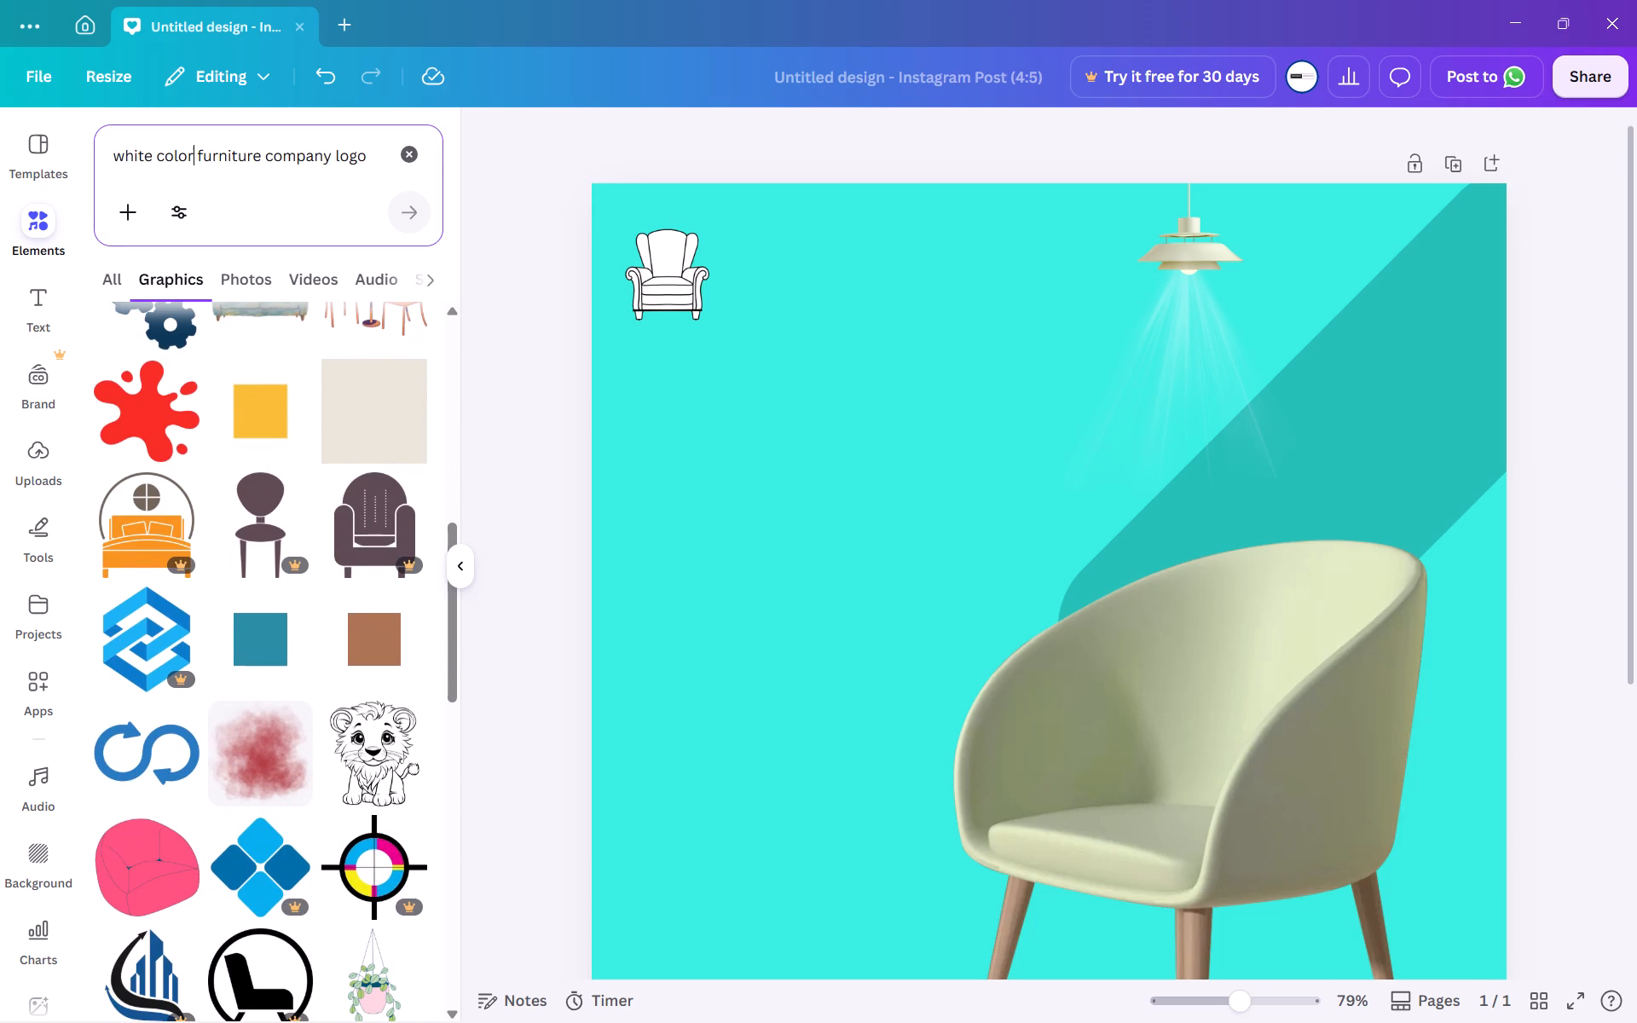
key("Right")
key("BackSpace")
key("BackSpace")
key("BackSpace")
key("BackSpace")
key("BackSpace")
key("BackSpace")
key("BackSpace")
key("BackSpace")
key("BackSpace")
key("BackSpace")
key("BackSpace")
key("BackSpace")
key("BackSpace")
key("BackSpace")
key("BackSpace")
key("BackSpace")
key("BackSpace")
key("BackSpace")
key("BackSpace")
key("BackSpace")
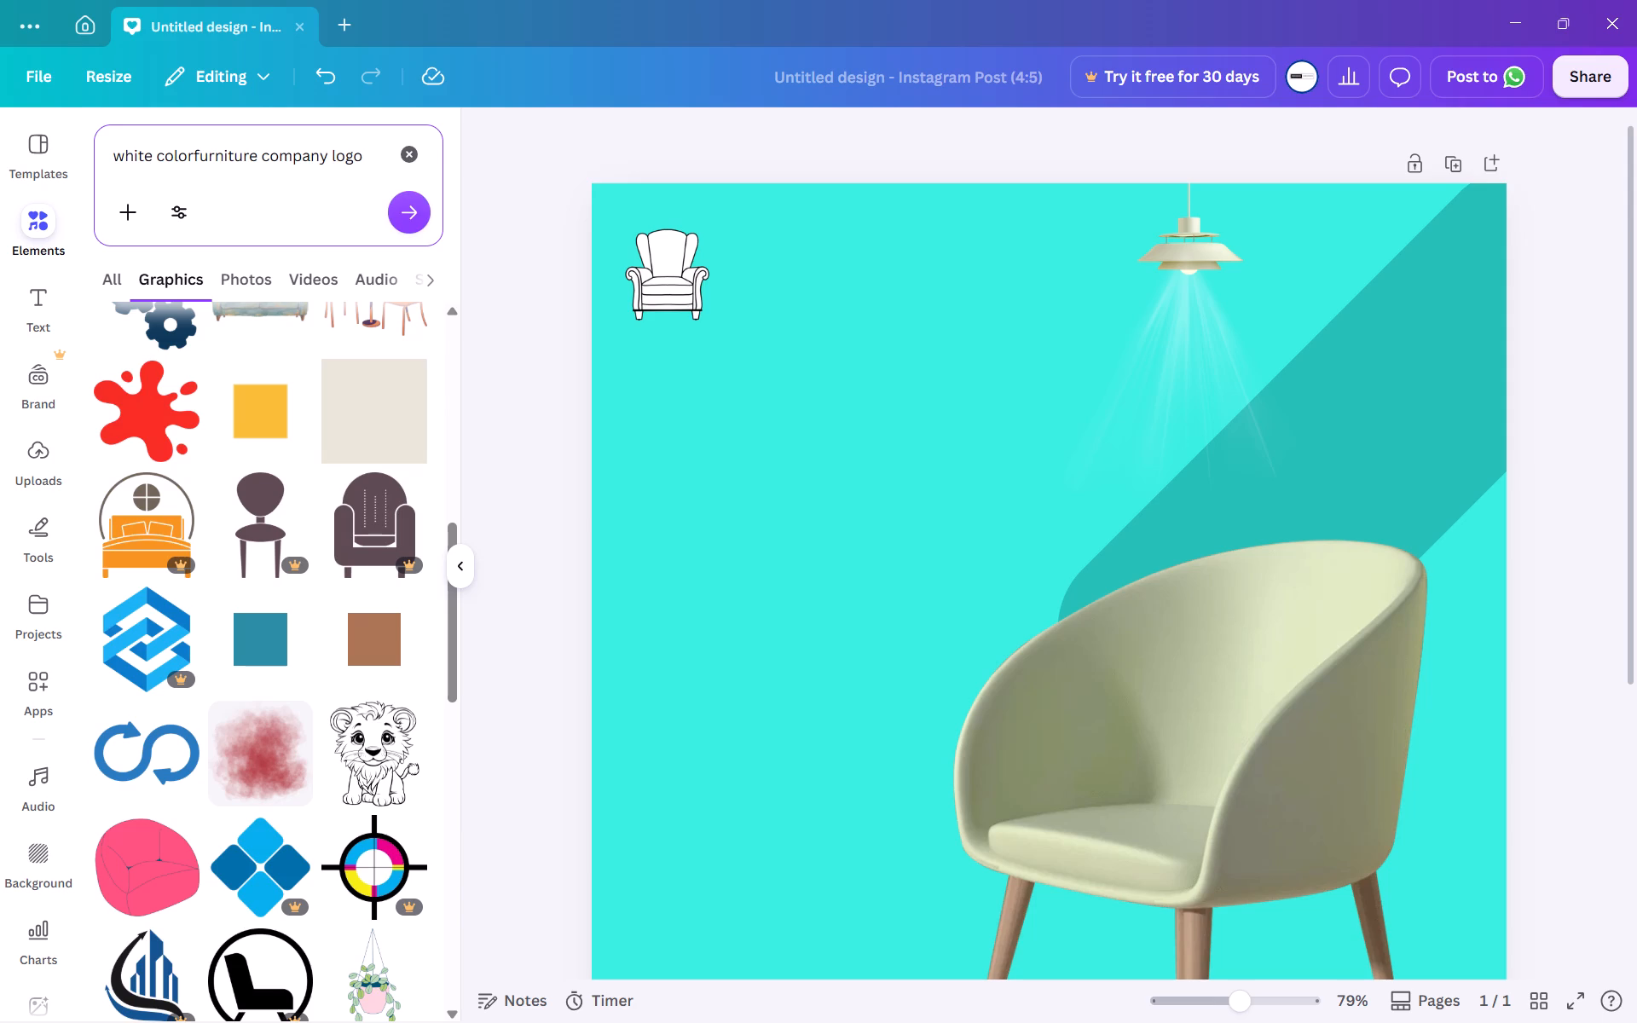
key("Return")
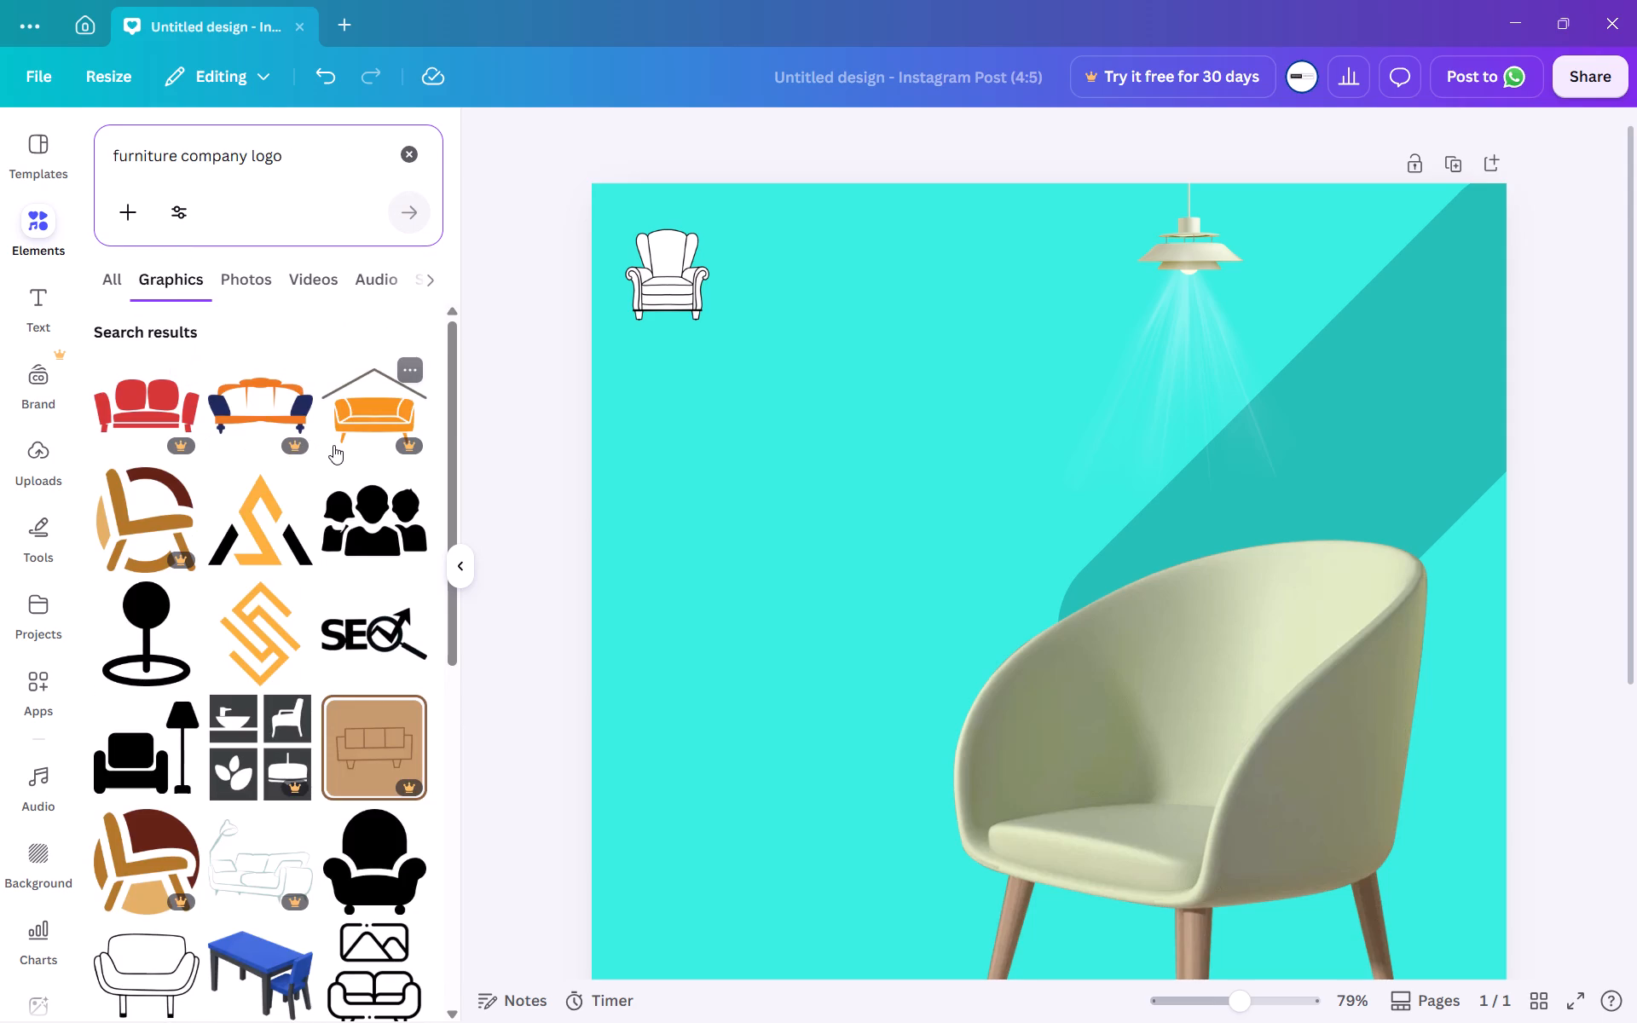
scroll(379, 395, "down", 1)
left_click(379, 395)
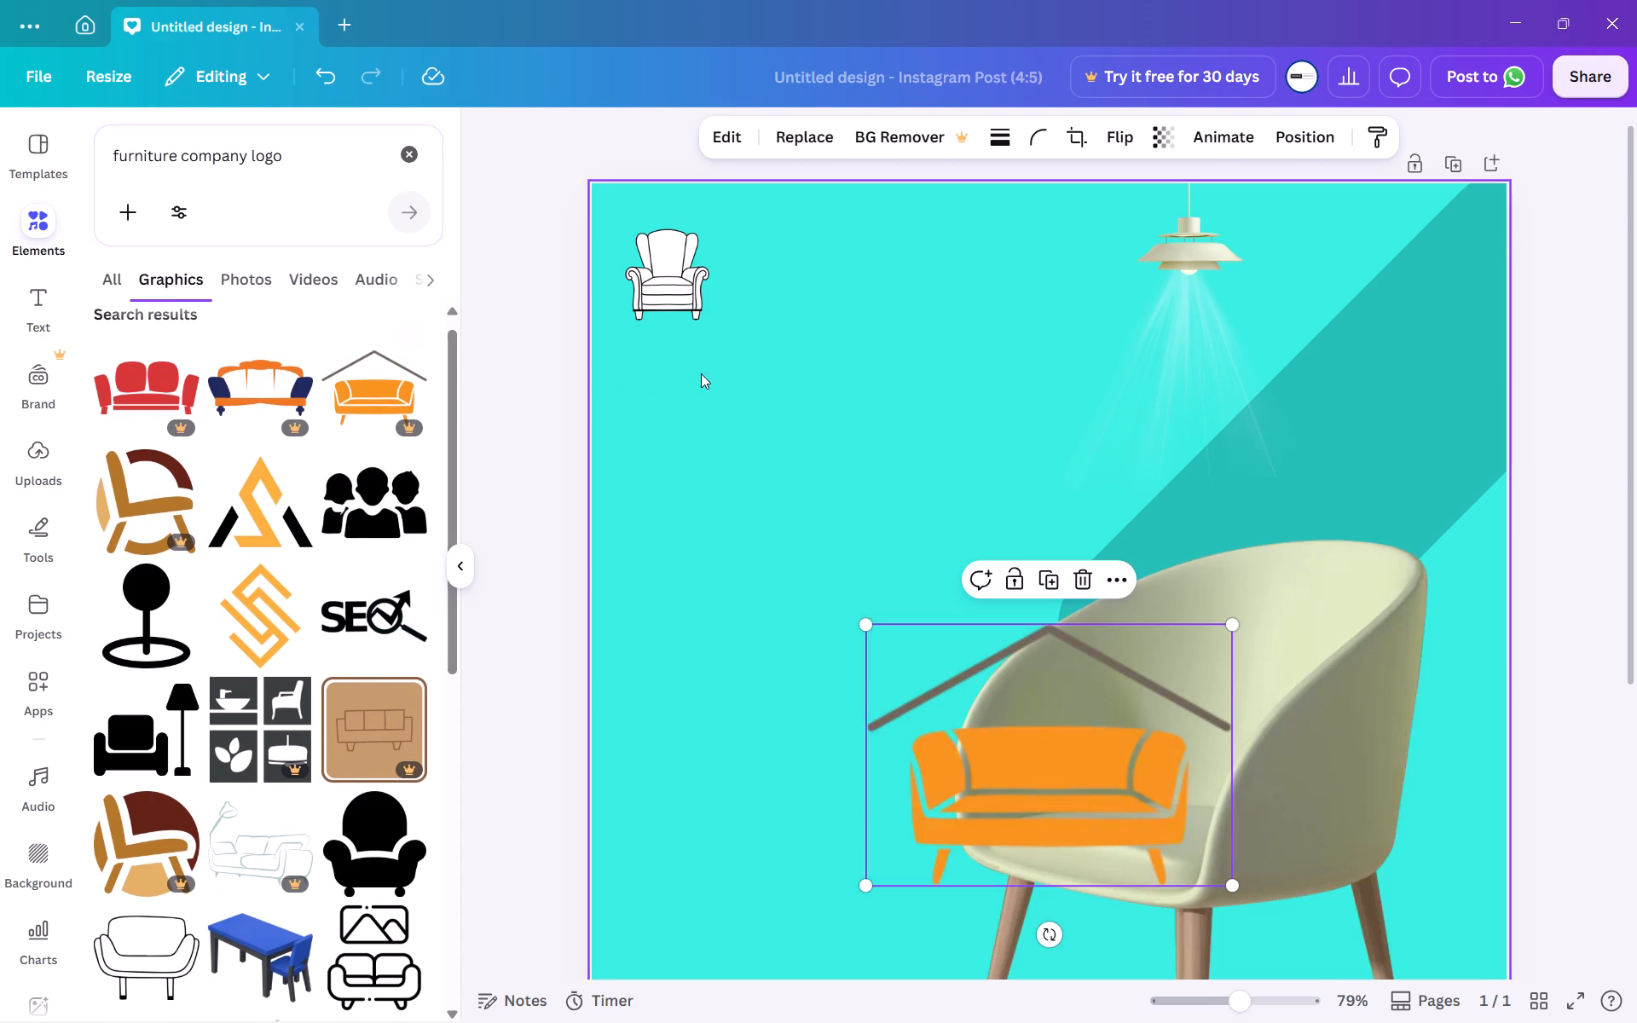
Delete the white armchair logo and move the orange sofa logo into the page's upper-left corner in its place.
left_click(675, 317)
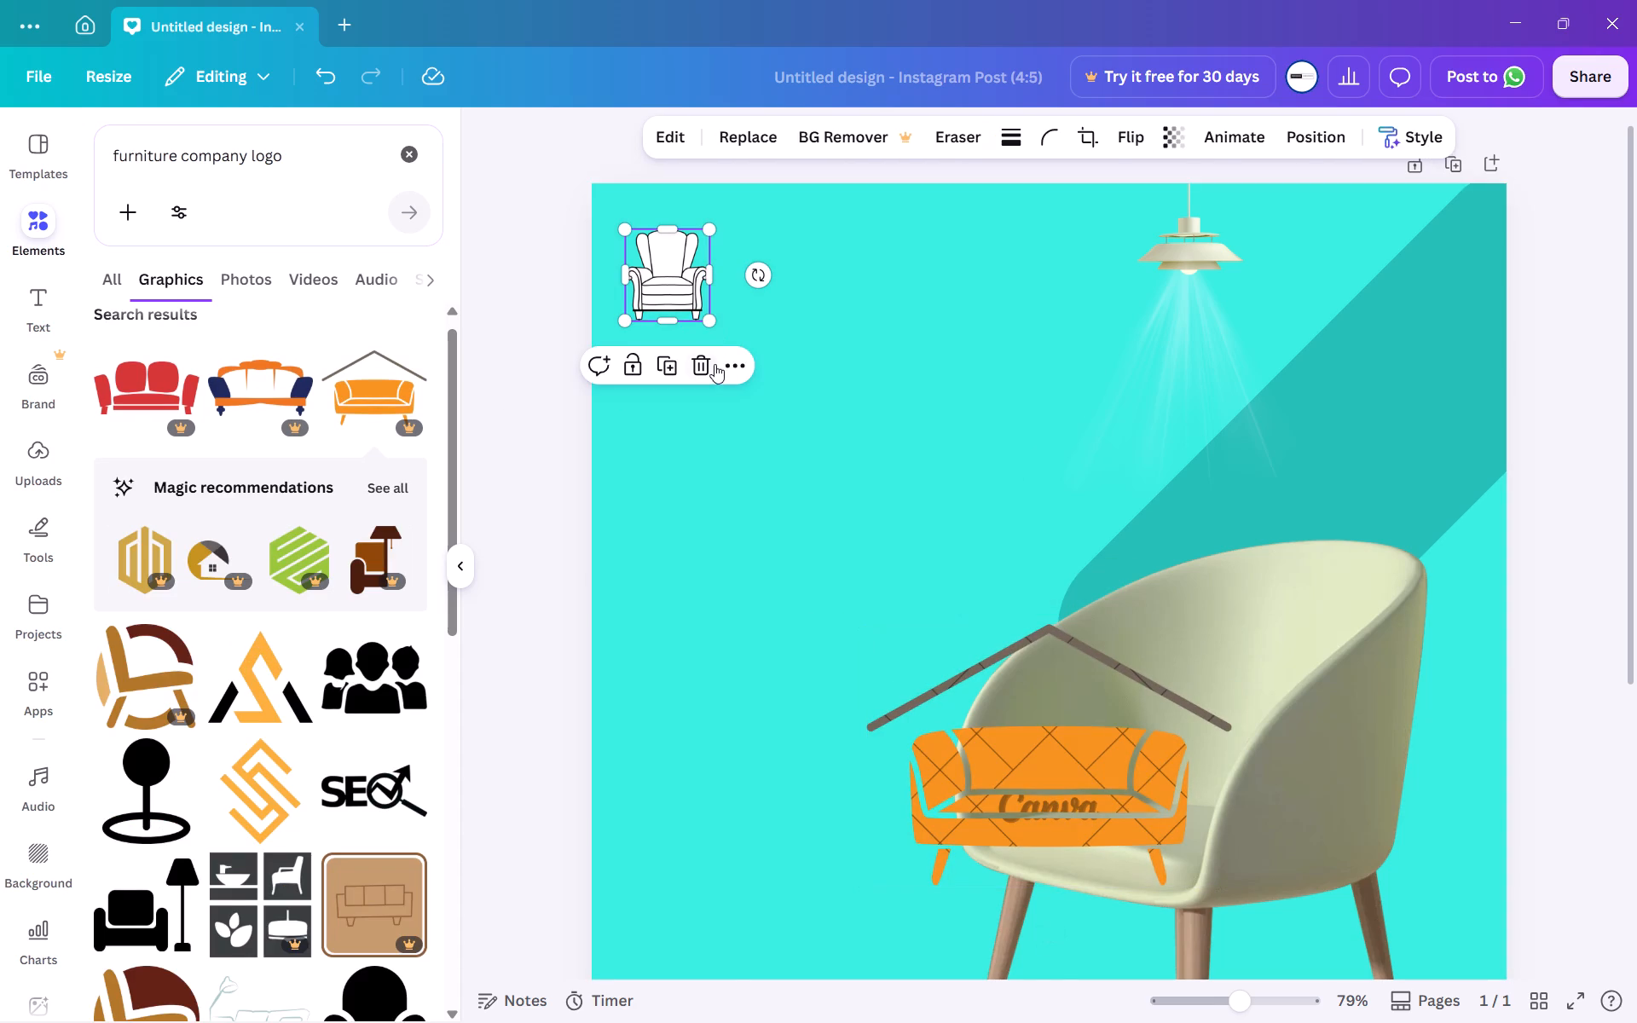
left_click(711, 368)
left_click_drag(1070, 774, 986, 676)
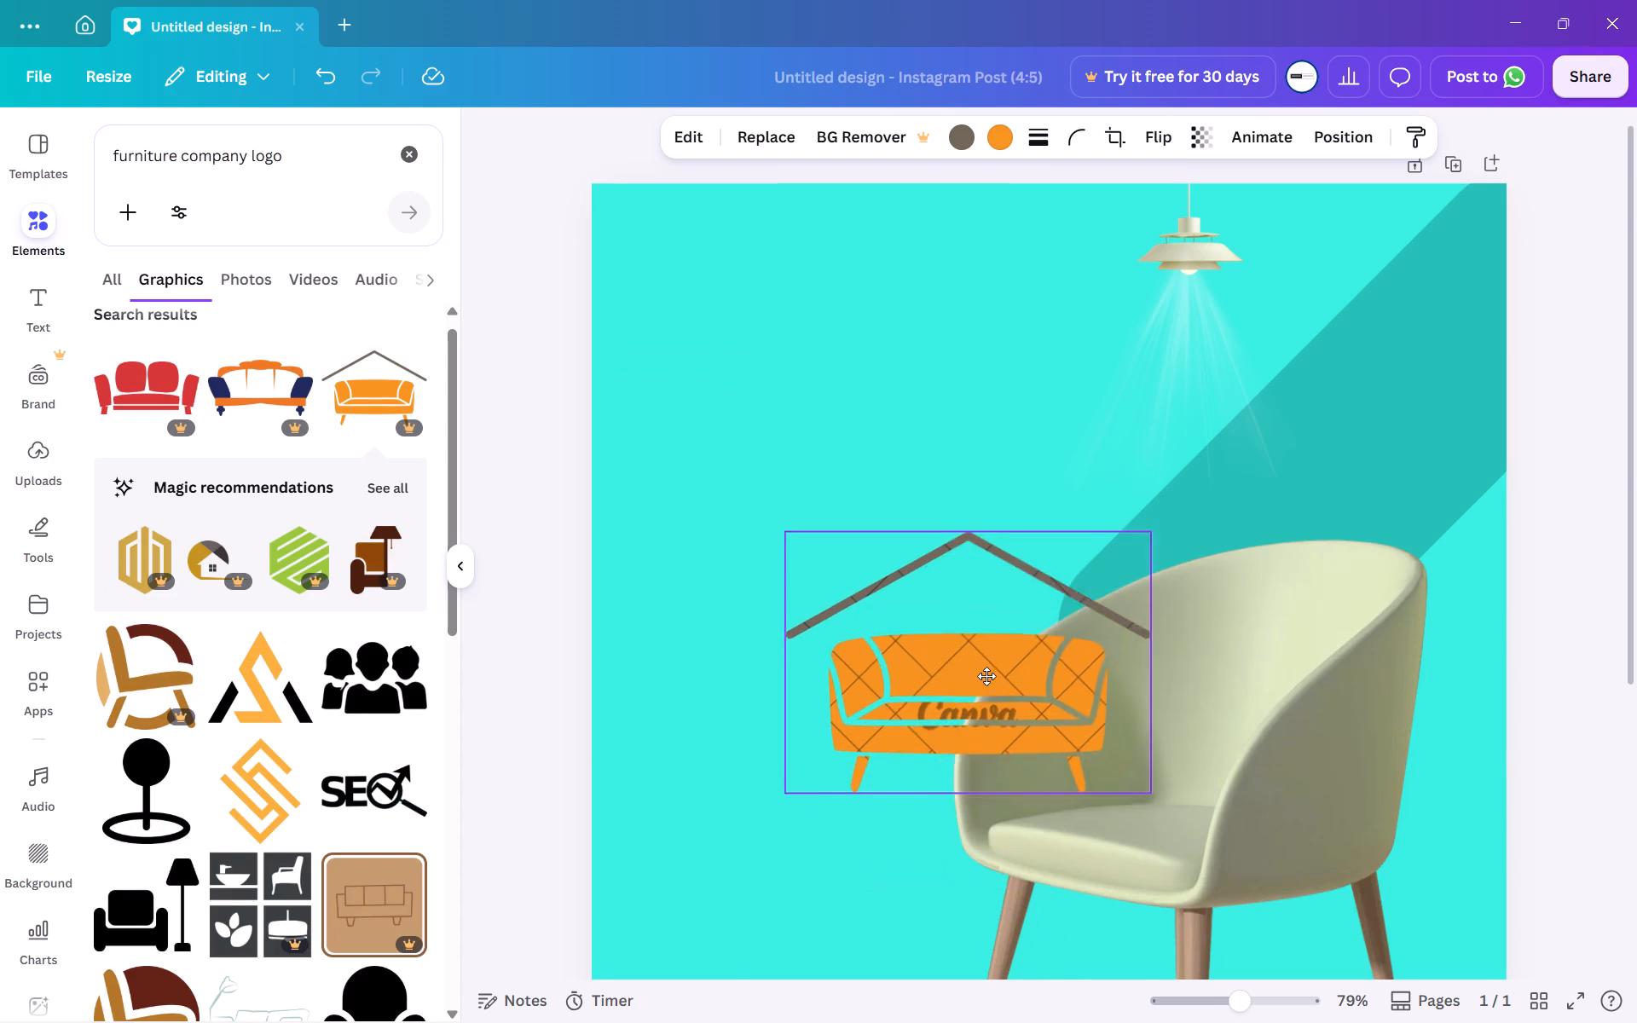
left_click_drag(986, 676, 807, 337)
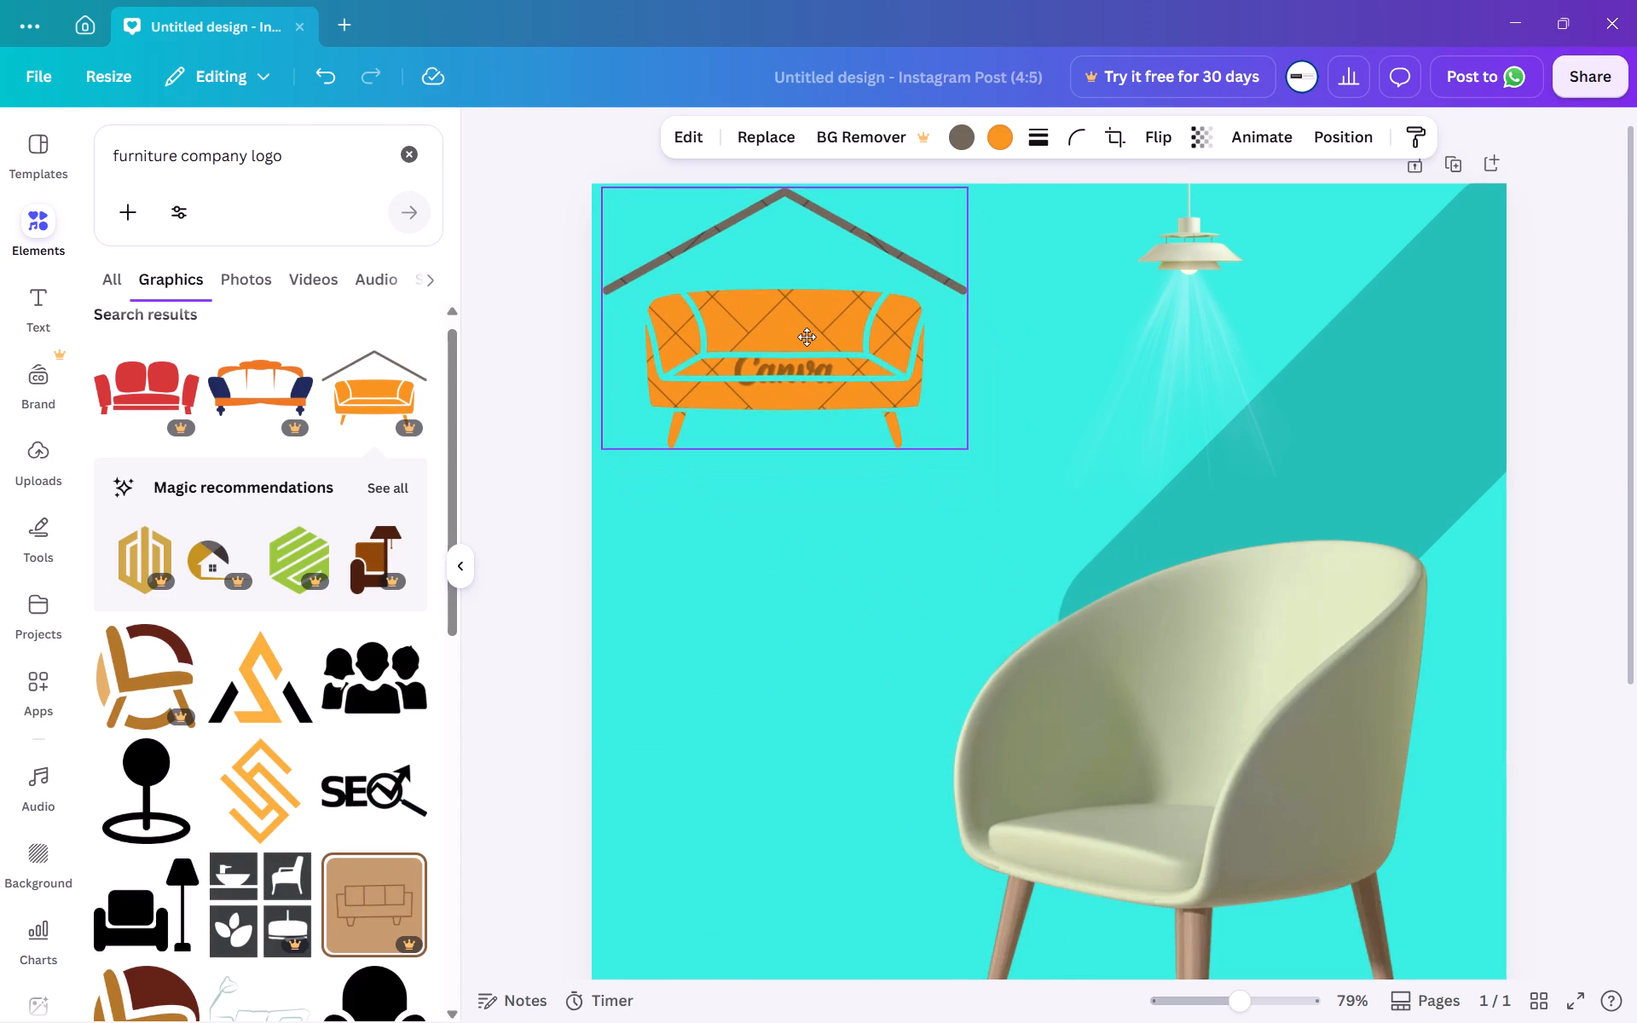
left_click_drag(807, 337, 794, 339)
double_click(794, 339)
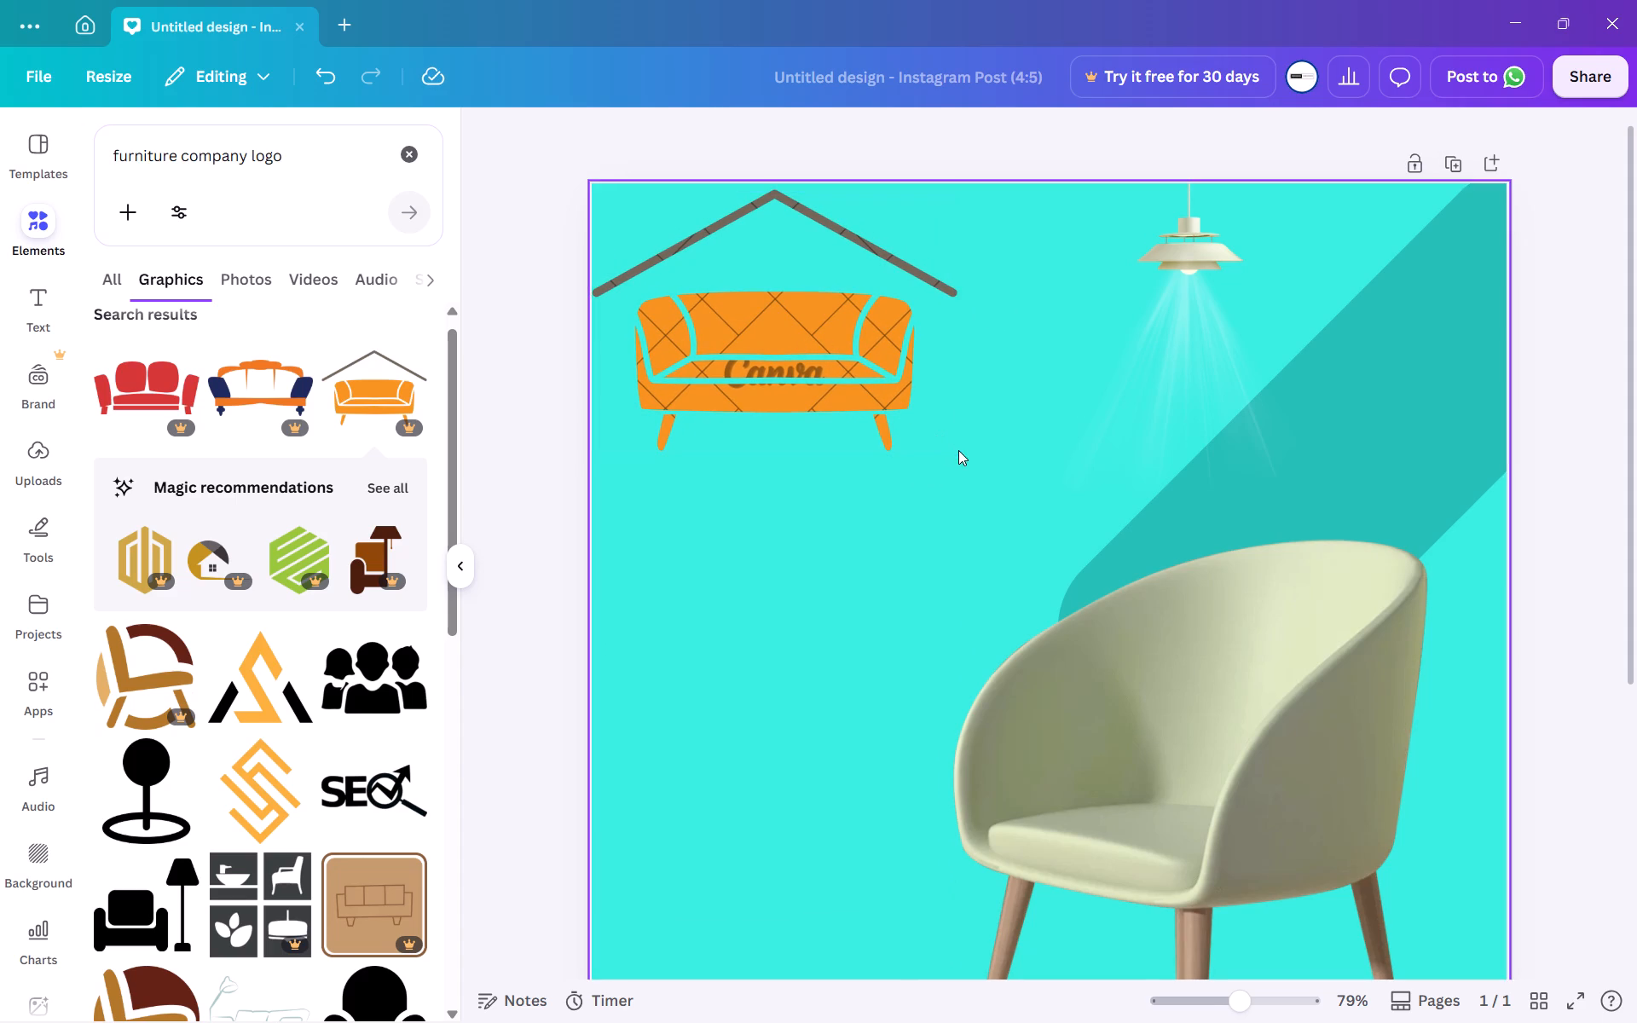
Shrink the orange sofa logo in the page's upper-left corner to about 74 x 53.
left_click(894, 415)
left_click_drag(952, 451, 897, 406)
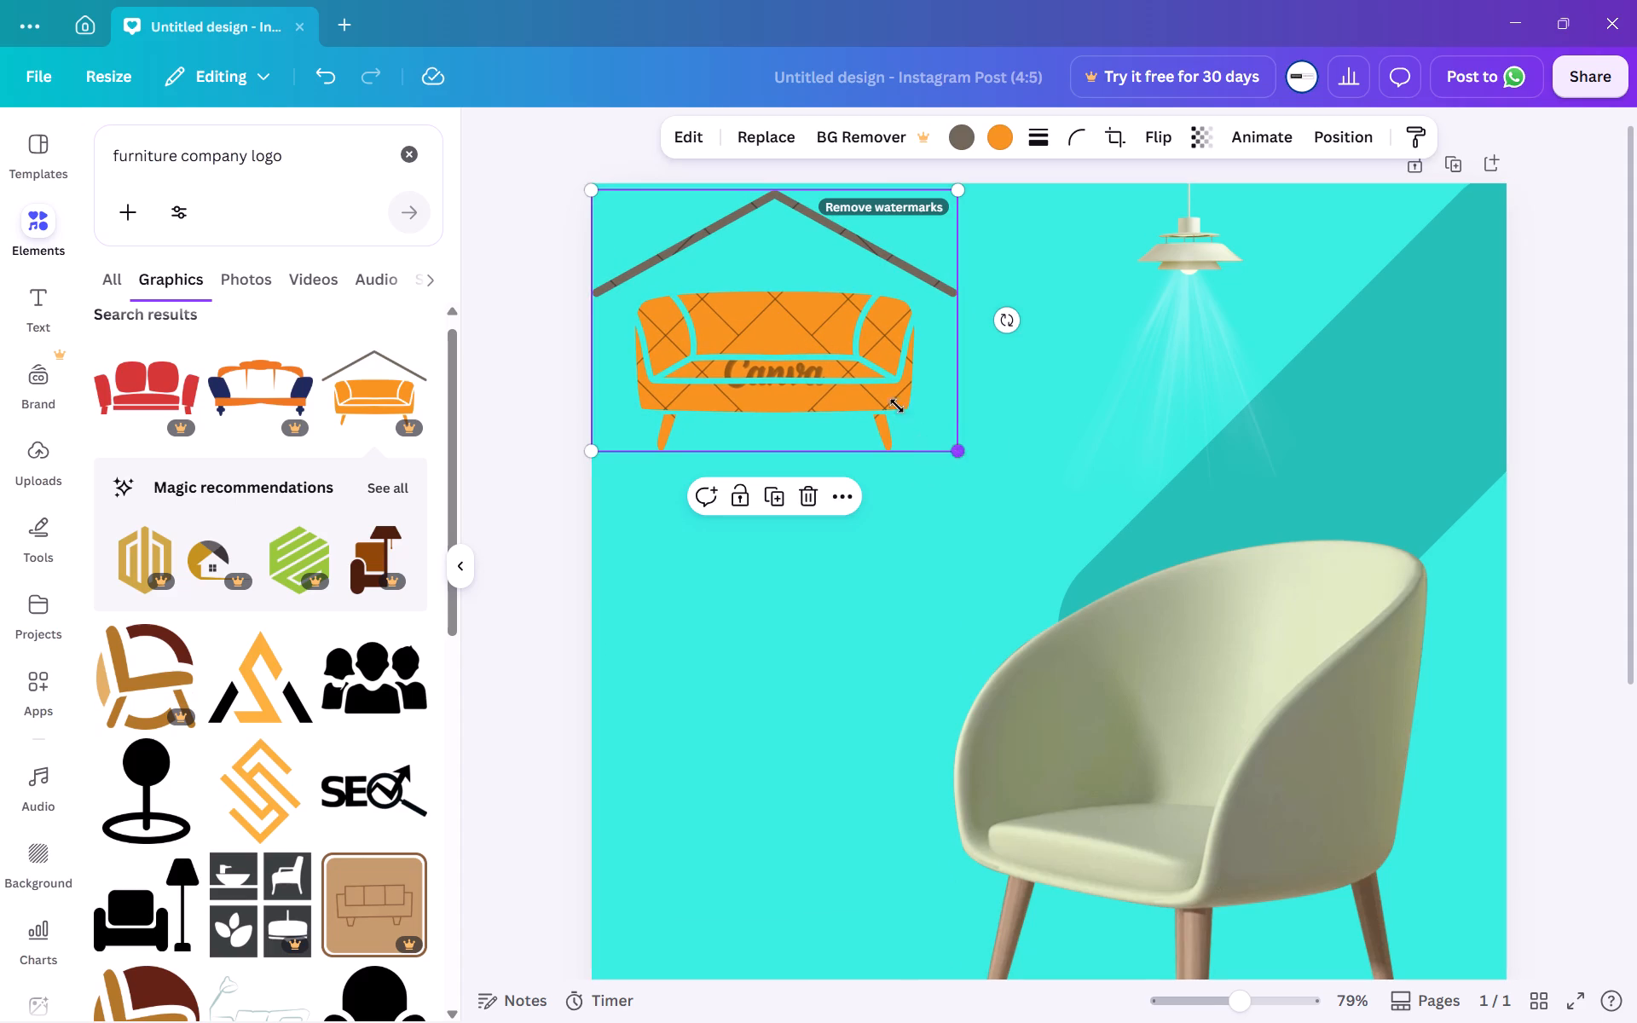
left_click_drag(897, 406, 717, 270)
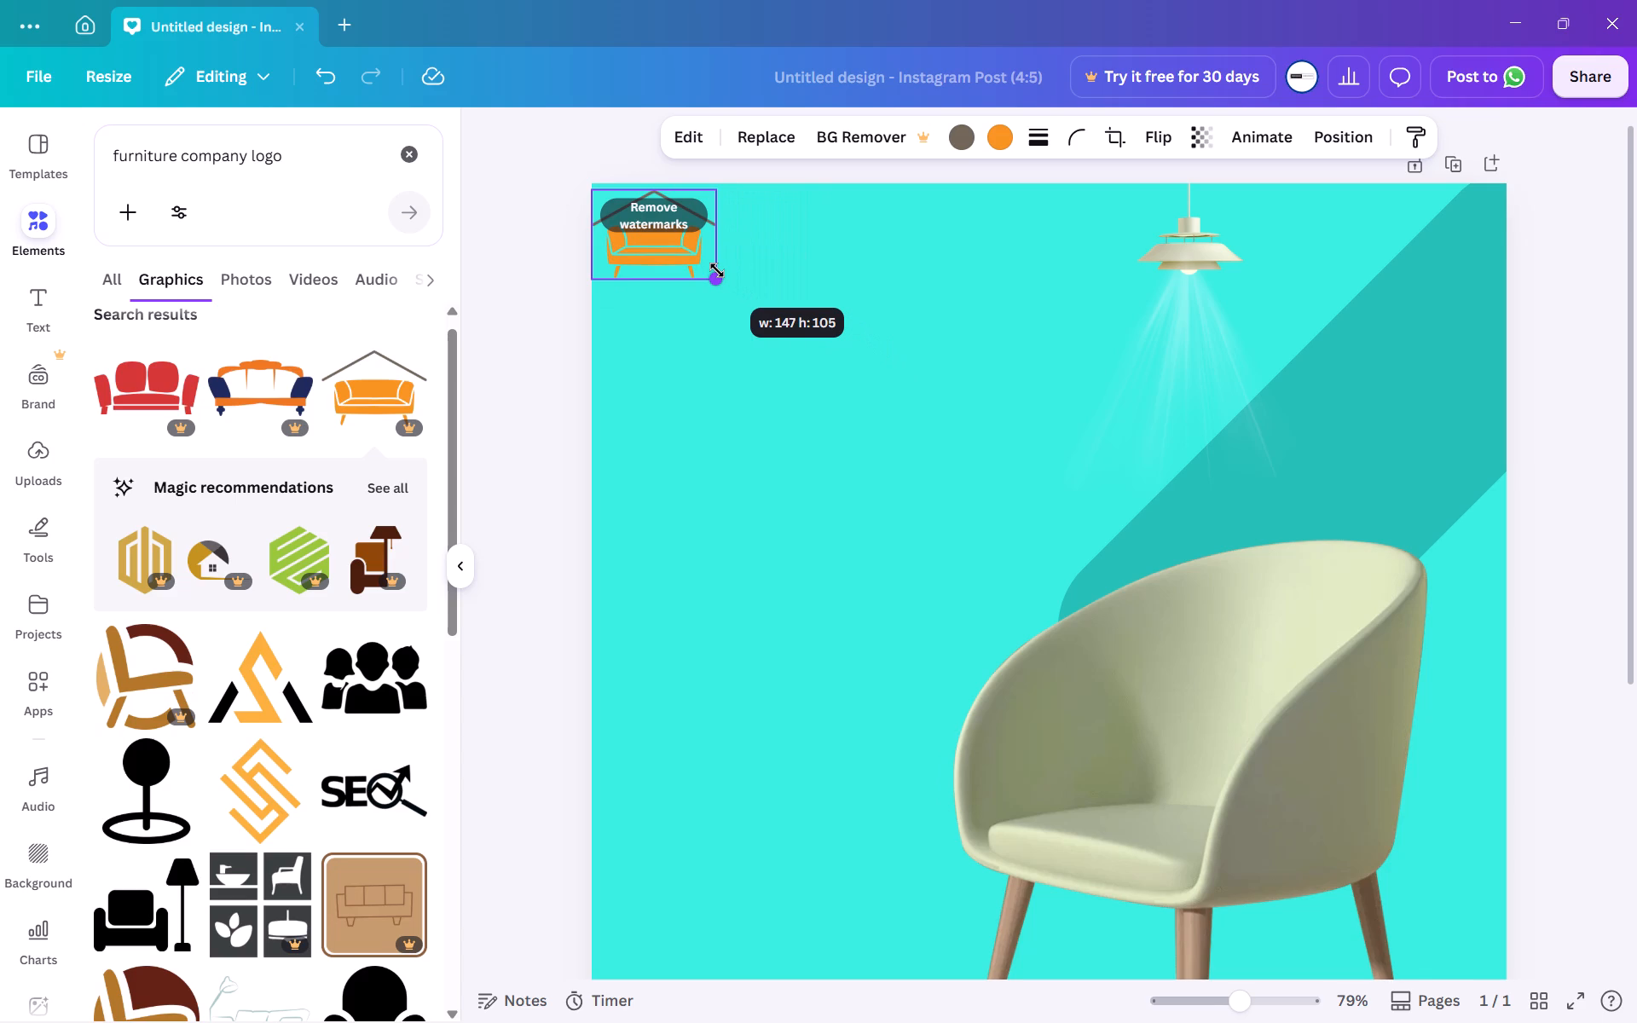
left_click_drag(717, 270, 711, 267)
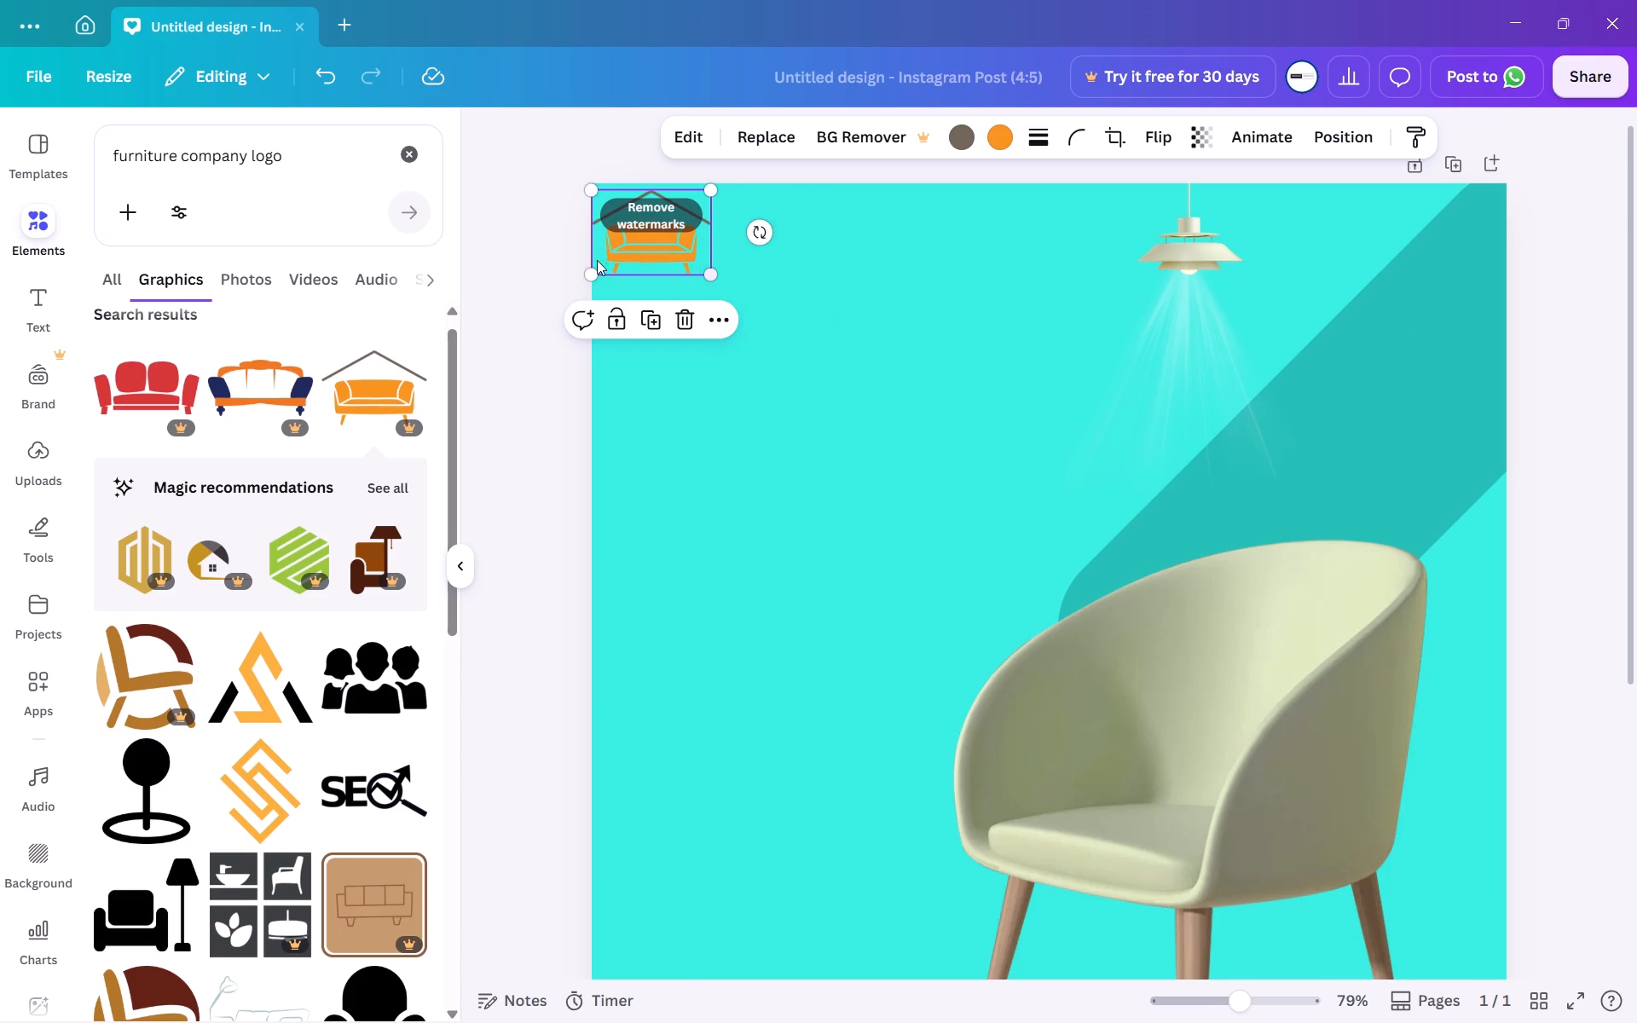
left_click_drag(593, 271, 610, 263)
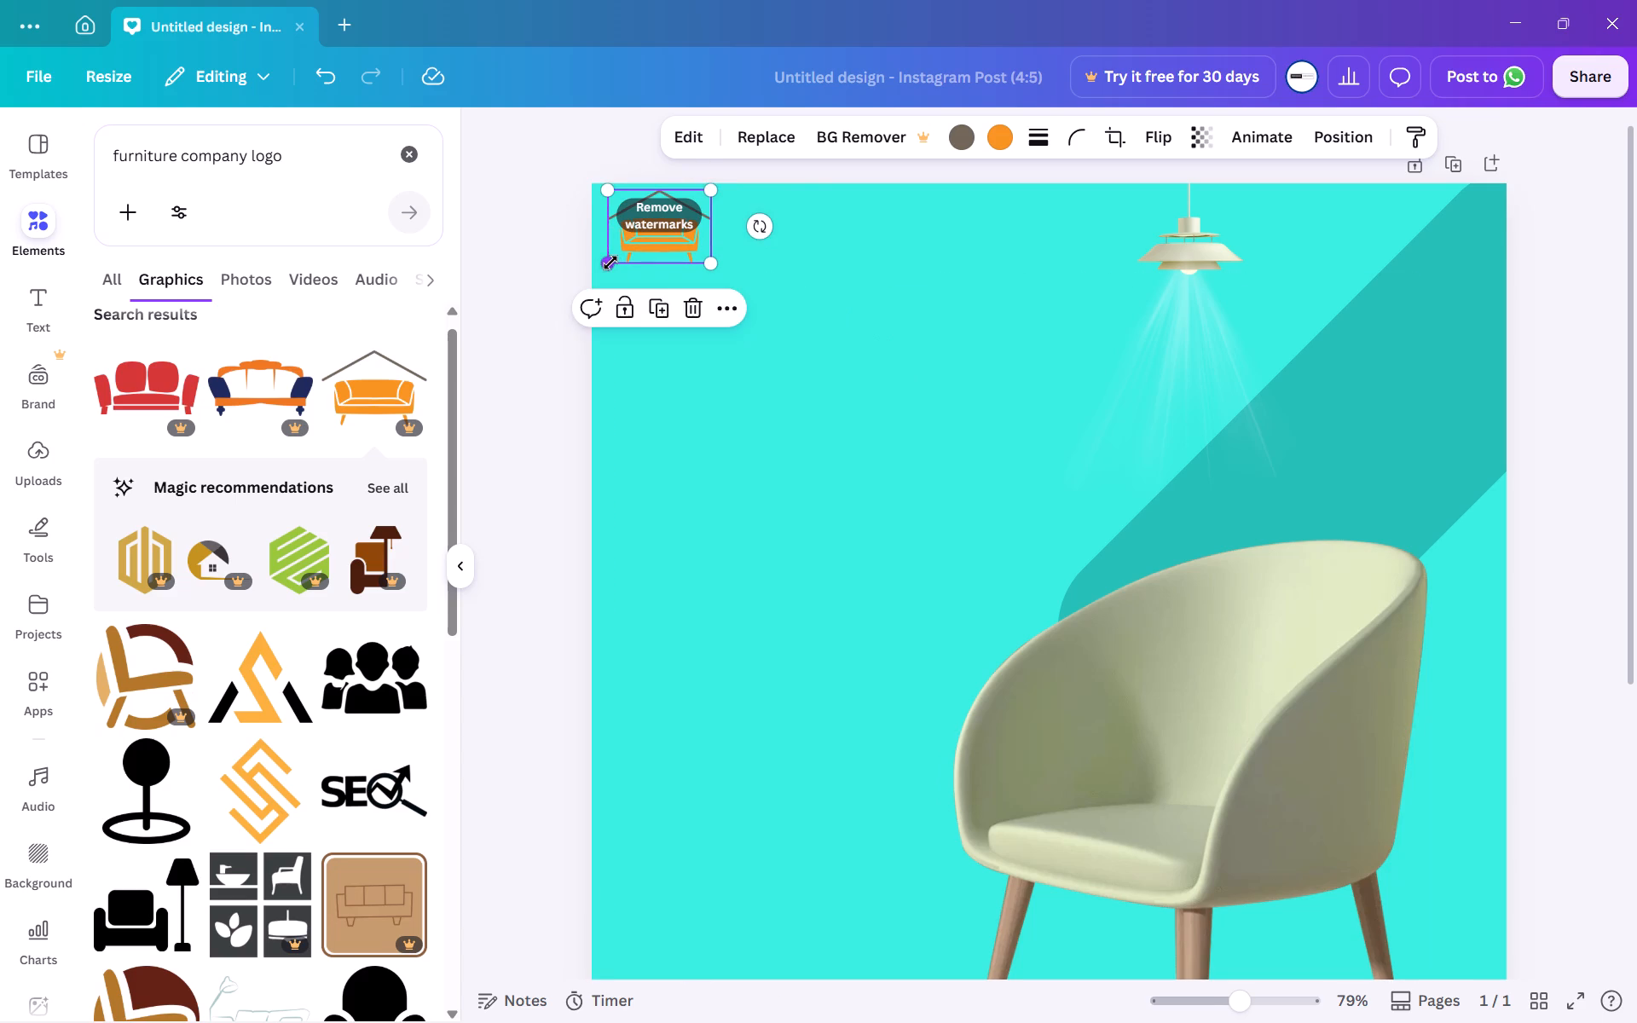
left_click_drag(608, 191, 642, 219)
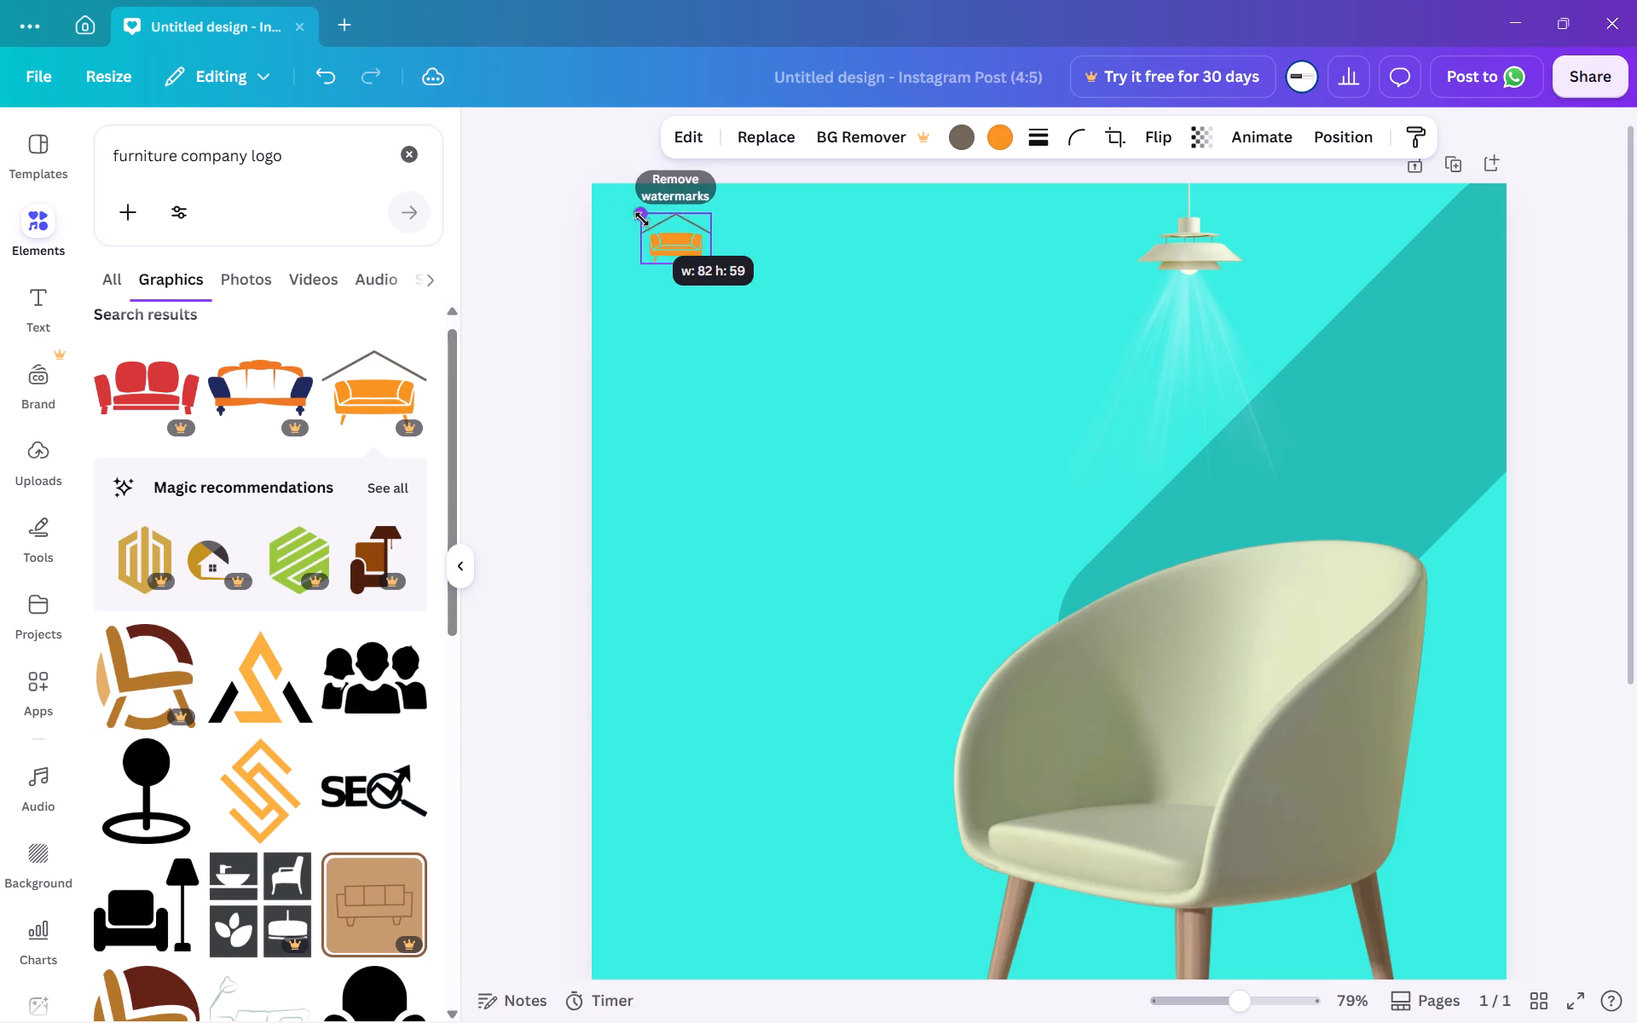
left_click_drag(642, 219, 658, 234)
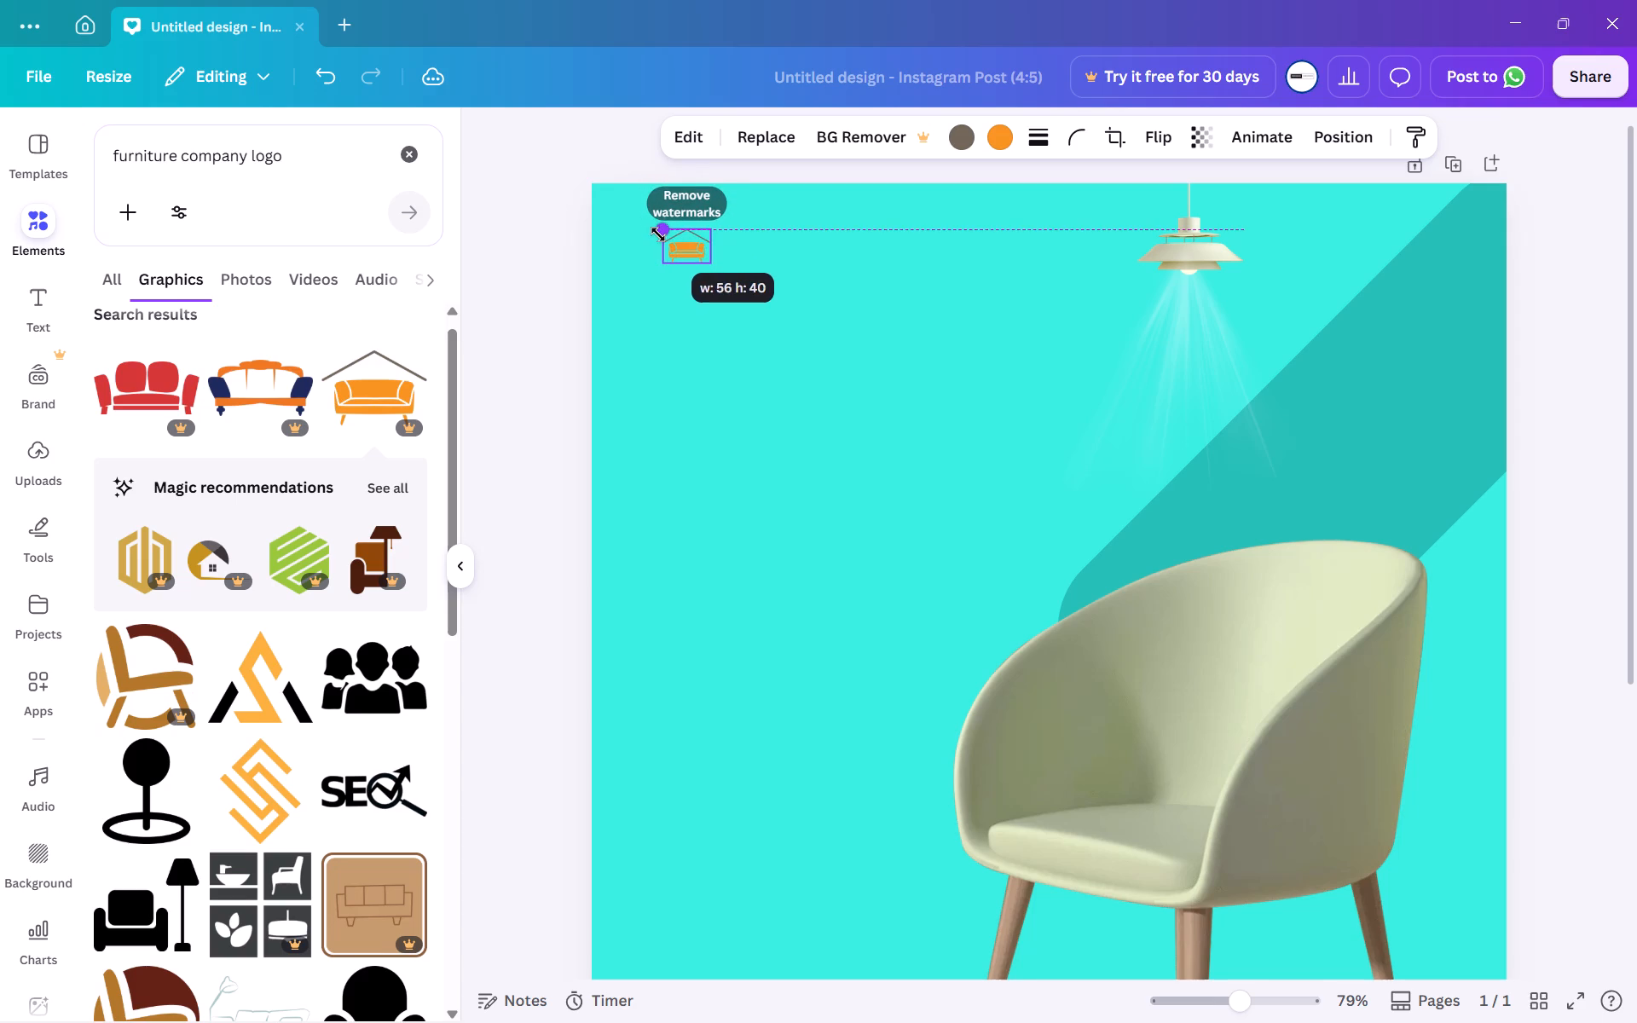
left_click_drag(658, 234, 658, 235)
left_click(679, 257)
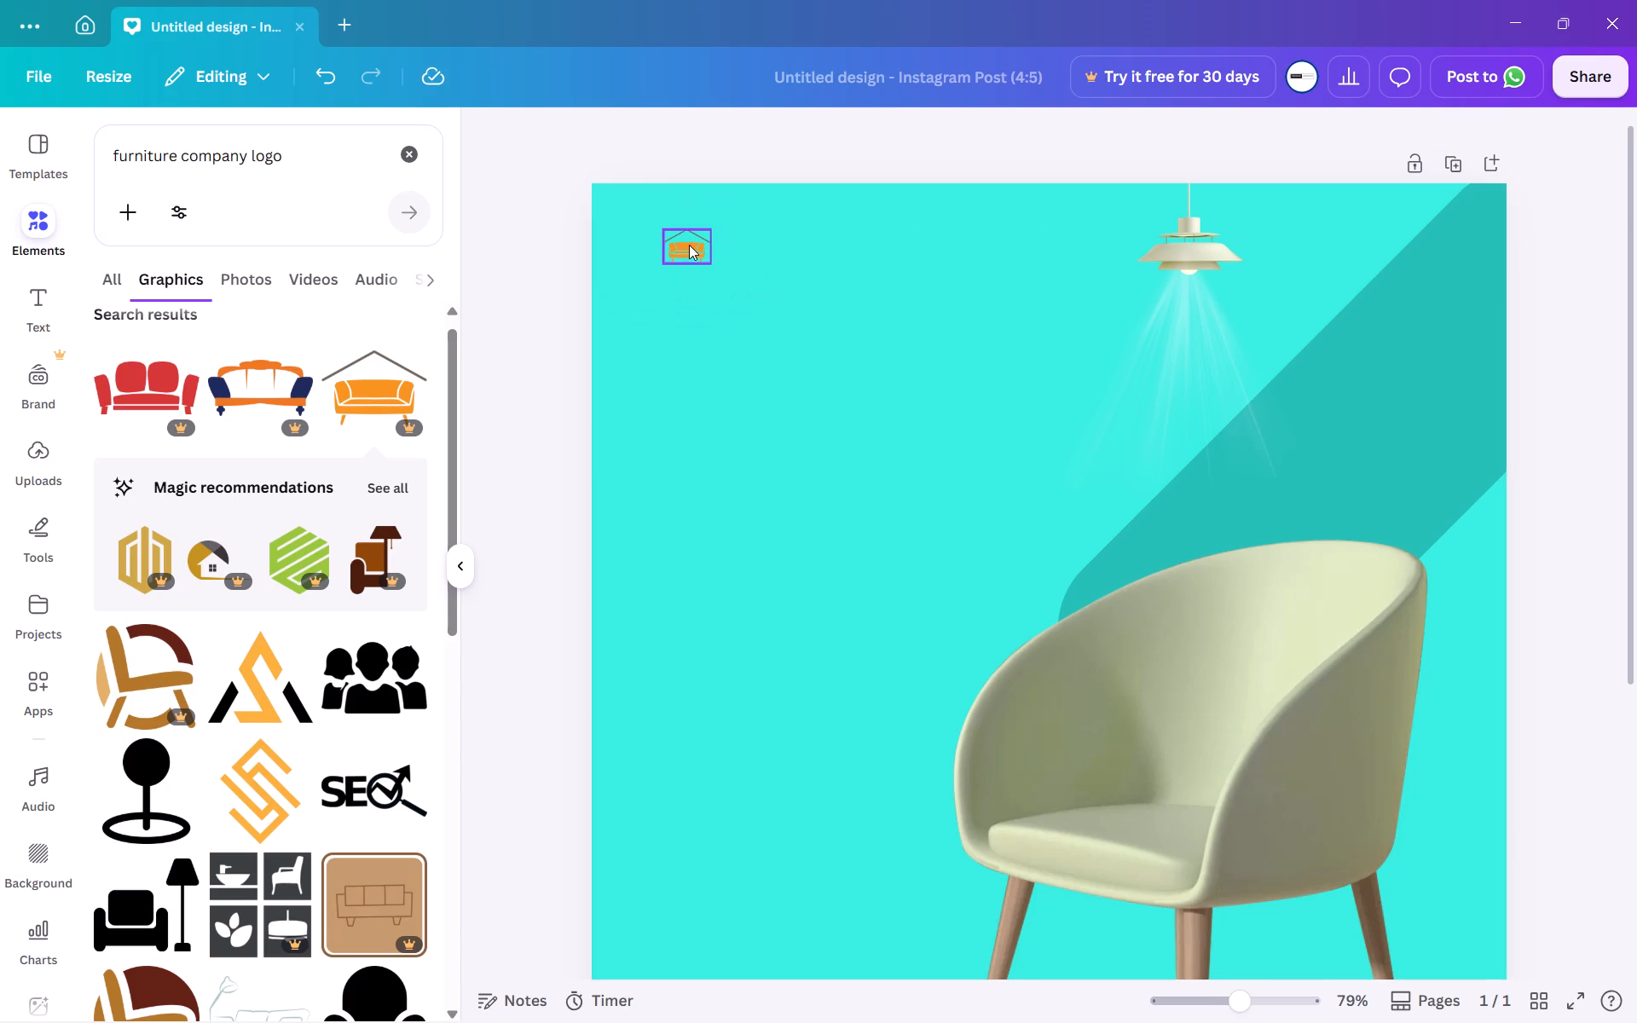
left_click_drag(684, 234, 674, 235)
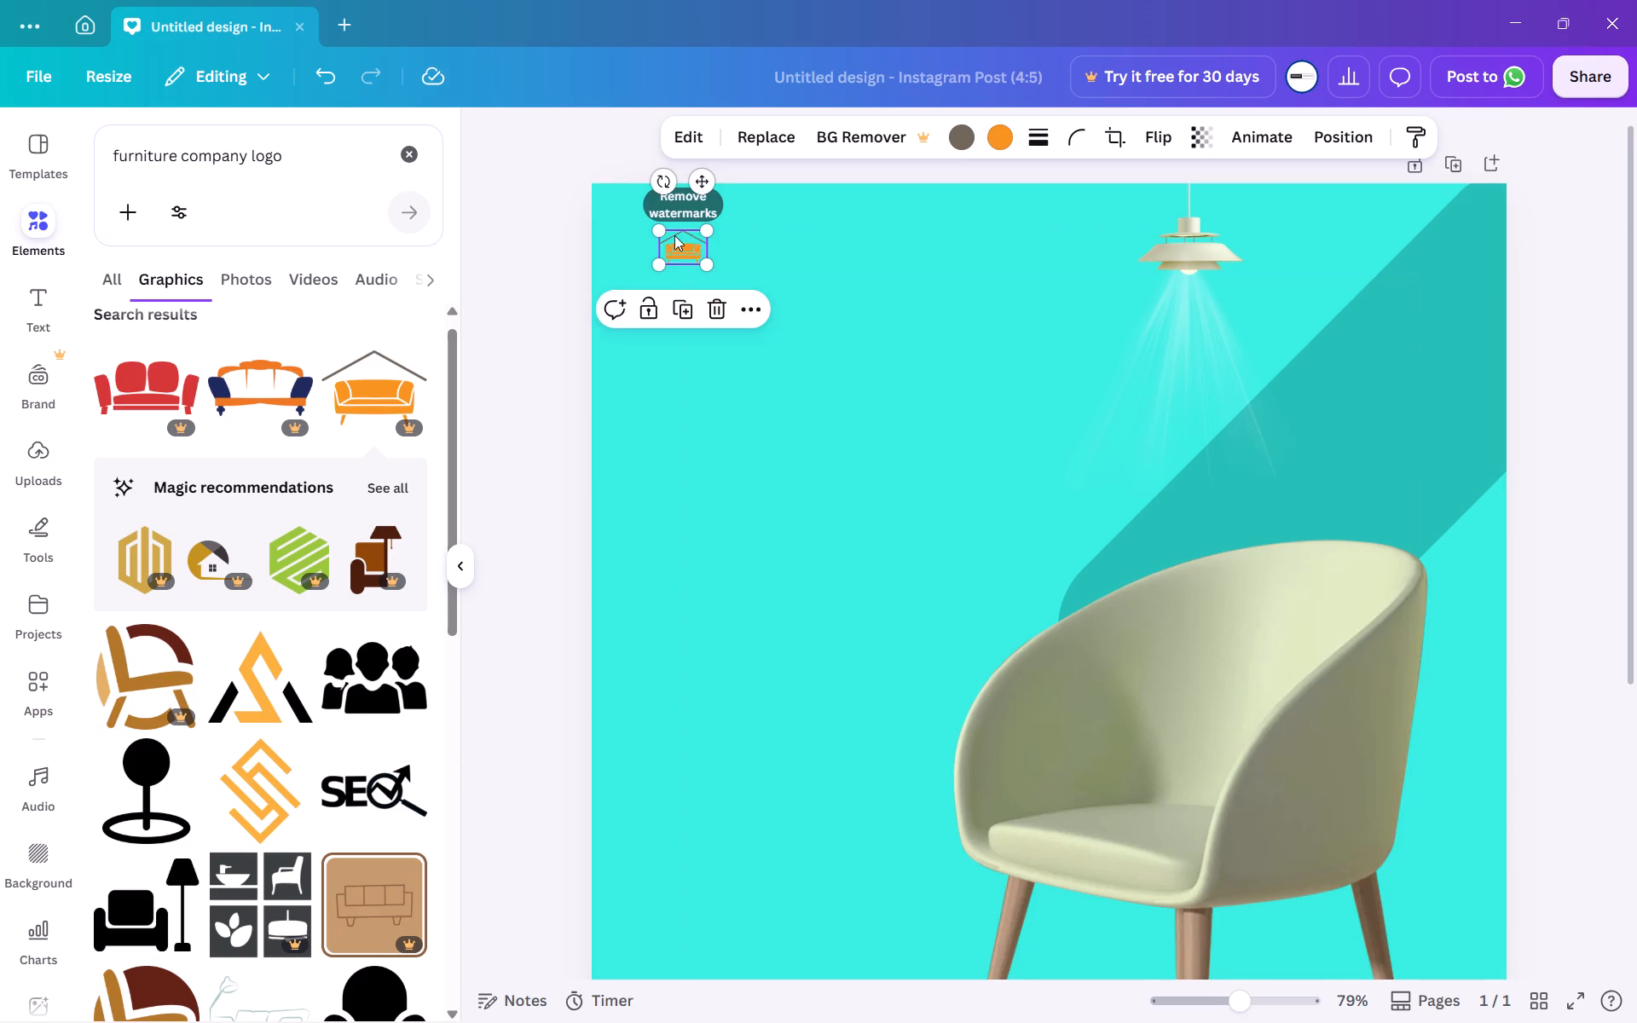
left_click_drag(712, 269, 727, 275)
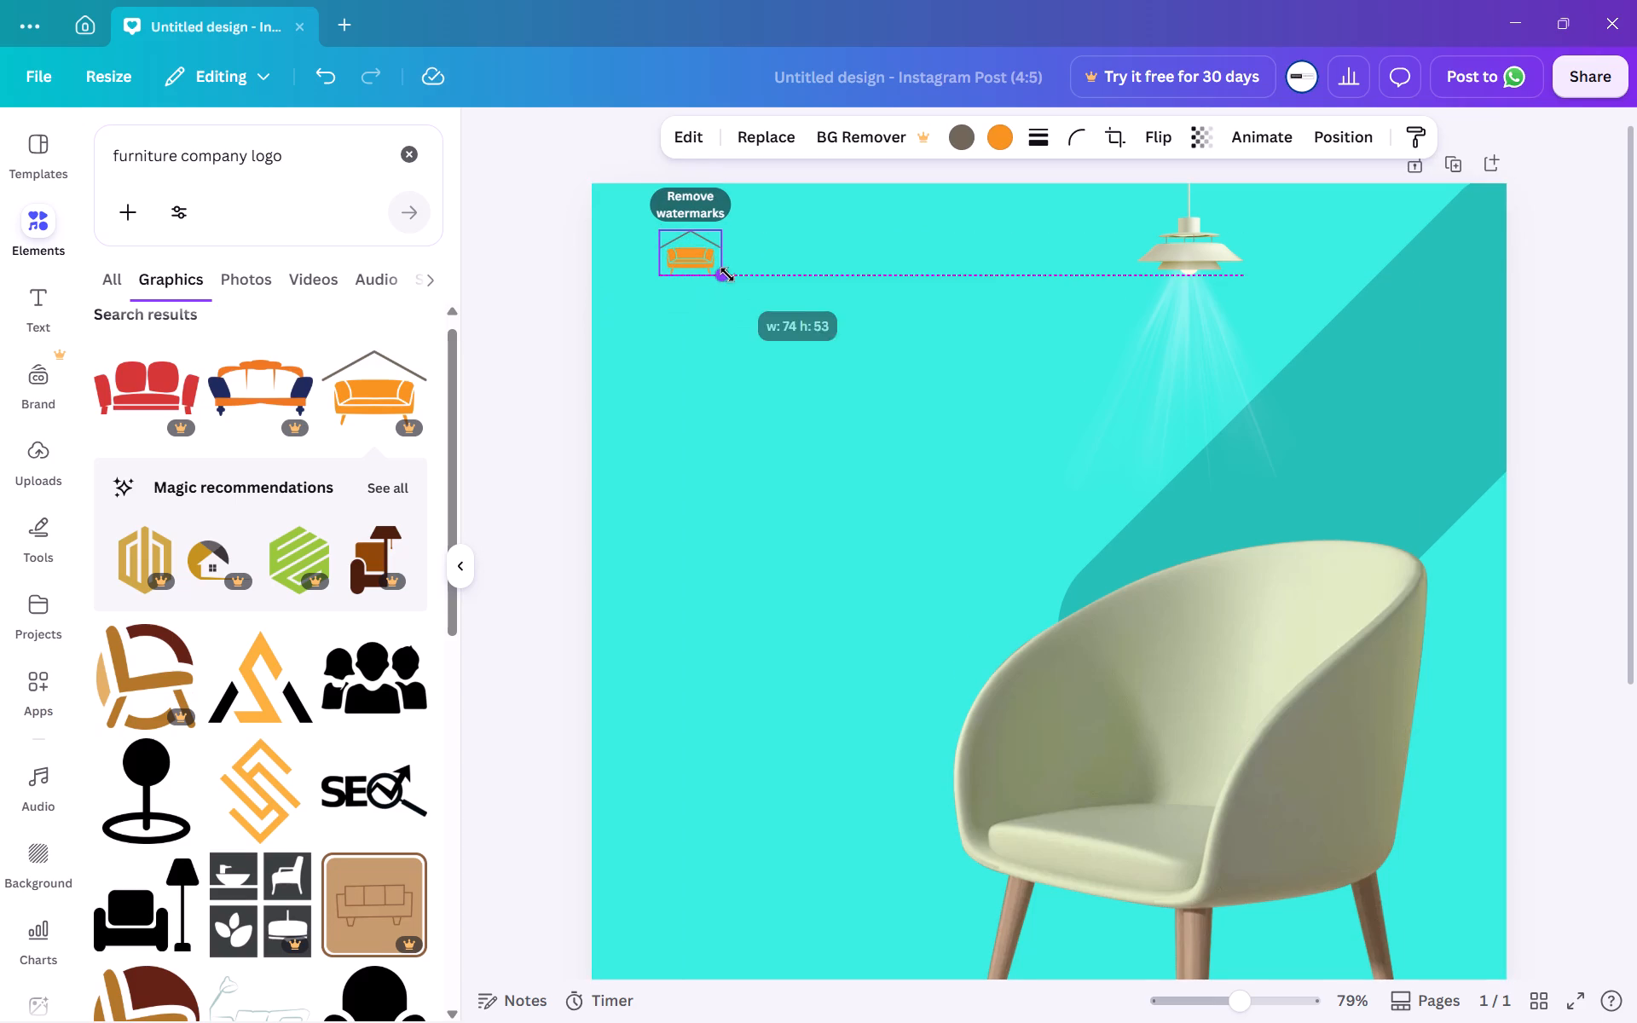
left_click_drag(727, 275, 732, 278)
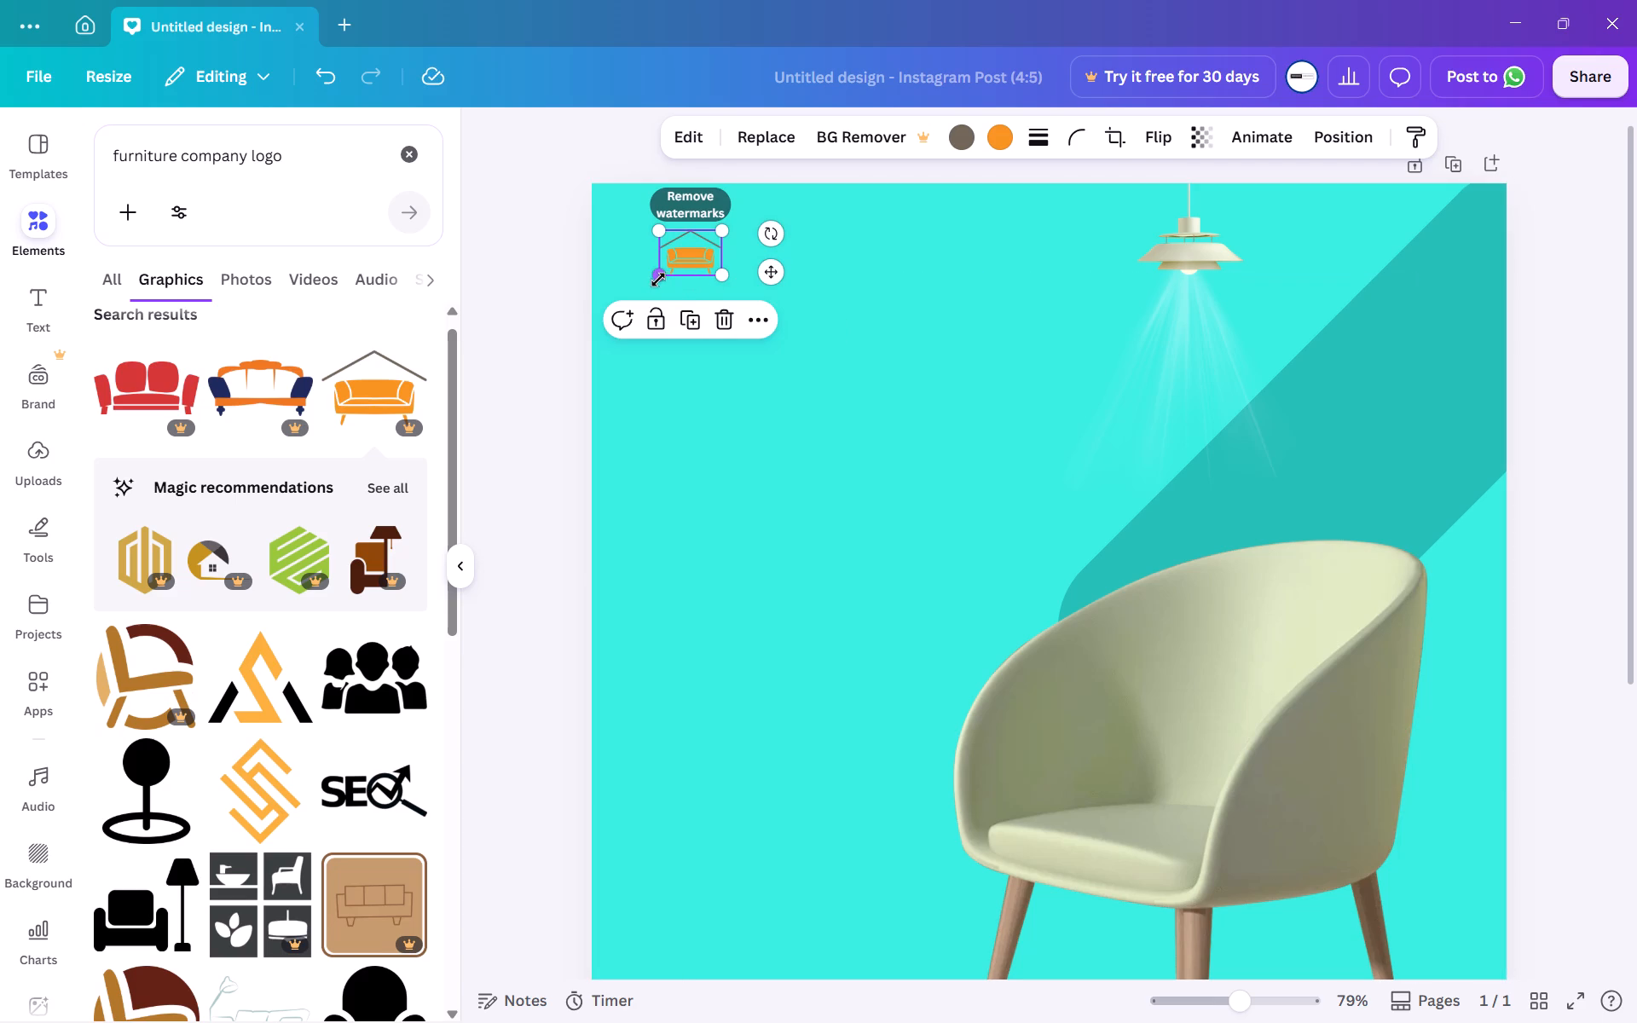
left_click(658, 280)
left_click(658, 232)
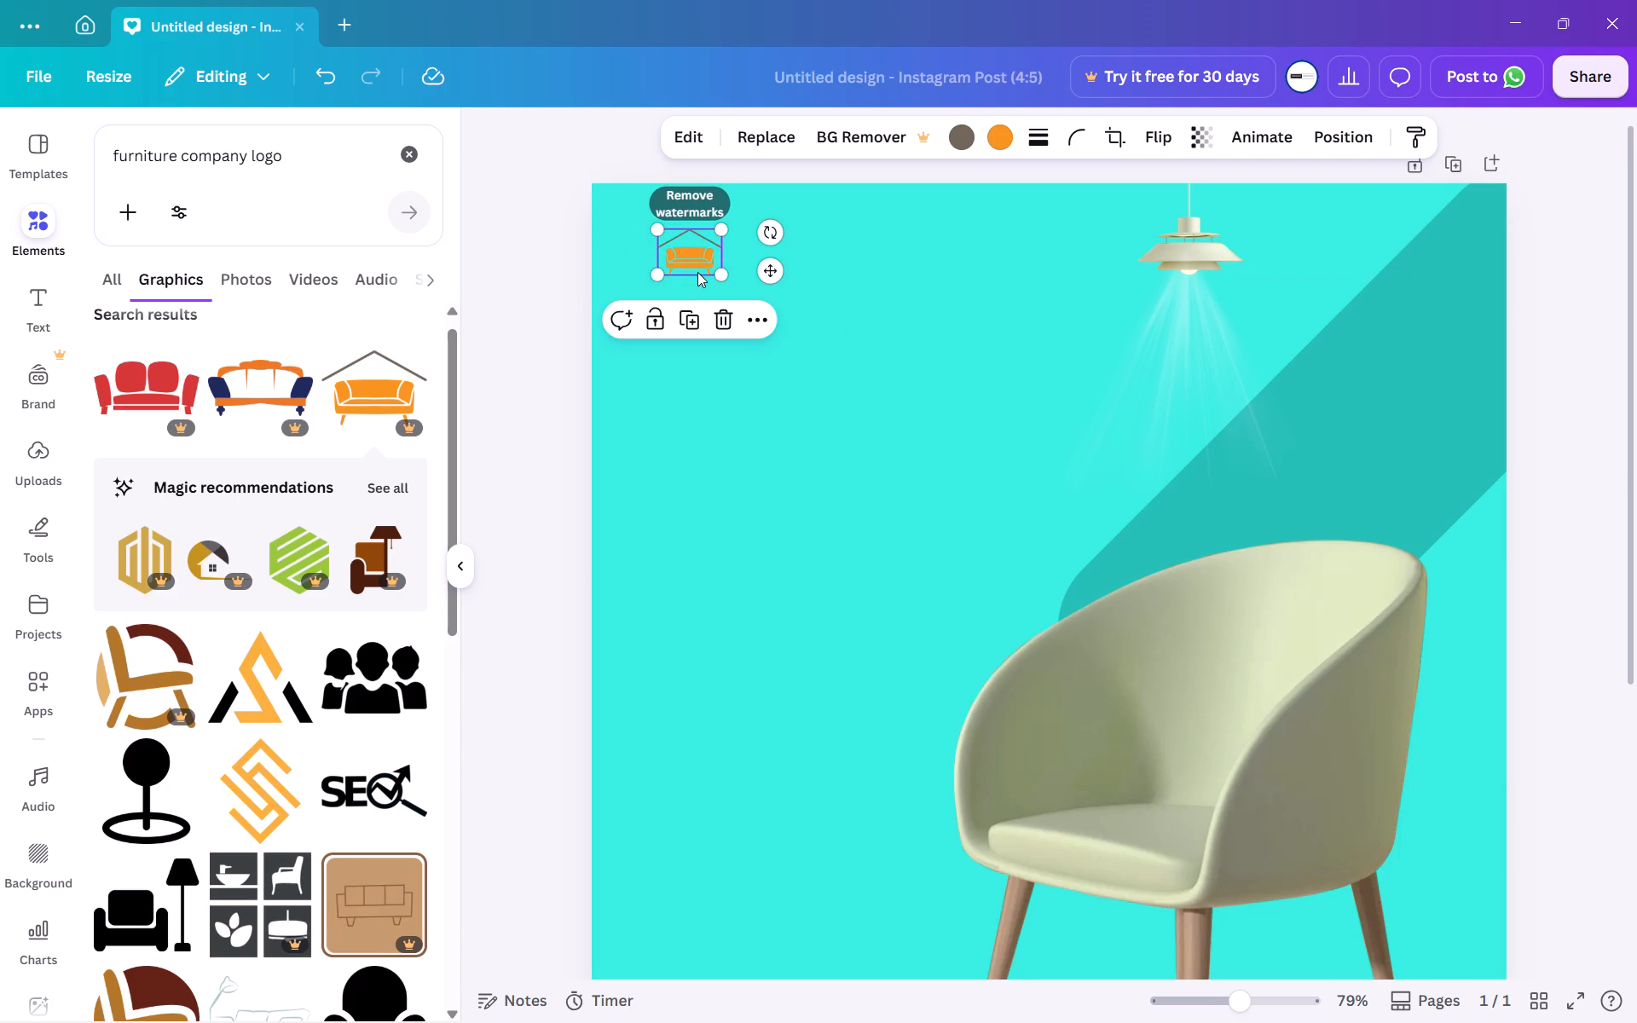
Move the small sofa logo closer to the page's left edge, keeping it level with the hanging lamp.
left_click_drag(697, 267, 667, 269)
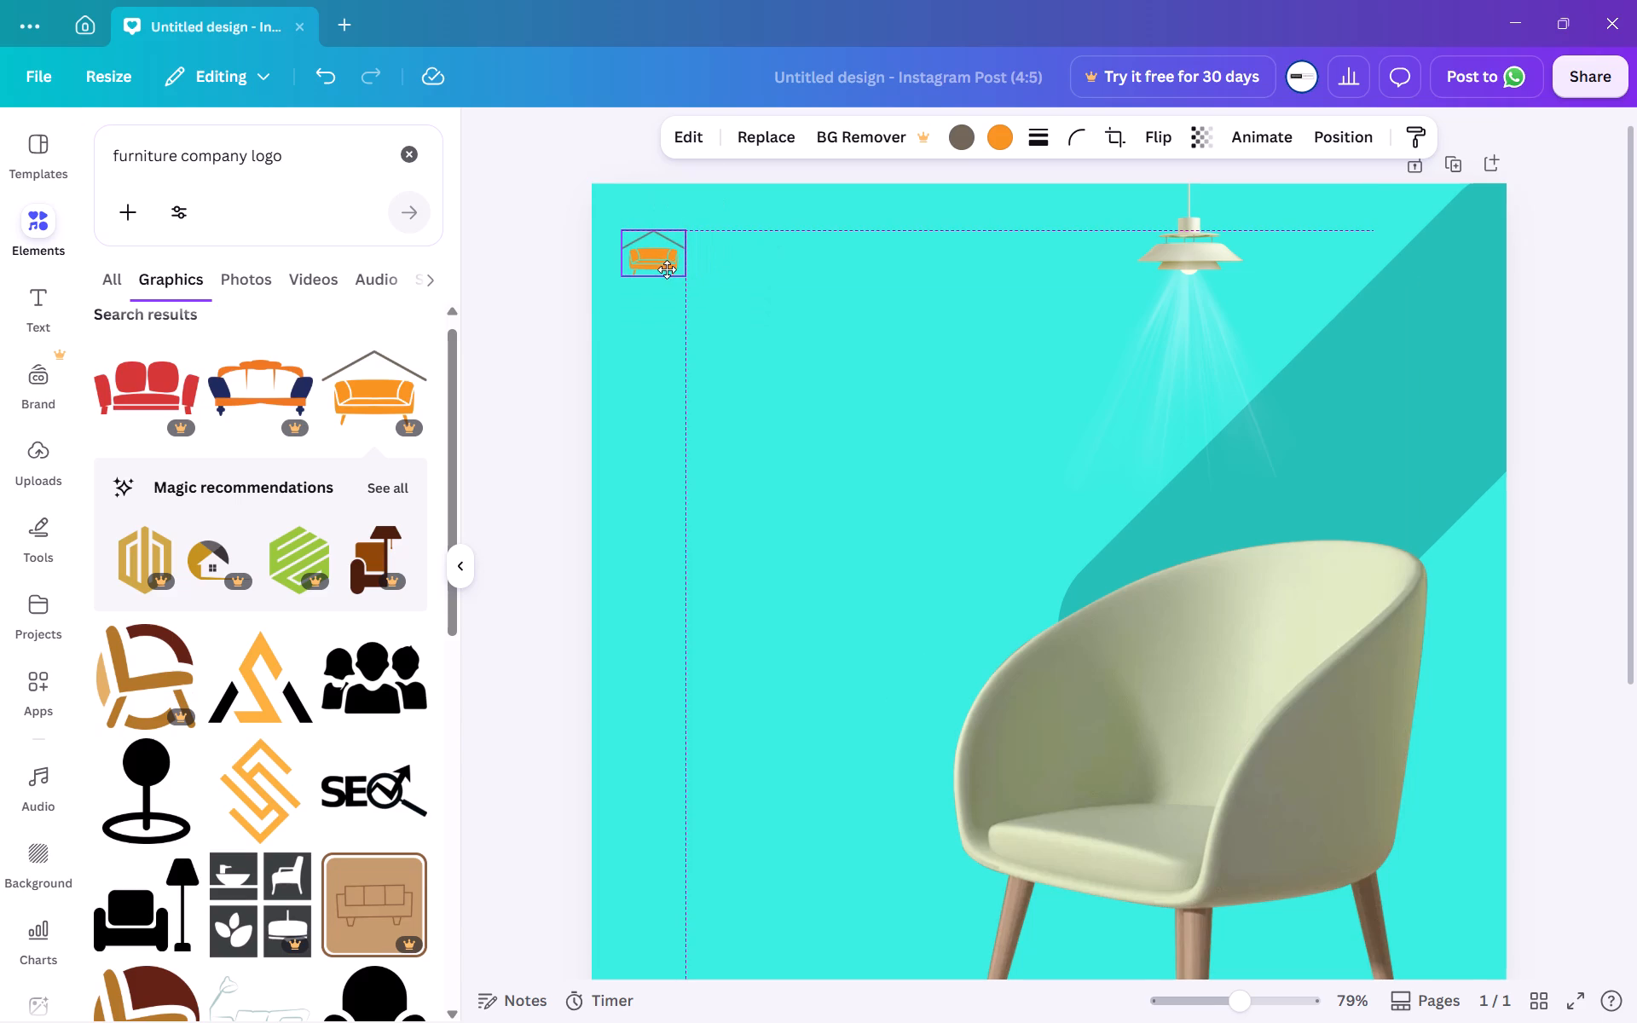
left_click_drag(667, 269, 661, 273)
left_click(808, 331)
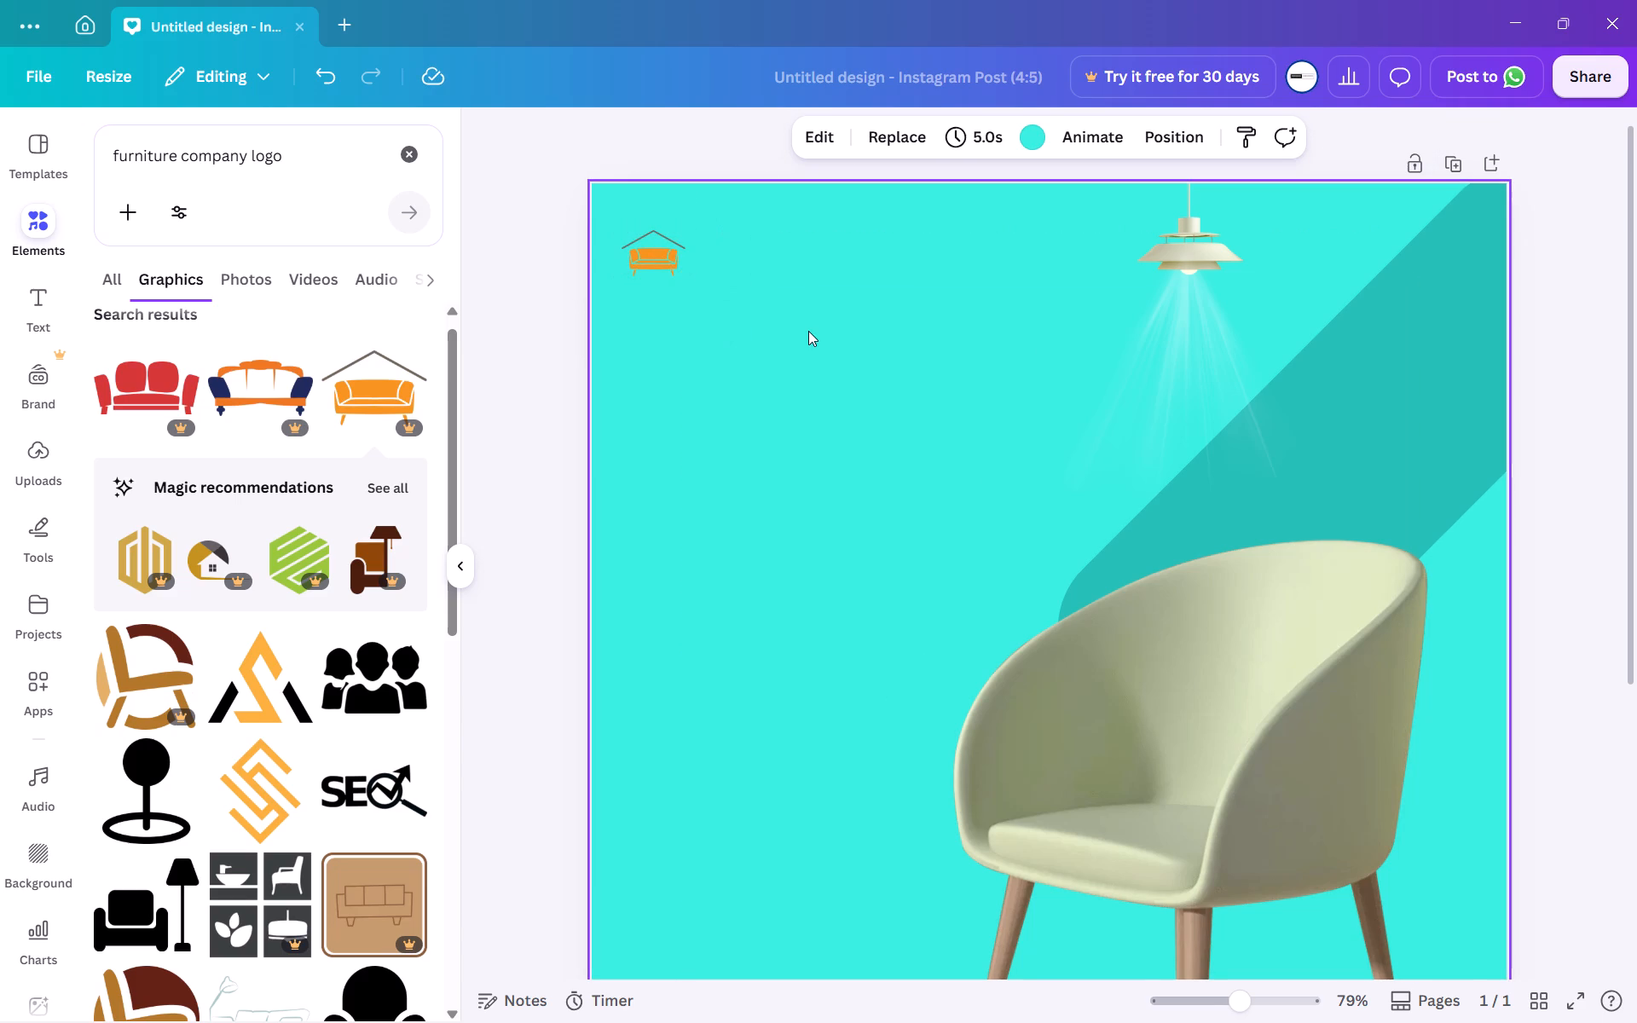
Recolour the orange sofa of the logo to white, #ffffff.
left_click(650, 270)
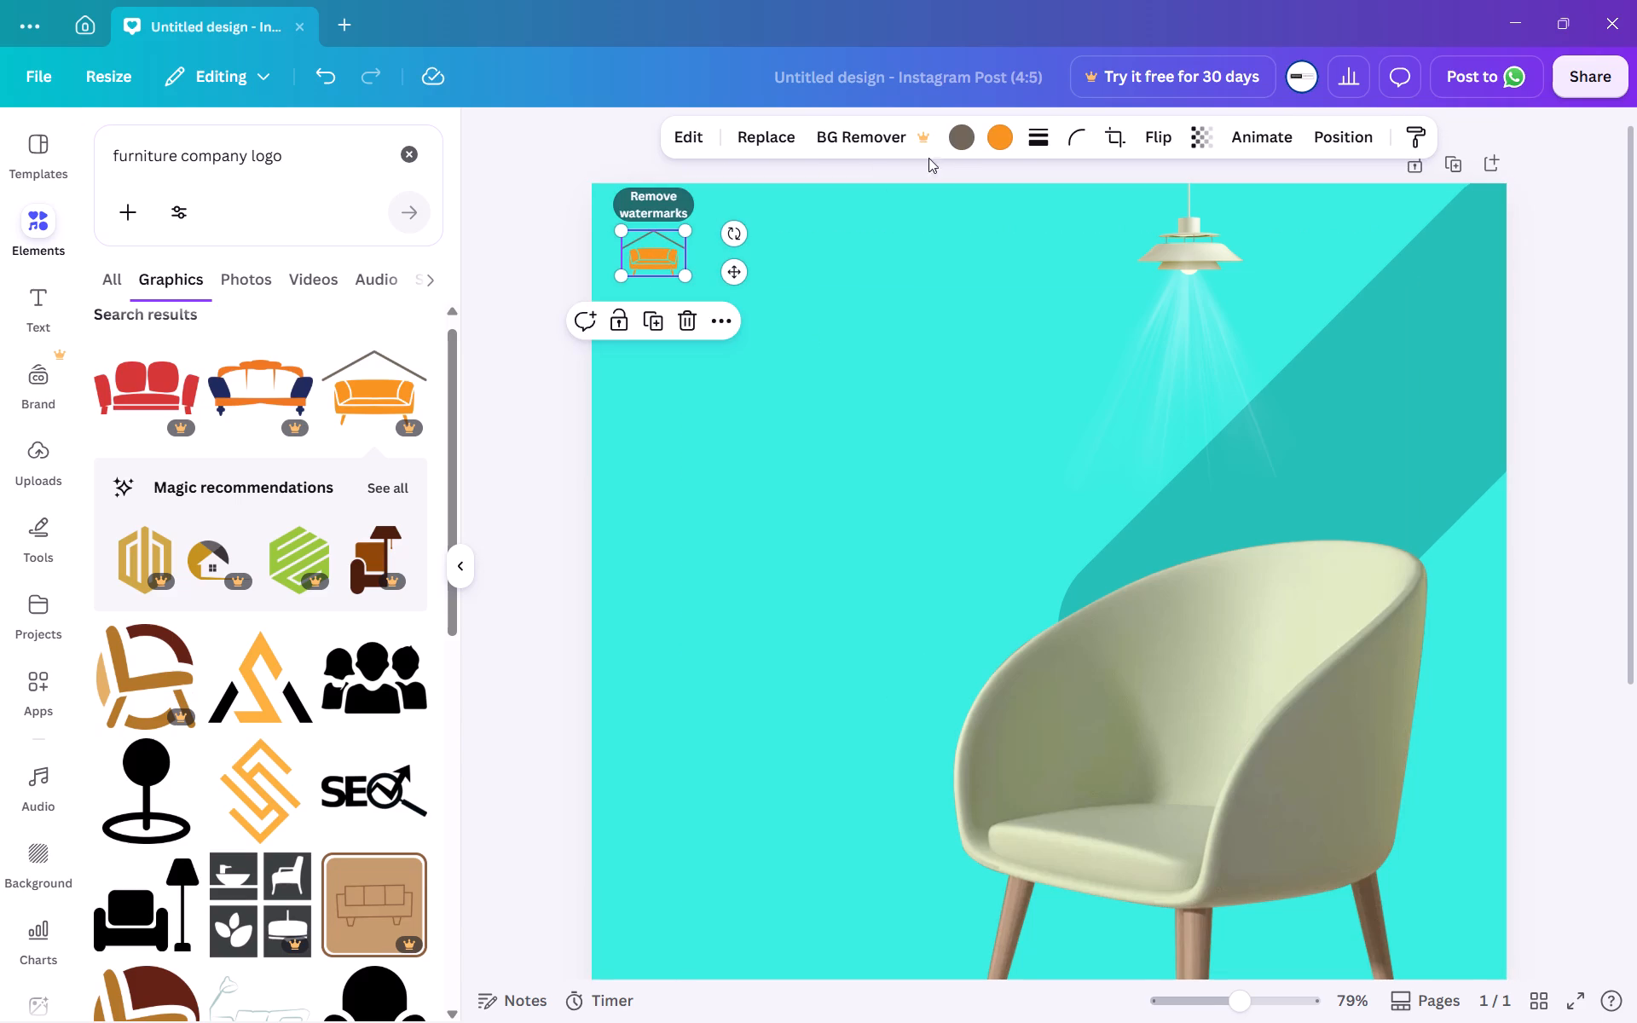
left_click(996, 144)
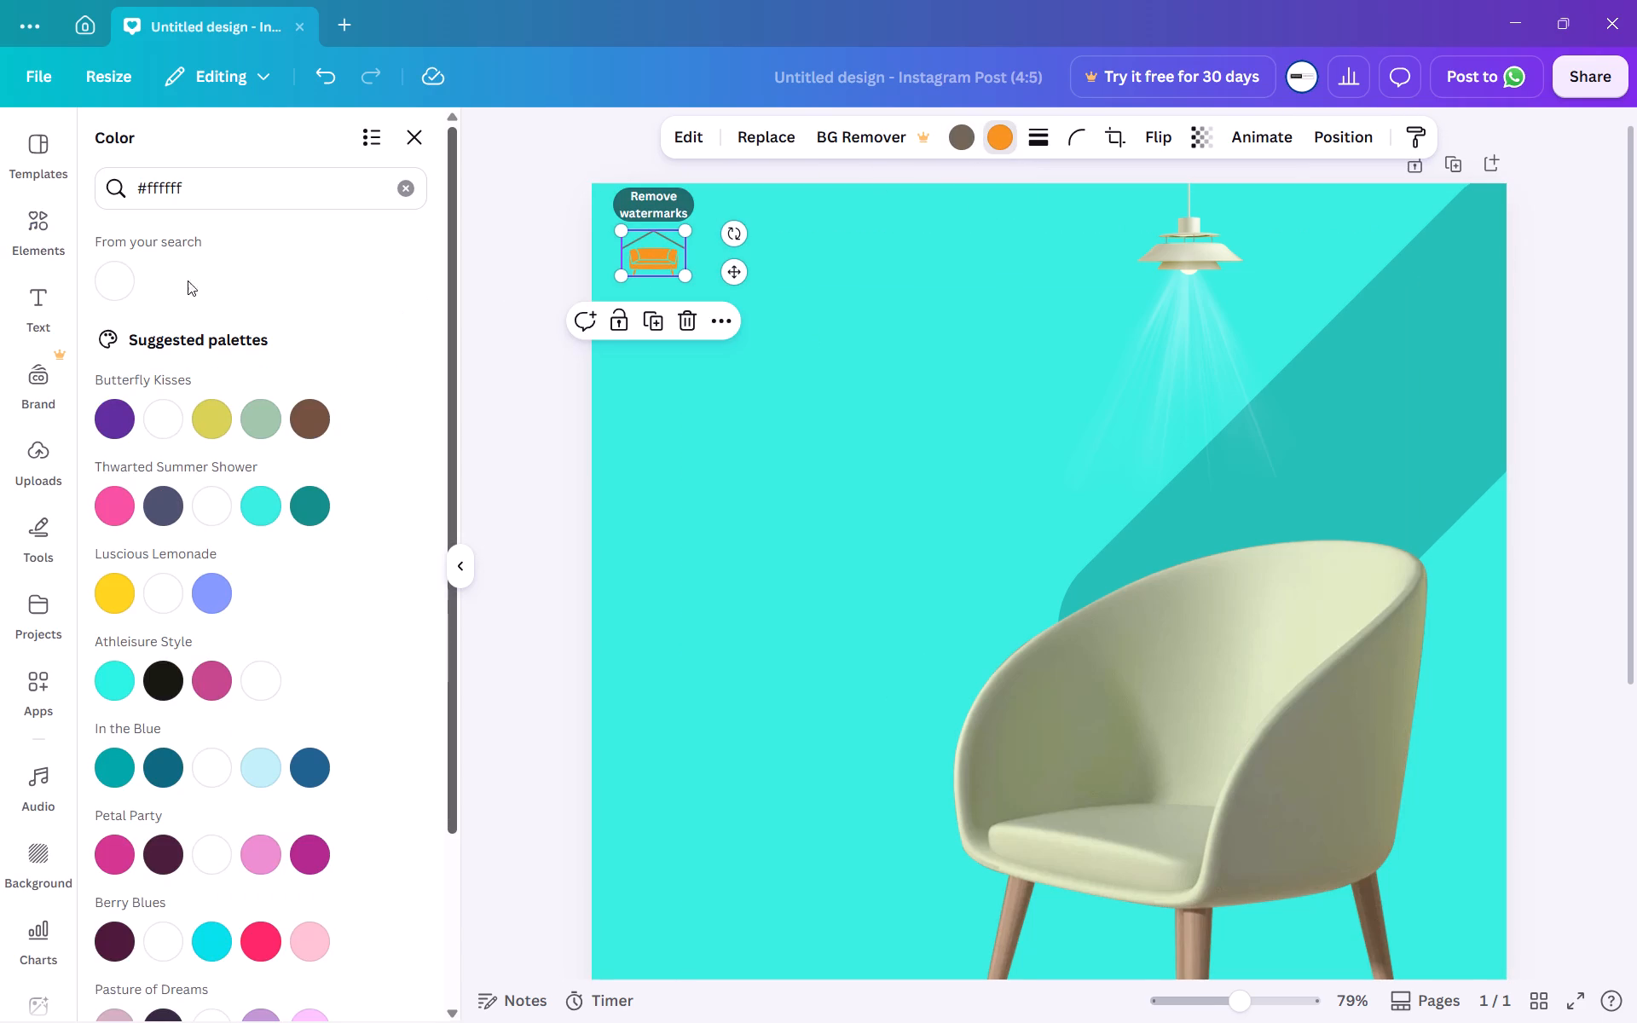
left_click(106, 281)
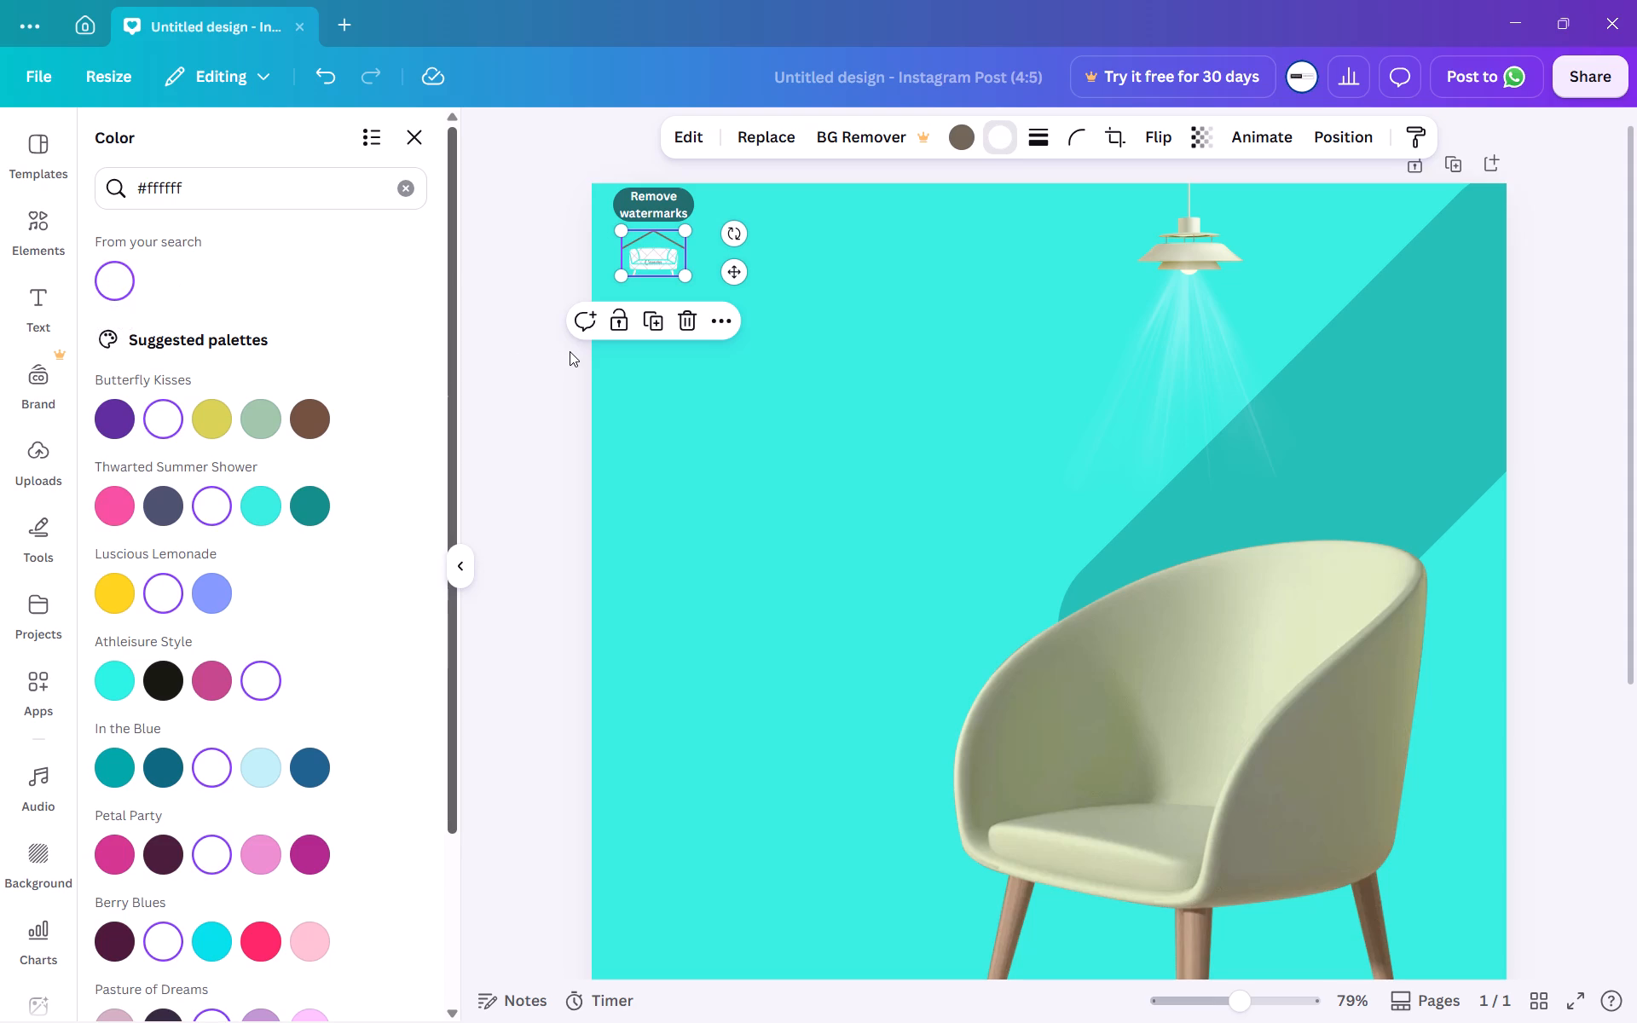
left_click(570, 351)
left_click(570, 351)
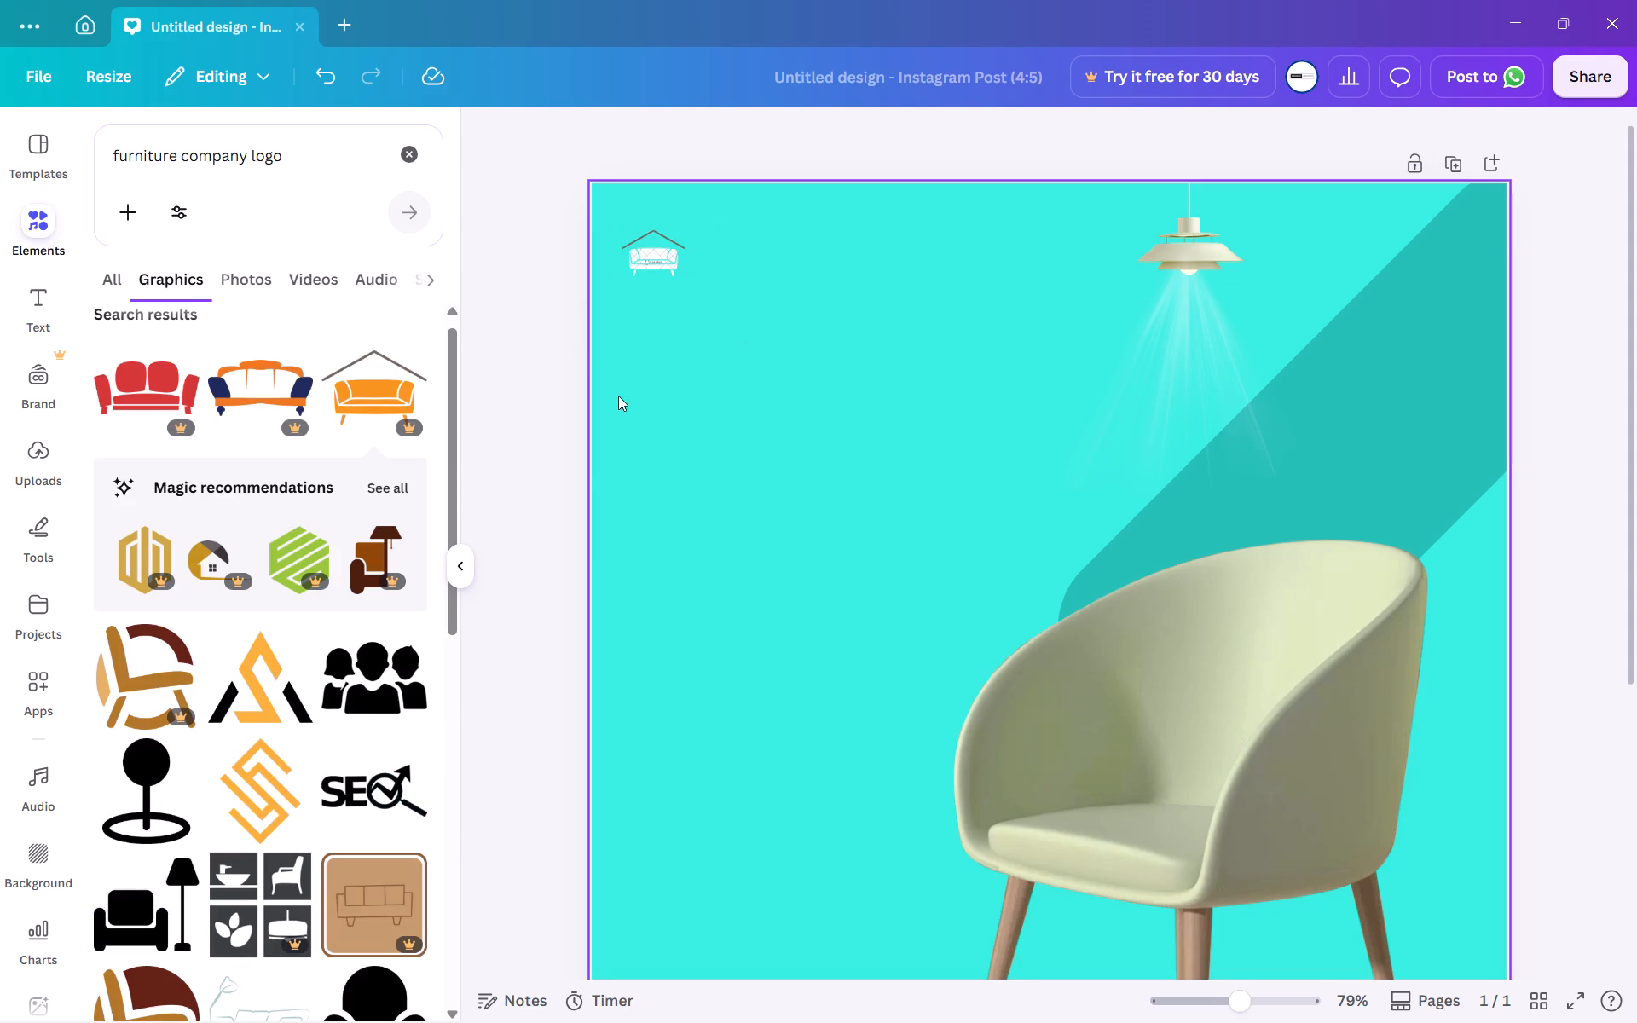
left_click(674, 246)
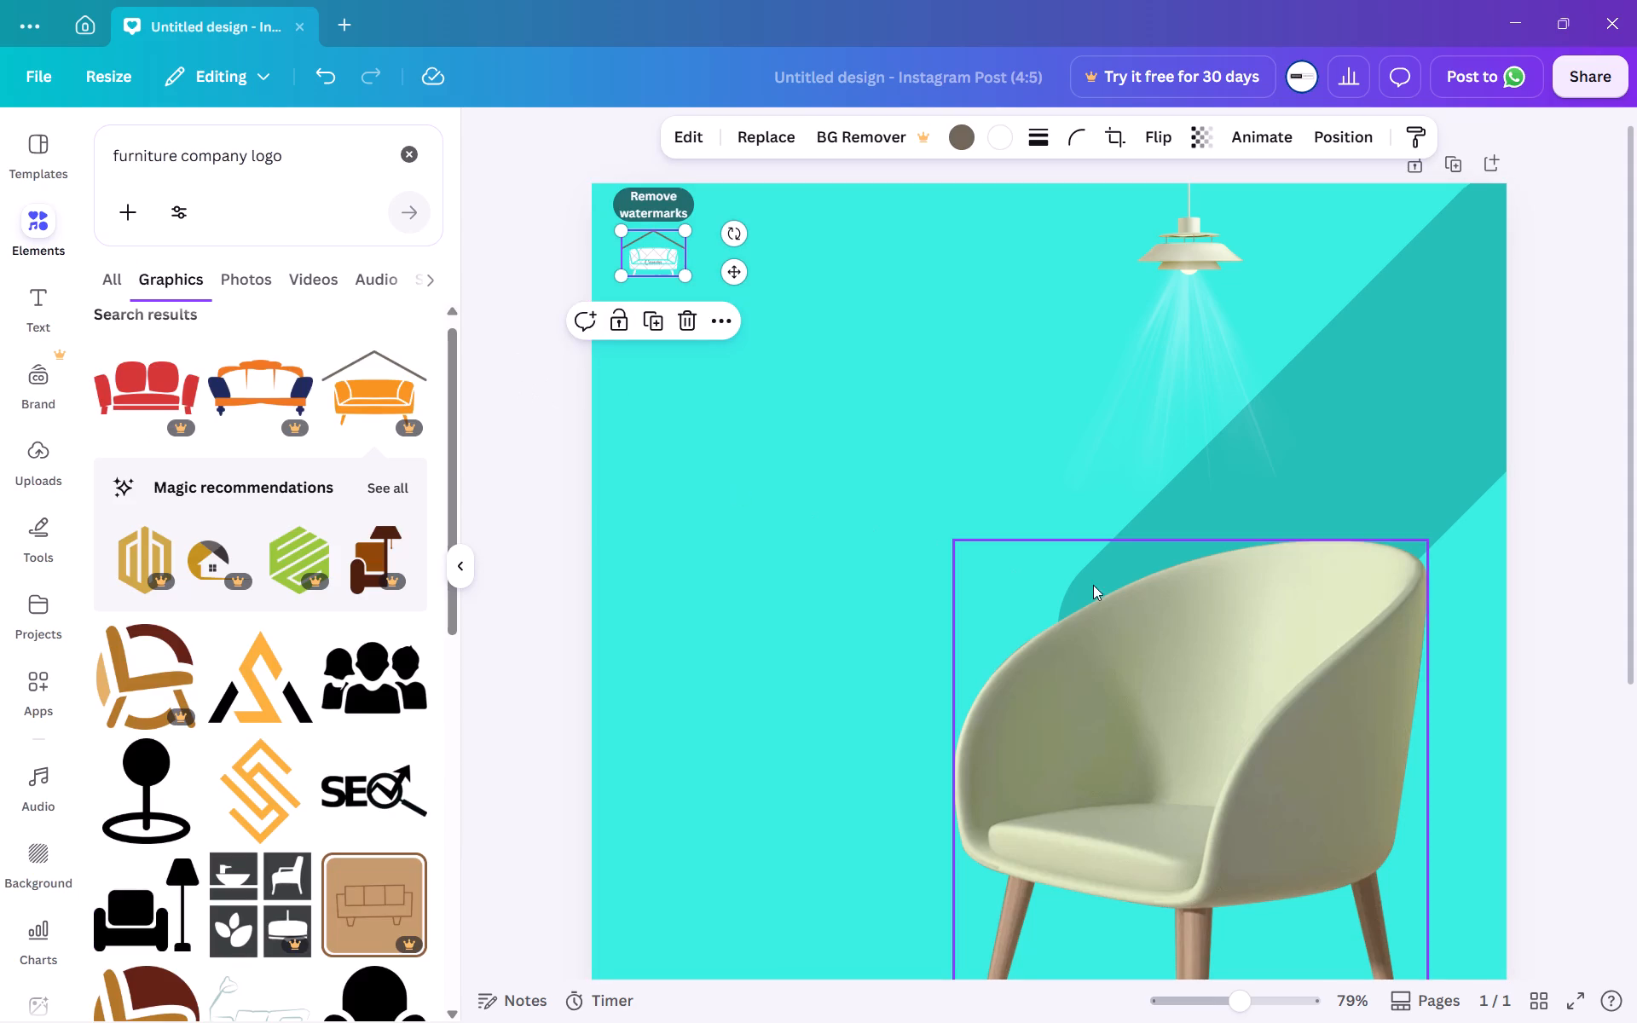
Duplicate the teal diagonal bar behind the chair, move the copy over the page's upper-left area and rotate it to horizontal.
left_click(1410, 421)
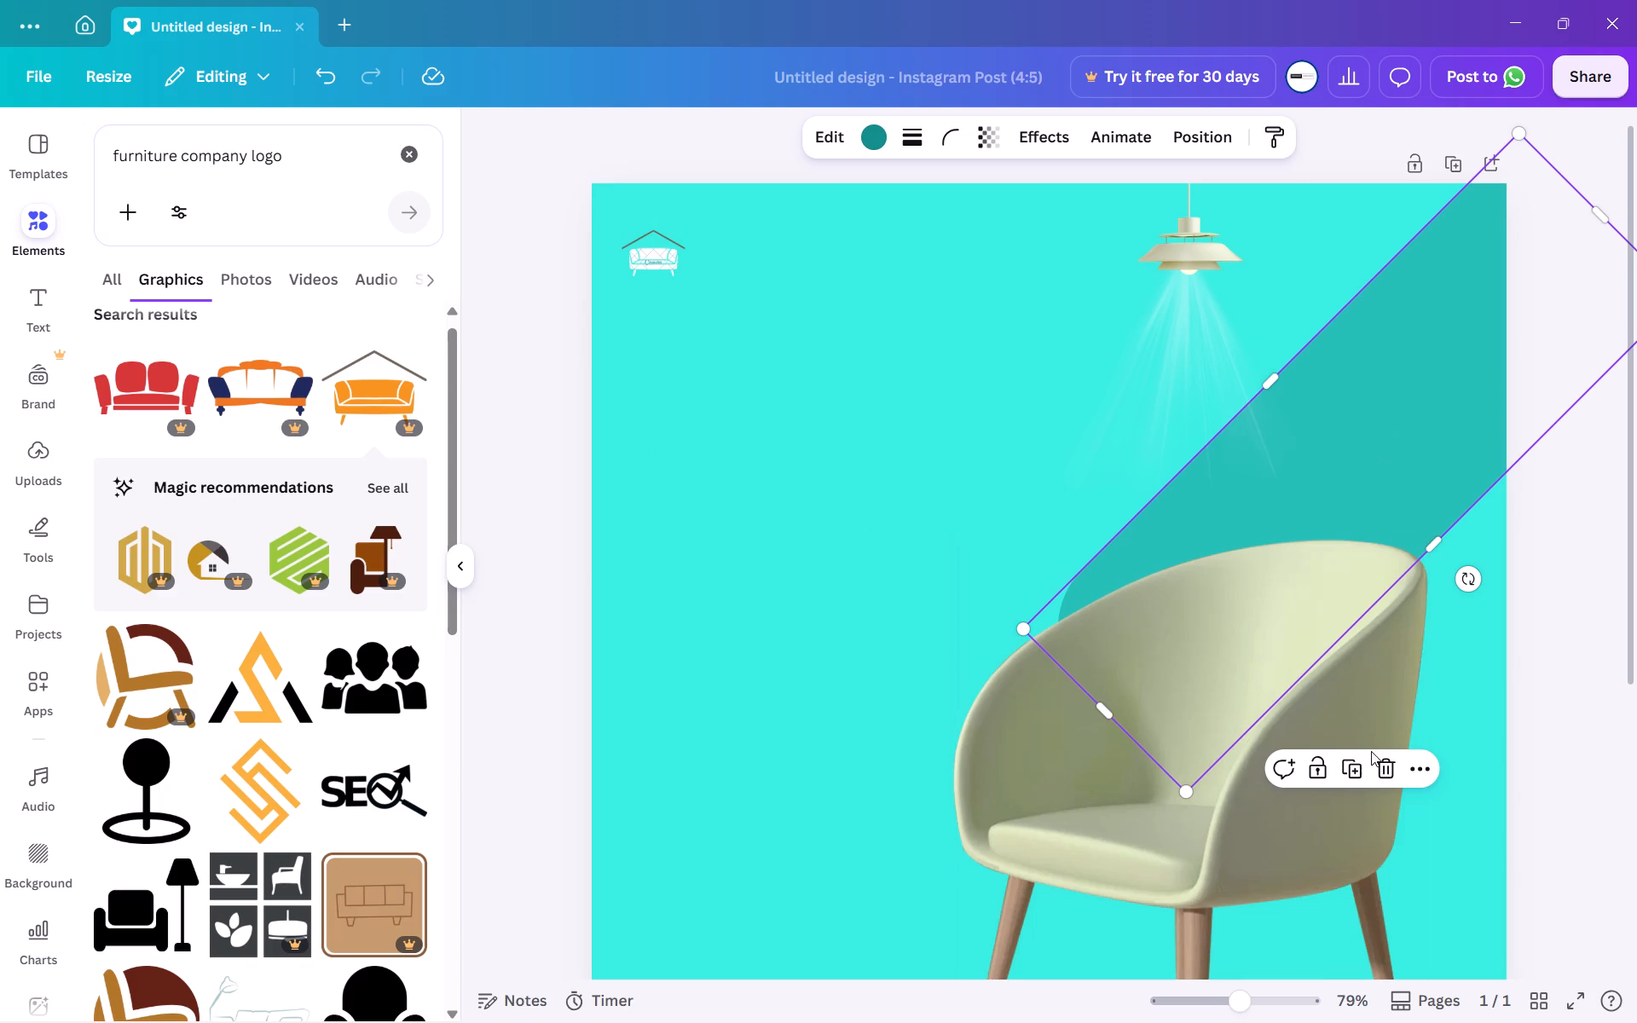
left_click(1359, 768)
left_click_drag(1355, 556, 975, 429)
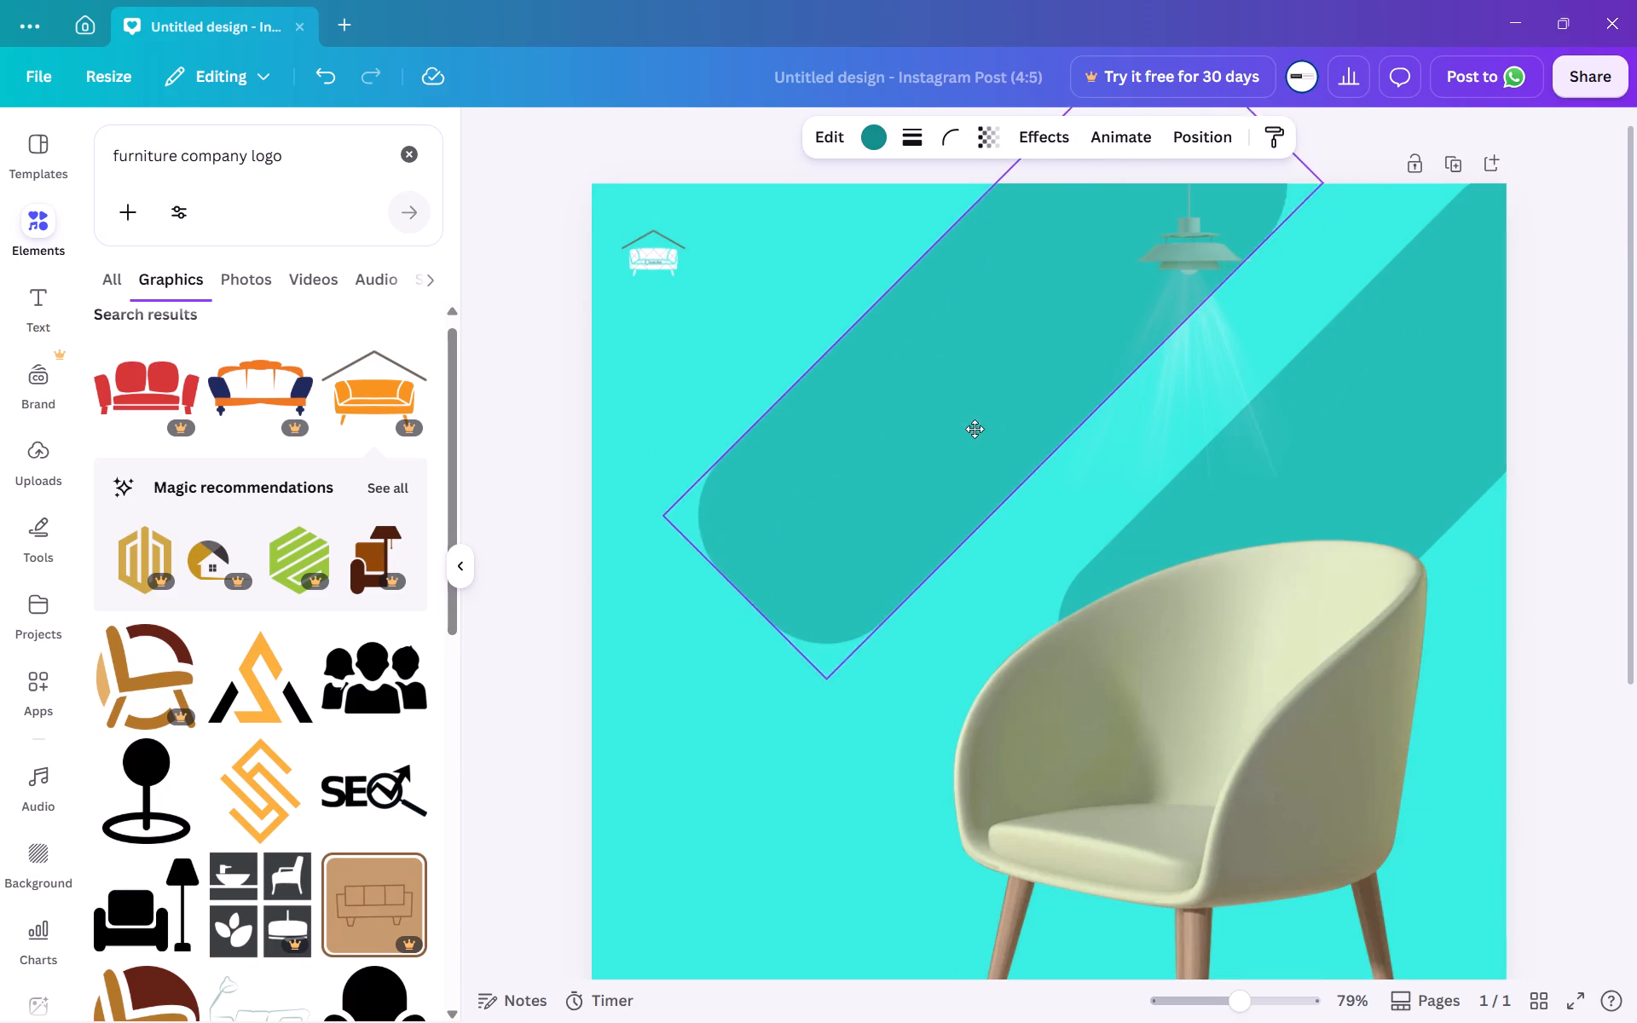
left_click_drag(975, 429, 902, 540)
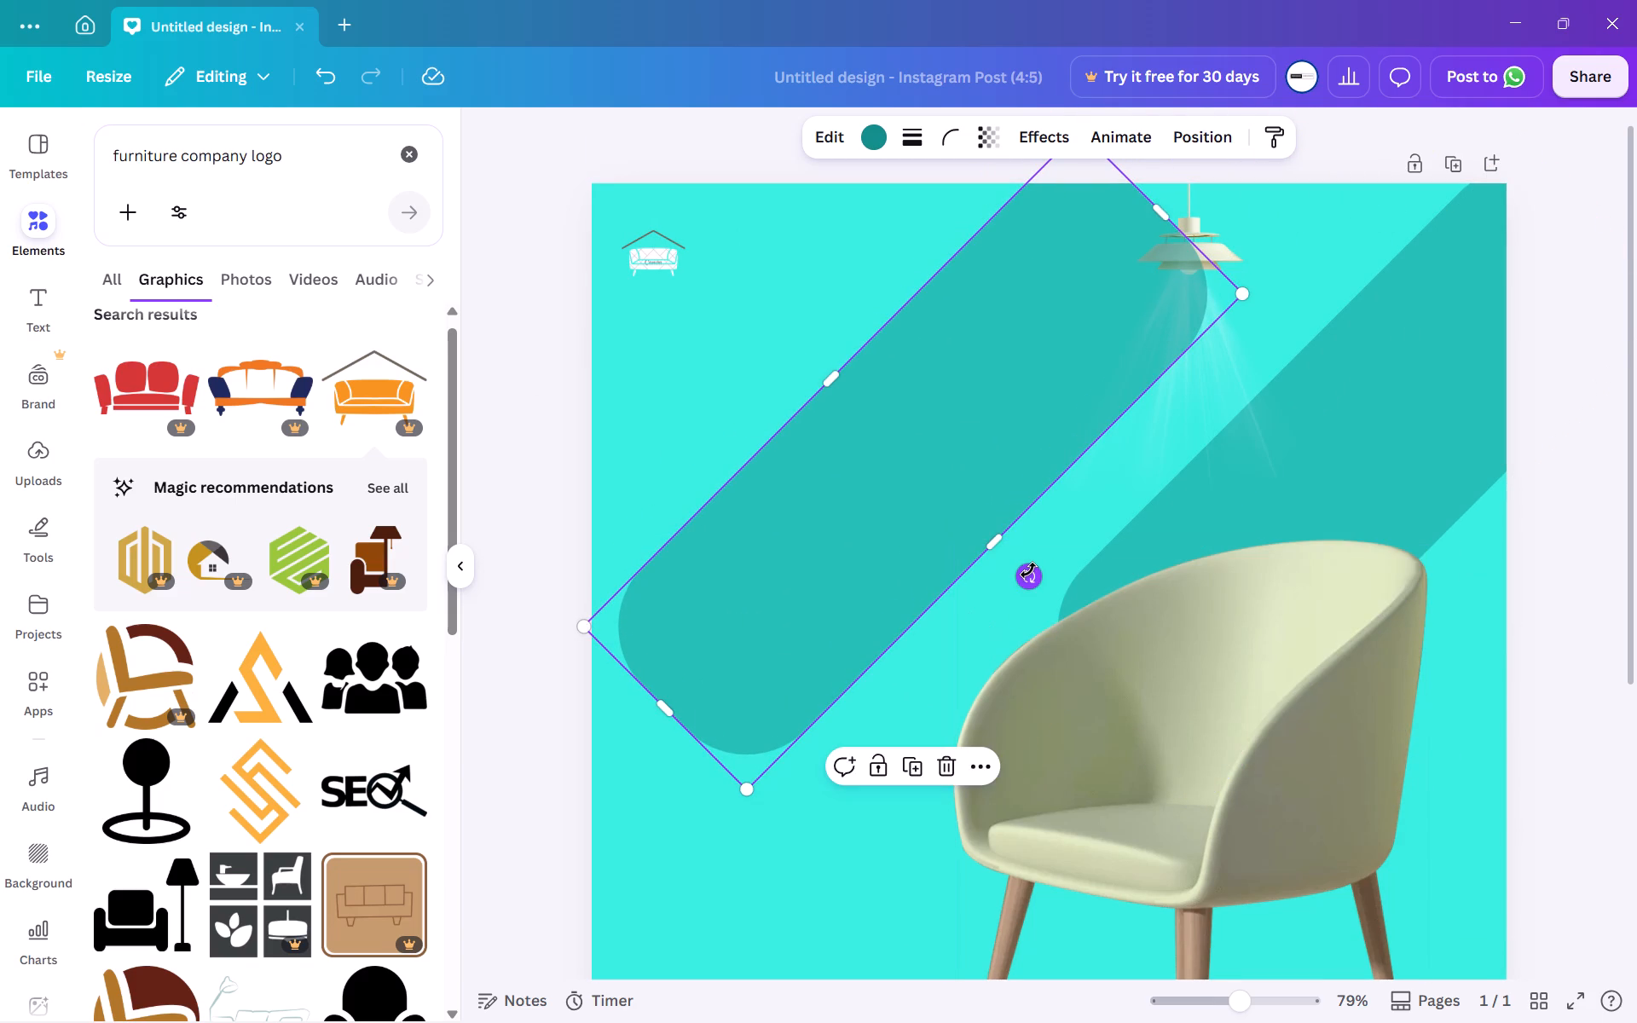
left_click_drag(1028, 570, 911, 581)
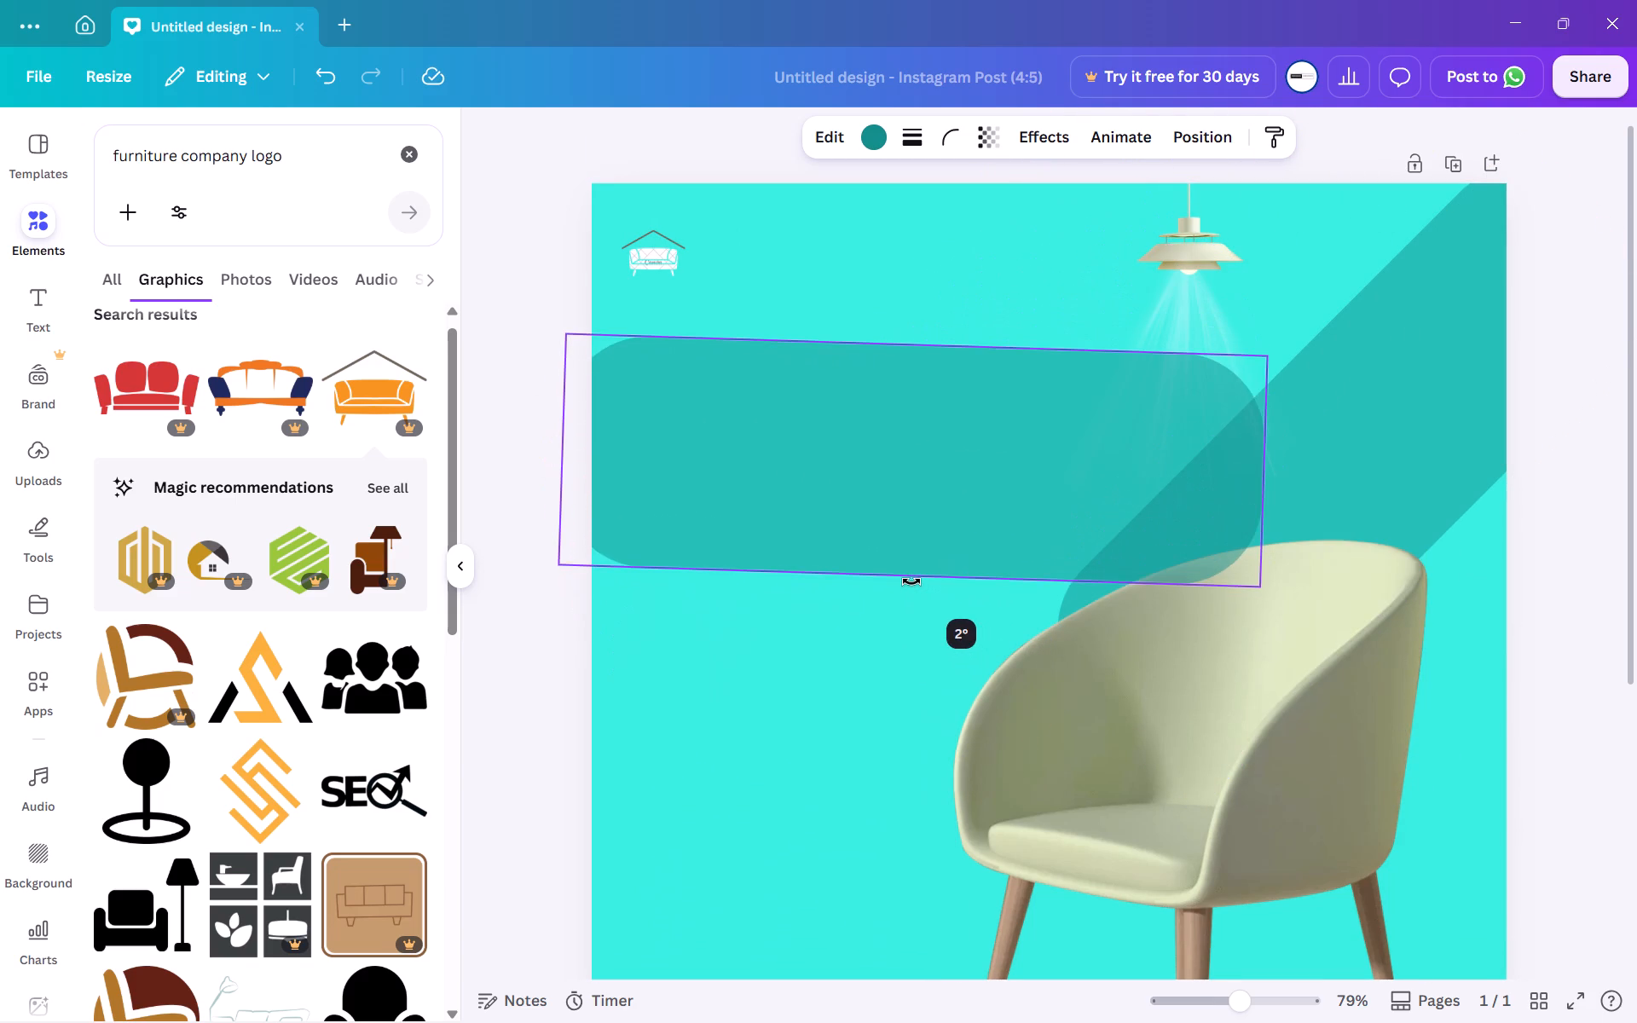
left_click_drag(911, 581, 917, 583)
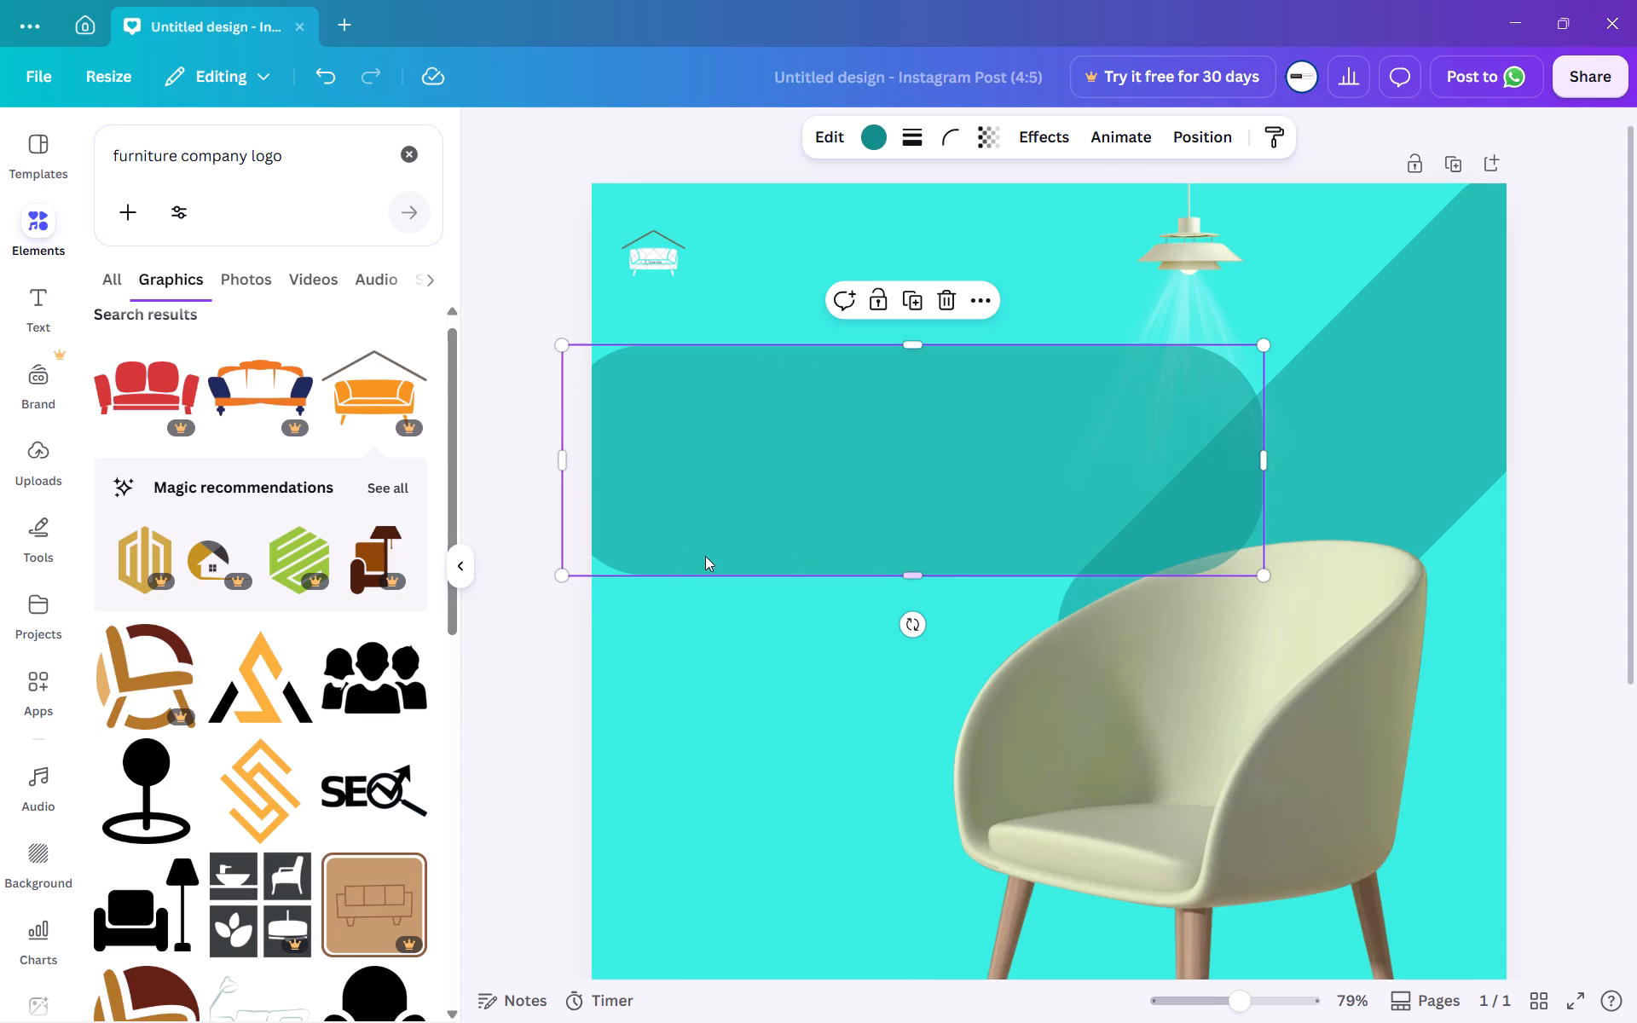
Shrink the horizontal bar copy to a small pill about 62 high and place it over the sofa logo at the page's left edge.
left_click_drag(556, 575, 809, 368)
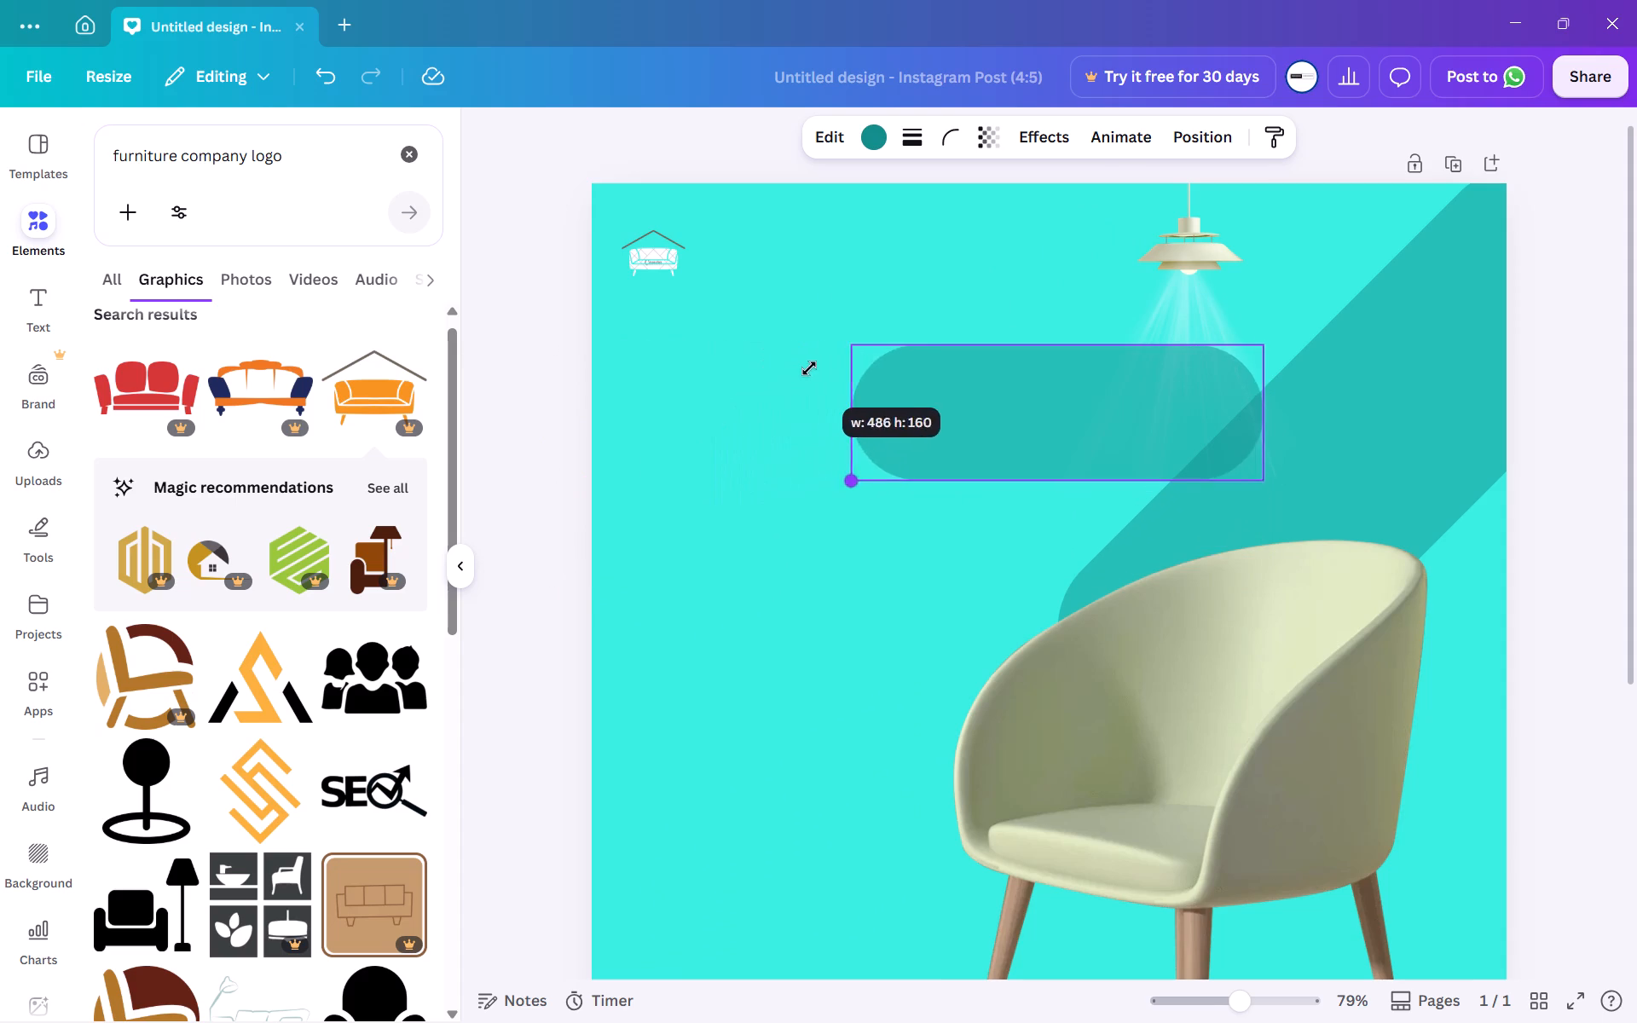
left_click_drag(809, 368, 1085, 363)
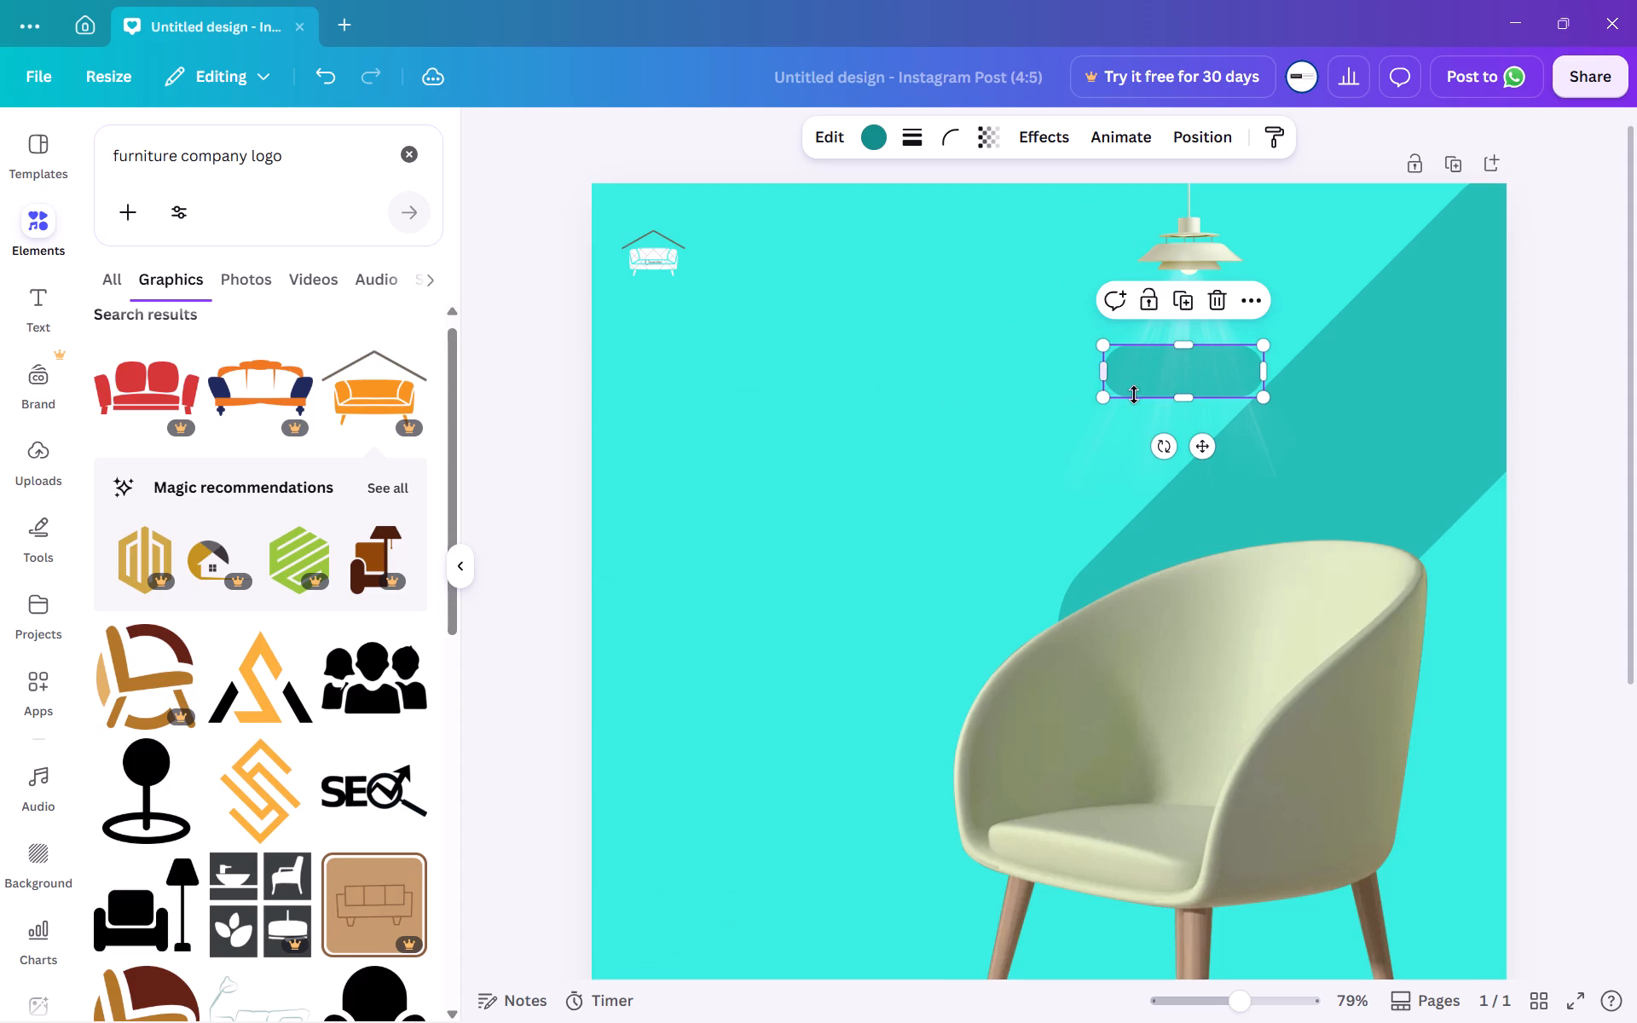
left_click(1202, 432)
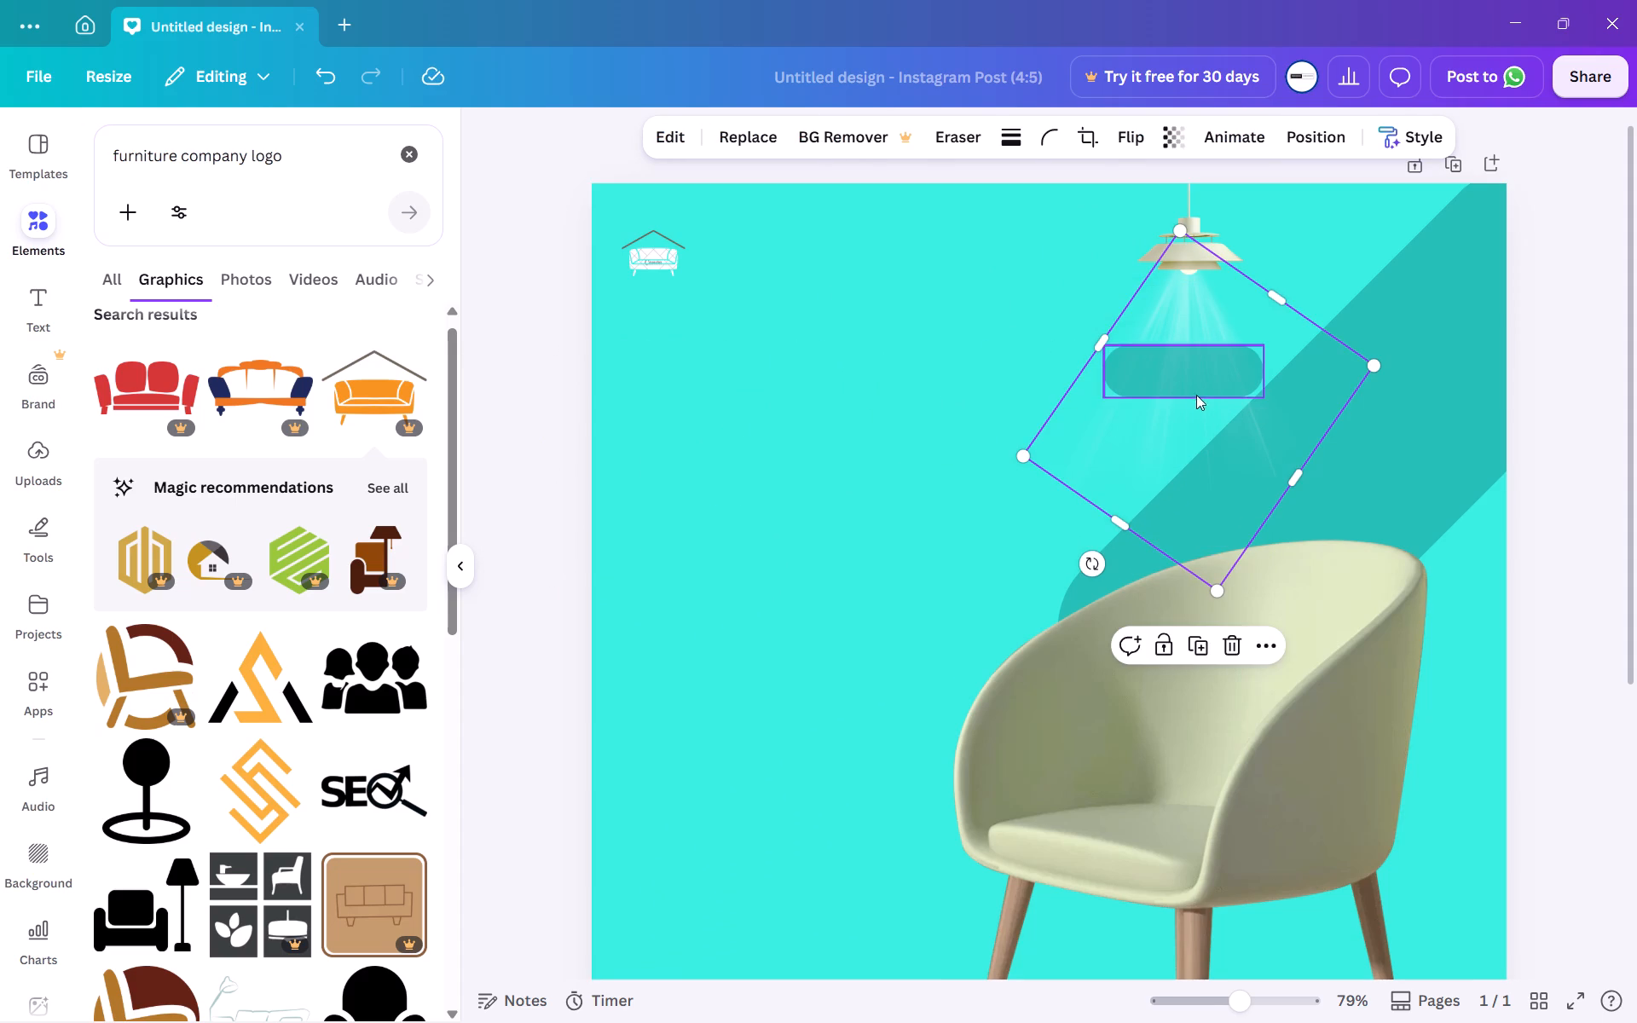
left_click(1190, 386)
left_click_drag(1190, 386, 687, 279)
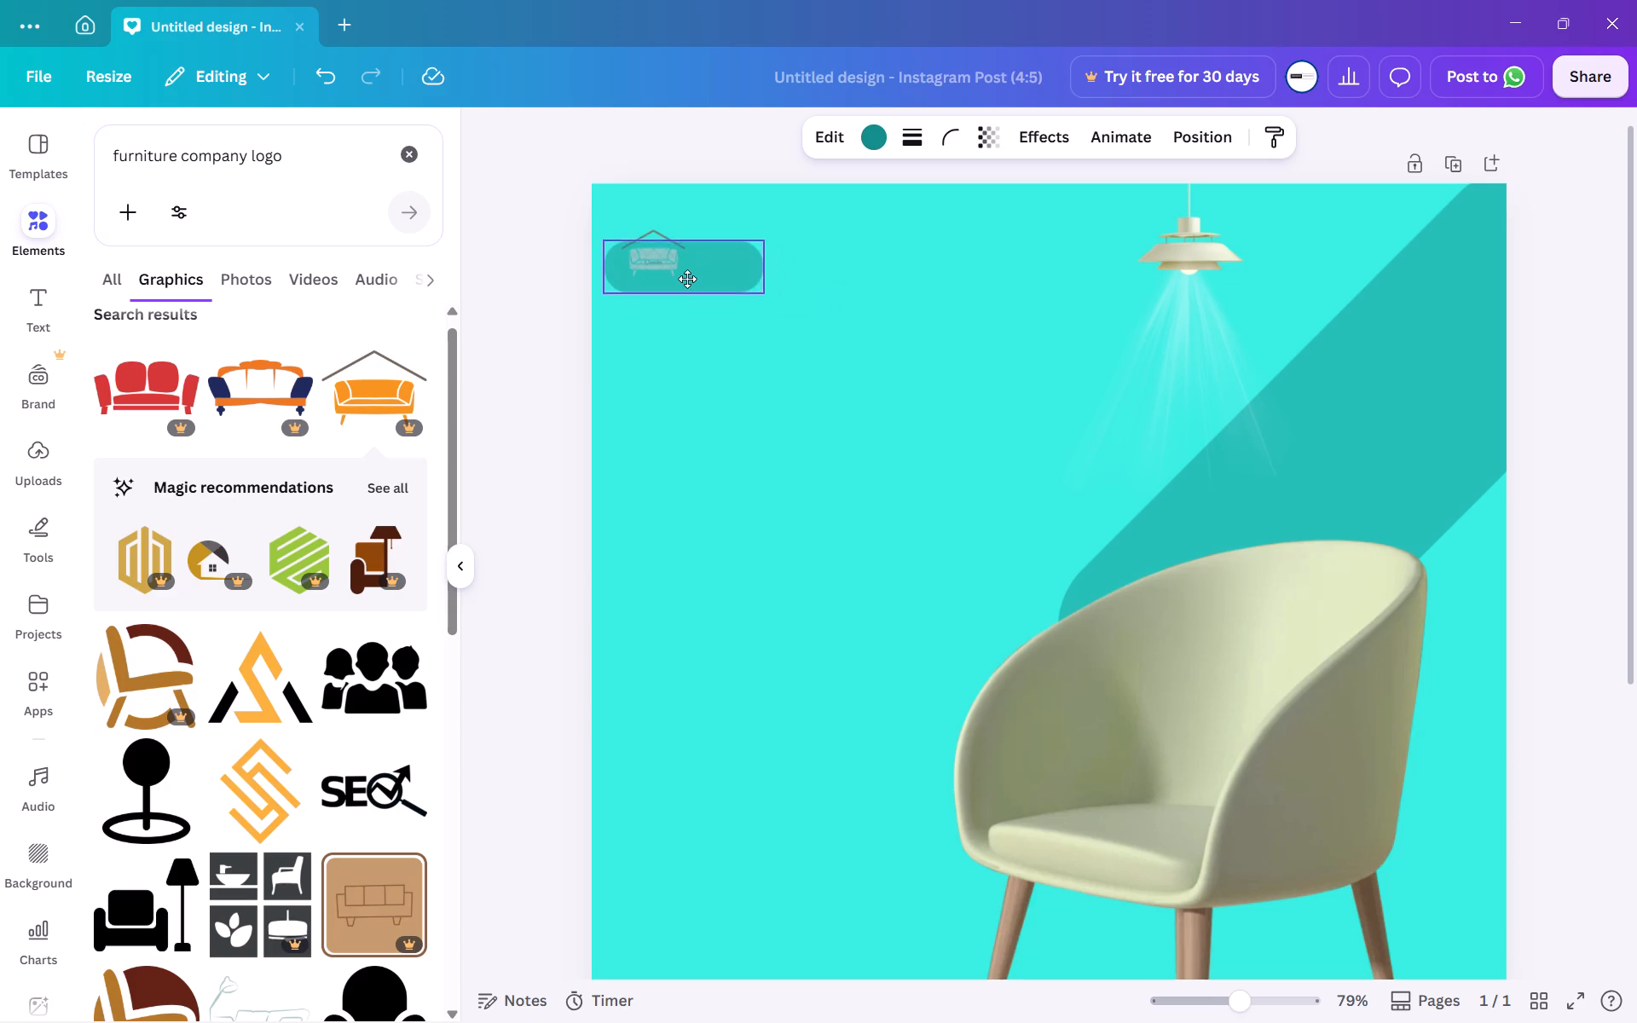
left_click_drag(687, 279, 681, 271)
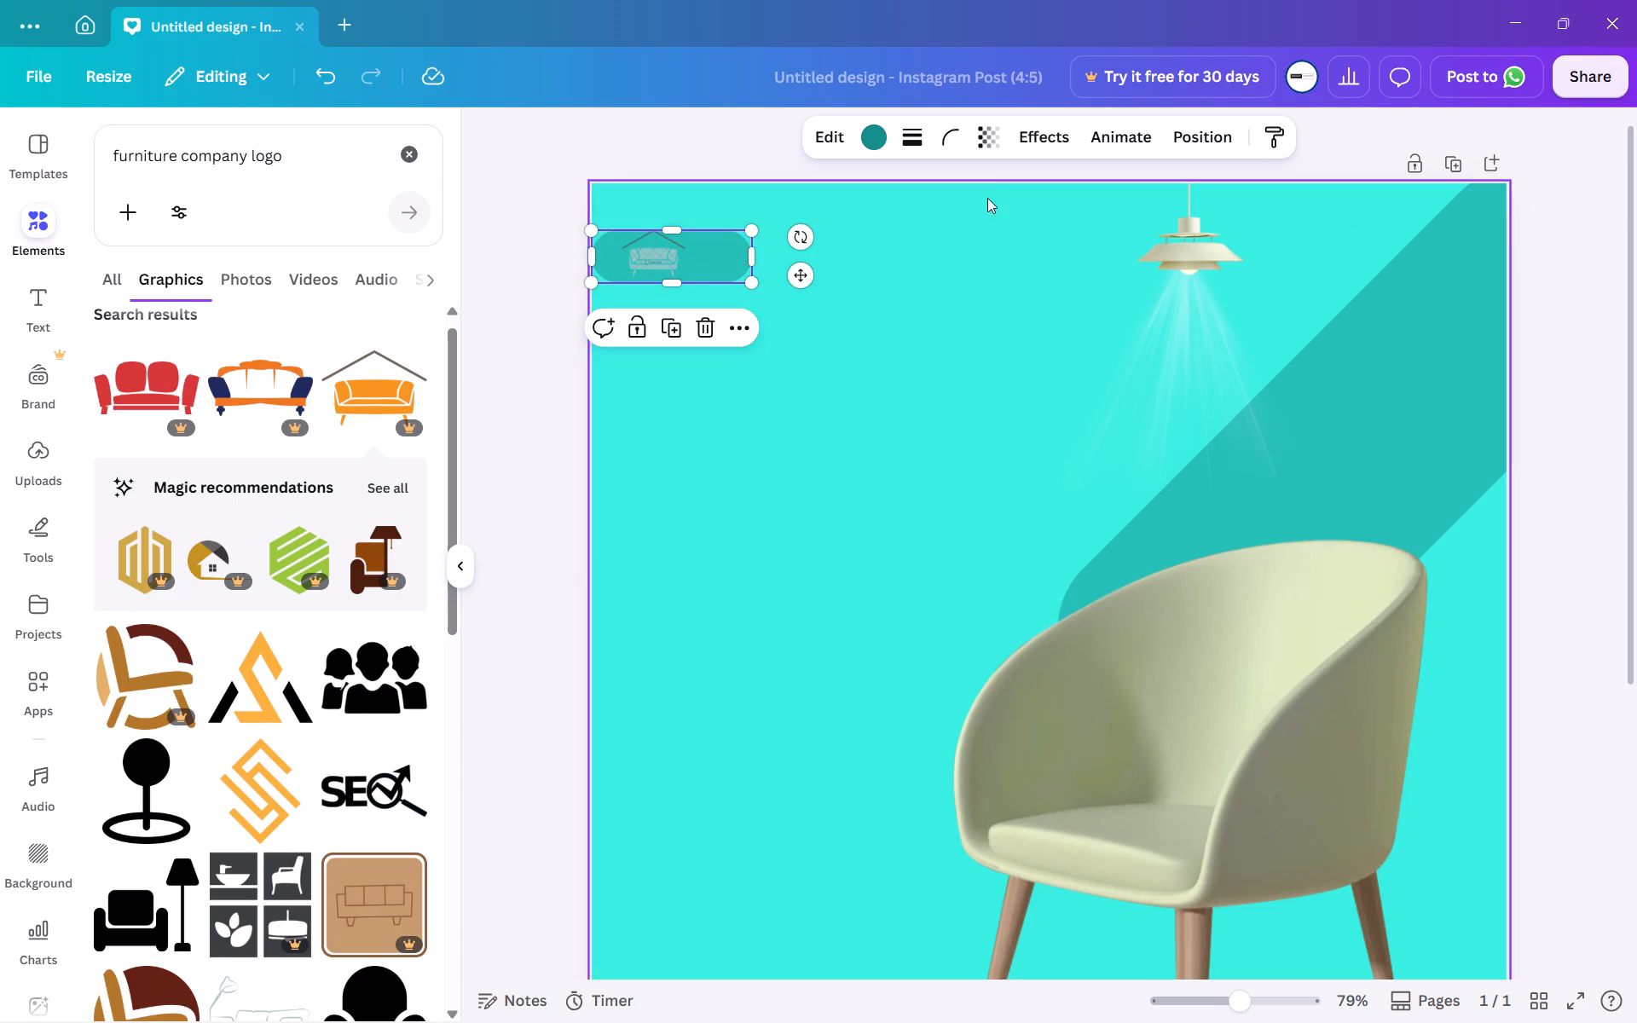
Send the small teal pill one layer backward so it sits behind the white sofa logo.
left_click(738, 327)
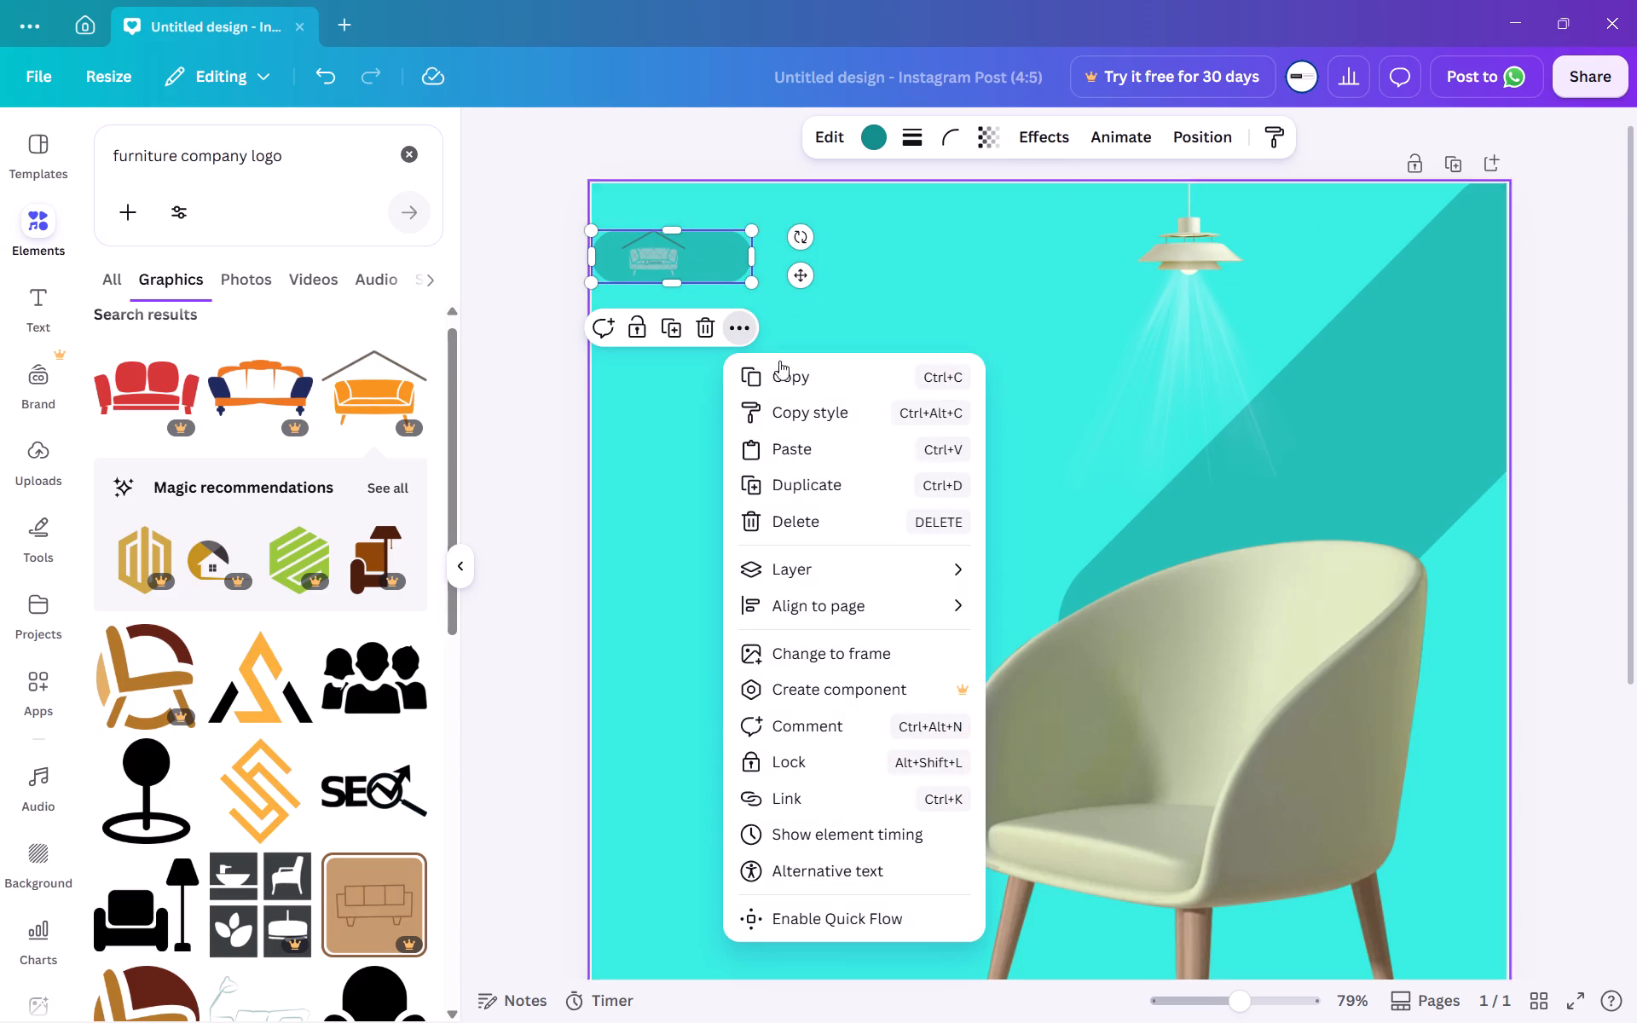
left_click(801, 575)
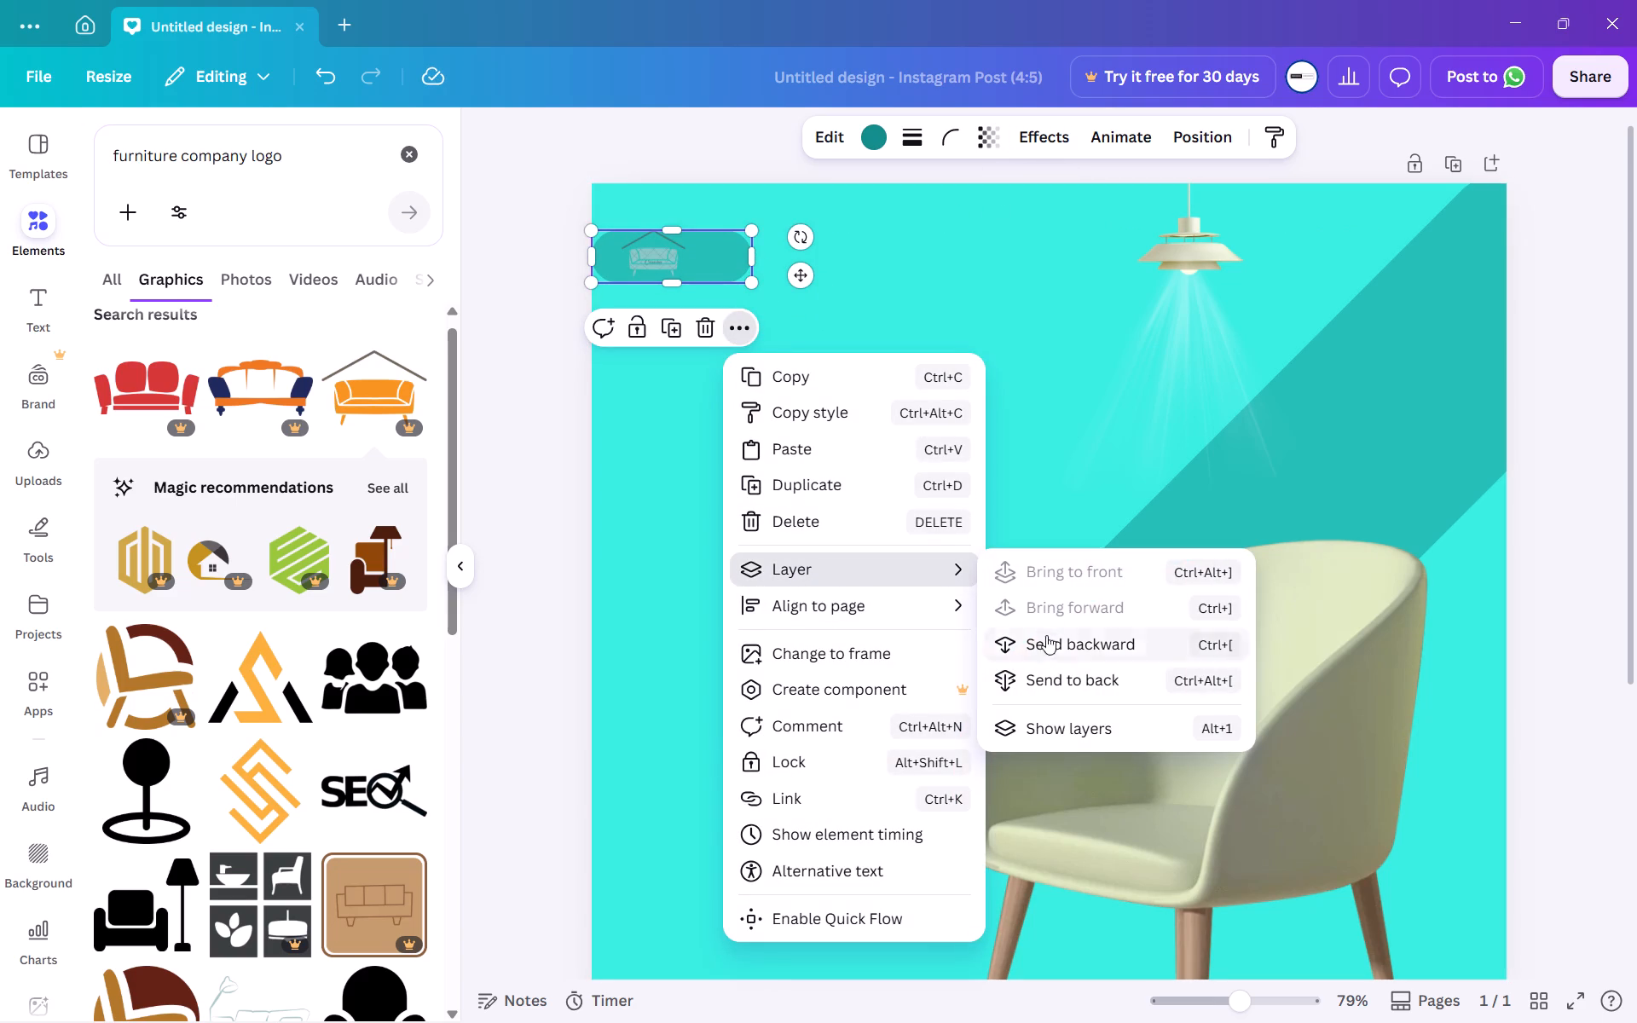
left_click(1053, 642)
left_click(1104, 419)
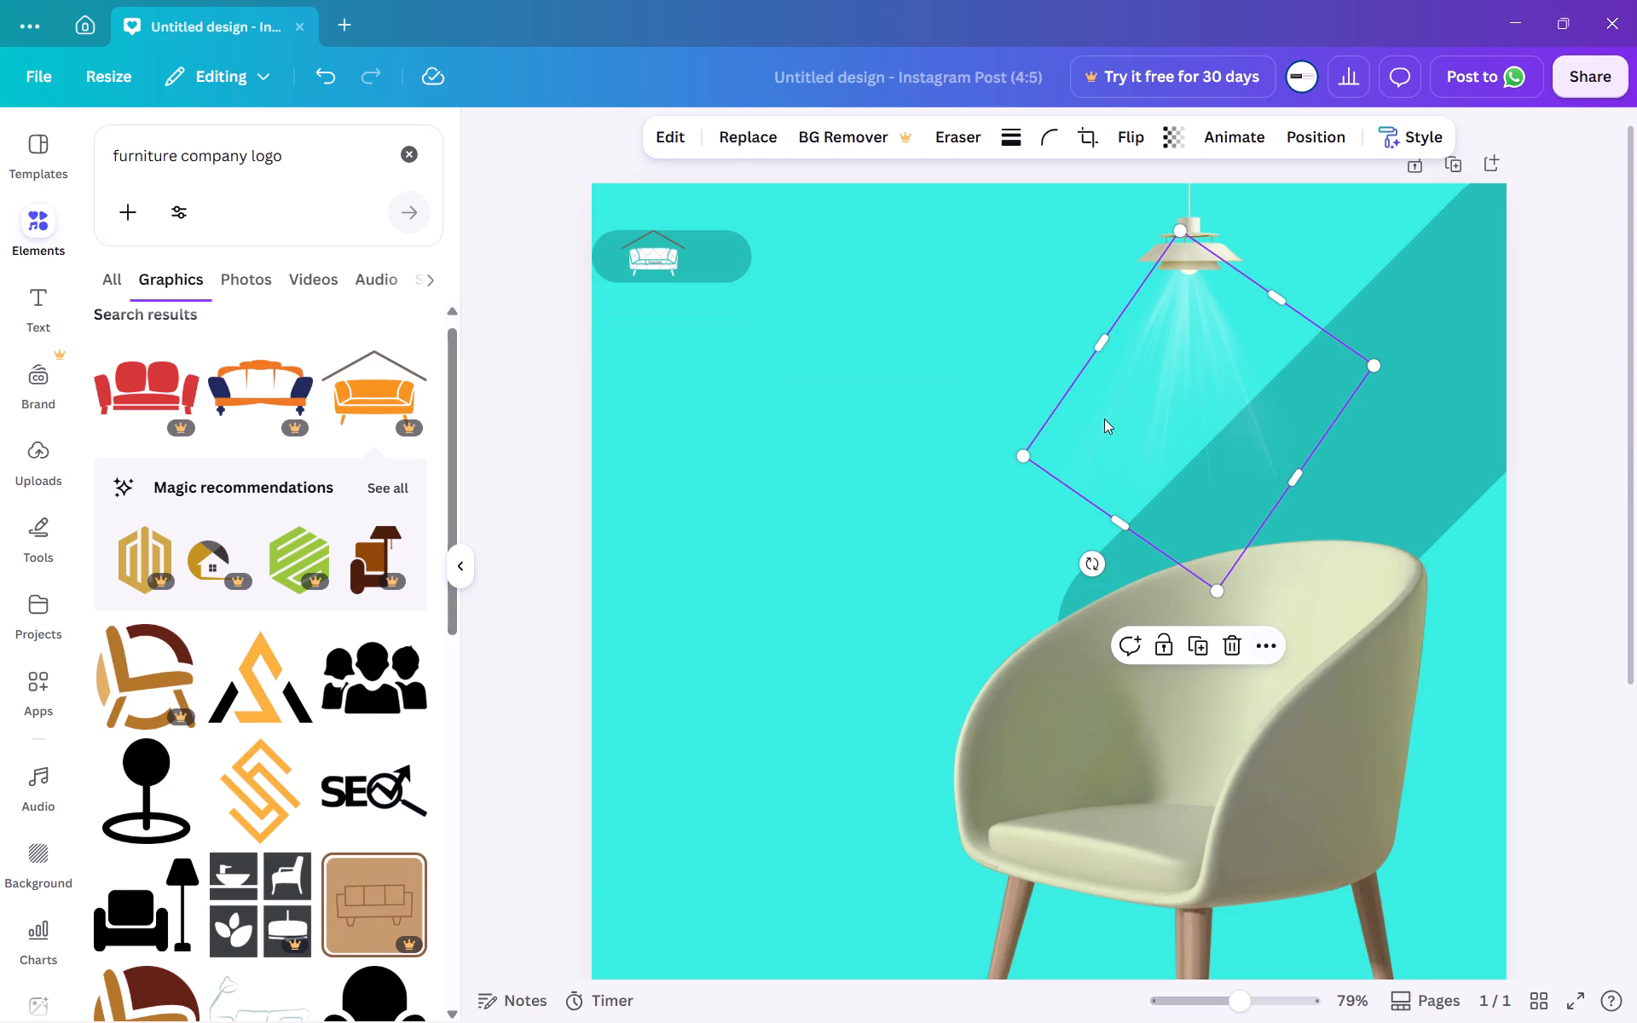
left_click(914, 401)
Slide the teal pill partly off the page's left edge and stretch its right end further past the sofa logo.
scroll(914, 401, "right", 3)
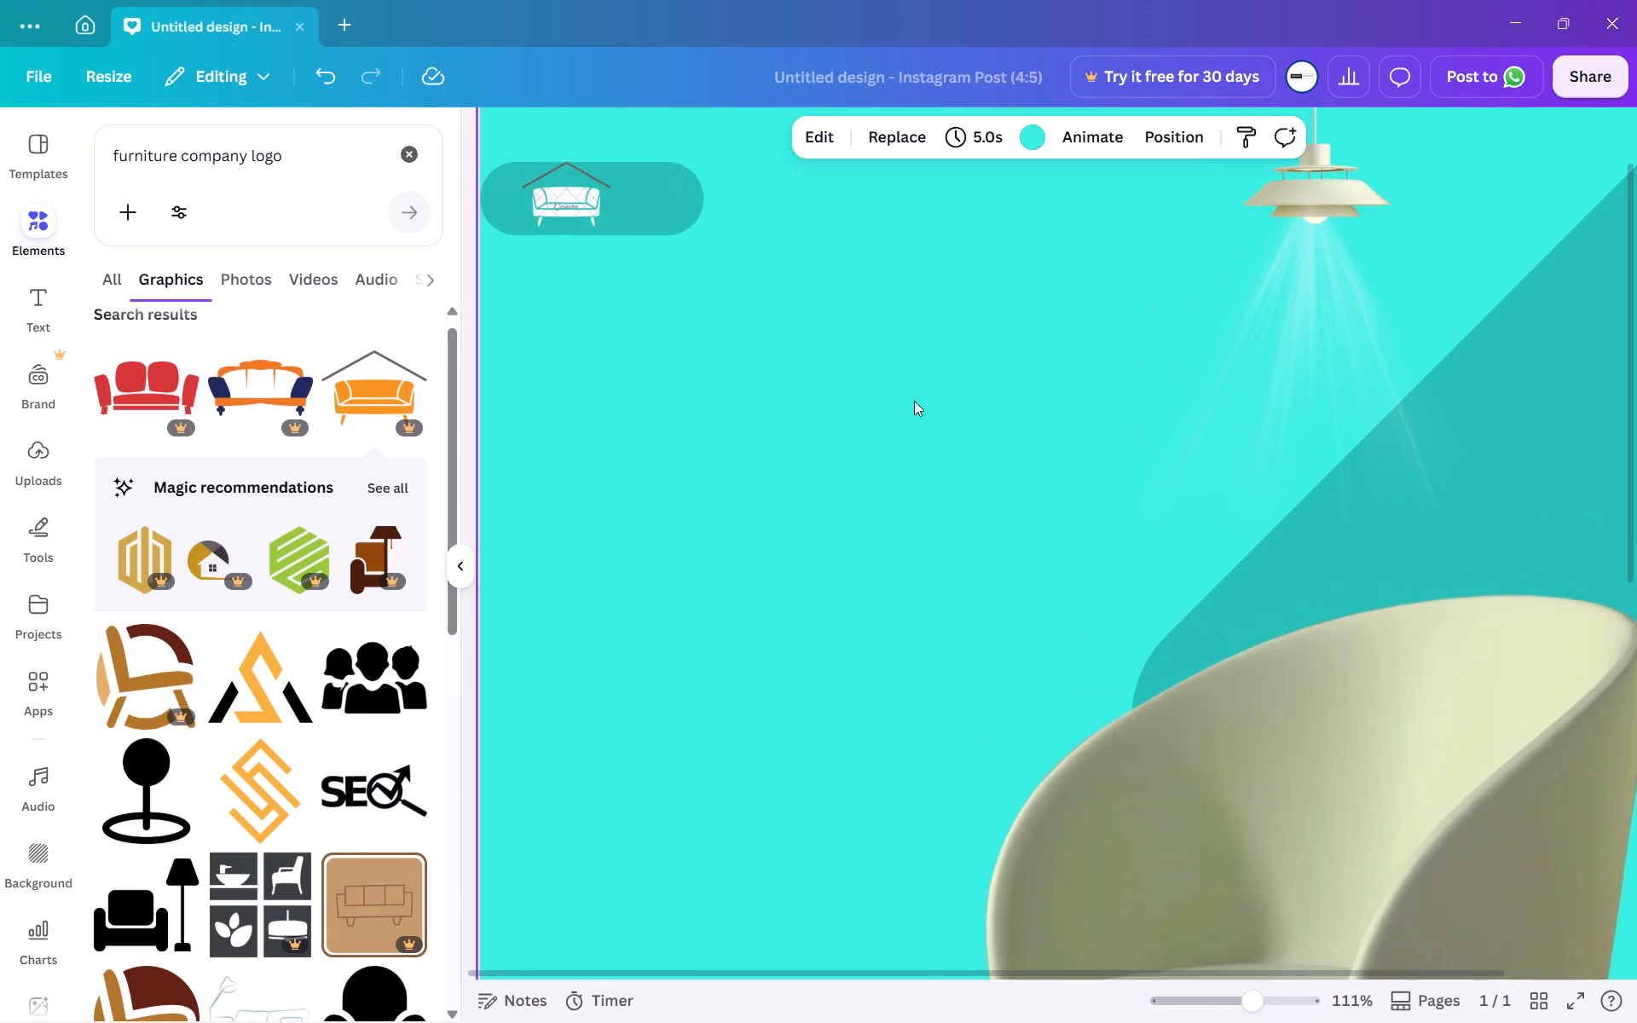
scroll(914, 401, "right", 6)
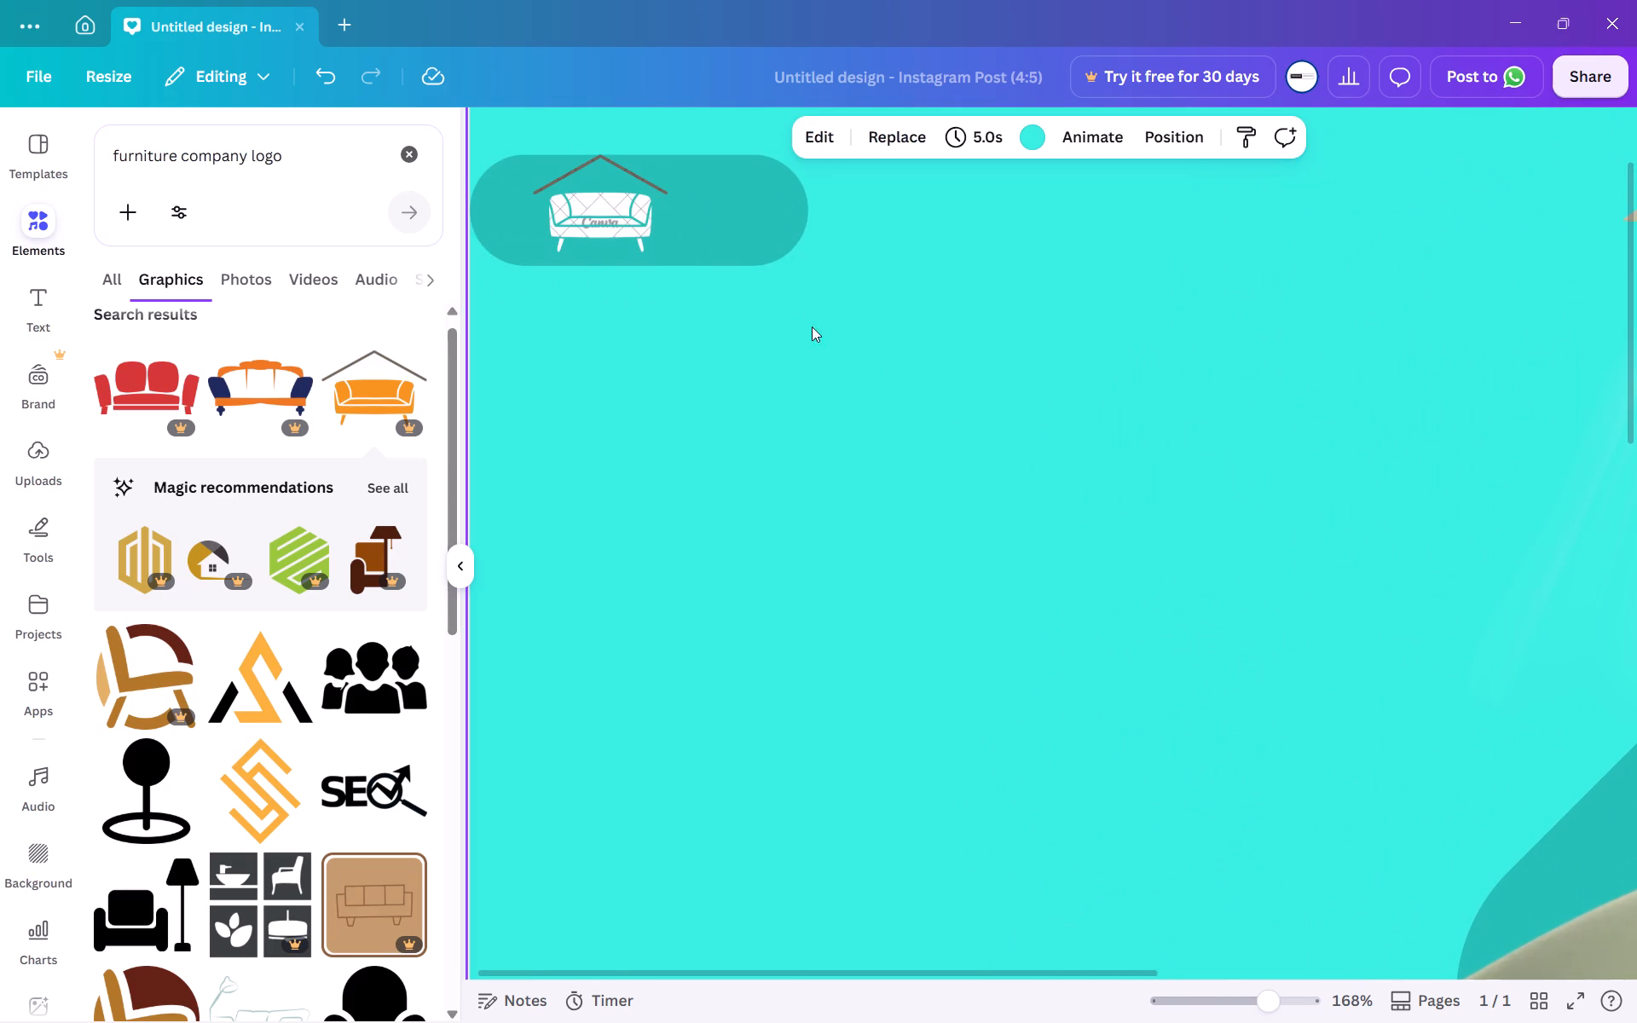
scroll(715, 264, "up", 1)
left_click_drag(715, 264, 662, 264)
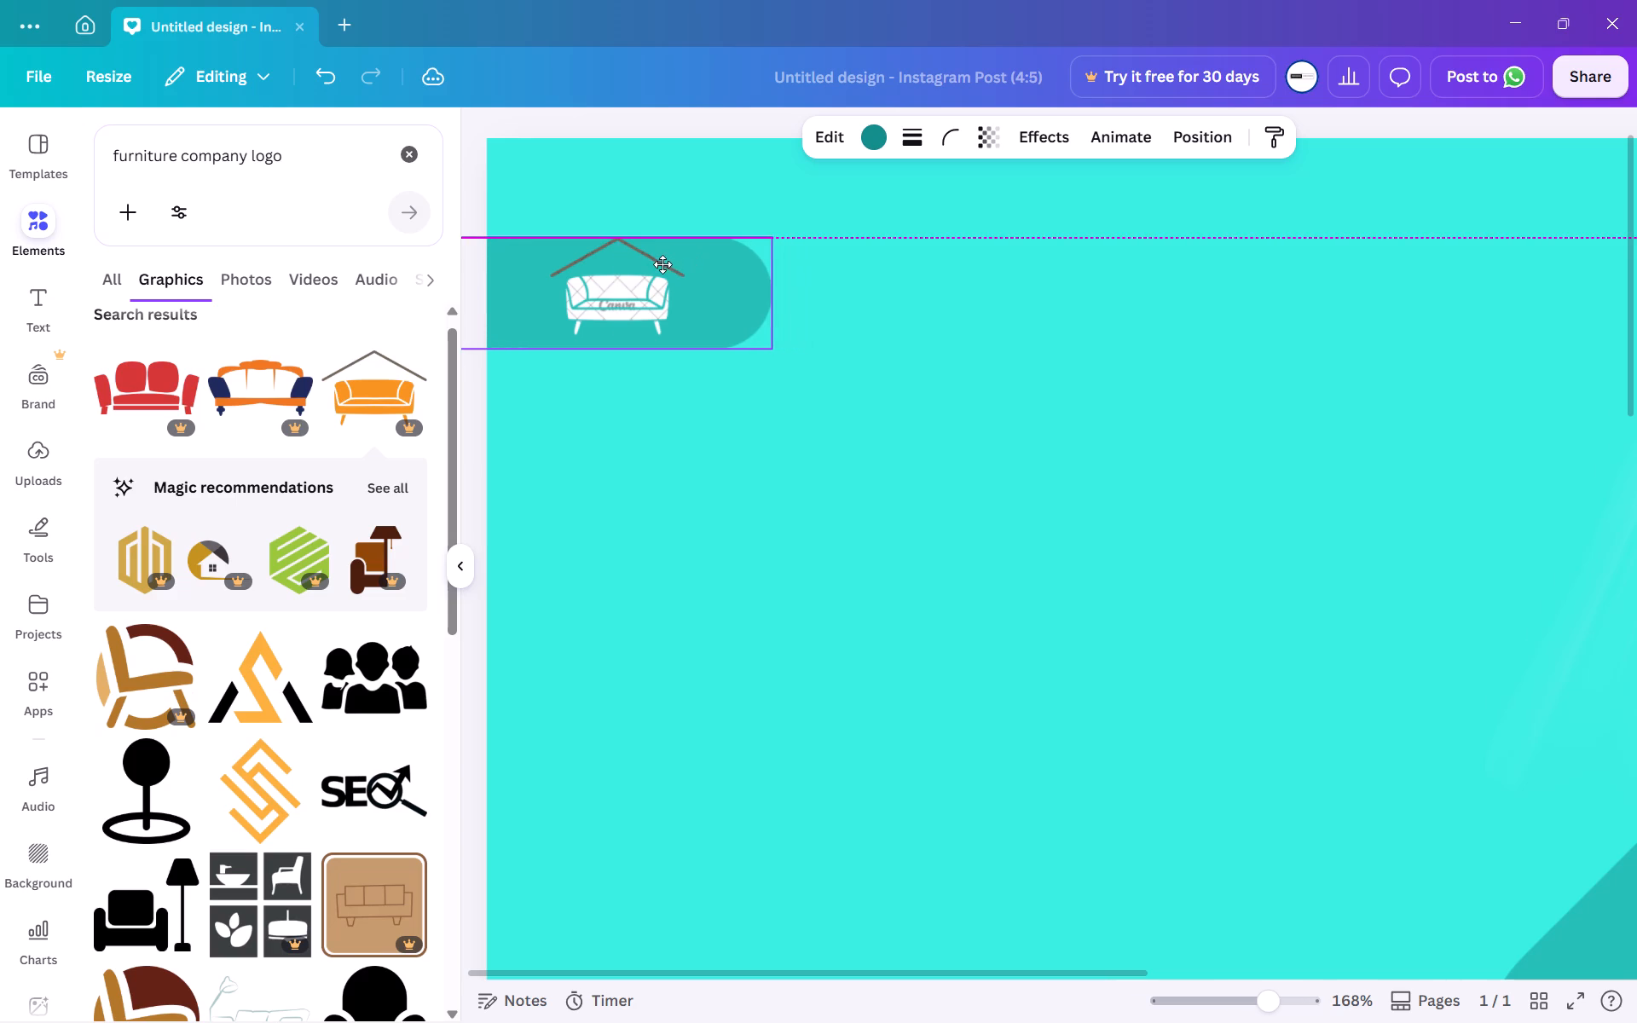
left_click_drag(662, 264, 680, 266)
left_click(680, 266)
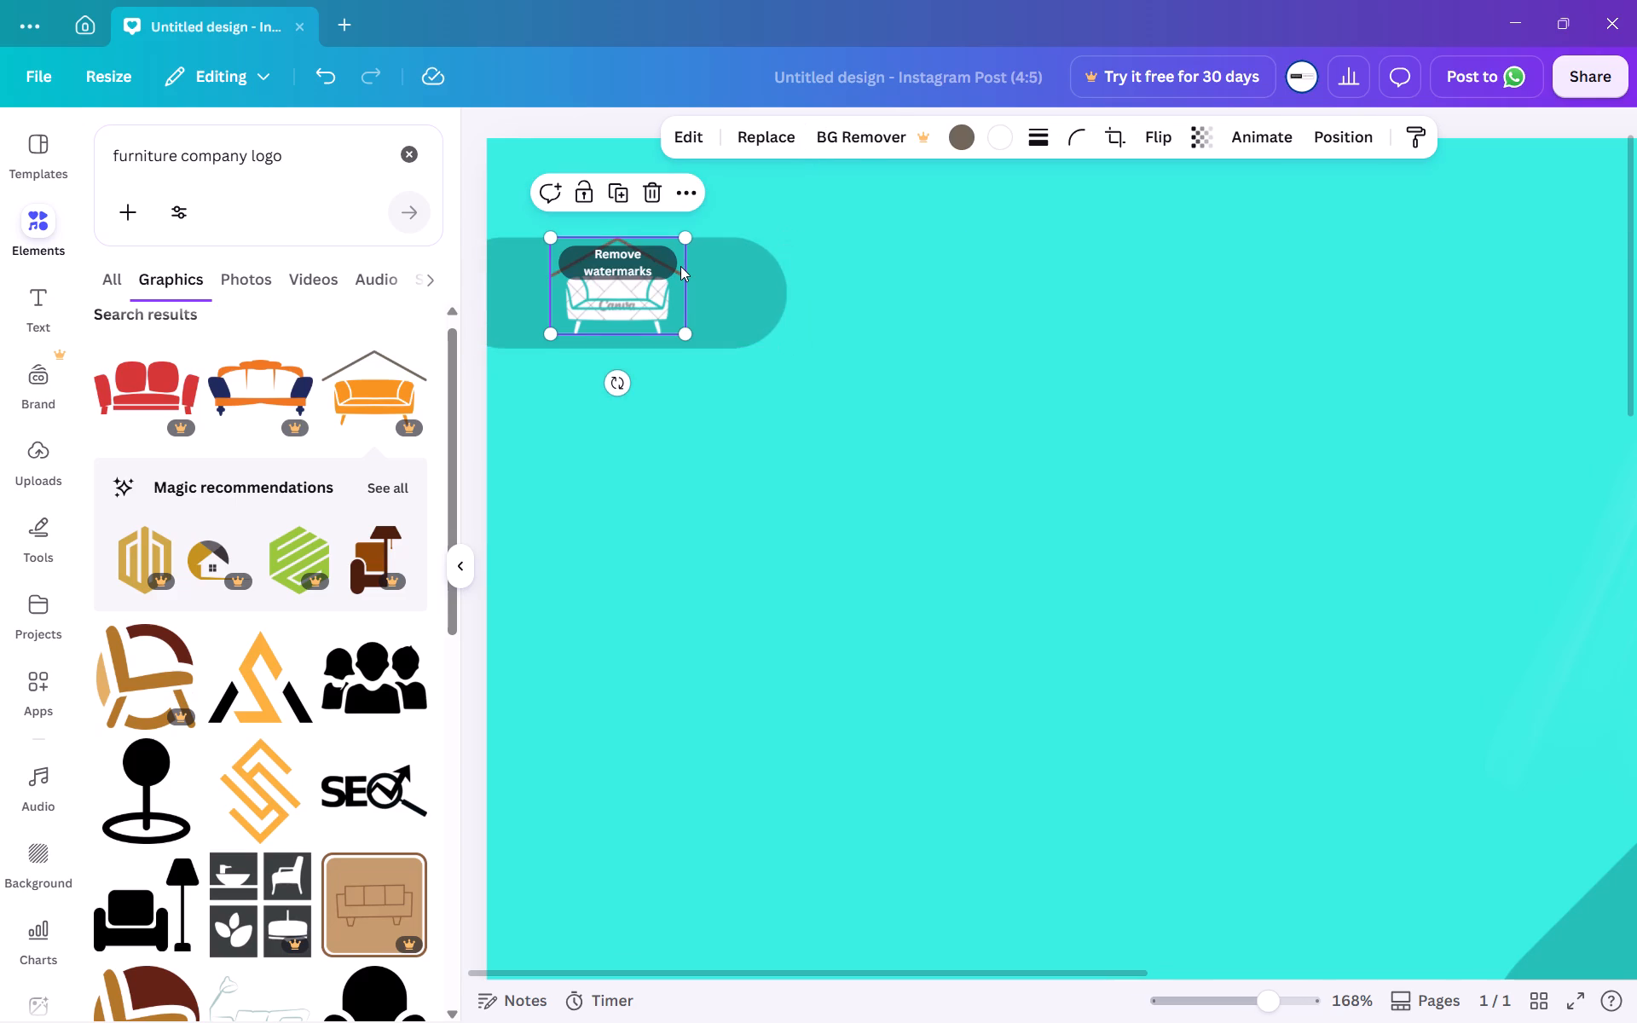
left_click(726, 276)
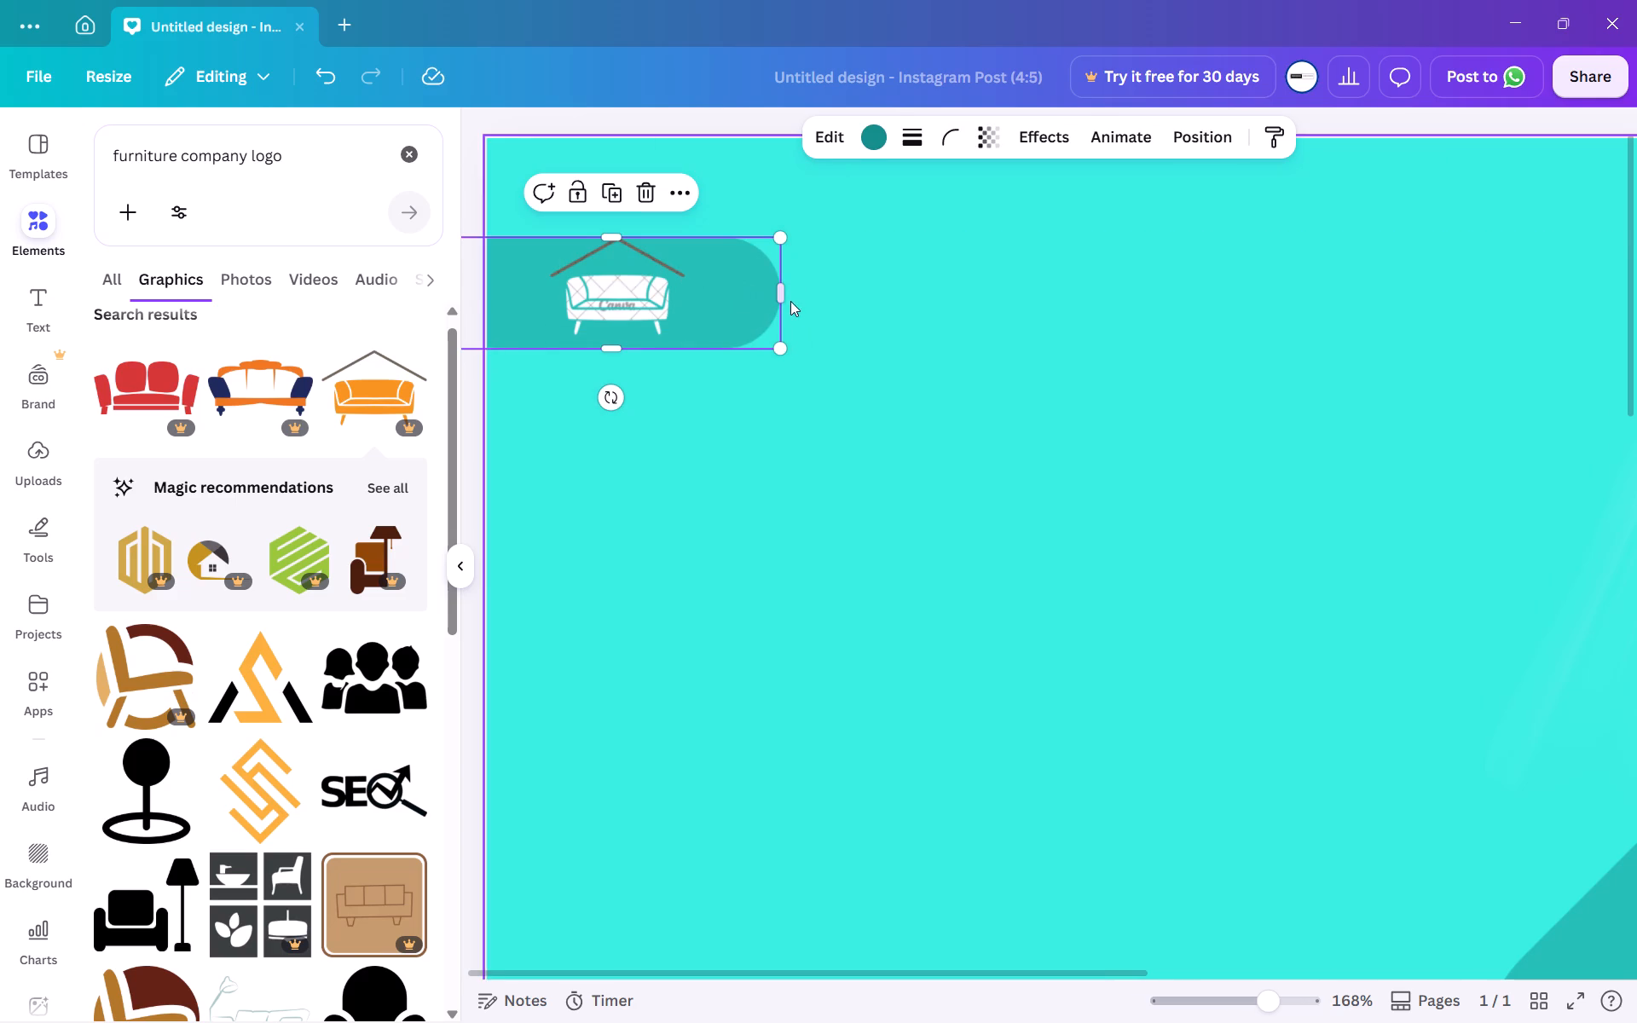
left_click_drag(784, 295, 876, 294)
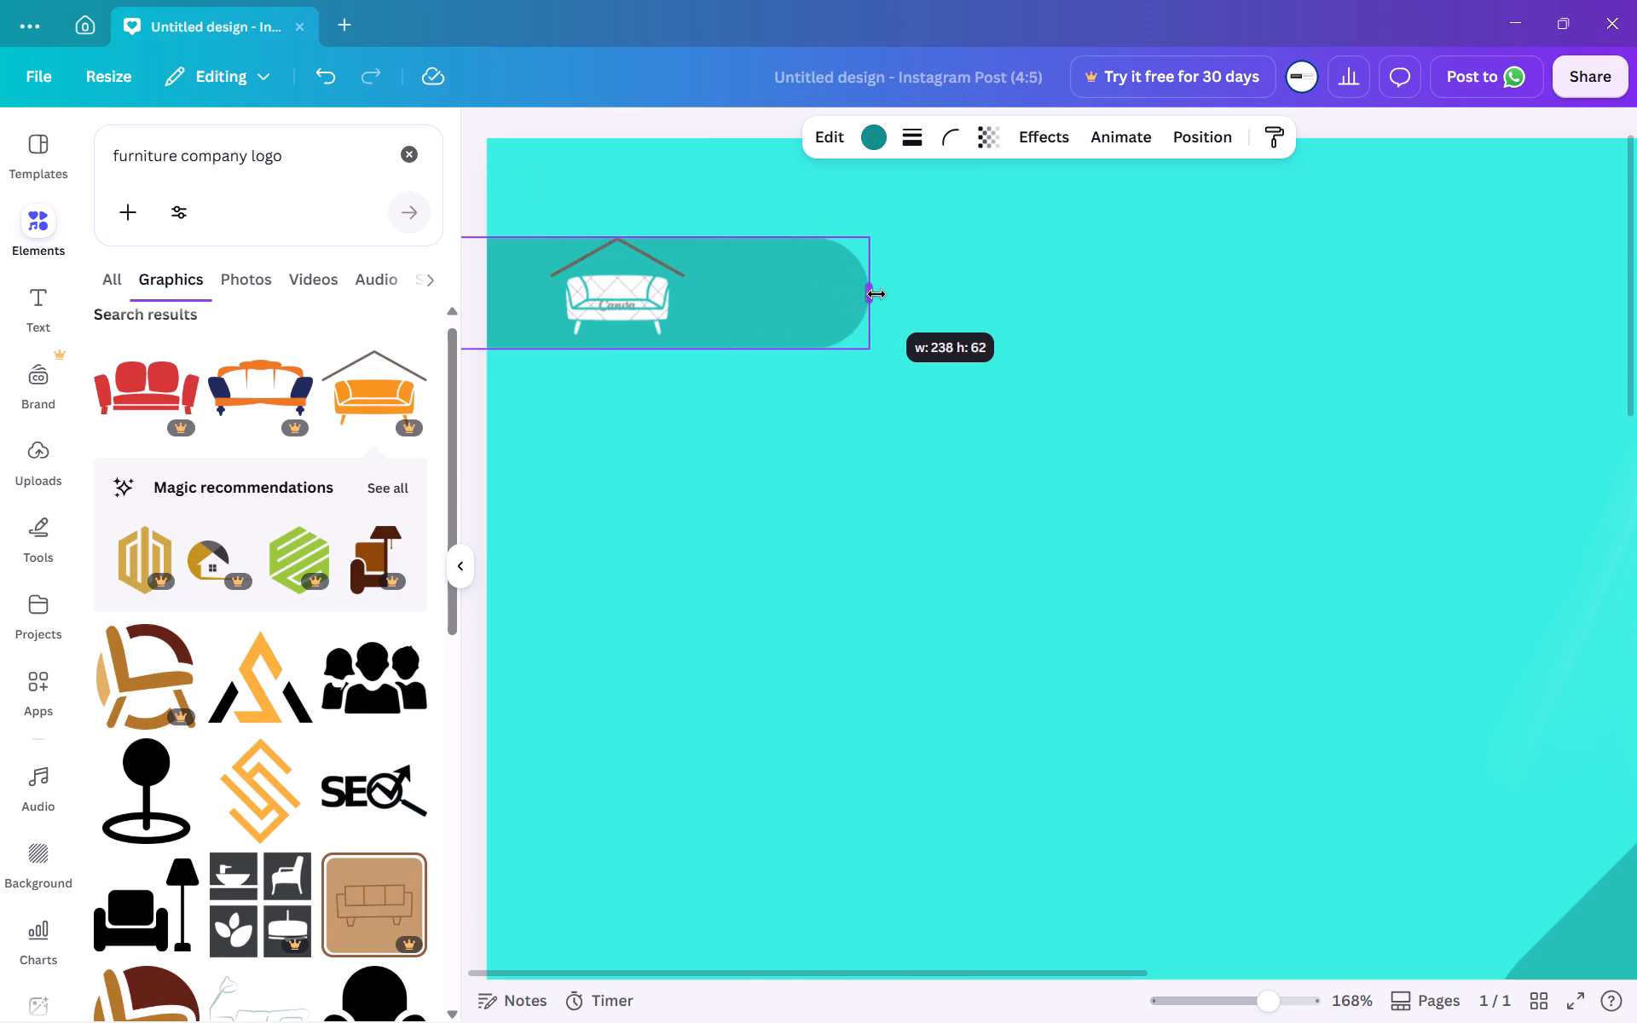
left_click_drag(876, 294, 888, 292)
left_click(918, 471)
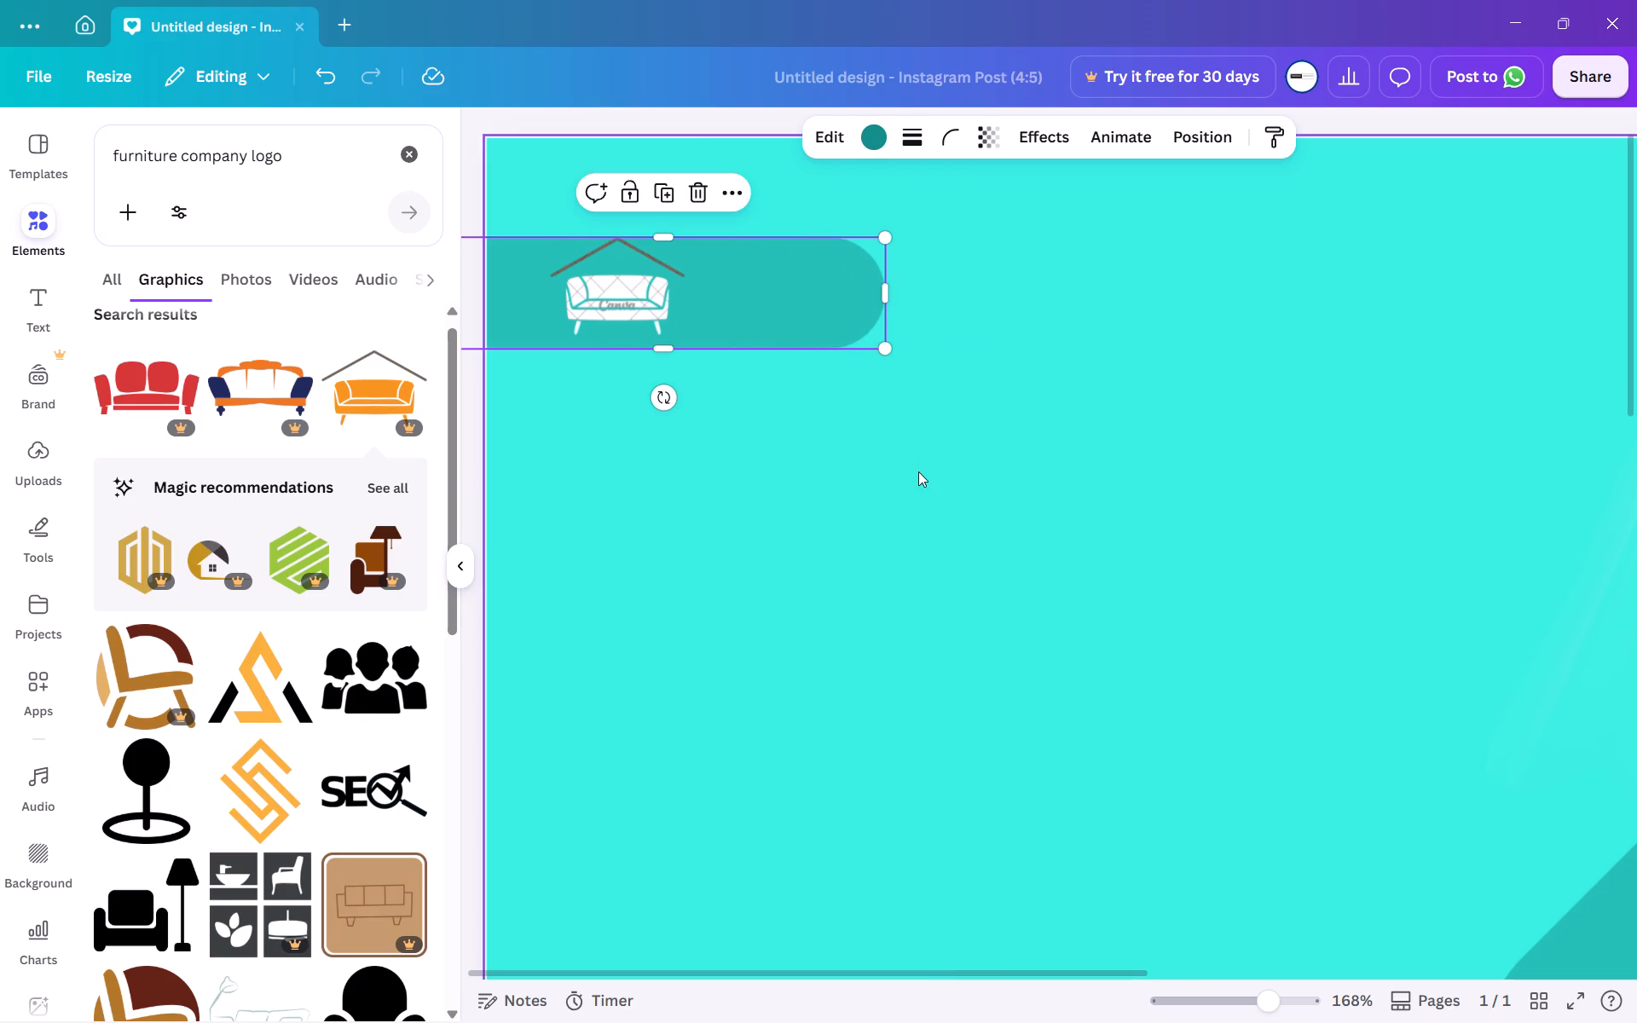
Nudge the white sofa logo down so it is vertically centred on the teal pill.
scroll(662, 320, "right", 2)
left_click(662, 320)
left_click_drag(644, 310, 639, 318)
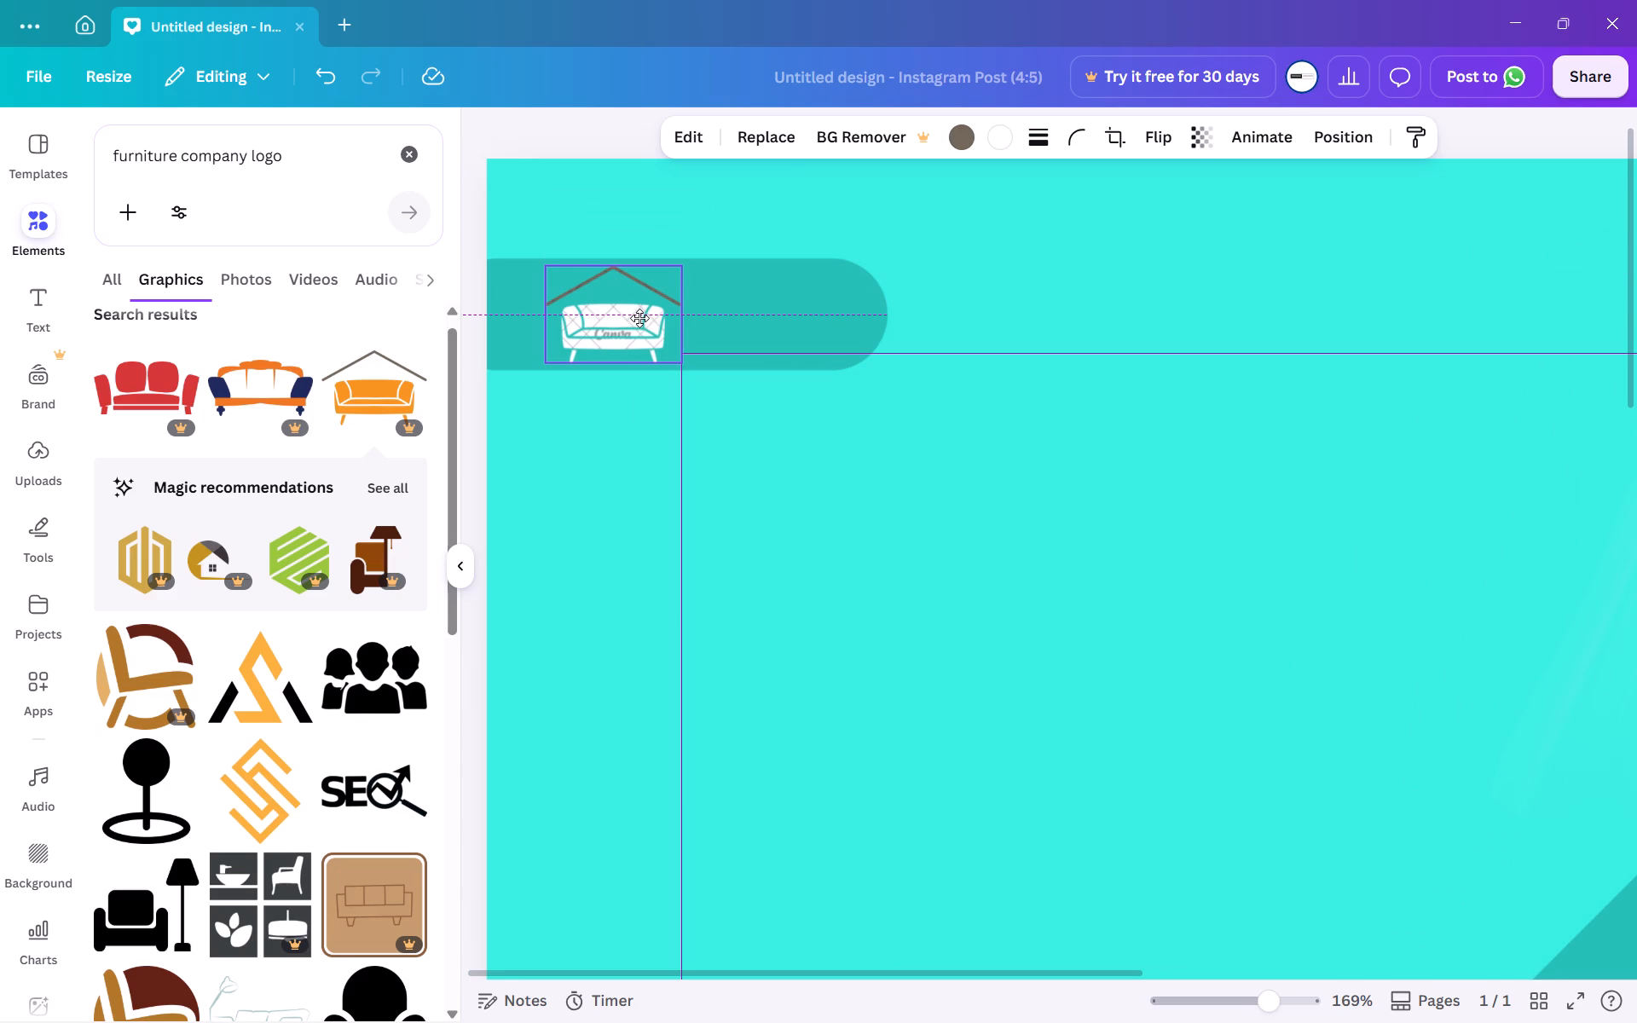
left_click_drag(639, 318, 640, 318)
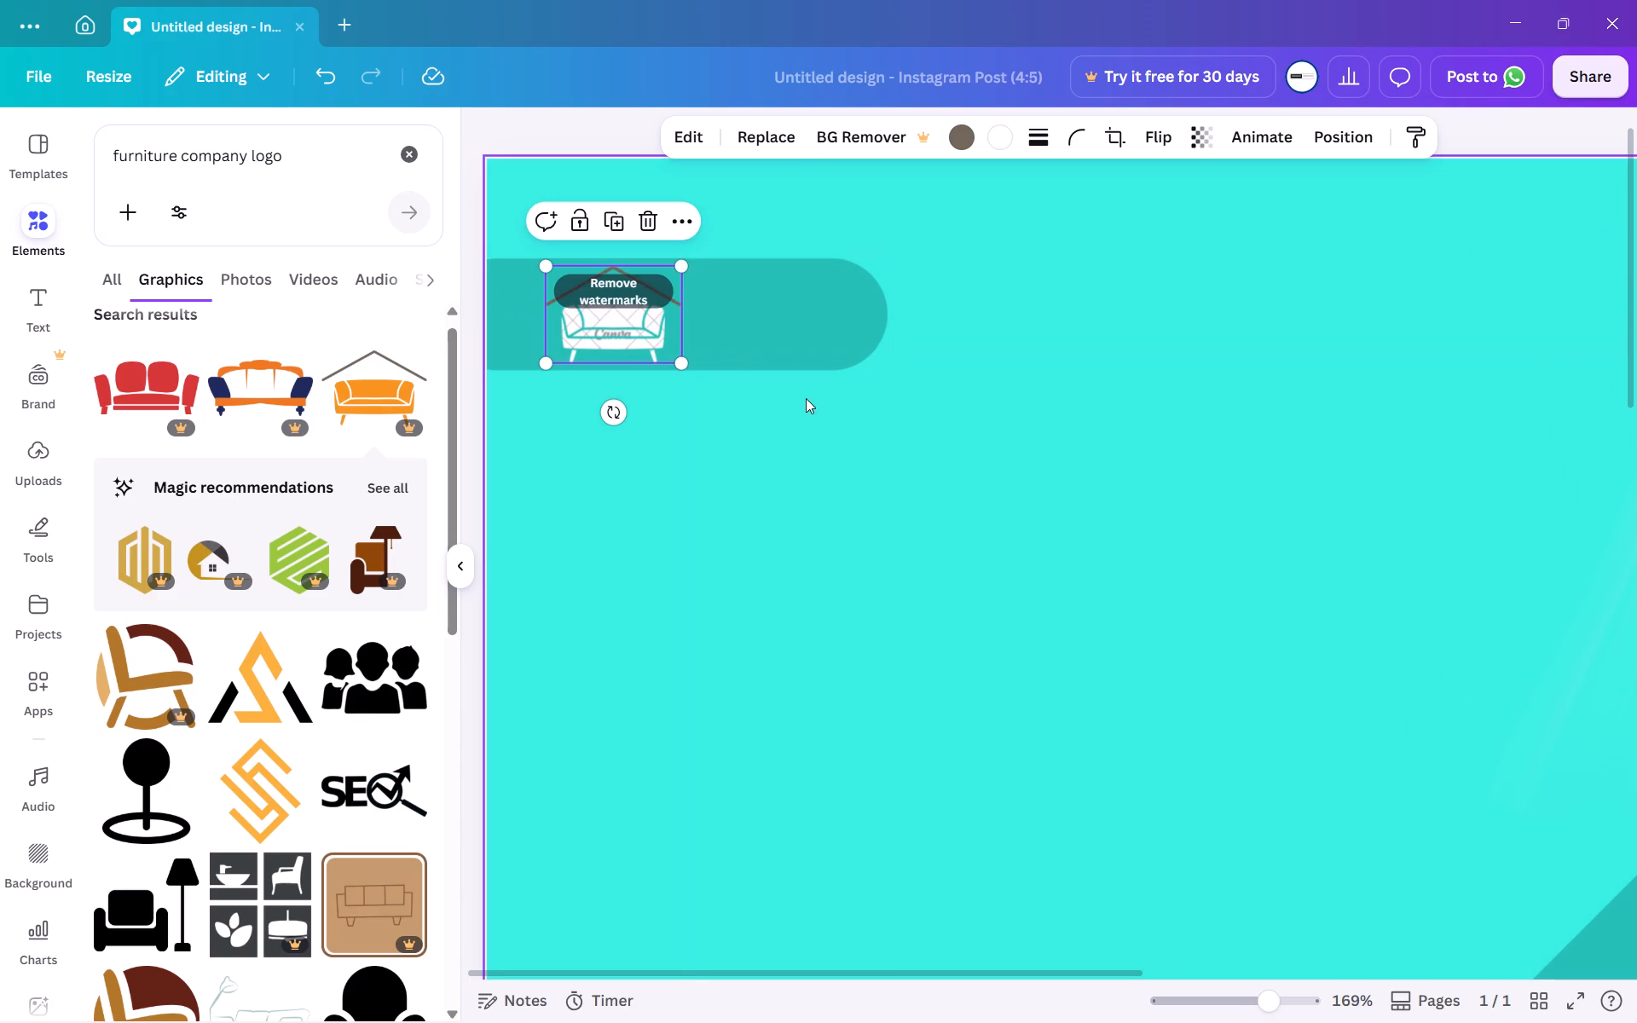
left_click(807, 398)
Add the placeholder text "hbb" inside the teal pill and align it right.
scroll(807, 398, "right", 1)
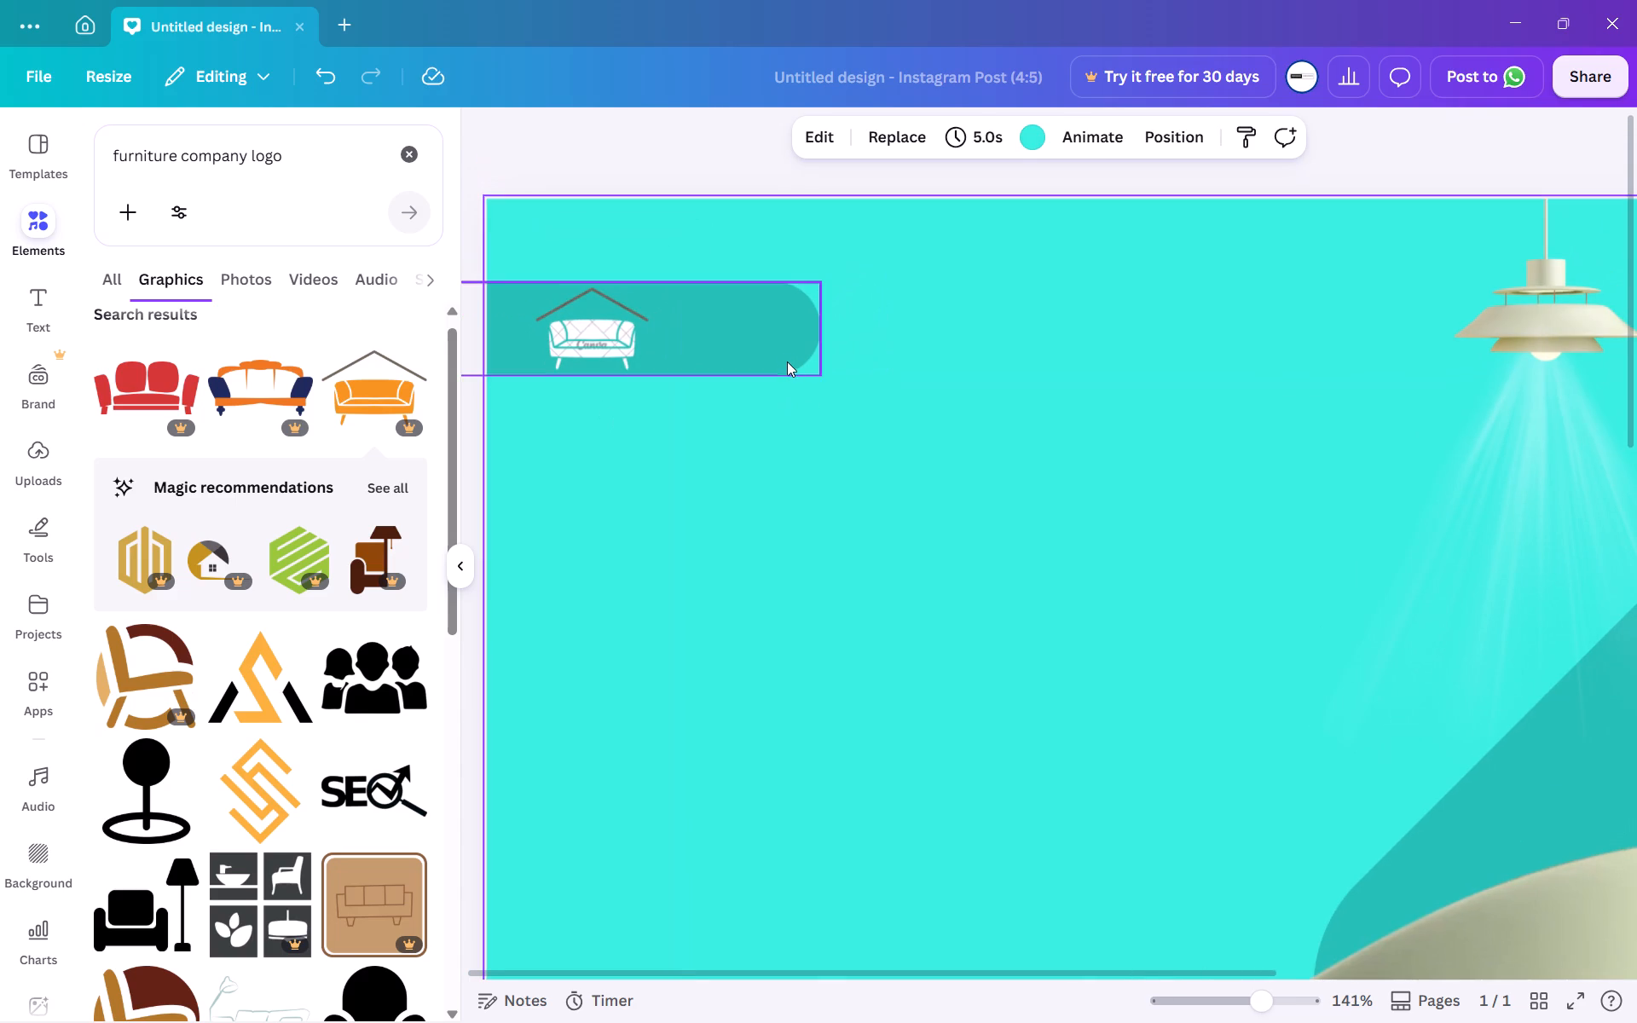
left_click(780, 357)
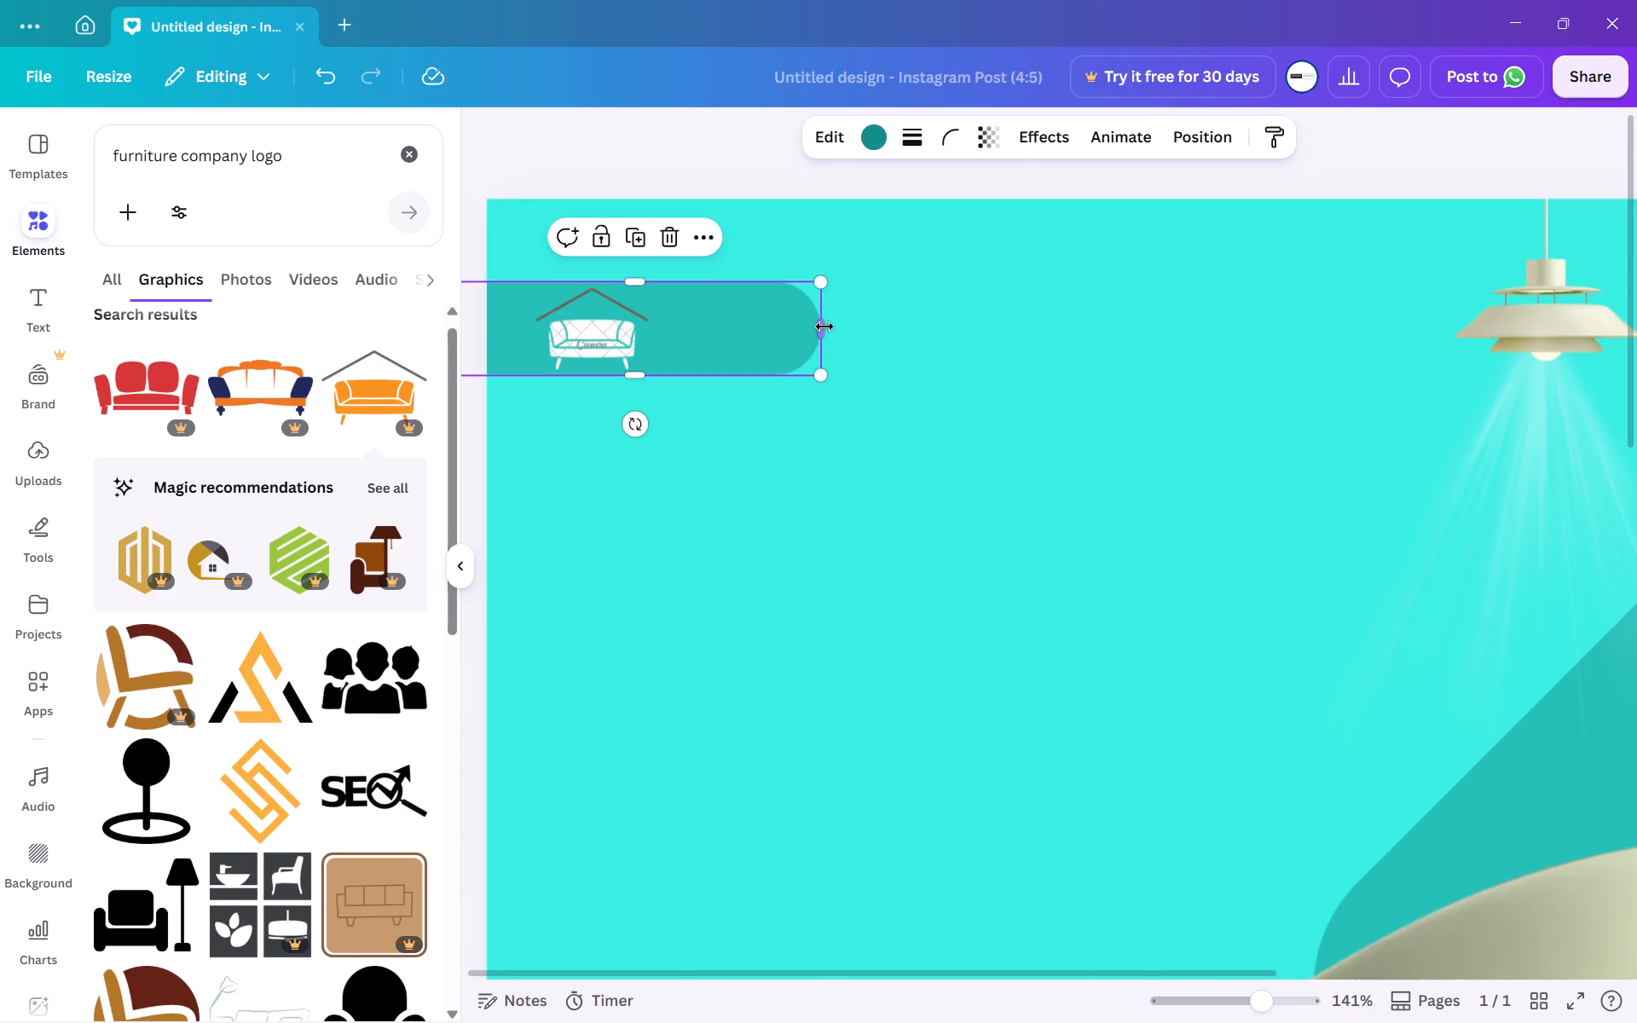
triple_click(804, 328)
double_click(777, 332)
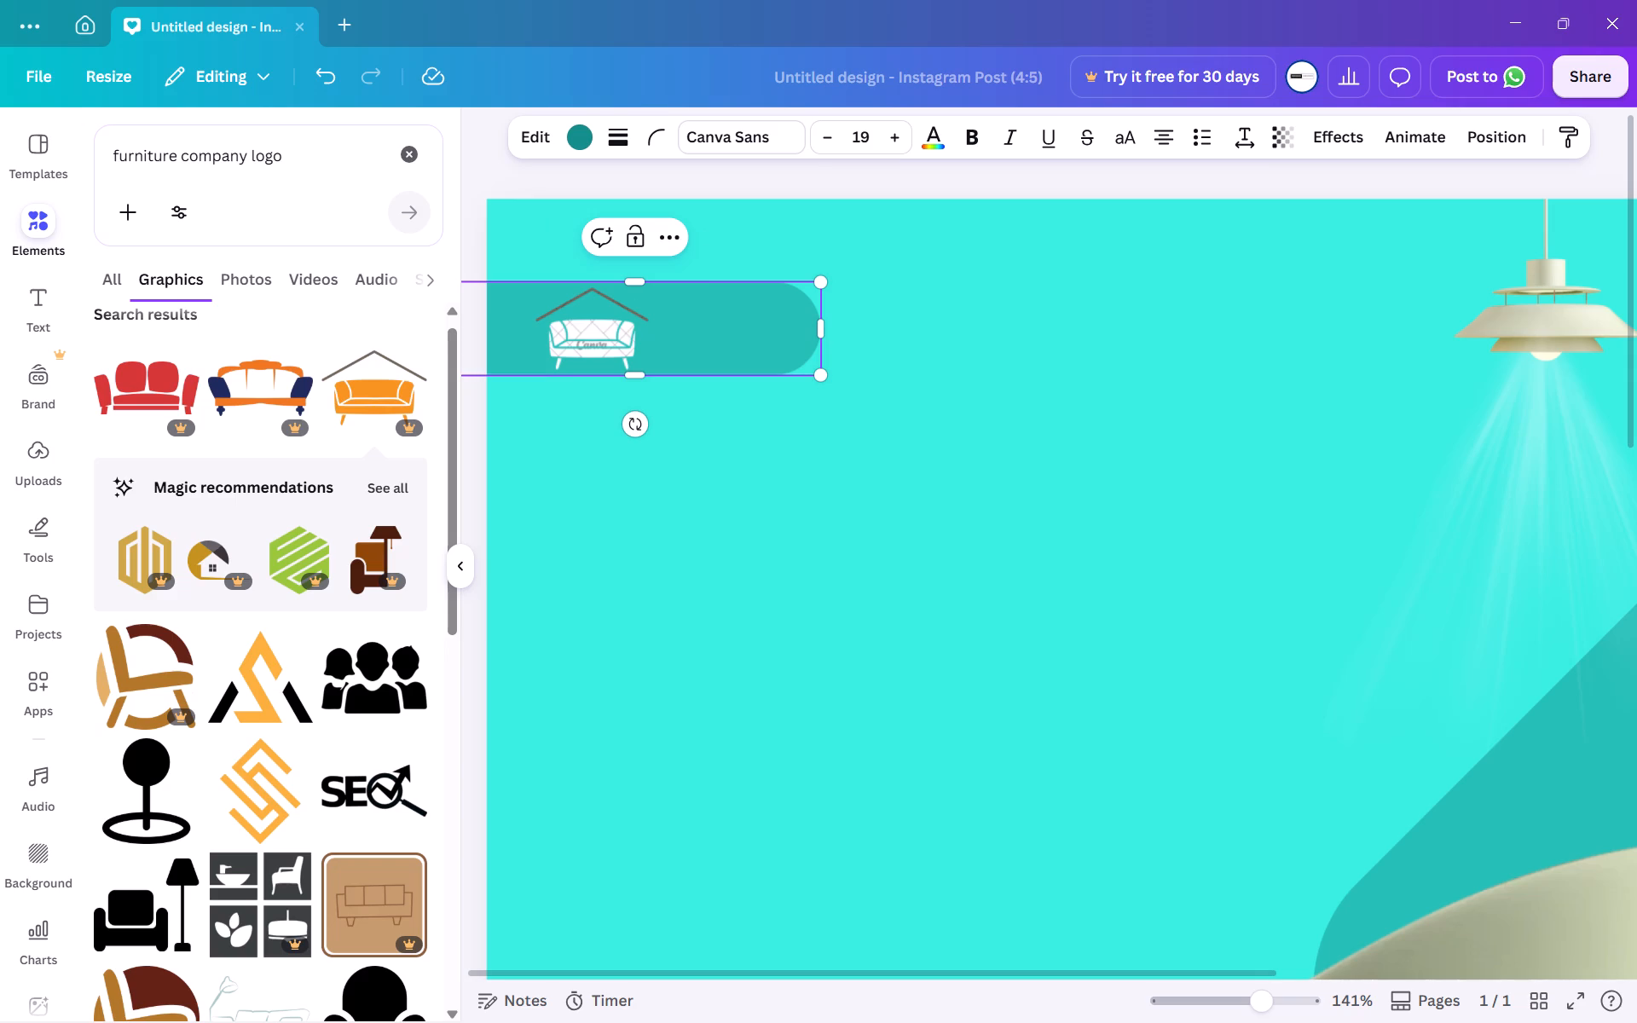
type("hbb")
left_click(1173, 146)
left_click(1173, 146)
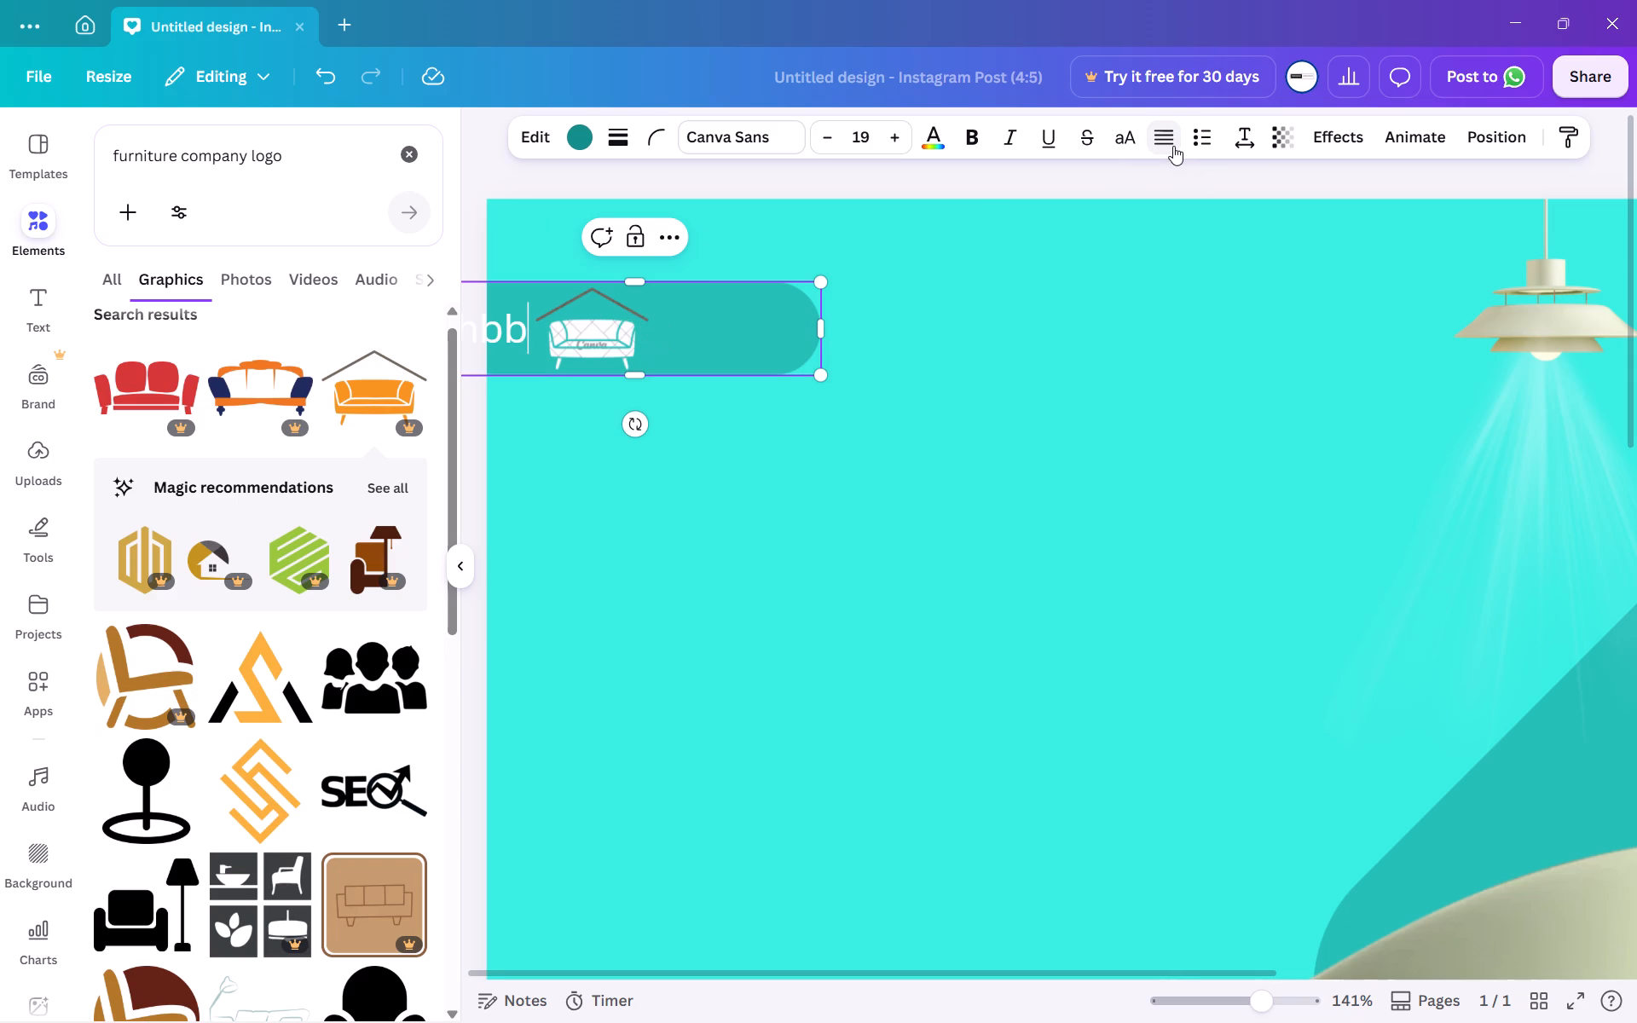
left_click(1173, 146)
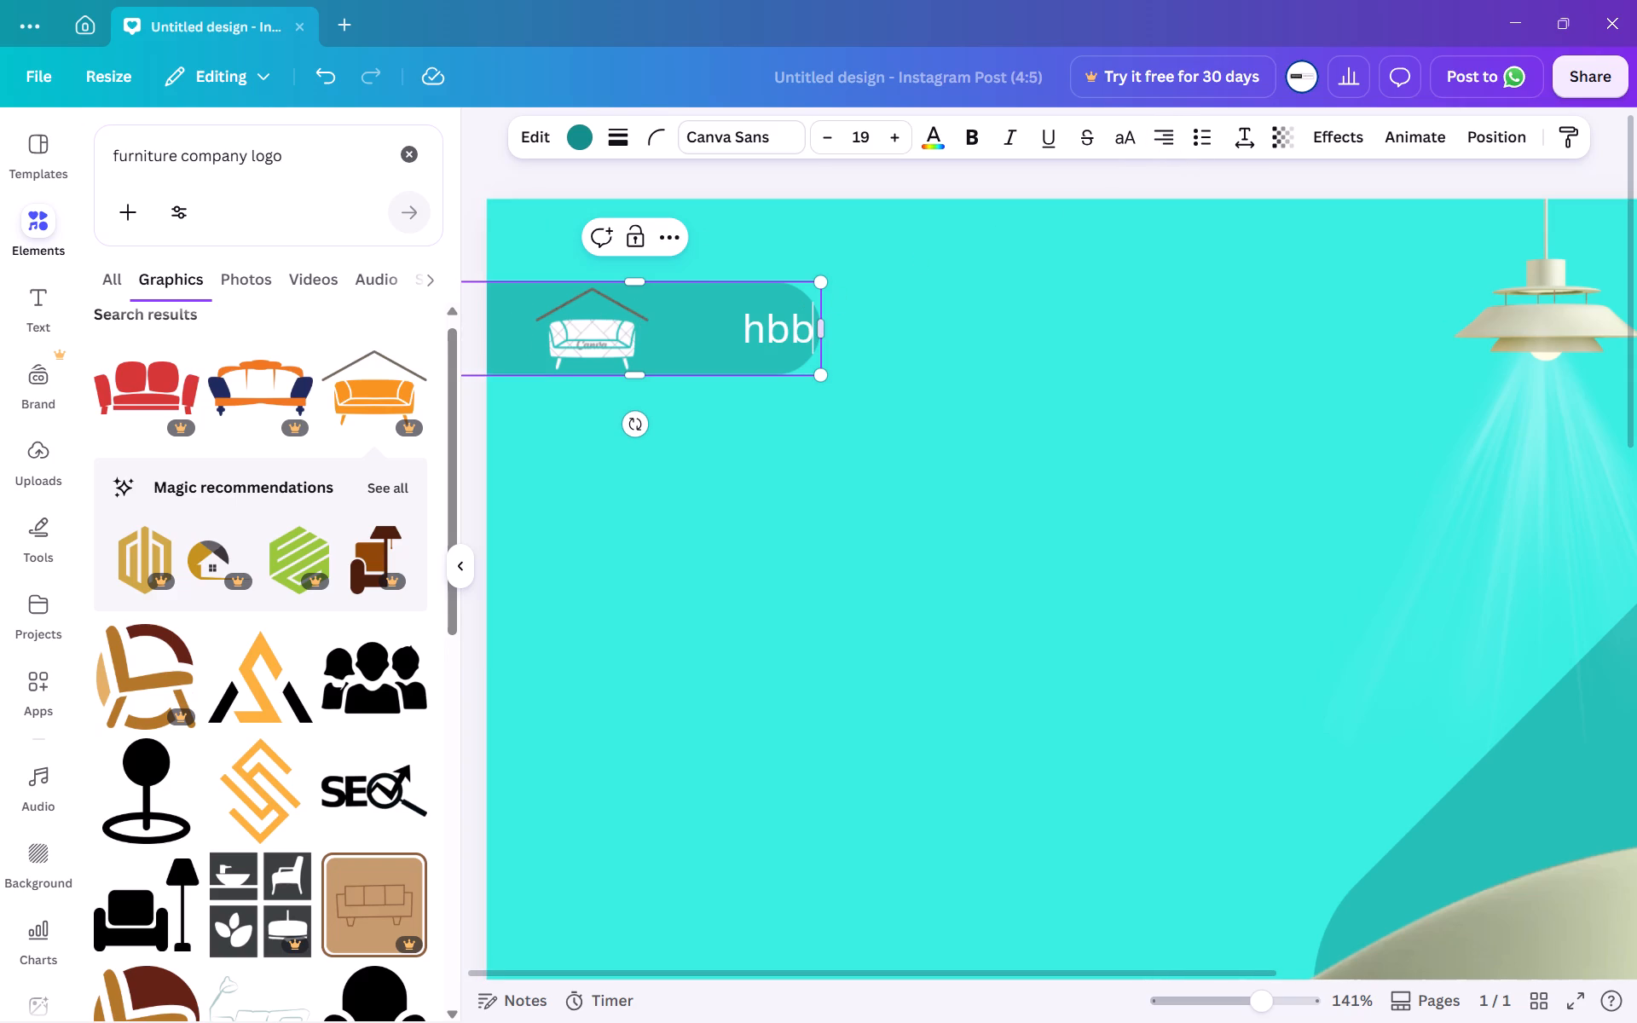
Extend the right end of the teal pill slightly, keeping its height.
left_click_drag(819, 332, 800, 334)
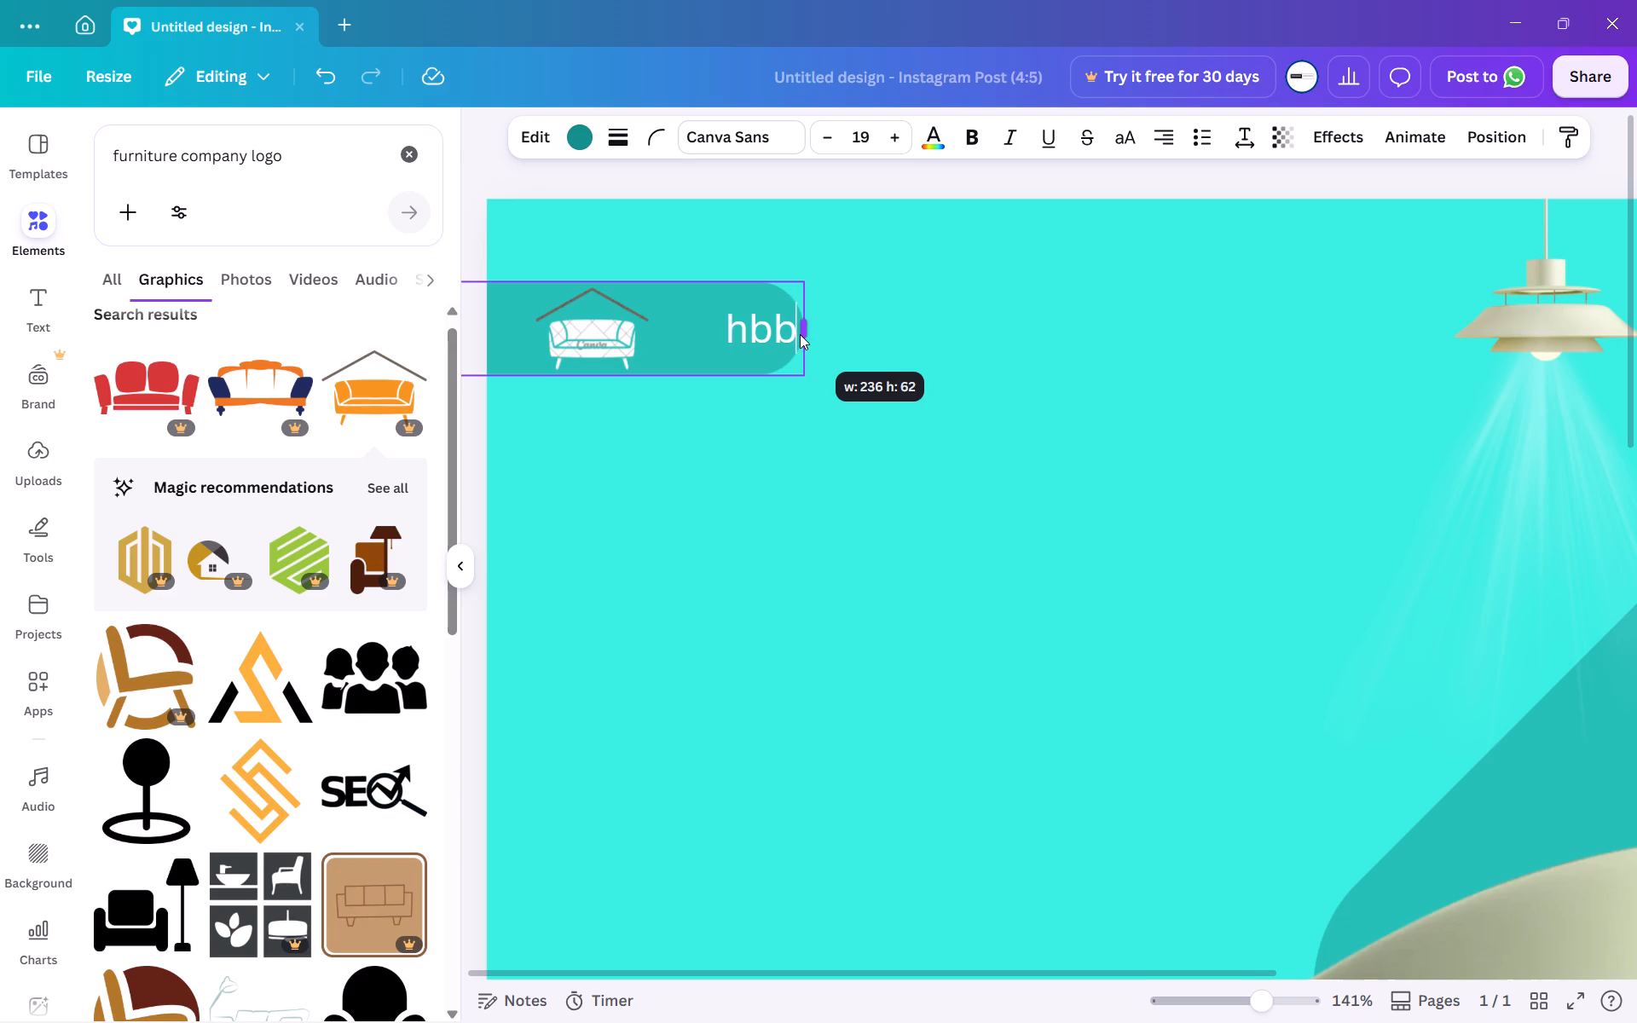
left_click_drag(800, 334, 830, 333)
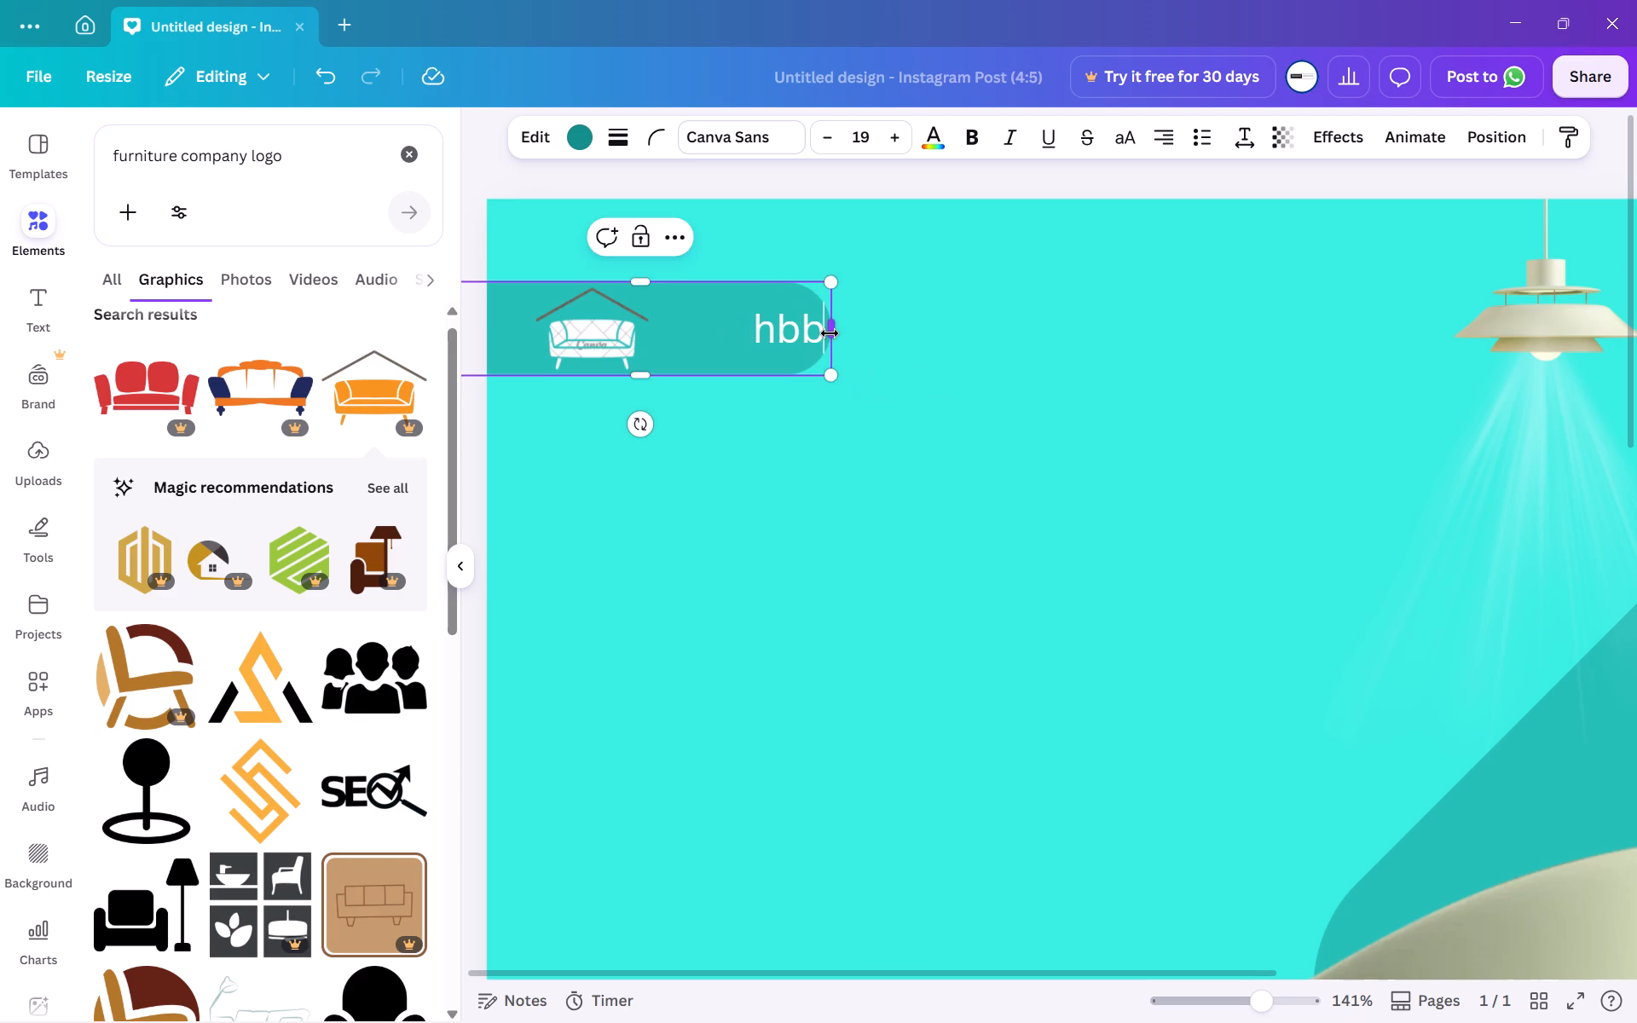
Replace the pill's placeholder text with "Gupta Furnitures", followed by a trailing space.
key("space")
key("space")
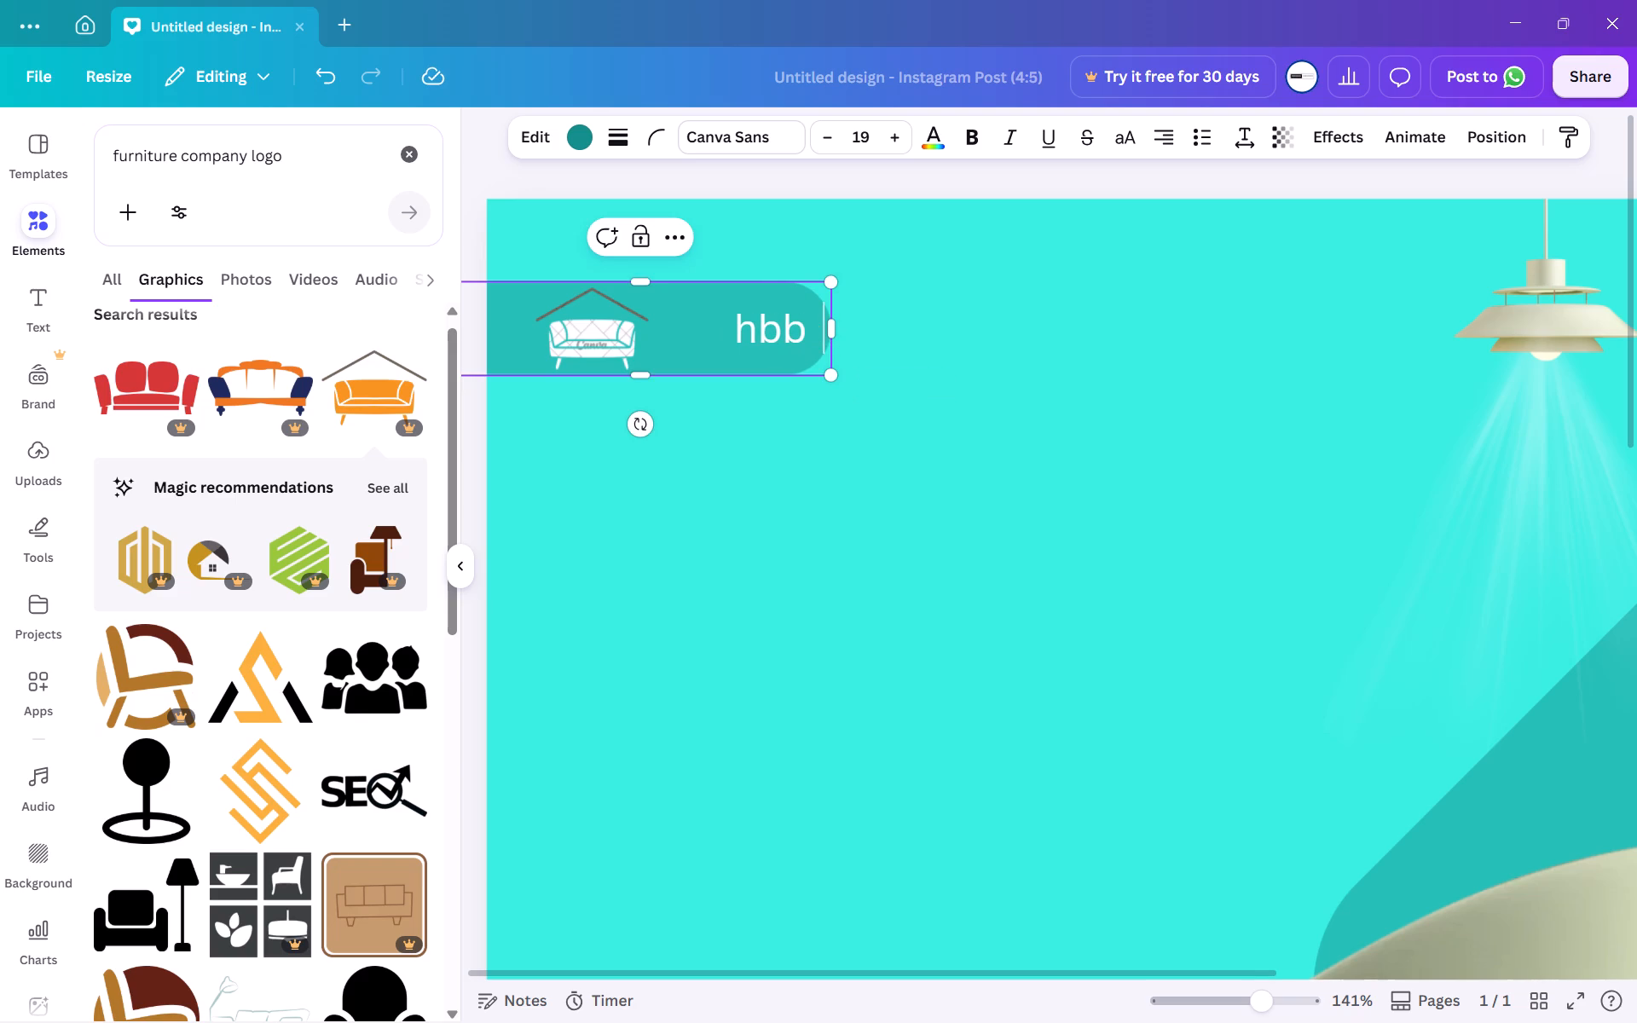
key("BackSpace")
key("BackSpace")
key("BackSpace")
key("BackSpace")
key("BackSpace")
type("Gupta")
key("space")
key("shift+f")
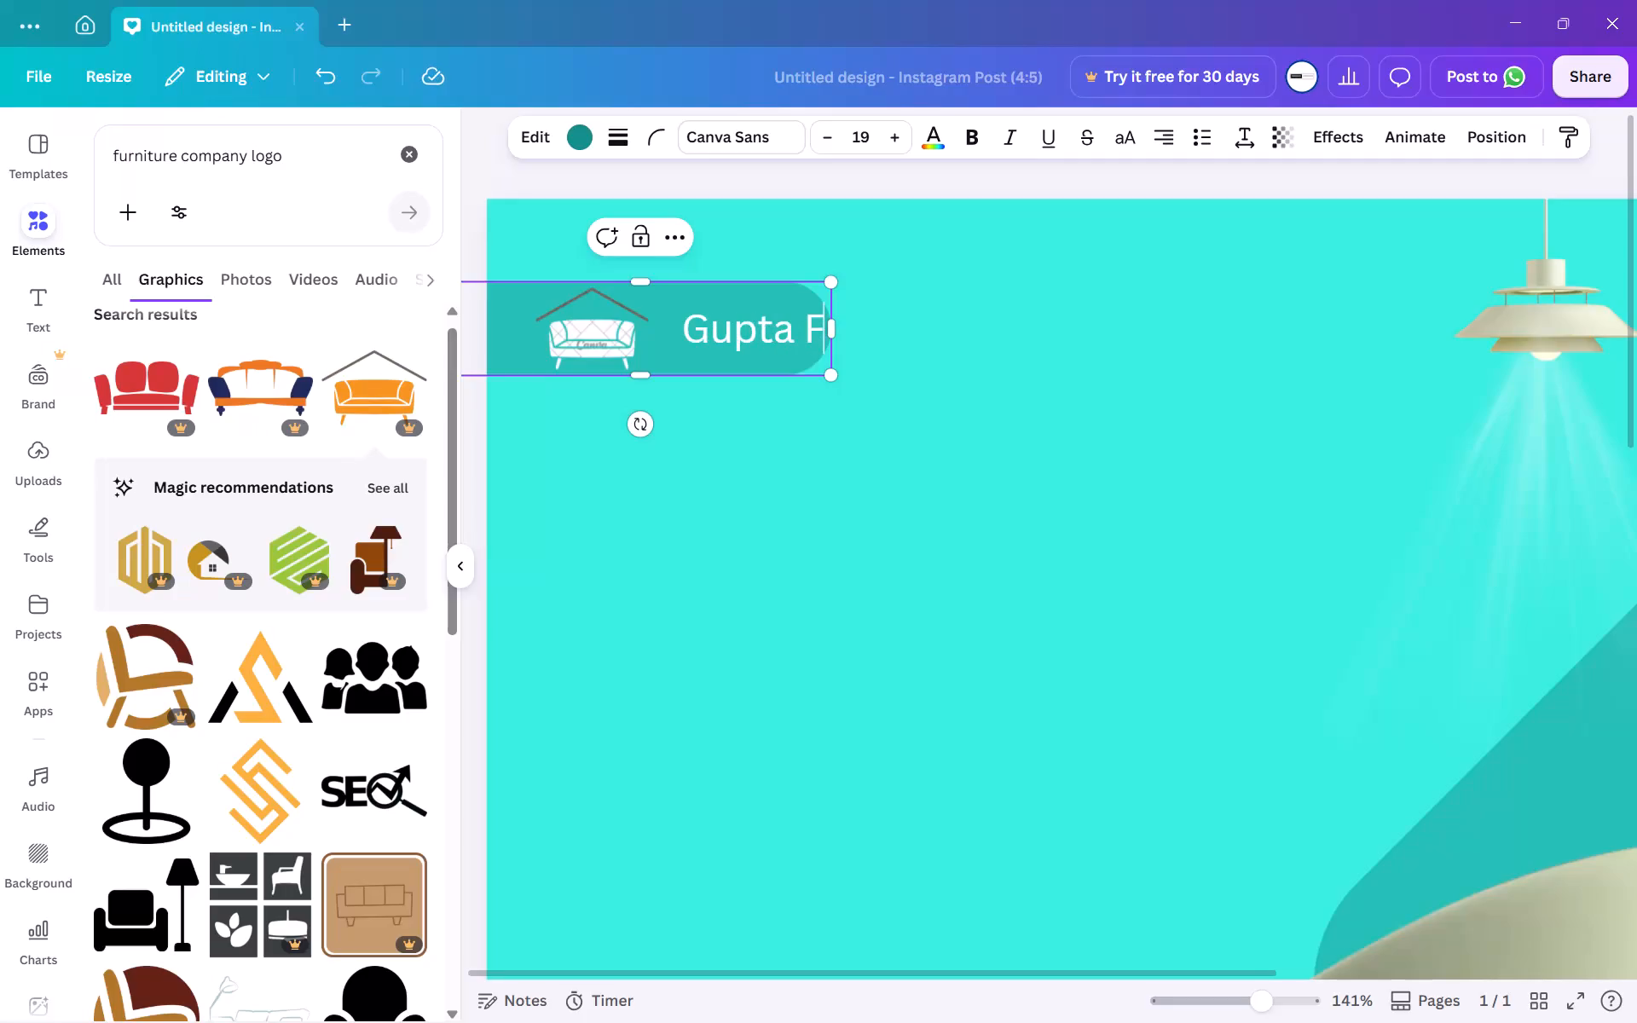
type("urn")
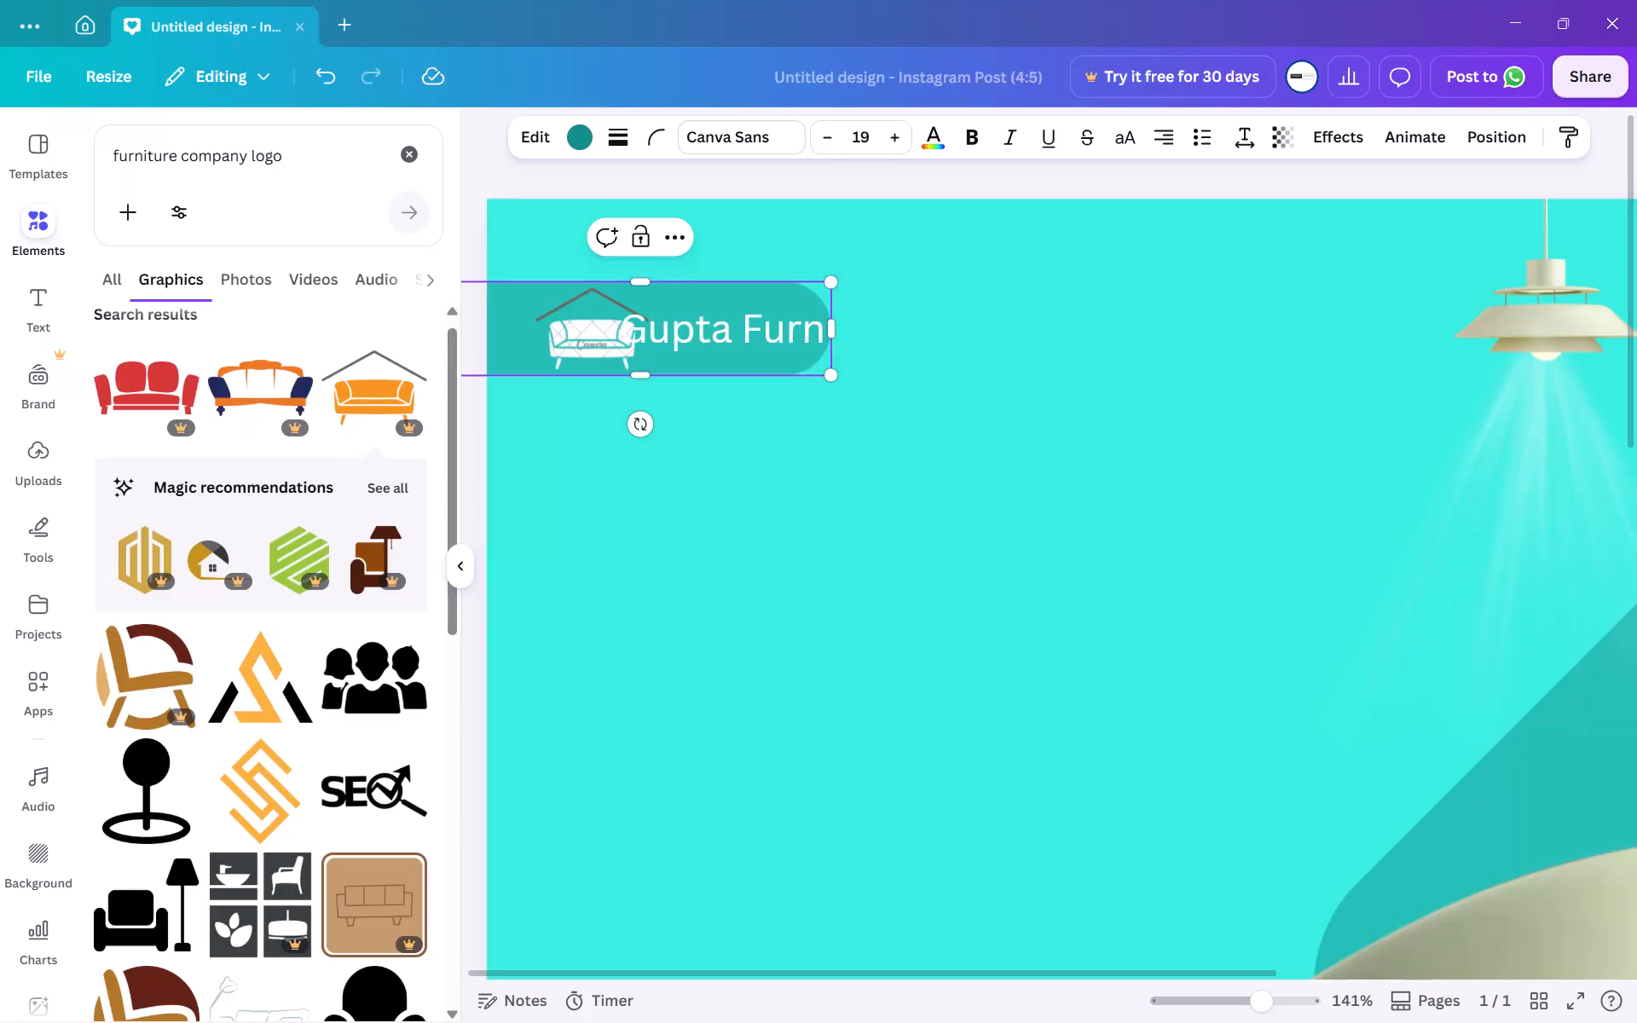
type("itures")
key("space")
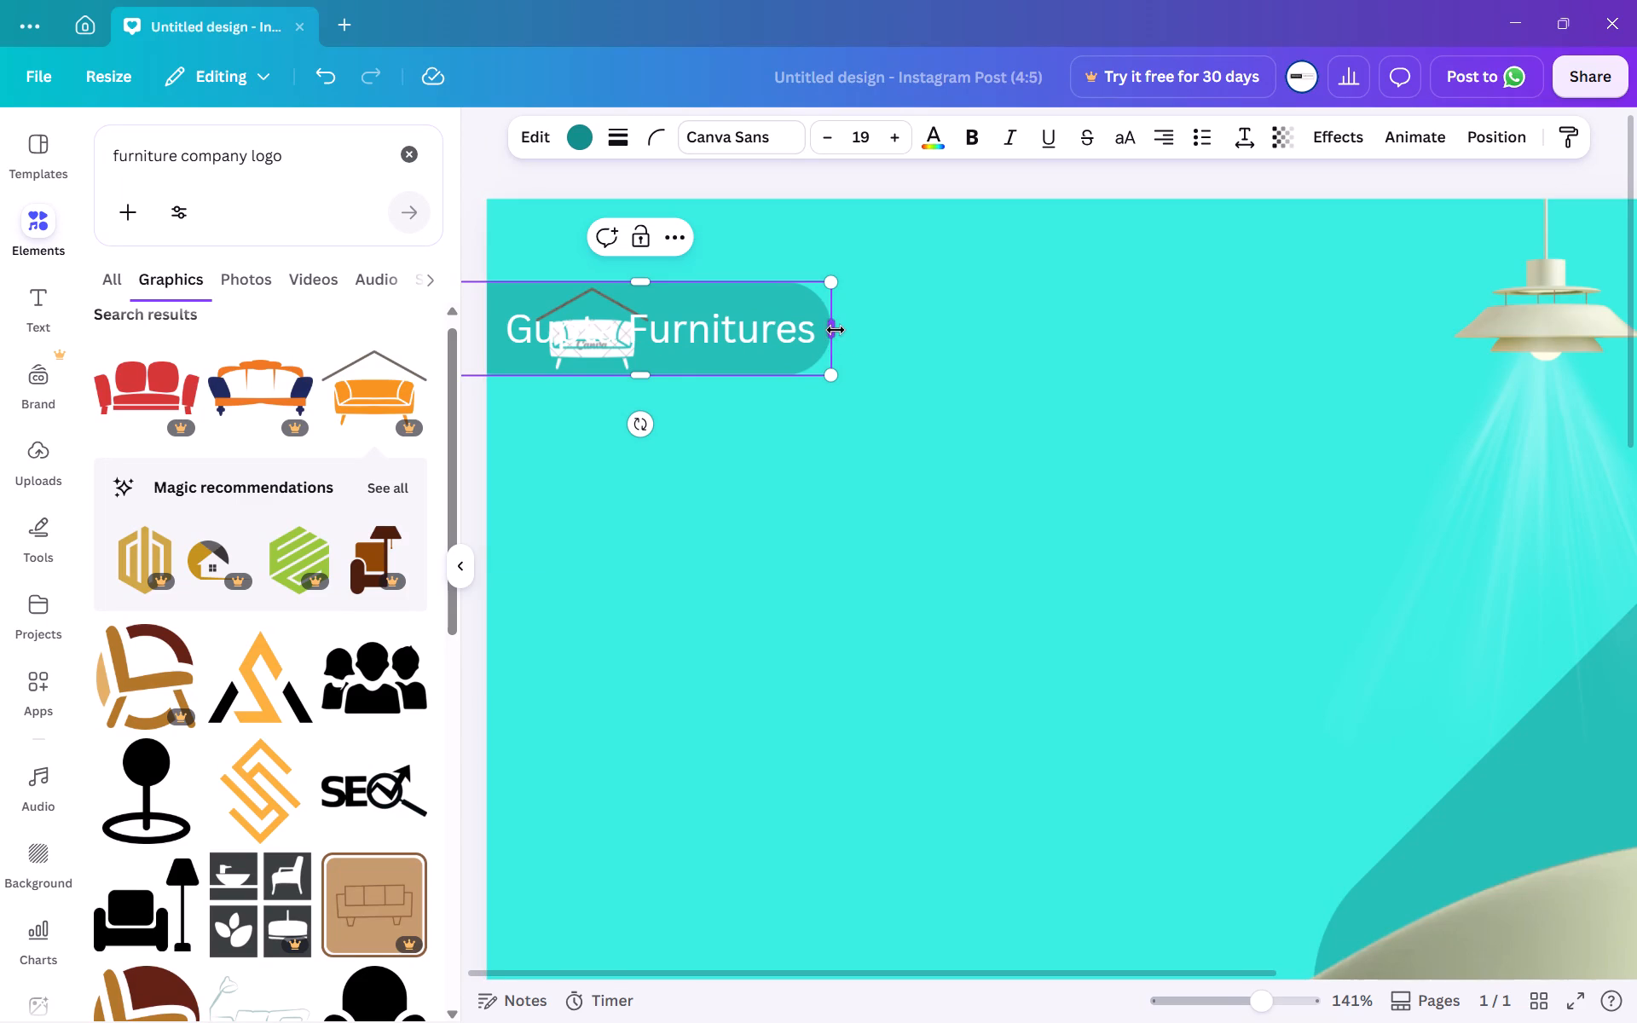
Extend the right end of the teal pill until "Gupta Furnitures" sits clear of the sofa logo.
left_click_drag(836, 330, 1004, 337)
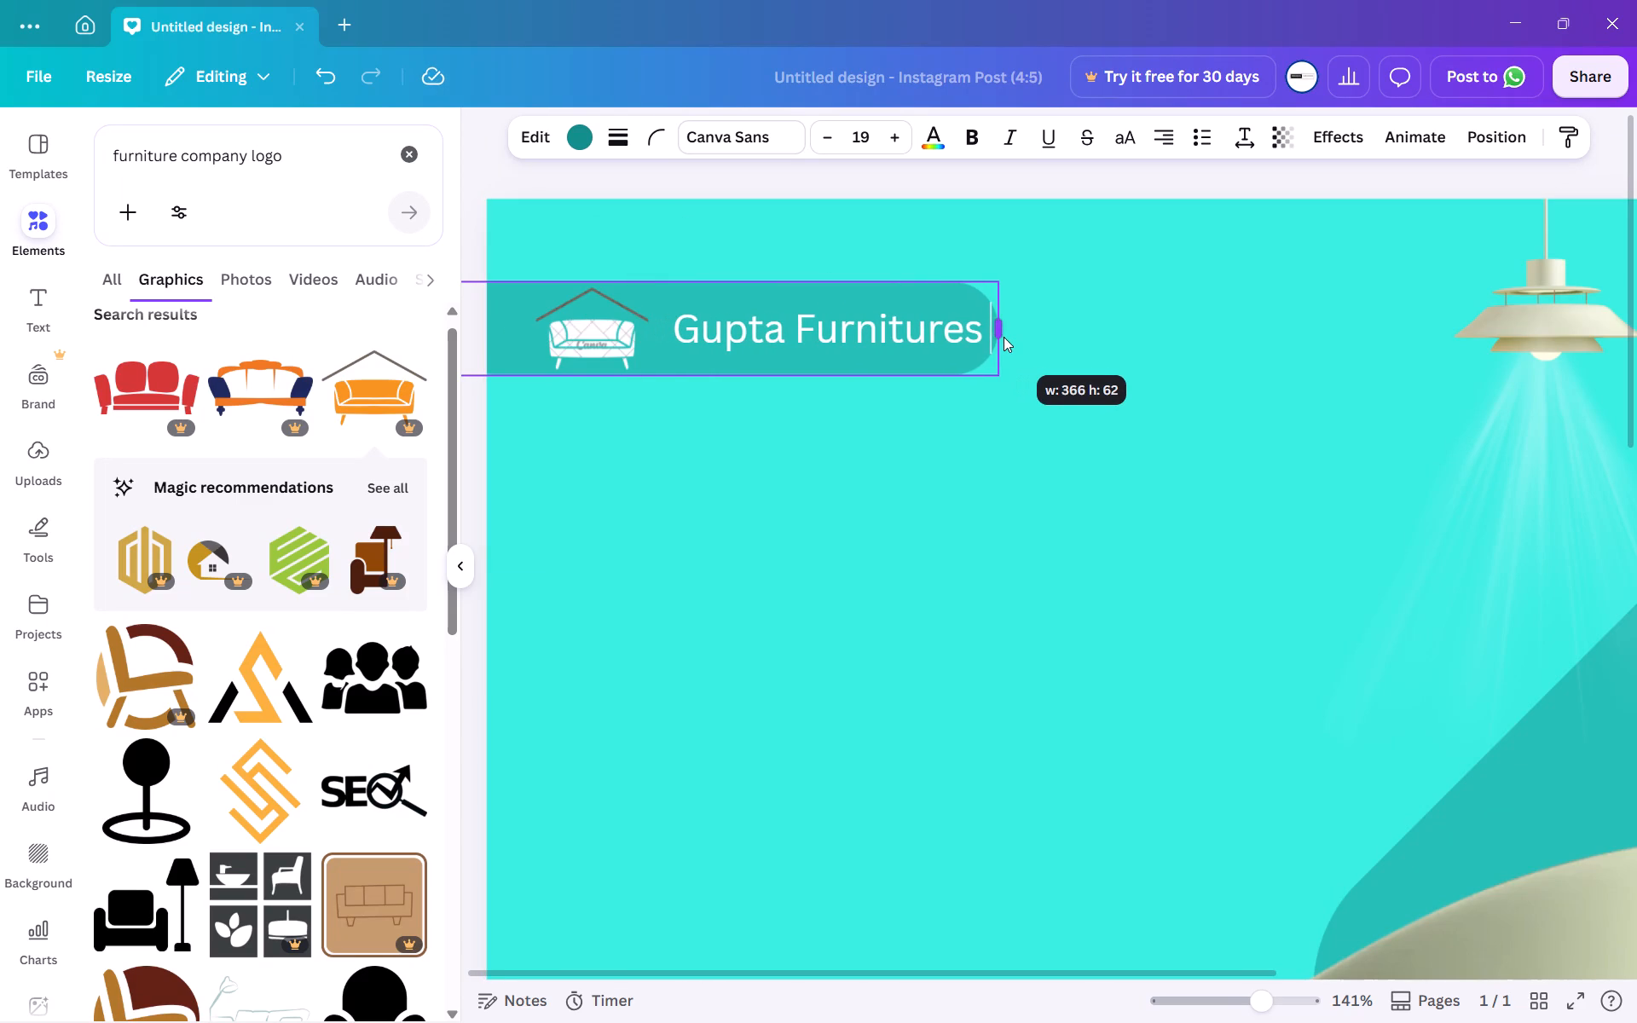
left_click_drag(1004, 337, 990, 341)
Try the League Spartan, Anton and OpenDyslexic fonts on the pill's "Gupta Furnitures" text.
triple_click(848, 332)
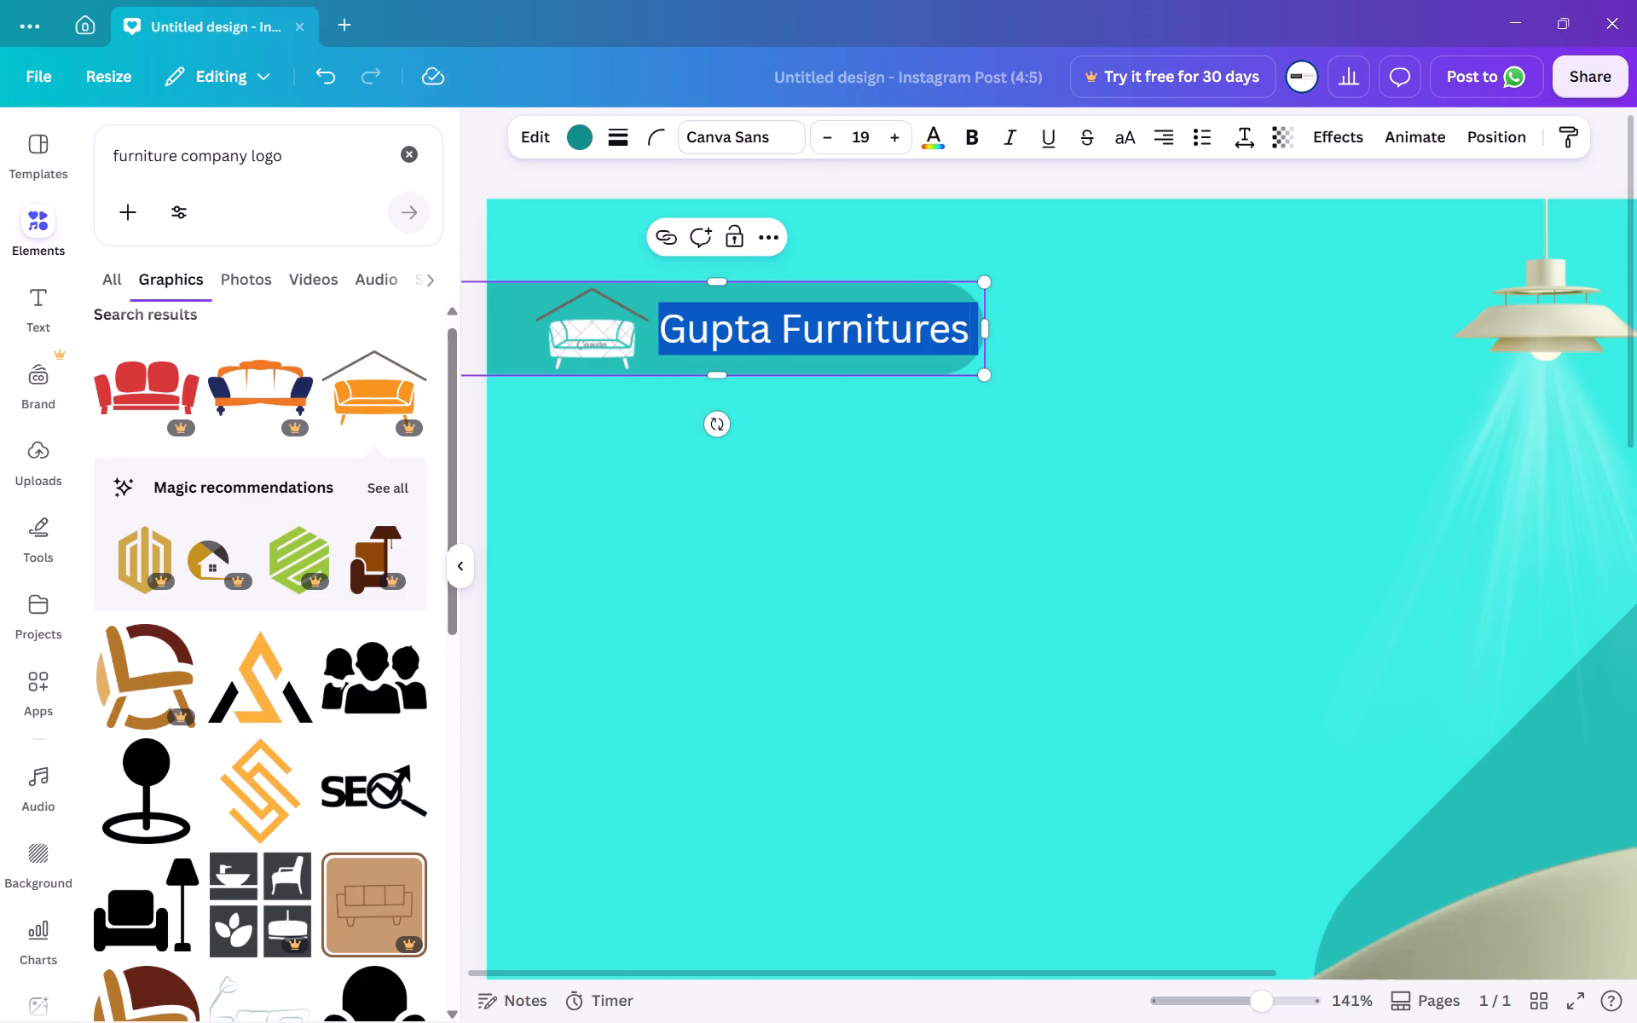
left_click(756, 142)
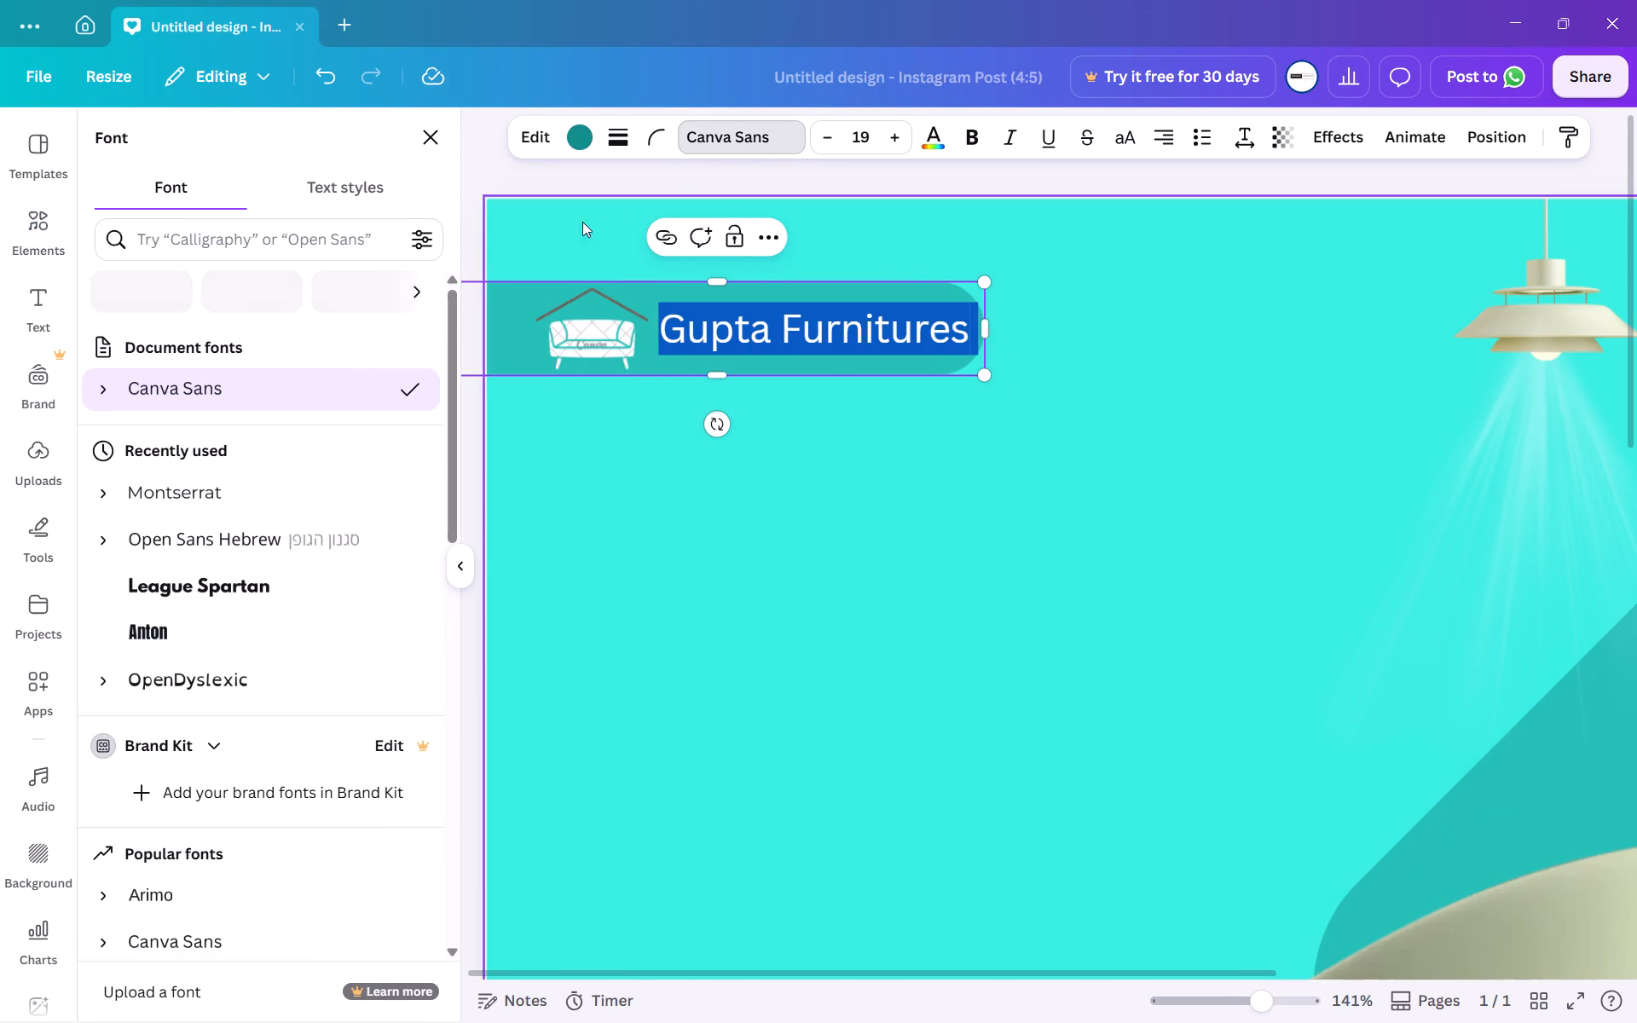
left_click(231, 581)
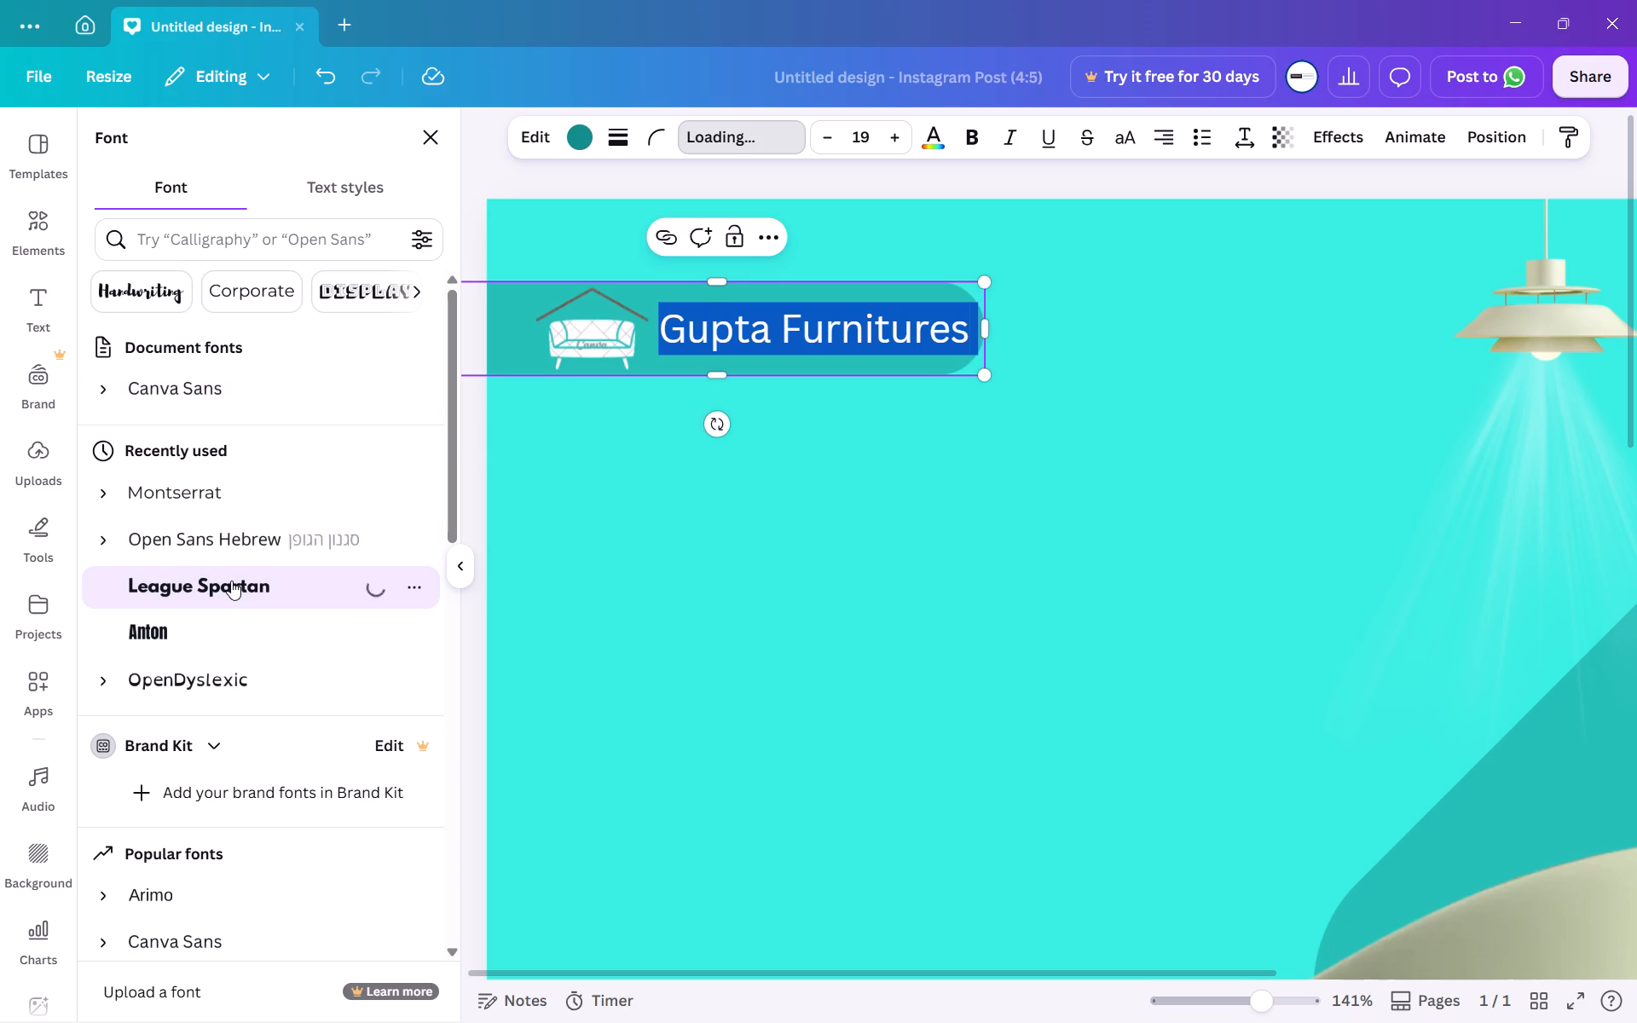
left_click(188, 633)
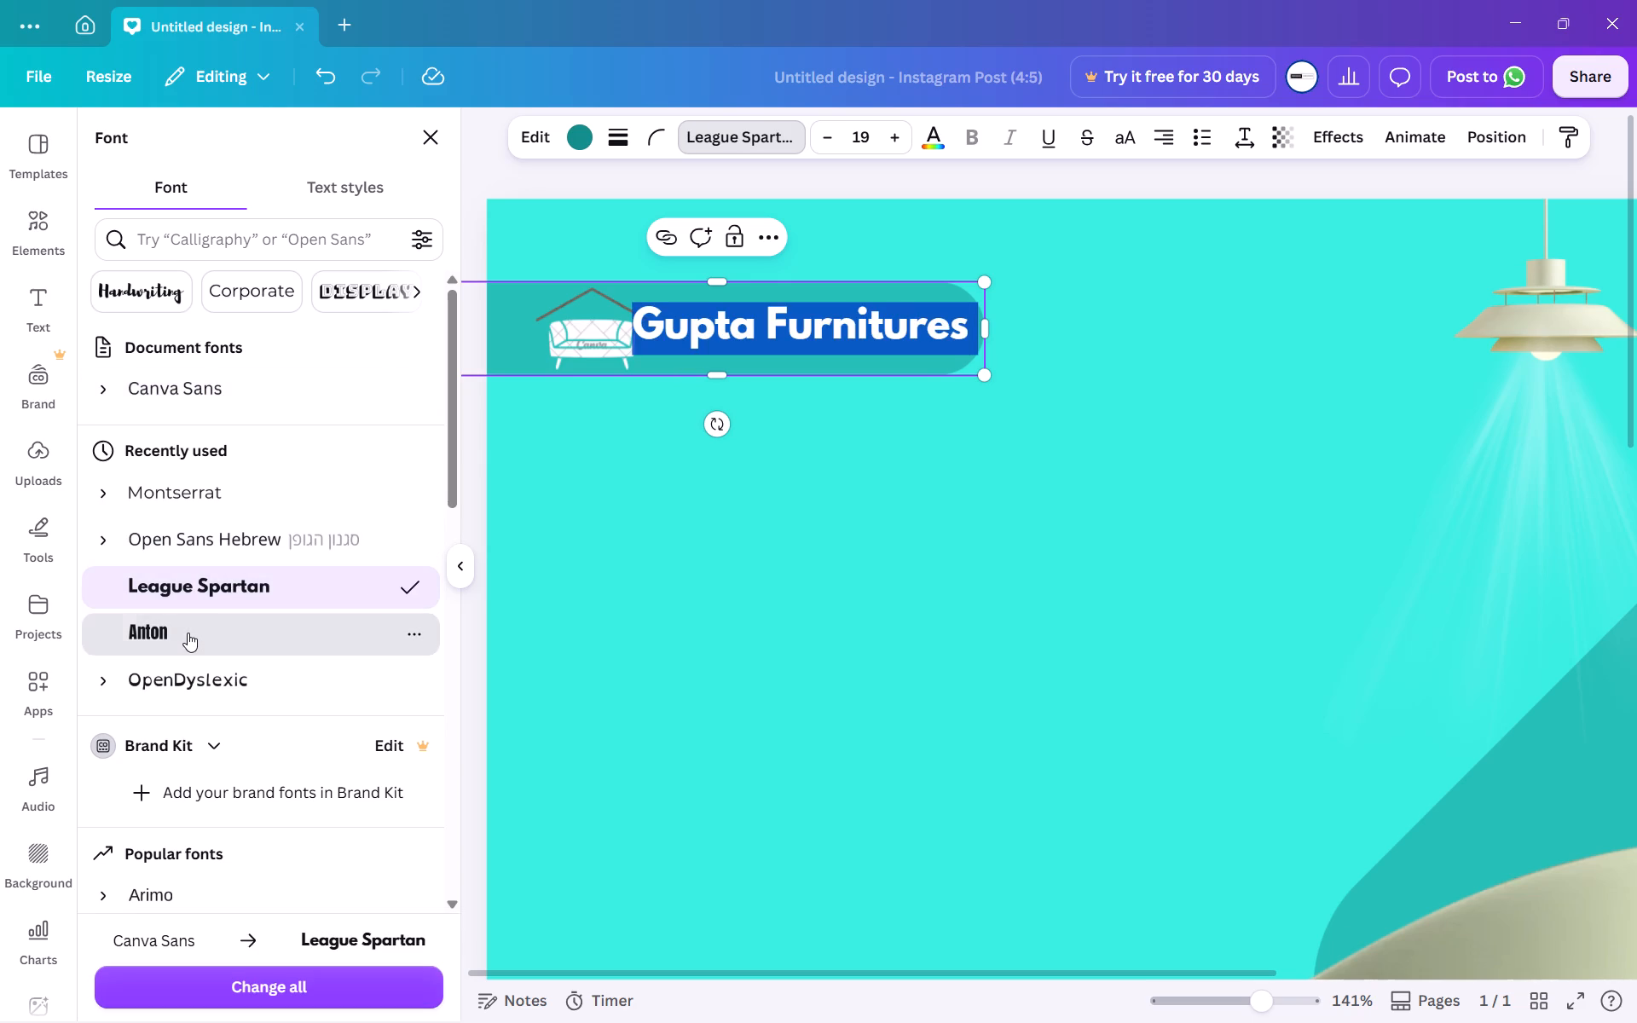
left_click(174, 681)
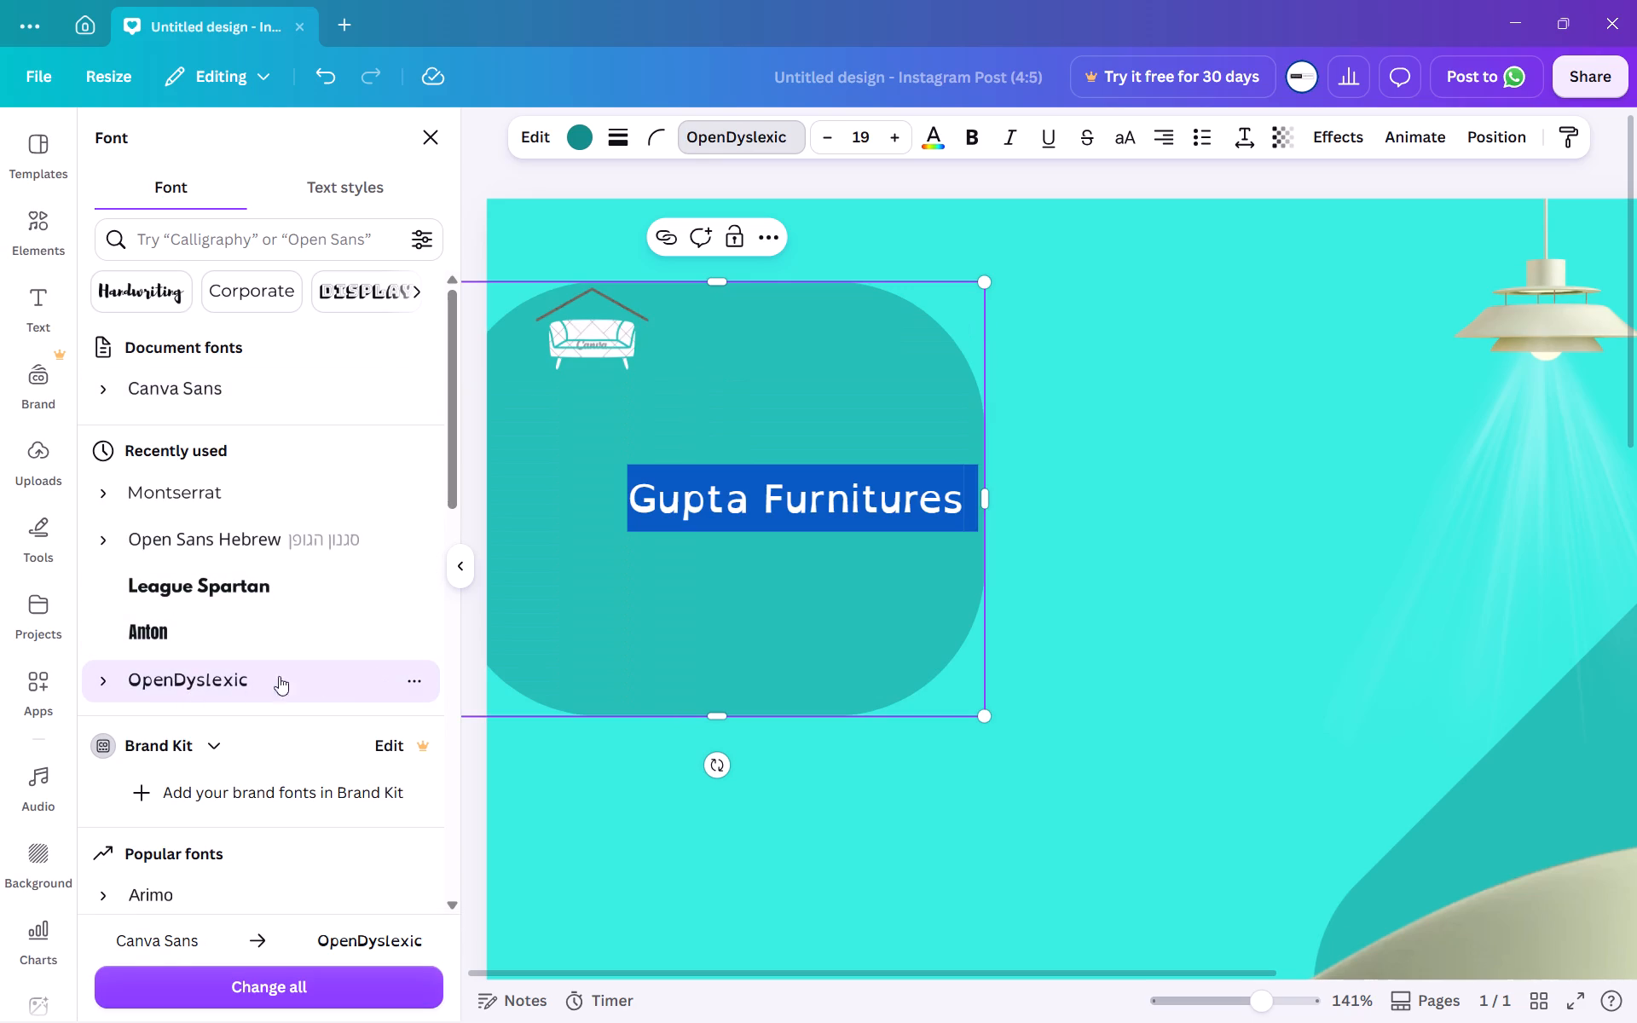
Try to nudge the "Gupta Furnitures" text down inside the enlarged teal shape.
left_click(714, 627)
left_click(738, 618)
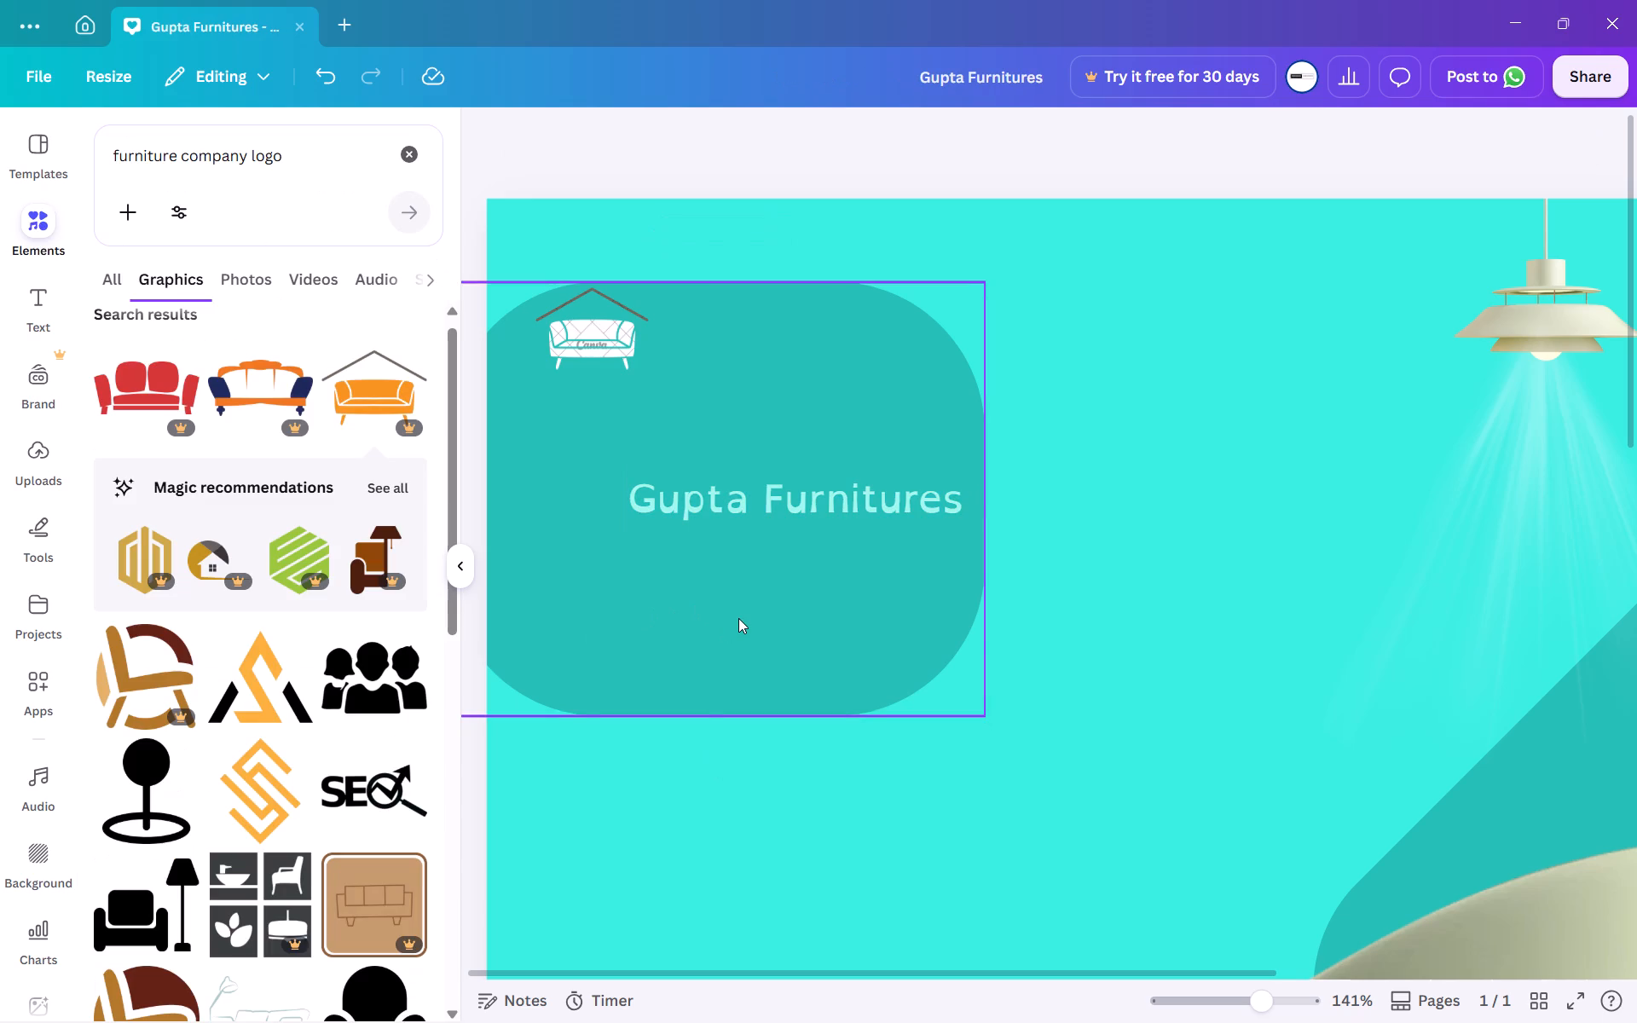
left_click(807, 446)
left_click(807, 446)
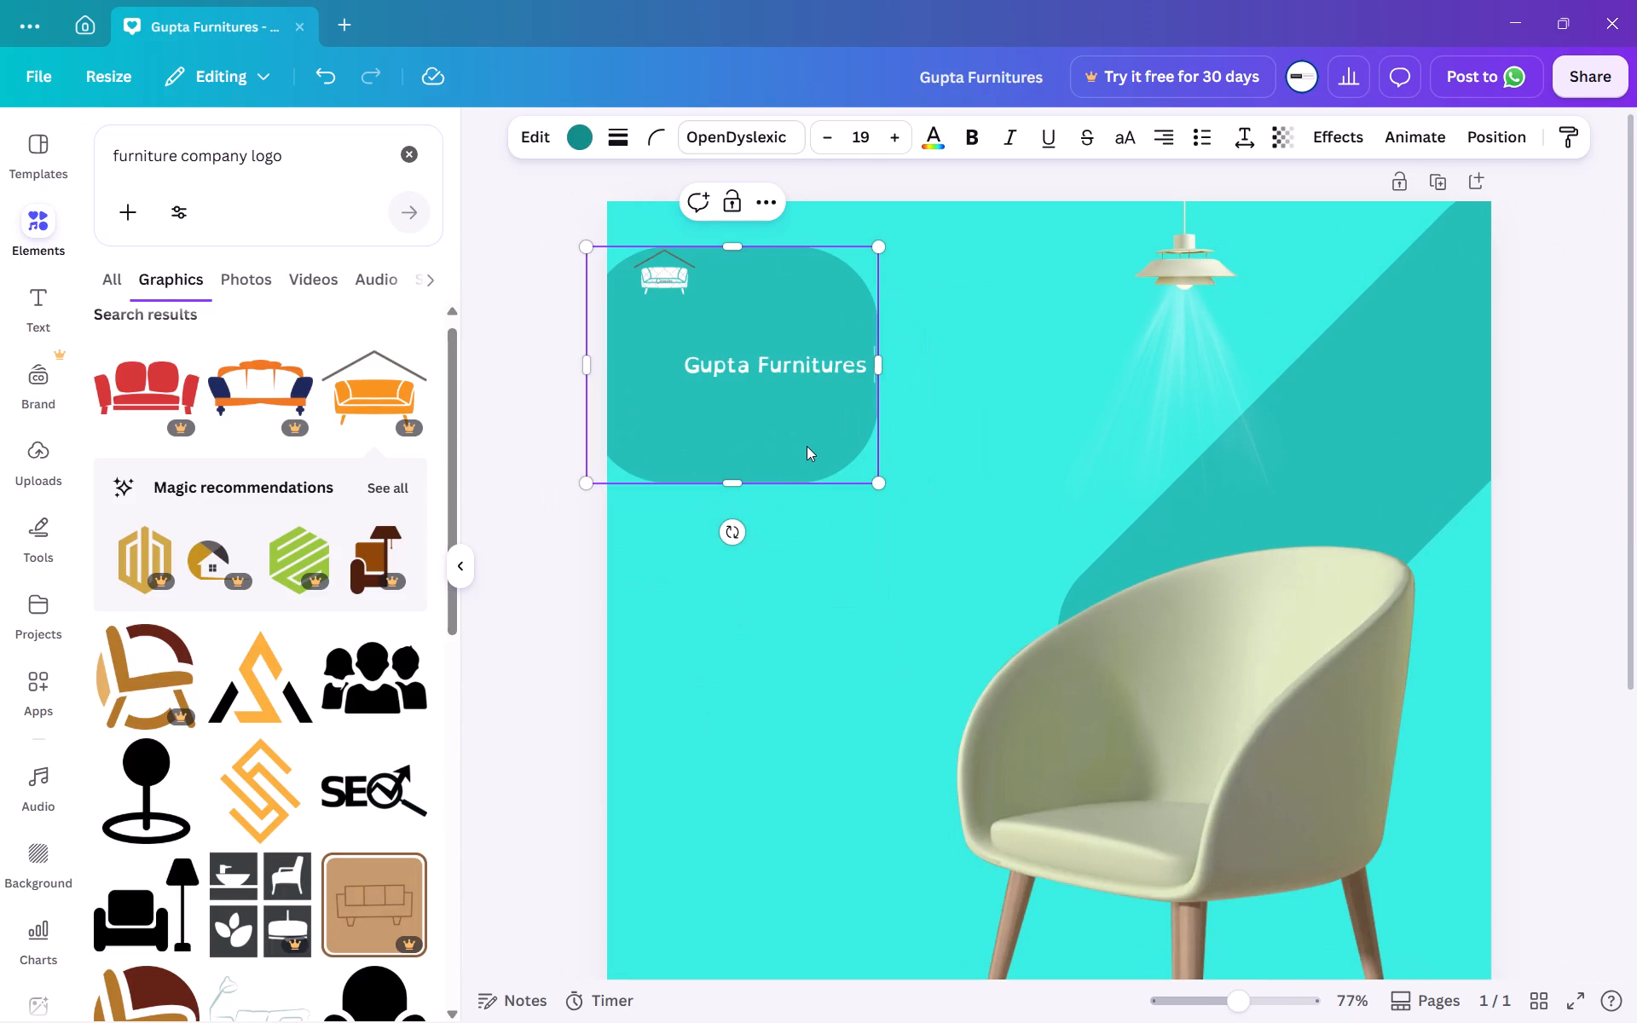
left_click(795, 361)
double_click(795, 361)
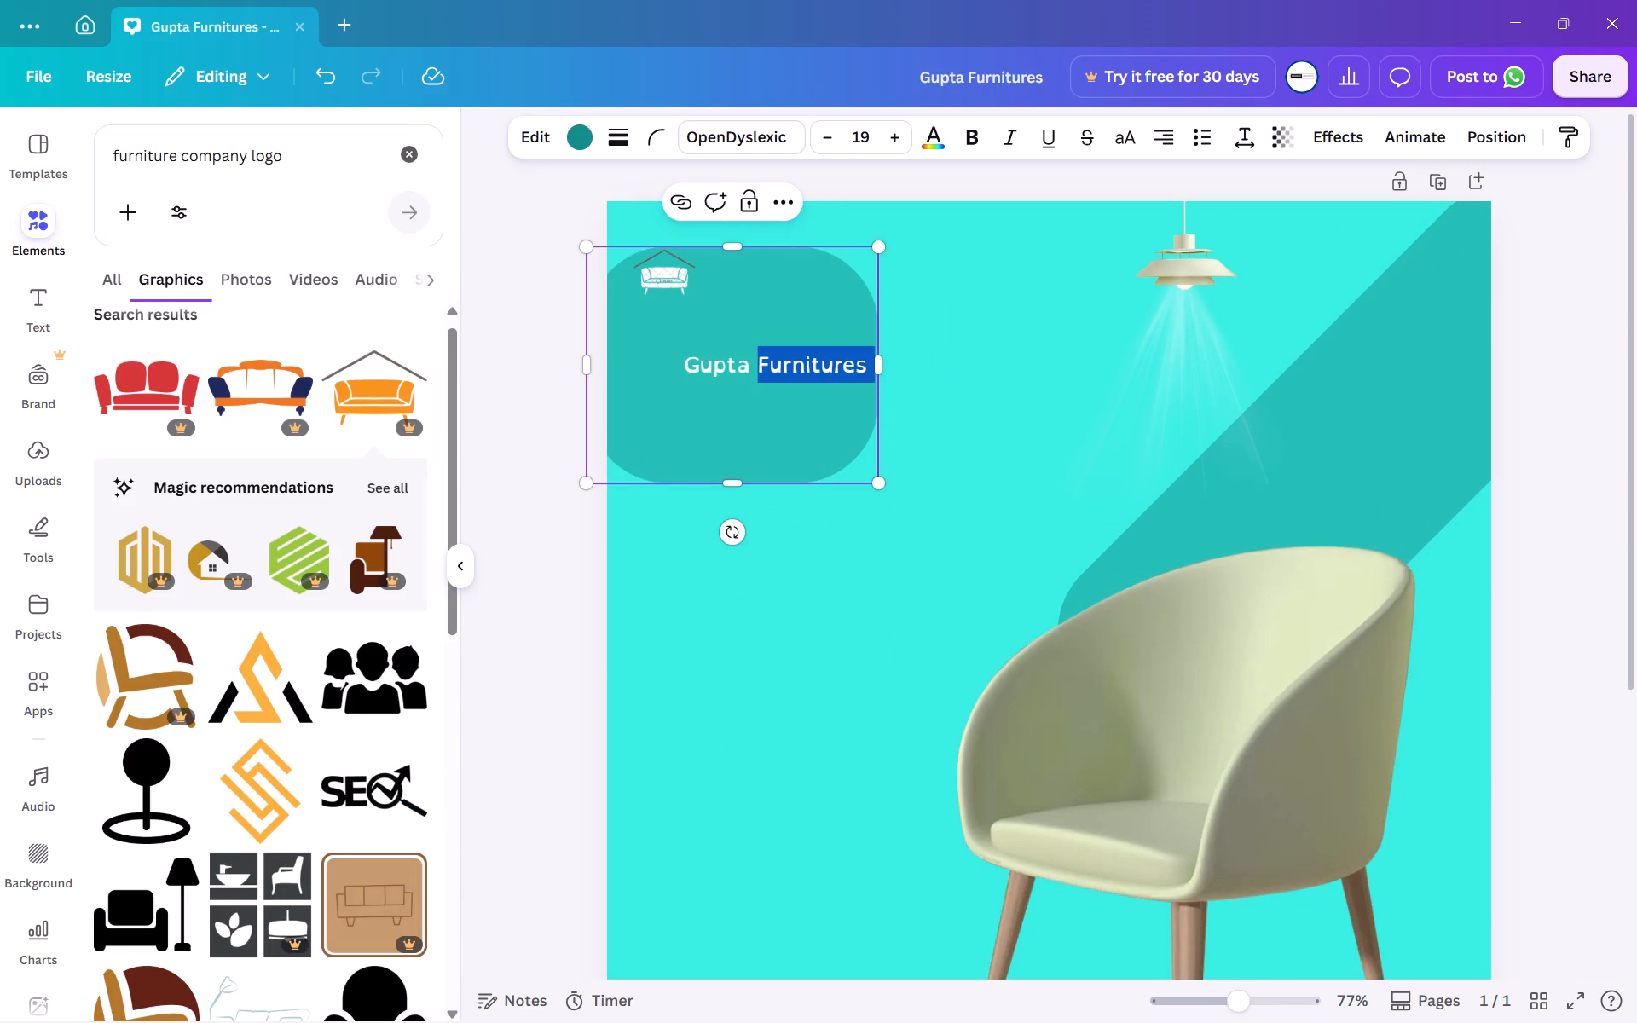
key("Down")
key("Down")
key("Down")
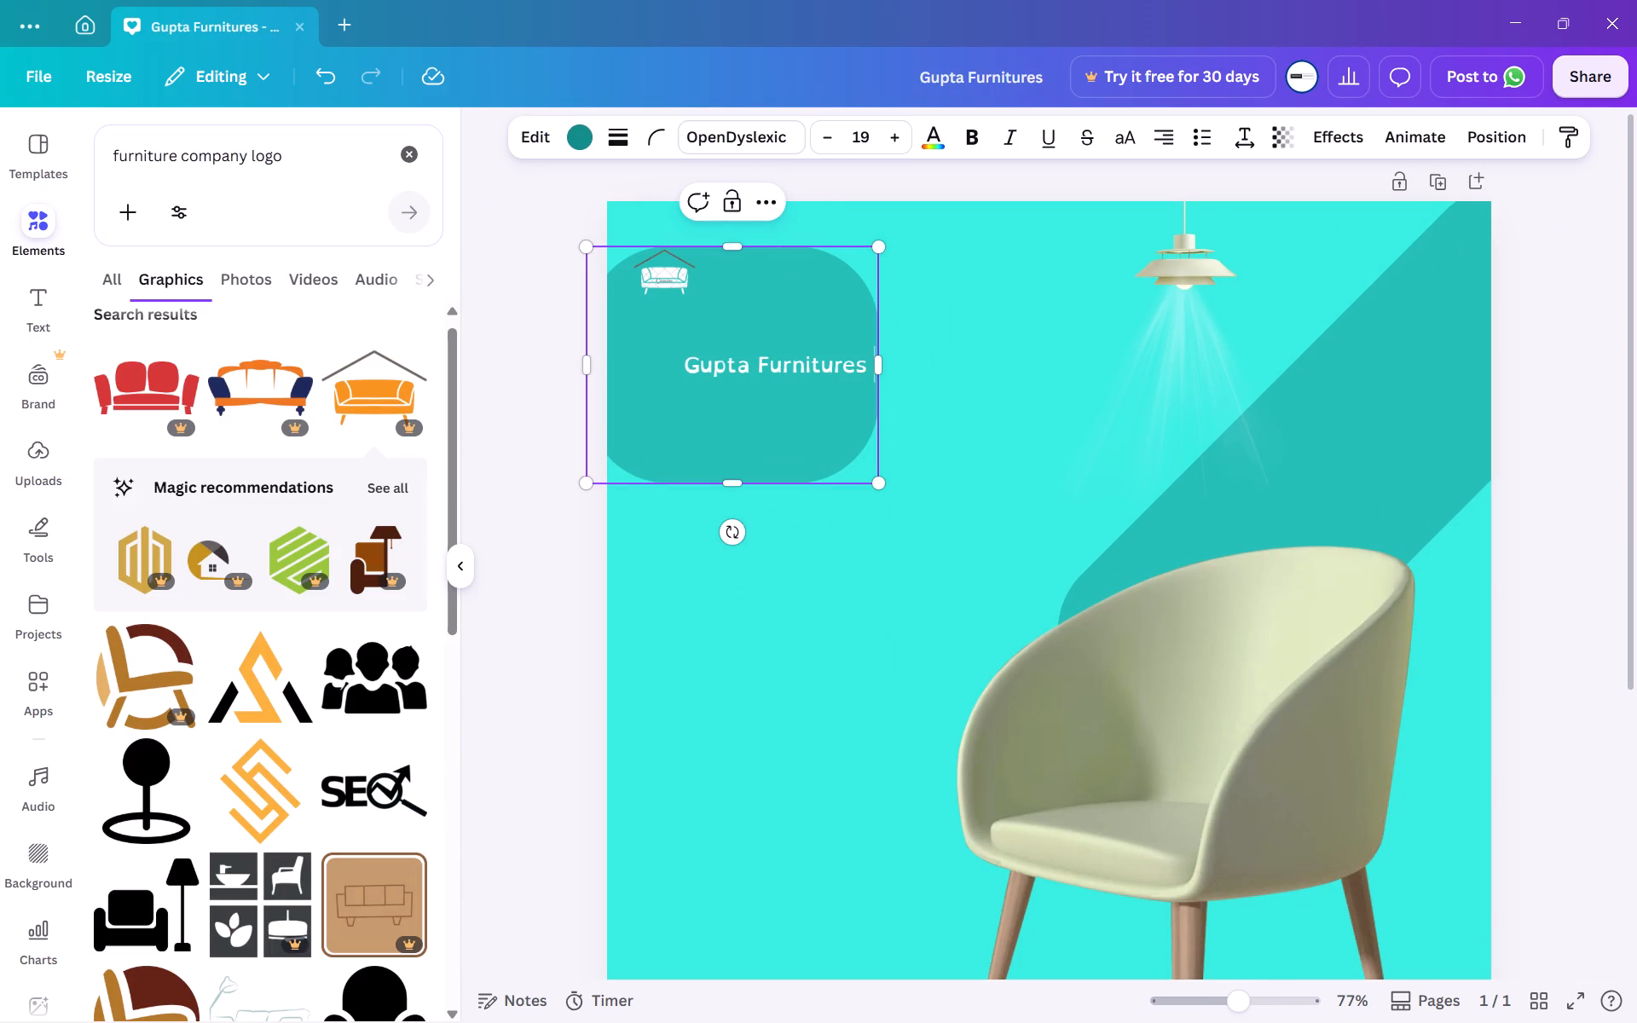
Undo the recent changes back to the slim teal pill, keeping its text in OpenDyslexic.
key("ctrl+z")
key("ctrl+z")
key("ctrl+z")
key("ctrl+z")
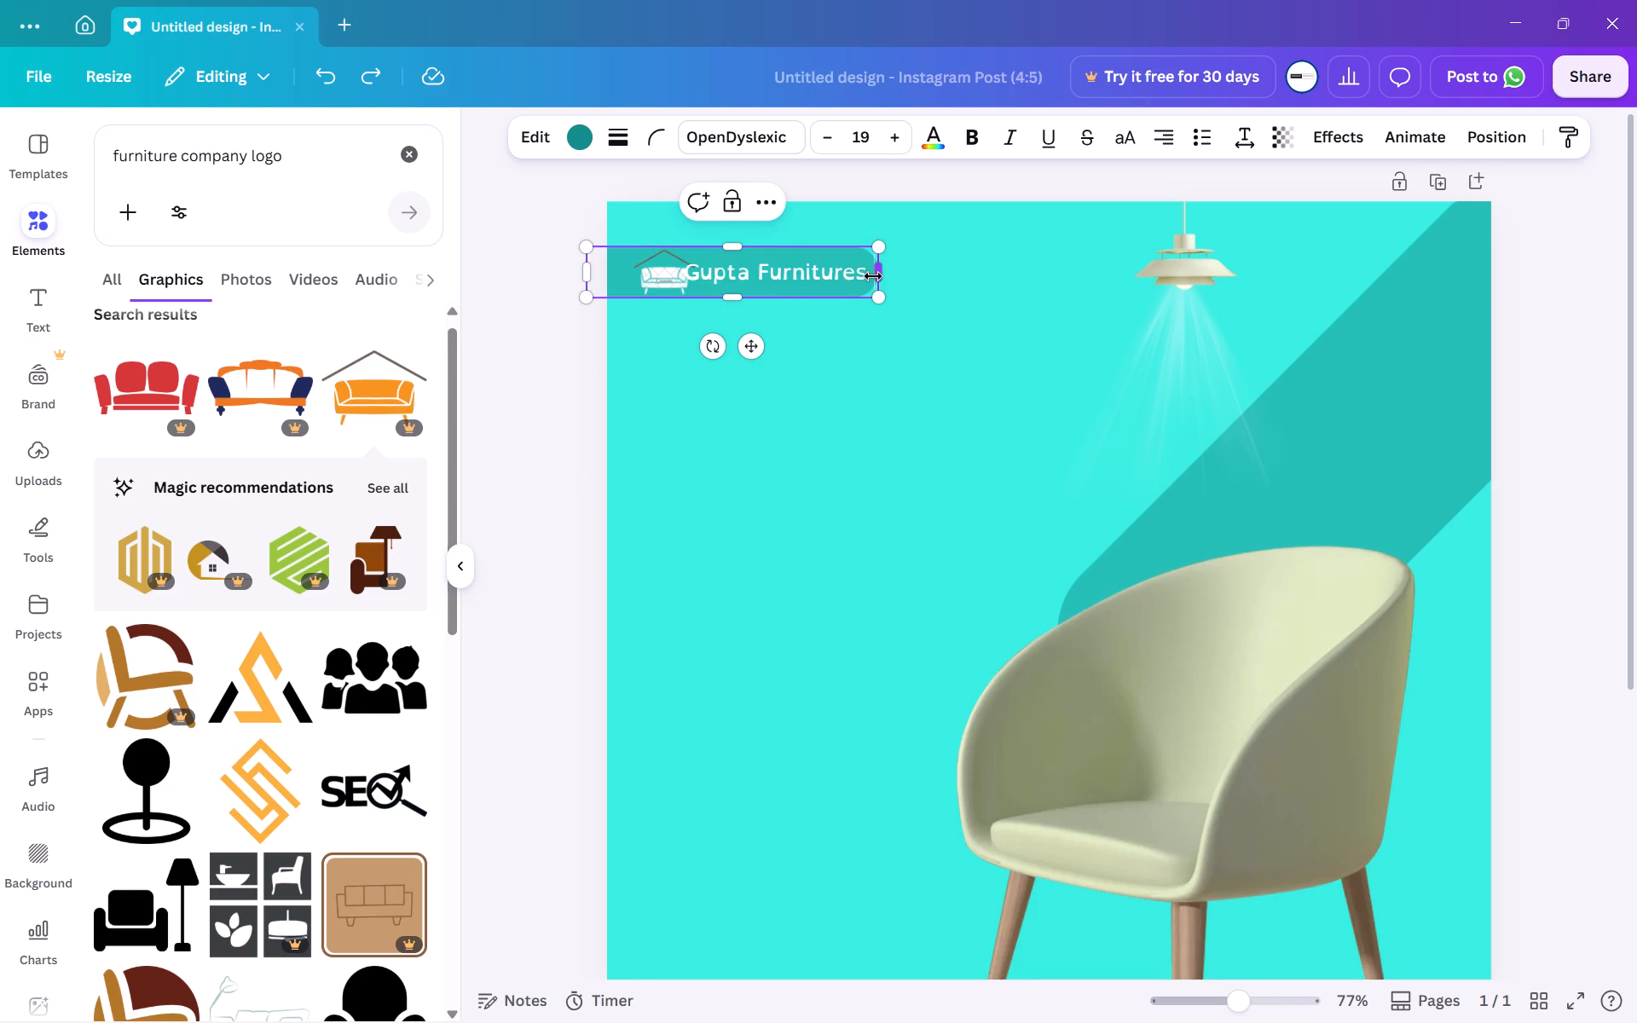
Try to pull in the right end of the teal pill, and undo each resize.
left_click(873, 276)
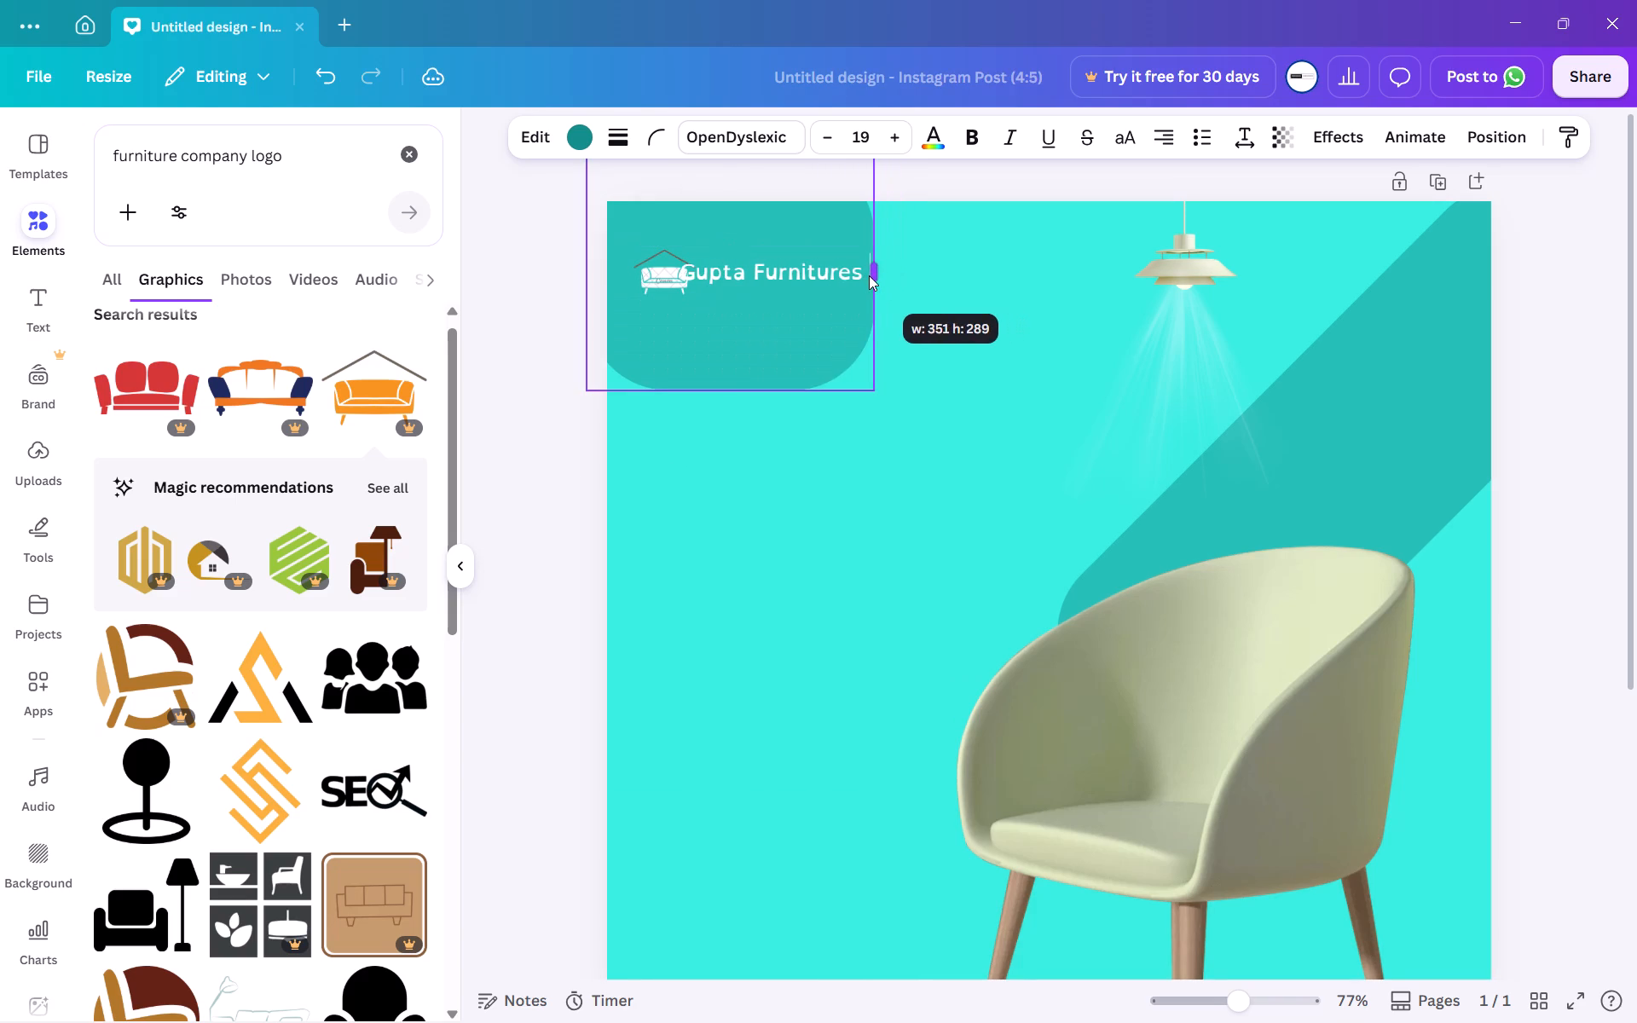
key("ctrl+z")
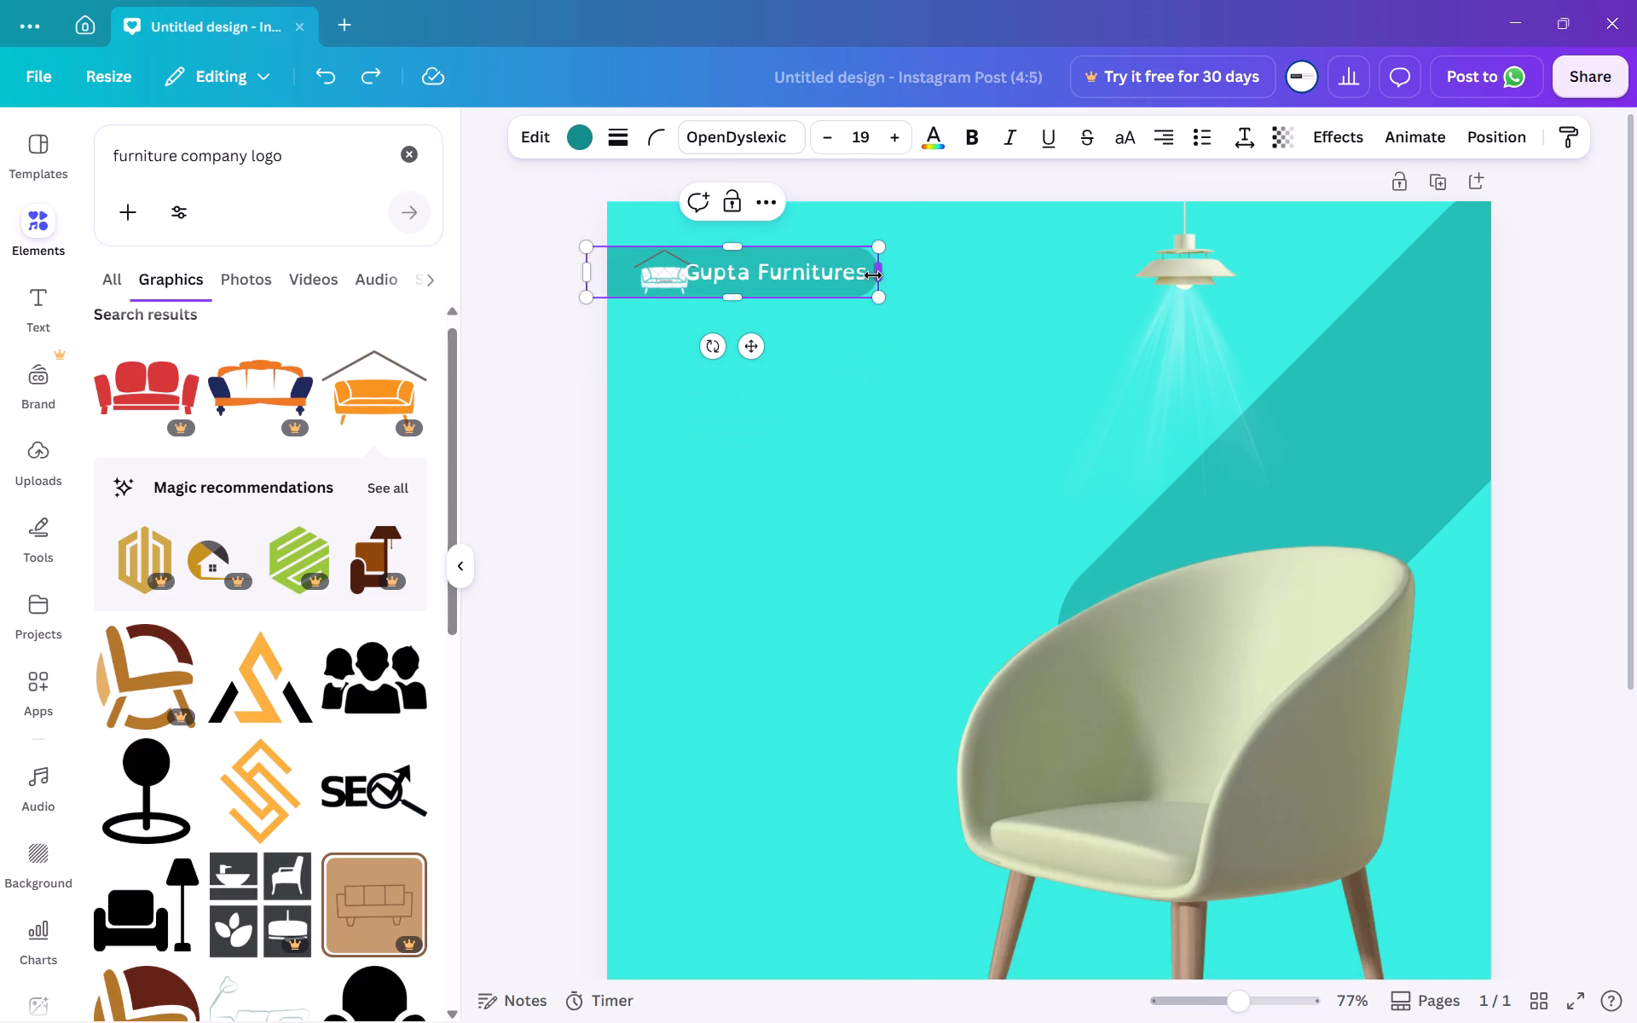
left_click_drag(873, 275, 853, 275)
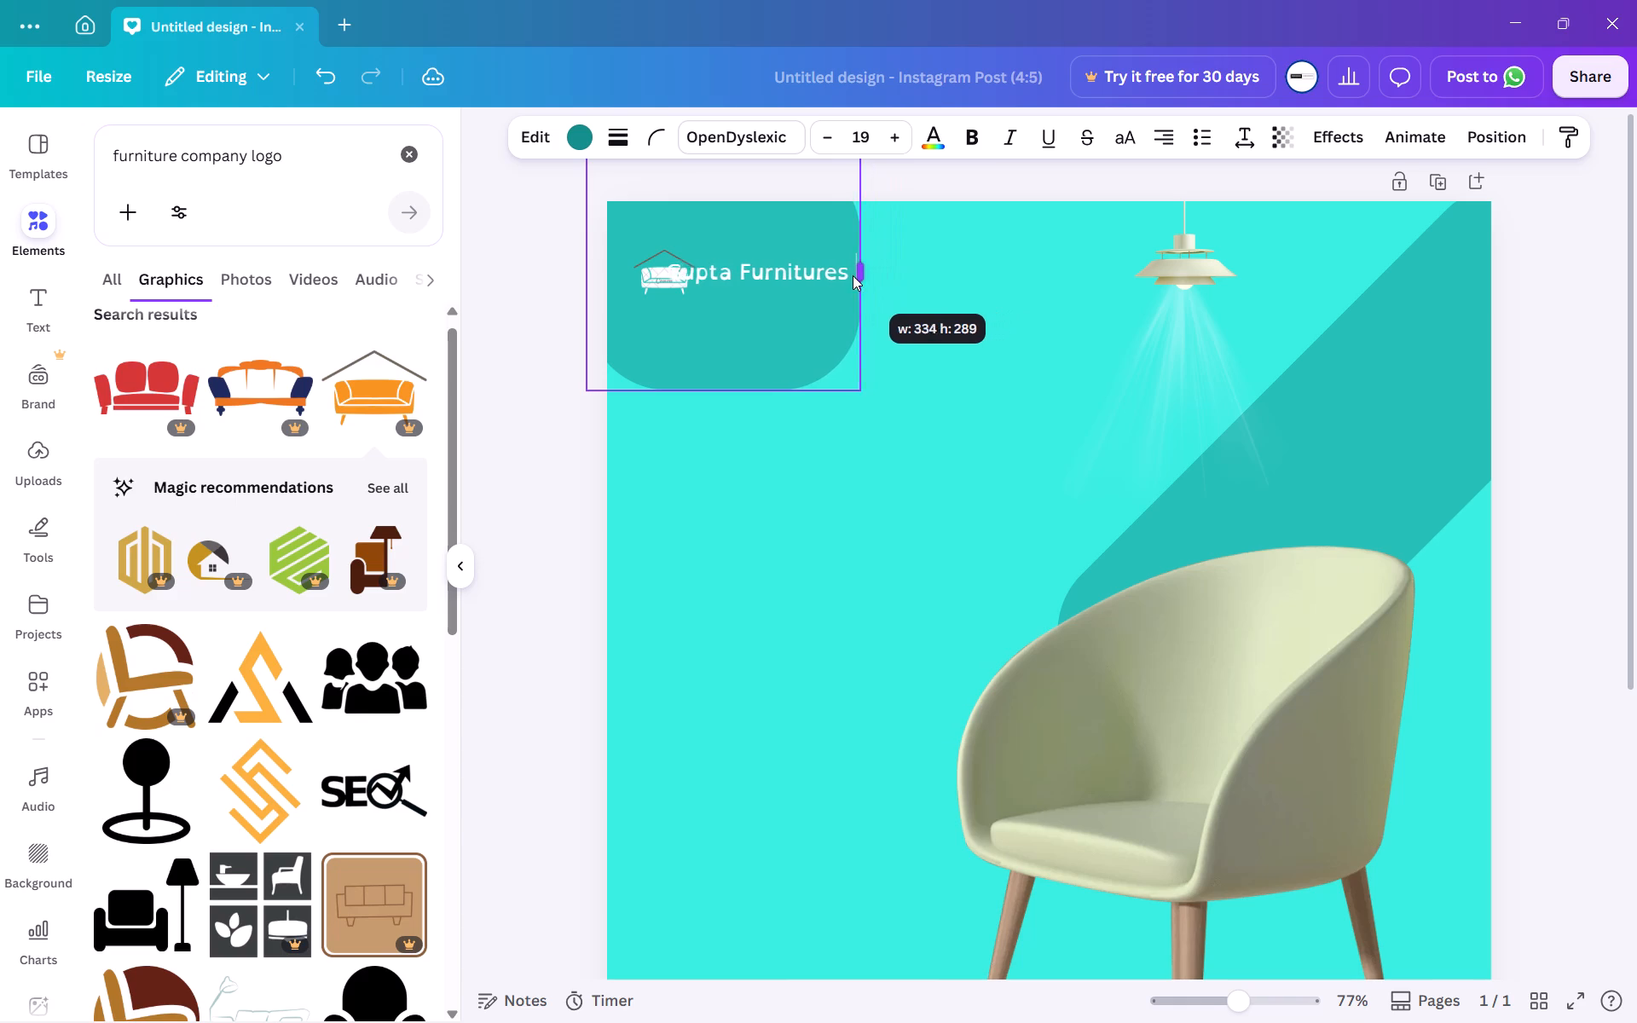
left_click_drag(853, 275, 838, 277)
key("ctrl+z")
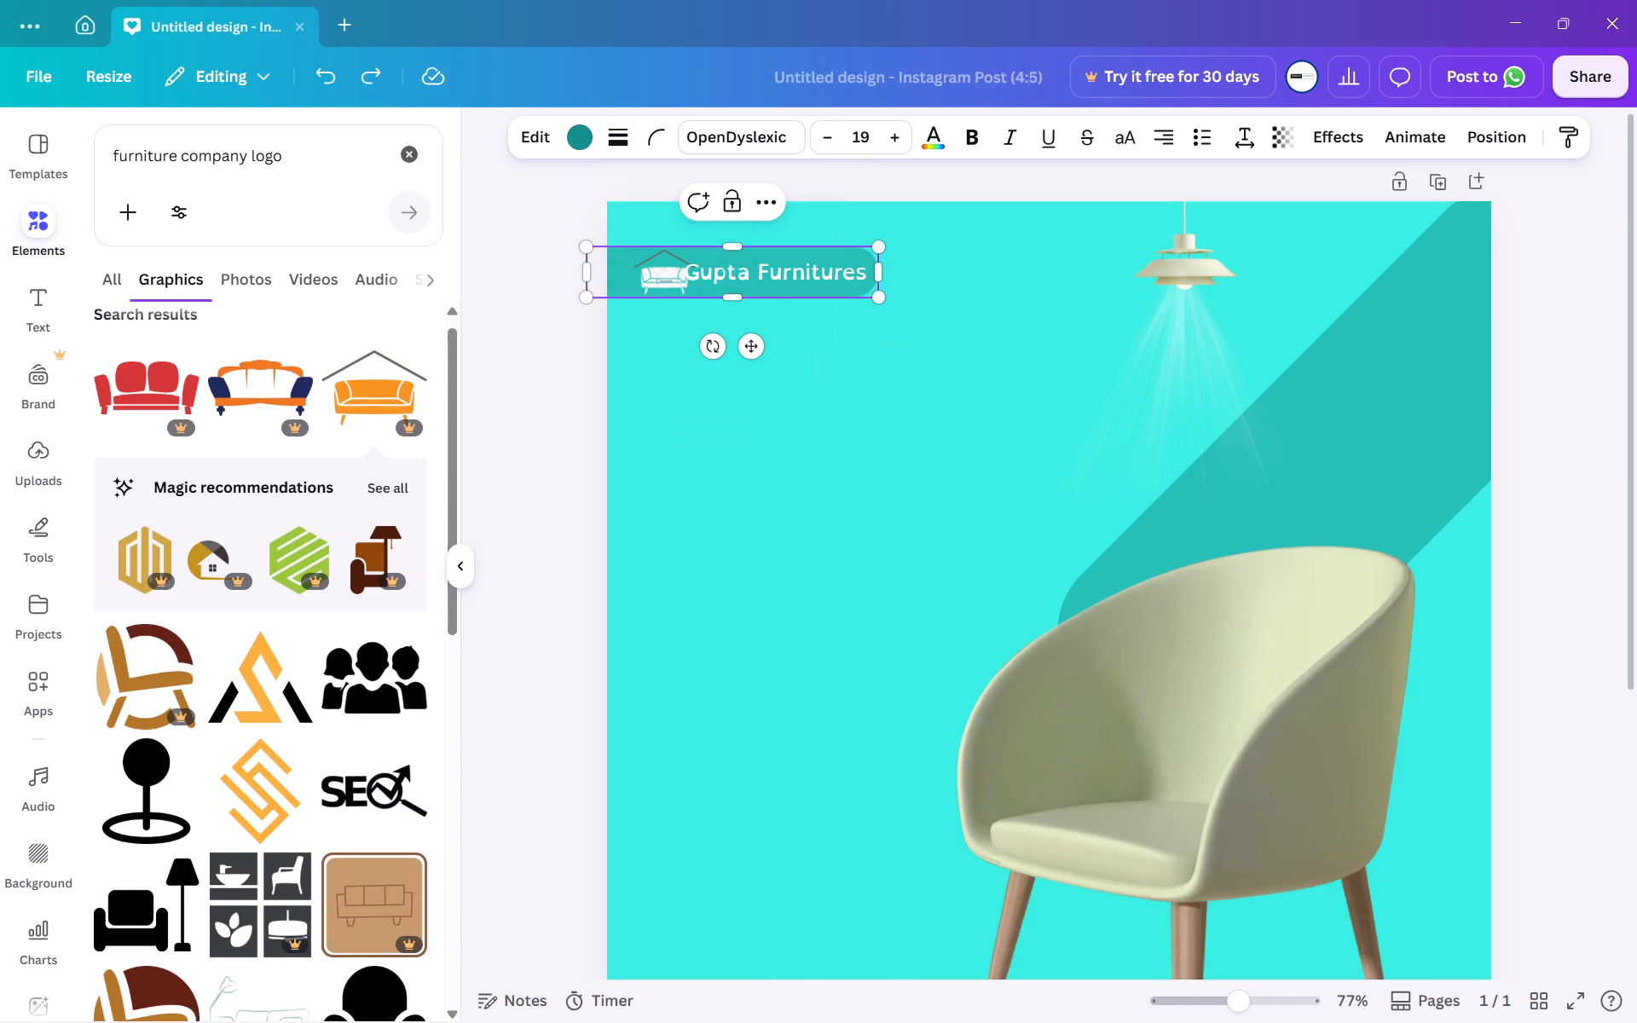
Move the sofa logo left inside the teal pill, clear of the "Gupta Furnitures" text and level with it.
left_click(737, 425)
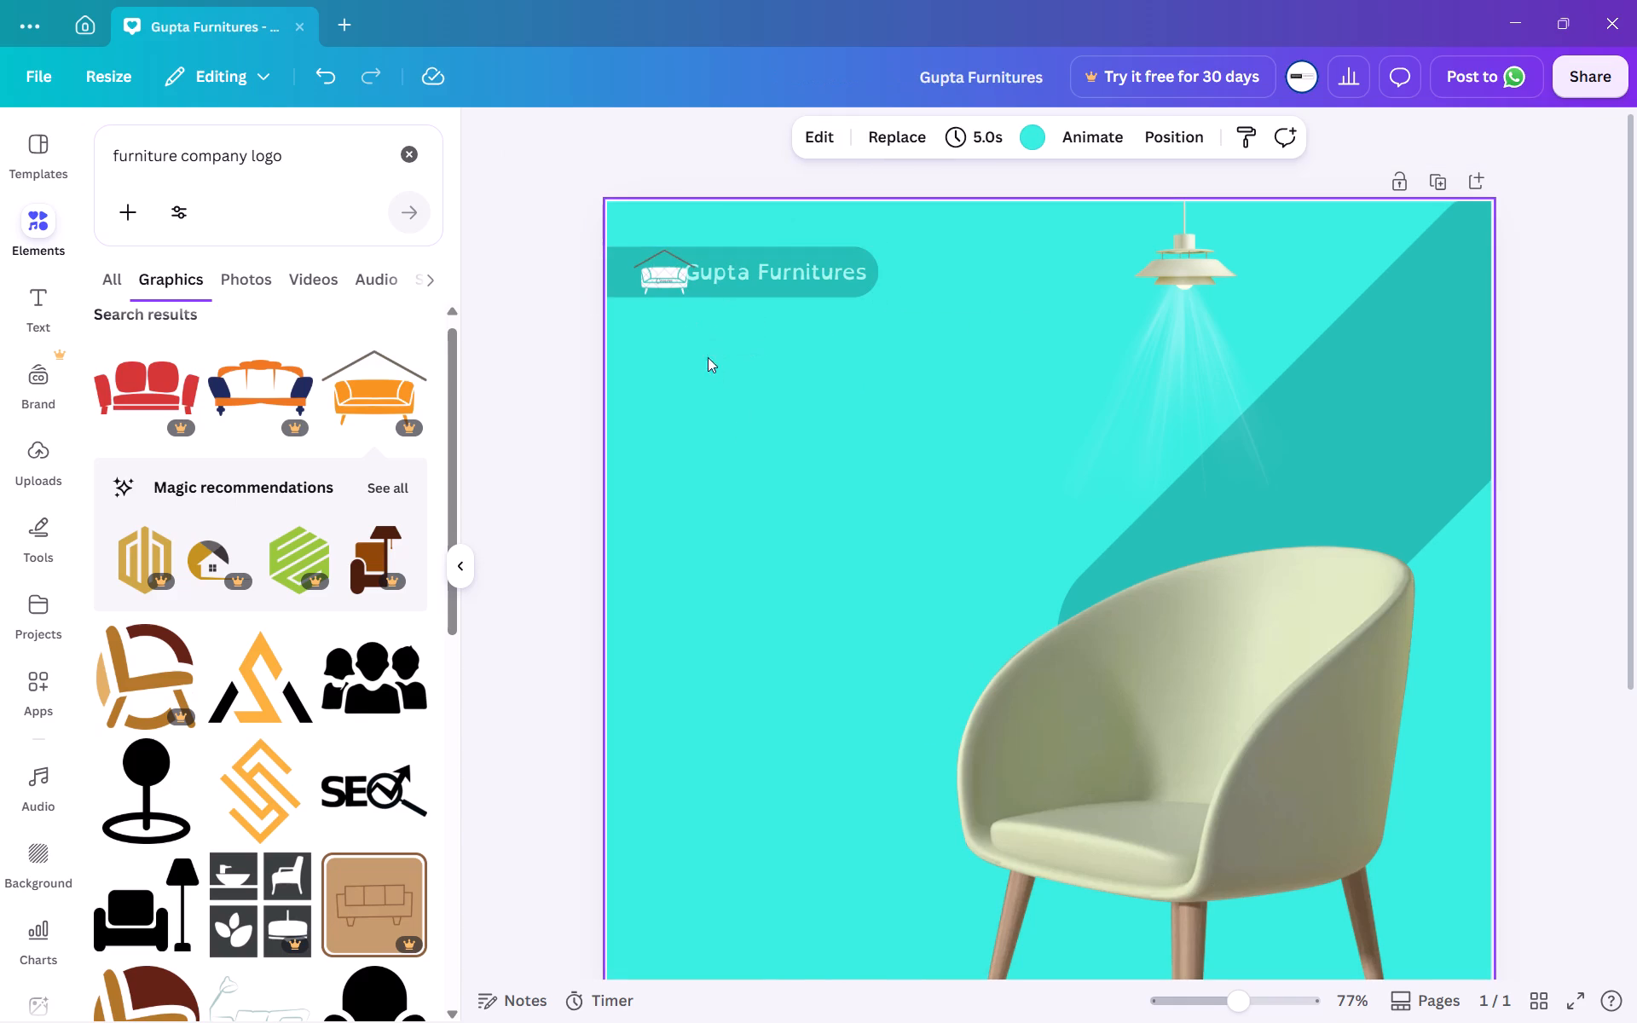
left_click_drag(655, 284, 630, 284)
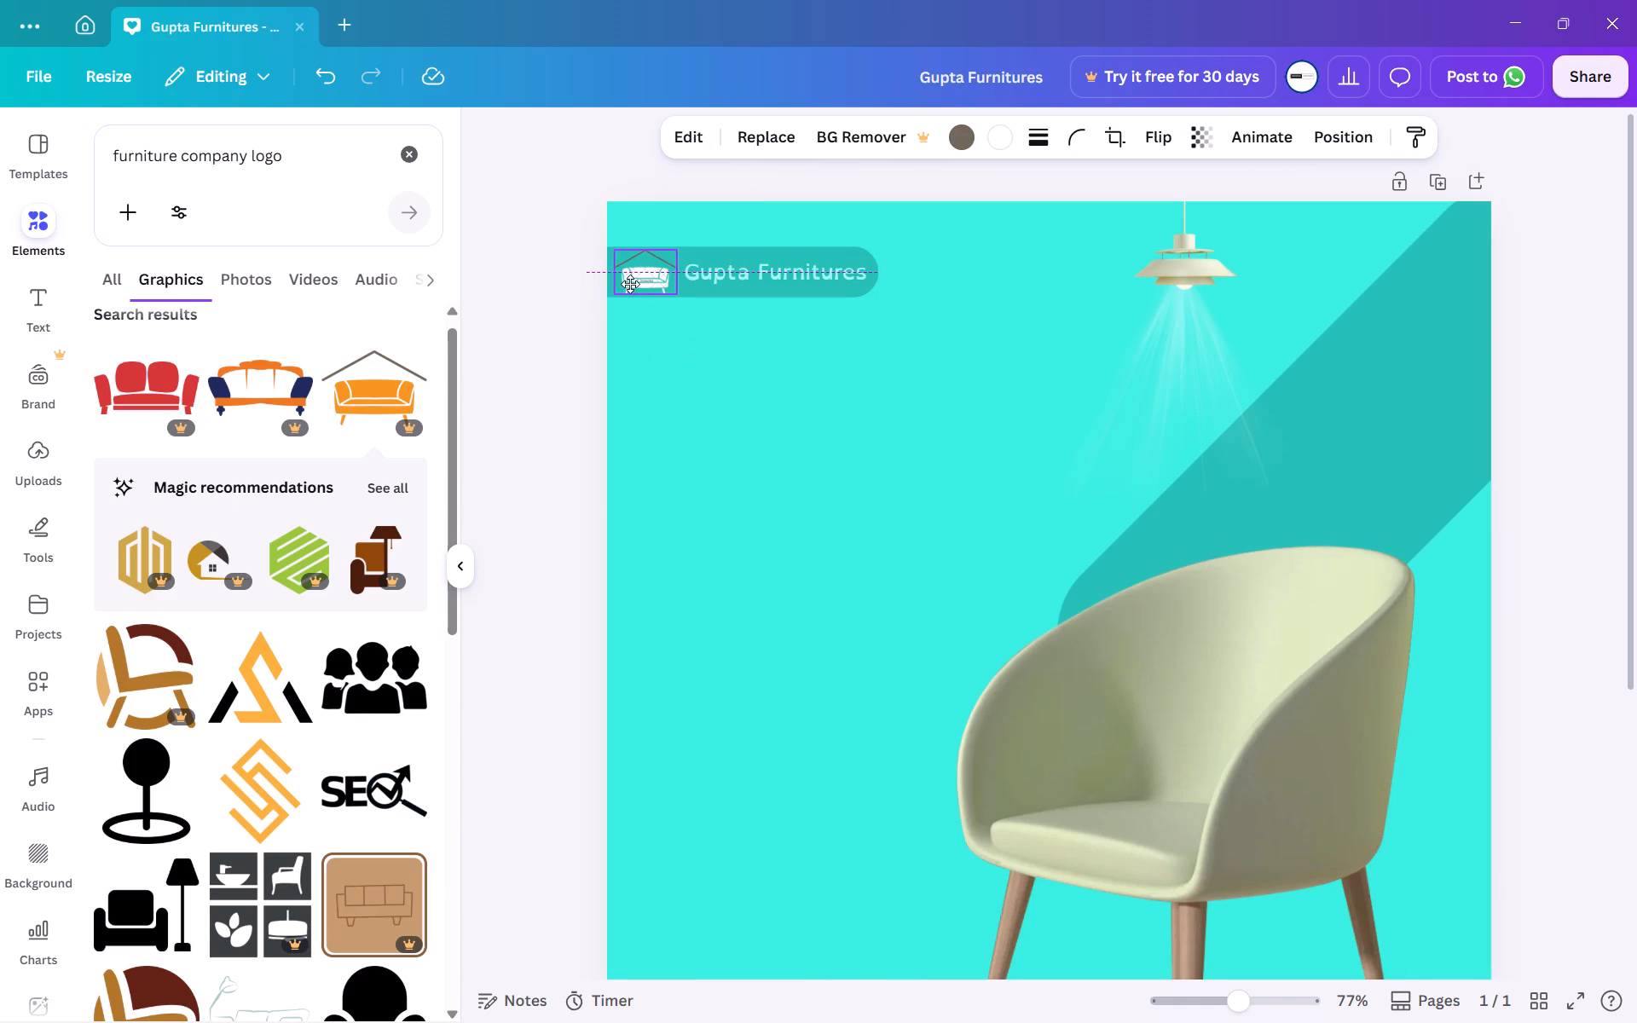
left_click_drag(630, 284, 635, 282)
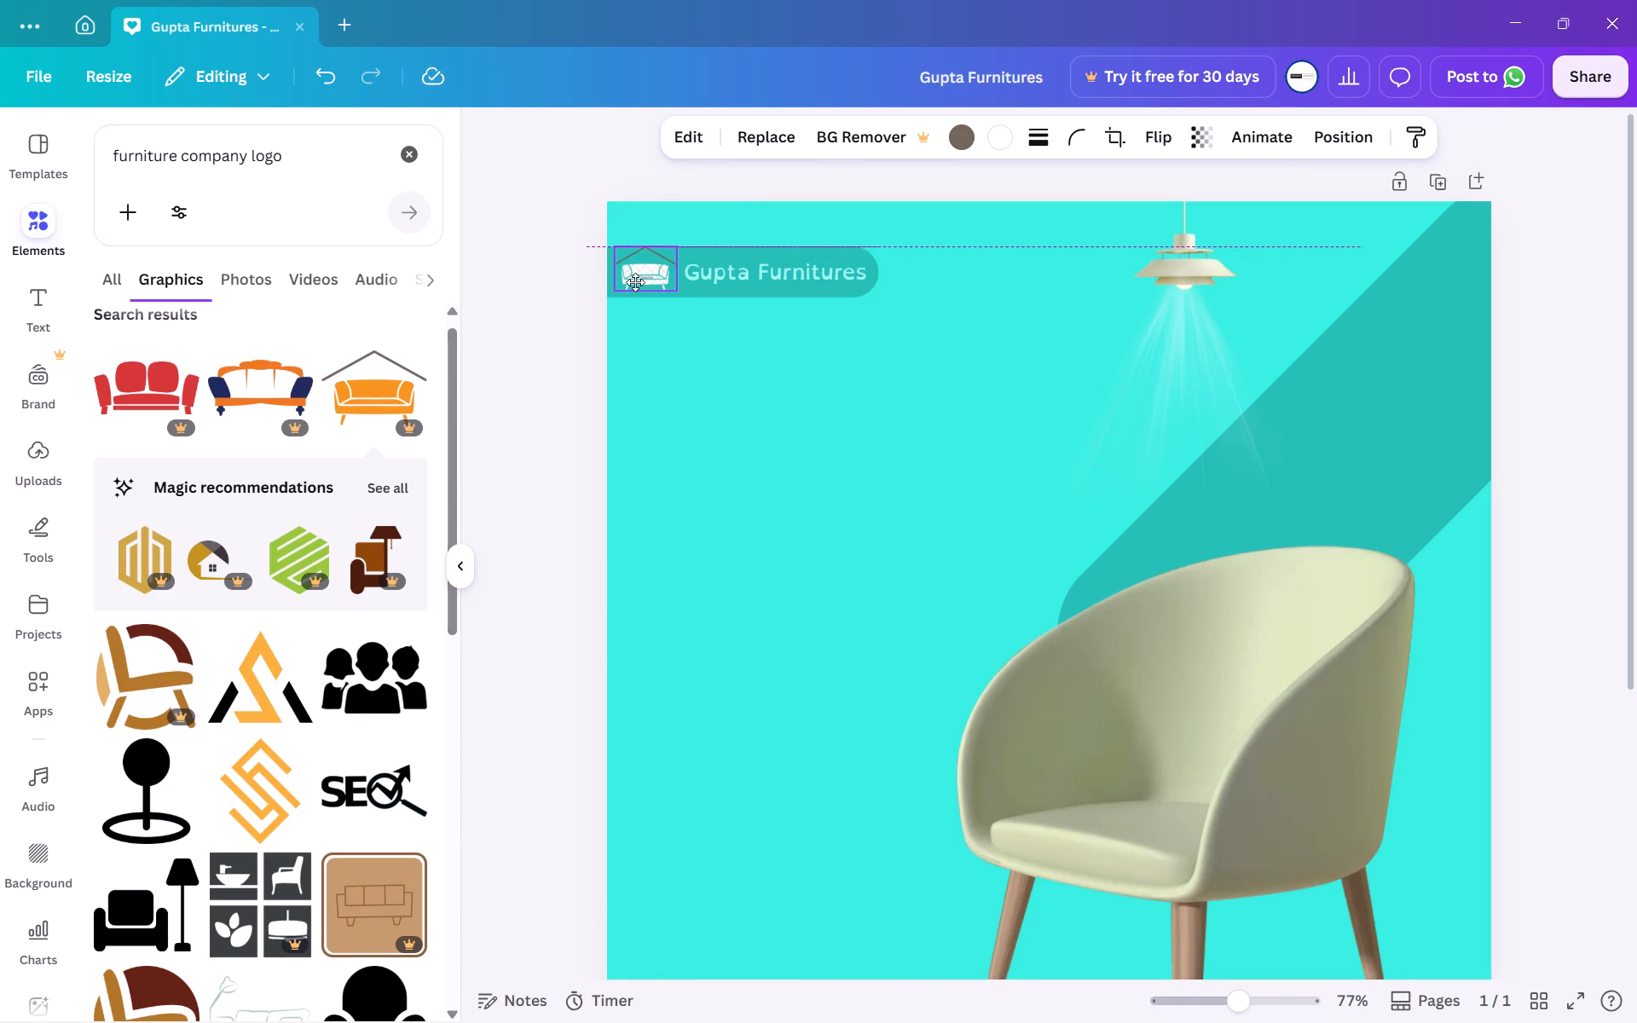
left_click_drag(635, 282, 635, 283)
left_click(635, 283)
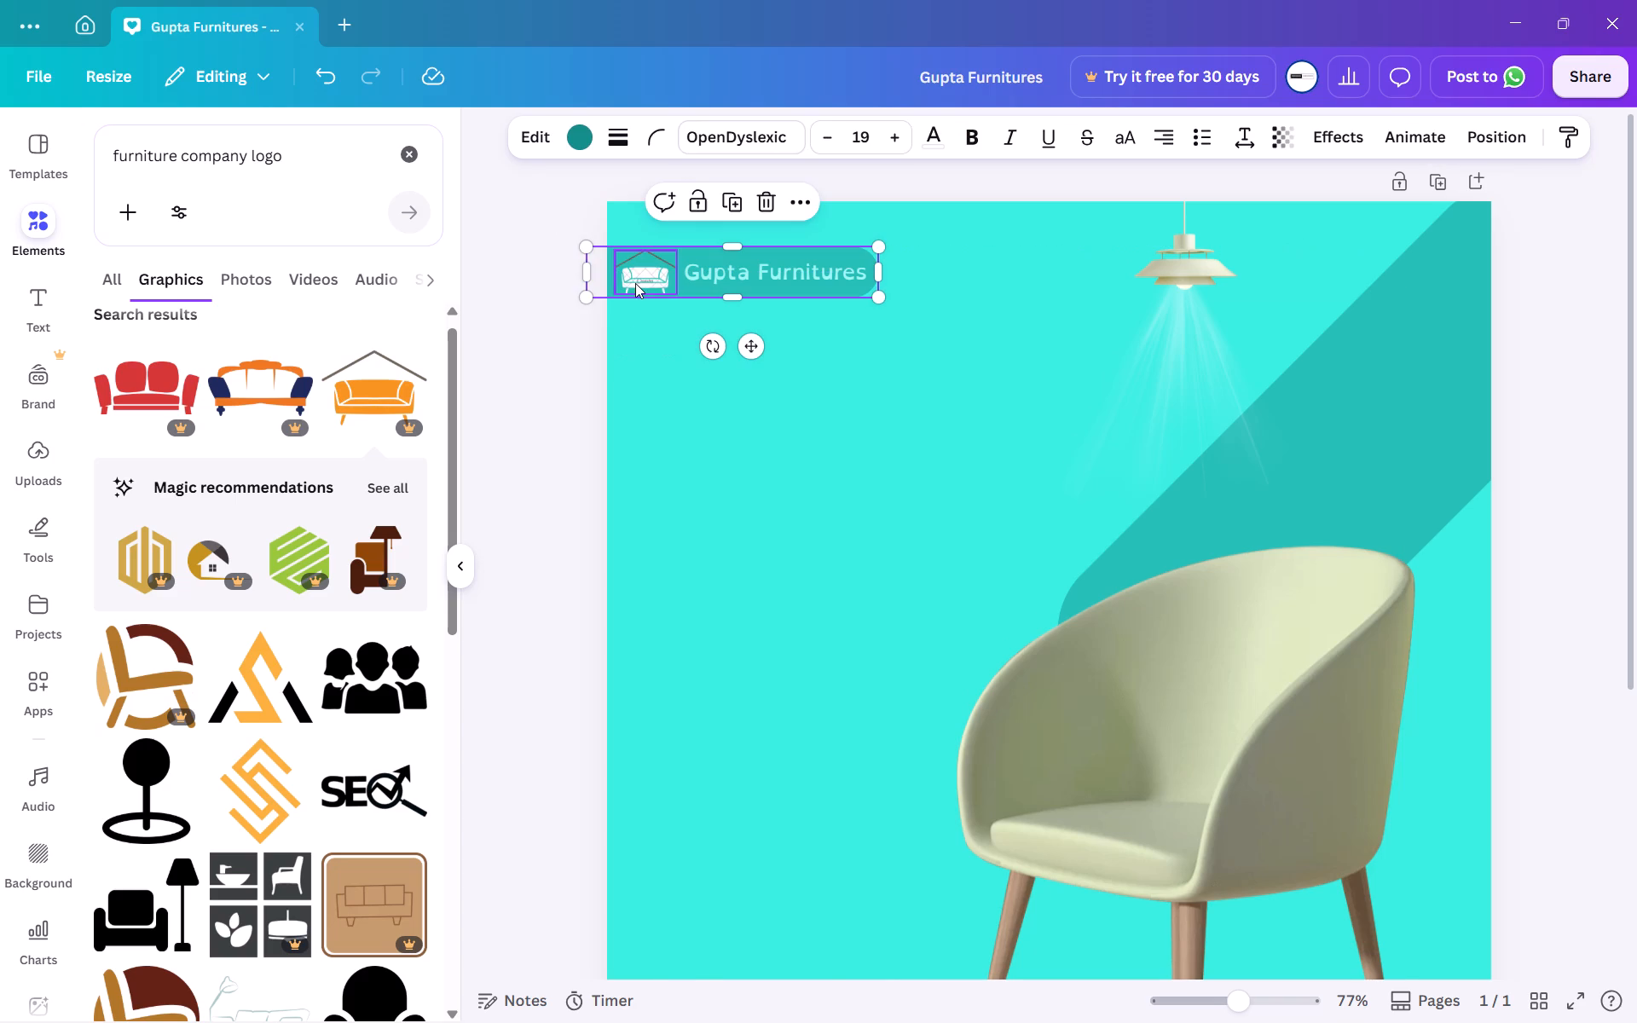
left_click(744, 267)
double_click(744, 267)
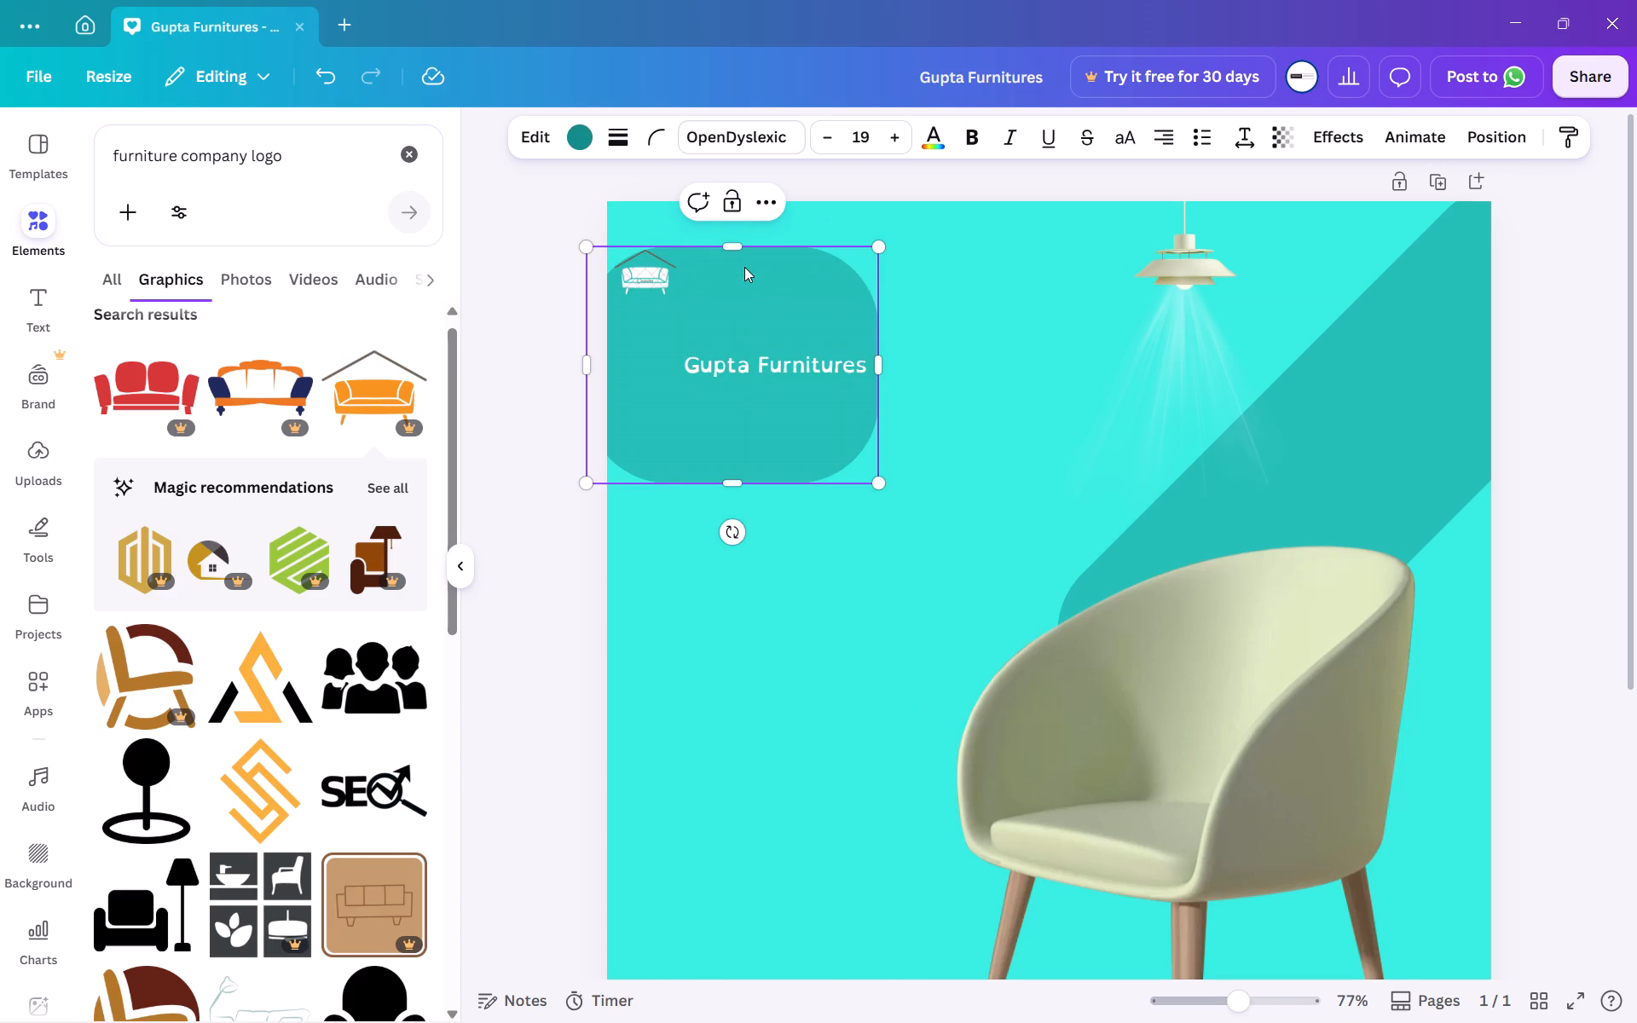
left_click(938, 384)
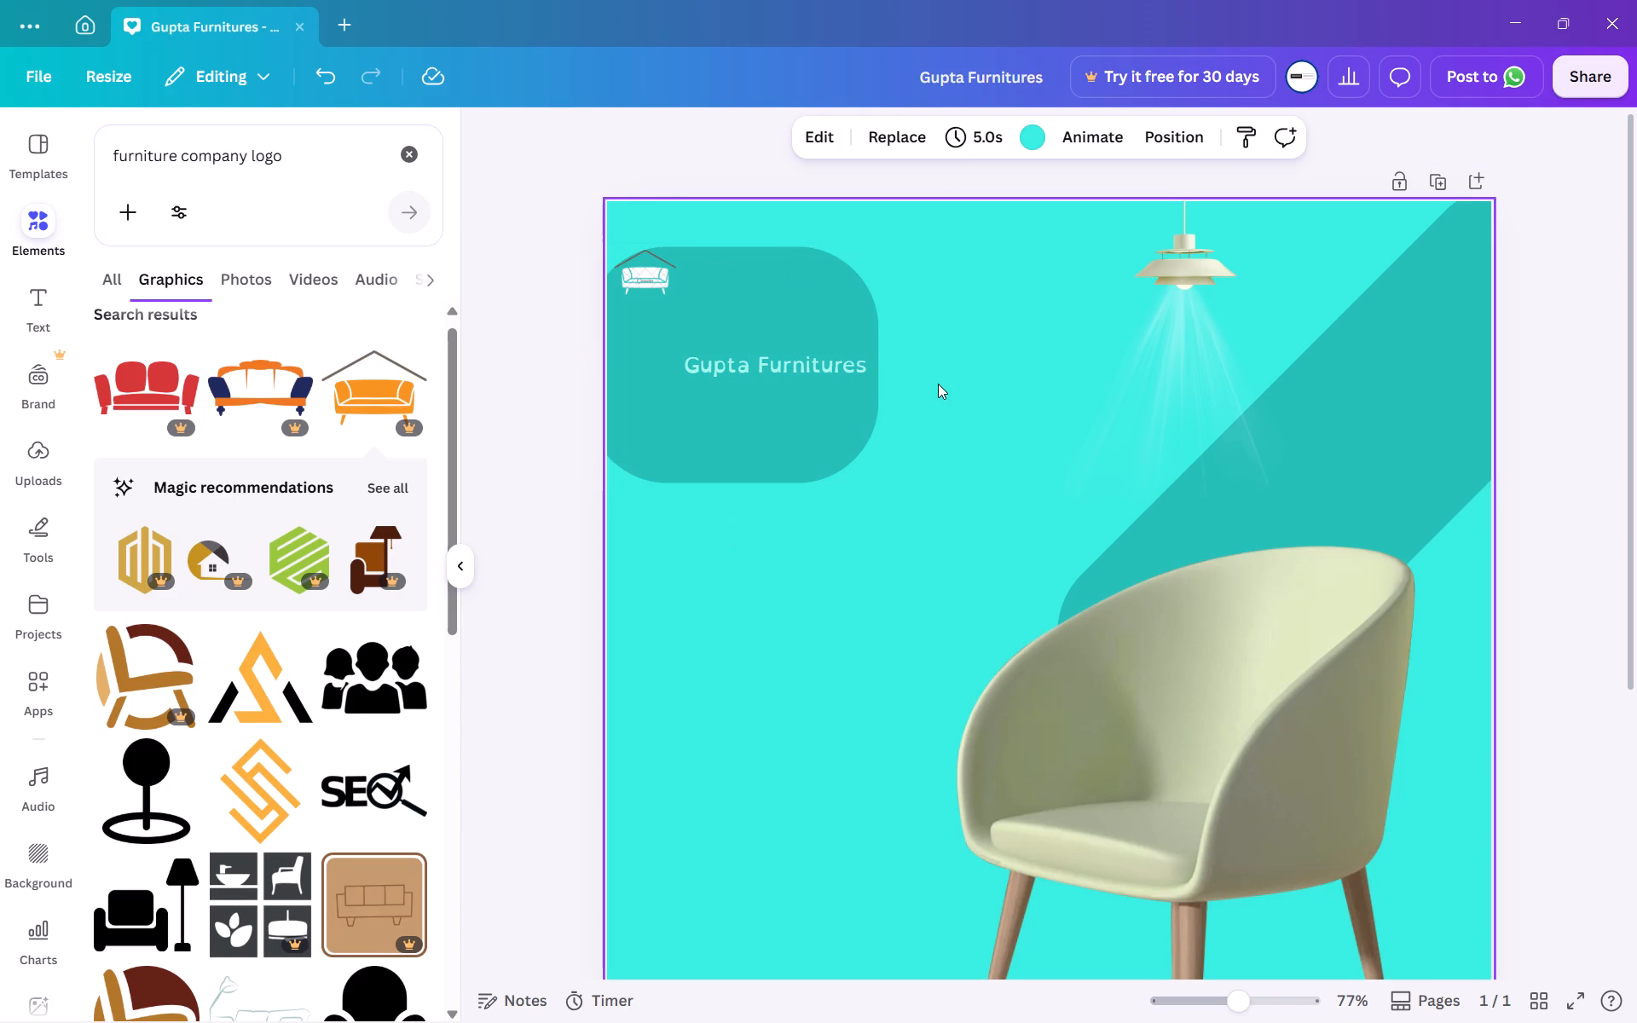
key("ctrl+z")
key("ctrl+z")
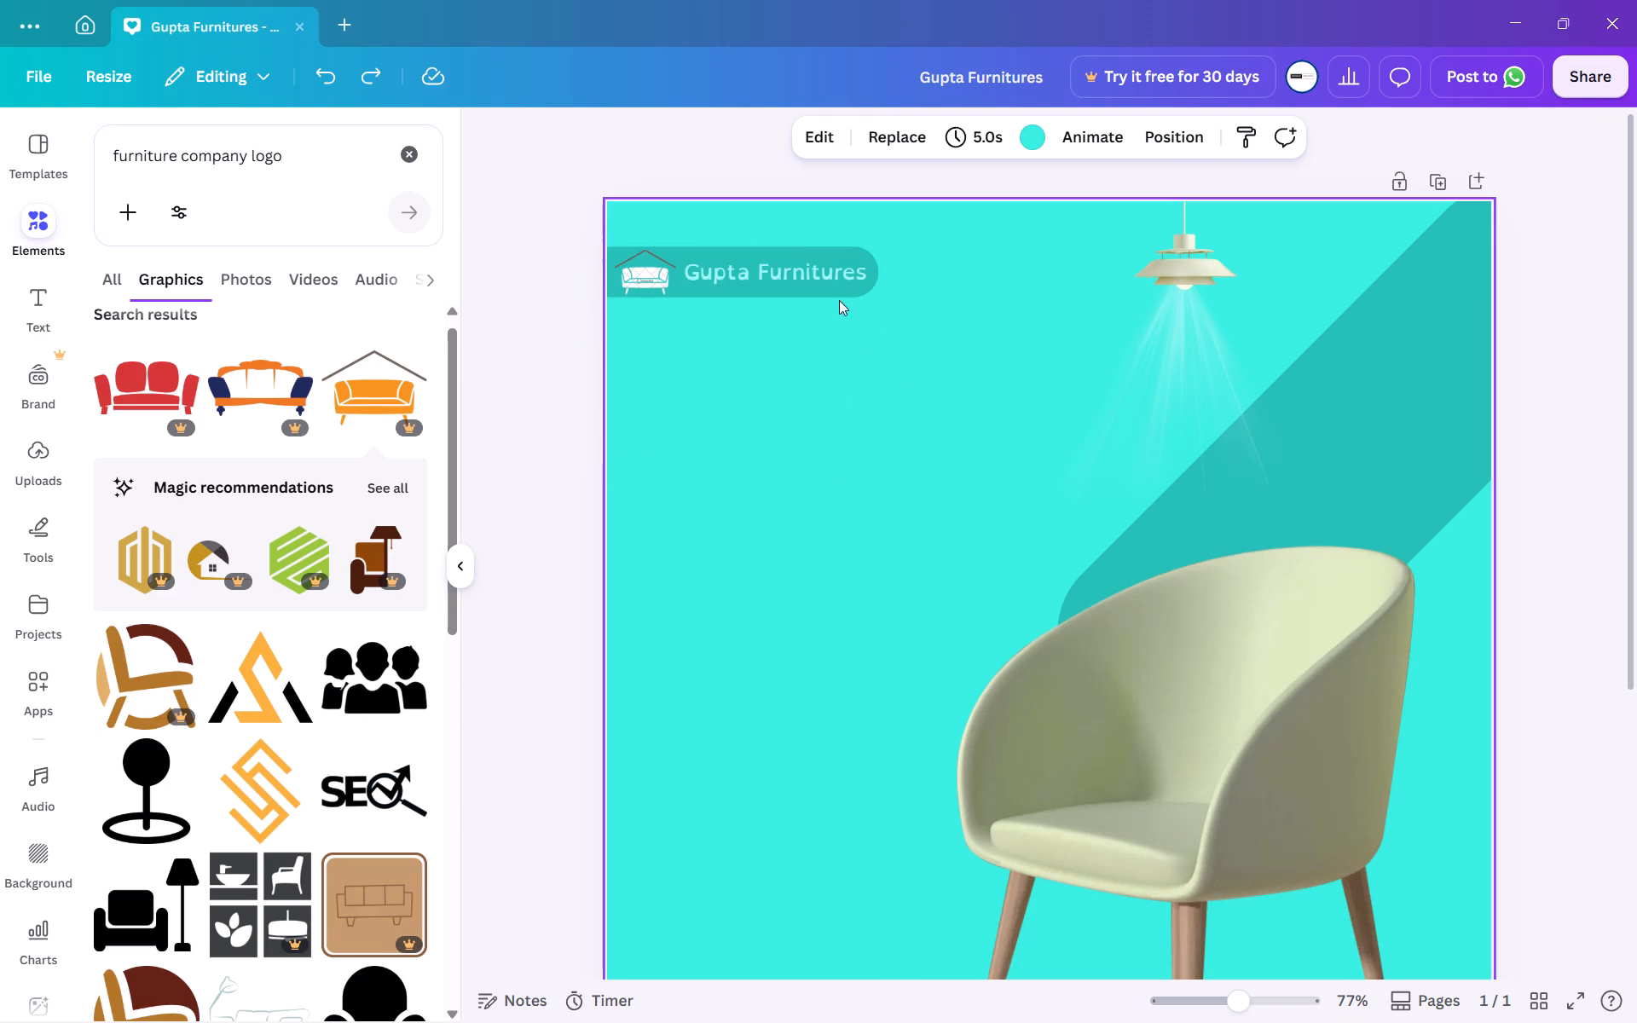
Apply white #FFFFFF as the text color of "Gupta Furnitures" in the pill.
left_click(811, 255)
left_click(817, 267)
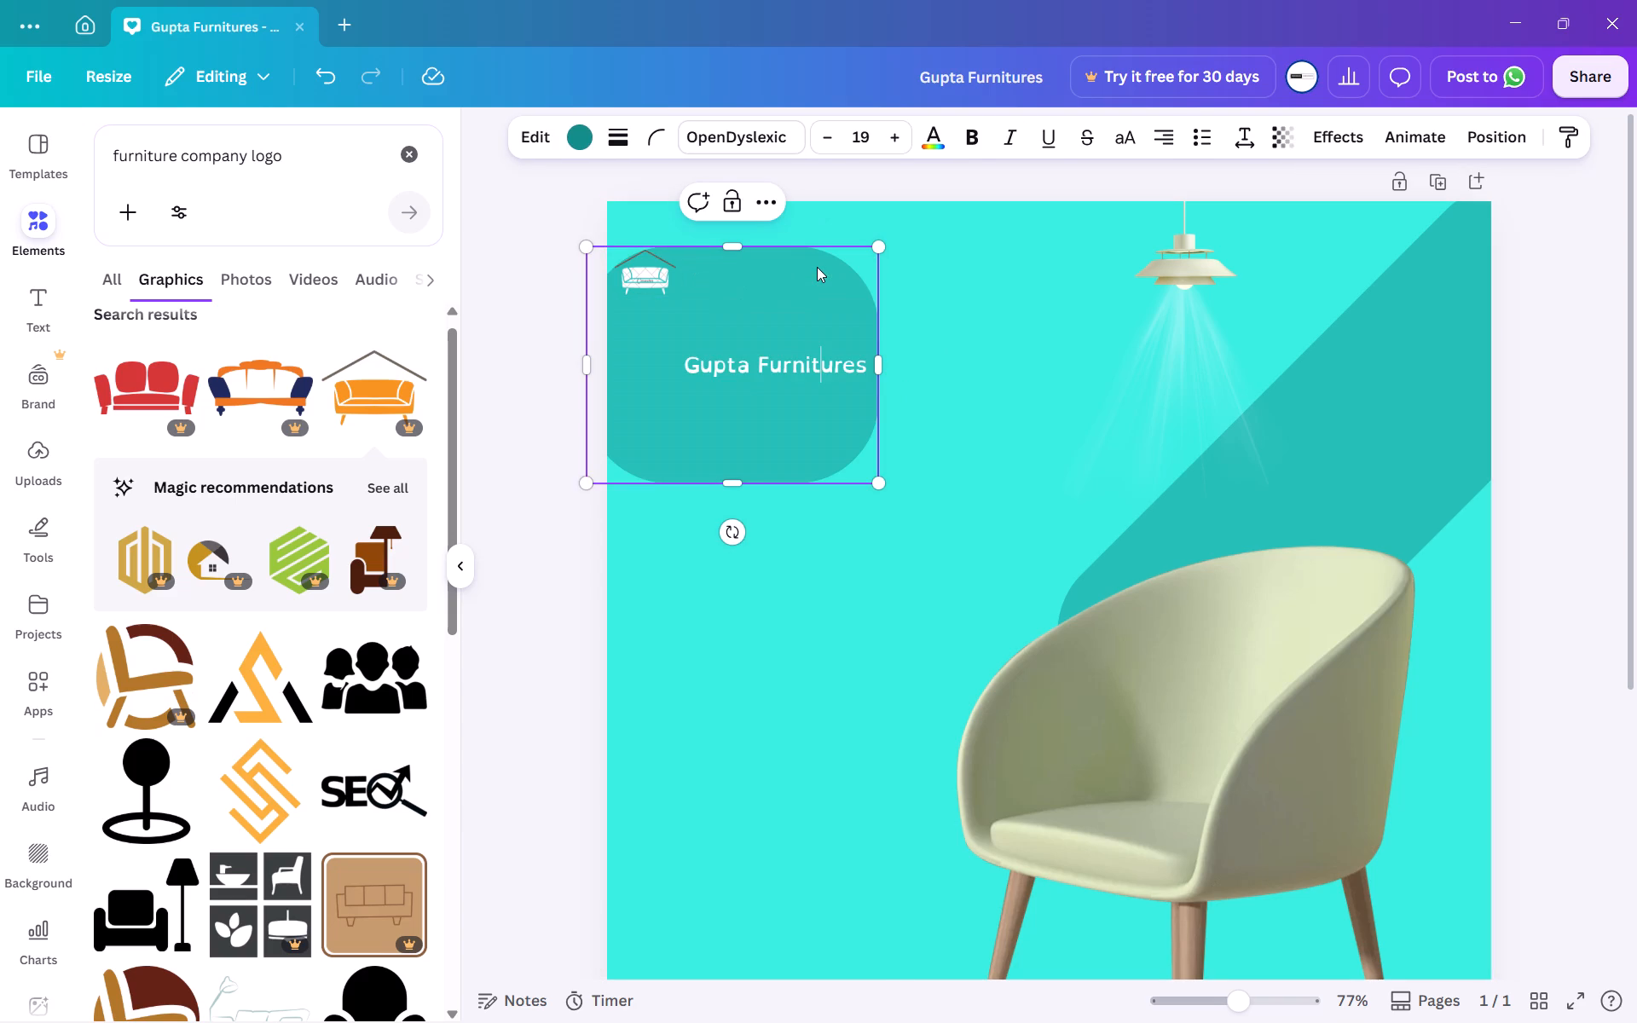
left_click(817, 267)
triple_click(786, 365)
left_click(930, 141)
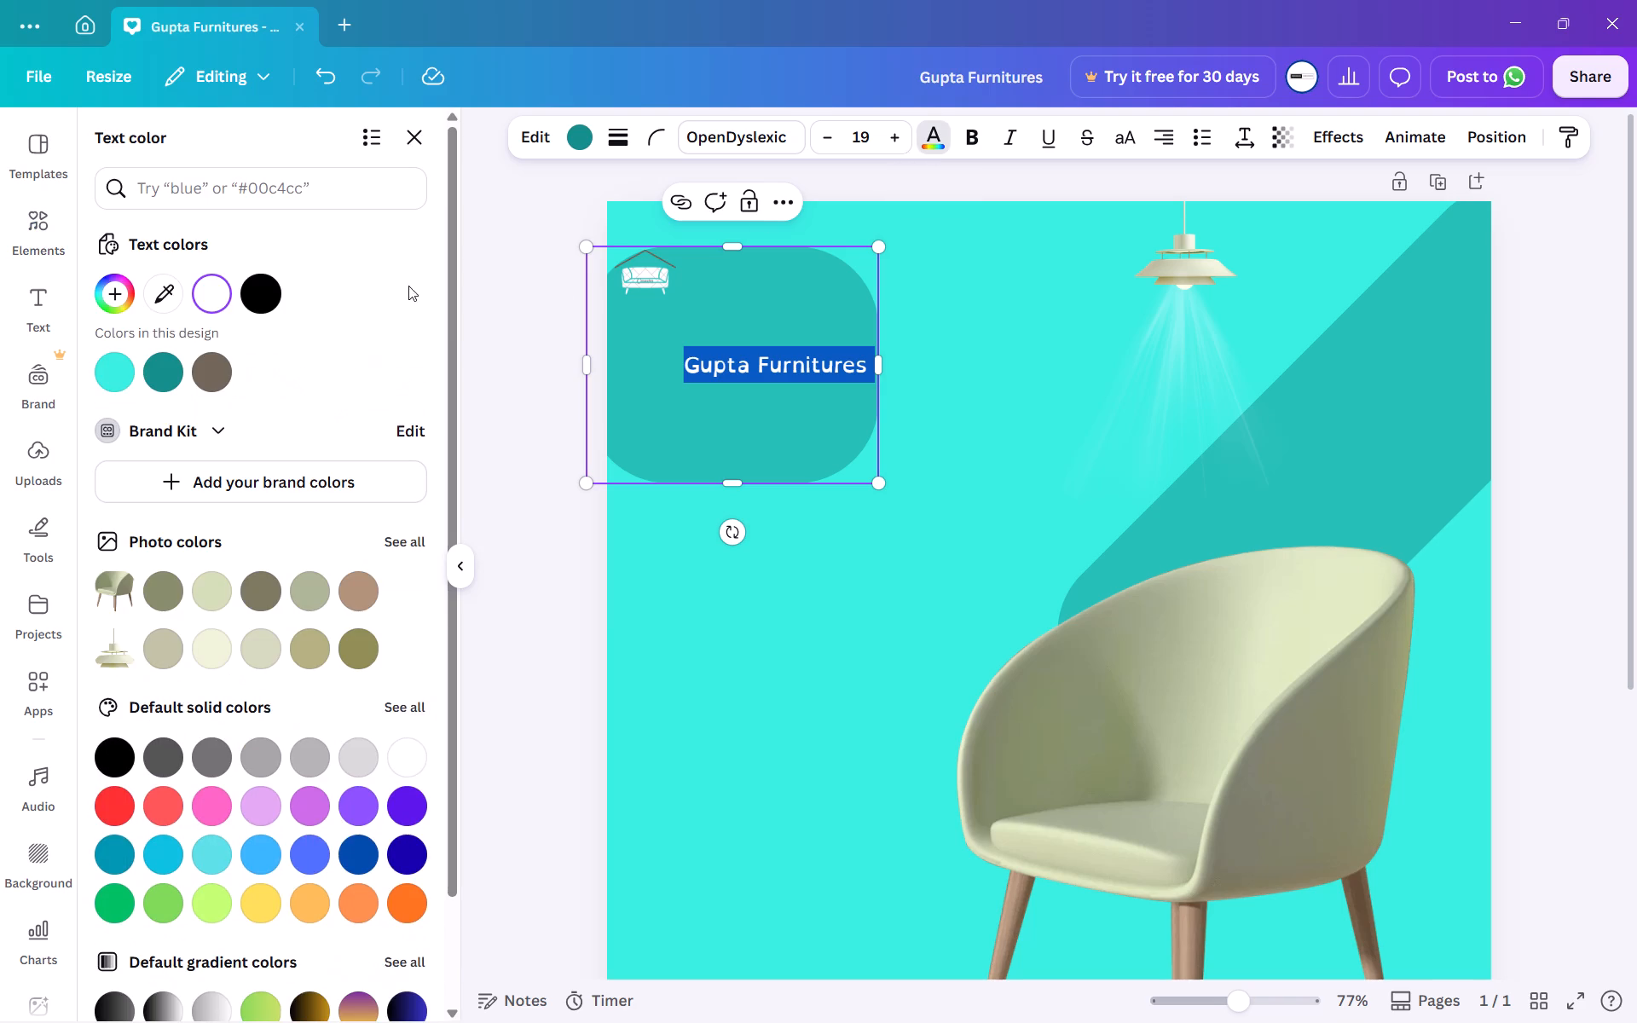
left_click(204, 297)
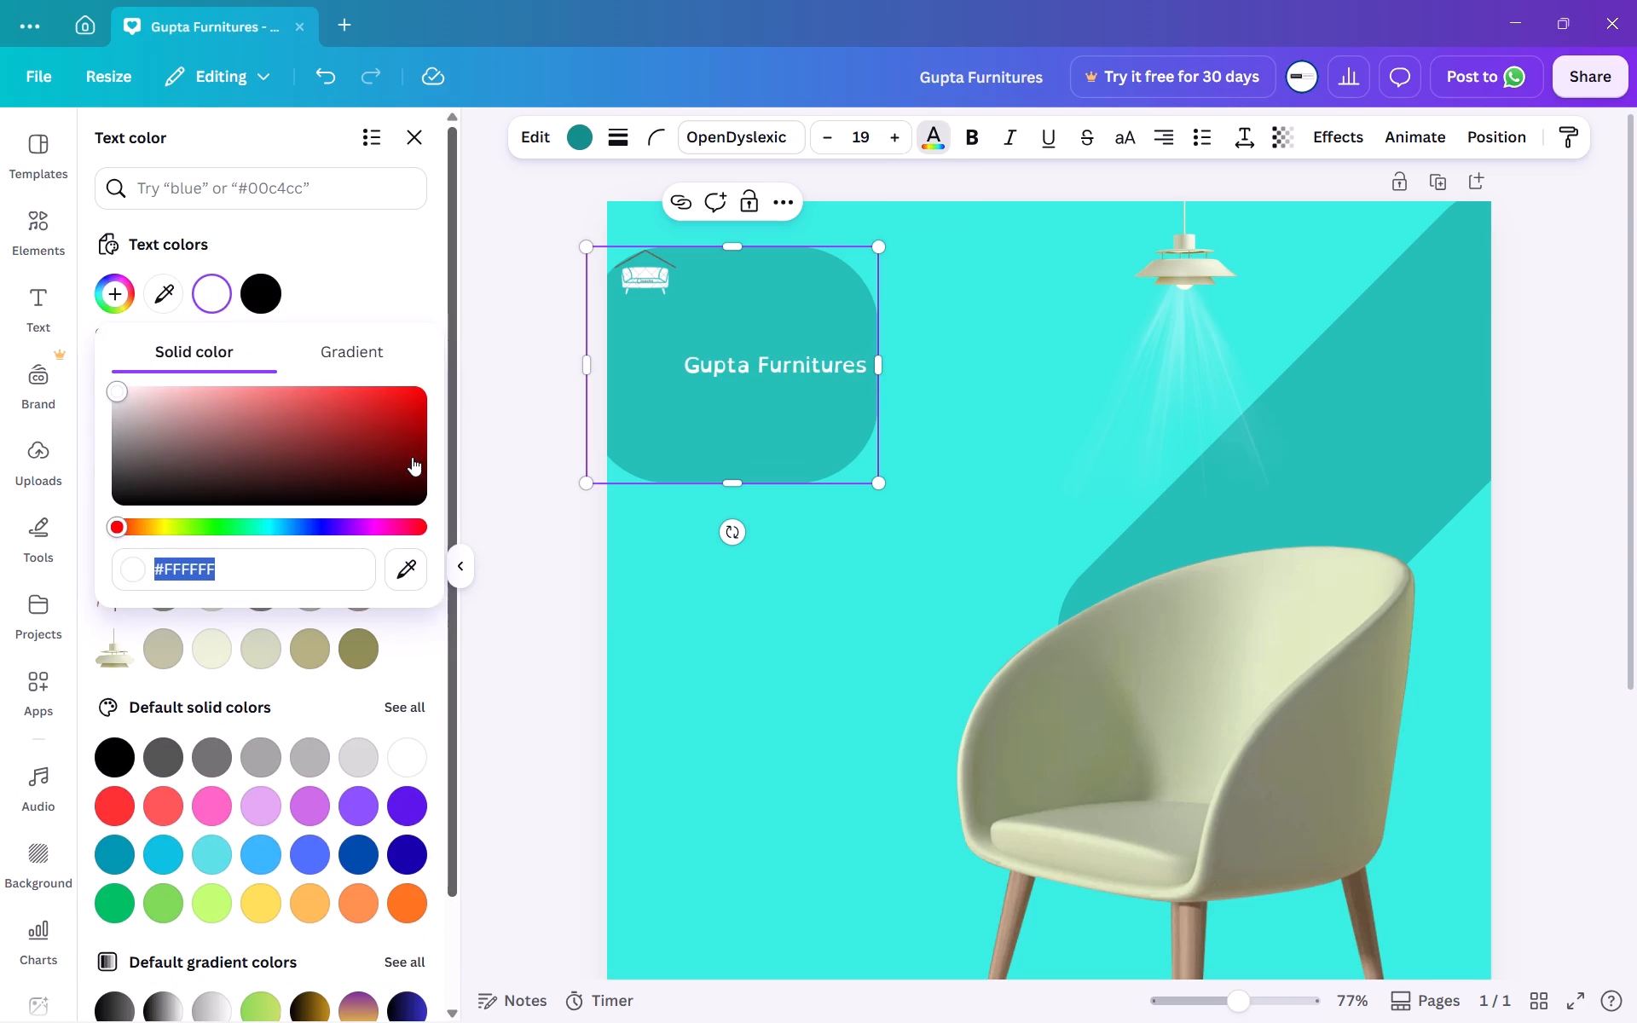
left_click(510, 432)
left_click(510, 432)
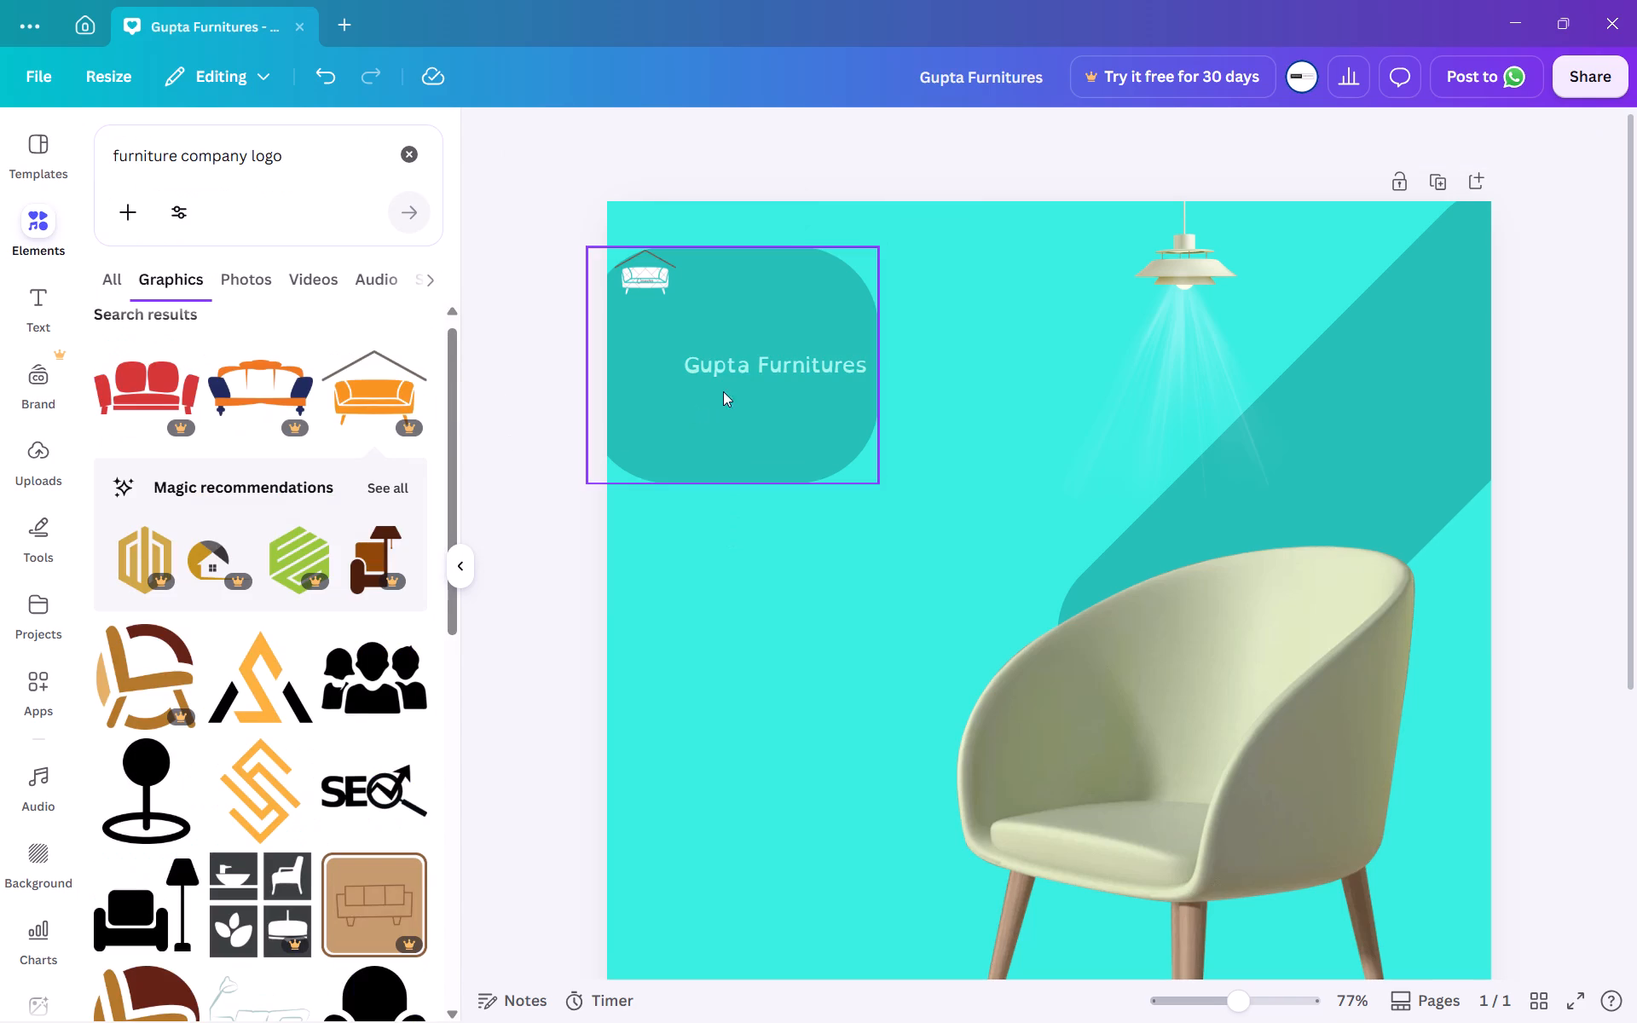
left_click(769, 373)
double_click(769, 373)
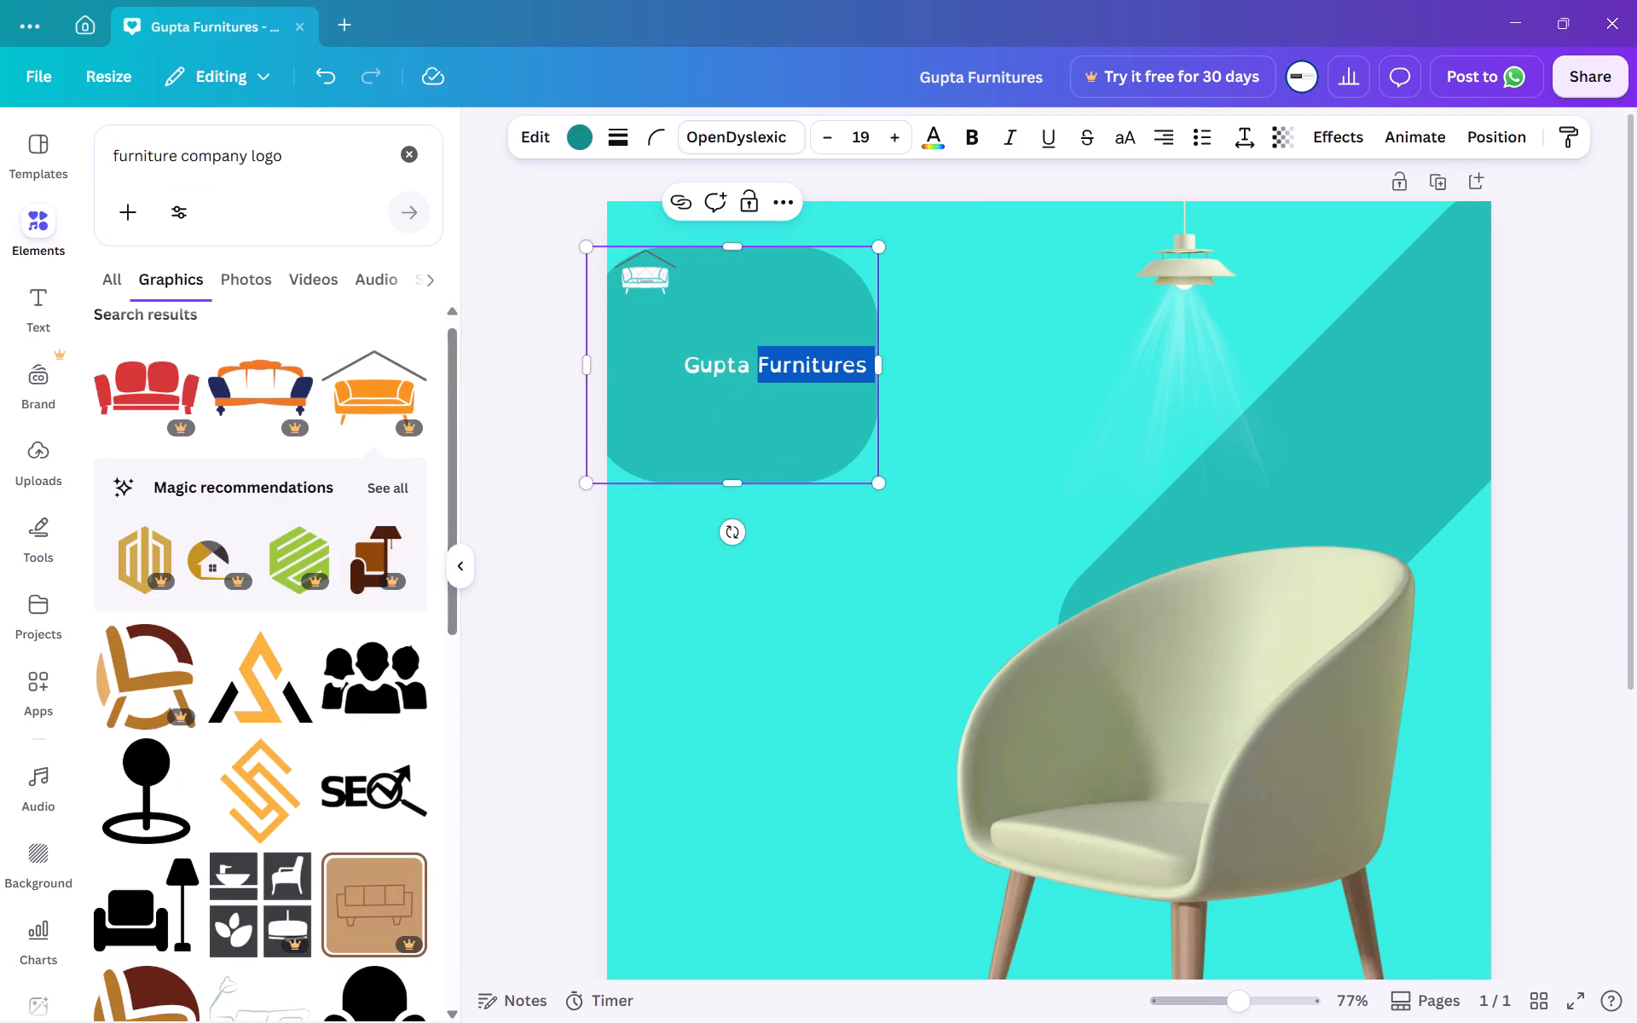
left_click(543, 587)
Undo the recent pill edits back to the shorter, empty teal pill without the "Gupta Furnitures" text.
key("ctrl+z")
key("ctrl+z")
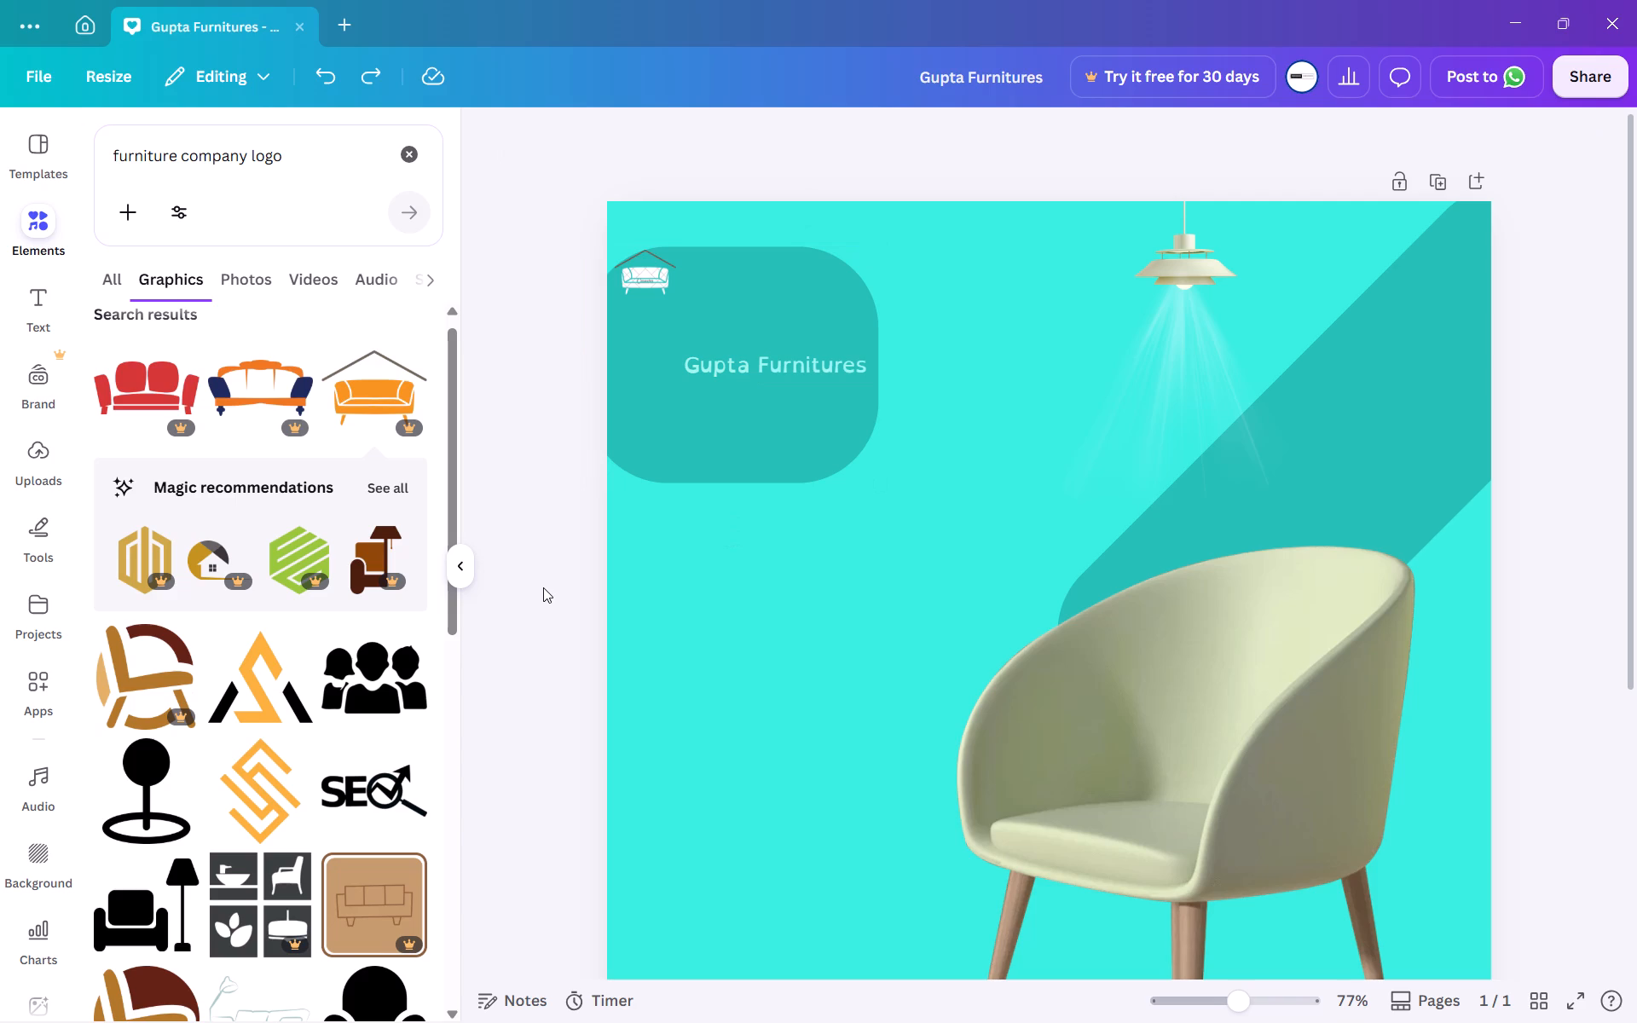
key("ctrl+z")
key("ctrl+z")
key("ctrl+z")
key("ctrl+z")
key("ctrl+z")
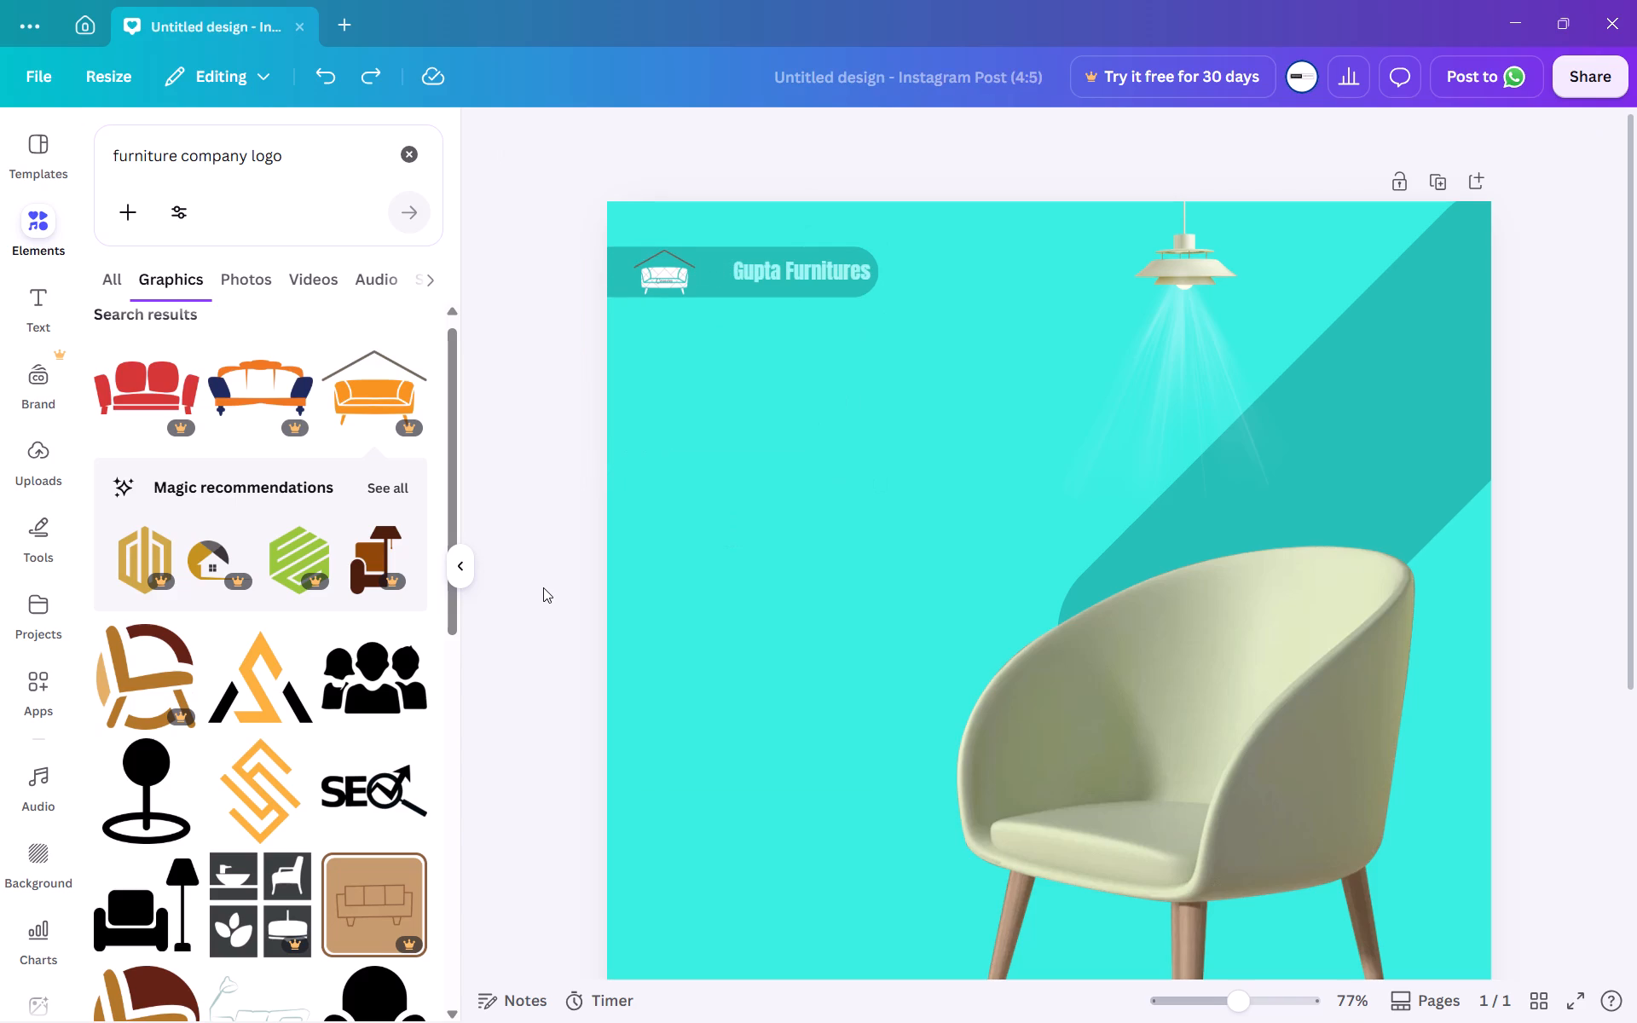
key("ctrl+z")
key("ctrl+z")
key("ctrl+z")
key("ctrl+z")
key("ctrl+z")
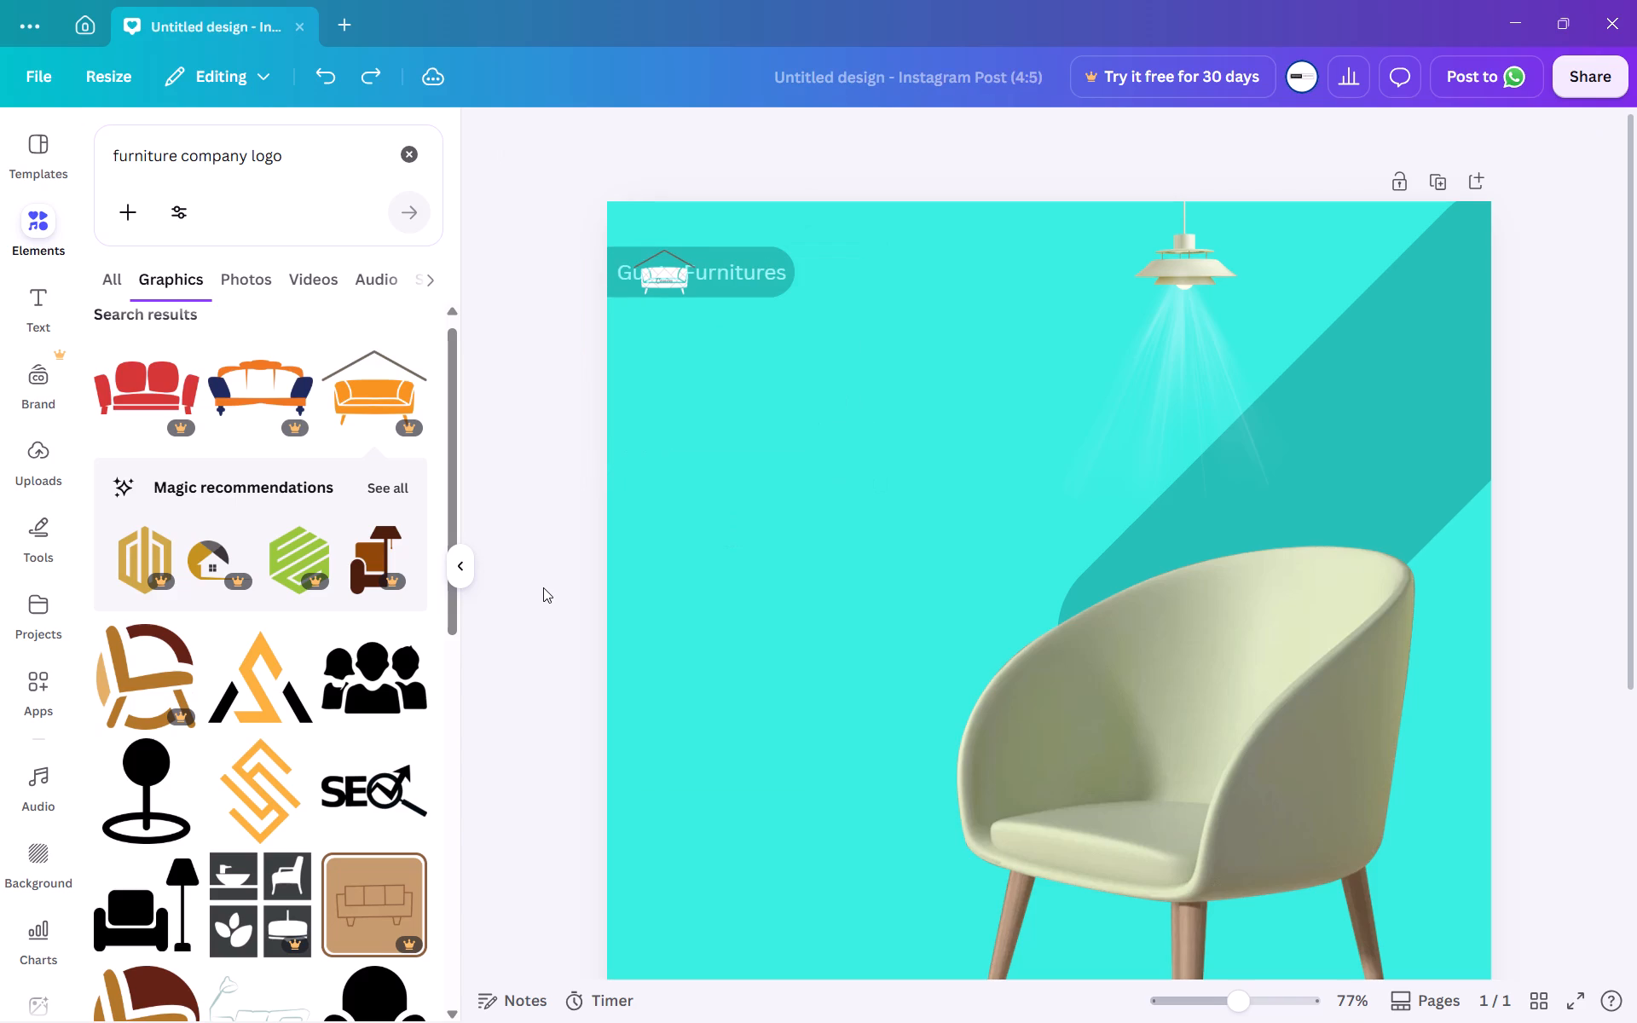
key("ctrl+z")
key("ctrl+z")
key("ctrl+z")
key("ctrl+z")
key("ctrl+z")
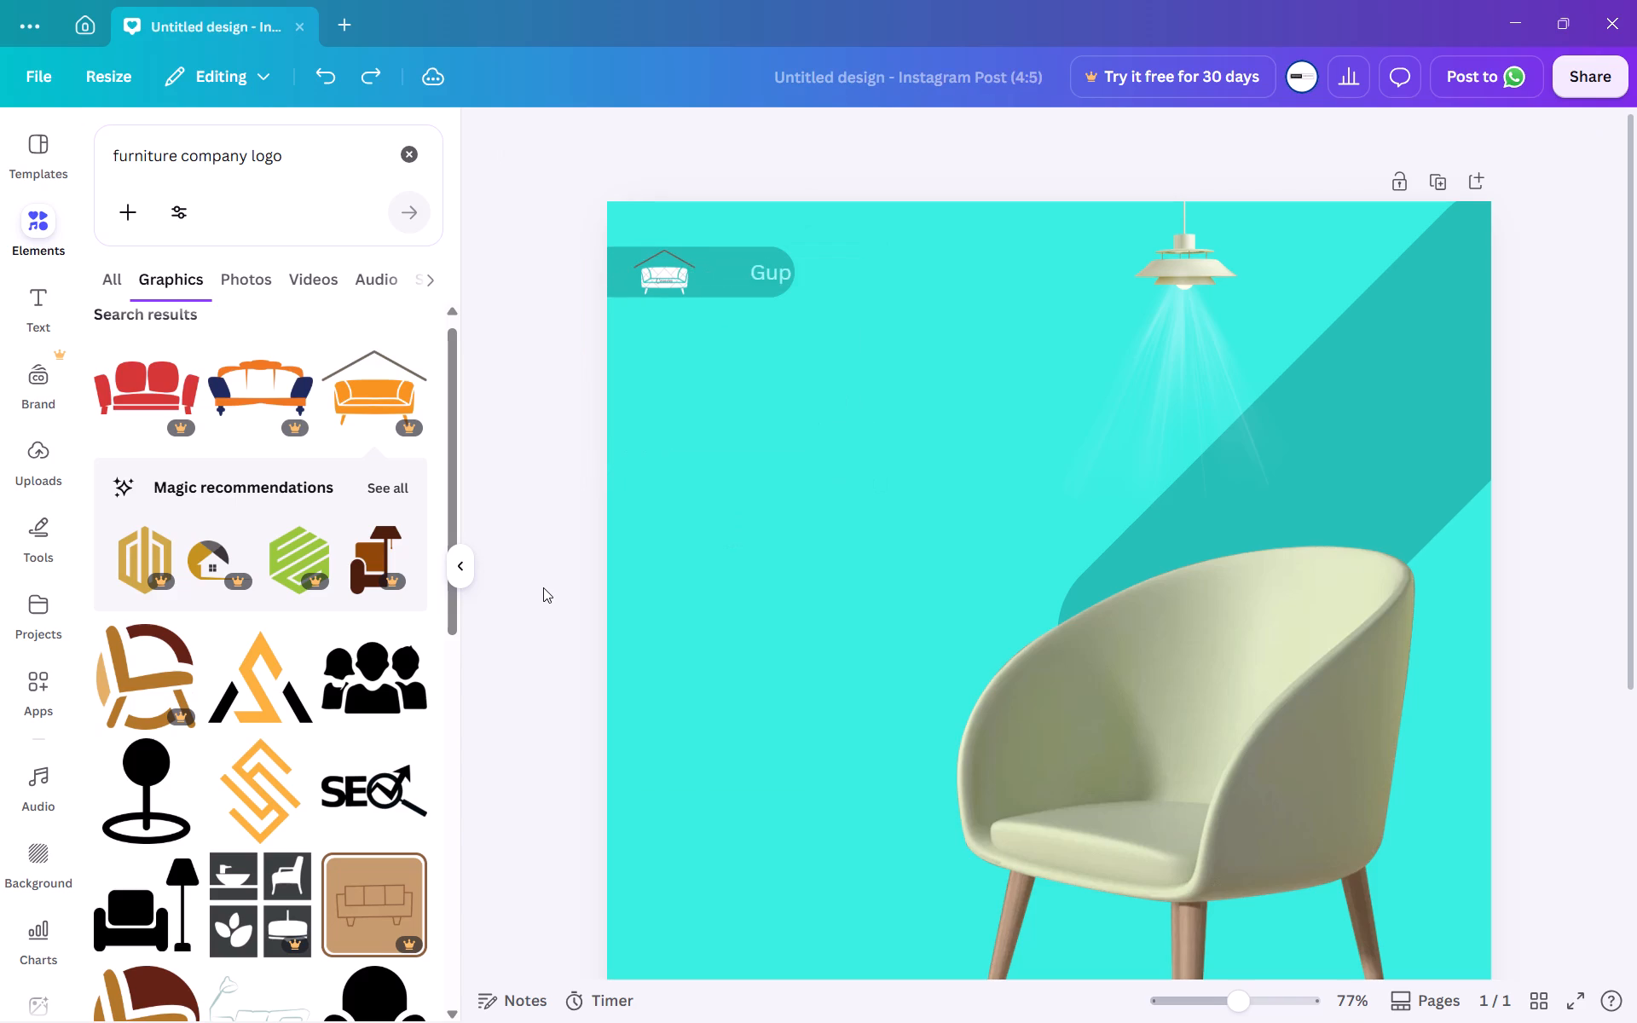
key("ctrl+z")
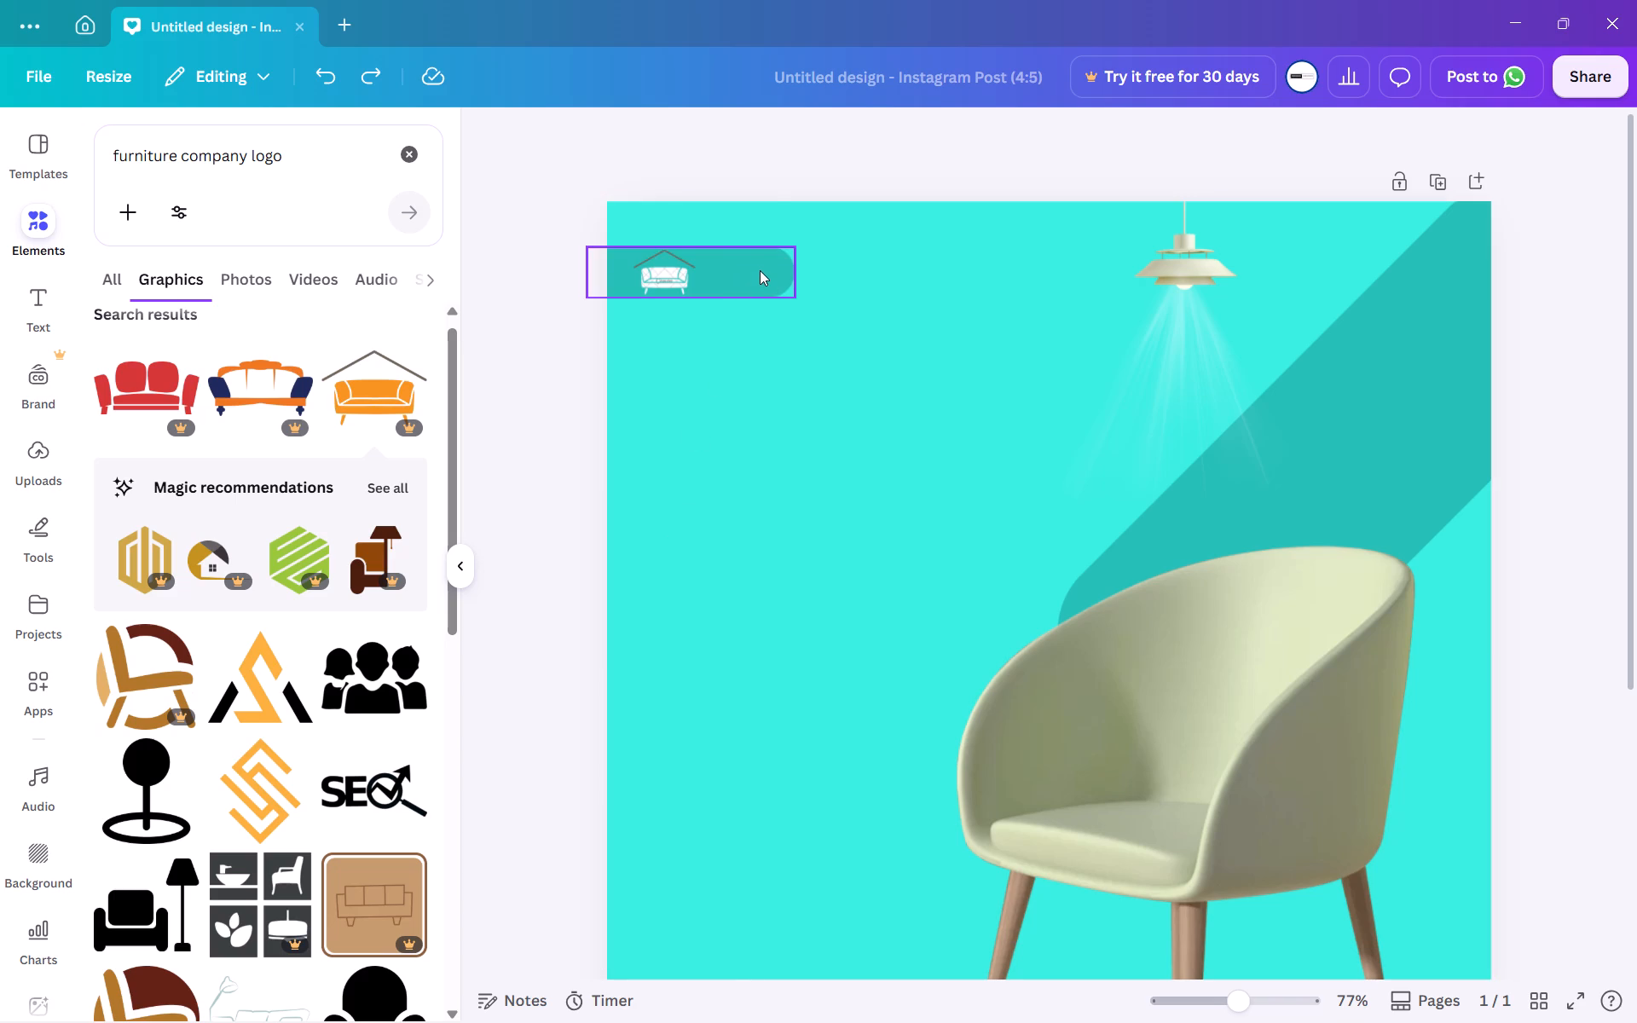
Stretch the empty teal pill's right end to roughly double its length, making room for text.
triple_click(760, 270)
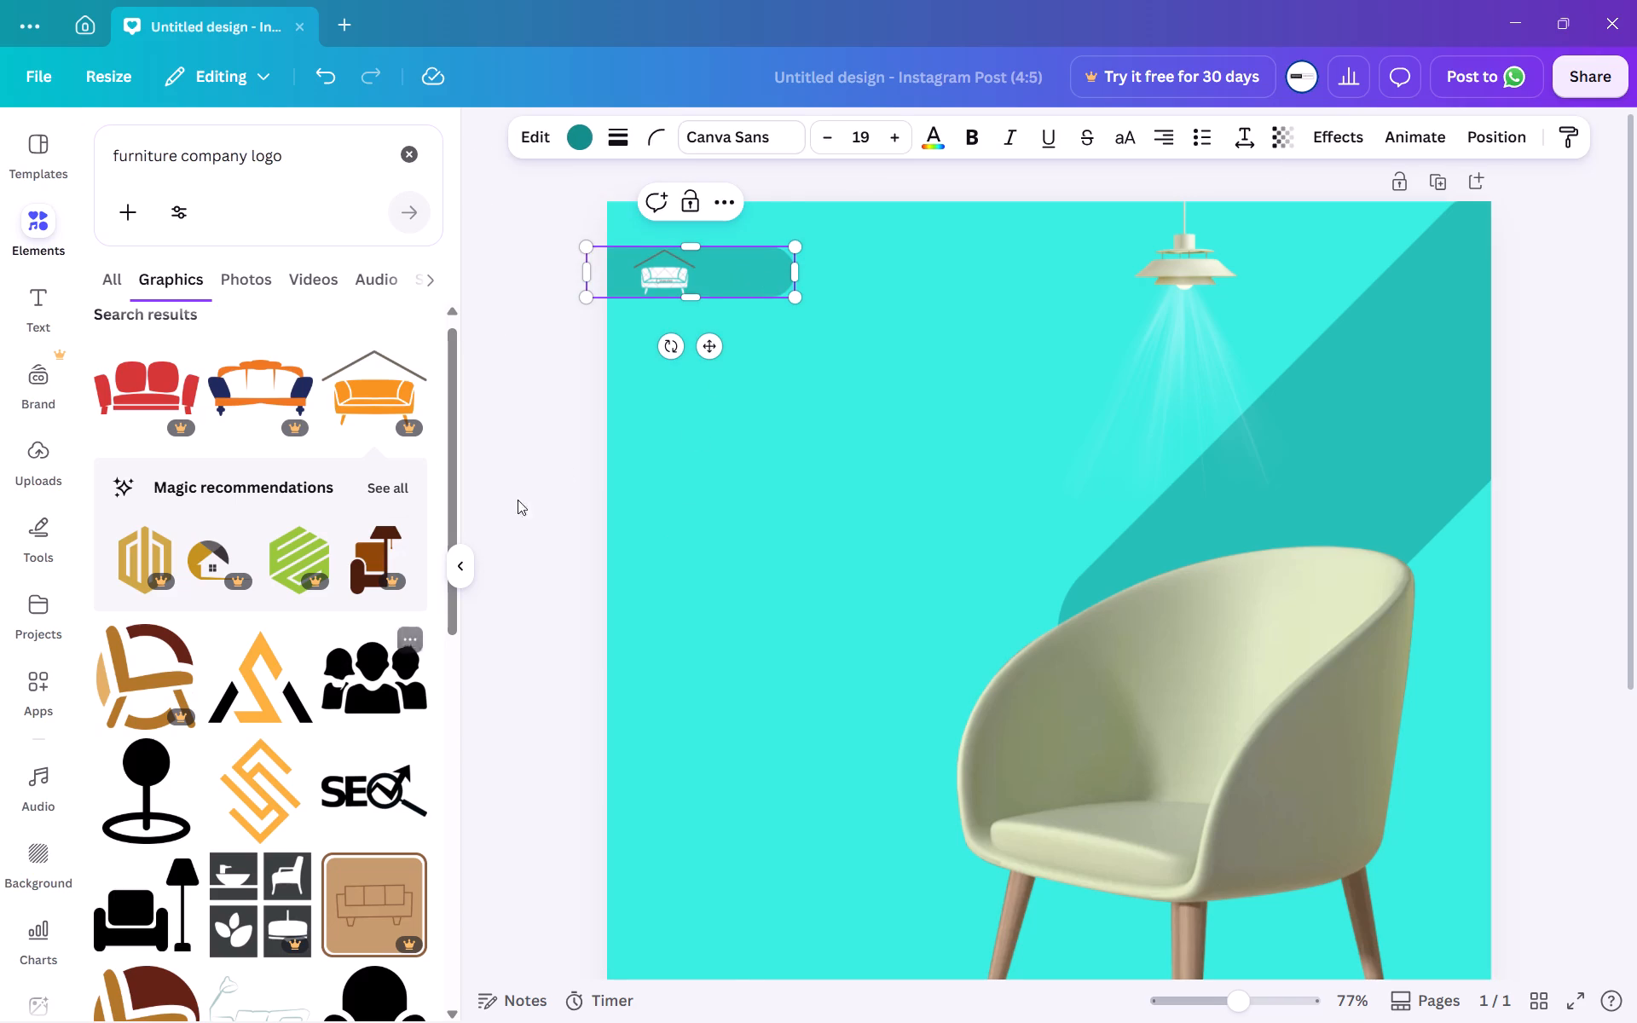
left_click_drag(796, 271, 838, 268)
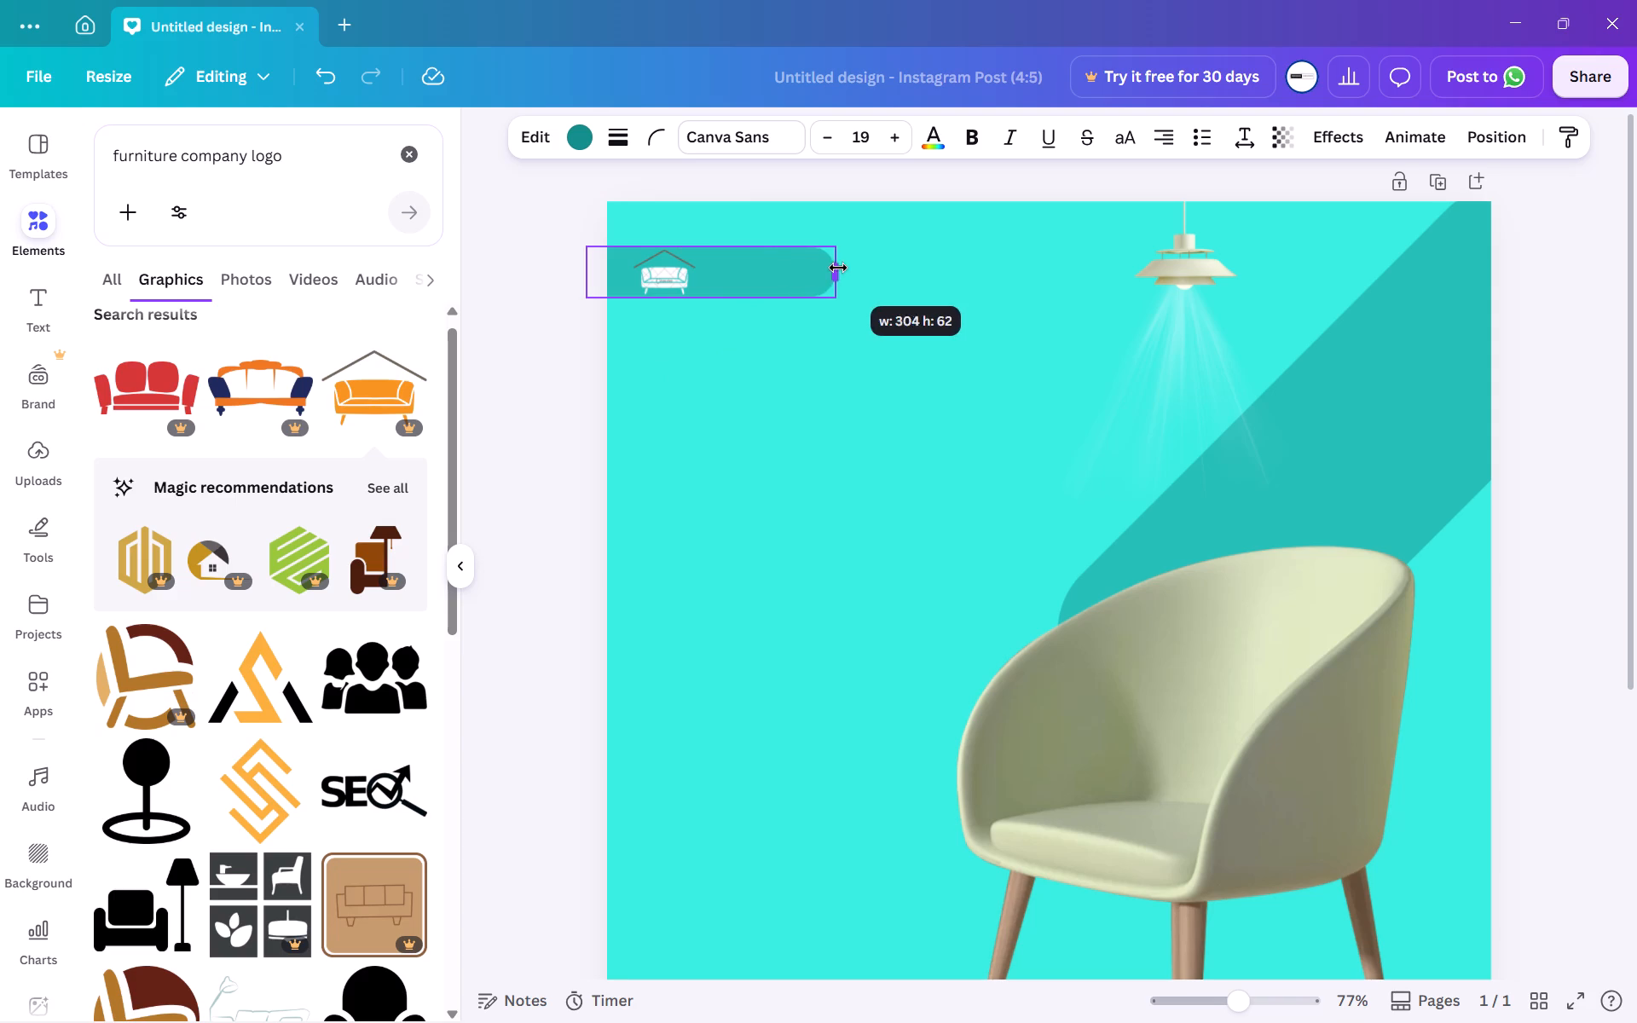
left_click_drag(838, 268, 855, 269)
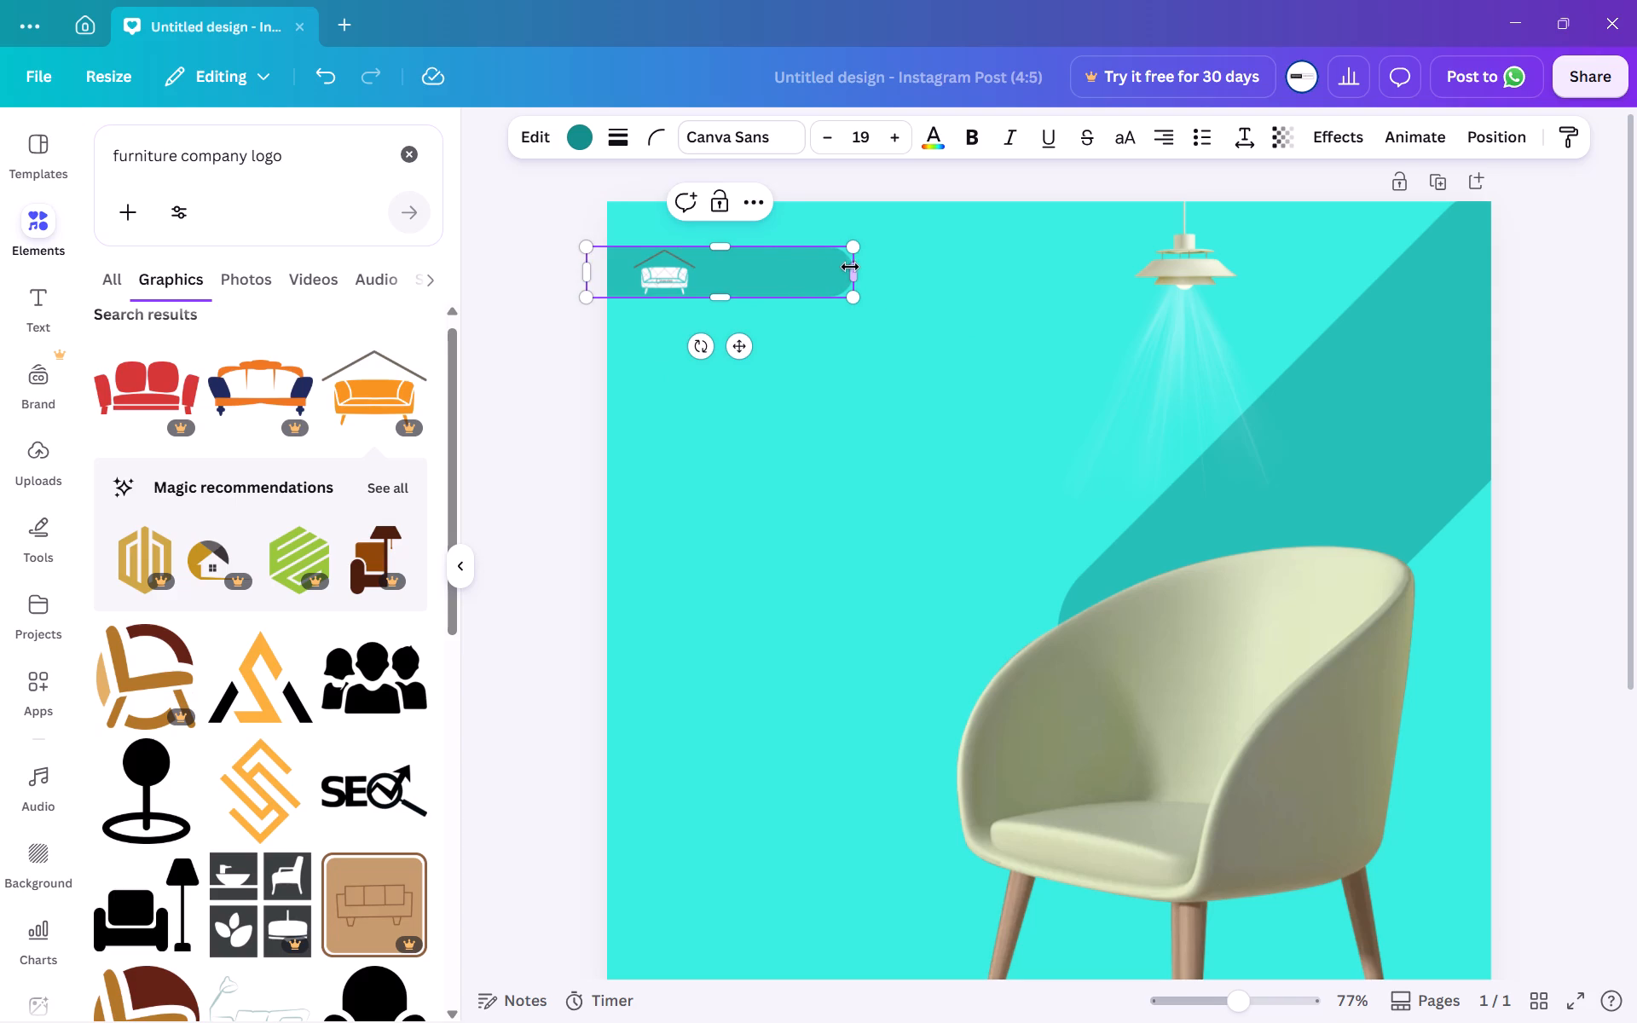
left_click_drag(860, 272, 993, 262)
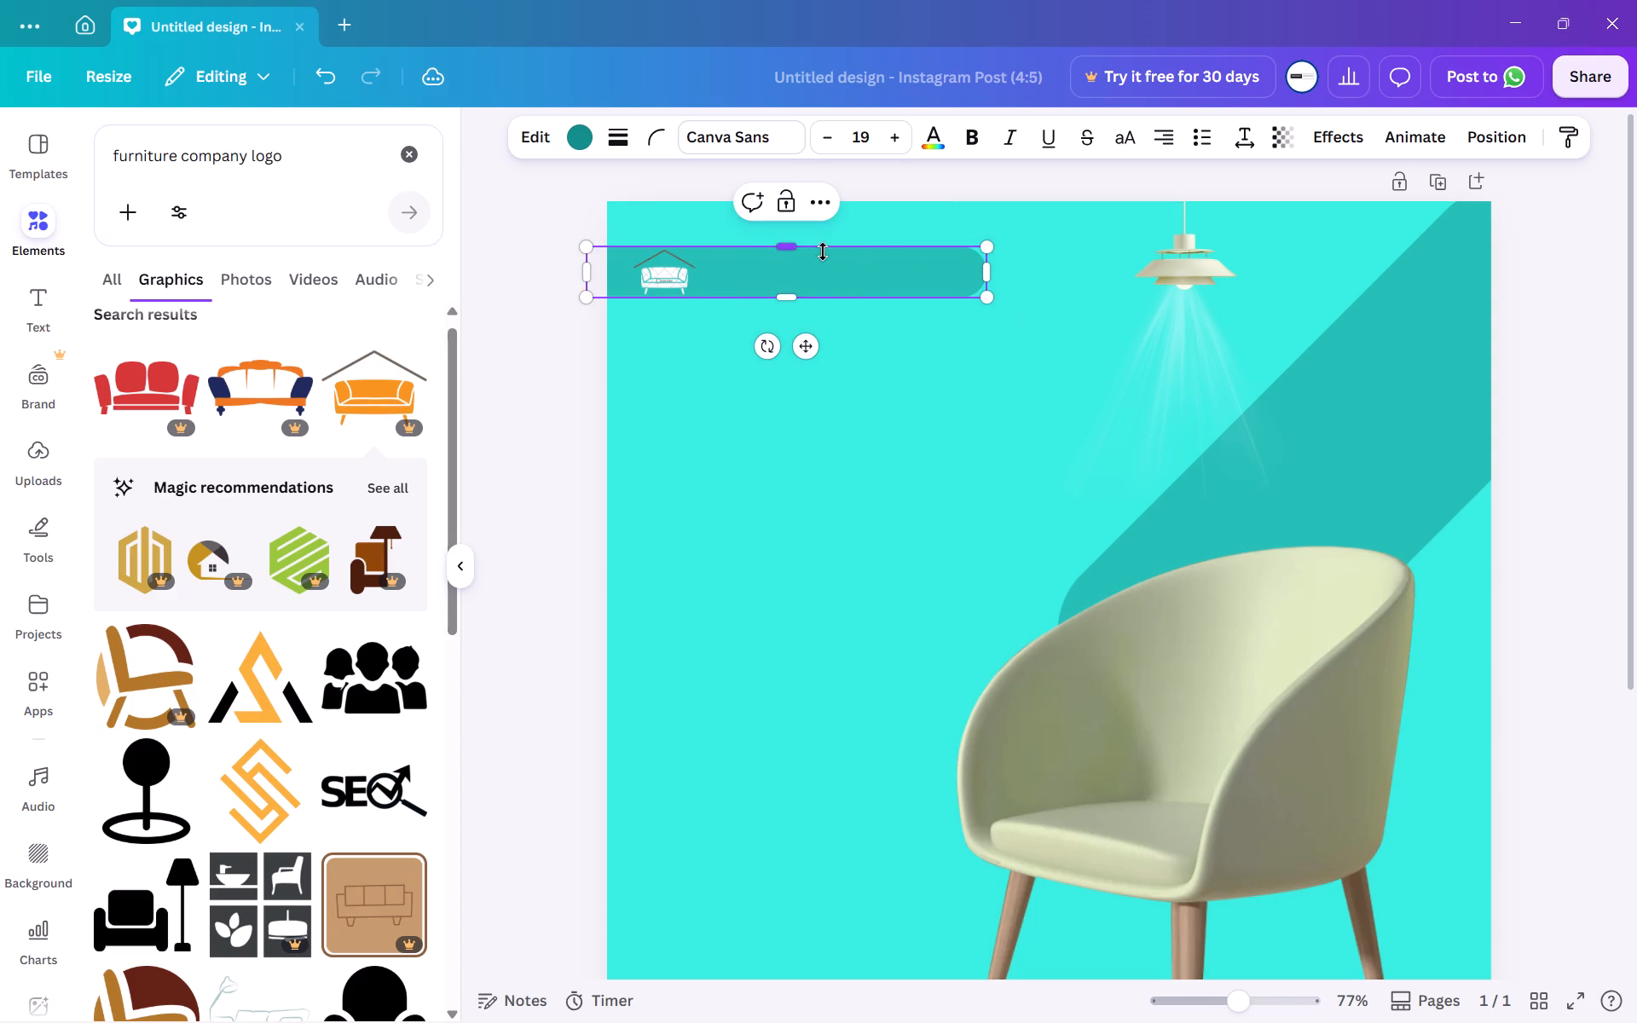
Set the teal pill's text font to League Spartan.
left_click(769, 118)
left_click(755, 140)
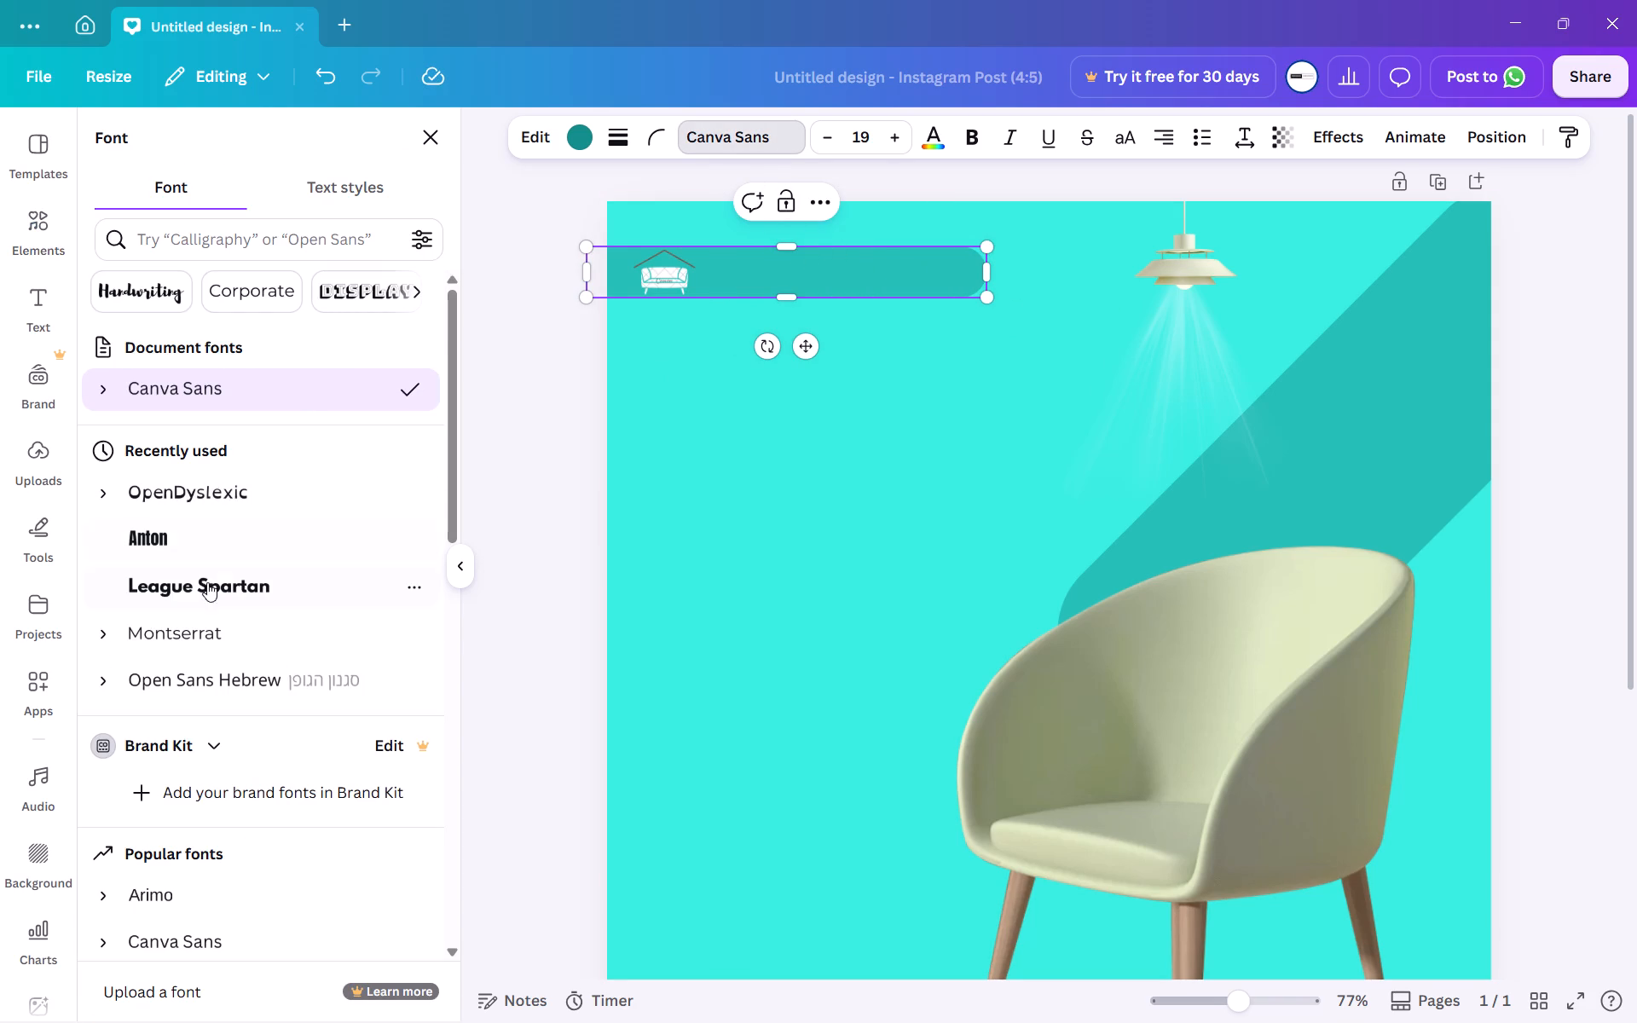
left_click(221, 575)
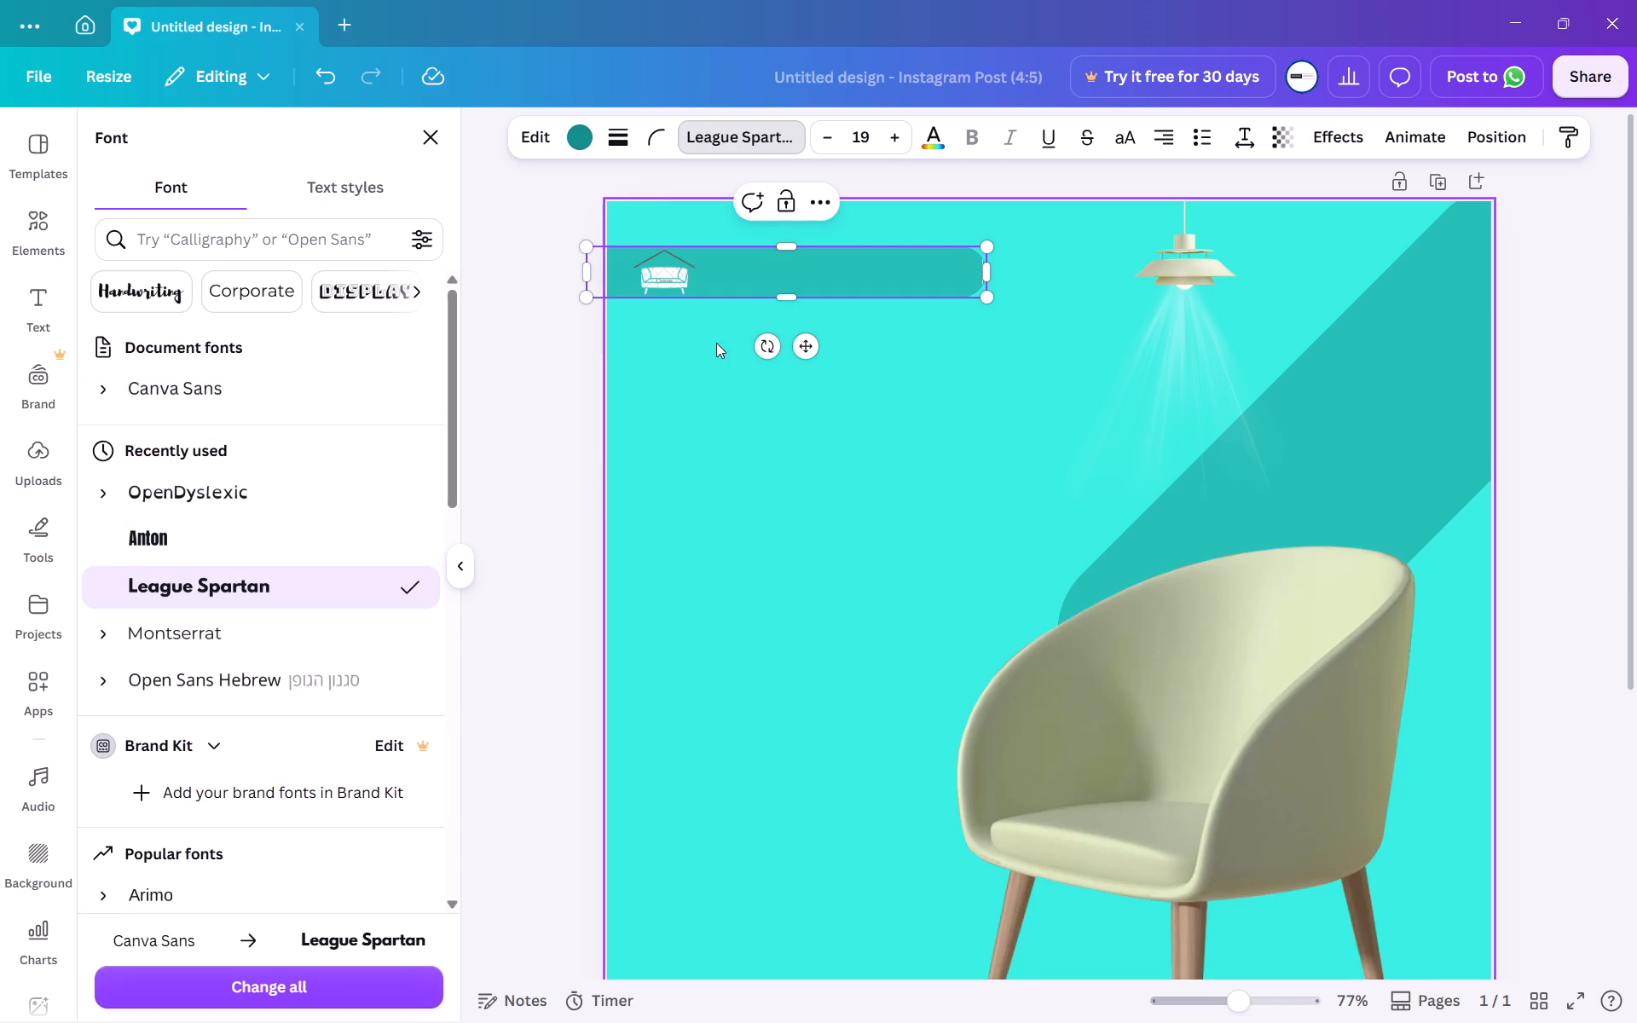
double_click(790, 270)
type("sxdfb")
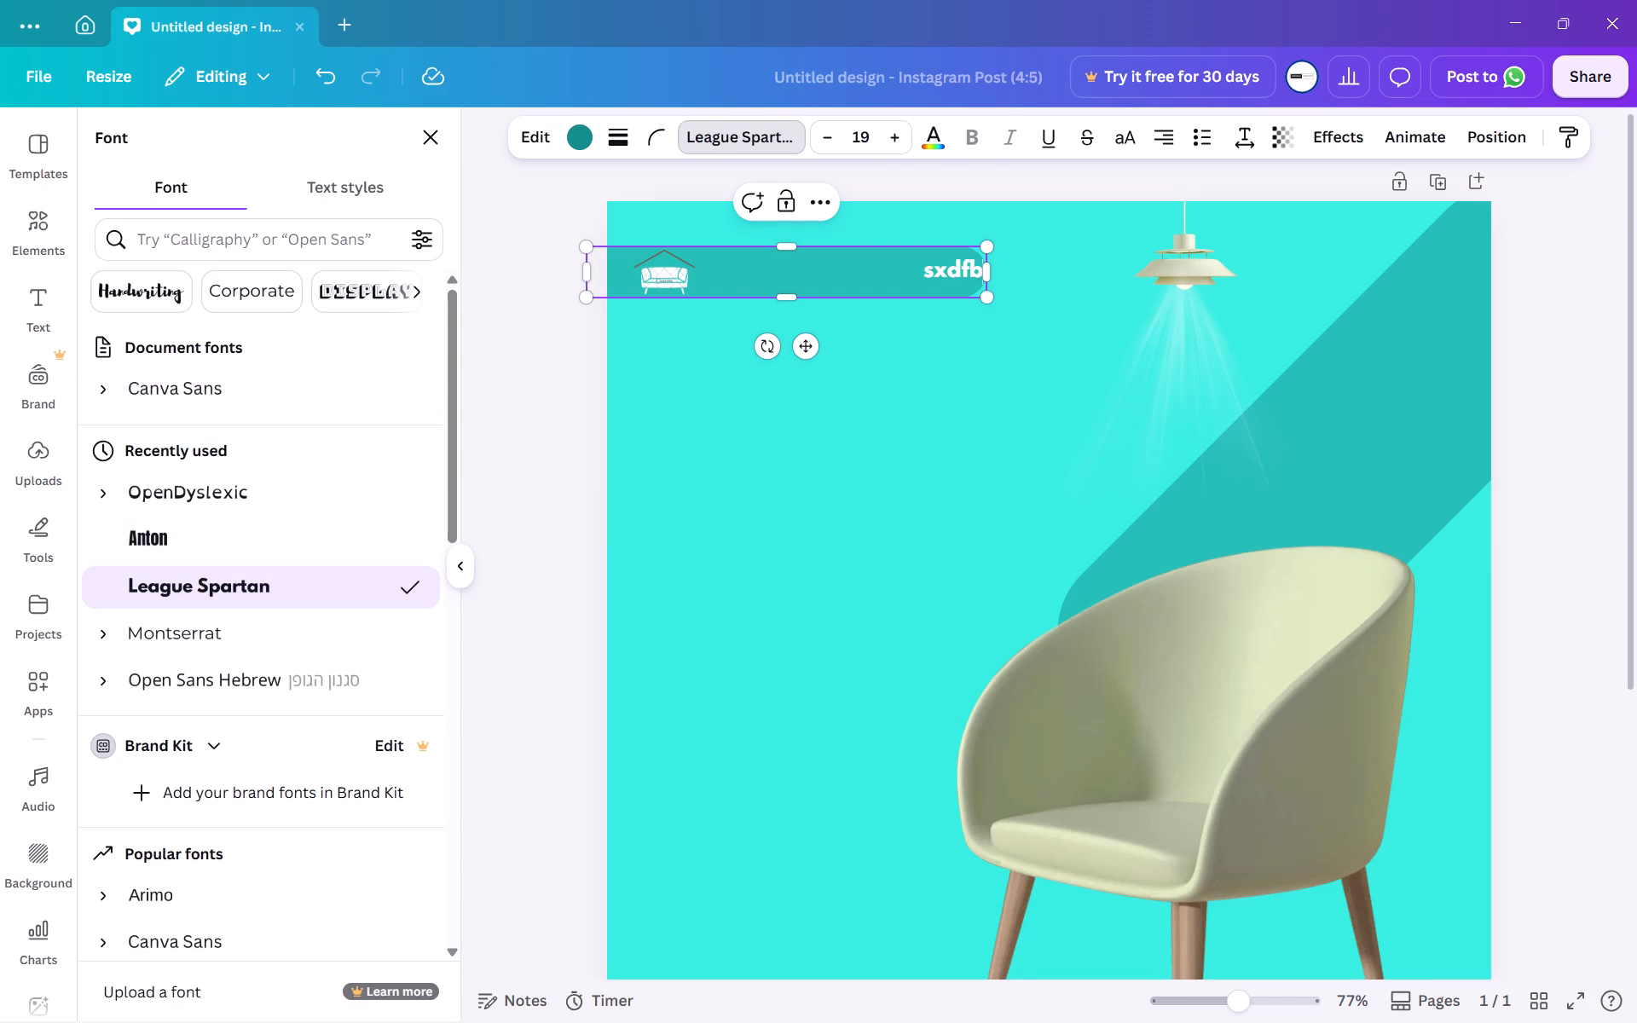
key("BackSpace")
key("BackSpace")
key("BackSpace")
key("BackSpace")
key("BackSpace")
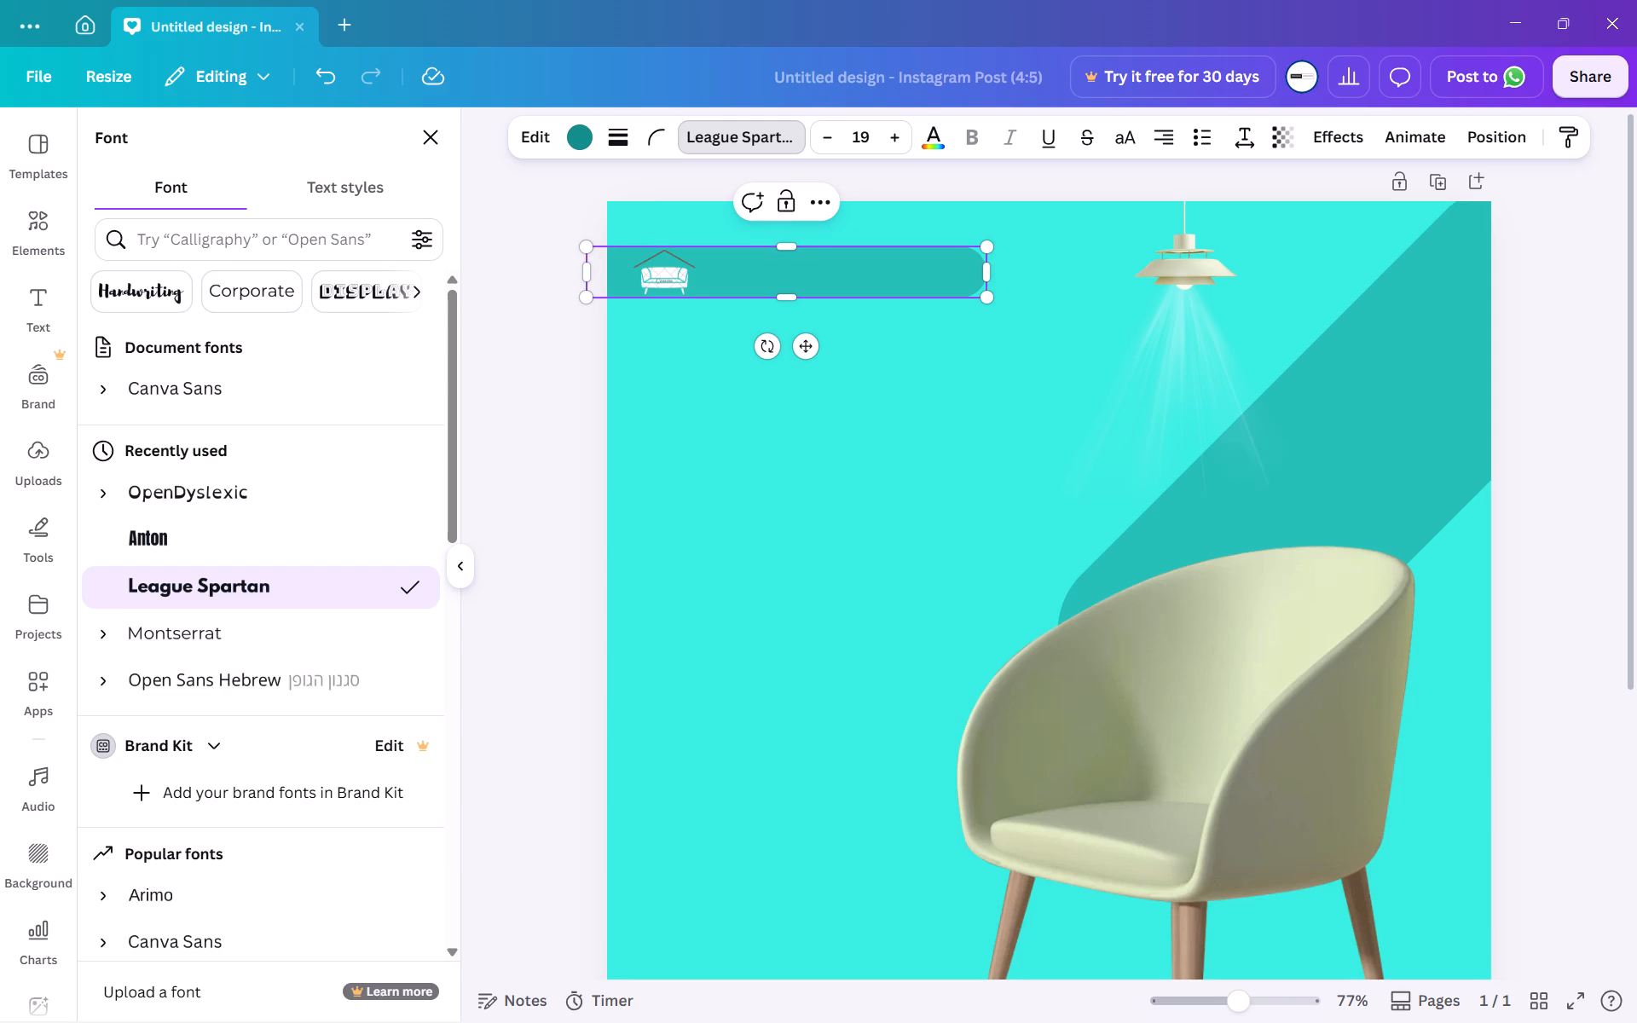
Enter the brand name "BLISS WOOD" inside the teal pill.
double_click(821, 276)
key("shift+b")
type("LISS WOOD")
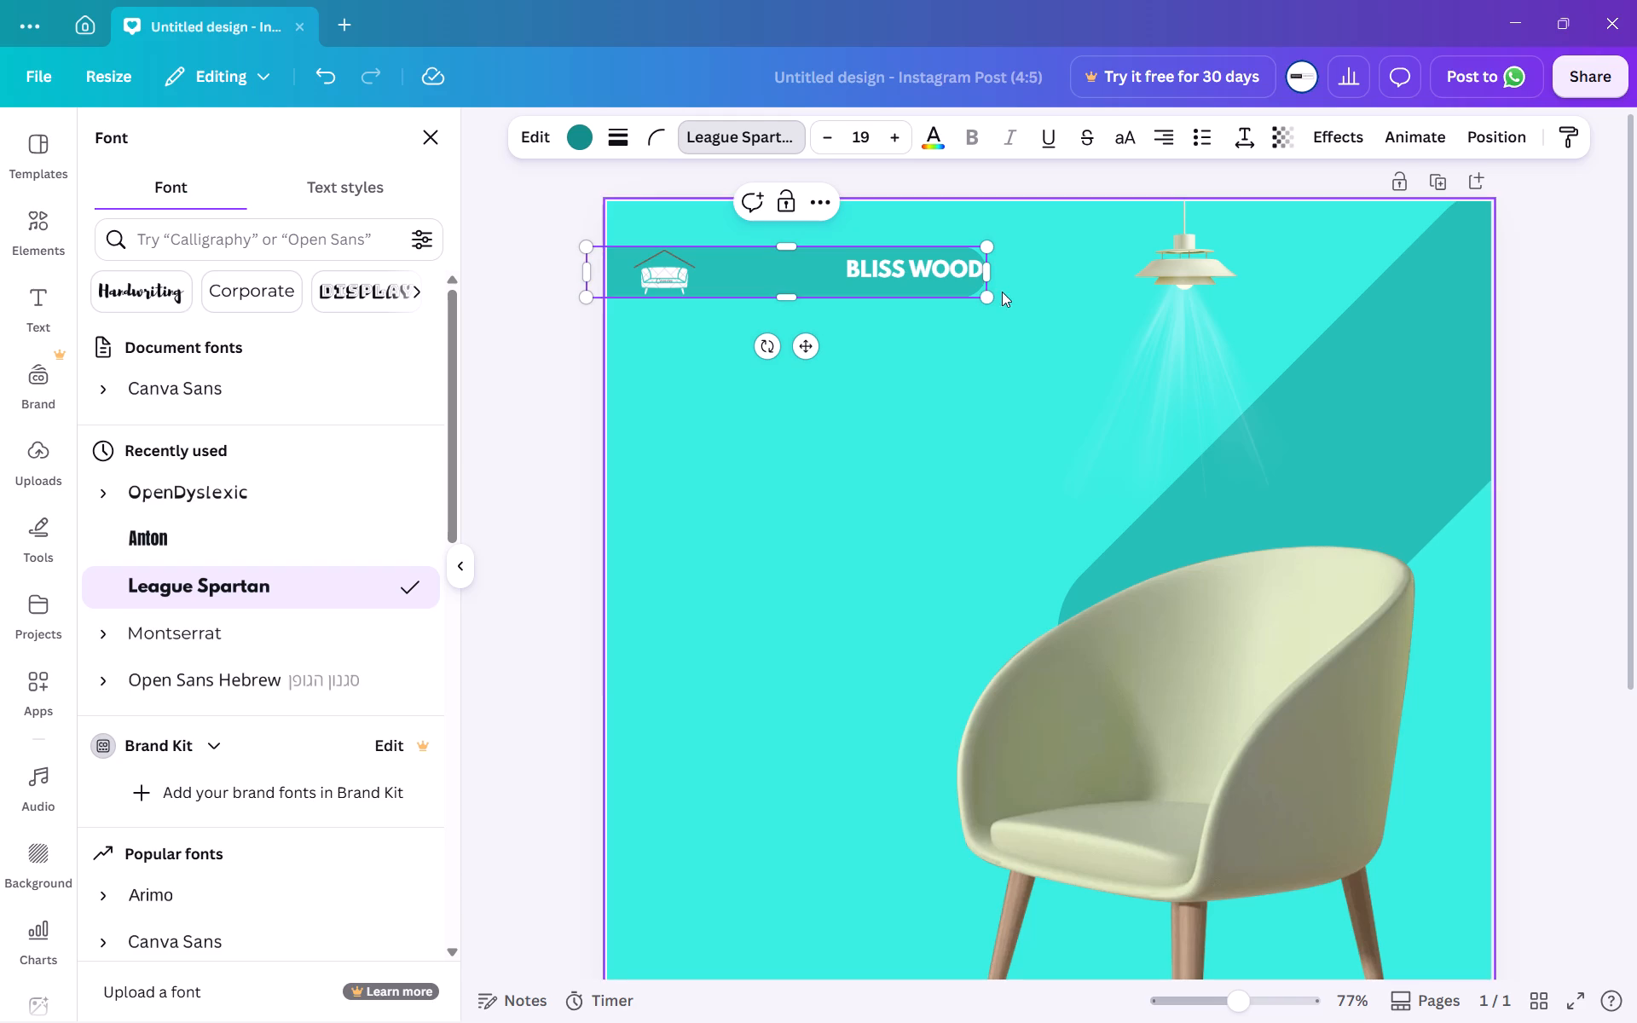
Shorten the teal pill so "BLISS WOOD" sits just beside the sofa logo, and pad the text with two trailing spaces.
left_click_drag(992, 276, 838, 284)
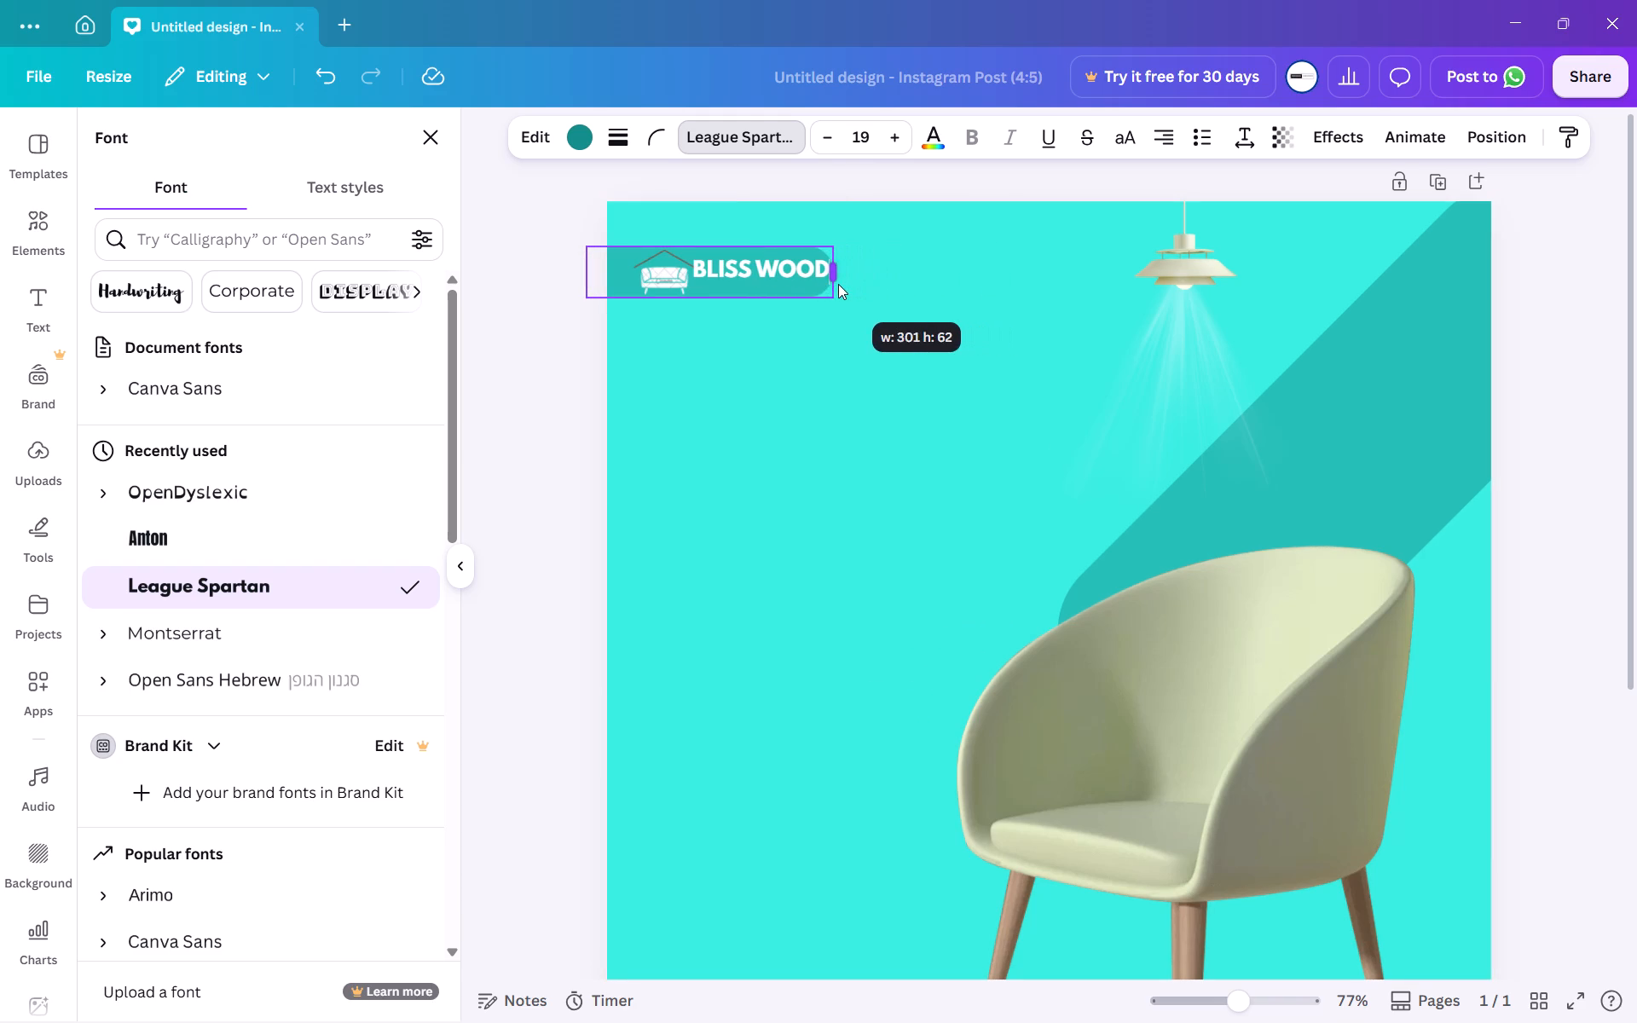
left_click_drag(838, 284, 859, 286)
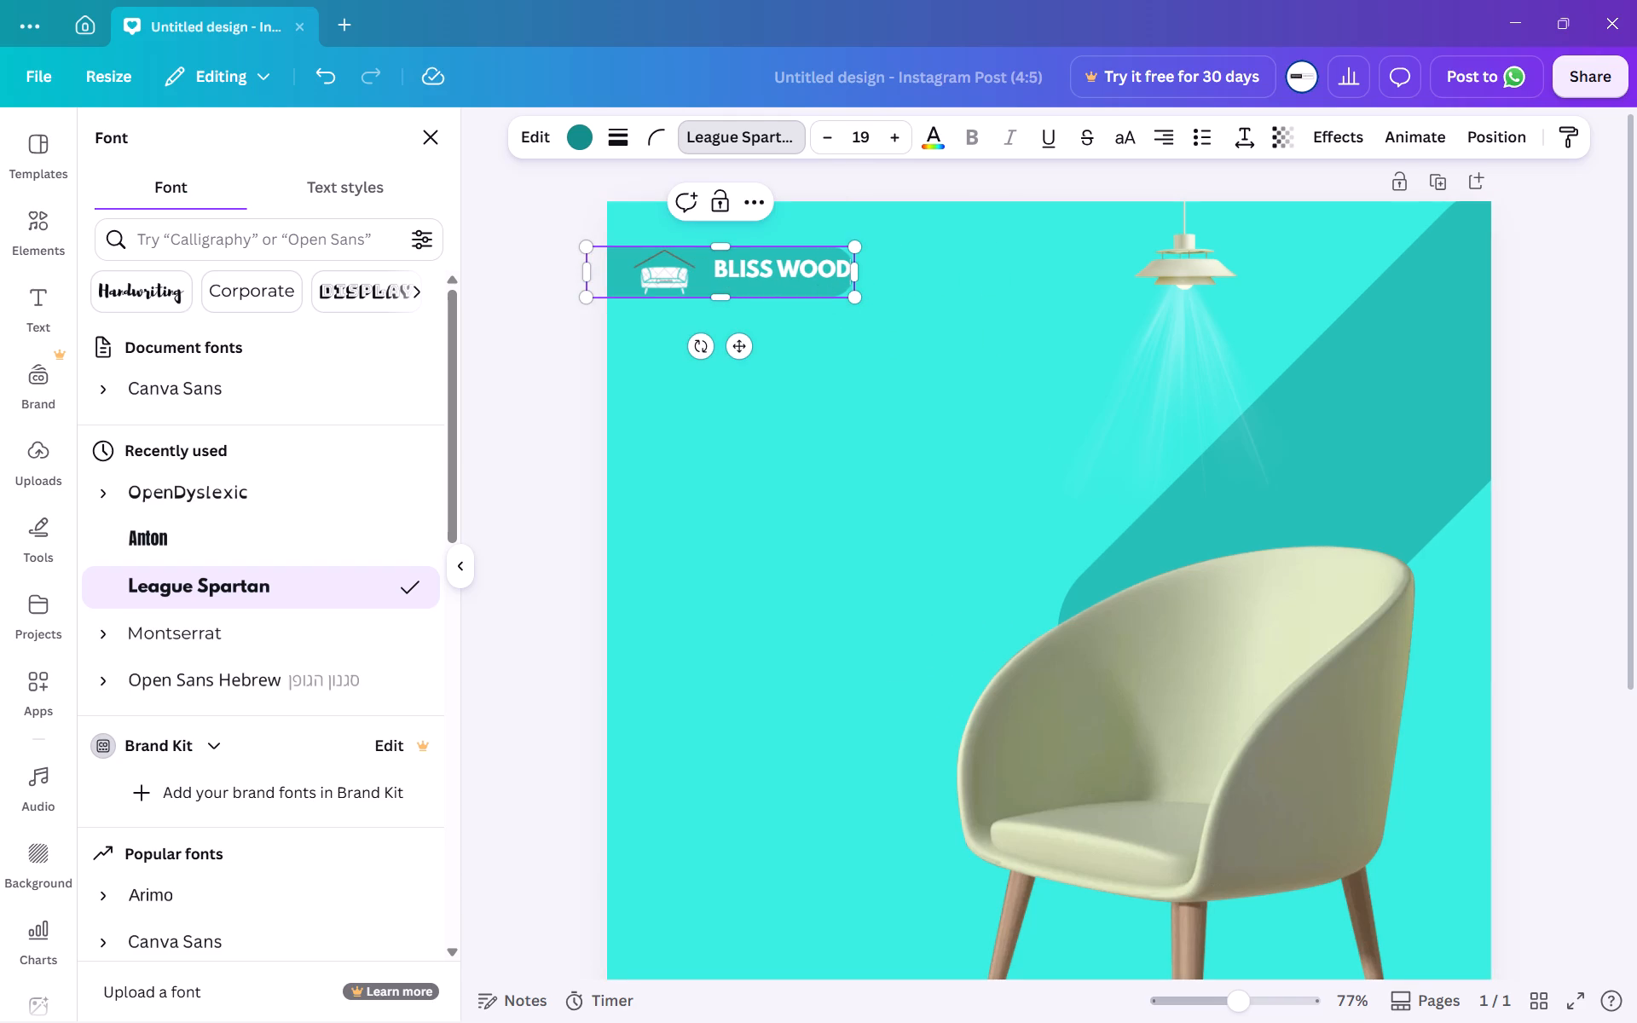
key("space")
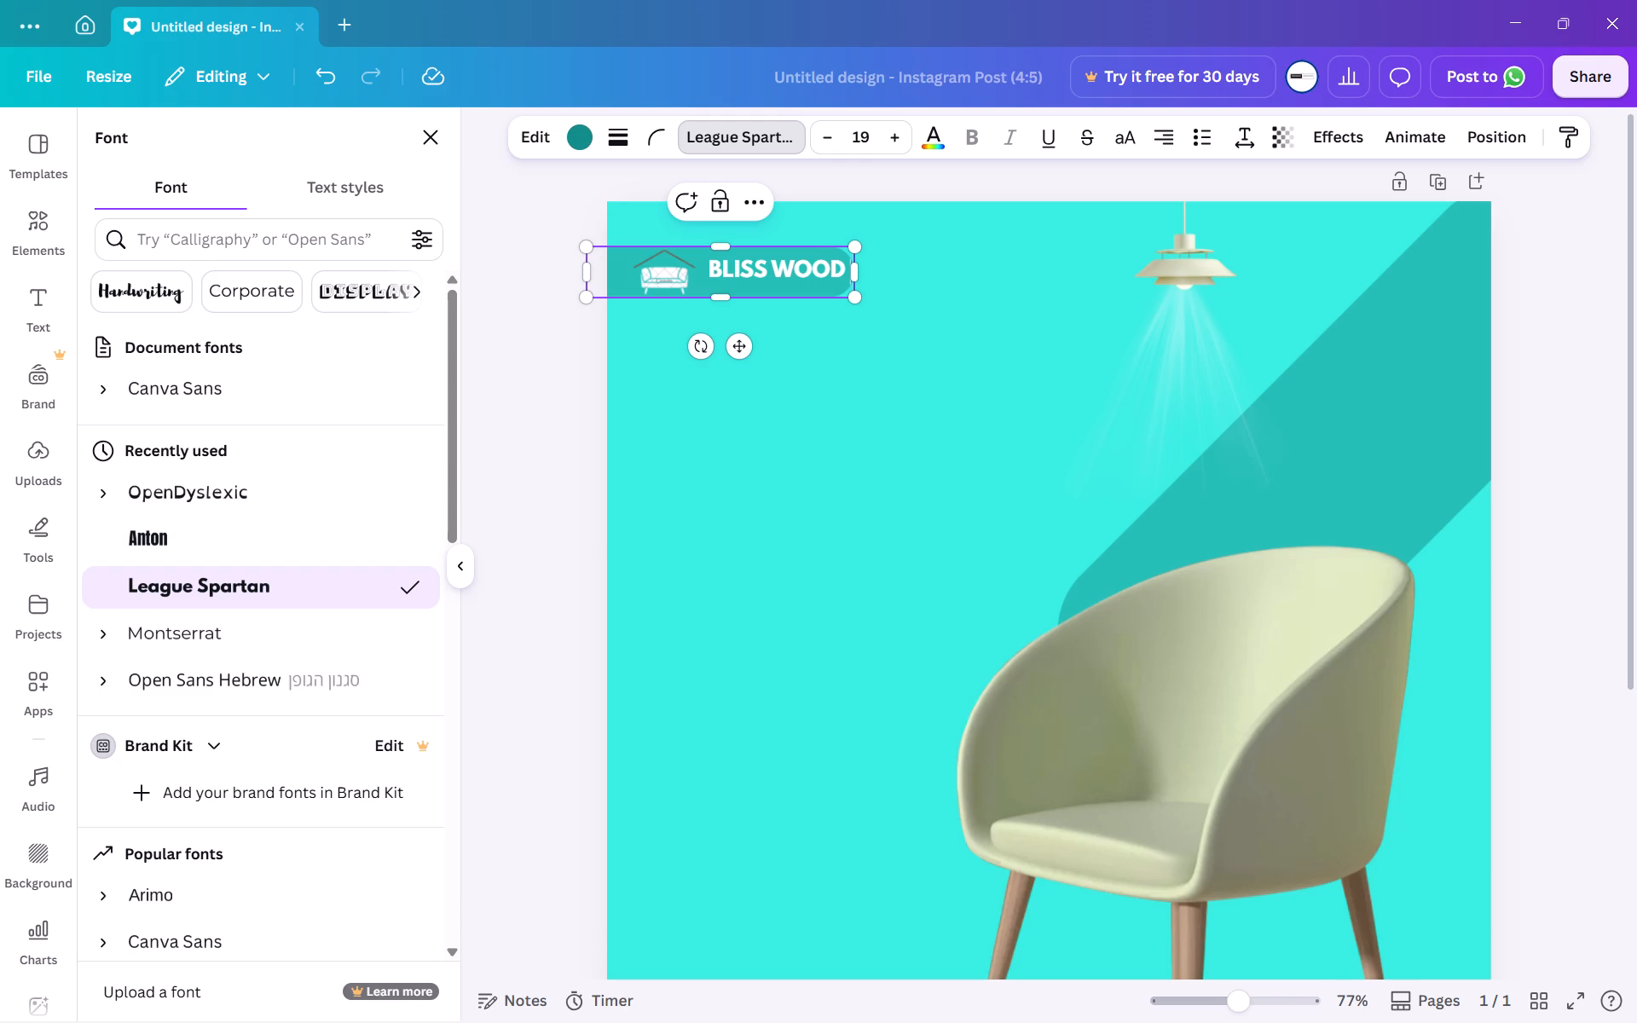
key("space")
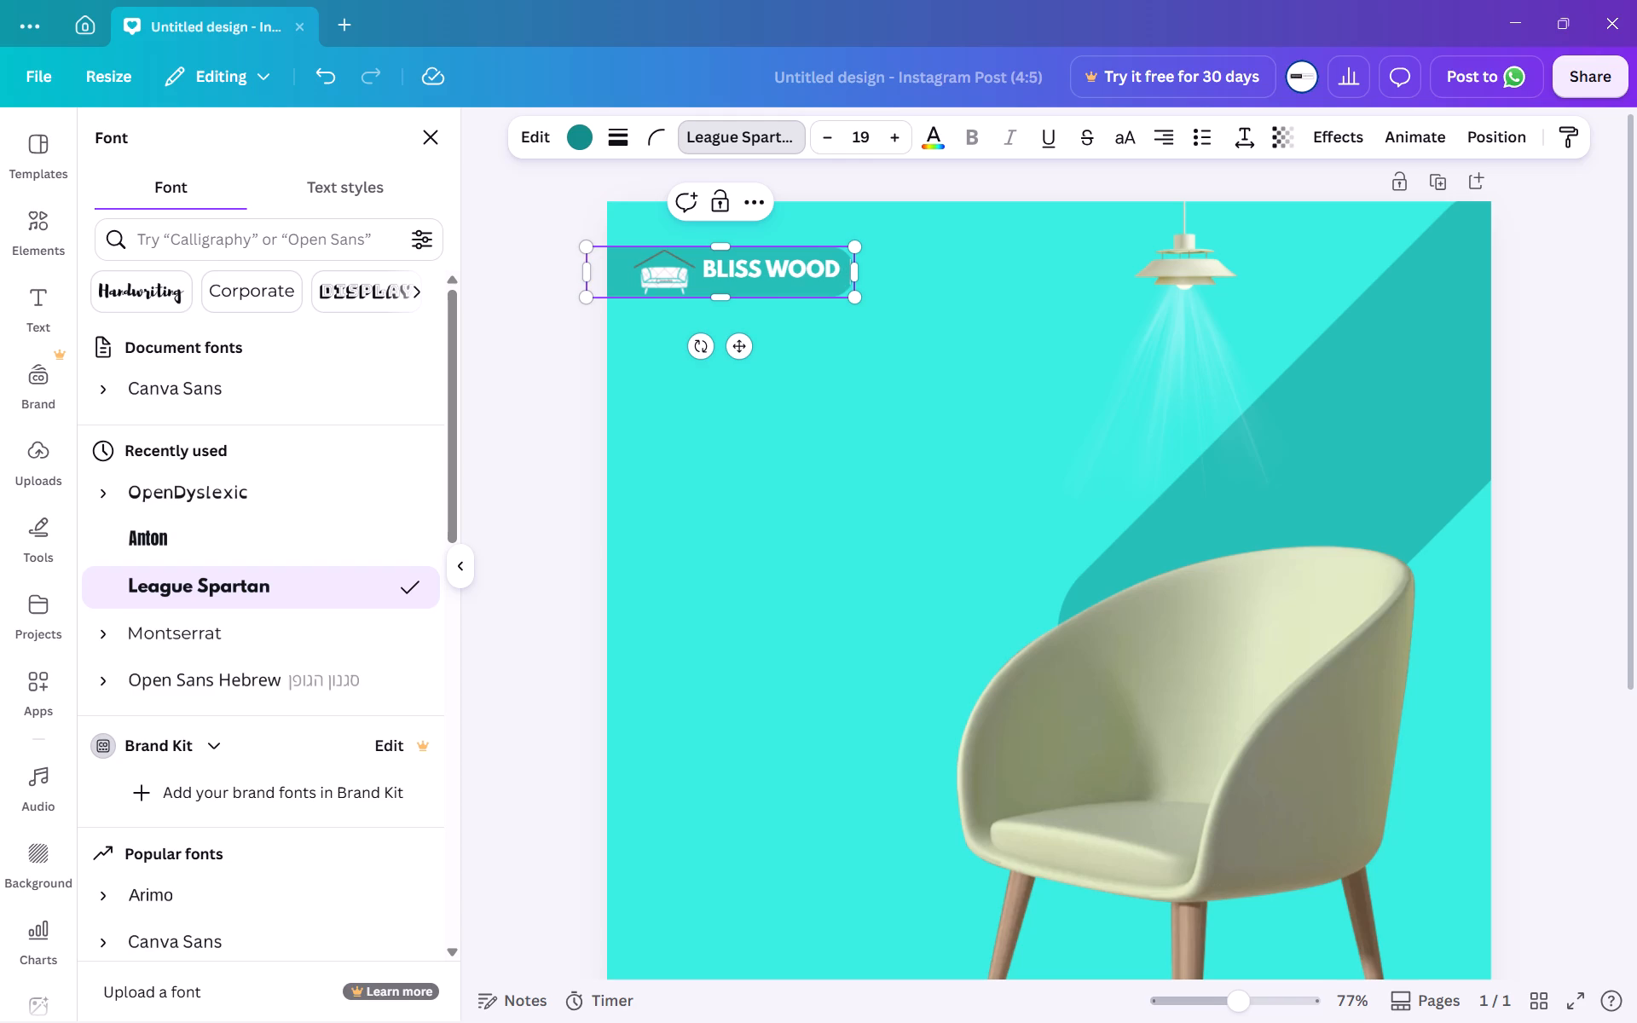
left_click(754, 327)
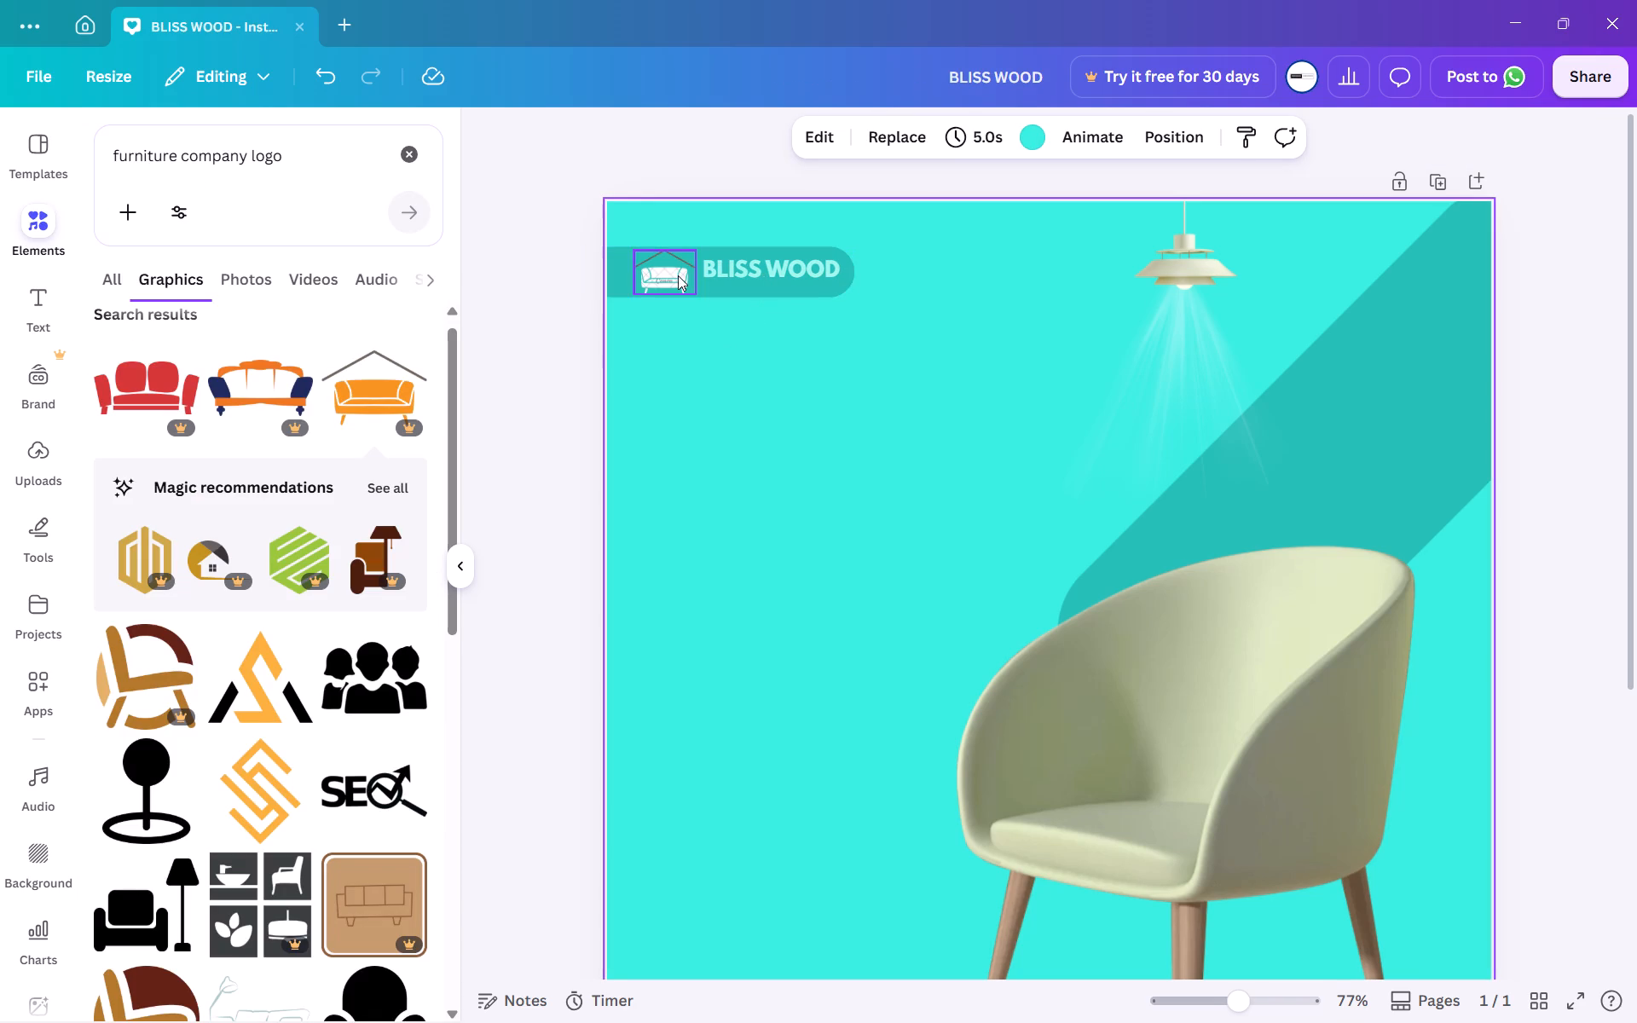
Delete the "BLISS WOOD" text from inside the teal logo pill, keeping the pill shape itself.
scroll(678, 275, "right", 2)
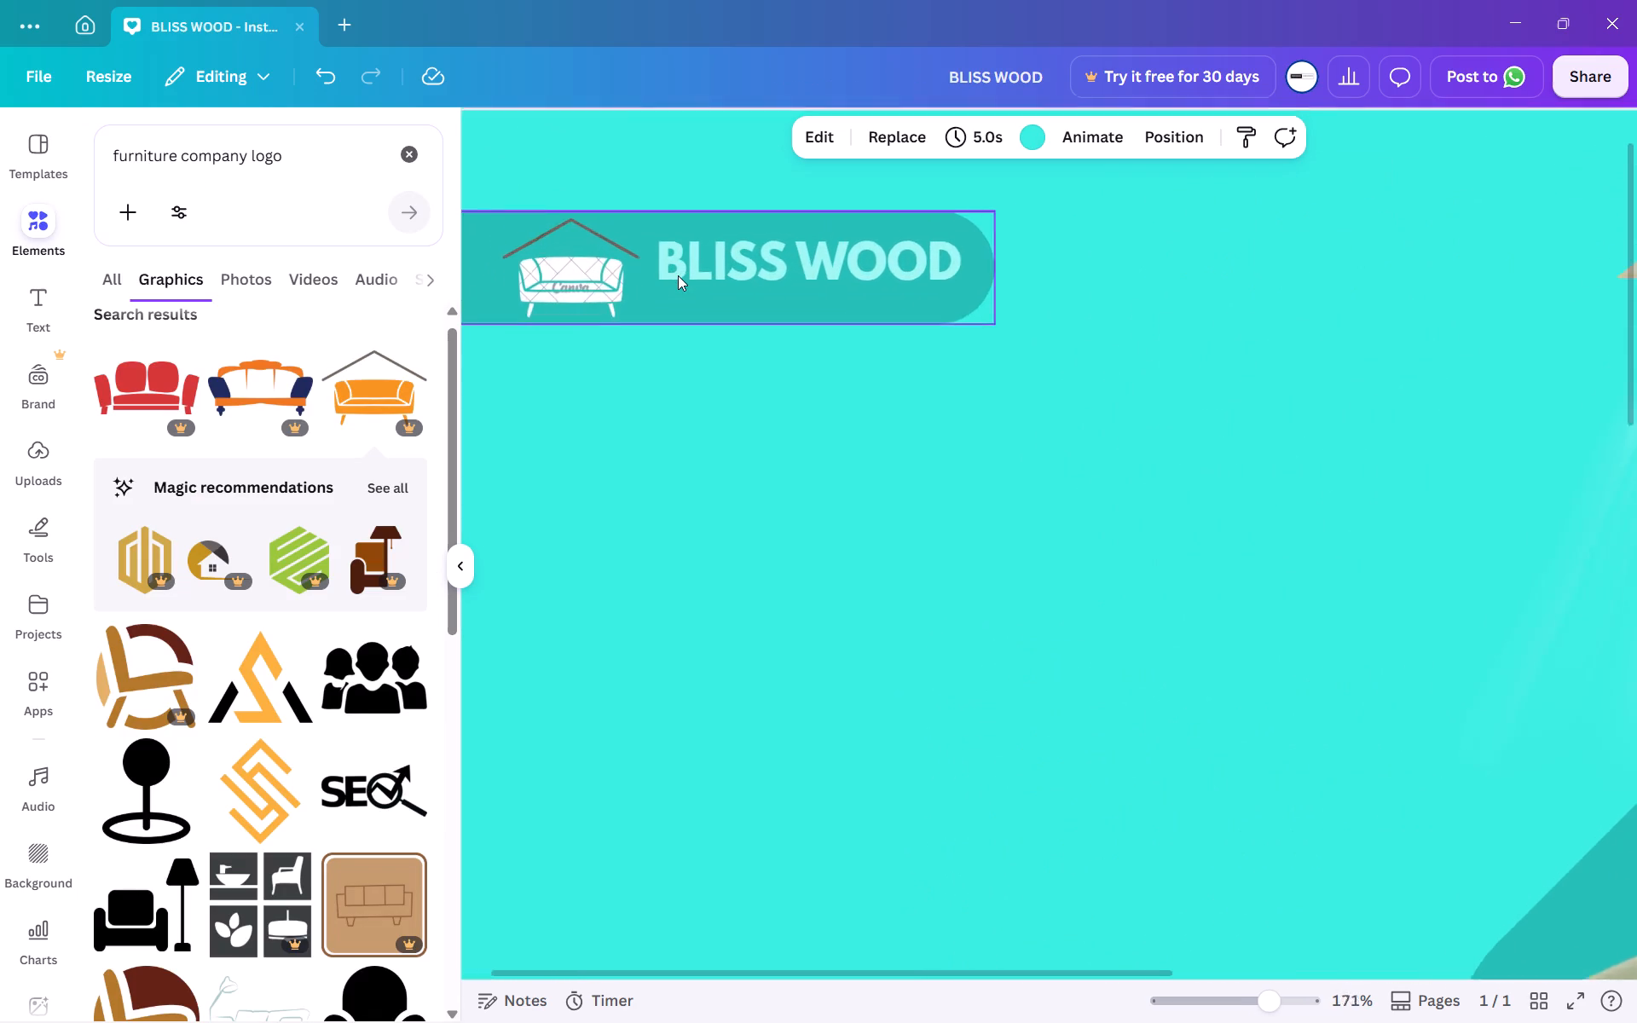
scroll(678, 275, "right", 1)
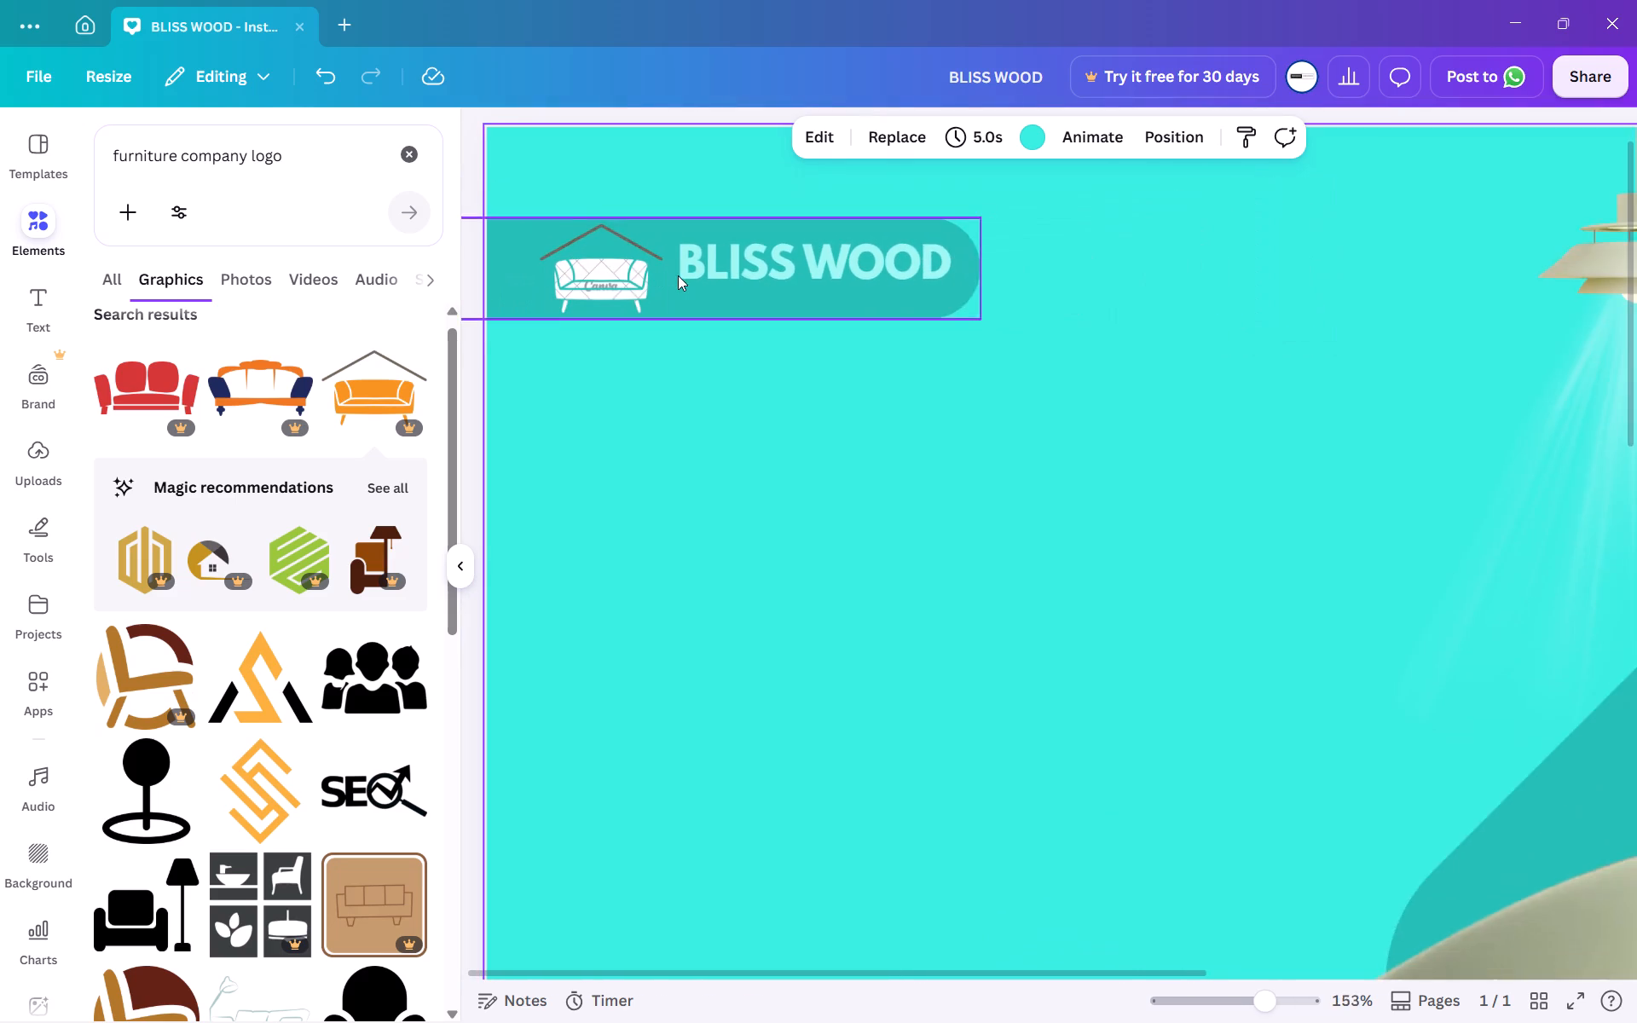
triple_click(703, 273)
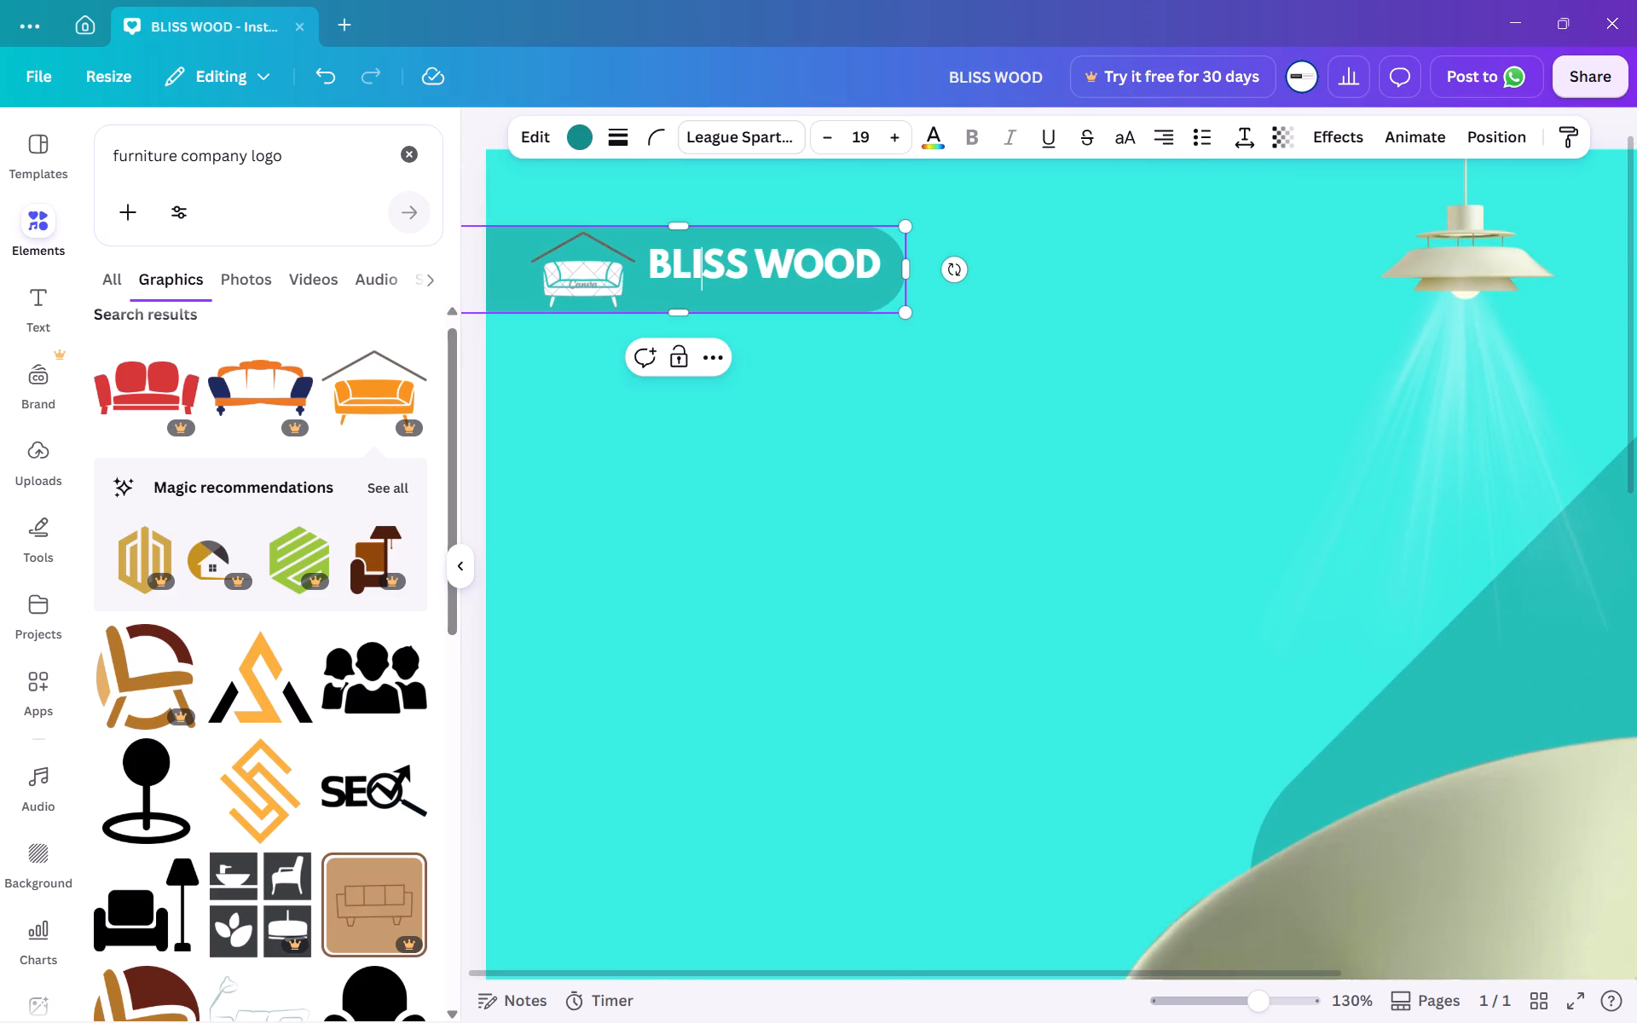
key("BackSpace")
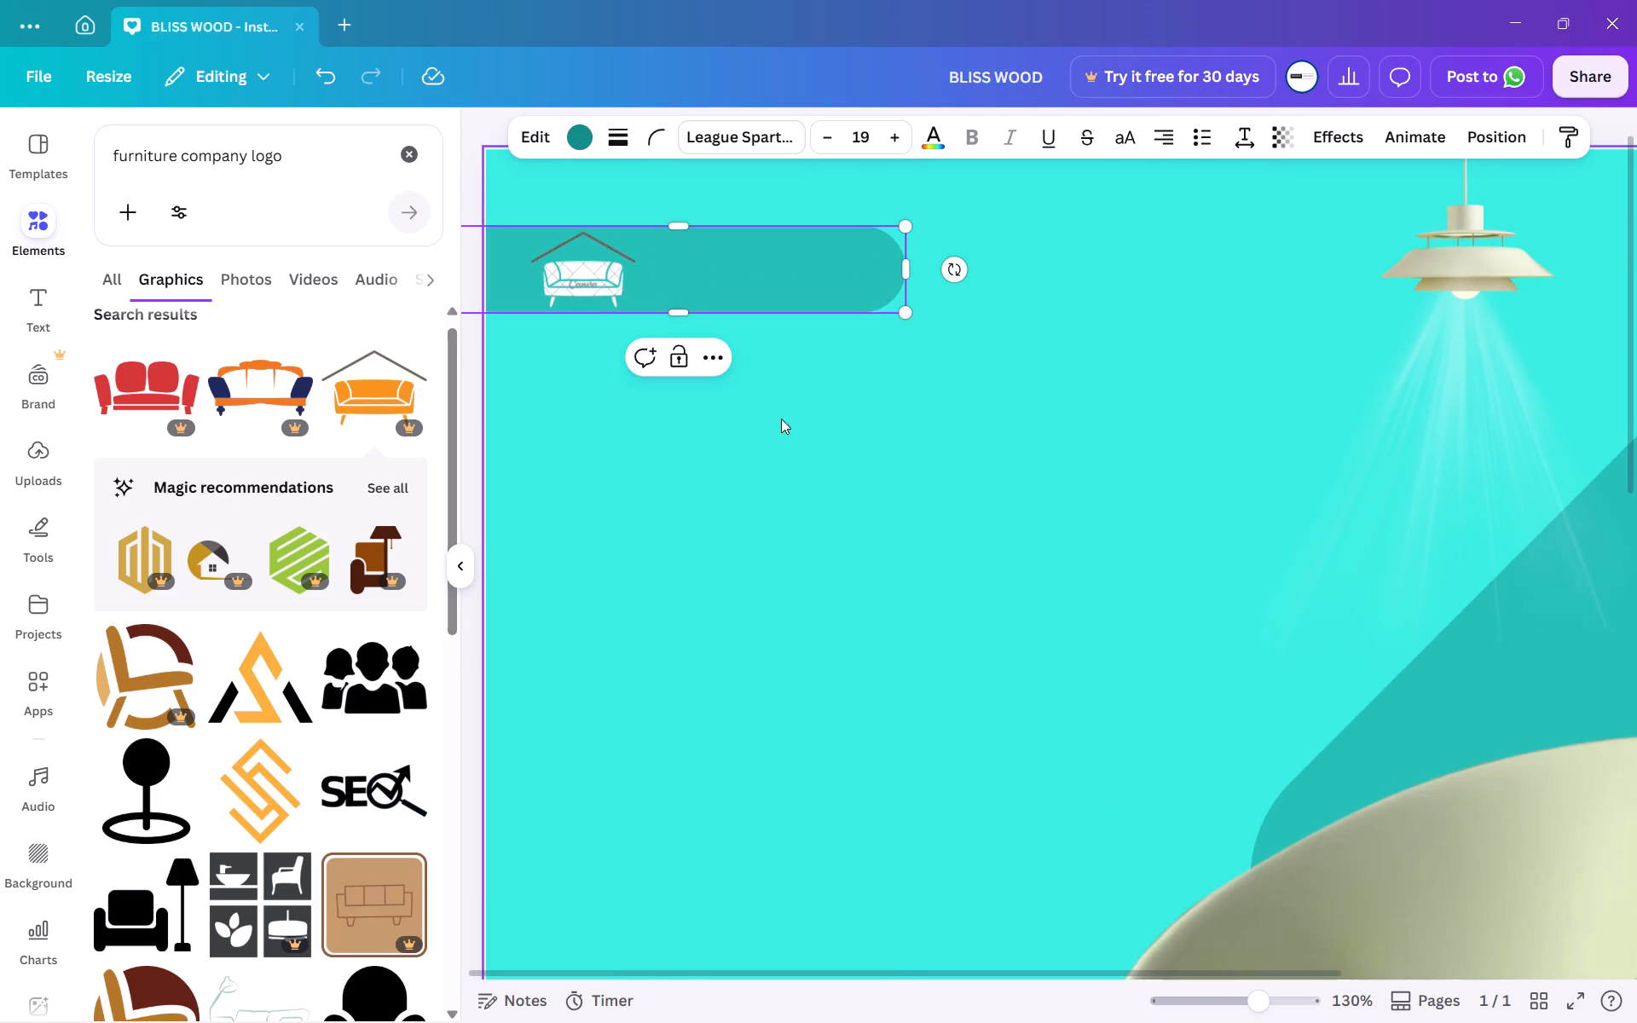
left_click(788, 440)
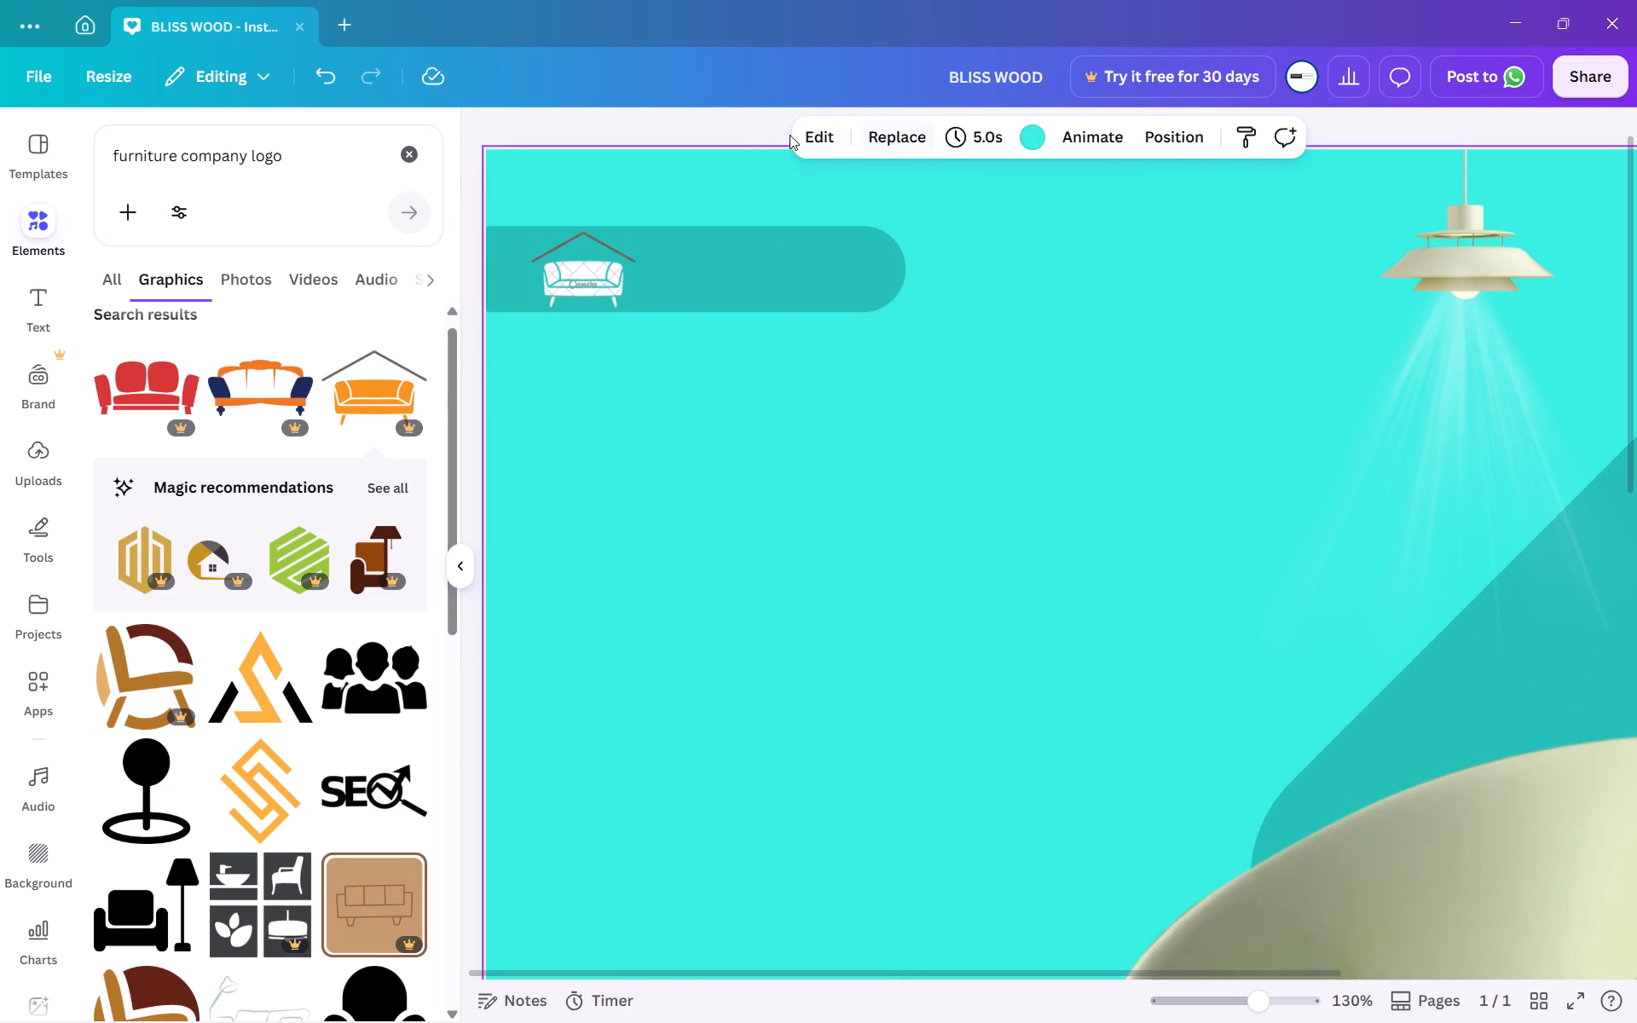
Add a separate body text box in the Anton font reading "BLISS WOOD".
left_click(425, 153)
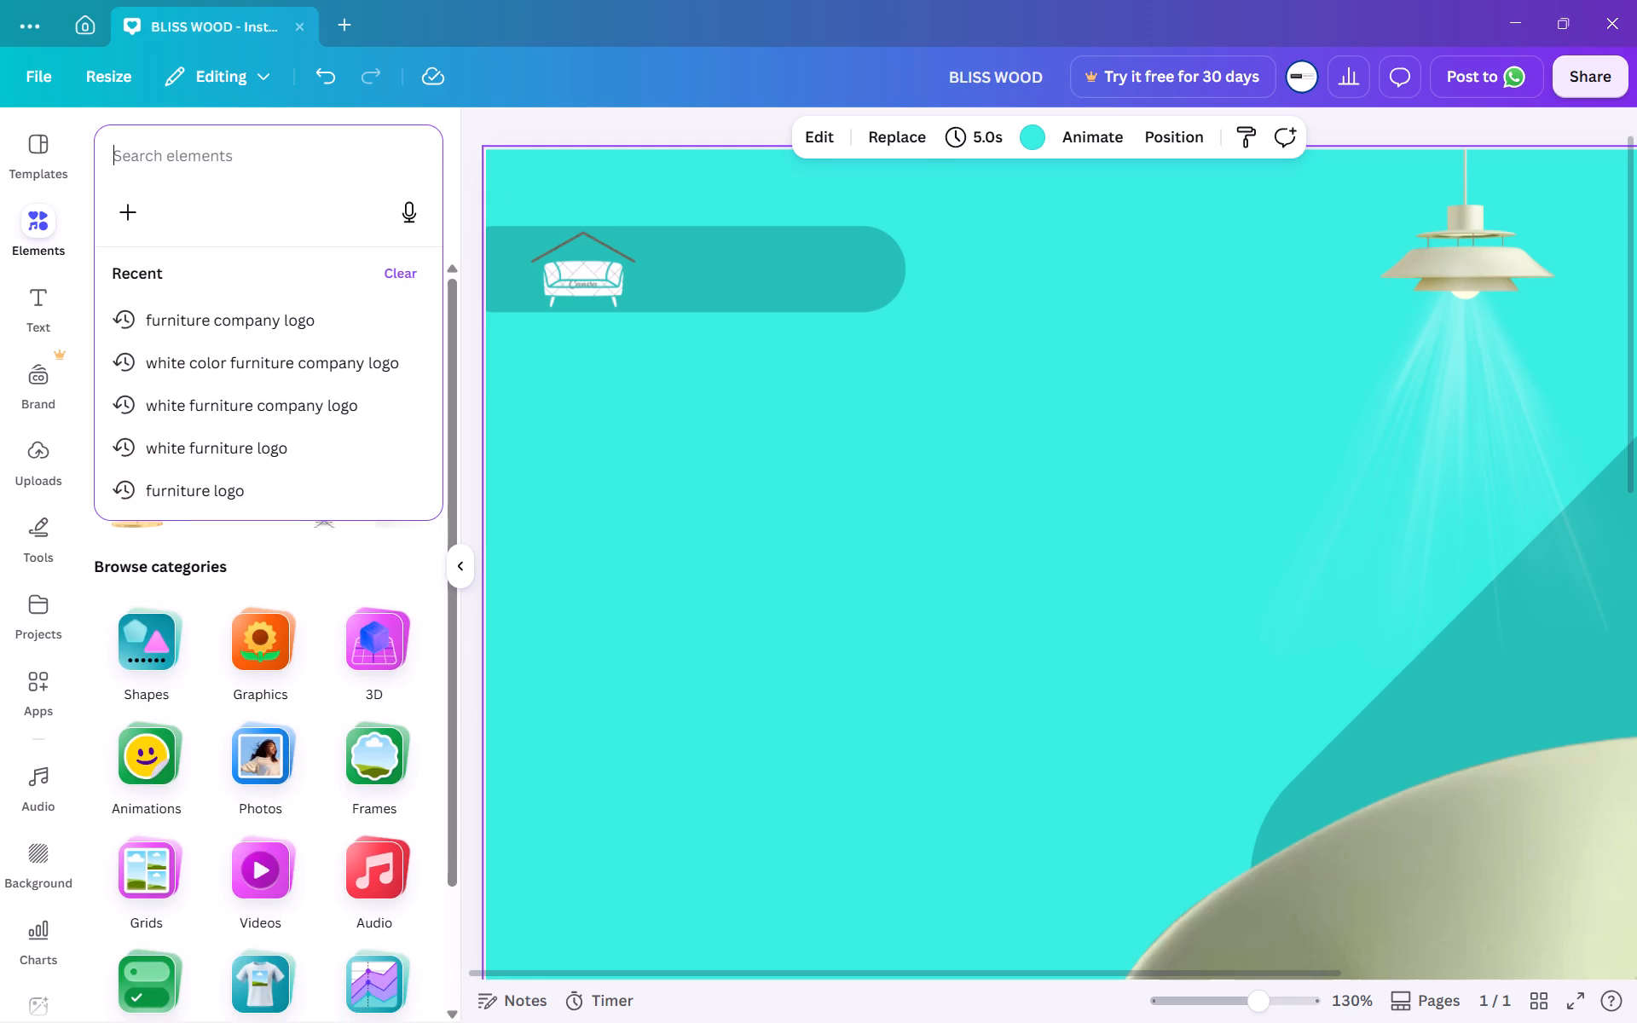
left_click(37, 287)
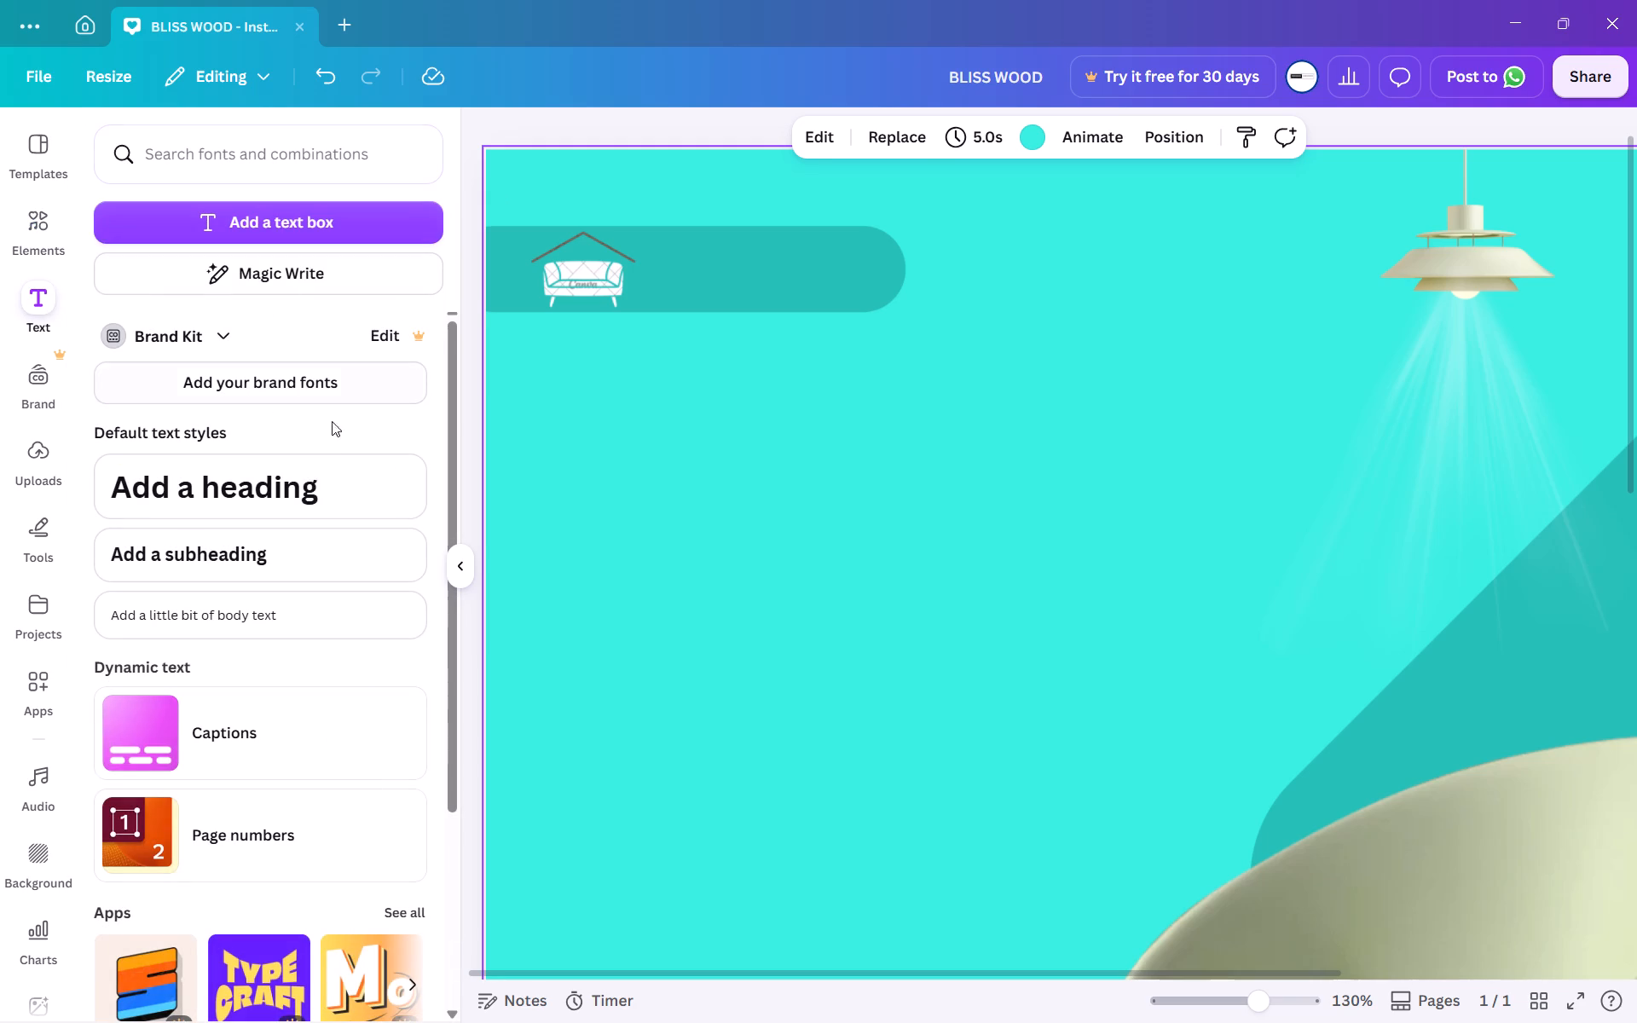
left_click(257, 609)
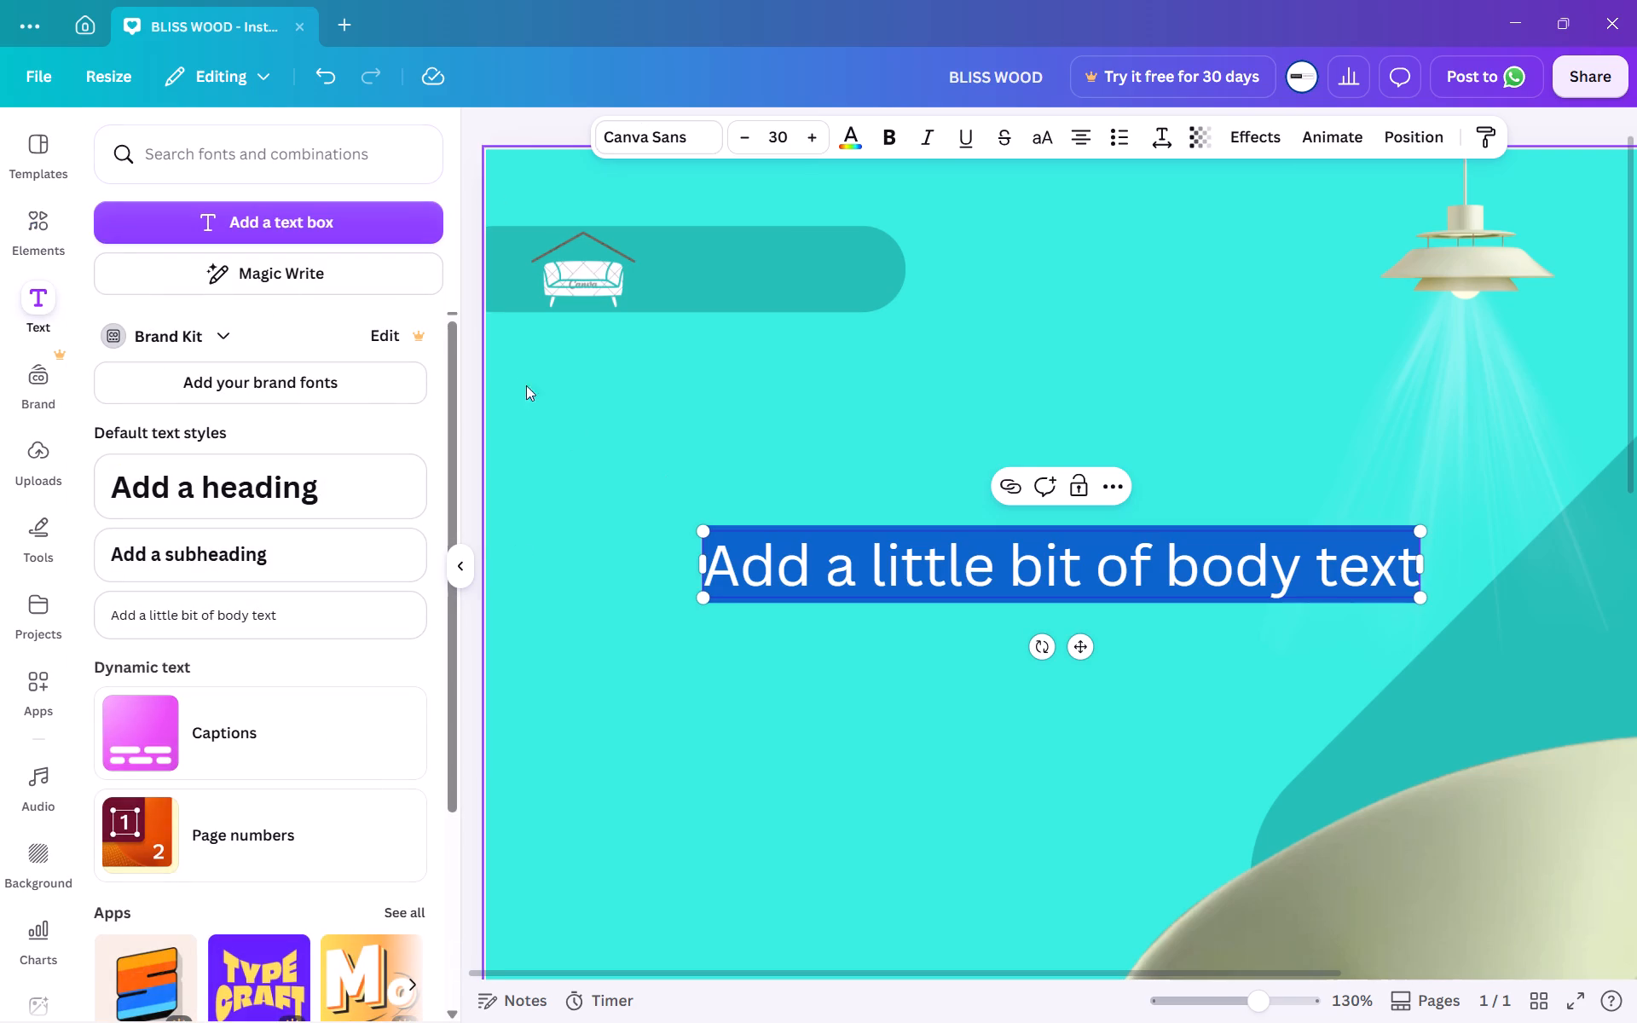
left_click(651, 129)
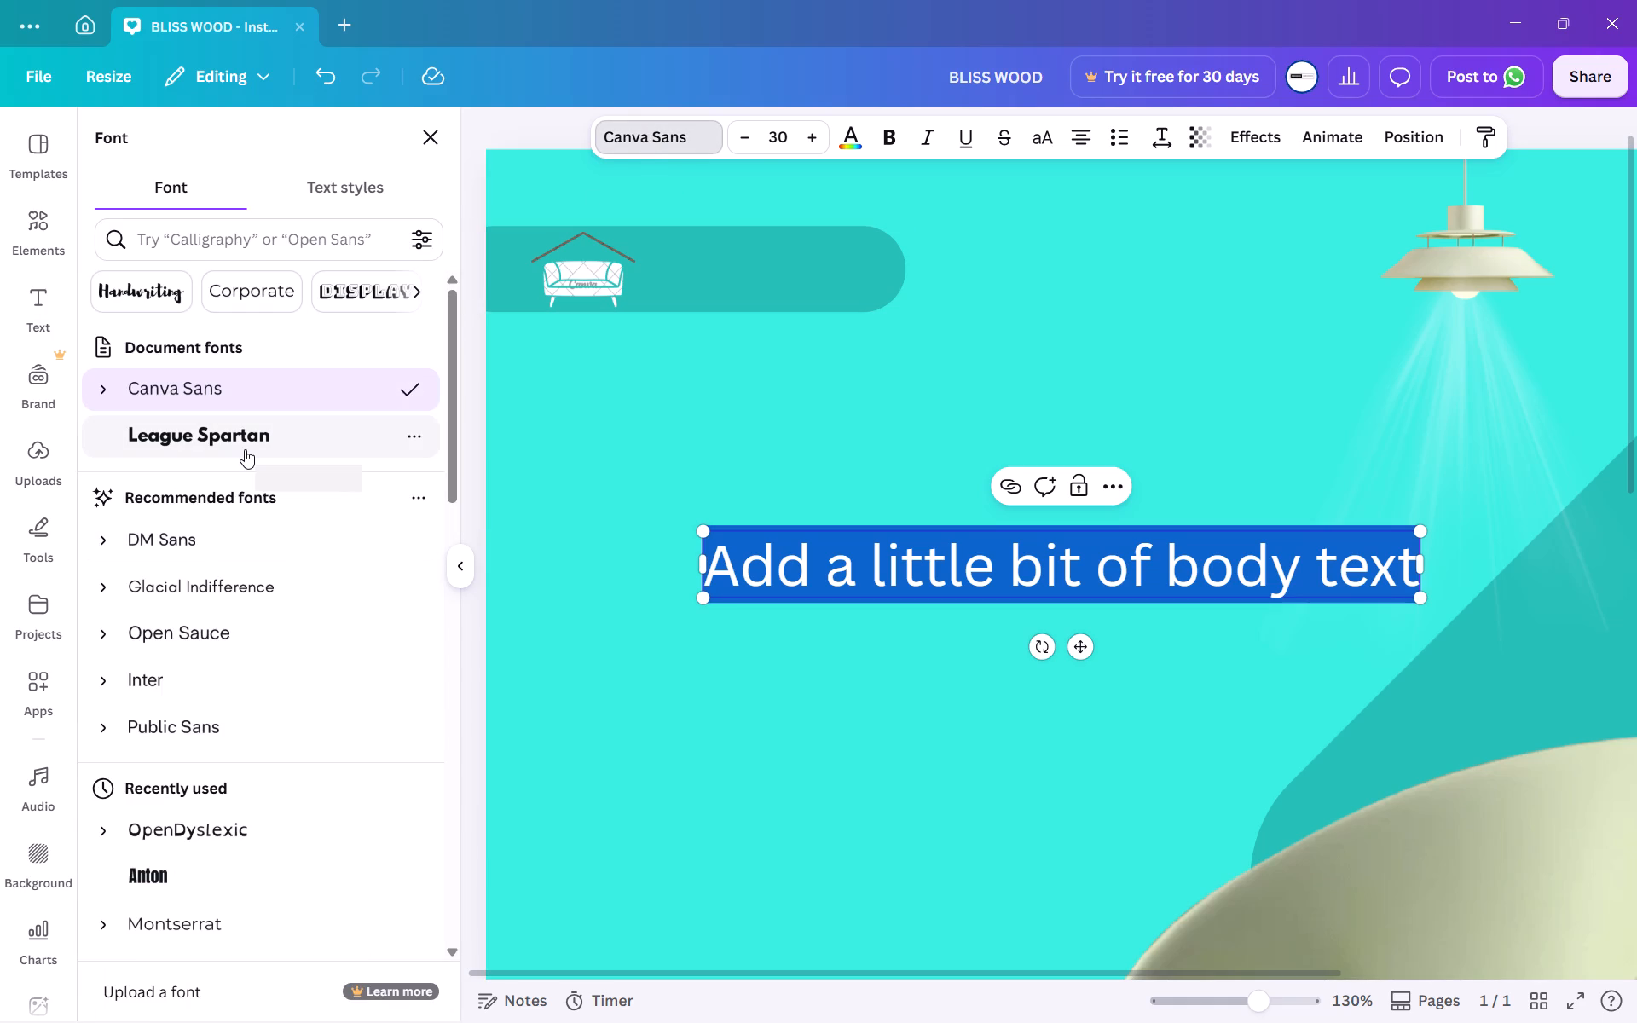
left_click(149, 866)
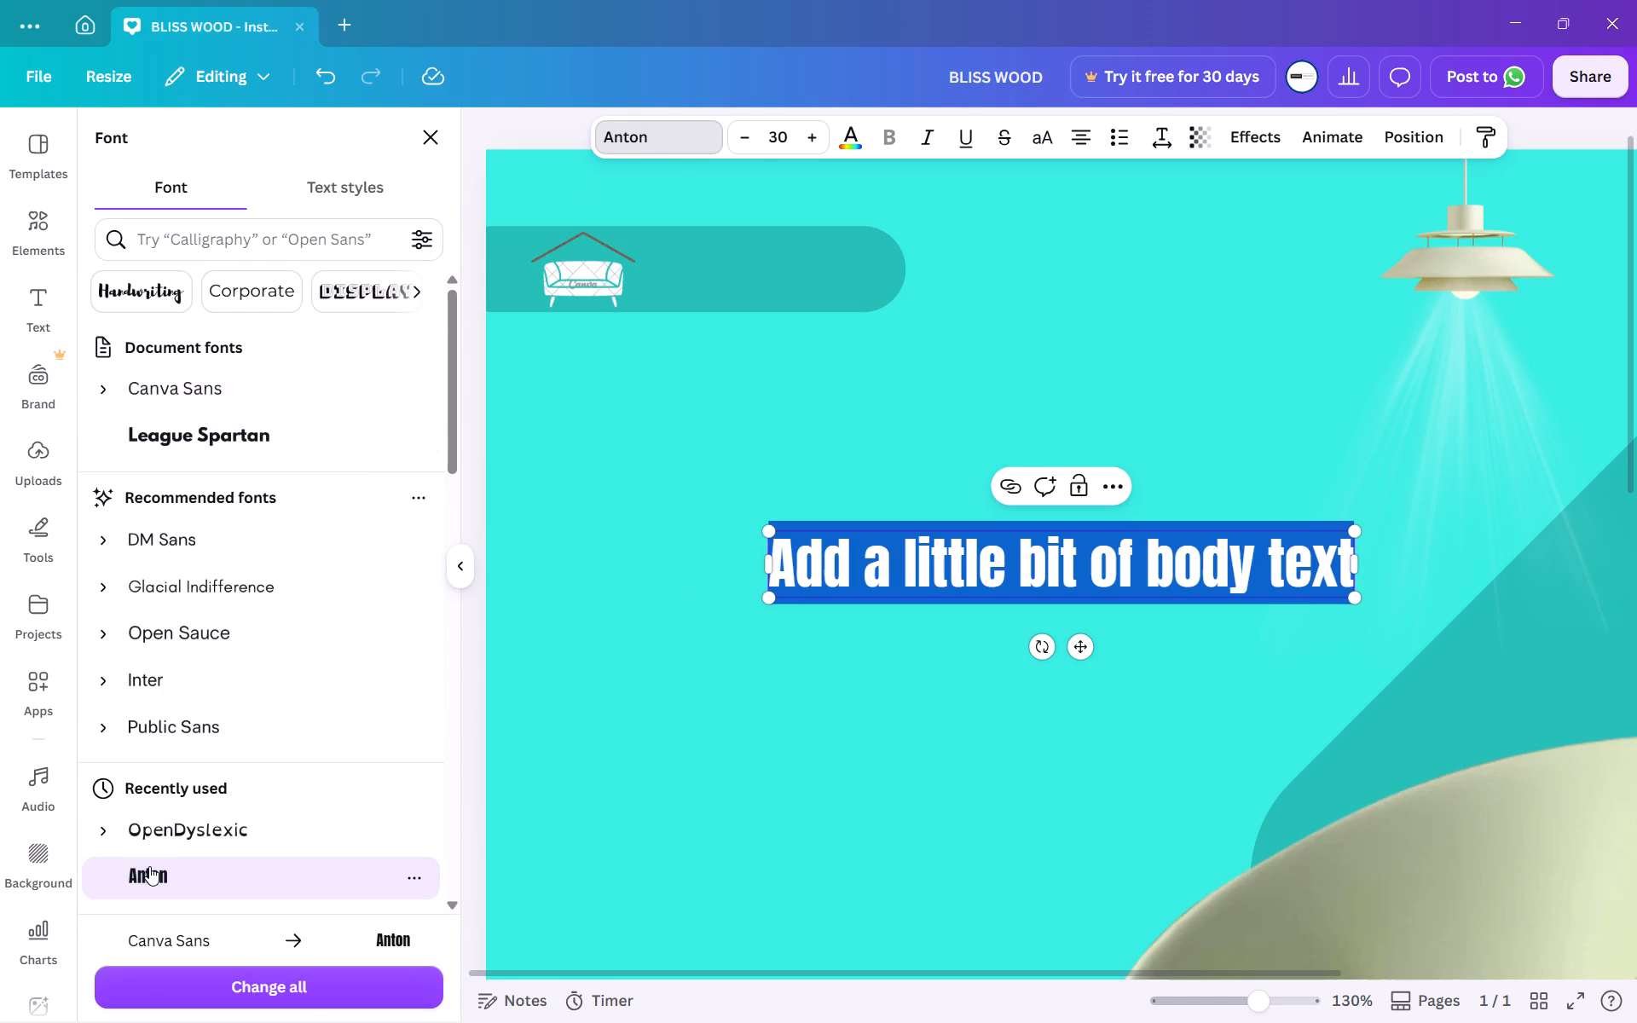
type("BLISS WOOD")
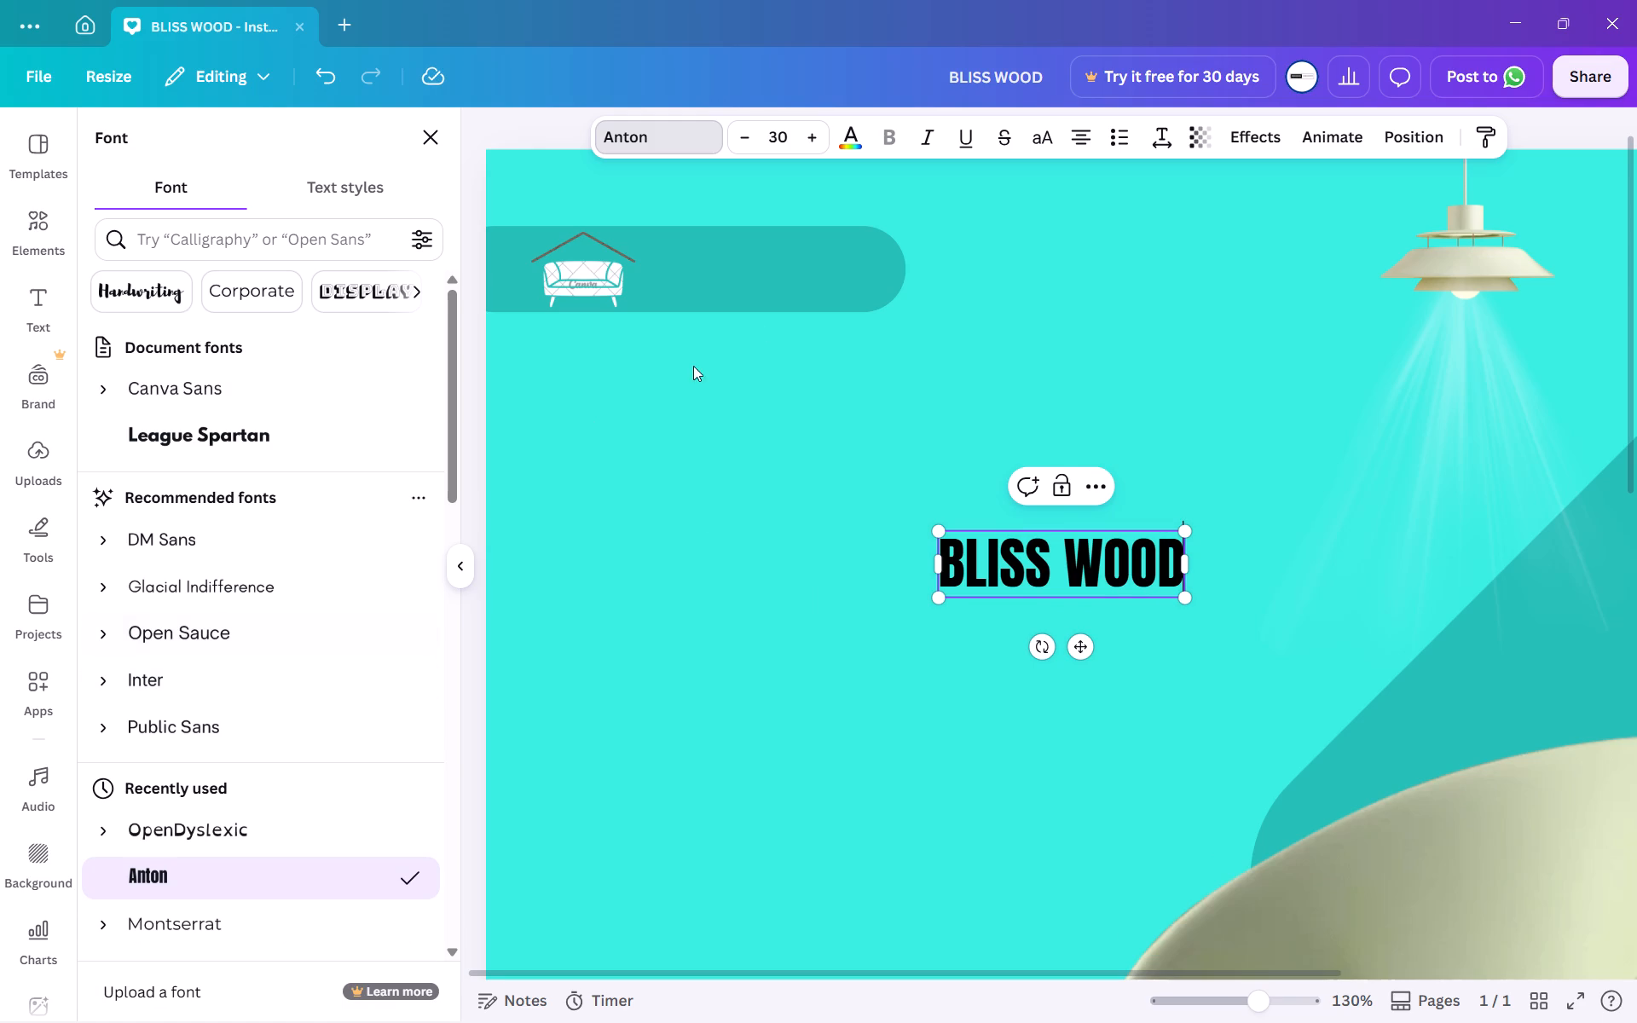
Set the colour of the new "BLISS WOOD" text to white.
left_click(843, 147)
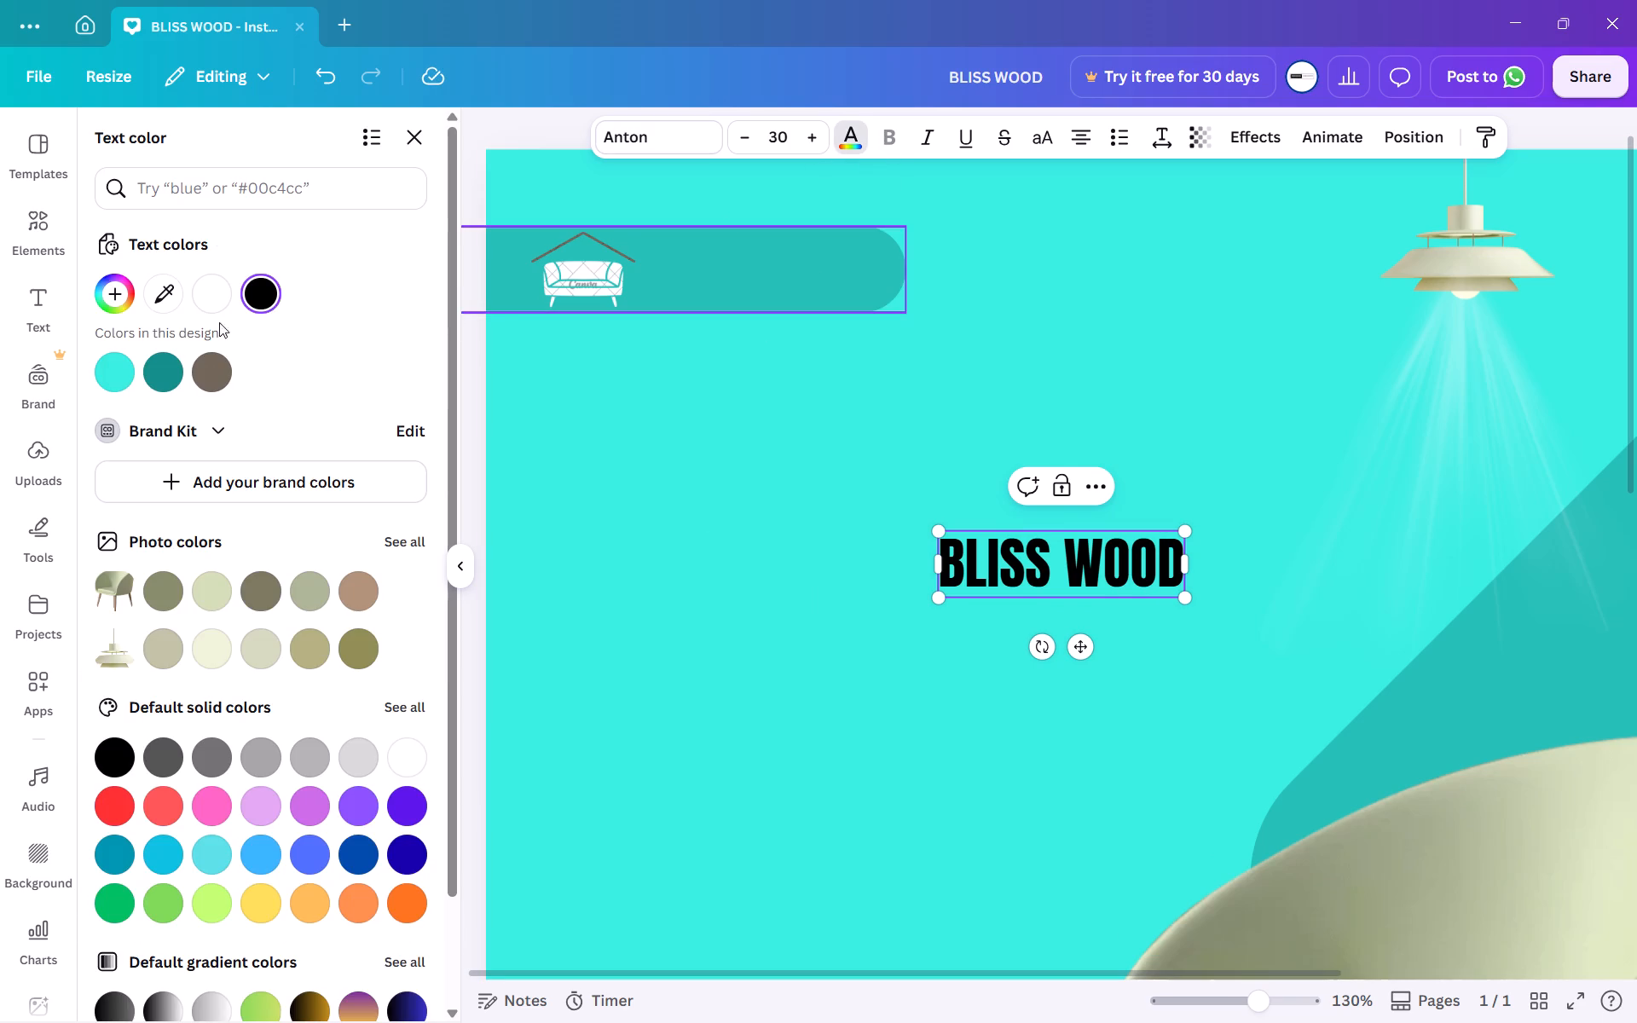
left_click(216, 292)
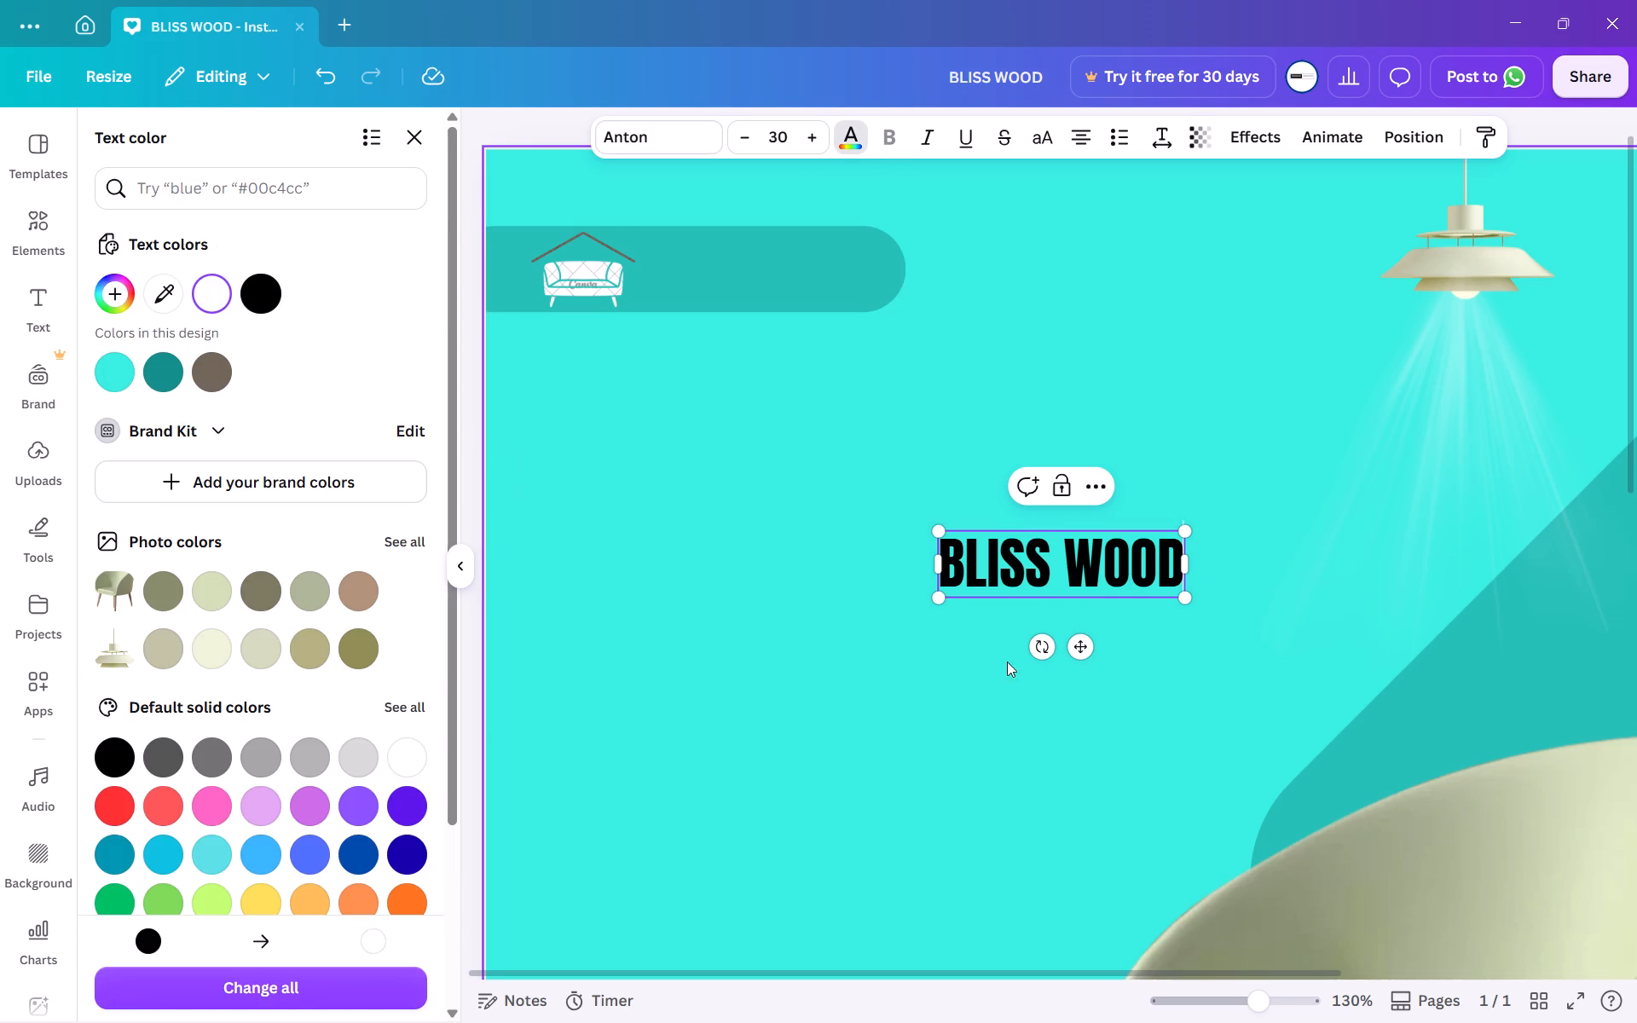
left_click(216, 296)
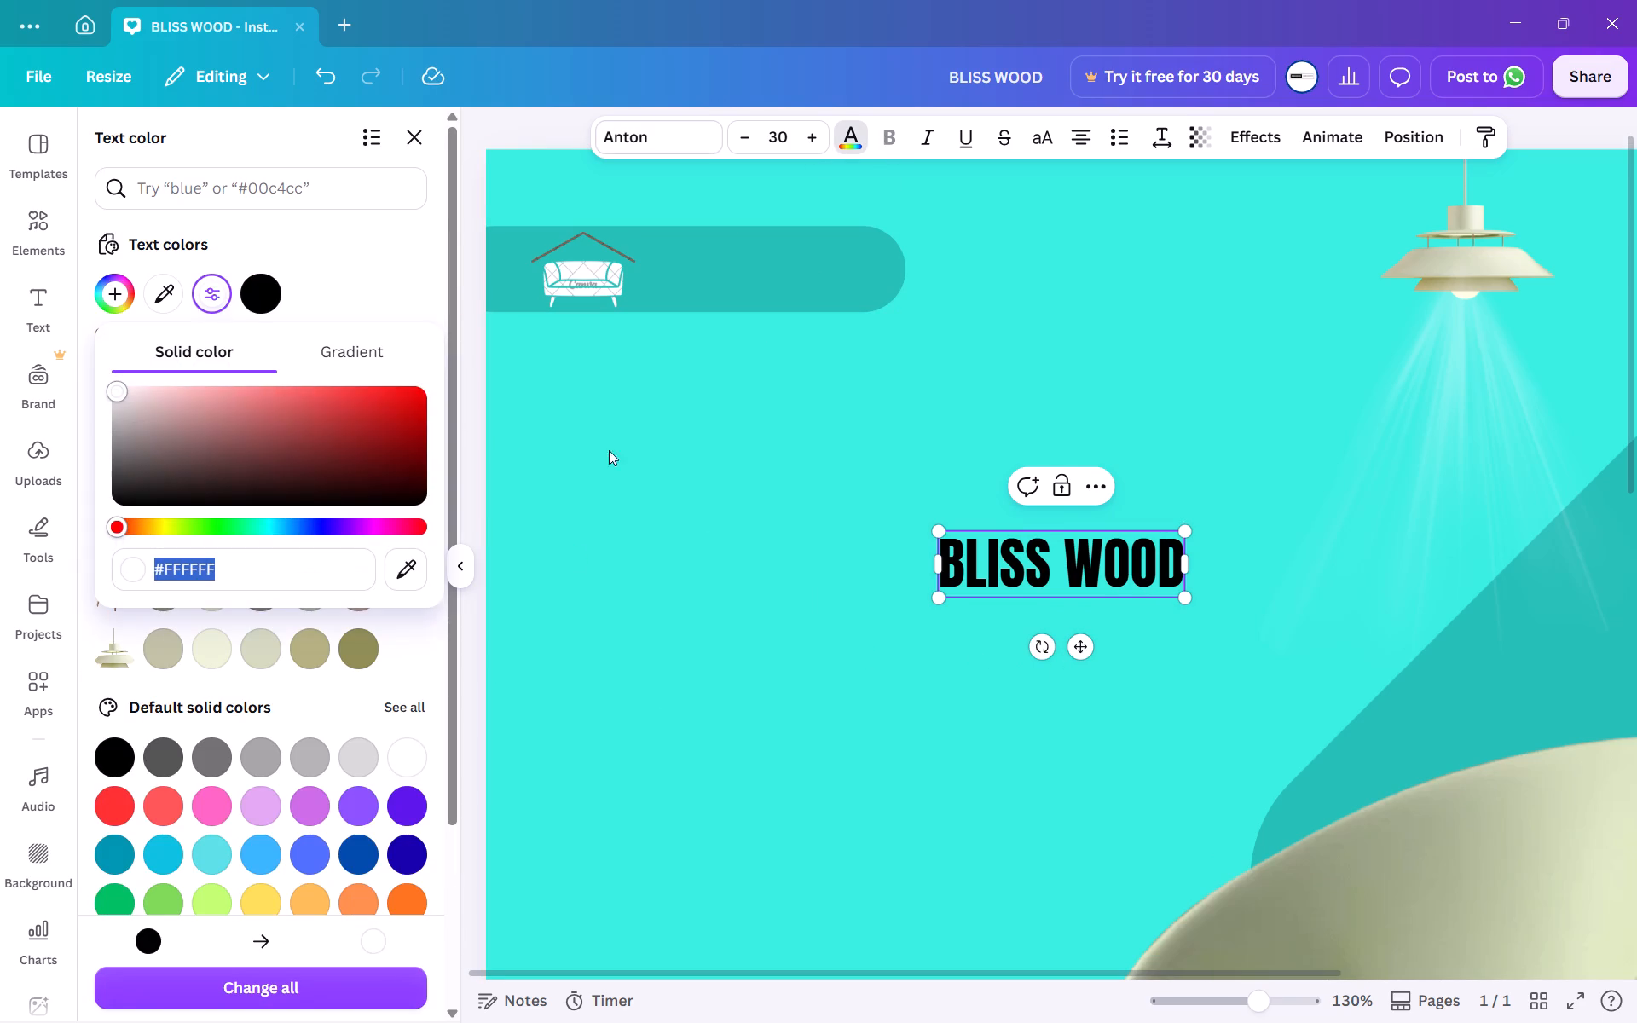
left_click(1086, 633)
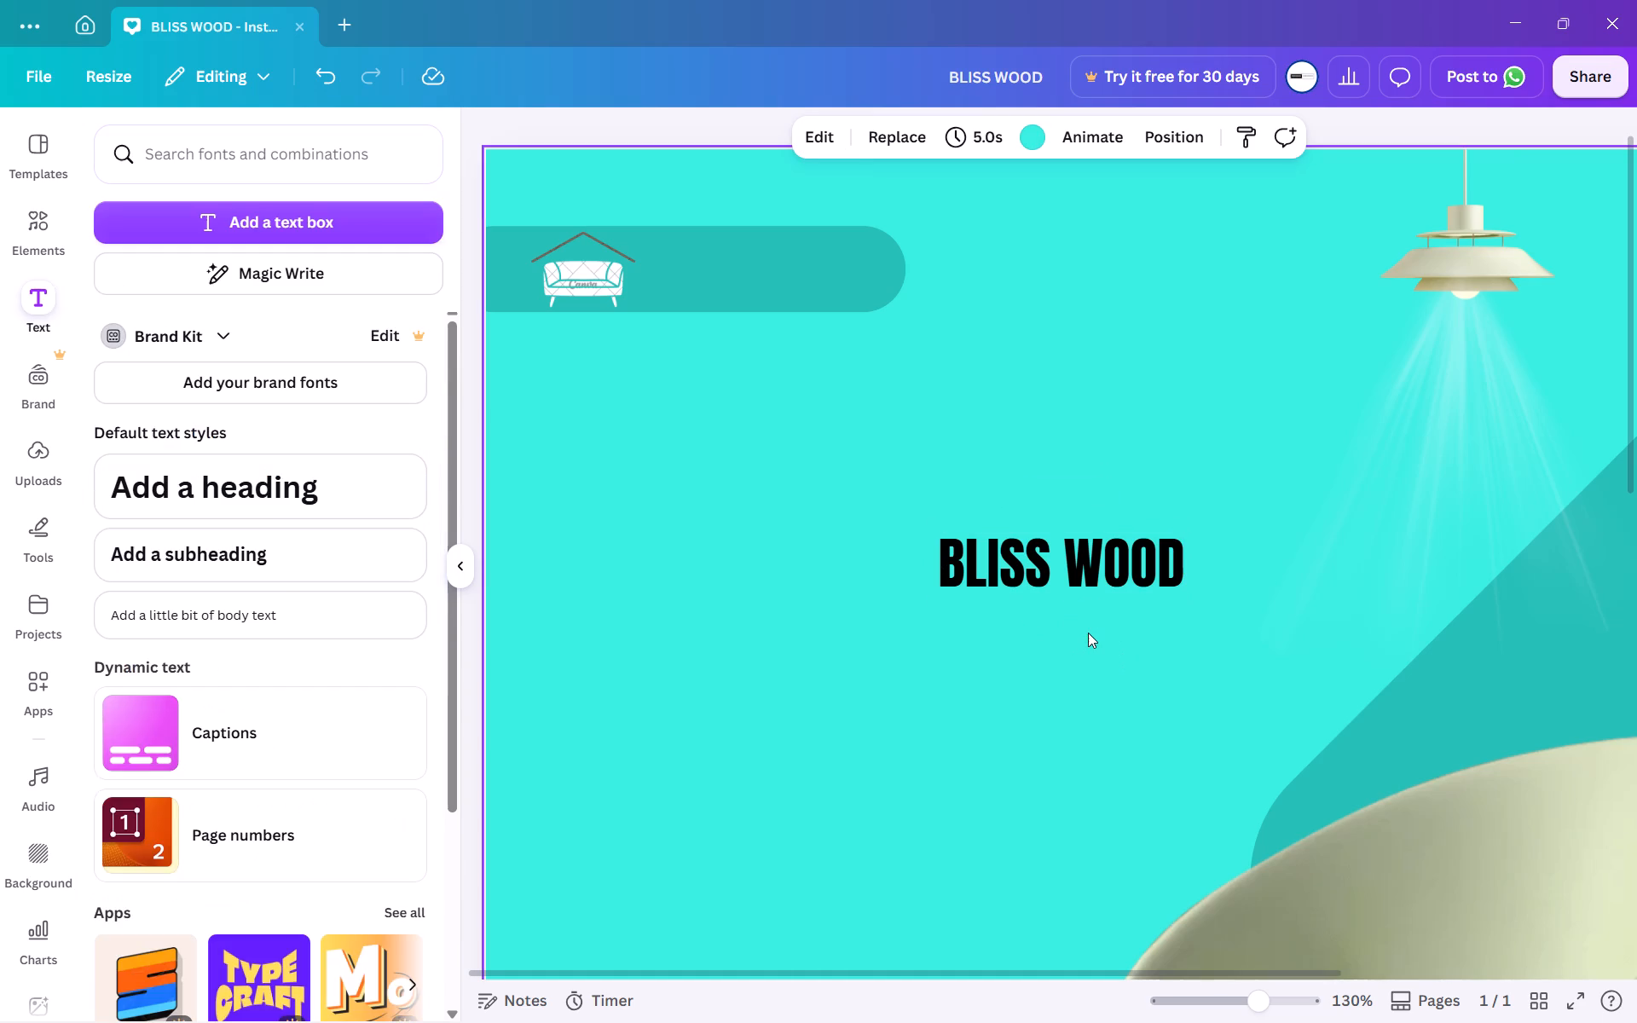
triple_click(1073, 574)
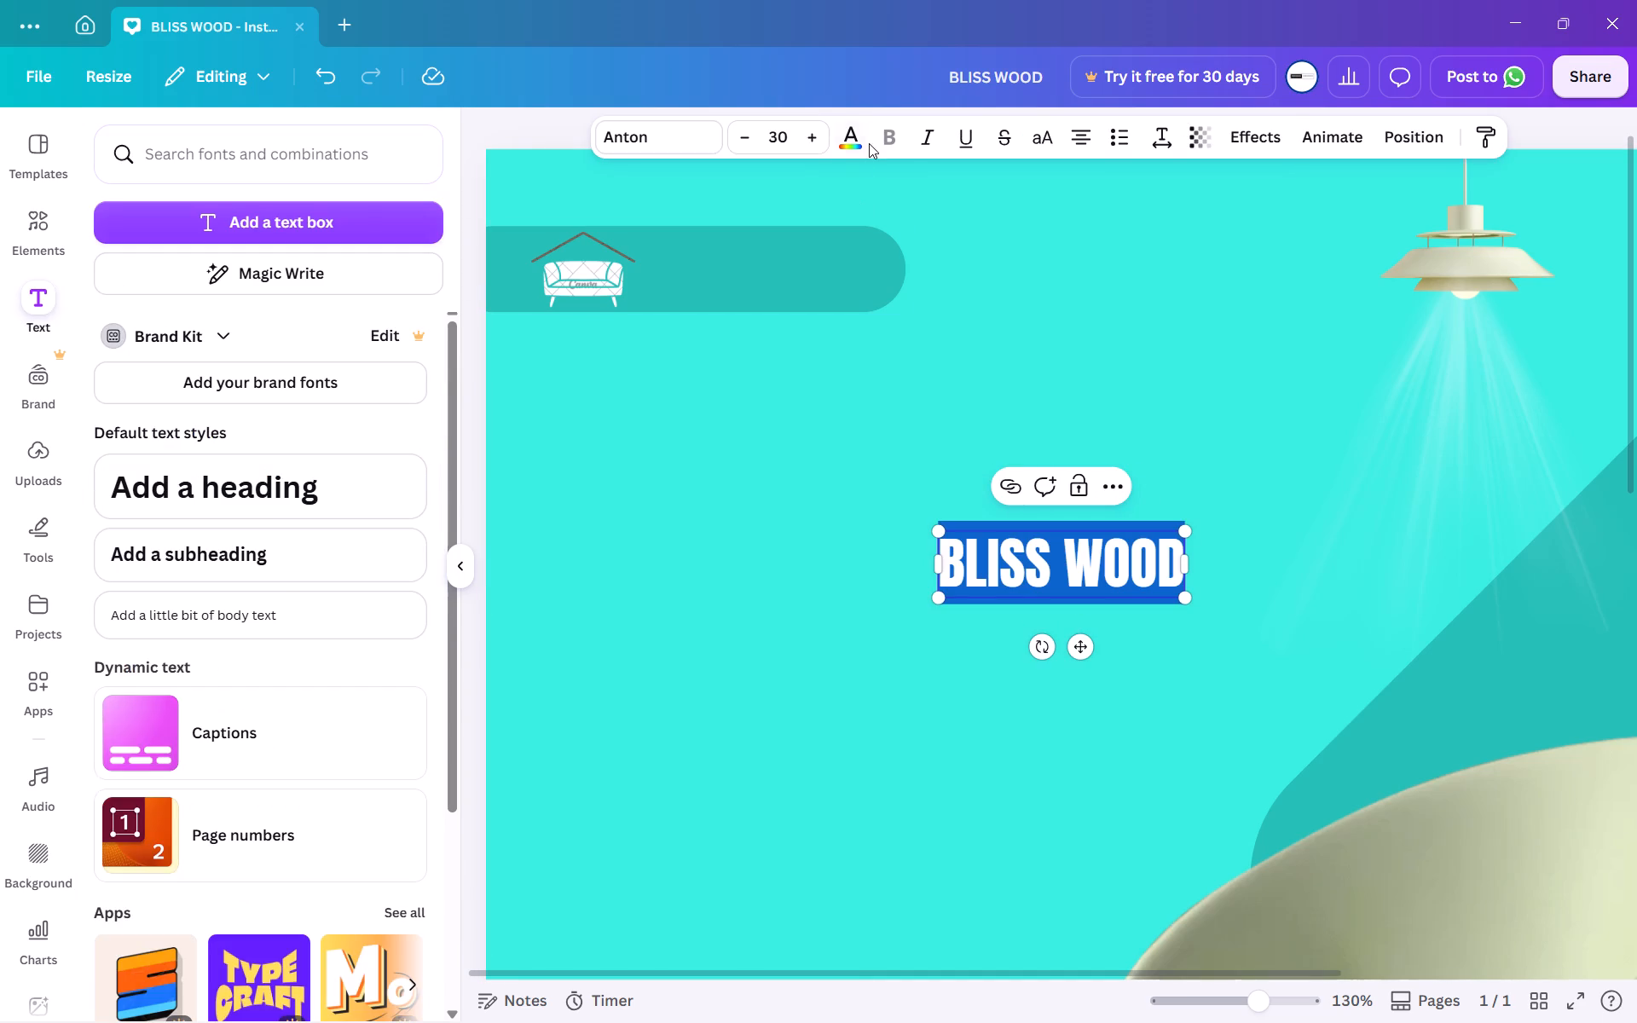
left_click(861, 135)
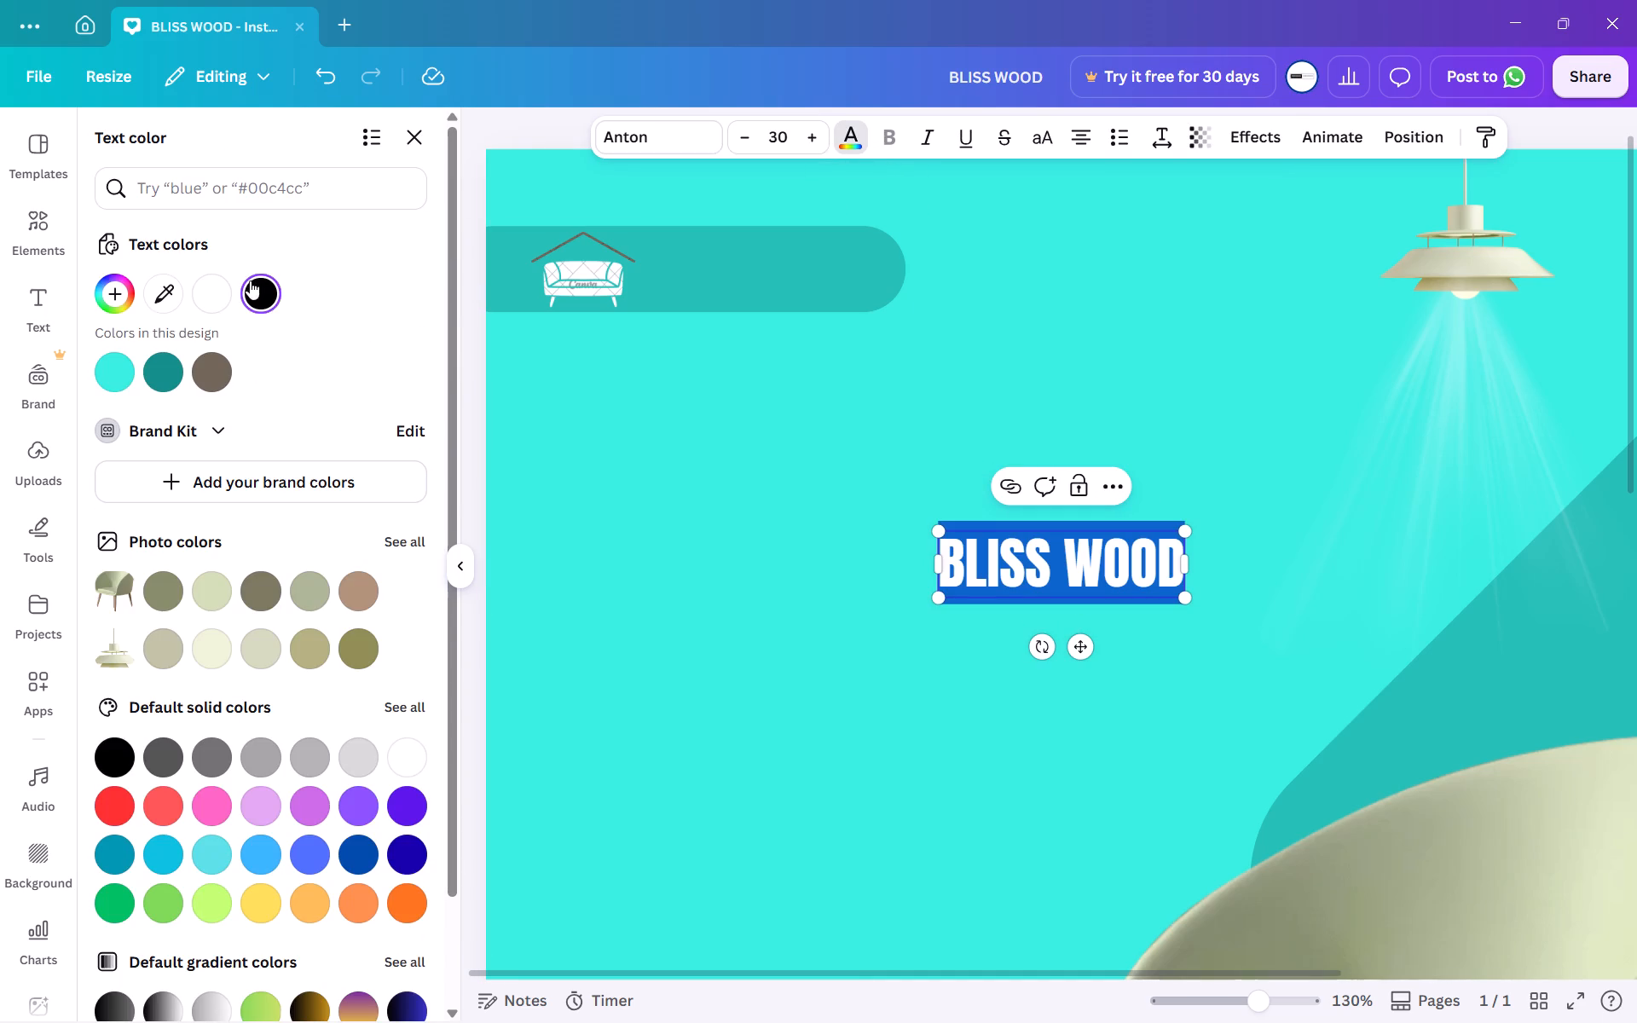
left_click(217, 292)
left_click(765, 639)
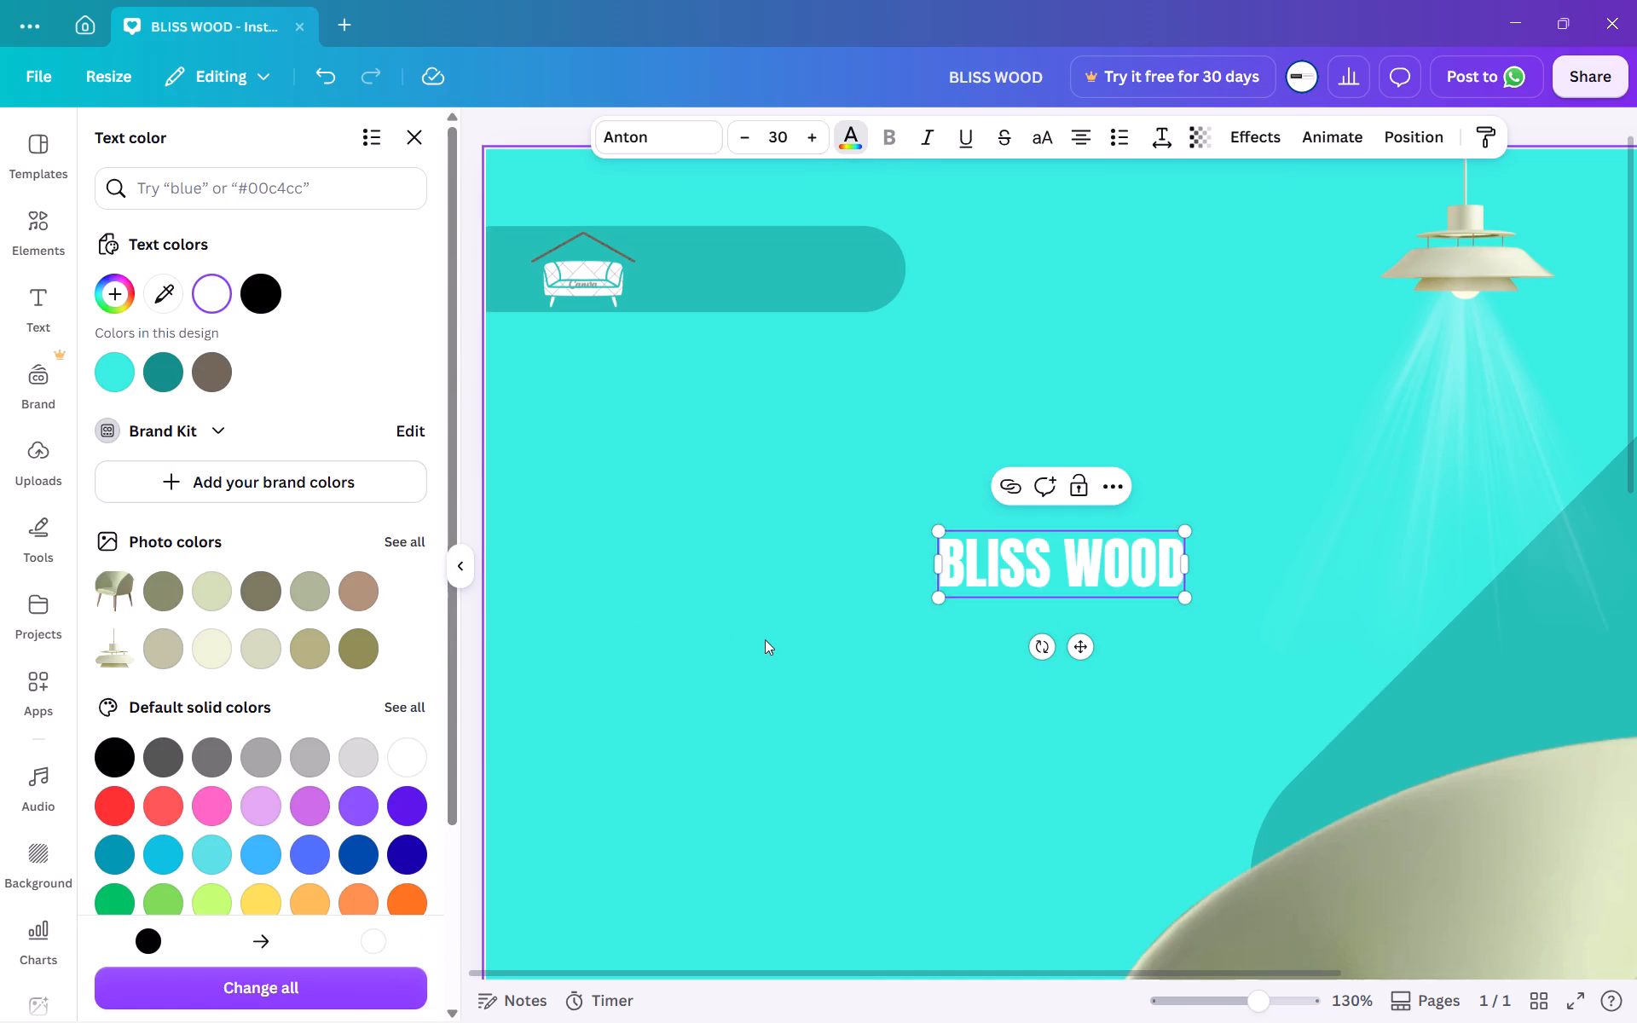
Move the white "BLISS WOOD" text into the teal pill, just beside the sofa logo and vertically centred.
left_click(1121, 556)
left_click_drag(1082, 648, 790, 366)
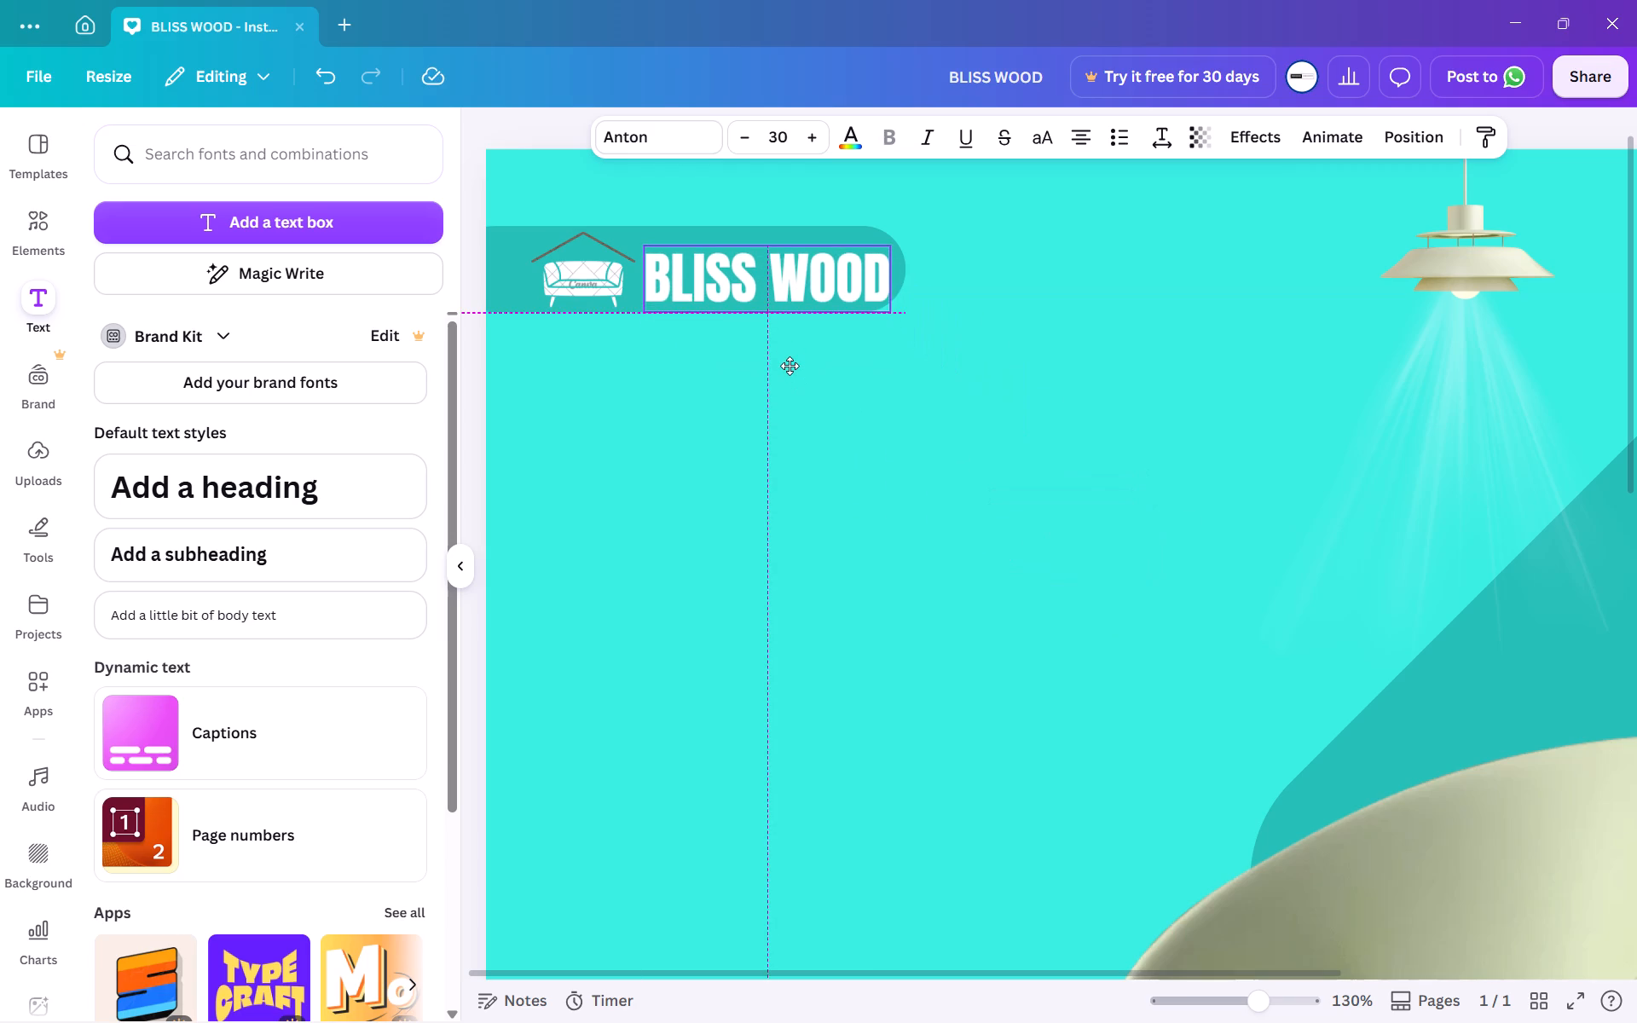
left_click_drag(790, 366, 790, 358)
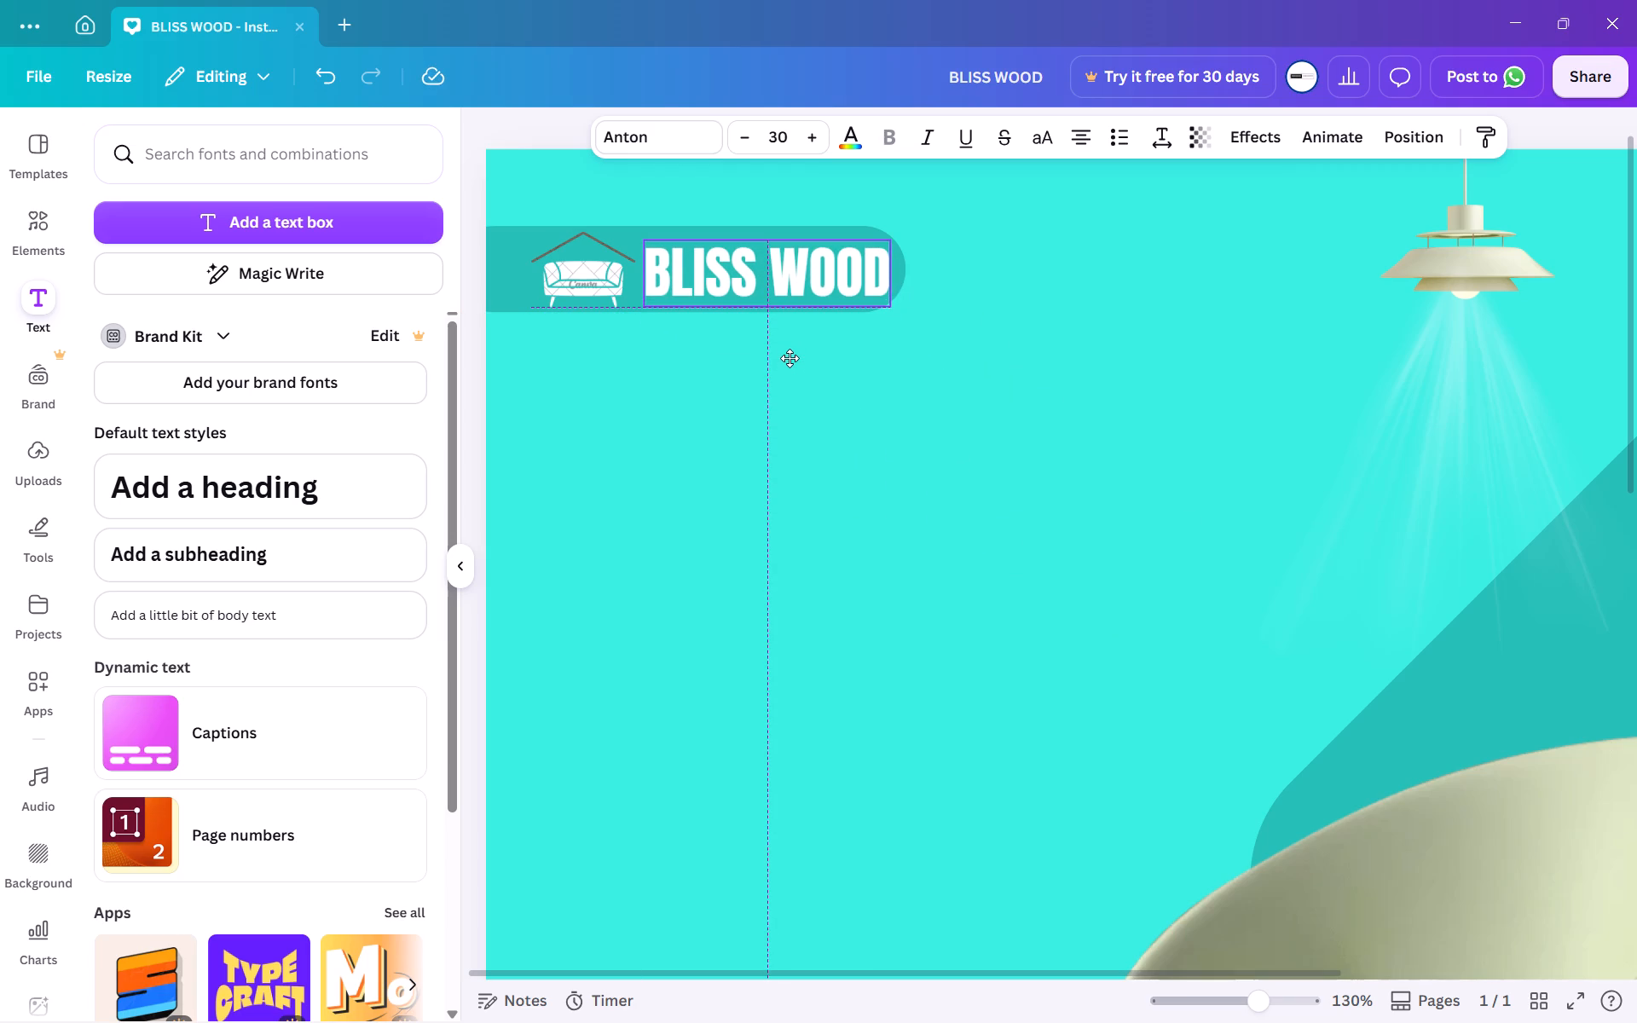
left_click_drag(790, 358, 790, 355)
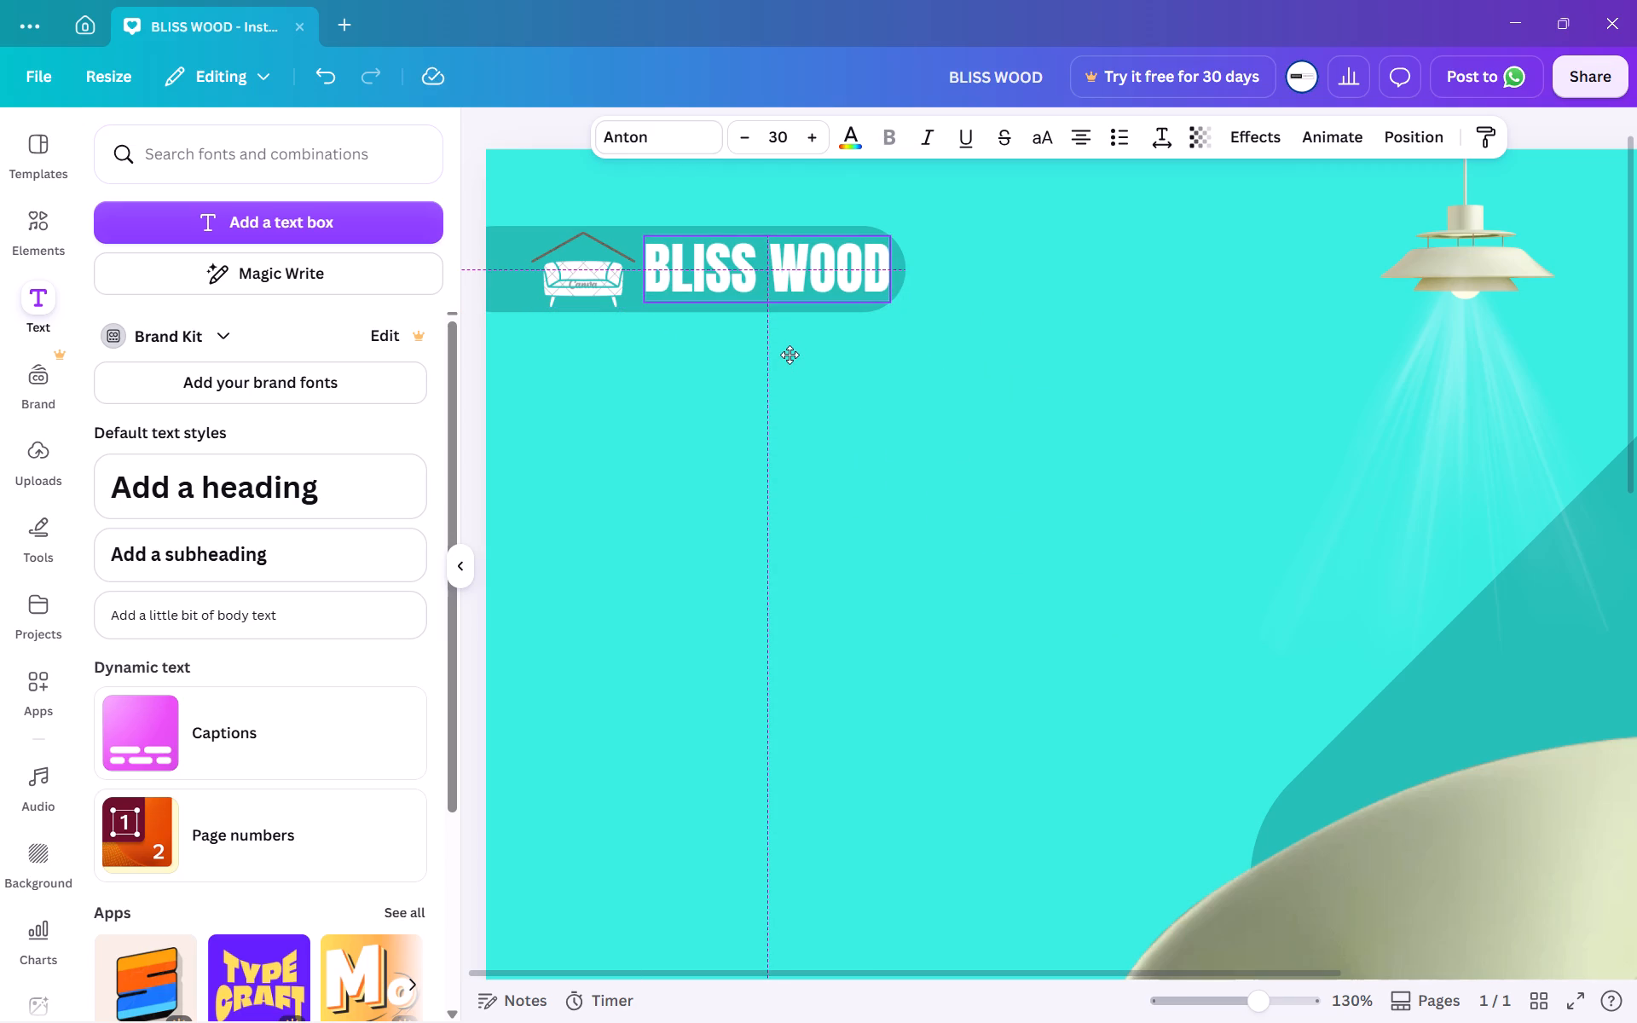
left_click_drag(790, 355, 790, 357)
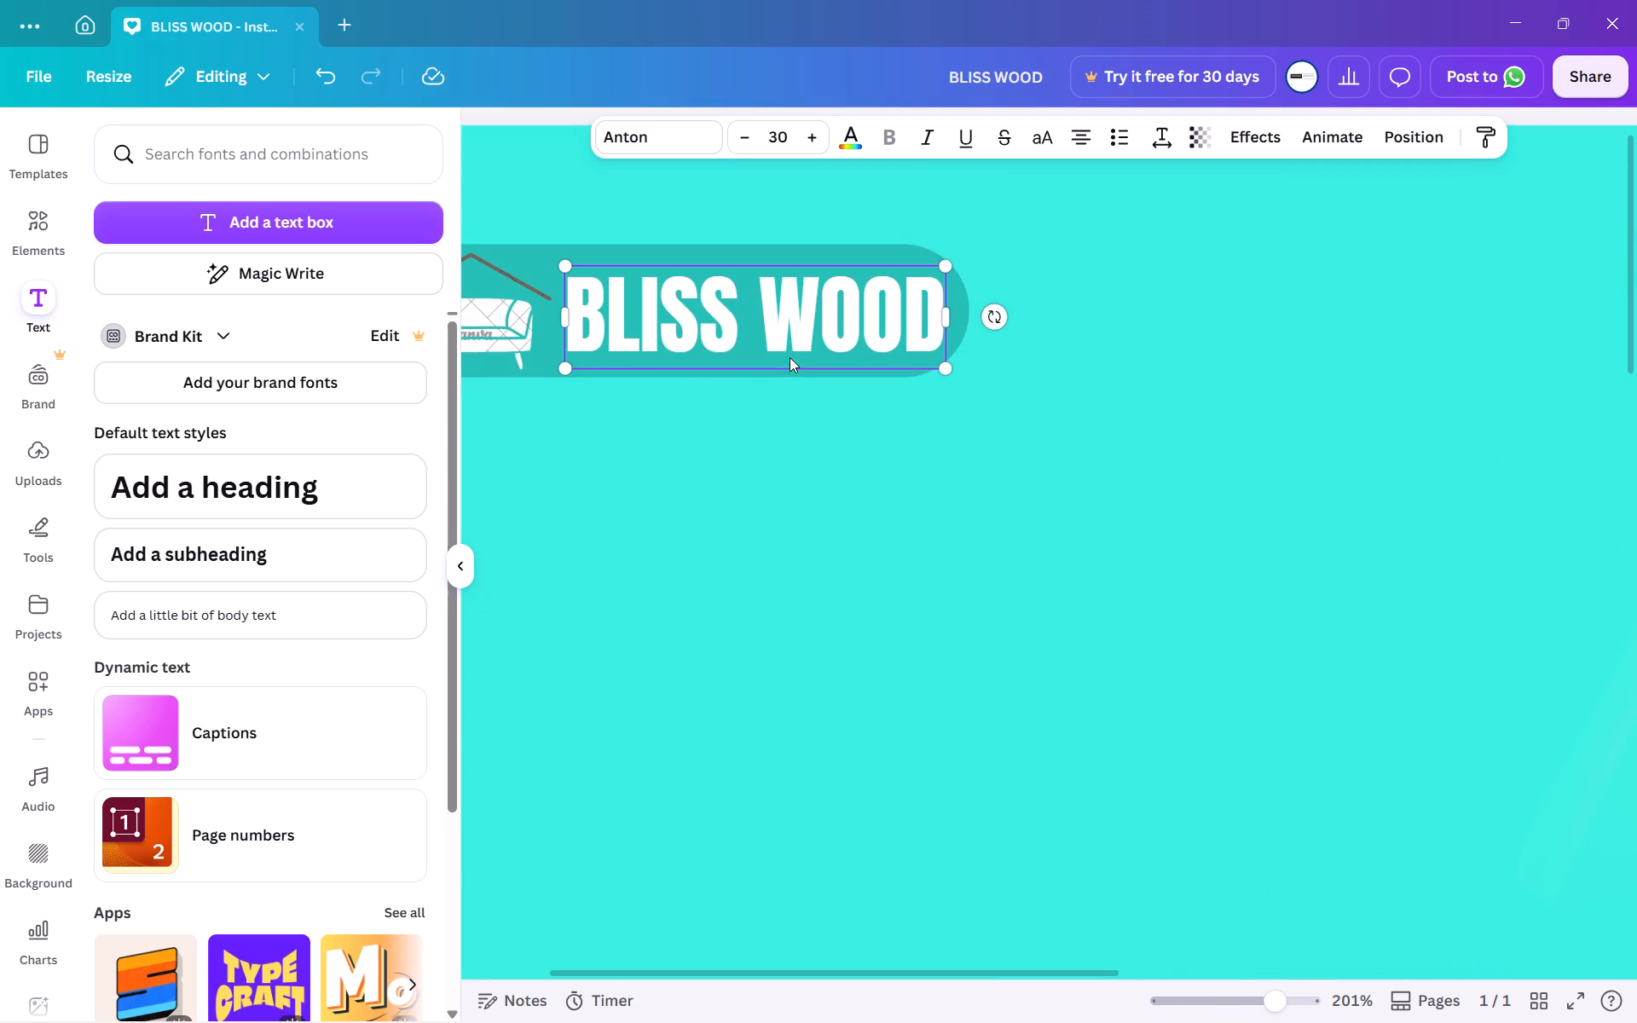
left_click_drag(809, 336, 809, 327)
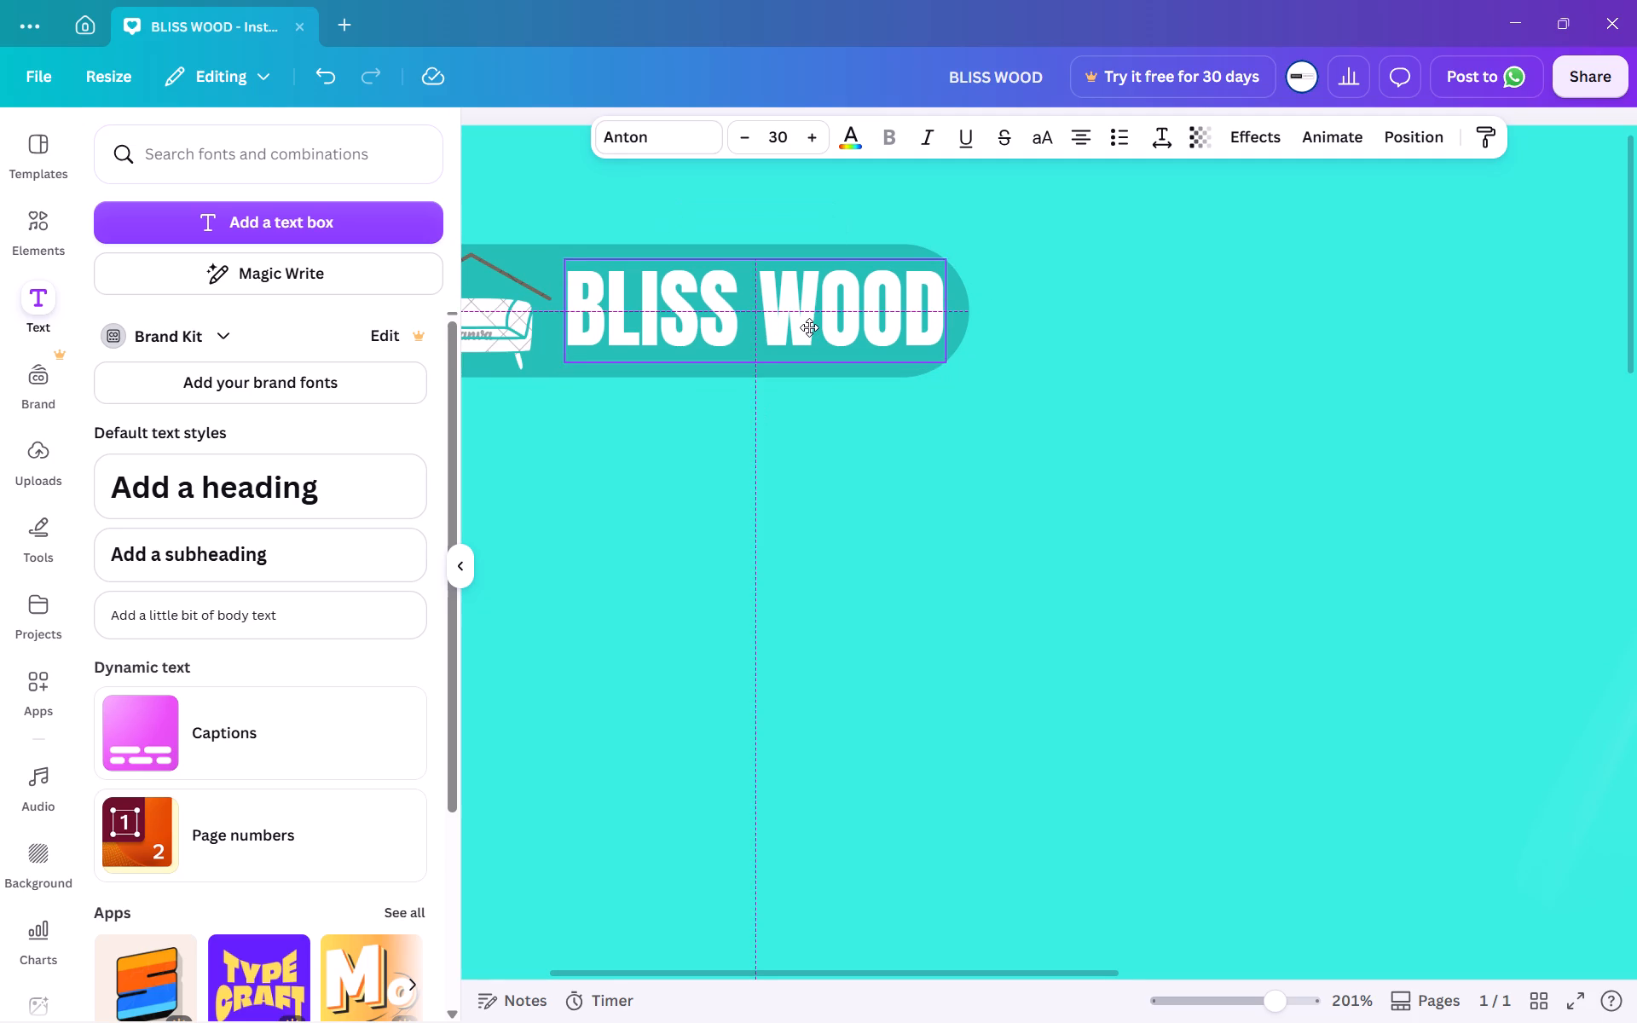
left_click_drag(809, 327, 807, 327)
left_click(848, 511)
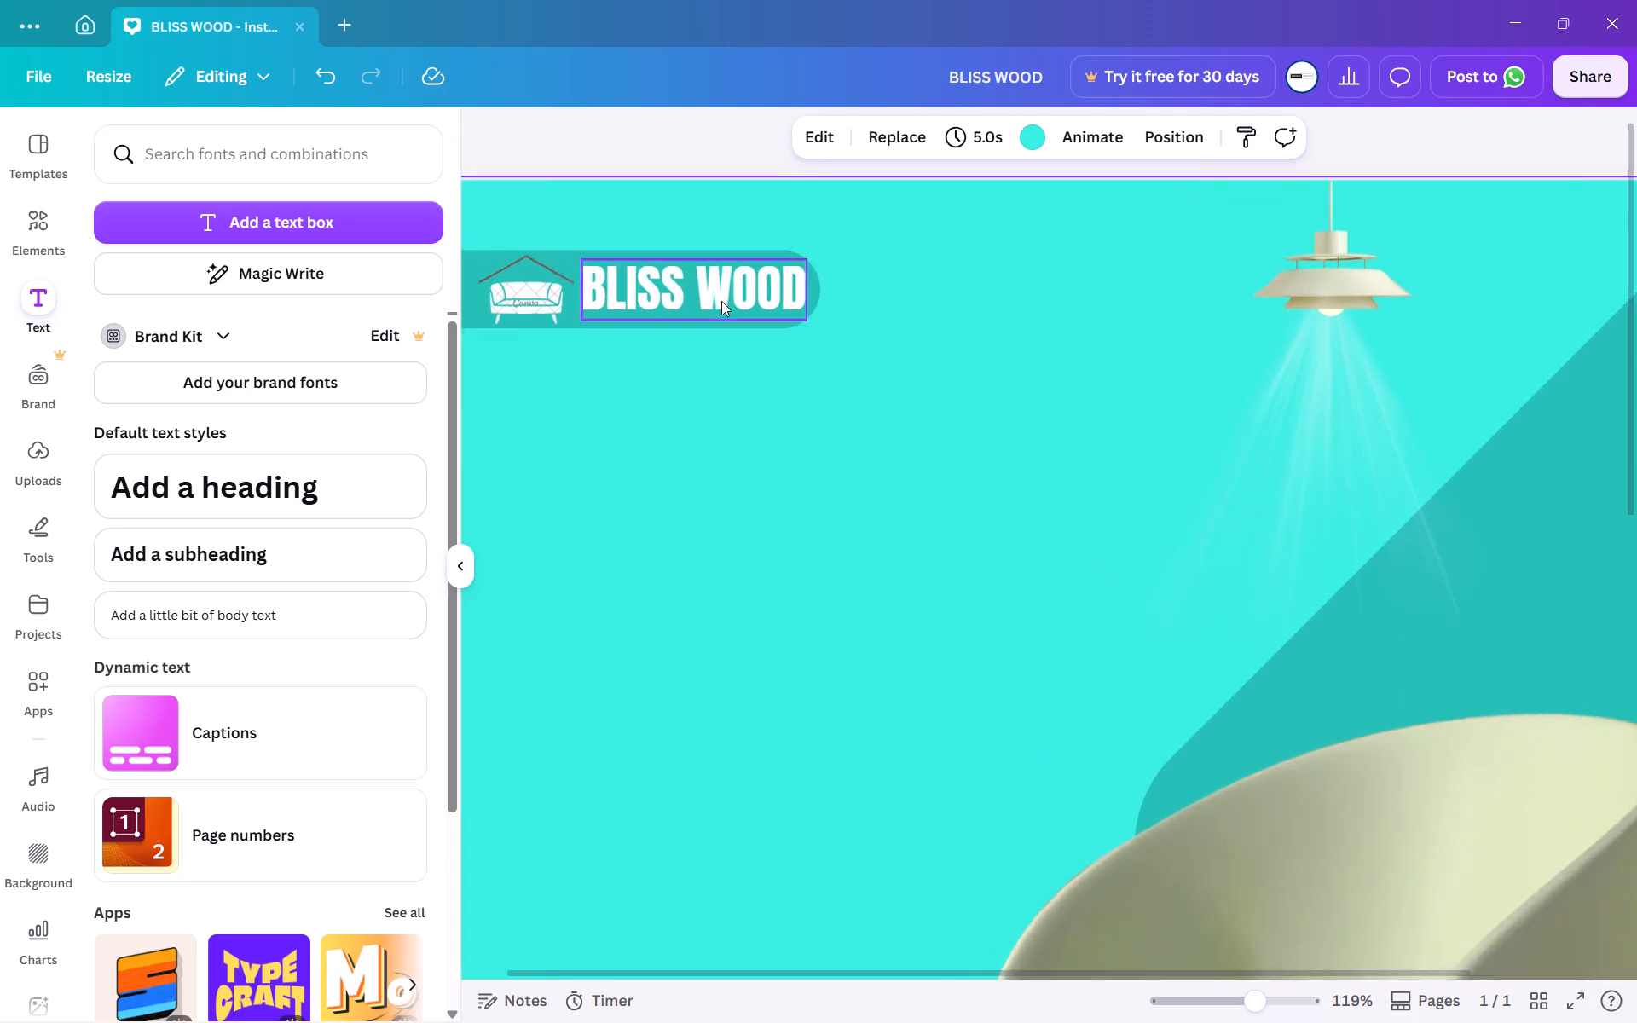
Nudge the "BLISS WOOD" text slightly lower inside the teal pill.
scroll(721, 301, "up", 2)
scroll(721, 301, "right", 1)
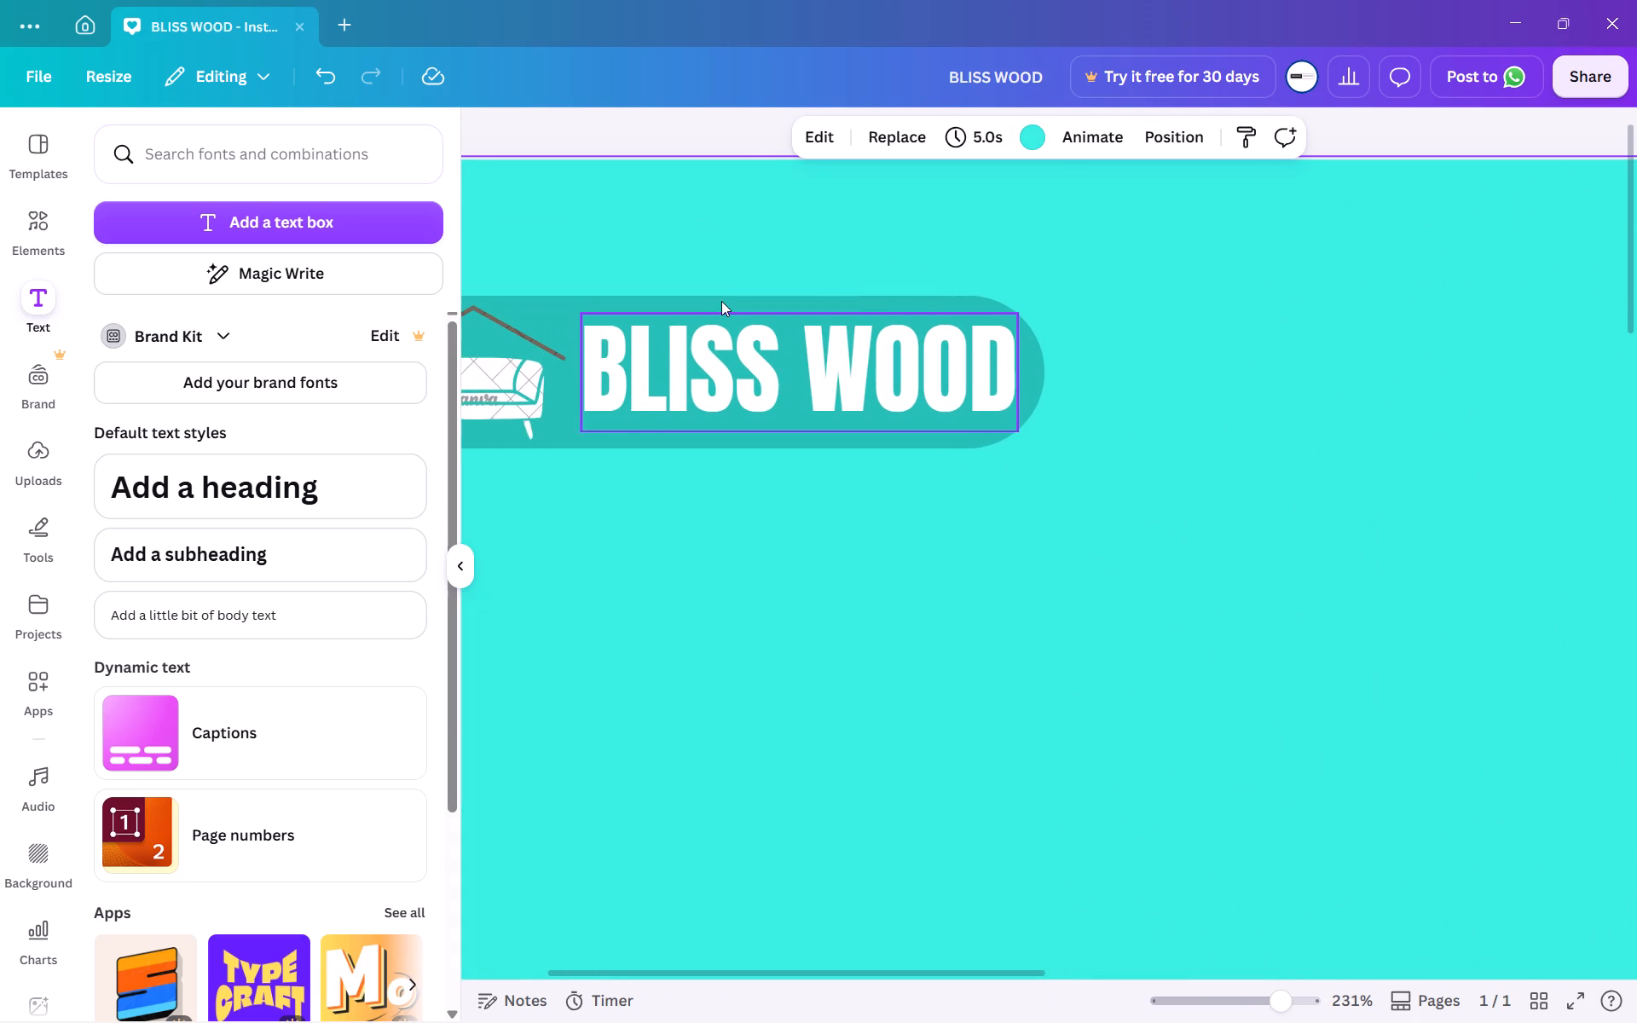
scroll(721, 301, "right", 1)
left_click_drag(738, 352, 738, 361)
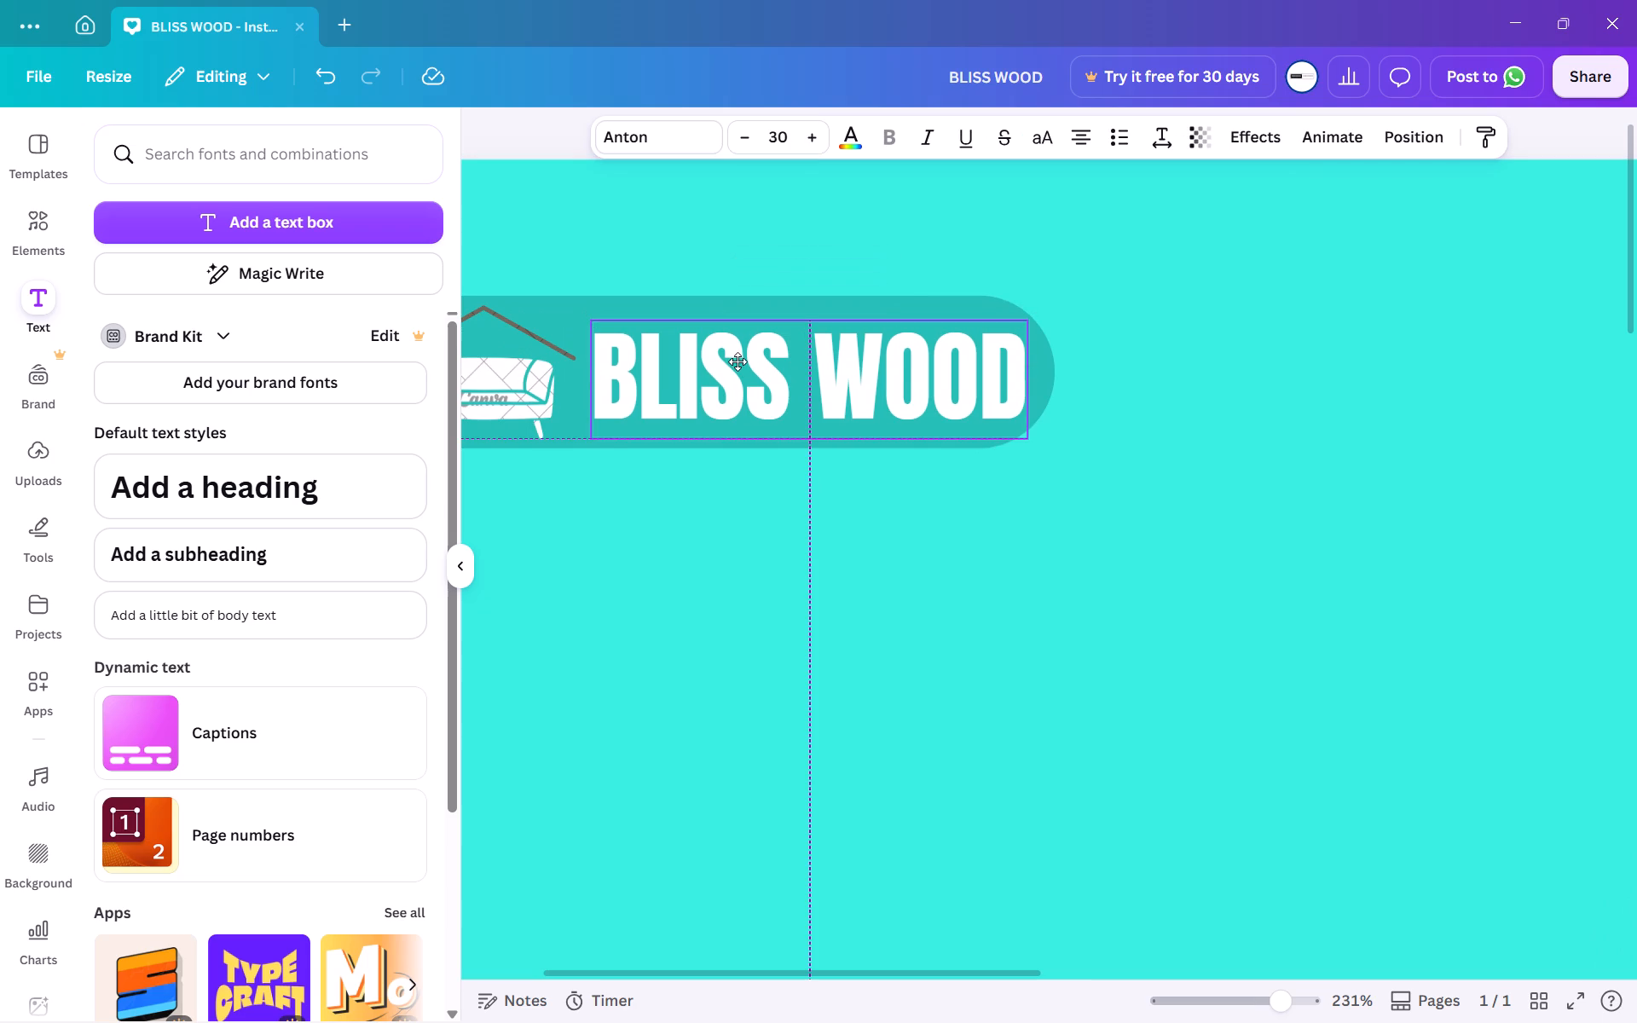
left_click_drag(738, 361, 736, 361)
left_click(645, 529)
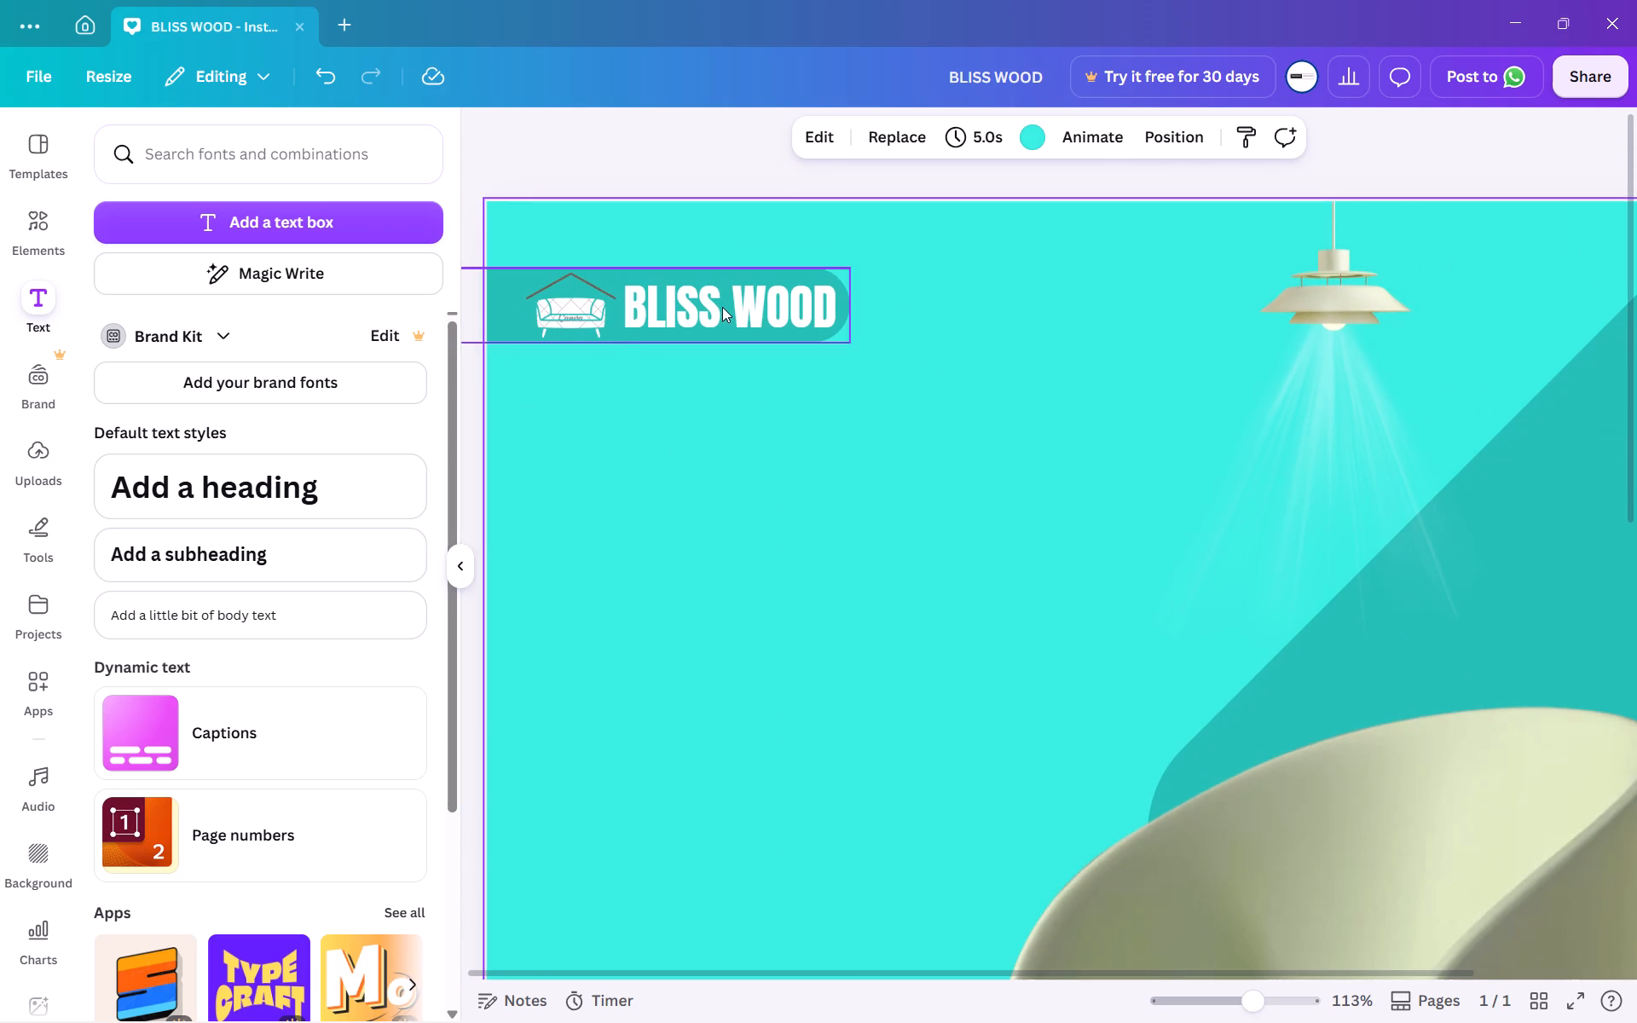
Change the "BLISS WOOD" text to the League Spartan font at size 20.
triple_click(722, 307)
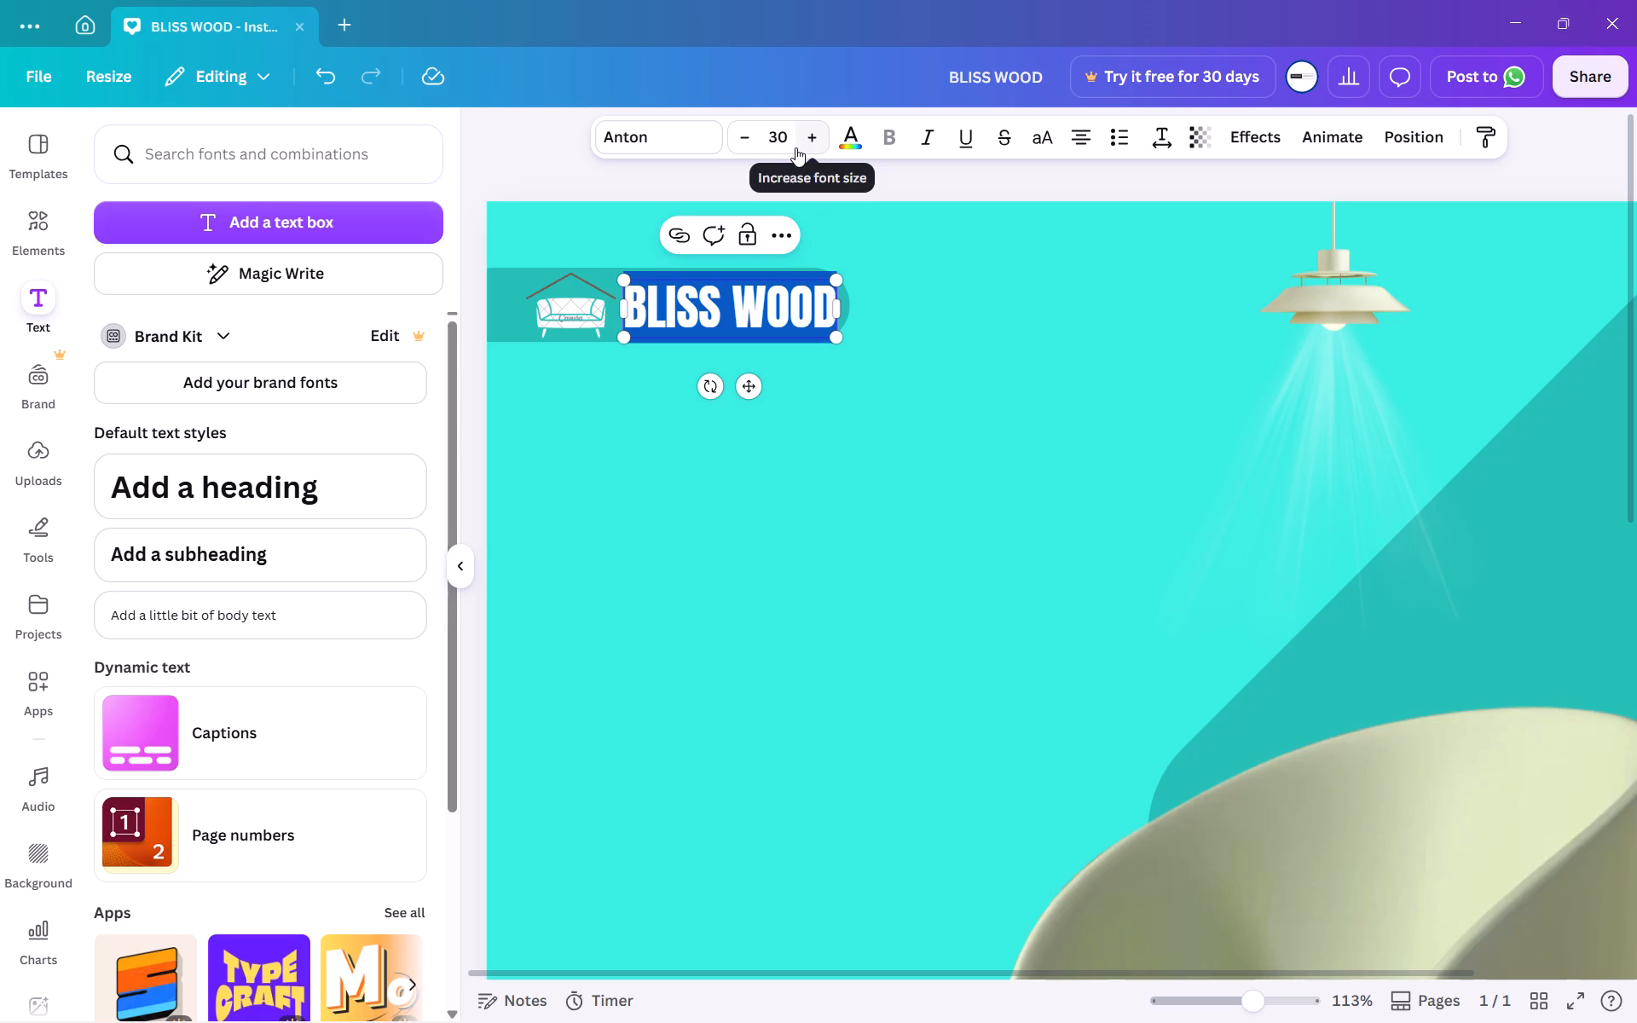
left_click(660, 142)
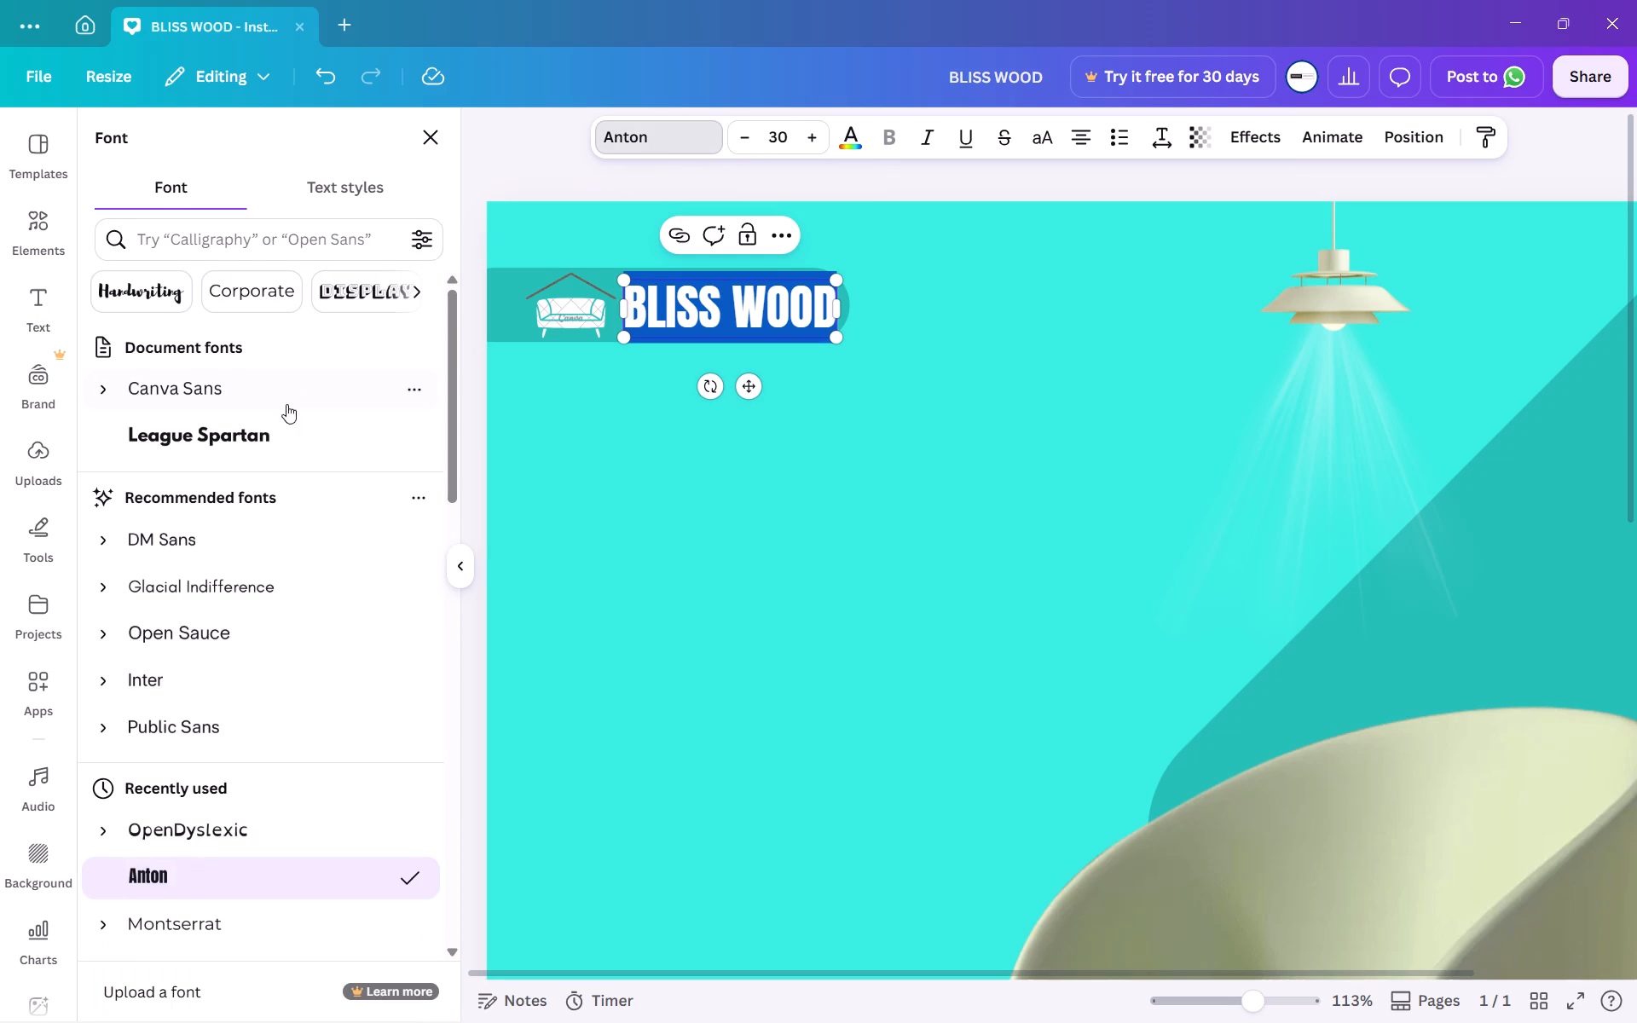
left_click(250, 497)
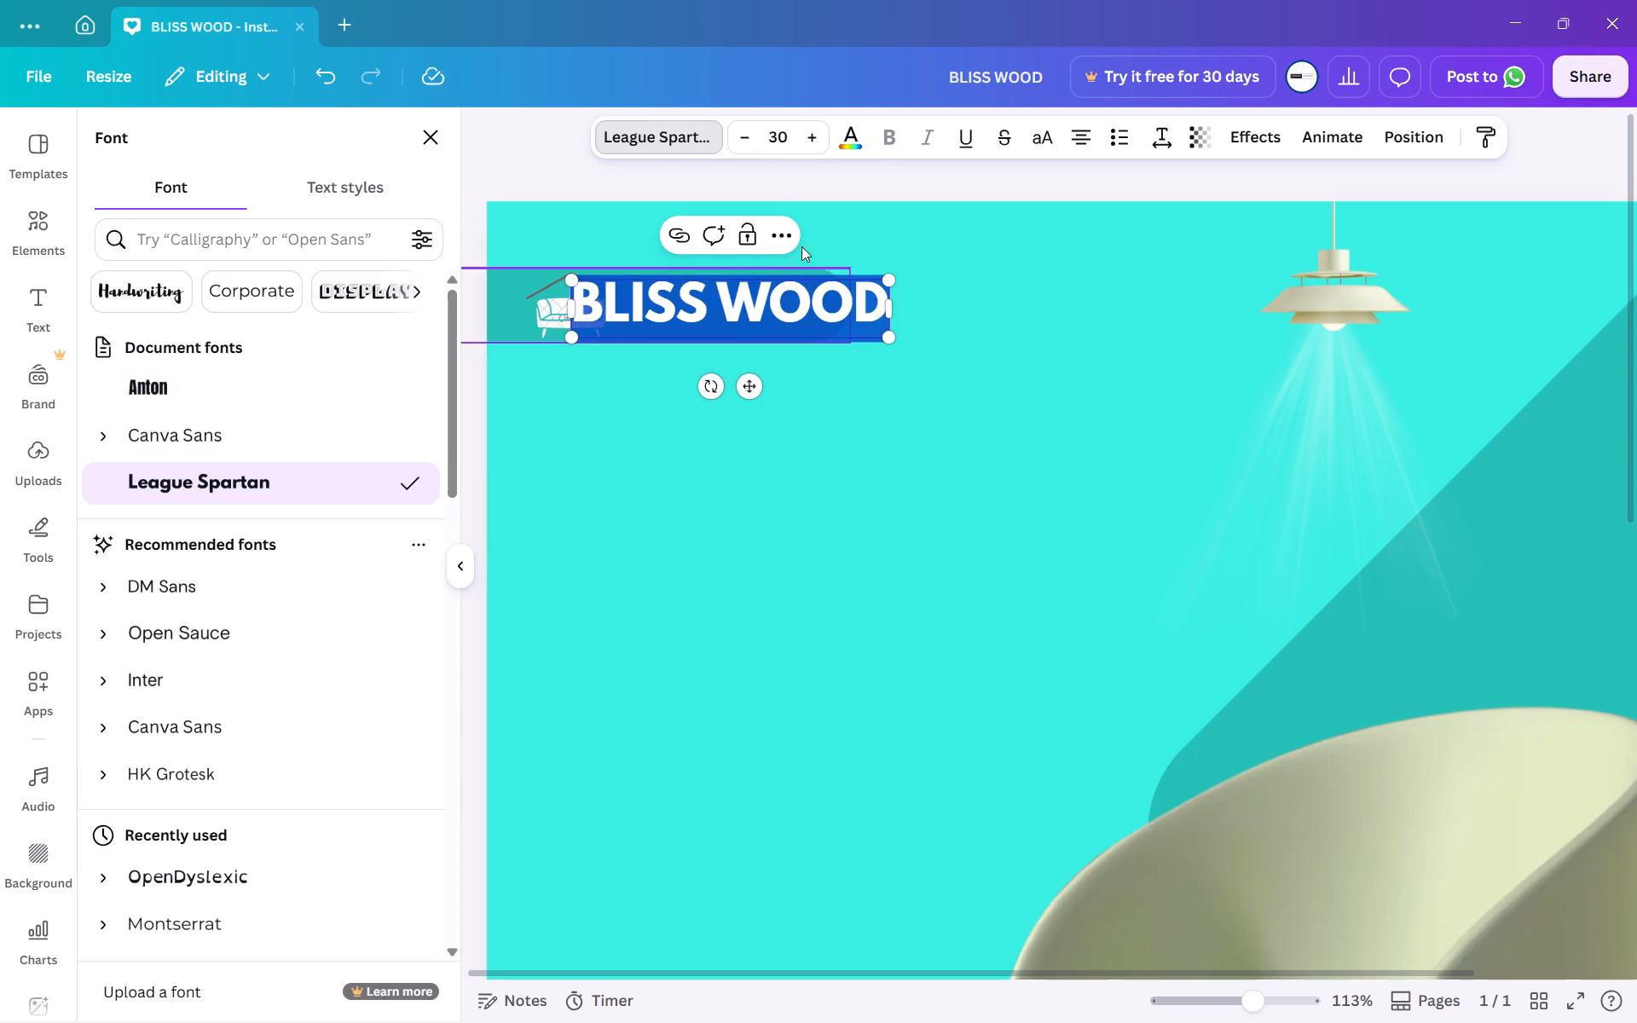
double_click(773, 145)
type("25")
key("Return")
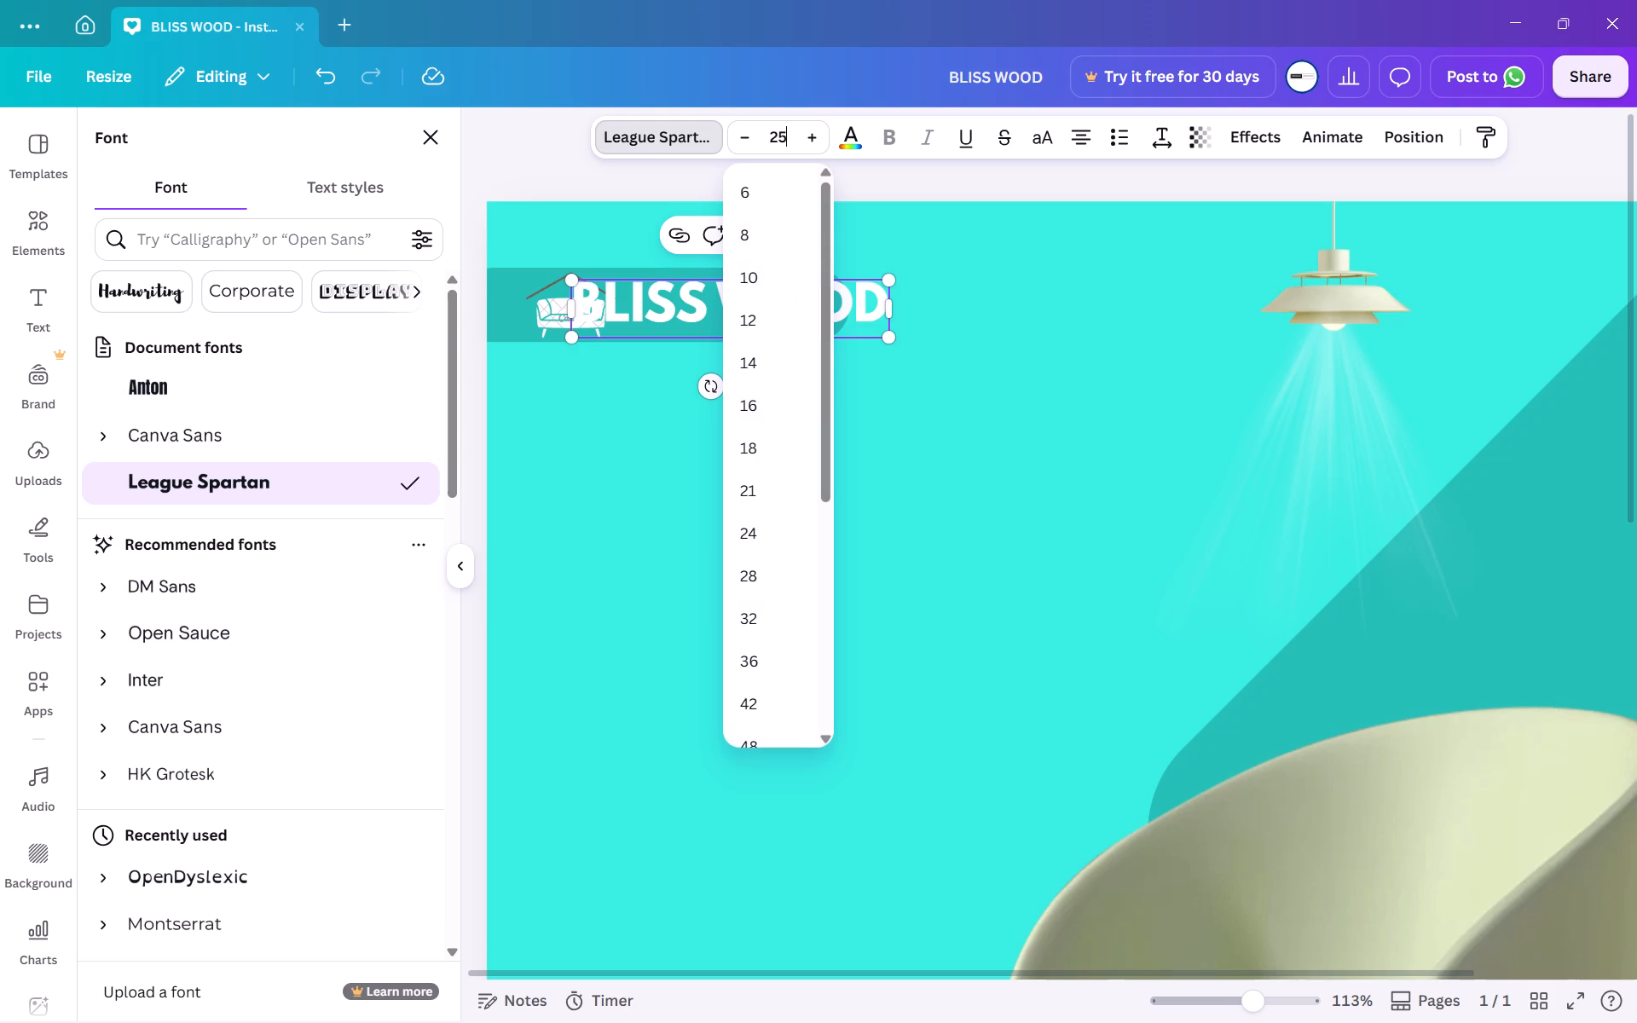
double_click(773, 145)
type("20")
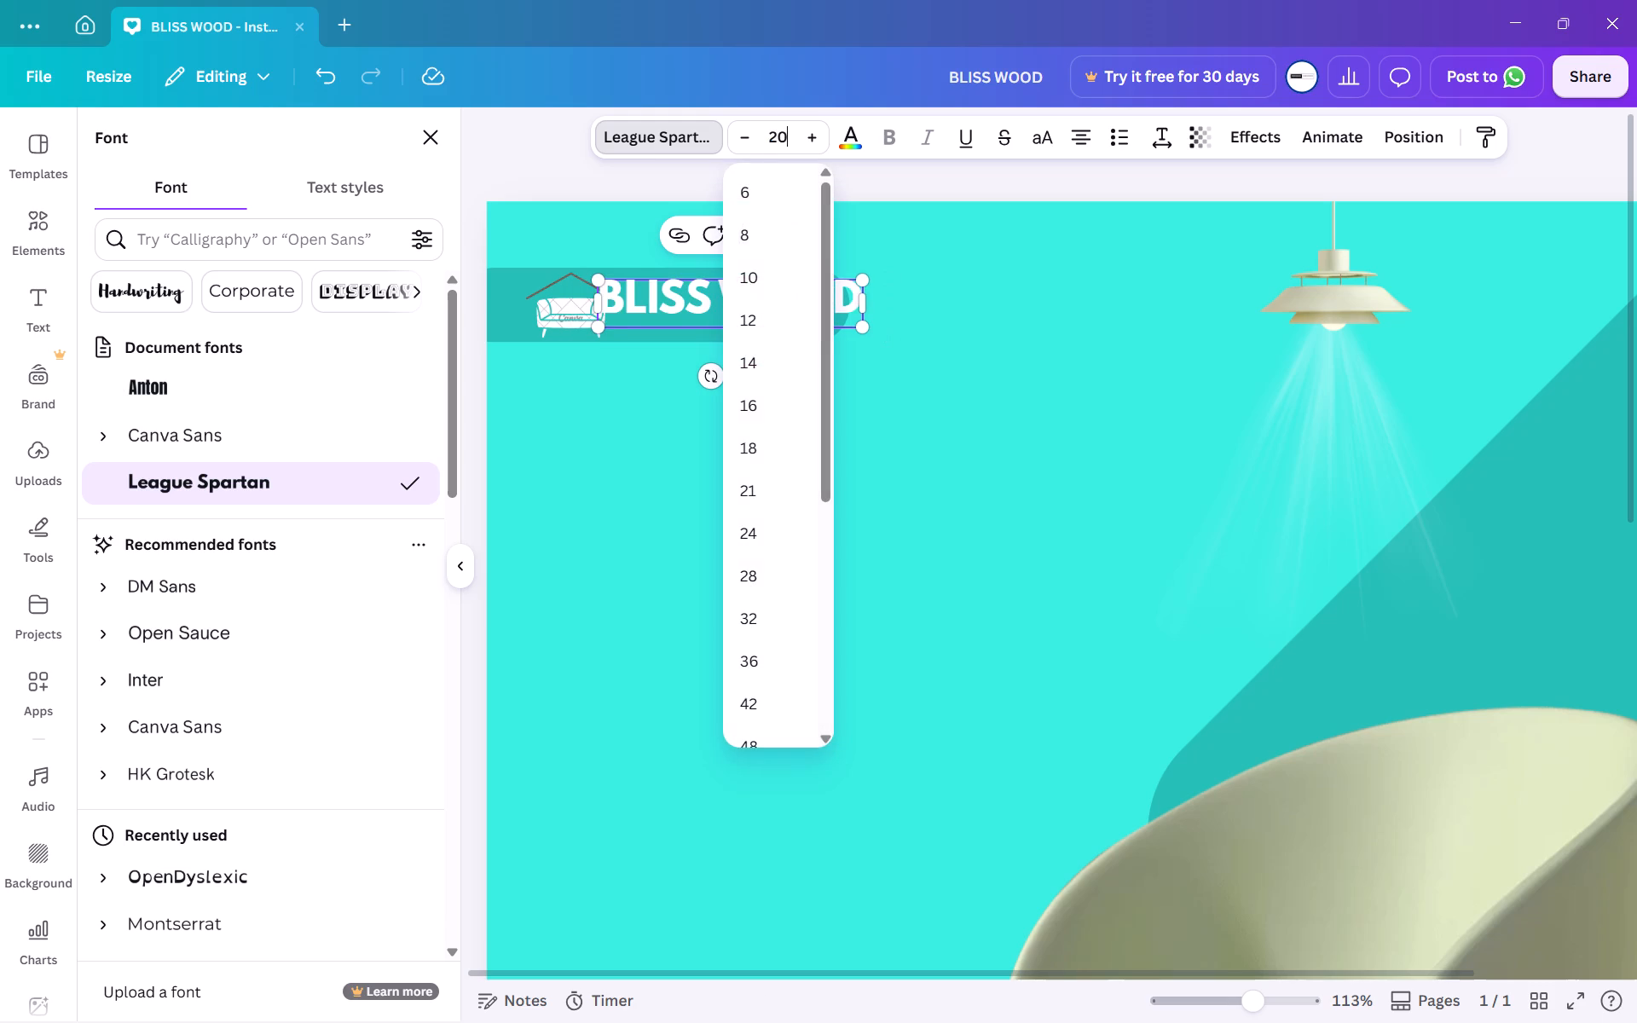
key("Return")
left_click(818, 453)
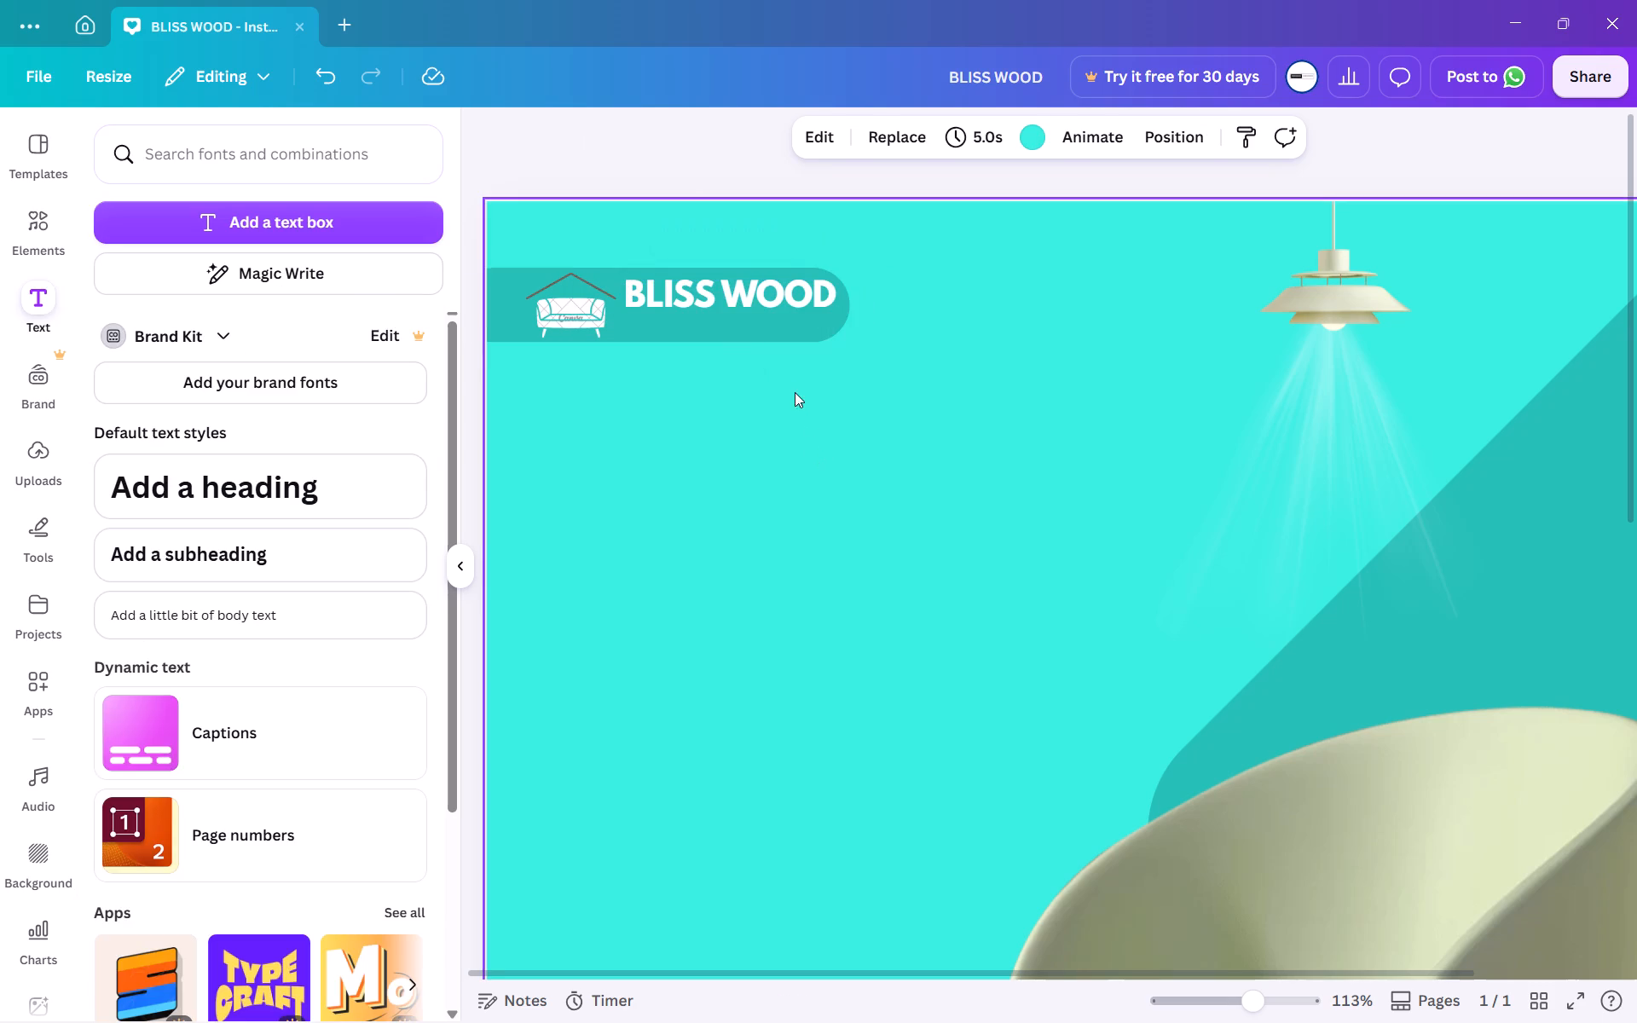
Move the resized "BLISS WOOD" text slightly down and closer to the sofa logo, vertically centred in the pill.
left_click_drag(762, 304, 757, 314)
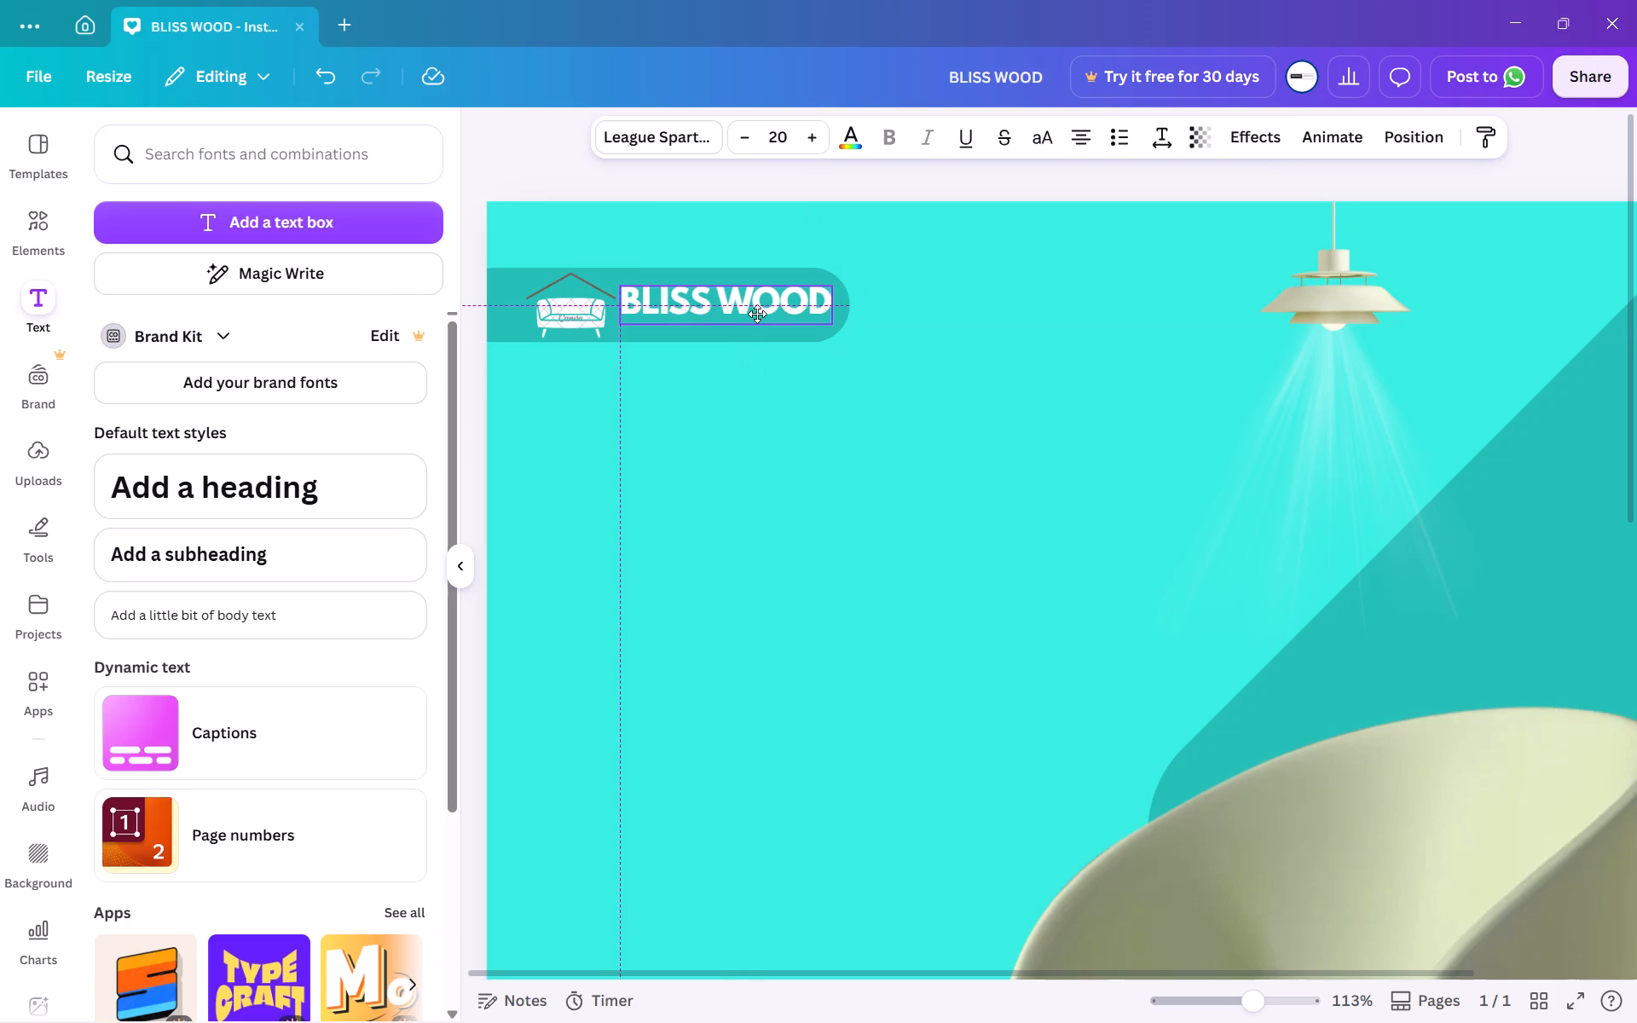
left_click_drag(757, 314, 758, 313)
Nudge the "BLISS WOOD" text slightly lower inside the teal pill.
left_click_drag(758, 313, 758, 317)
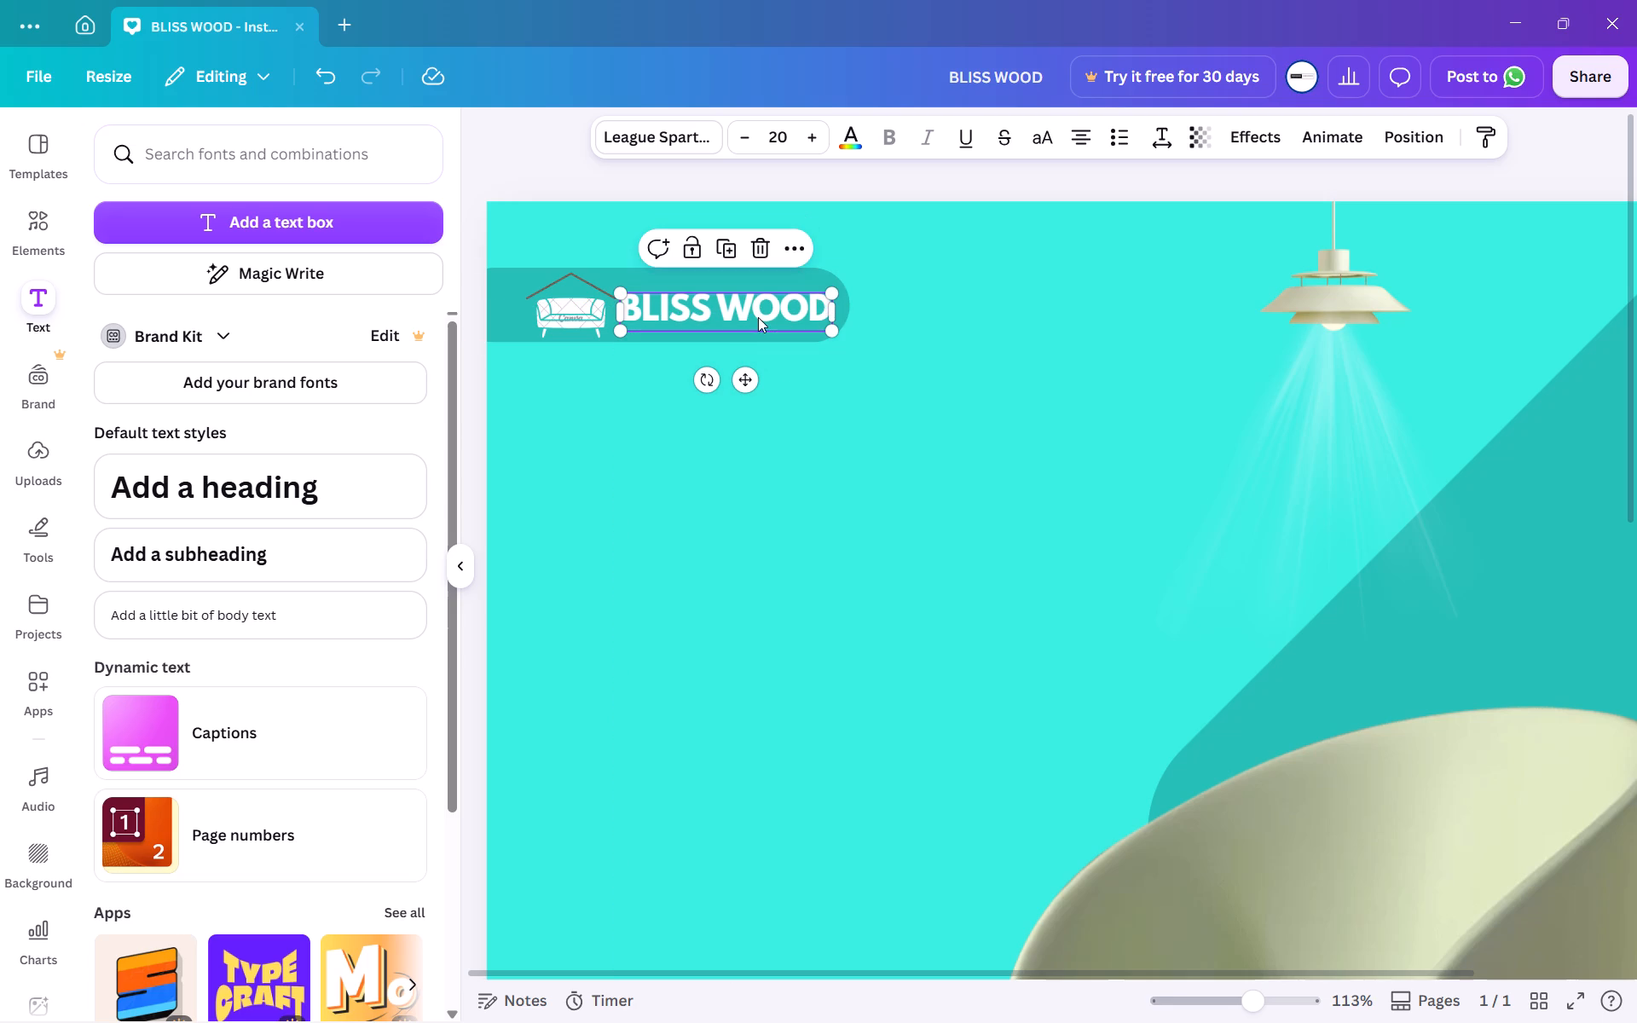
left_click(795, 379)
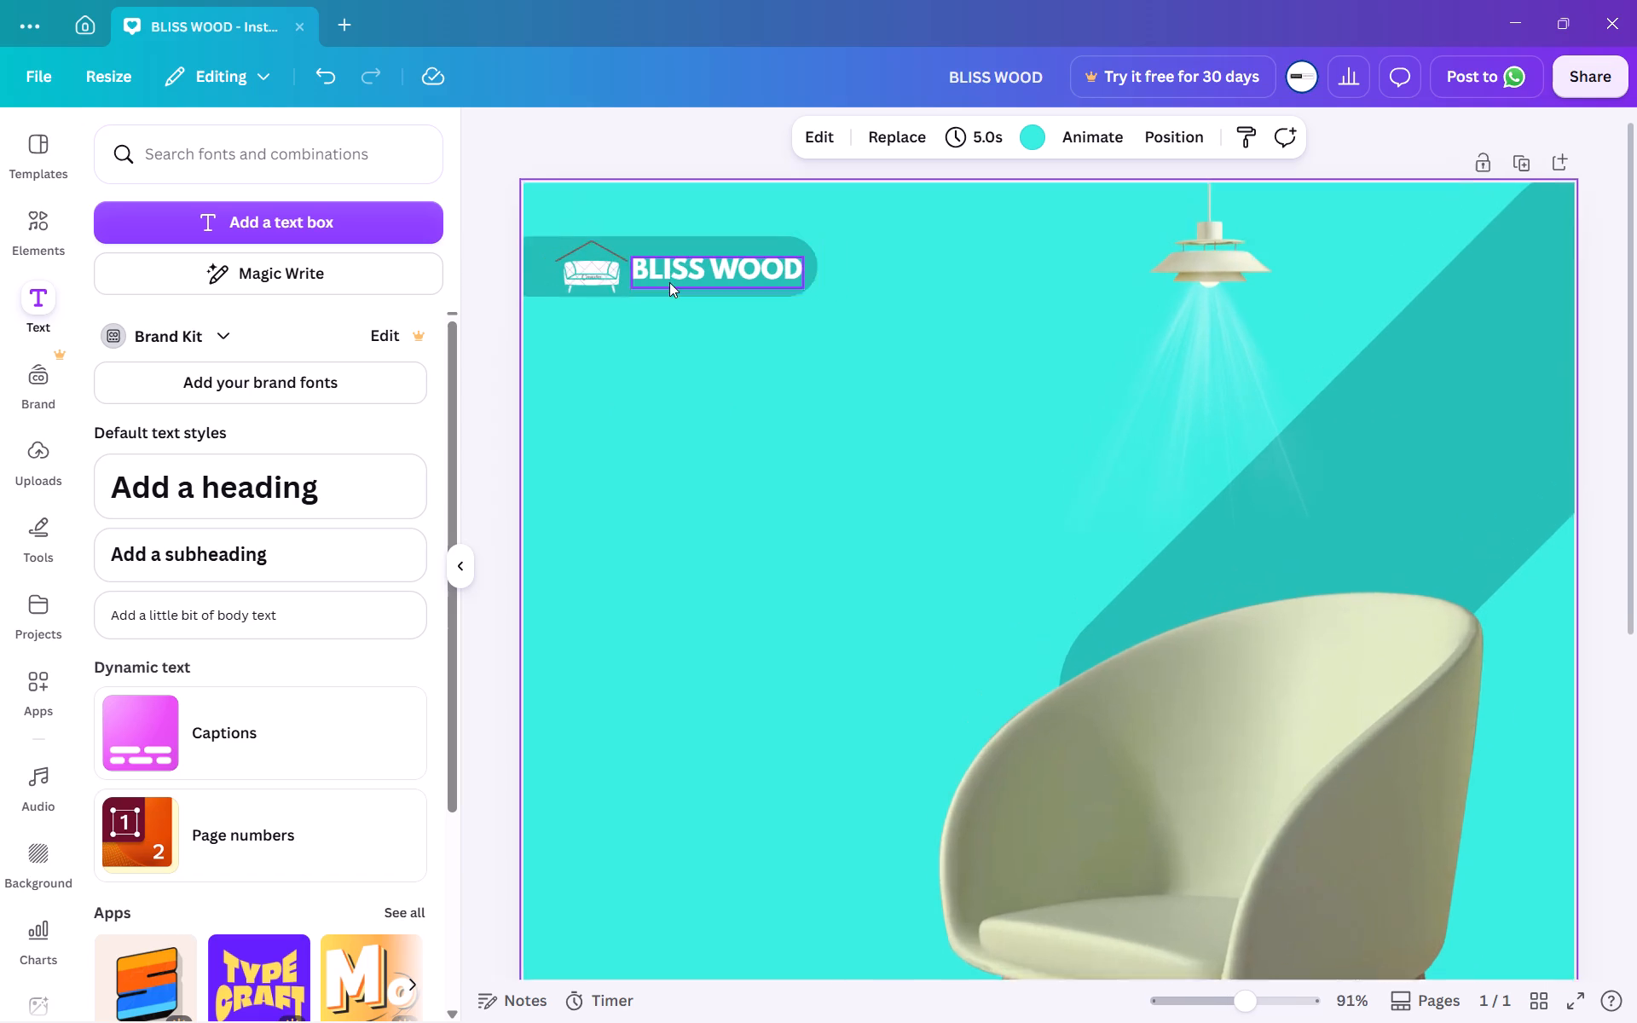
Move the sofa logo slightly away from the "BLISS WOOD" text, keeping it vertically centred in the pill.
left_click(728, 367)
scroll(728, 367, "right", 2)
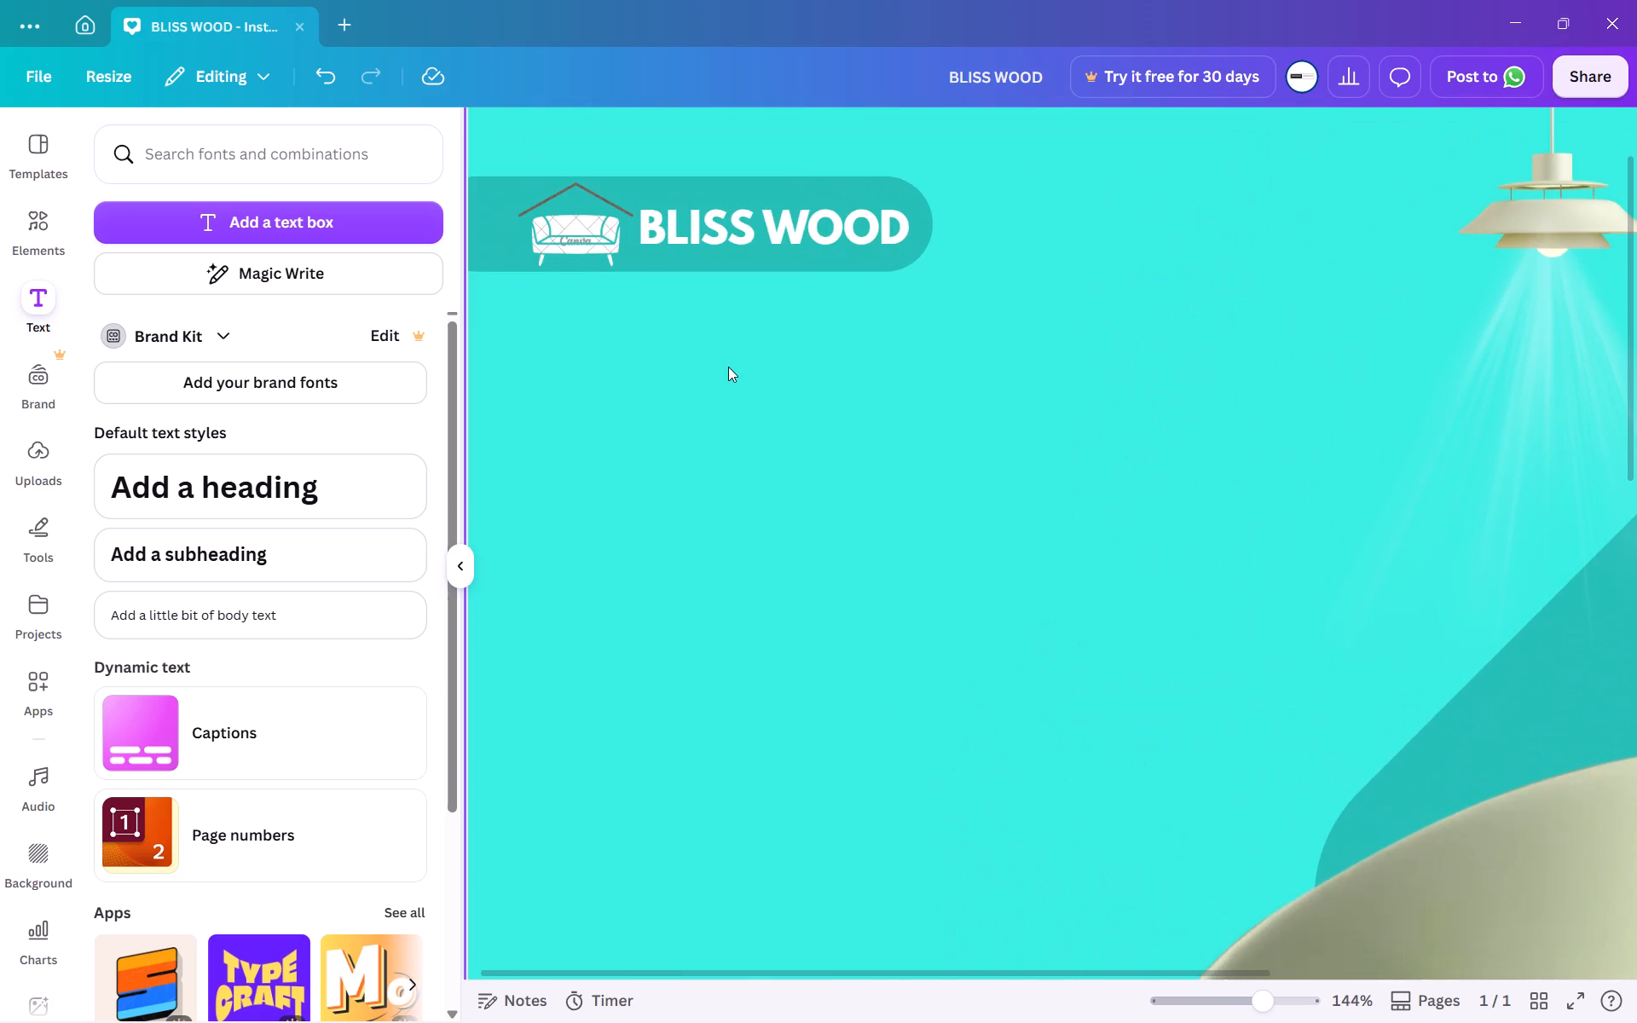
scroll(728, 367, "right", 4)
left_click_drag(622, 328, 603, 328)
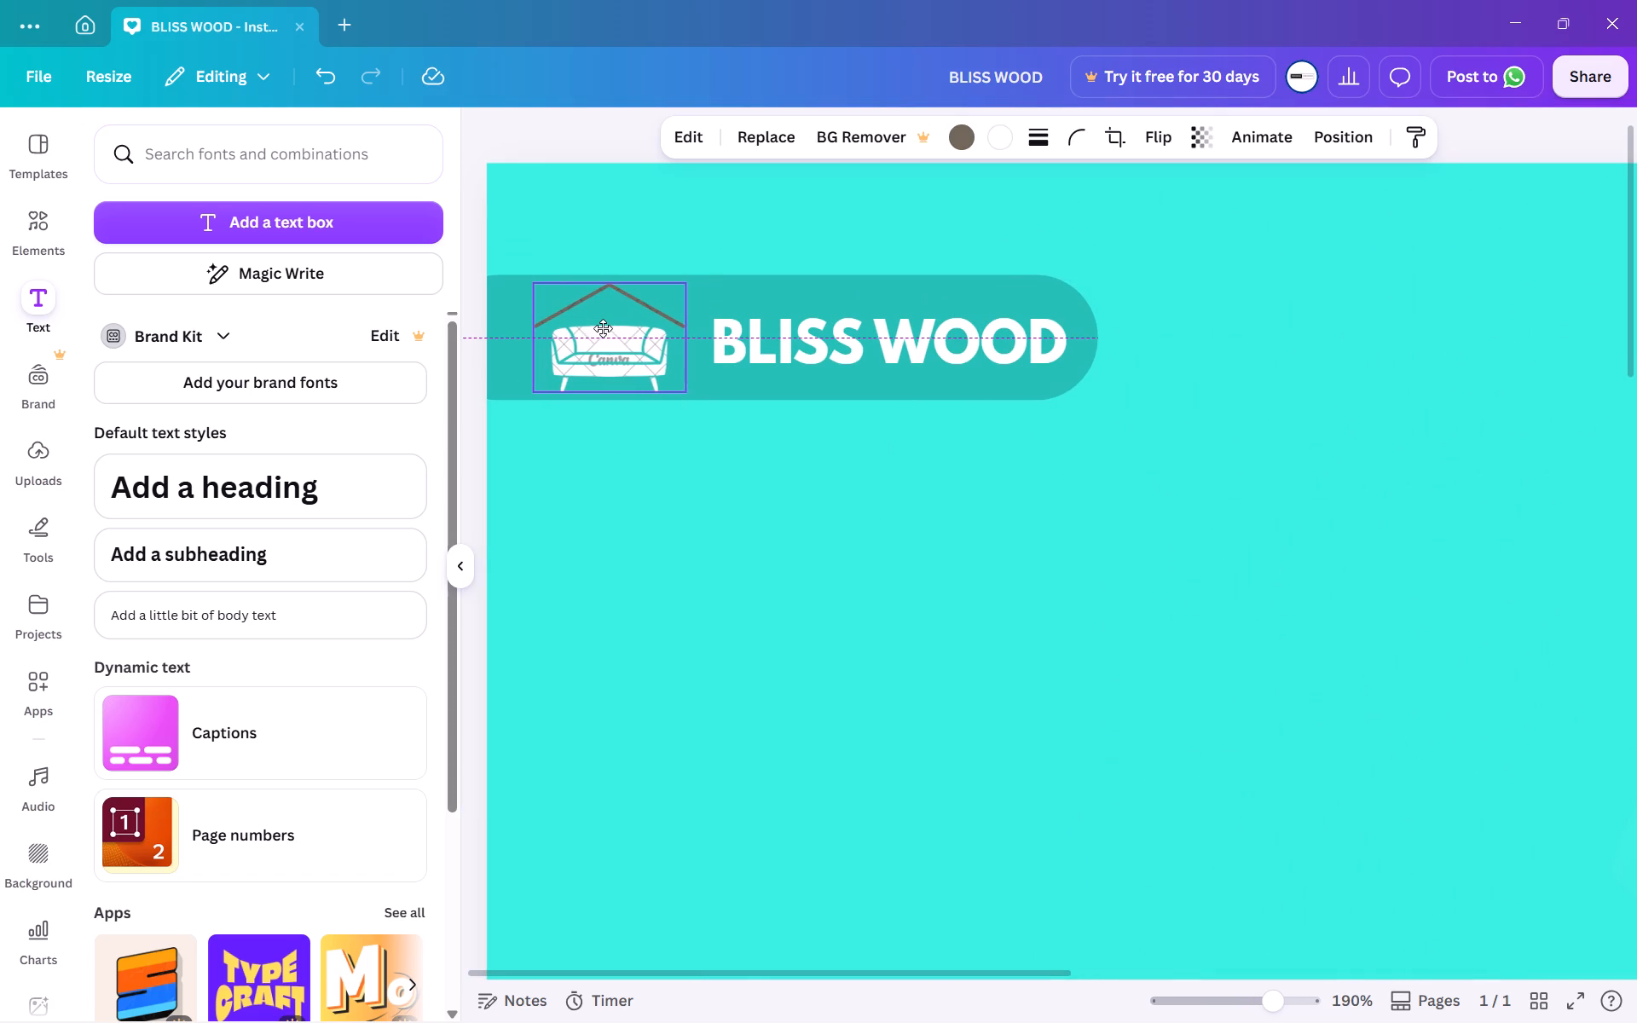
left_click_drag(603, 328, 602, 328)
left_click(673, 480)
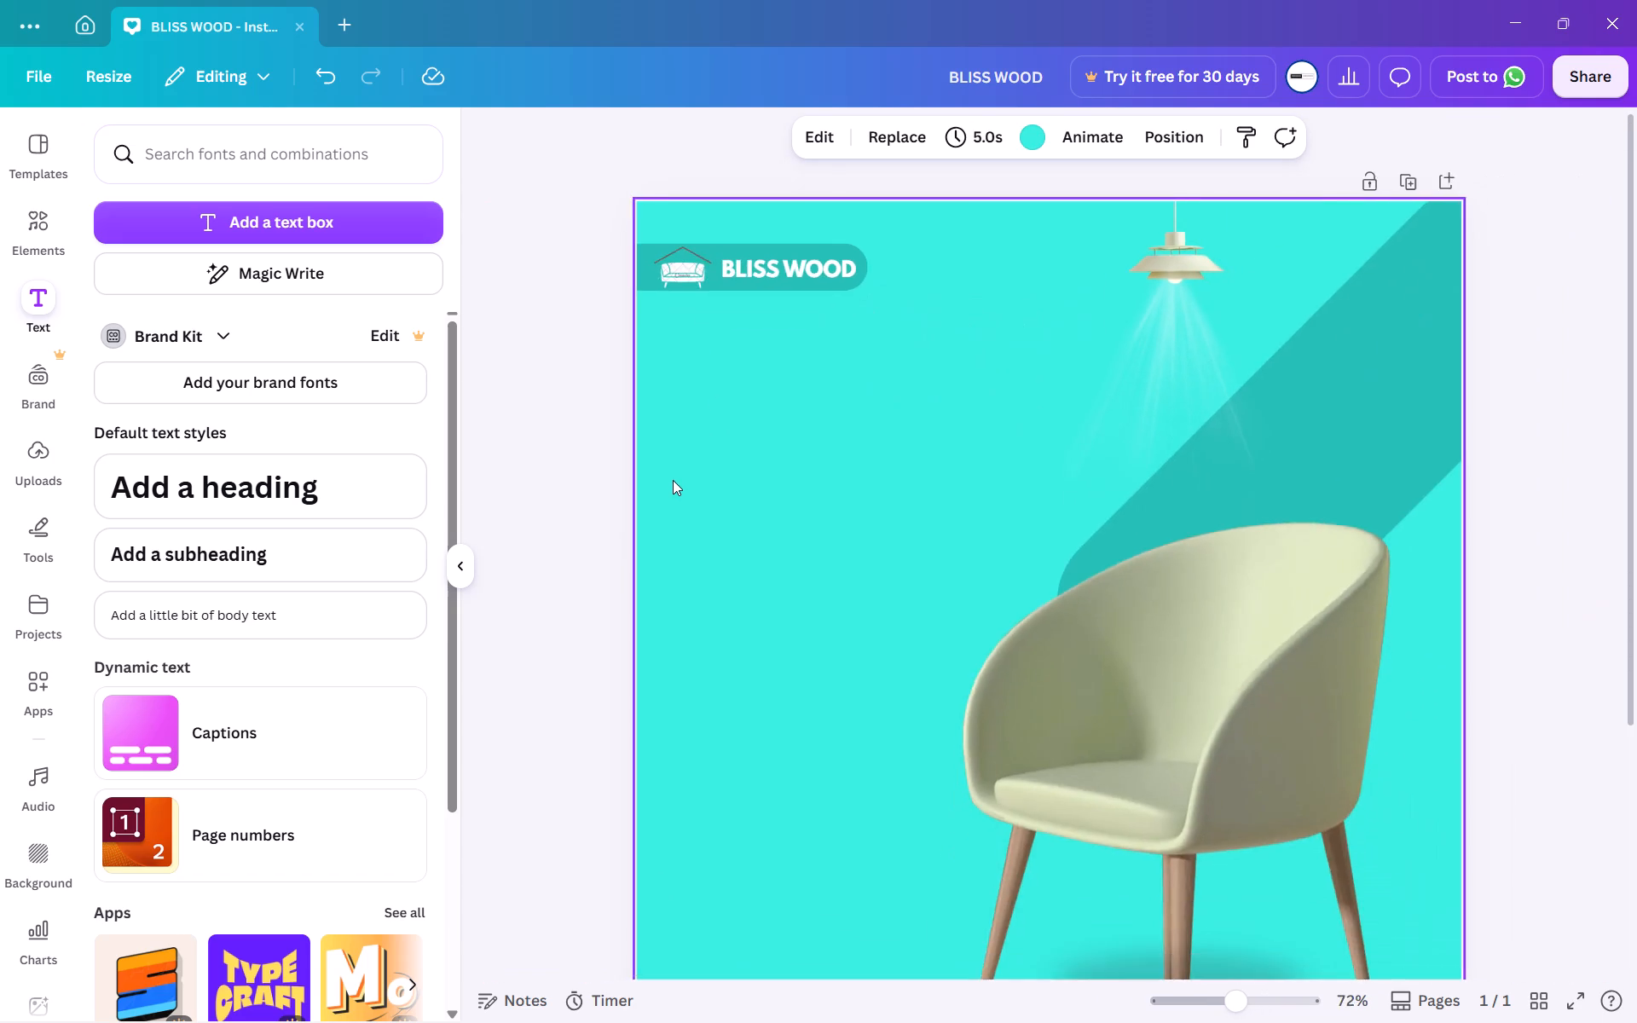
left_click(604, 537)
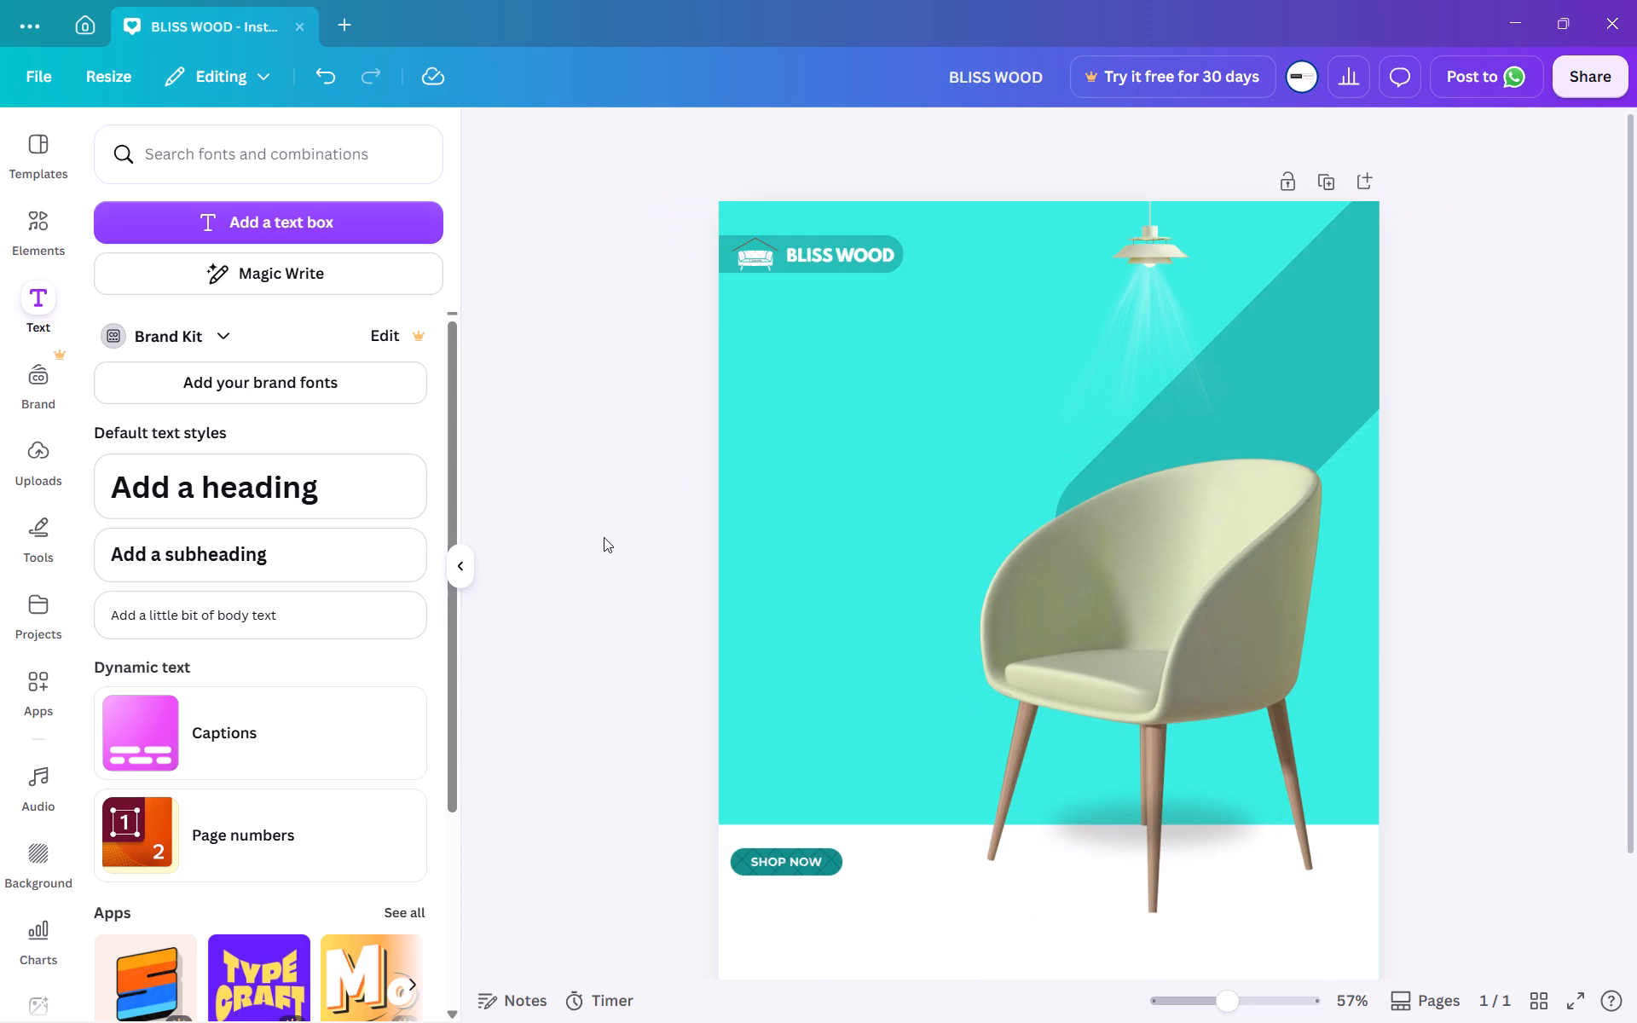
Add a text box reading "MODERN" and set its font size to 45.
left_click(327, 227)
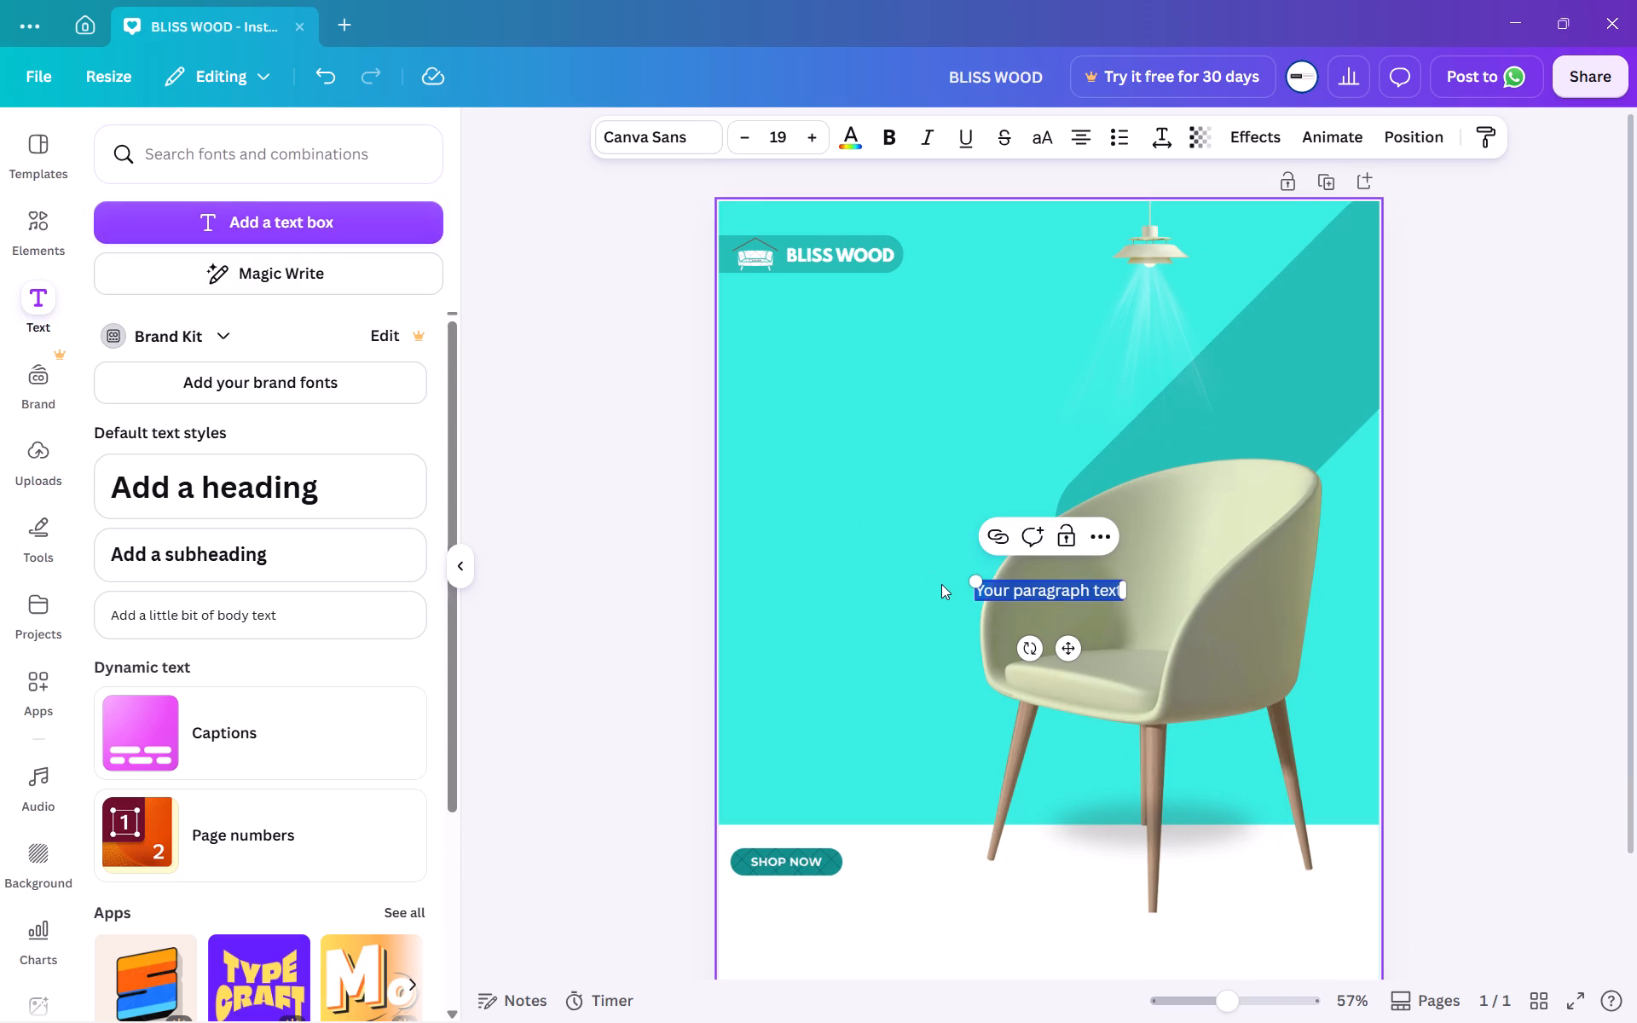
key("m")
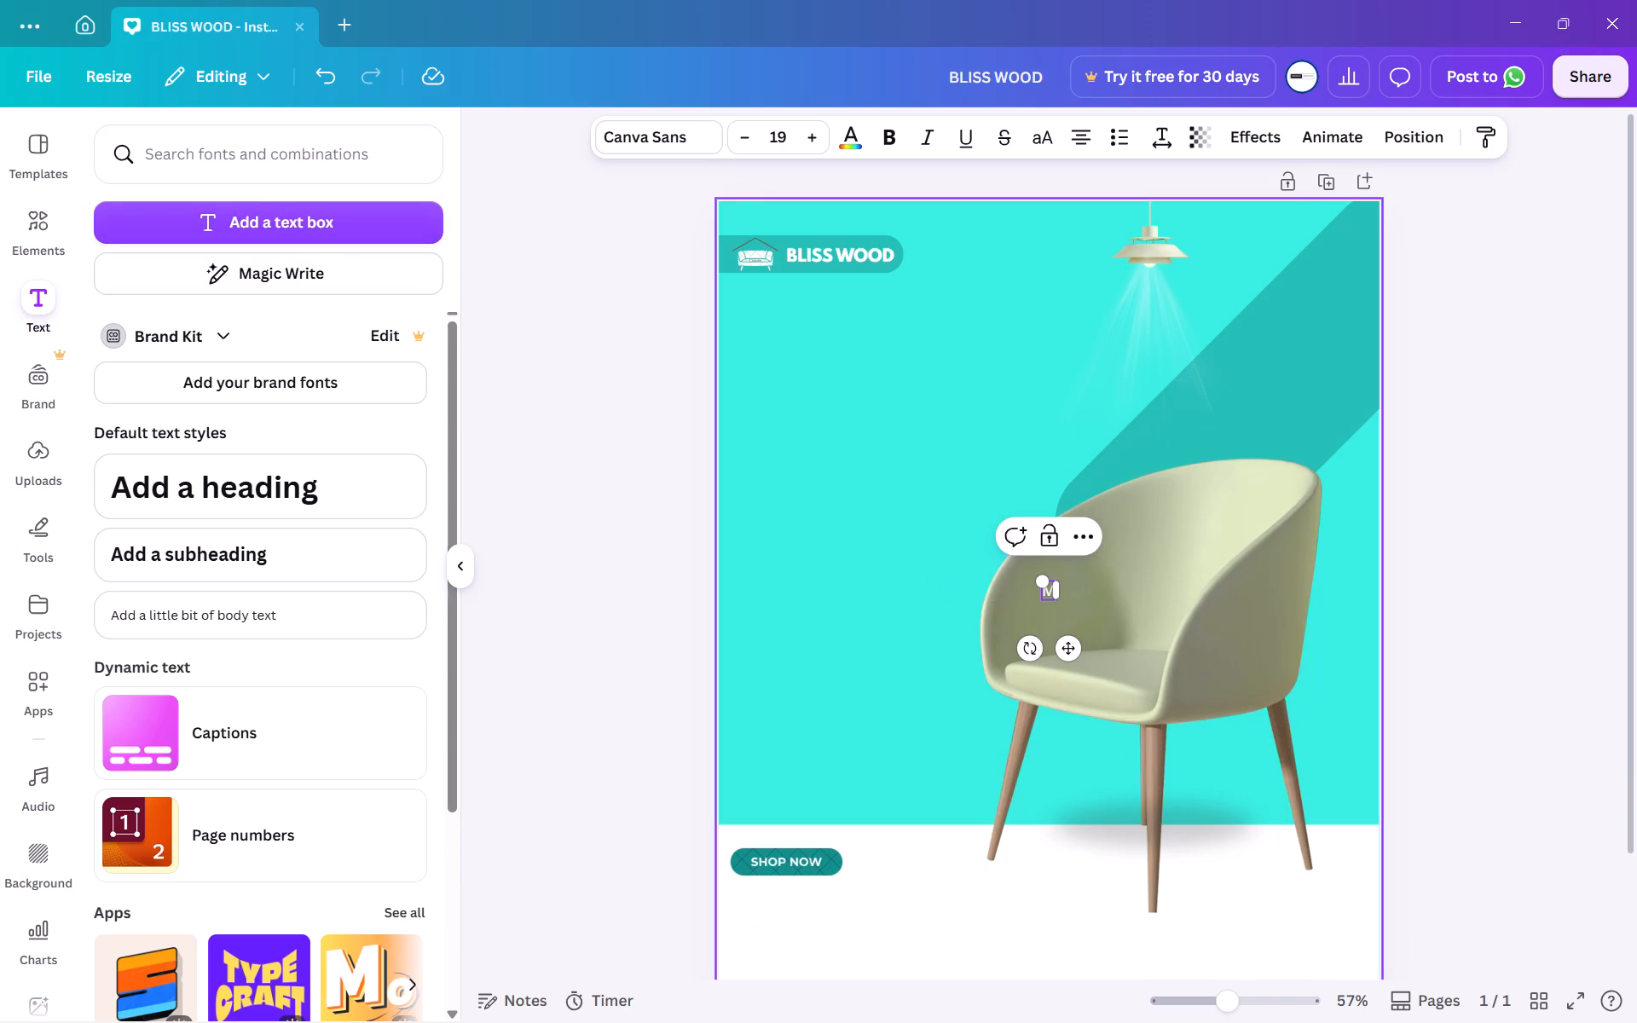
type("ODERN")
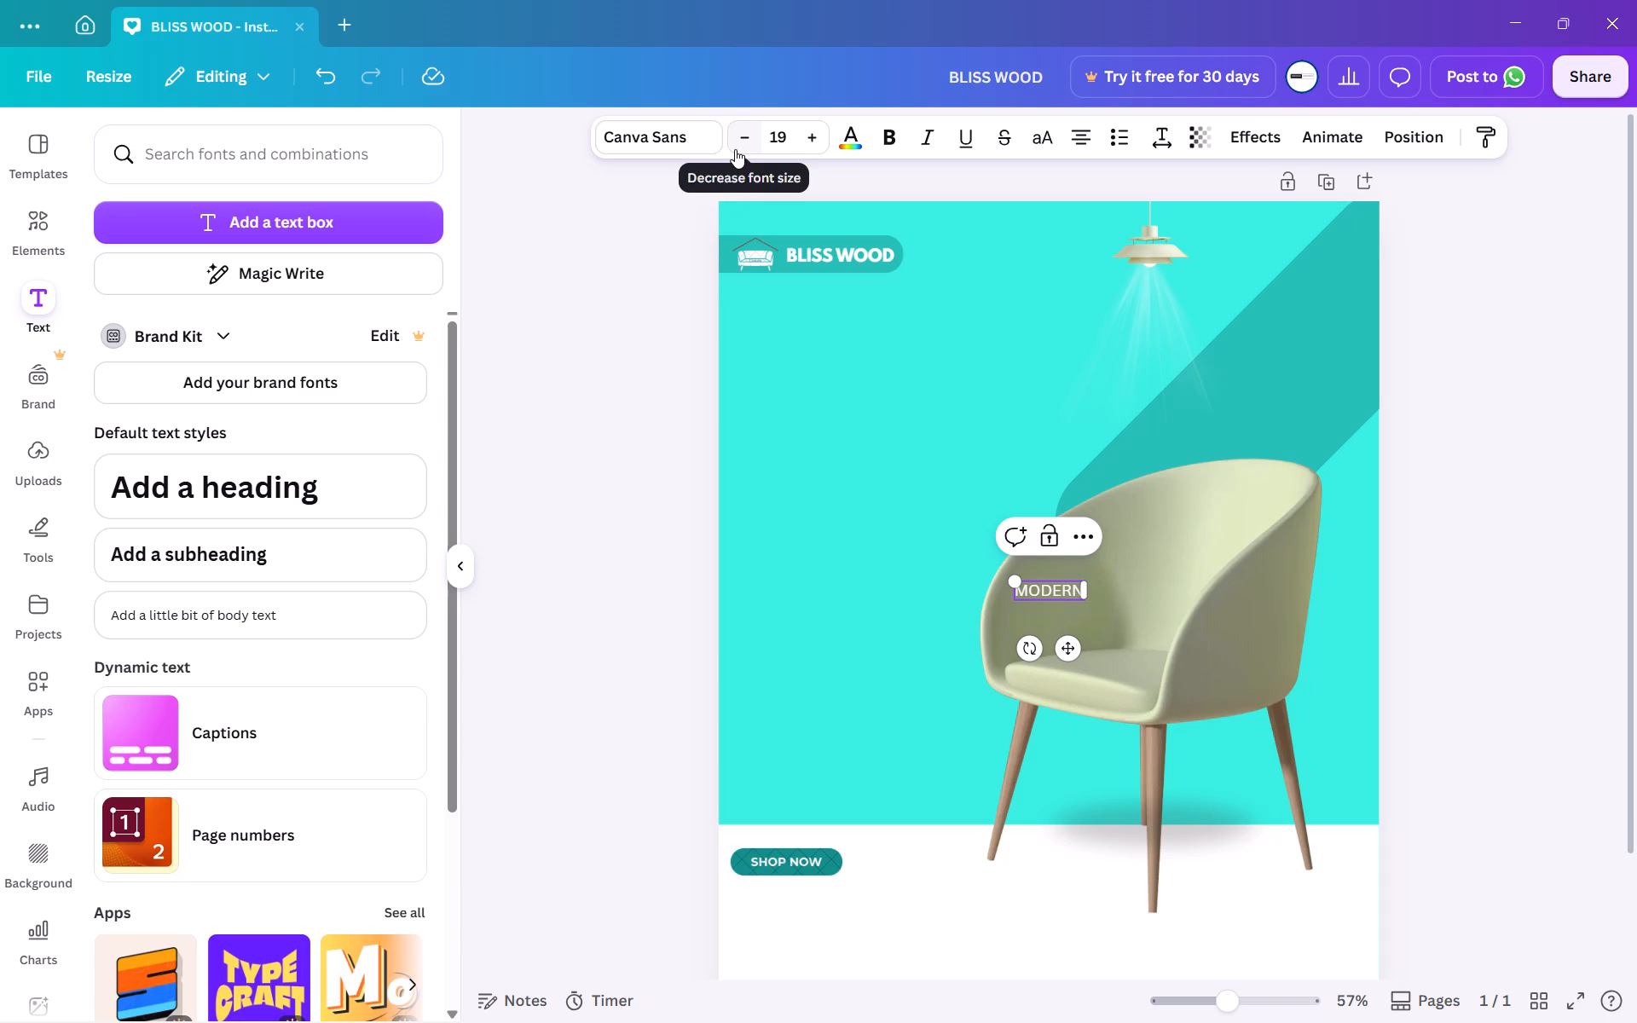
double_click(774, 144)
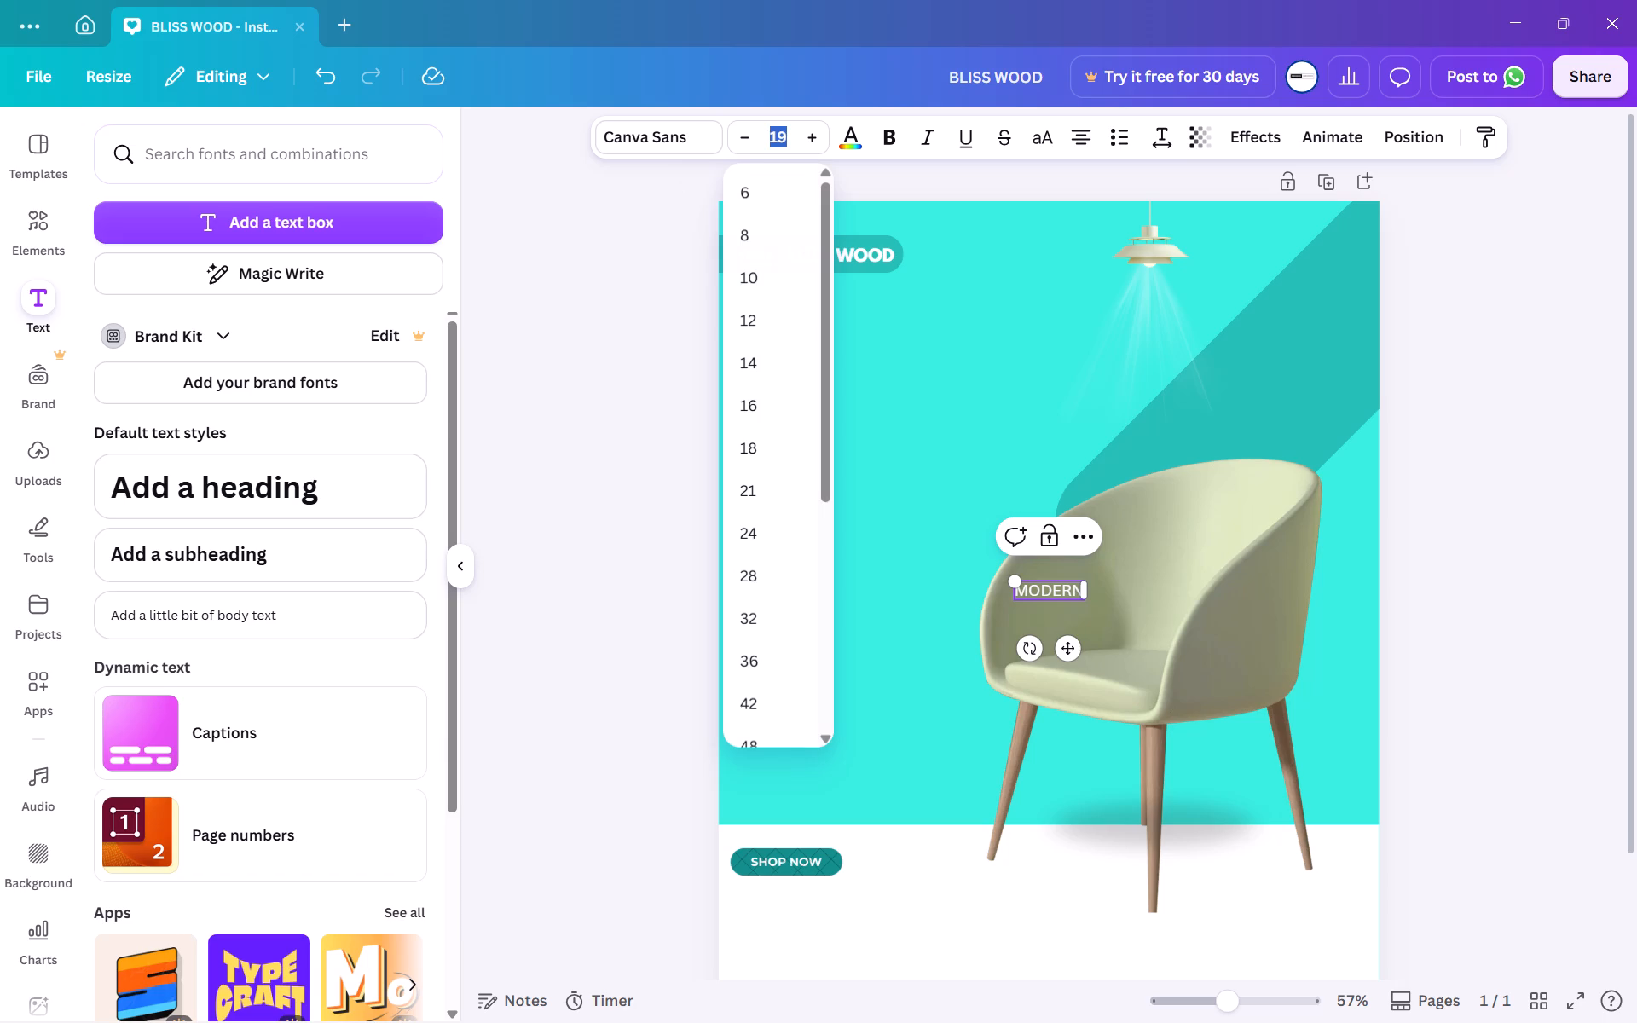
type("45")
key("Return")
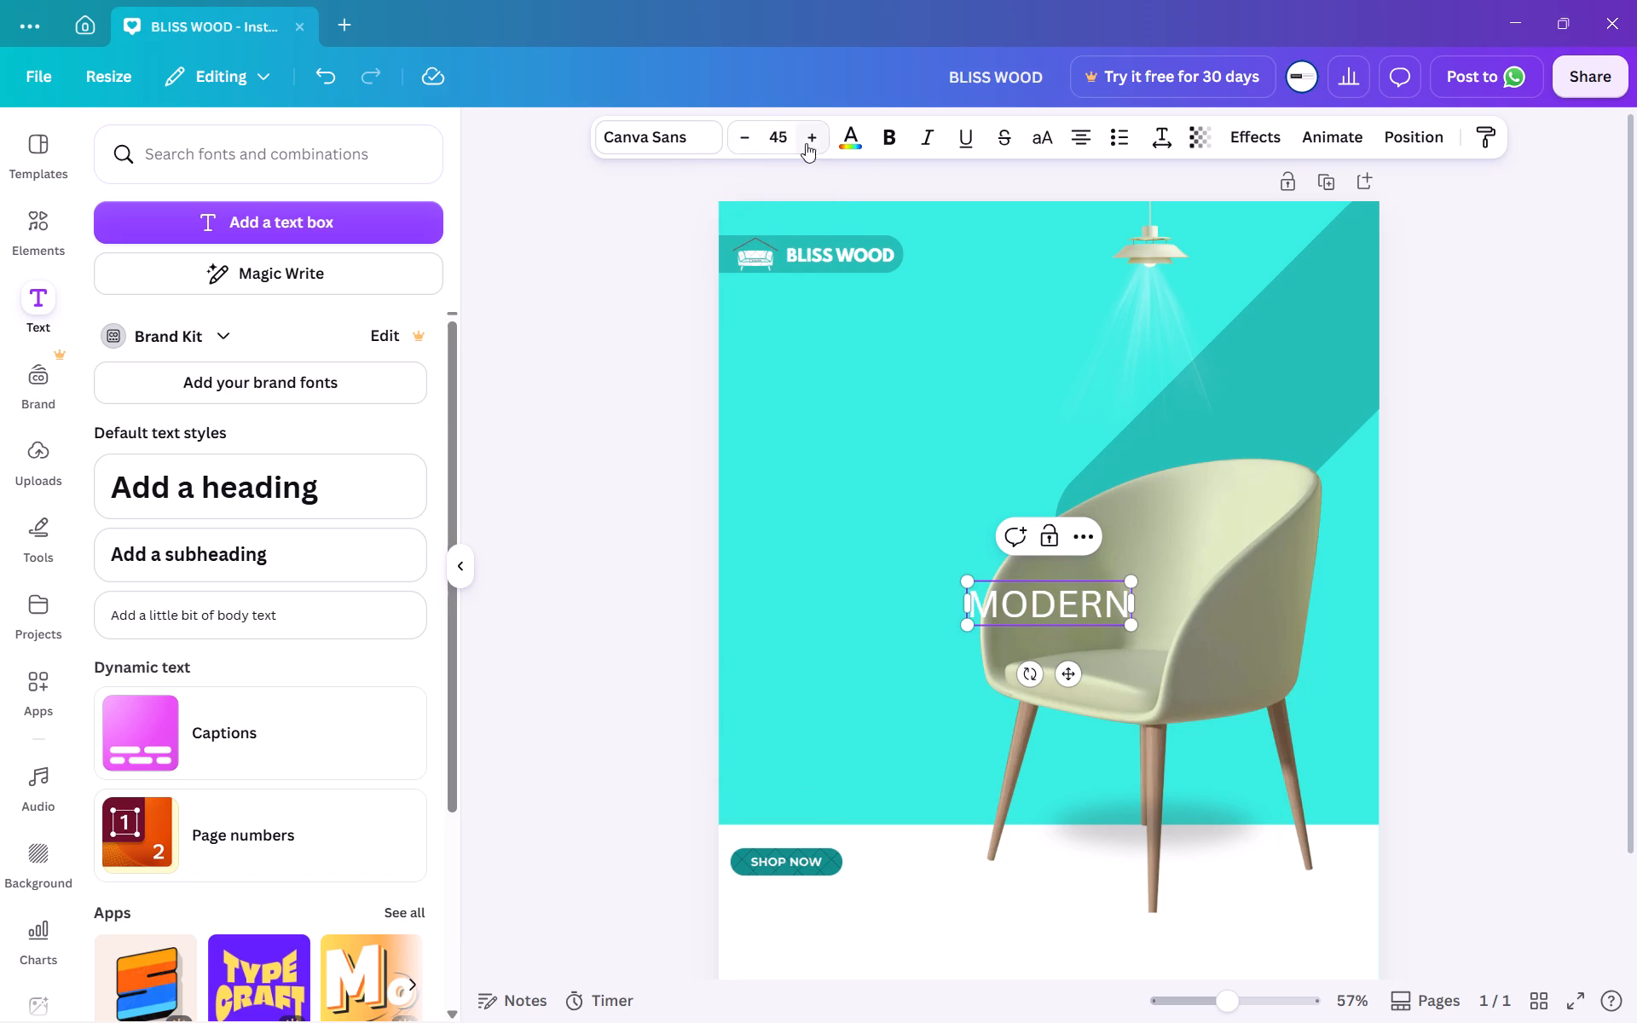
Change the "MODERN" text to the Montserrat font and make it bold.
left_click(680, 144)
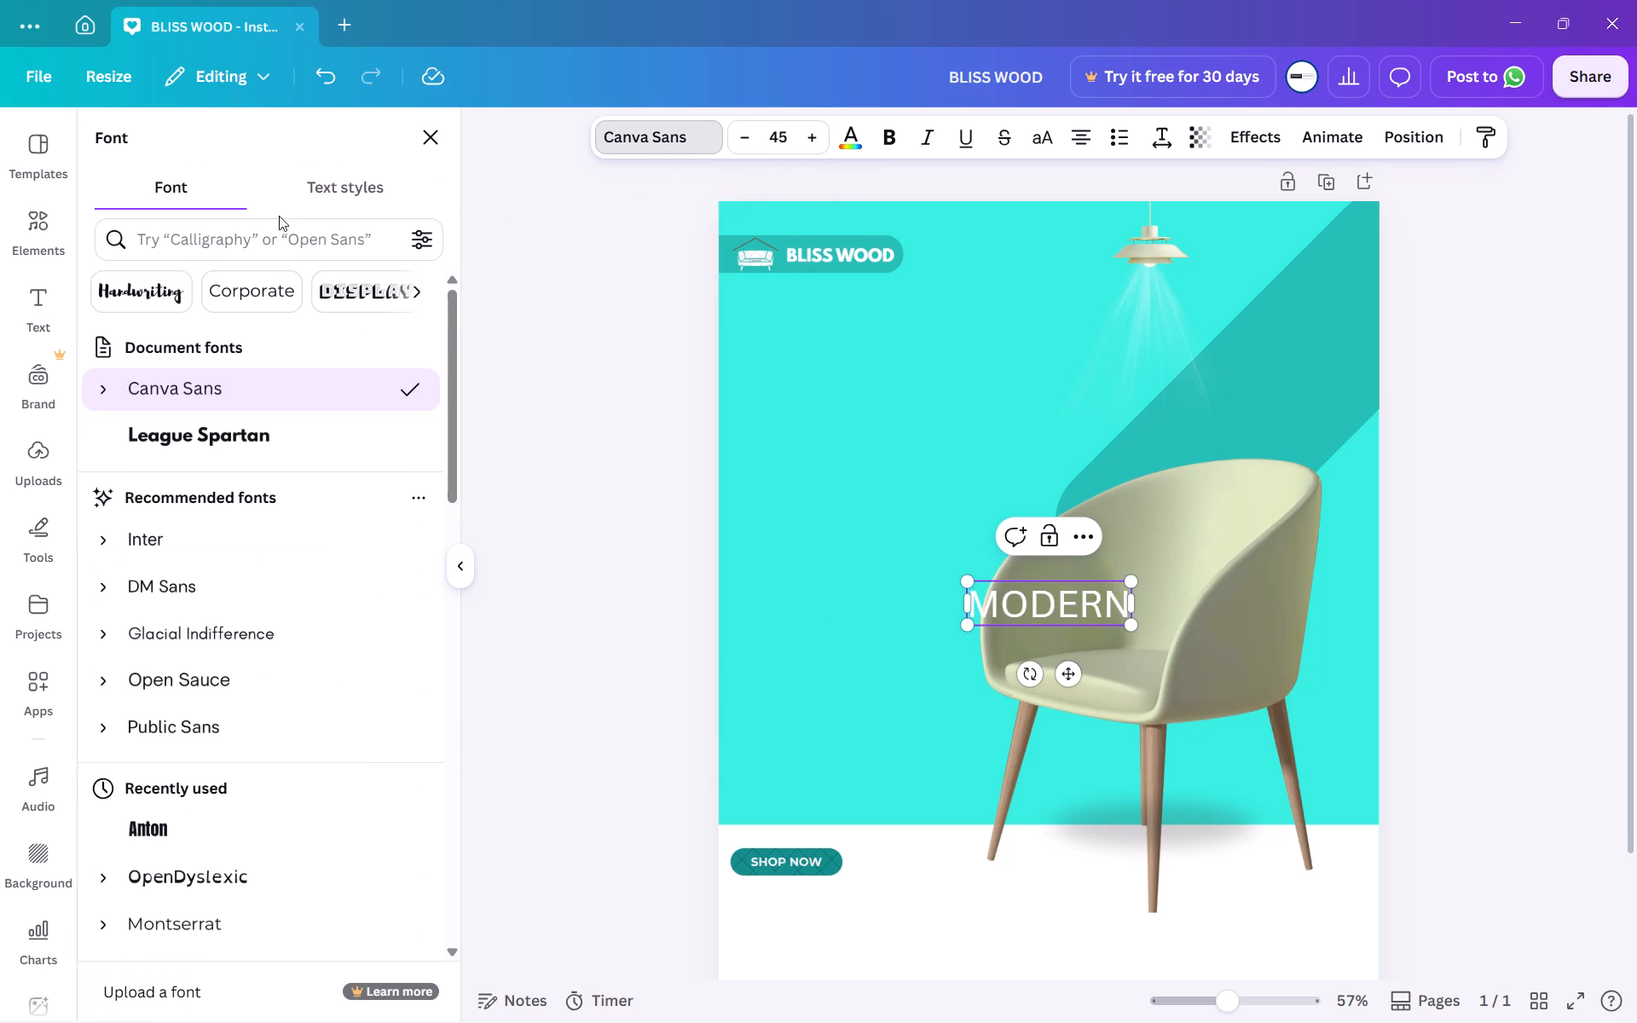
left_click(251, 241)
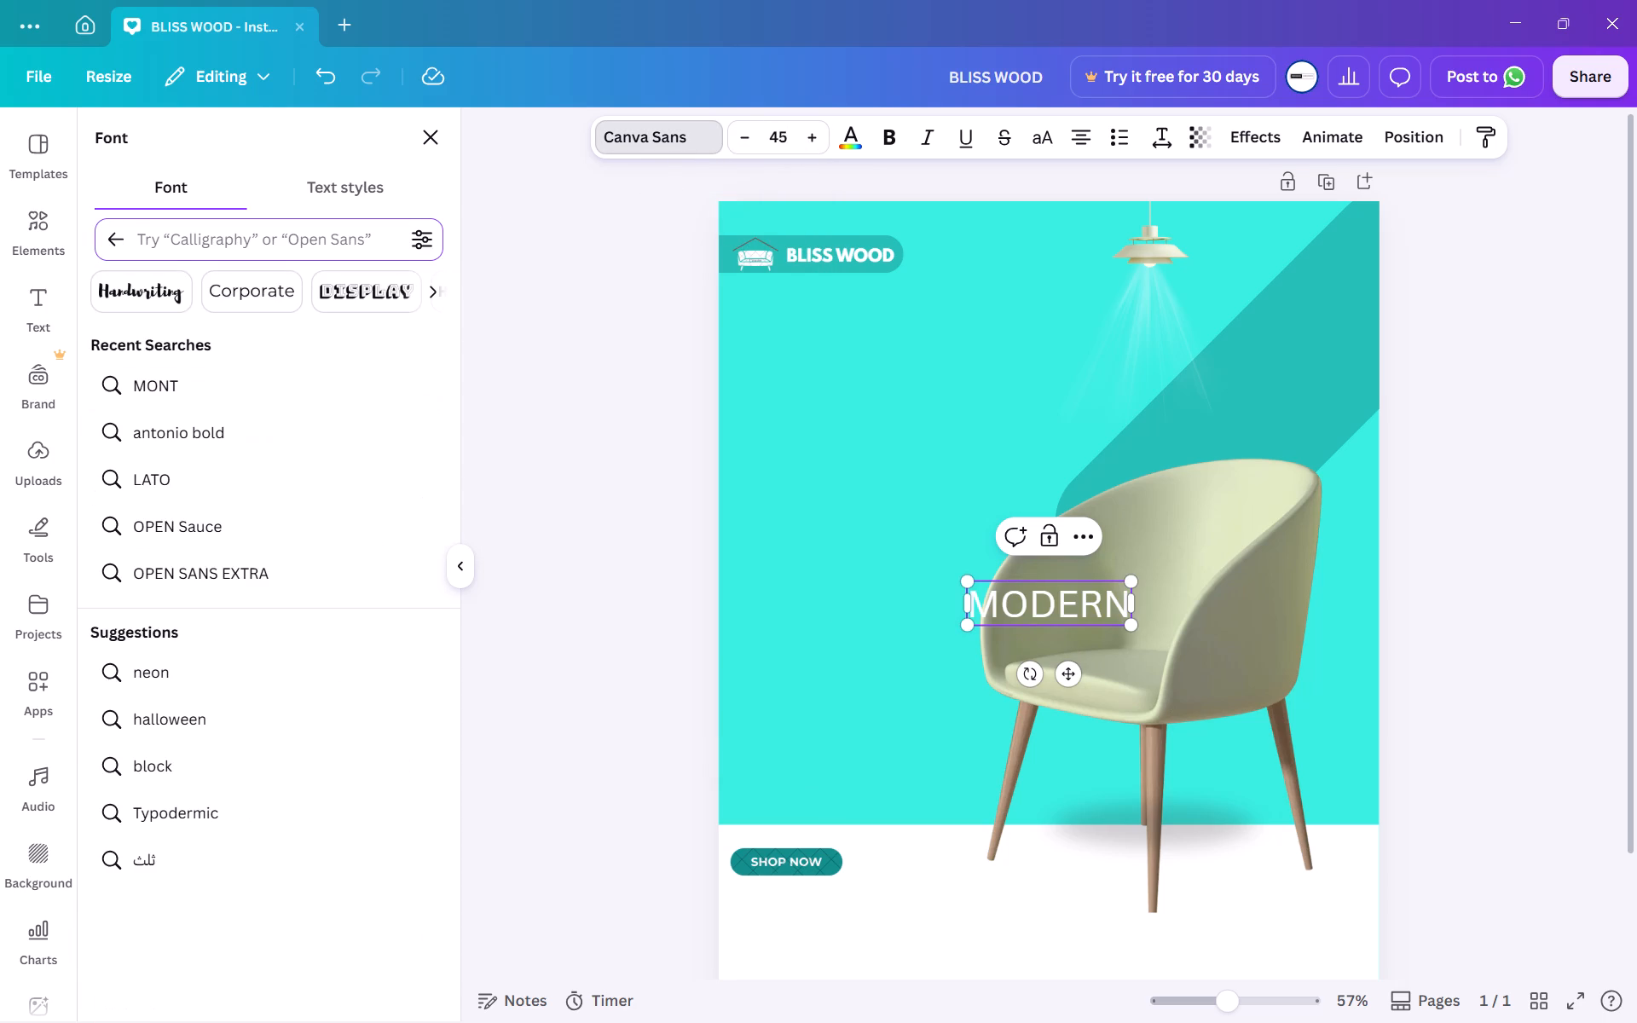
type("MO")
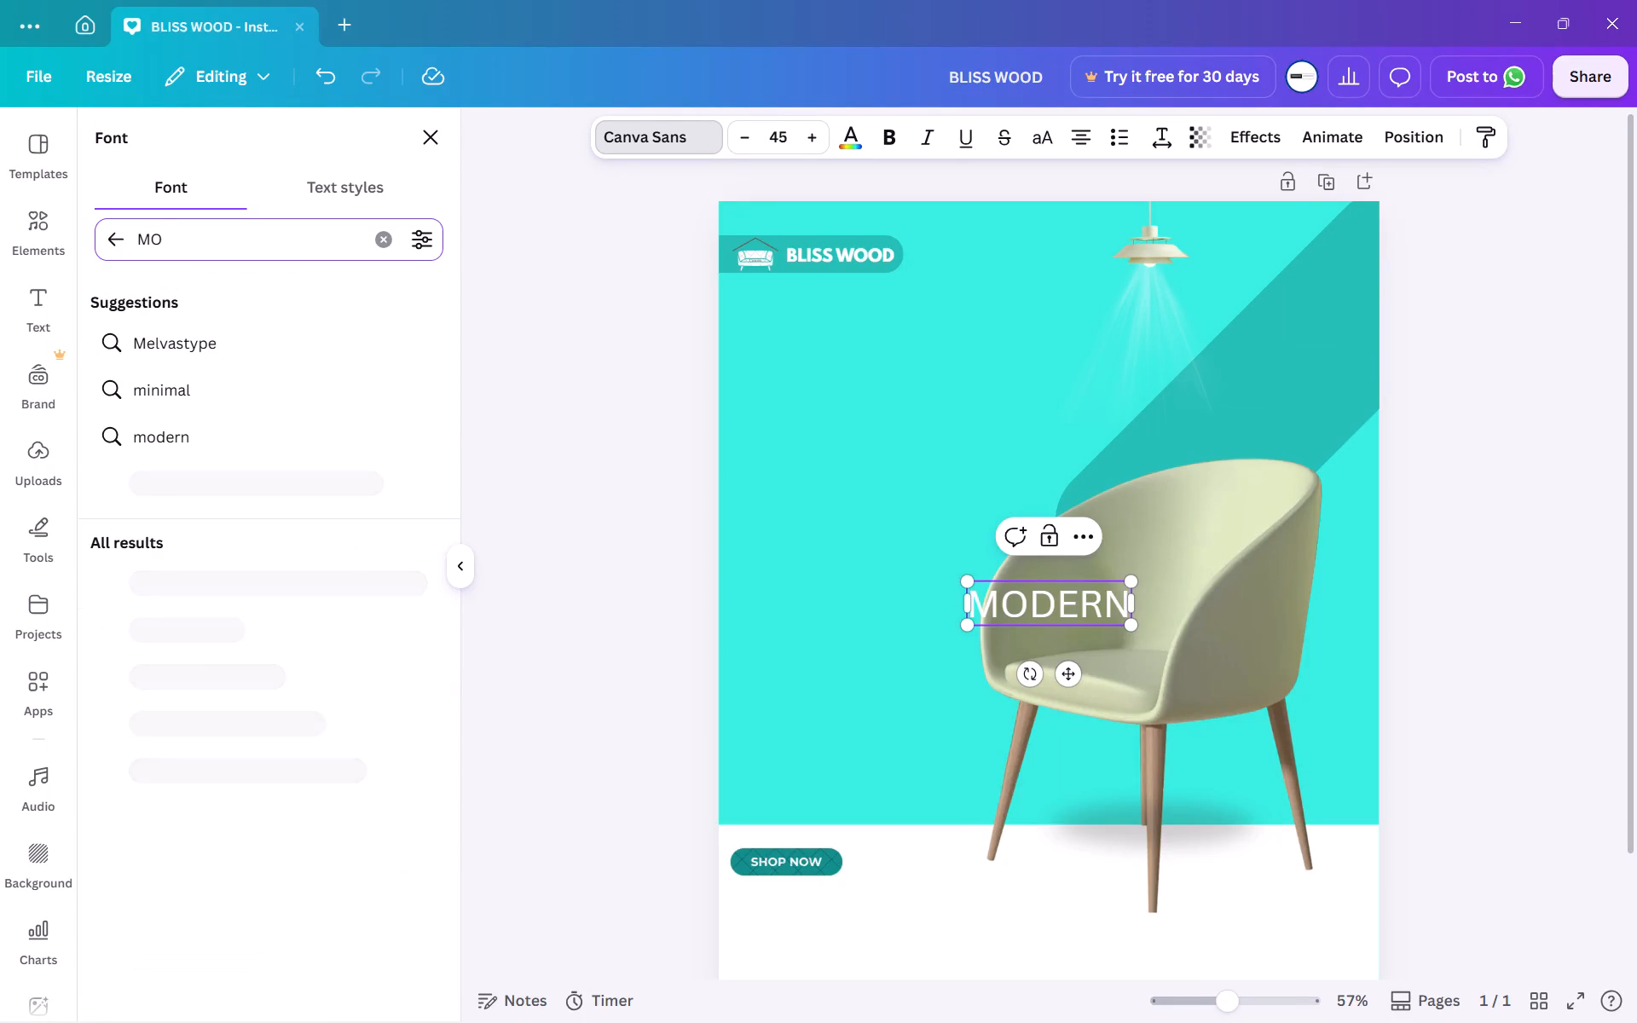
type("NT")
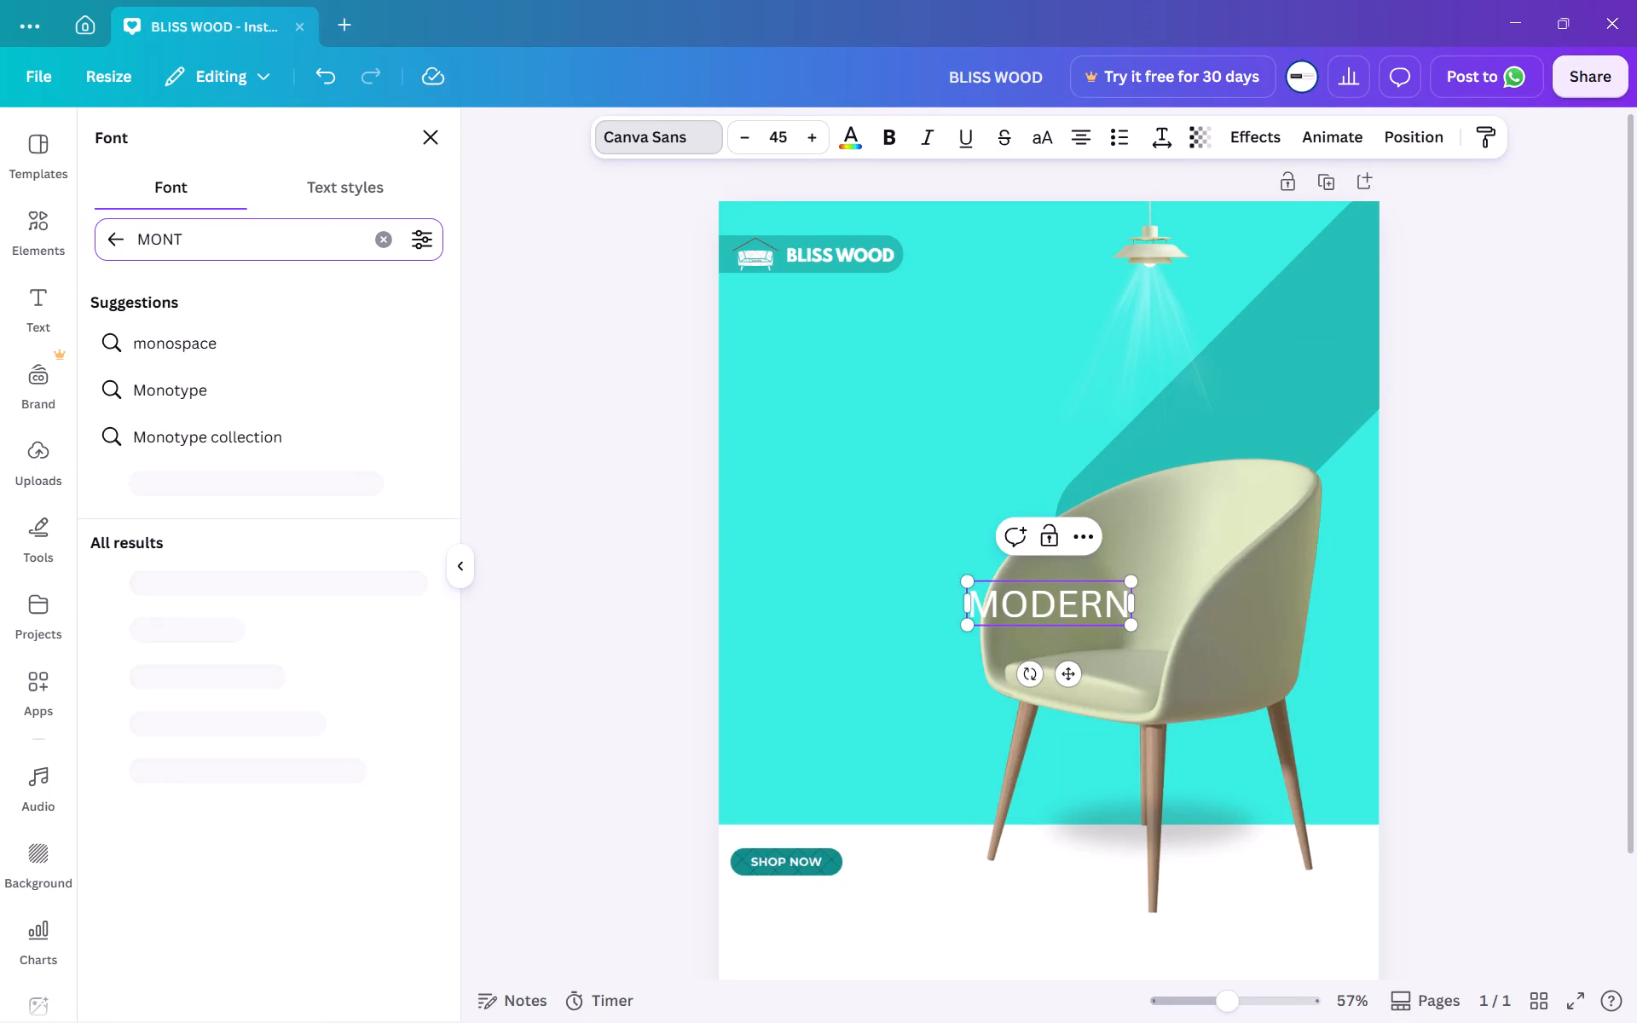
type("SE")
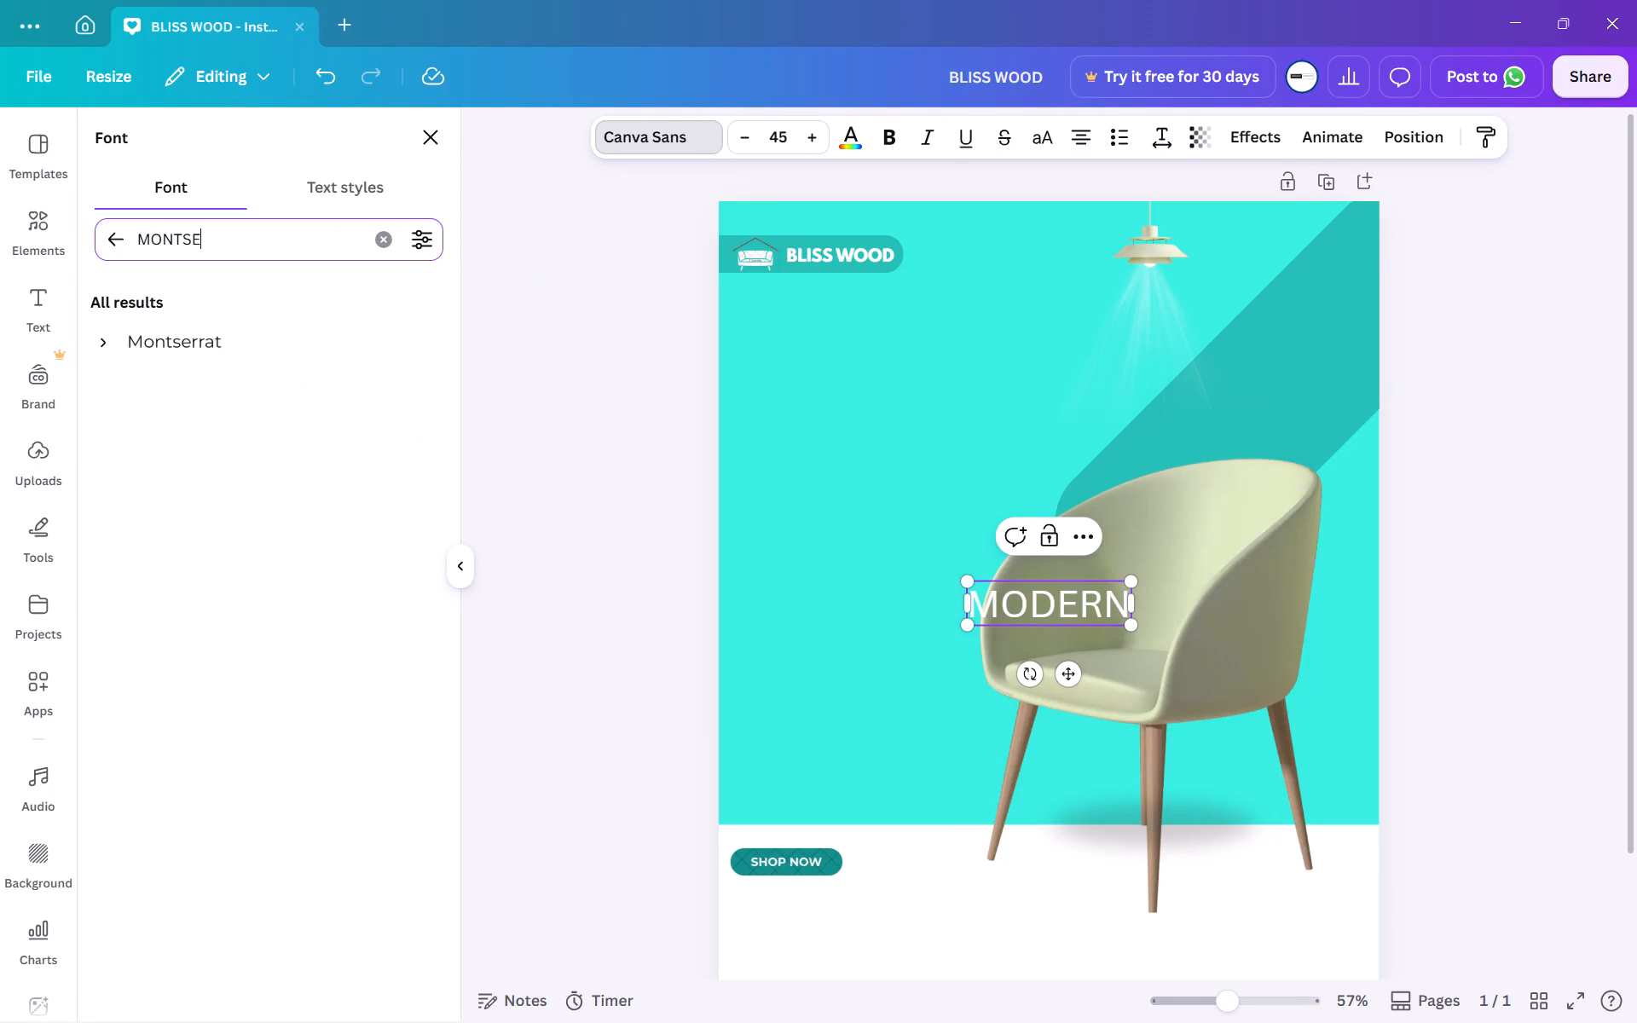
left_click(182, 344)
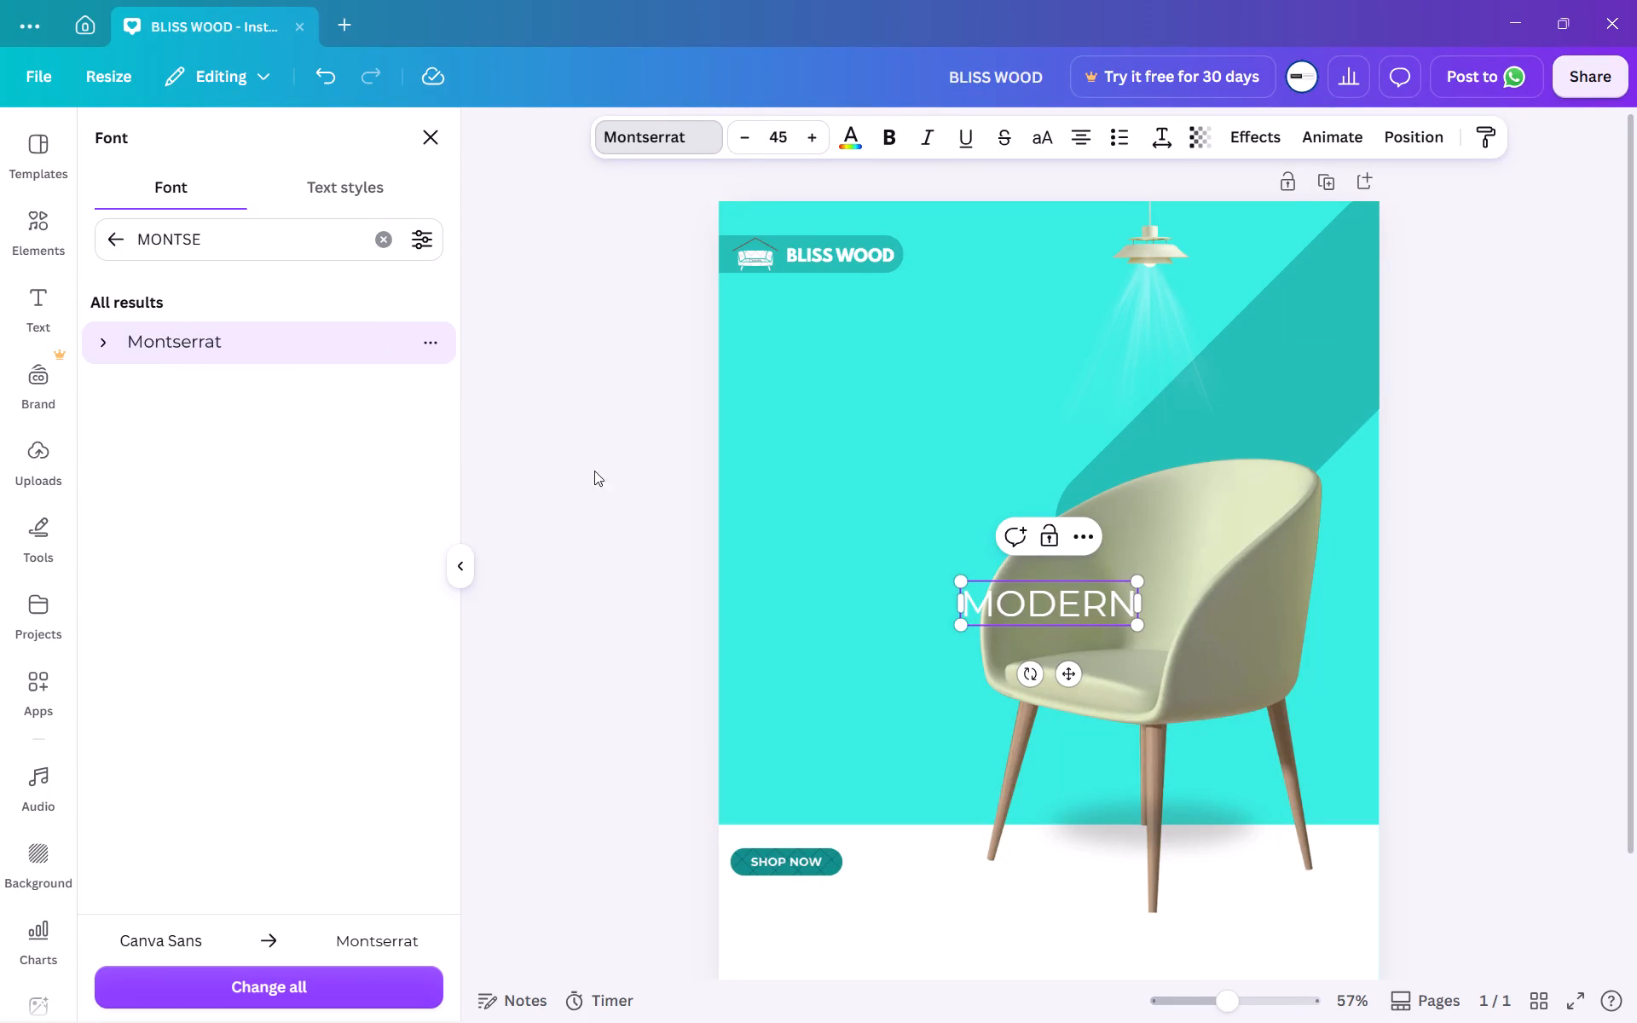
left_click(882, 137)
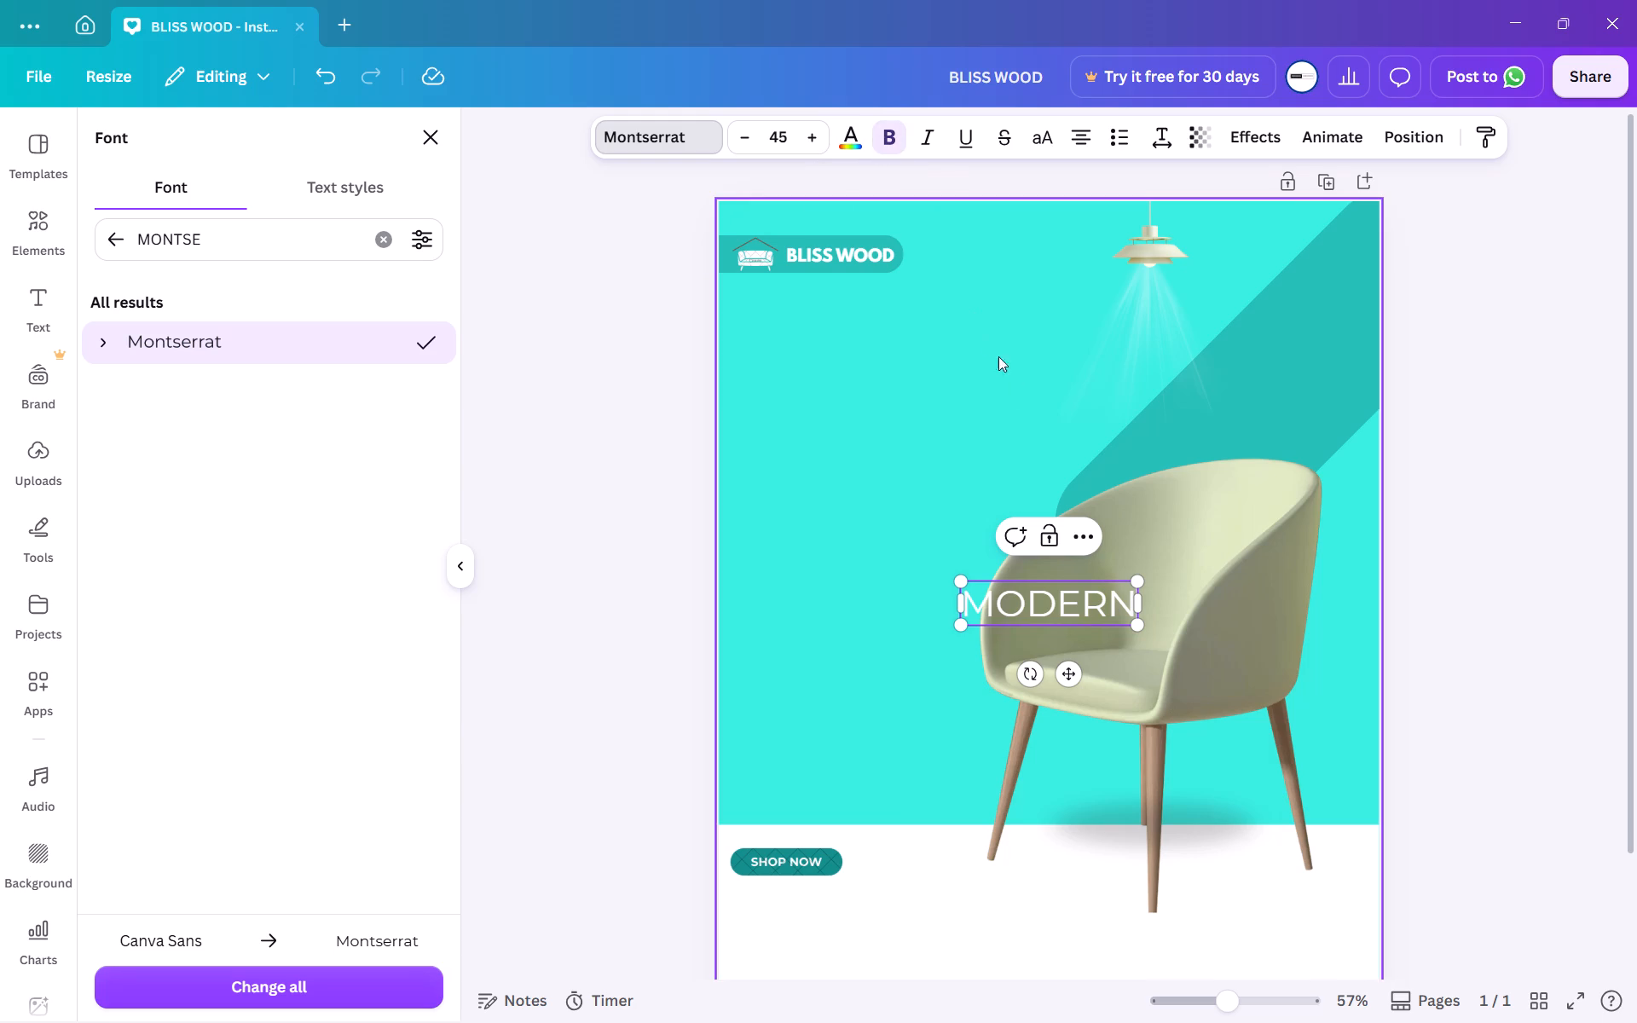
triple_click(1054, 606)
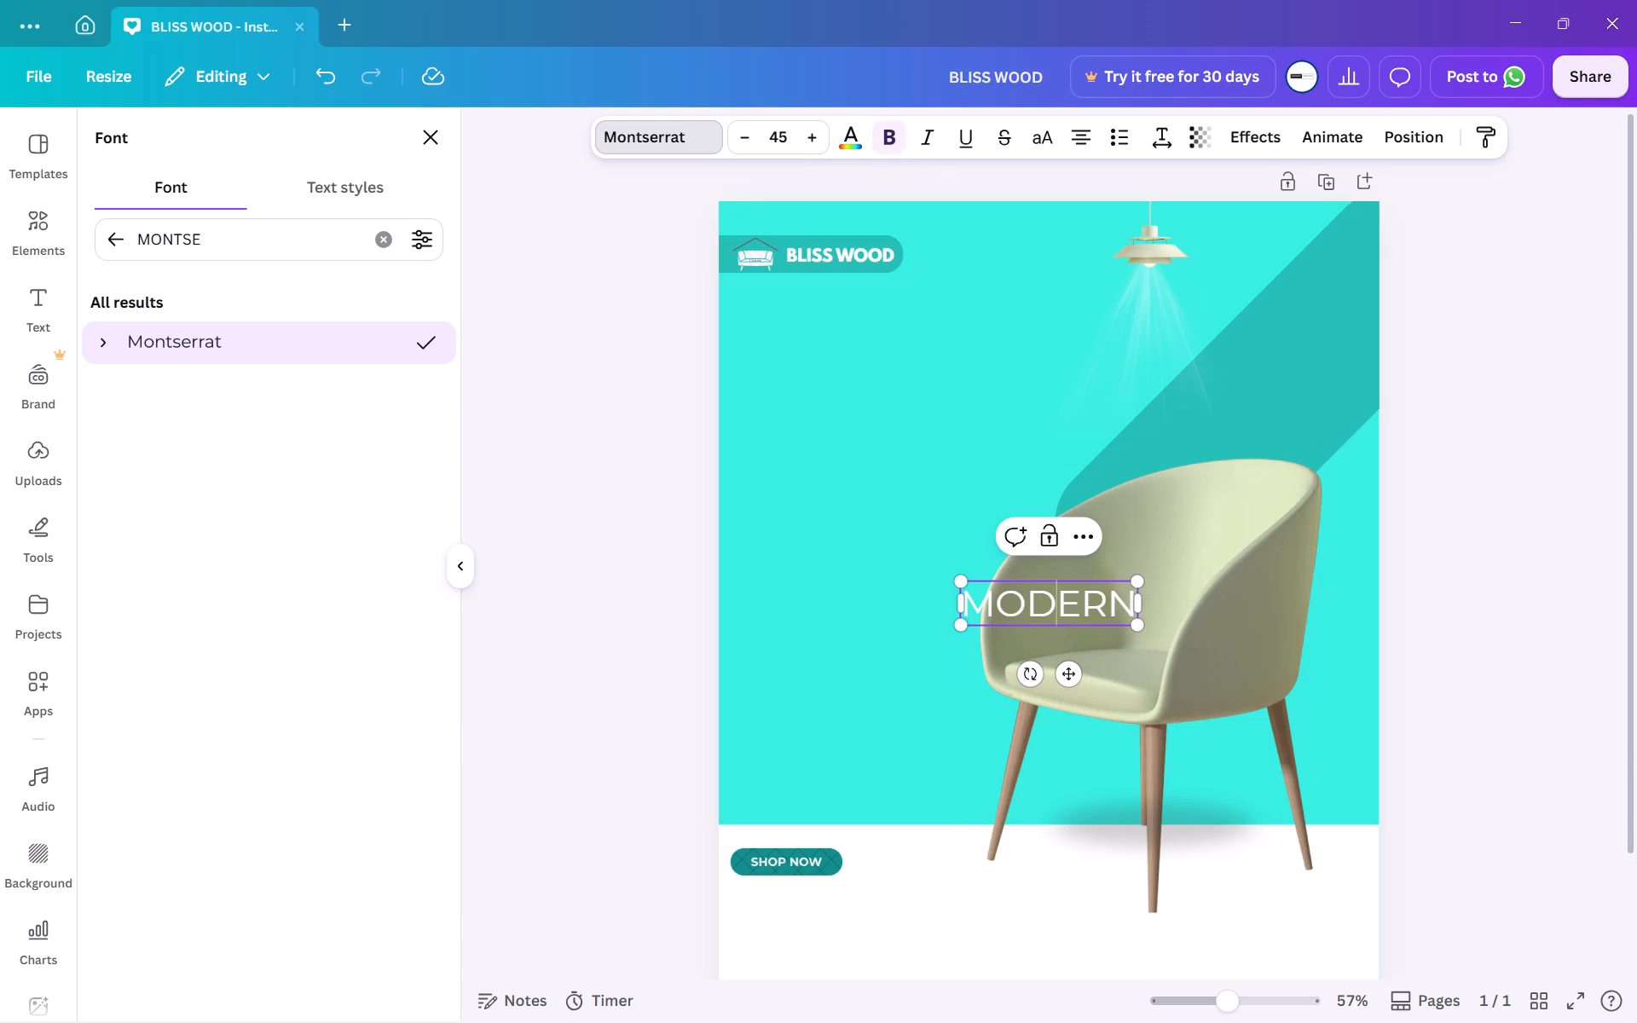
left_click(877, 144)
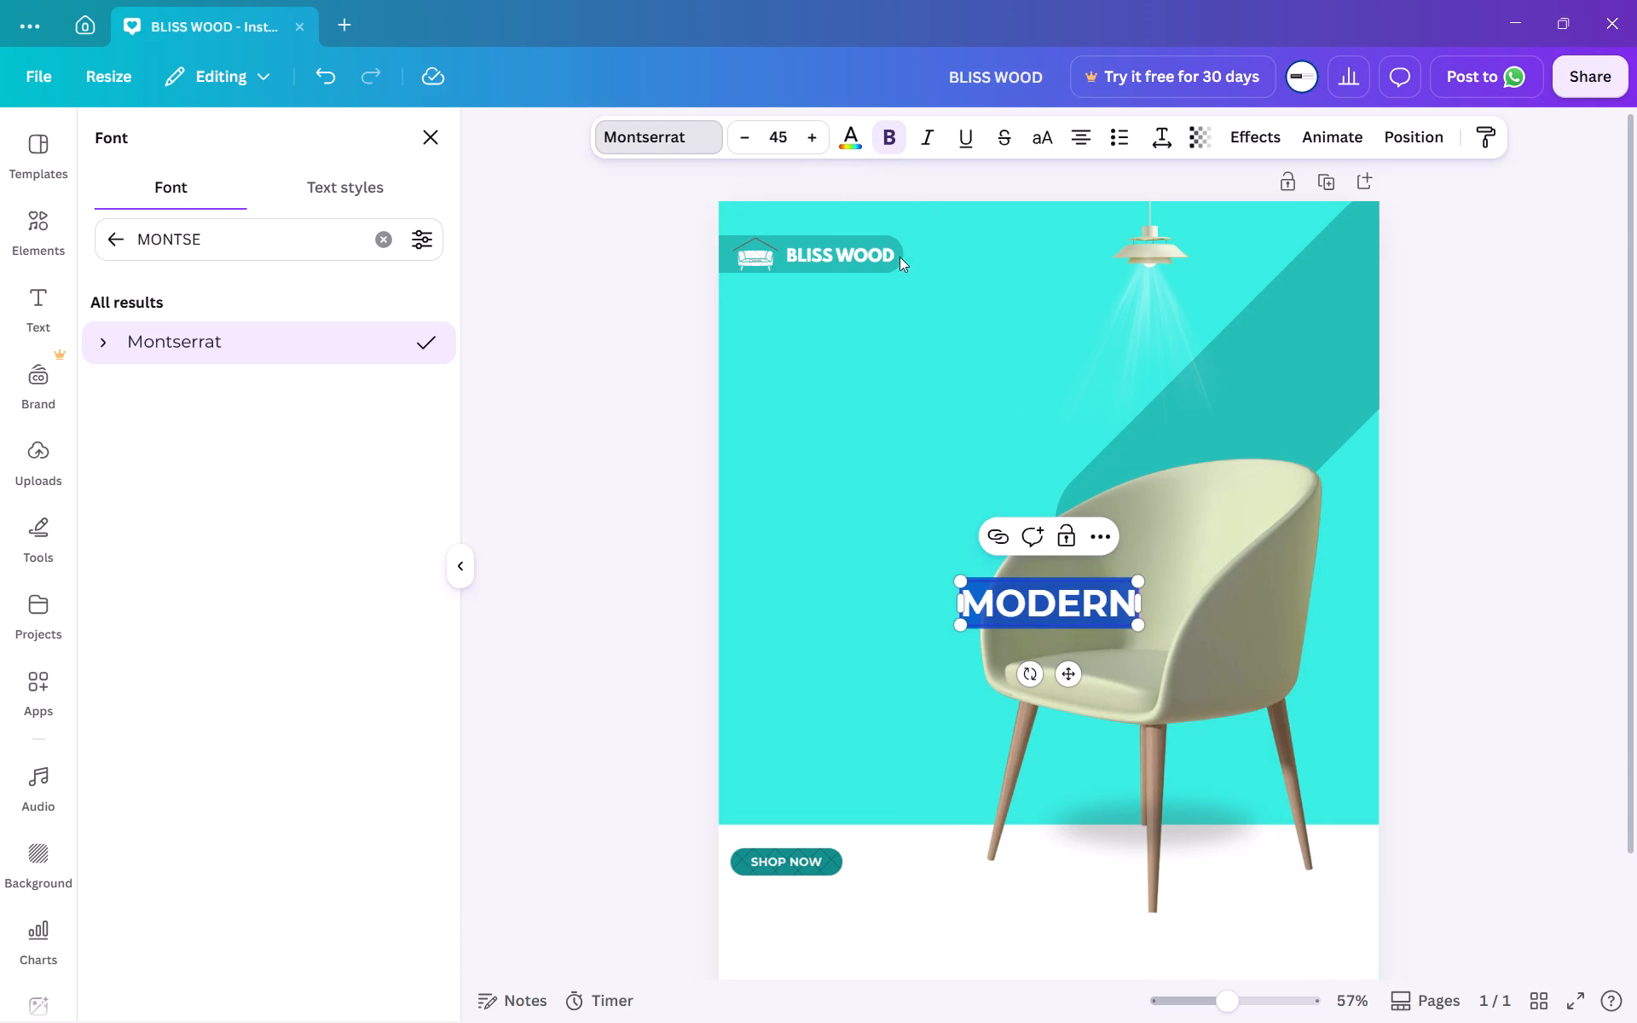
Move the "MODERN" text off the chair onto the empty turquoise area between the logo pill and SHOP NOW button.
left_click_drag(1065, 671, 892, 548)
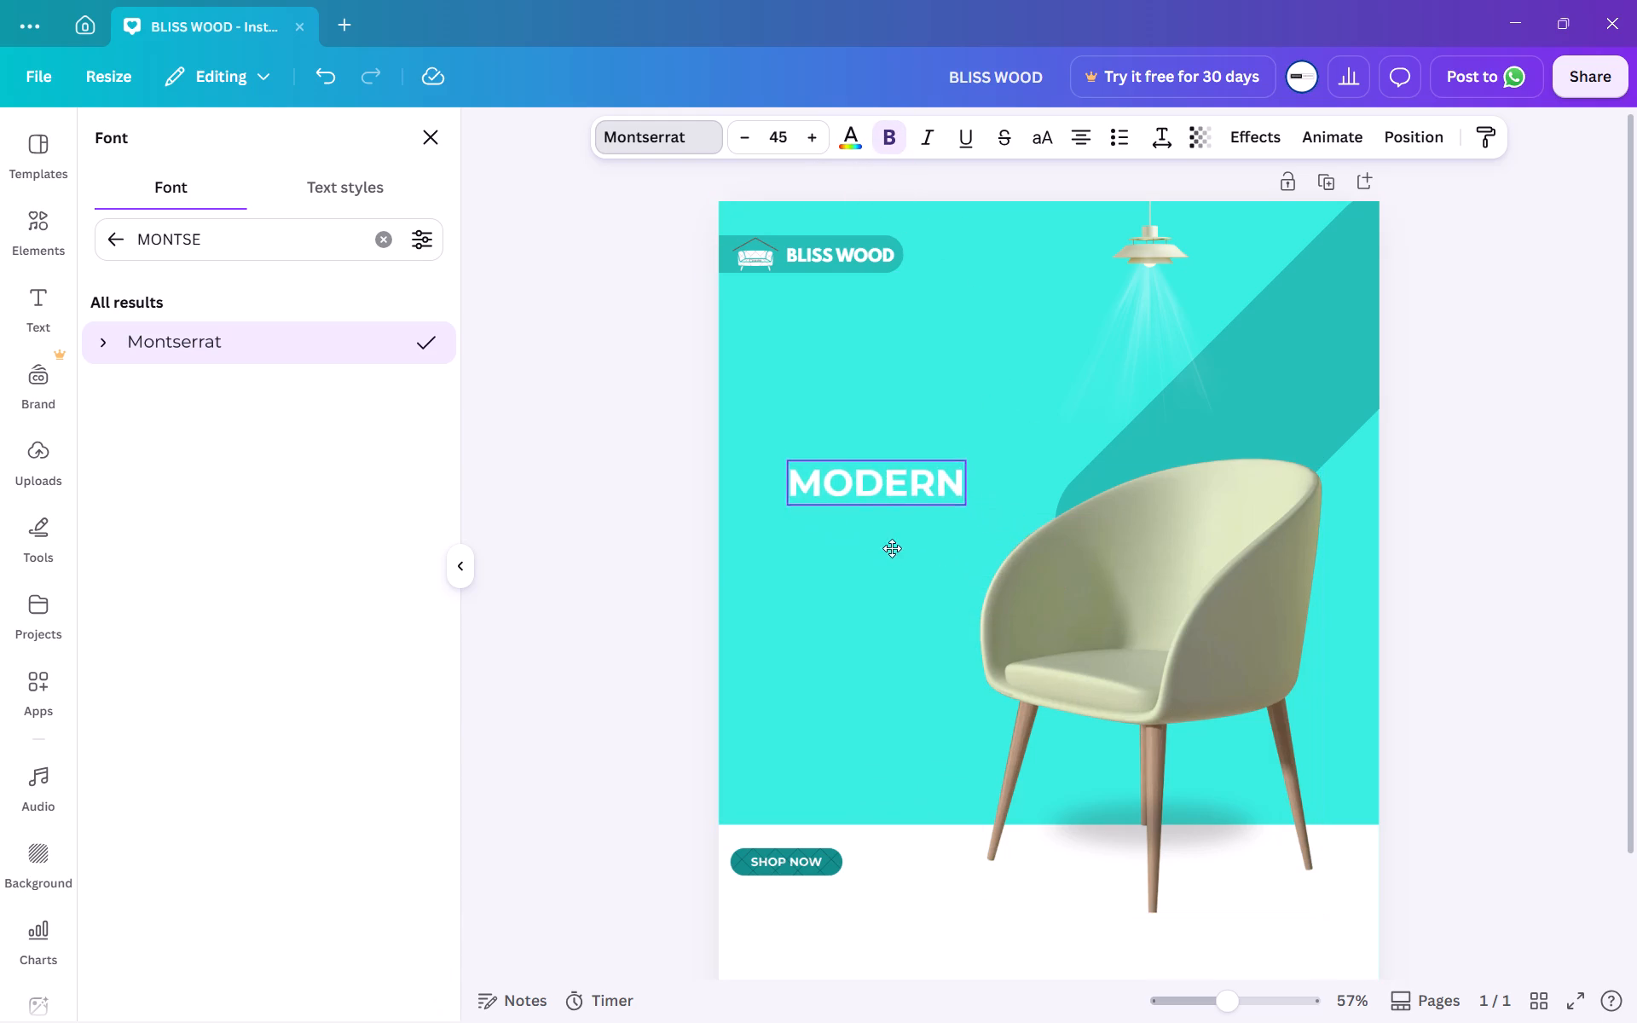
left_click_drag(892, 548, 867, 523)
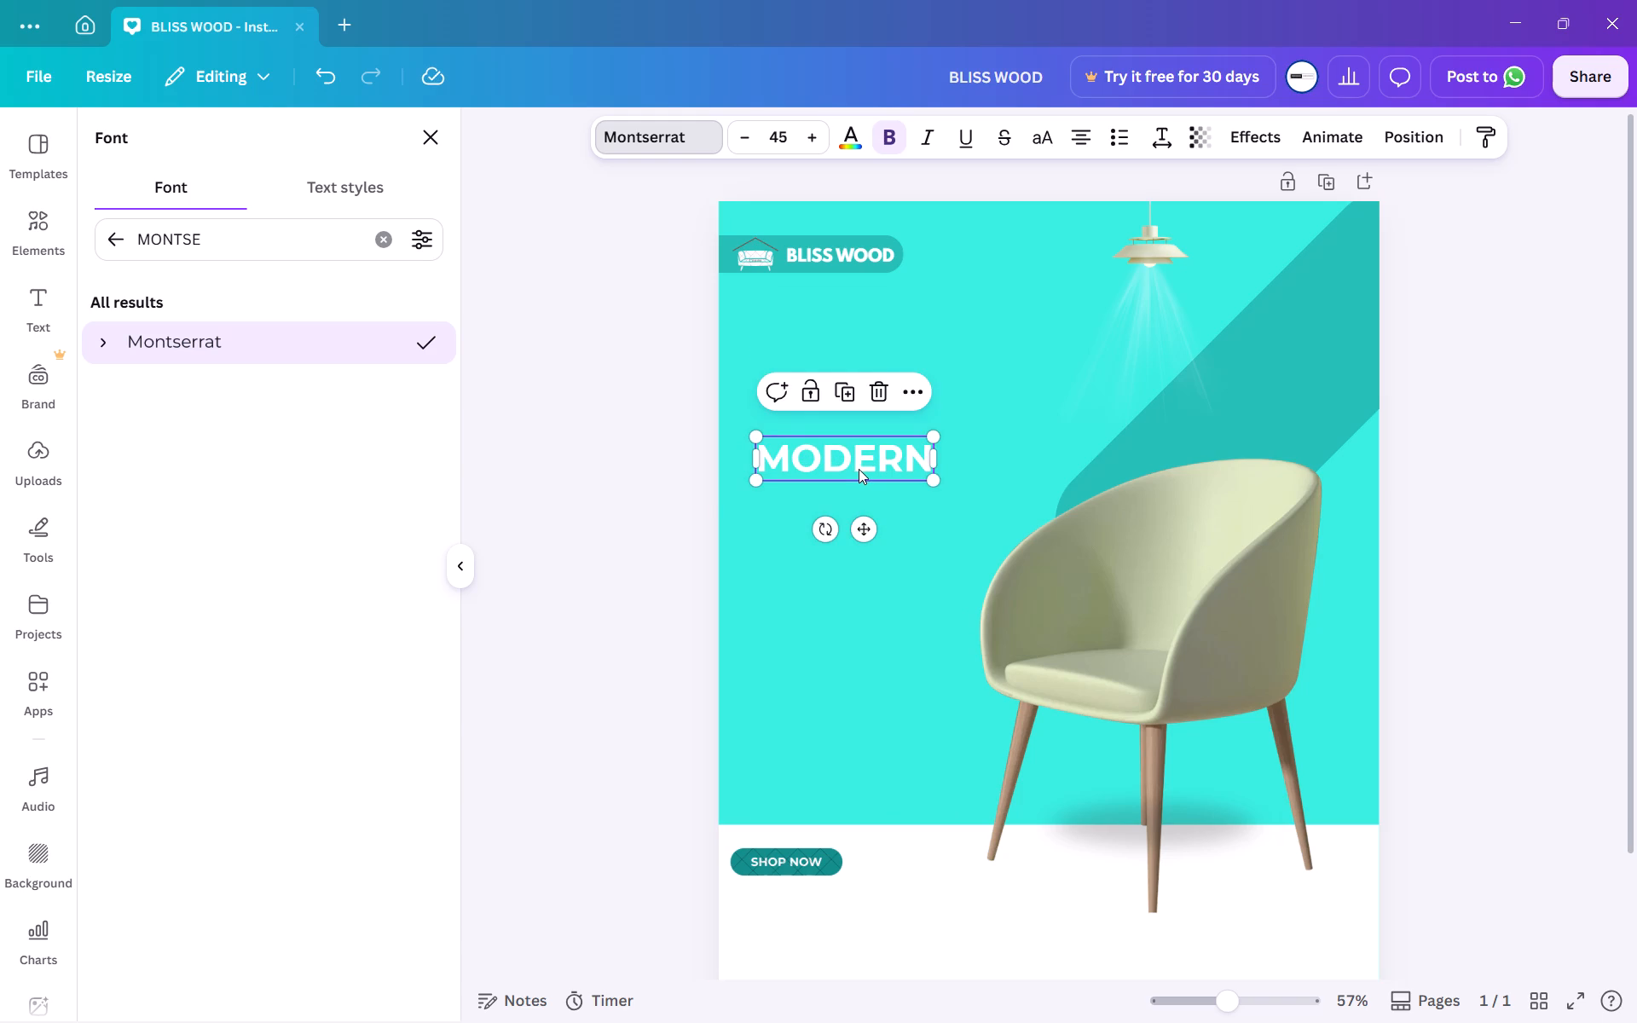
Set the "MODERN" text colour to #F6C358.
triple_click(859, 469)
left_click(847, 138)
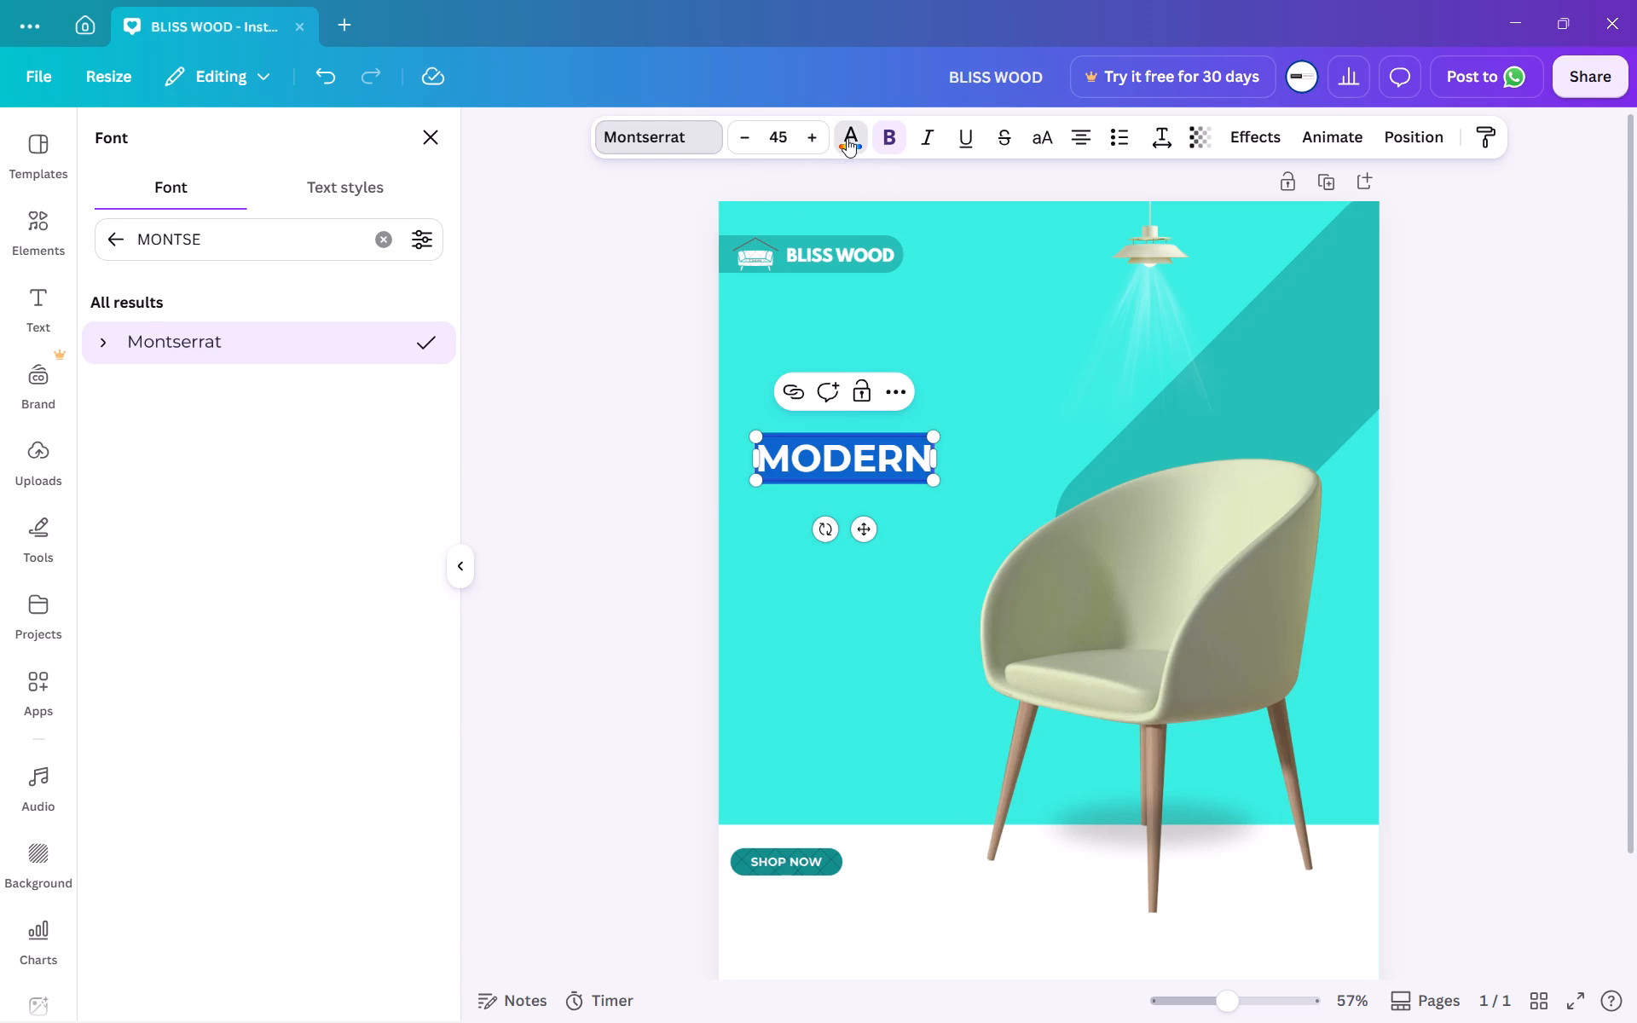
left_click(253, 188)
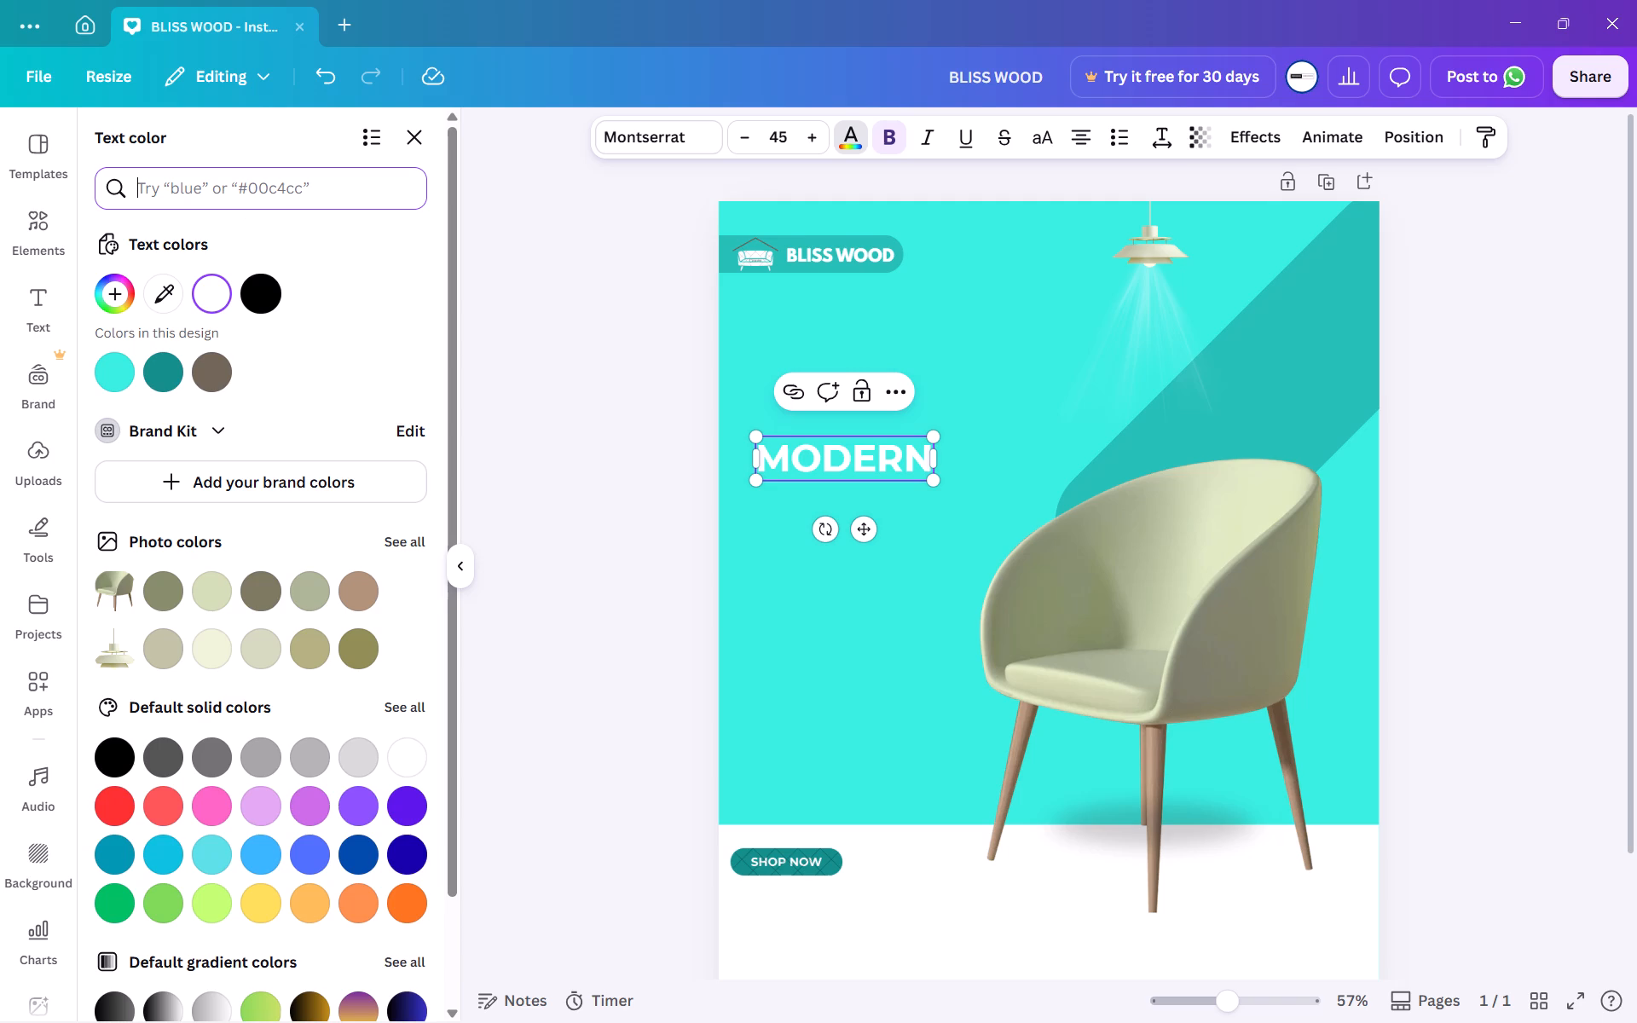
key("shift+numbersign")
type("F6")
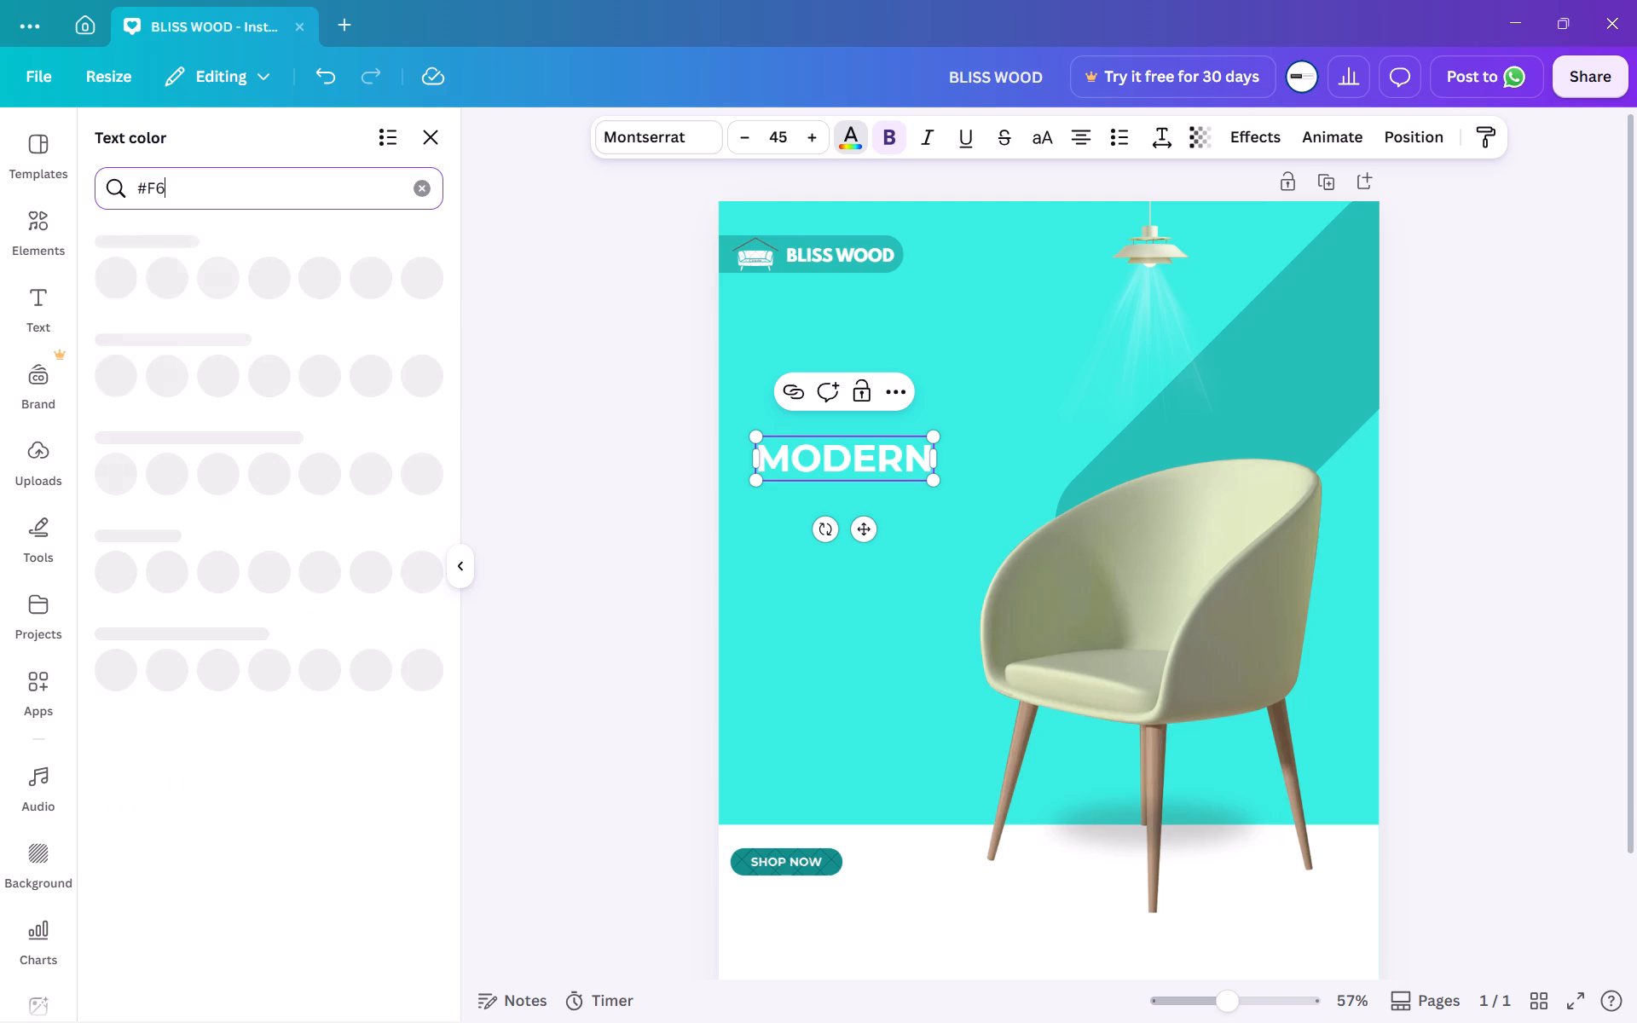
key("c")
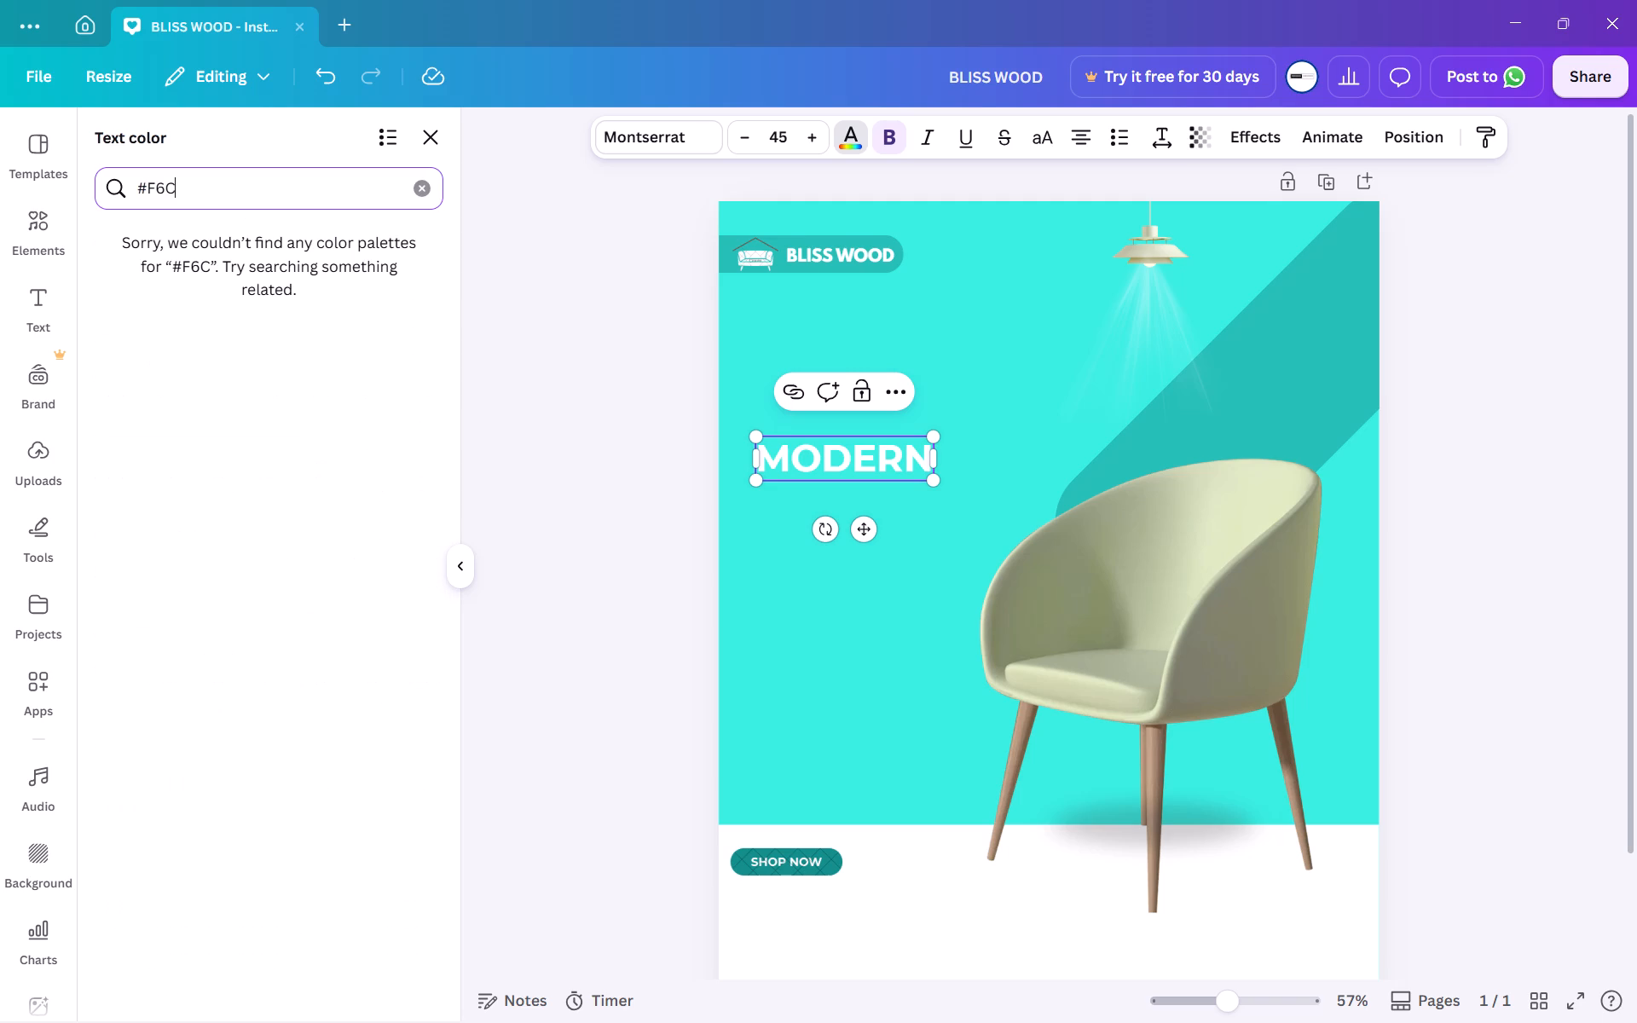
type("358")
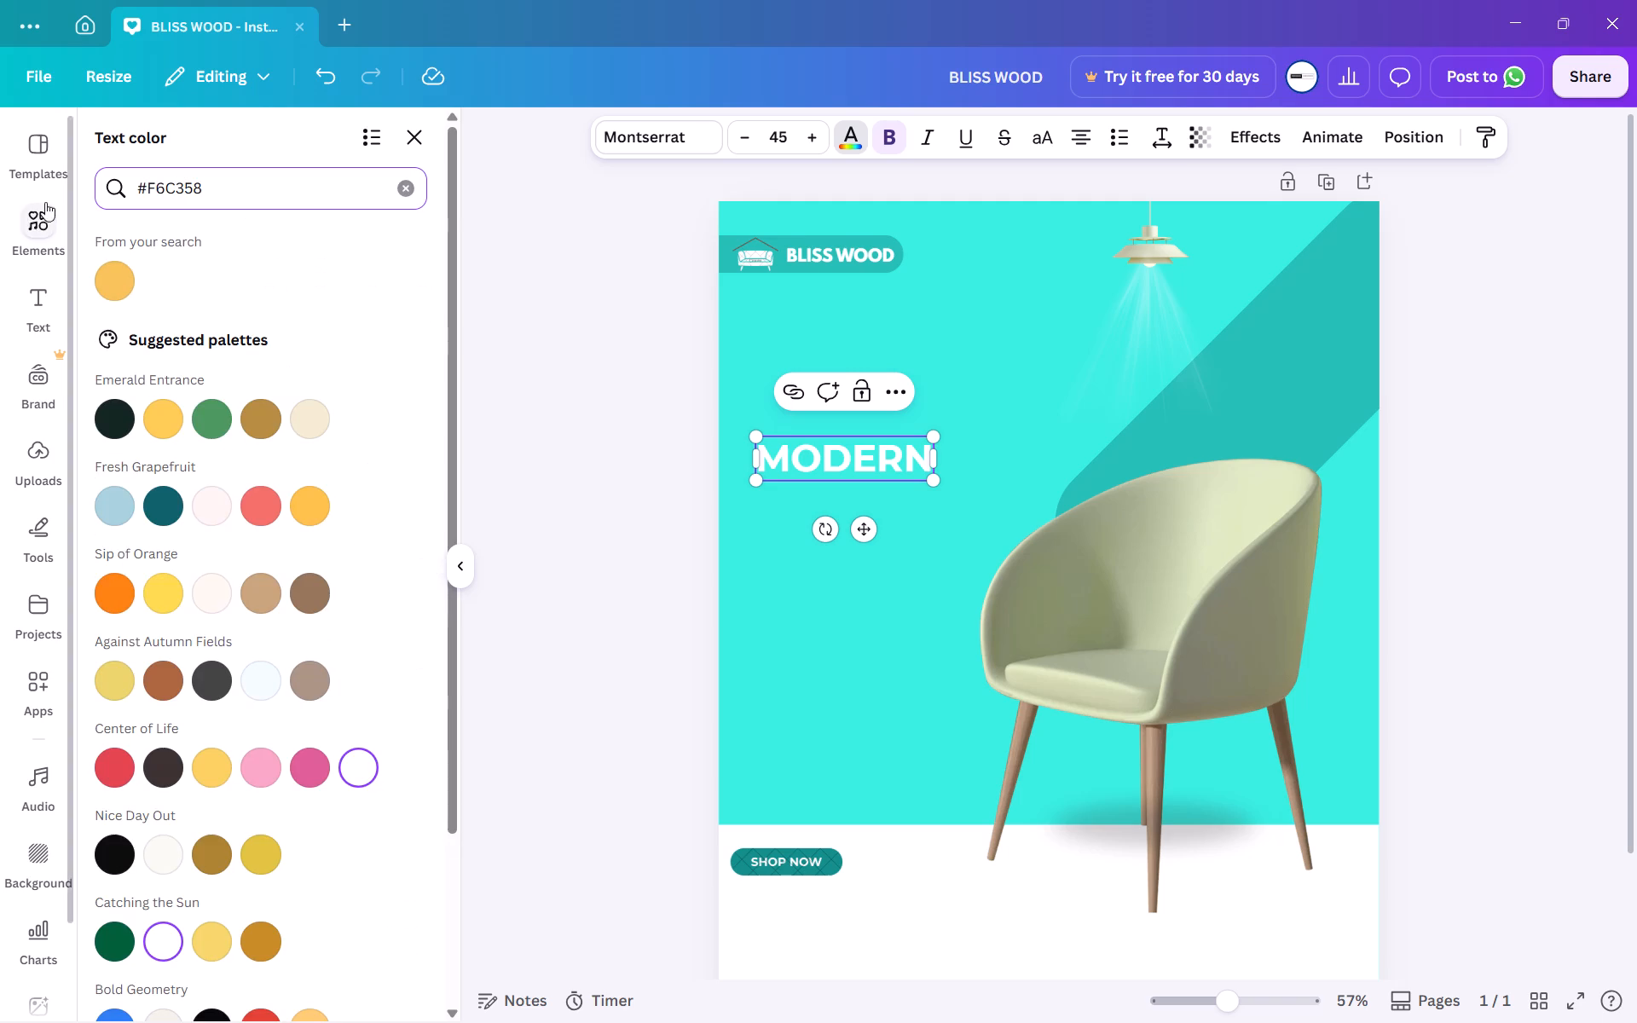
left_click(114, 278)
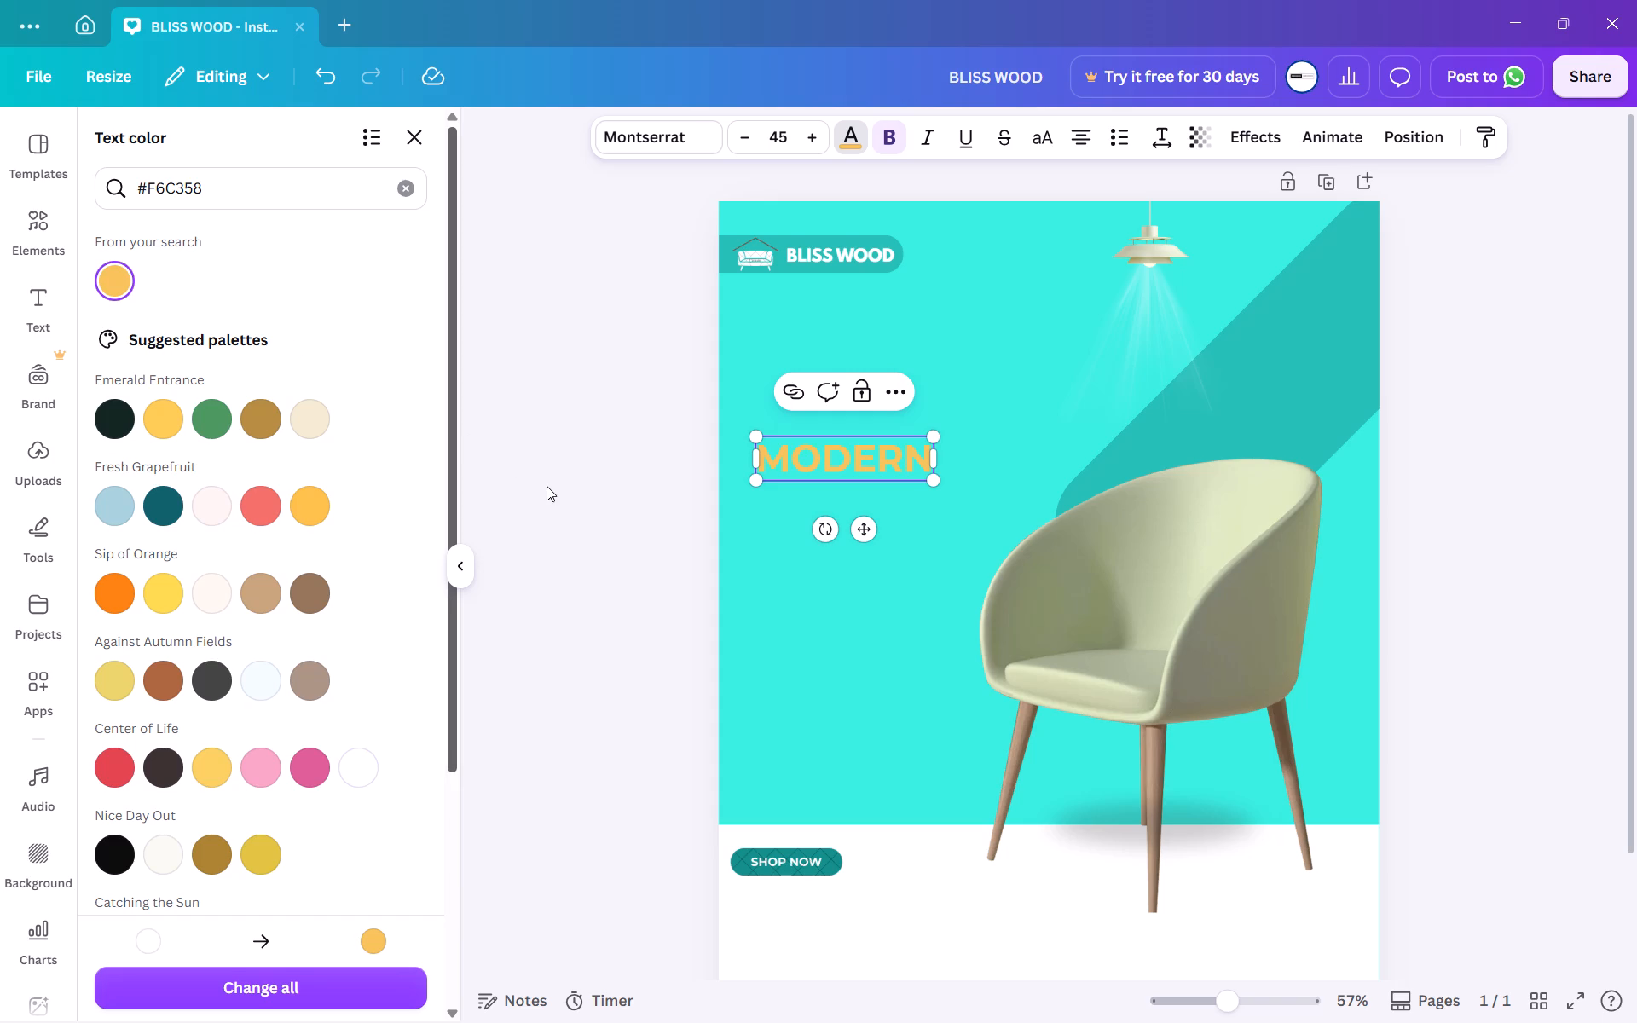
left_click(653, 565)
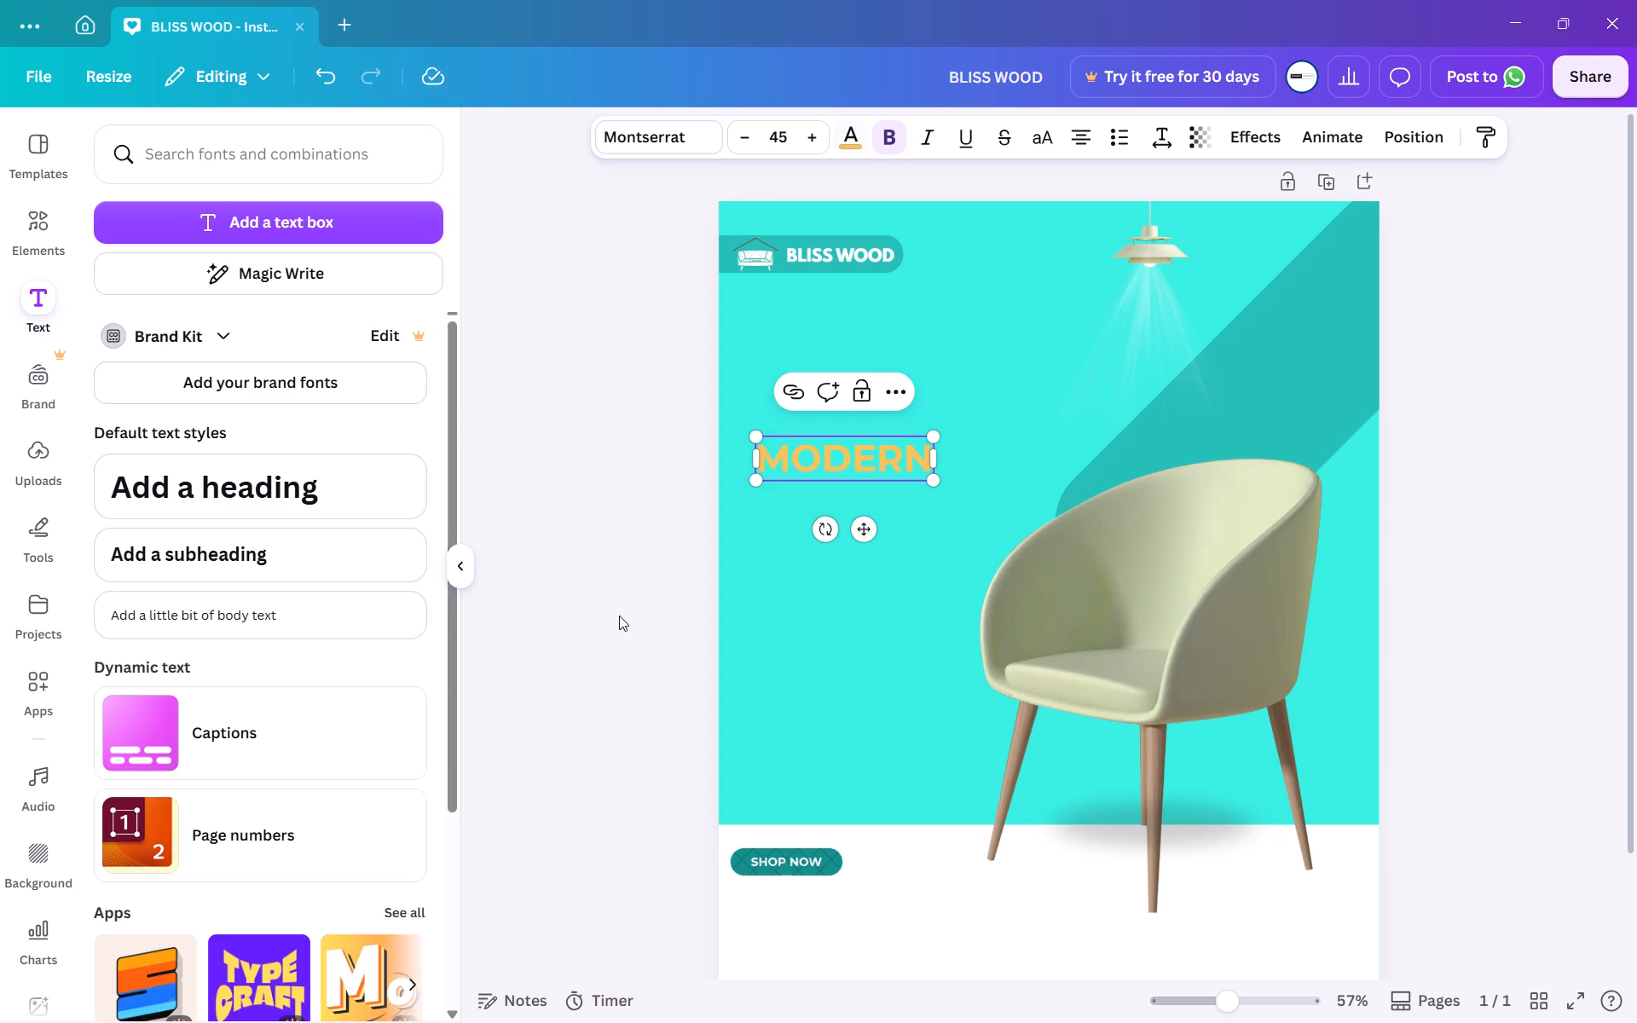
Move the "MODERN" heading up below the logo pill, with its start close to the sofa logo's outer edge.
left_click_drag(868, 536, 853, 506)
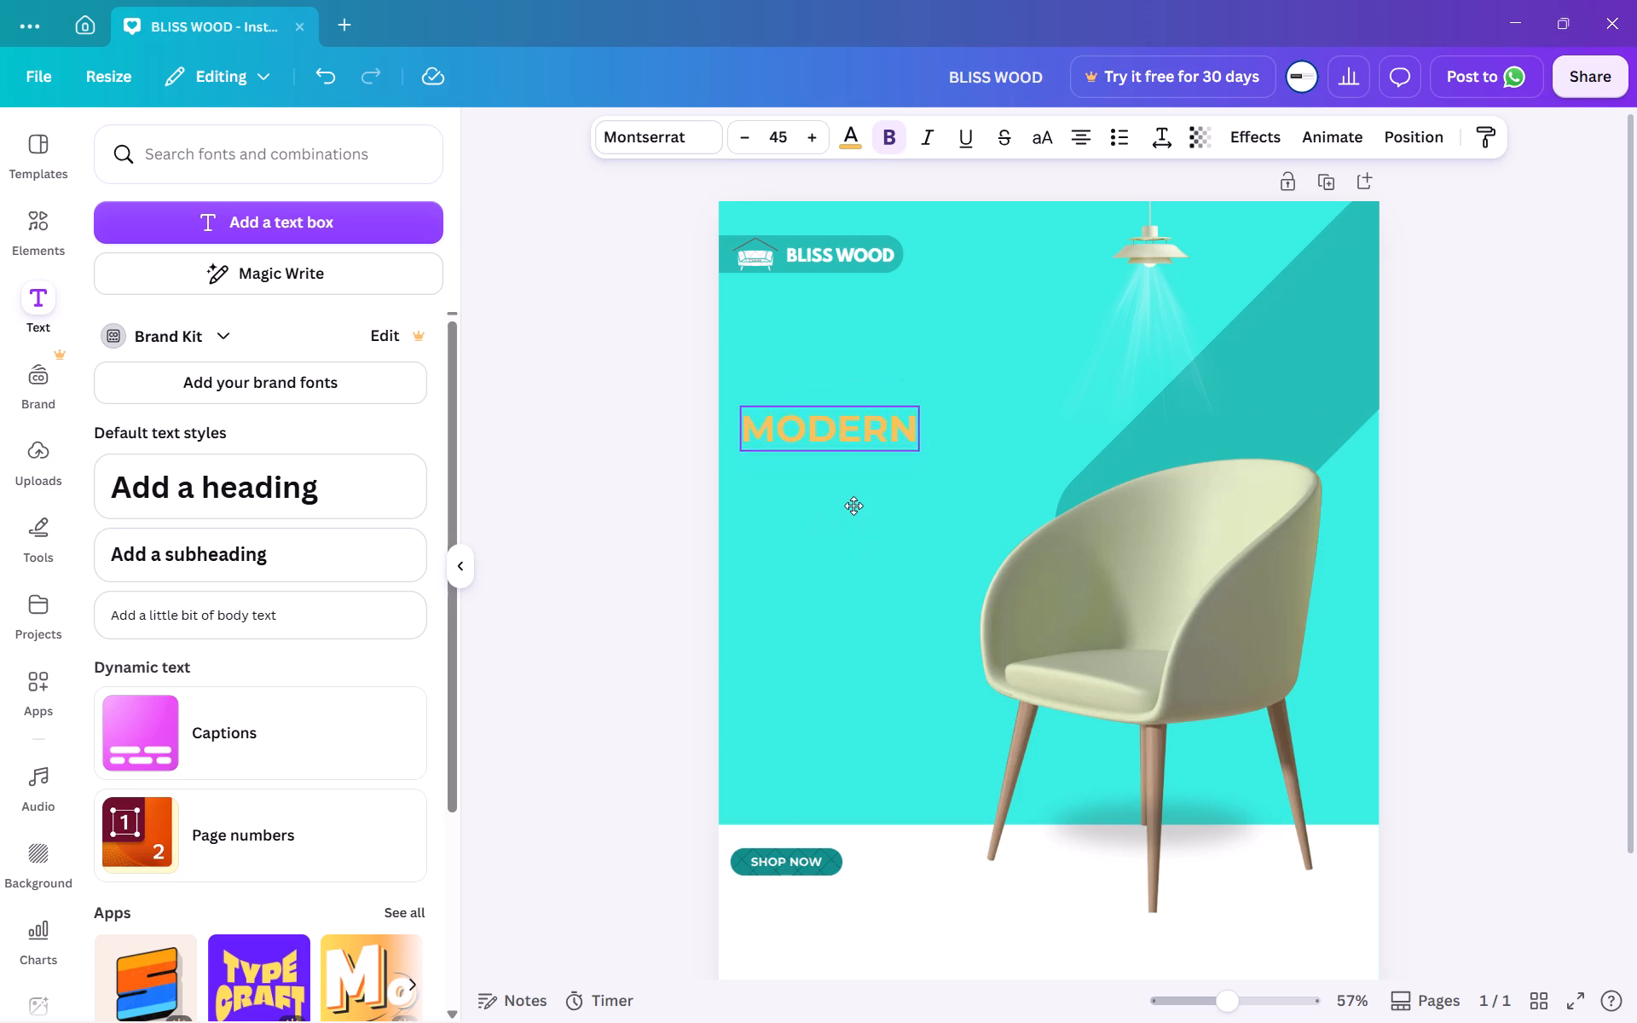
left_click_drag(853, 506, 853, 471)
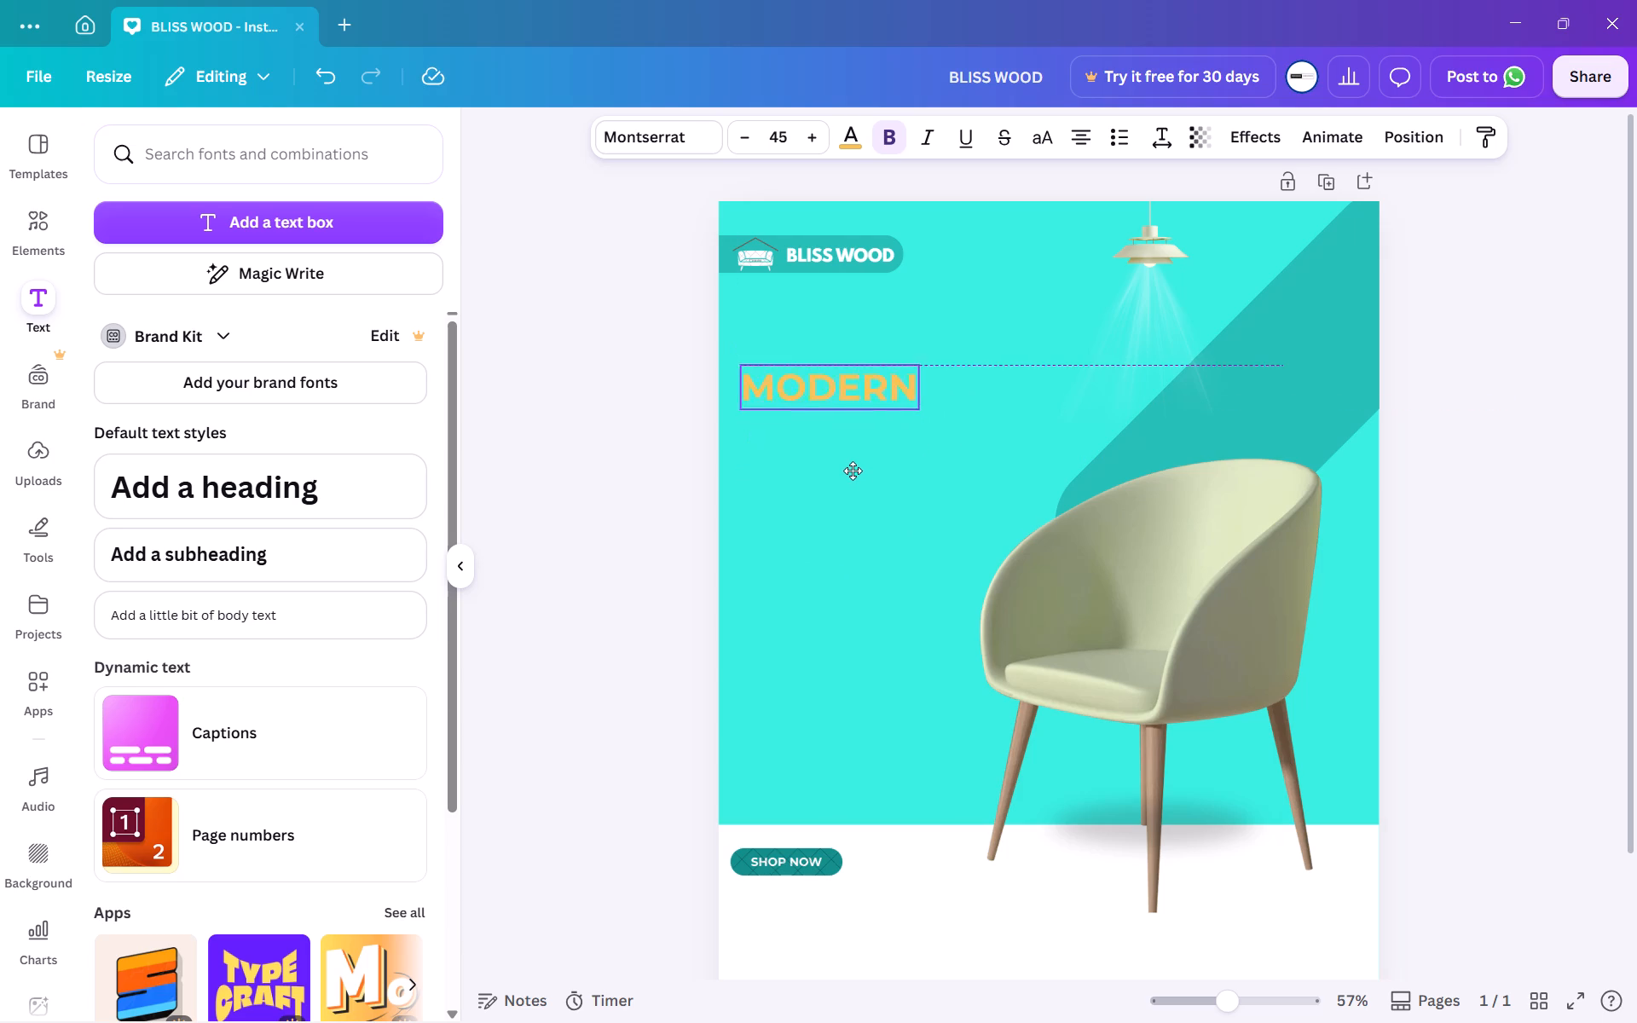
left_click_drag(853, 471, 856, 477)
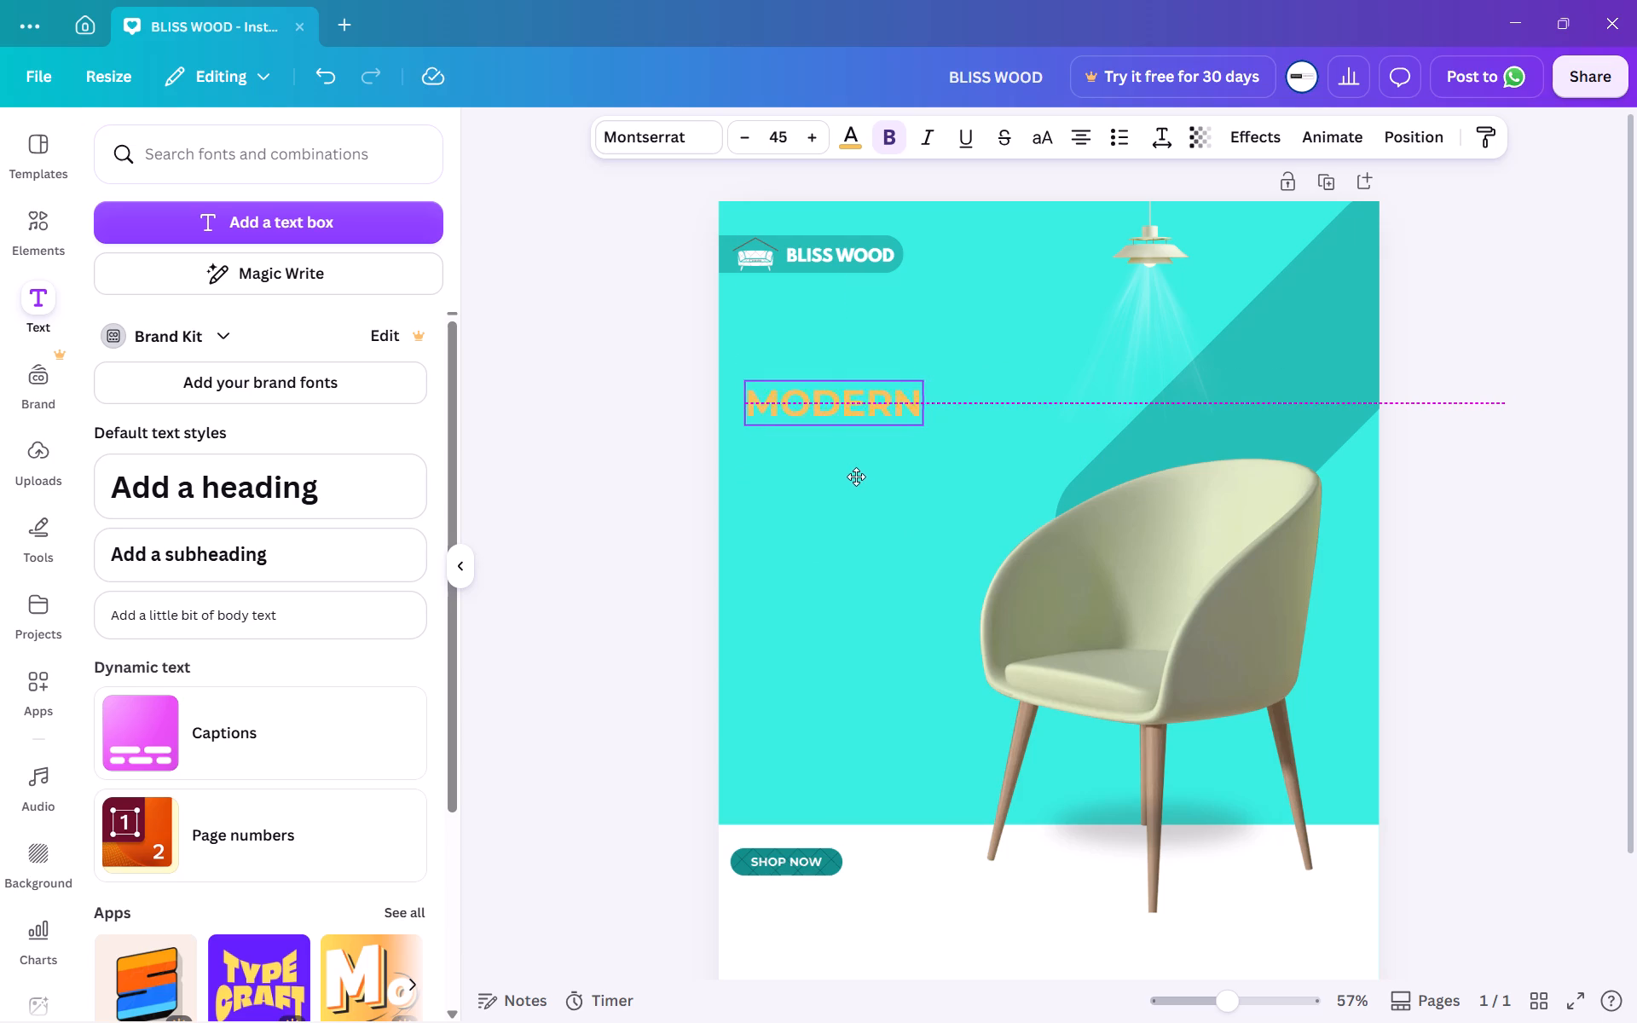
left_click_drag(856, 477, 850, 477)
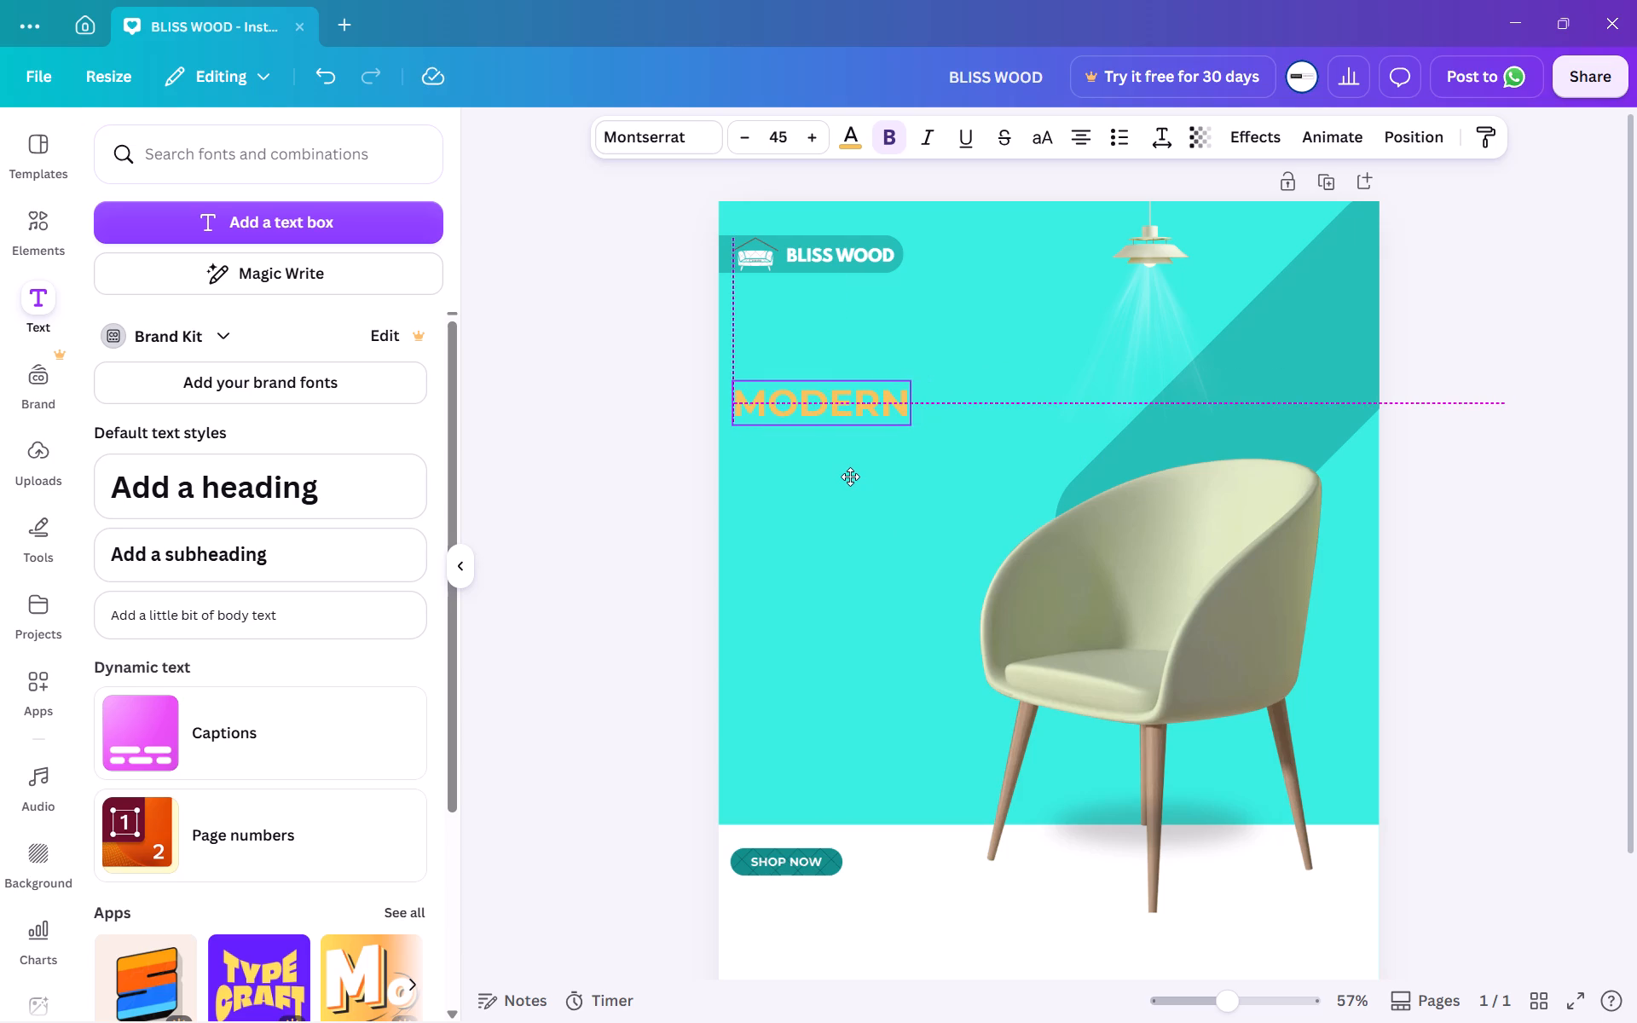
left_click_drag(850, 477, 853, 479)
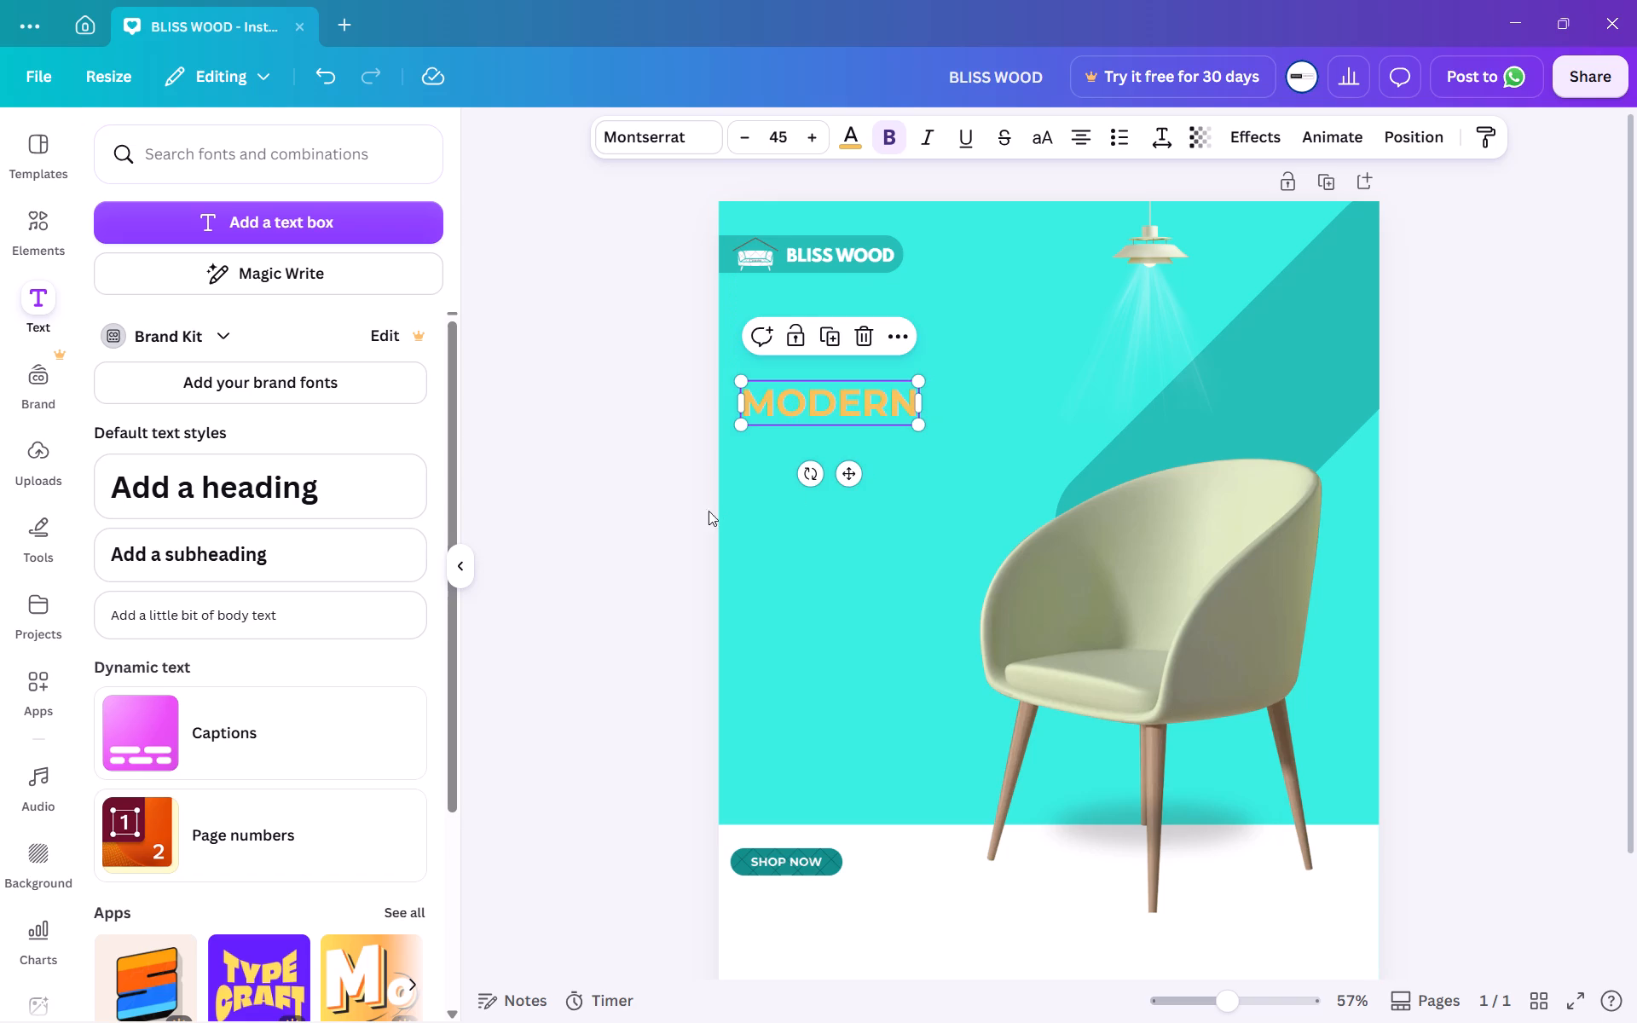
left_click(700, 512)
Recolour the "MODERN" text with the yellow from the Sip of Orange palette.
double_click(857, 407)
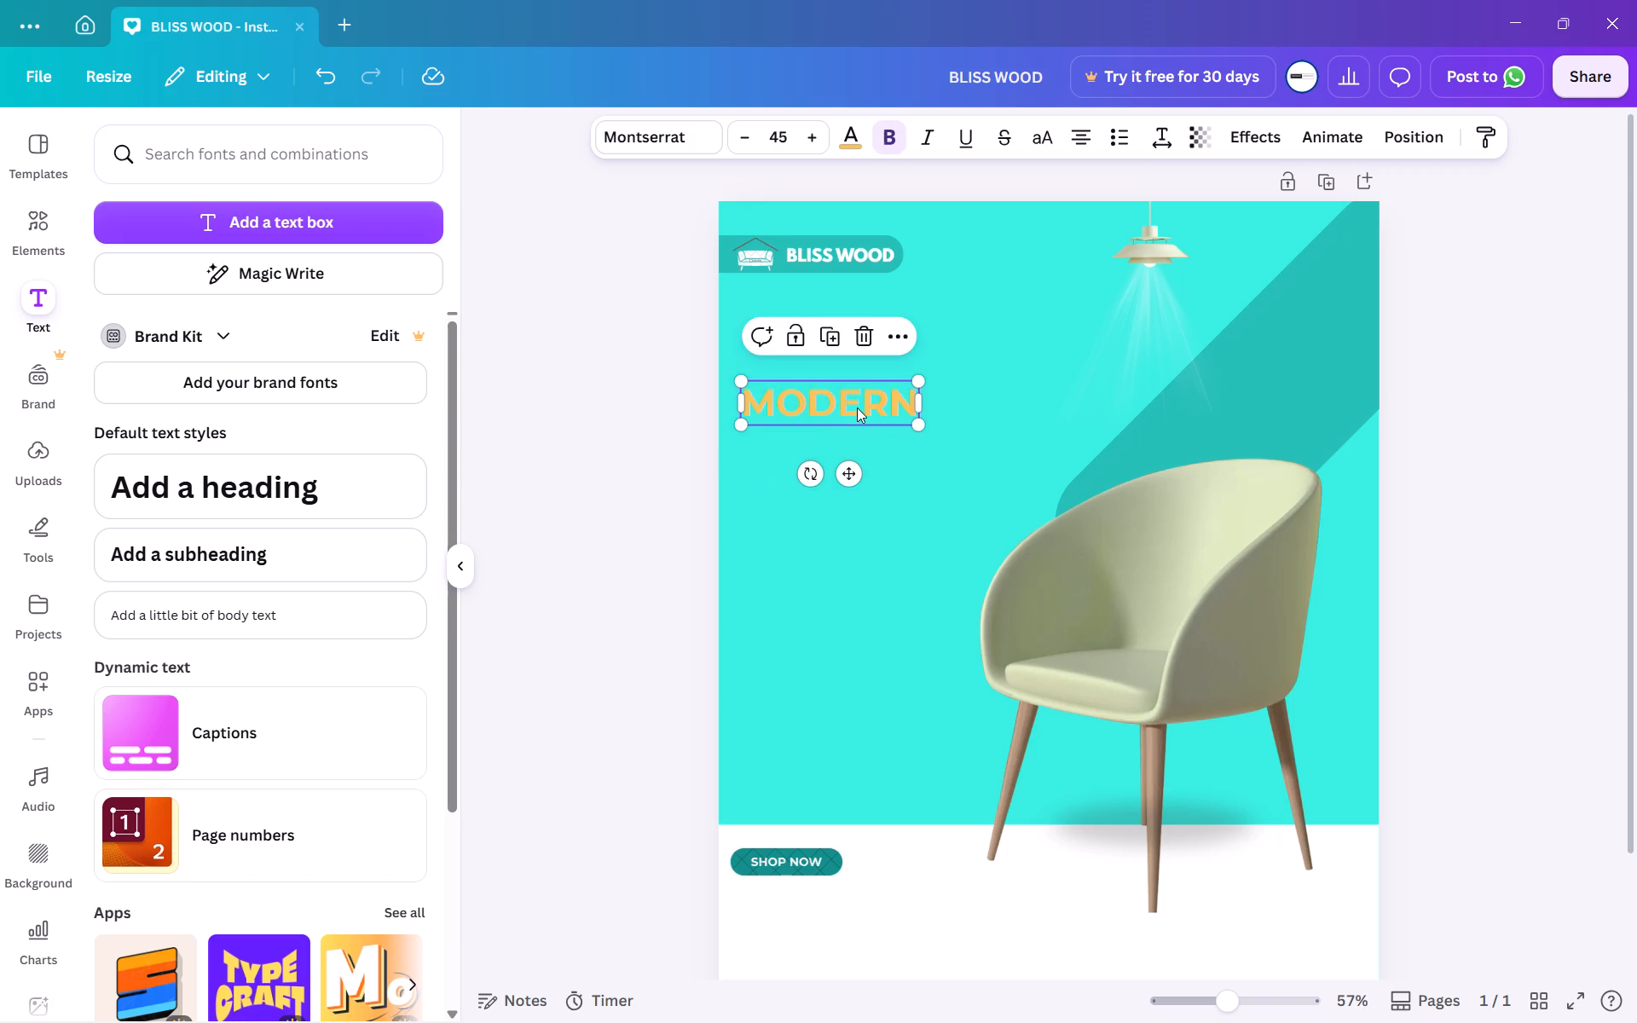
triple_click(857, 407)
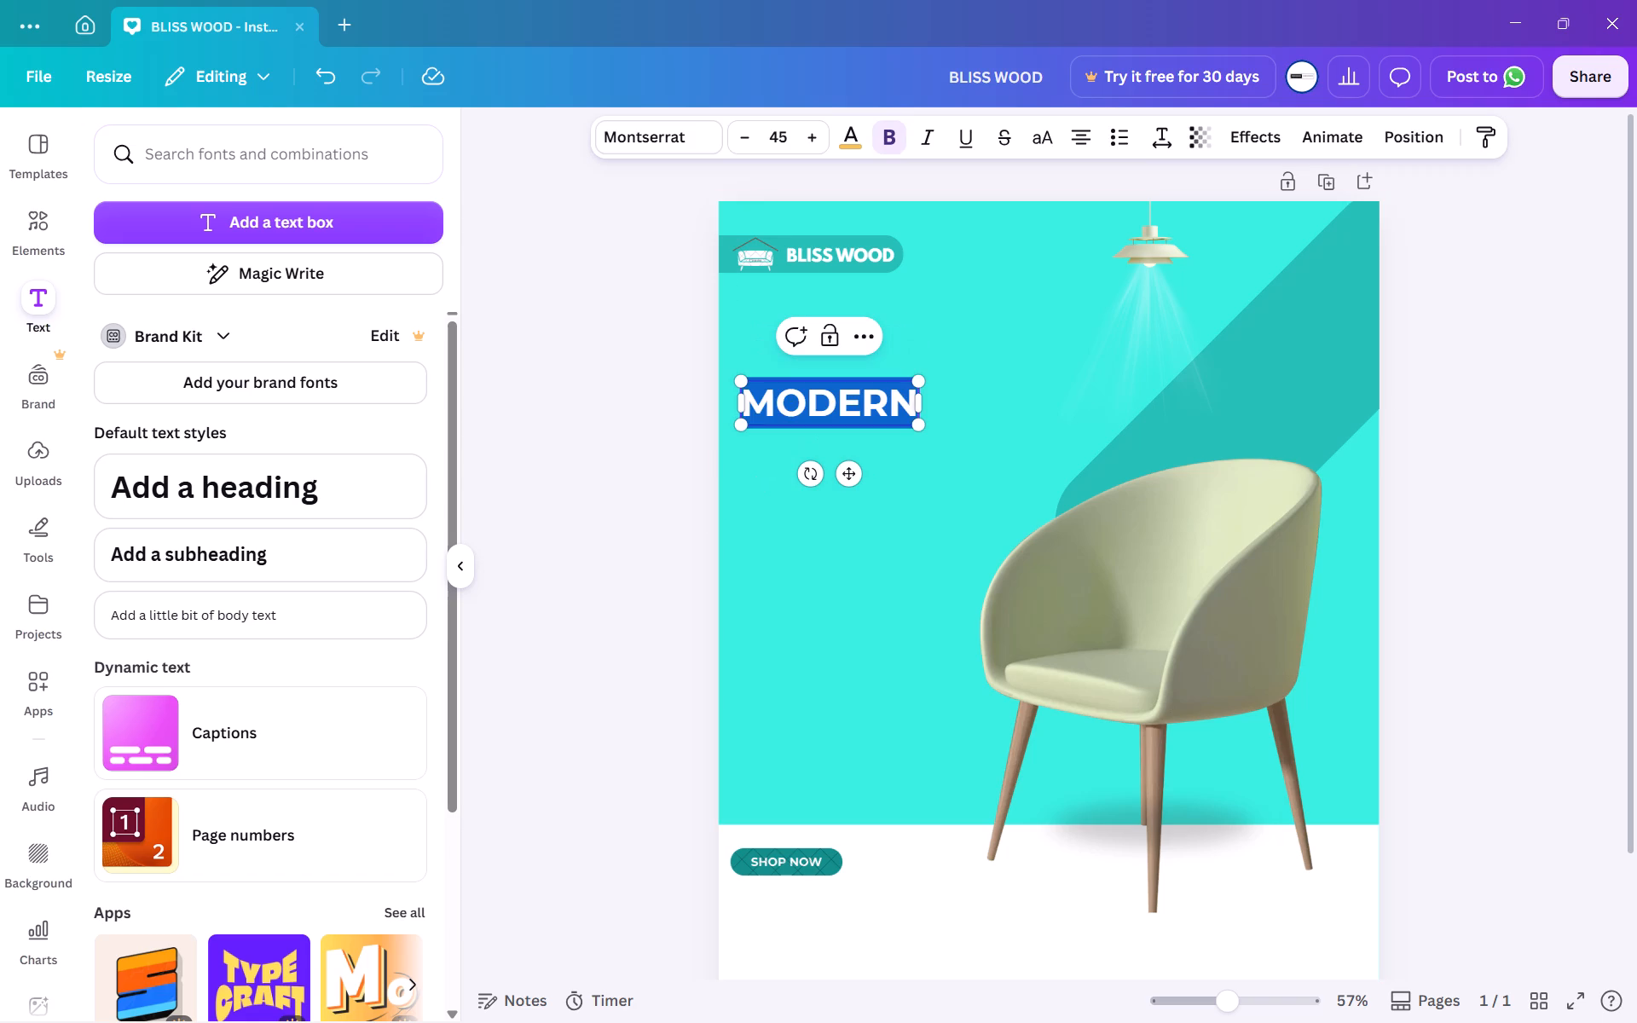
left_click(843, 152)
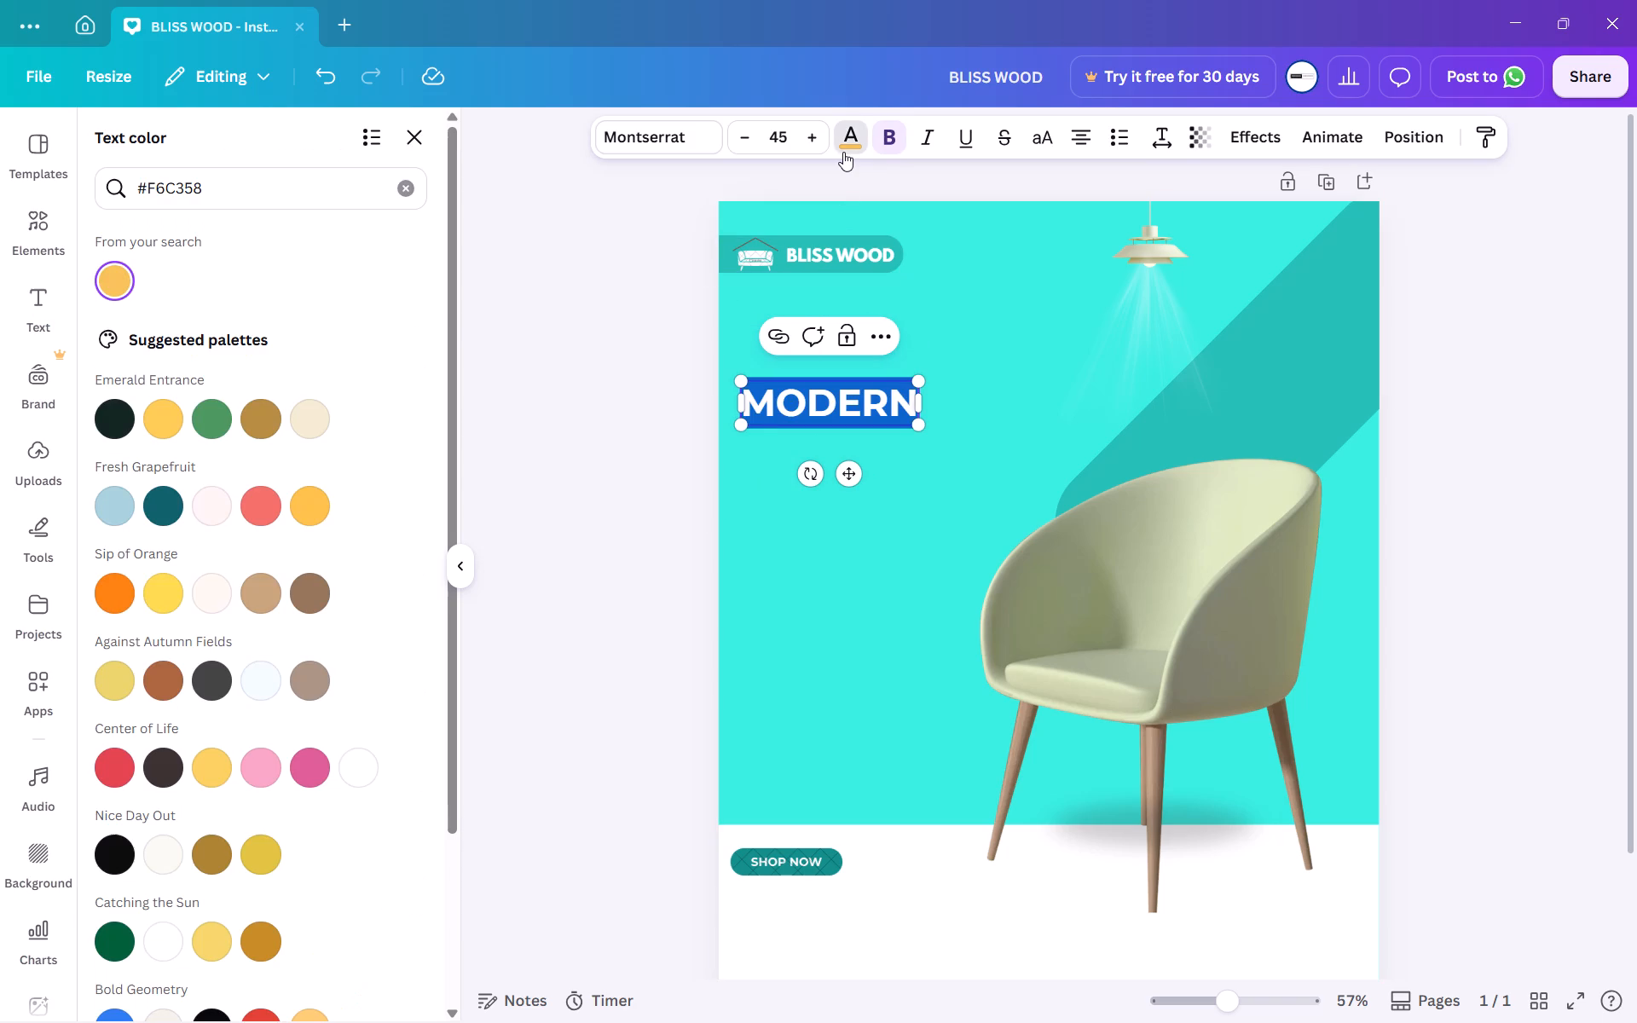
left_click(165, 587)
left_click(552, 522)
left_click(552, 522)
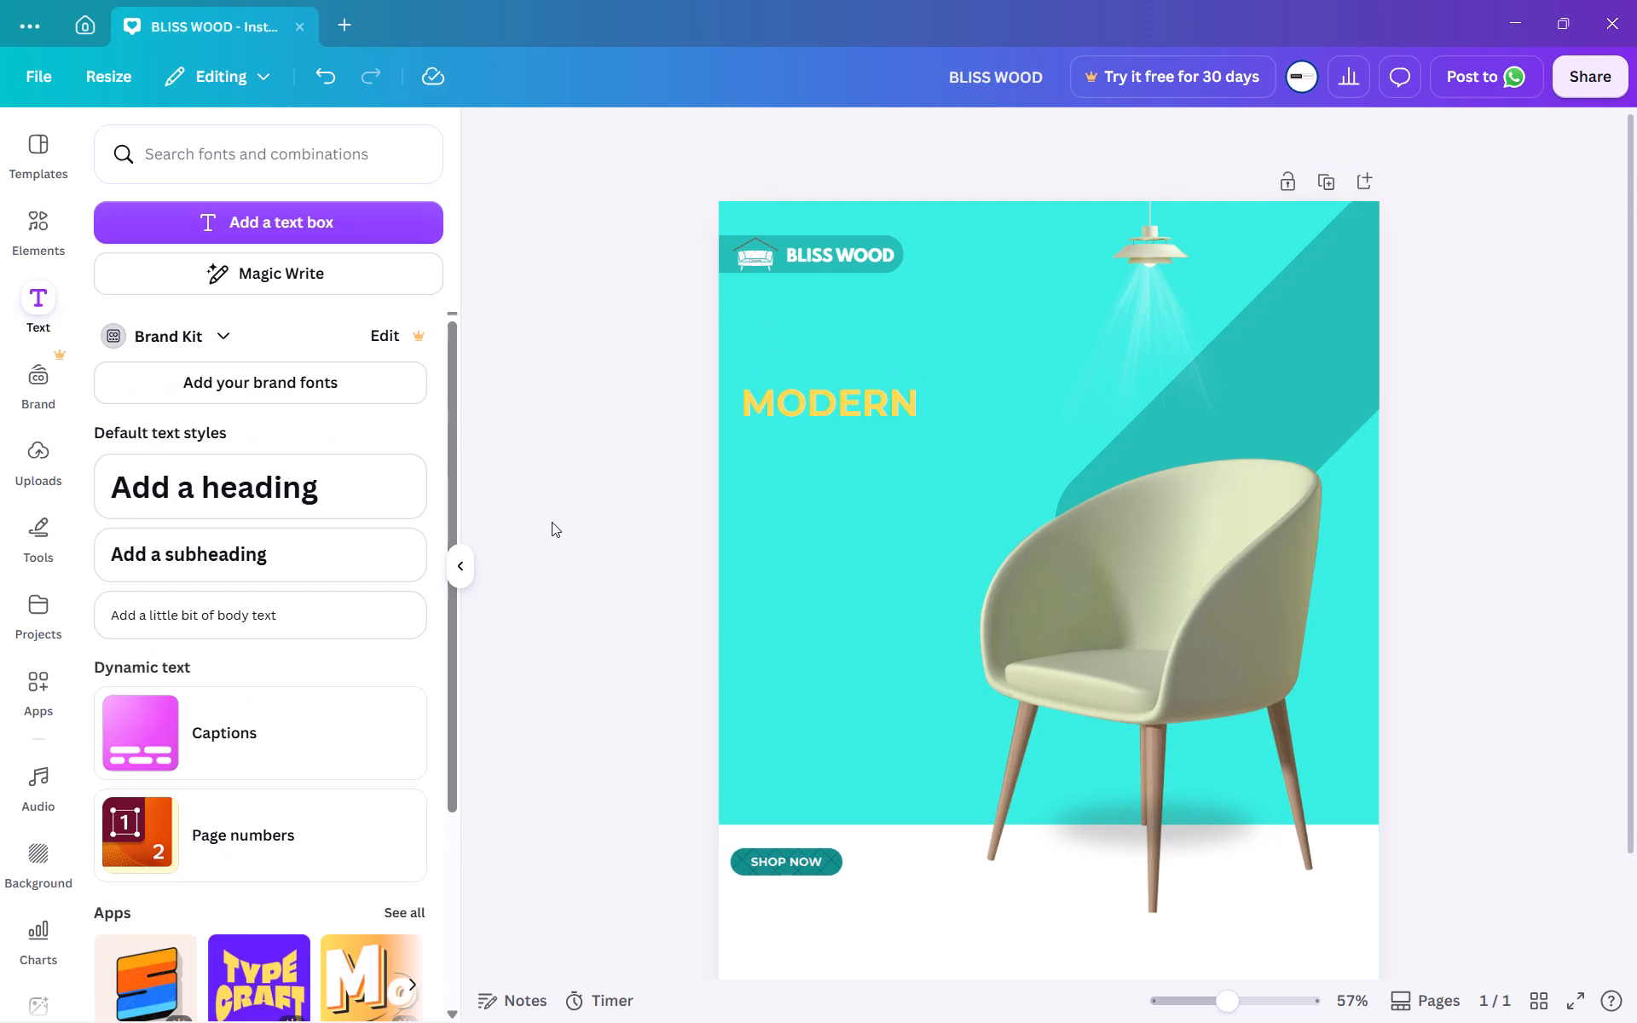
Duplicate the "MODERN" heading and place the copy directly below the original with their starts aligned.
left_click(894, 393)
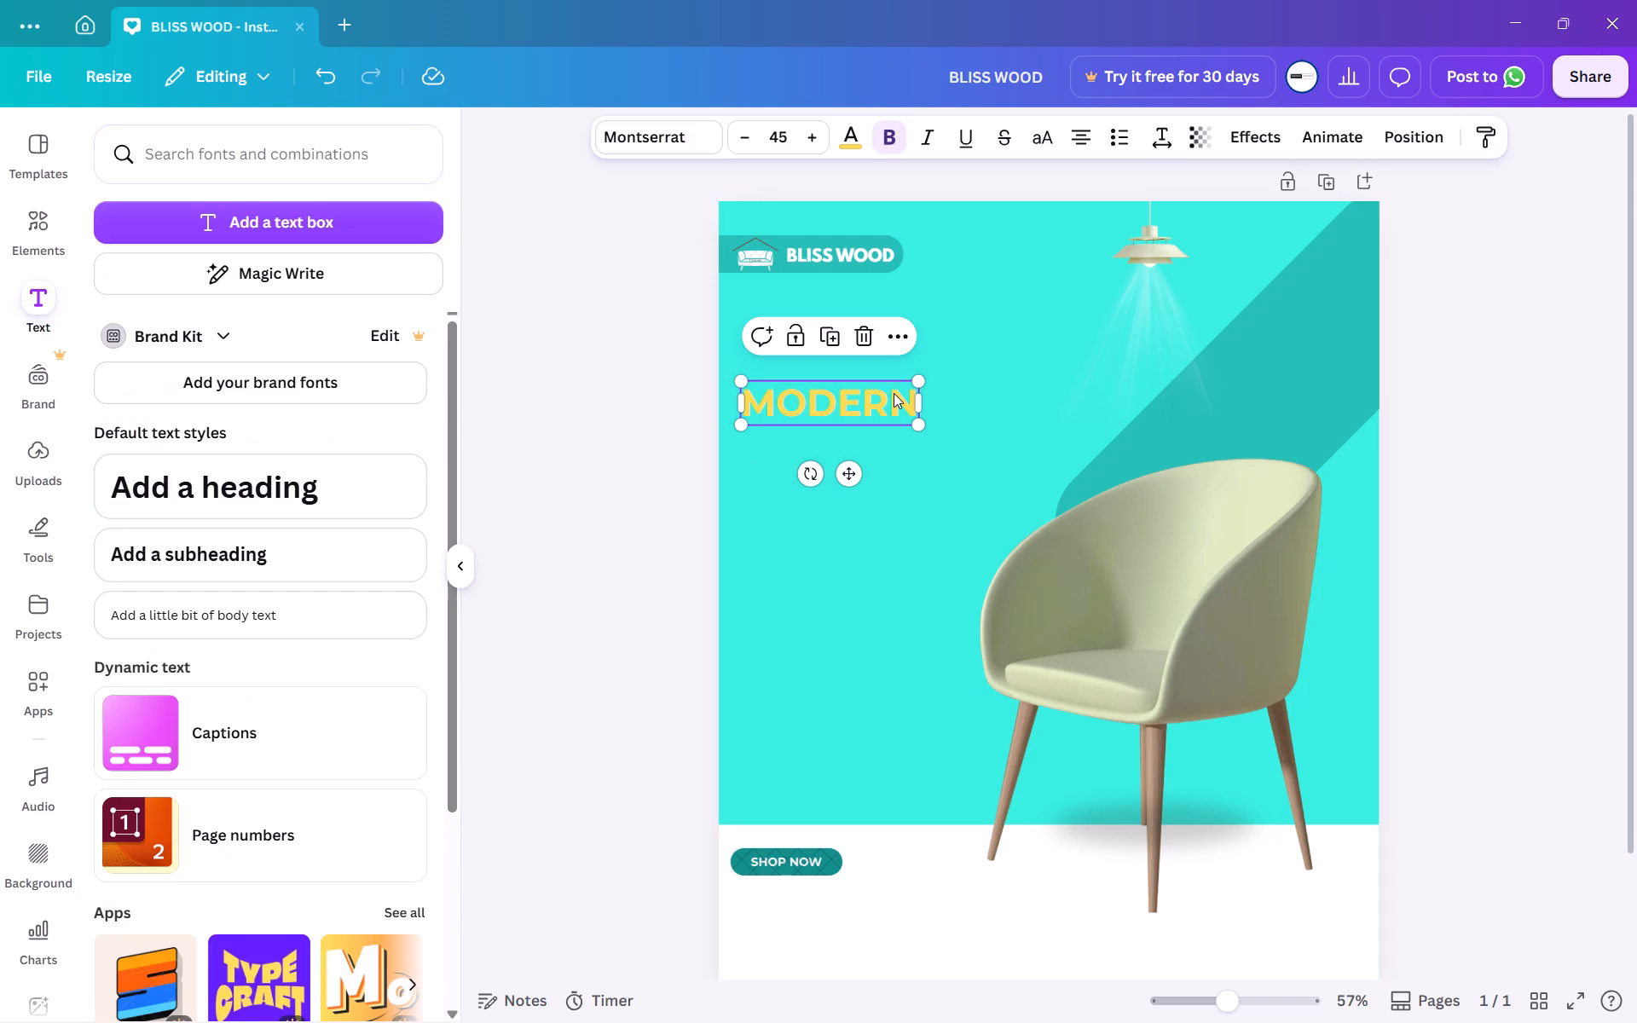
left_click(888, 399)
left_click(888, 399)
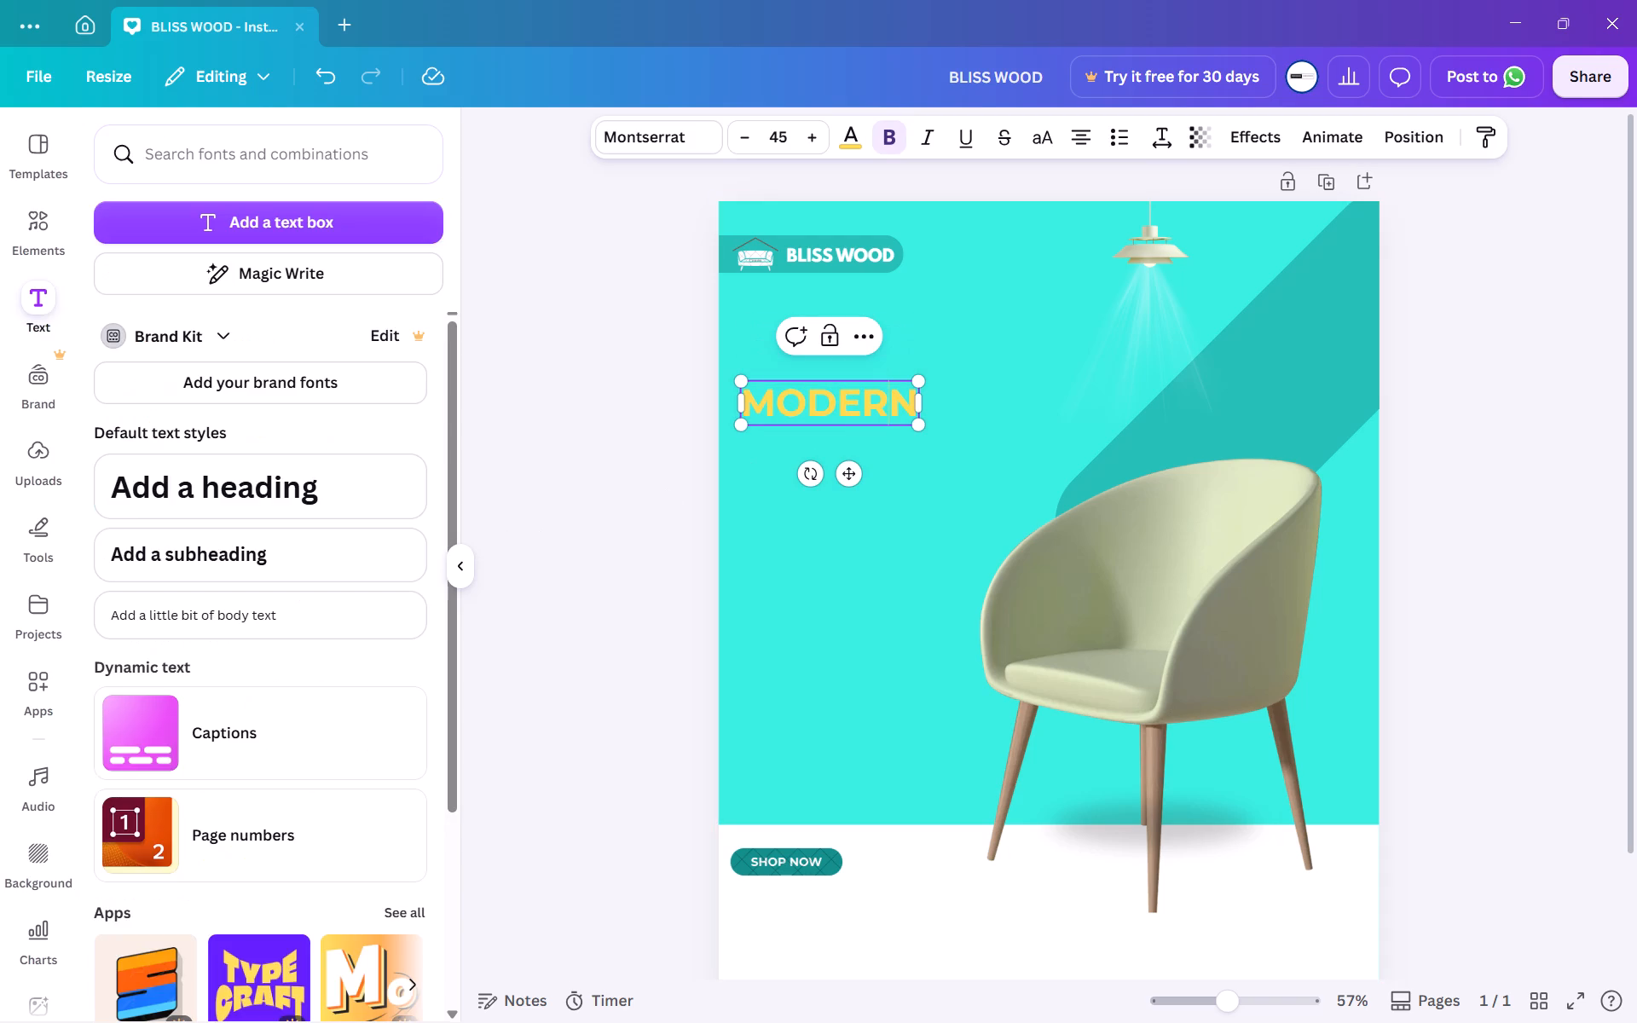
left_click(934, 356)
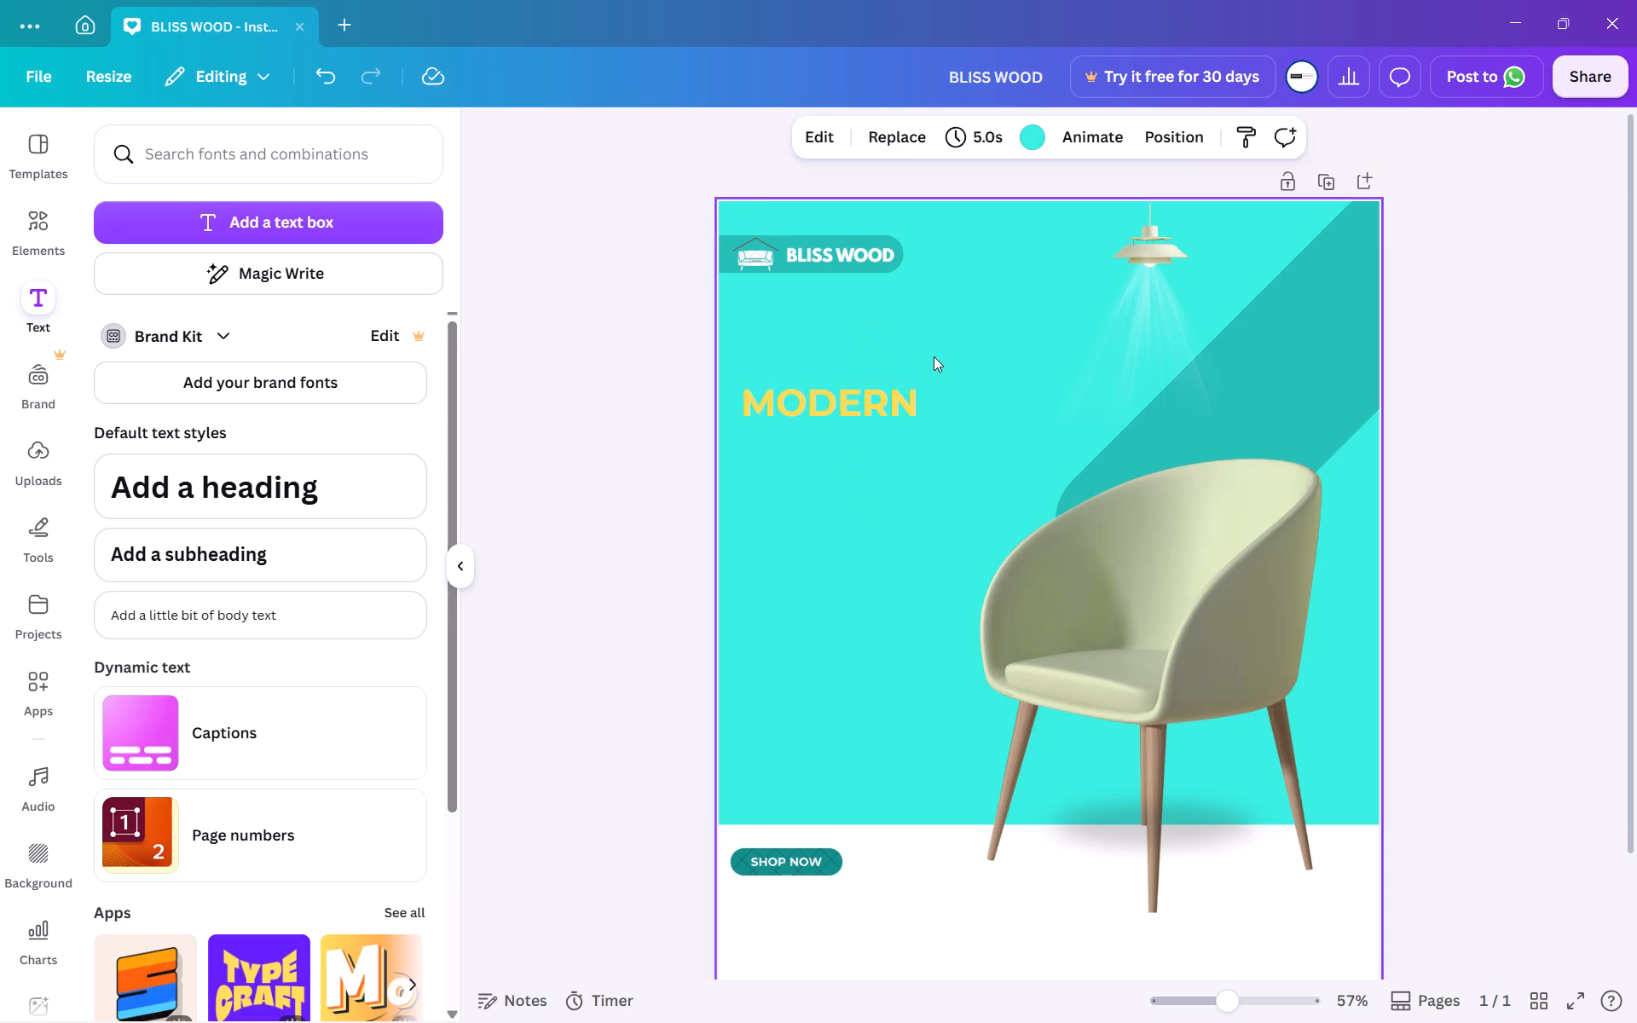
left_click(866, 403)
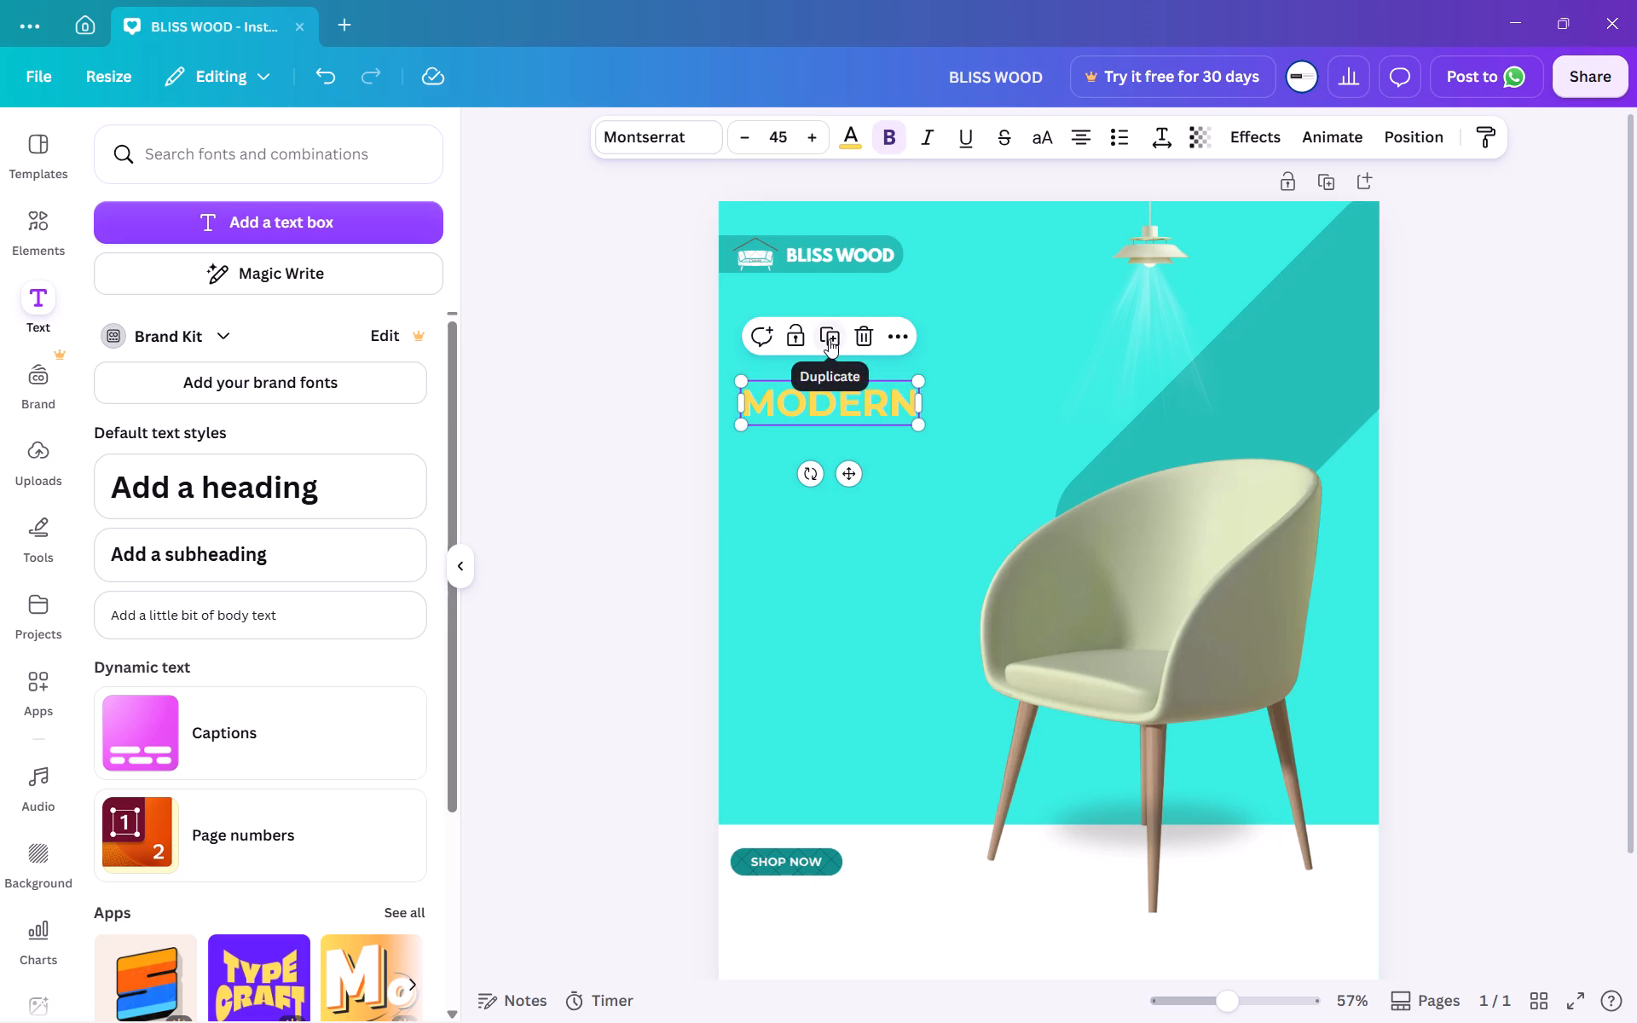
left_click(829, 339)
left_click_drag(849, 487, 846, 501)
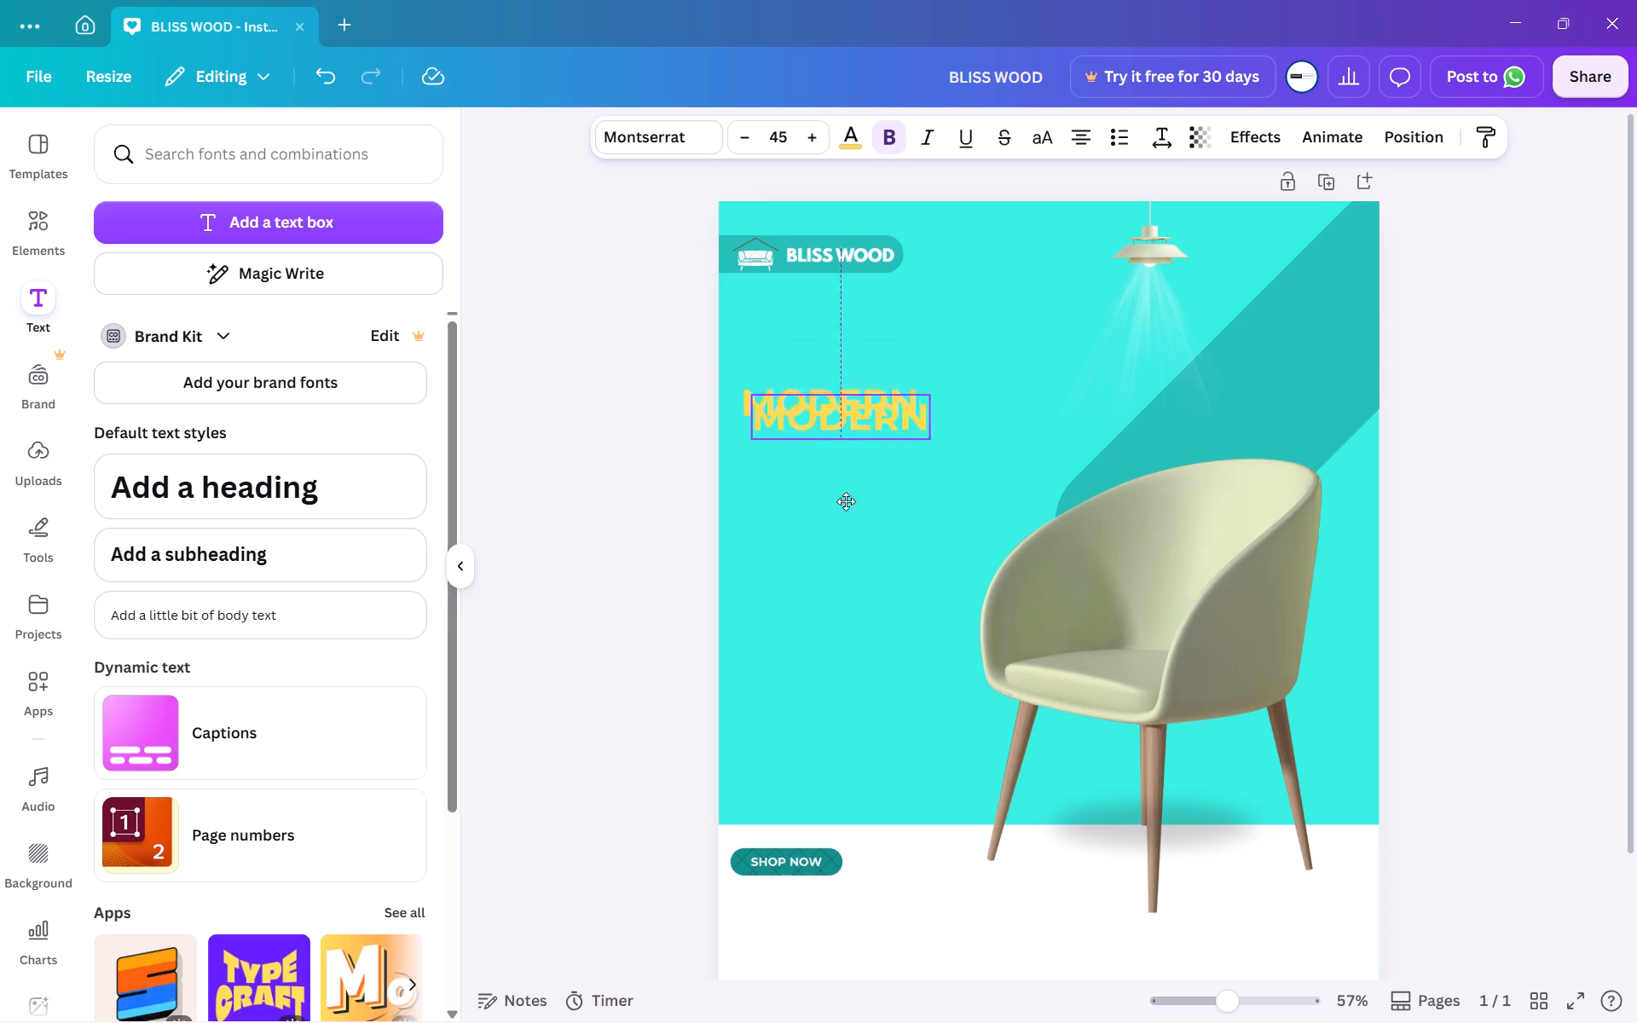
left_click_drag(846, 501, 838, 528)
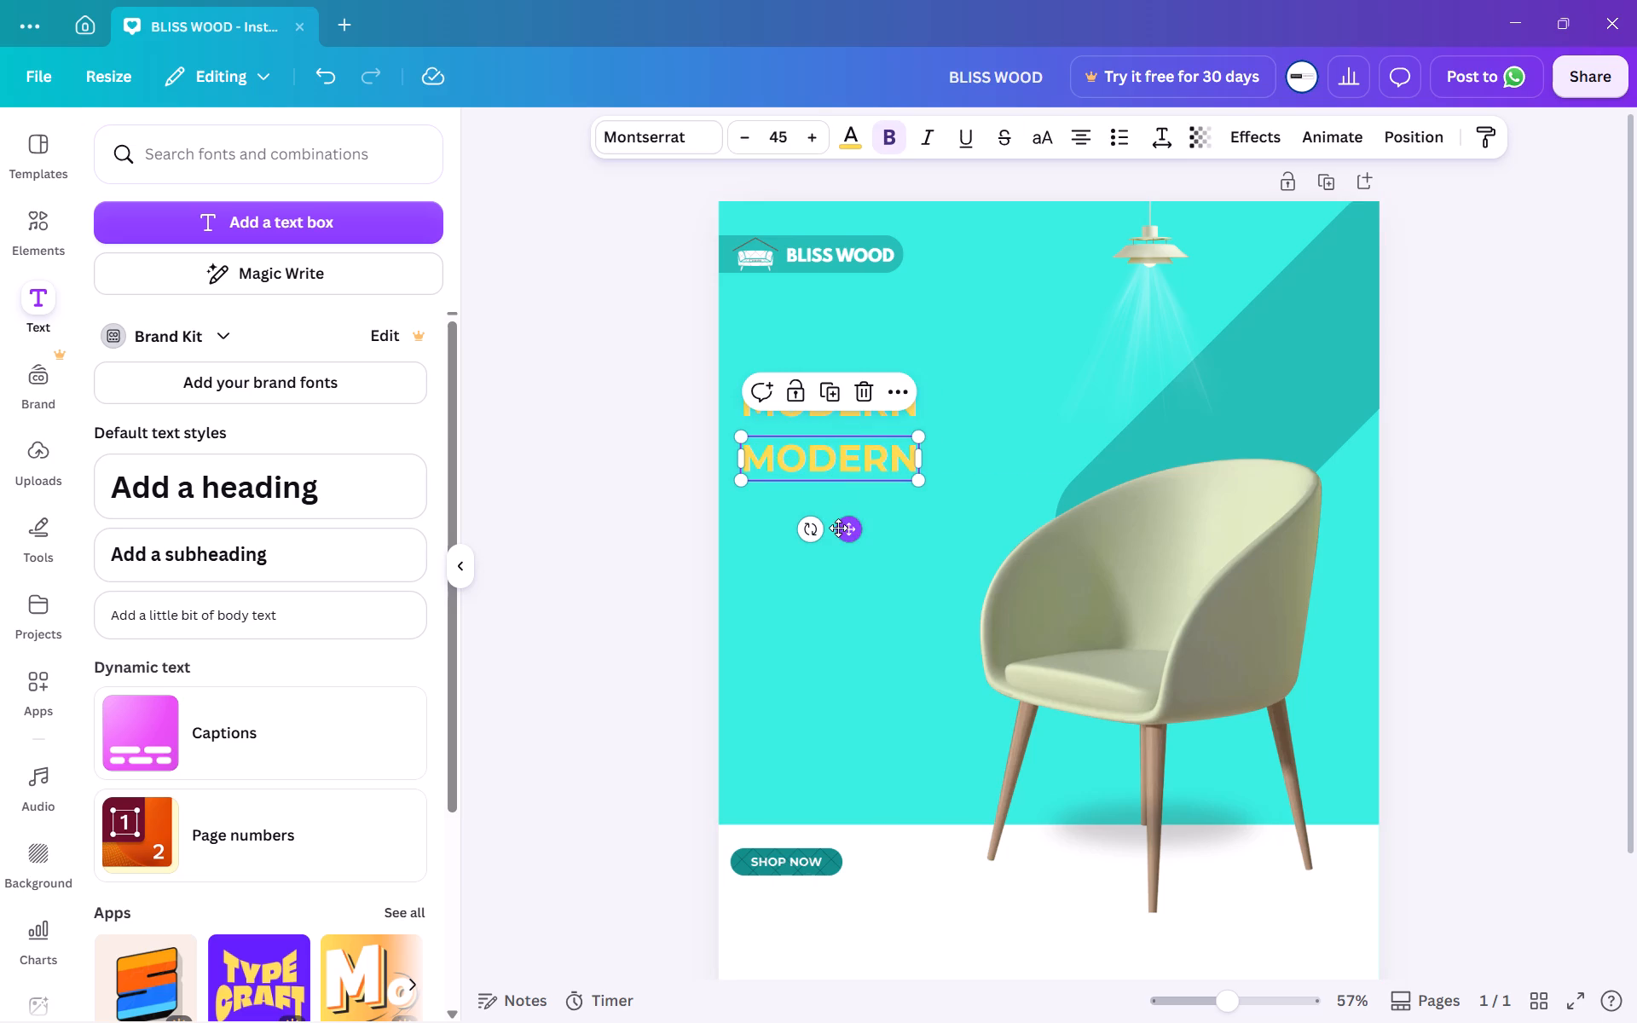
left_click(847, 529)
Left-align the lower "MODERN" copy and replace its text with "FURNITURE".
triple_click(841, 459)
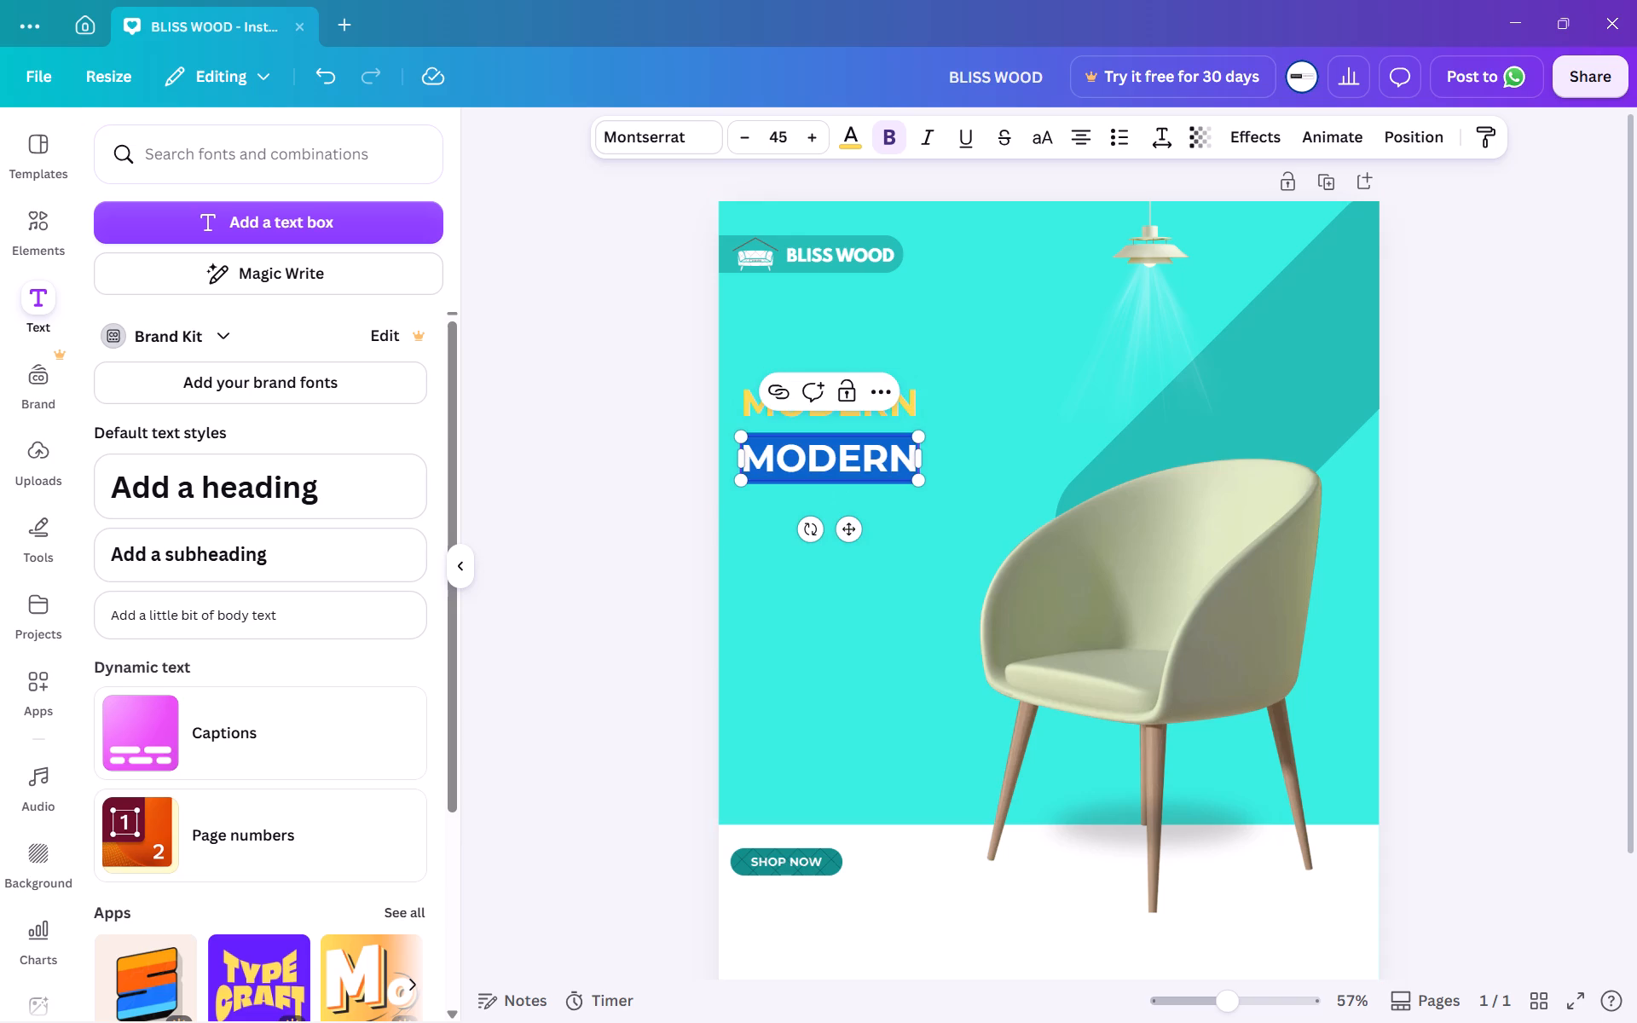
left_click(1087, 147)
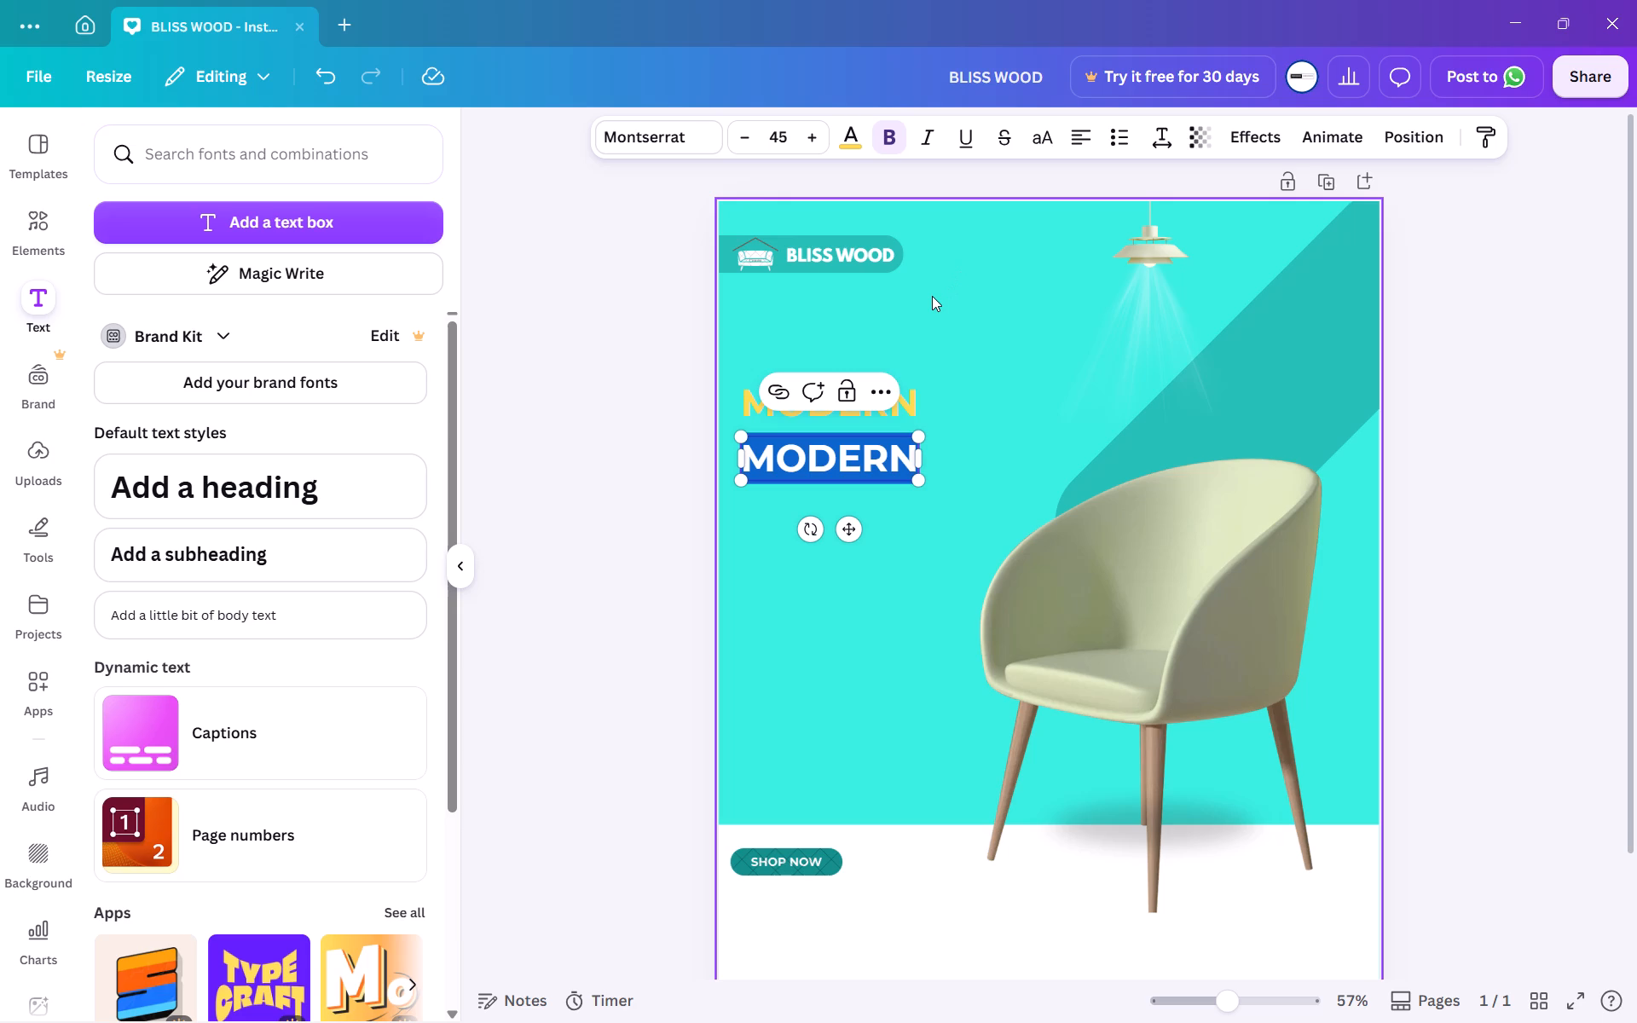
key("f")
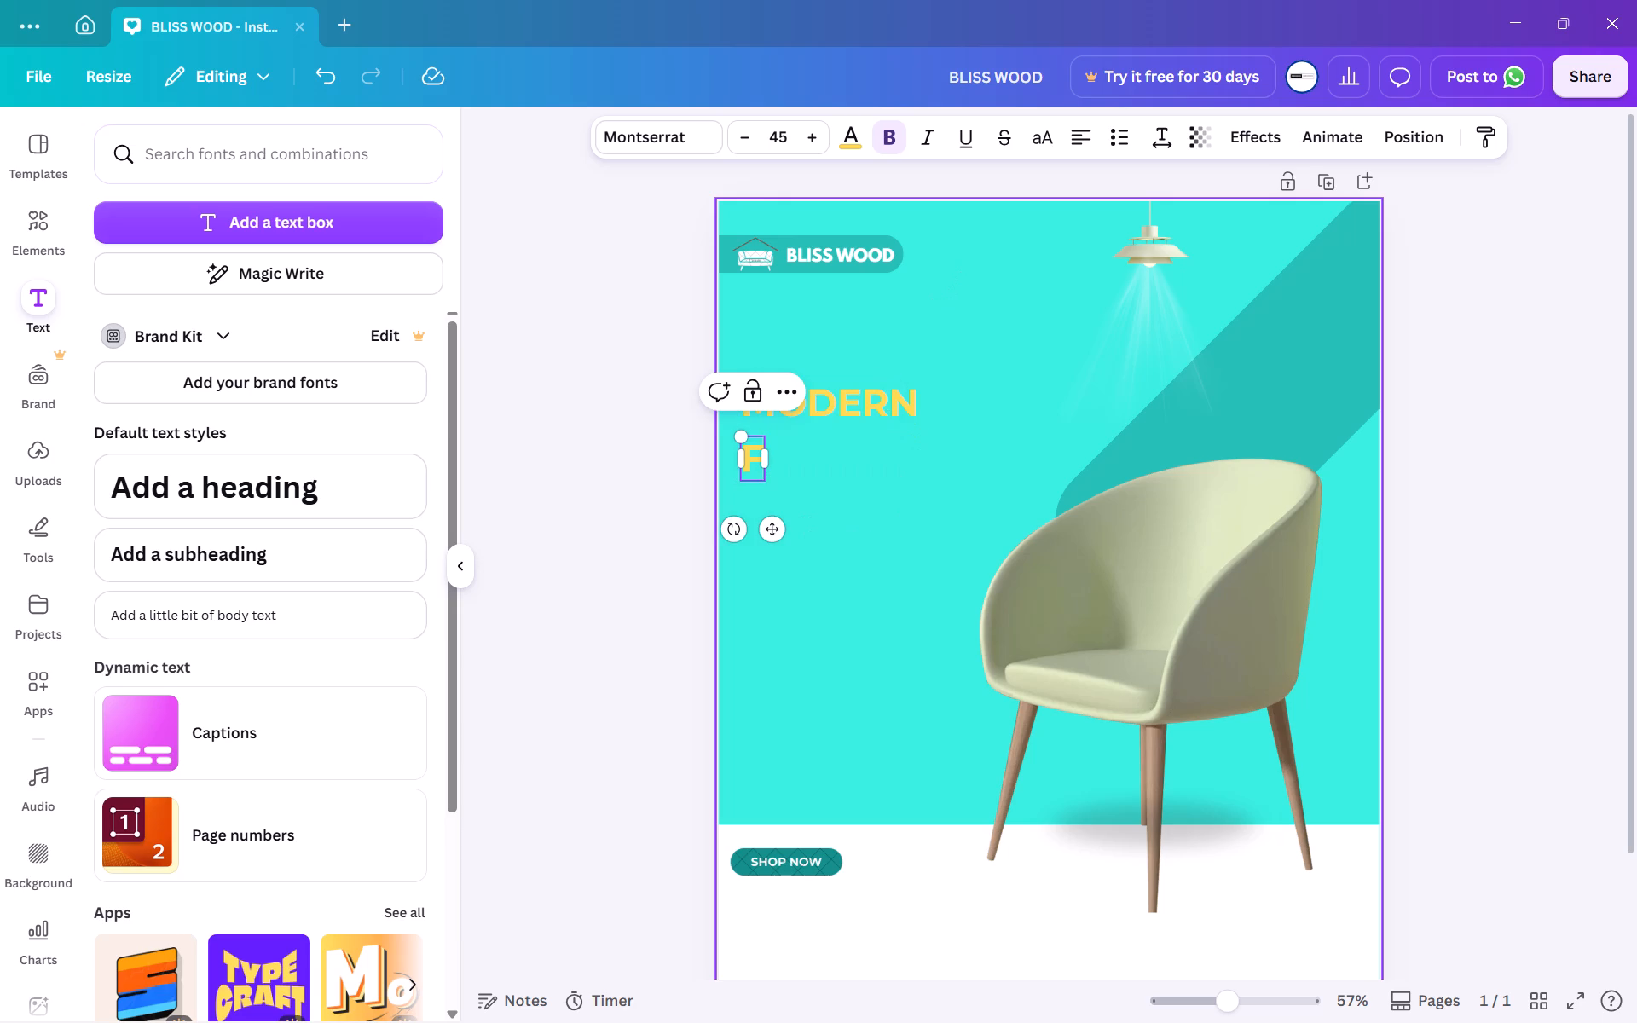
type("URNITURE")
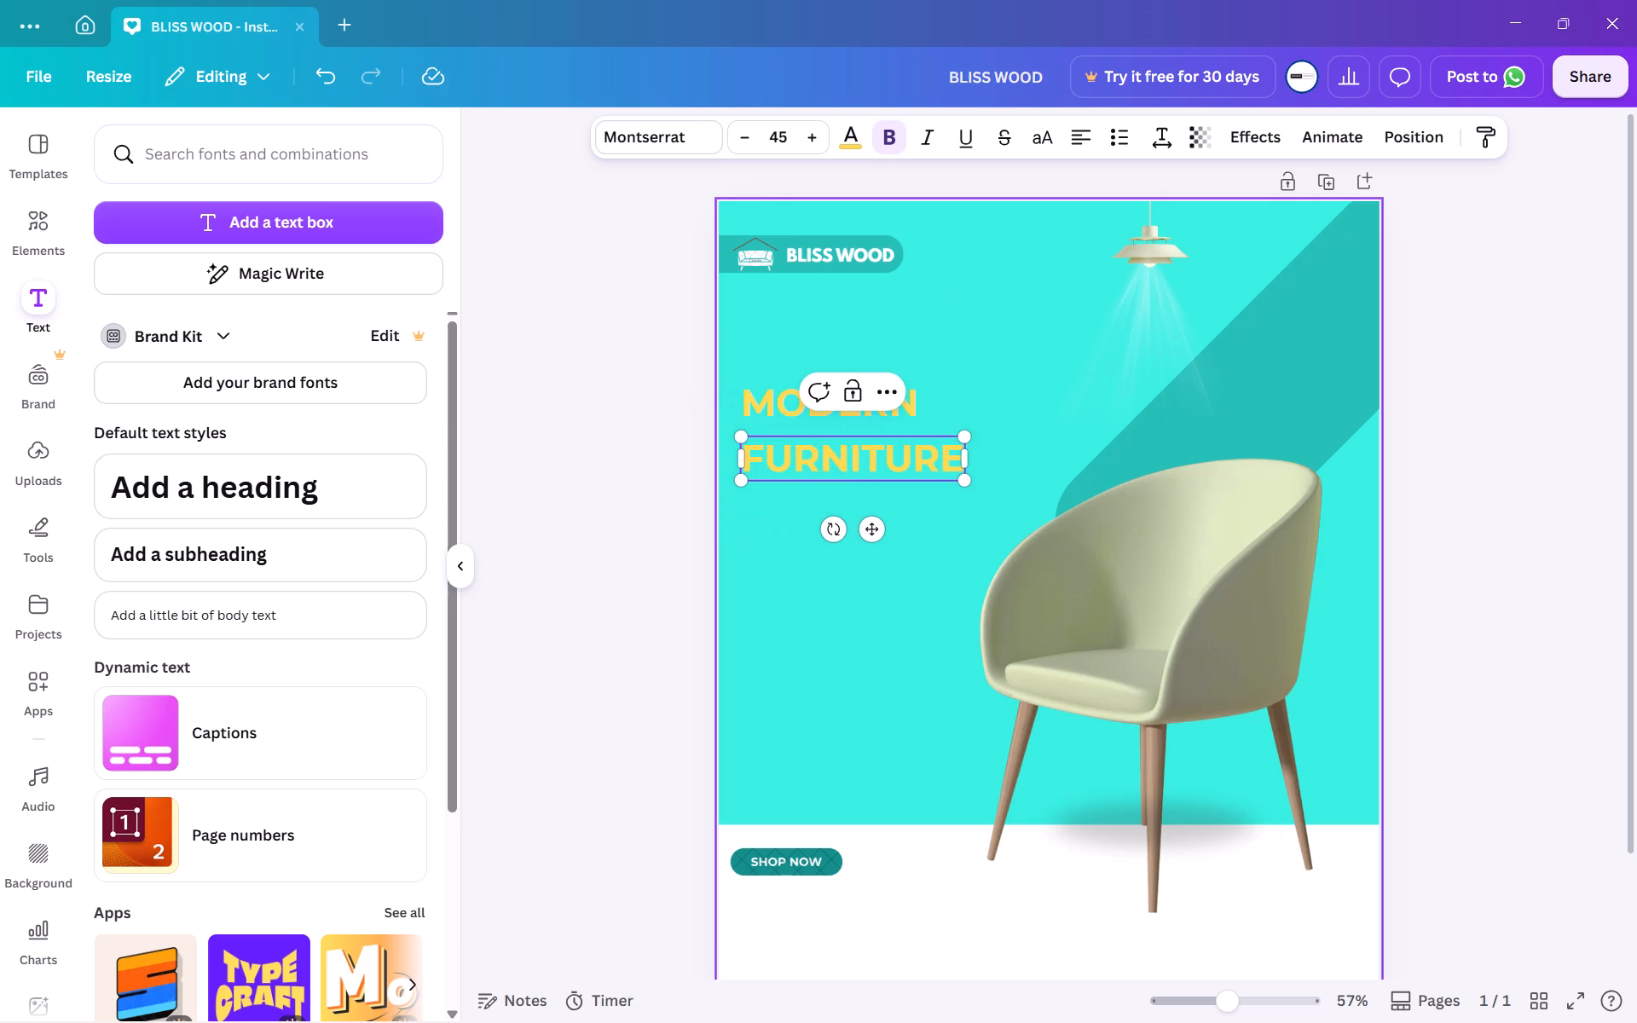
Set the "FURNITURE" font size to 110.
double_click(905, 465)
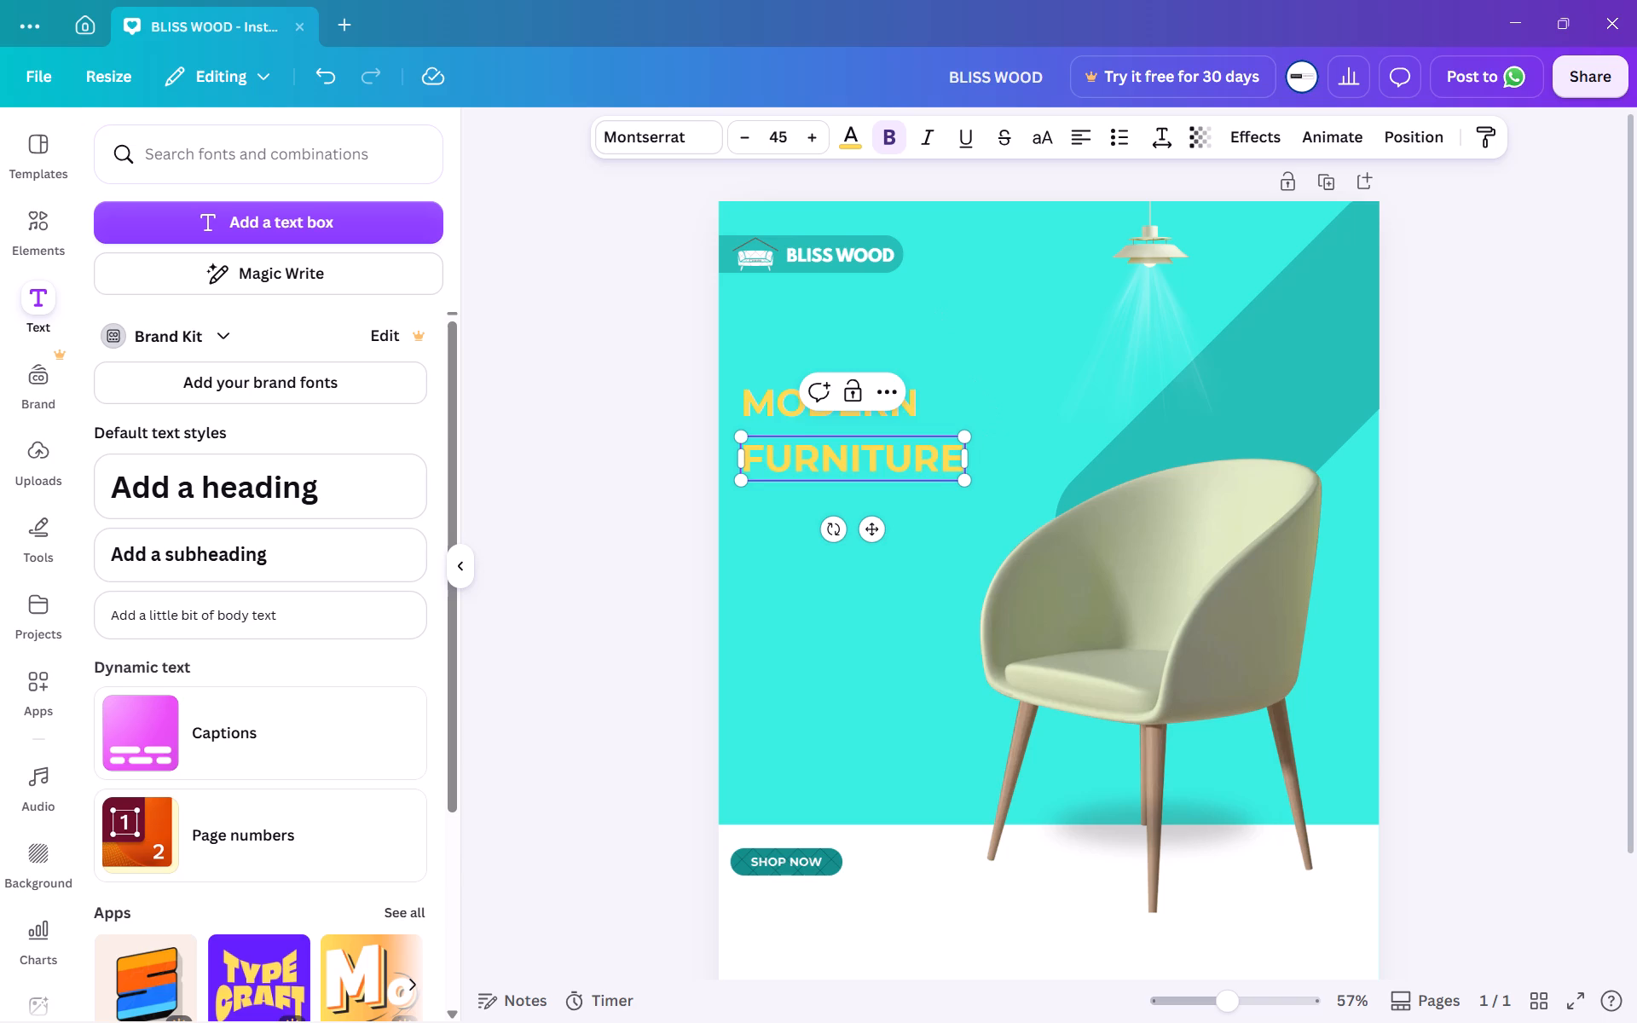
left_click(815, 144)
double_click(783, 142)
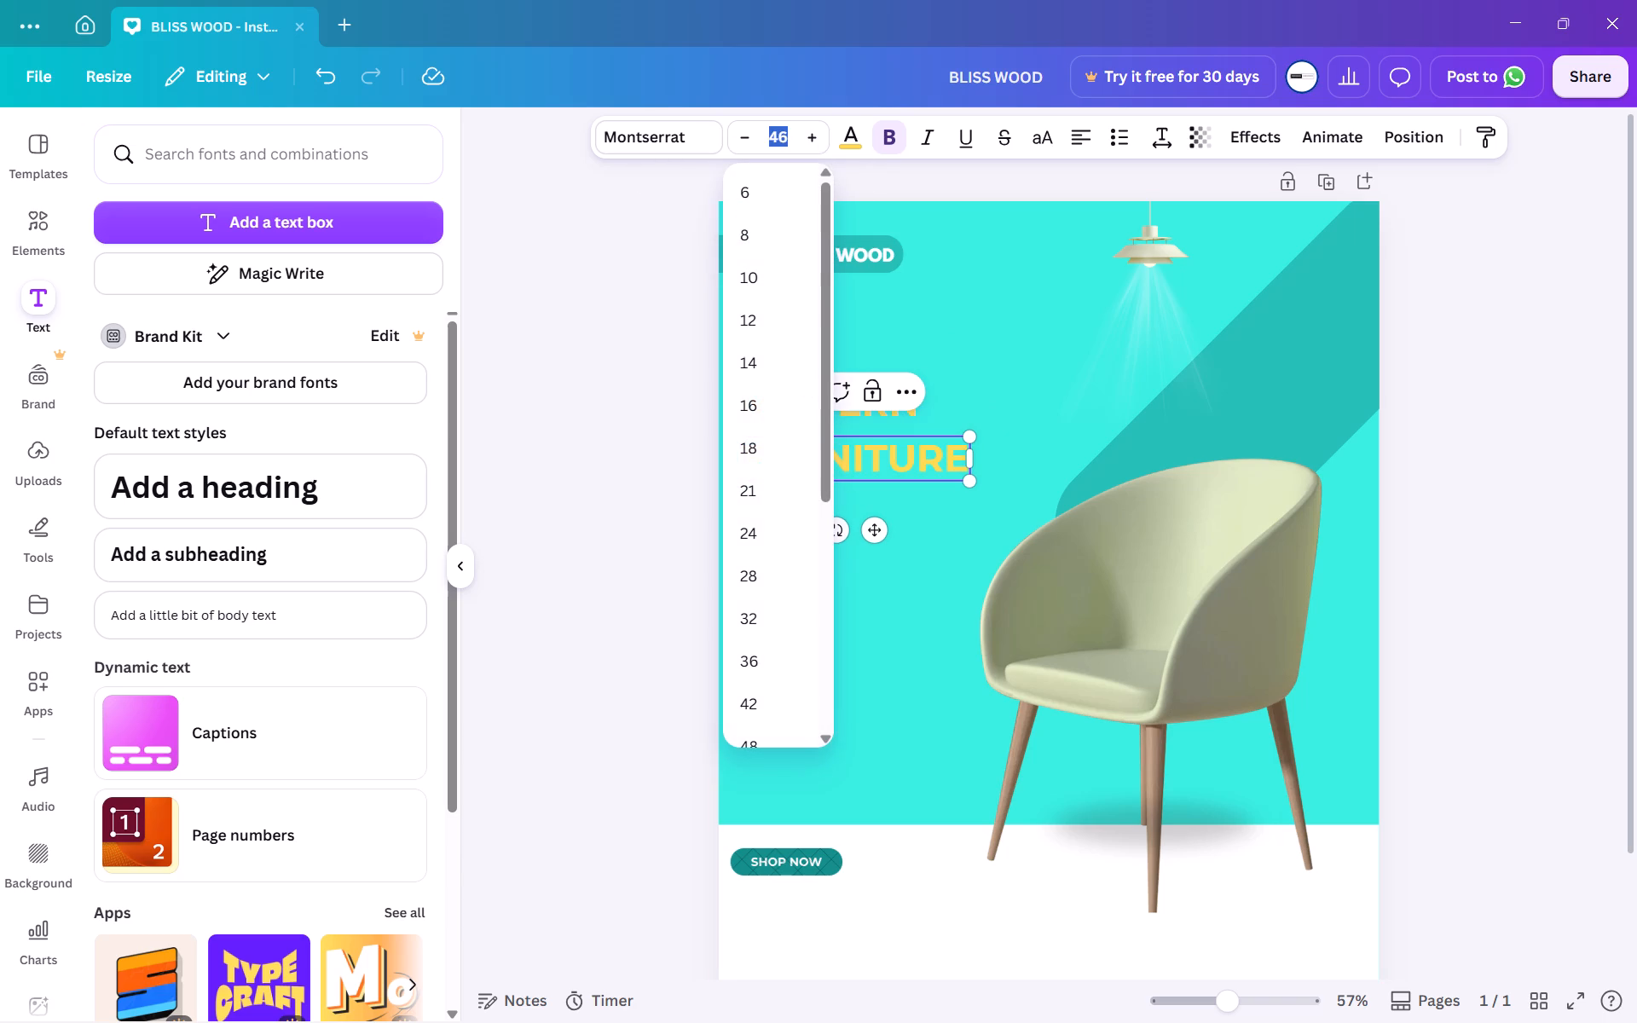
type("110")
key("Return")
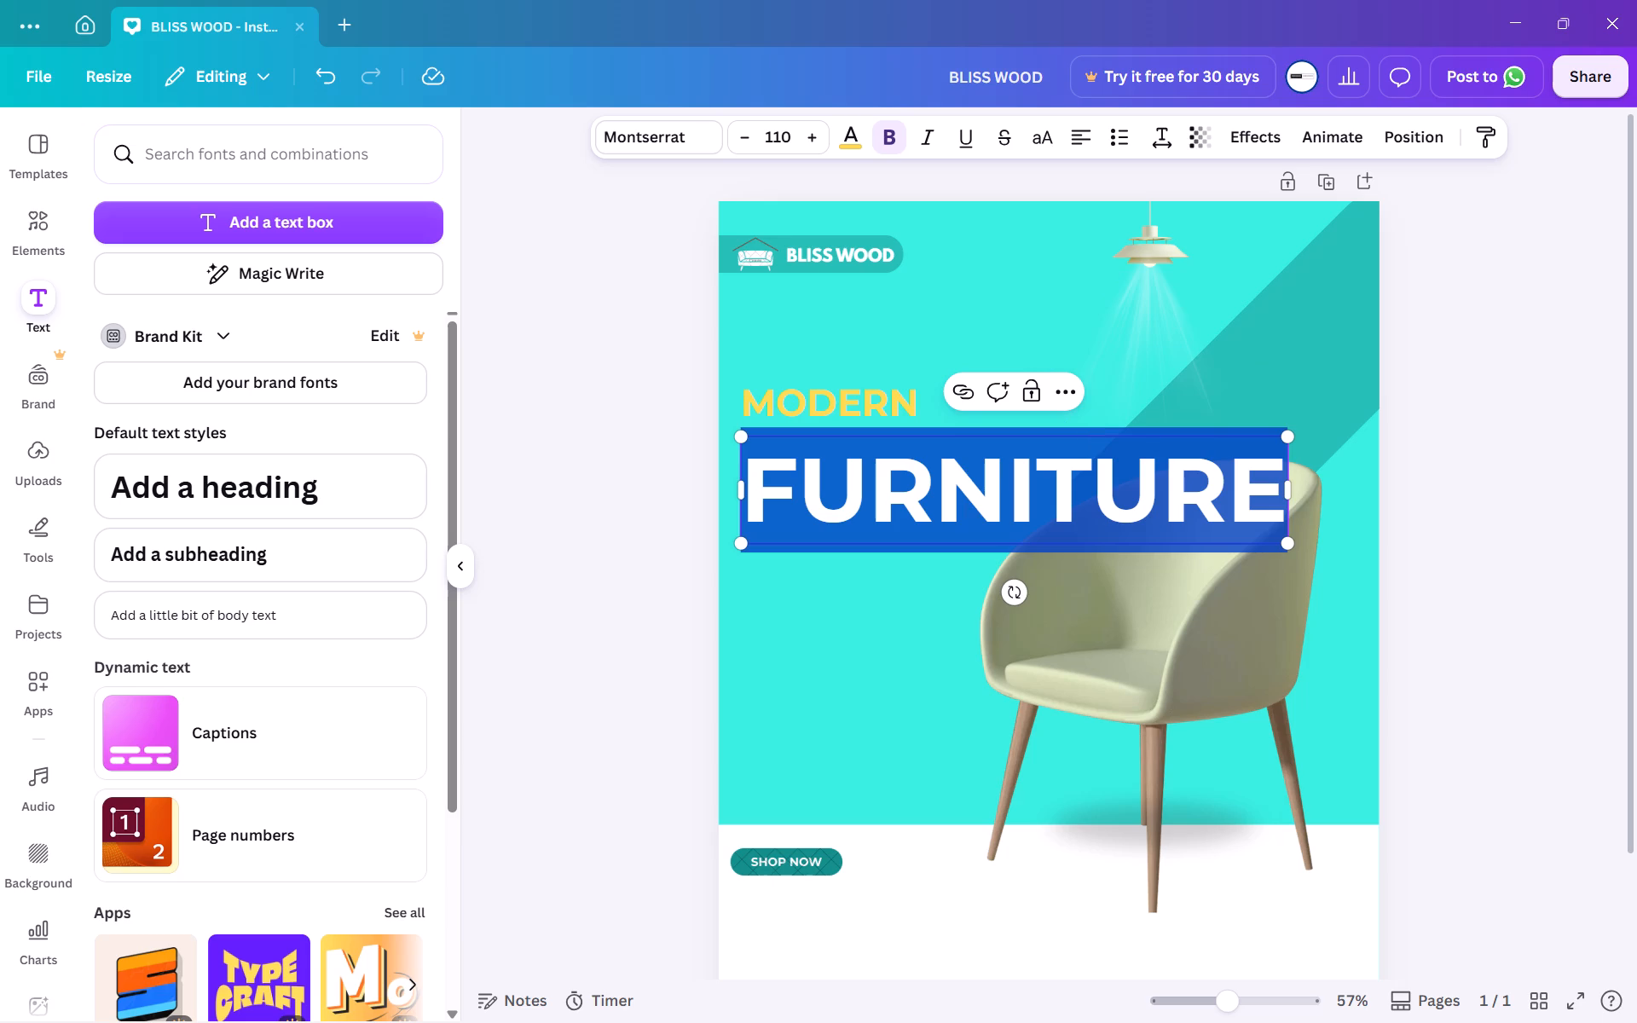
Move the "MODERN" heading up, closer to the BLISS WOOD logo pill.
left_click_drag(861, 397, 861, 371)
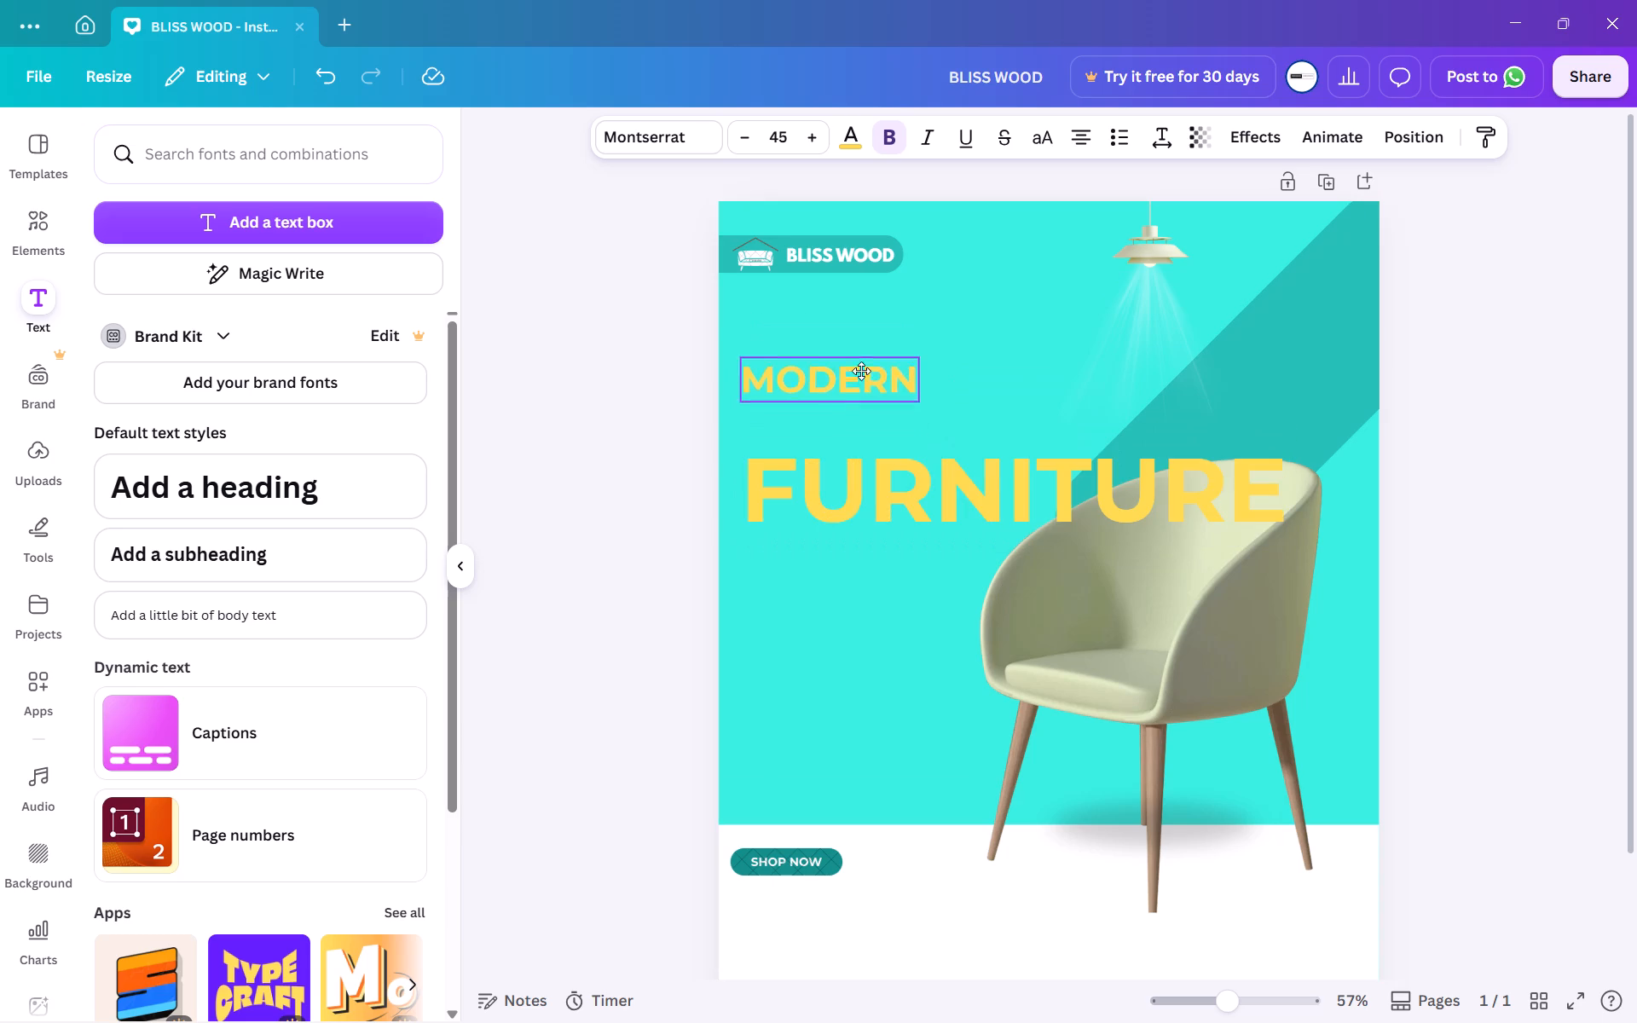
left_click_drag(861, 371, 861, 342)
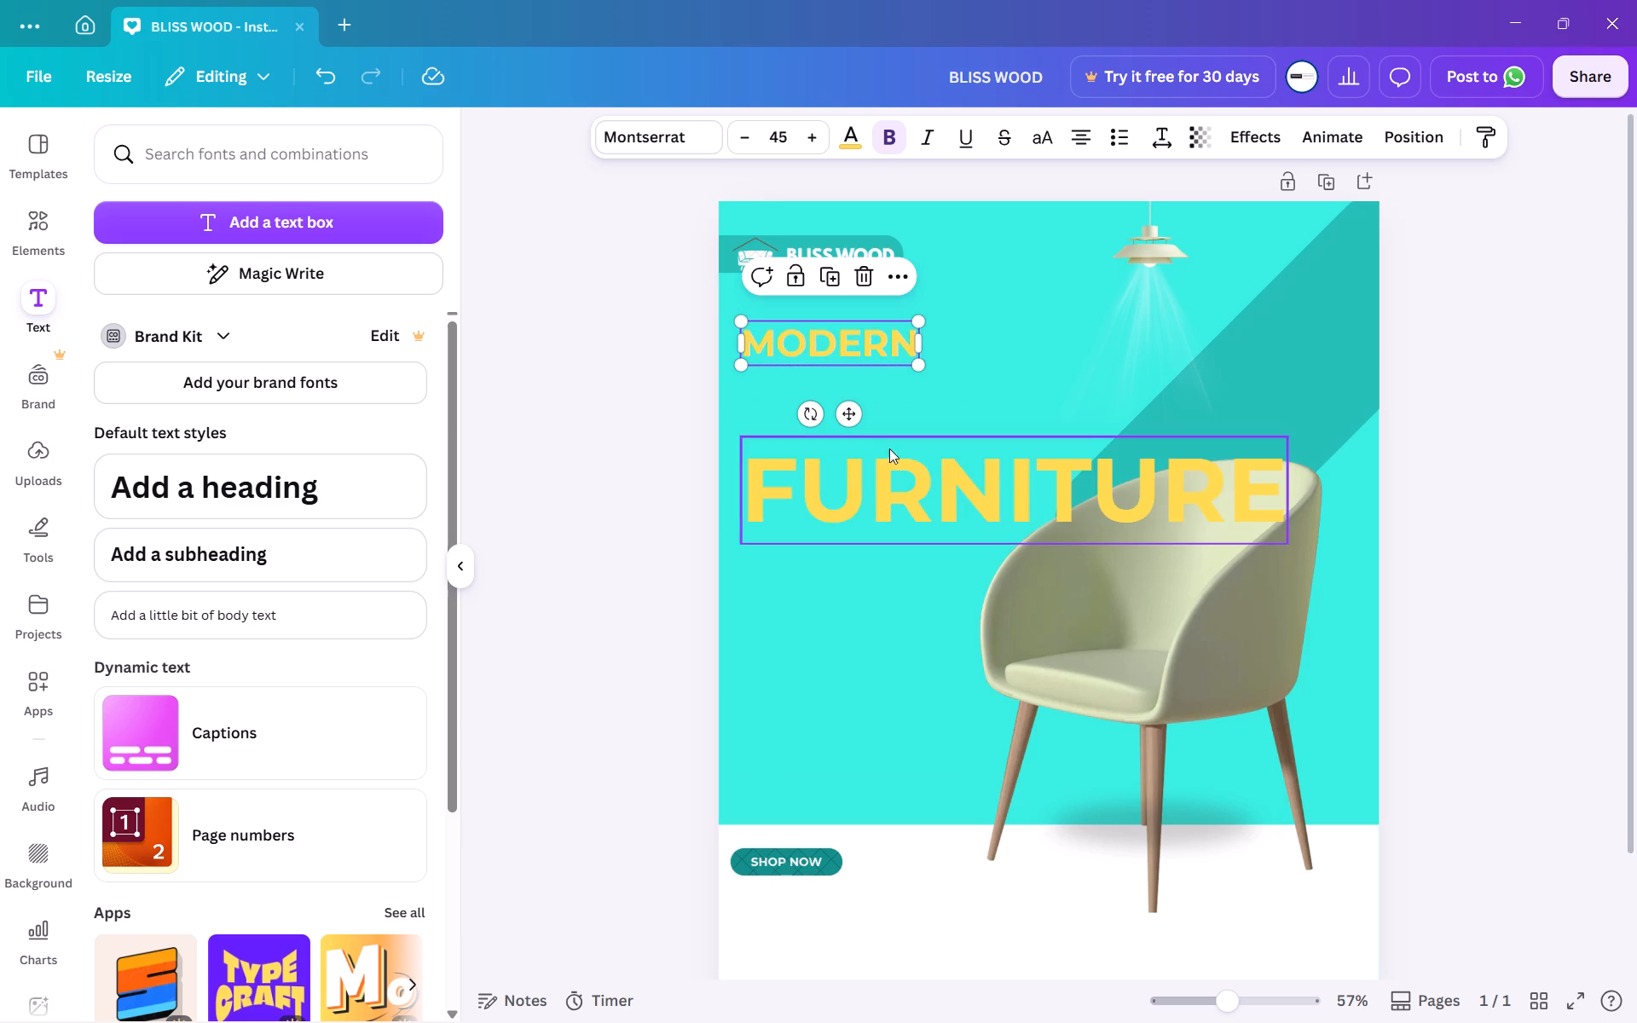
Move the "FURNITURE" heading up so it sits just beneath "MODERN", starting slightly further out than it.
left_click_drag(893, 473, 894, 418)
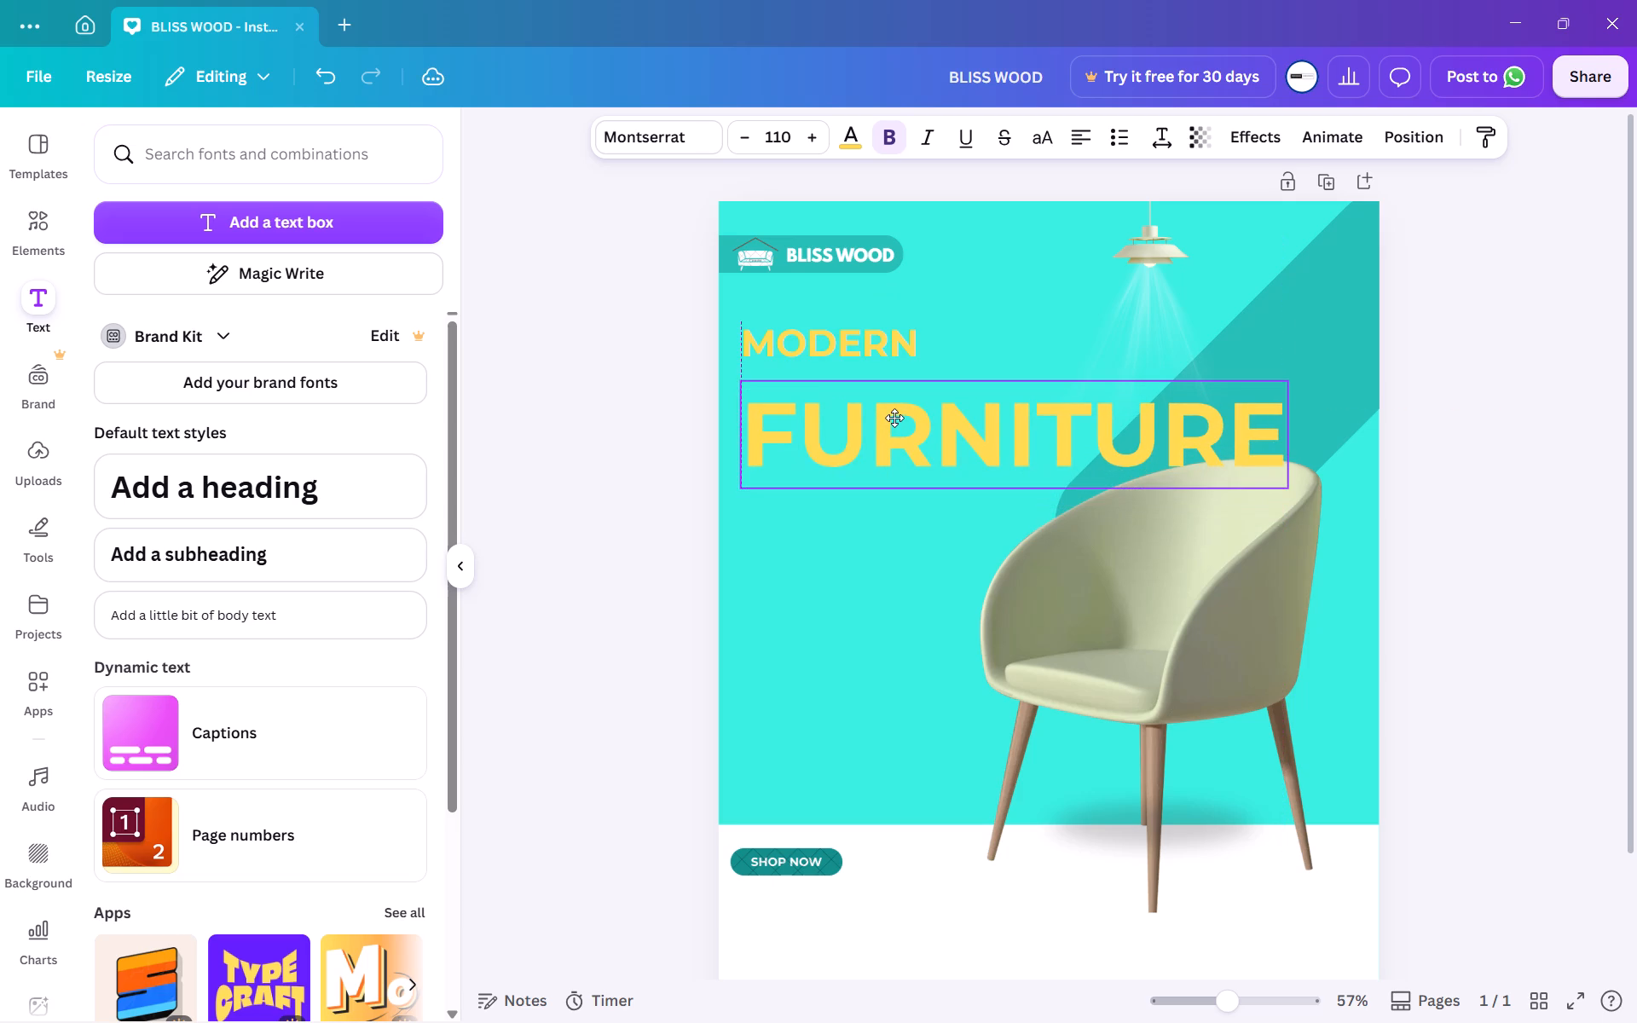
left_click_drag(894, 418, 894, 409)
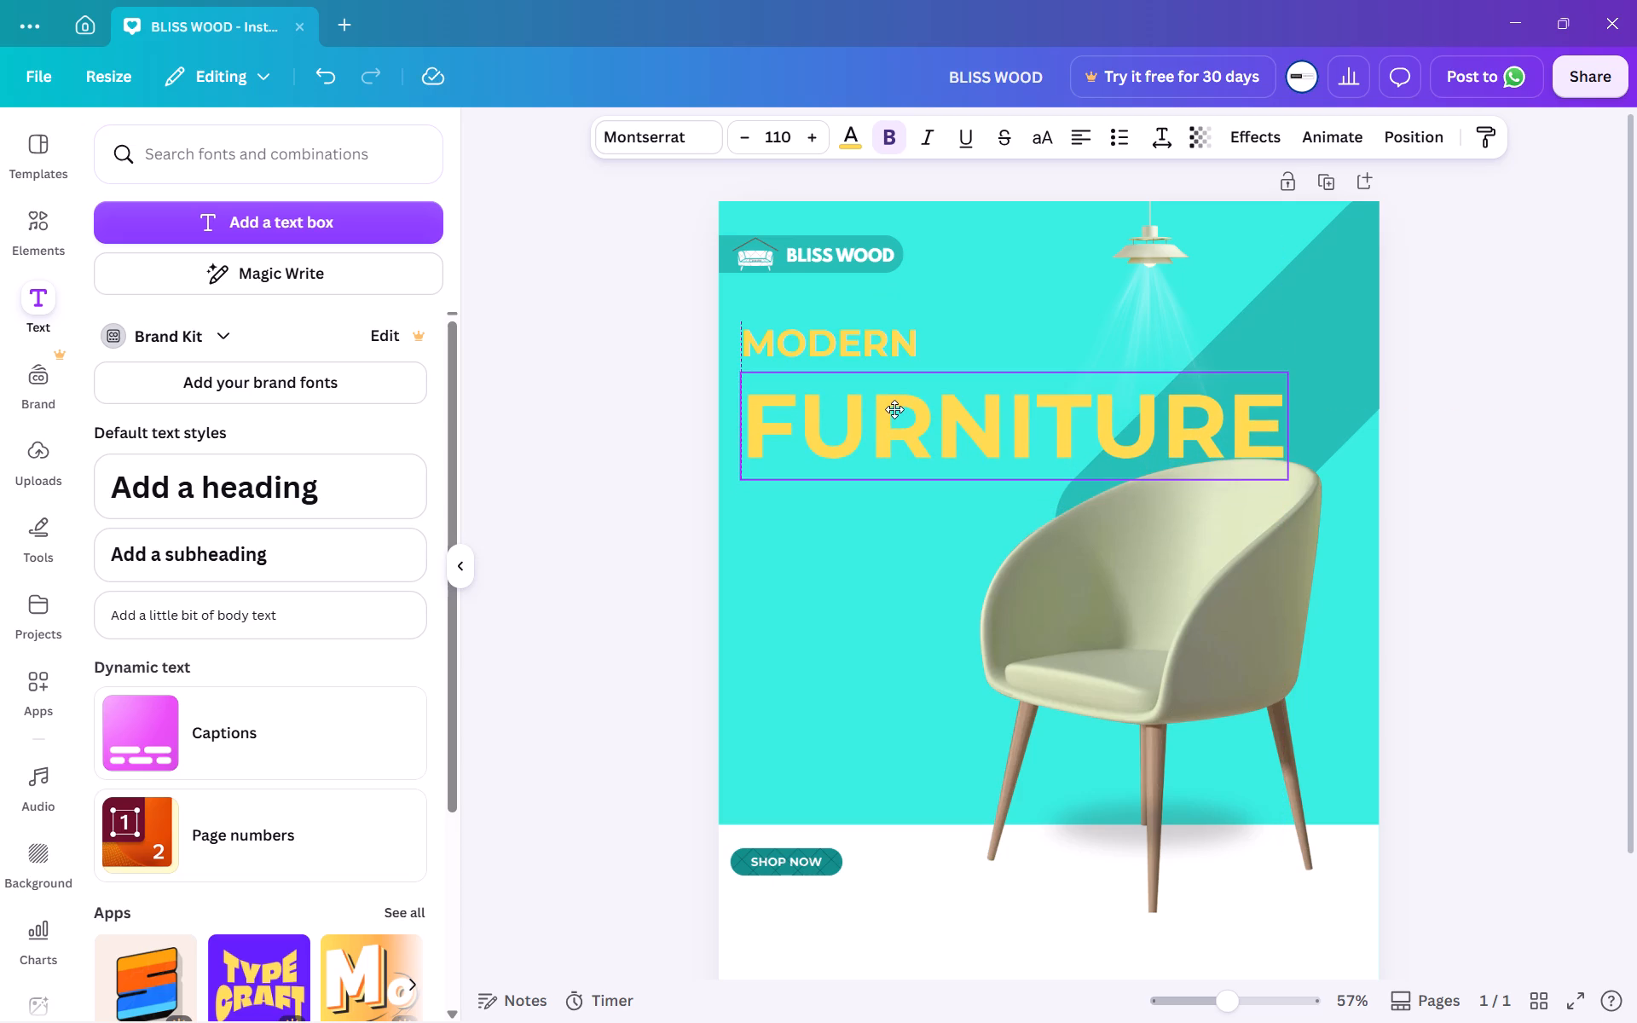
left_click_drag(894, 409, 894, 407)
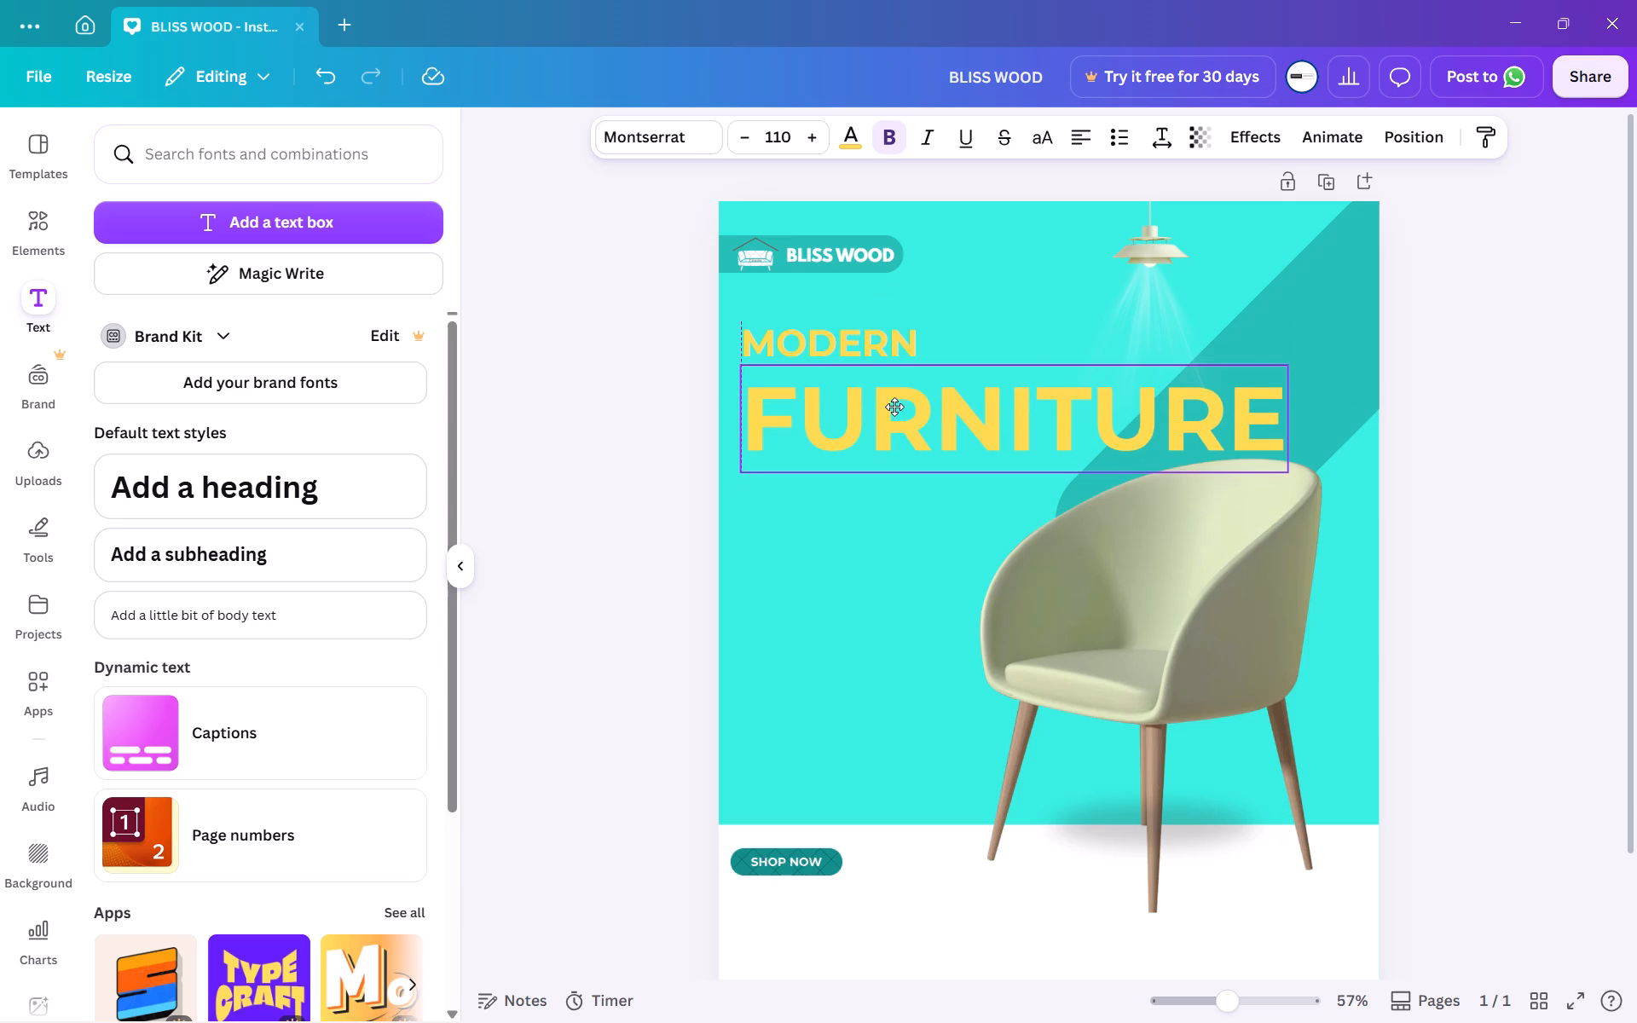
left_click_drag(894, 407, 885, 407)
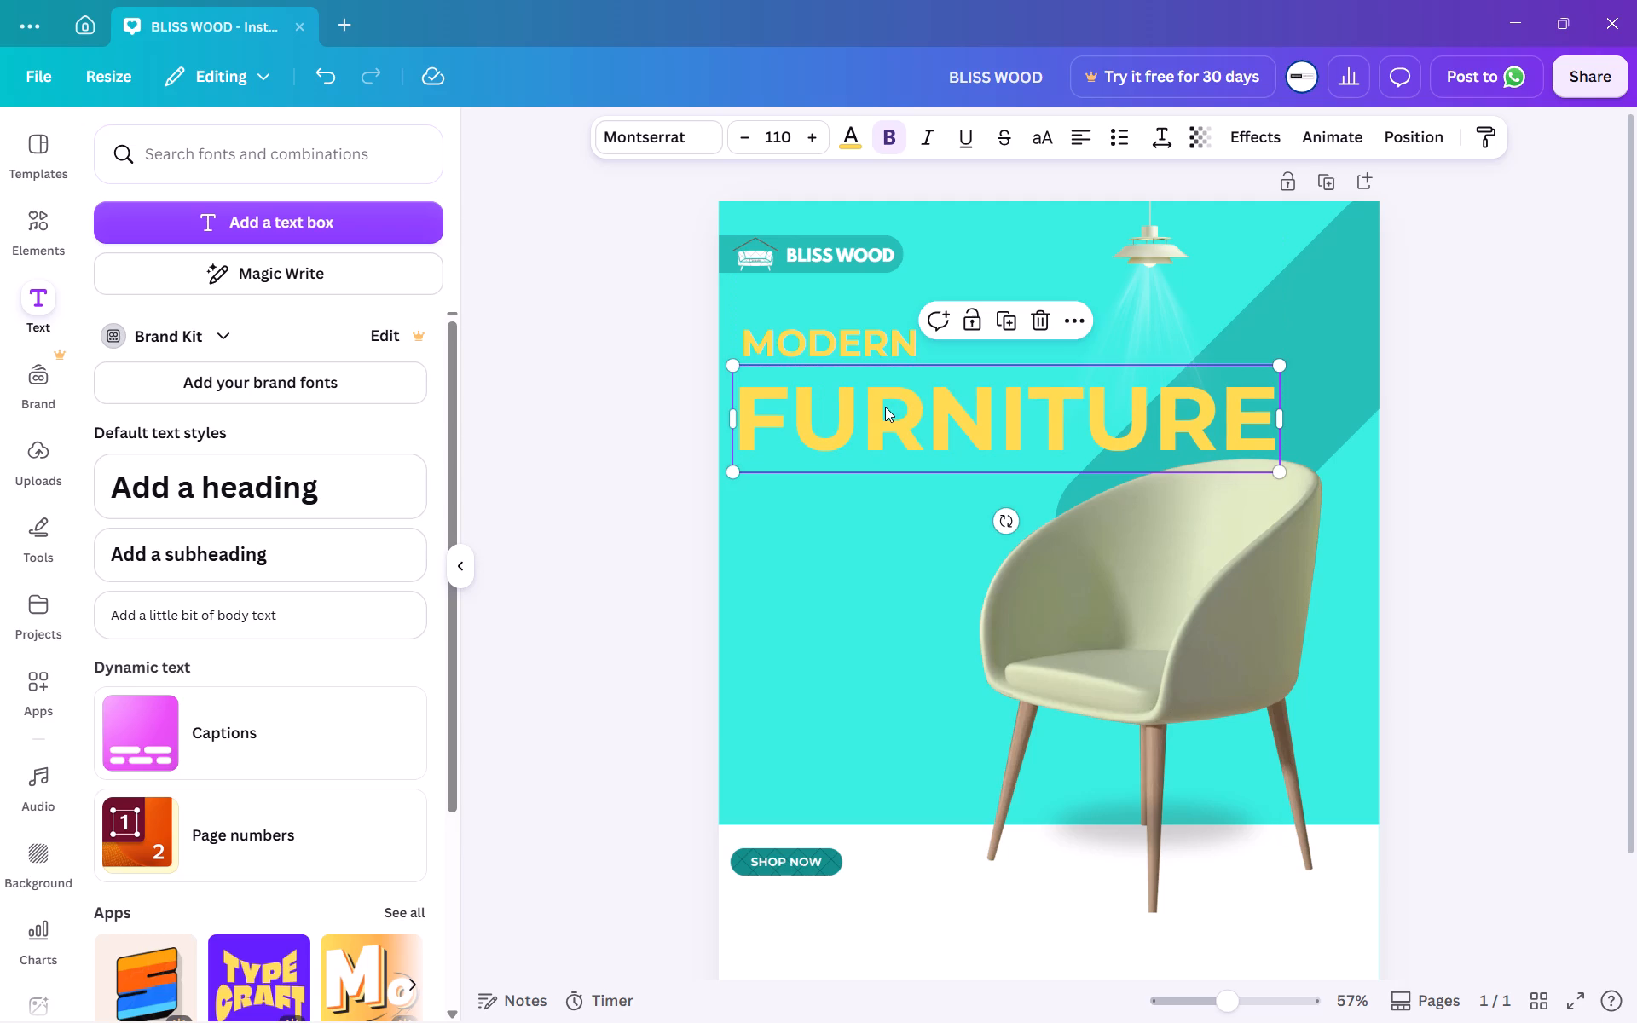
Reduce the "FURNITURE" font size, trying 100 before settling on 90.
triple_click(984, 407)
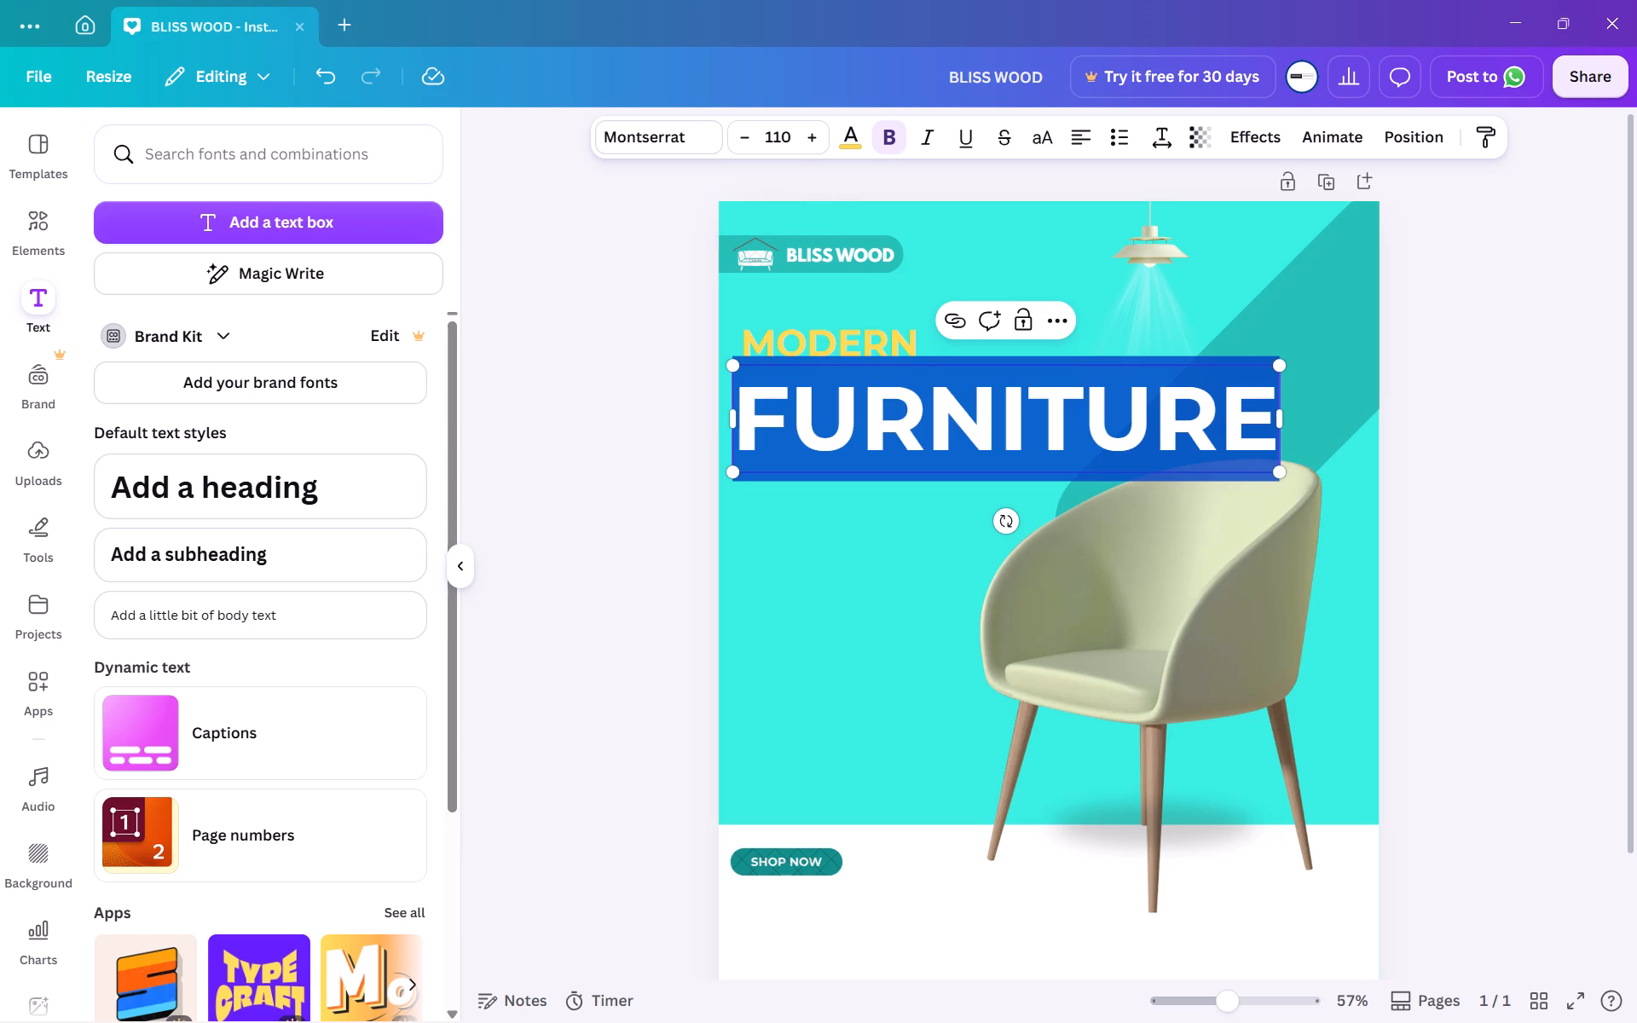
double_click(779, 138)
type("100")
key("Return")
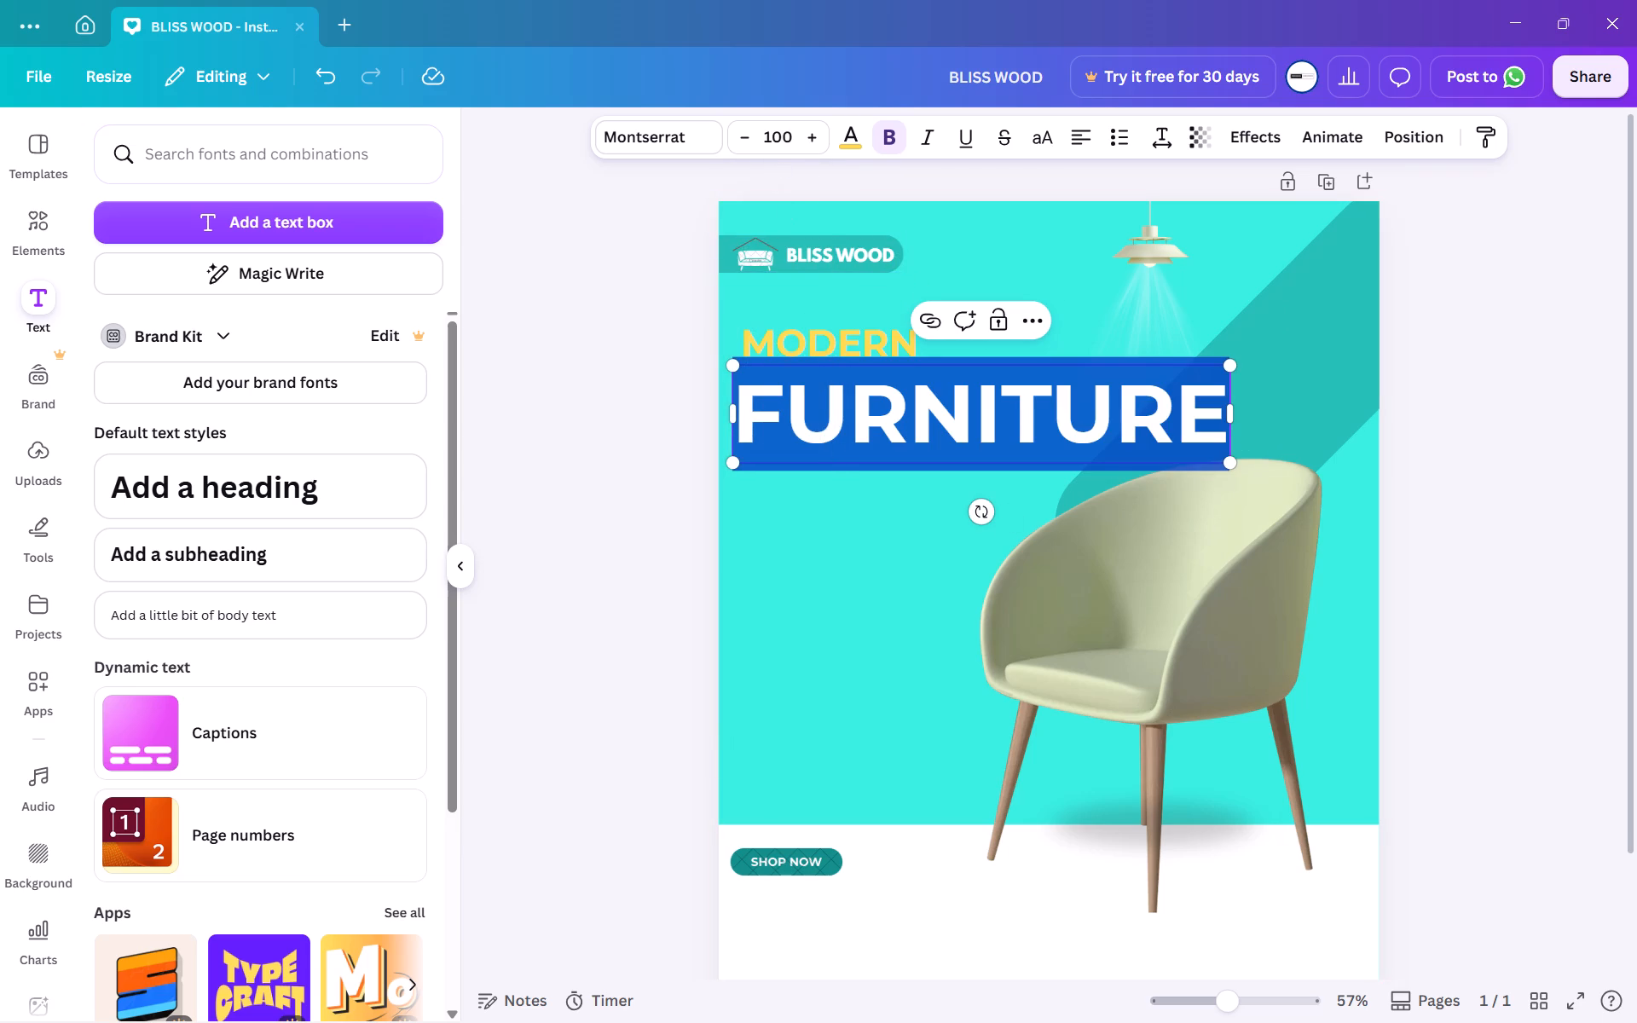
double_click(780, 141)
type("90")
key("Return")
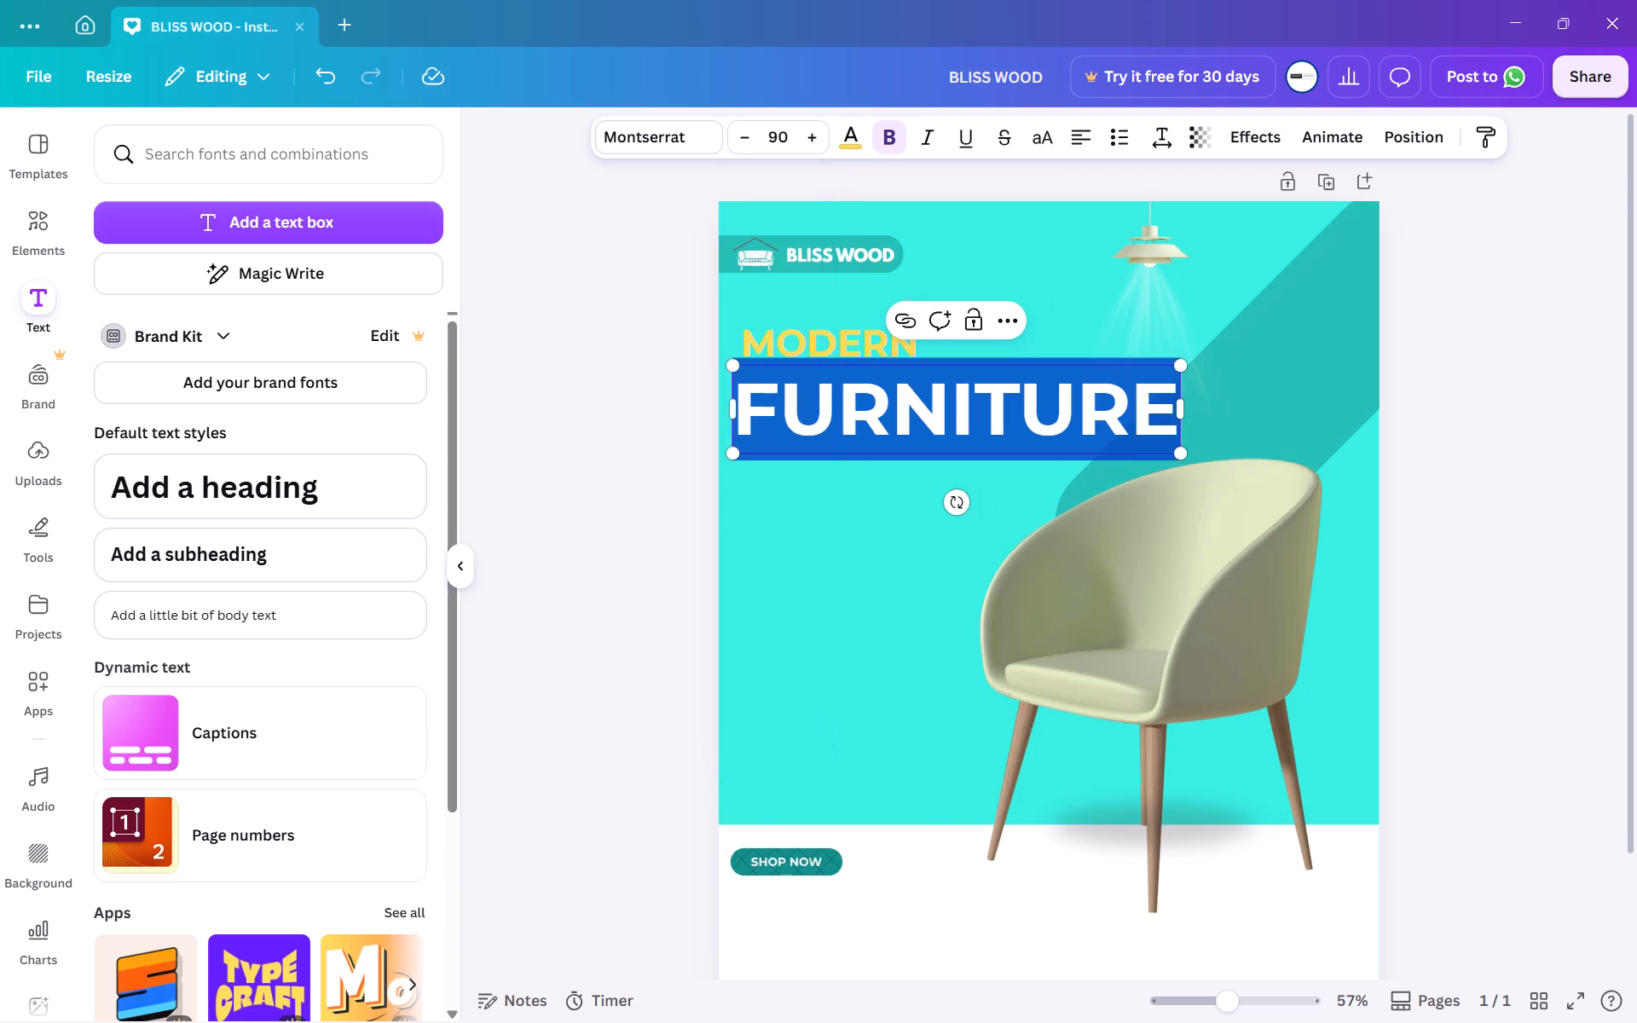
left_click(665, 517)
Set the "FURNITURE" text colour to white (#ffffff).
double_click(951, 421)
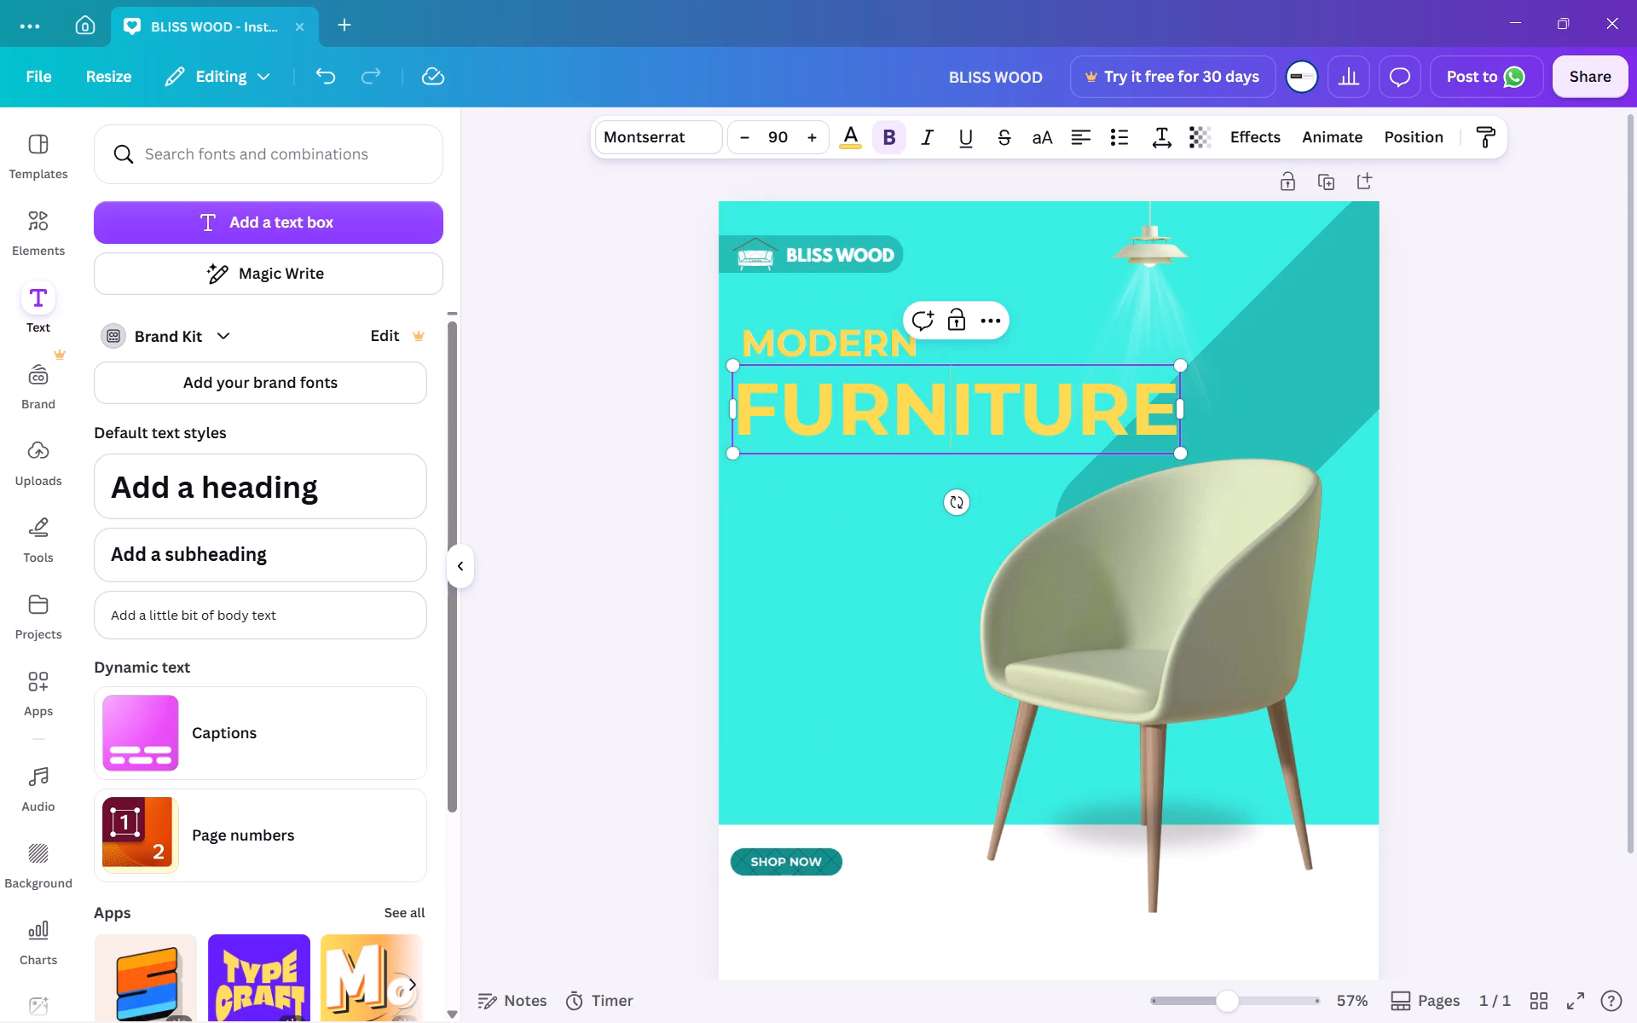
double_click(951, 421)
left_click(850, 146)
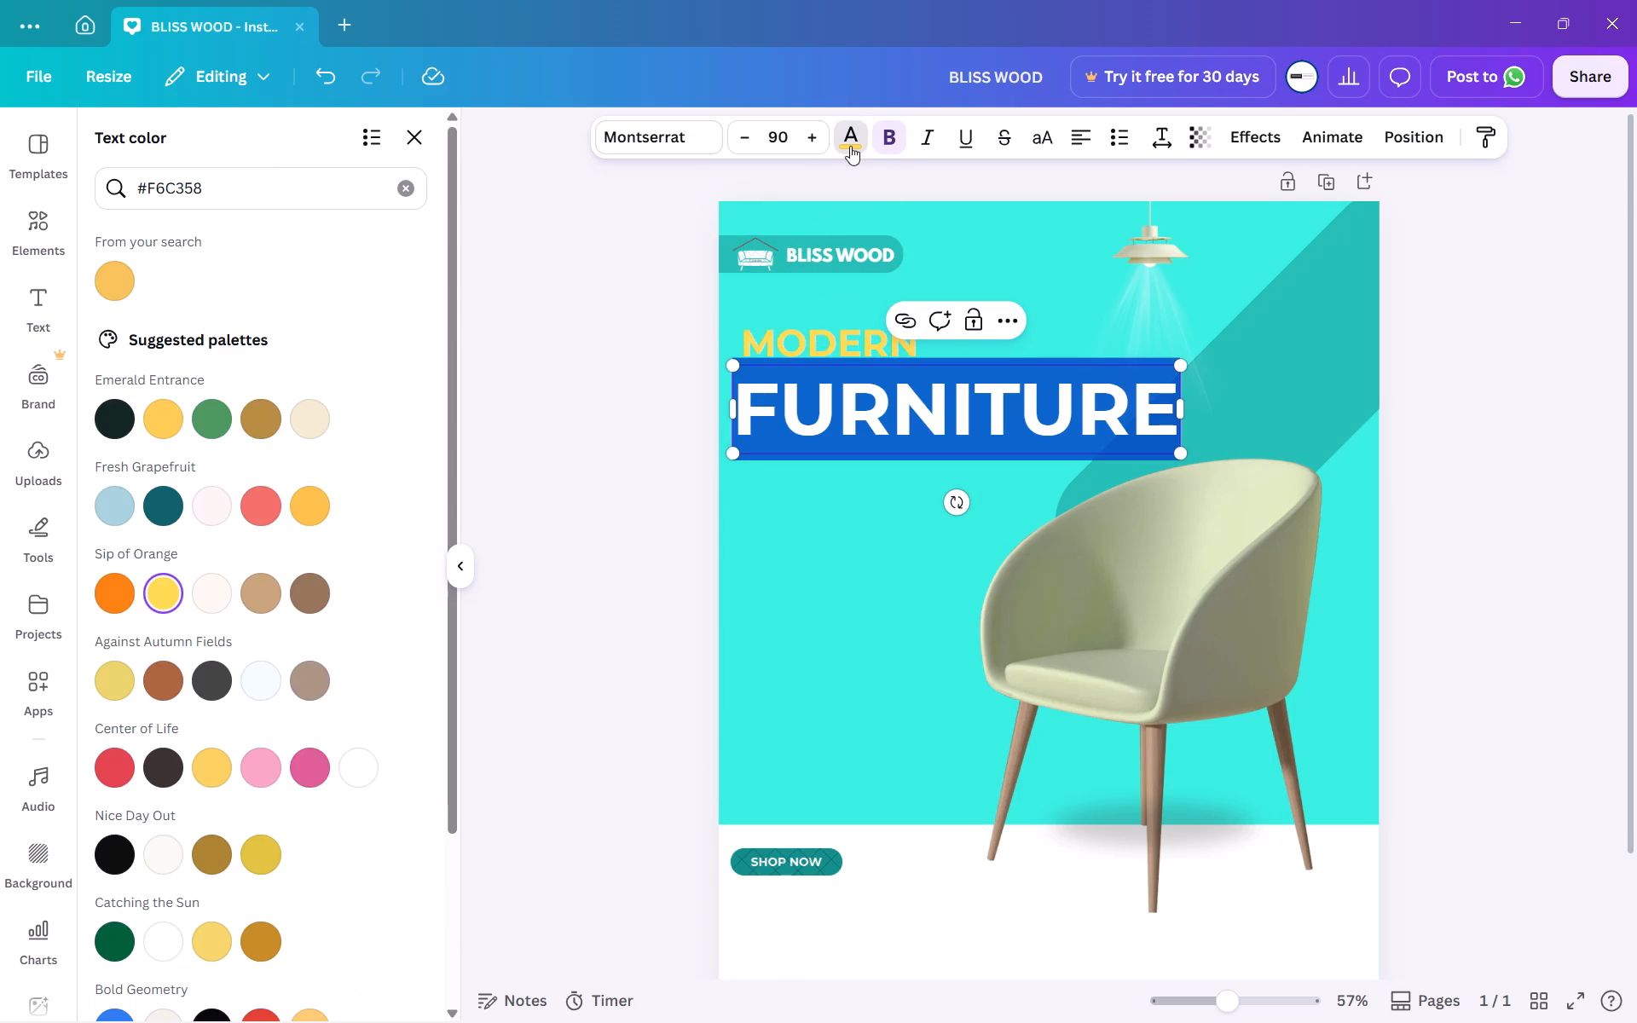
left_click(363, 755)
left_click(573, 719)
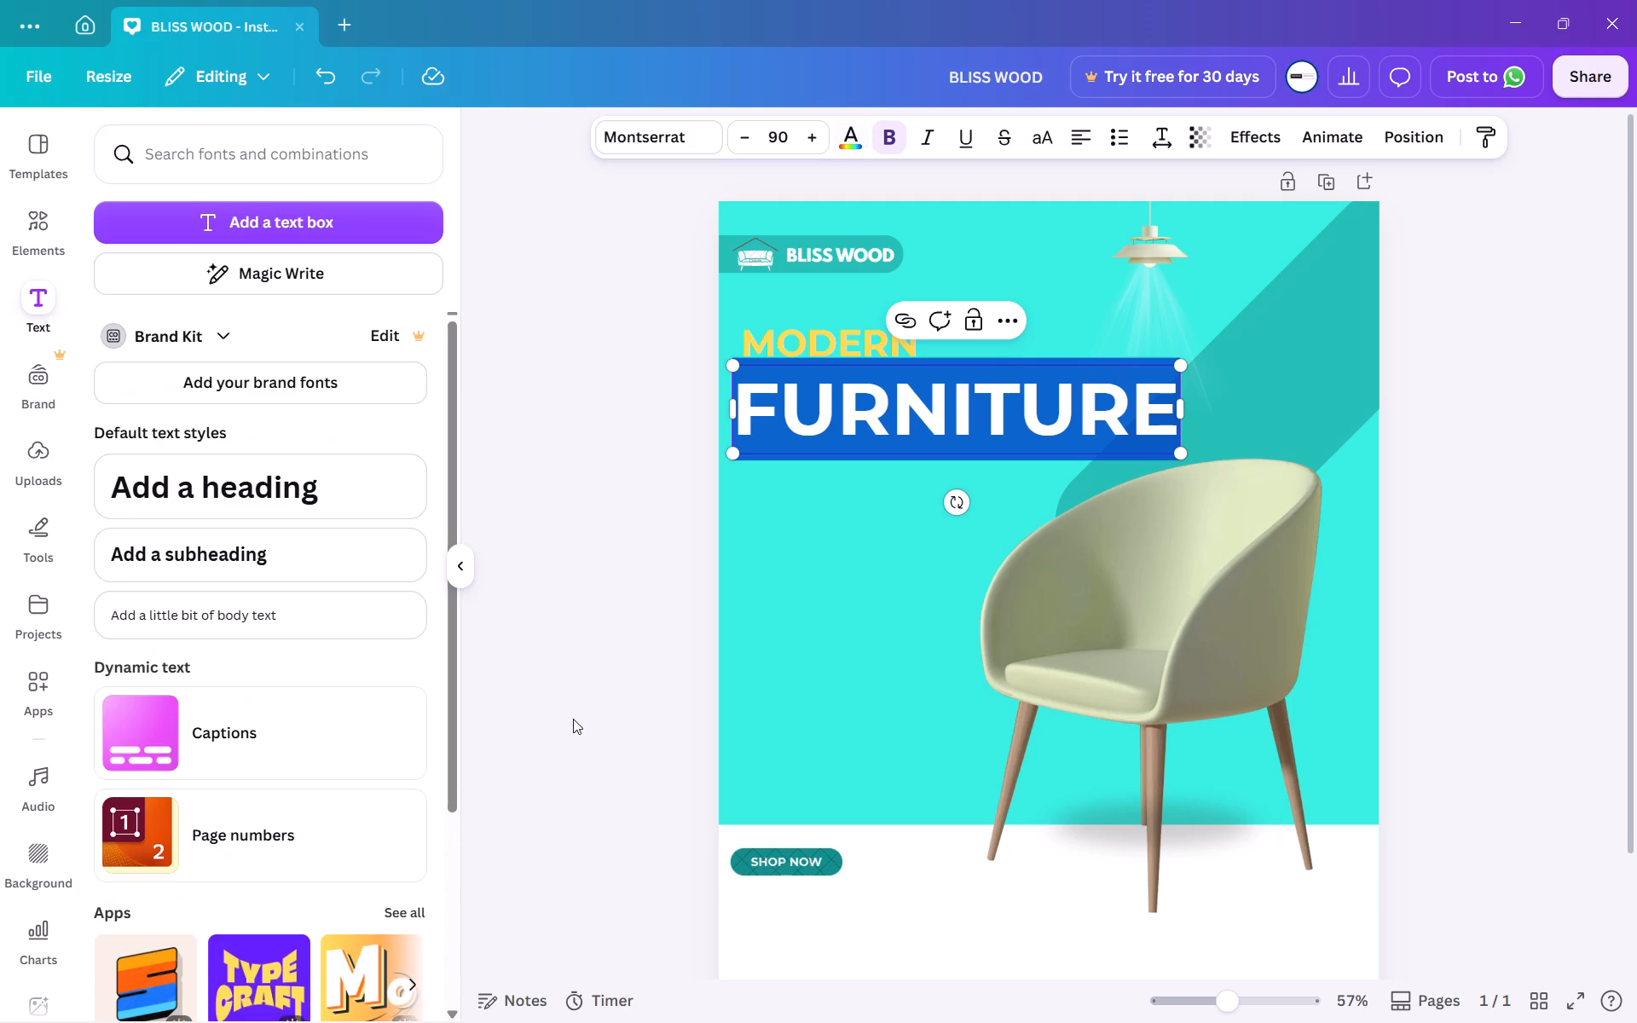
left_click(573, 719)
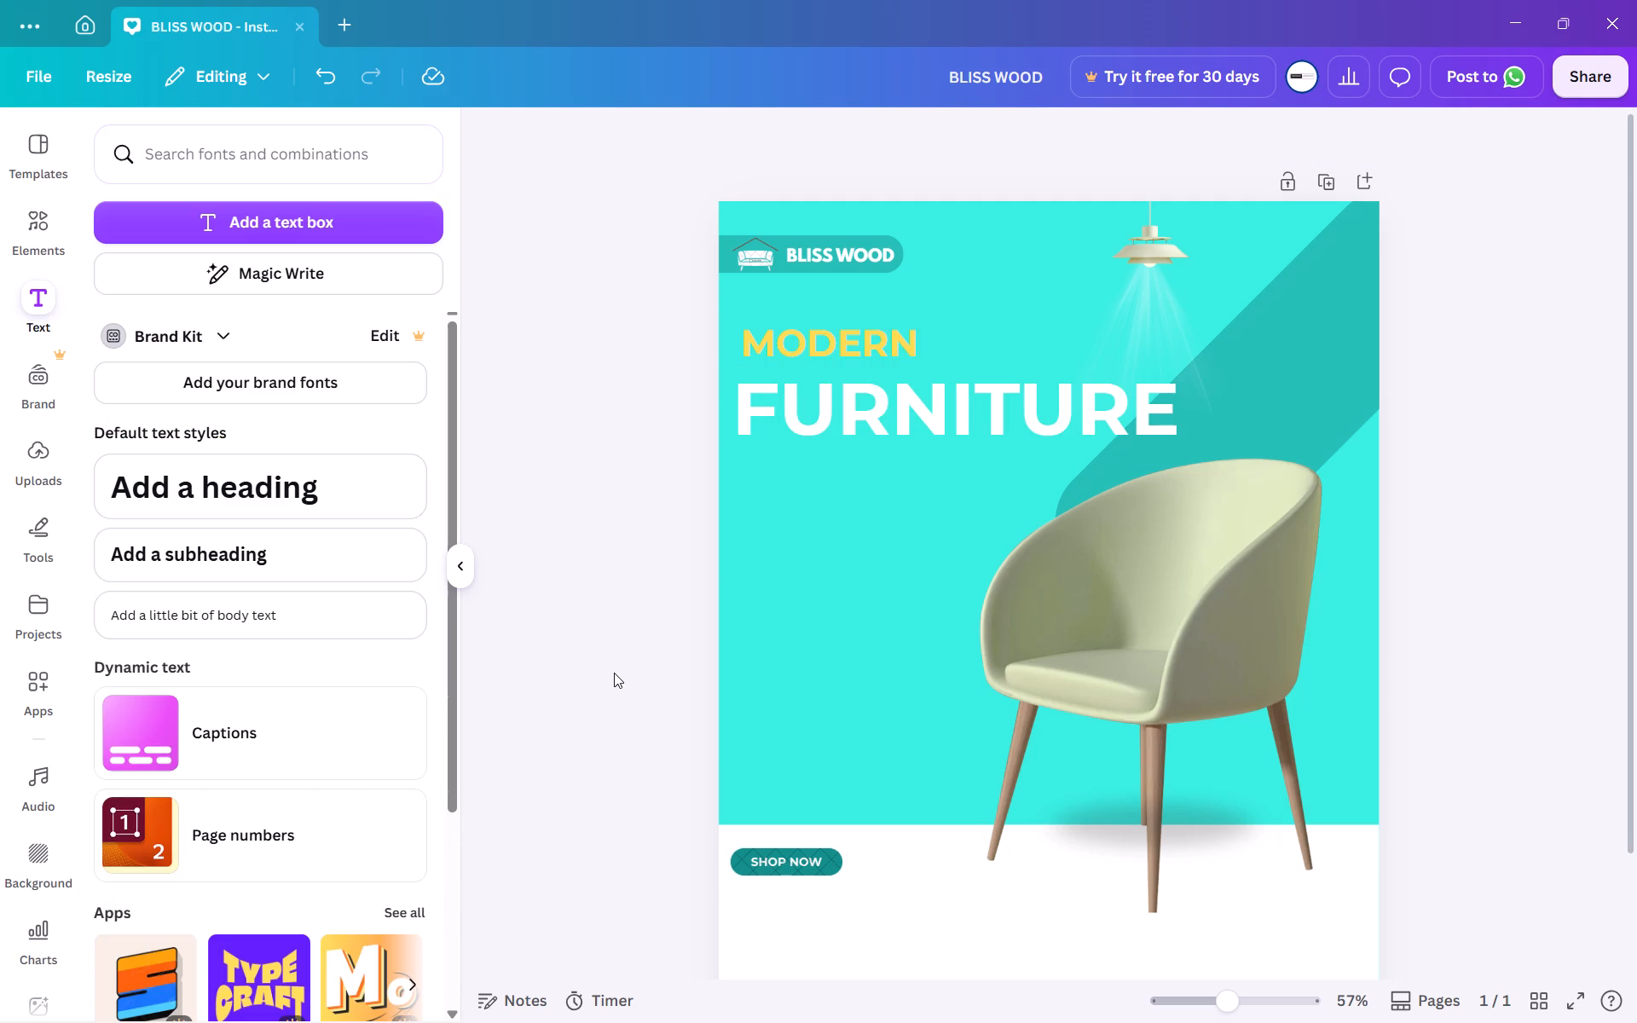
Shift the "FURNITURE" heading sideways so its start lines up with the start of "MODERN".
left_click(836, 394)
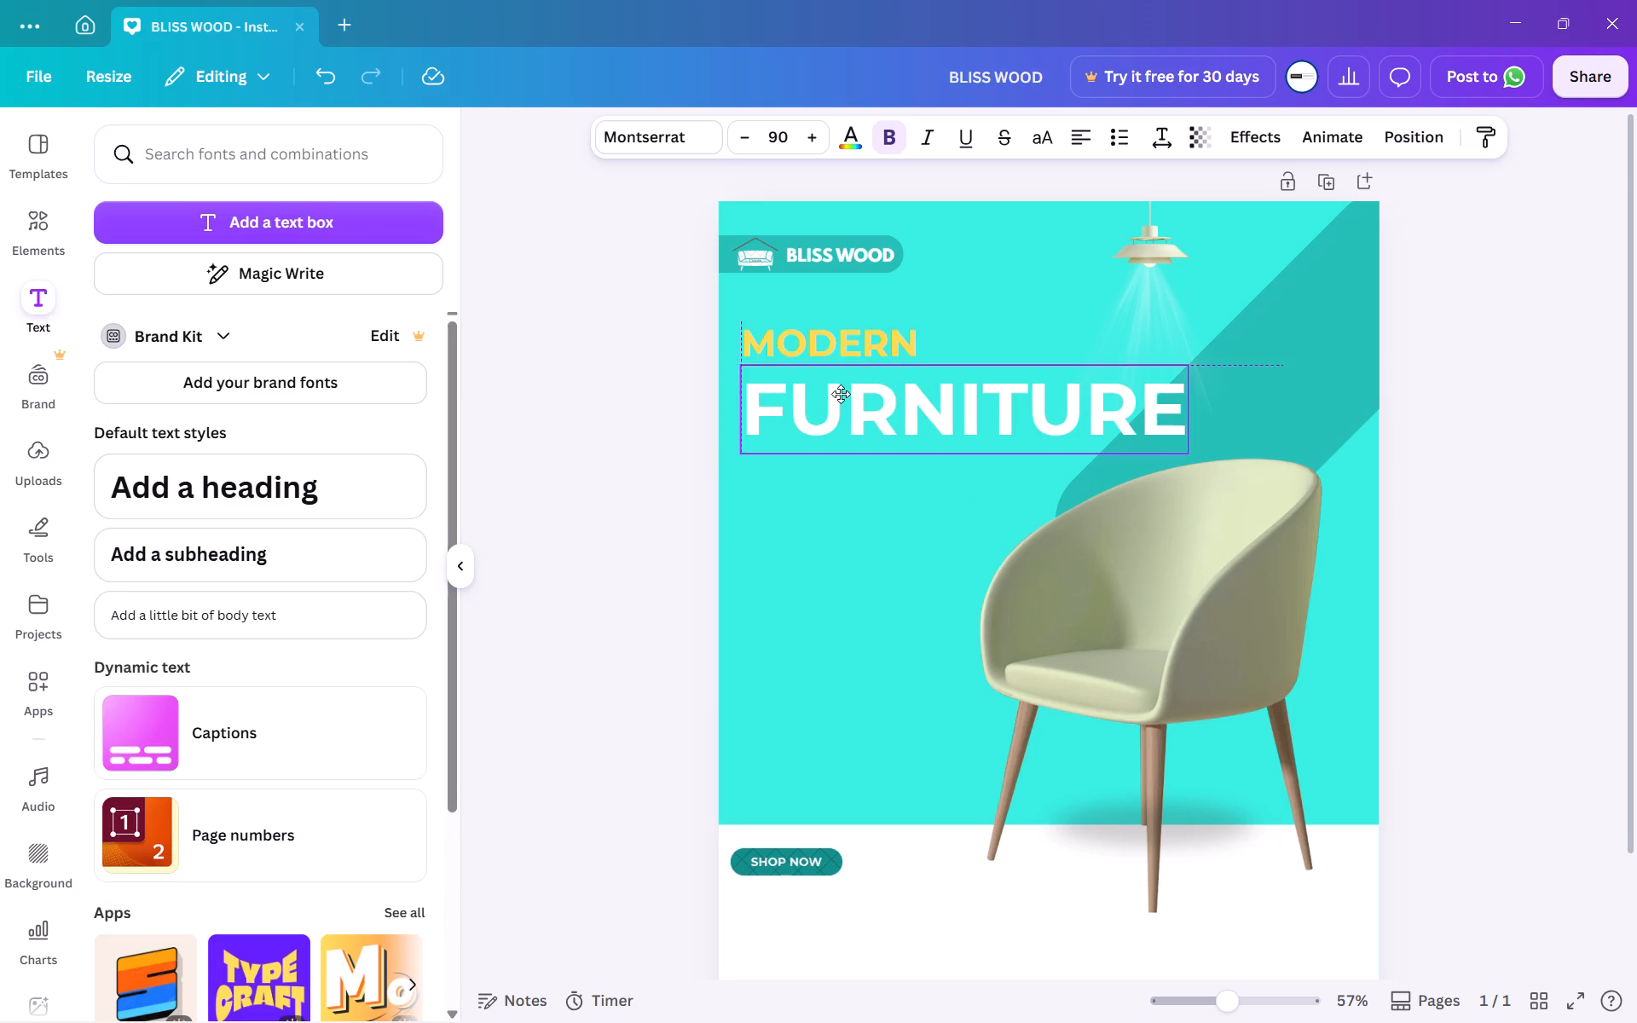
left_click(546, 511)
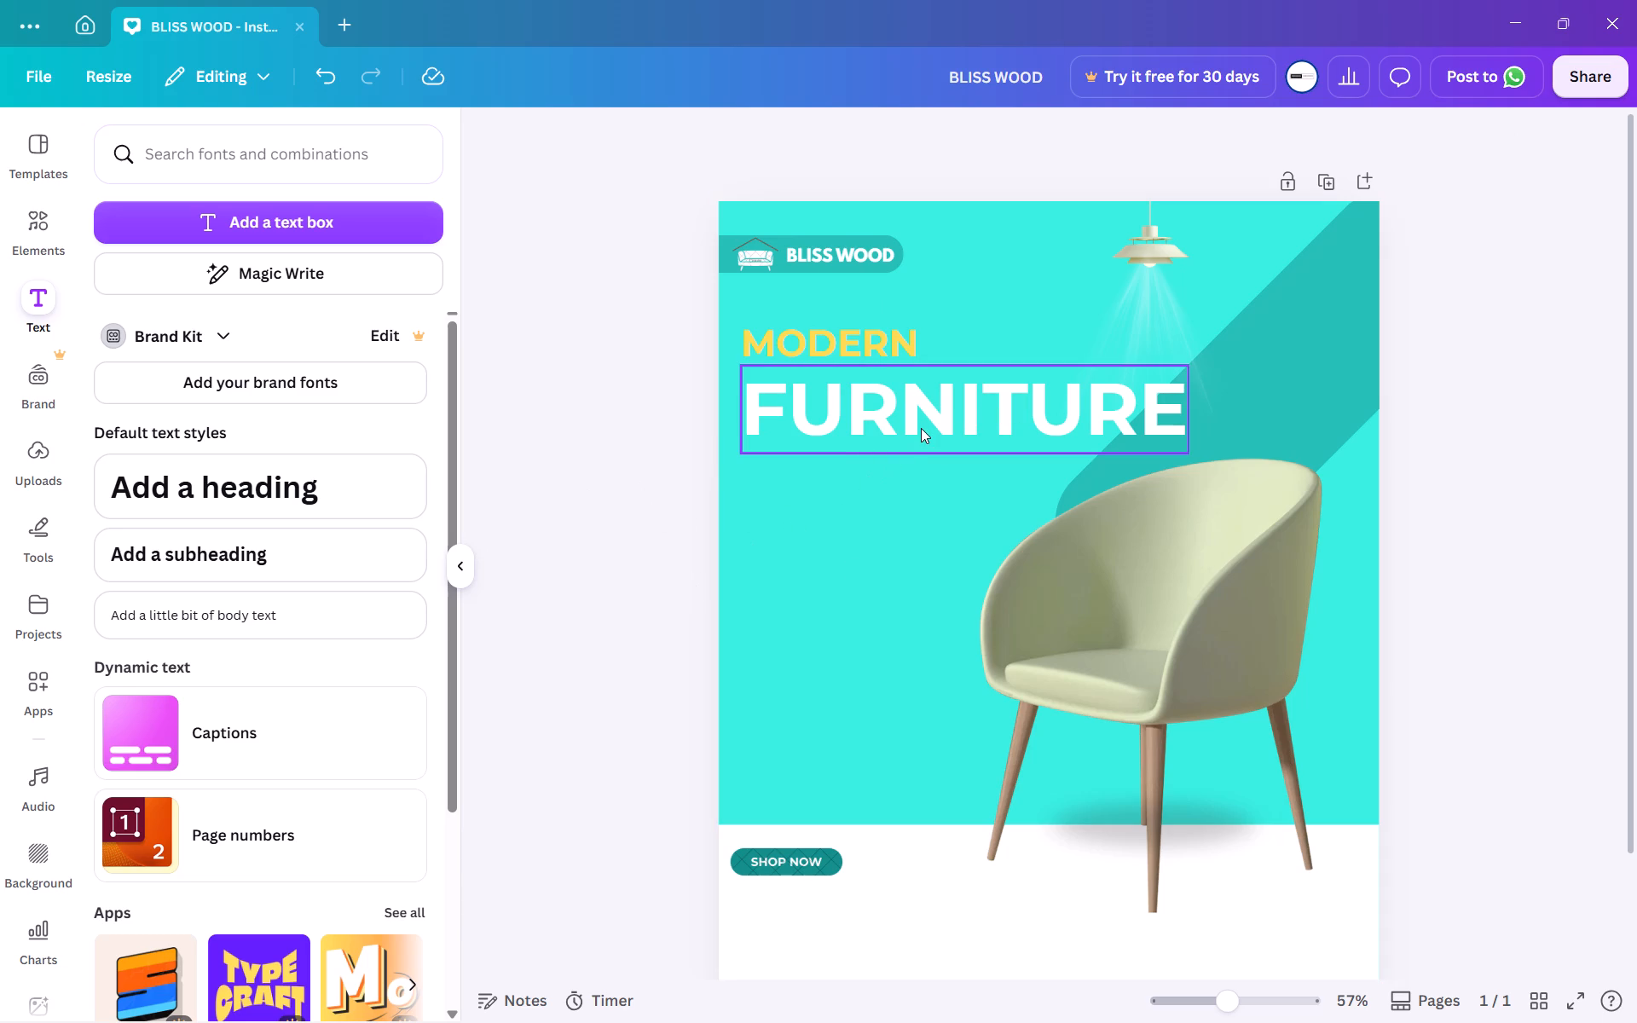
left_click(660, 435)
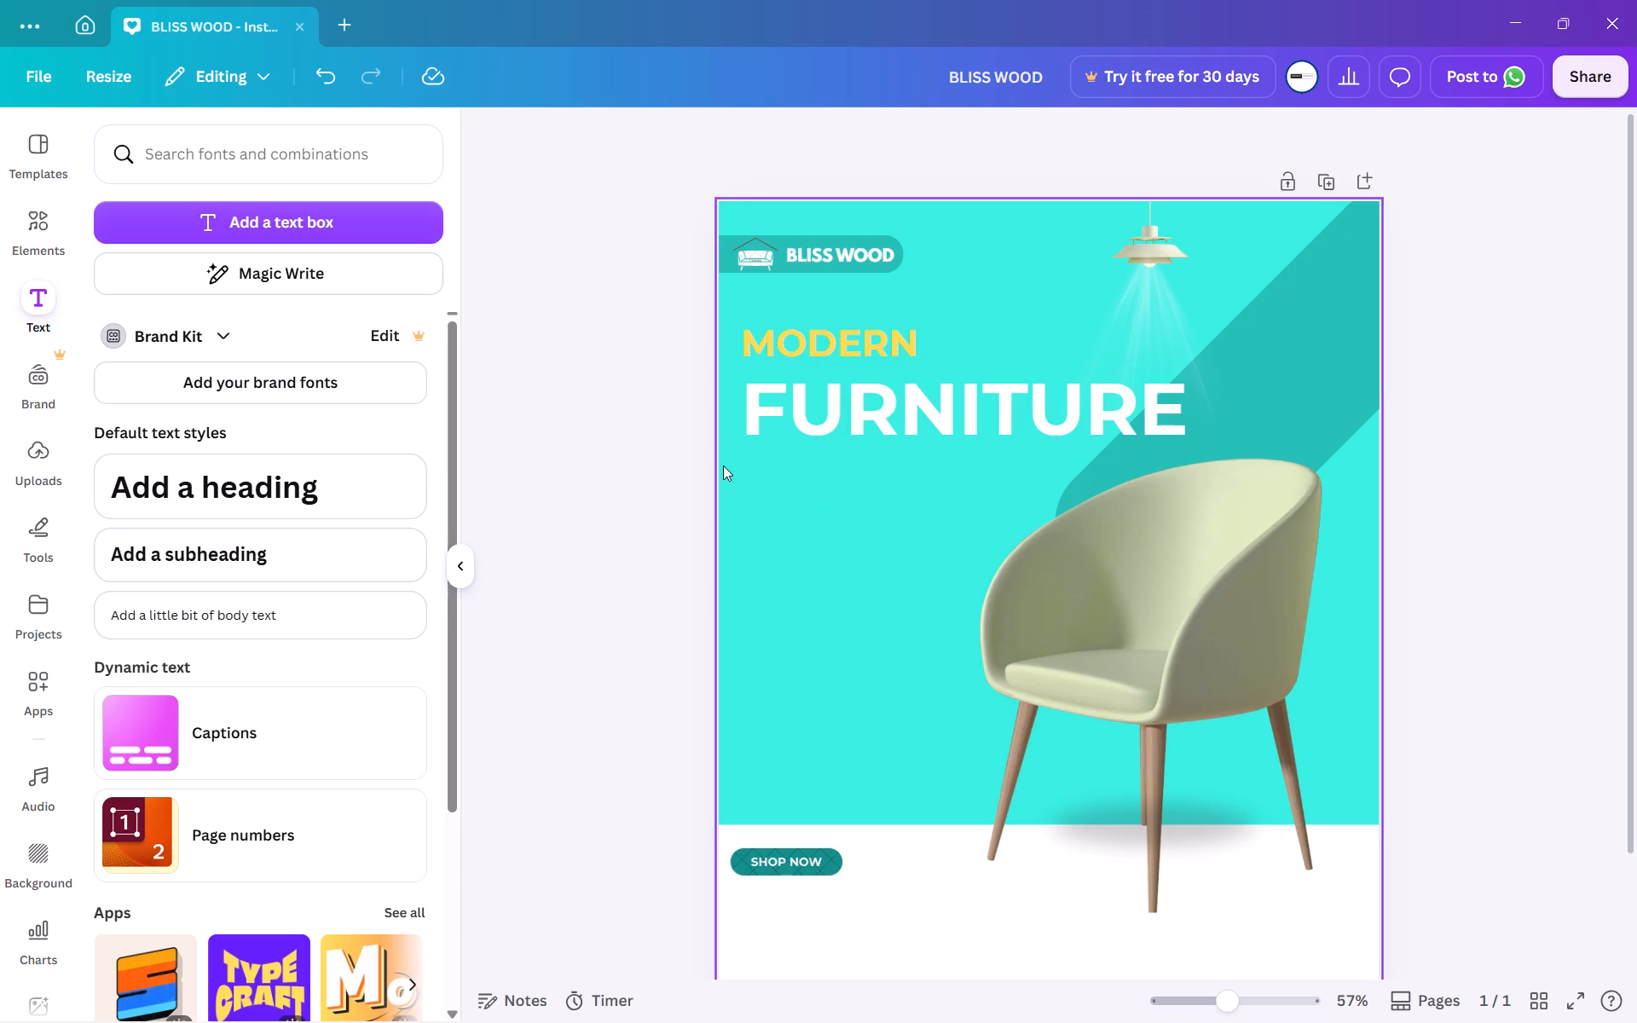
Reduce the "FURNITURE" heading's font size, trying 80 and 78 before settling on 76.
double_click(990, 428)
left_click(778, 137)
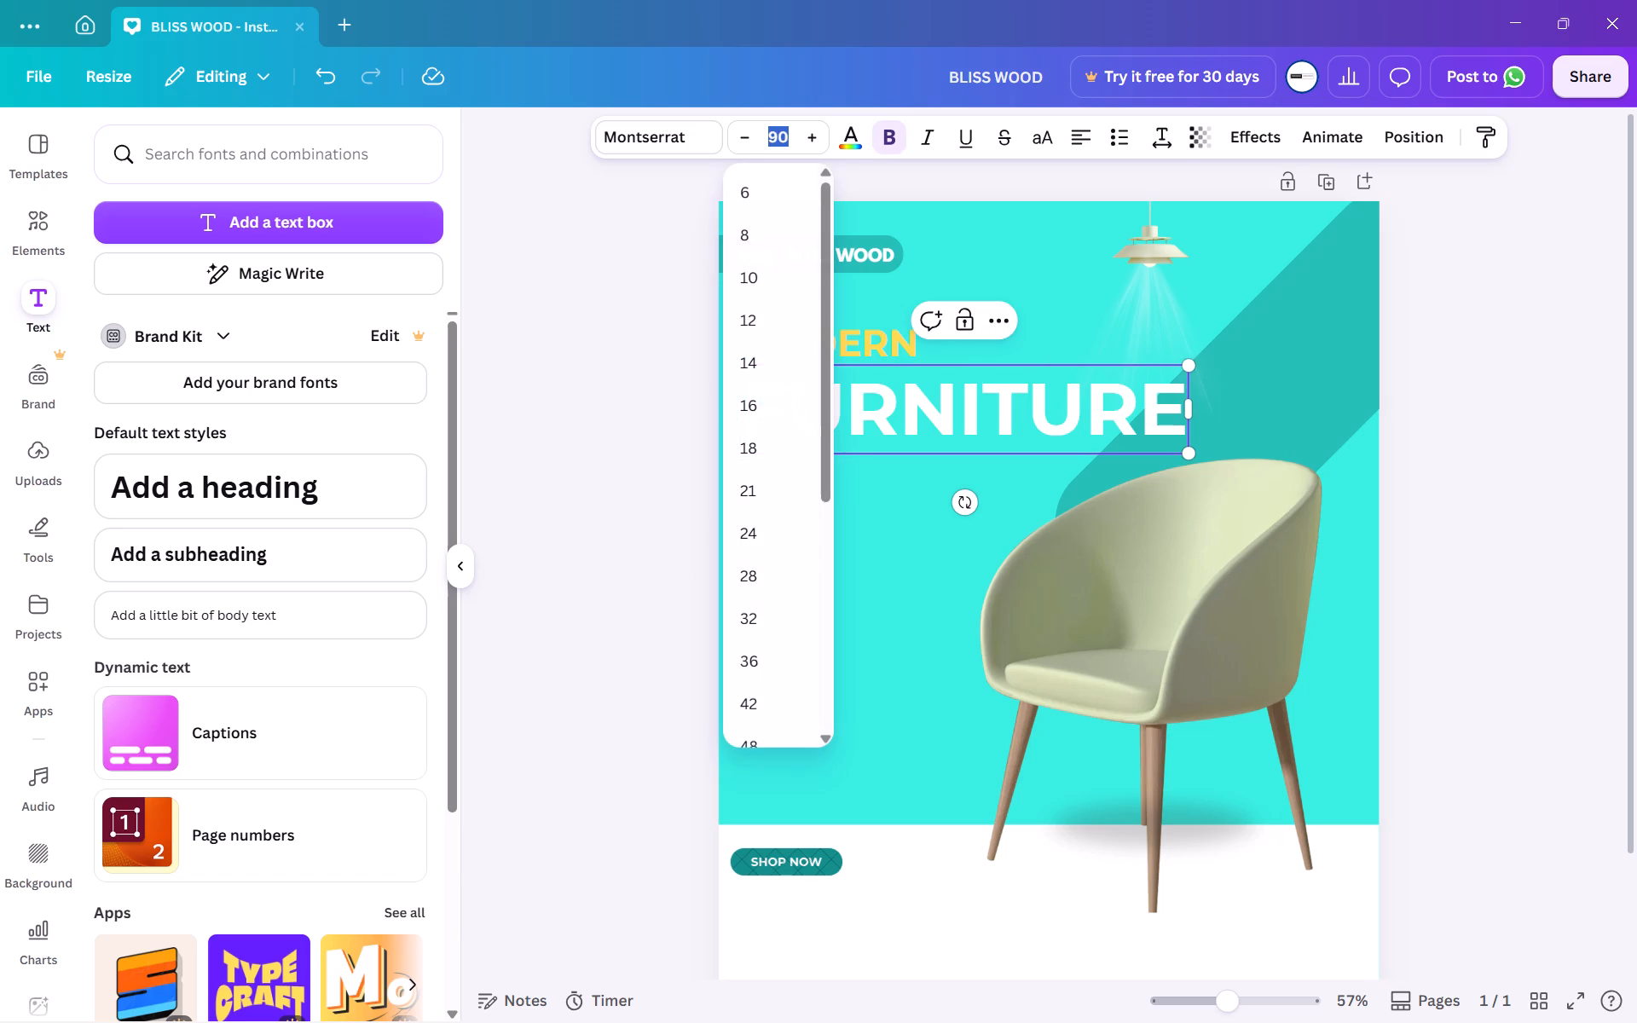
double_click(951, 443)
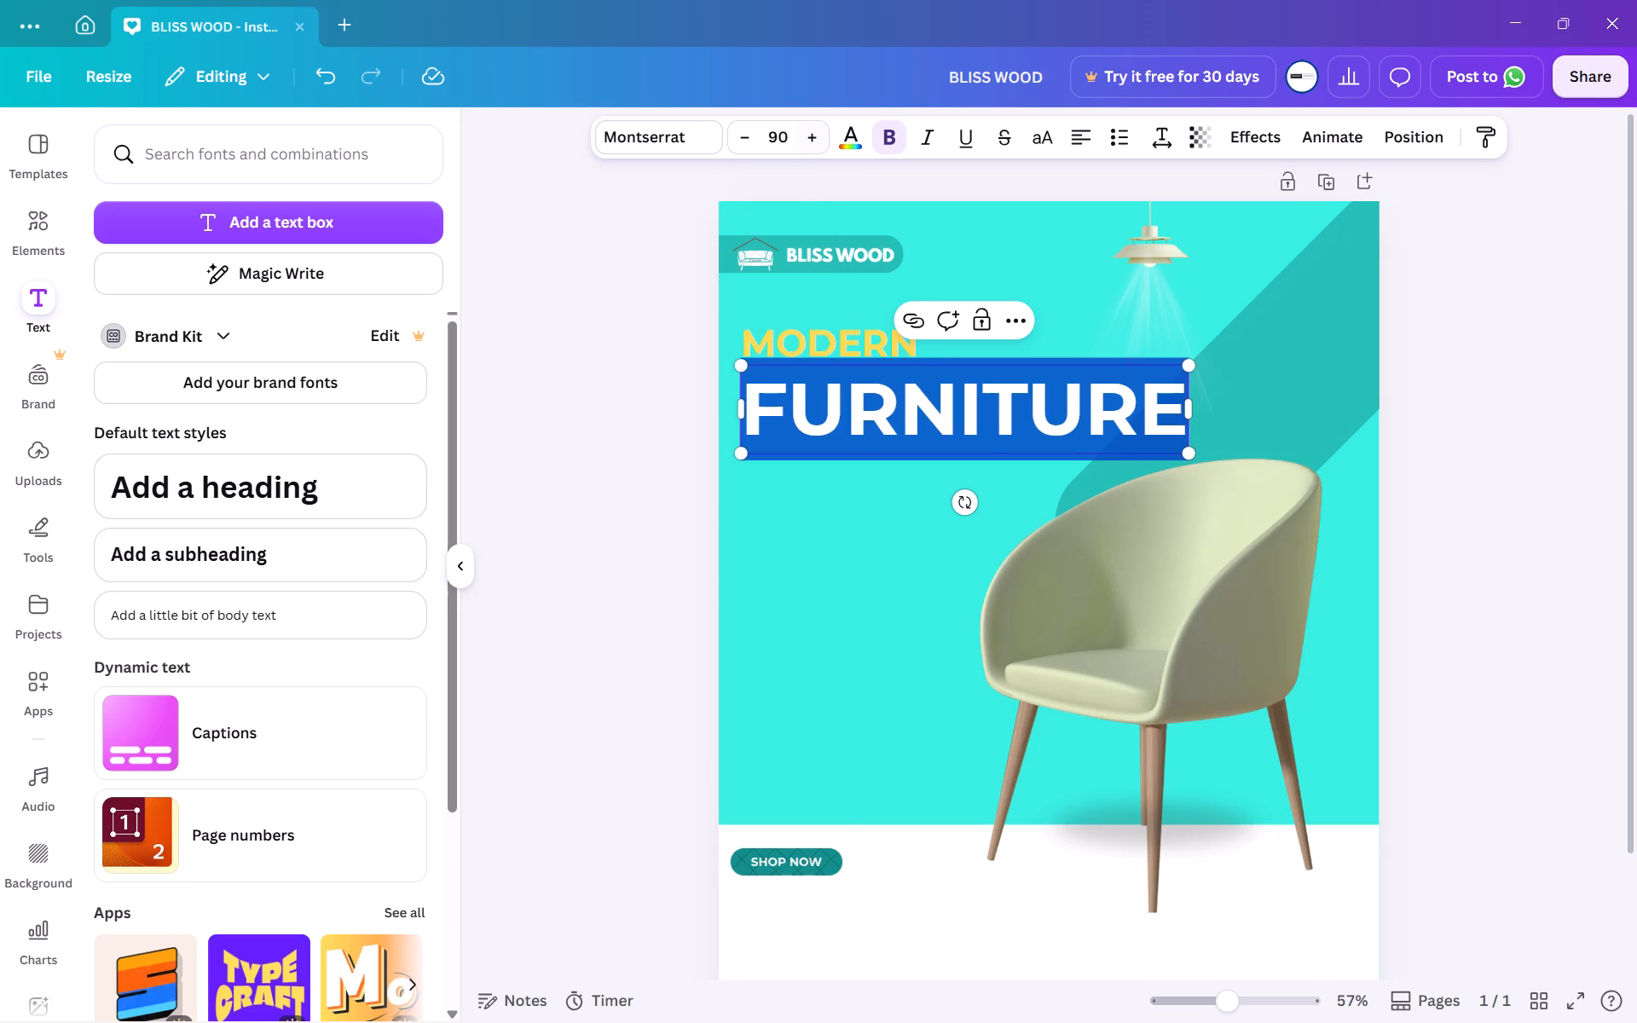
left_click(782, 135)
type("80")
key("Return")
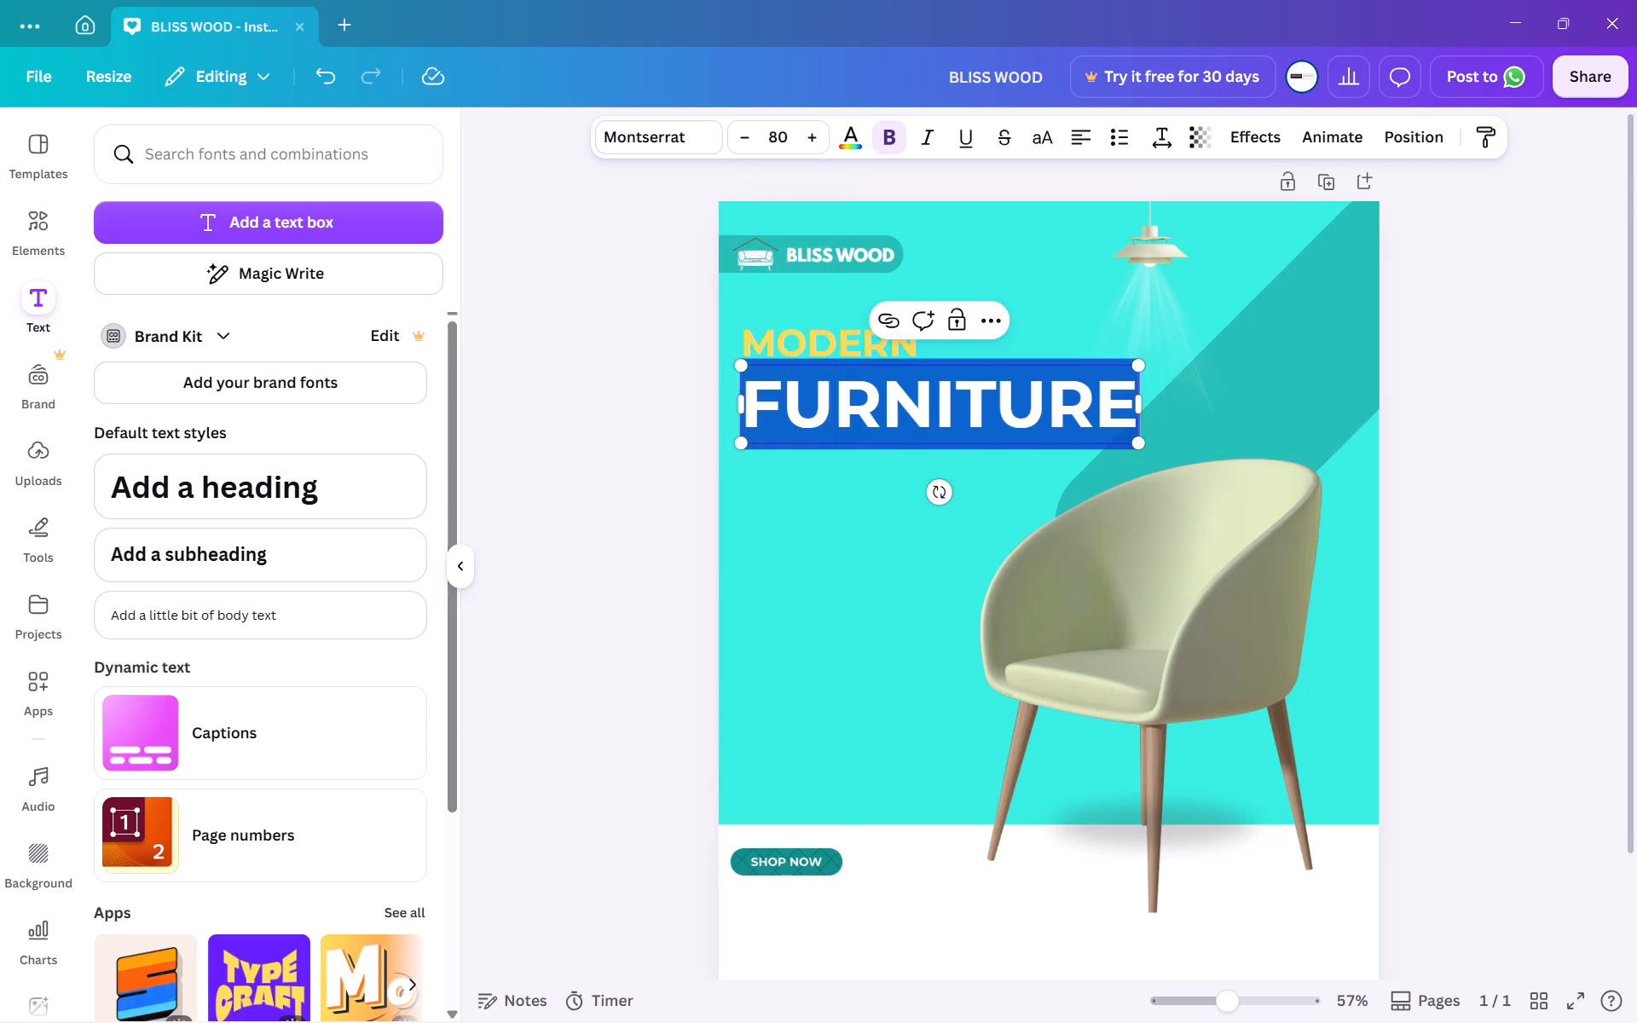
left_click(622, 300)
left_click(622, 300)
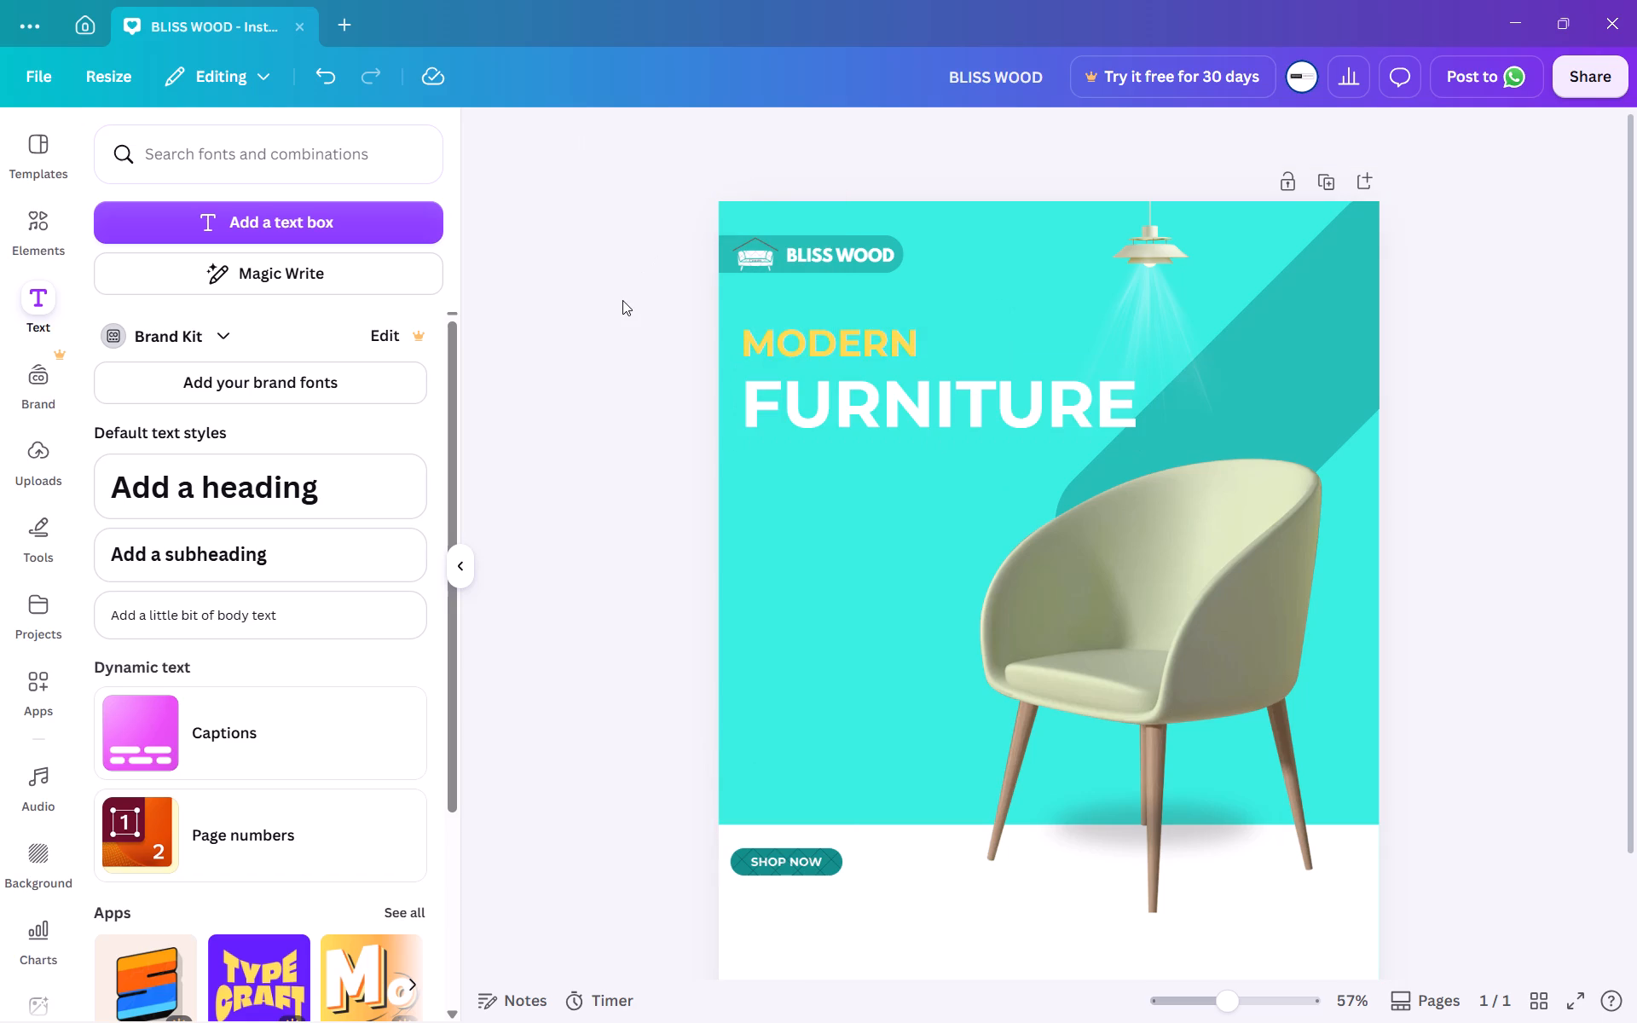
left_click(980, 432)
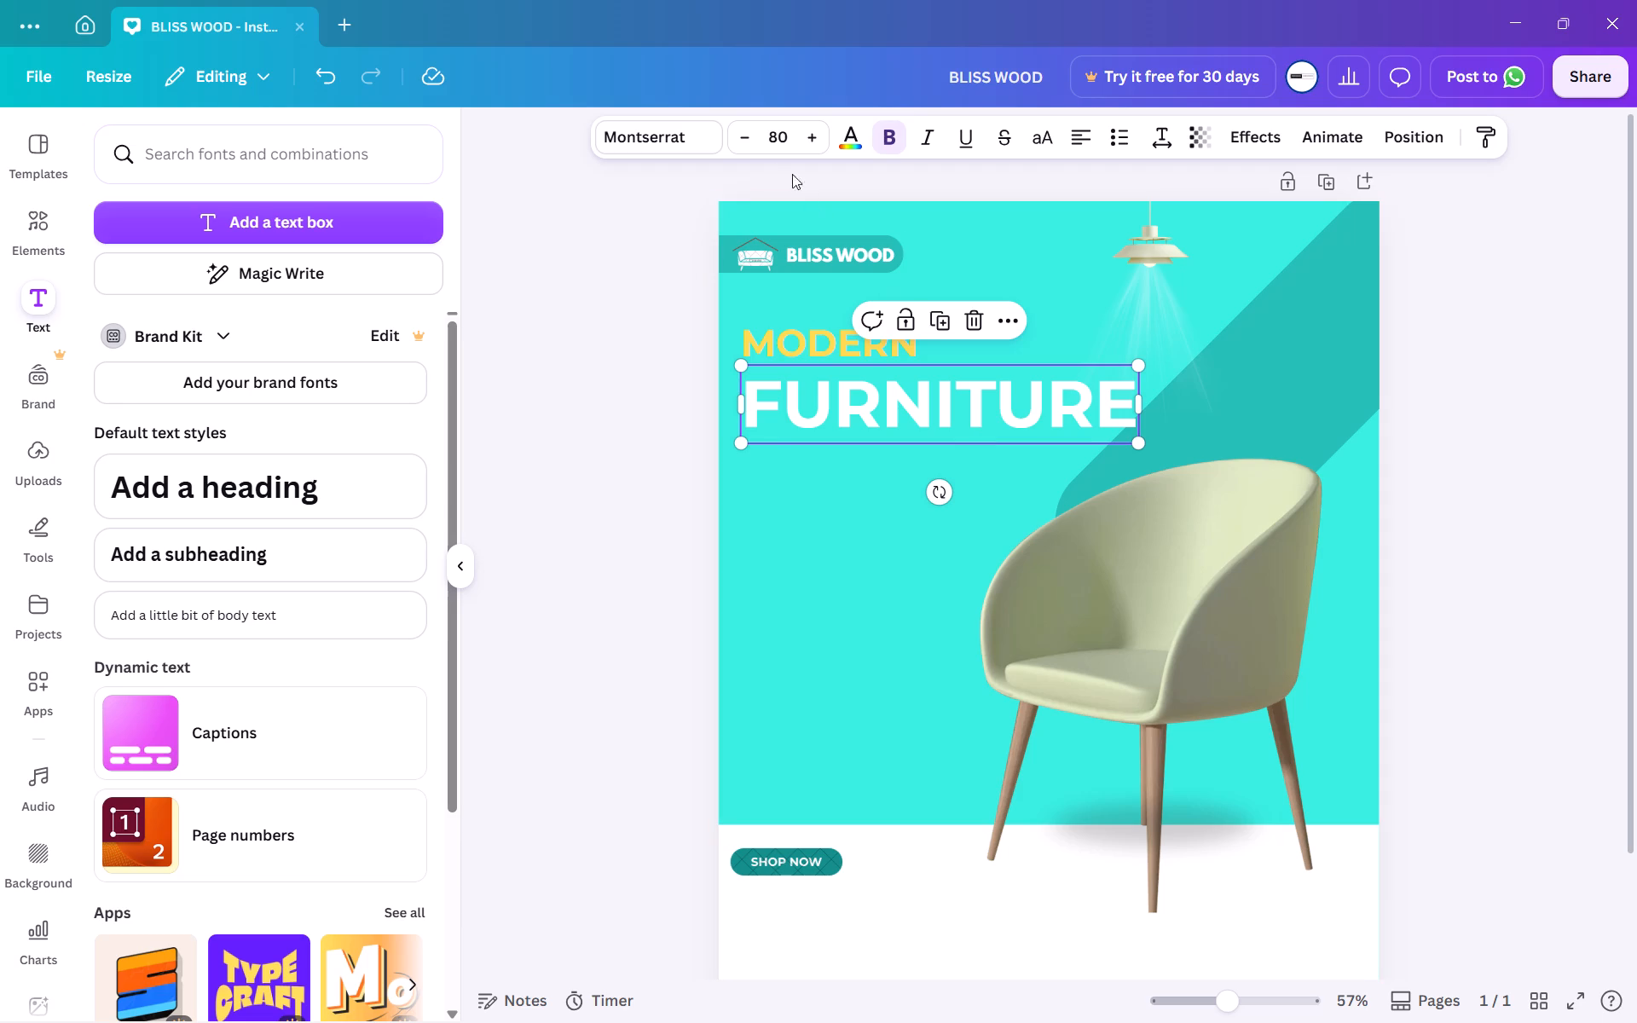
double_click(748, 136)
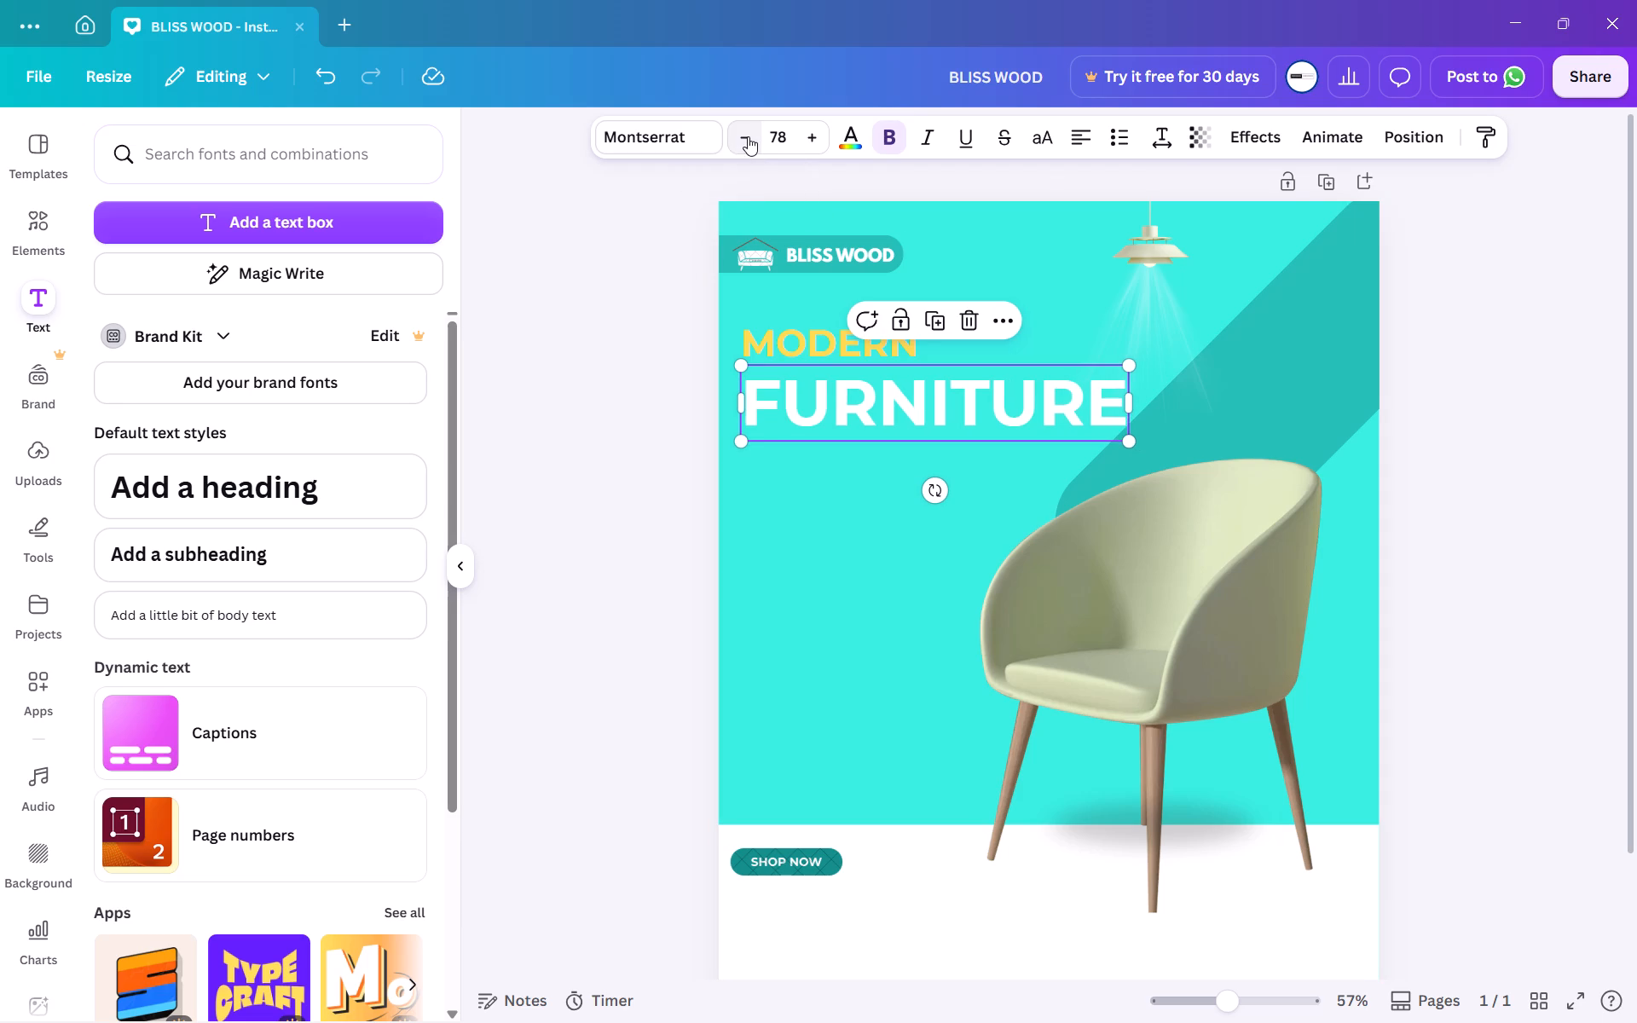
left_click(643, 365)
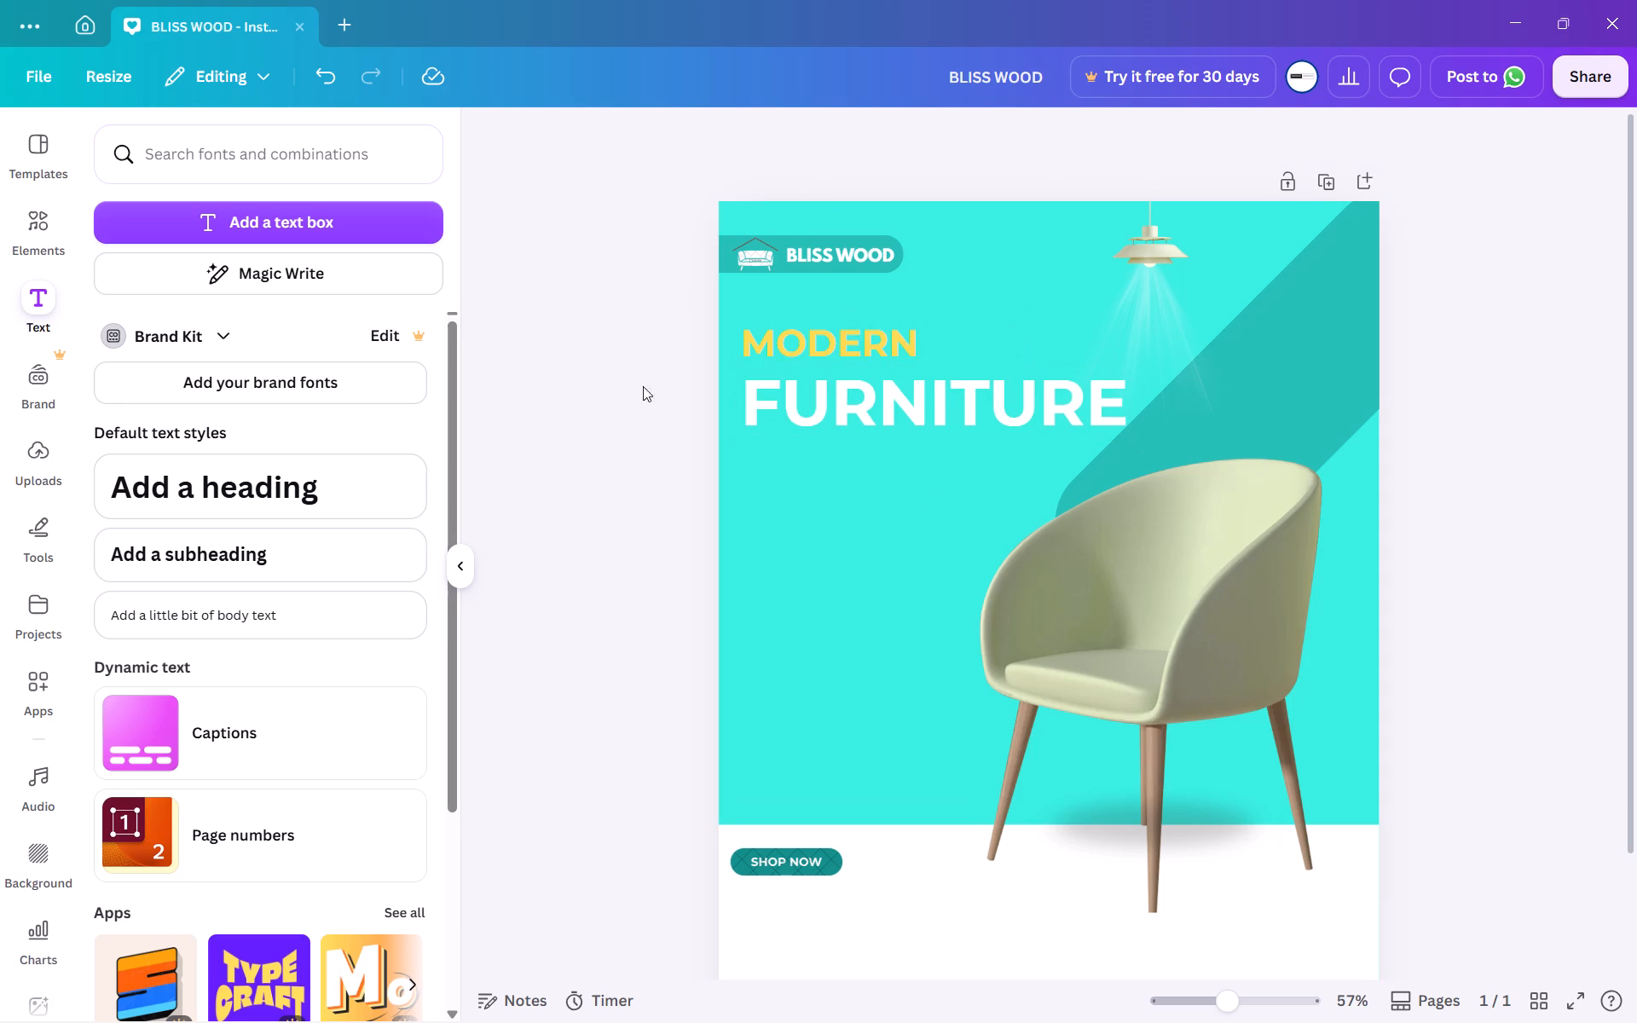
left_click(893, 396)
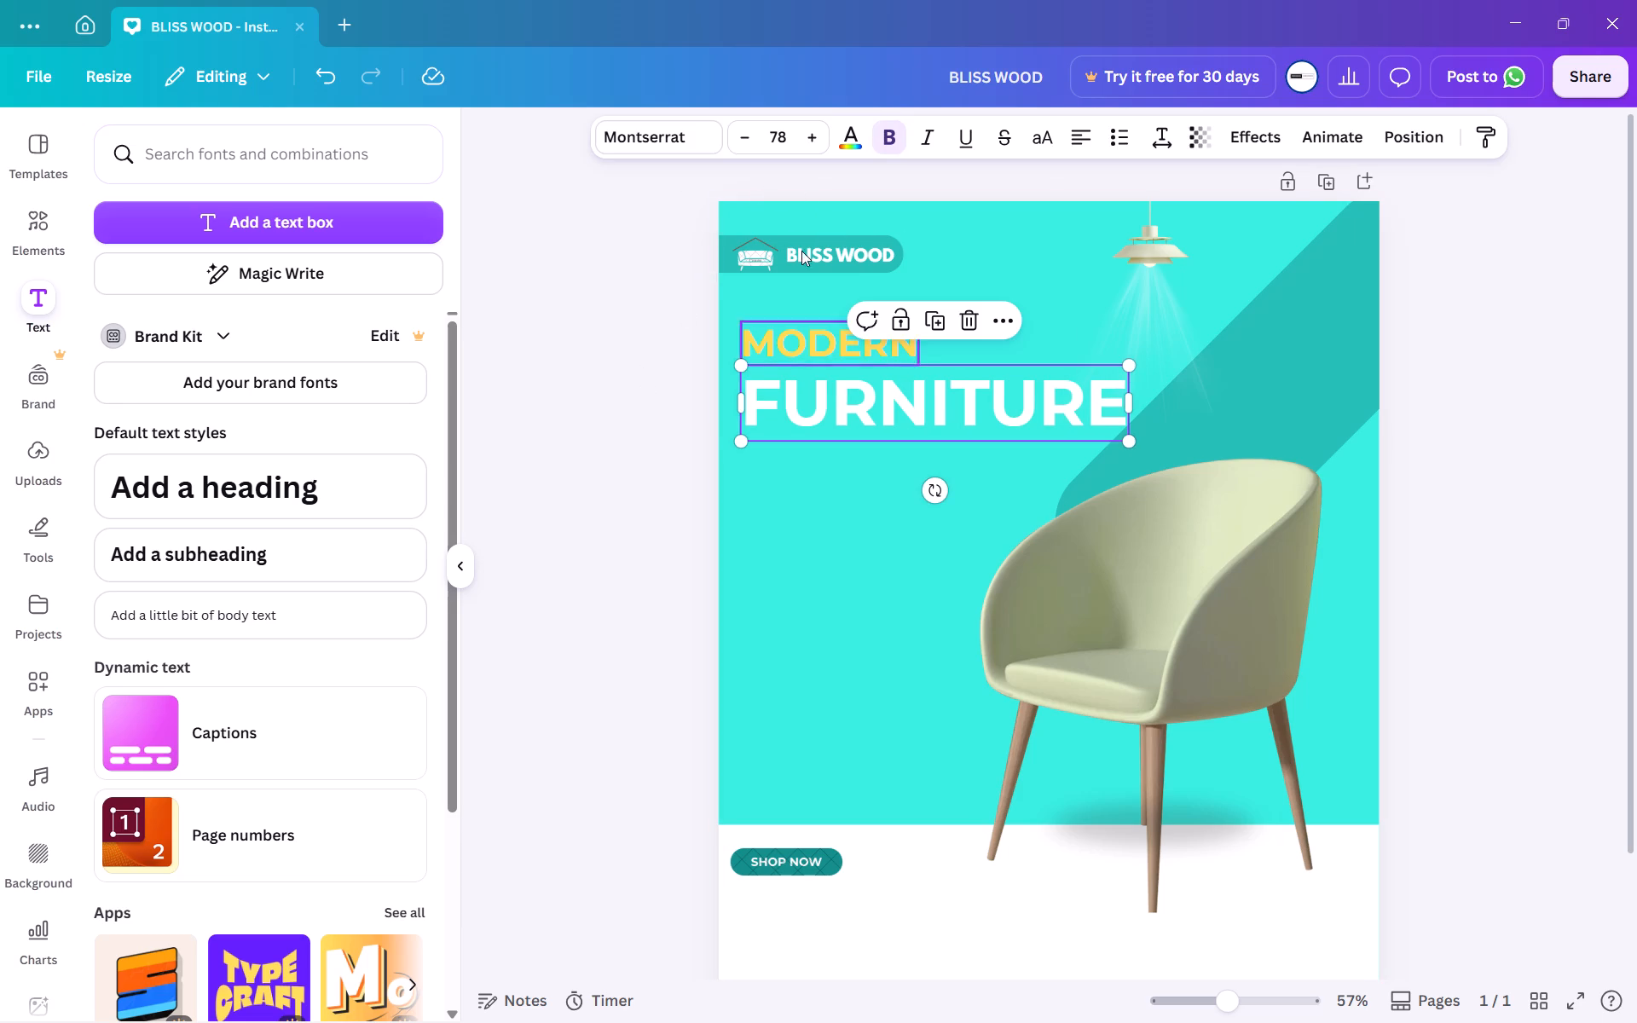
double_click(747, 135)
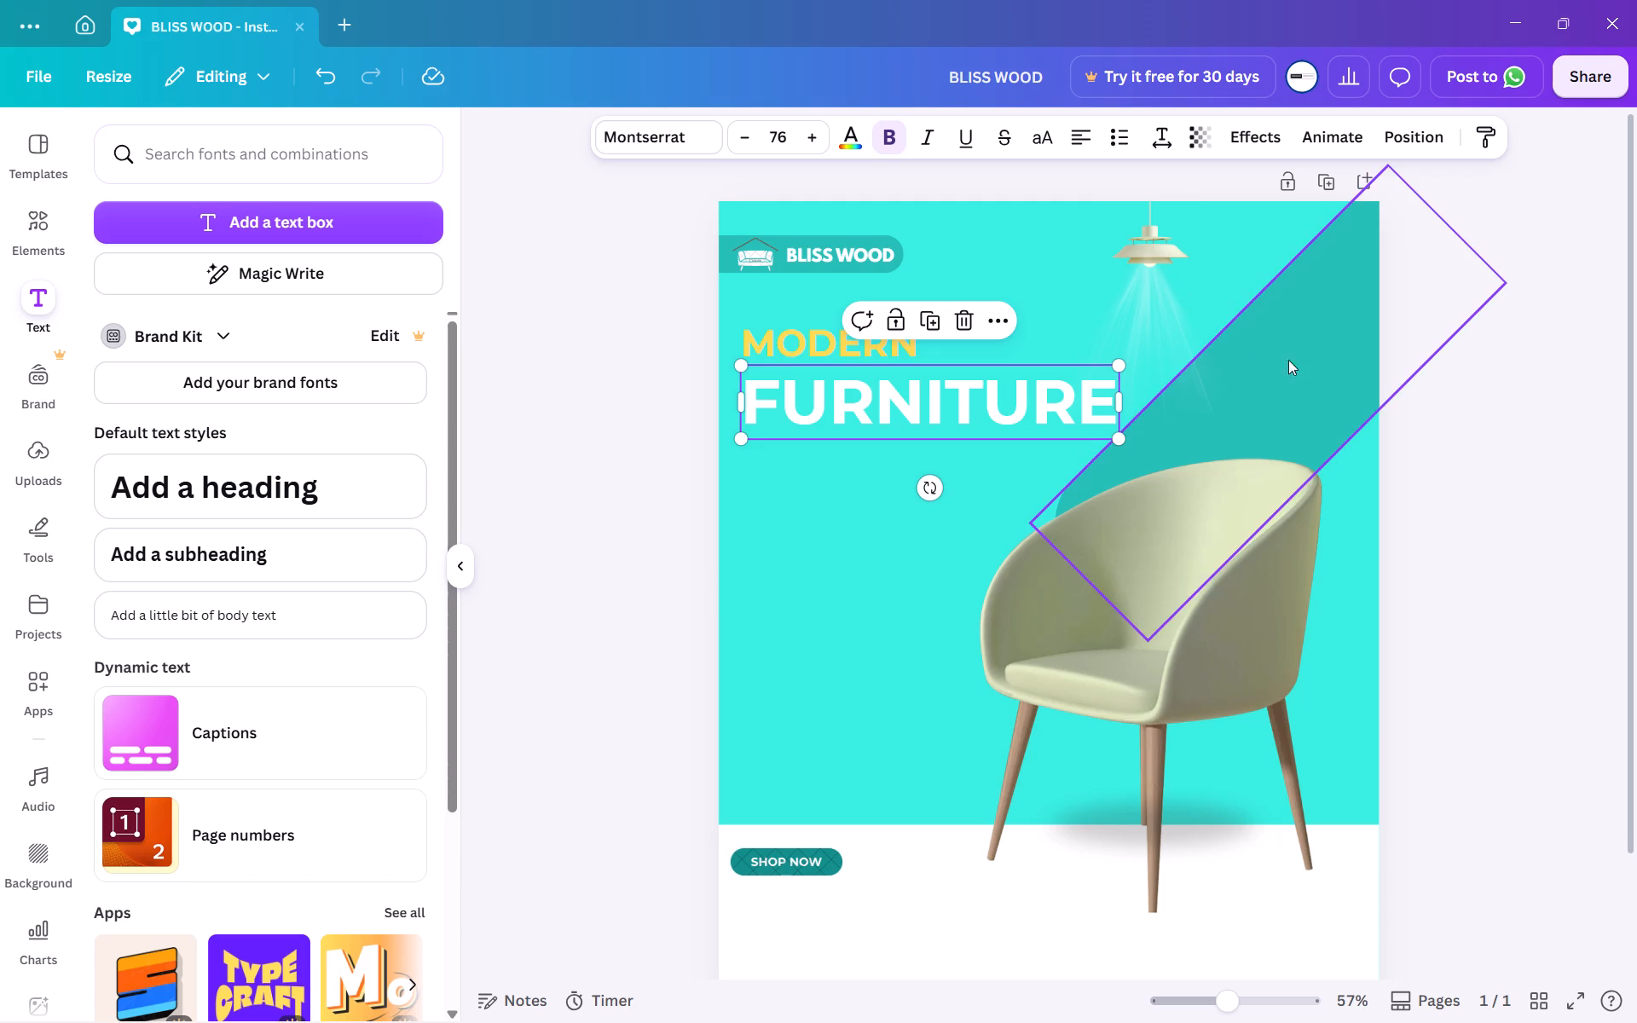
Select the dark diagonal band behind the chair and browse the replacement shapes offered for it, from basic shapes to abstract shapes.
left_click(1328, 369)
double_click(1328, 369)
left_click(1328, 369)
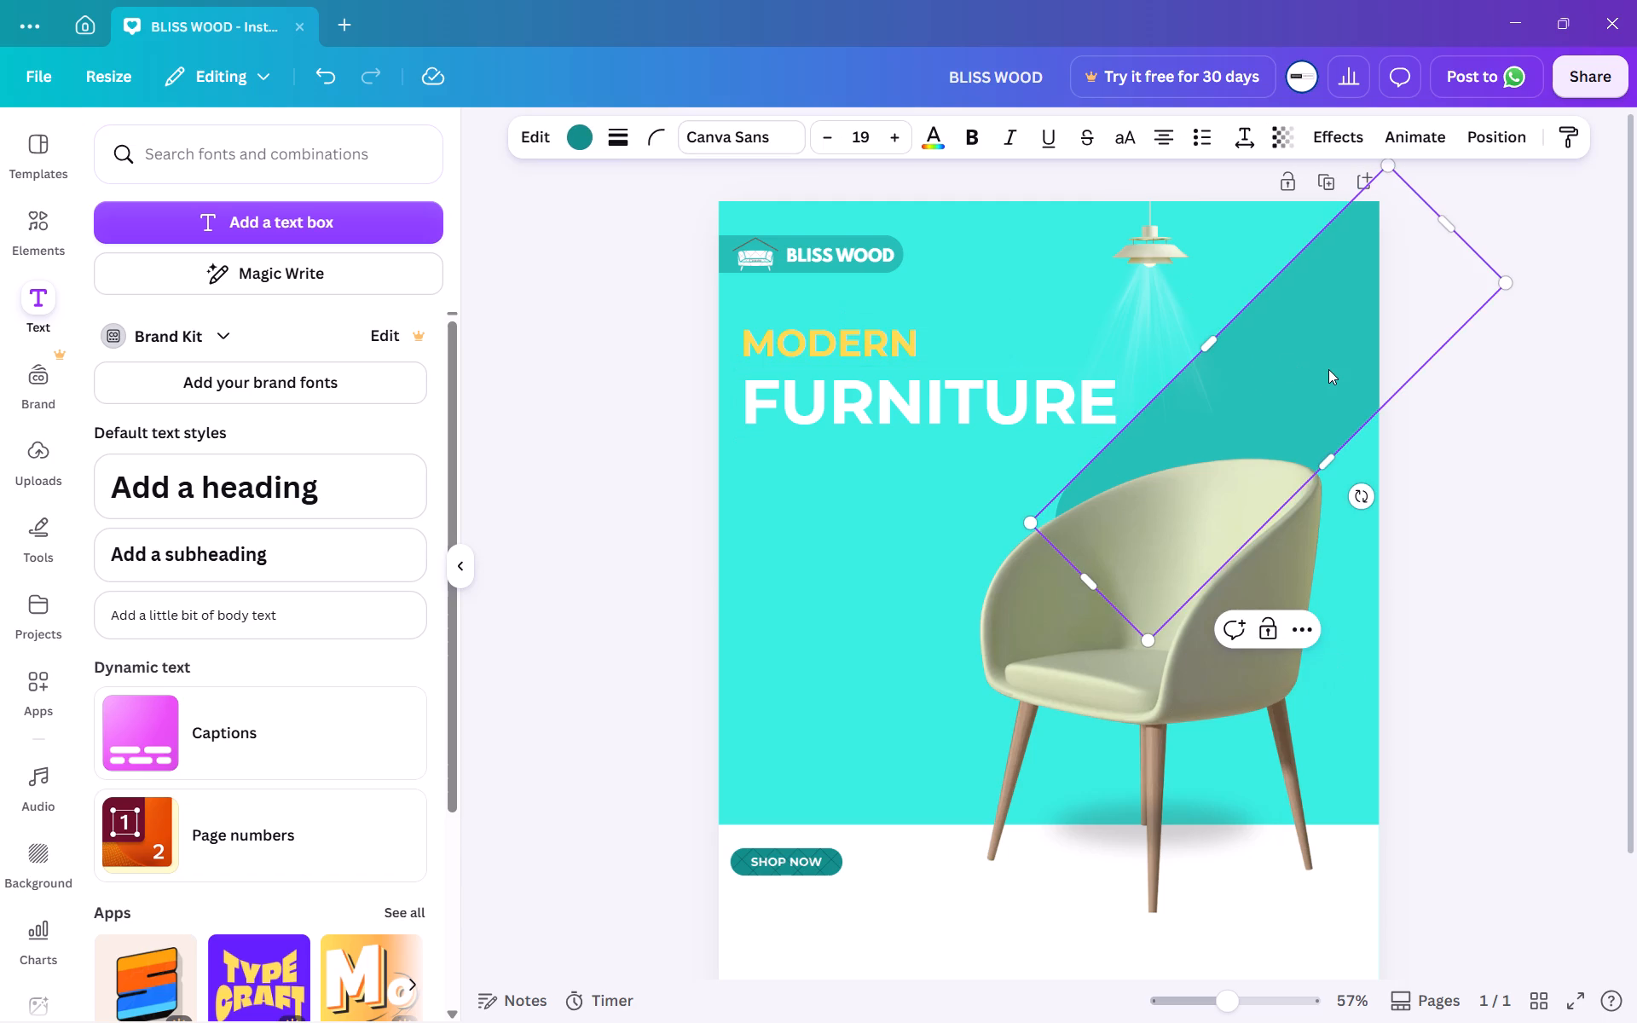
left_click(1495, 465)
left_click(1360, 411)
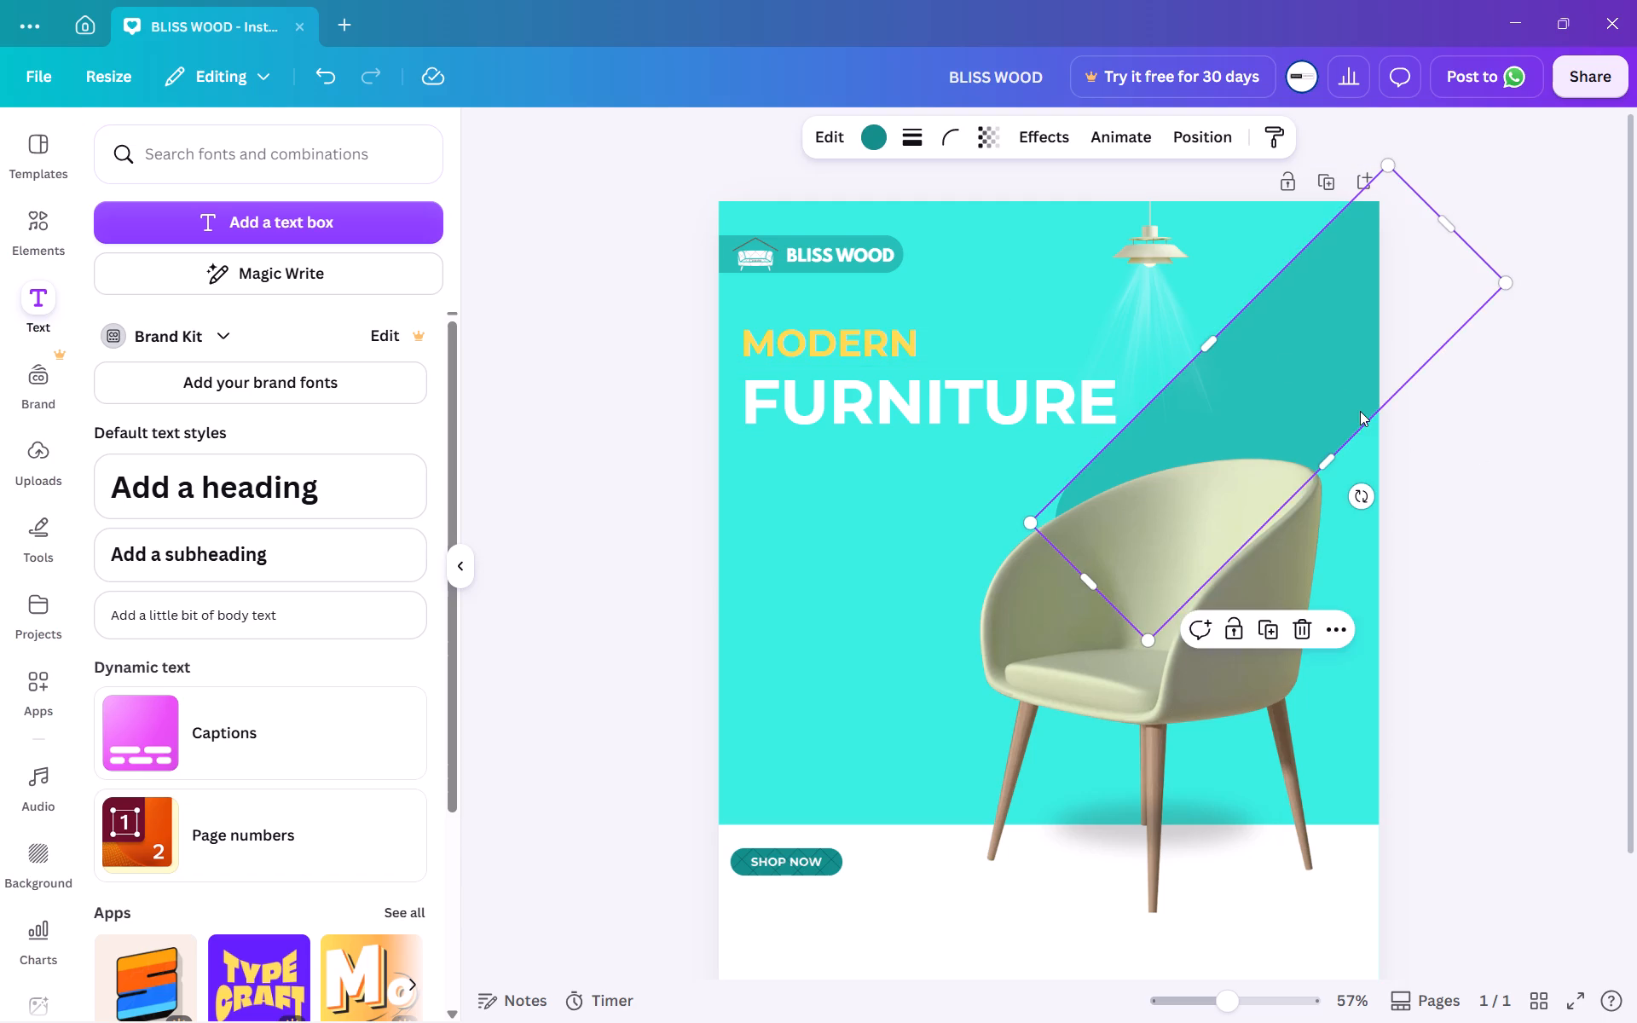
left_click(837, 141)
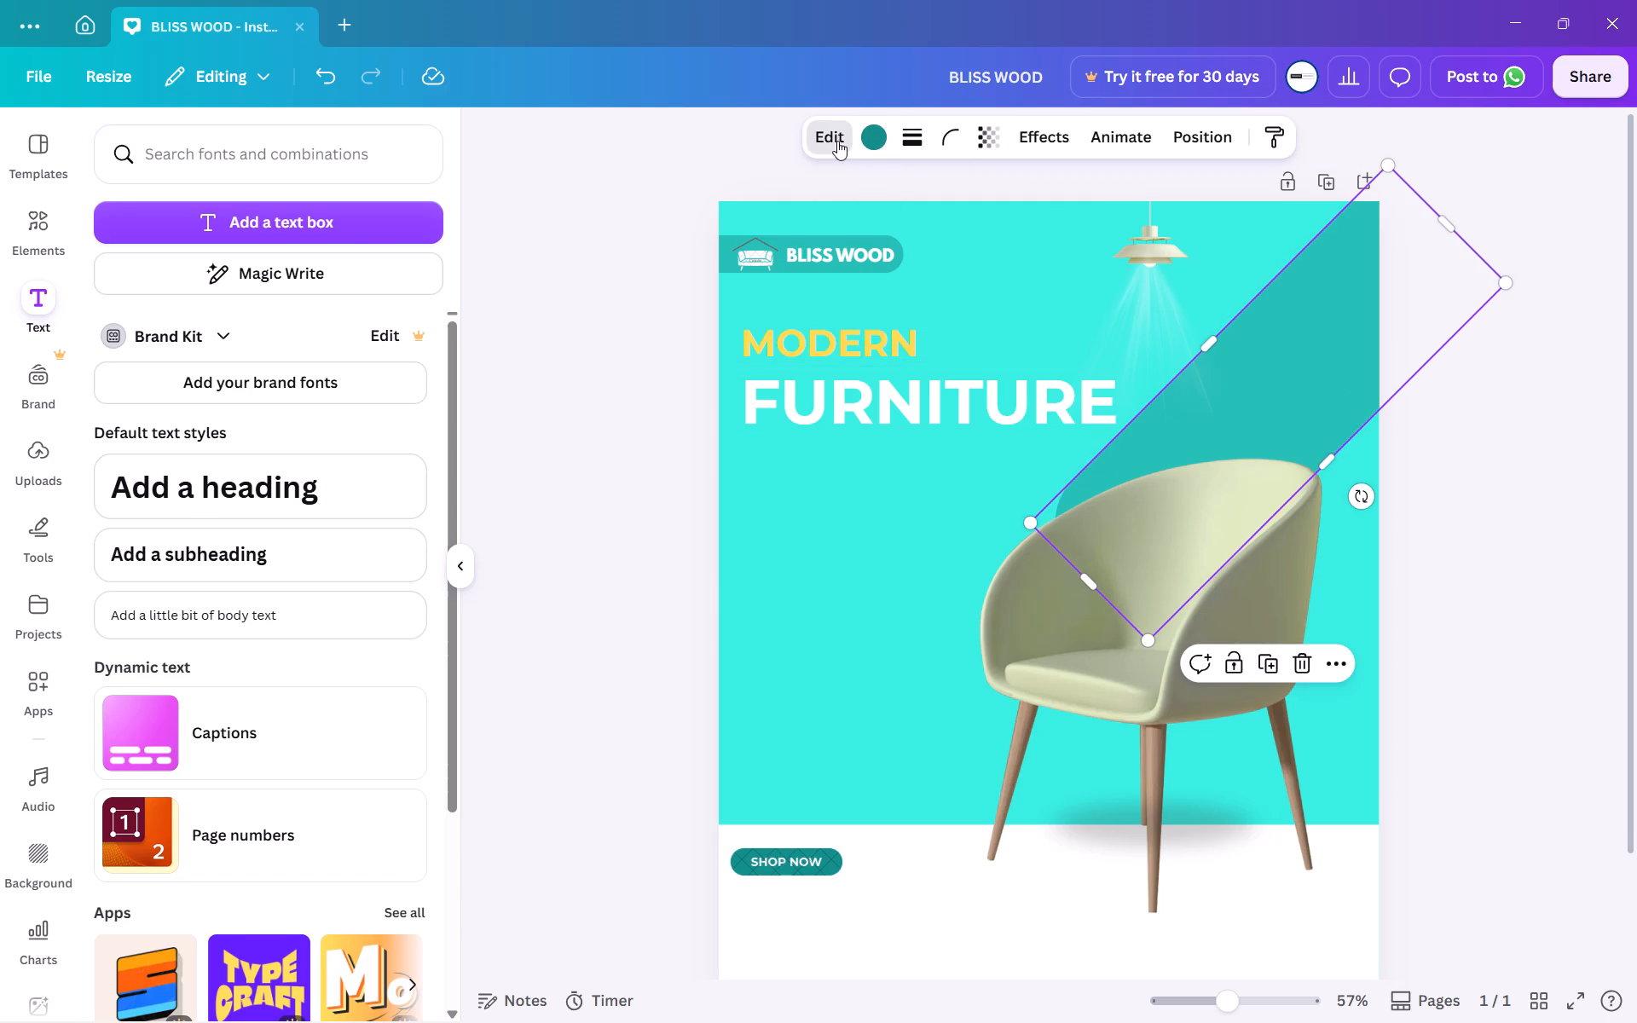
scroll(294, 610, "right", 1)
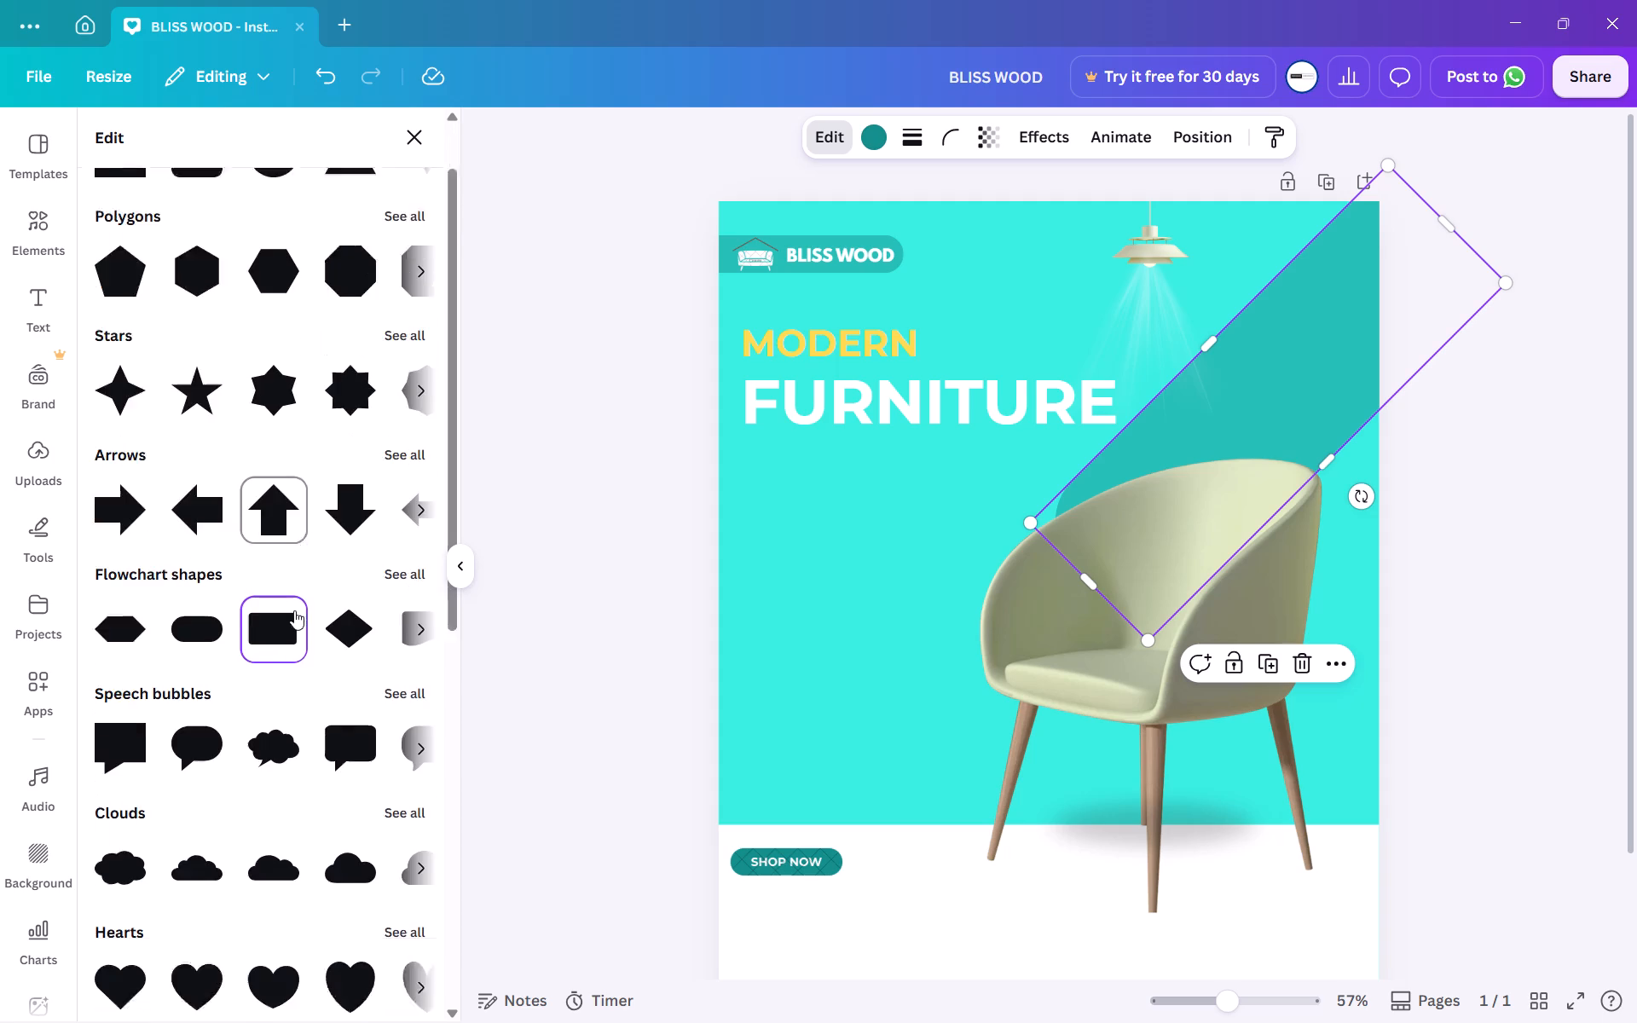
scroll(294, 610, "right", 1)
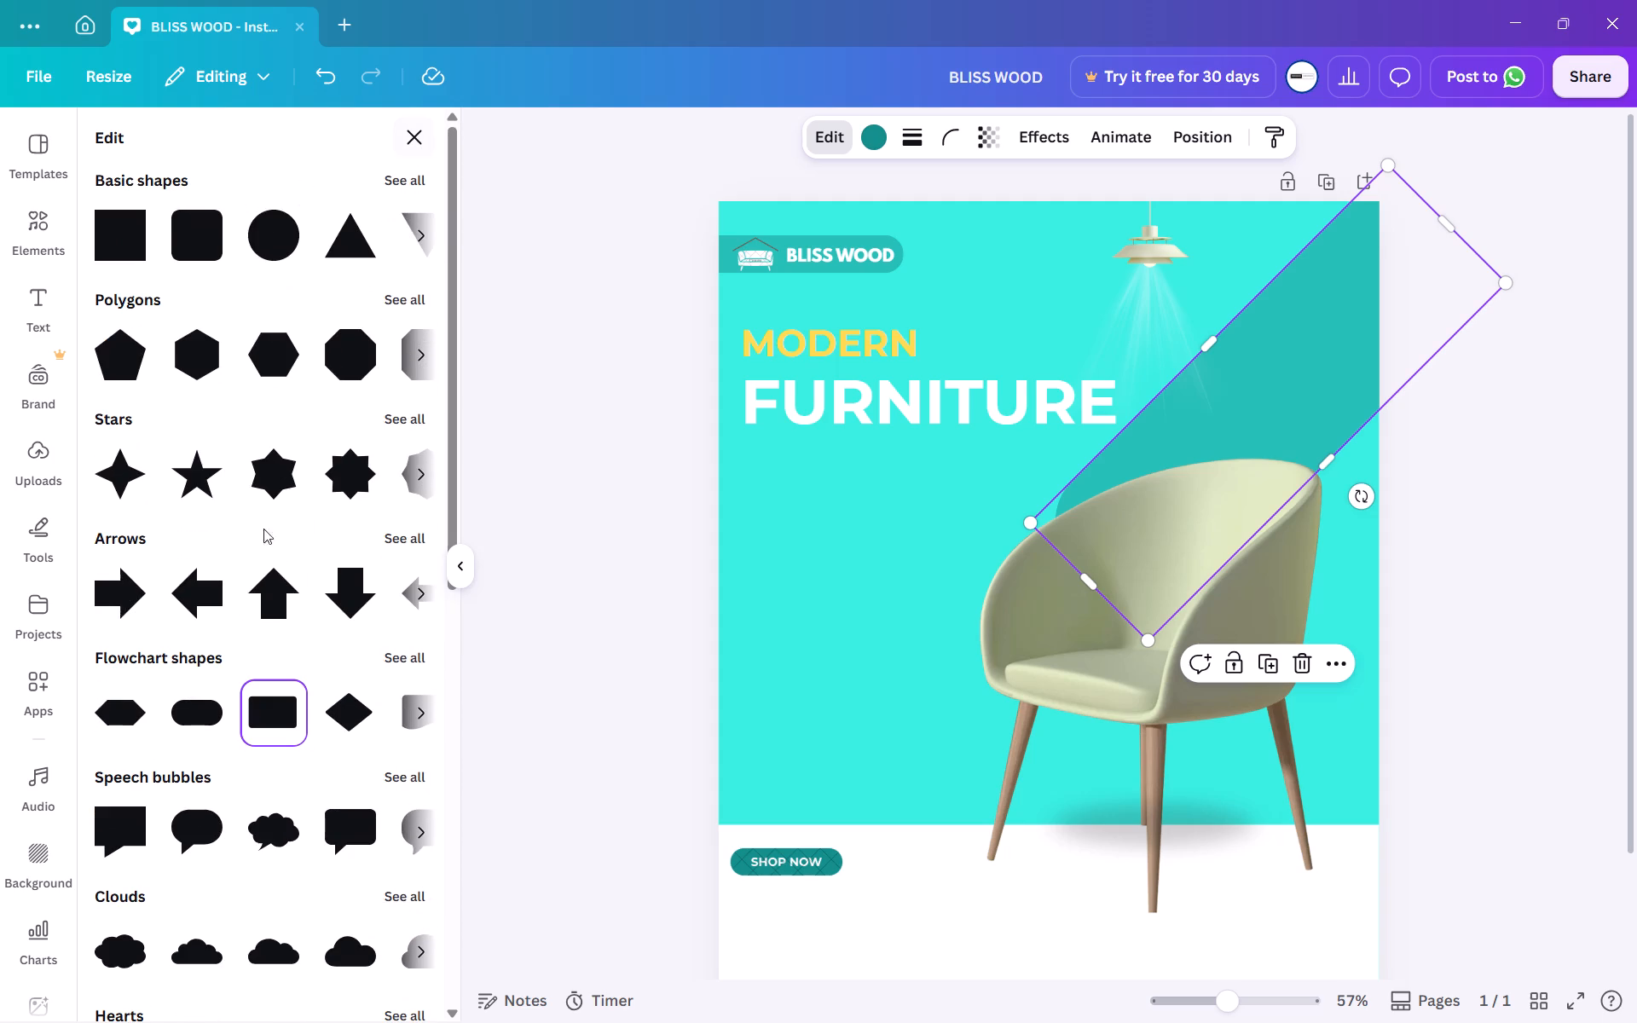
scroll(263, 546, "down", 7)
scroll(263, 546, "up", 12)
left_click(417, 134)
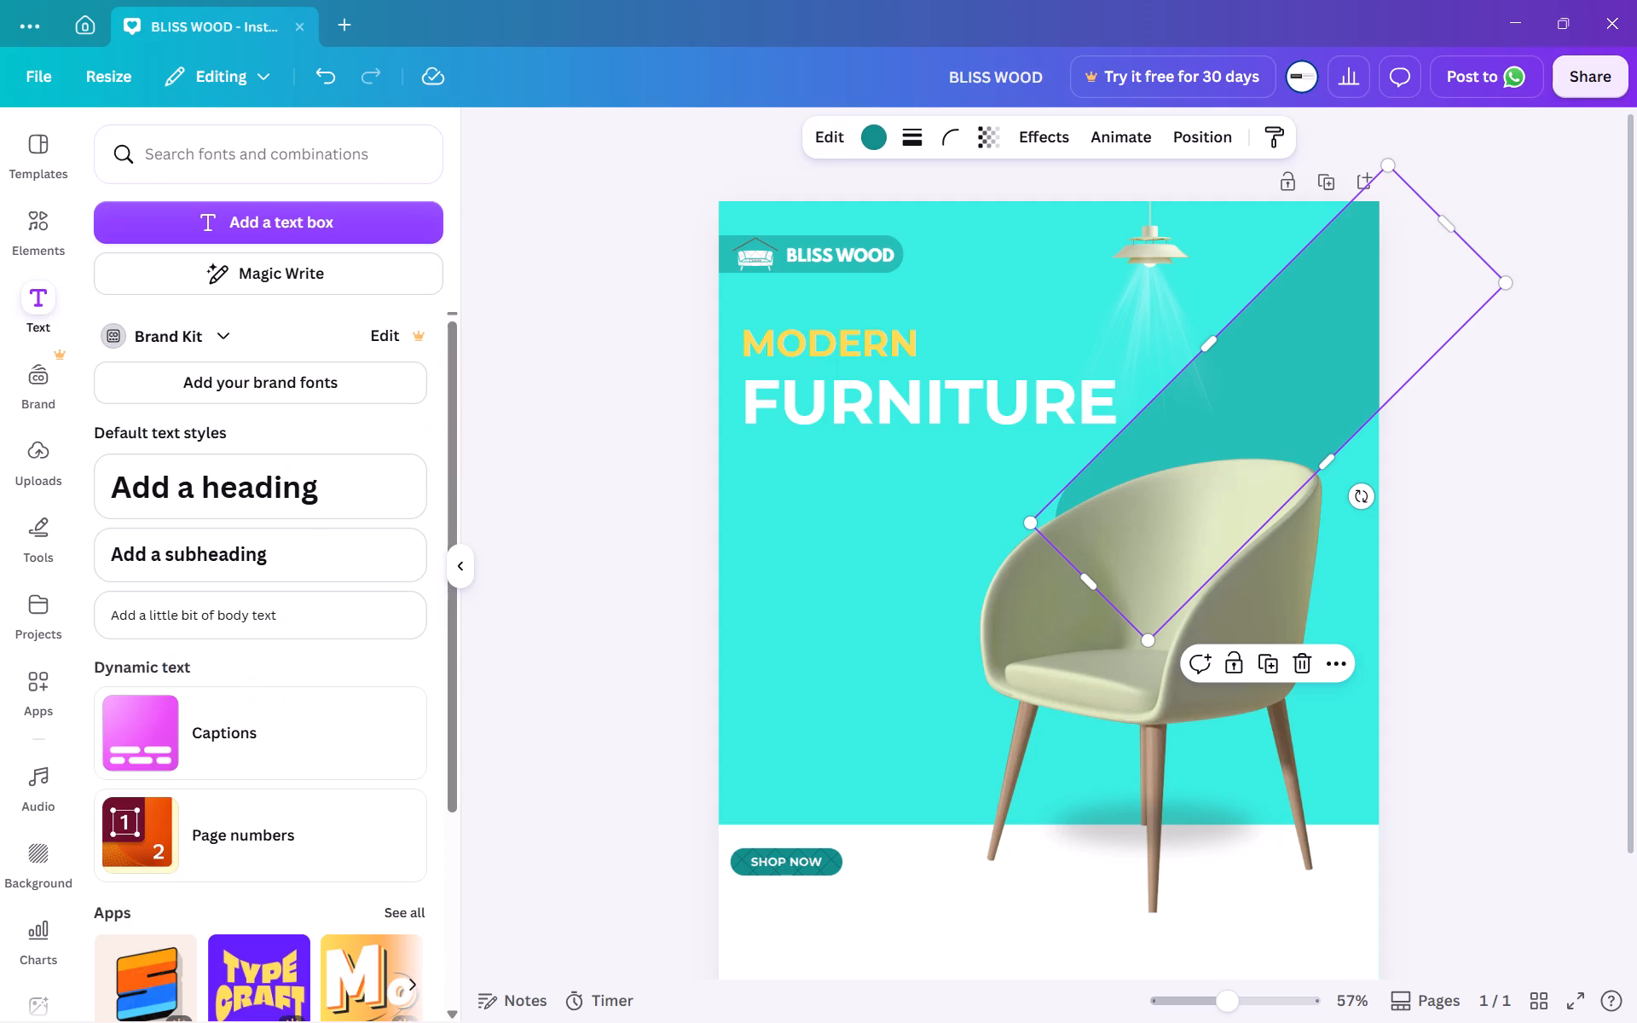
left_click(833, 140)
scroll(230, 764, "down", 10)
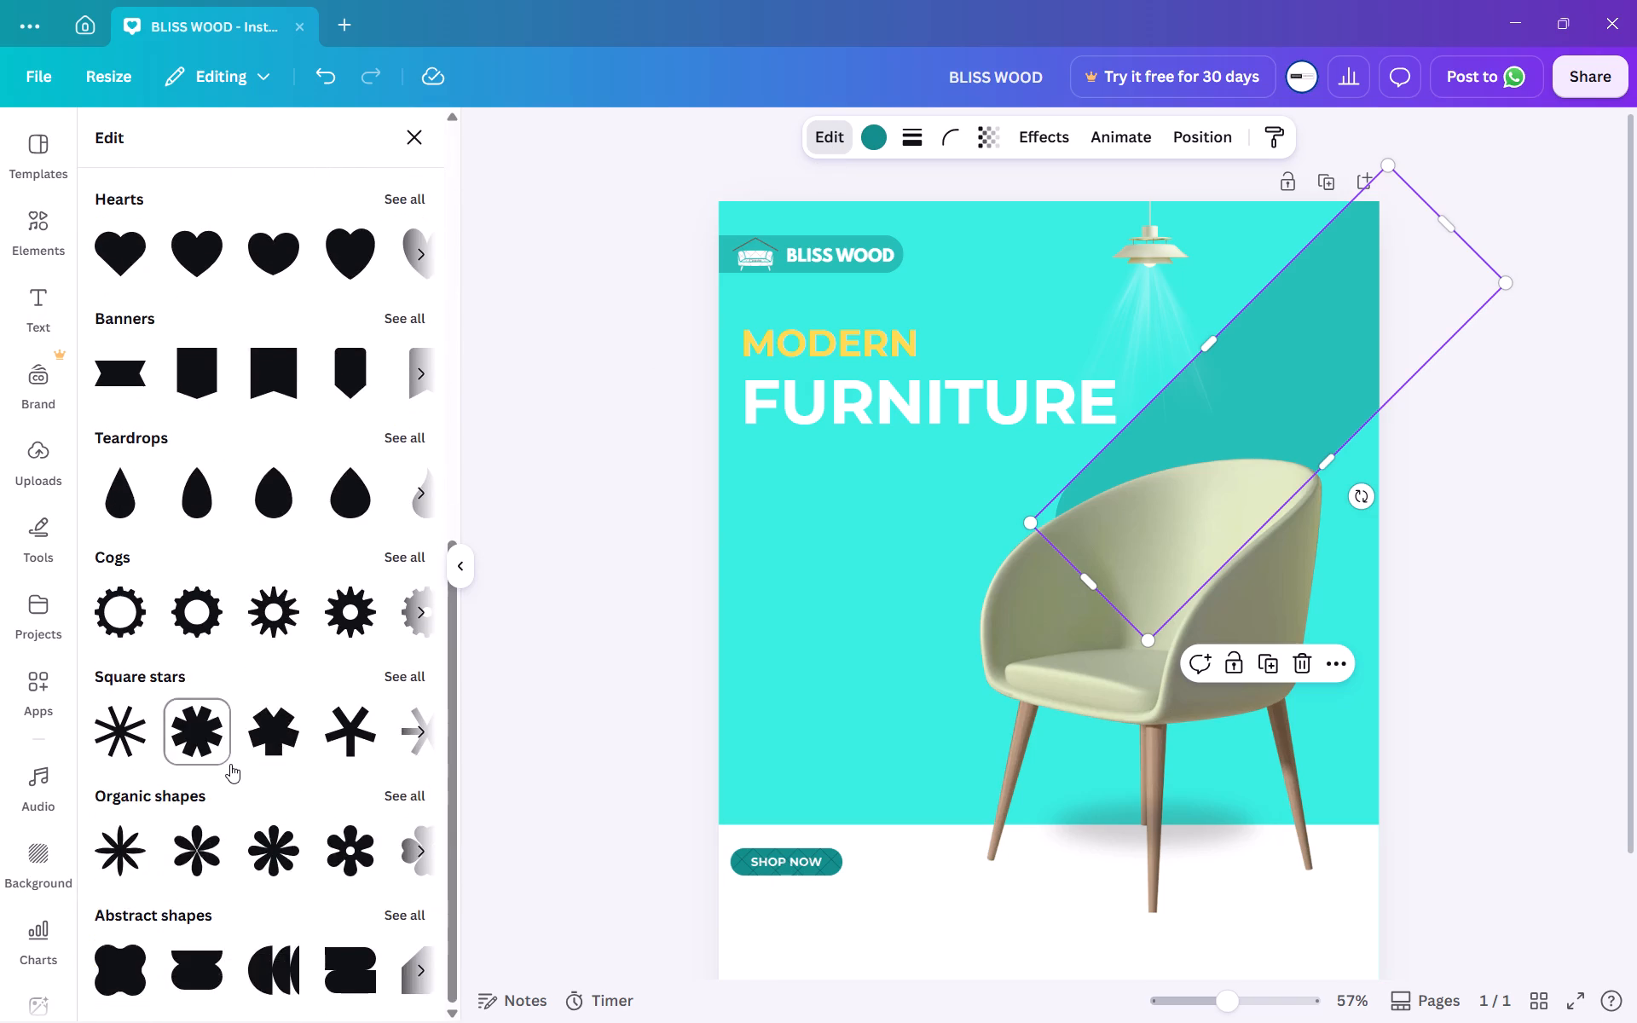
scroll(230, 764, "up", 8)
left_click(425, 135)
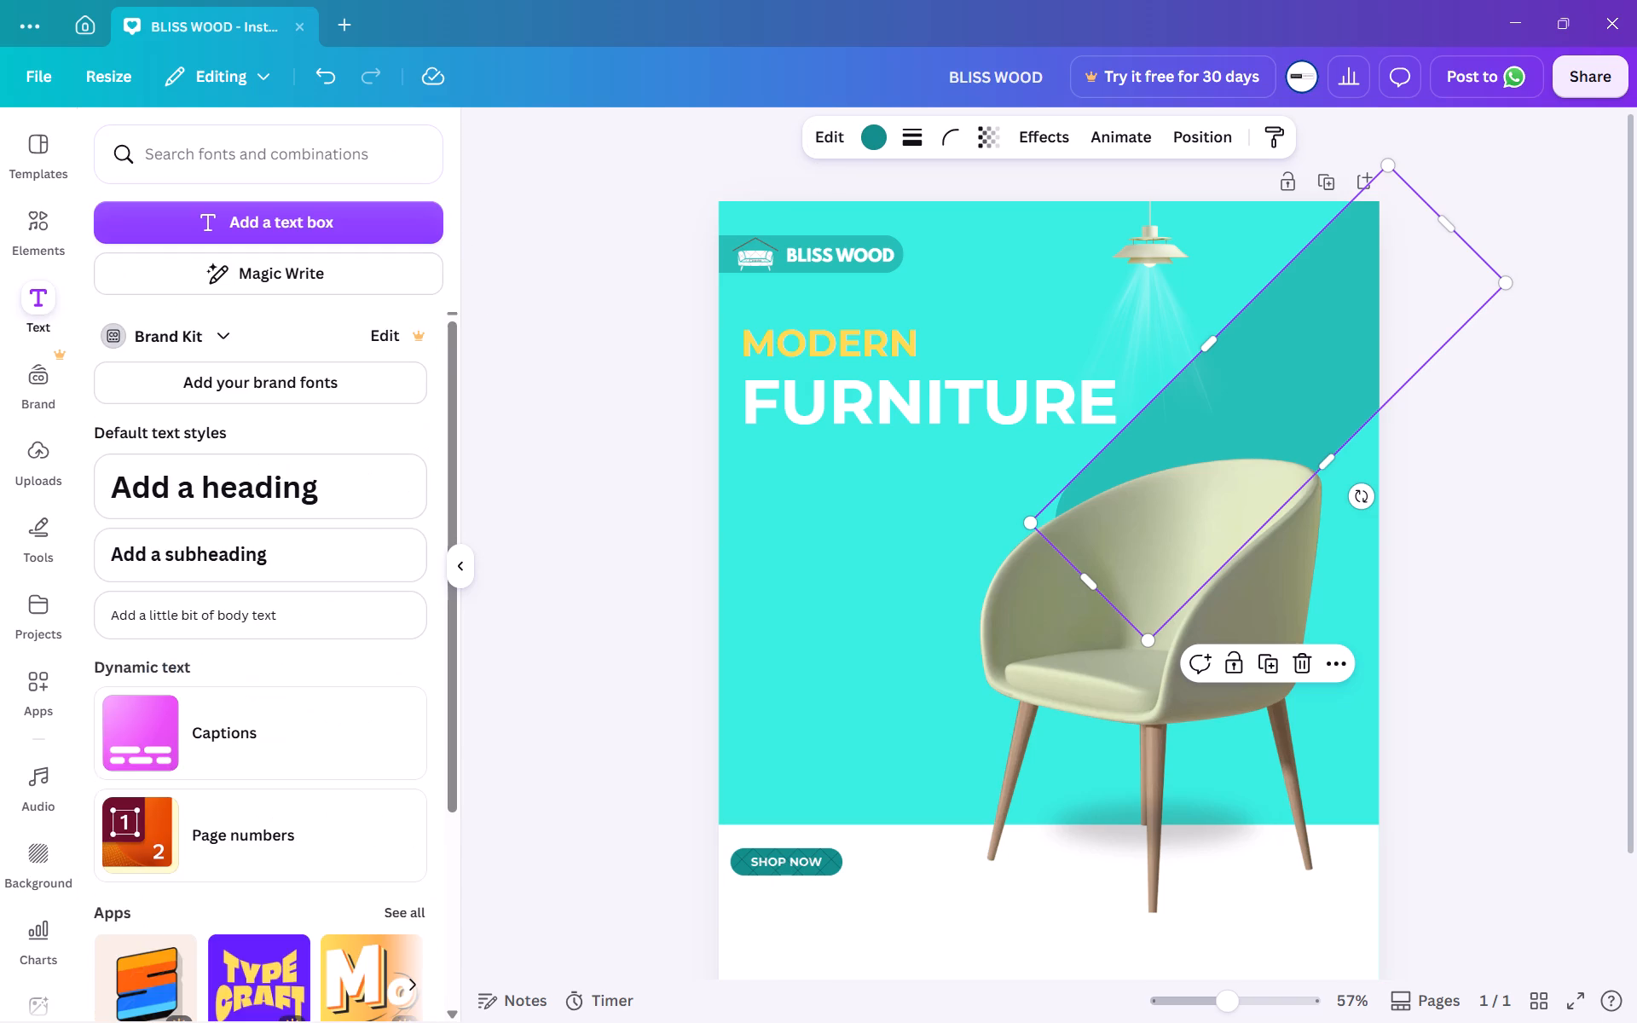
scroll(248, 847, "down", 6)
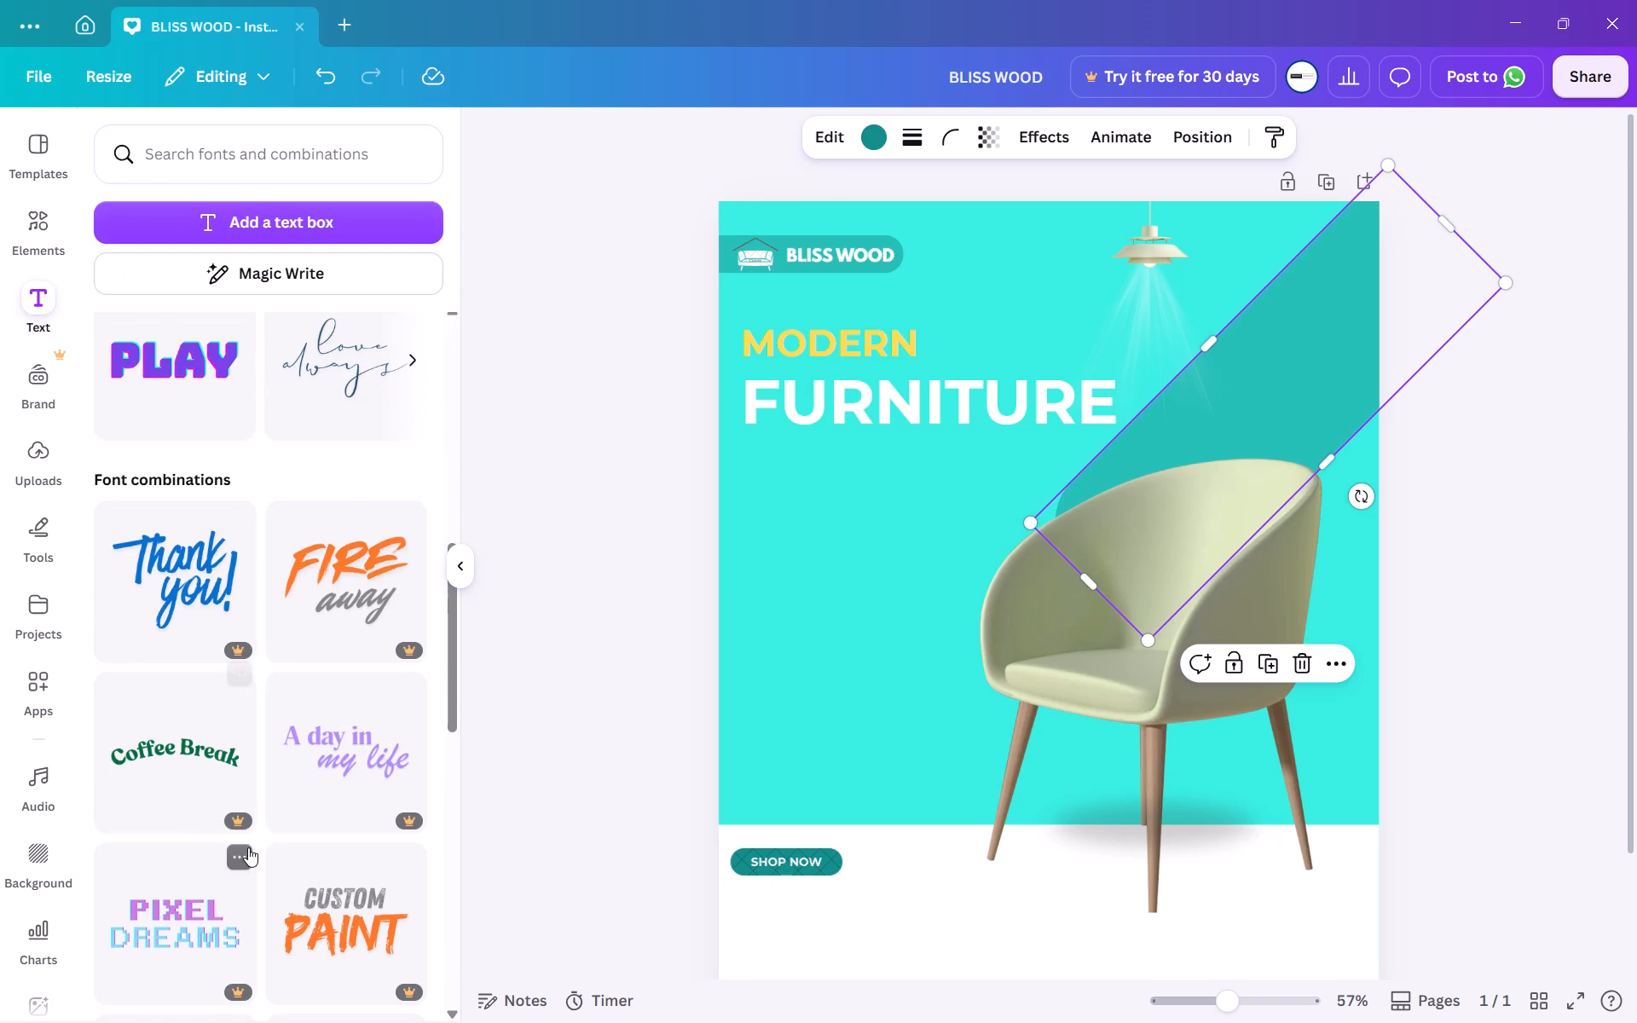
scroll(333, 673, "up", 9)
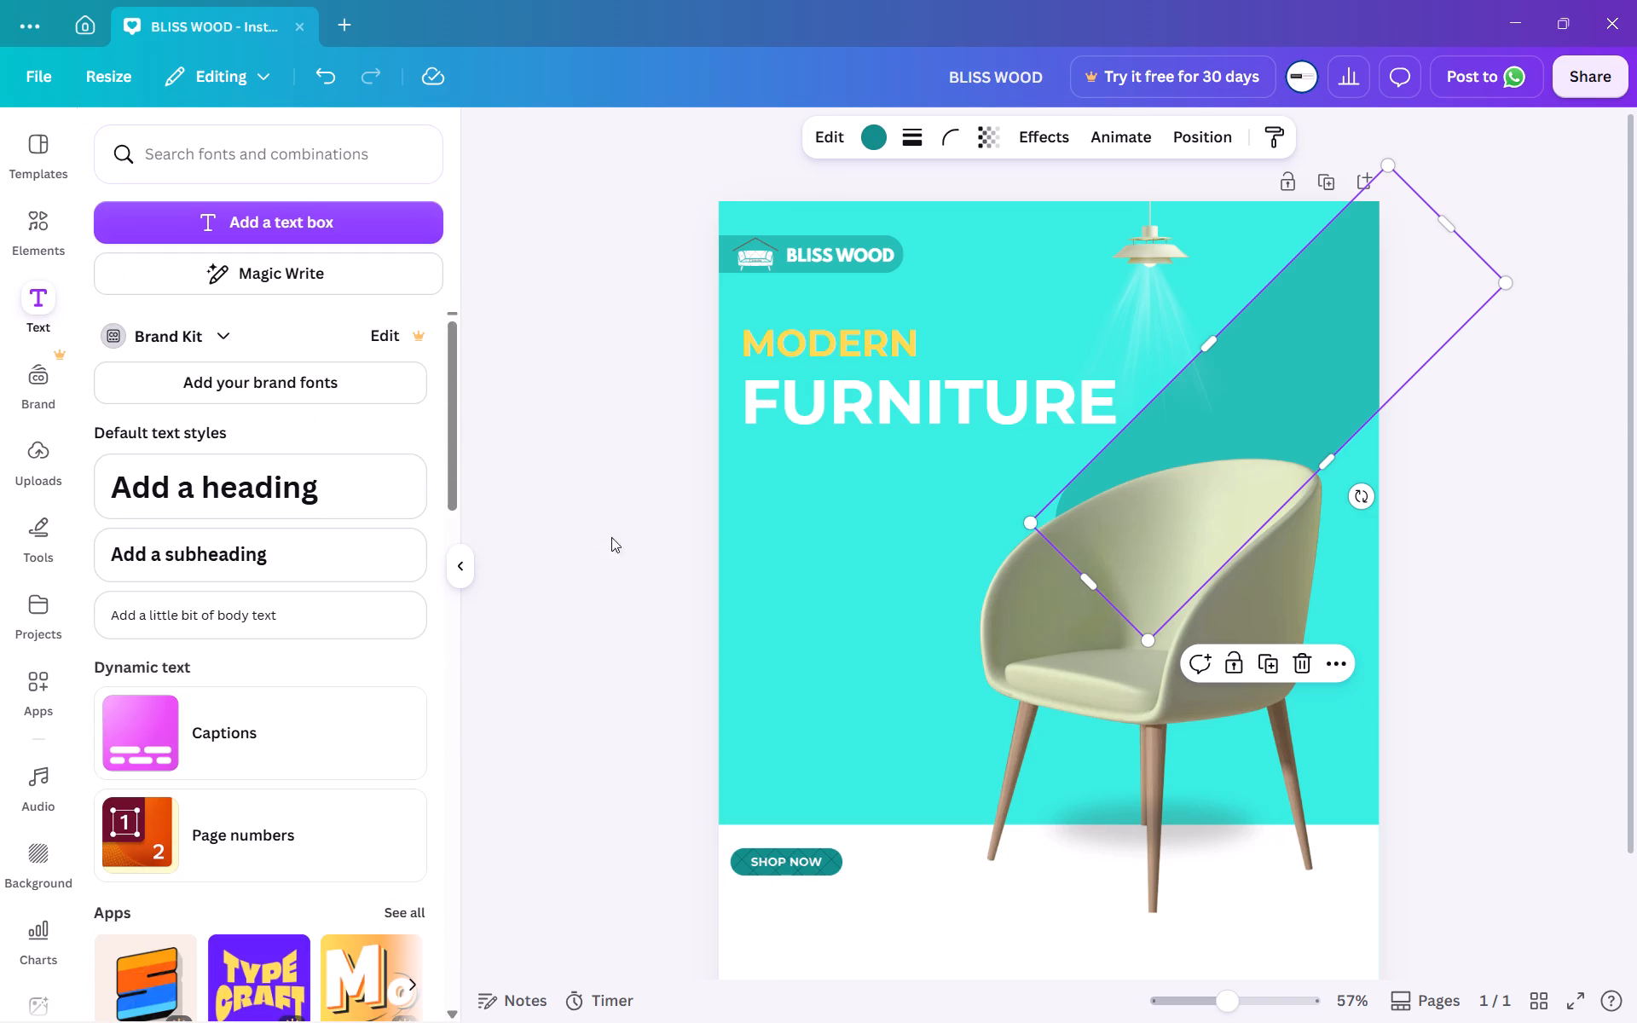
left_click(558, 369)
left_click(558, 369)
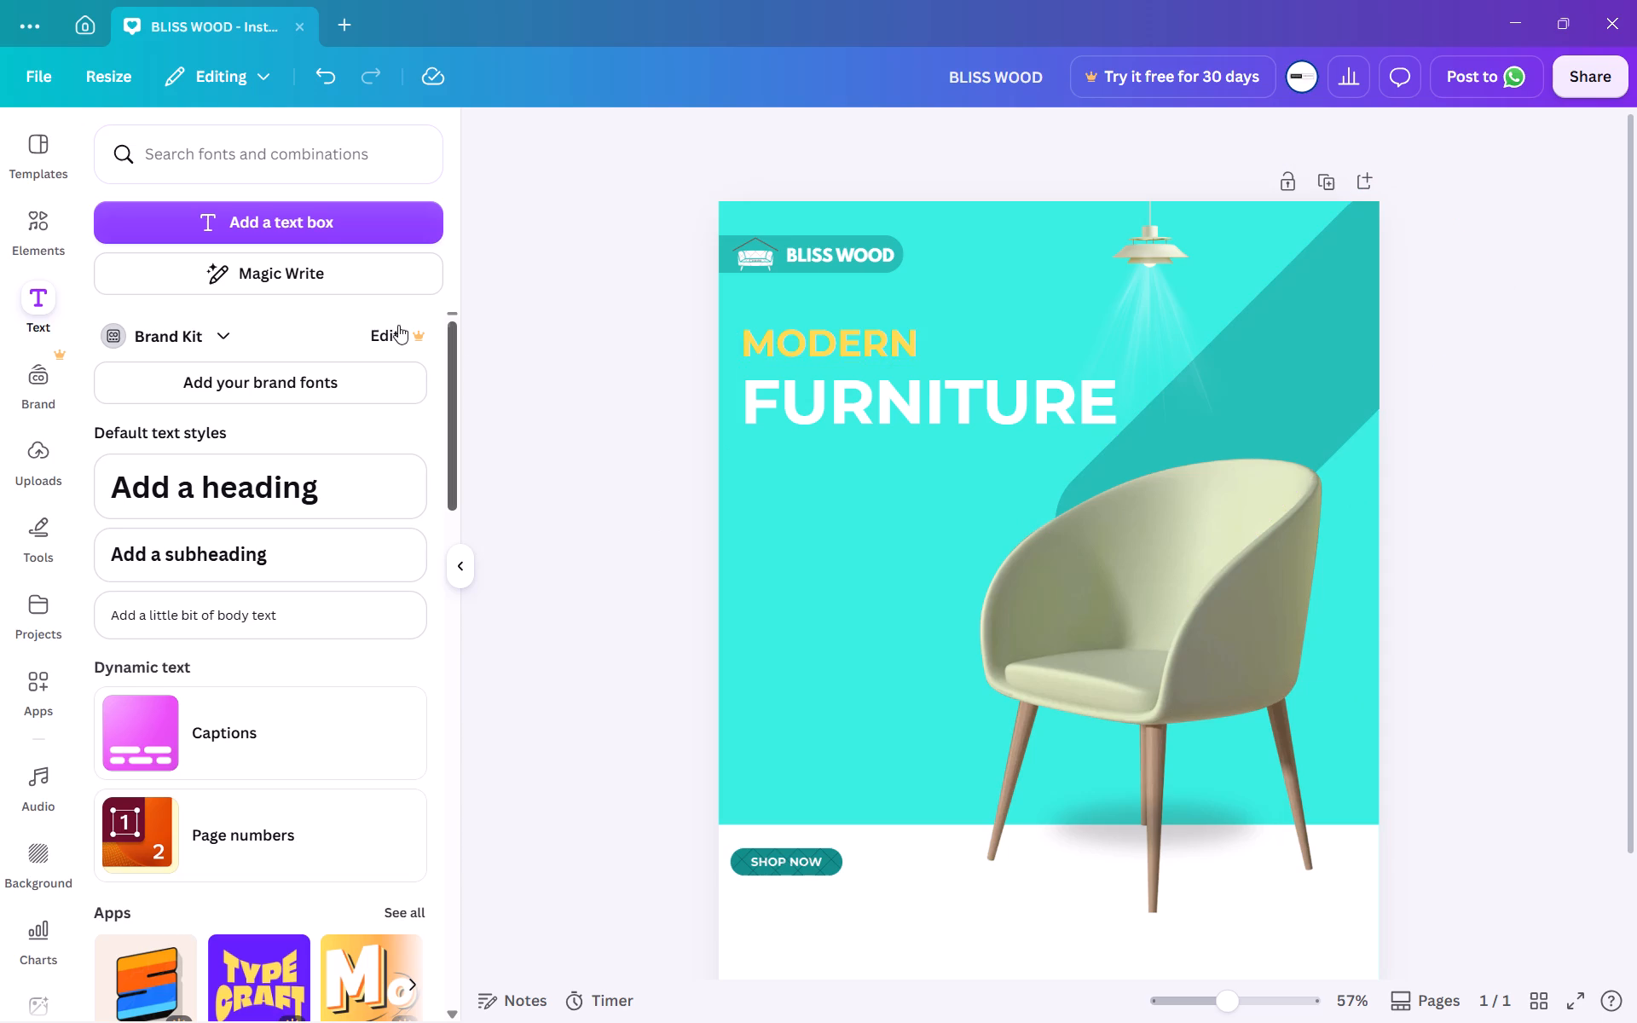
Add a body text box and place it a little below "FURNITURE", with its start lined up with the heading's start.
left_click(320, 221)
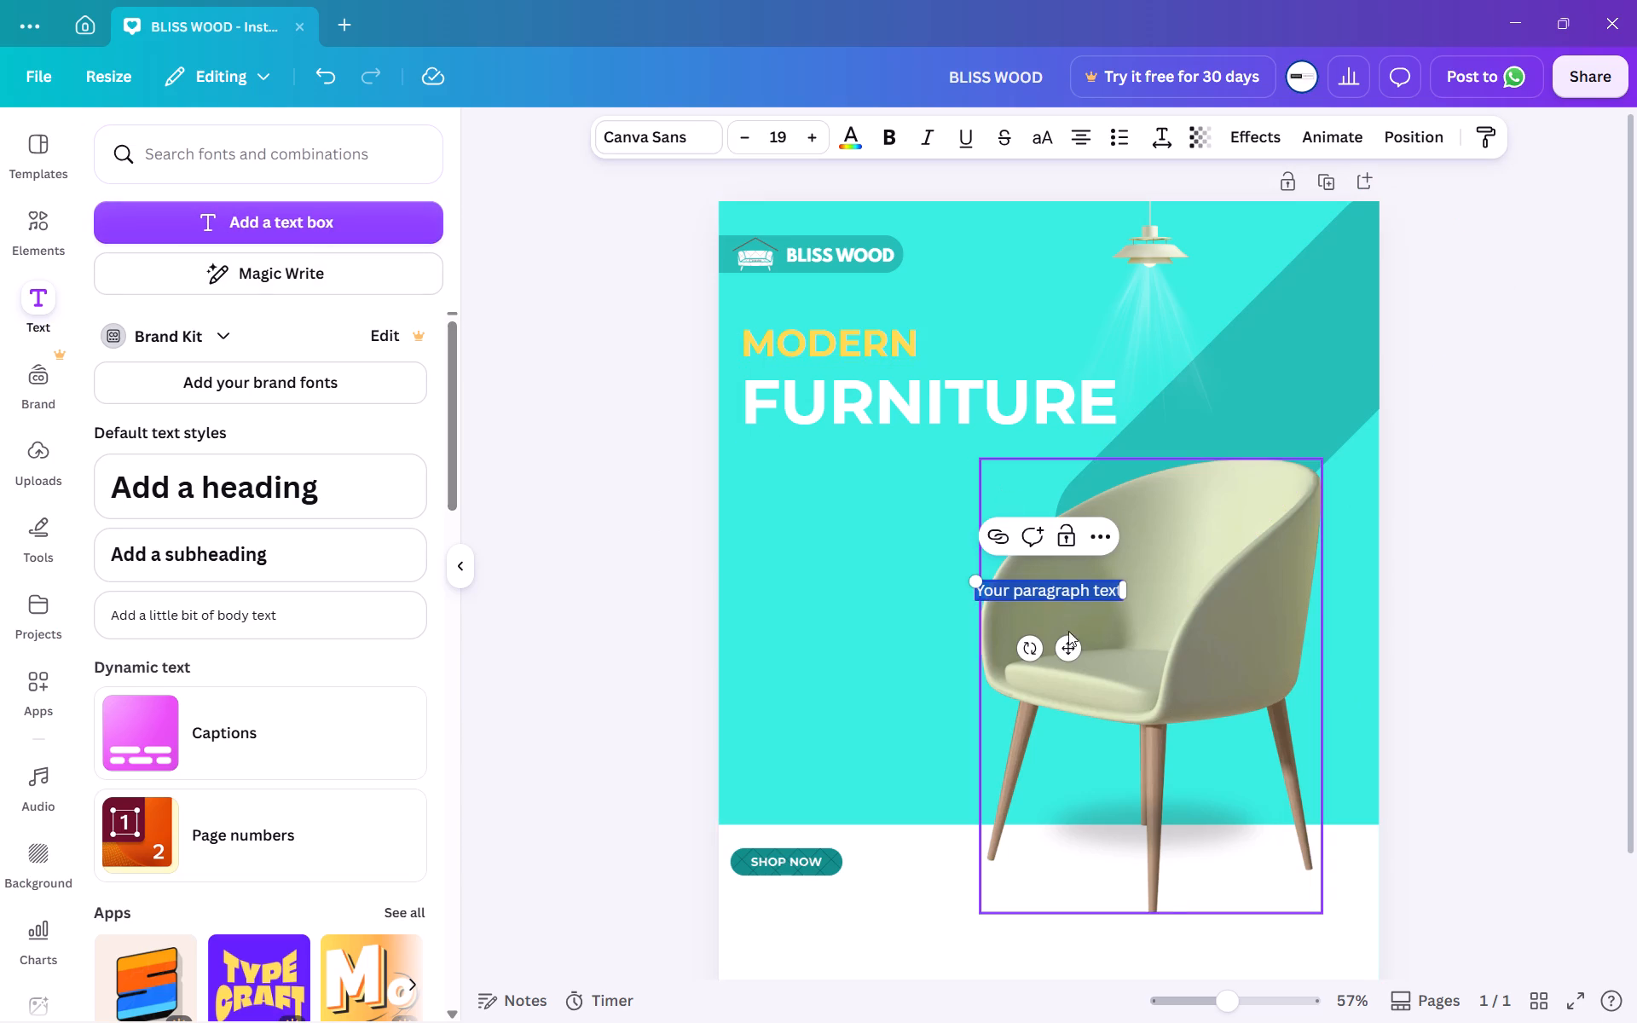
left_click_drag(1069, 648, 851, 567)
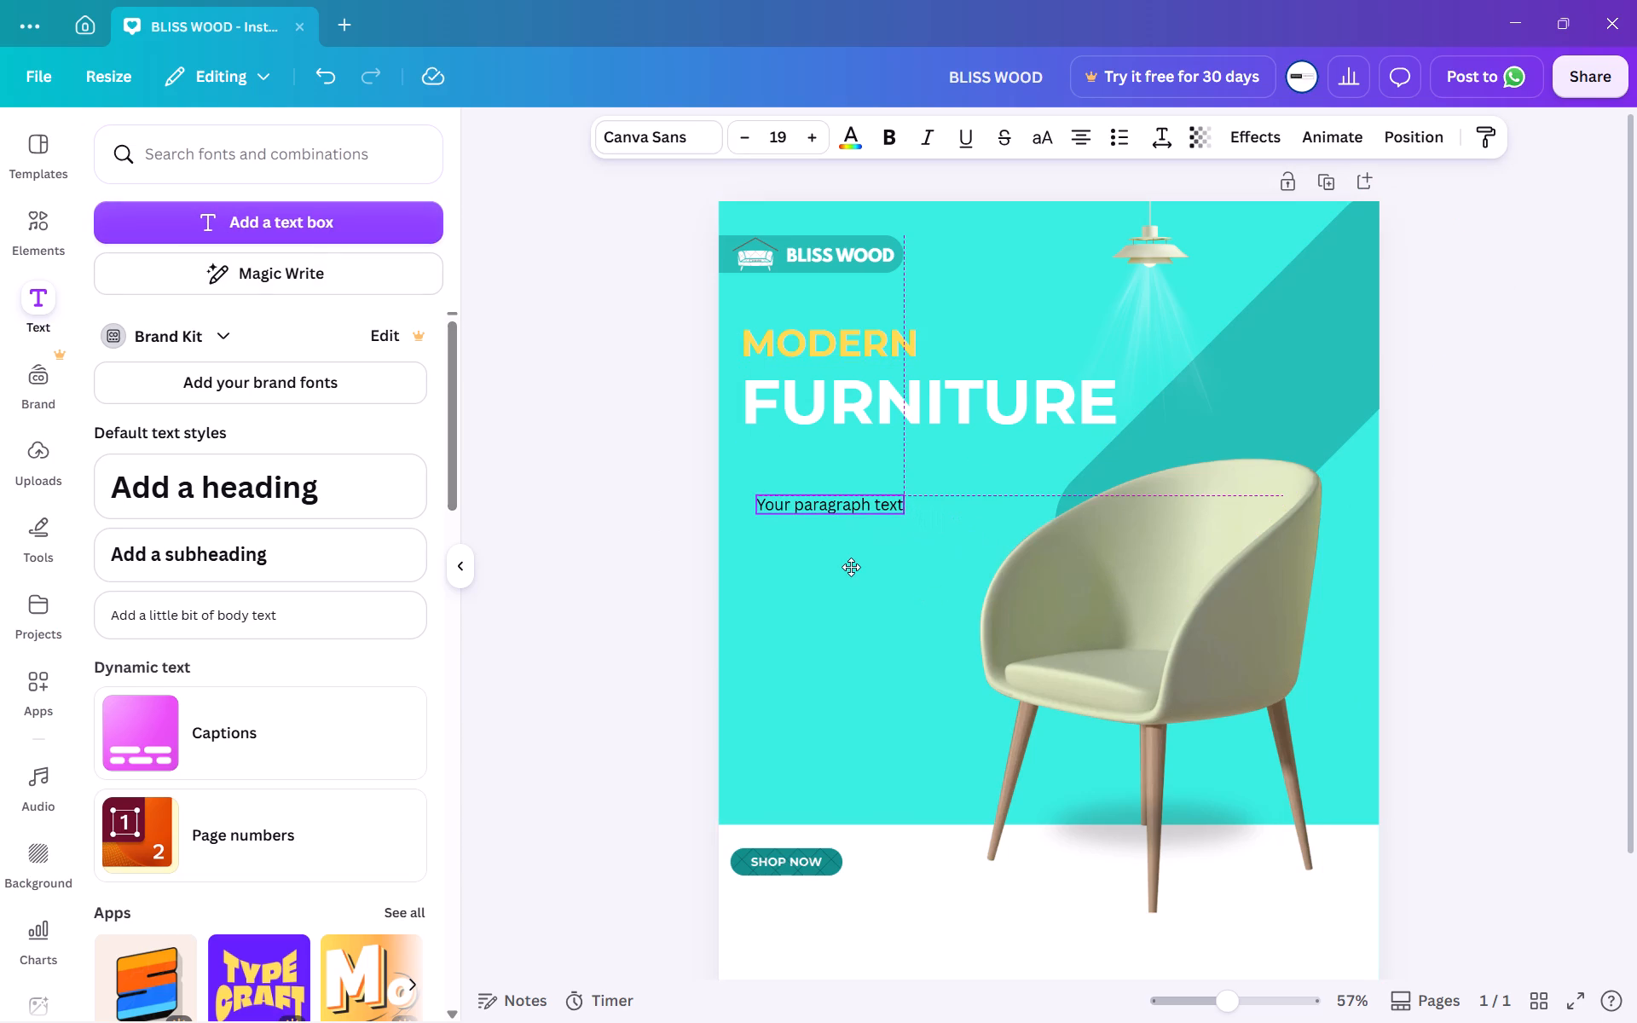
left_click_drag(851, 567, 840, 572)
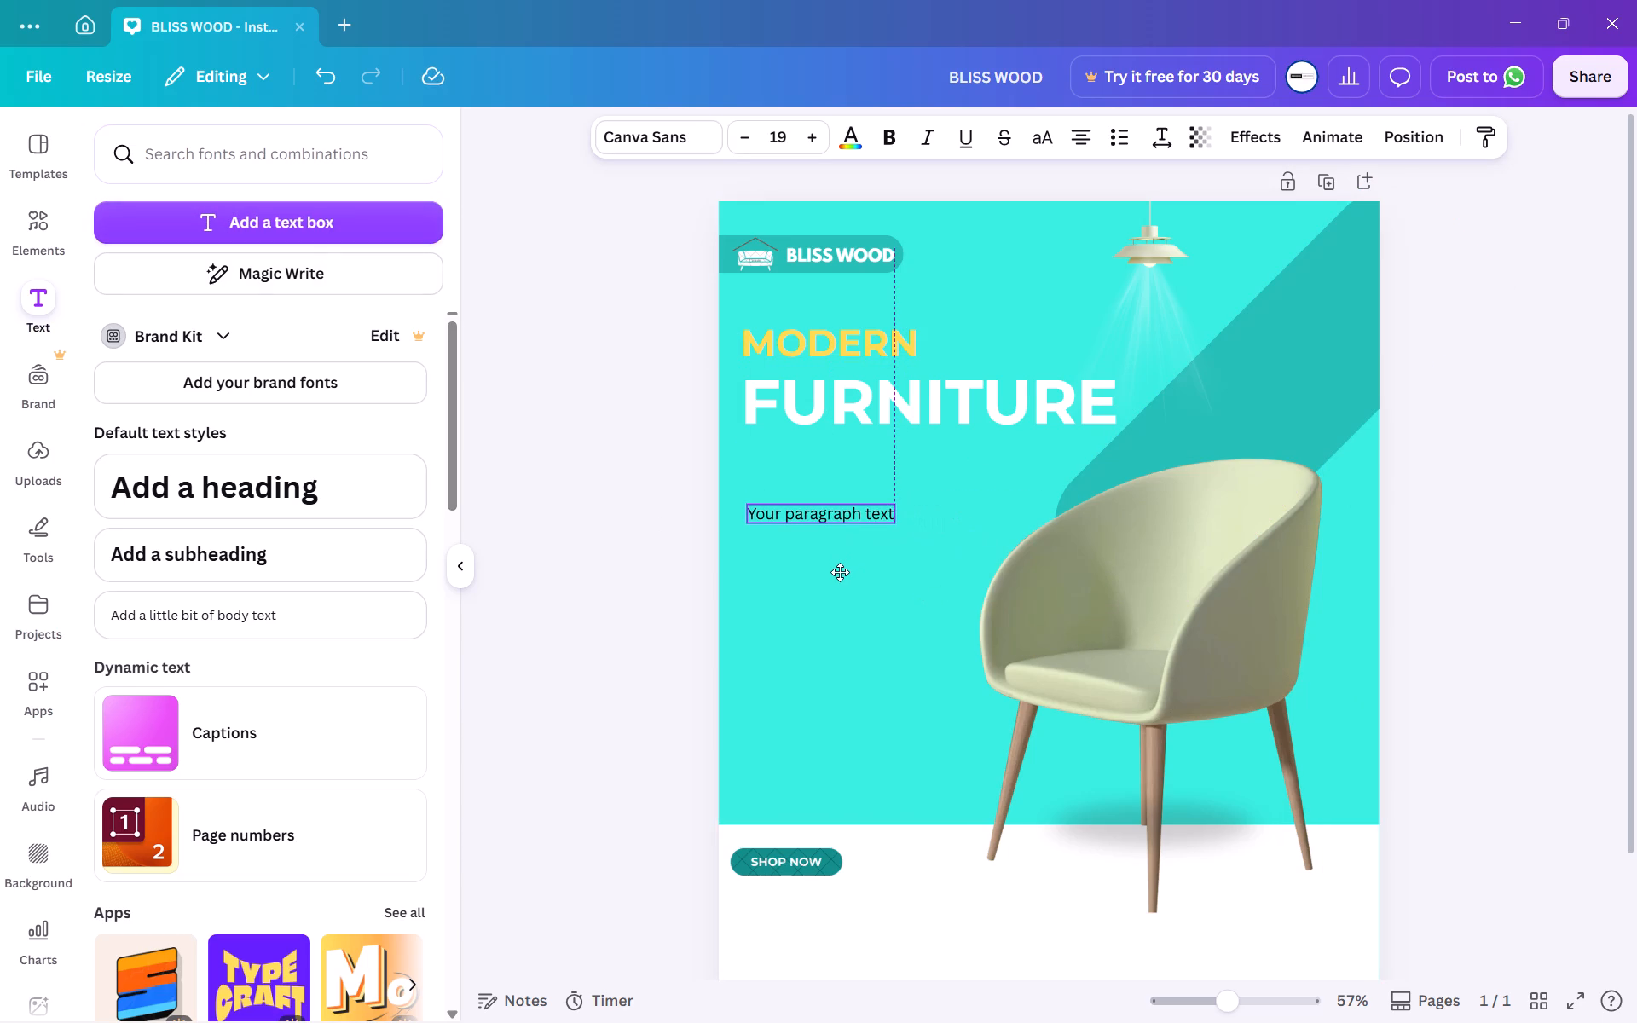
left_click_drag(840, 572, 835, 535)
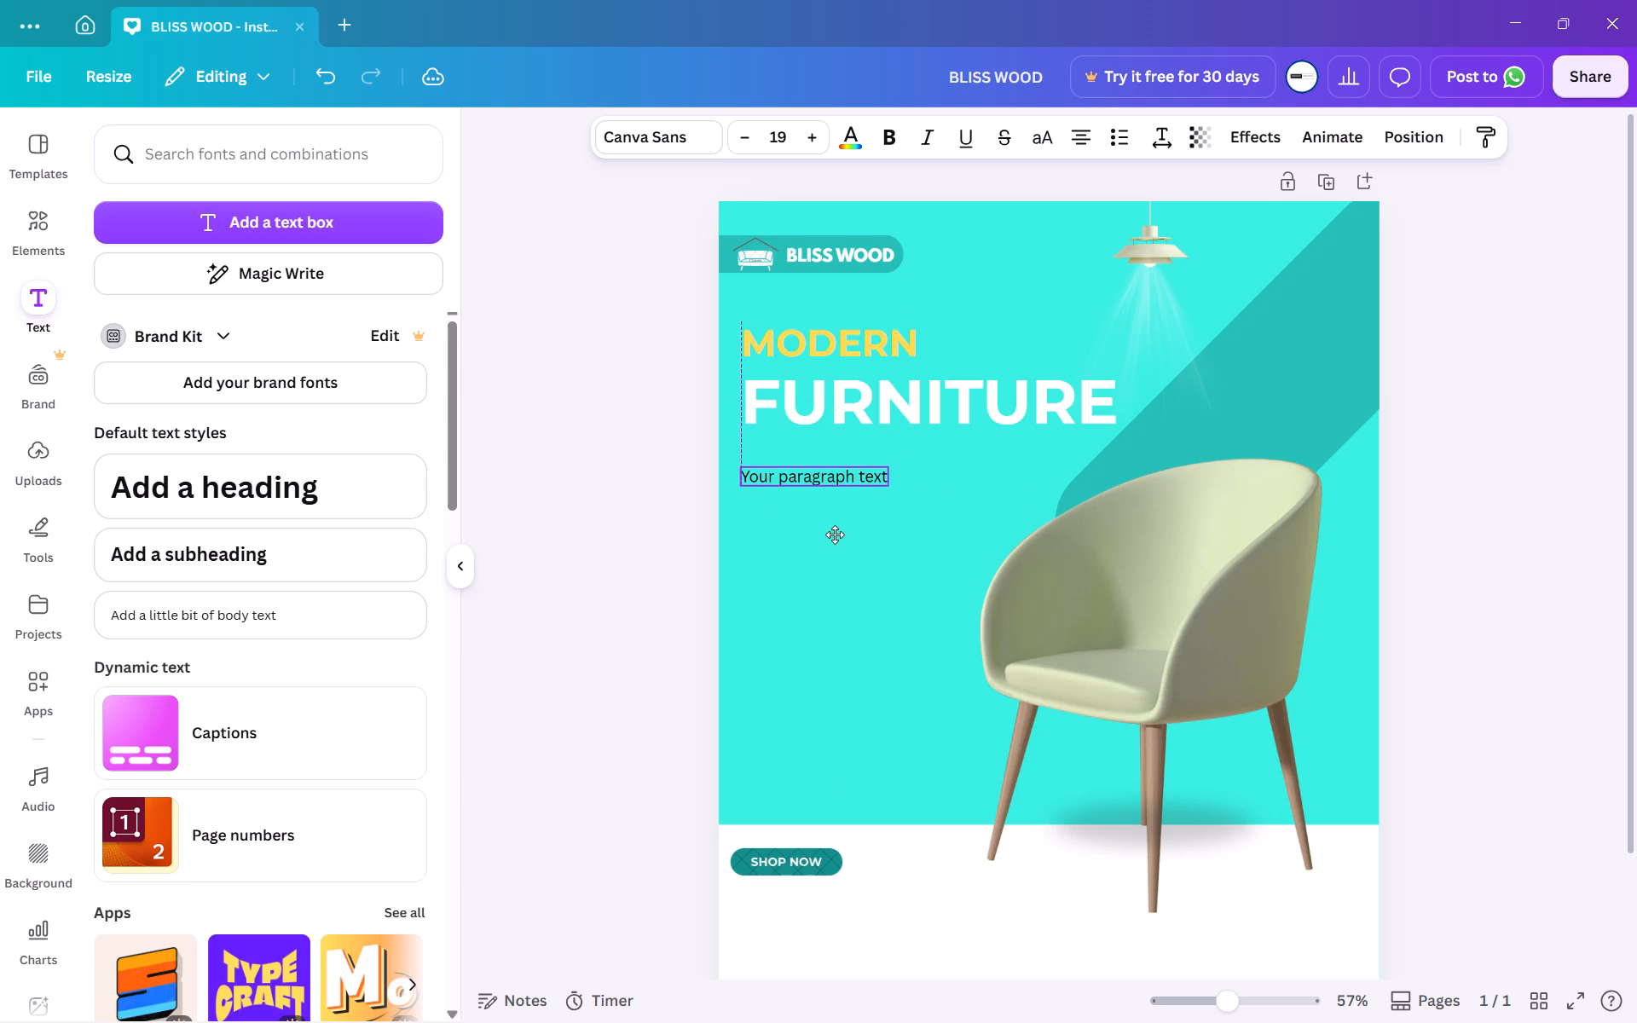
left_click_drag(835, 535, 835, 536)
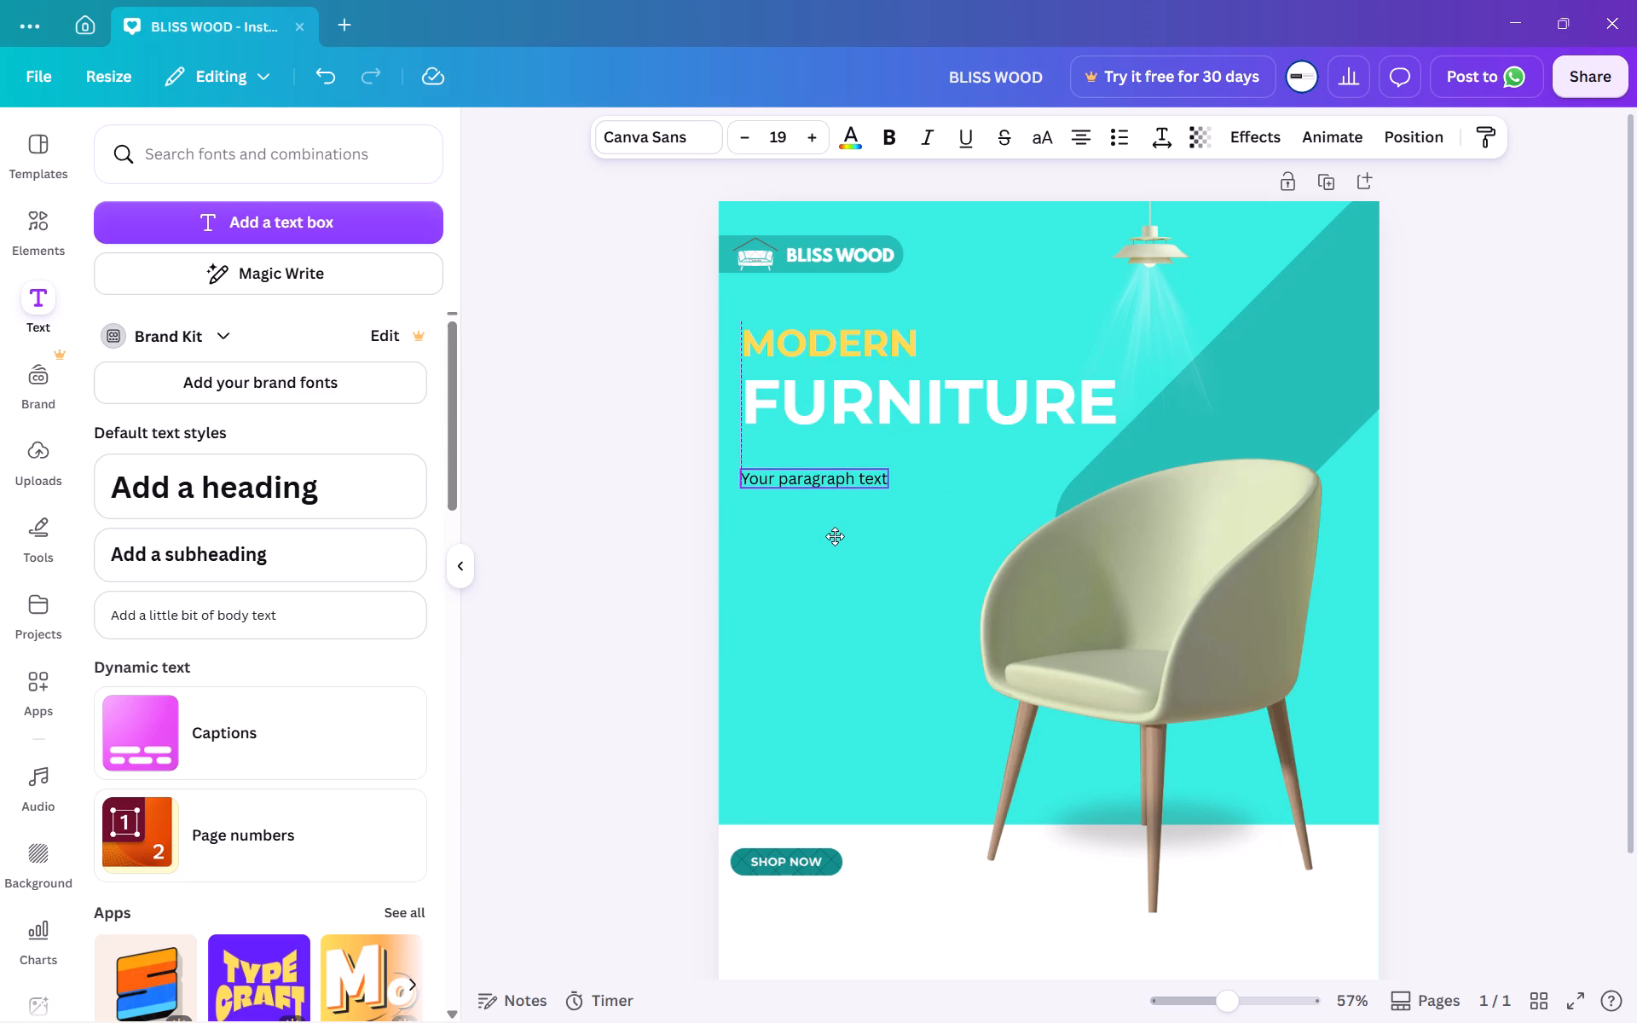
left_click_drag(835, 536, 834, 539)
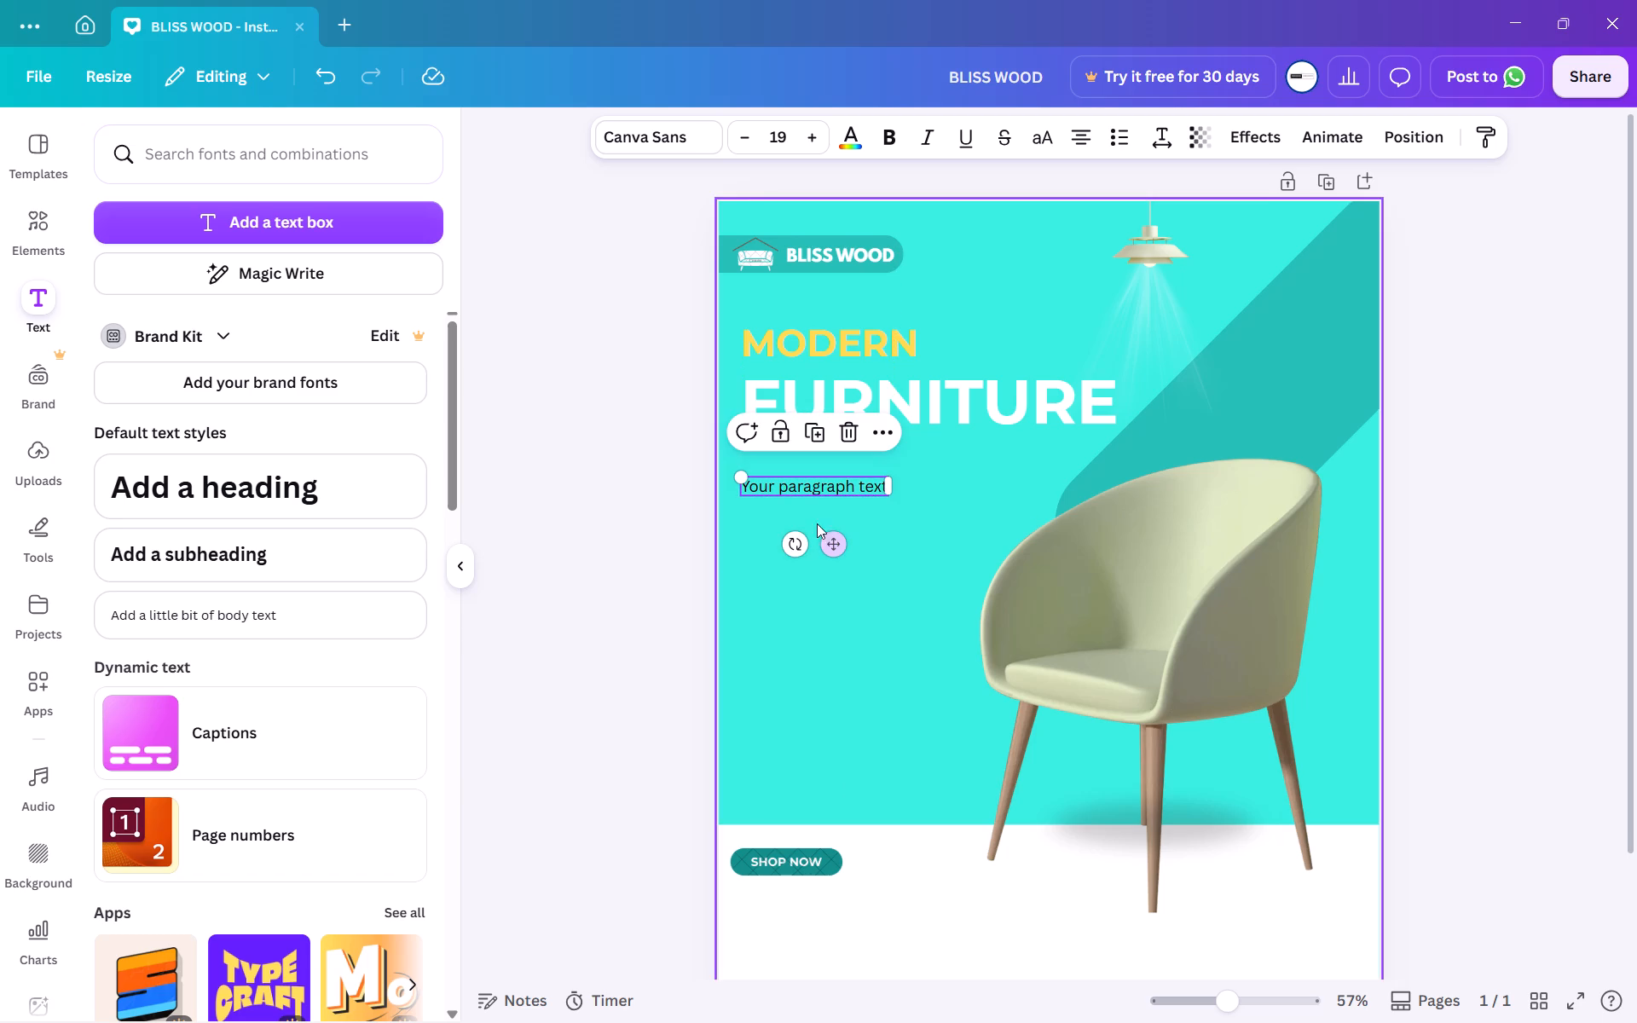
left_click_drag(834, 541, 834, 550)
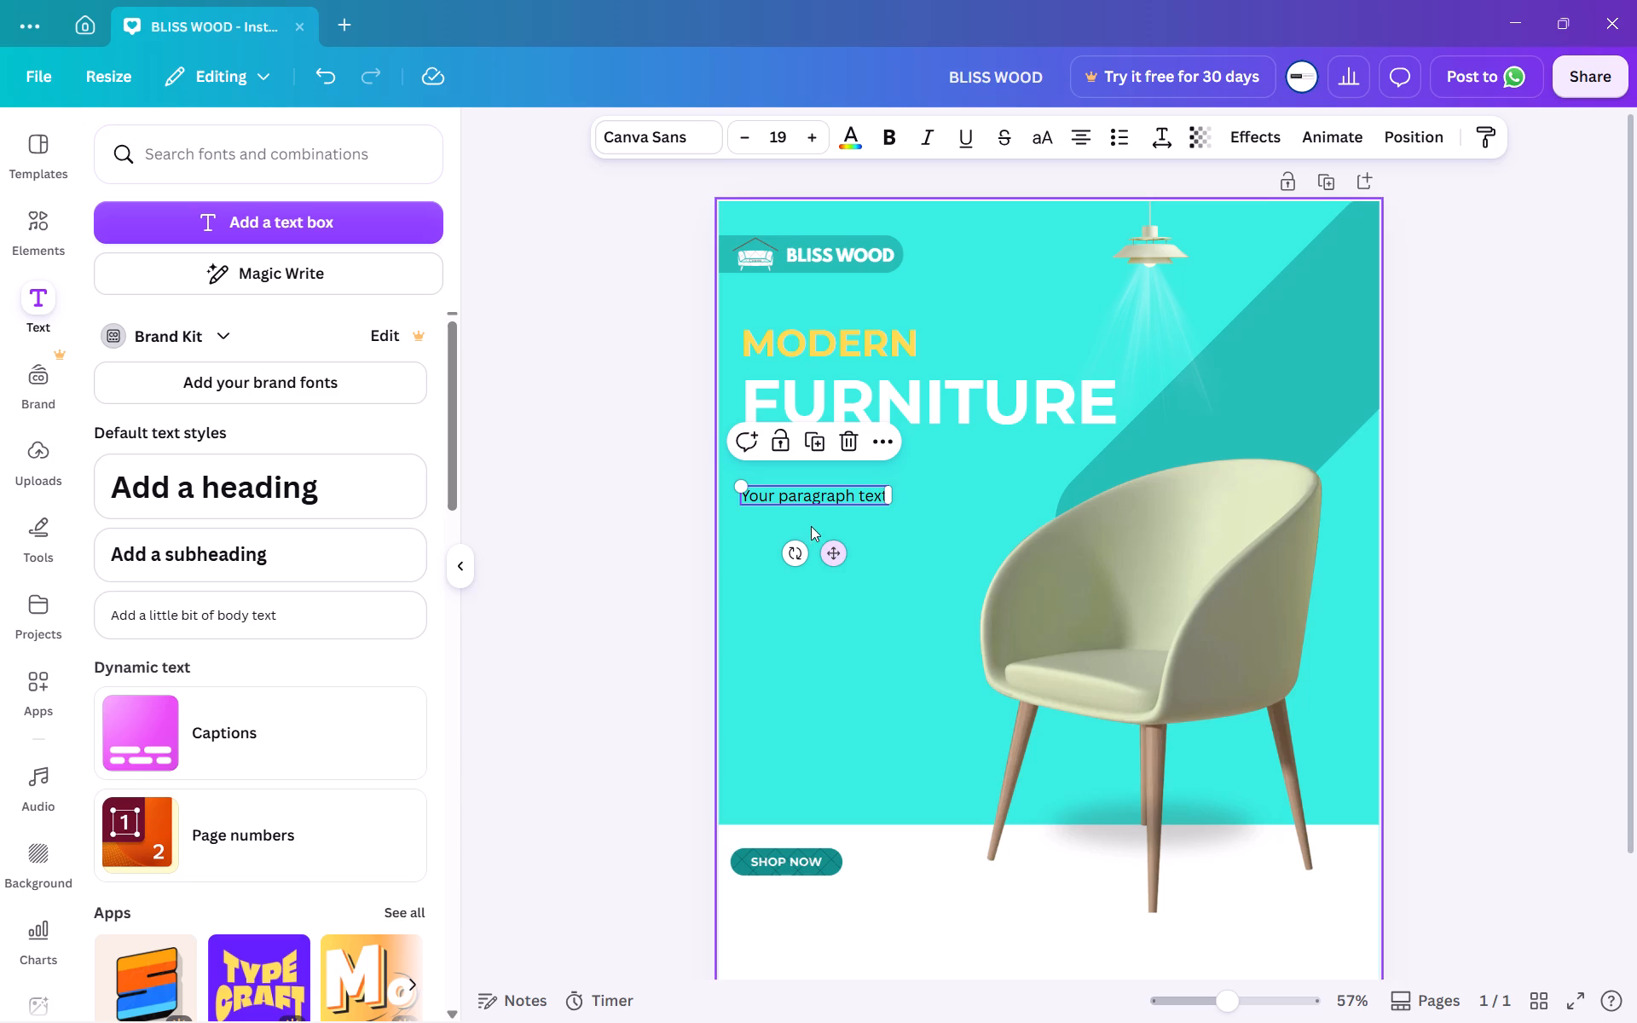
Replace the placeholder paragraph text with "Bring comfort and style home" and left-align it.
triple_click(825, 498)
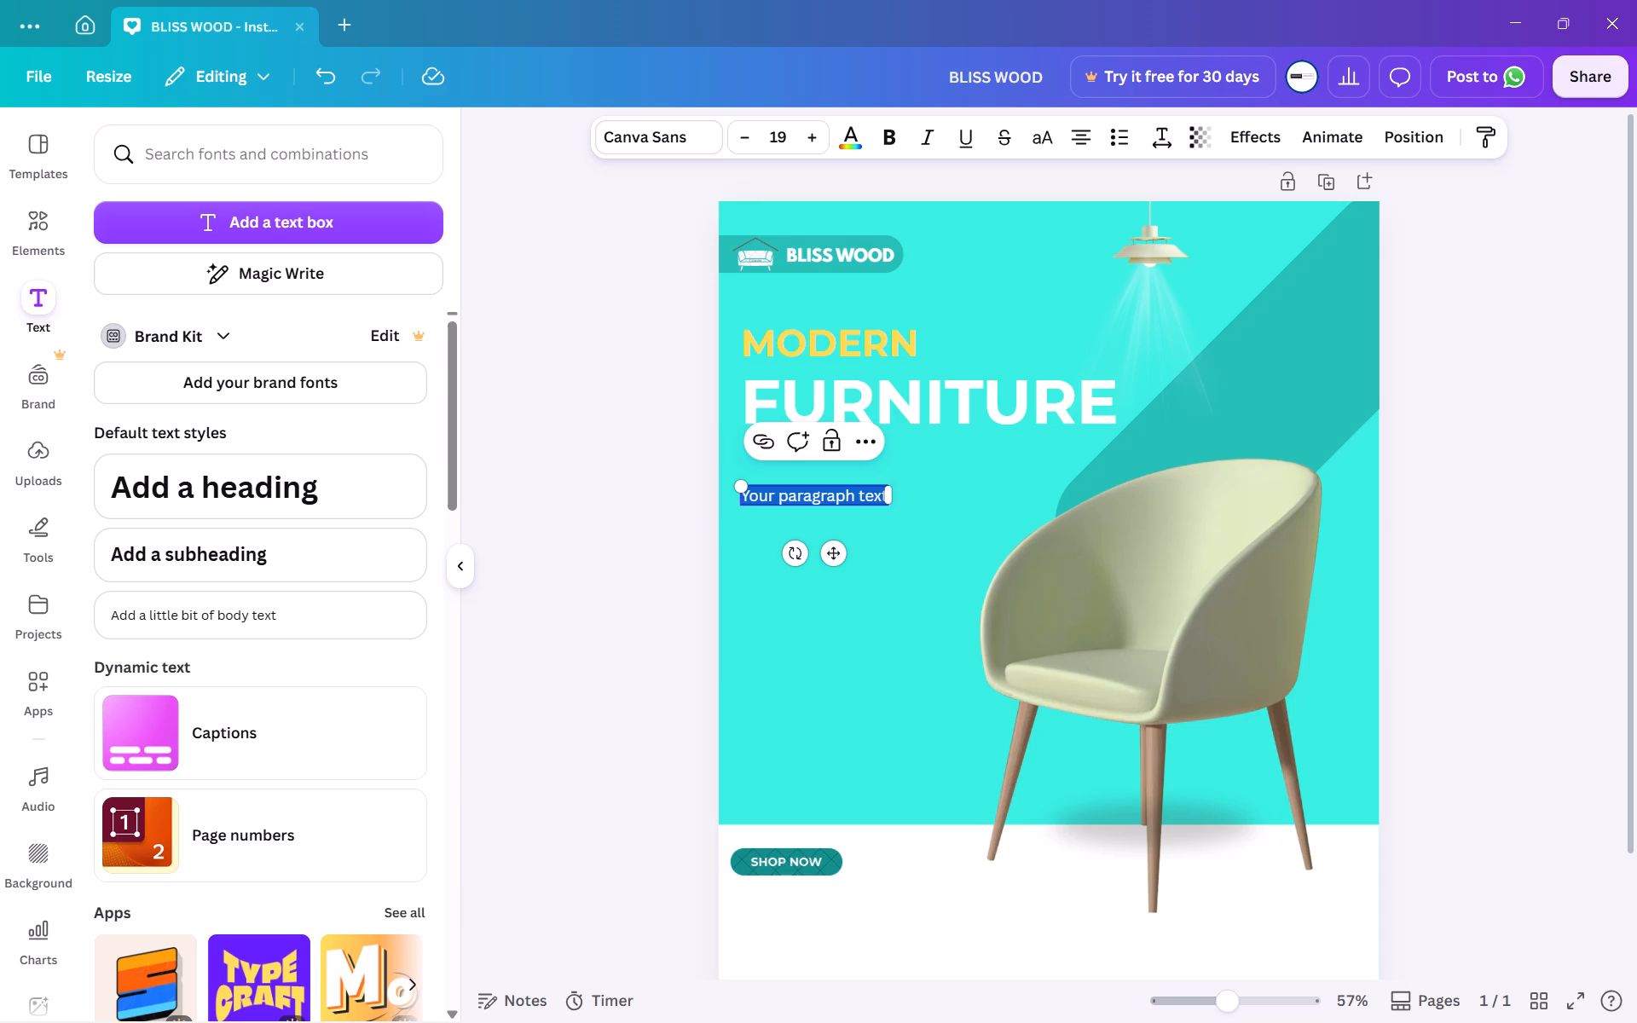
key("b")
type("ring")
key("space")
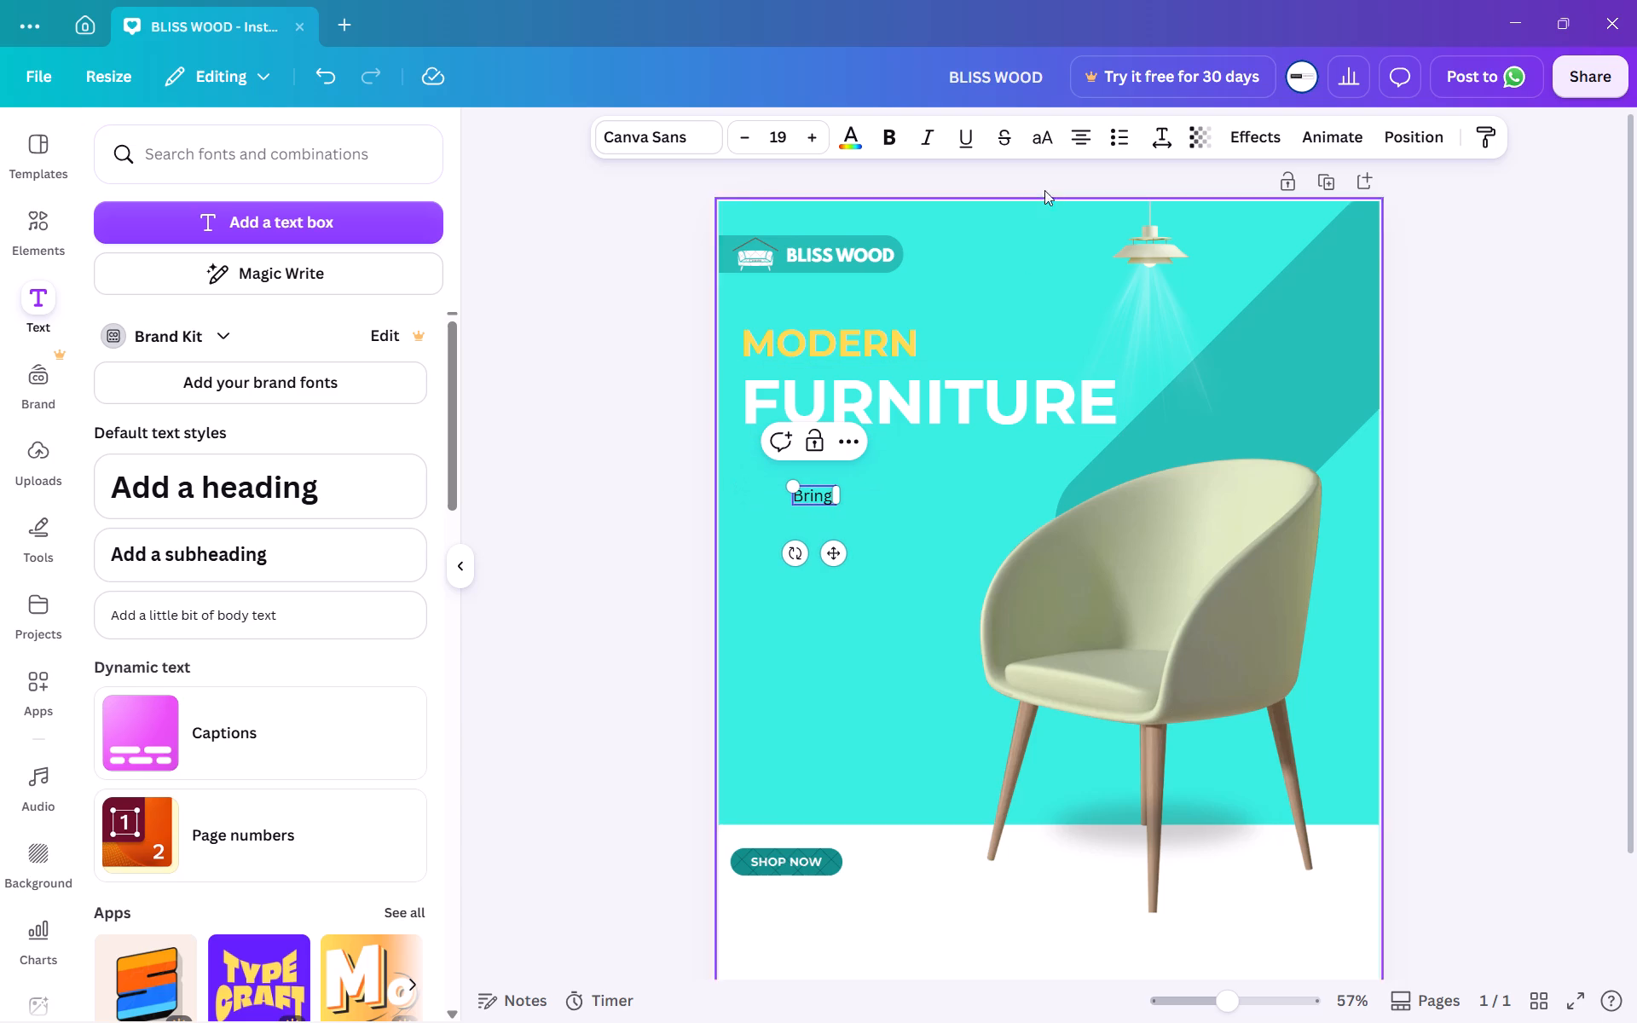
left_click(1083, 136)
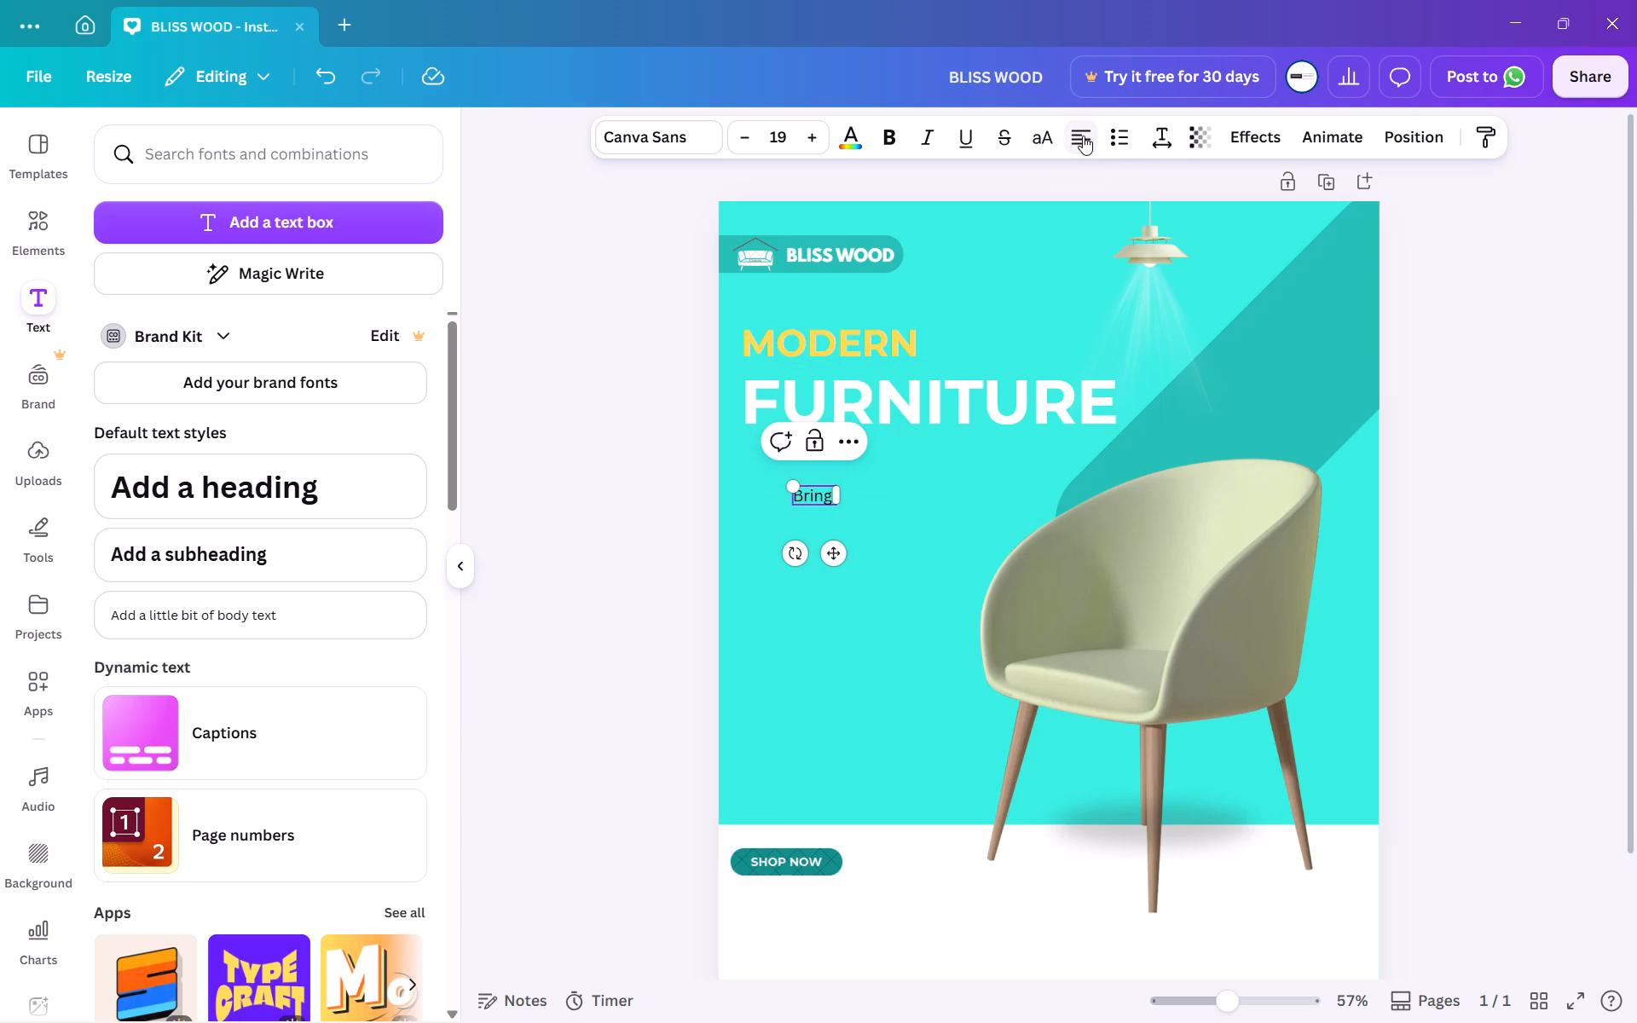
key("space")
type("c")
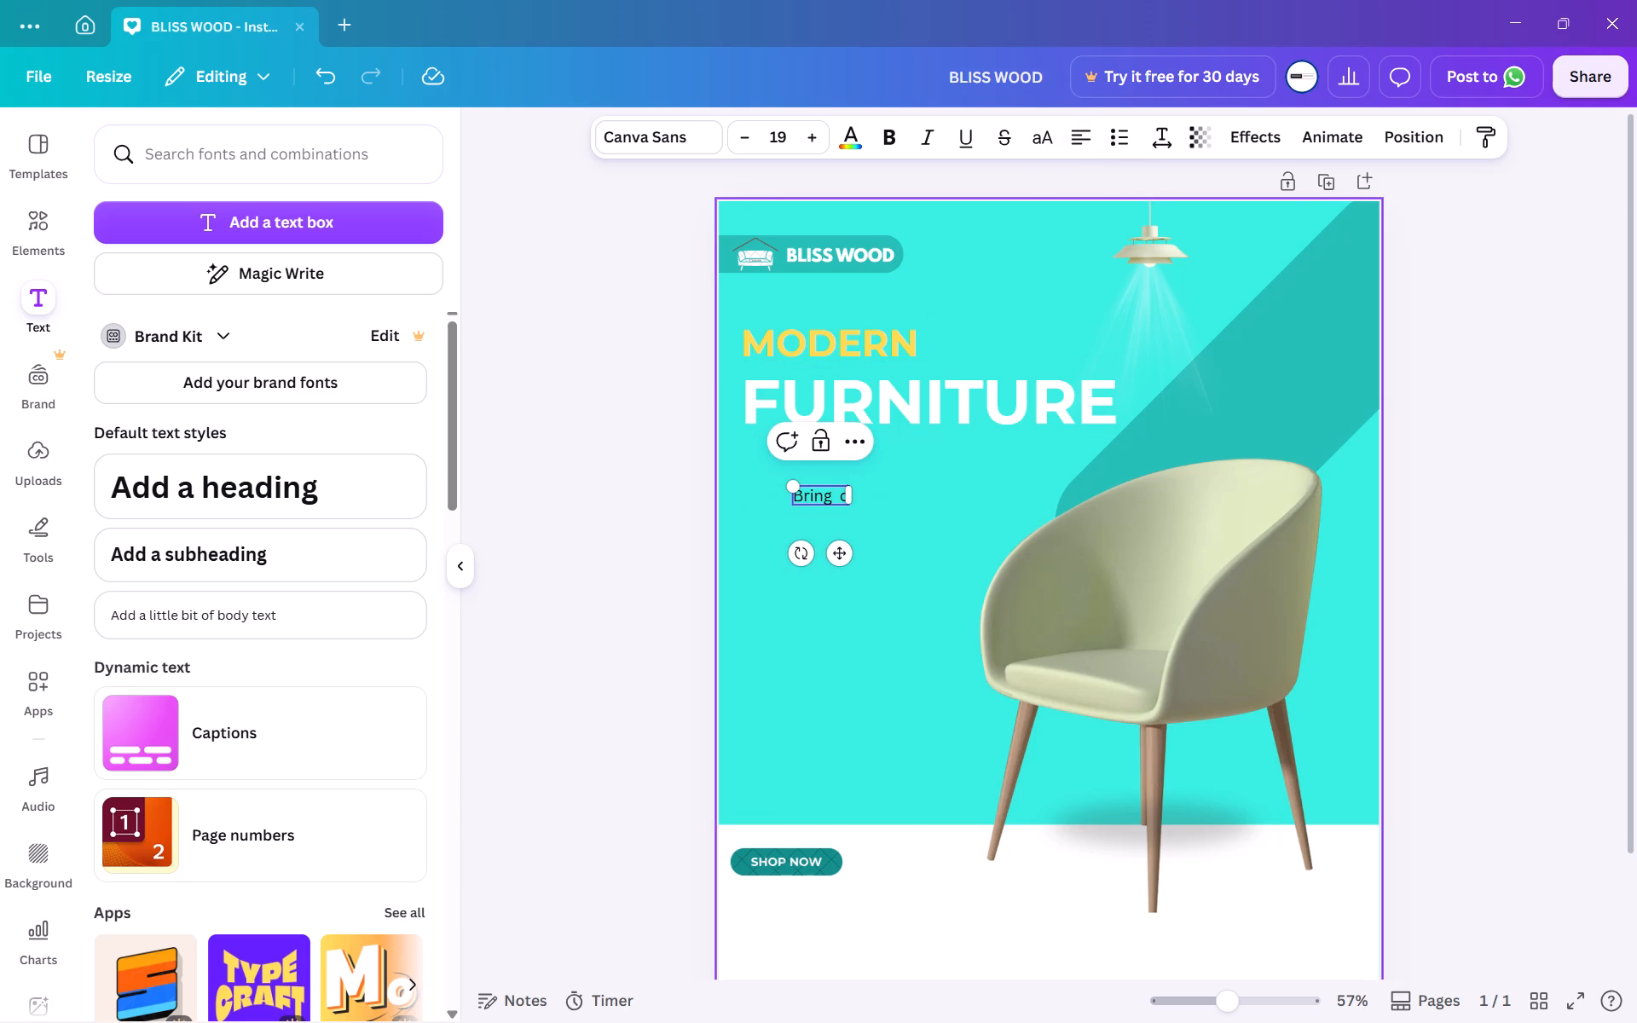
type("omfort")
key("space")
type("and style")
key("space")
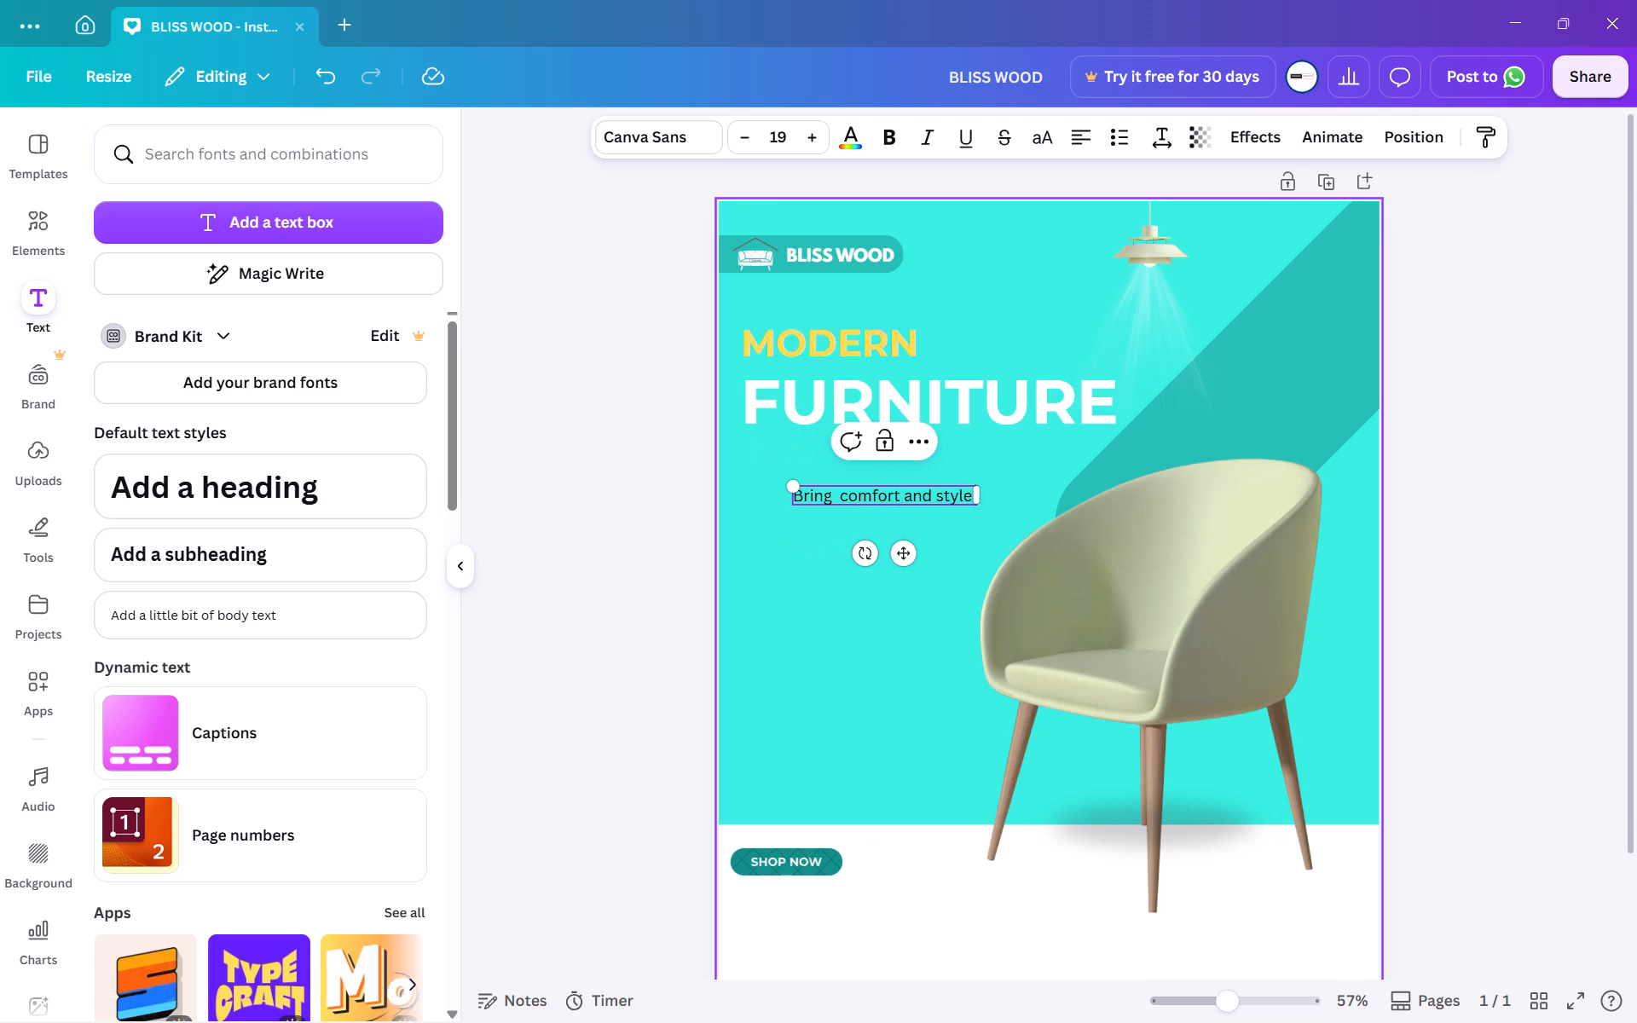
type("home")
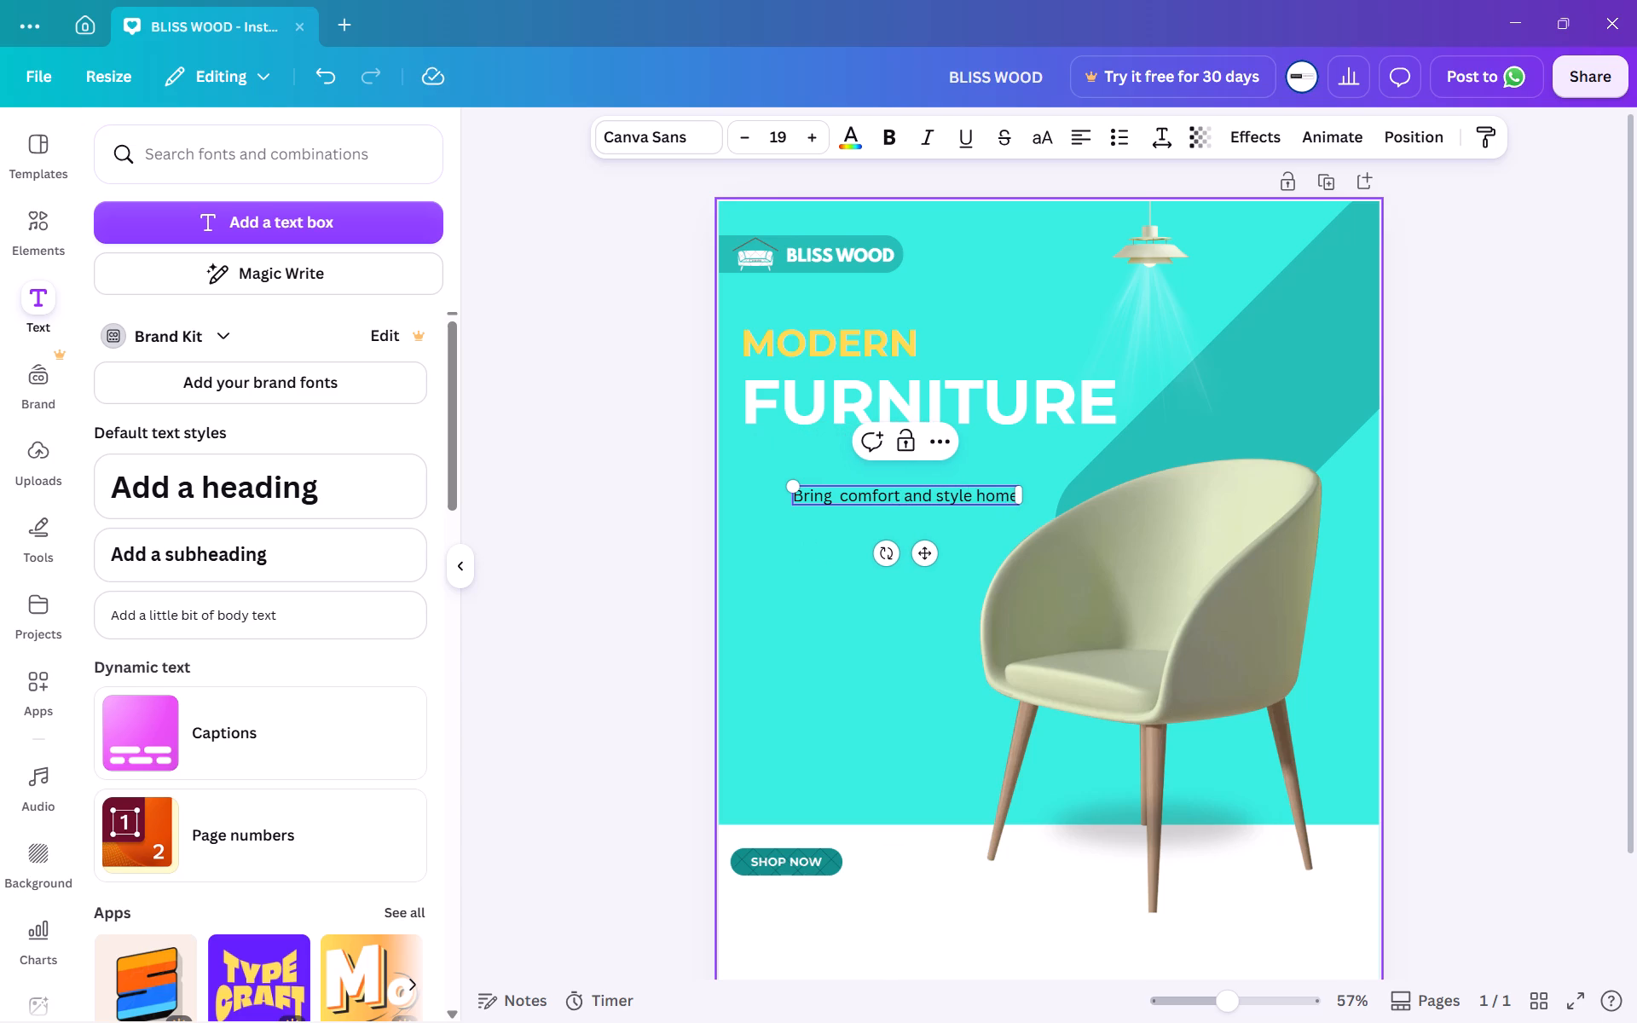
Continue the tagline with a full stop and "Our" on the first line, and "modern furniture is crafted to" on a second line.
key("comma")
key("BackSpace")
type(".")
key("space")
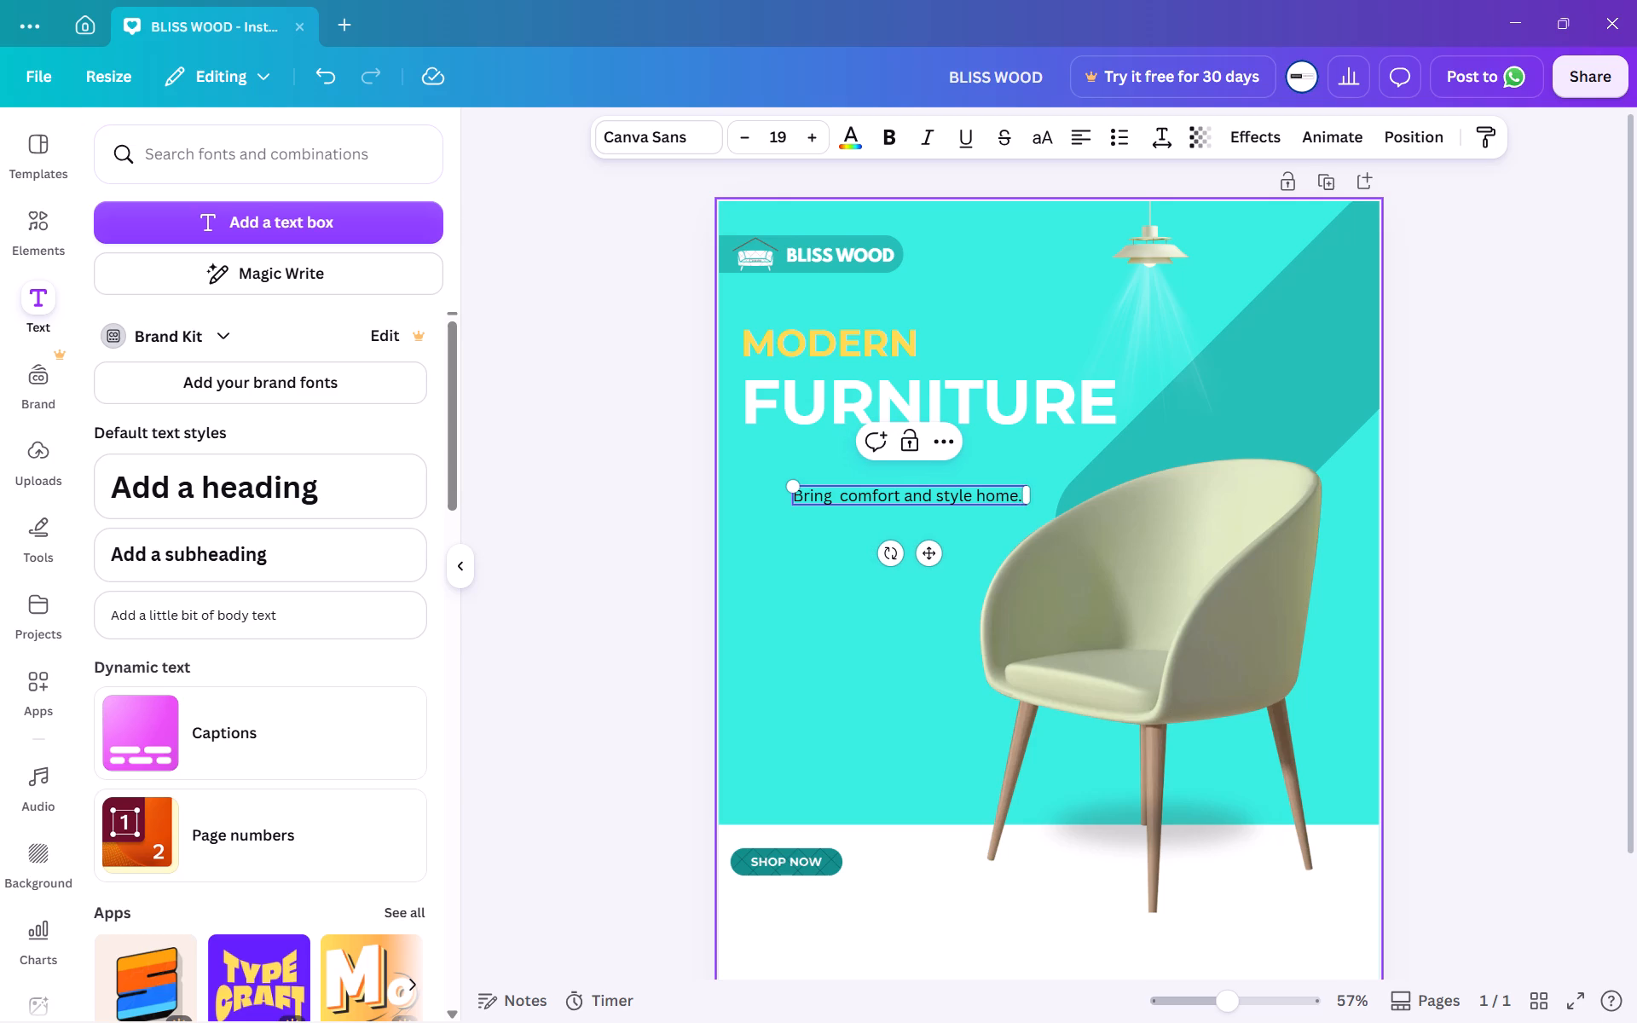
type("Our")
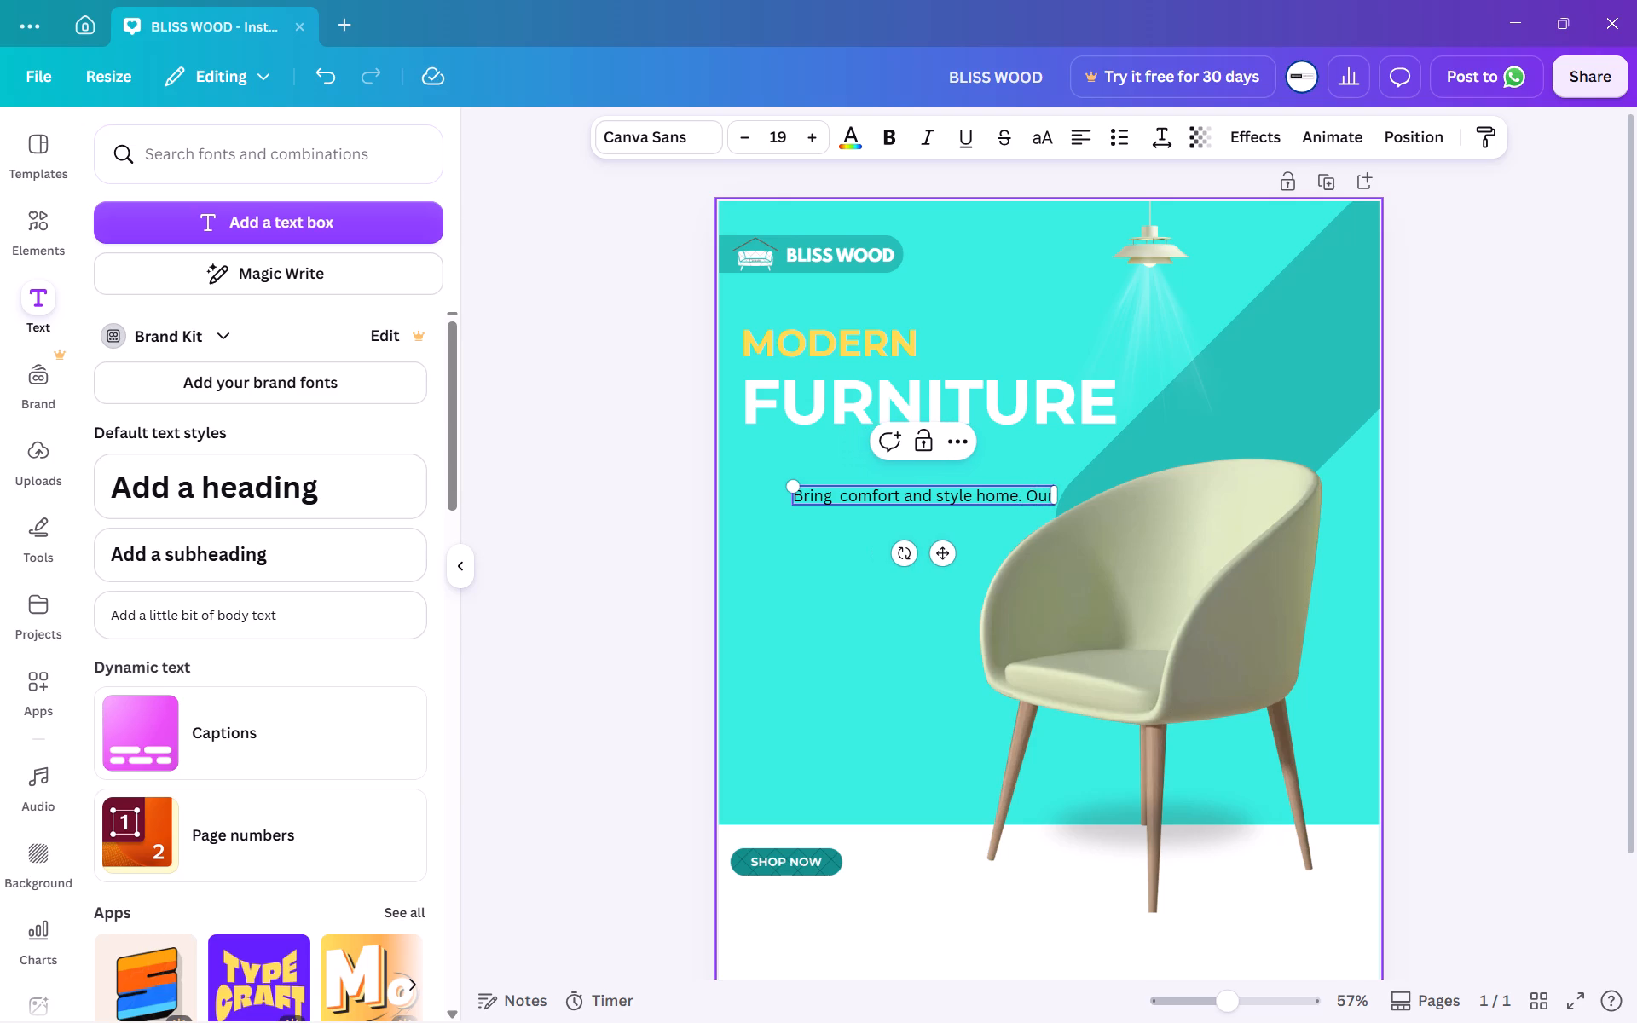
key("Return")
type("modrer")
key("BackSpace")
key("BackSpace")
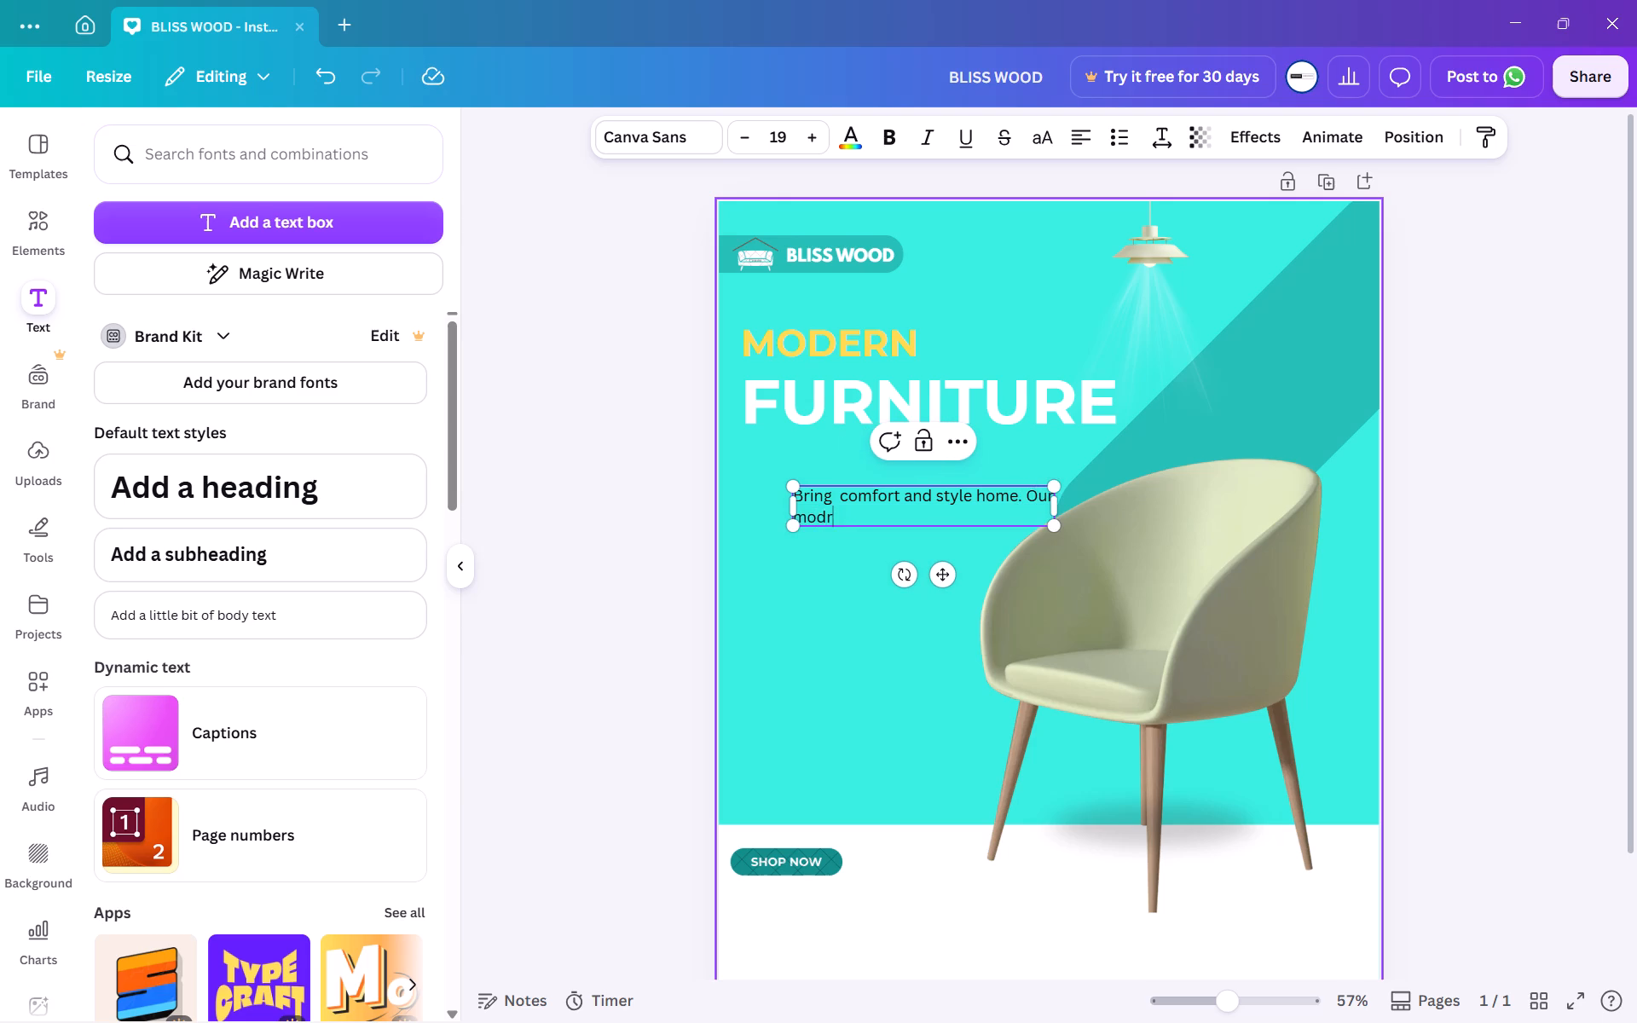
key("BackSpace")
type("ern furniture")
key("space")
type("is crafy")
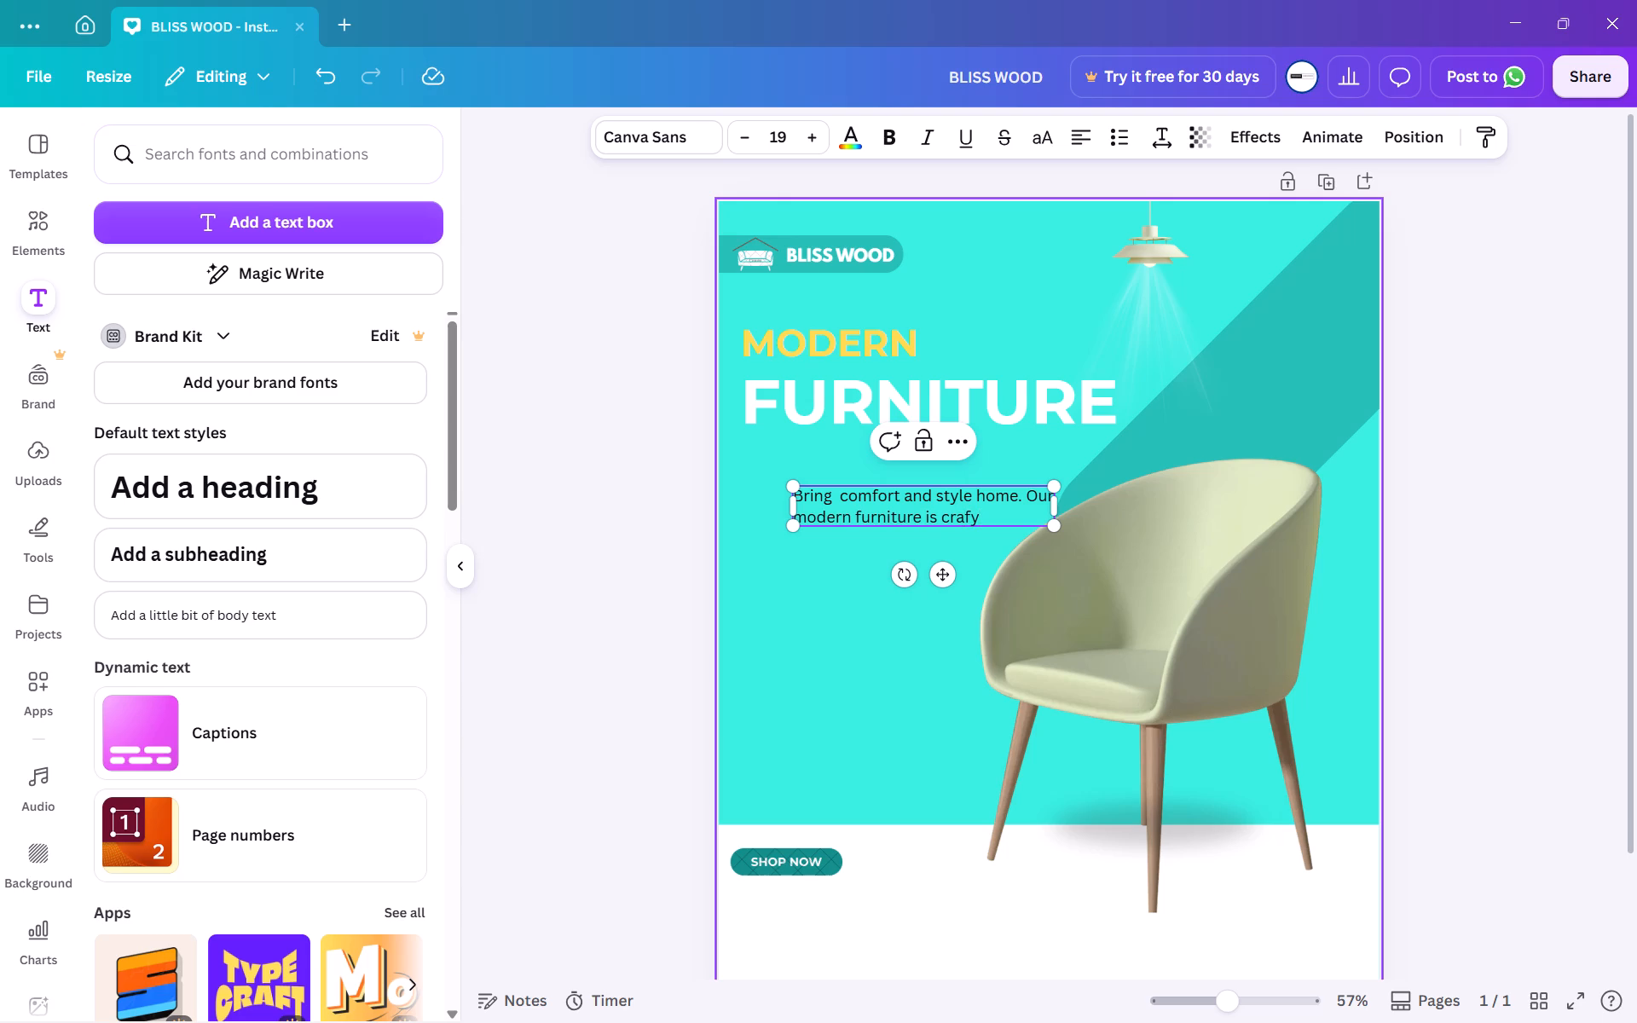
key("BackSpace")
type("ted to")
Add a third line to the paragraph reading "elevate your space with elegance".
key("space")
key("Return")
type("elevate your")
key("space")
type("space with elegance")
key("space")
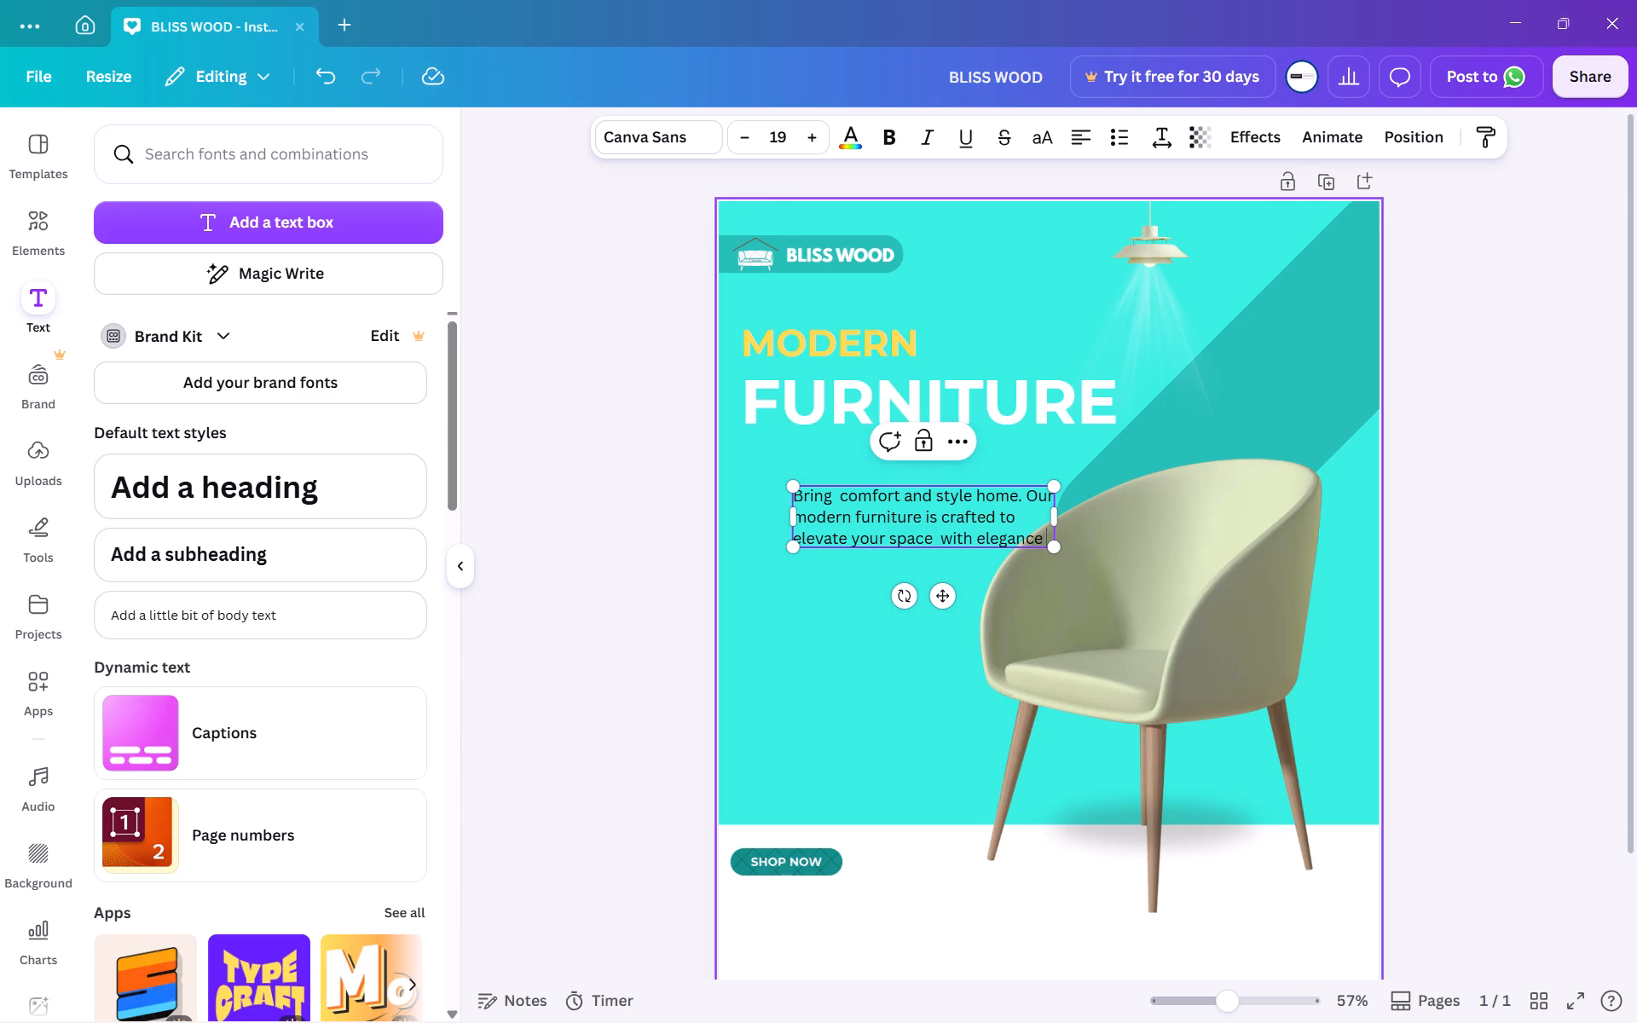
Finish the paragraph with "and durability." on a fourth line of its own.
type("and")
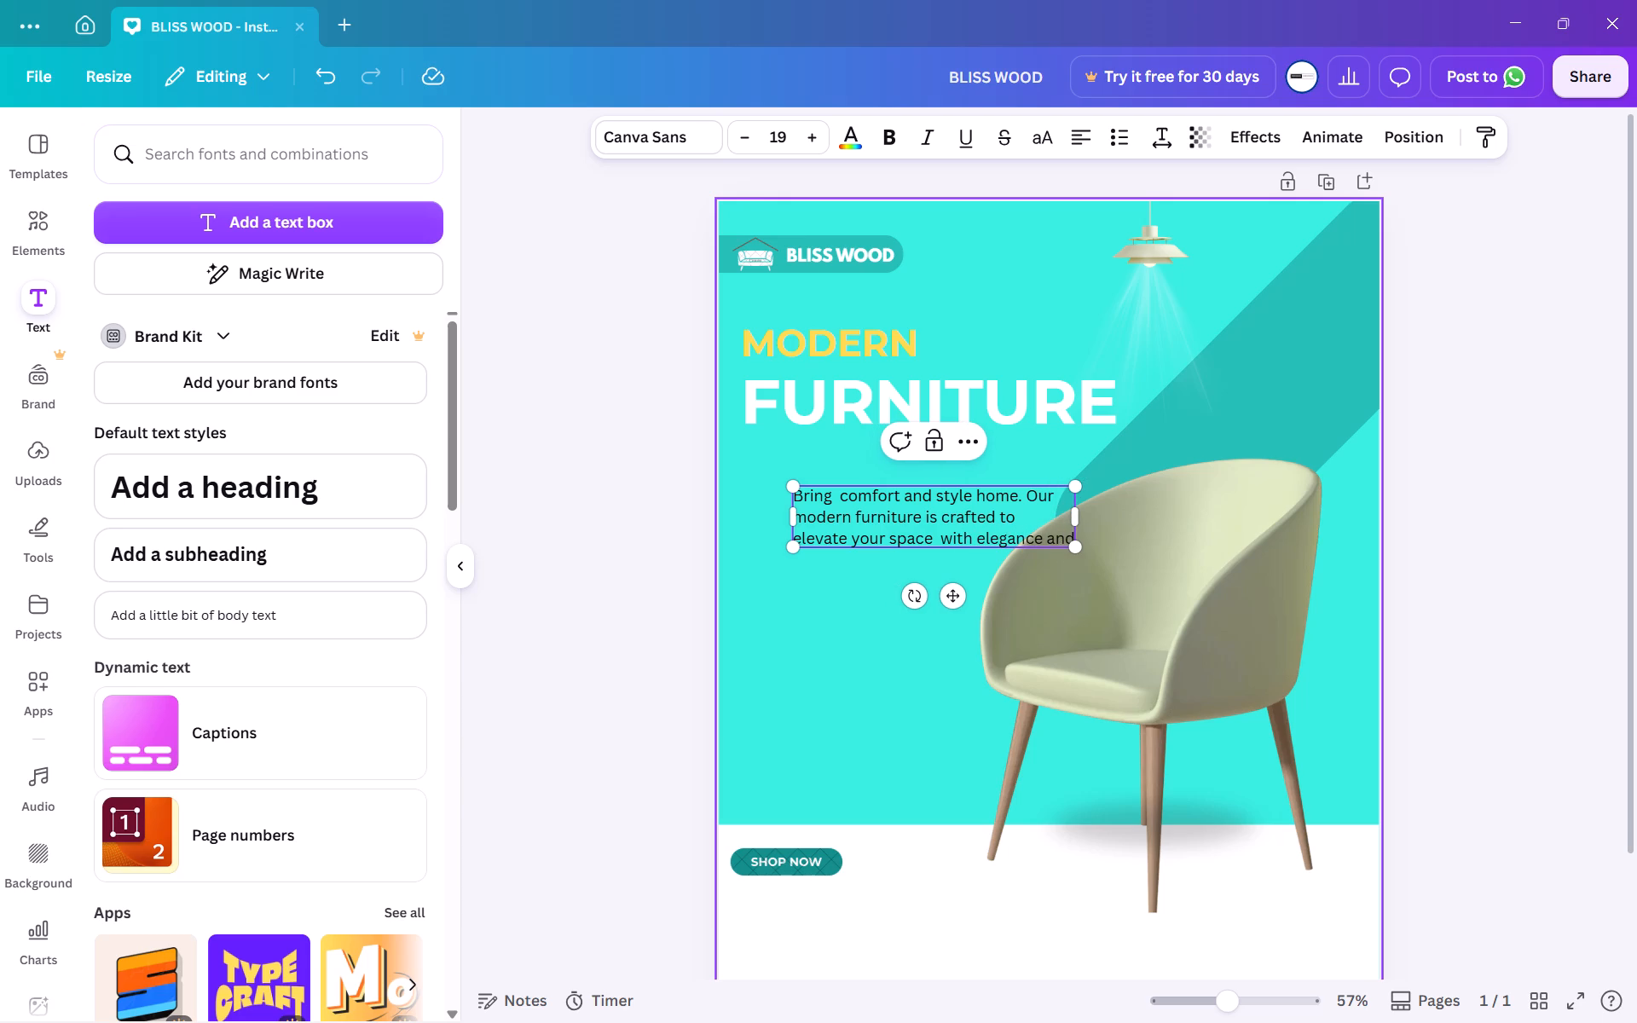
key("Left")
key("Left")
key("Left")
key("Return")
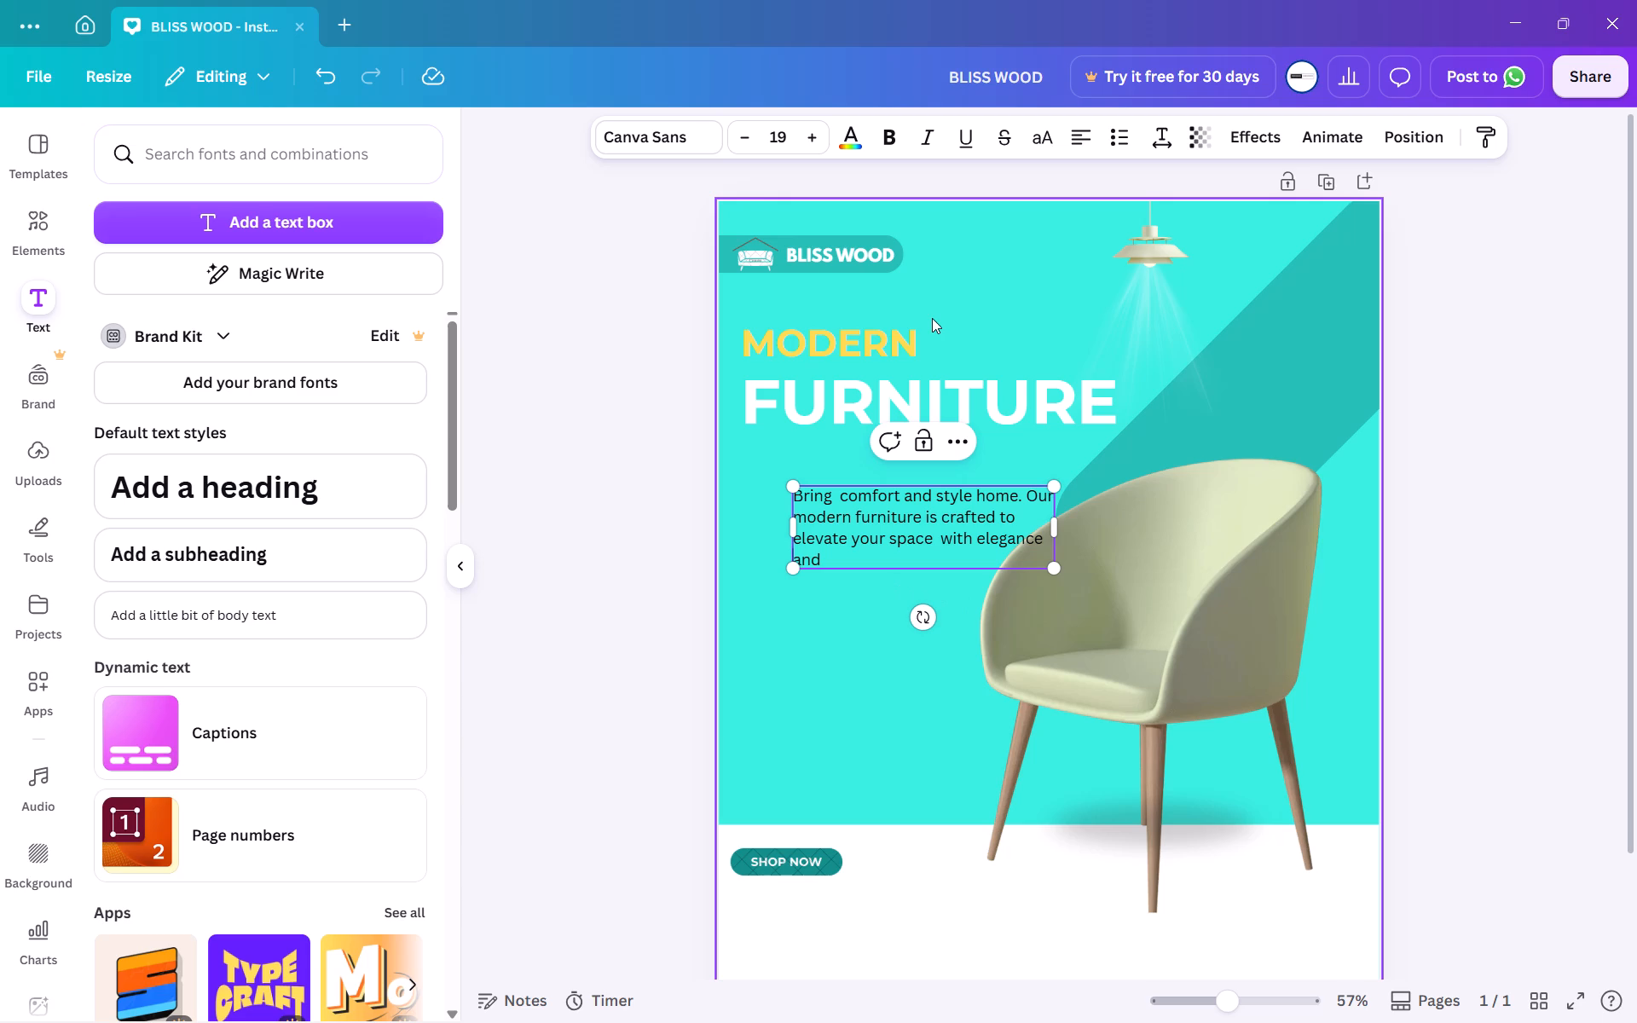
key("Right")
key("Right")
key("Right")
key("Right")
key("space")
type("durabil")
type("ity")
key("period")
Set the whole paragraph's font size to 20 and its text colour to white.
triple_click(887, 557)
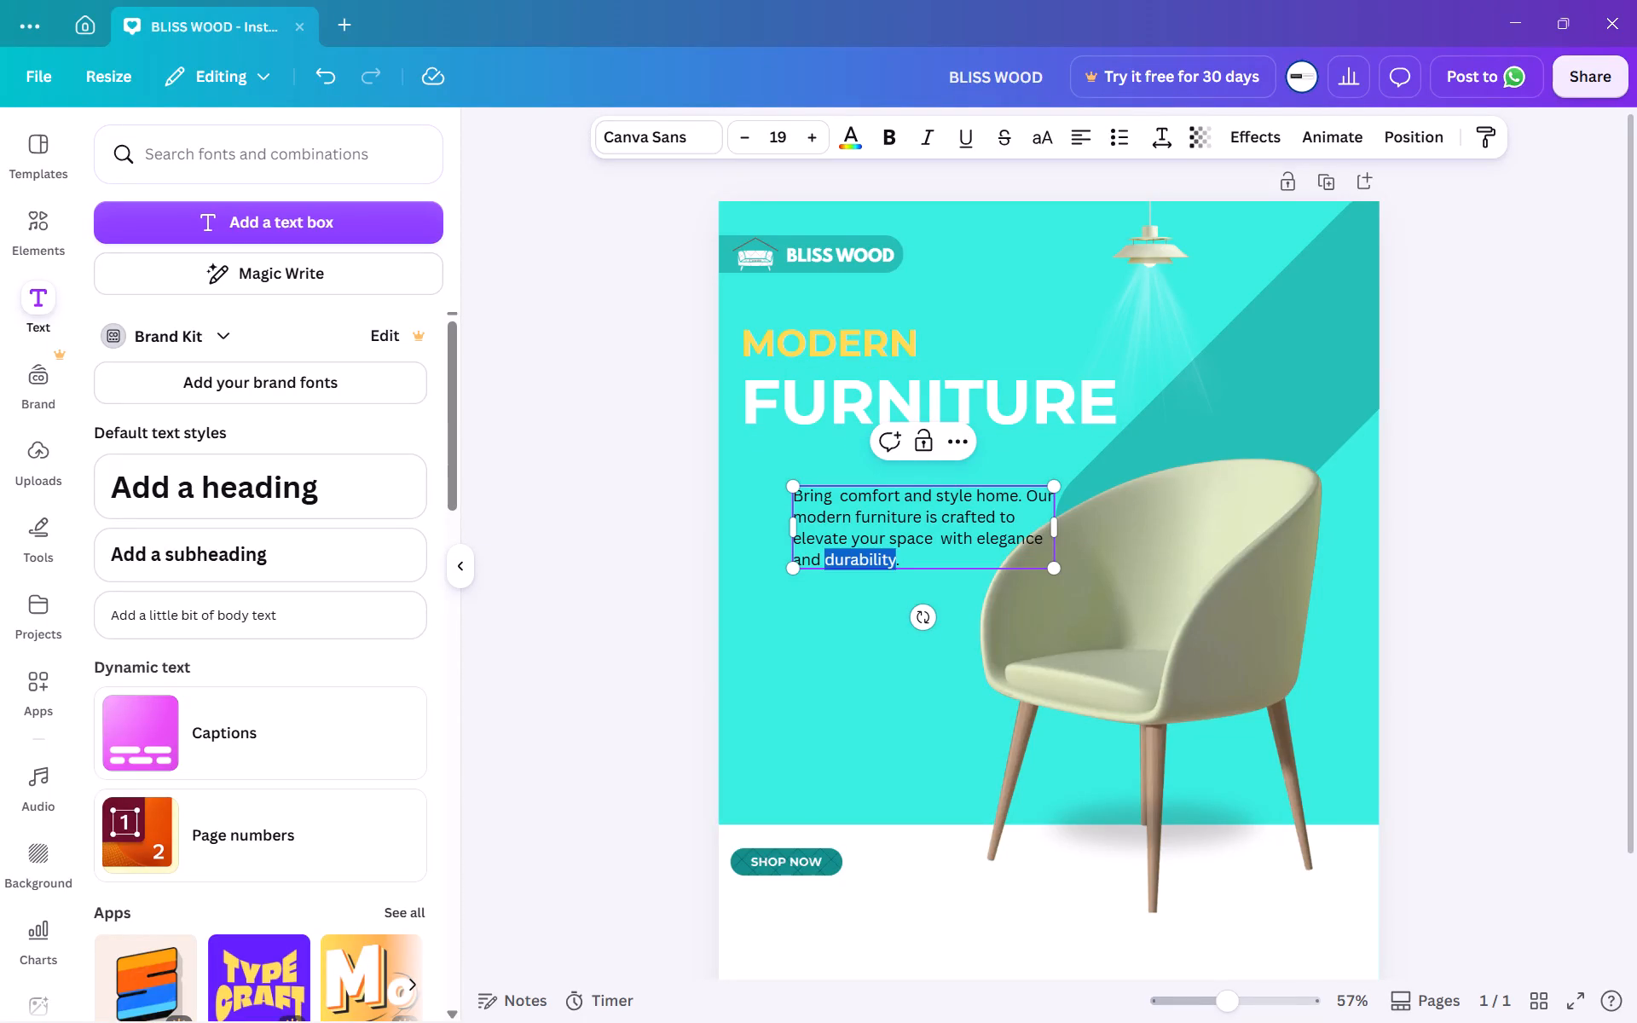
left_click(887, 557)
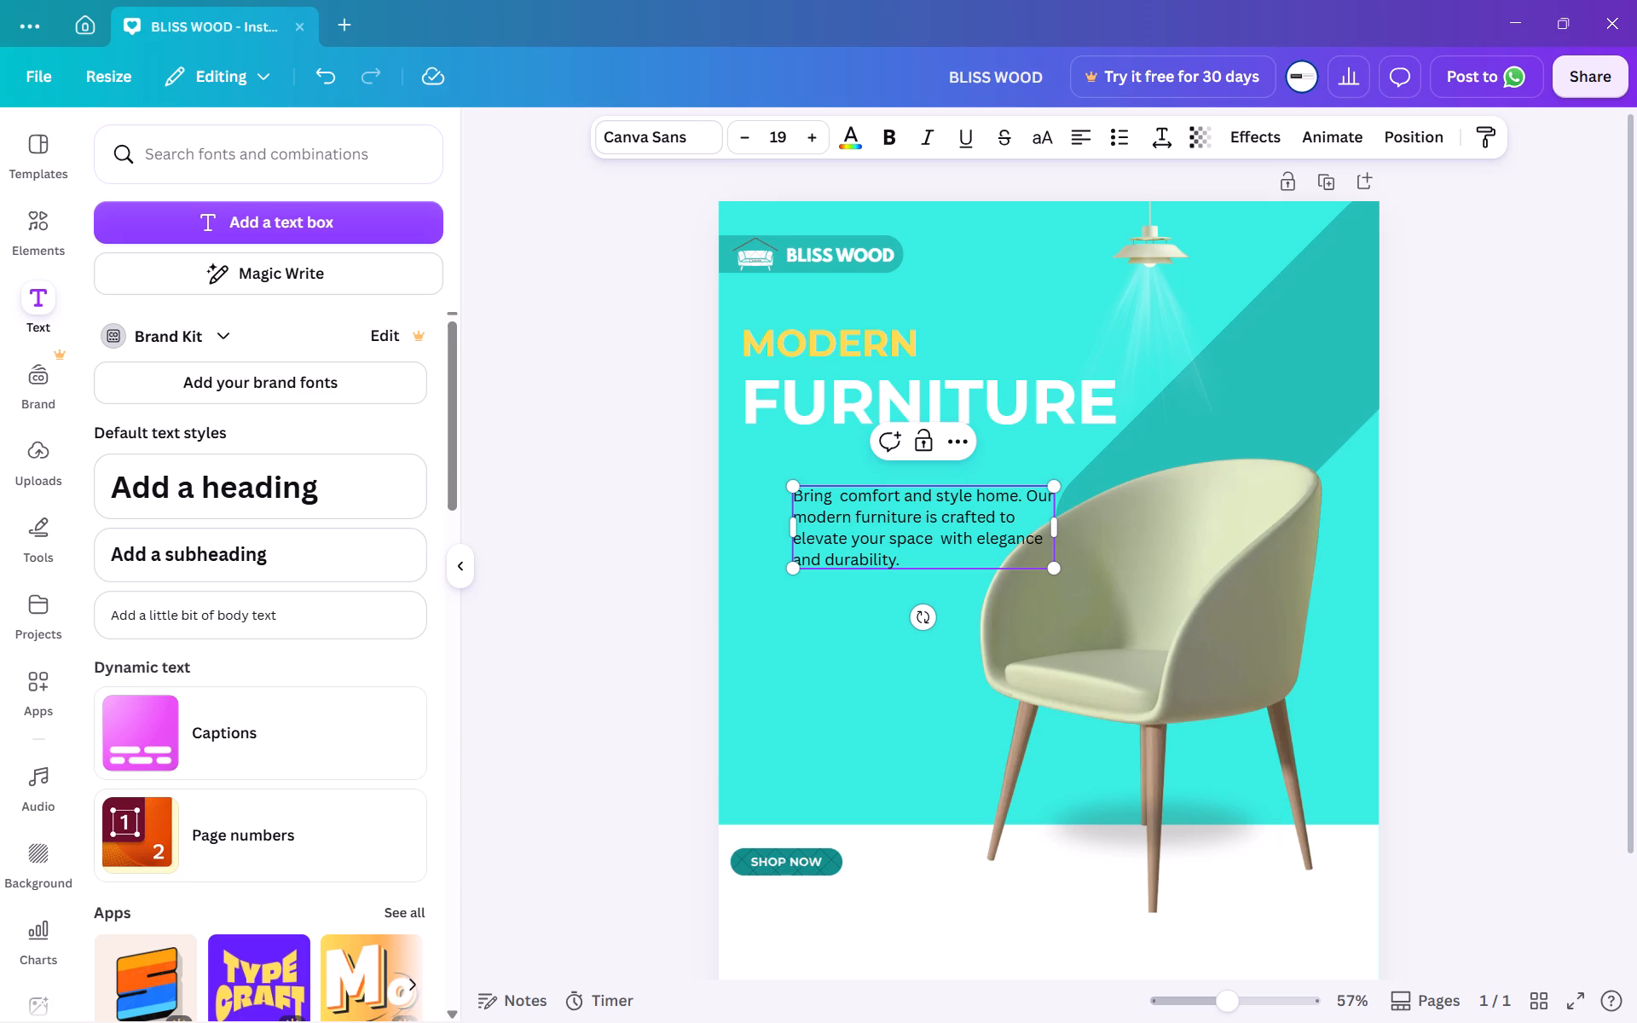
triple_click(902, 552)
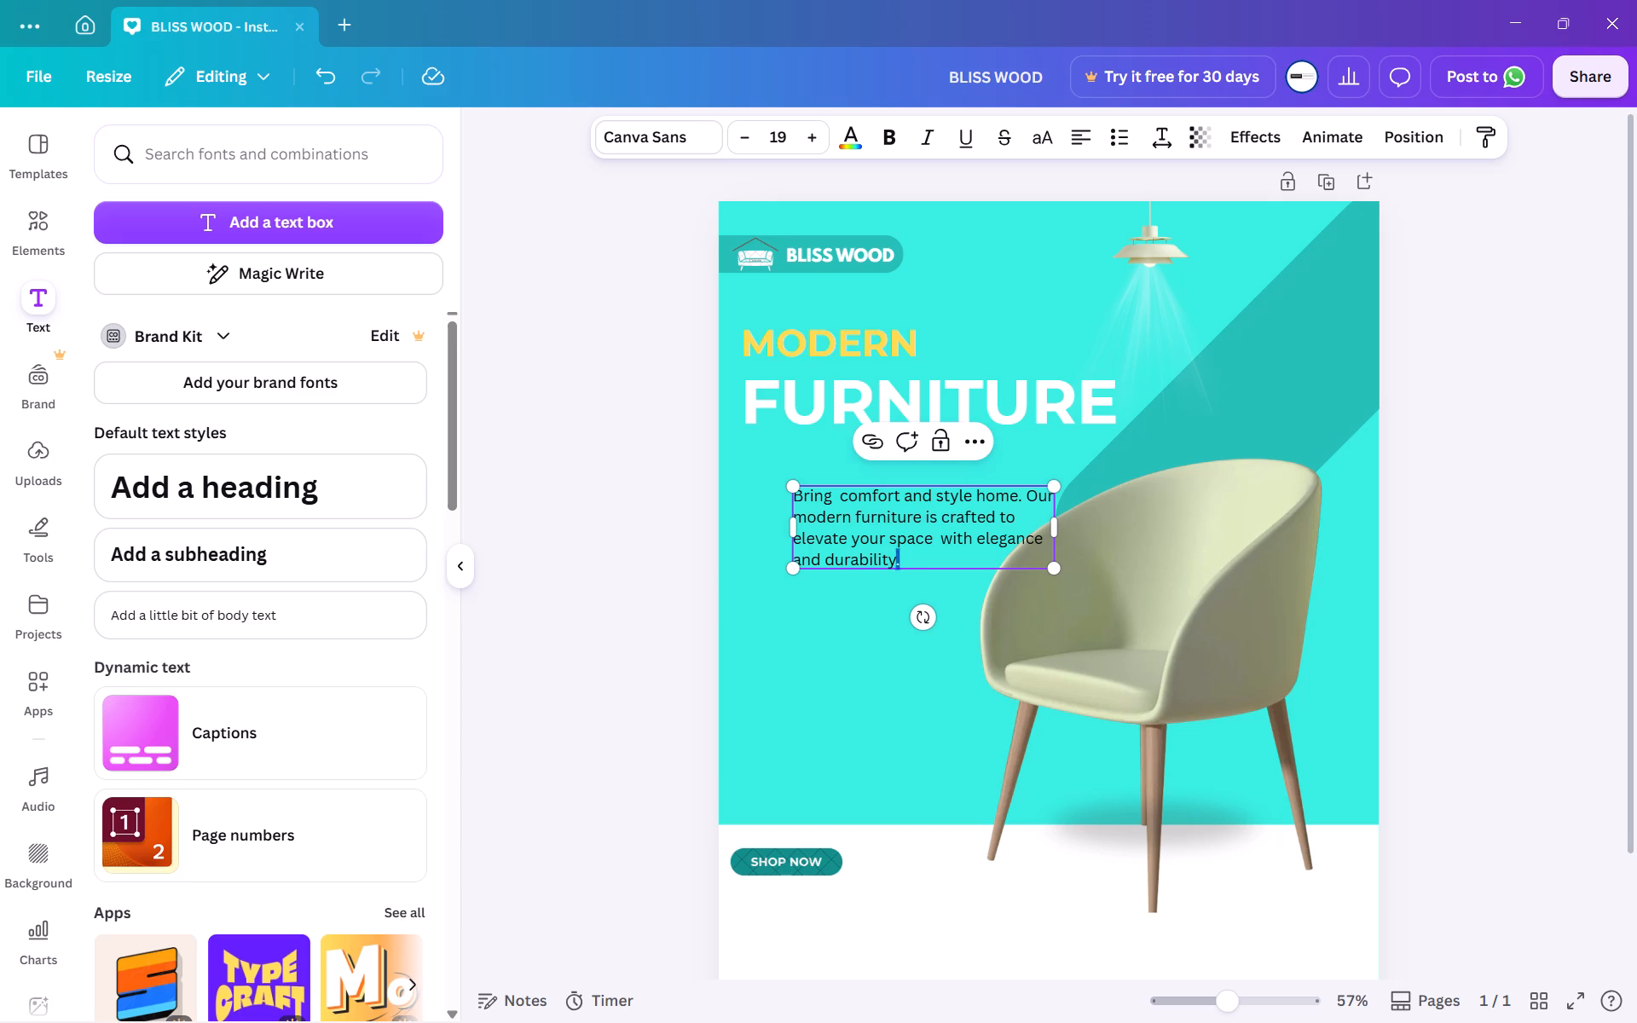
left_click(902, 552)
key("ctrl+a")
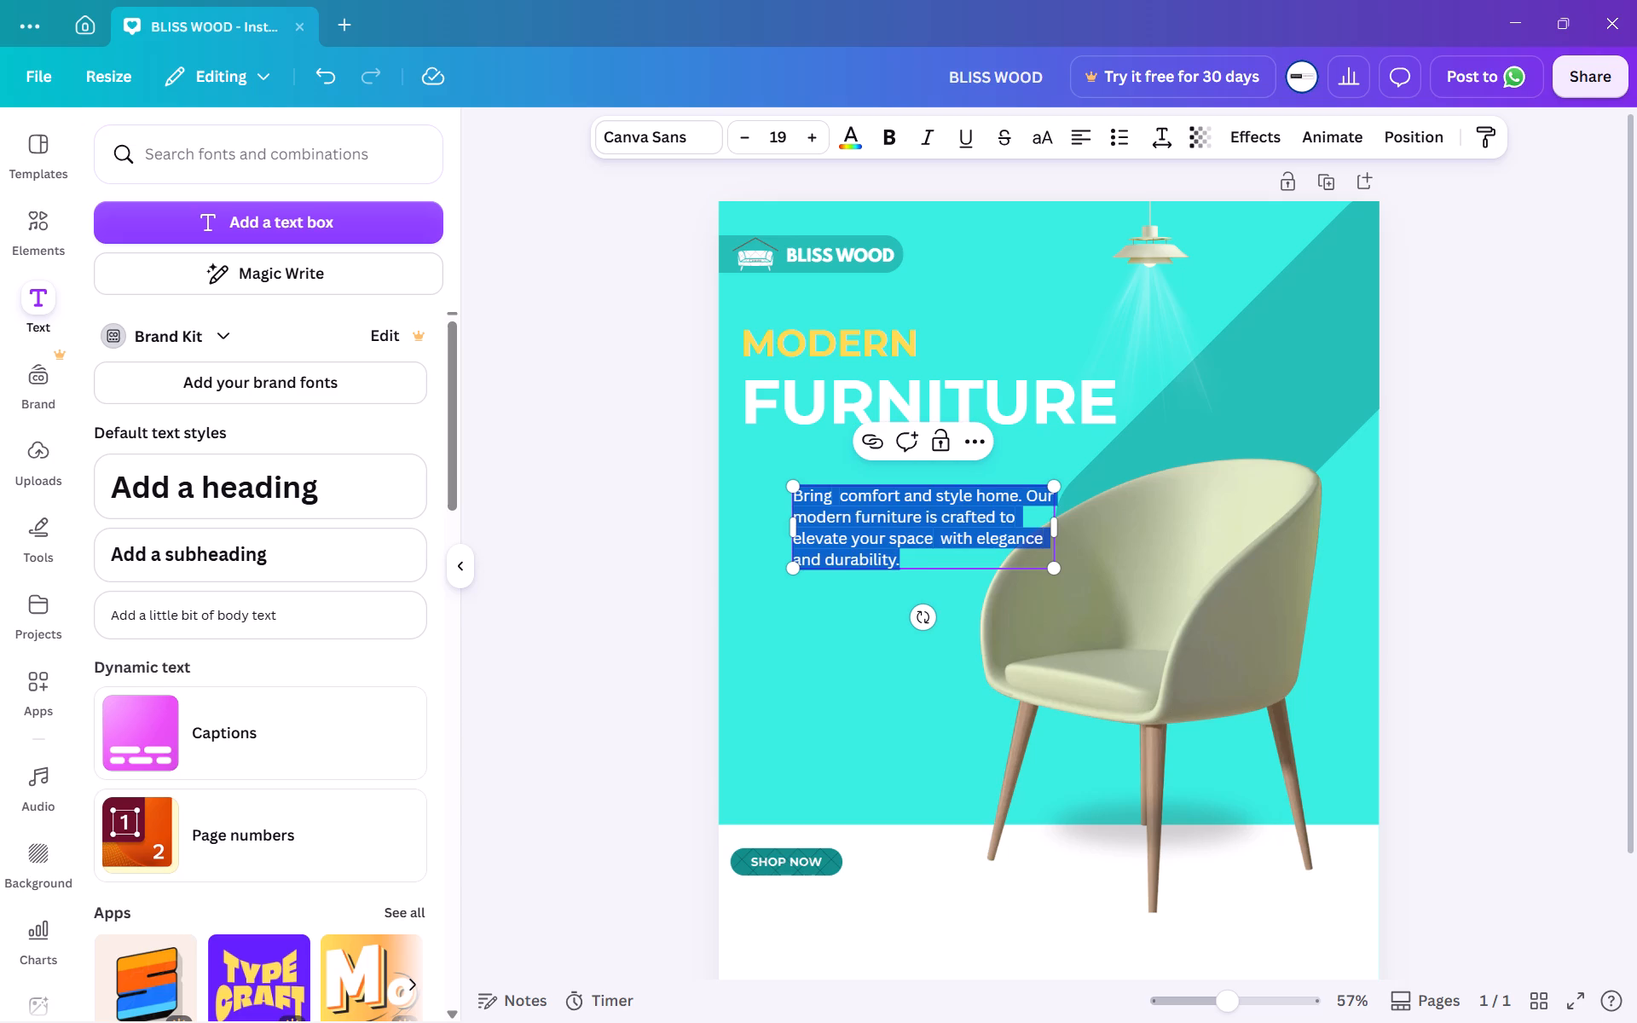
left_click(808, 140)
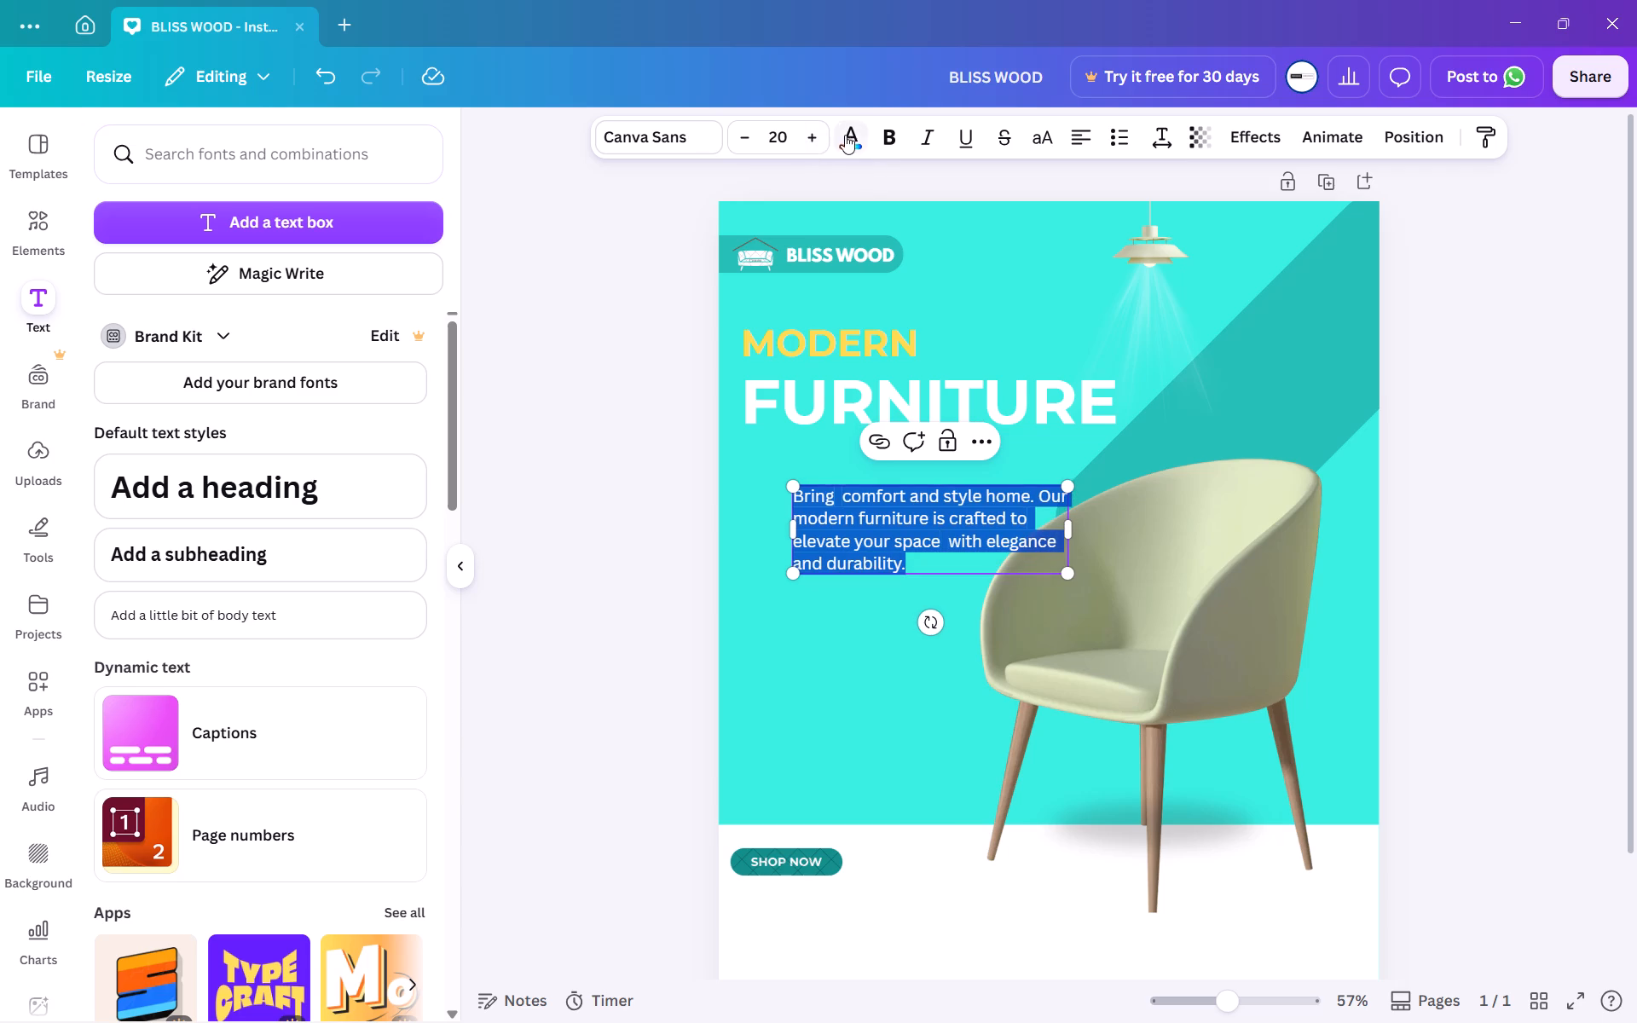
left_click(848, 136)
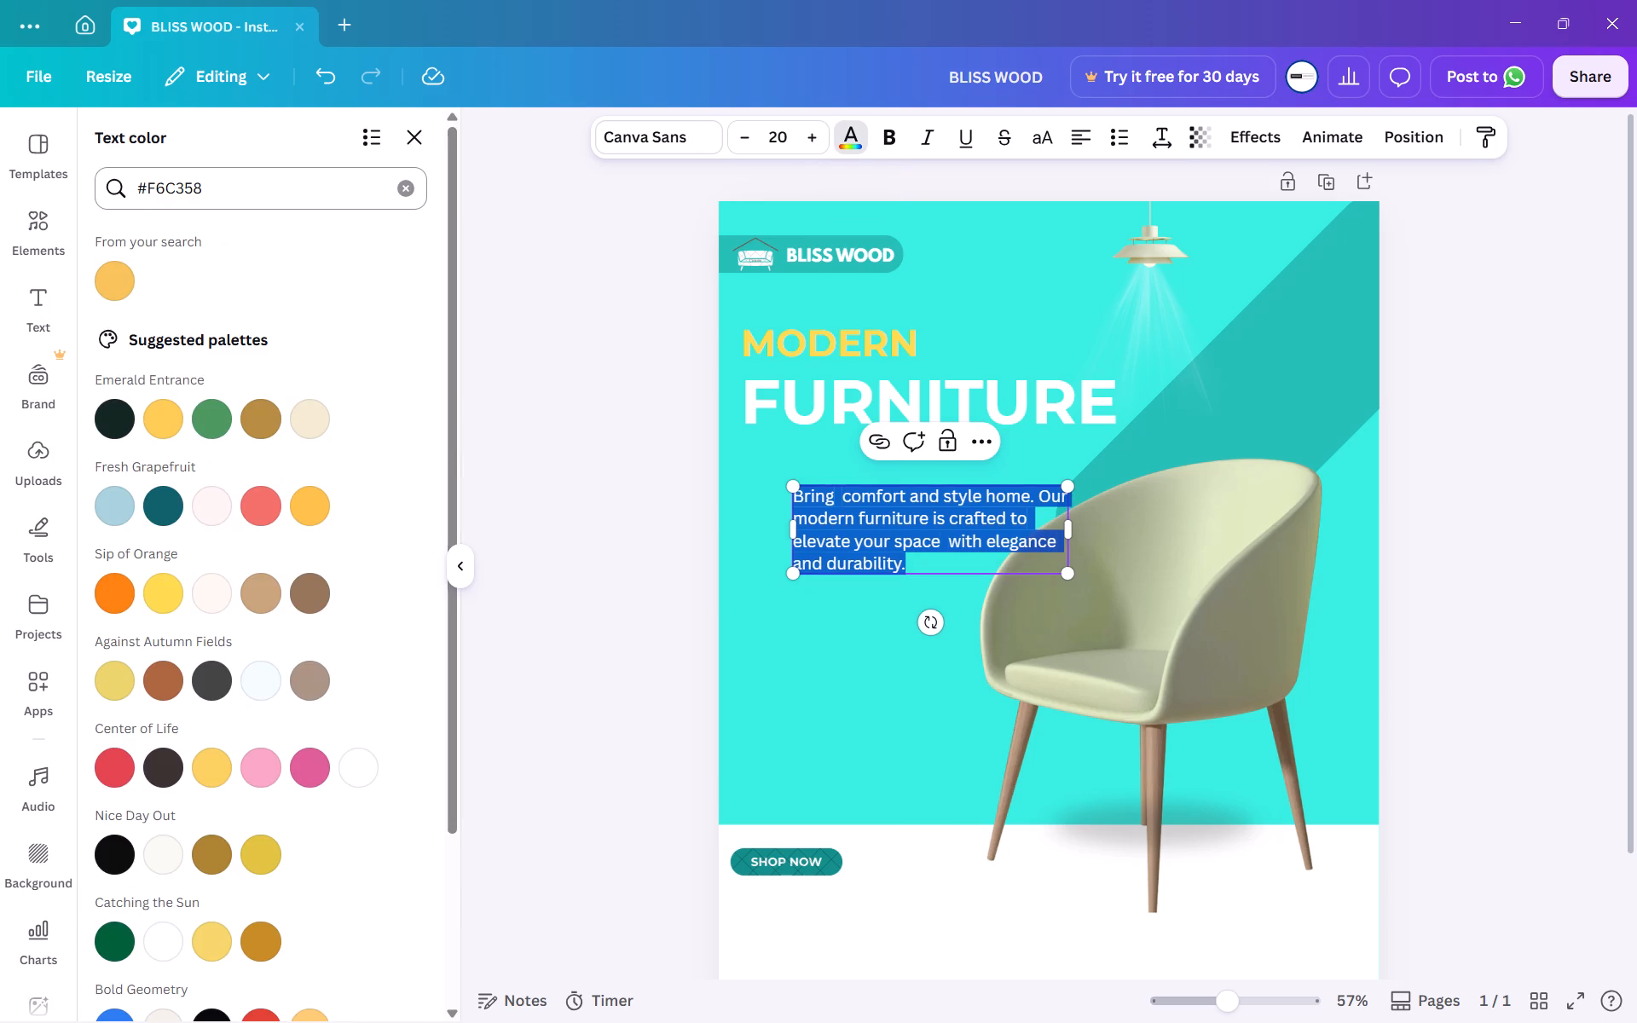
left_click(403, 194)
left_click(269, 298)
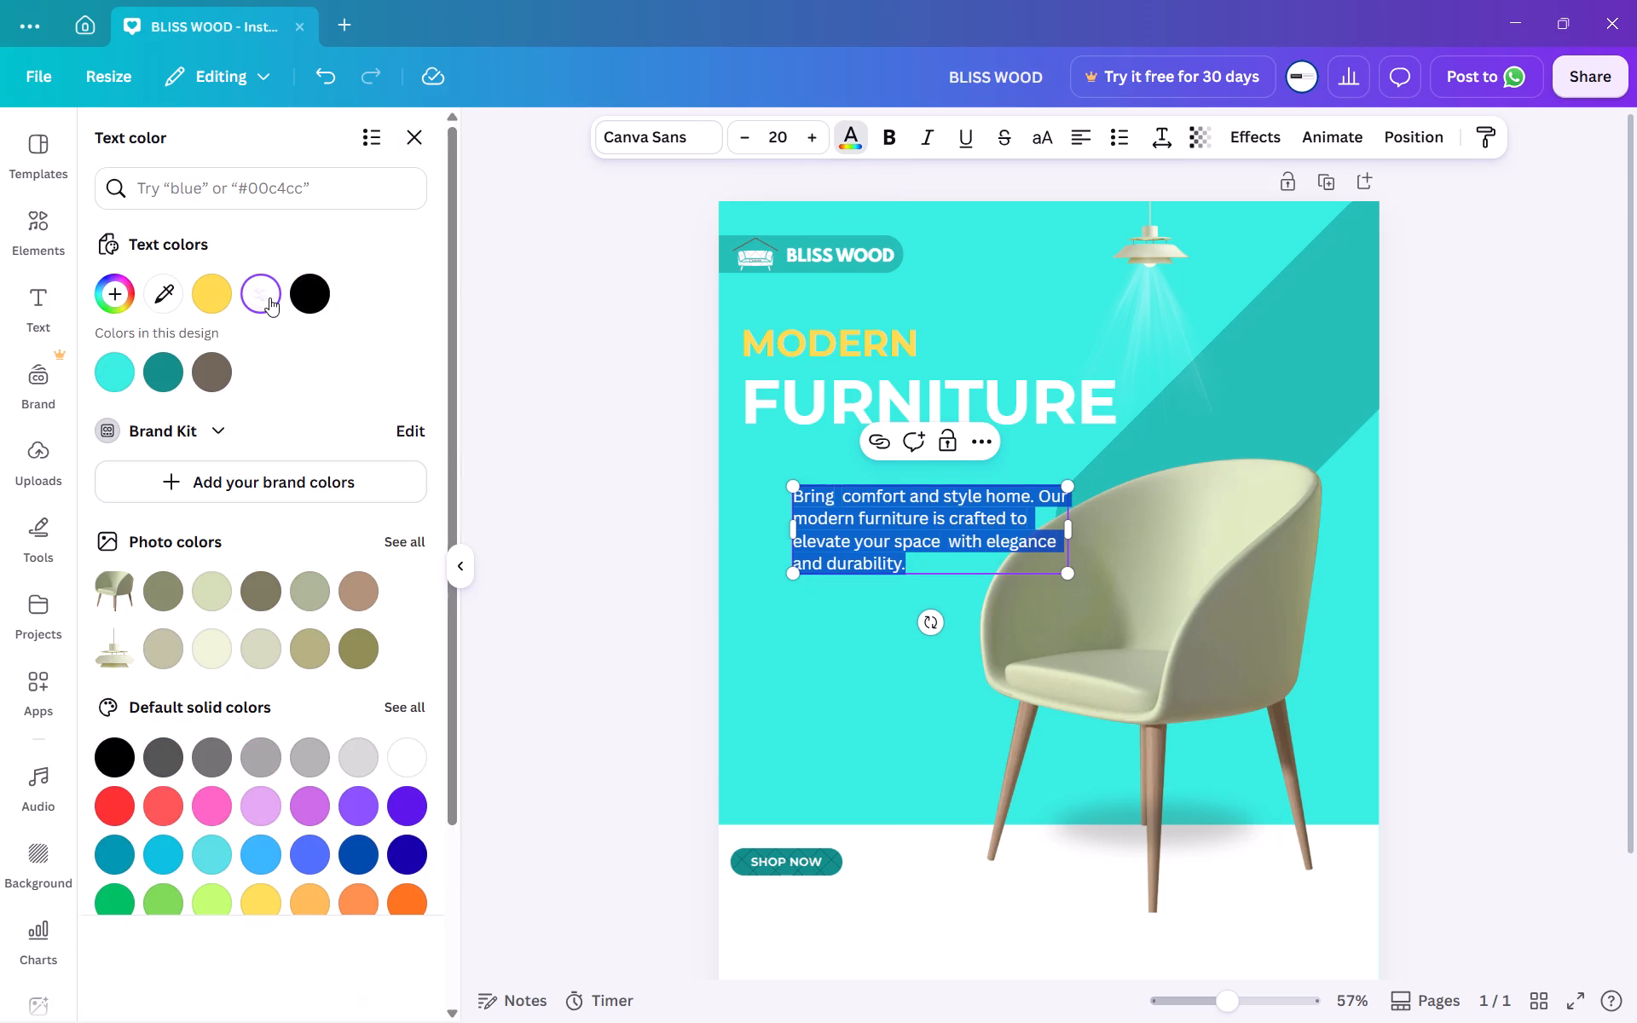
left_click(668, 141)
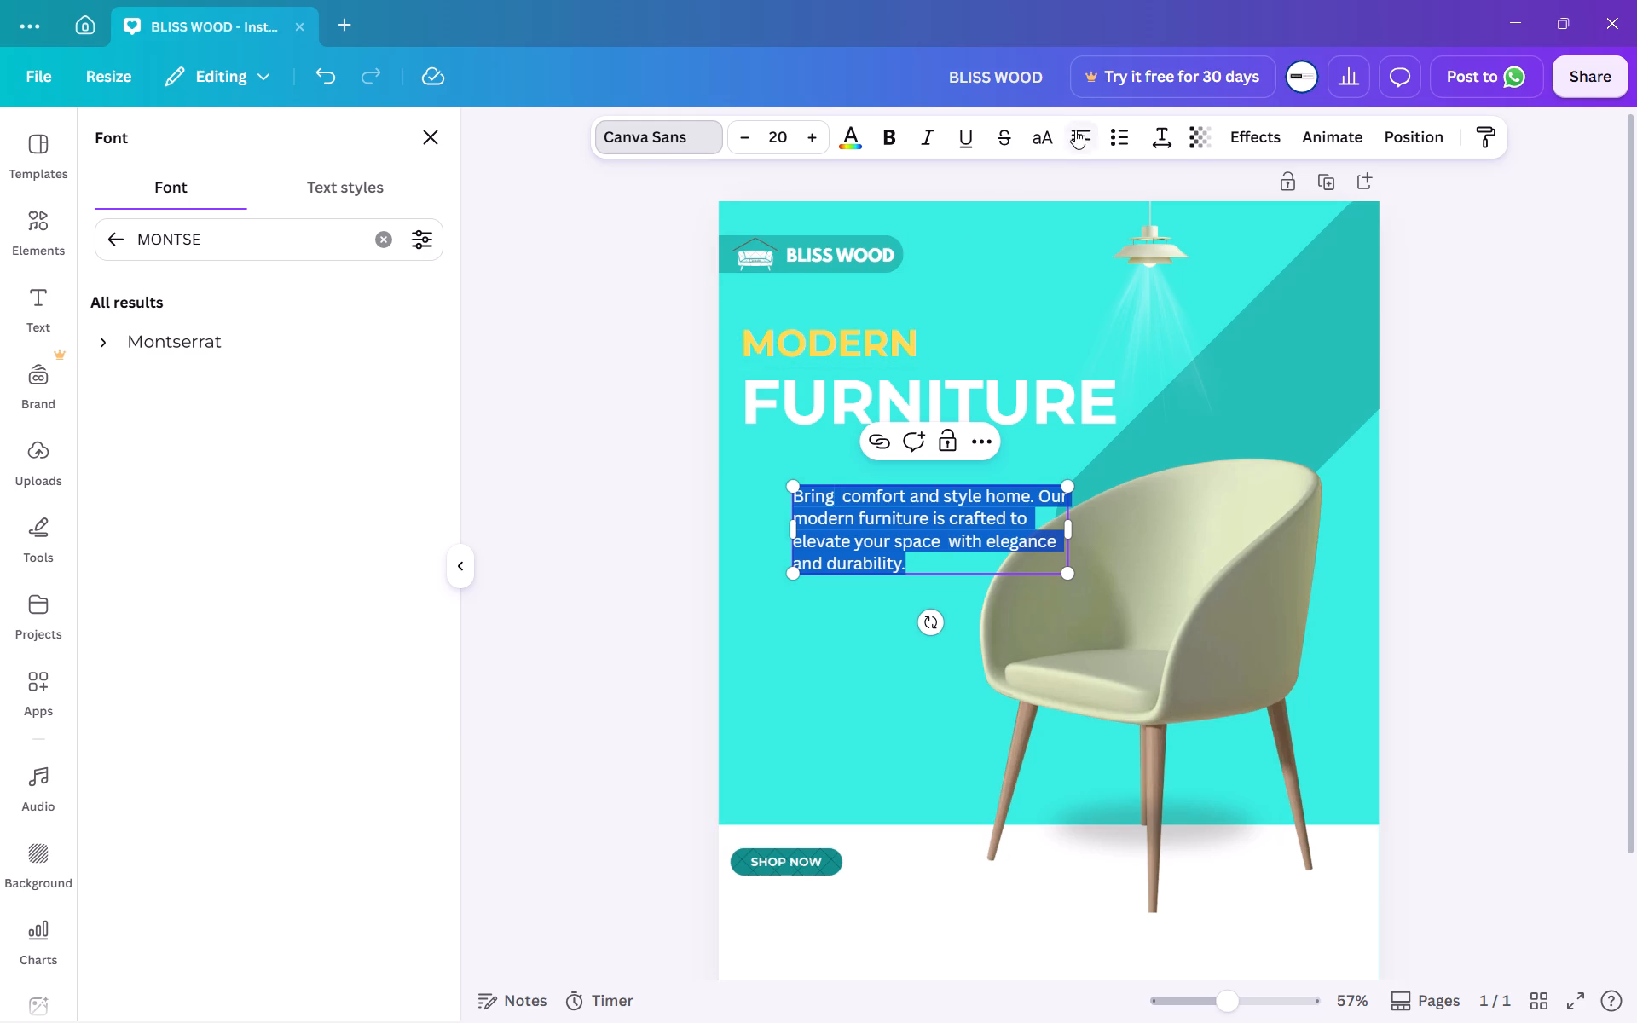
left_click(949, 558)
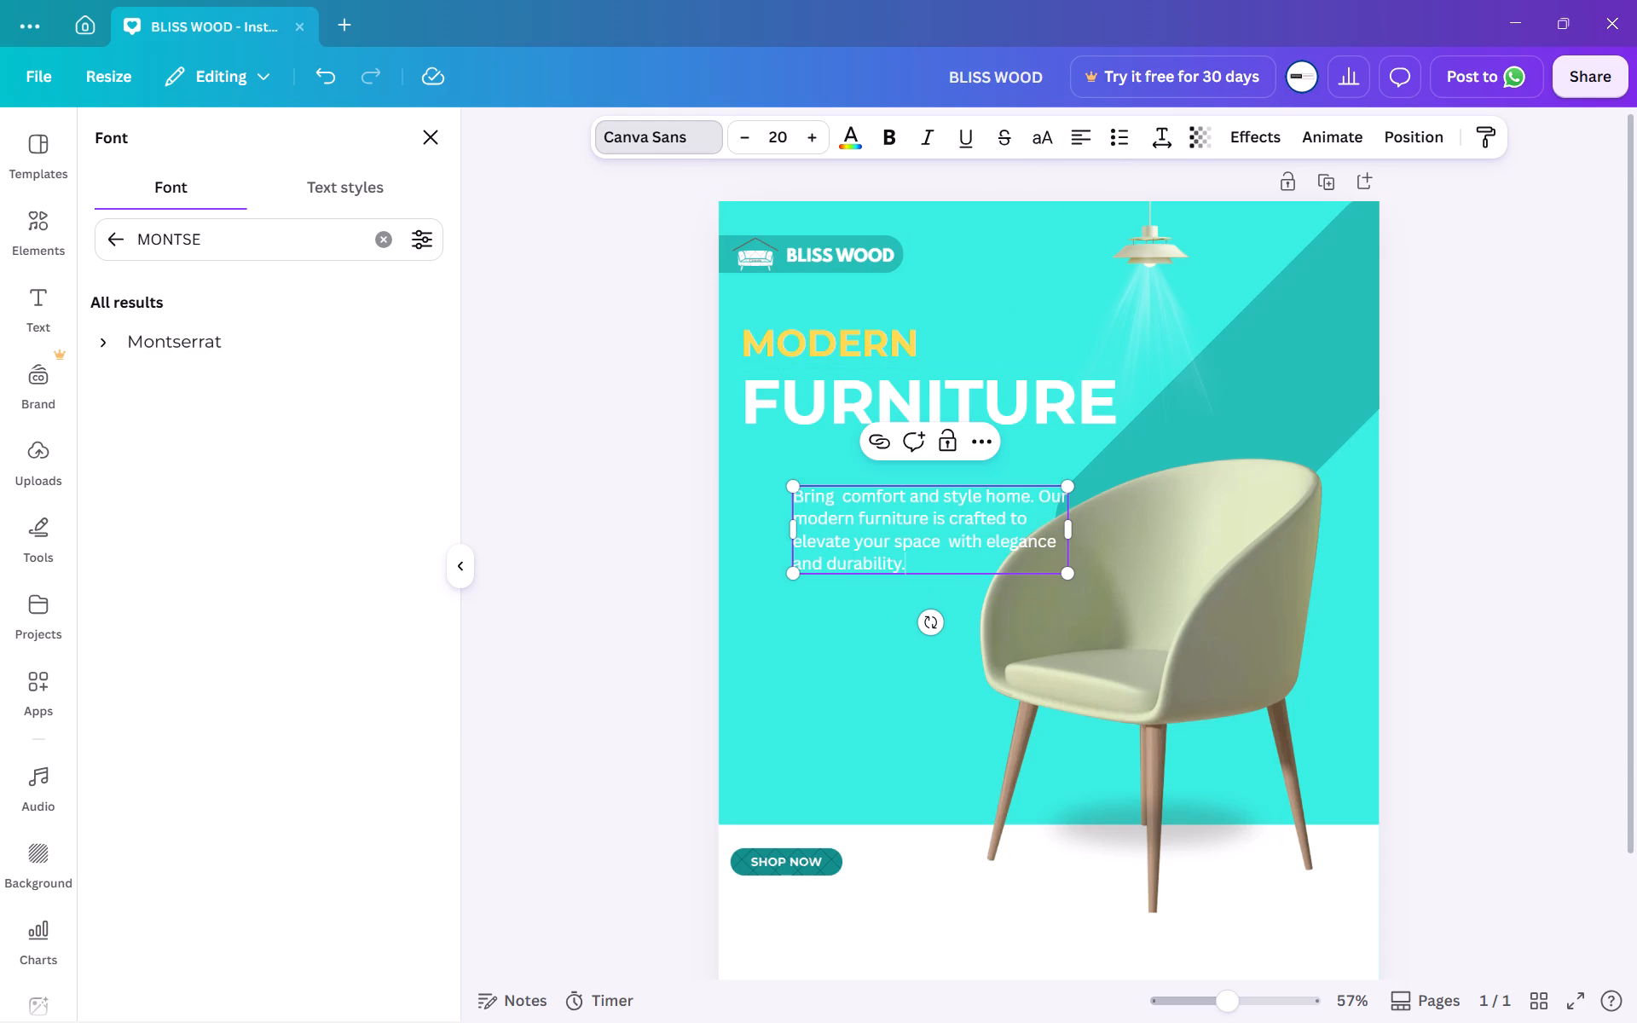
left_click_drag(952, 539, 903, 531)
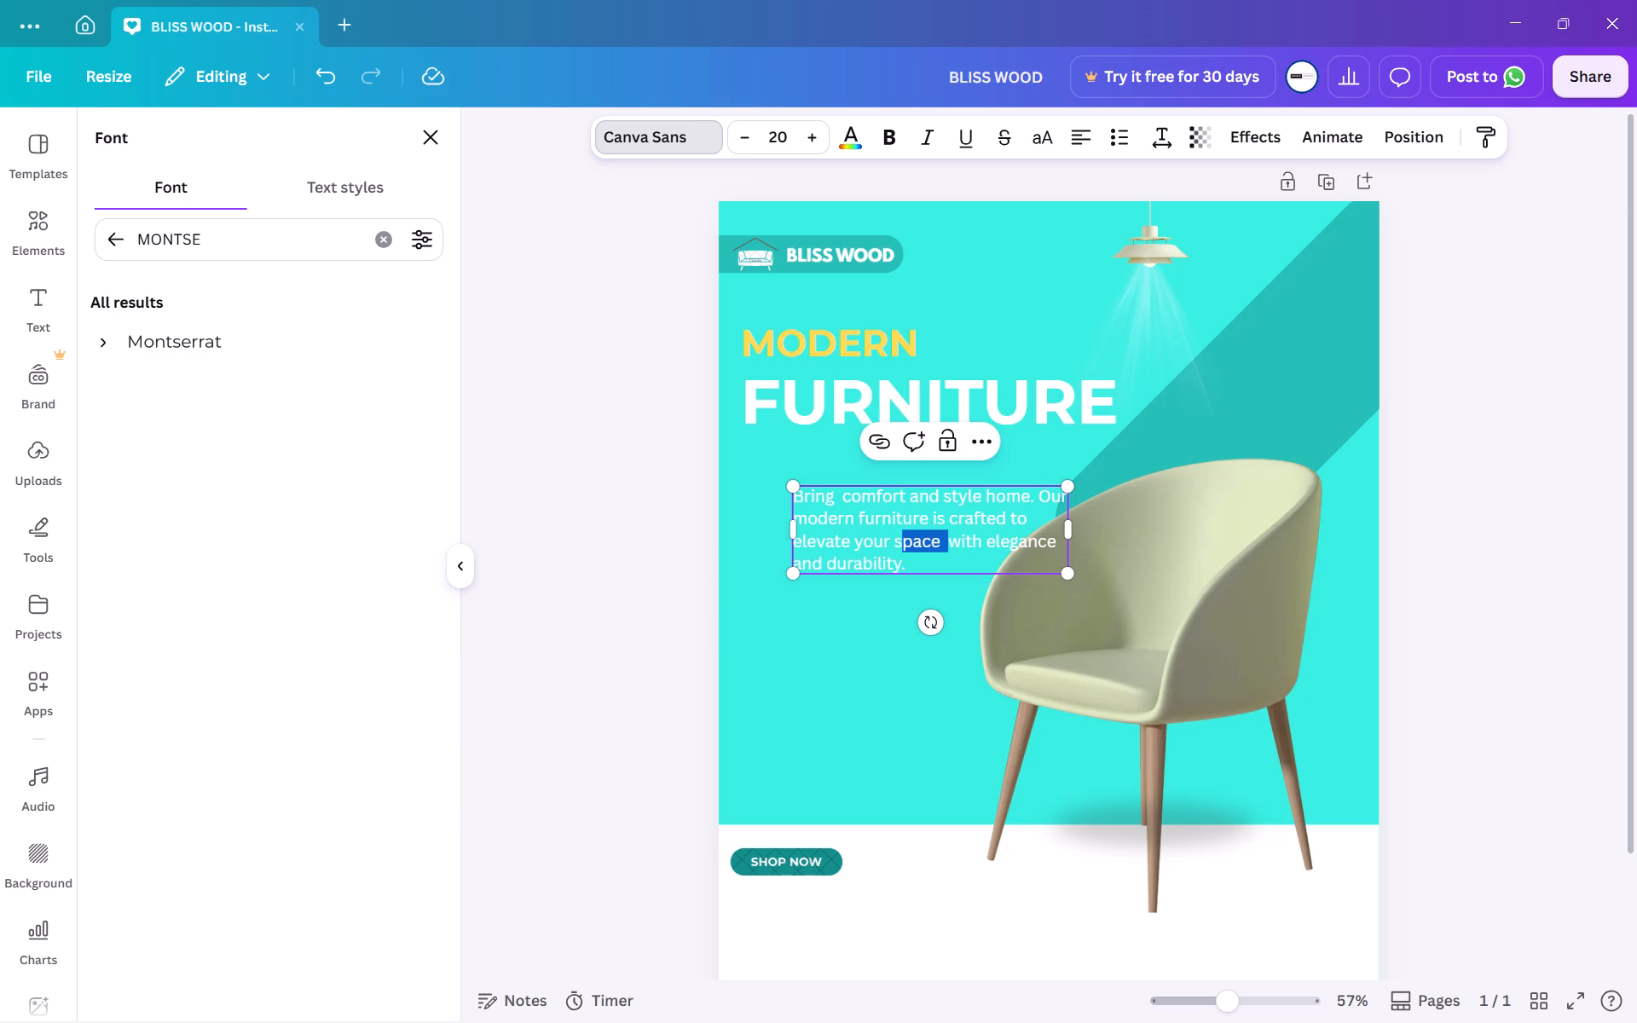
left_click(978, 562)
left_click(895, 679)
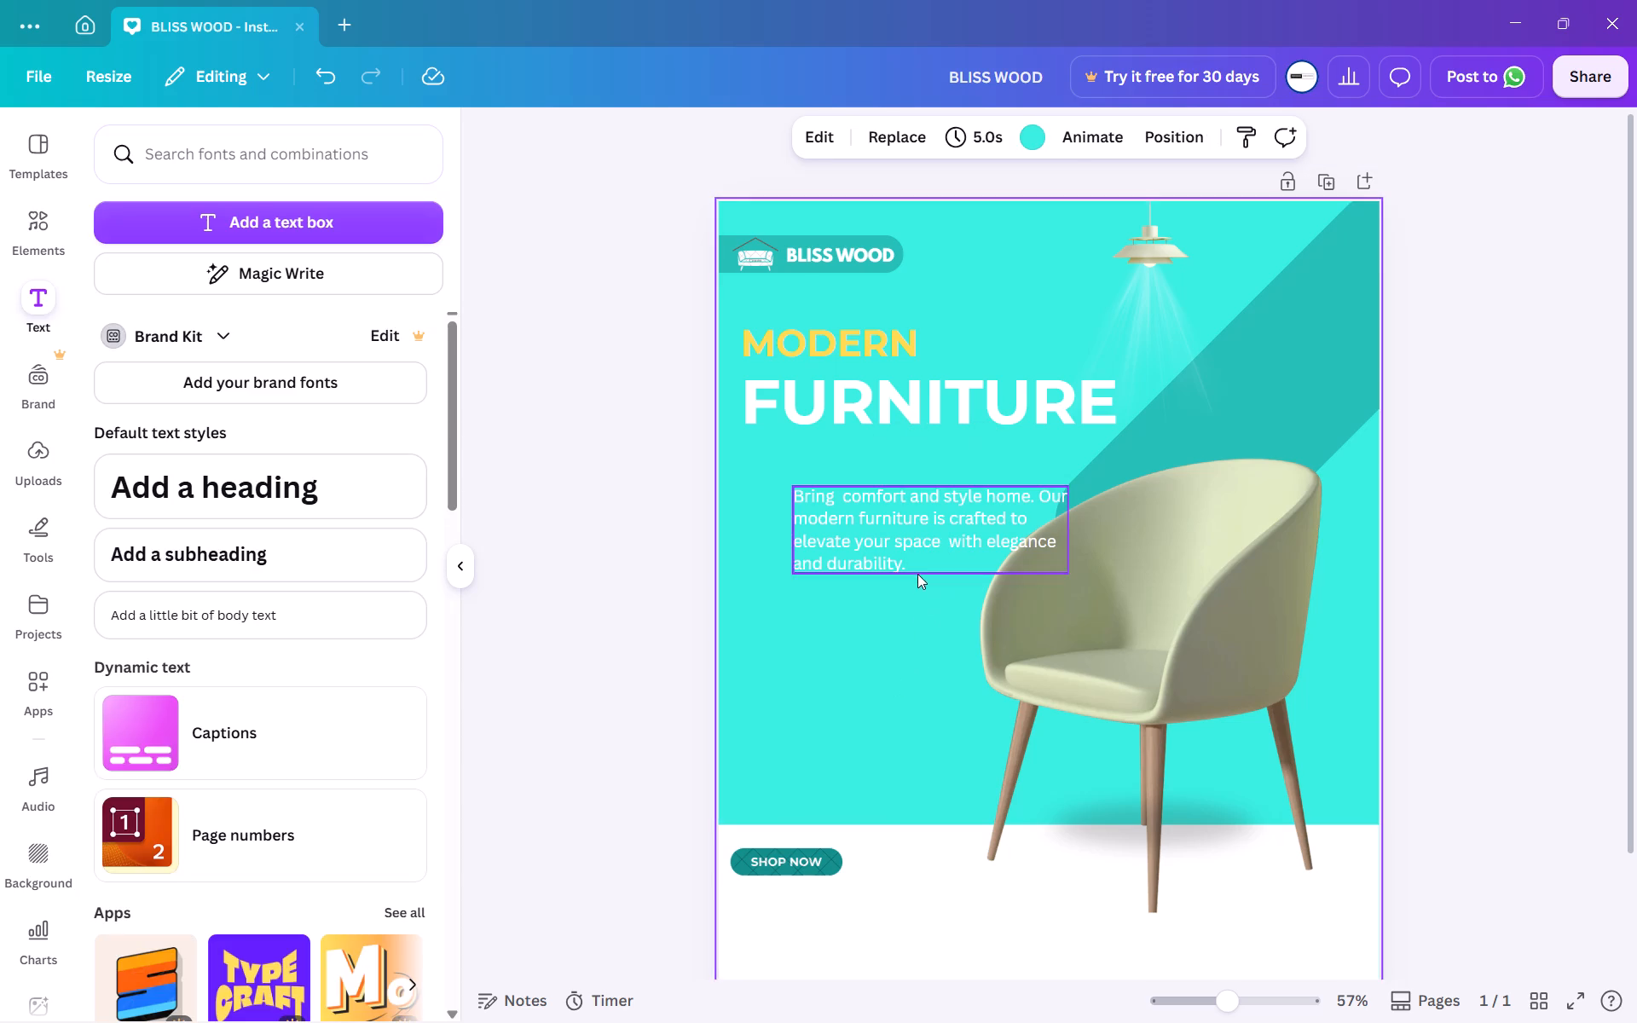
Move the paragraph so its start lines up with "MODERN", with a gap of 79 below "FURNITURE".
left_click_drag(917, 569, 868, 565)
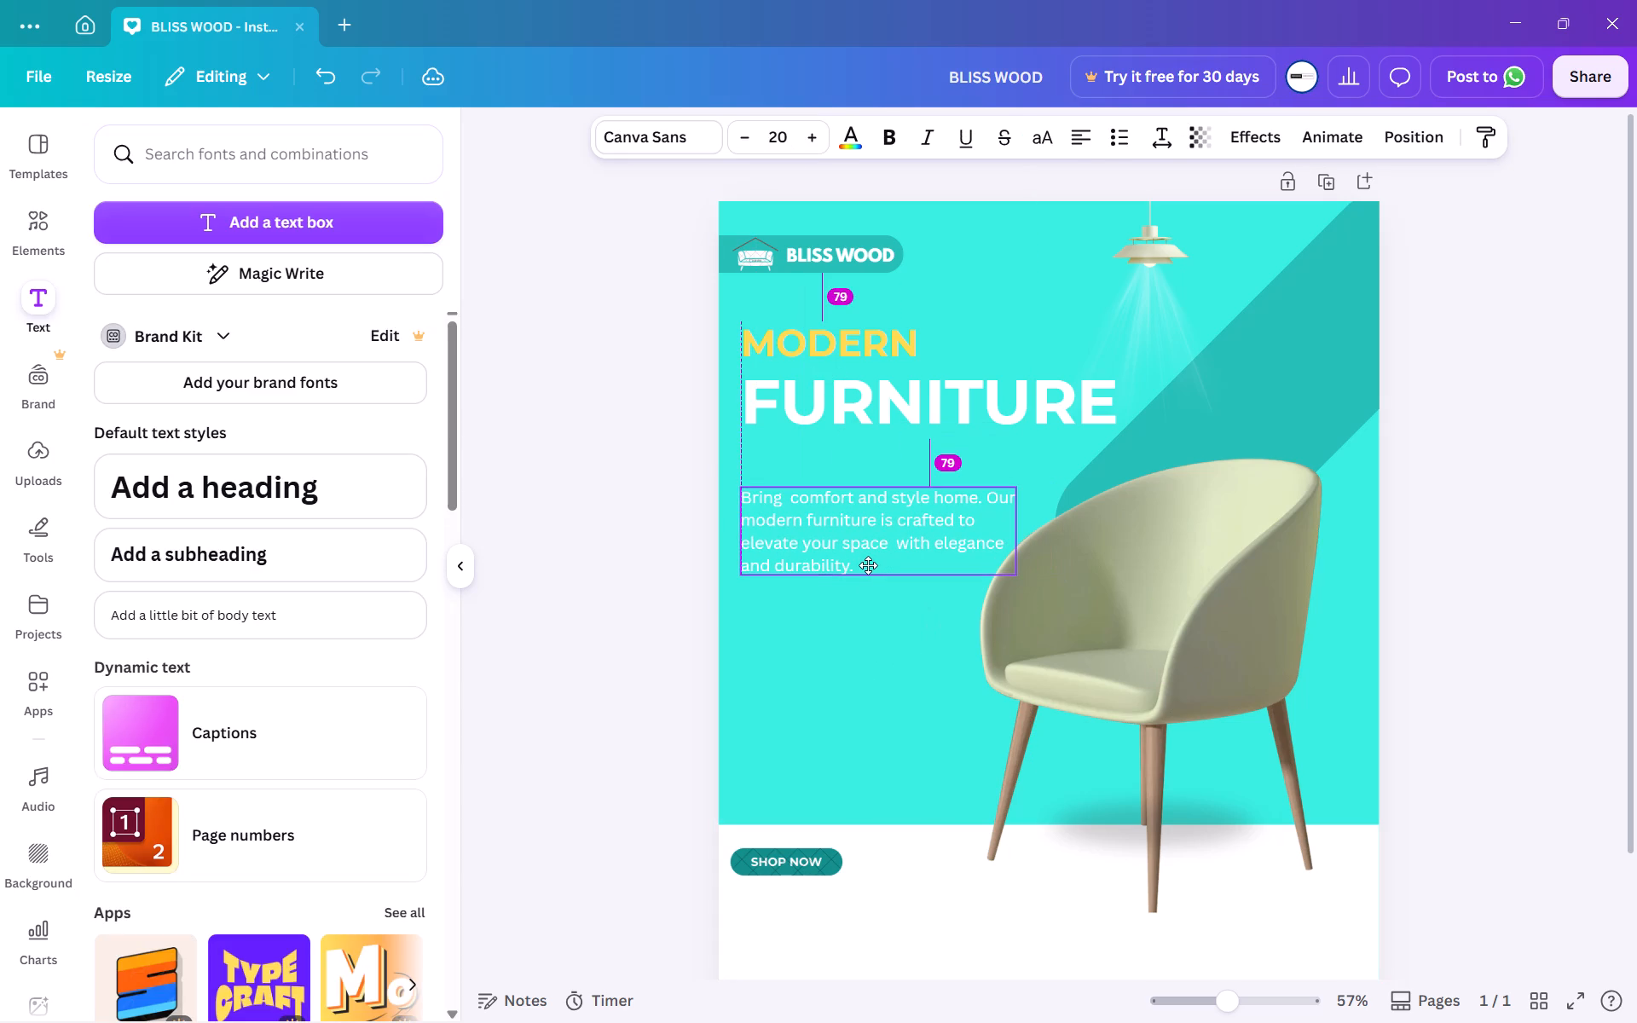
left_click_drag(868, 565, 867, 565)
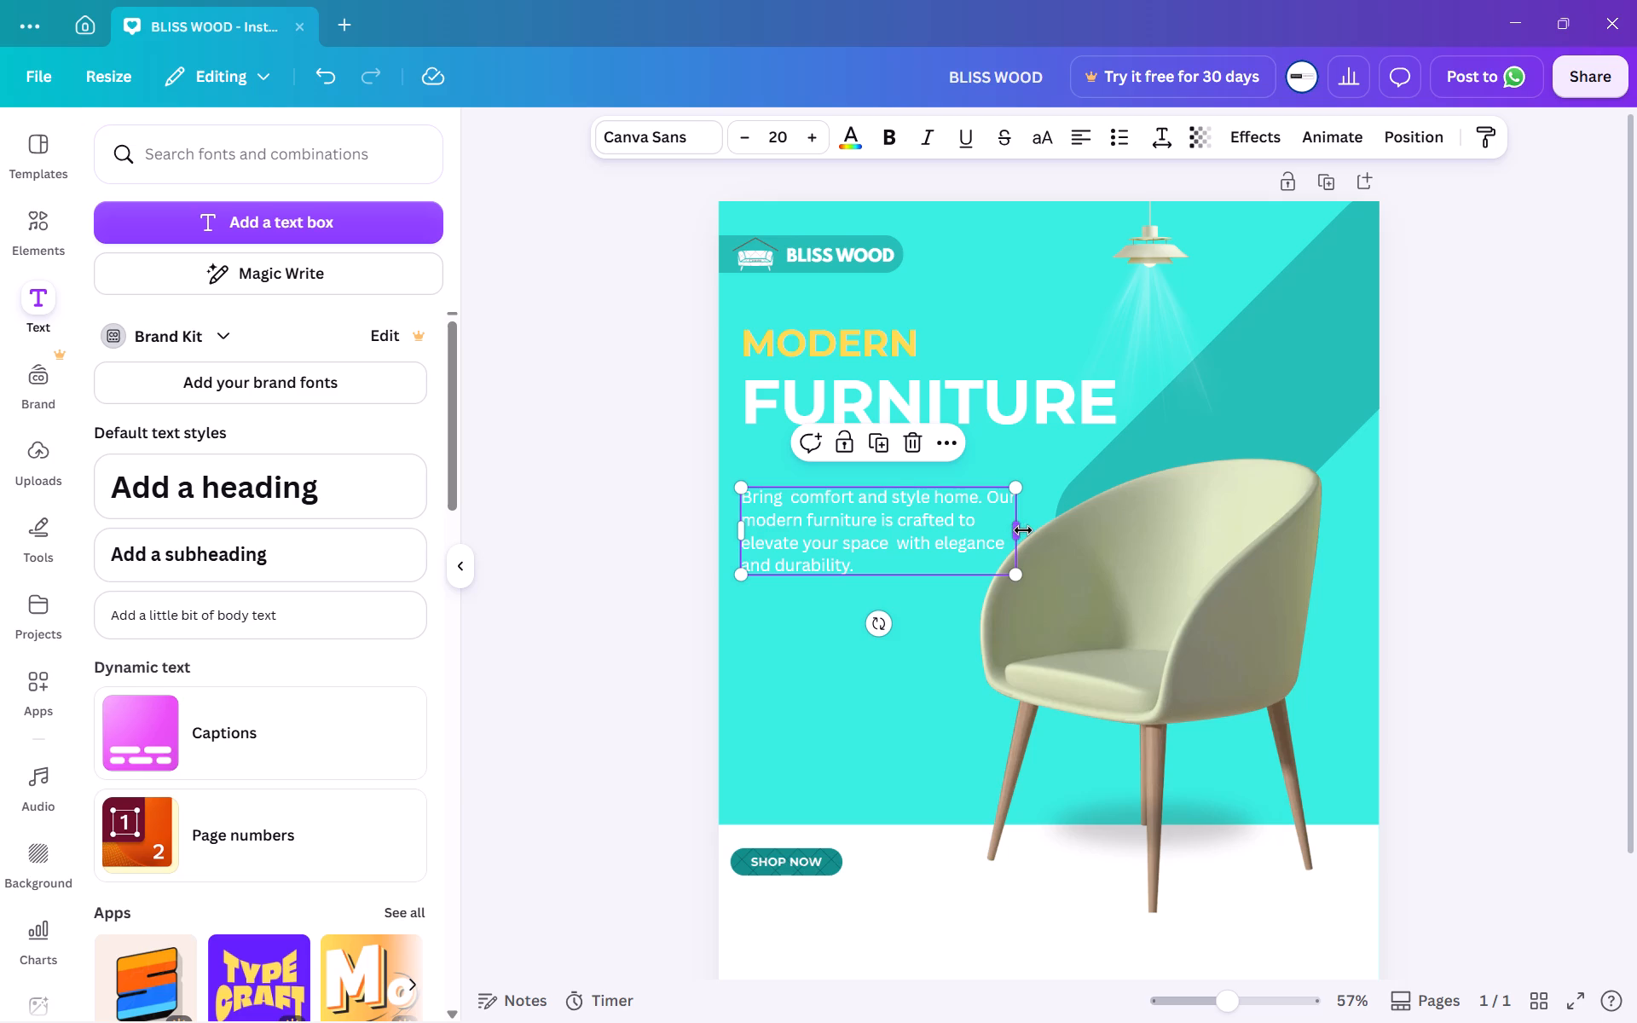
Widen the paragraph's text box to about 504, ending at the page's vertical centre line.
left_click(772, 535)
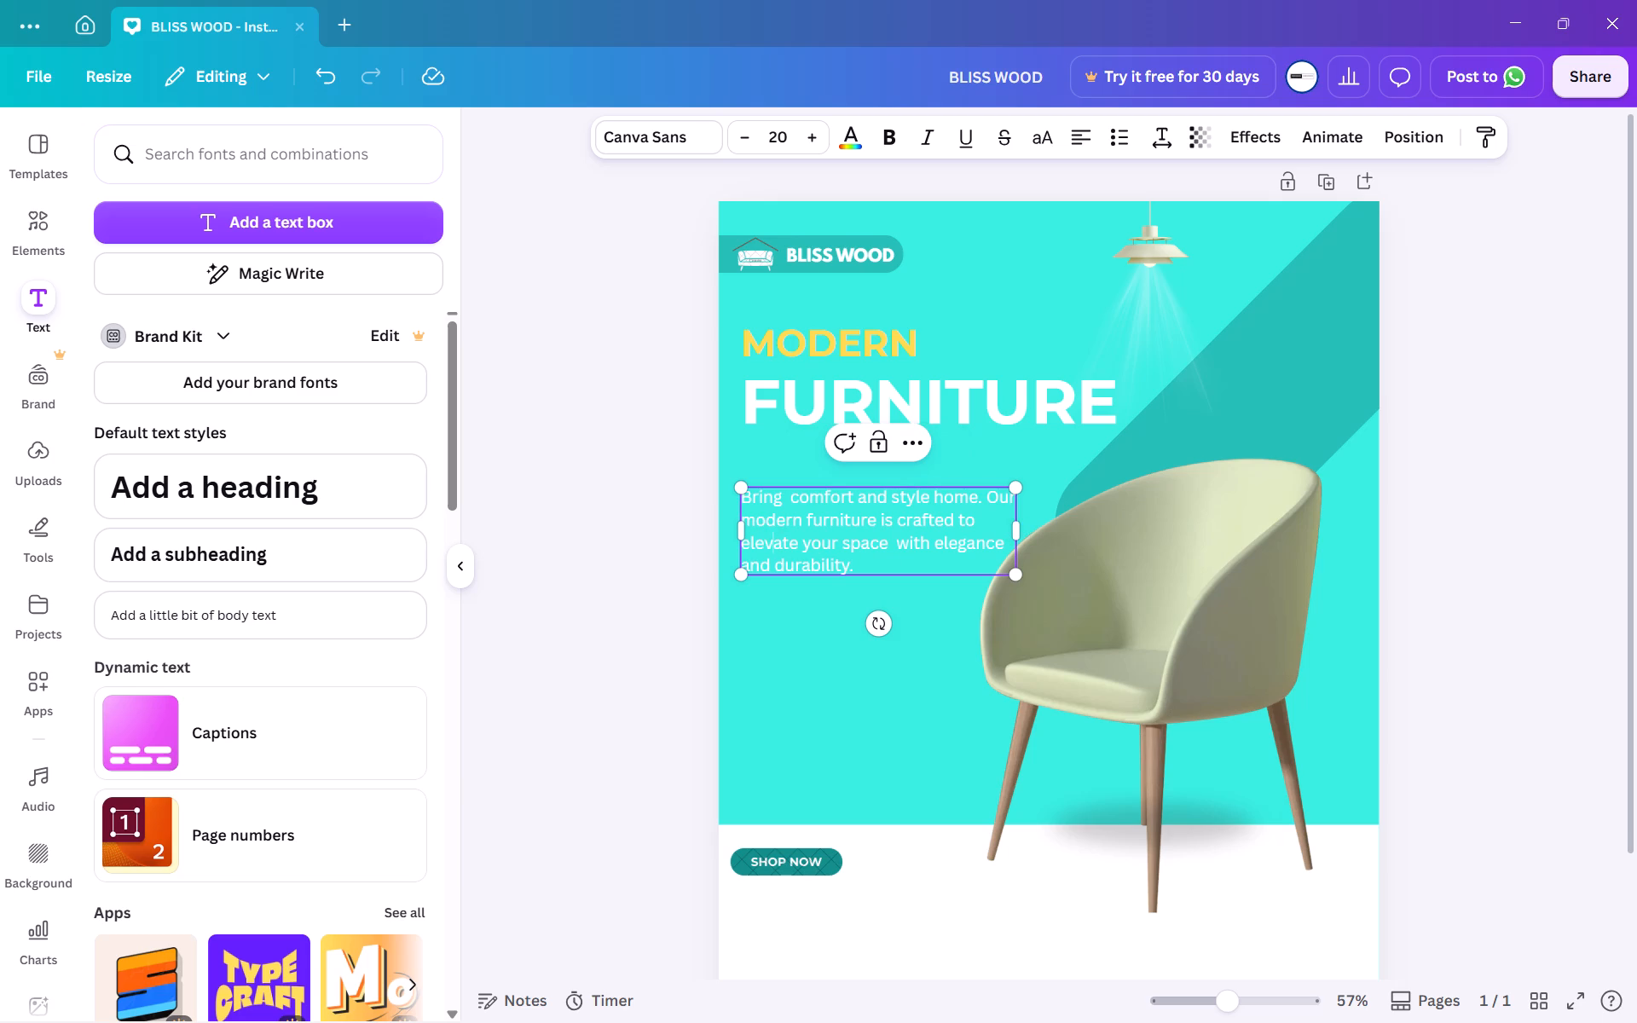
left_click(766, 541)
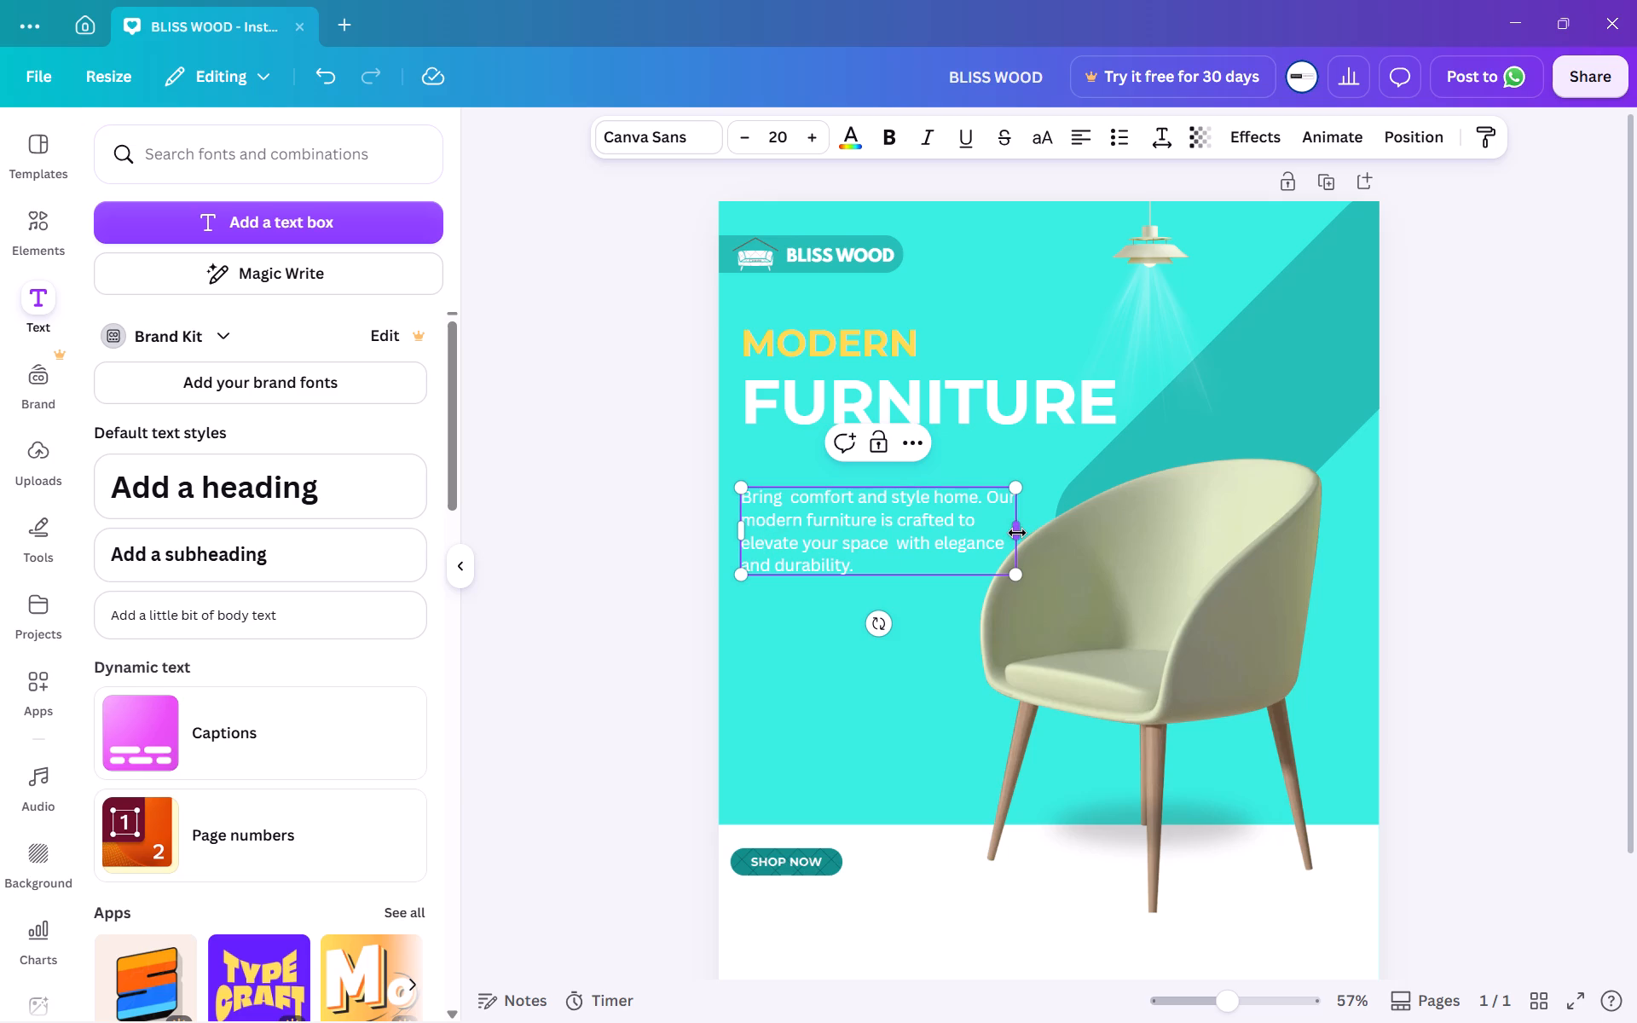
left_click(1017, 533)
left_click(1017, 533)
left_click_drag(1017, 533, 1056, 532)
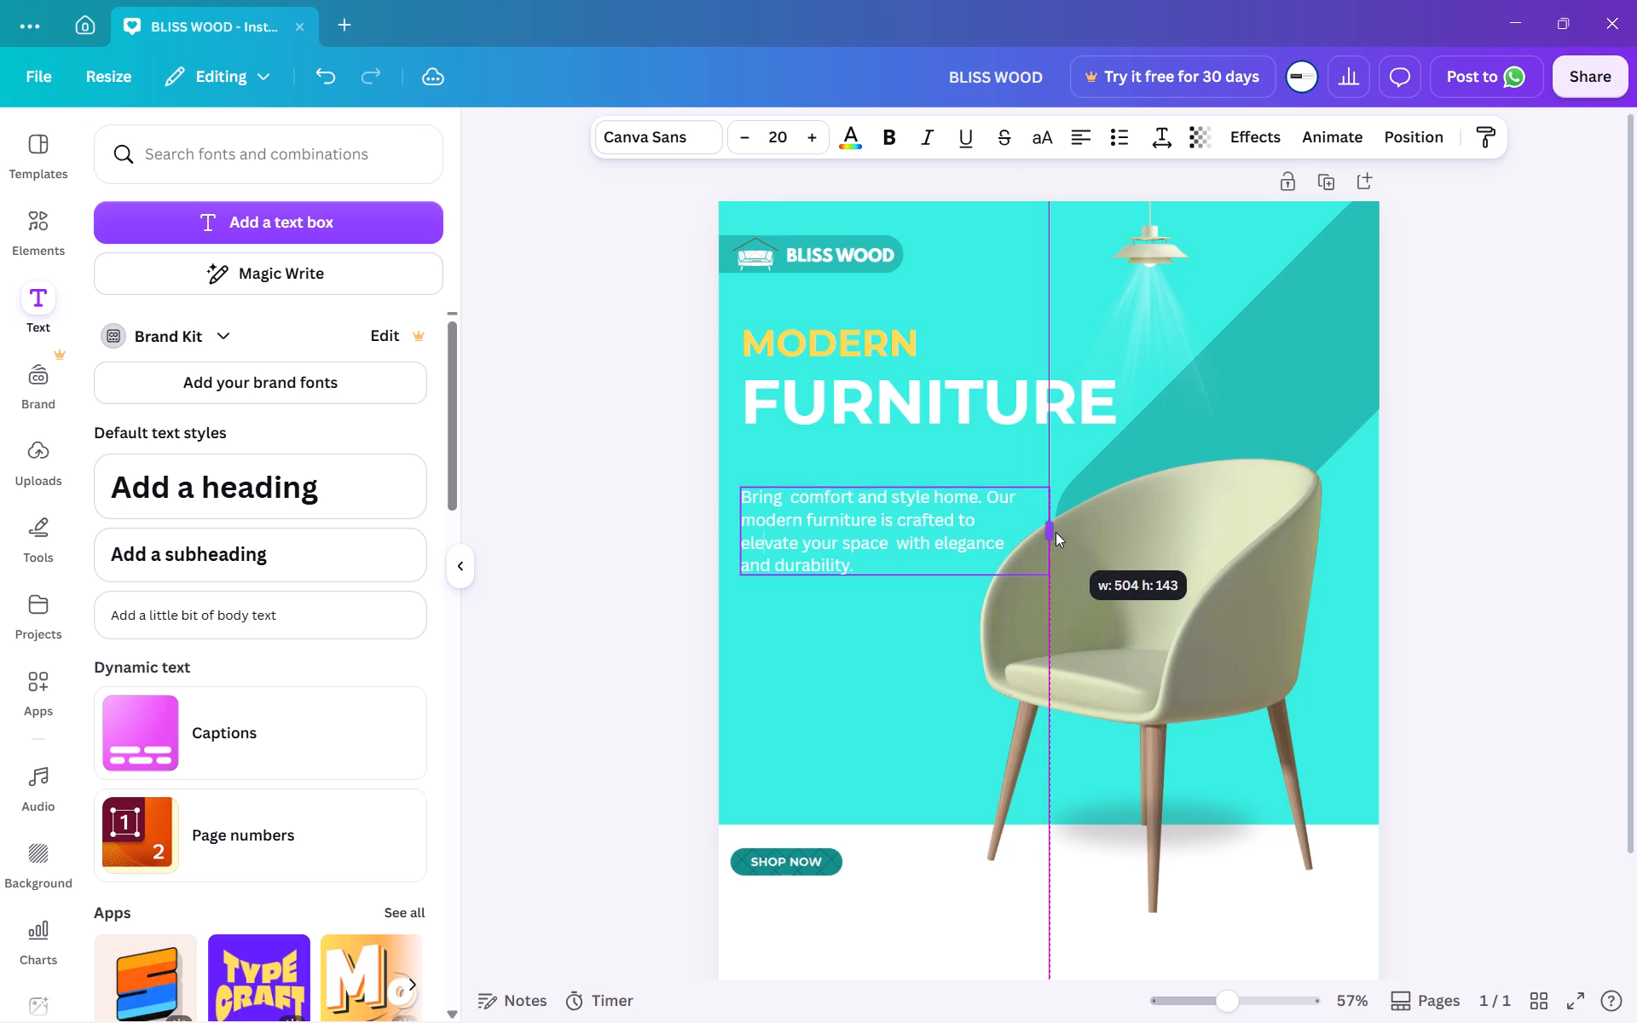
left_click_drag(1056, 532, 1056, 529)
Replace the line break before "modern" in the tagline paragraph with a single space.
left_click(768, 522)
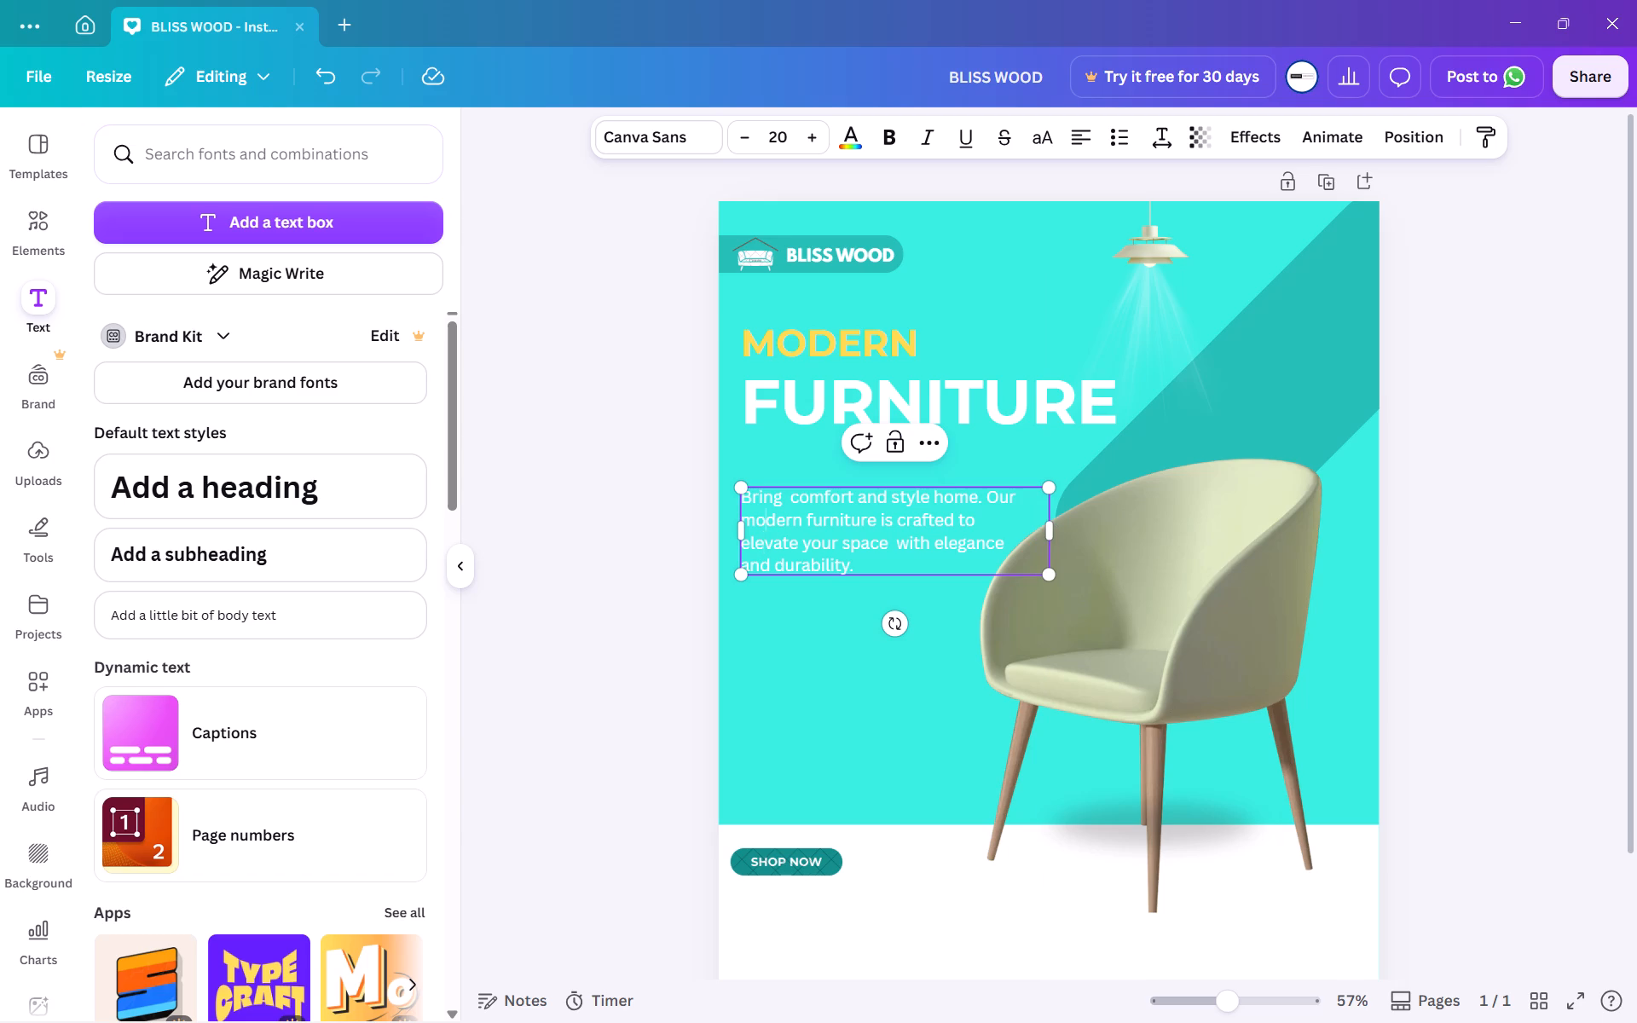
key("Left")
key("Left")
key("Left")
key("Left")
key("Right")
key("Left")
key("Left")
key("Right")
key("Right")
key("Down")
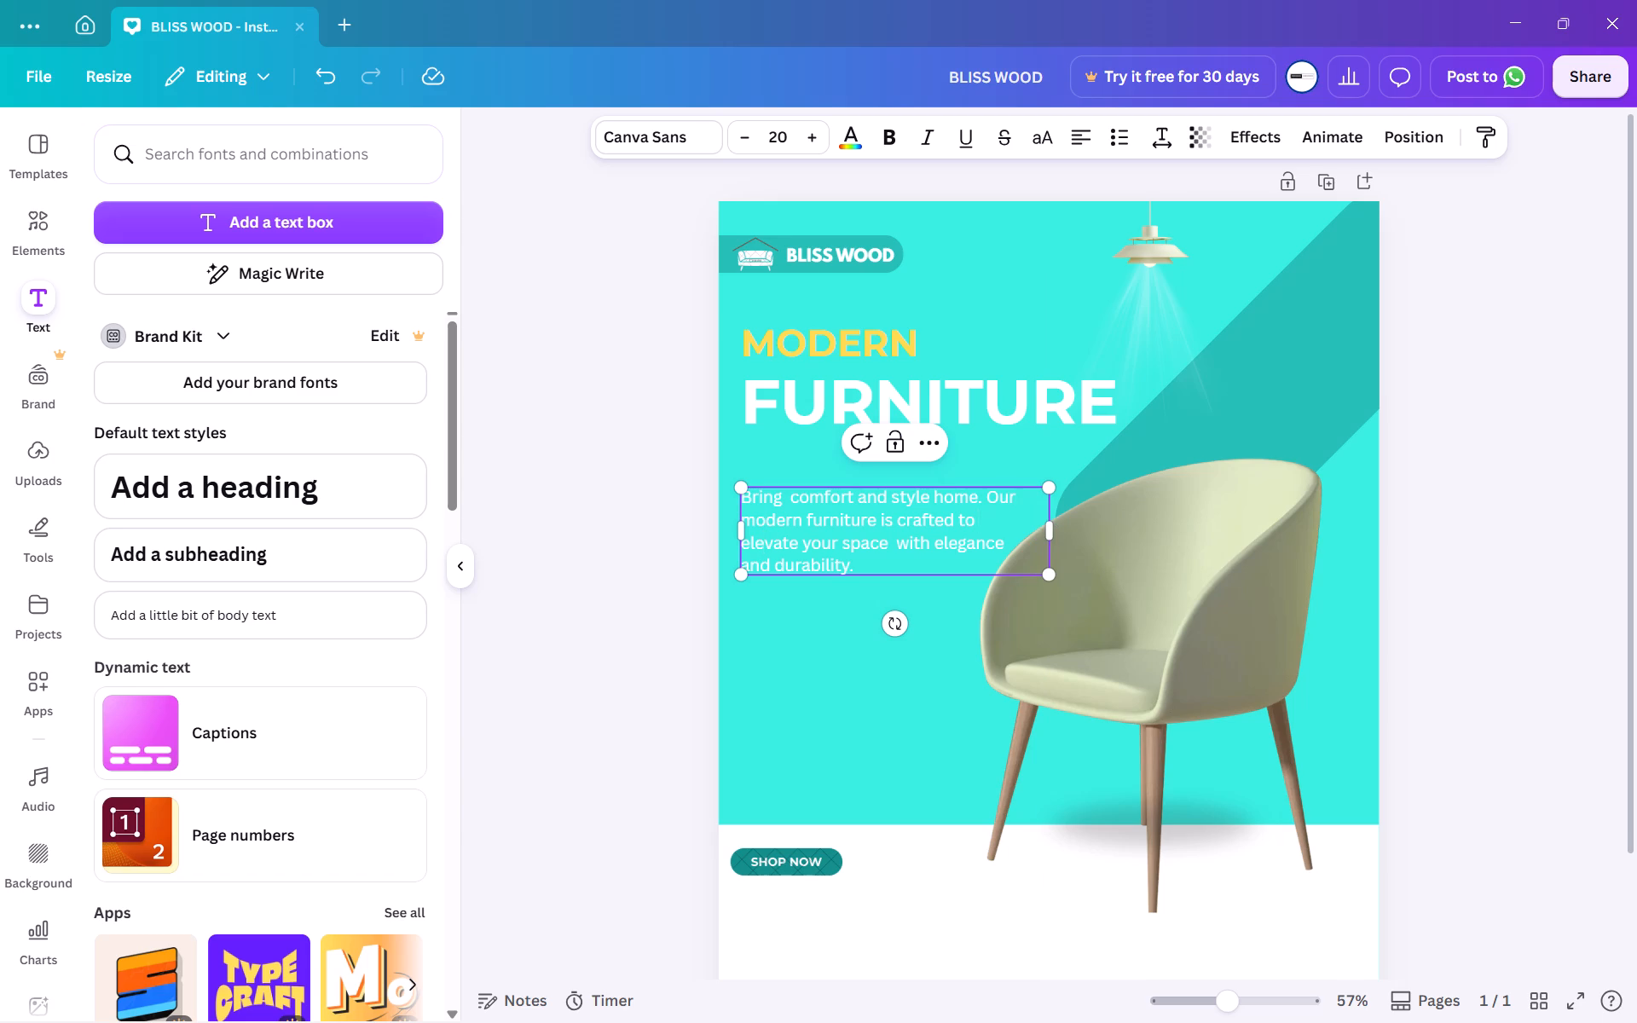
left_click(768, 522)
key("Left")
key("Left")
key("BackSpace")
key("space")
Remove the paragraph's line breaks before "elevate" and before "and durability." so the text flows continuously.
left_click(781, 553)
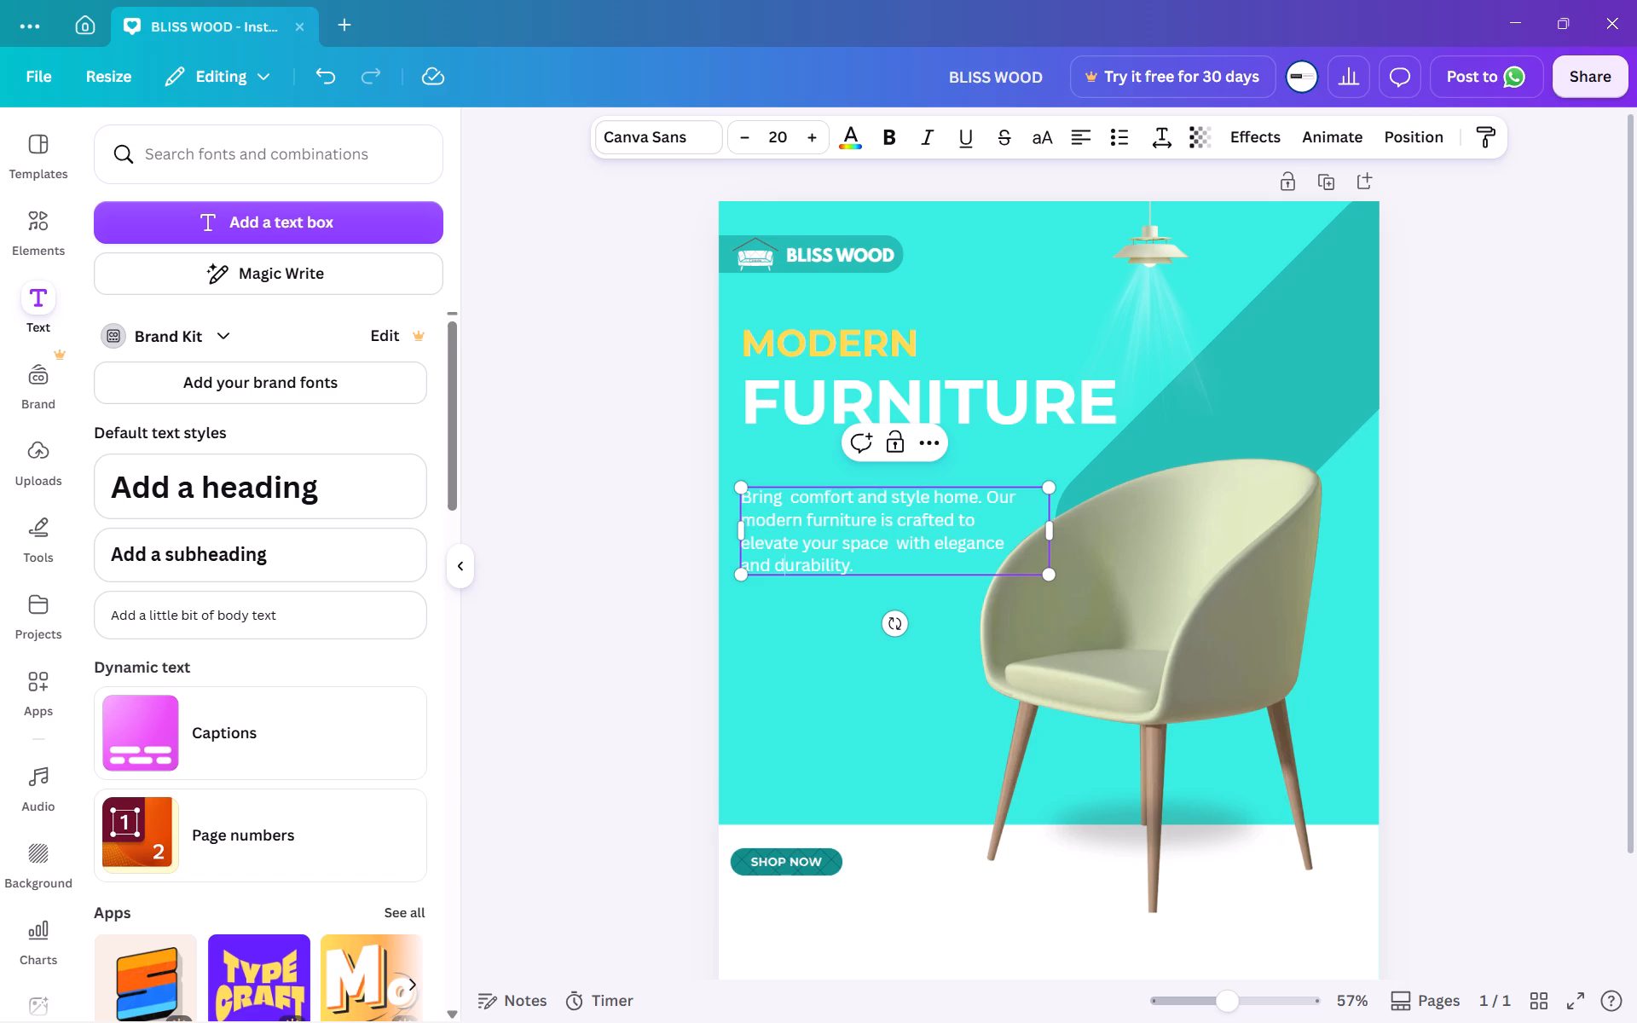
left_click(754, 546)
key("Left")
key("Left")
key("BackSpace")
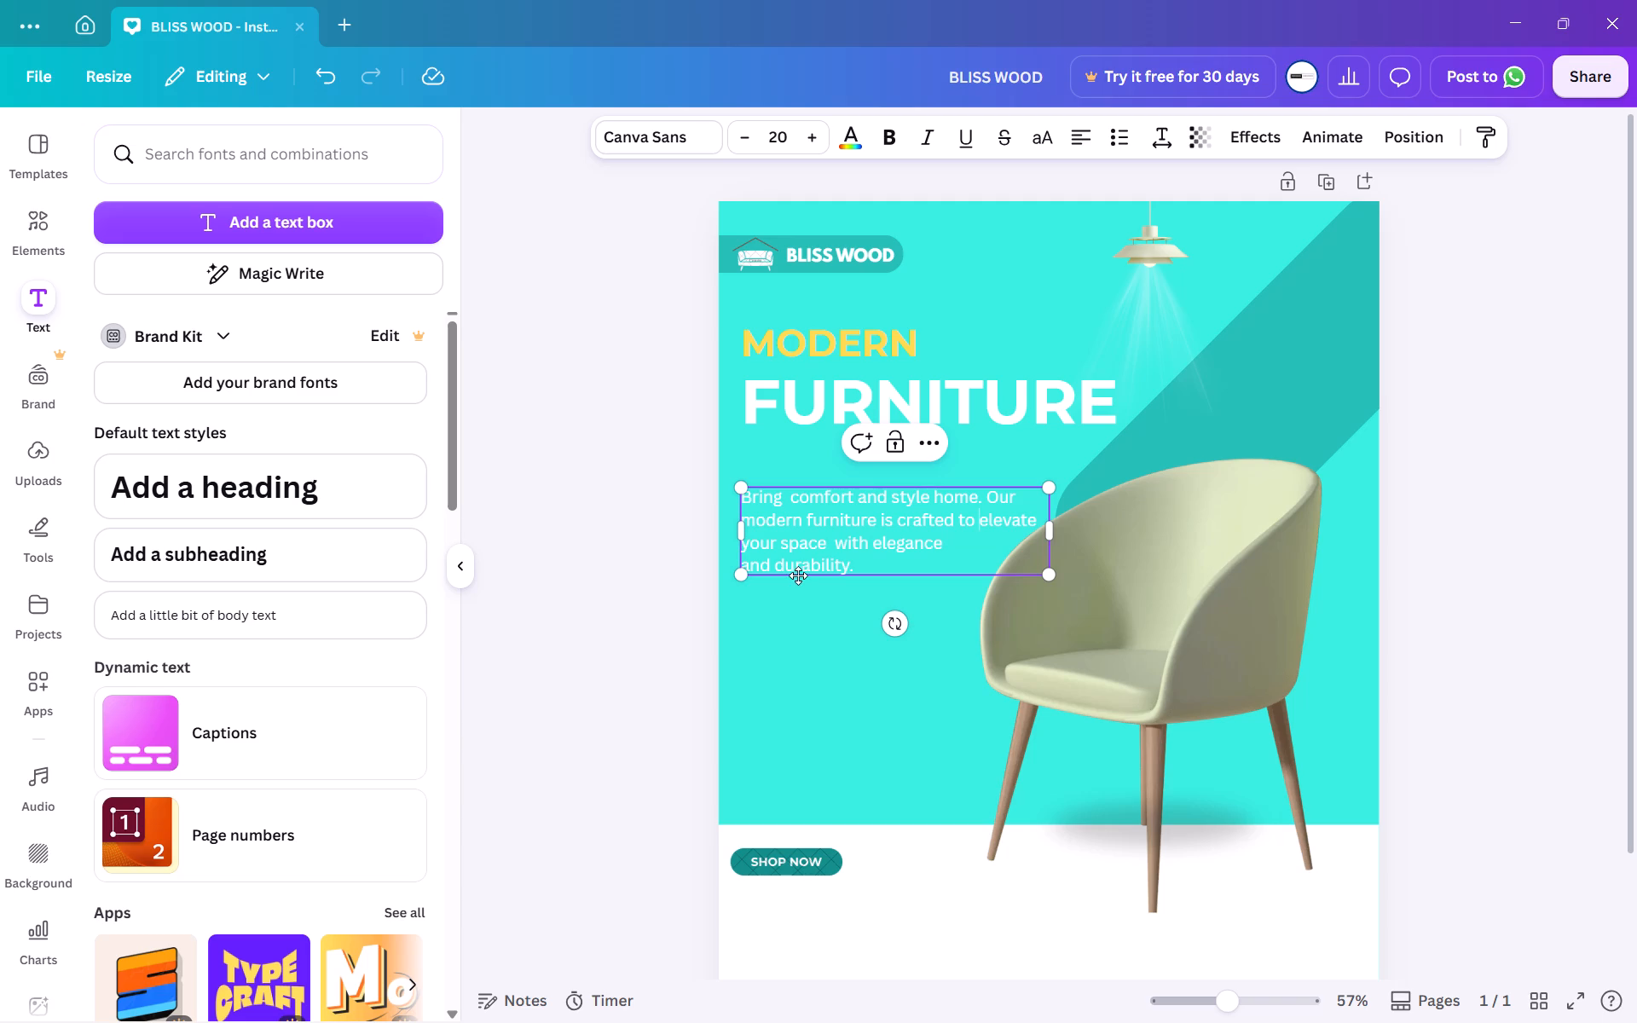
left_click(762, 565)
key("Left")
key("Left")
key("BackSpace")
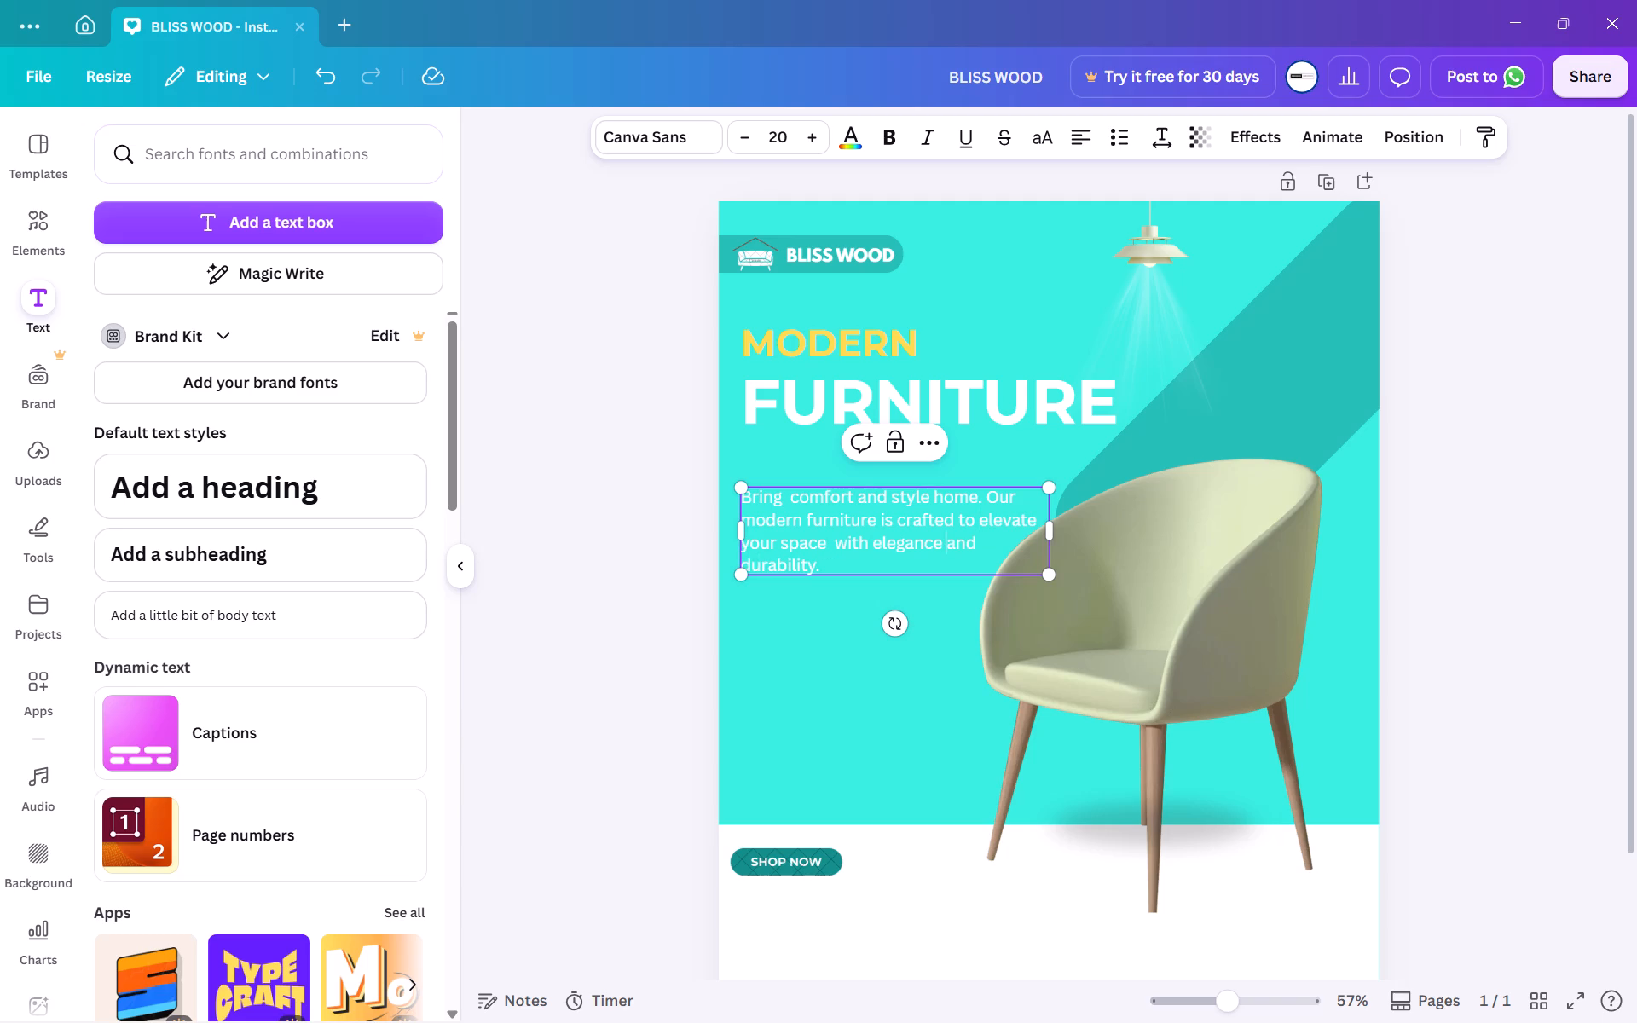
left_click(852, 623)
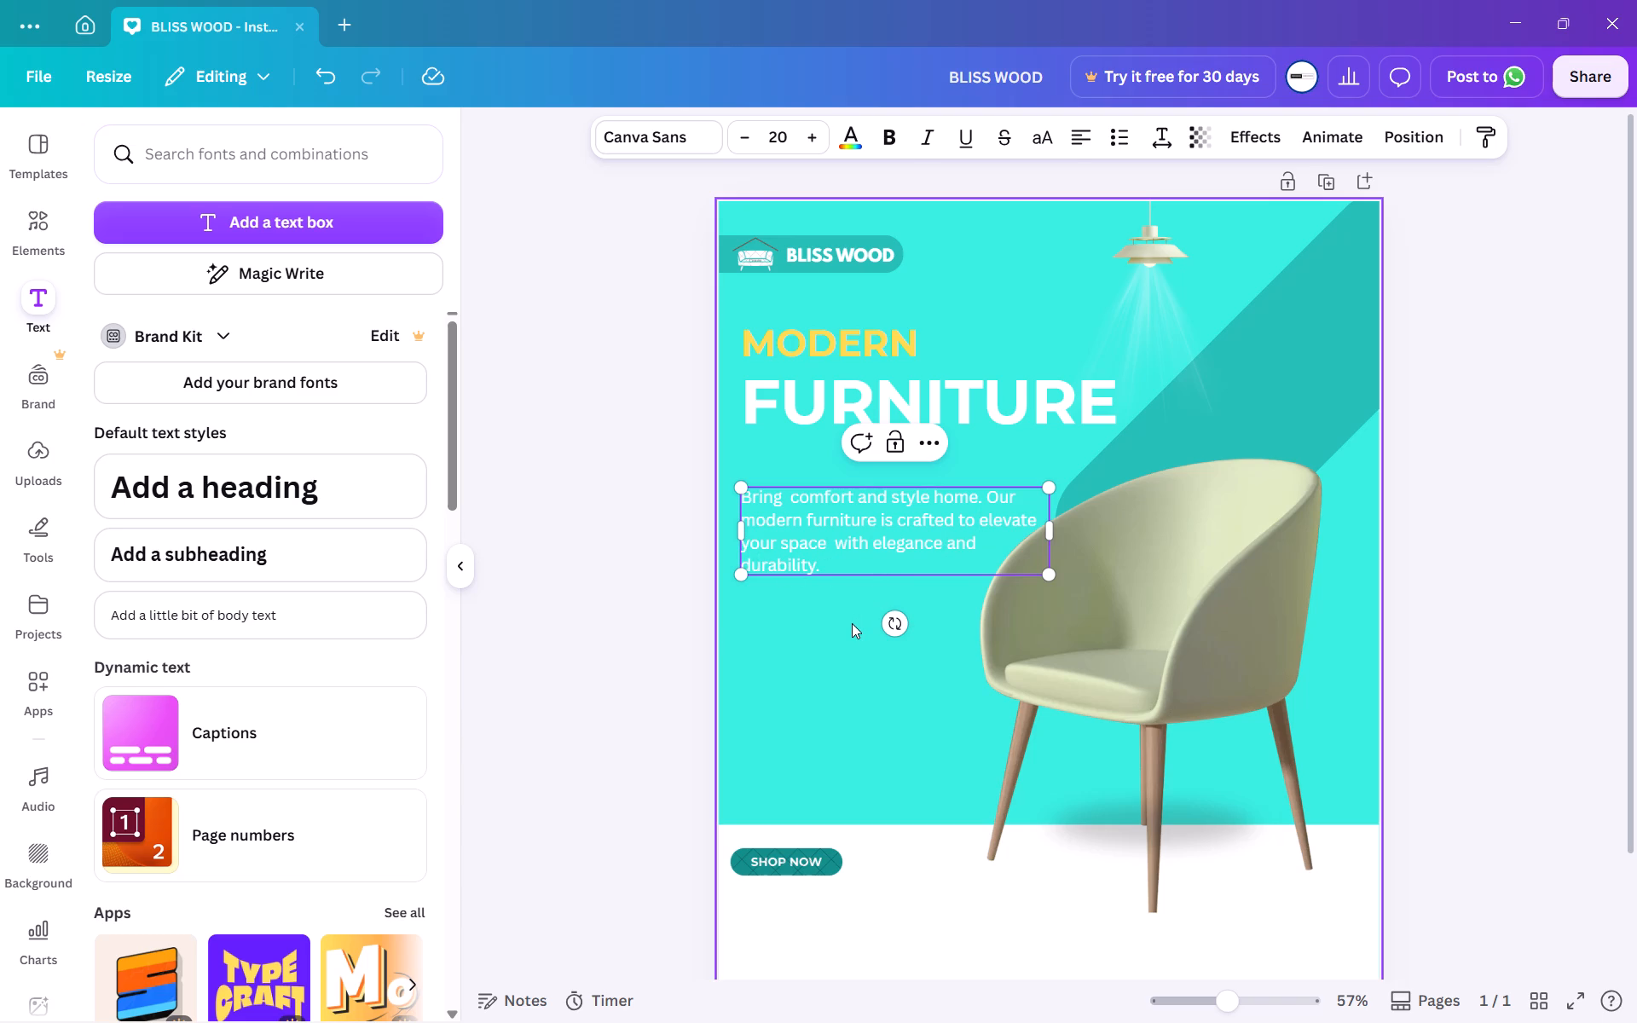
Make the whole tagline paragraph bold.
triple_click(895, 558)
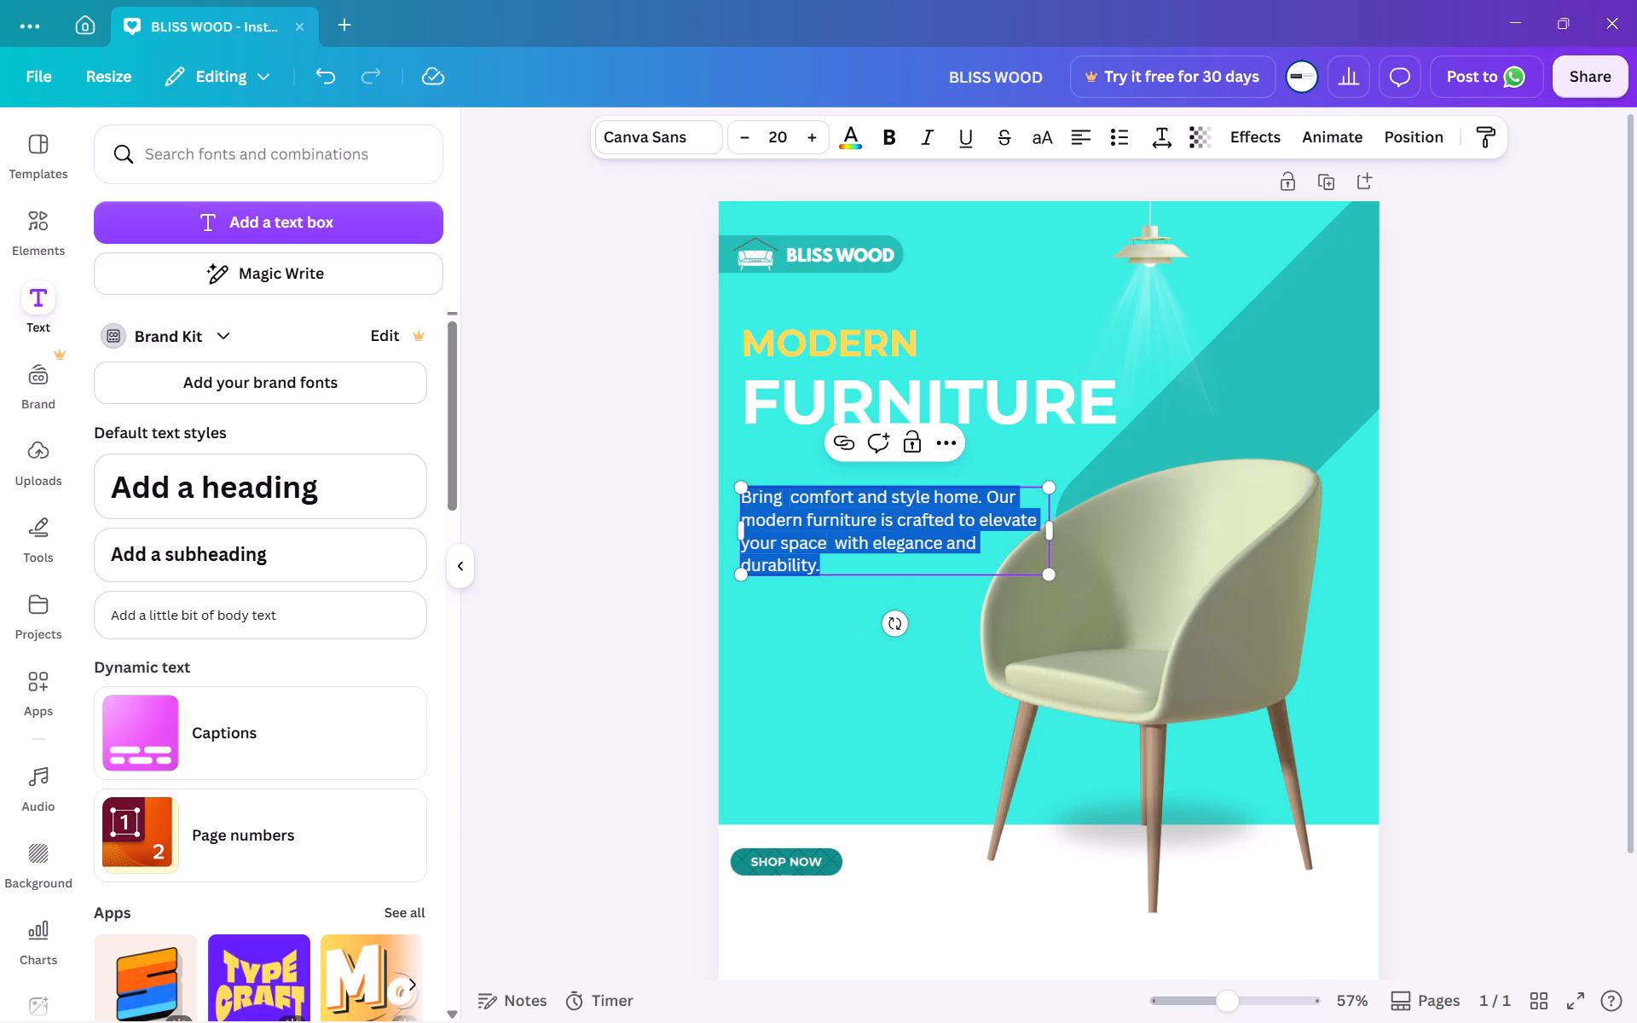
left_click(890, 136)
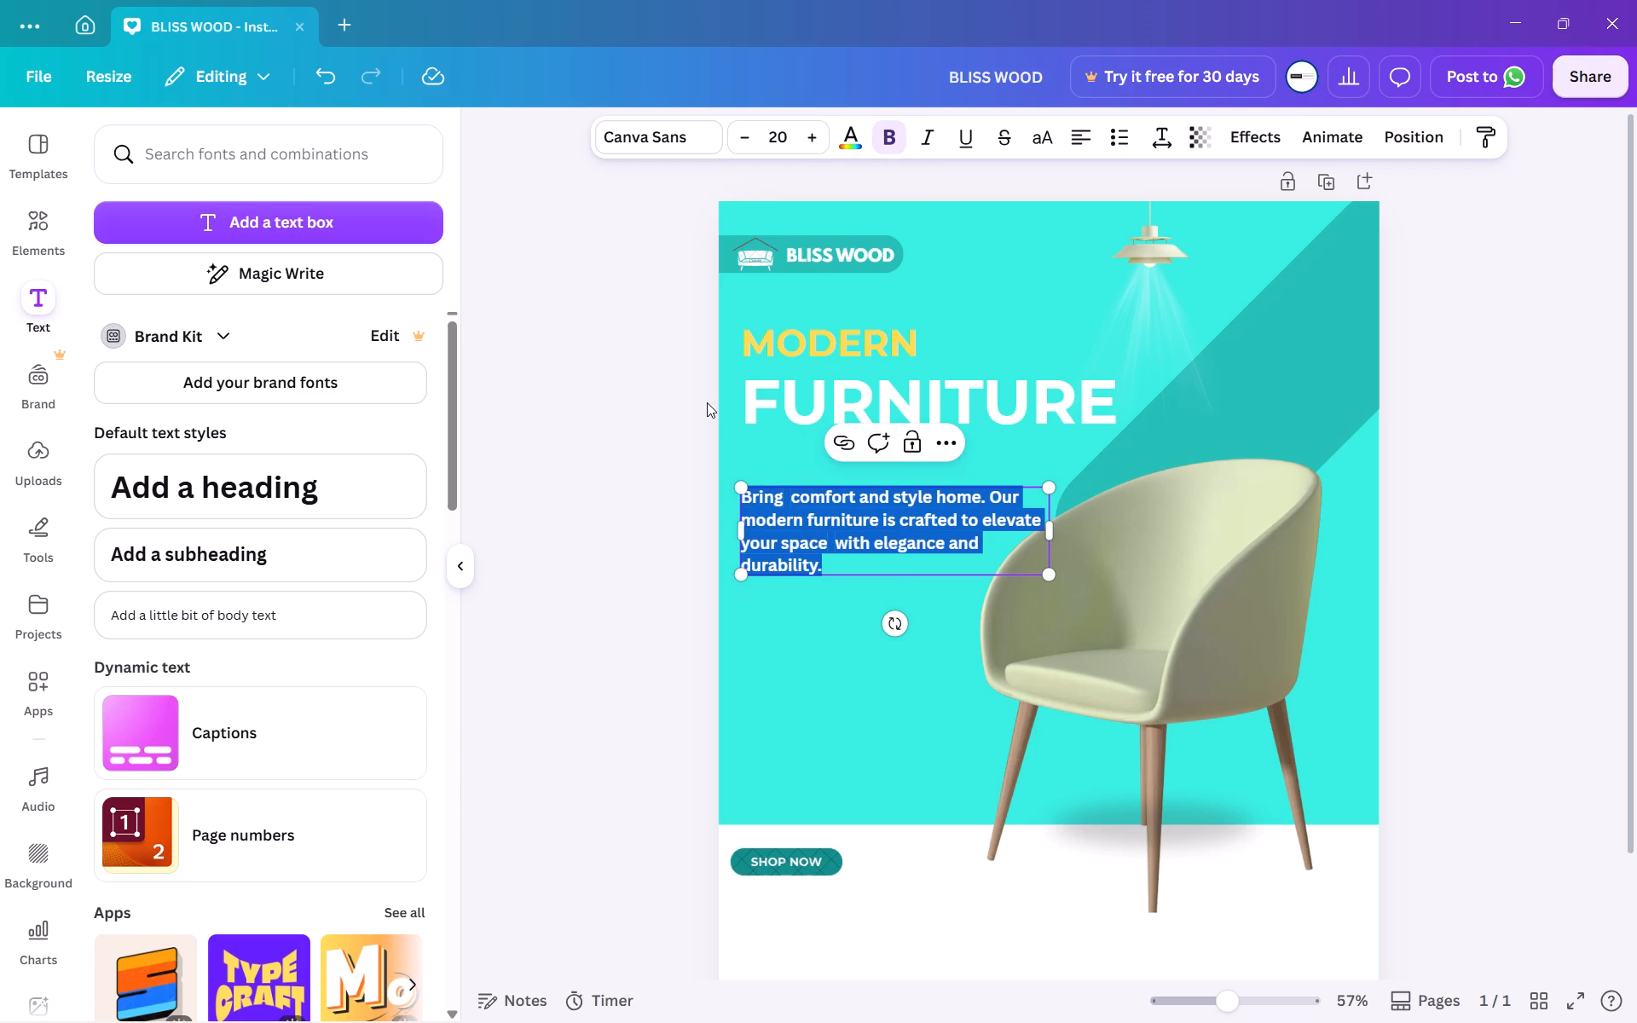
left_click(707, 402)
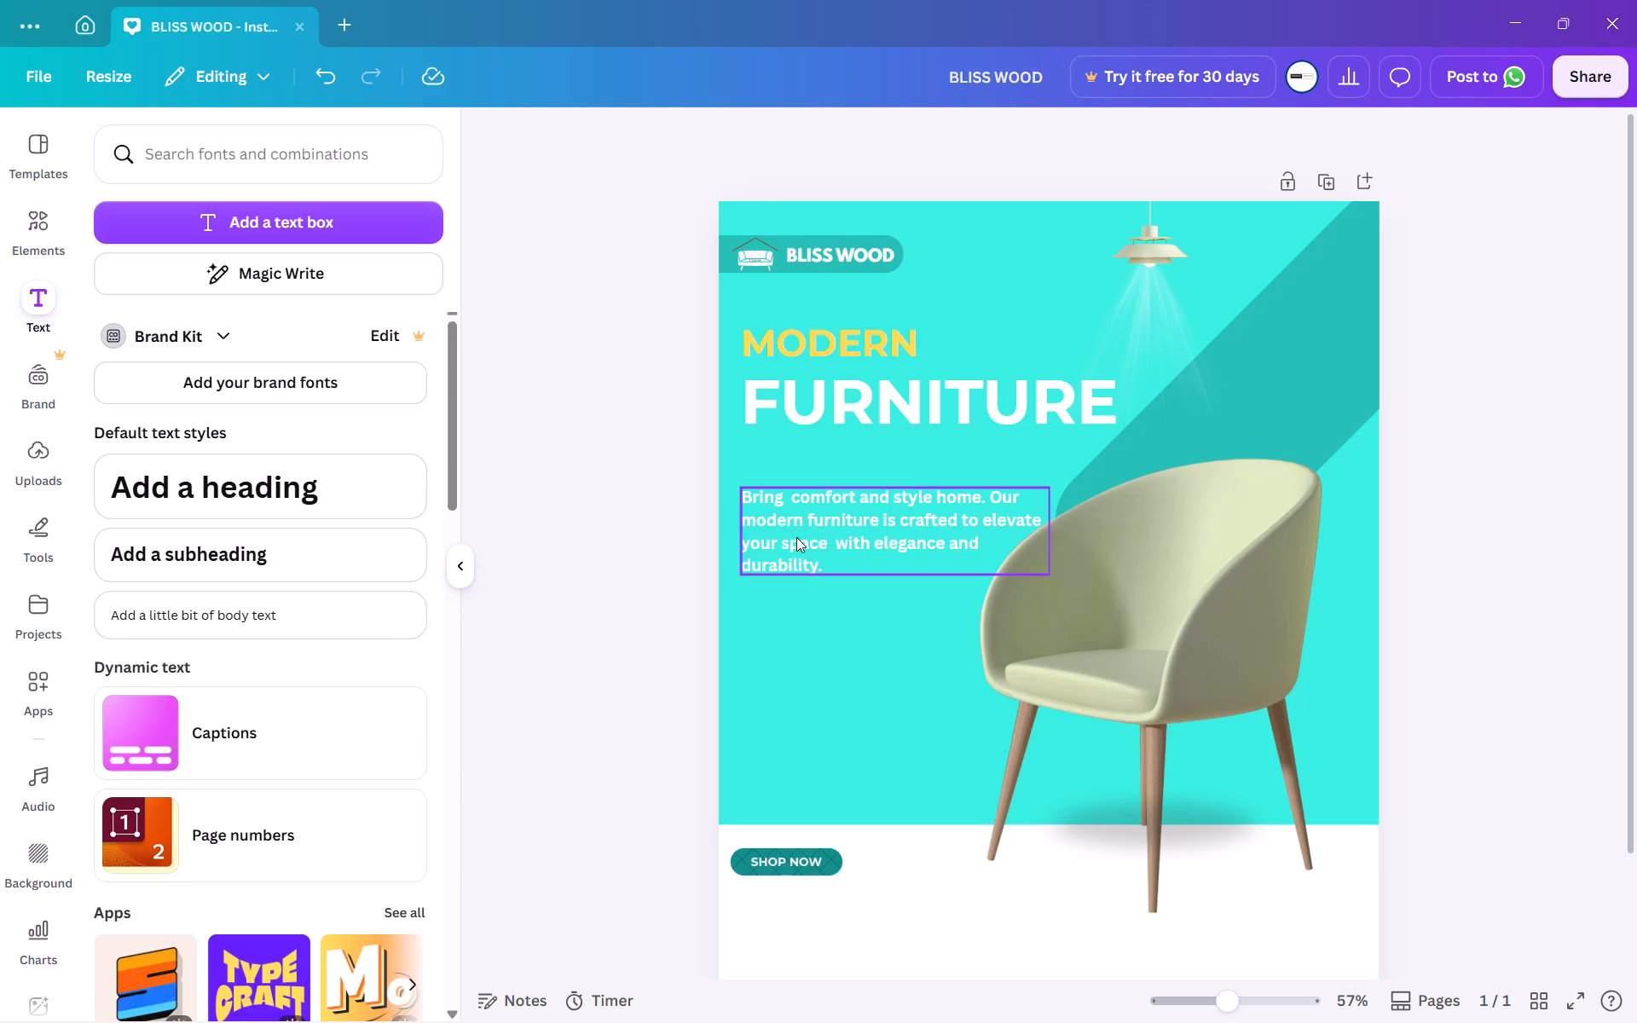
left_click(646, 576)
Change the whole tagline paragraph's font to Montserrat.
triple_click(854, 543)
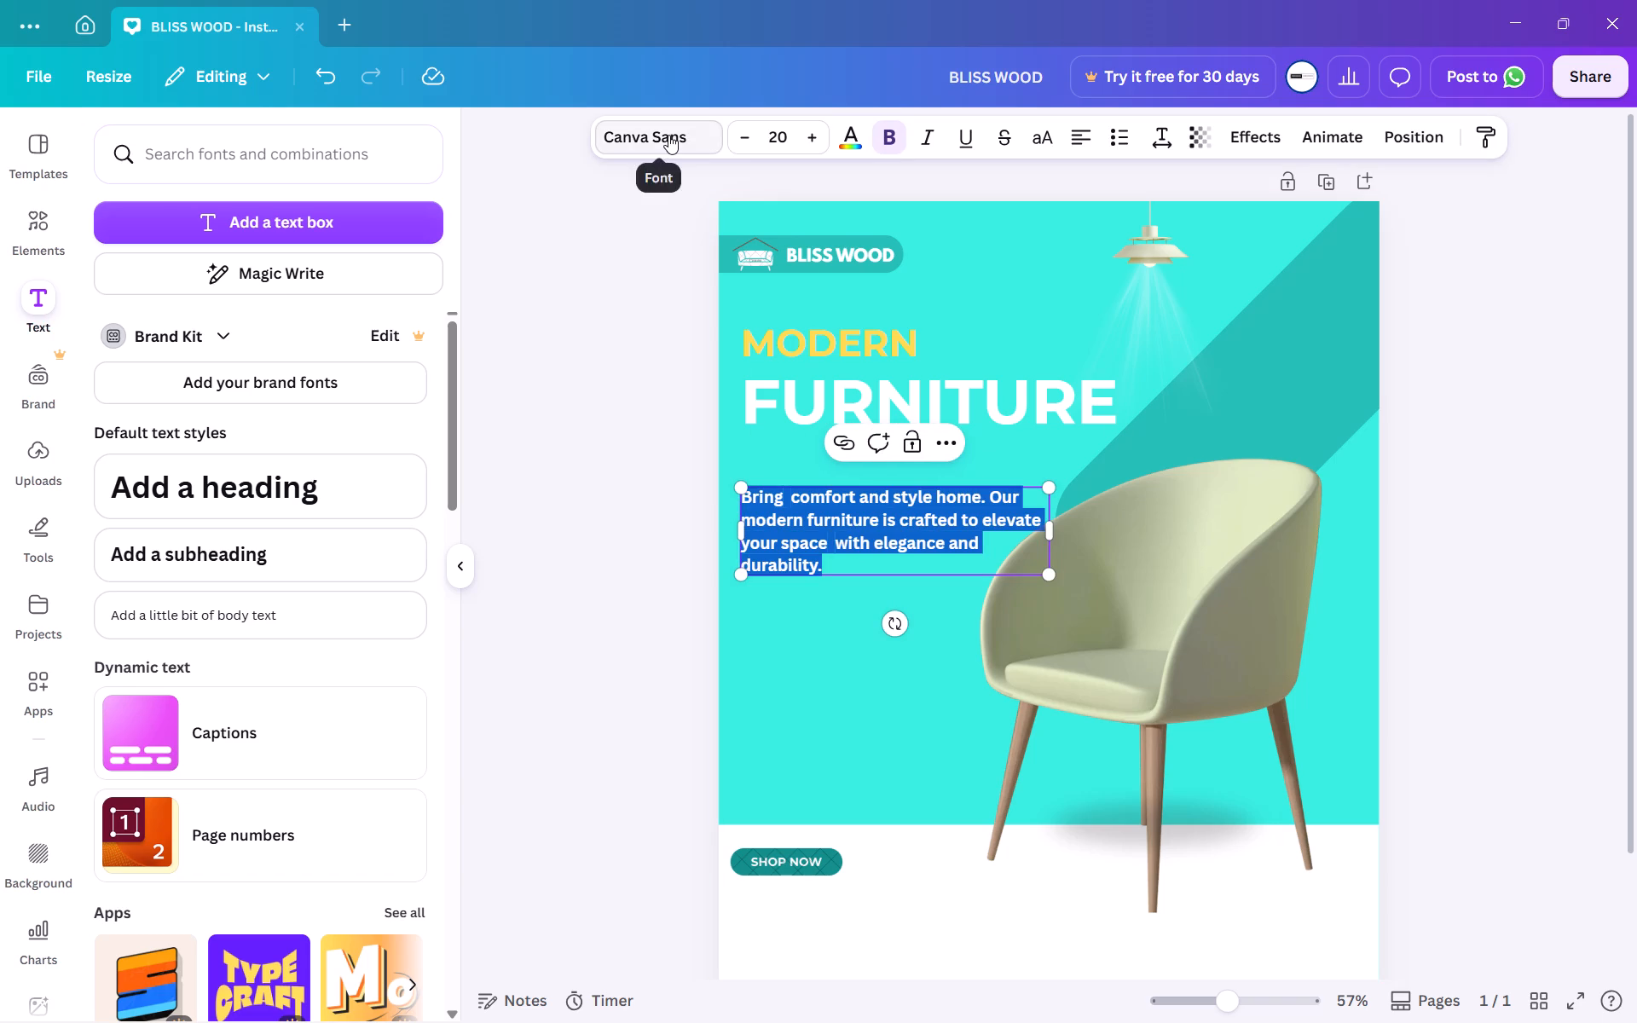
left_click(668, 135)
left_click(208, 347)
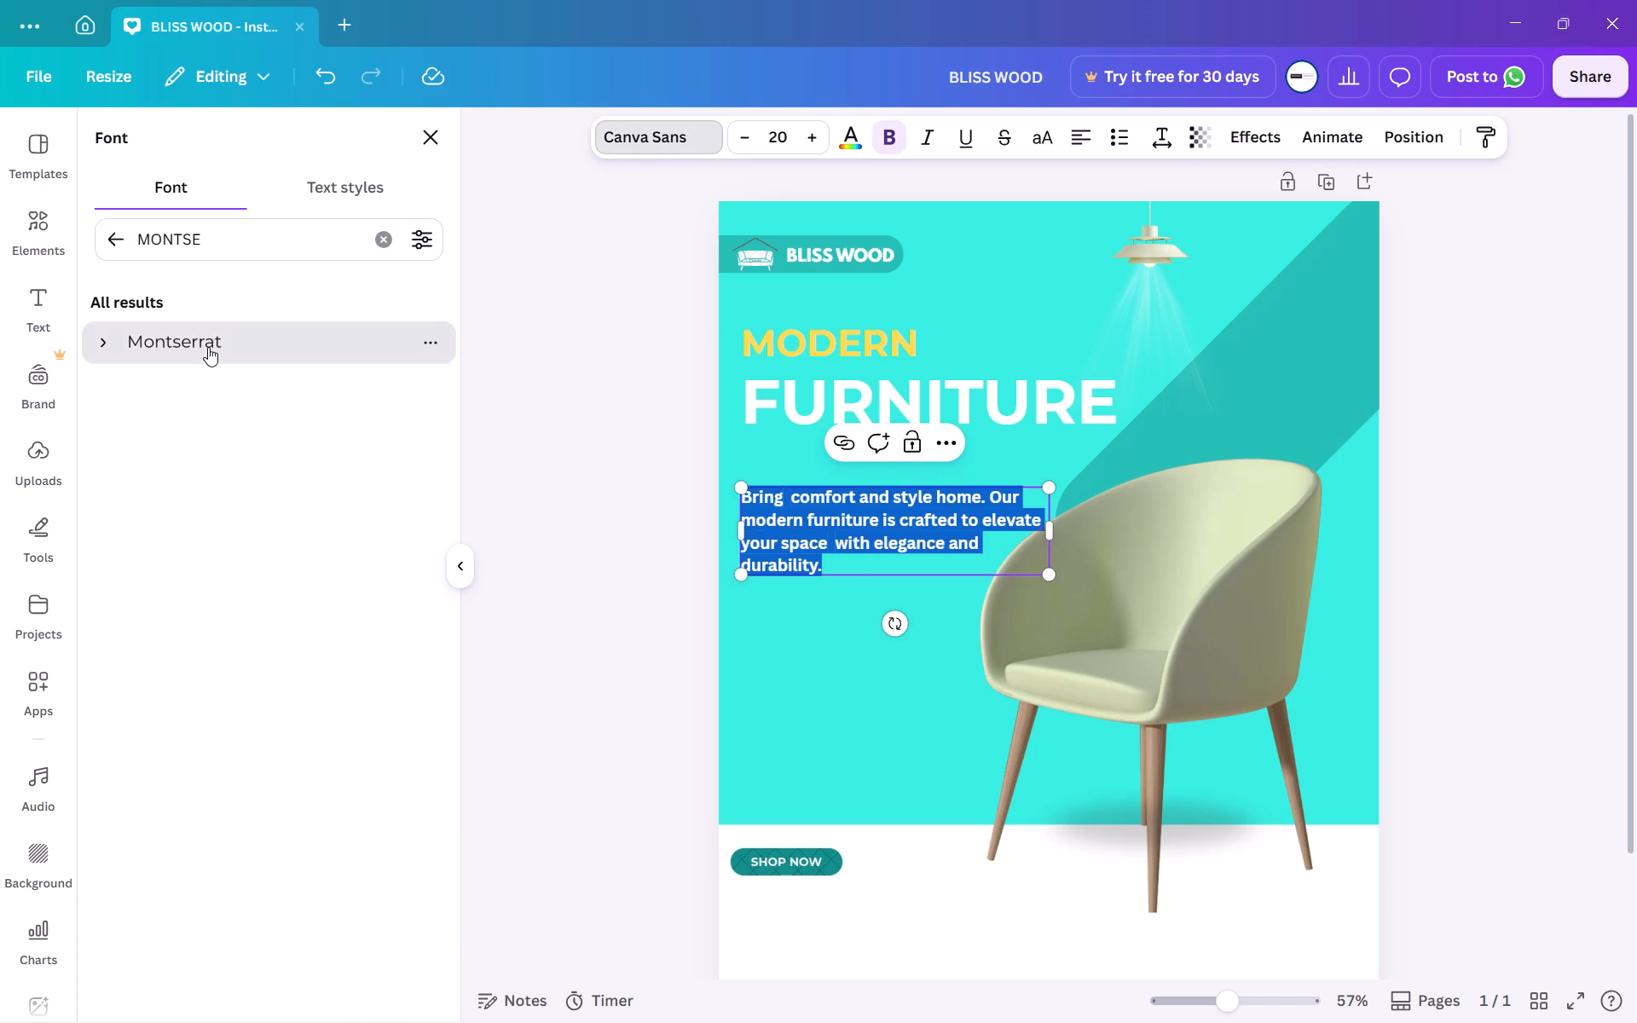
left_click(574, 477)
left_click(574, 477)
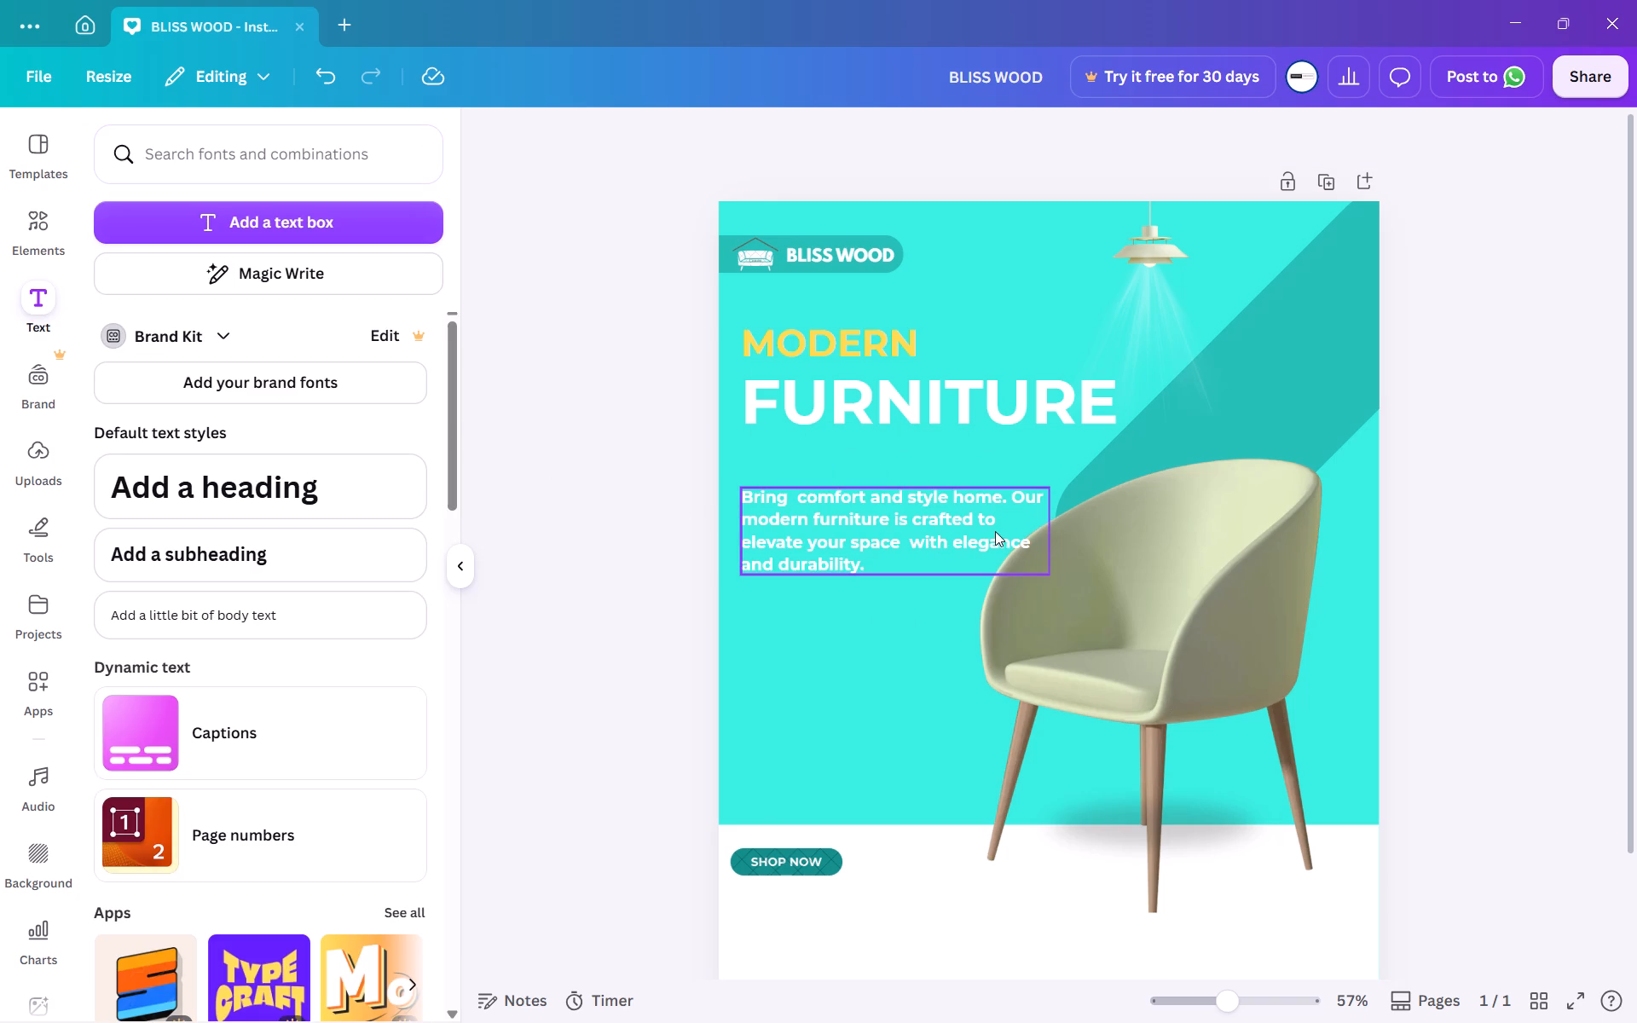
Break the paragraph after "with" so "elegance and durability." forms the fourth line, with no leading space.
left_click(965, 544)
left_click(949, 543)
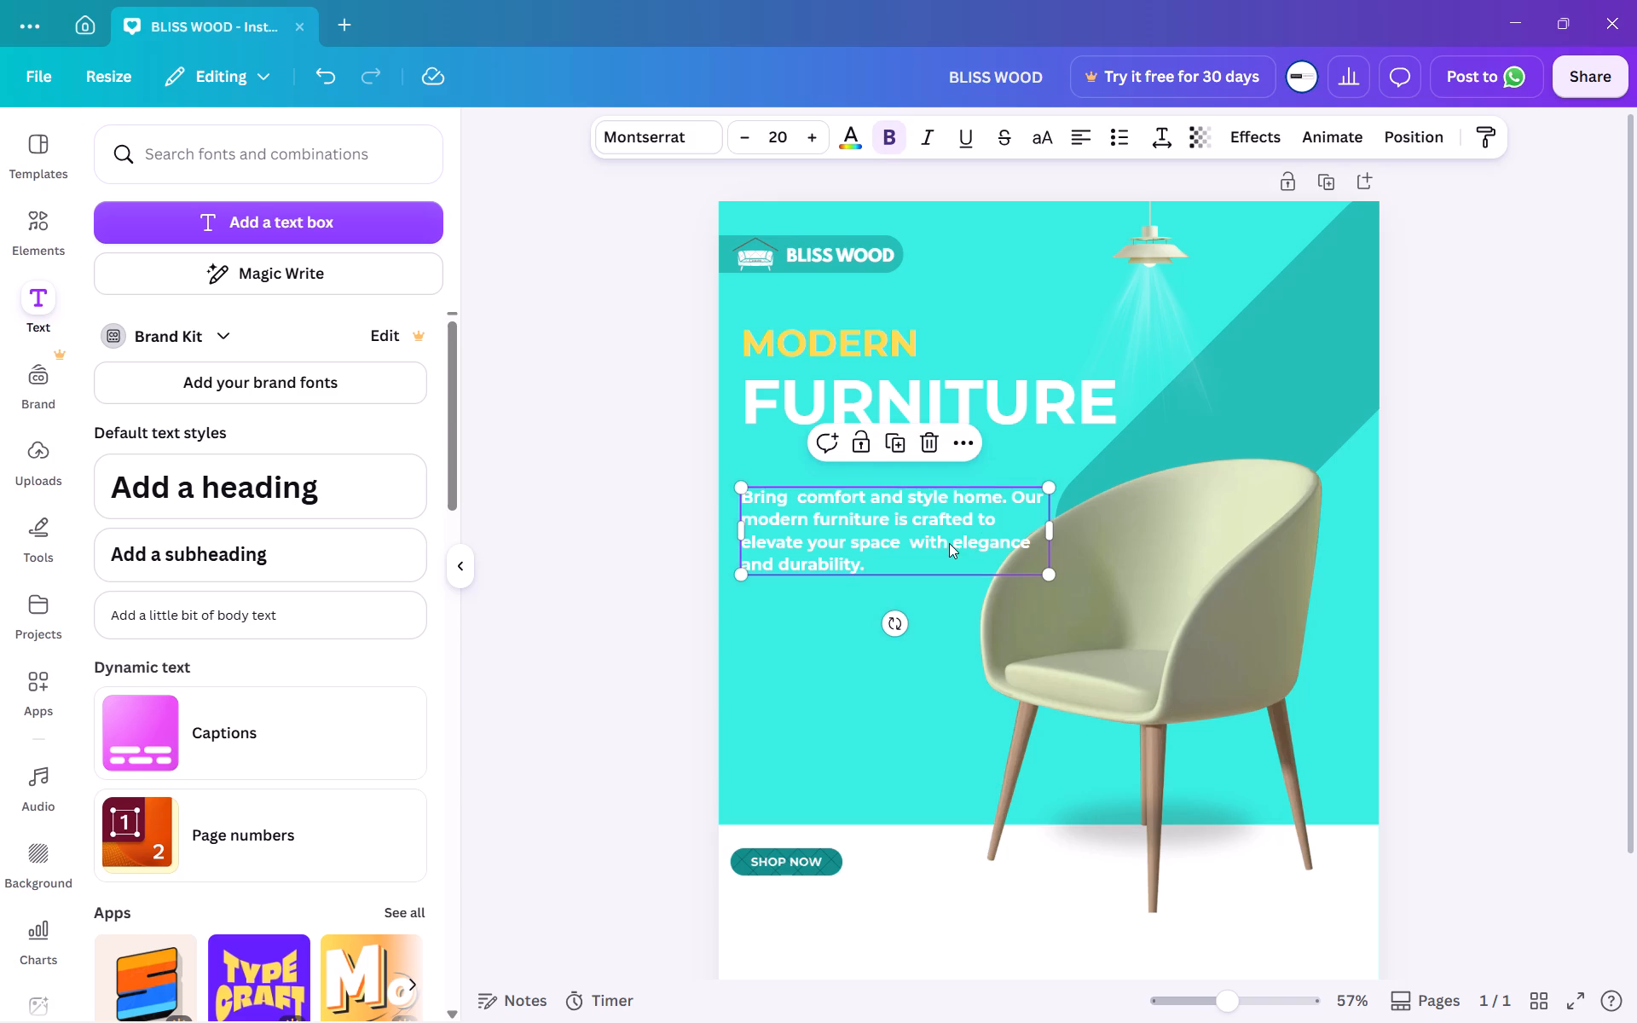
left_click(949, 543)
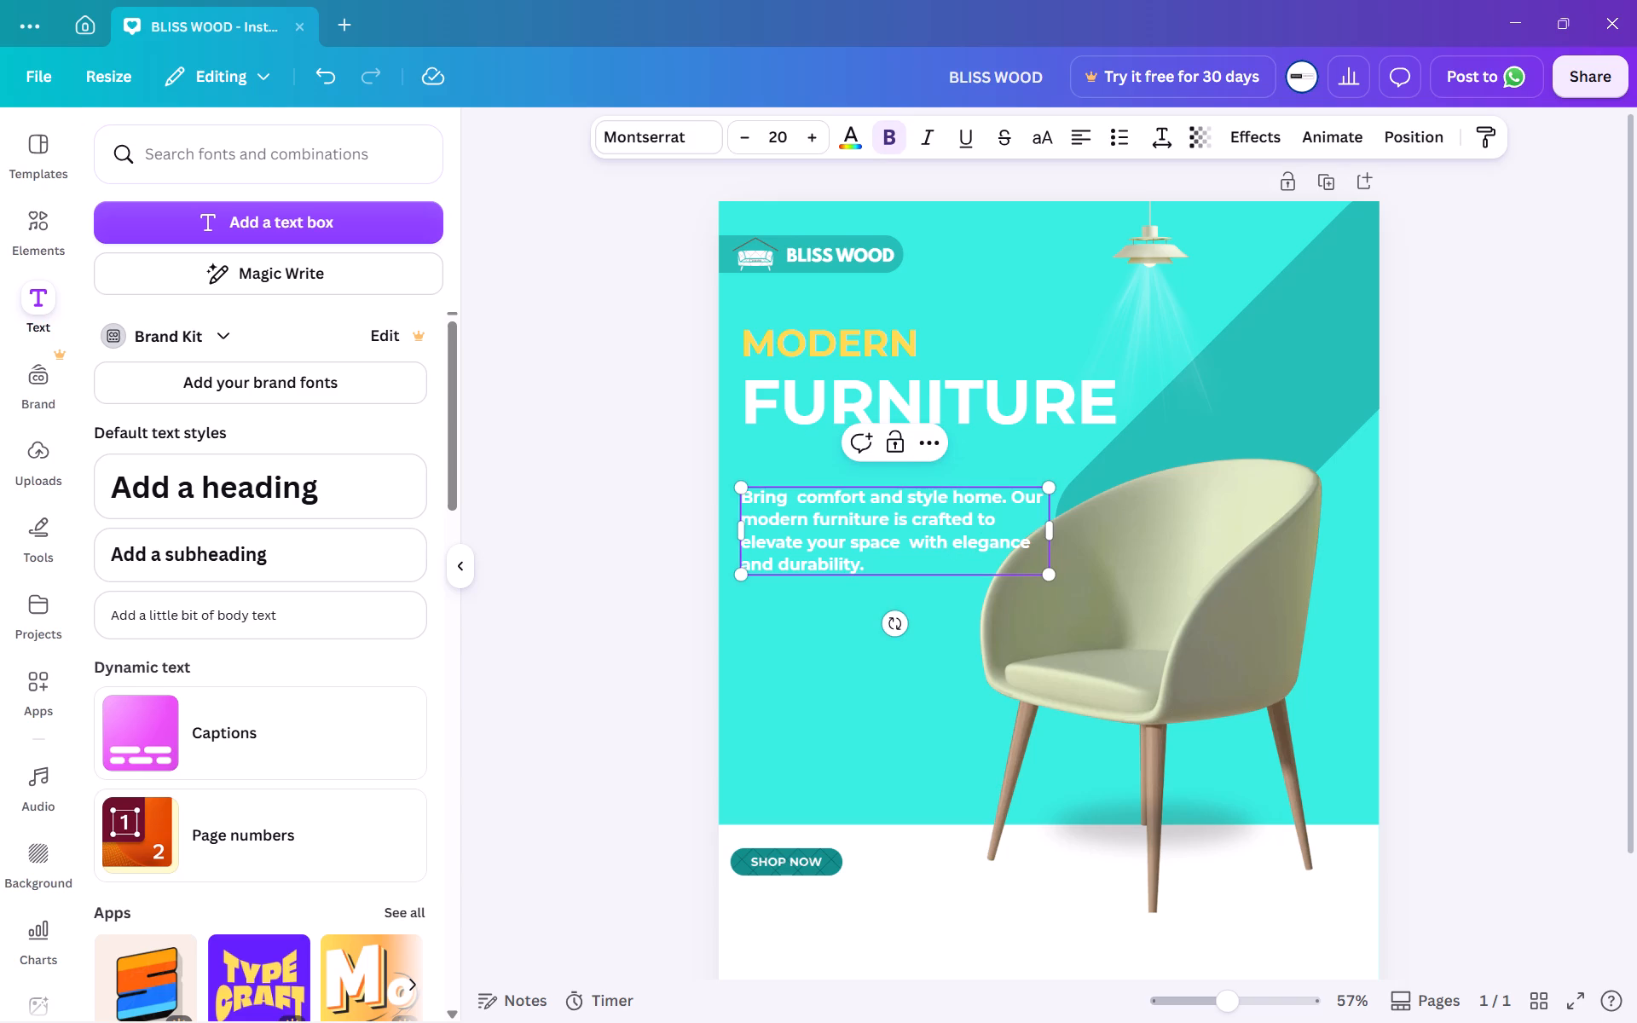
key("Return")
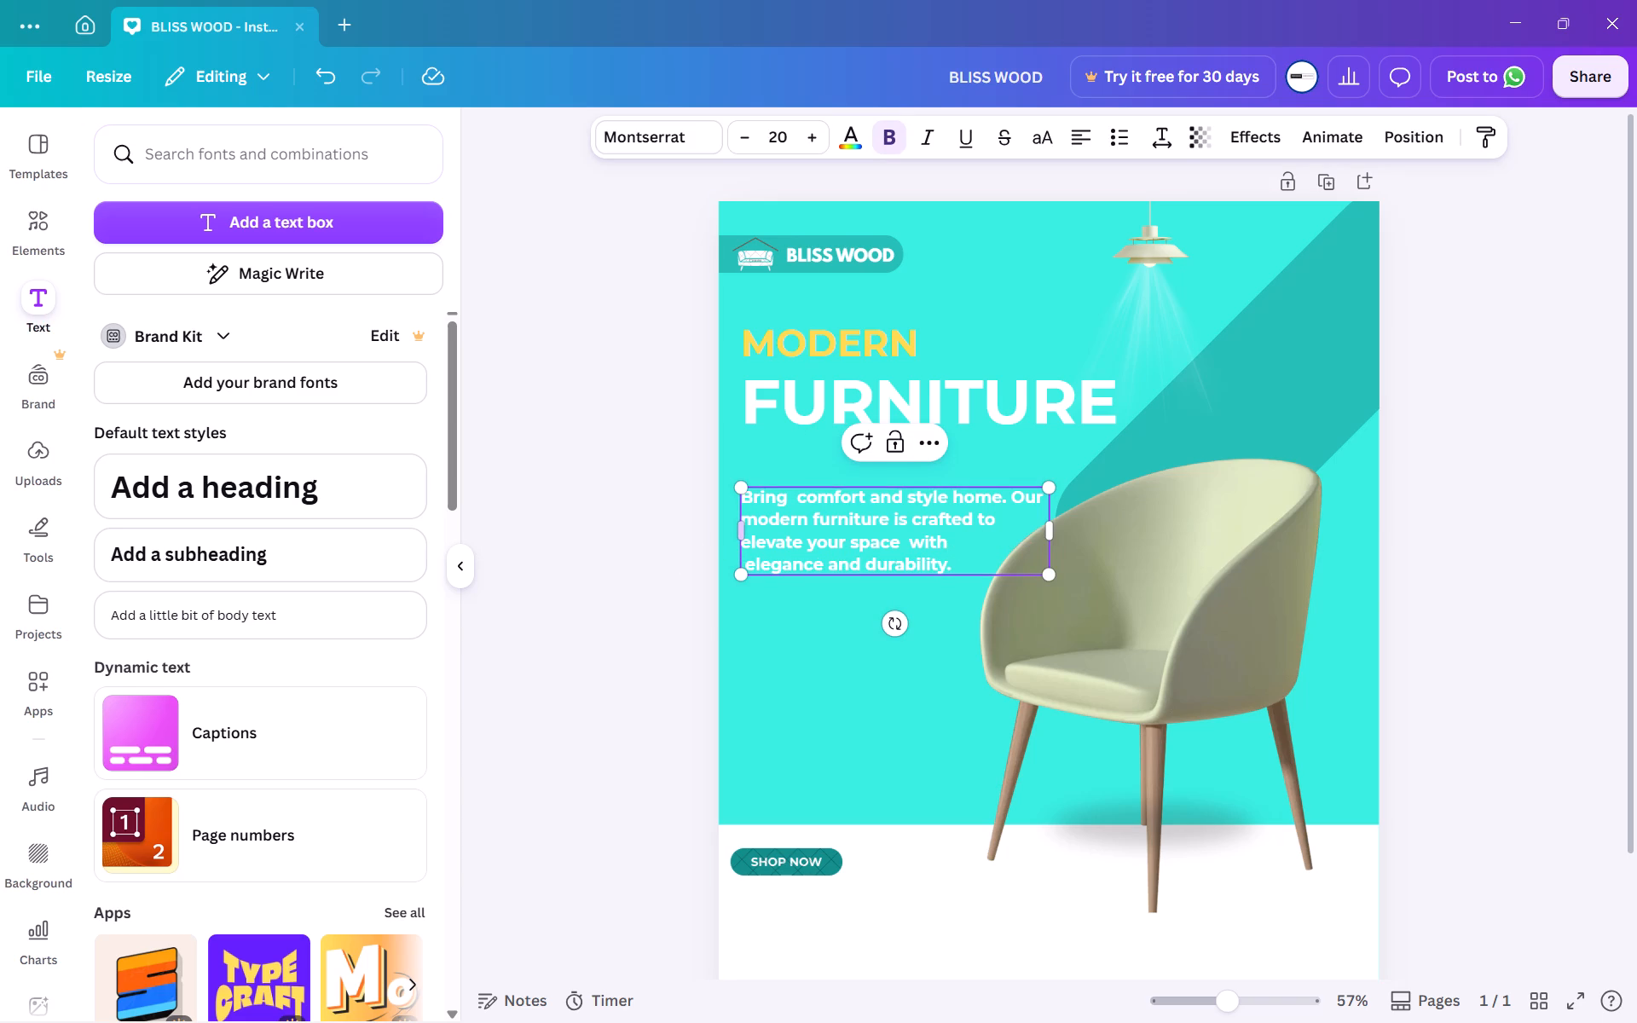
left_click(570, 555)
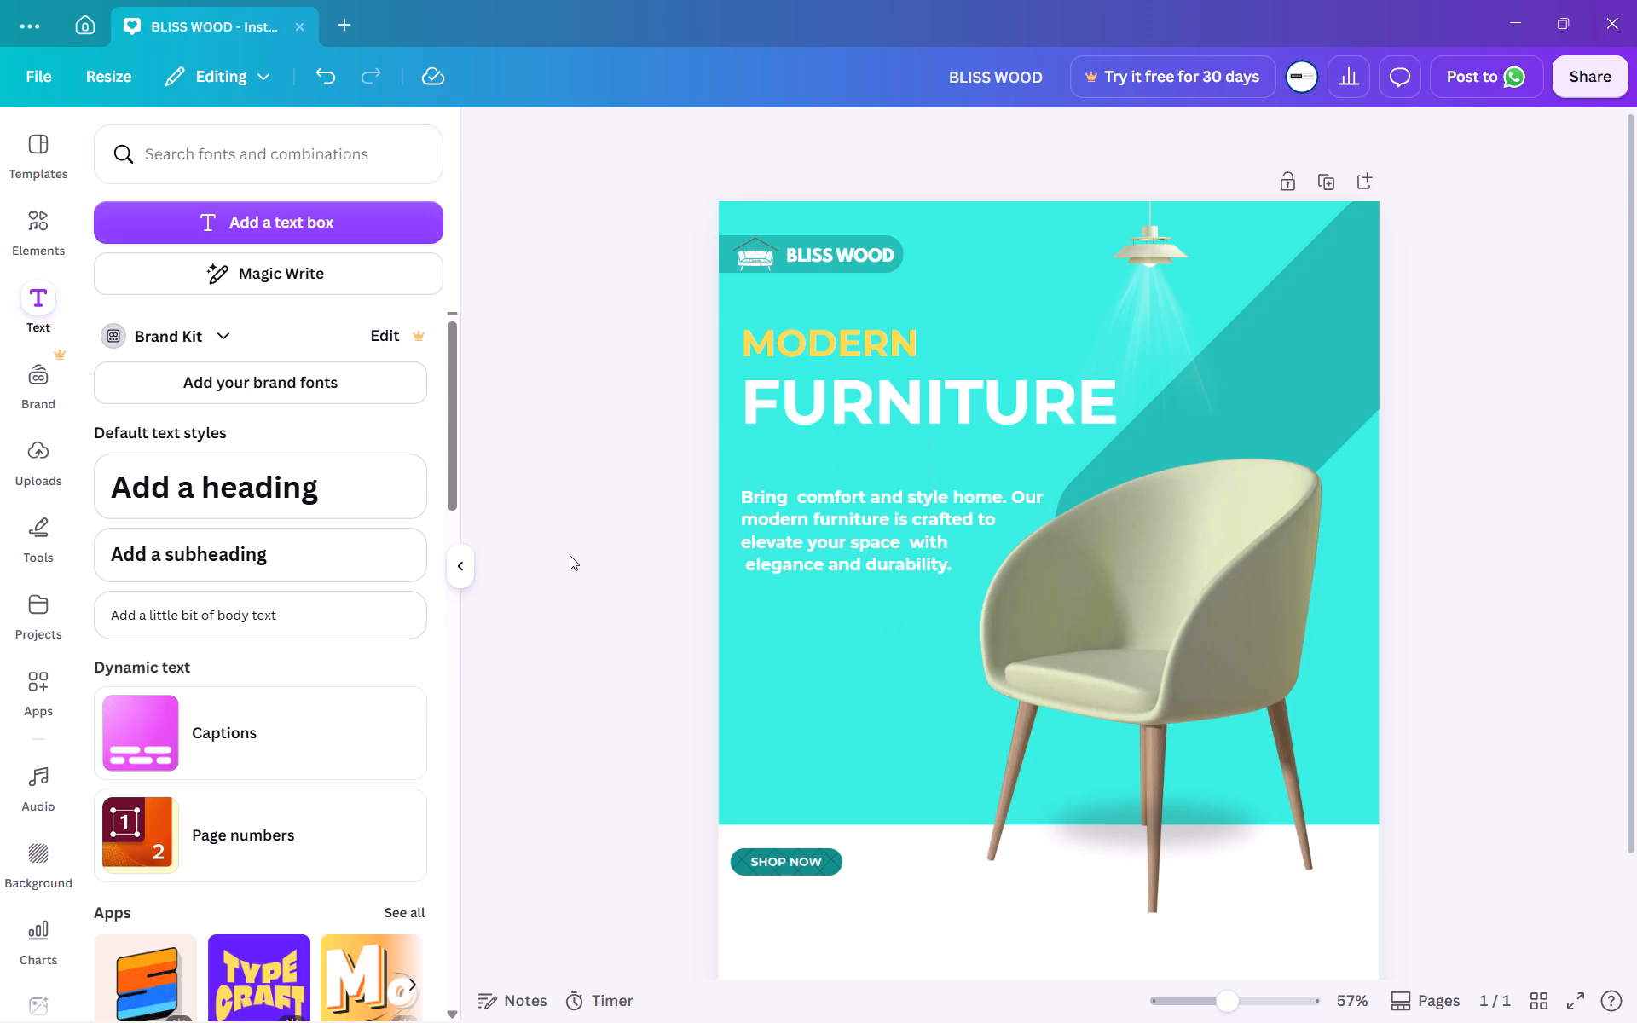
left_click(753, 570)
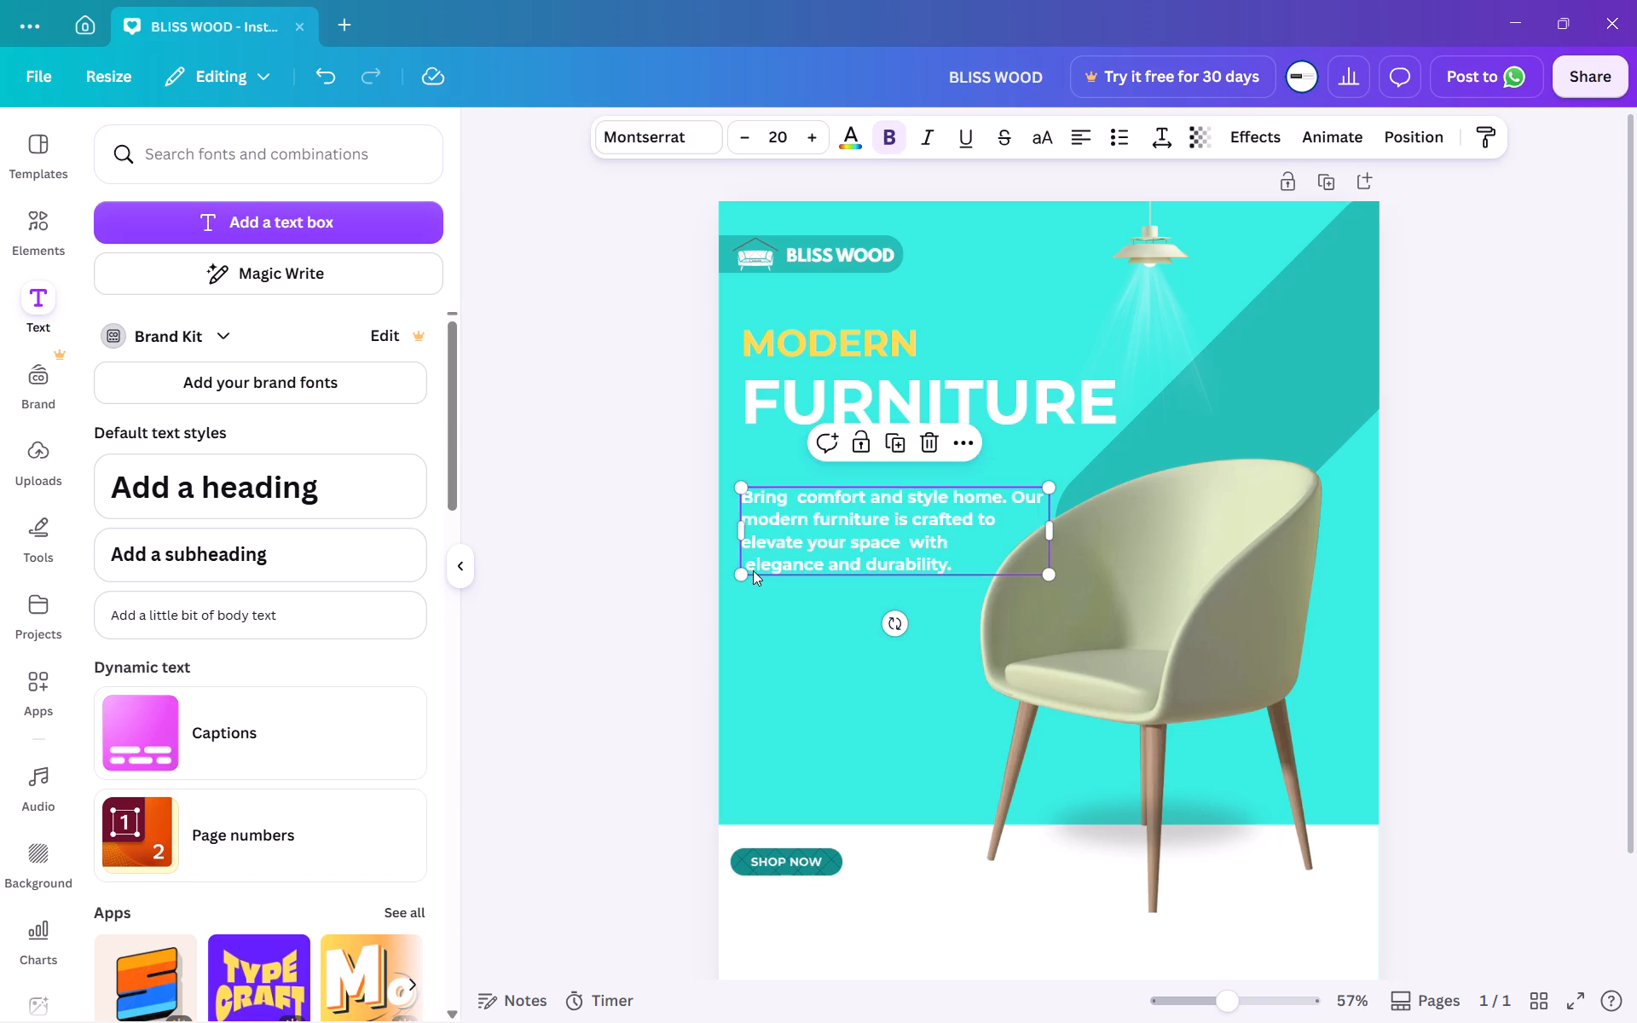
left_click(756, 570)
left_click(756, 570)
key("Left")
key("BackSpace")
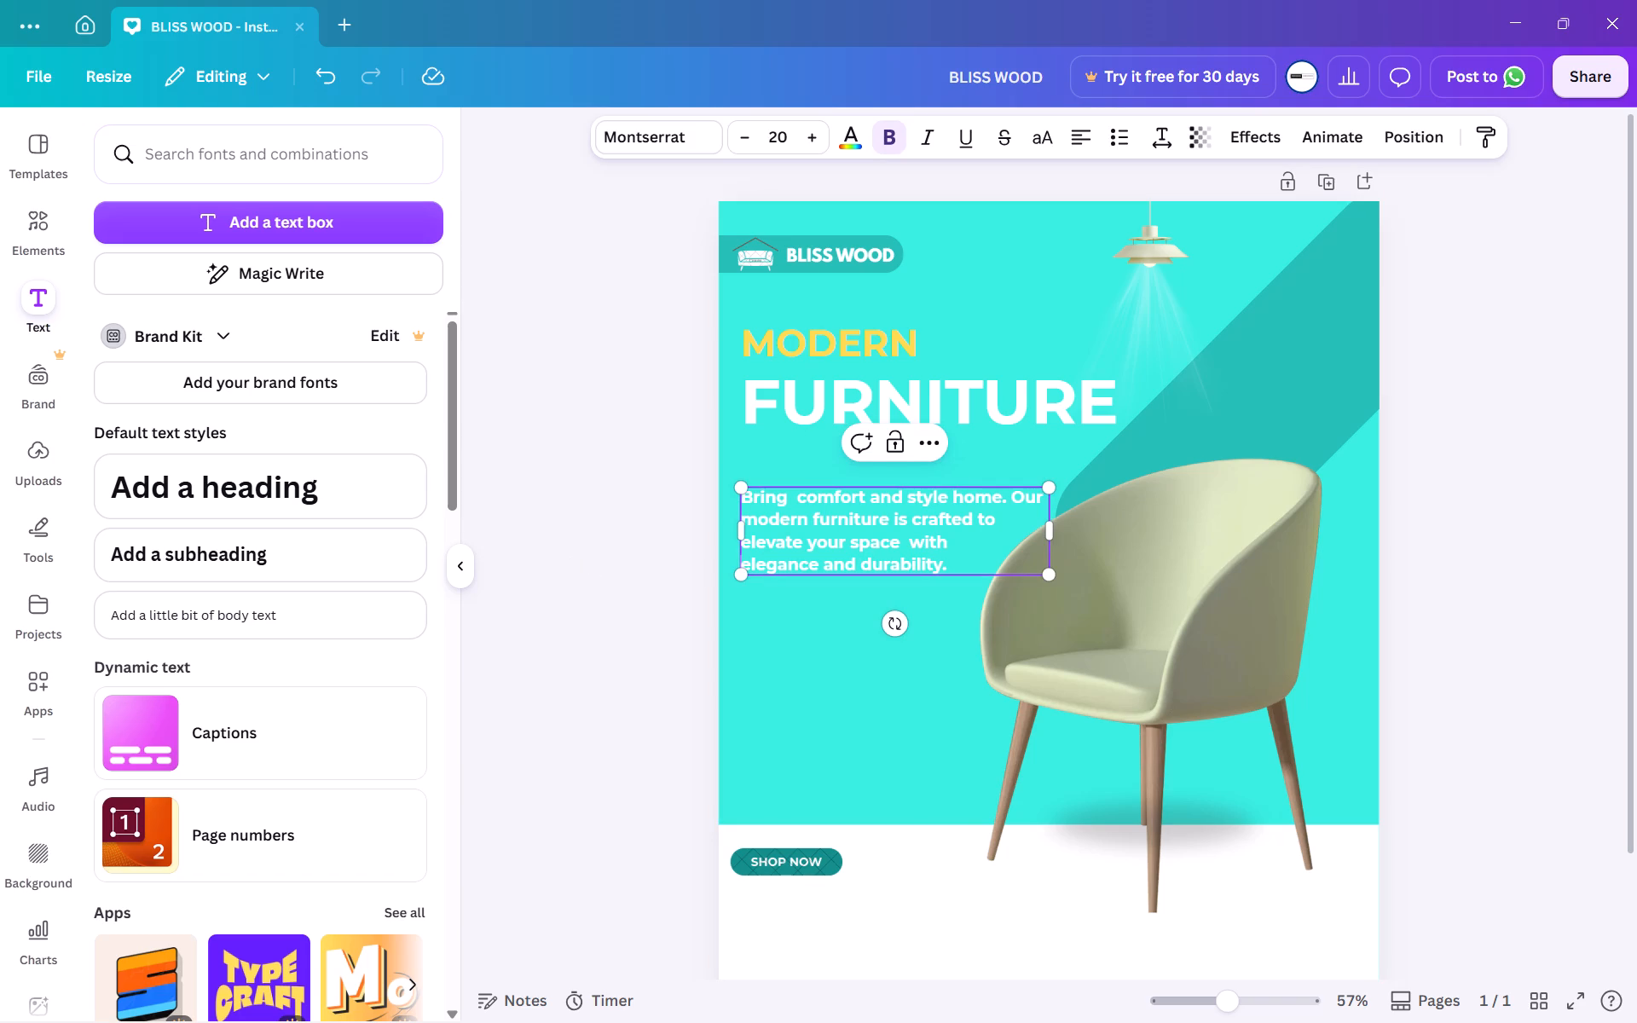
left_click(663, 617)
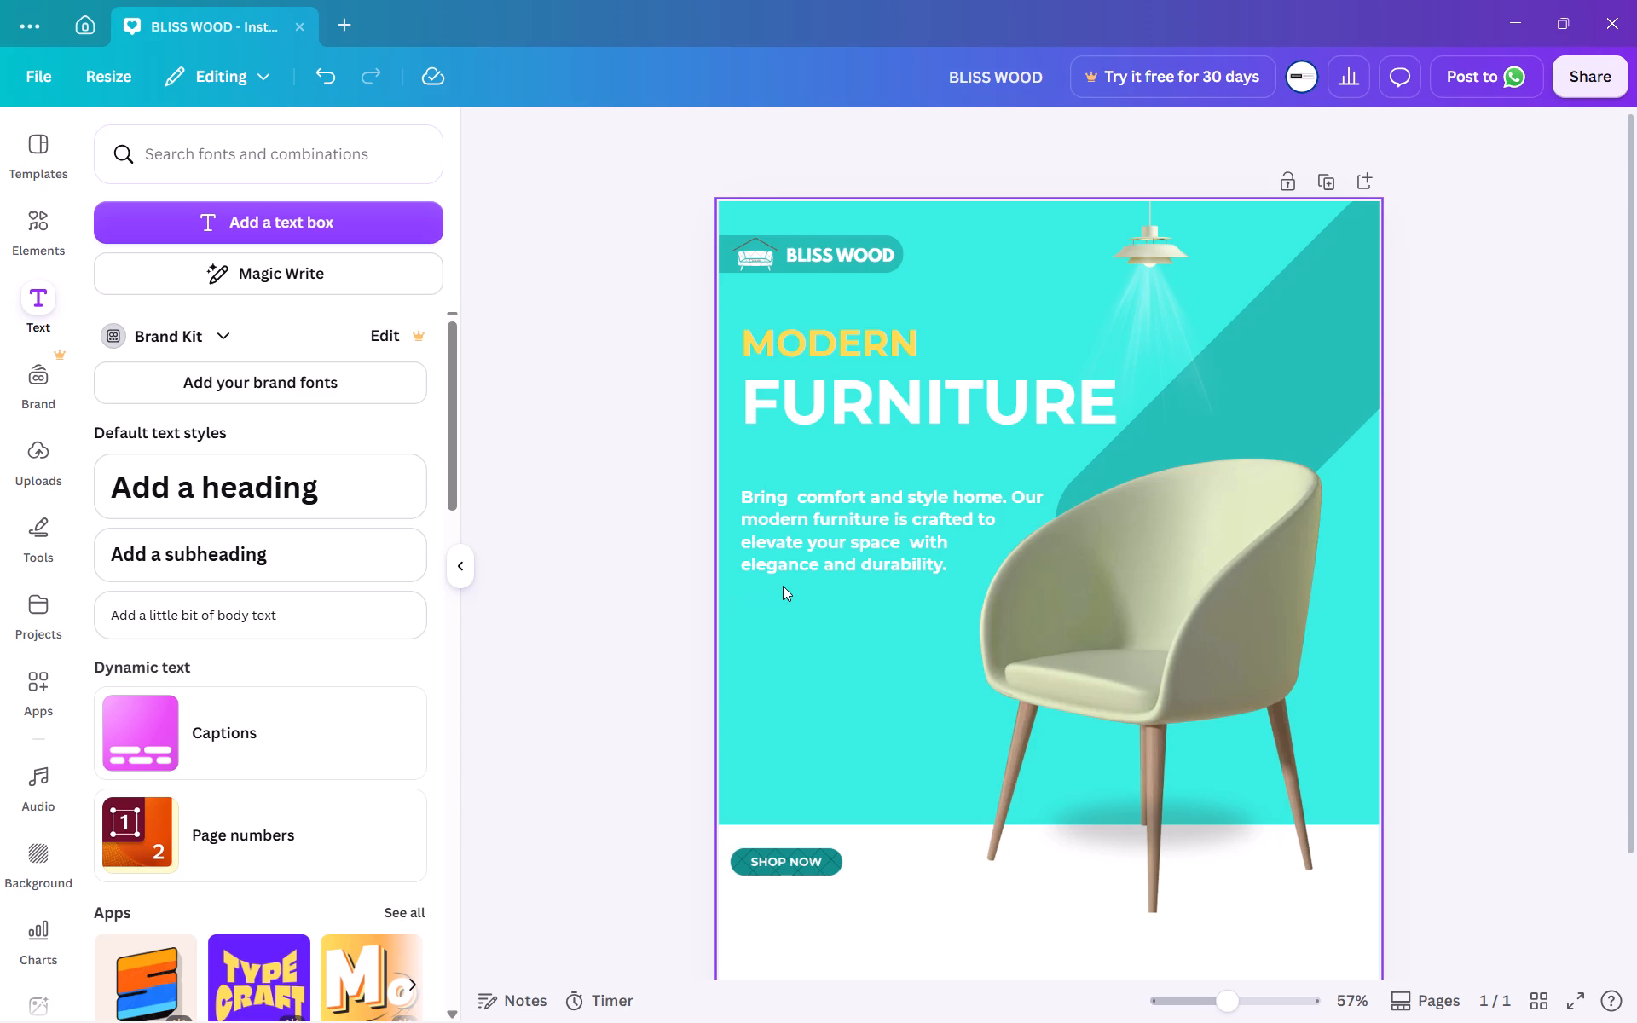
Add a new text box below the tagline paragraph, aligned with the paragraph's start and with a gap of about 83.
scroll(783, 586, "right", 1)
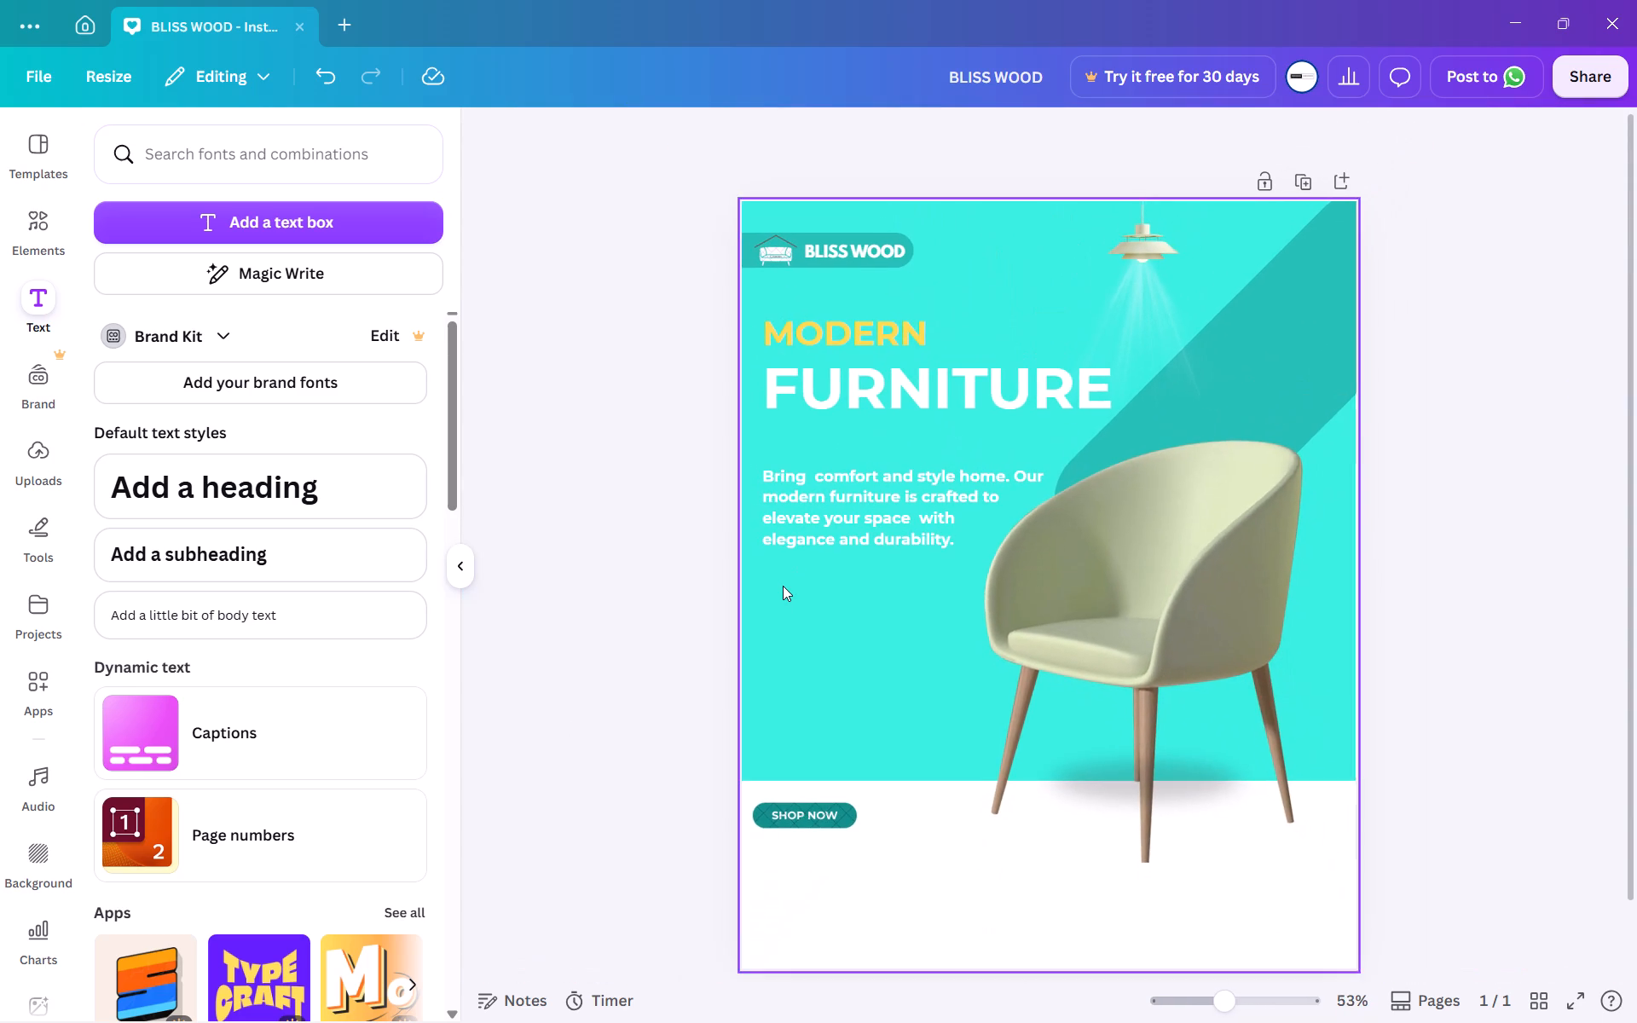
left_click(460, 596)
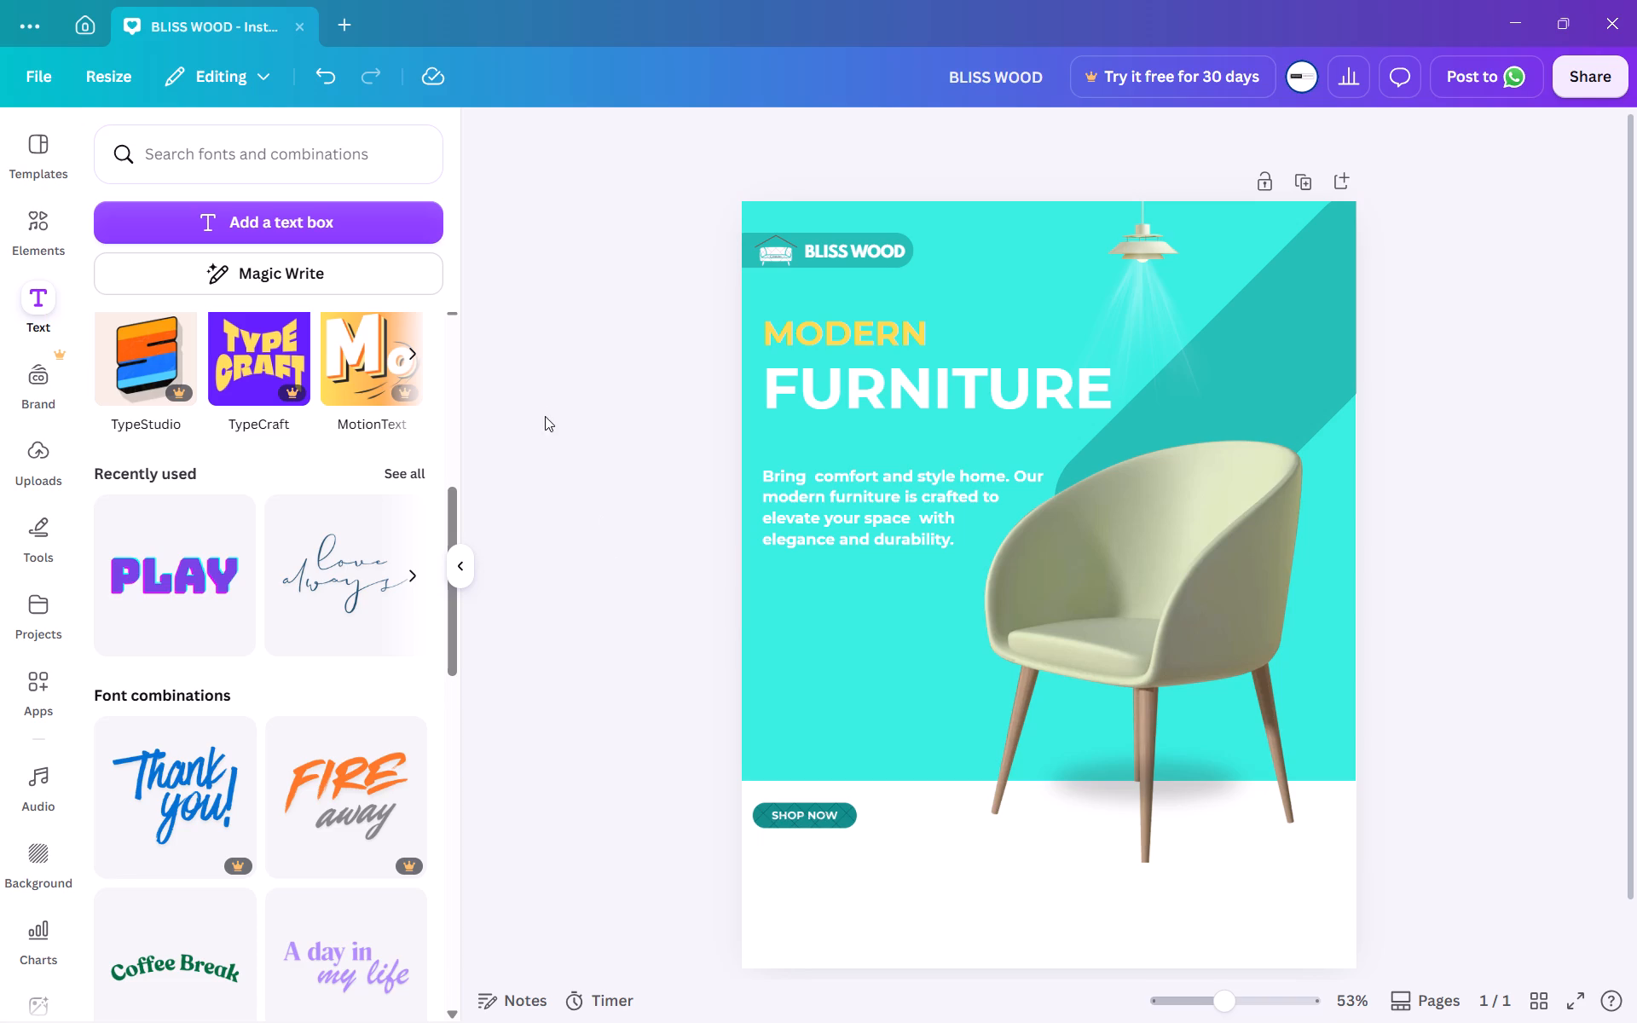
scroll(383, 326, "up", 5)
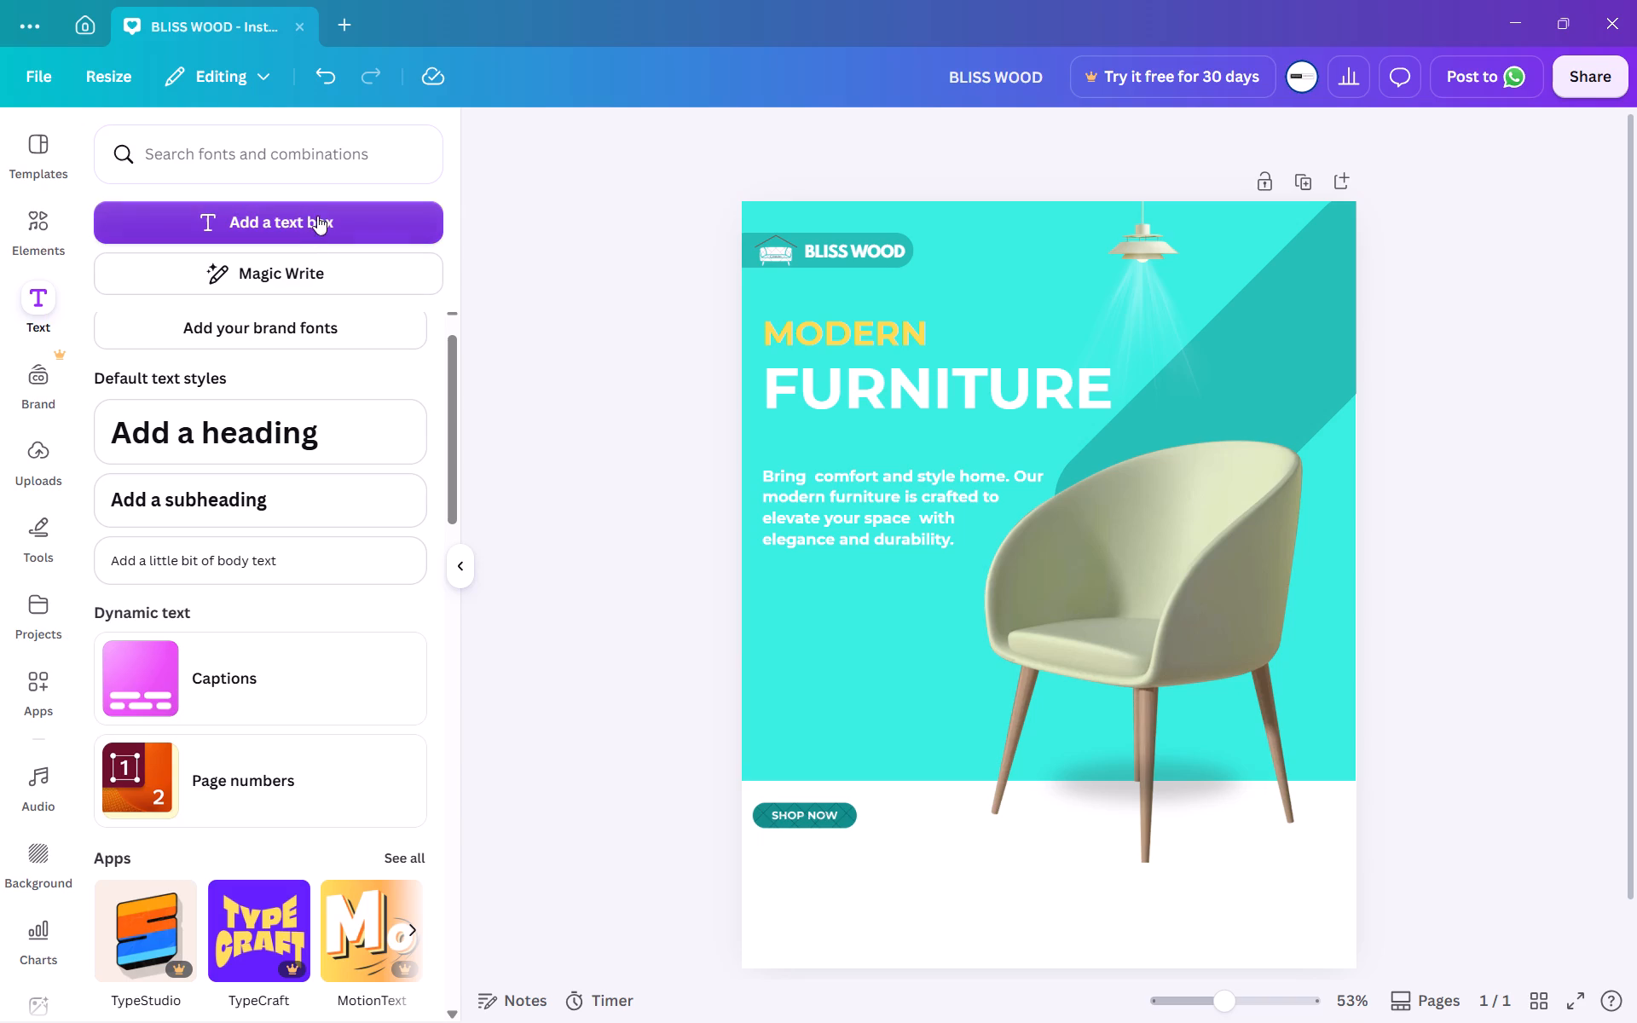
left_click(320, 213)
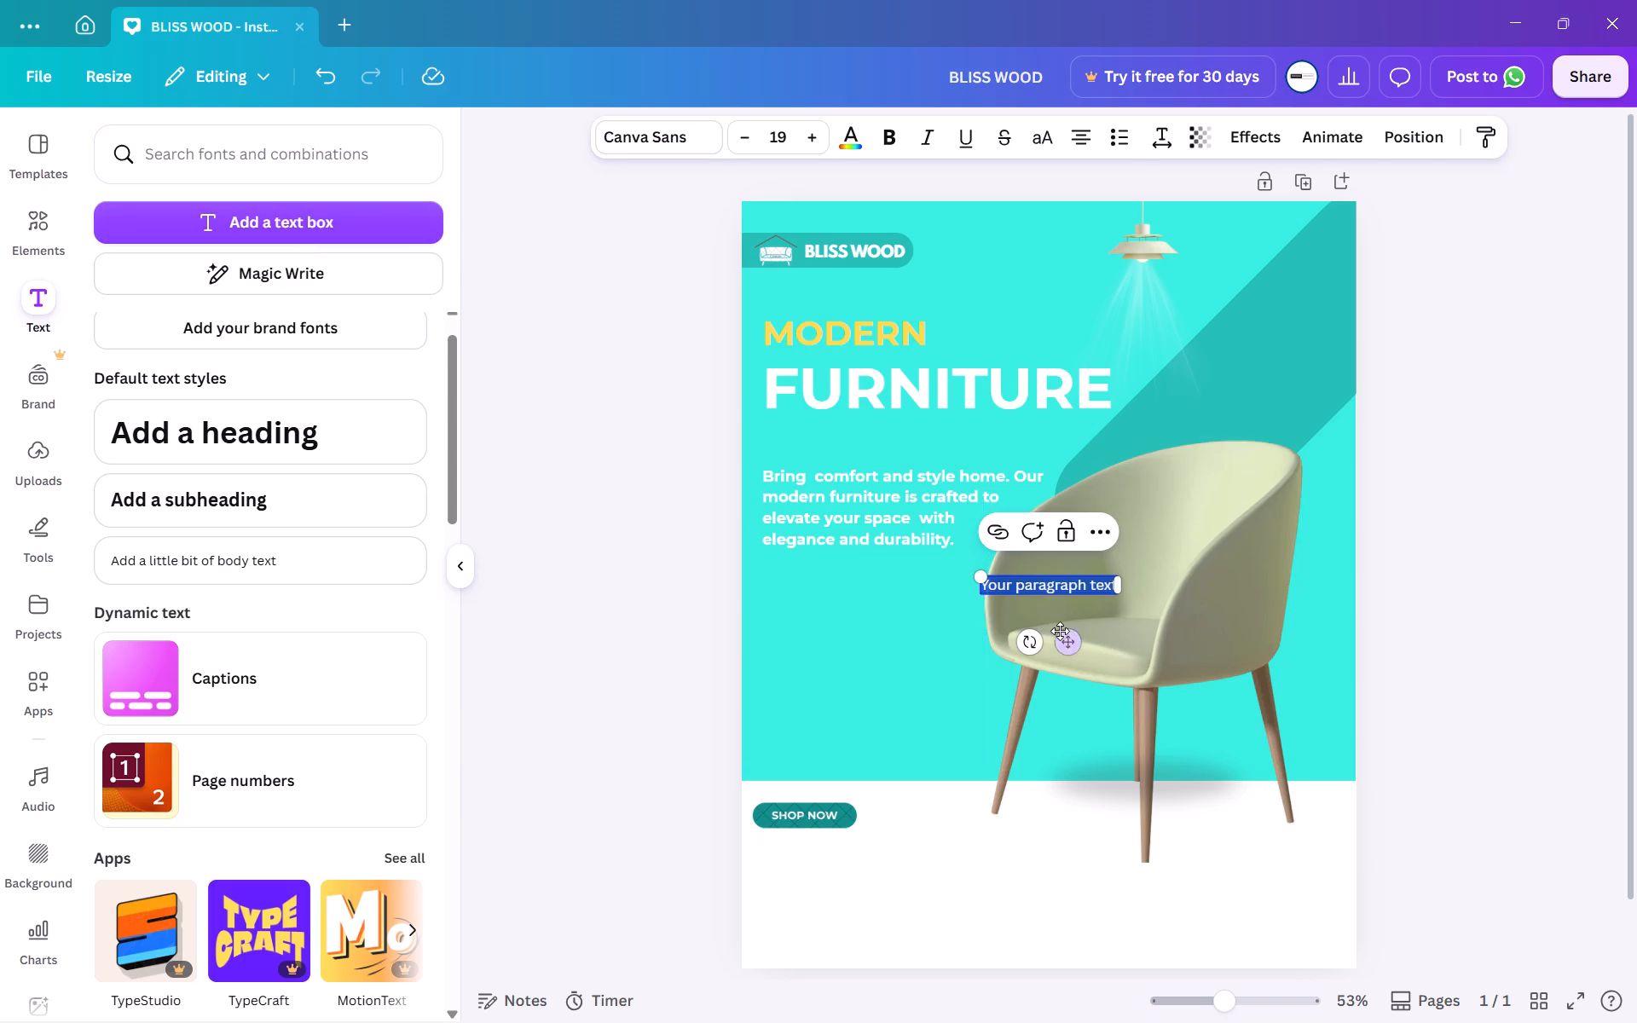
left_click_drag(1060, 631, 1041, 632)
key("ctrl+z")
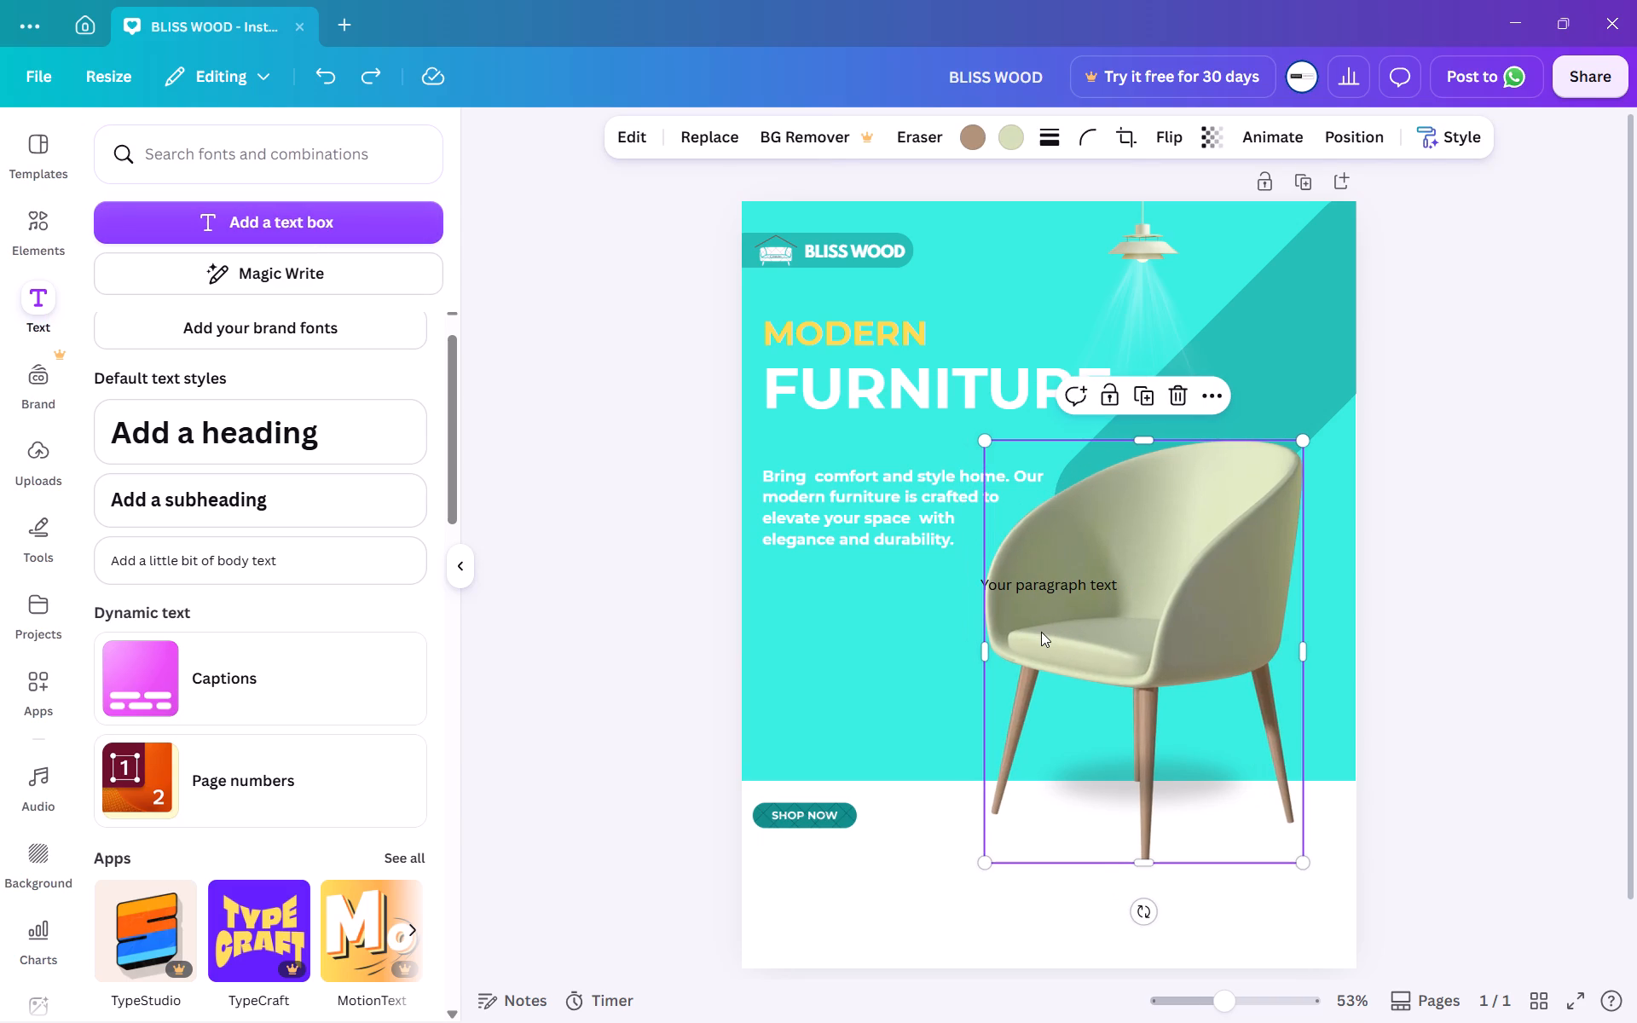
left_click(1063, 587)
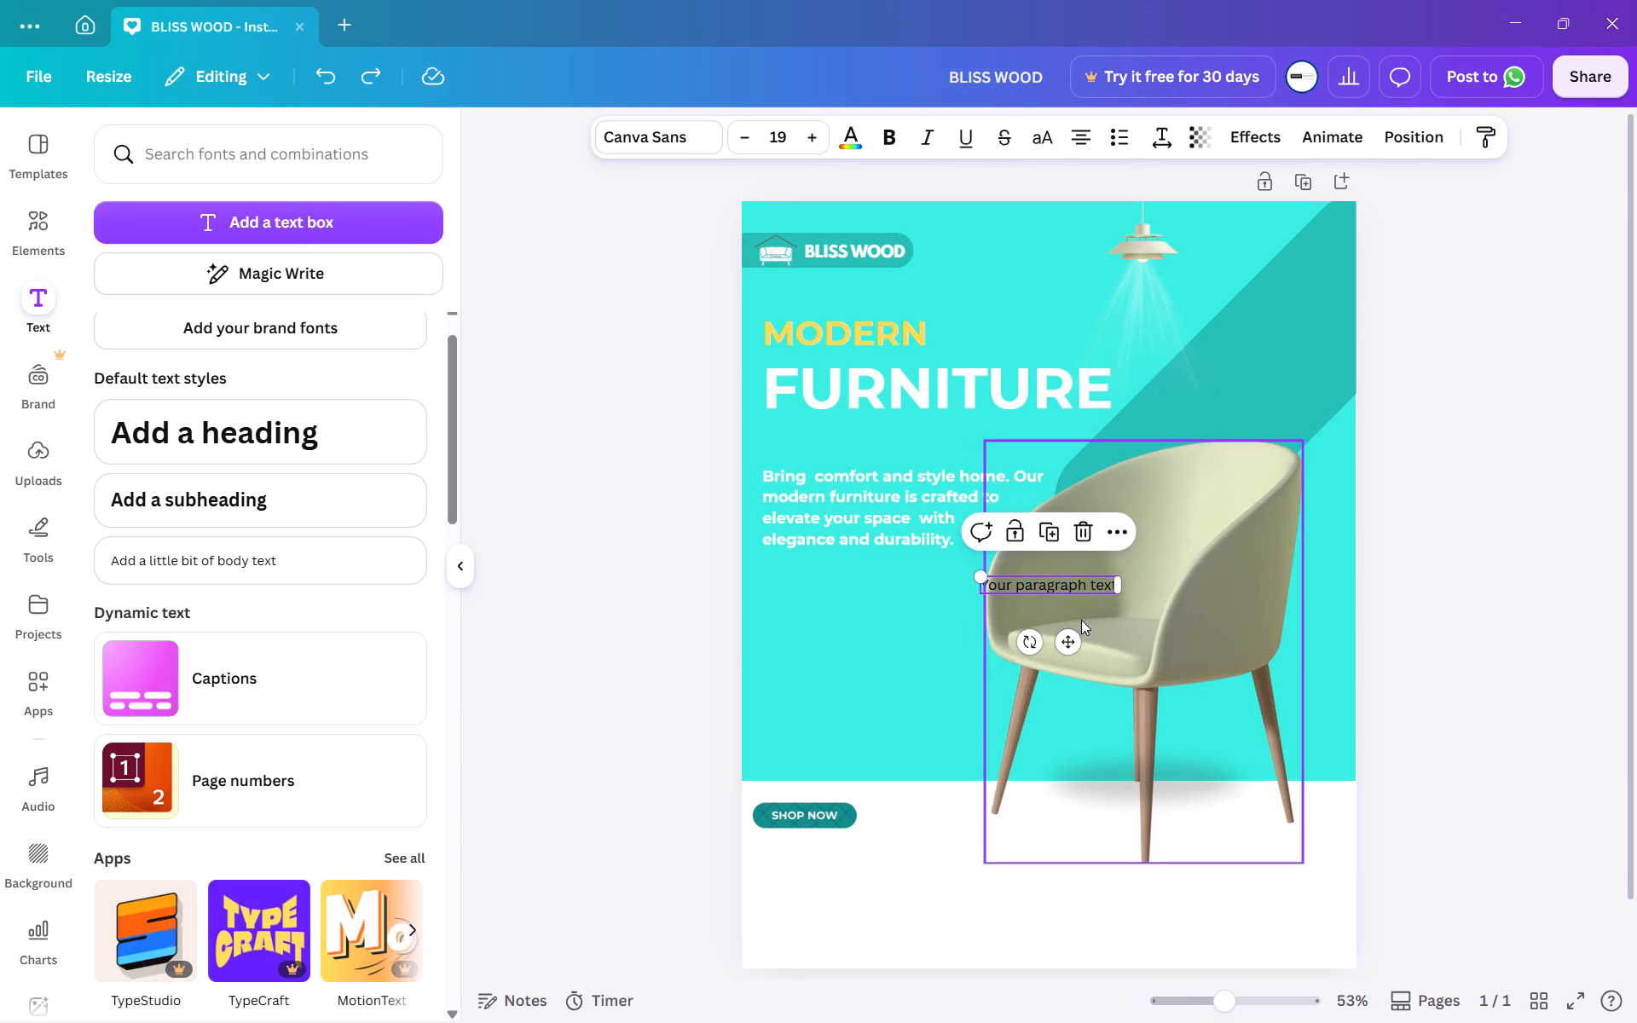
left_click_drag(1072, 643, 864, 660)
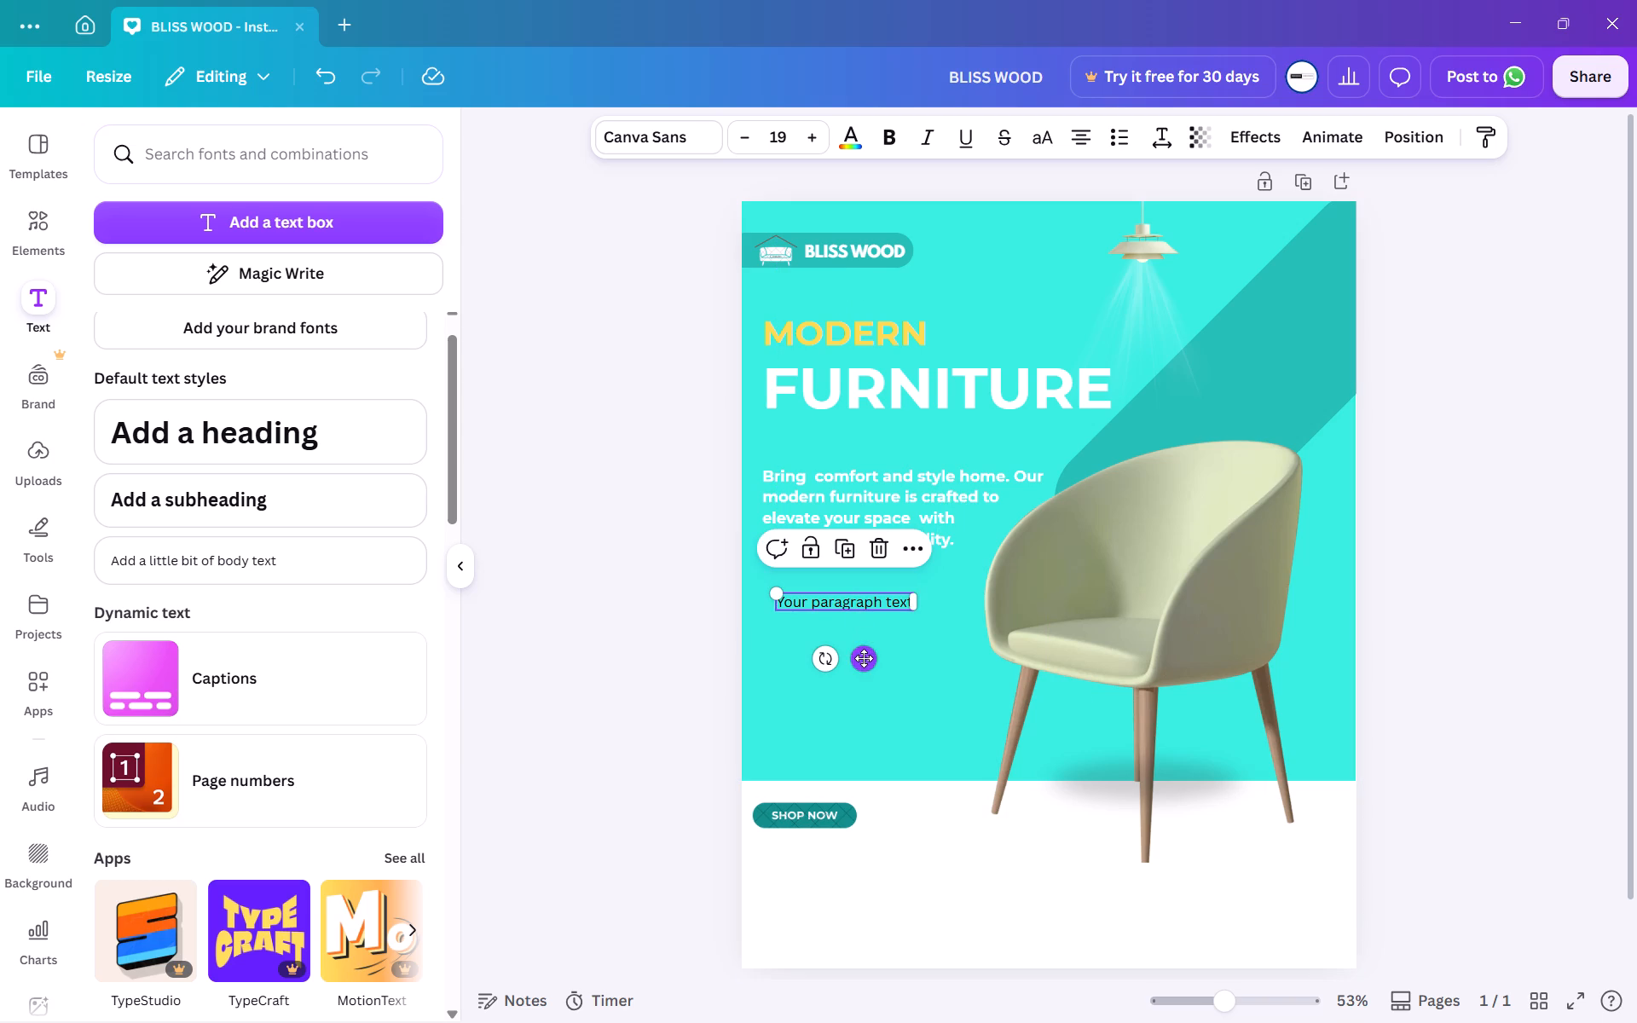
left_click_drag(864, 658, 851, 660)
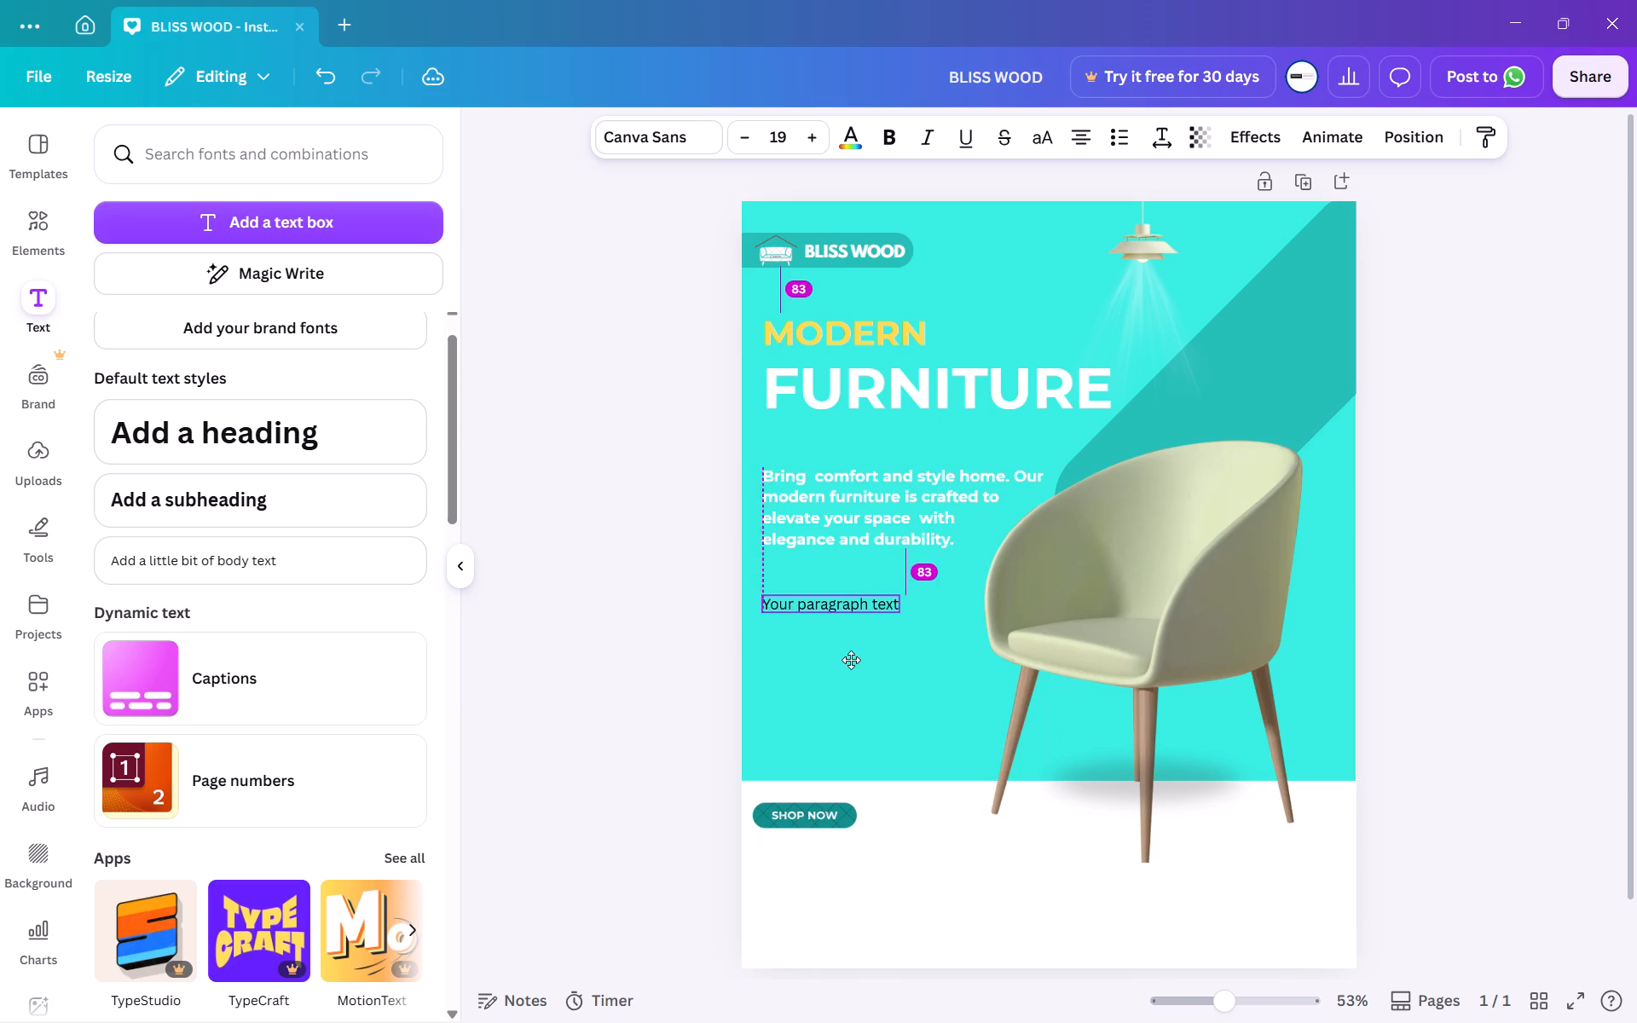
left_click_drag(851, 660, 849, 660)
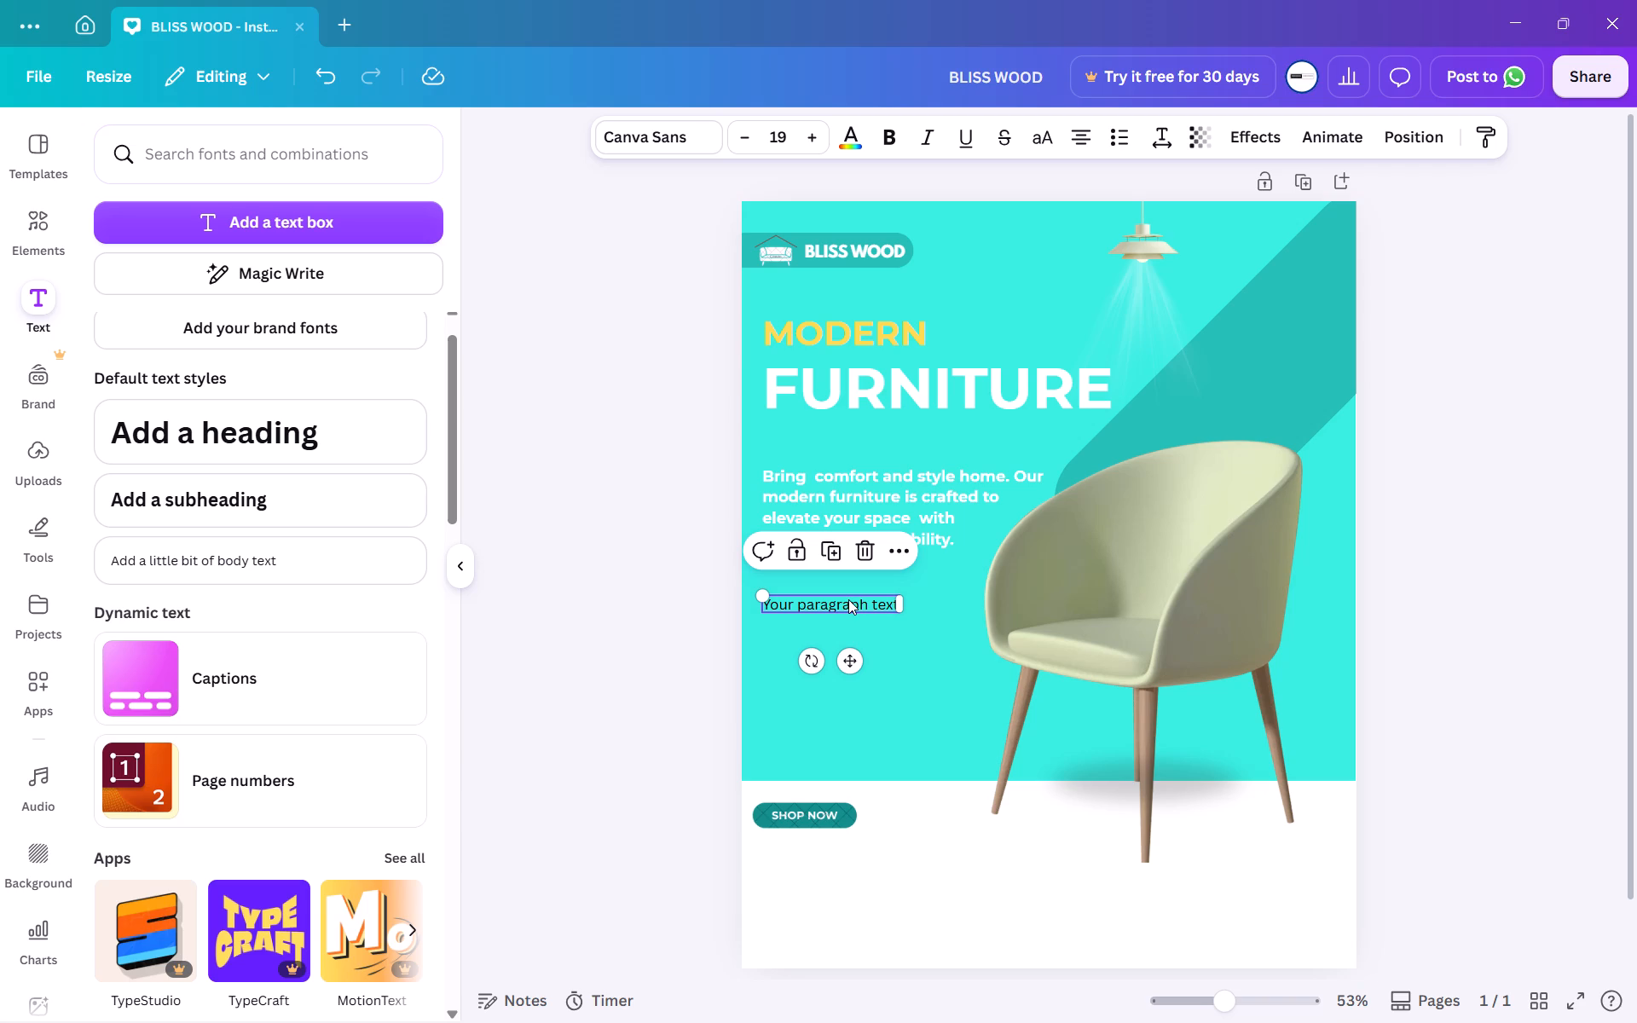
Replace the placeholder in the new text box below the tagline with "35", keeping it centre-aligned.
triple_click(848, 599)
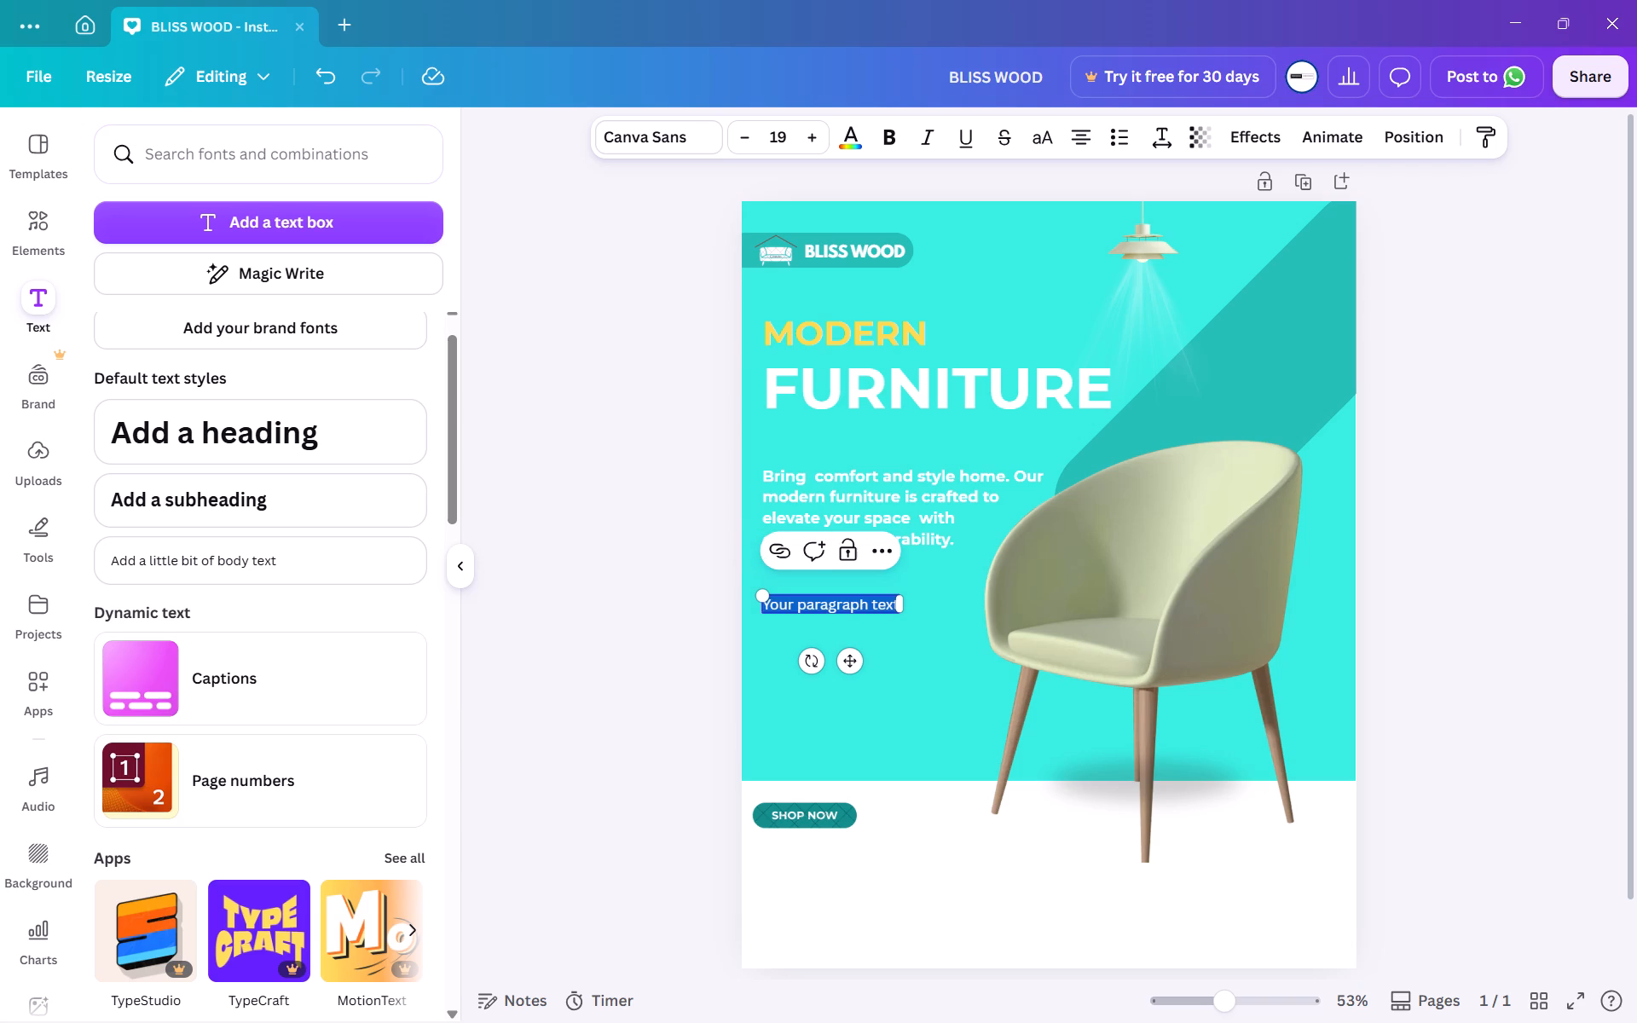
type("35")
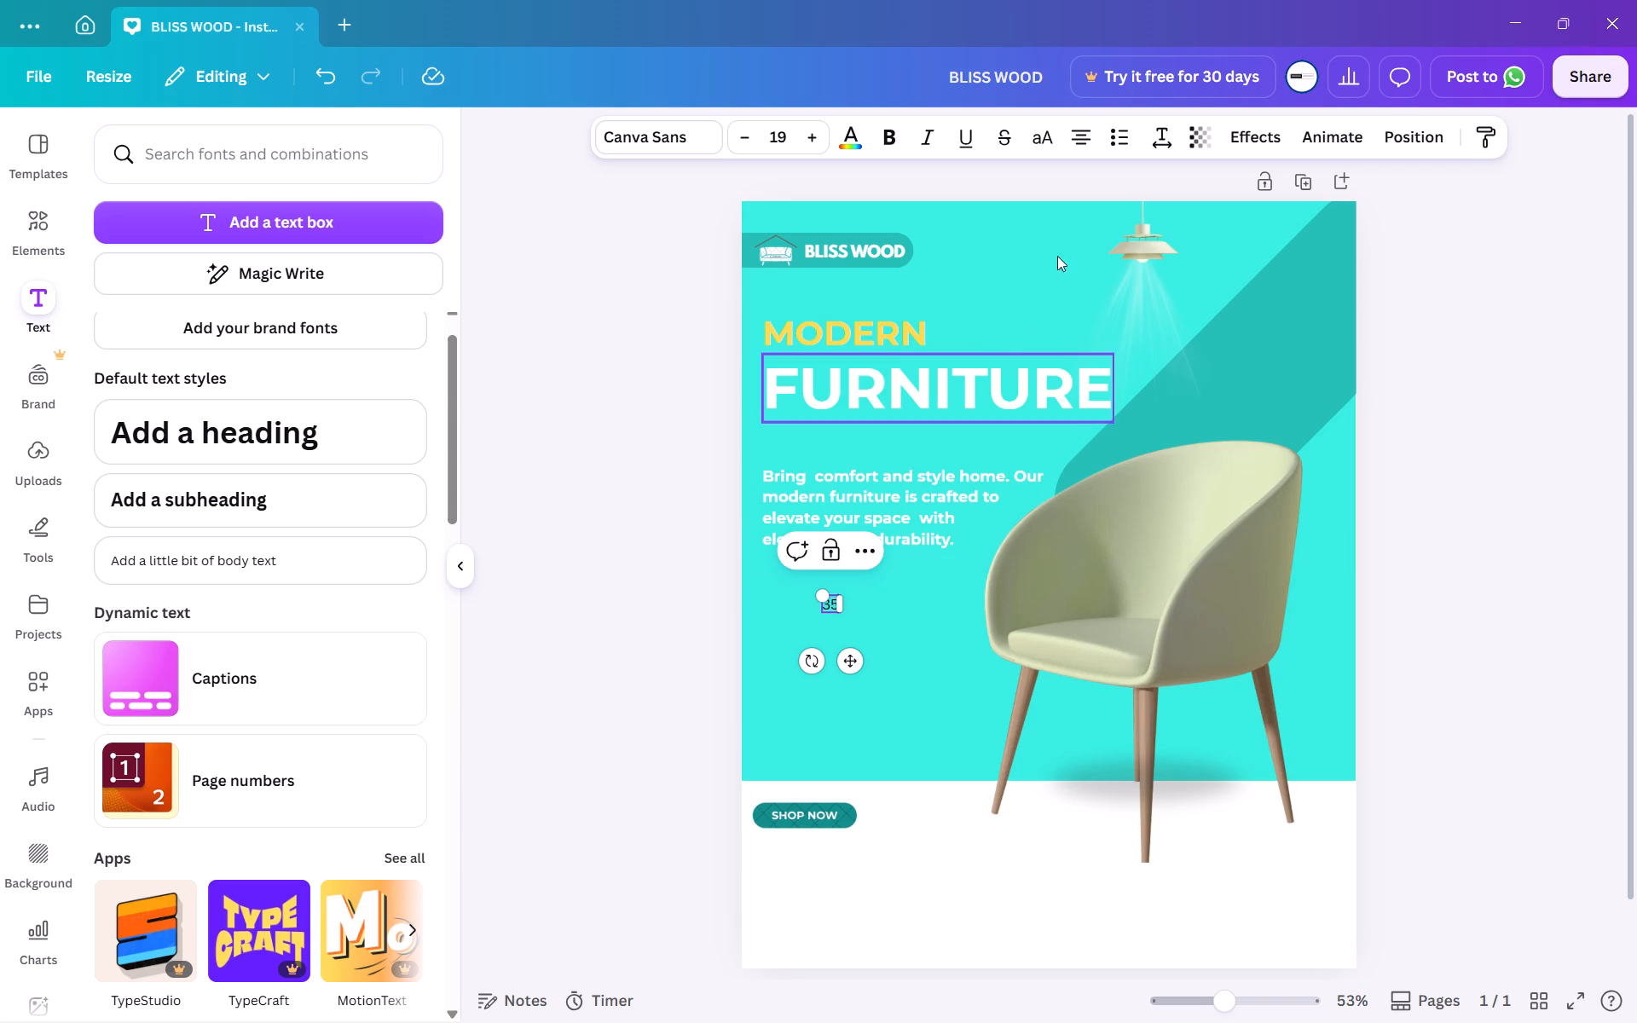
left_click(1088, 142)
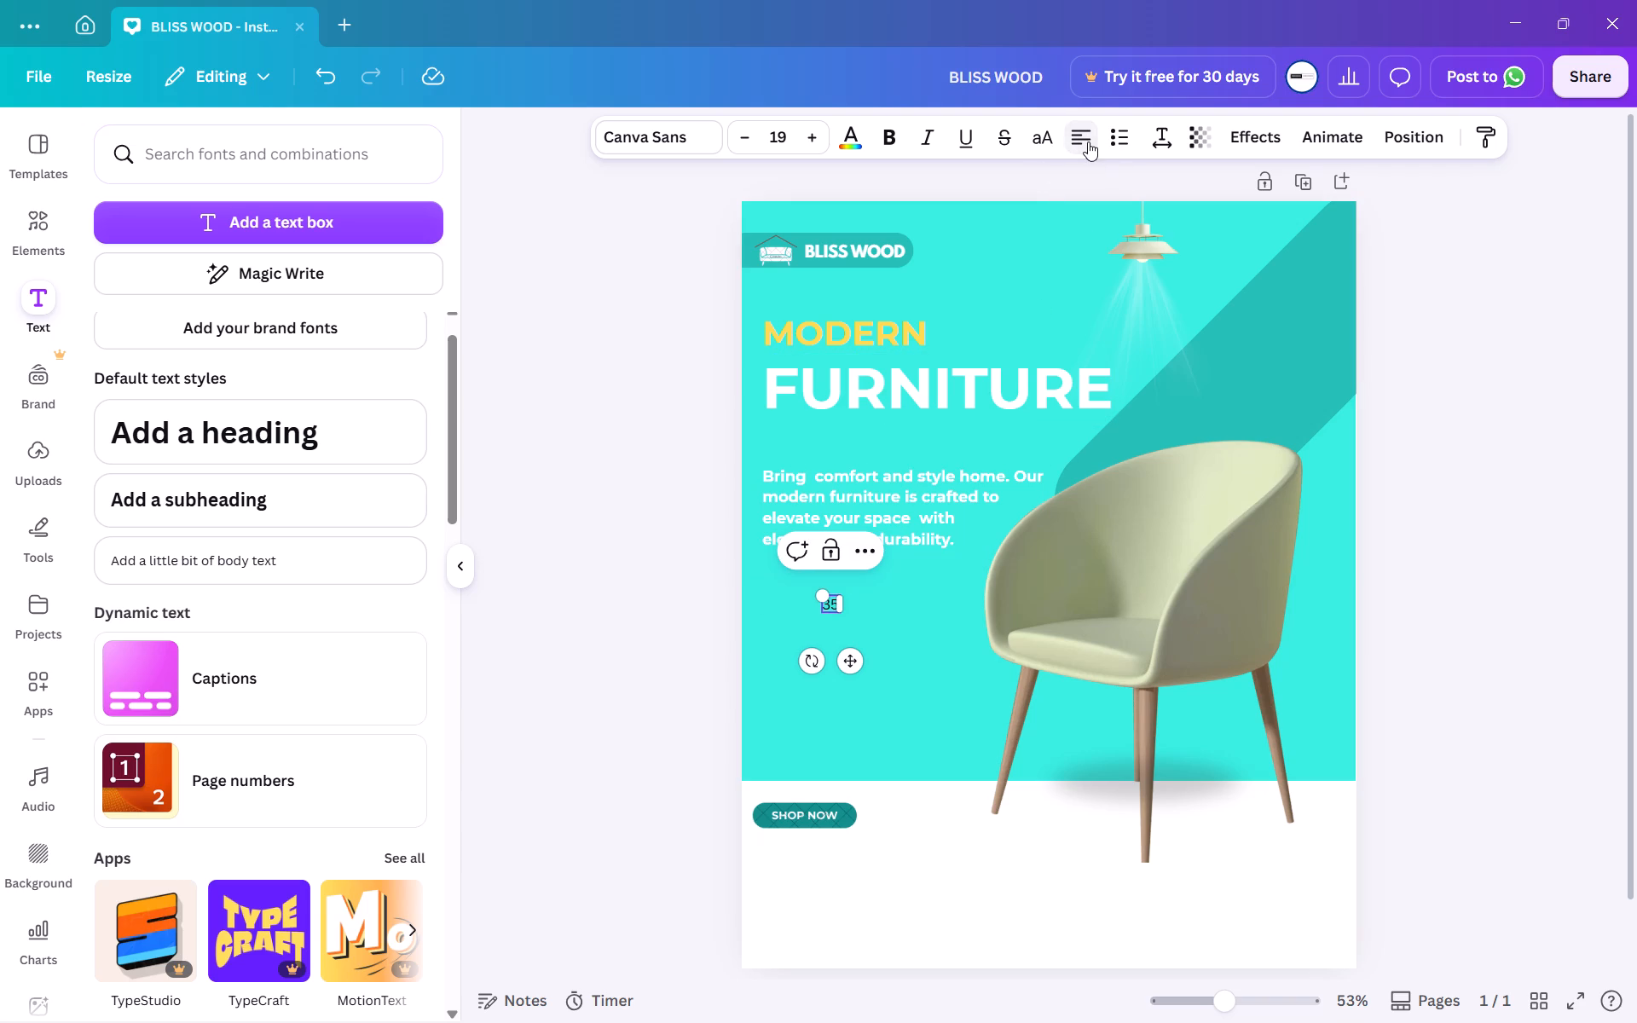
left_click(1088, 142)
left_click(1088, 142)
left_click(1088, 142)
Set the "35" text's font size to 140.
left_click(781, 145)
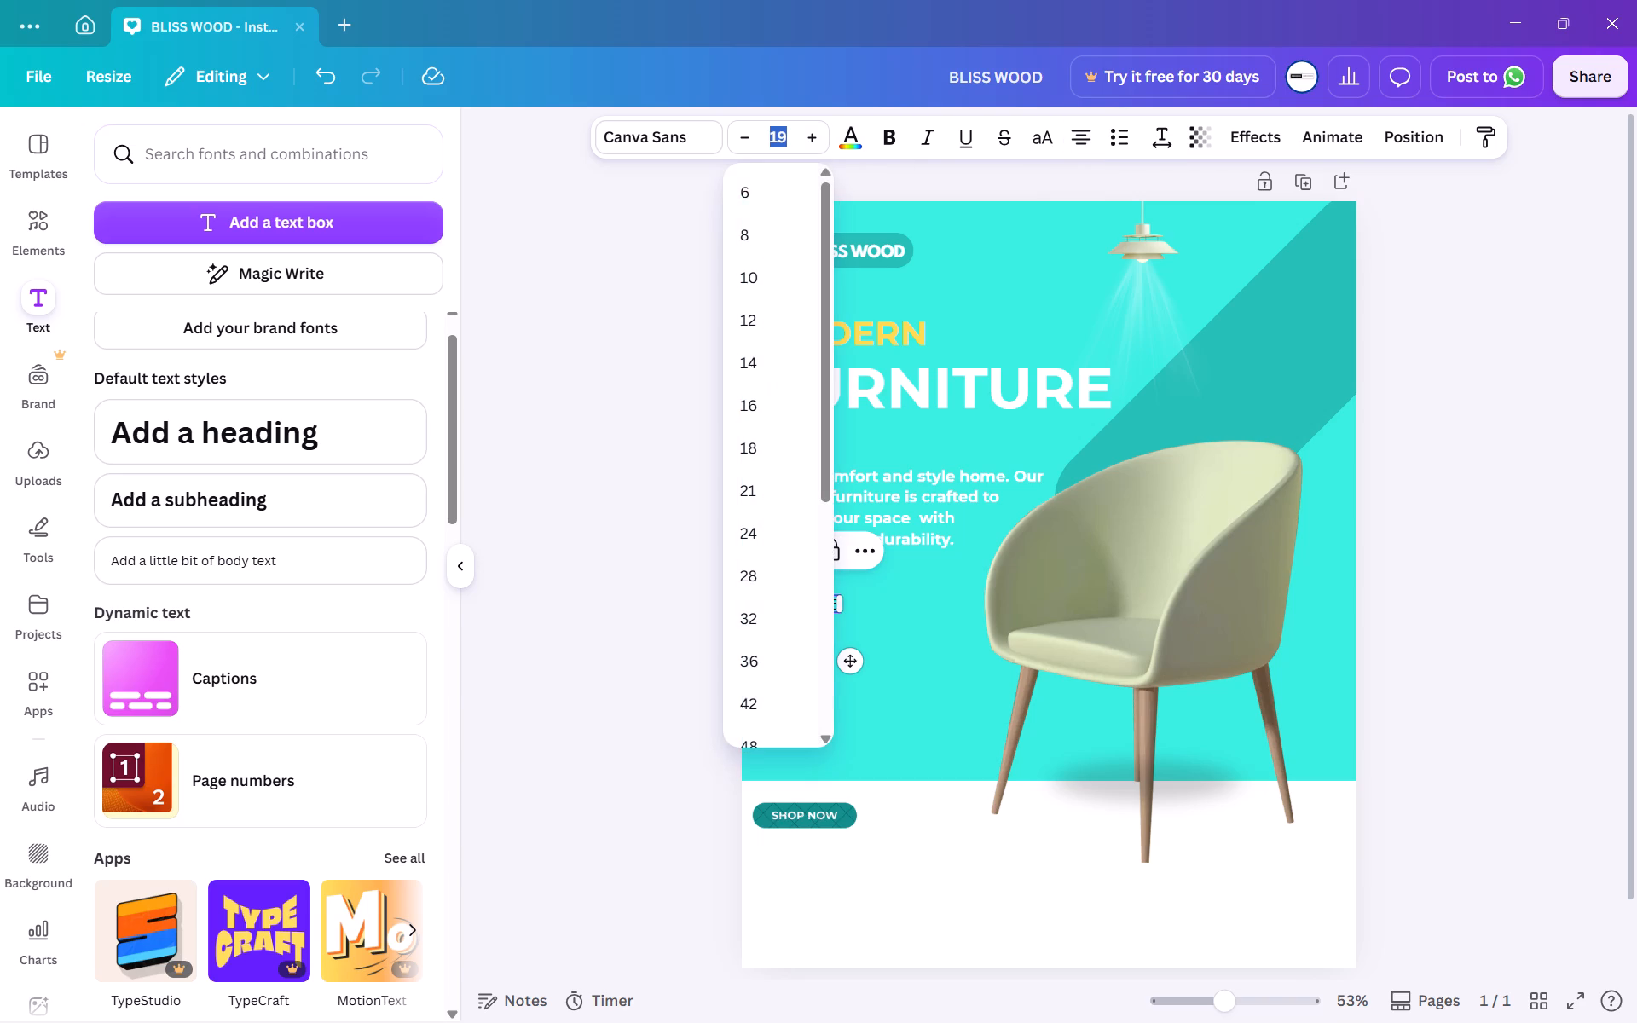
type("140")
key("Return")
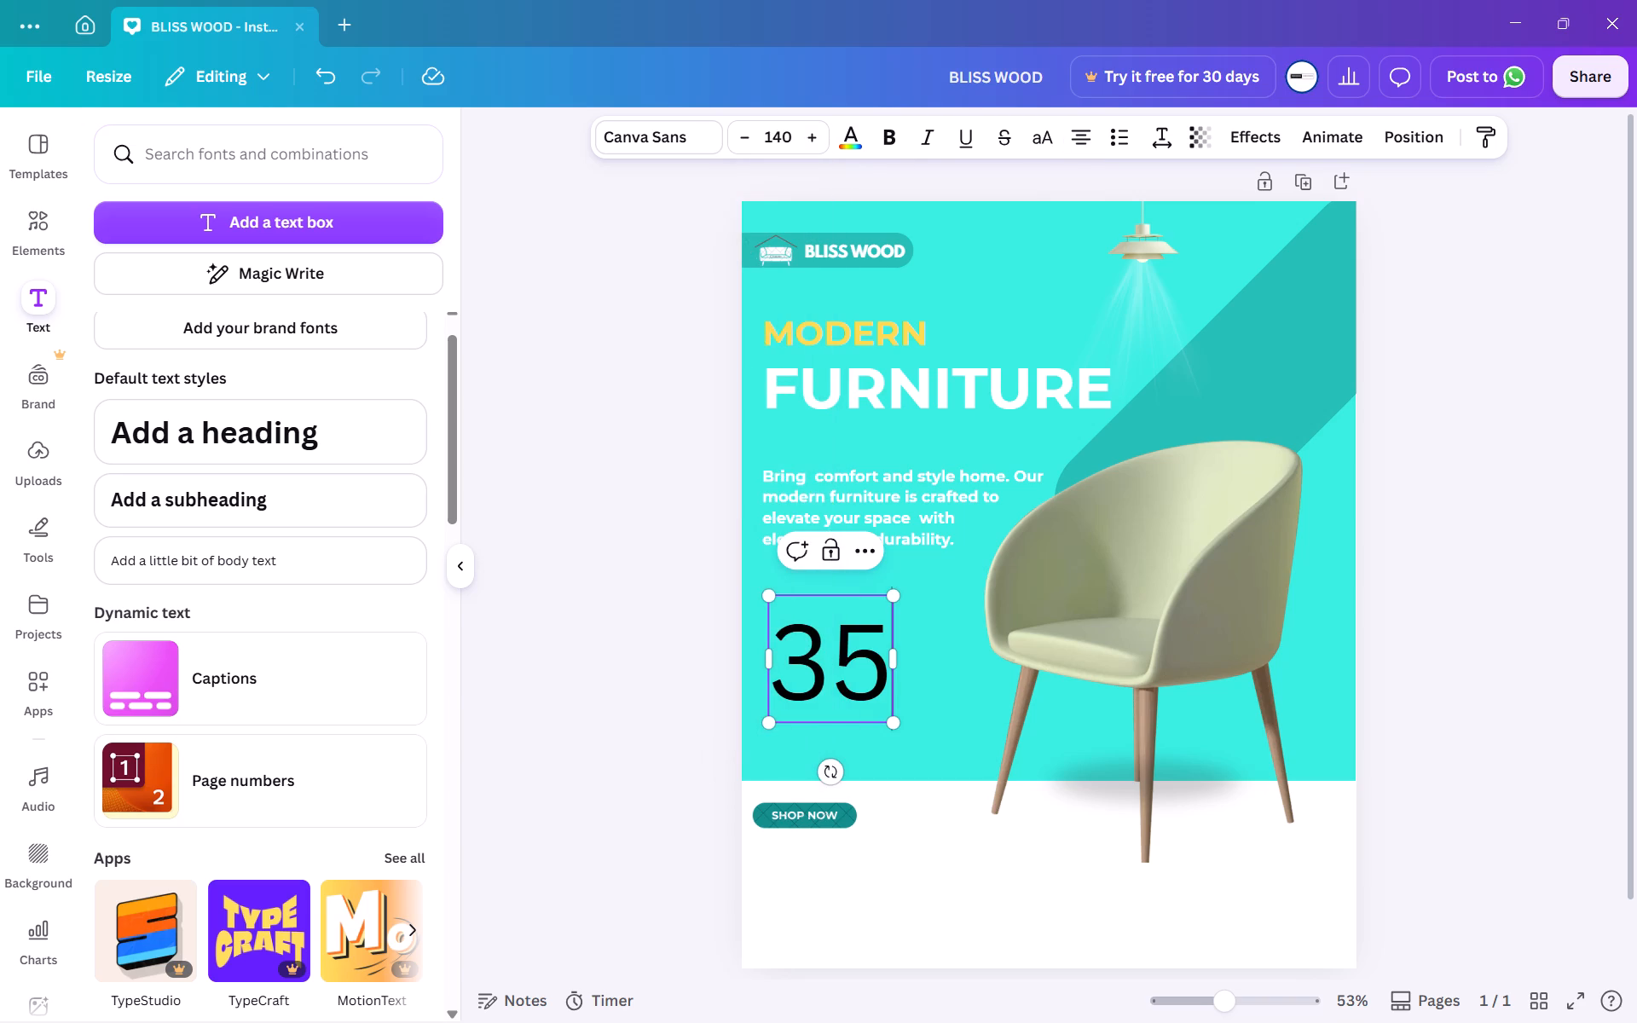
Change the "35" text's font to League Spartan.
left_click(889, 129)
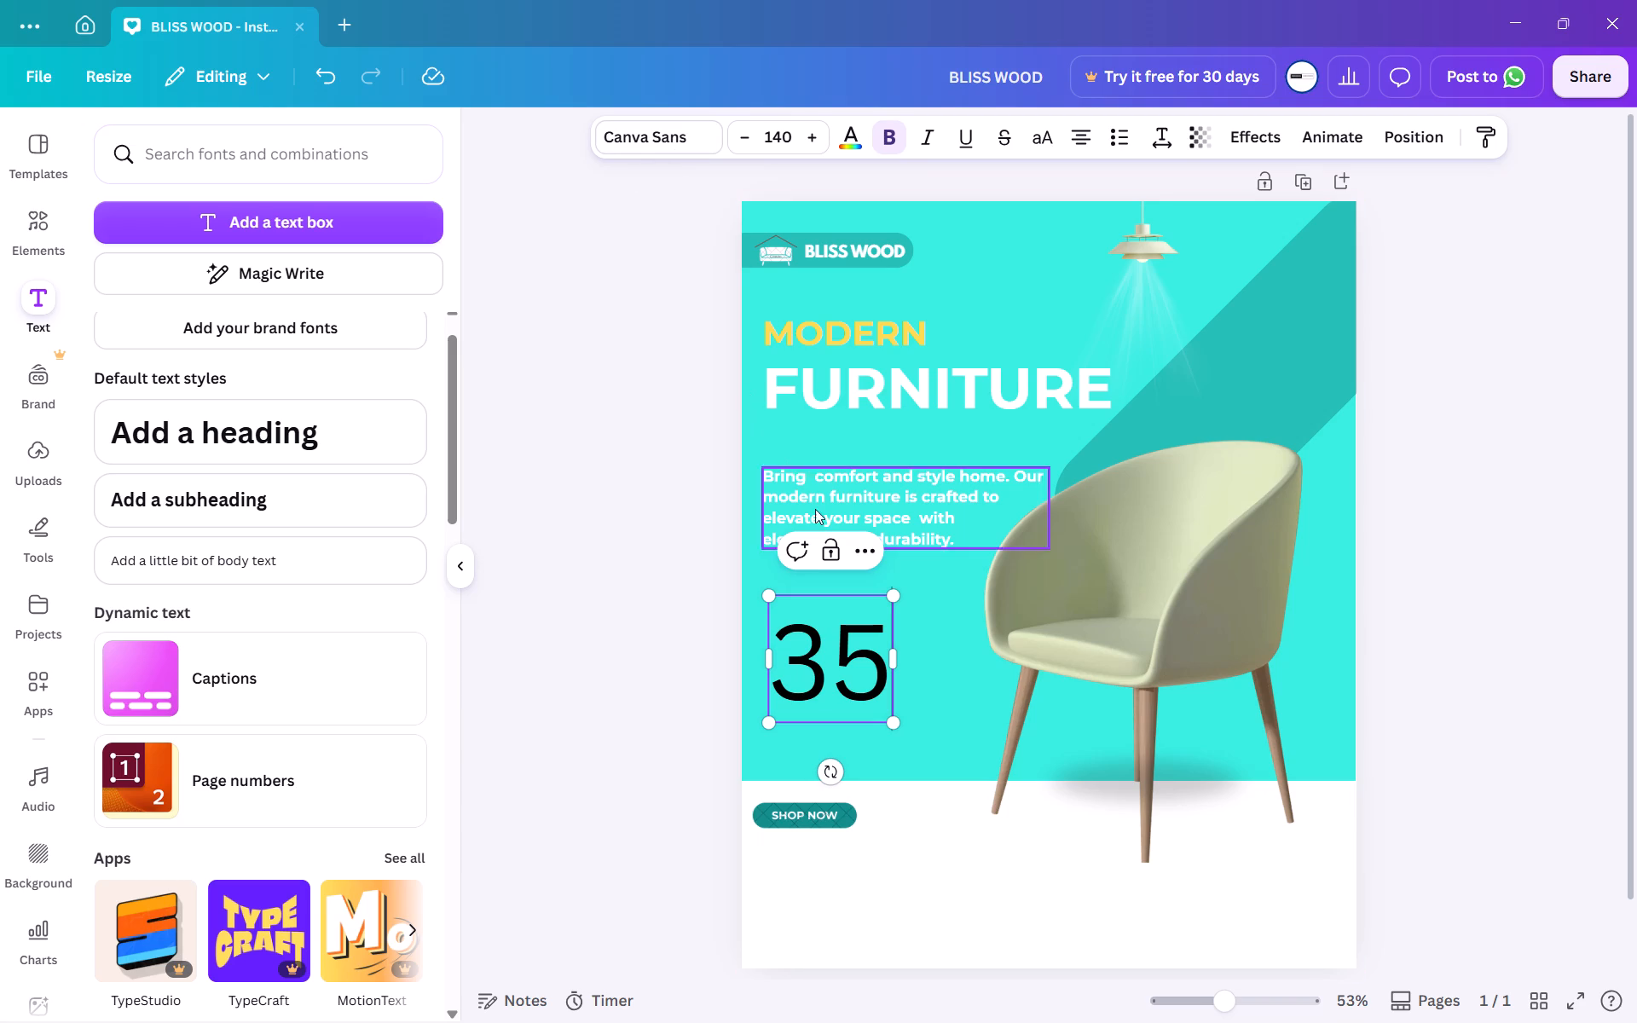
double_click(854, 644)
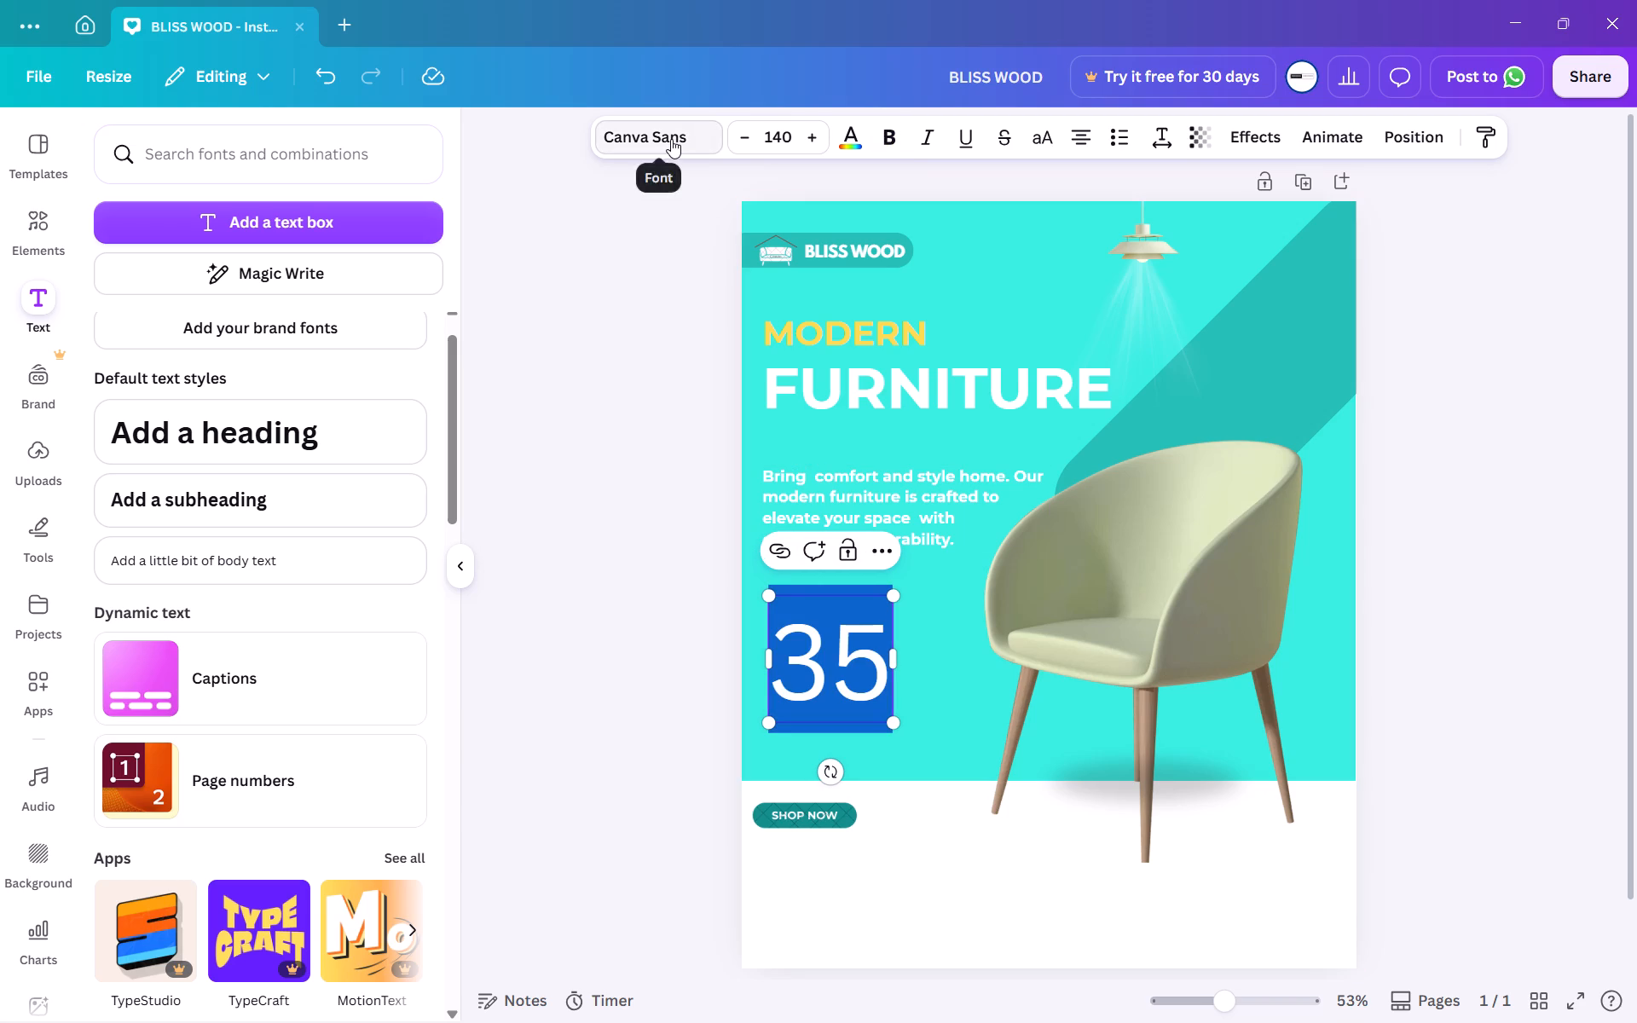
left_click(671, 139)
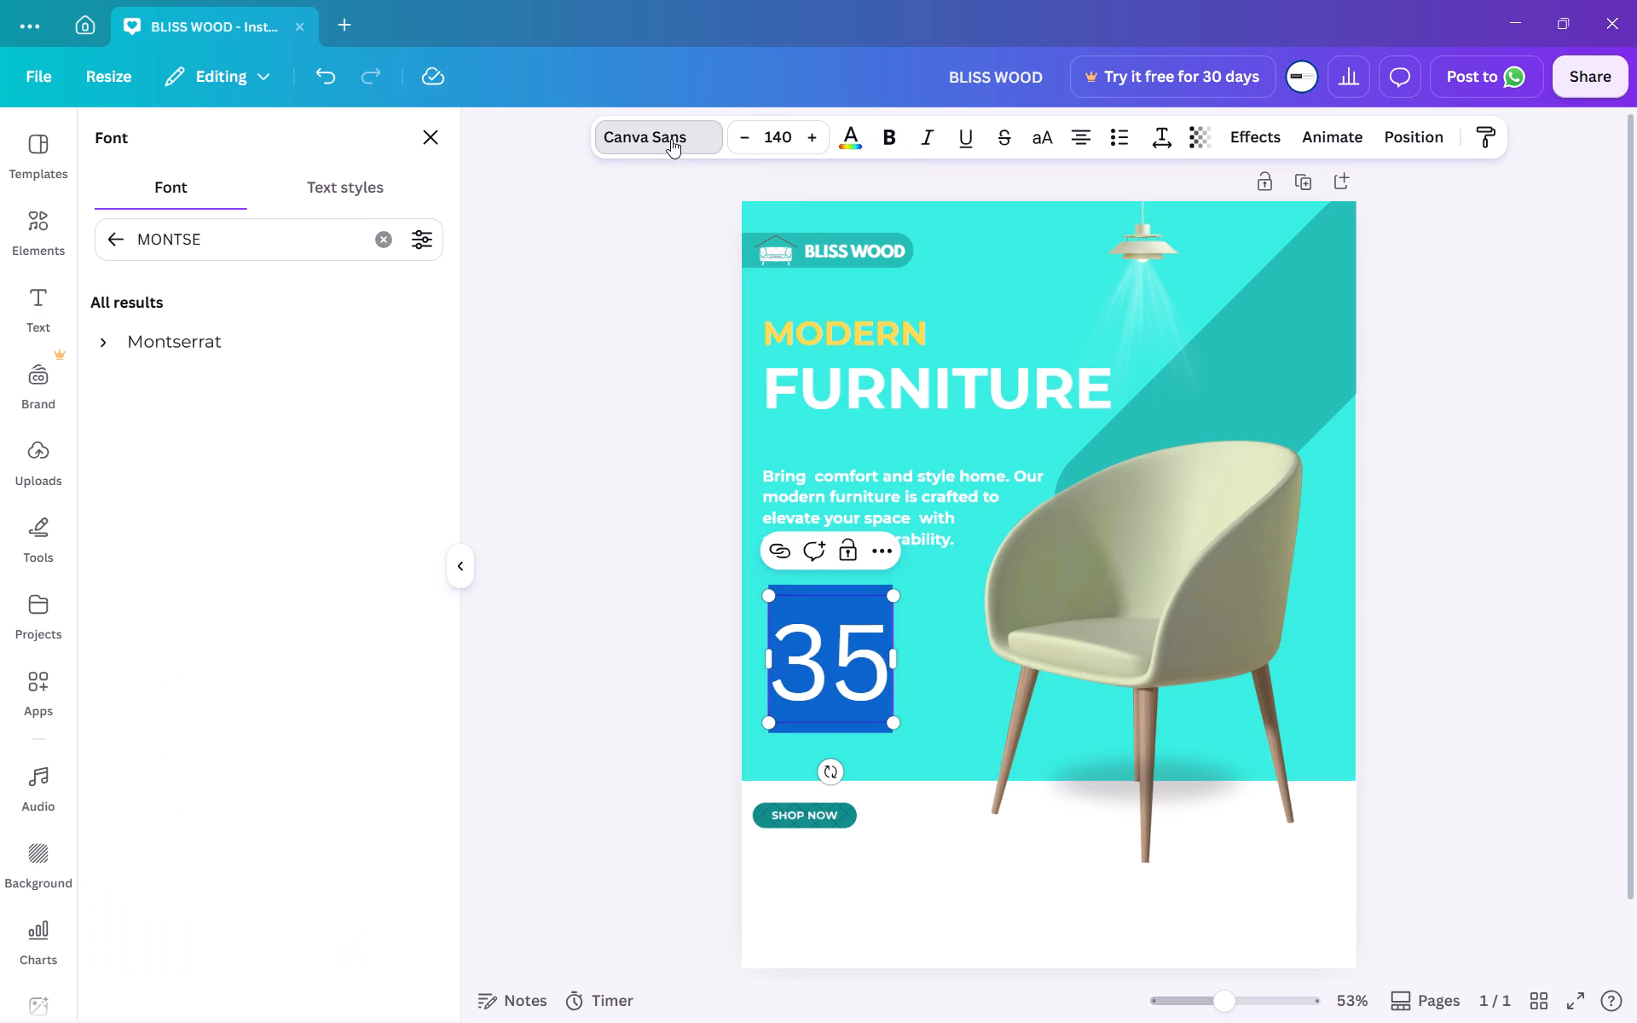
left_click(387, 237)
type("league")
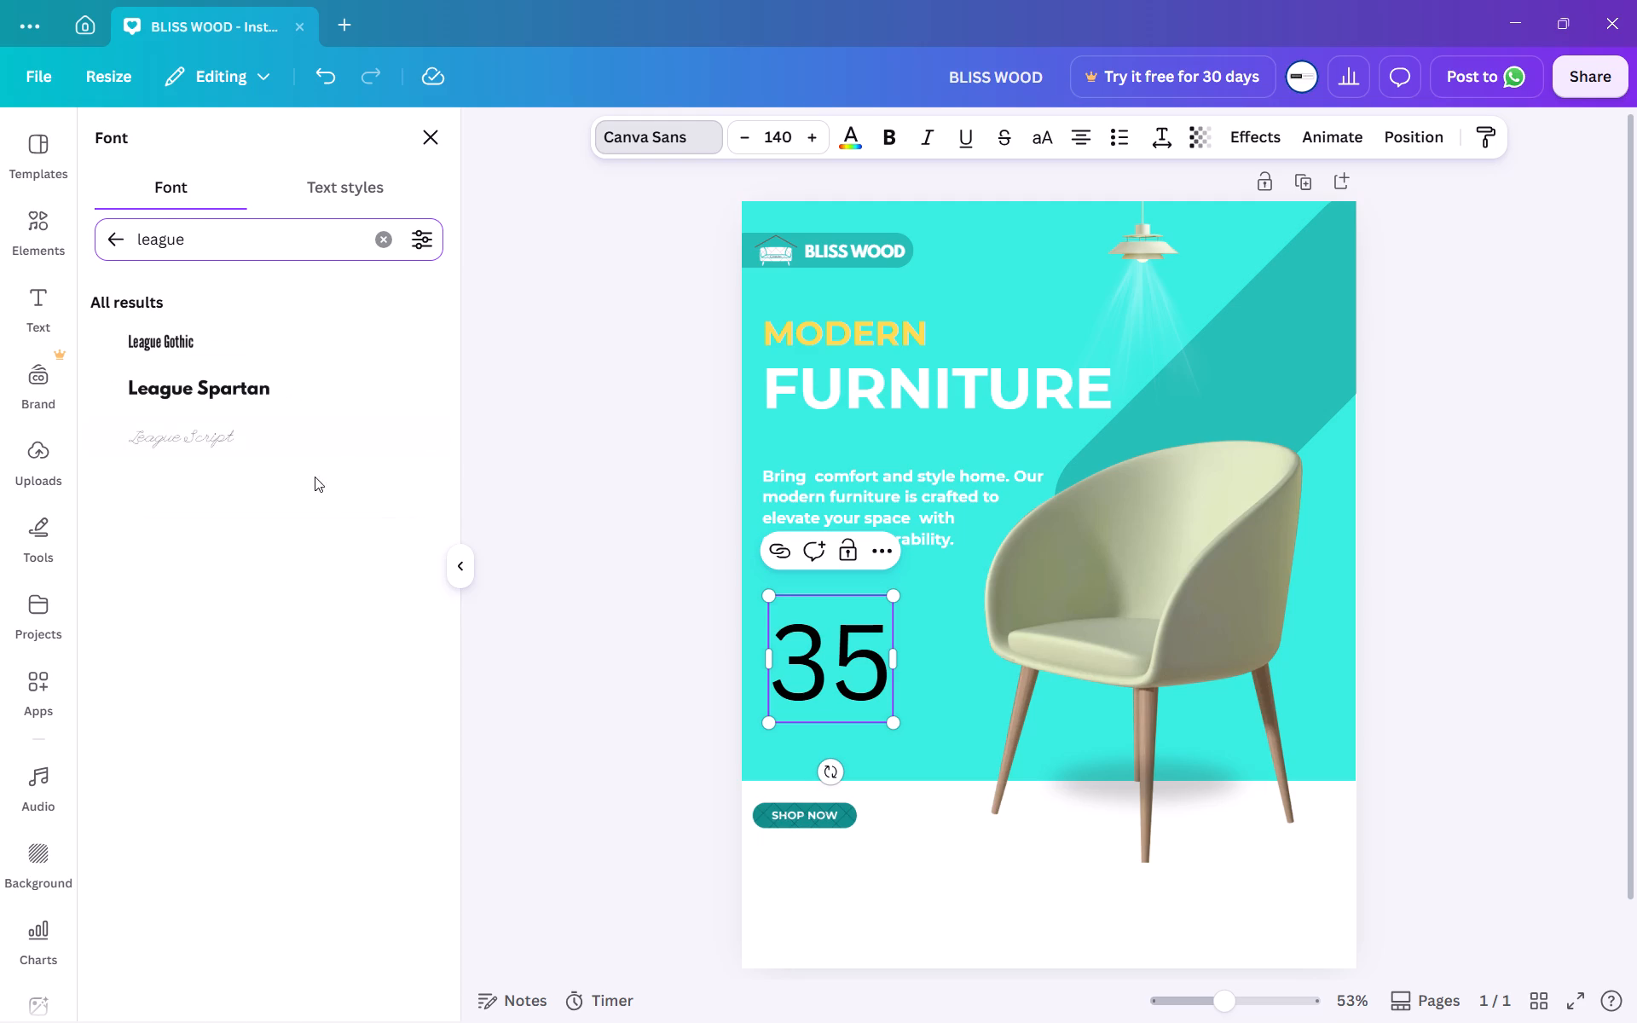
left_click(237, 397)
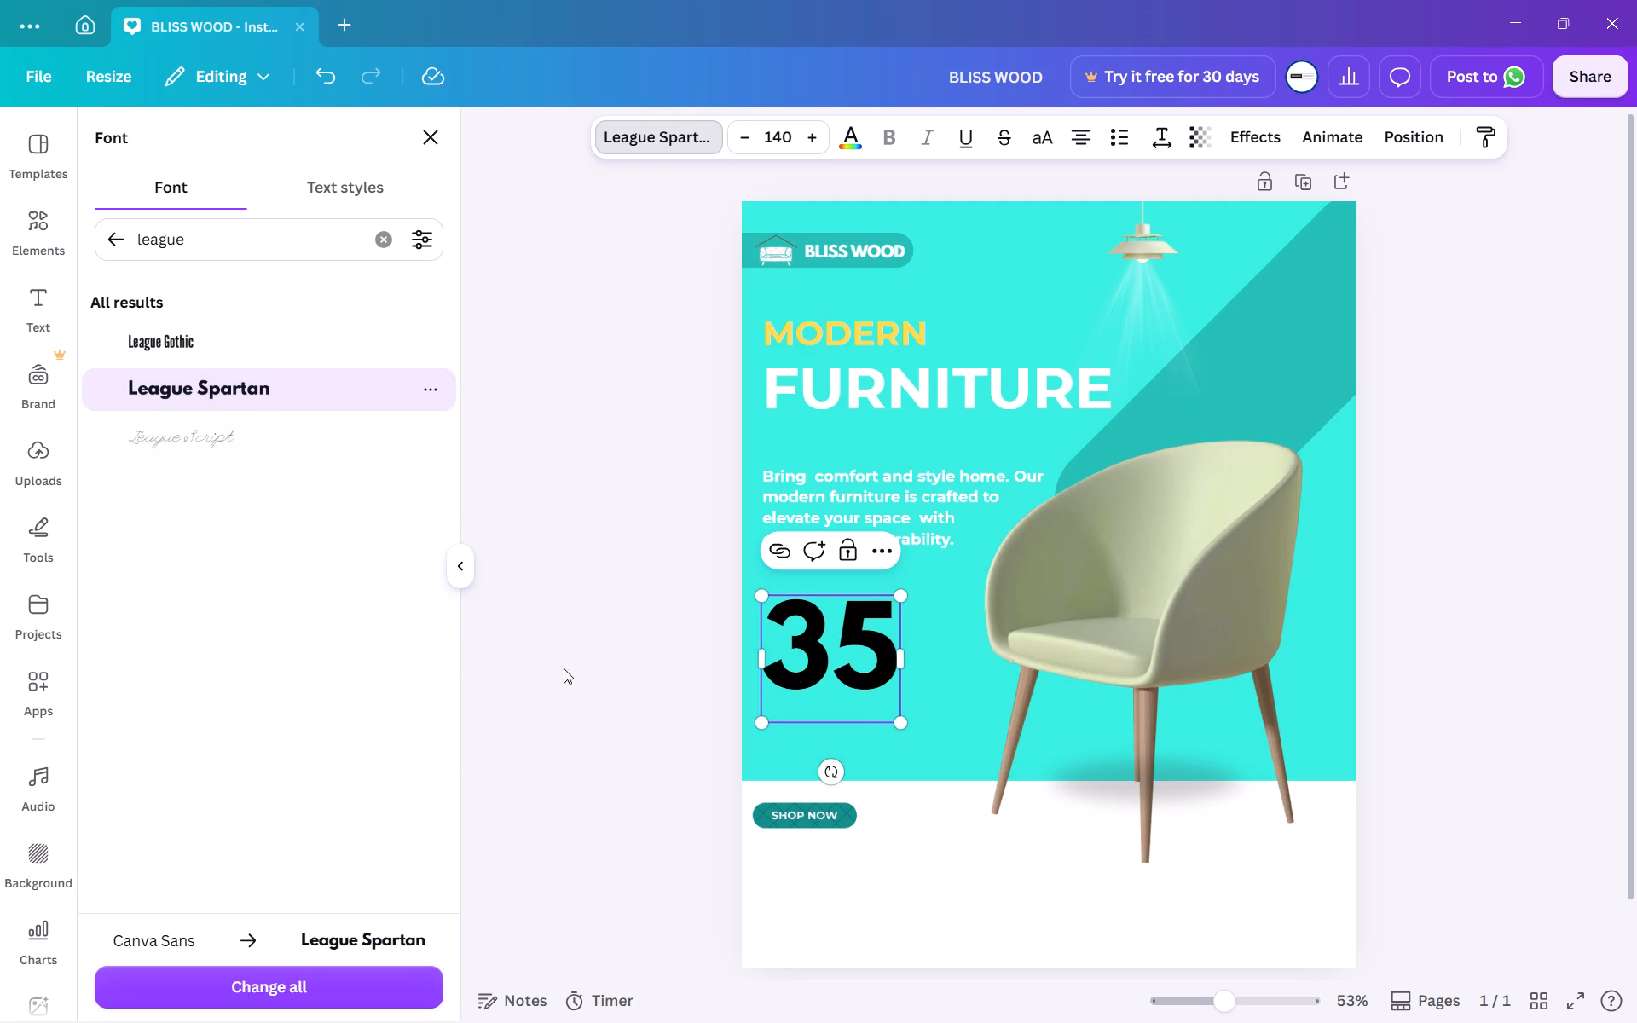
Colour the "35" text white and deselect it.
left_click(864, 139)
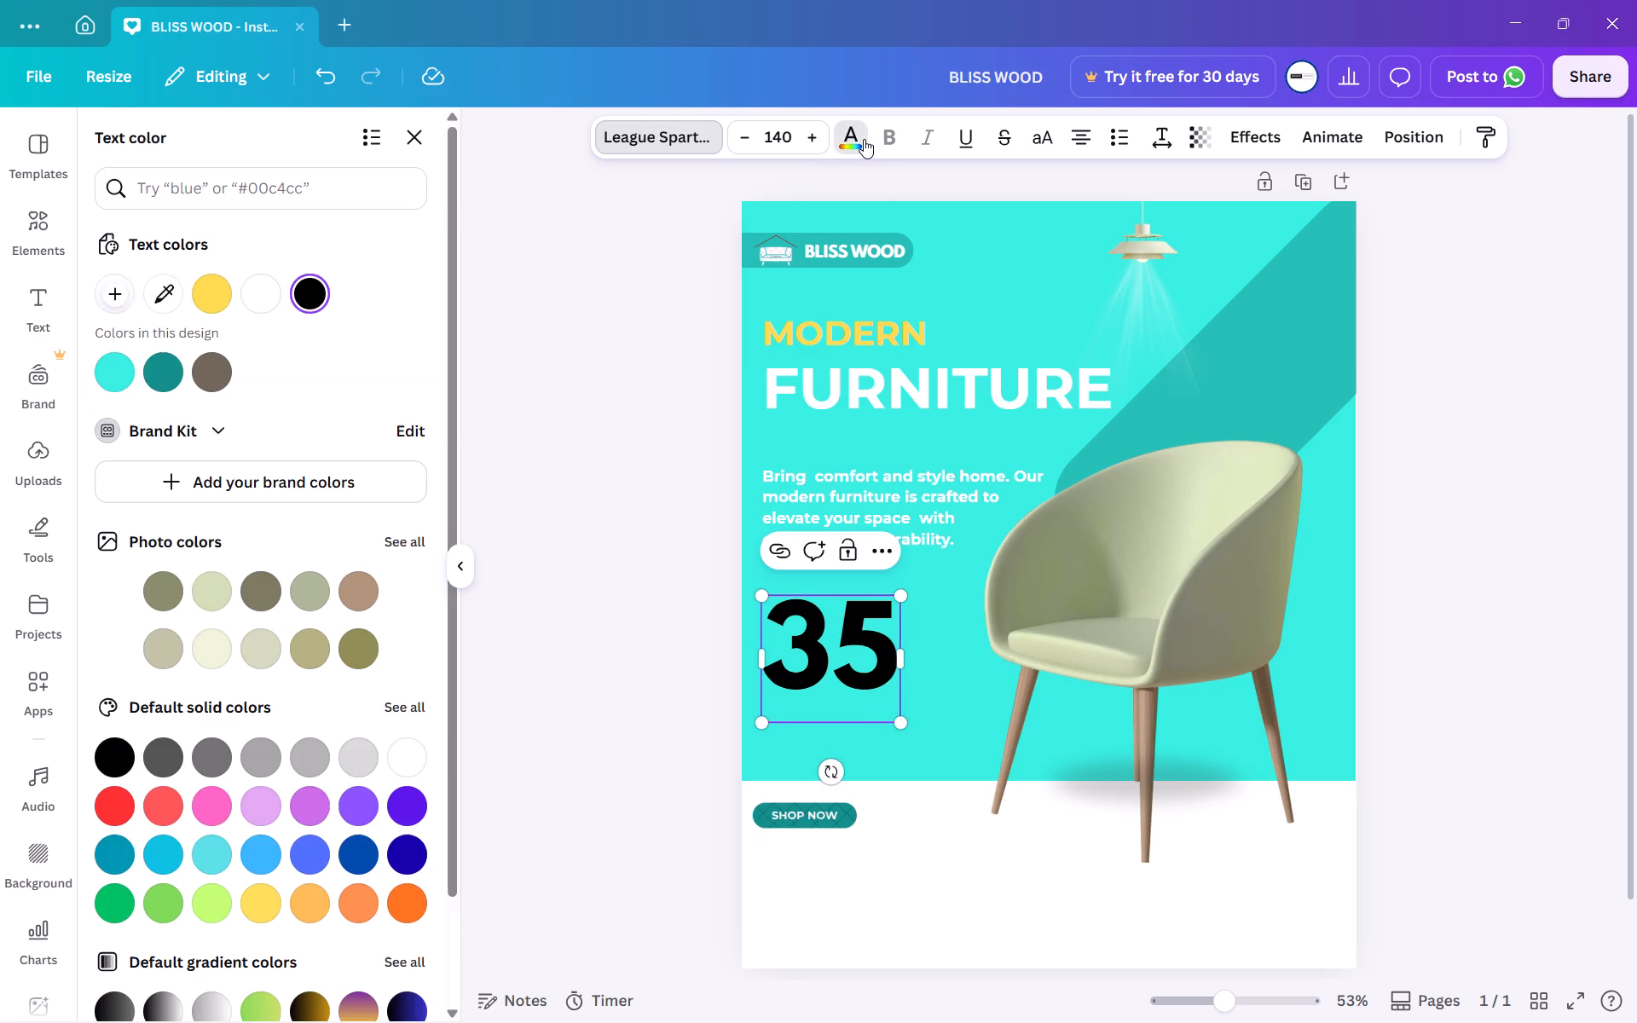
left_click(263, 307)
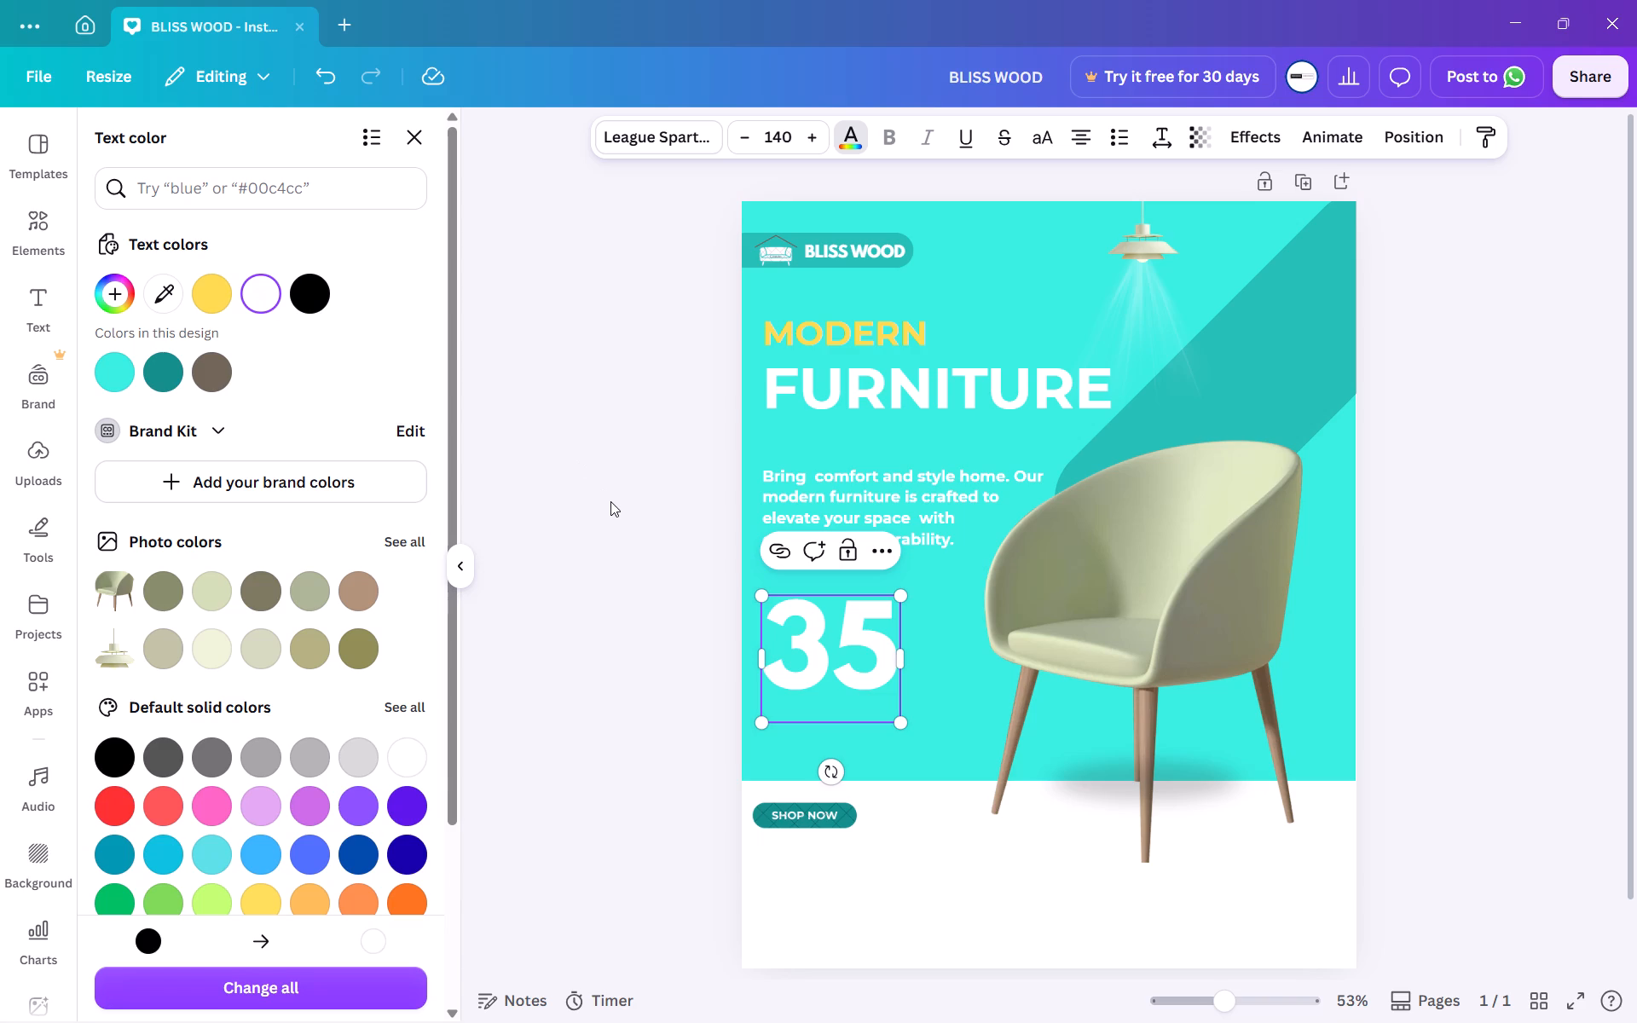
left_click(610, 501)
left_click(610, 501)
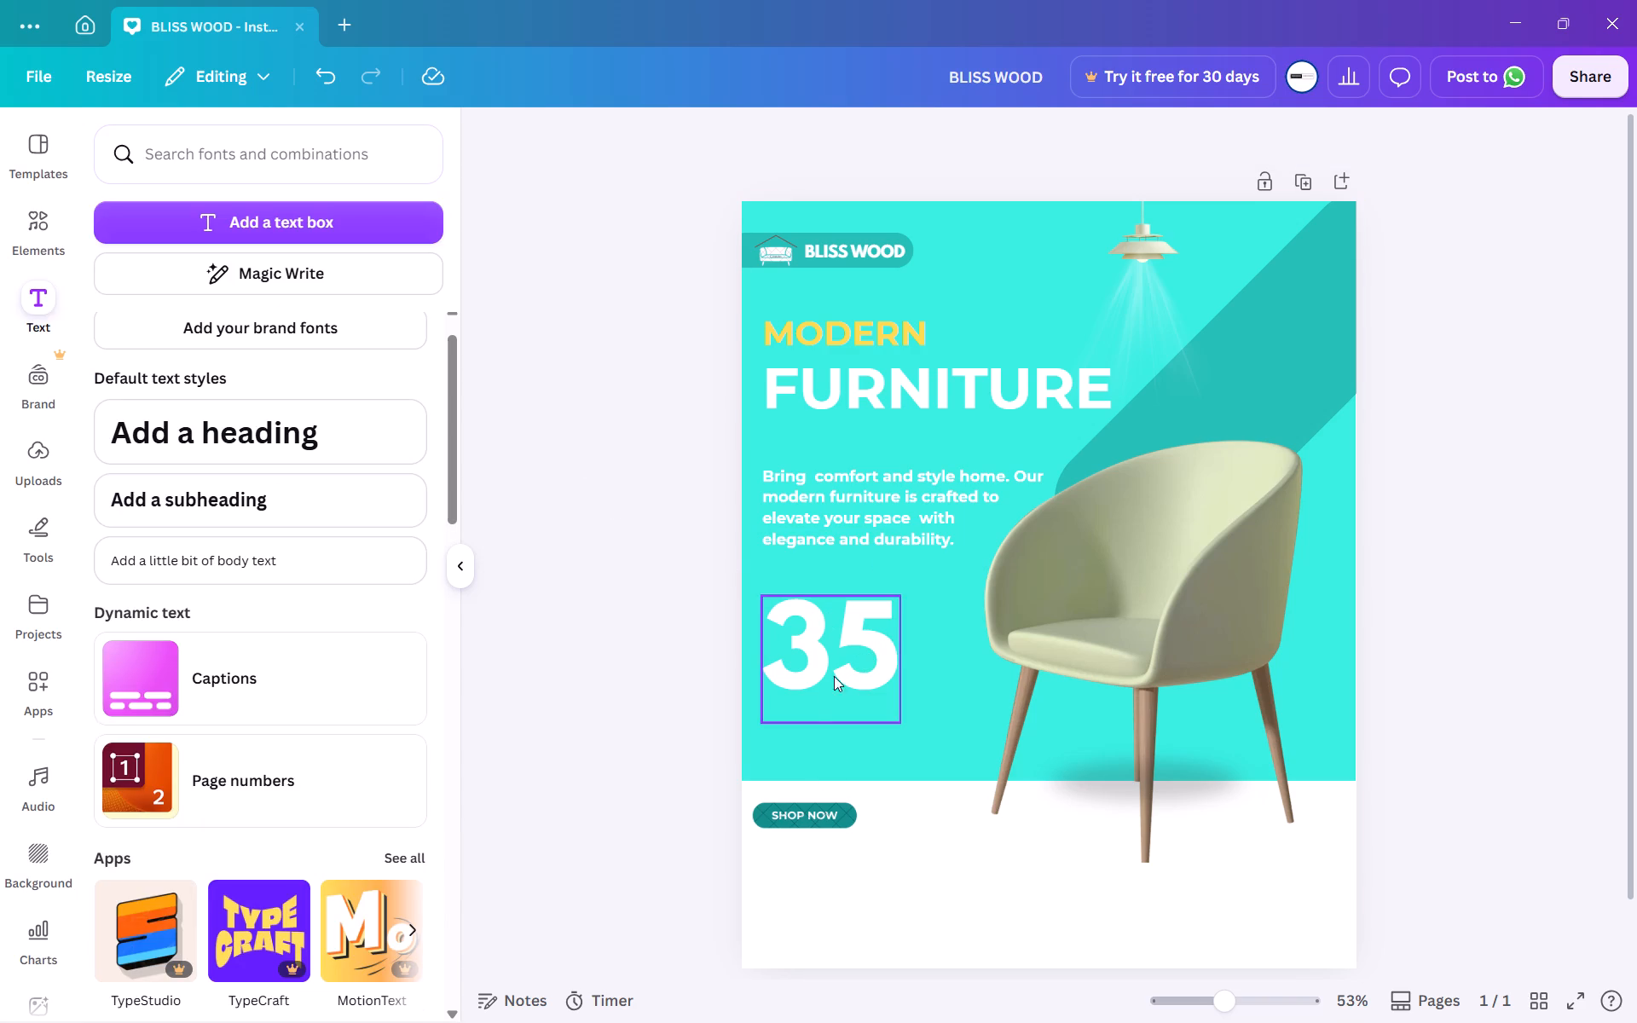
Duplicate the "35" text and place the copy directly beside the original on the chair side, level with it.
left_click(818, 700)
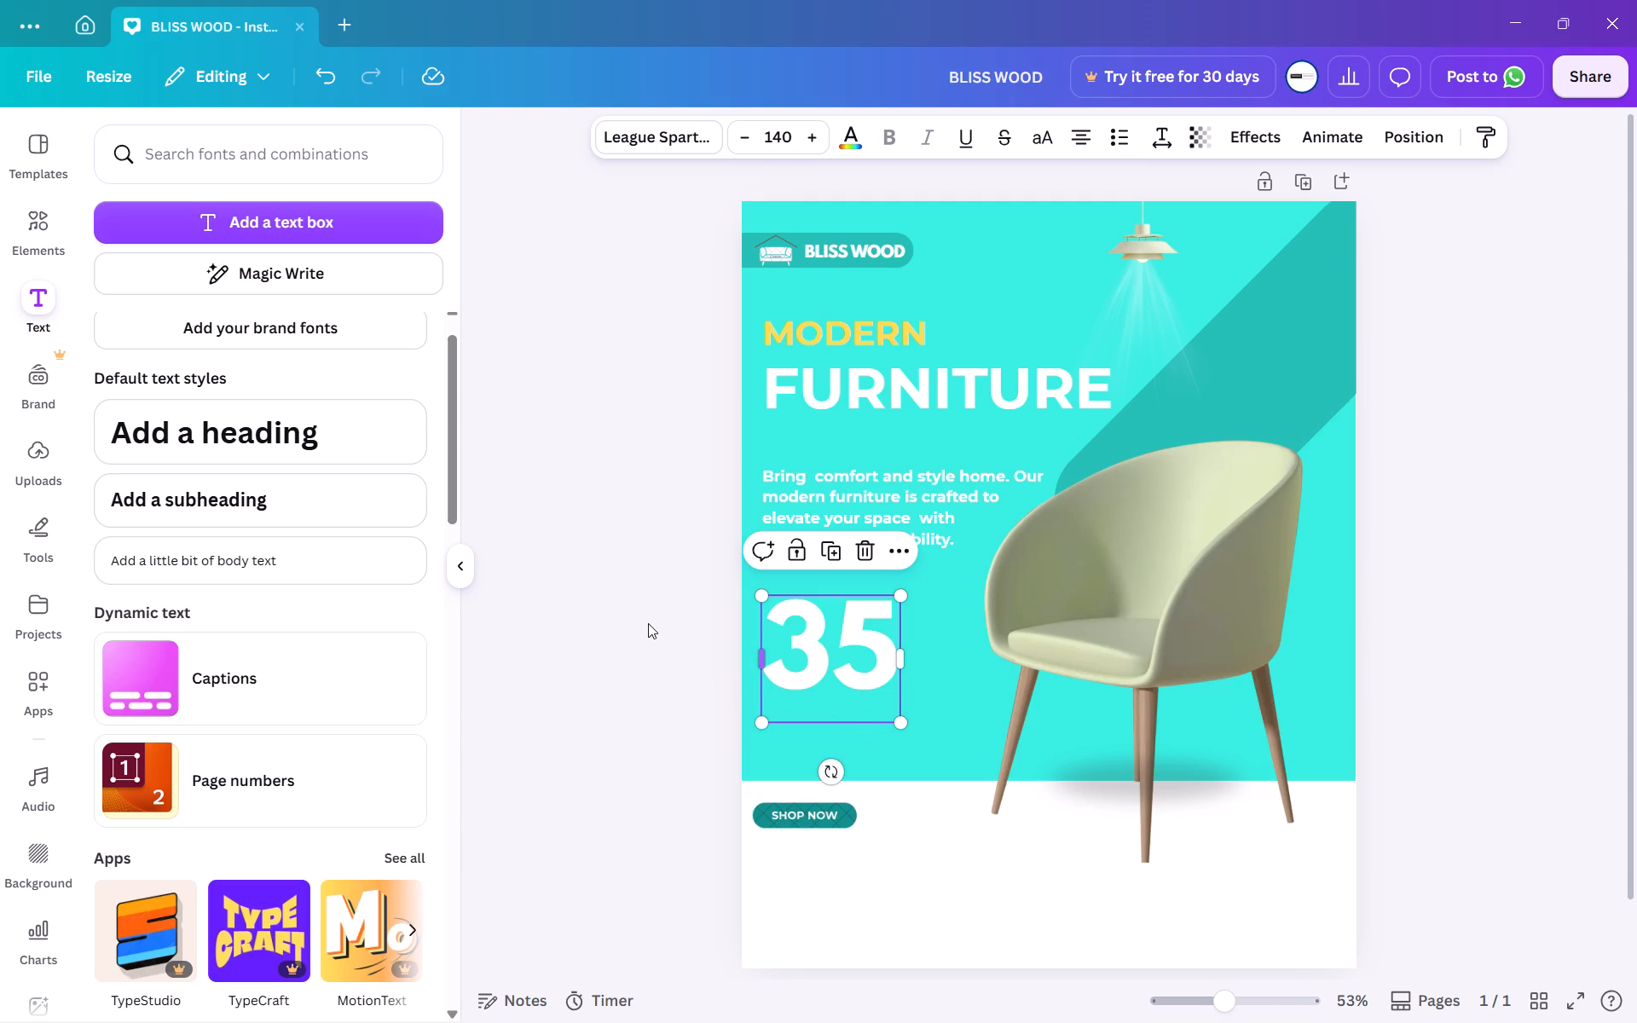
left_click(833, 558)
left_click_drag(891, 661, 1006, 644)
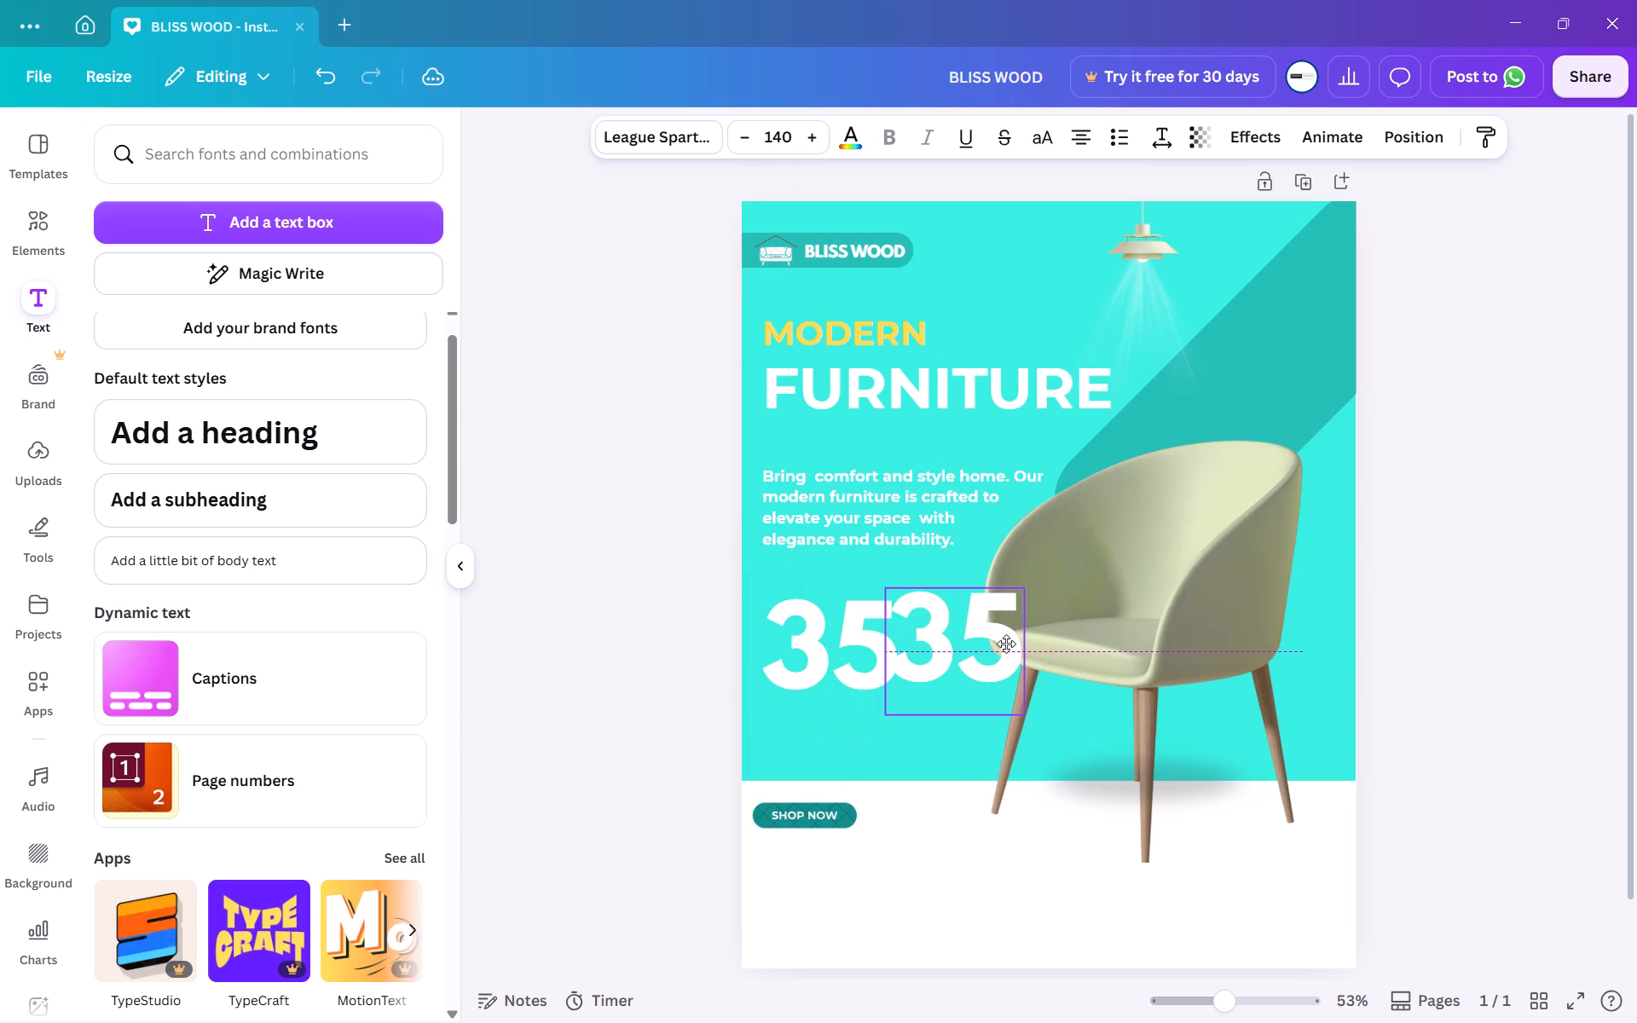
left_click_drag(1006, 644, 1009, 656)
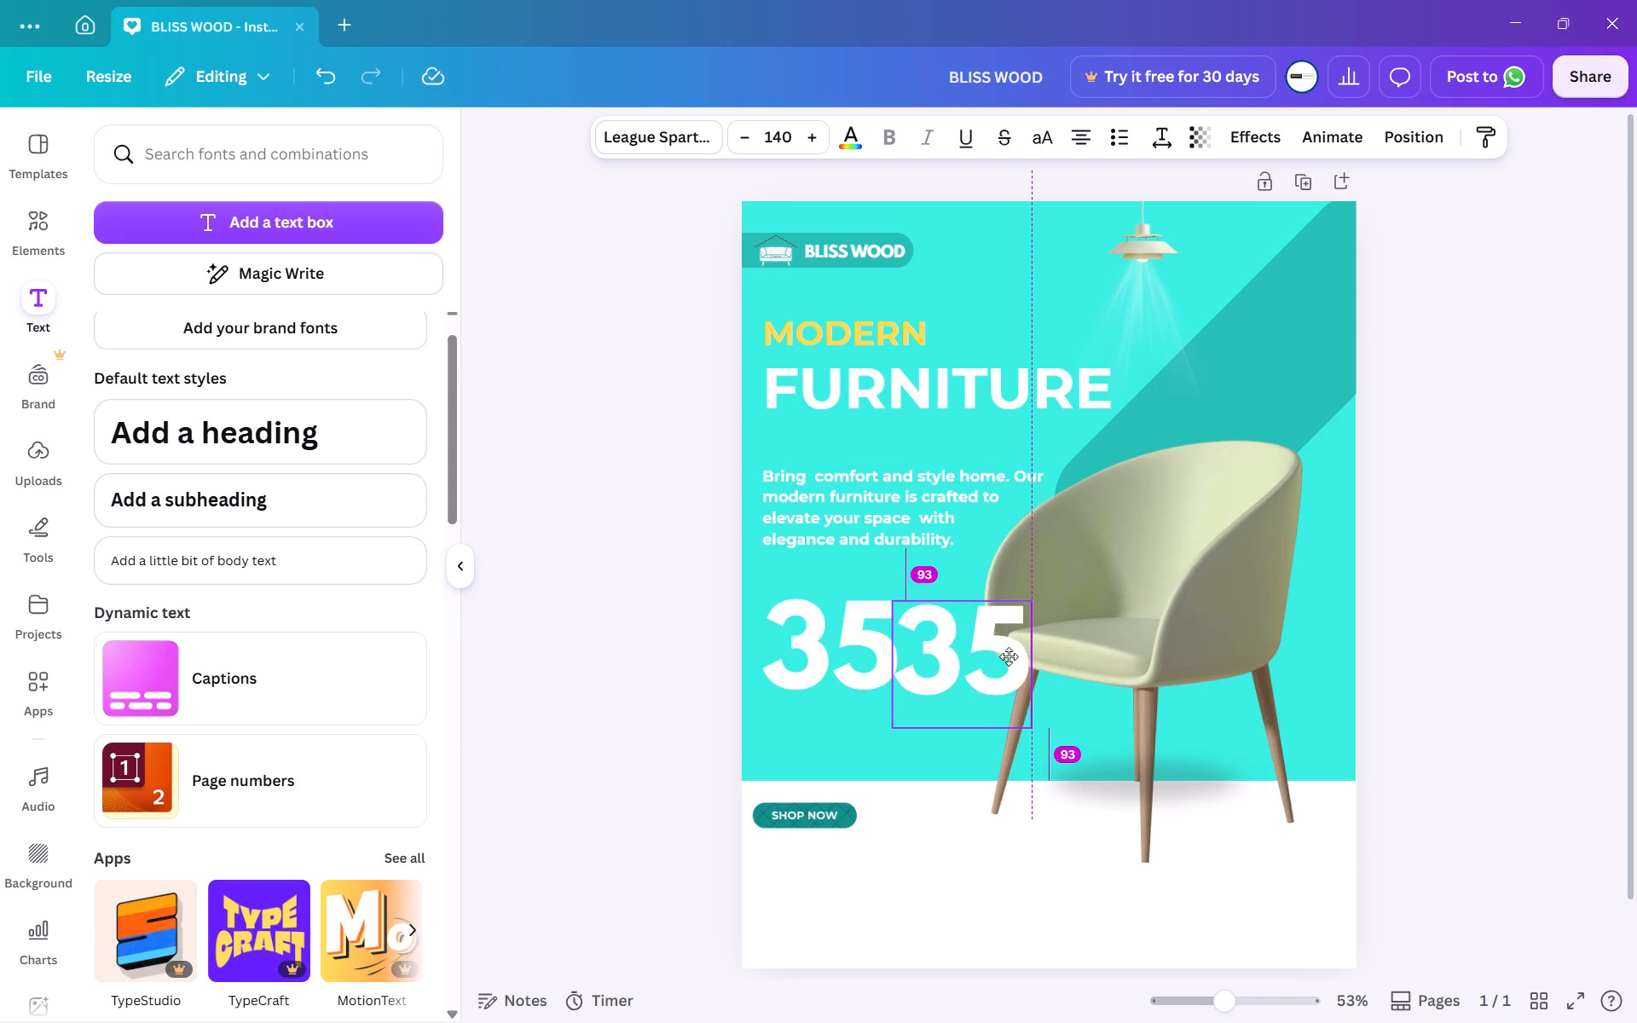
left_click_drag(1009, 656, 1012, 651)
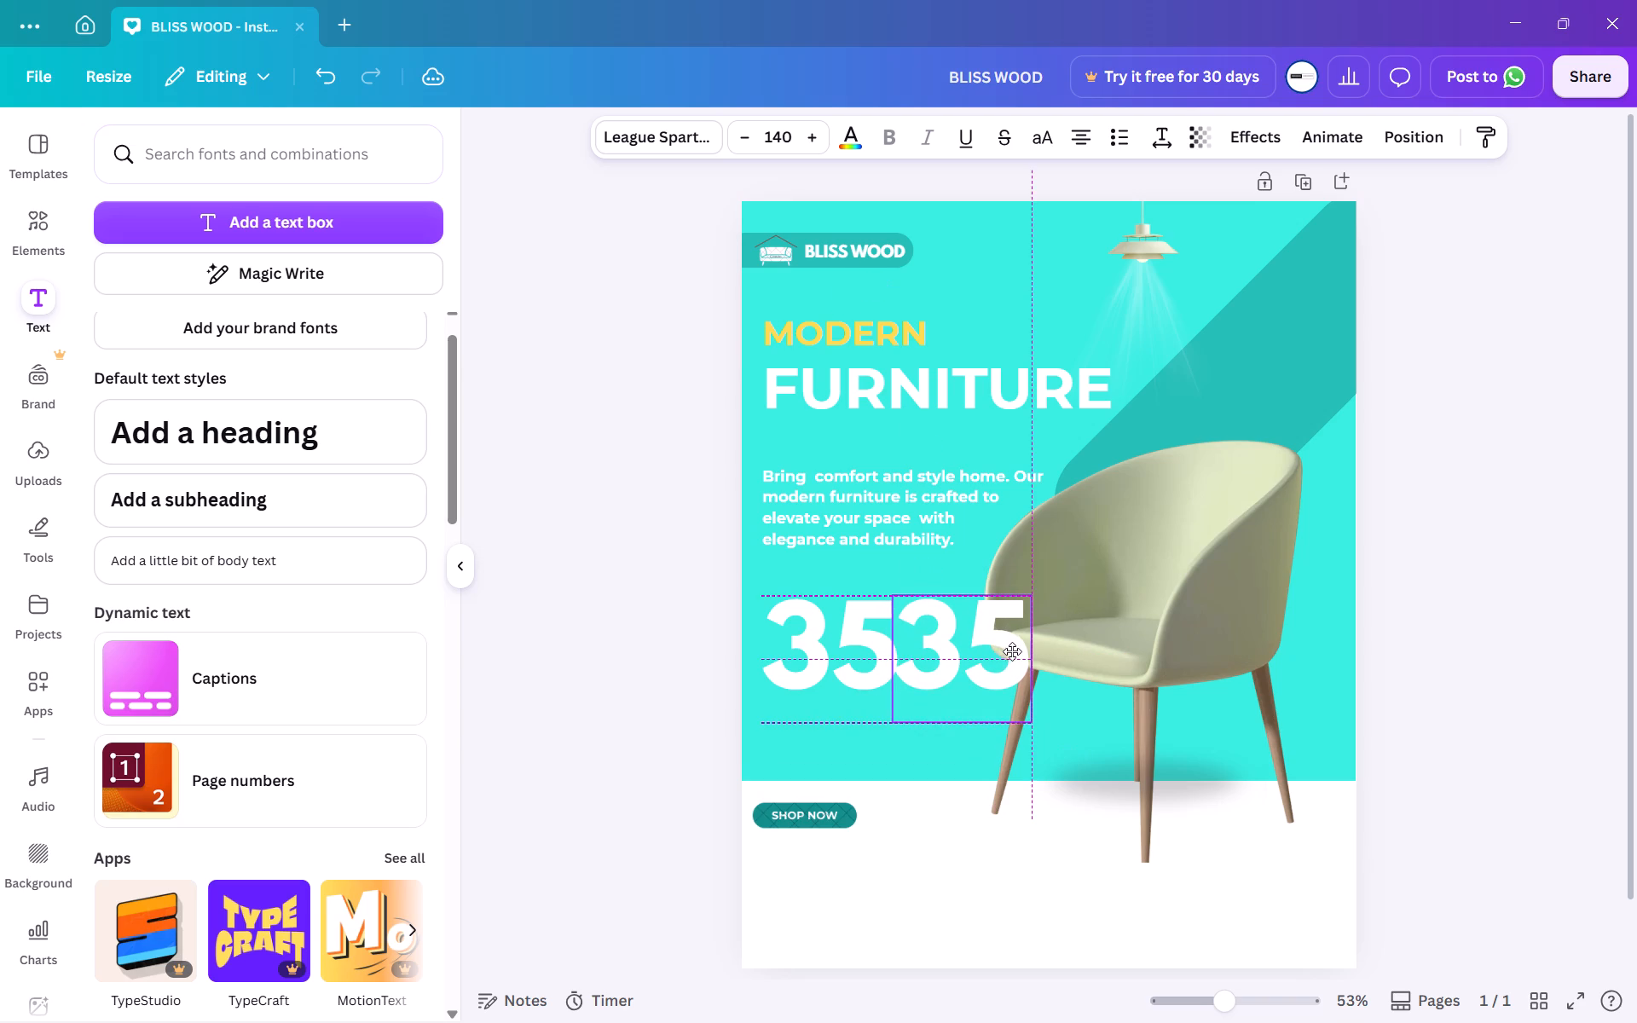
left_click_drag(1012, 651, 1020, 651)
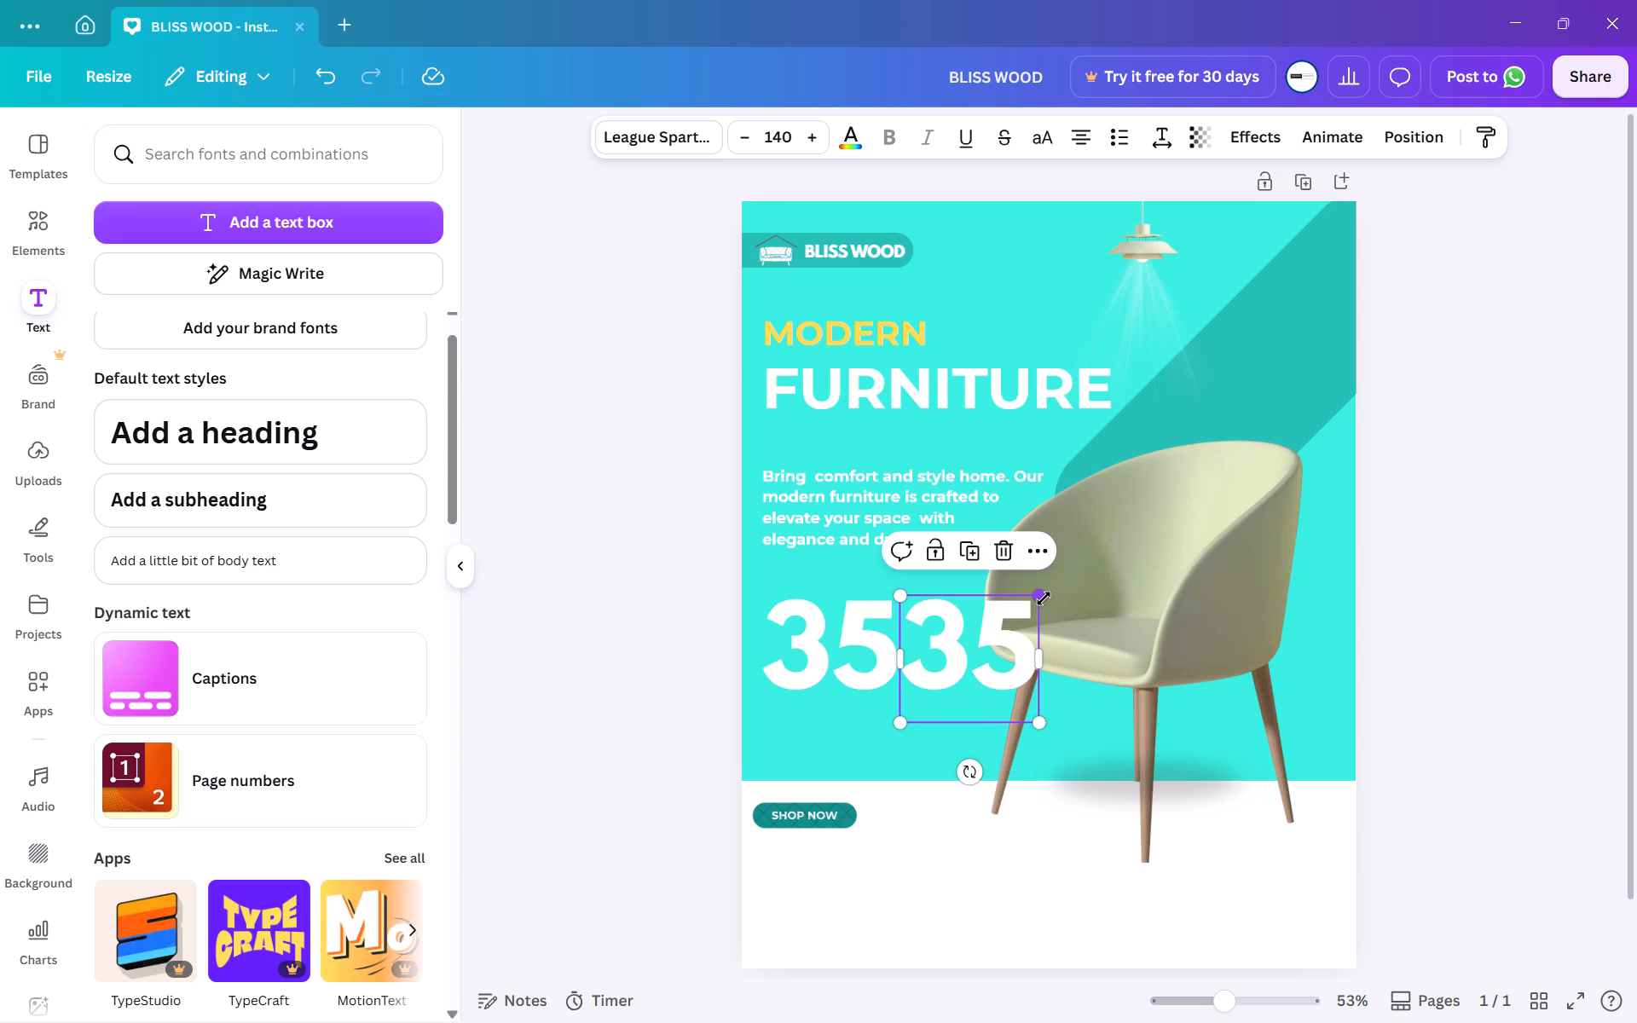
Shrink the copied "35" and set its font size to 40.
left_click(1044, 598)
left_click_drag(1039, 596, 998, 654)
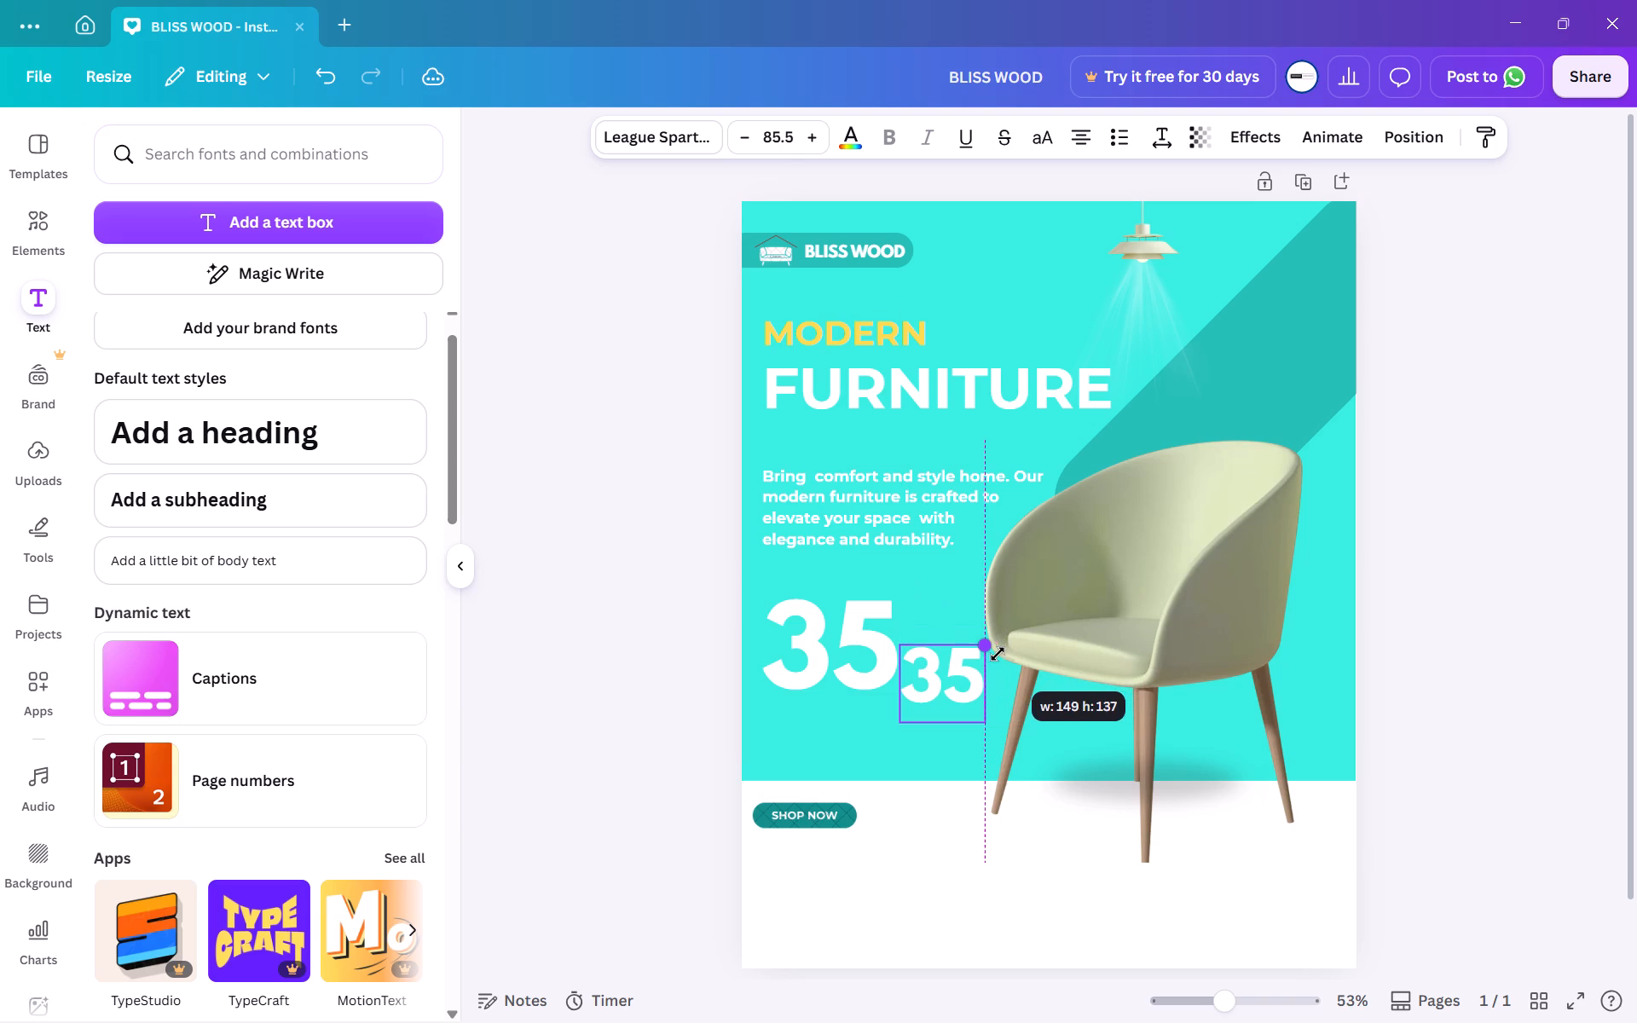
left_click_drag(998, 654, 993, 659)
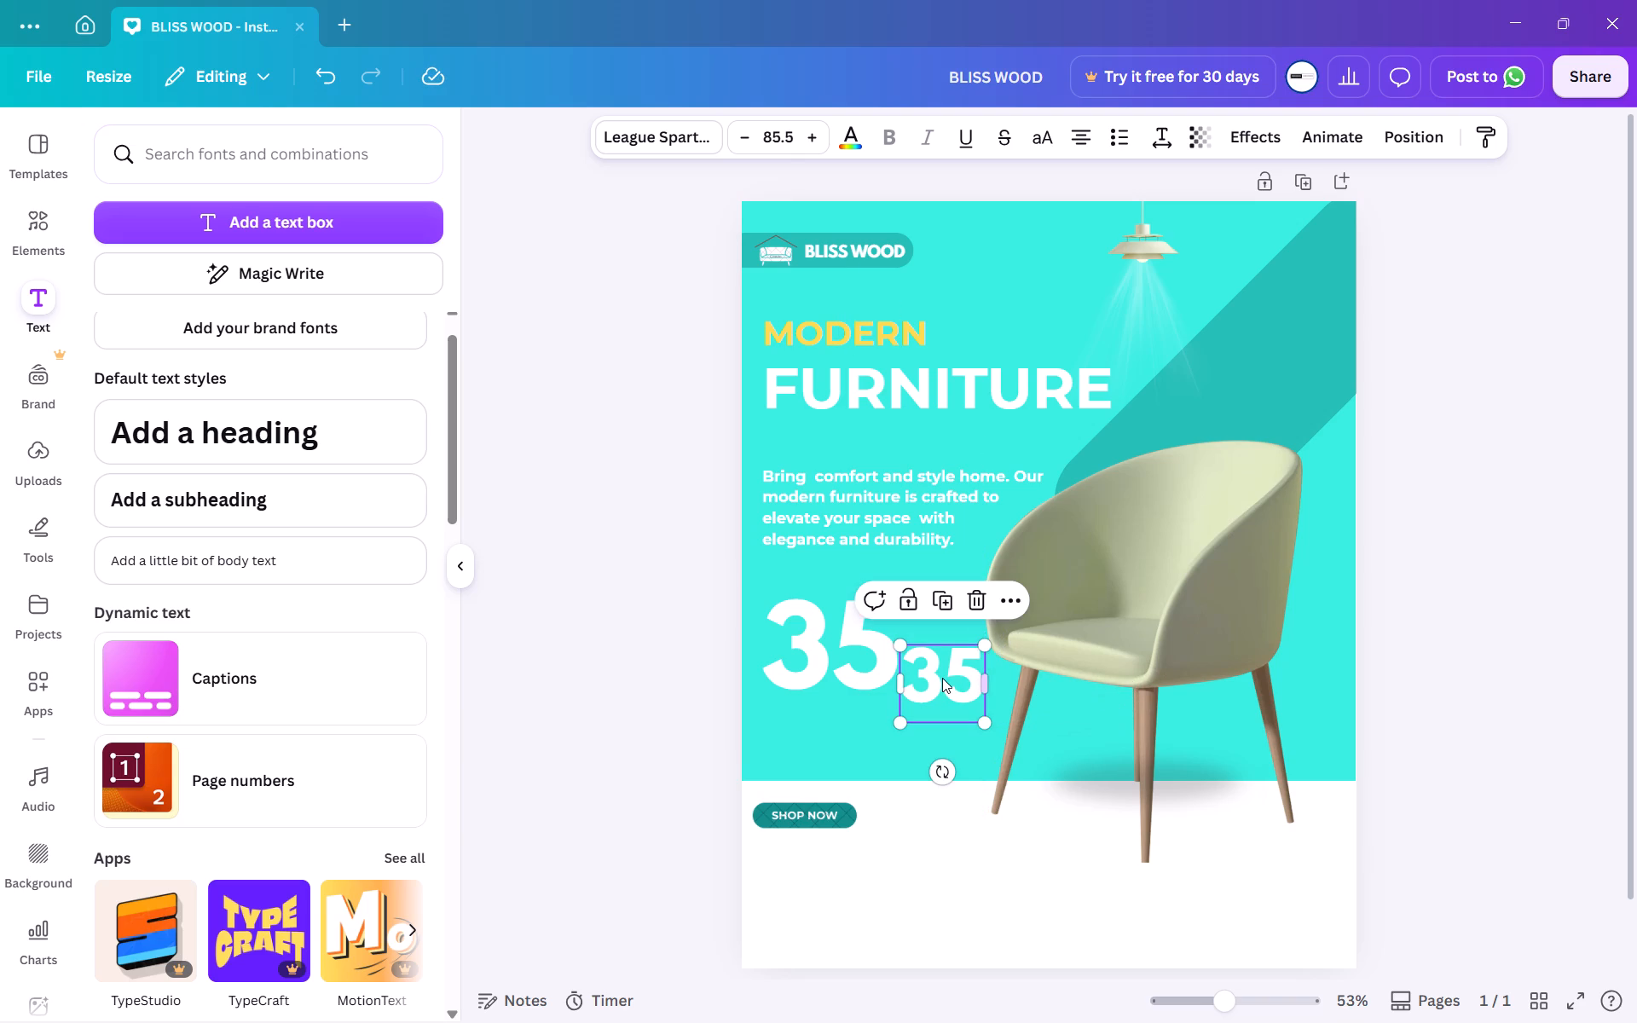
triple_click(942, 678)
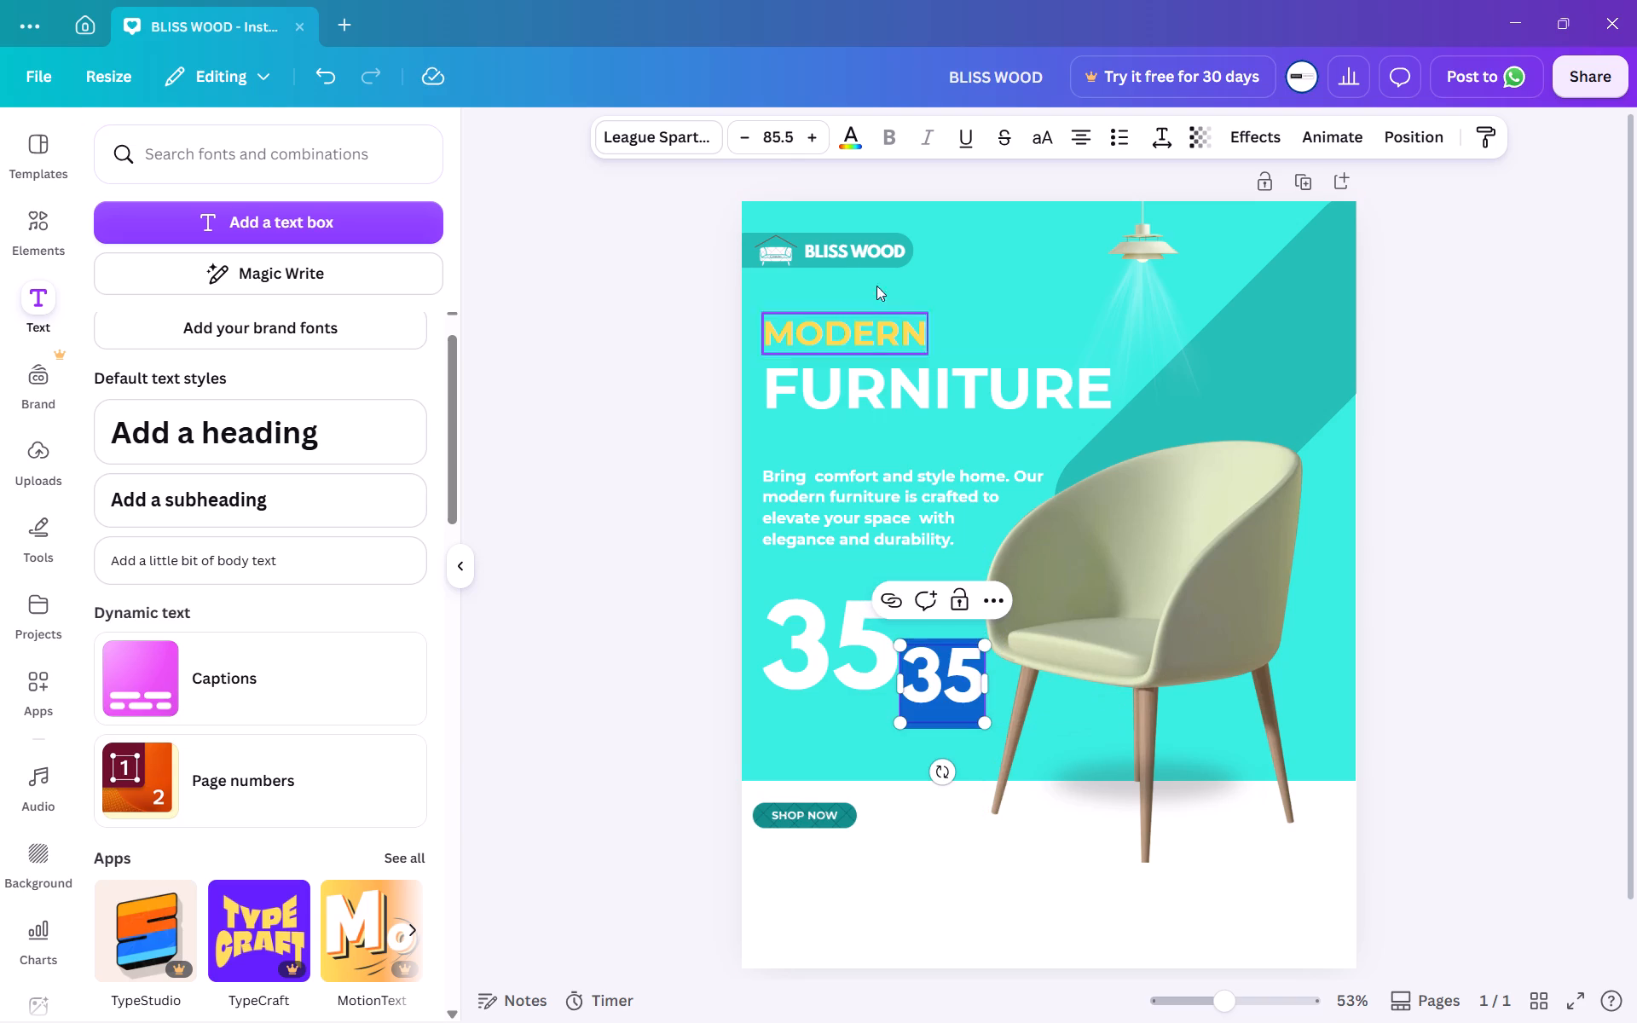
left_click(784, 140)
type("40")
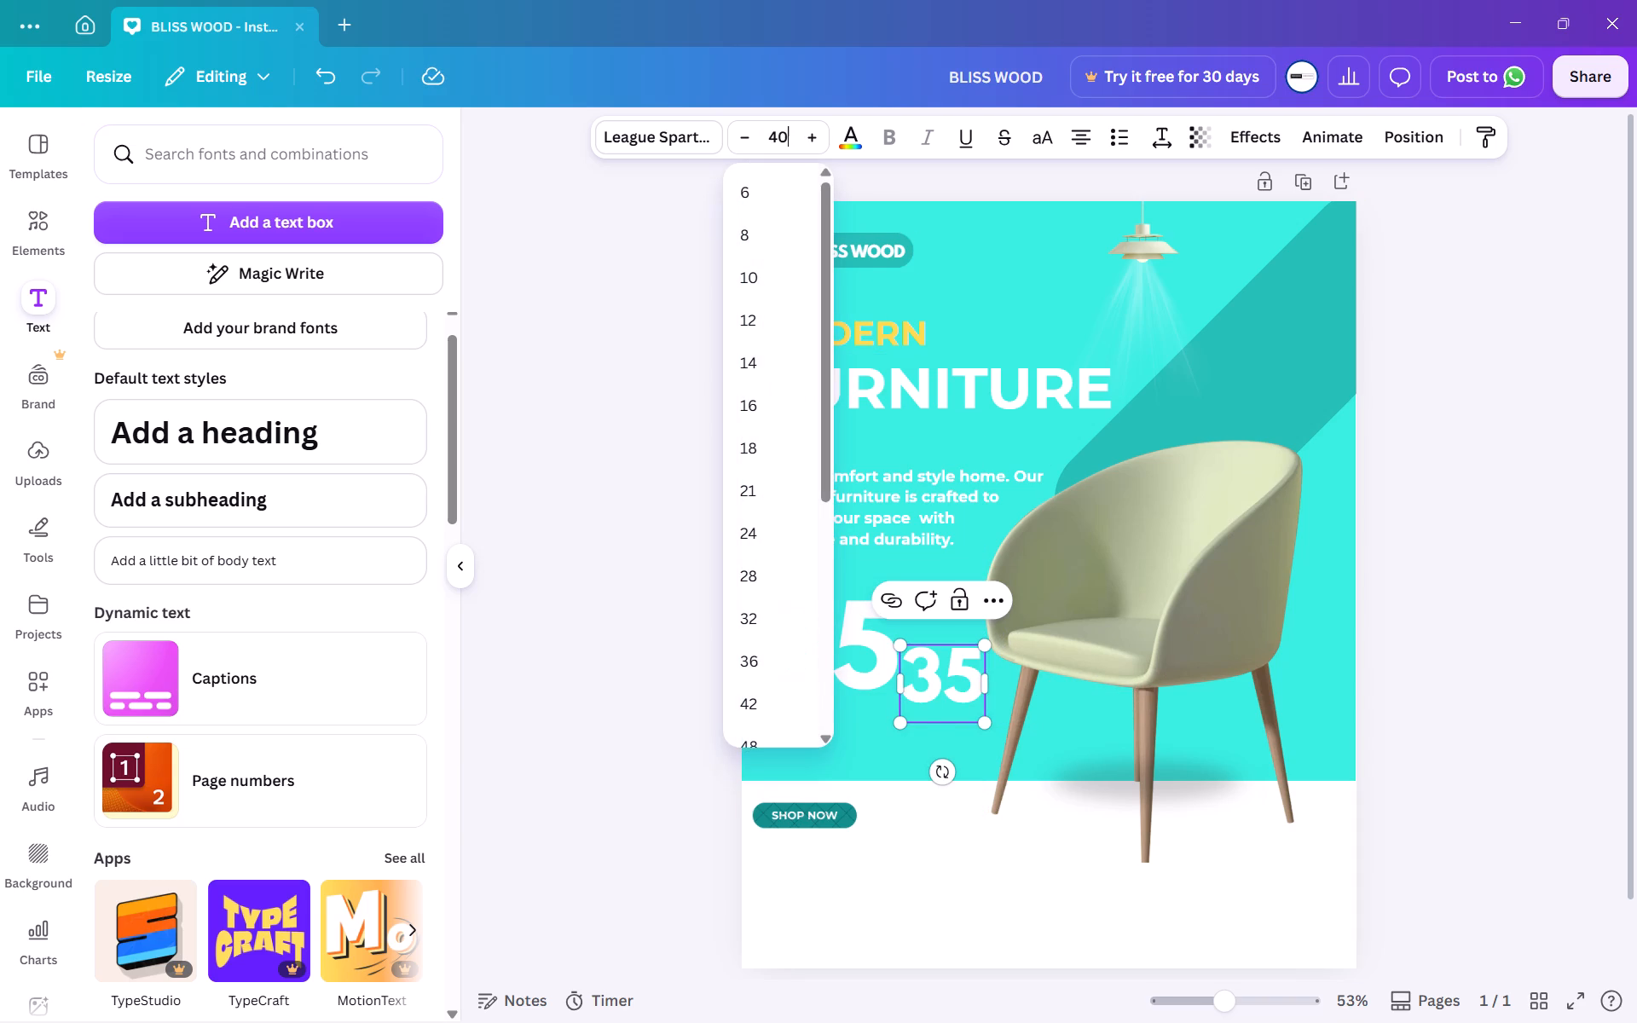
key("Return")
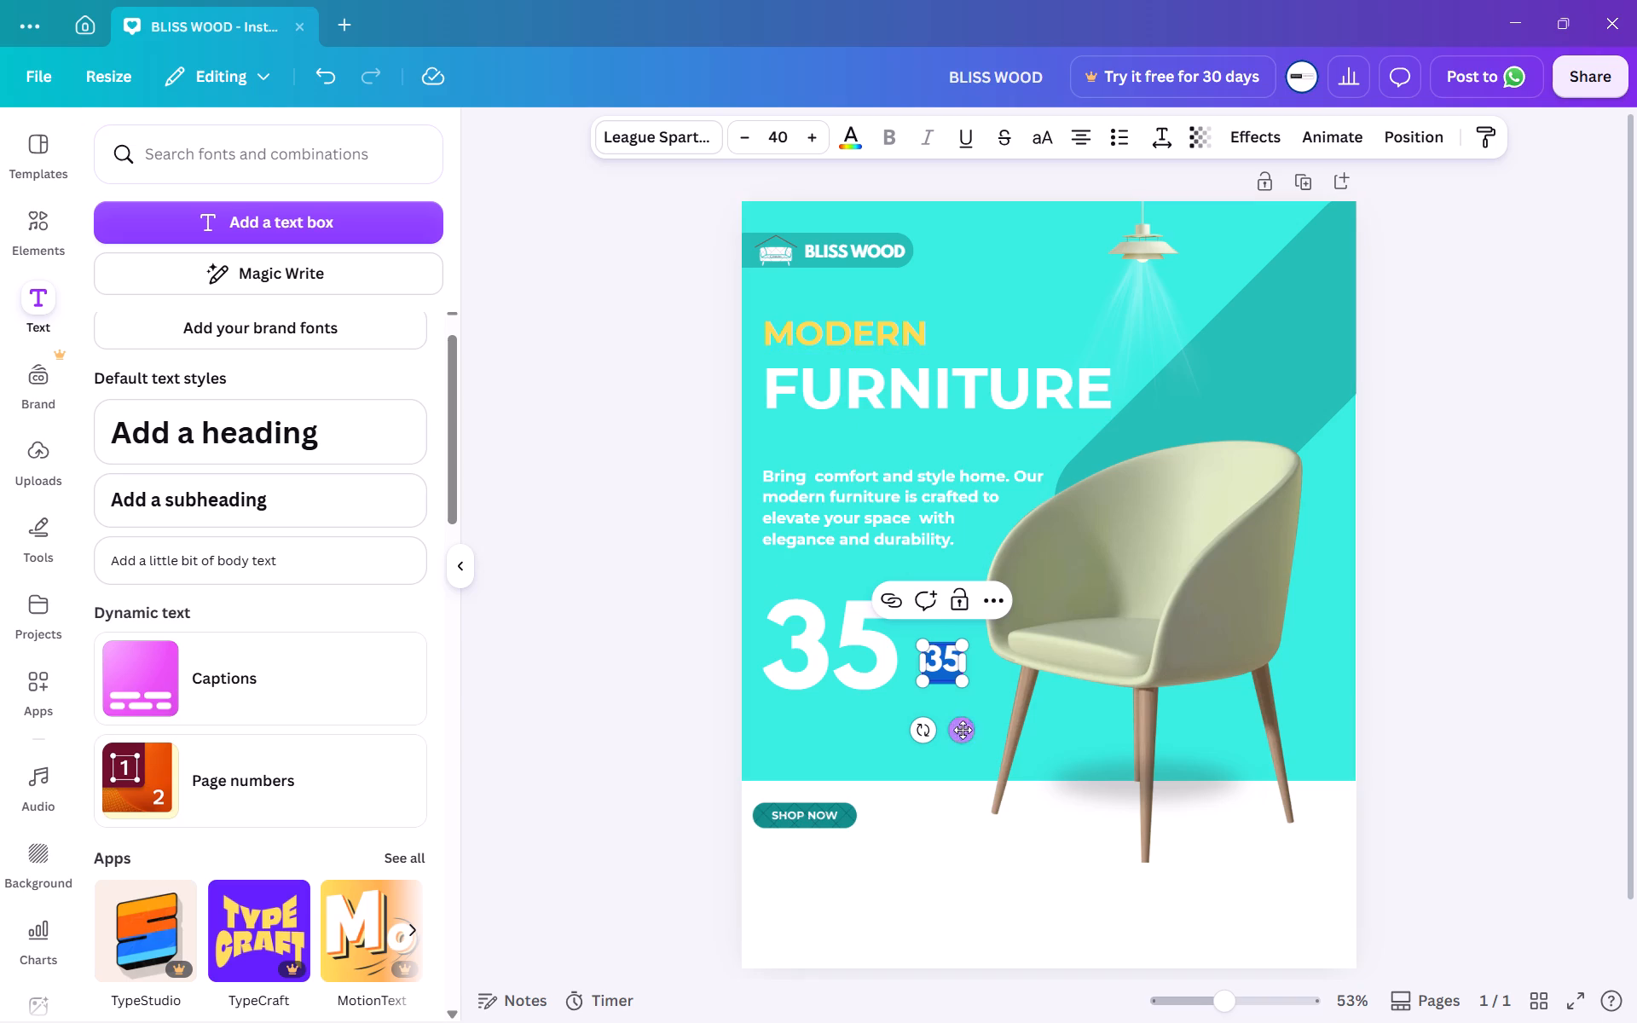
Move the small "35" up against the large number's upper edge on the chair side, like a superscript.
left_click_drag(962, 740, 946, 742)
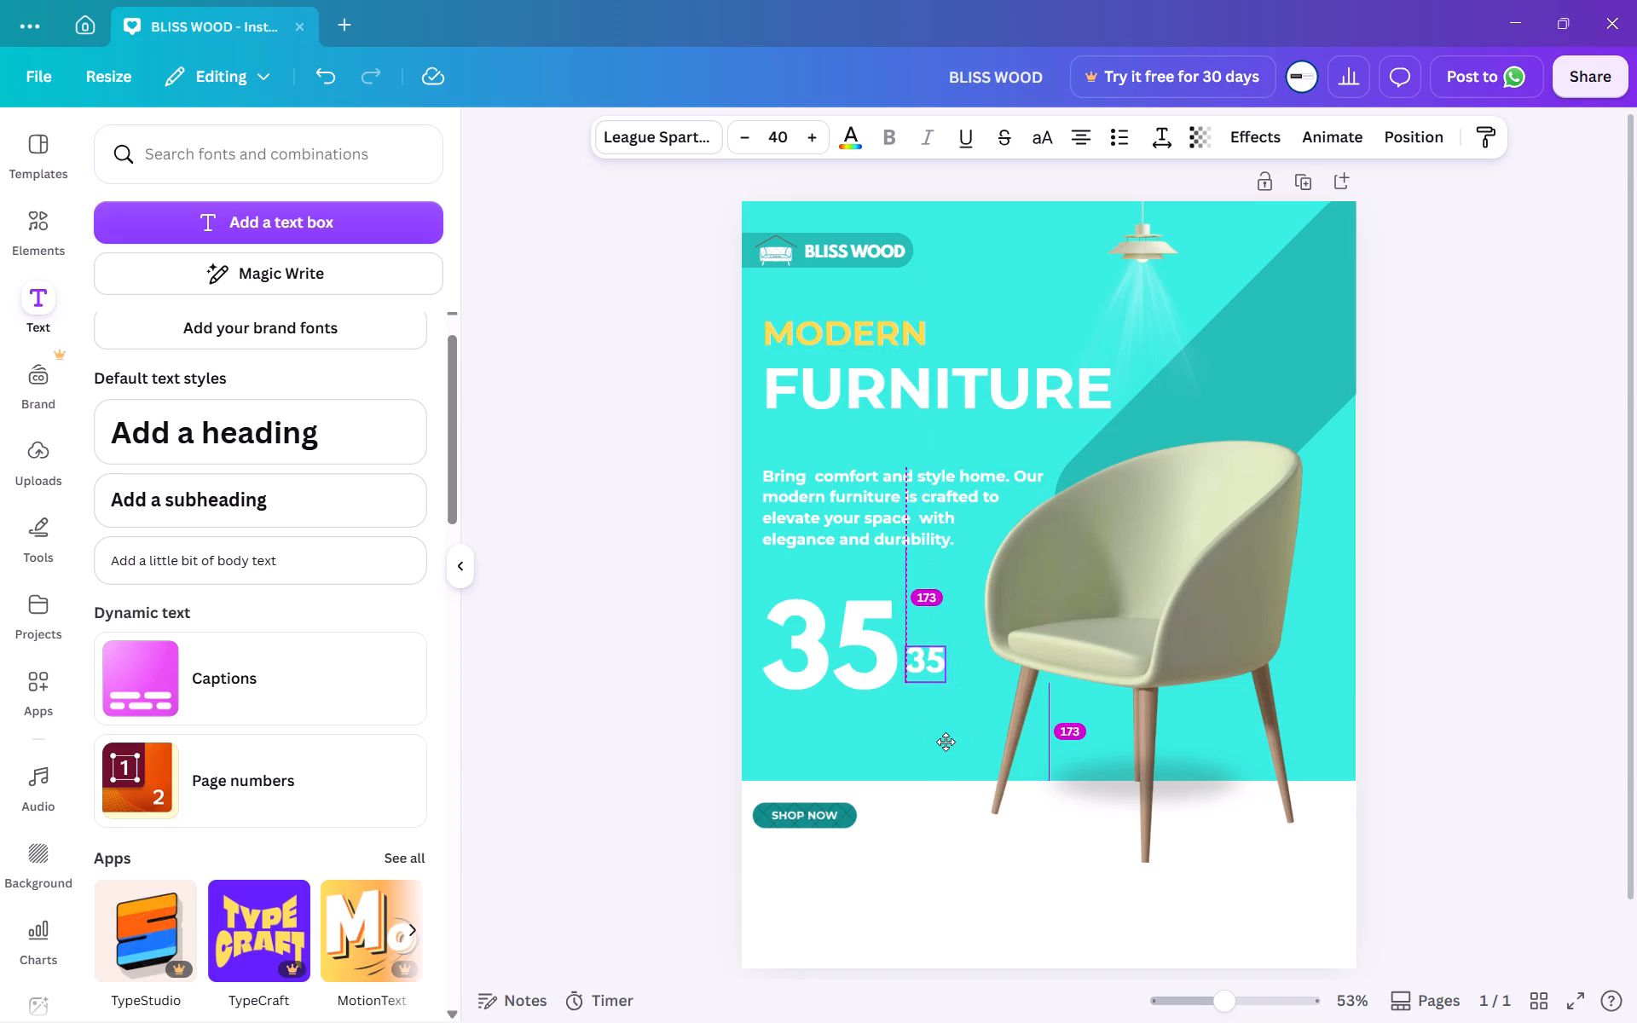
left_click_drag(946, 742, 940, 747)
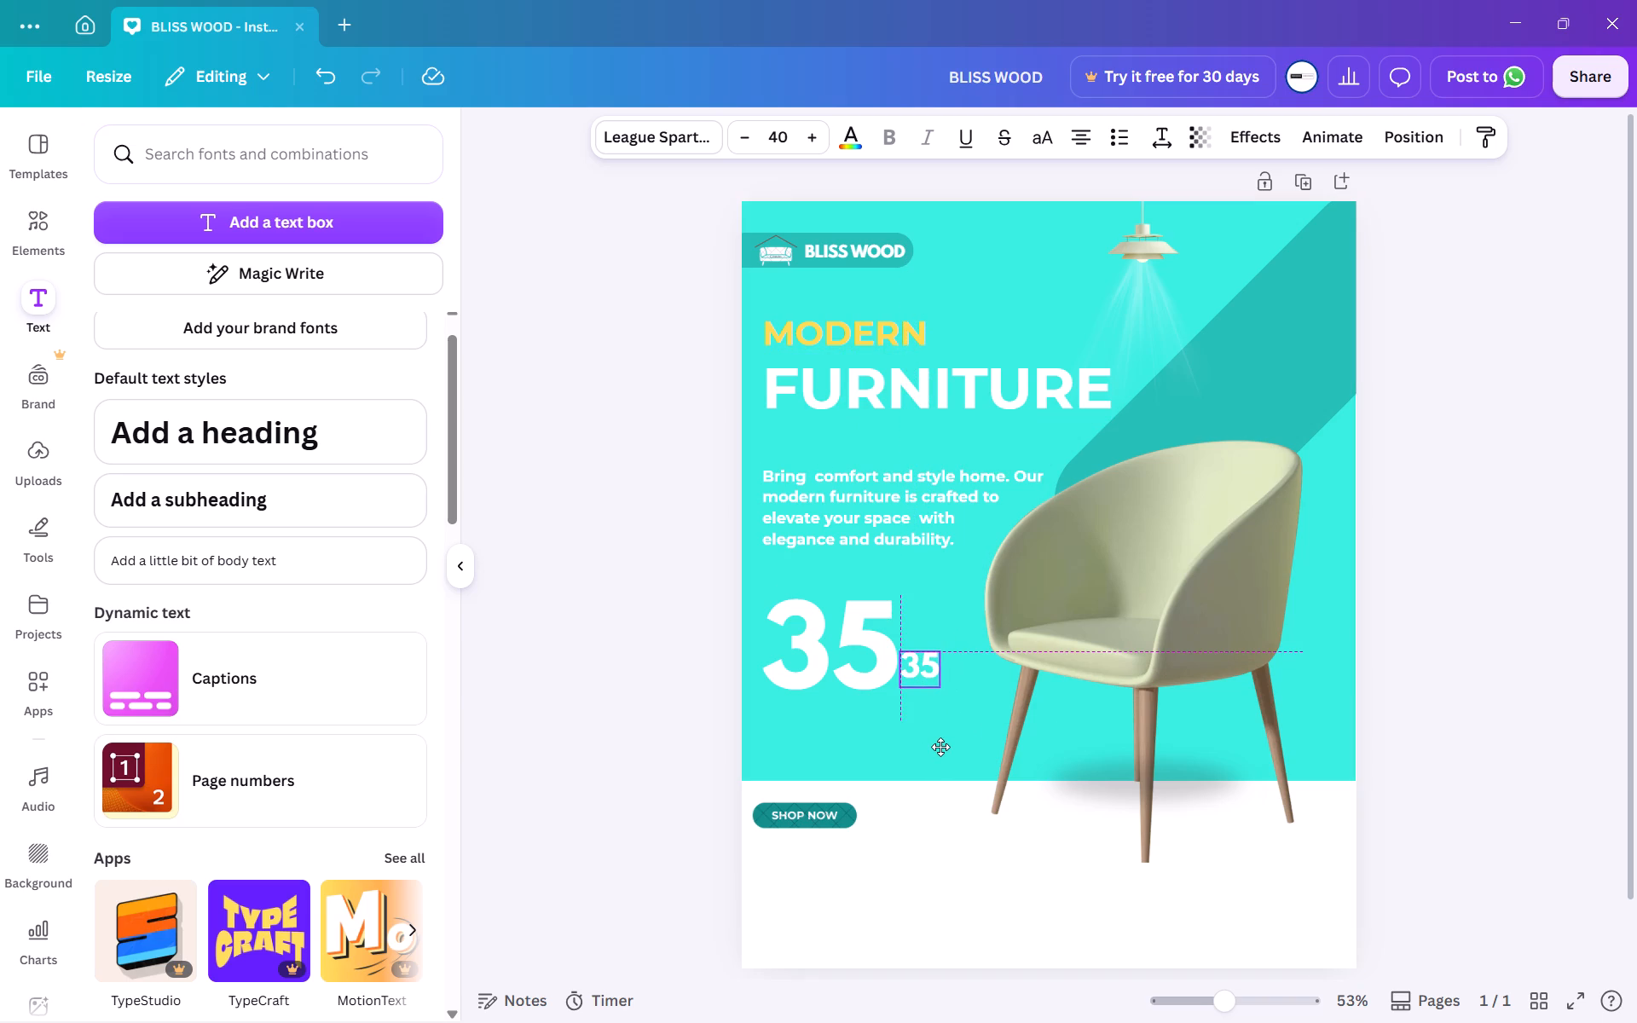
left_click_drag(940, 747, 940, 746)
left_click_drag(940, 746, 940, 743)
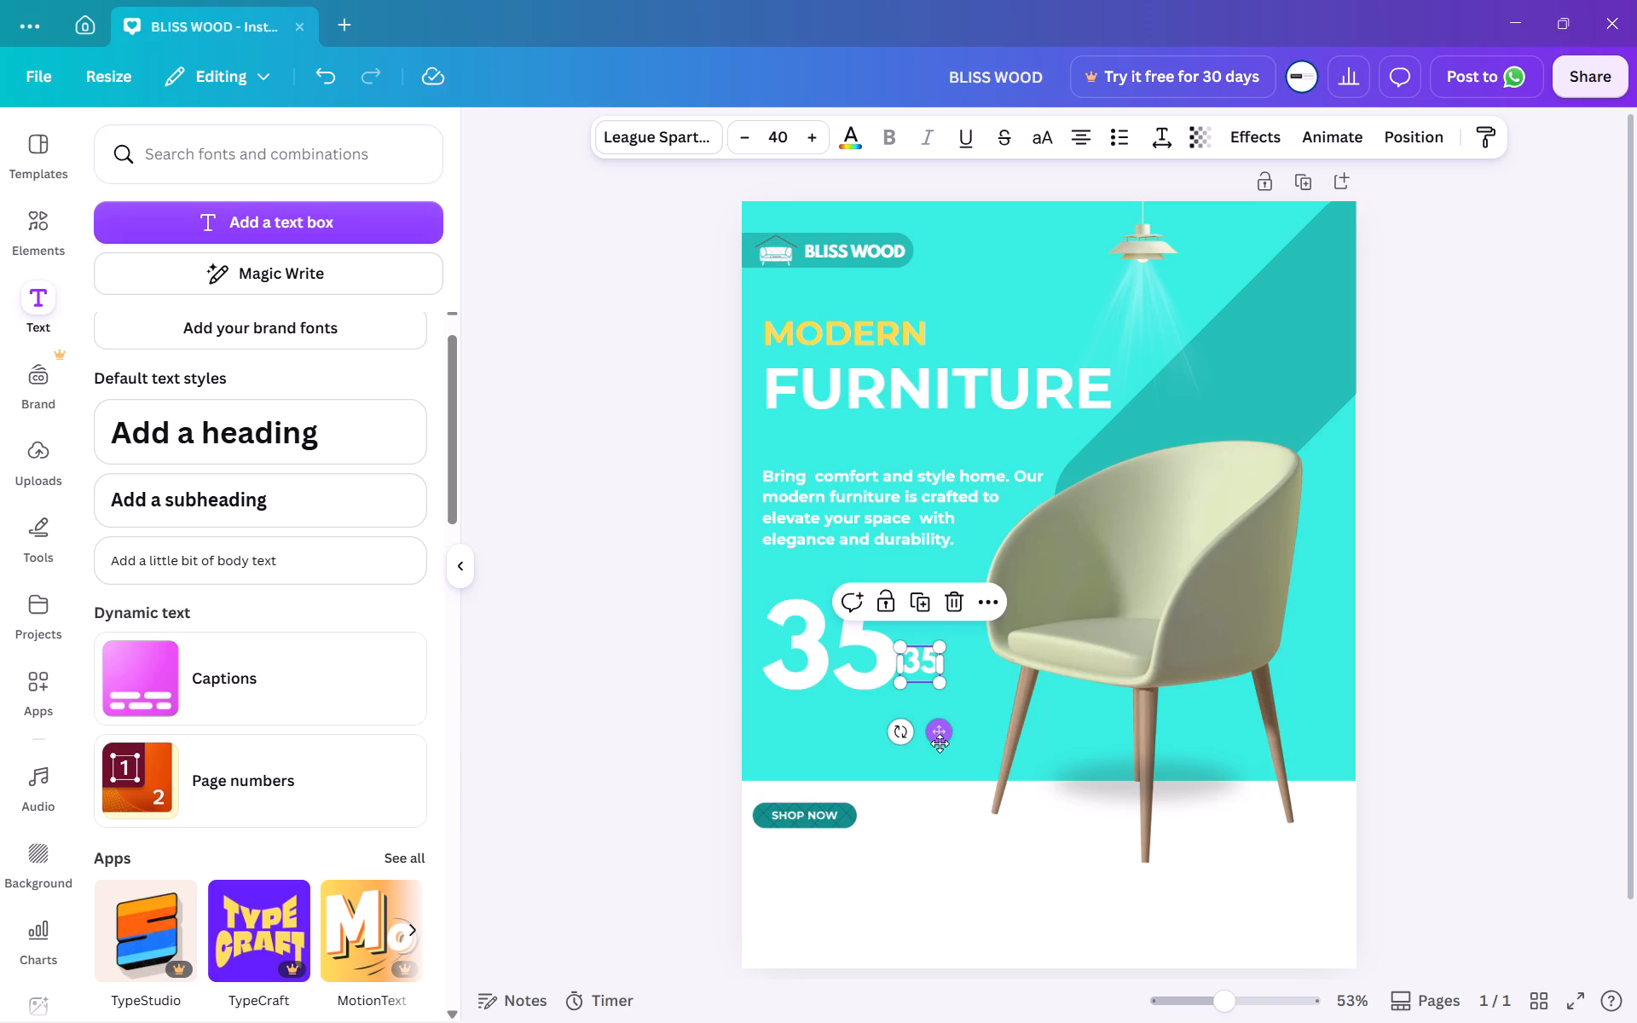
left_click_drag(940, 735, 944, 687)
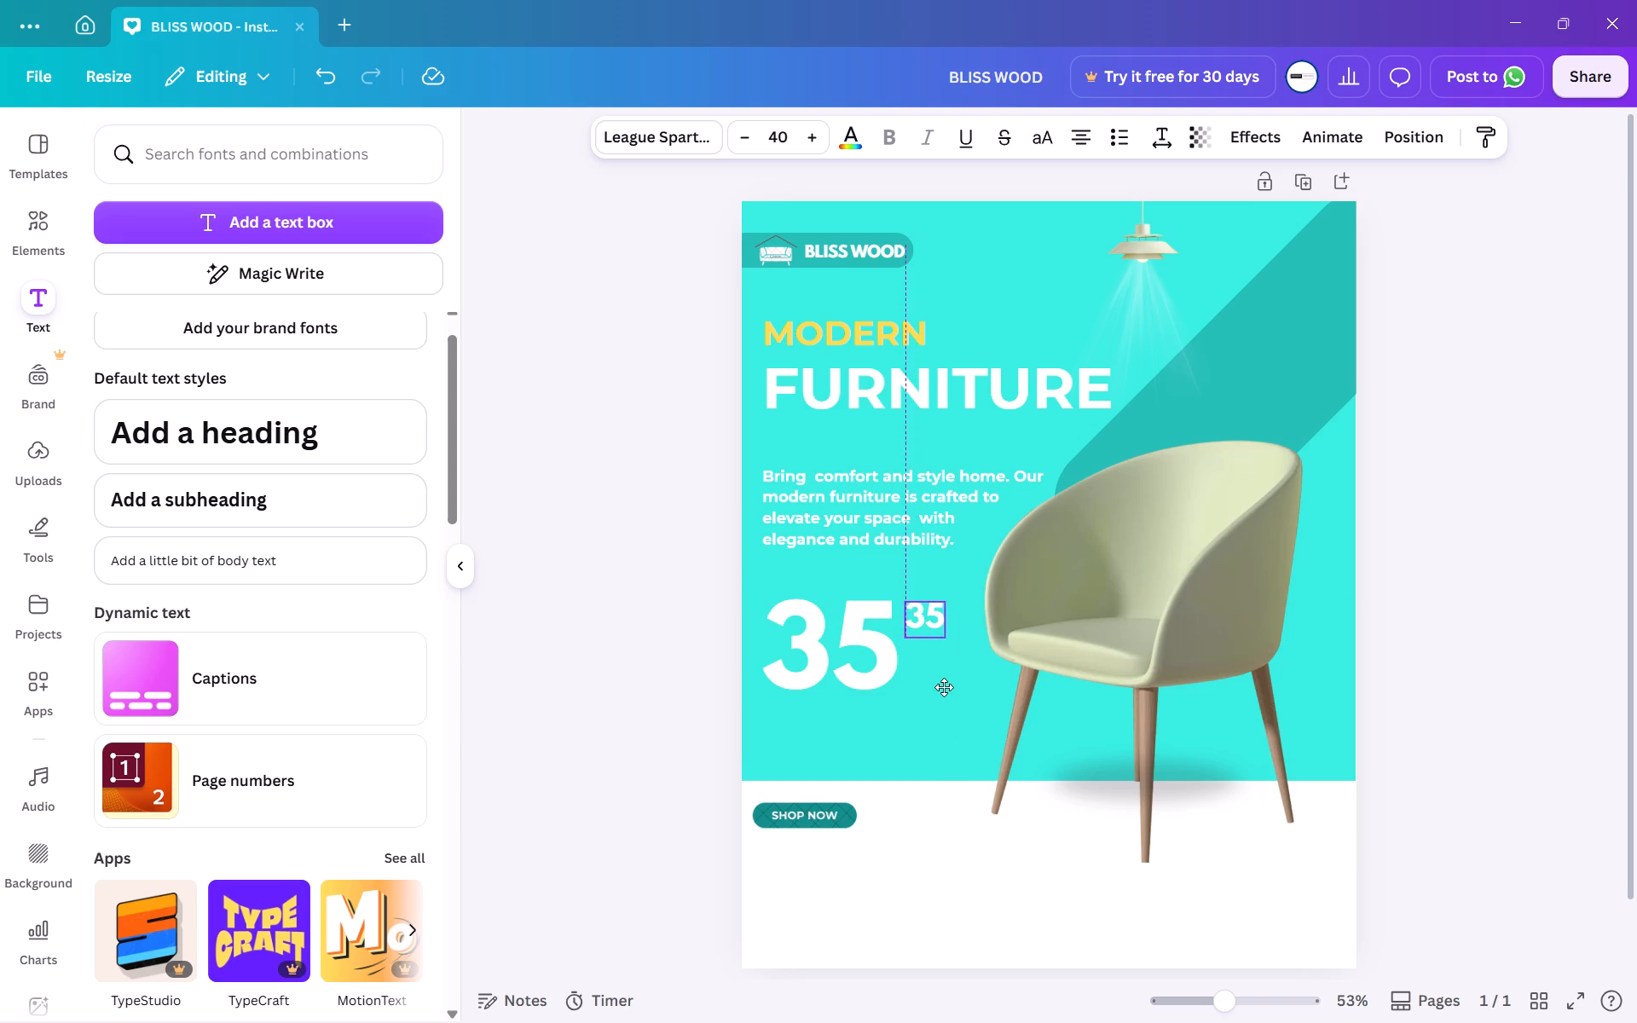
left_click_drag(944, 687, 940, 687)
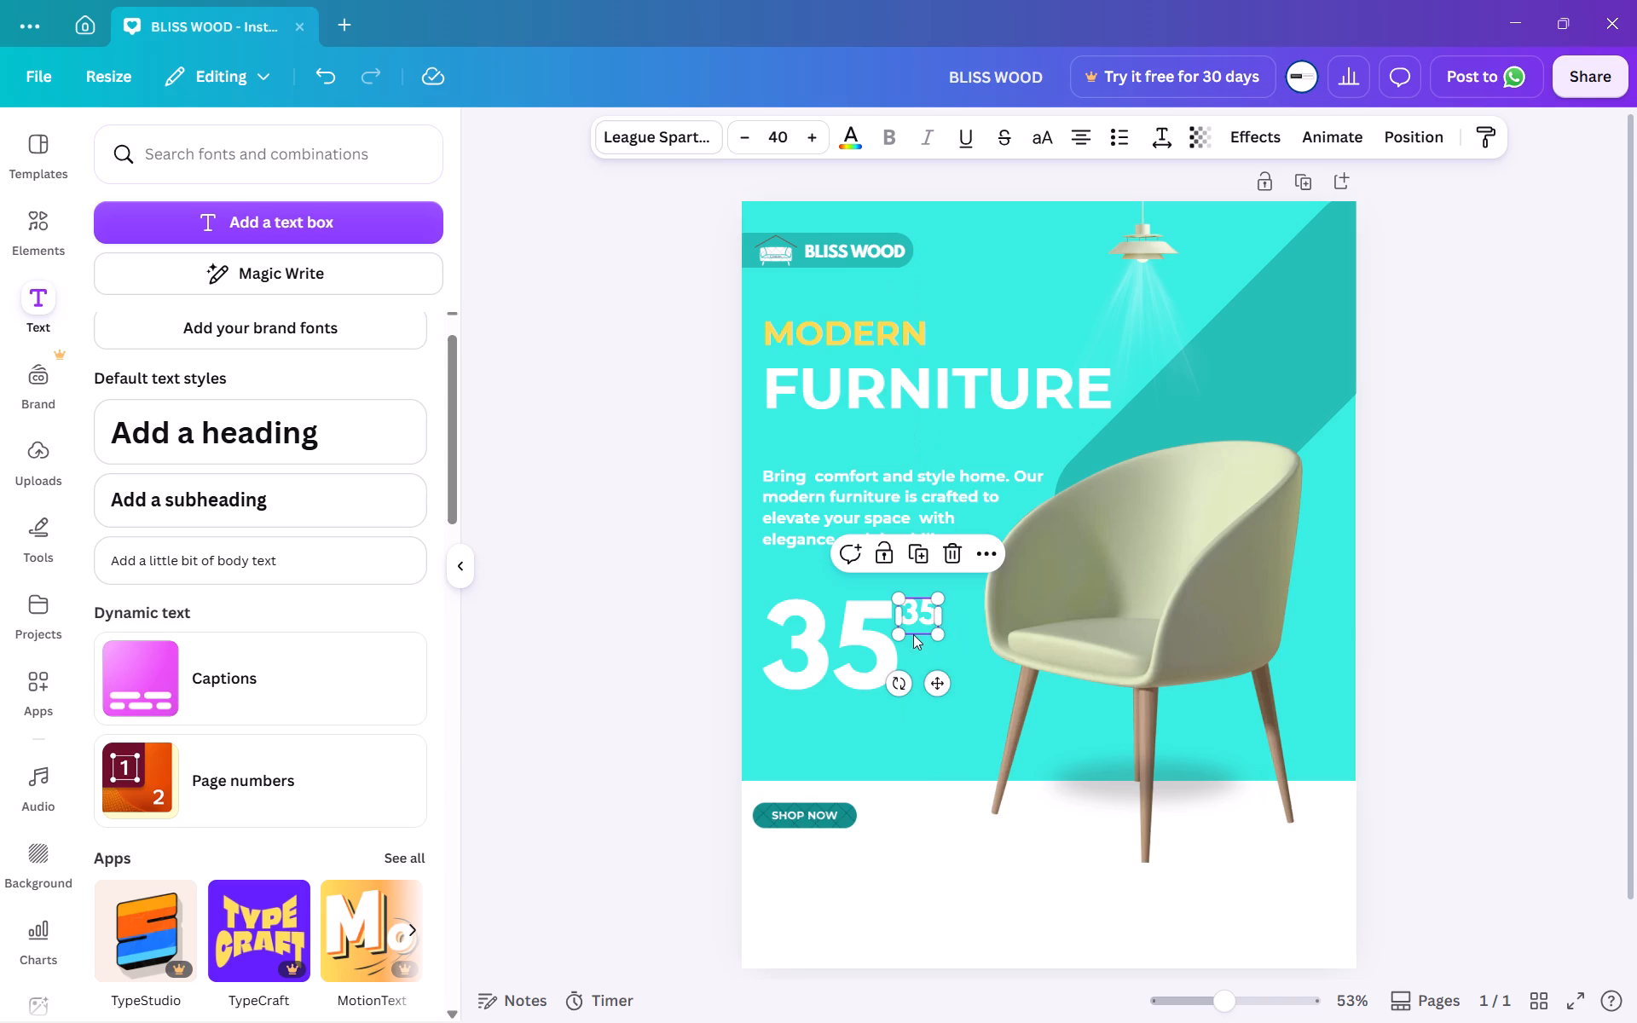
Replace the small superscript "35" with "%".
triple_click(911, 621)
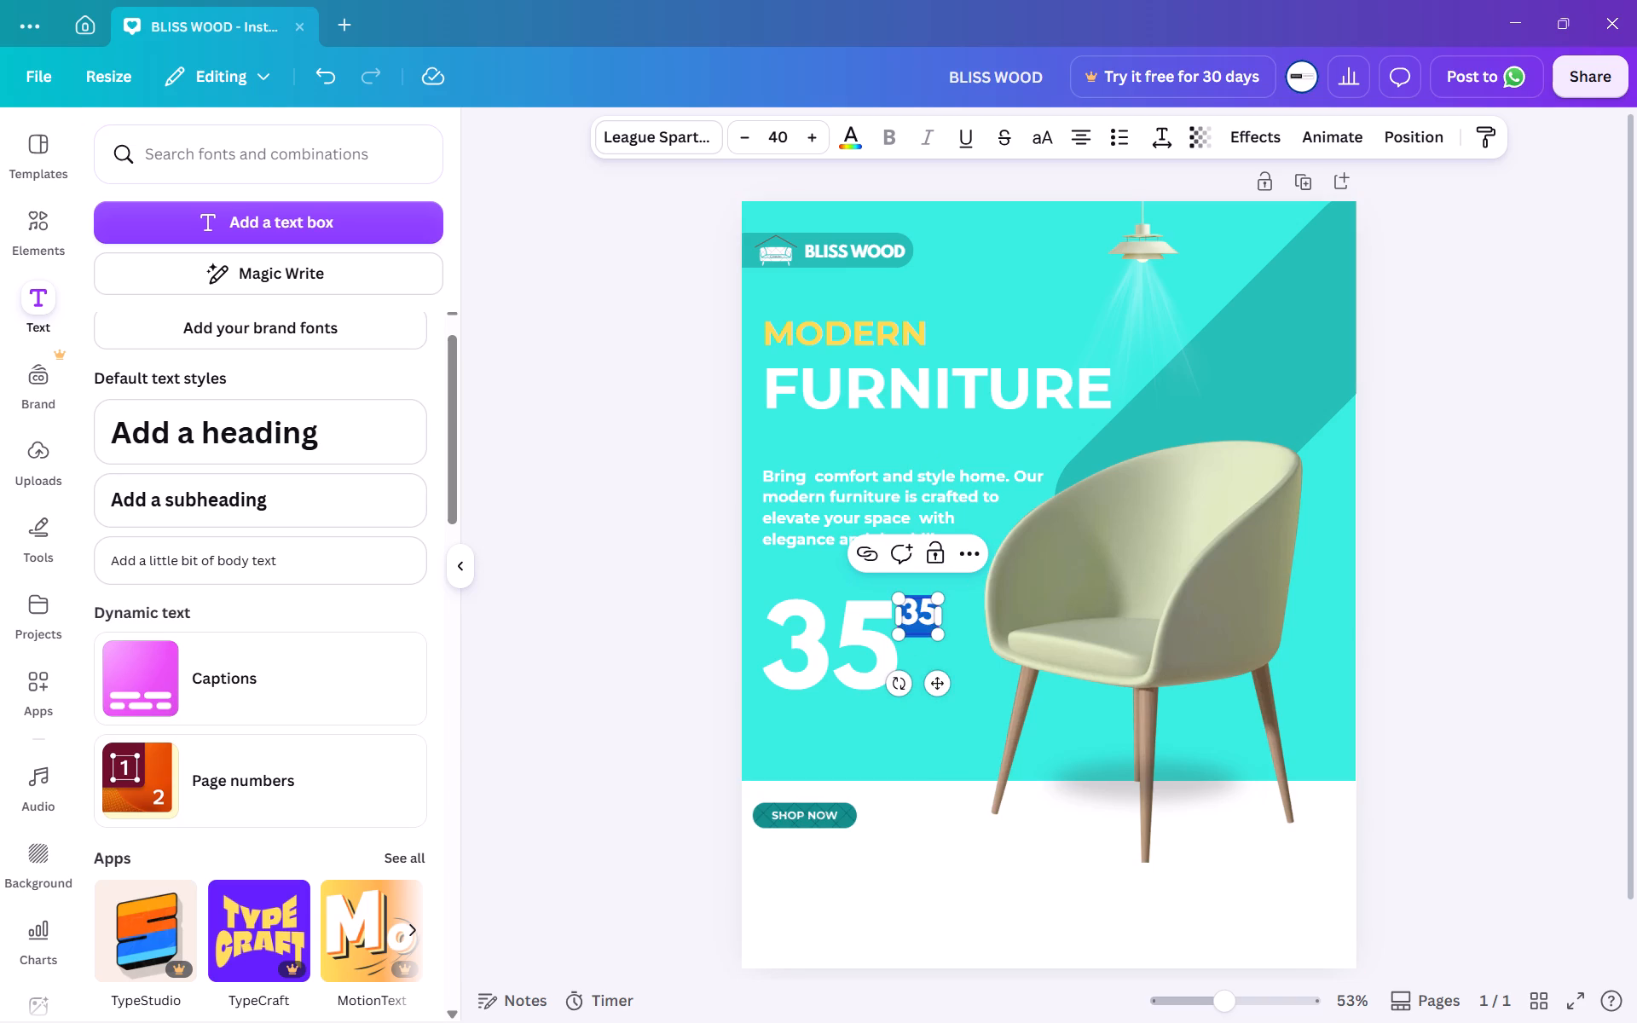
key("shift+percent")
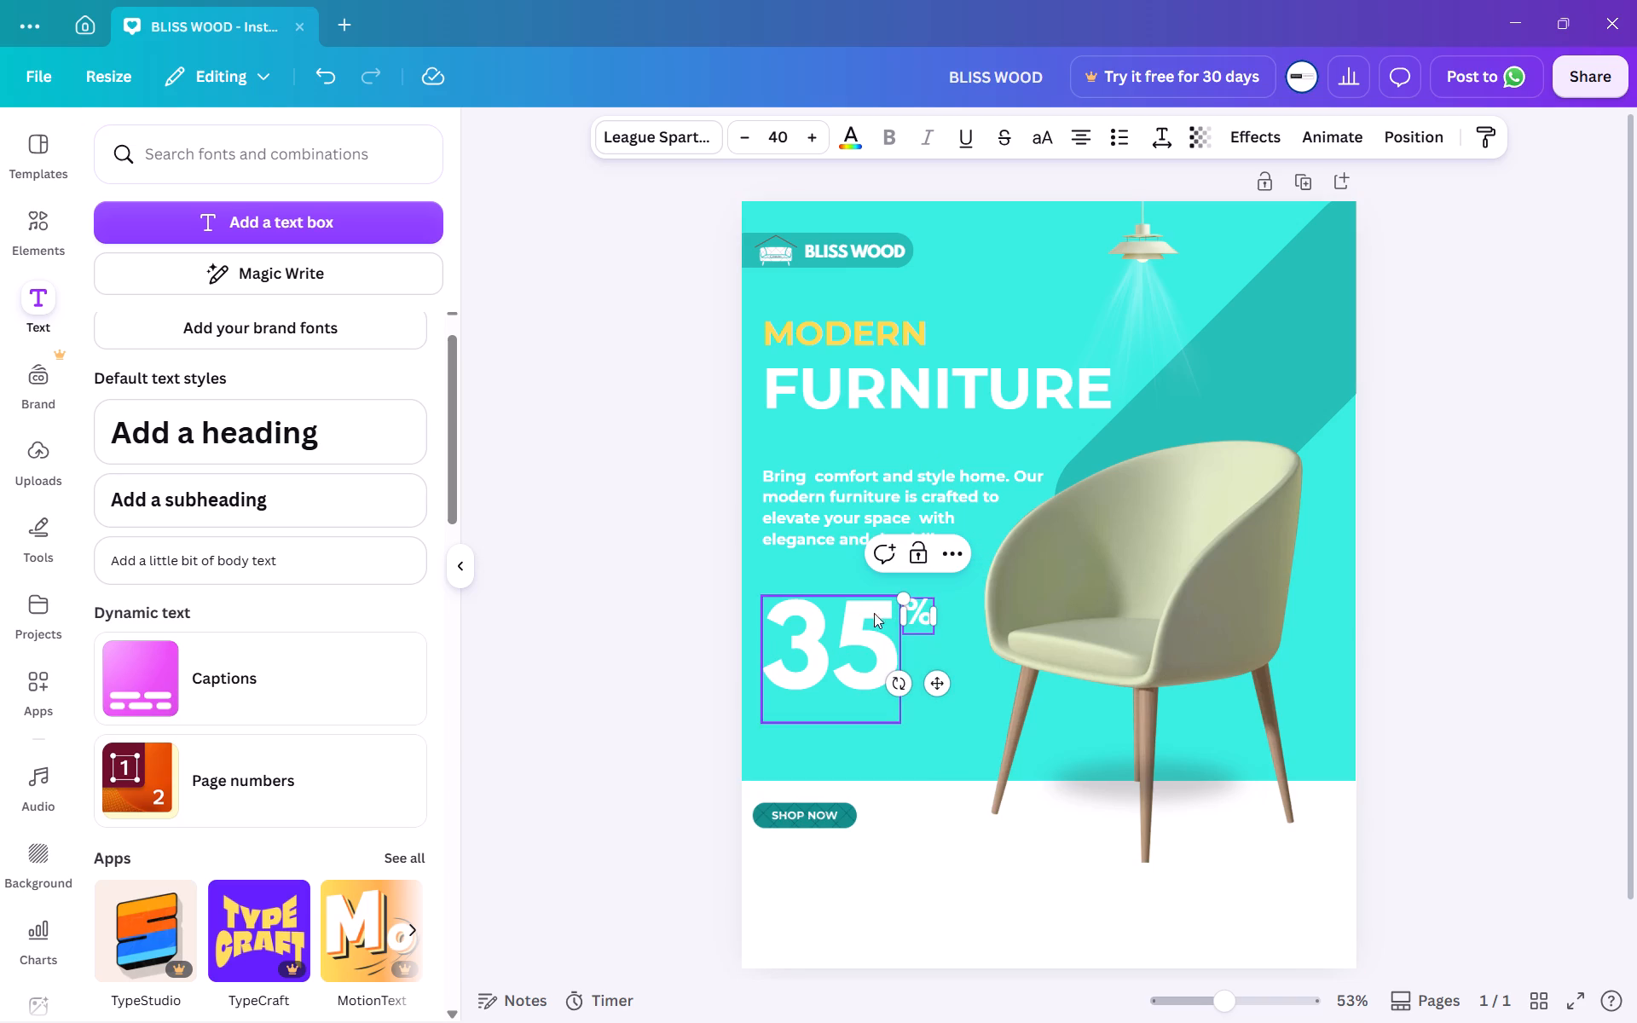
left_click(722, 668)
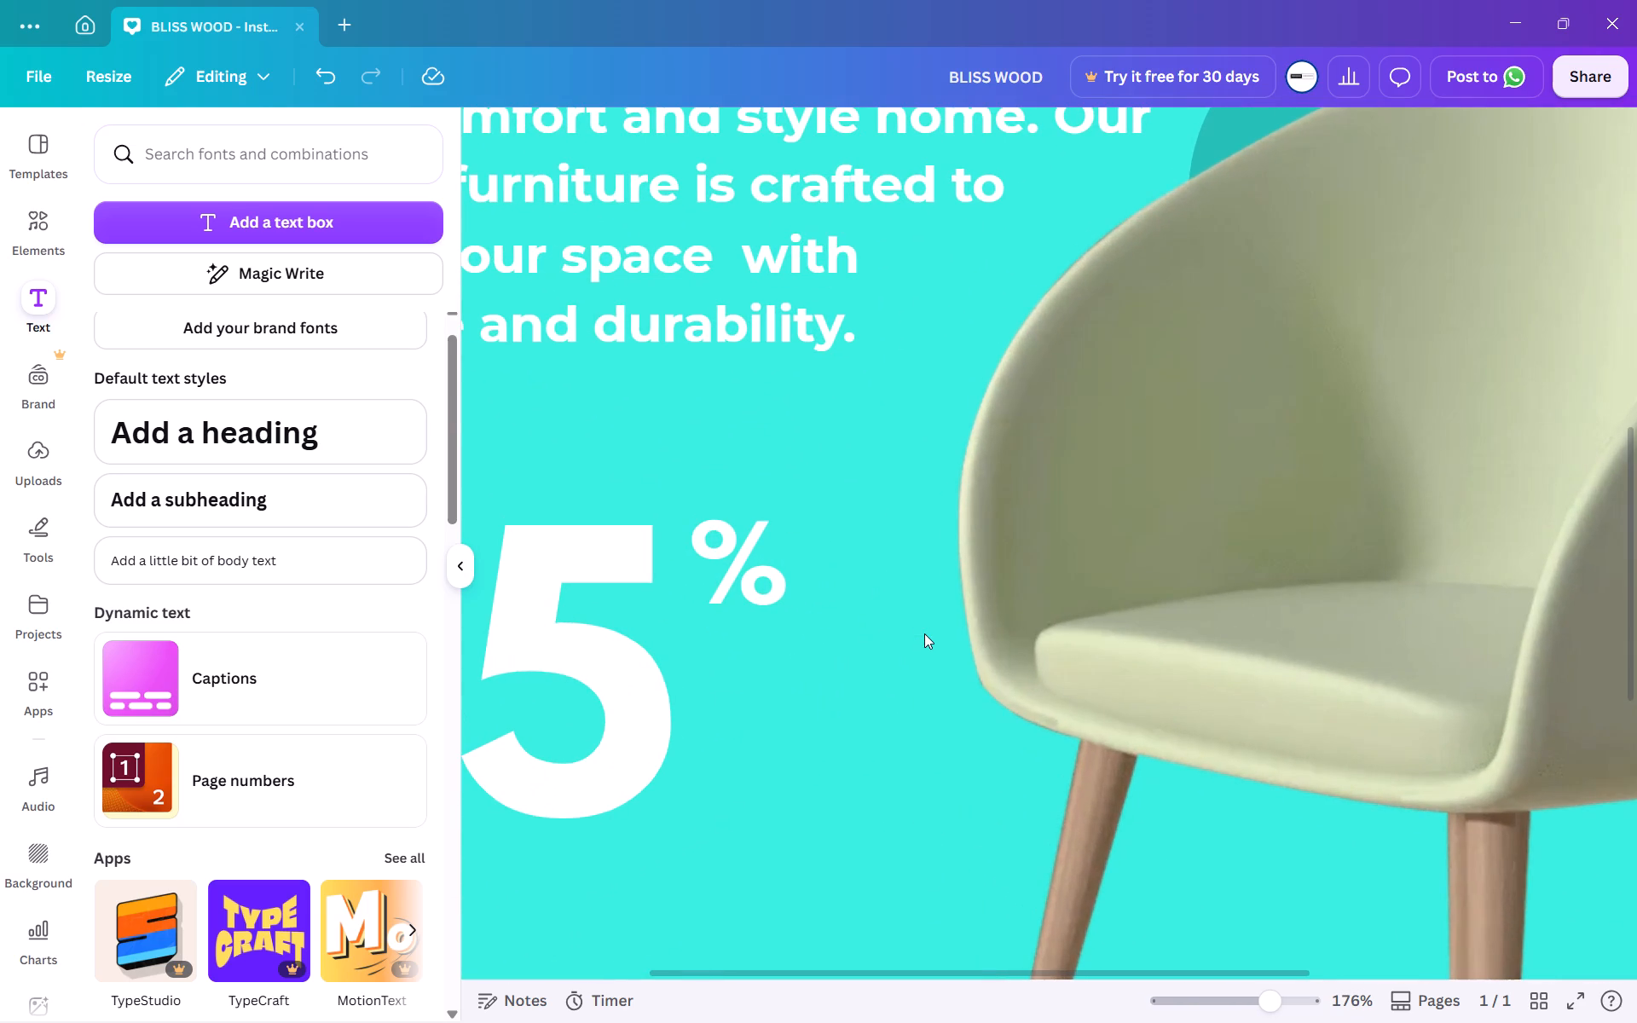
Nudge the "%" sign closer to the large "35" so their tops line up.
left_click_drag(741, 598, 737, 610)
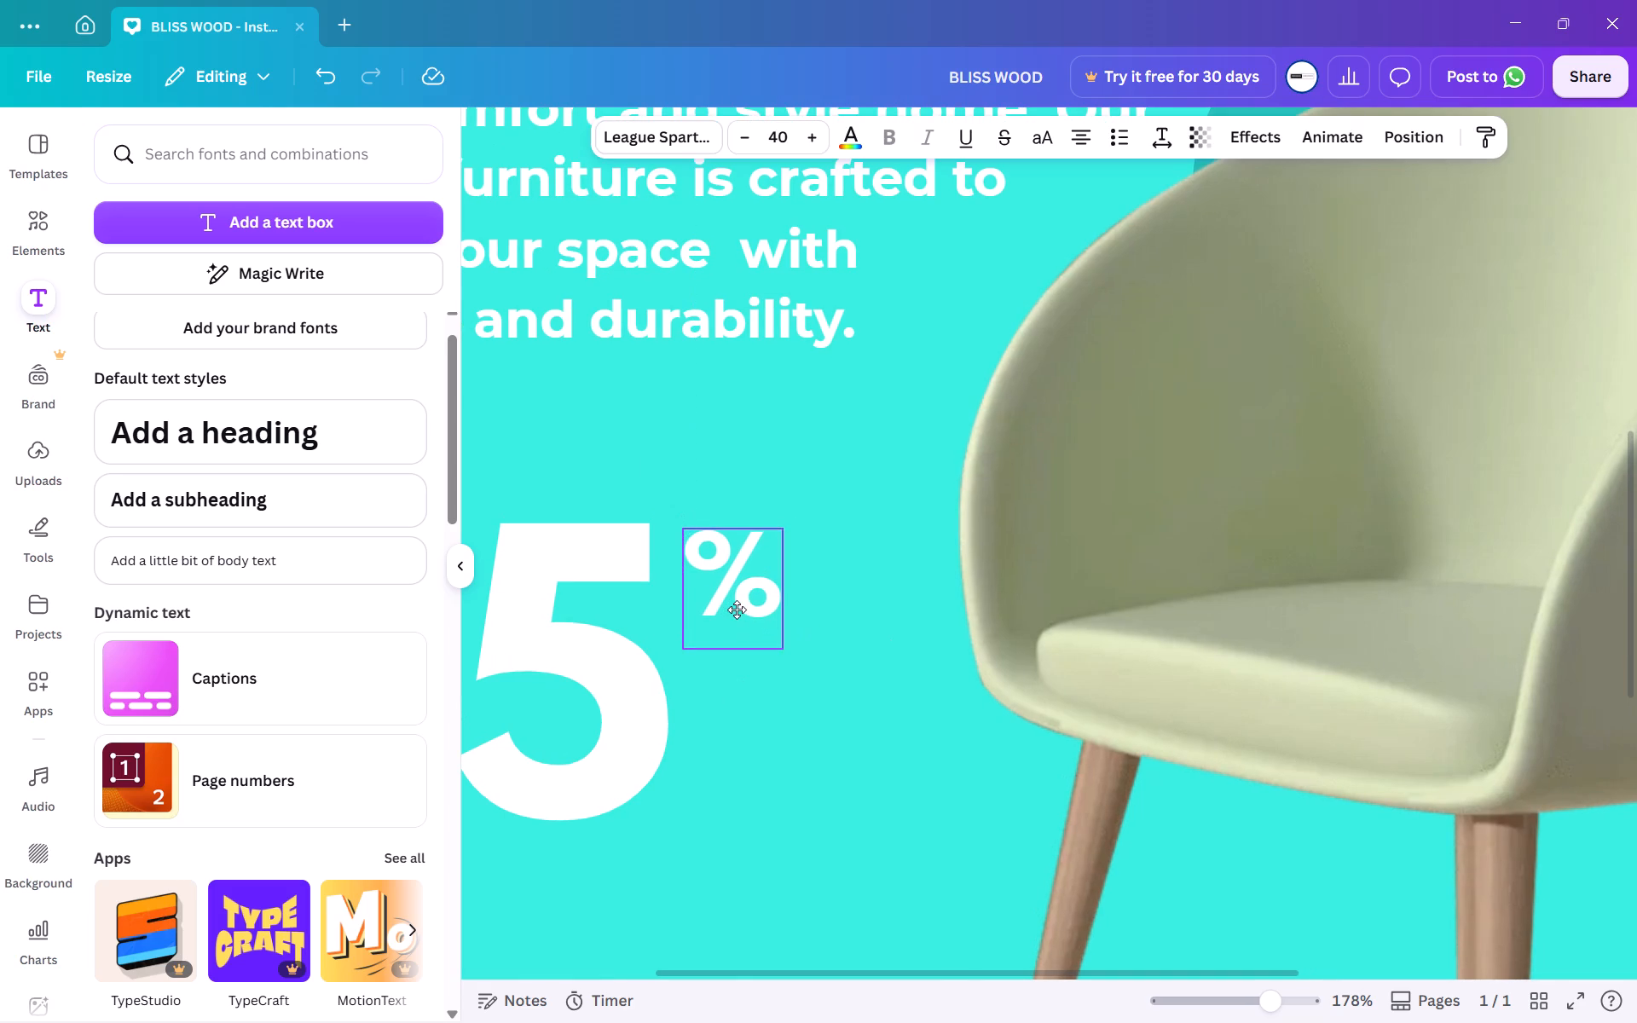
left_click_drag(737, 610, 732, 608)
left_click(732, 608)
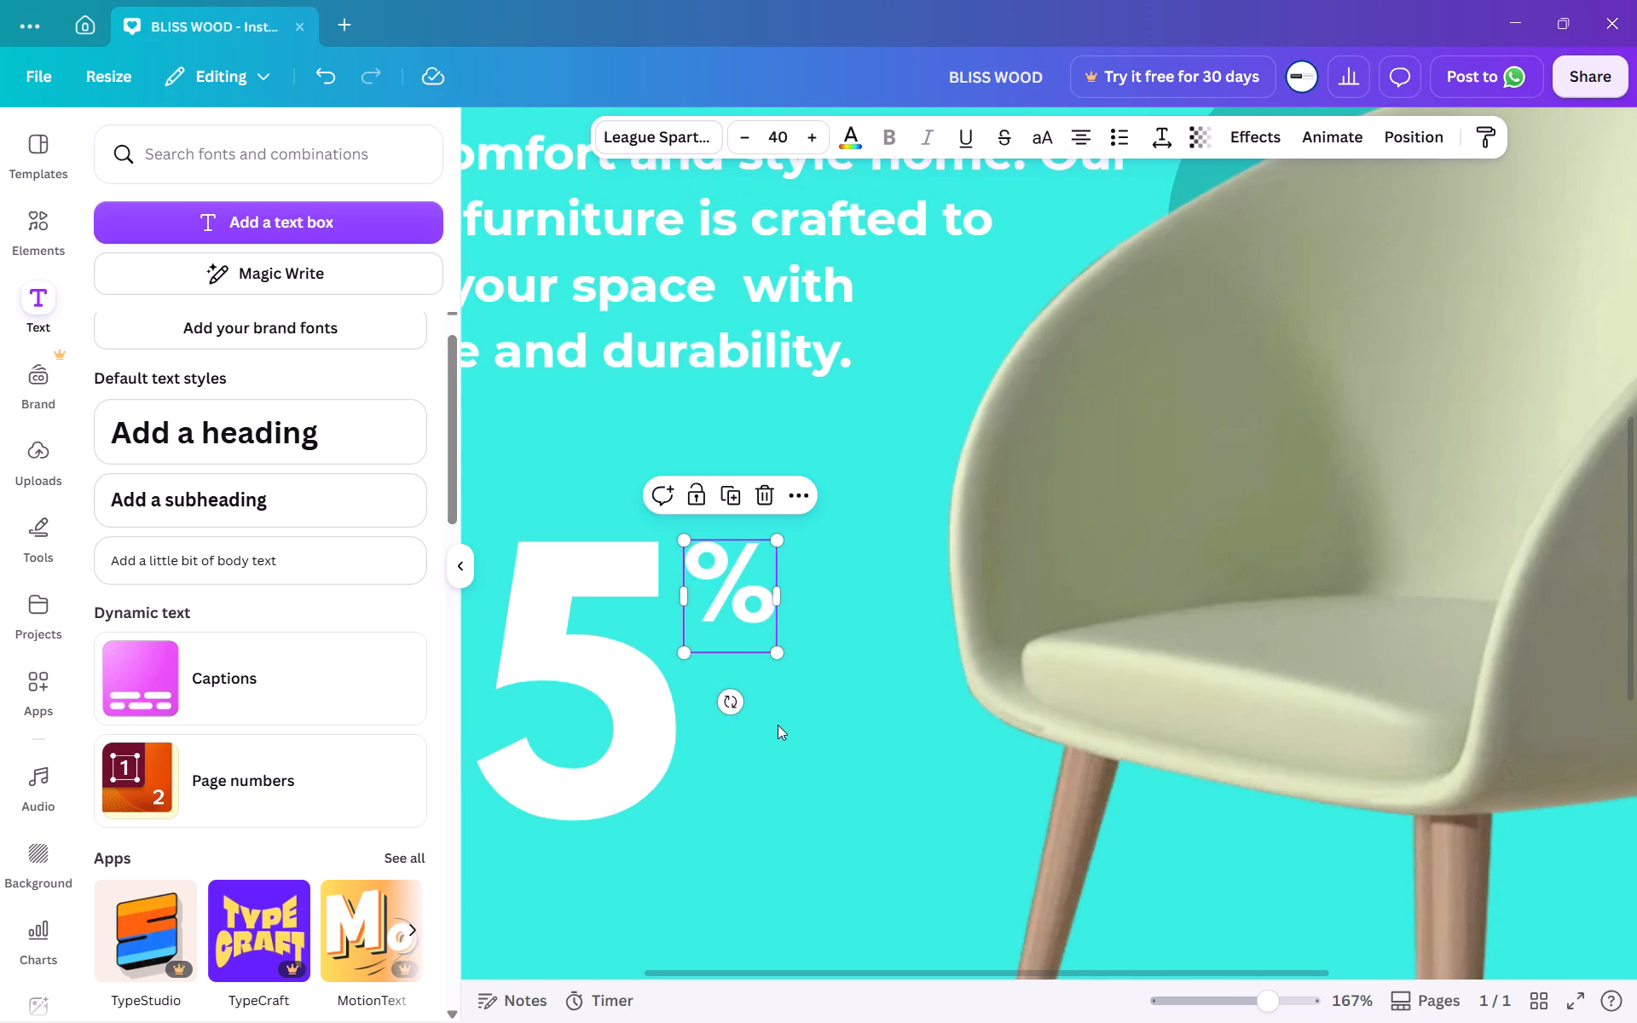
Duplicate the "%" sign, place the copy directly beneath it beside the large "35", and replace its text with "off".
left_click(741, 497)
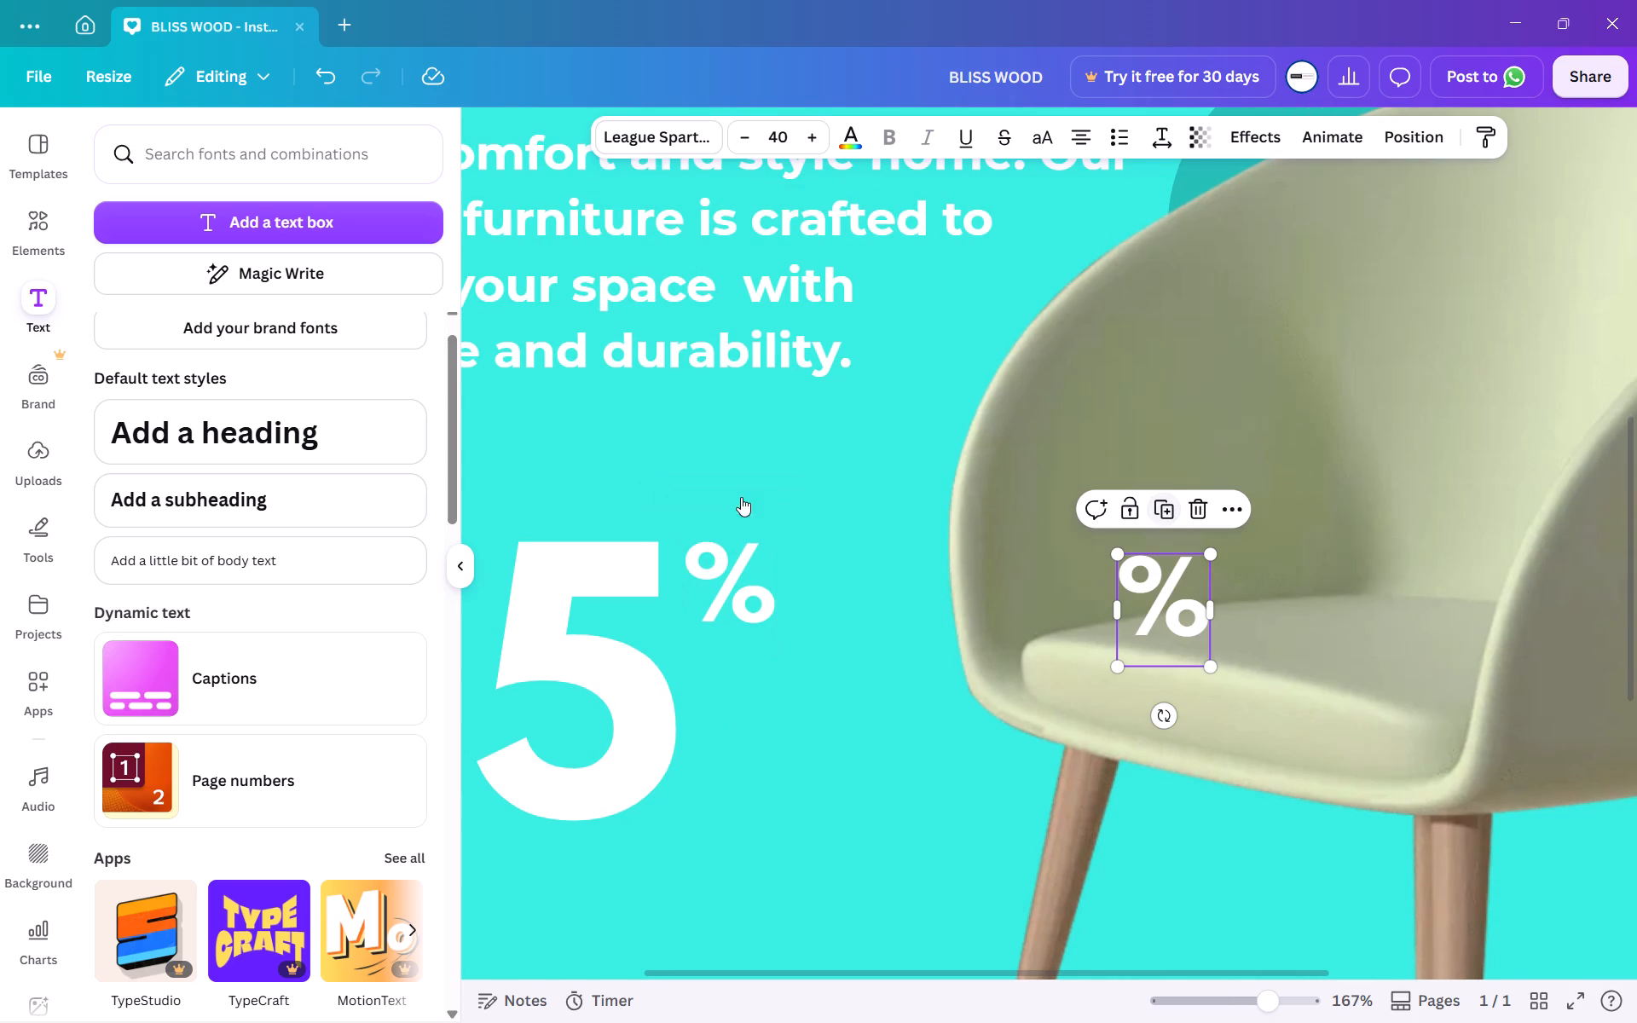
left_click_drag(1166, 604, 738, 690)
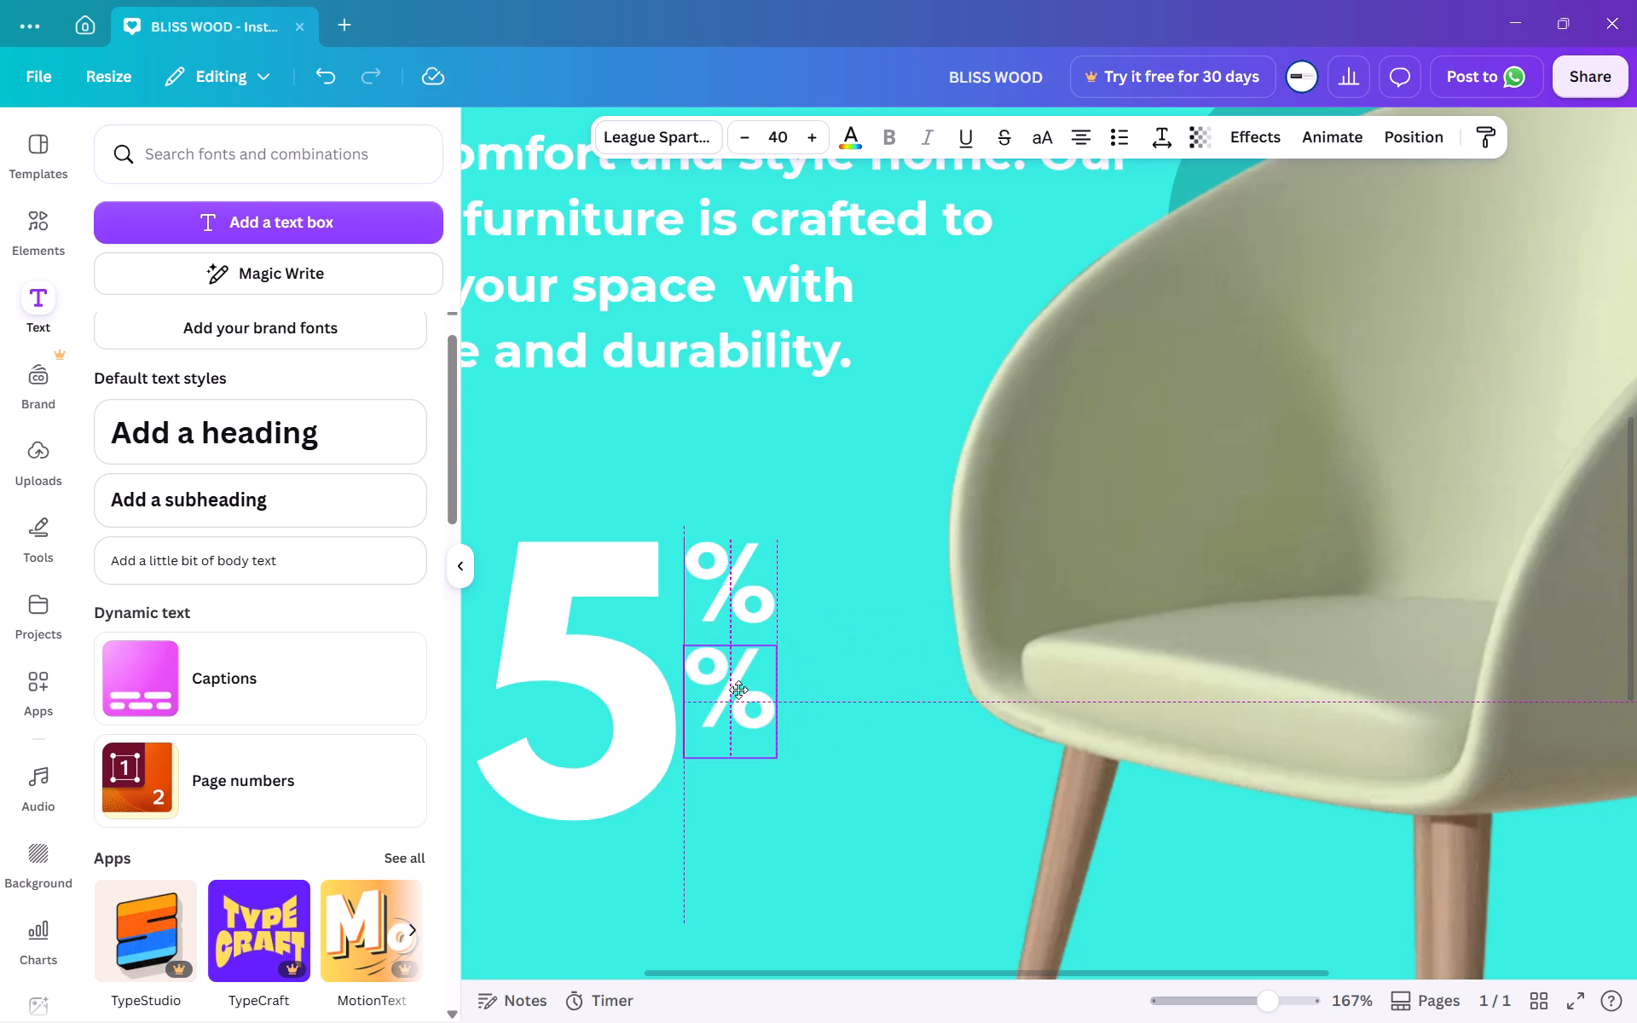
left_click_drag(738, 690, 736, 718)
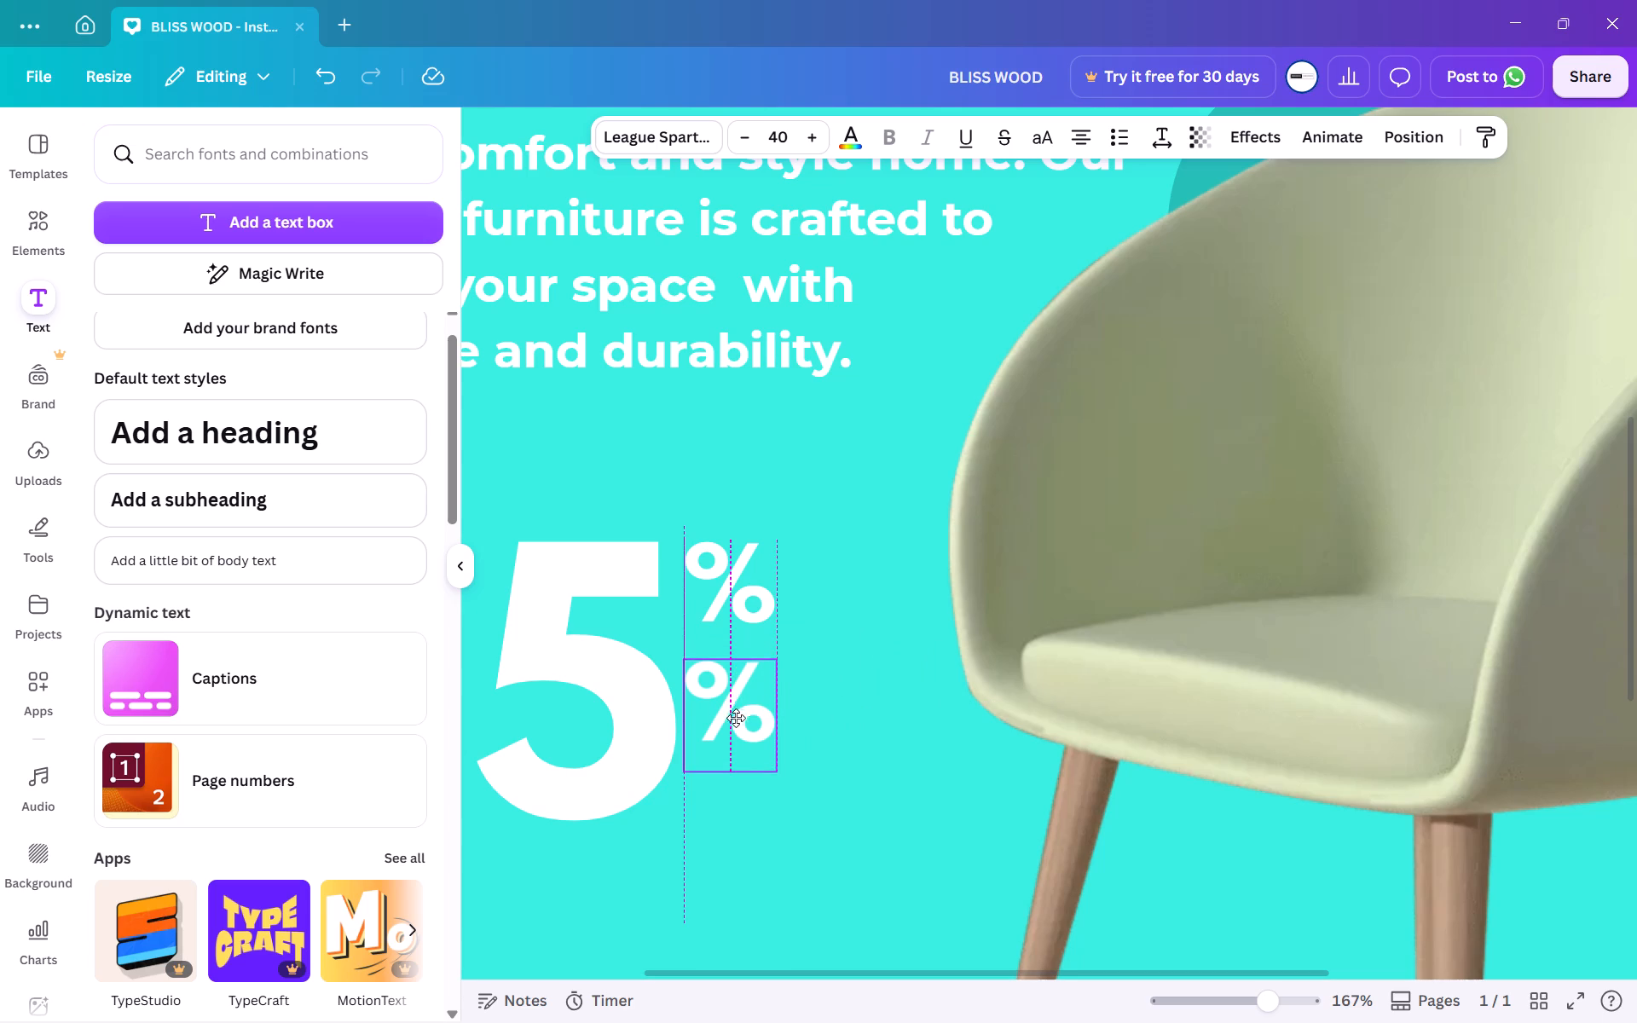
left_click_drag(736, 718, 734, 753)
double_click(734, 753)
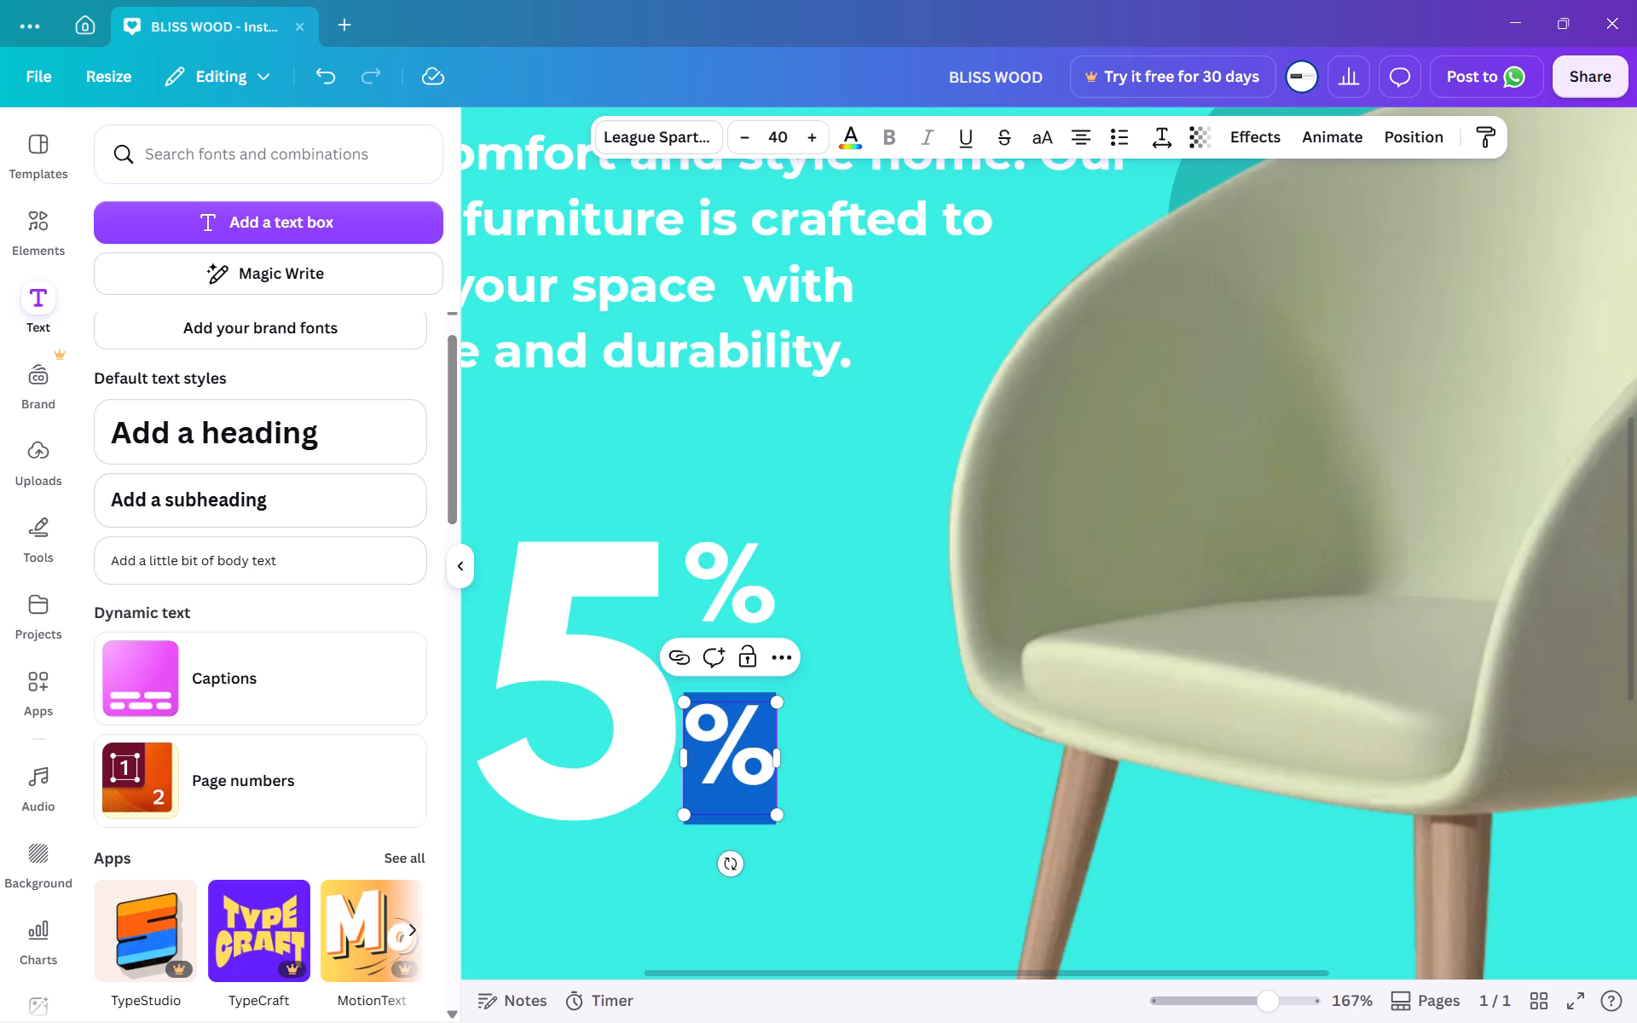
type("off")
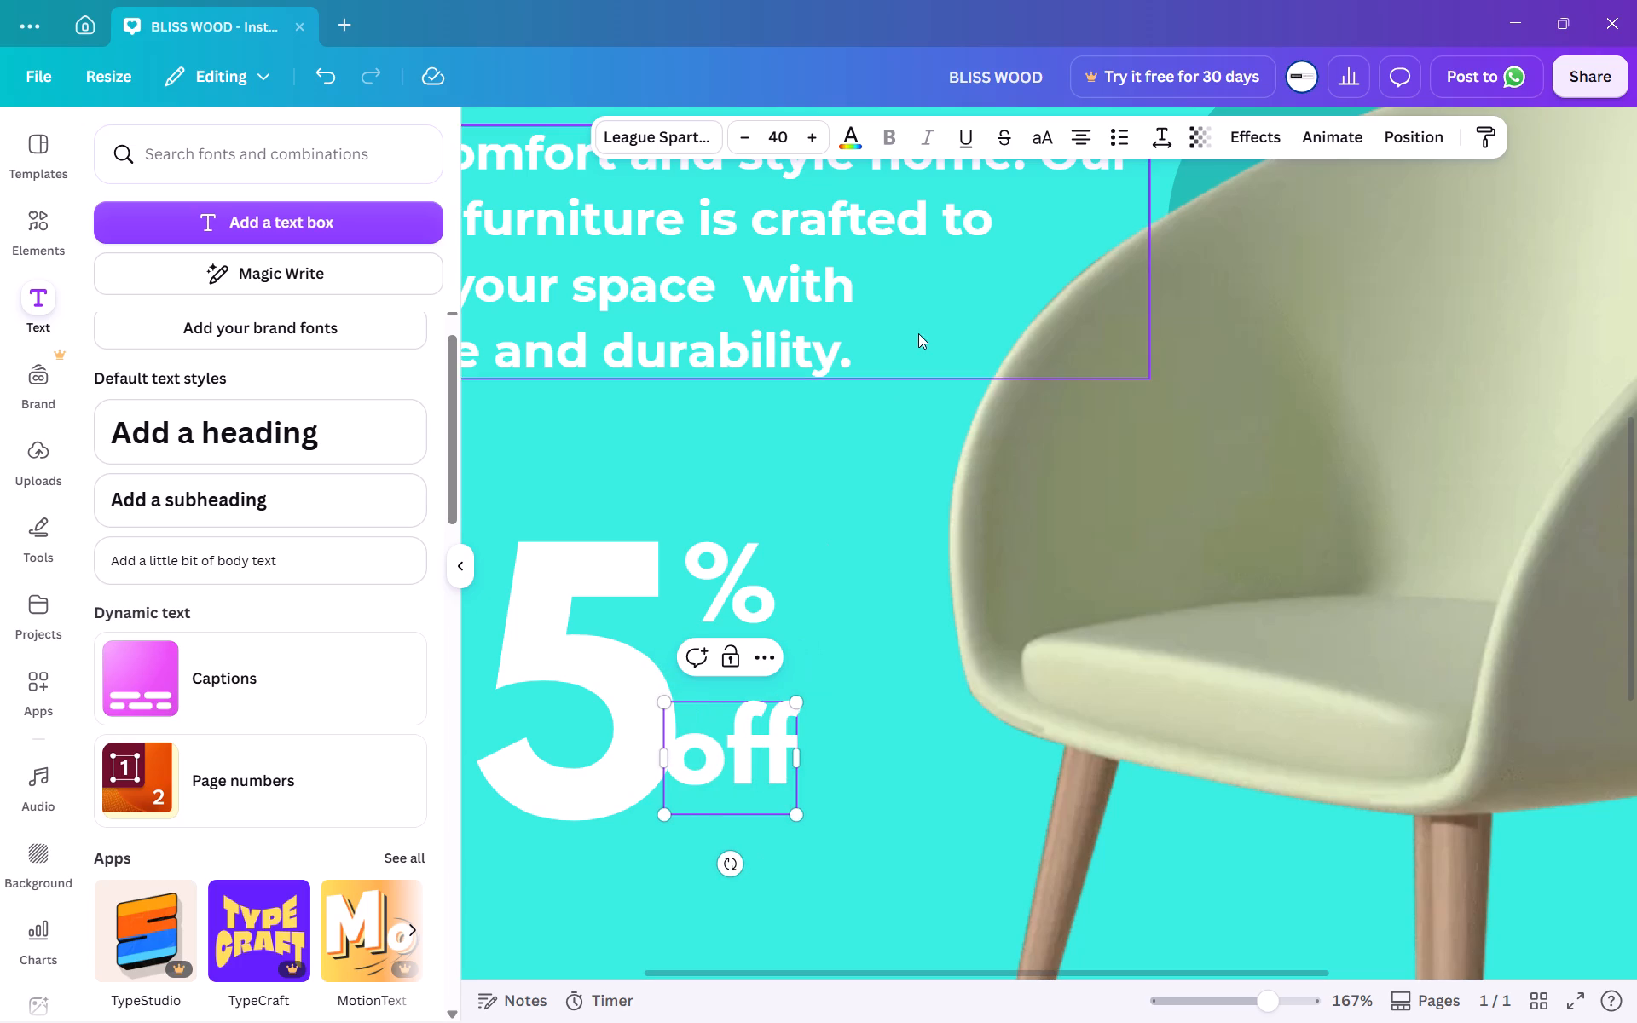
Shift the "off" text clear of the large "35" so its left edge lines up with the "%" sign.
left_click(824, 763)
left_click_drag(750, 759, 781, 761)
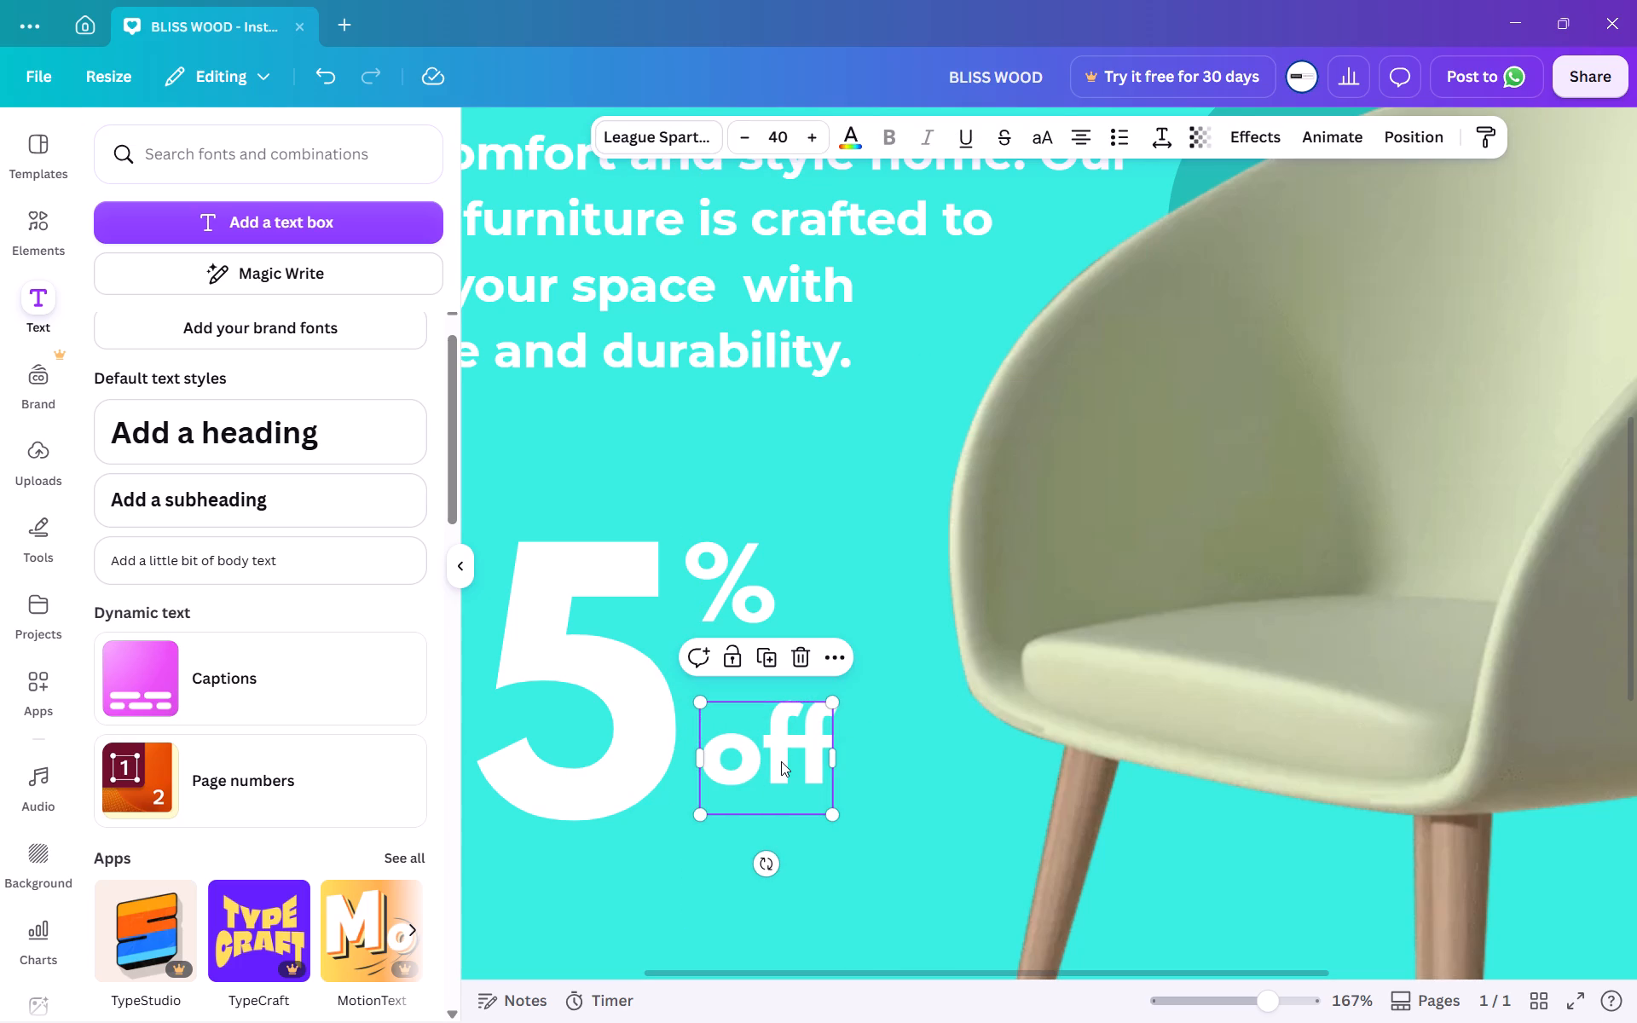
left_click_drag(781, 761, 777, 761)
left_click_drag(777, 761, 767, 761)
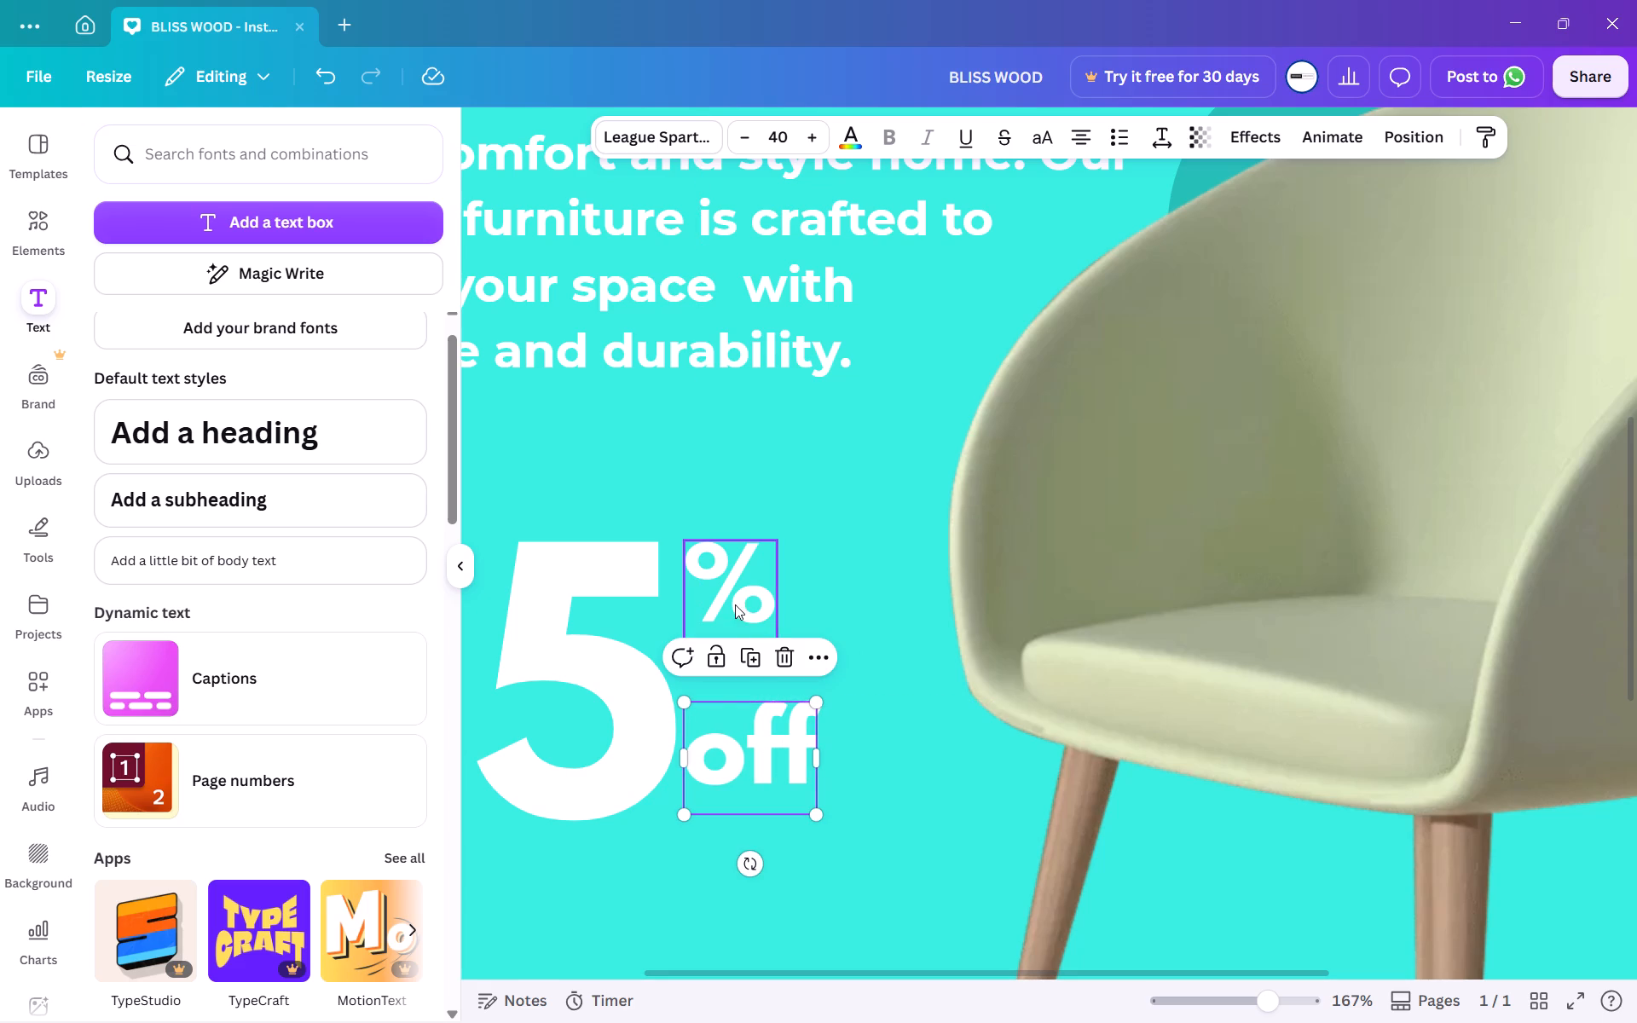
Enlarge the "%" sign so it is about as wide as the "off" text beneath it.
left_click(726, 567)
left_click_drag(772, 657, 833, 696)
left_click(779, 905)
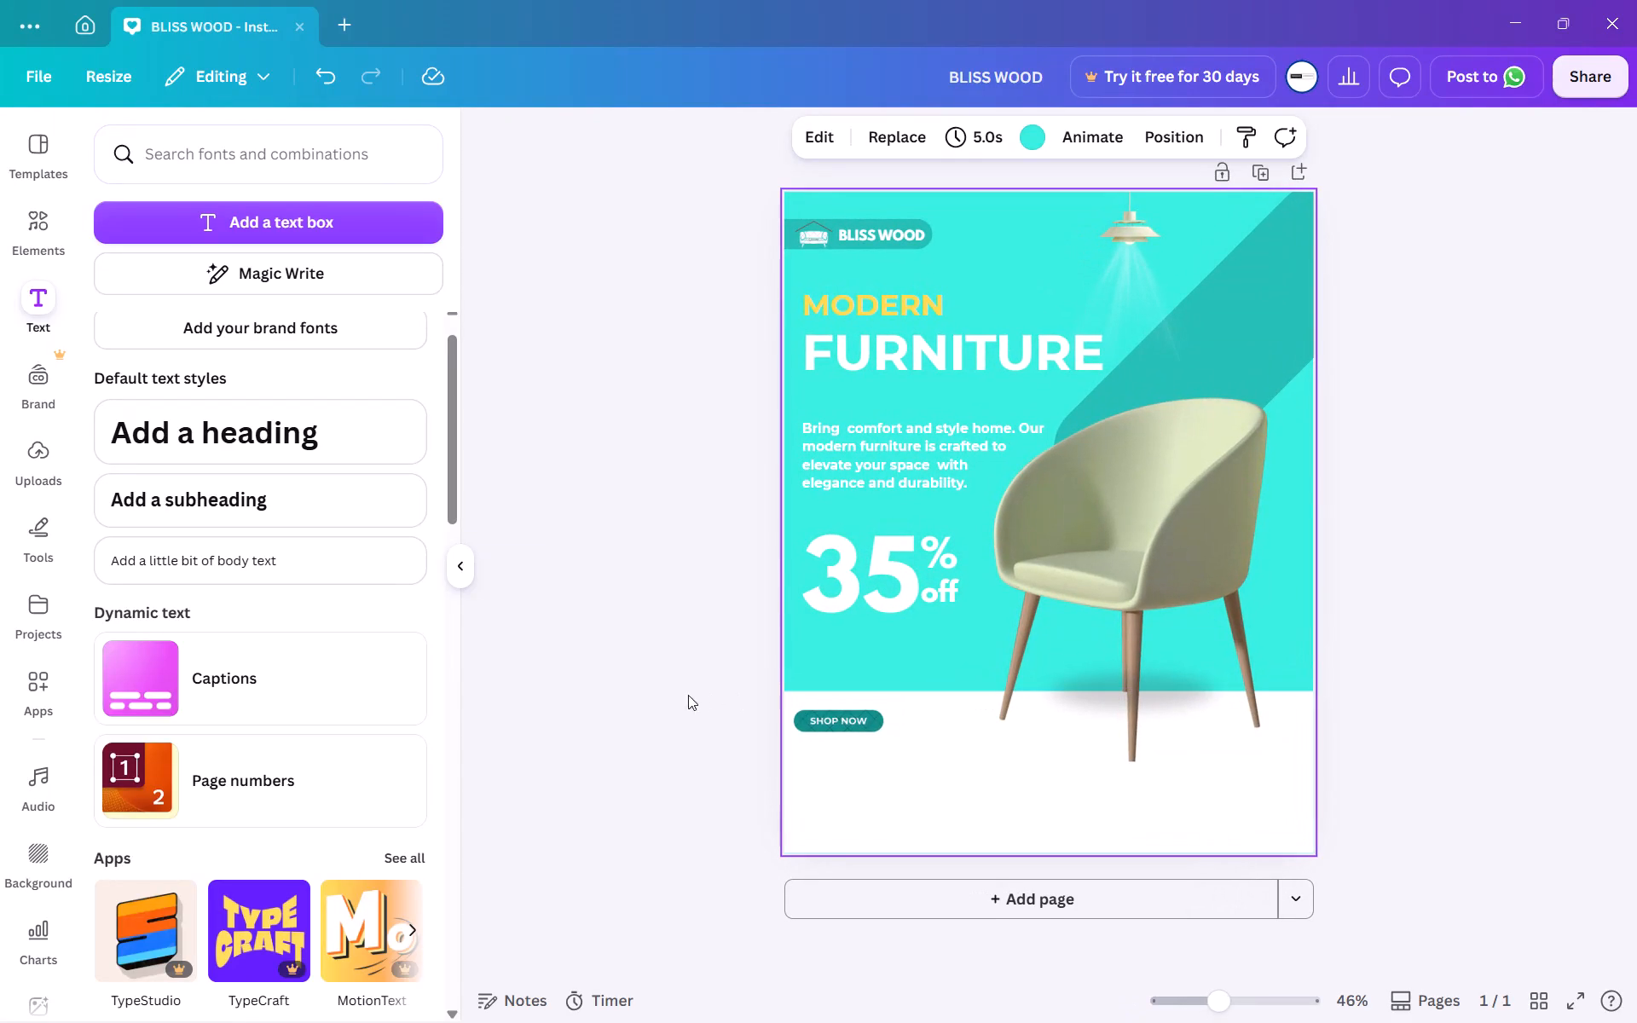
left_click(669, 689)
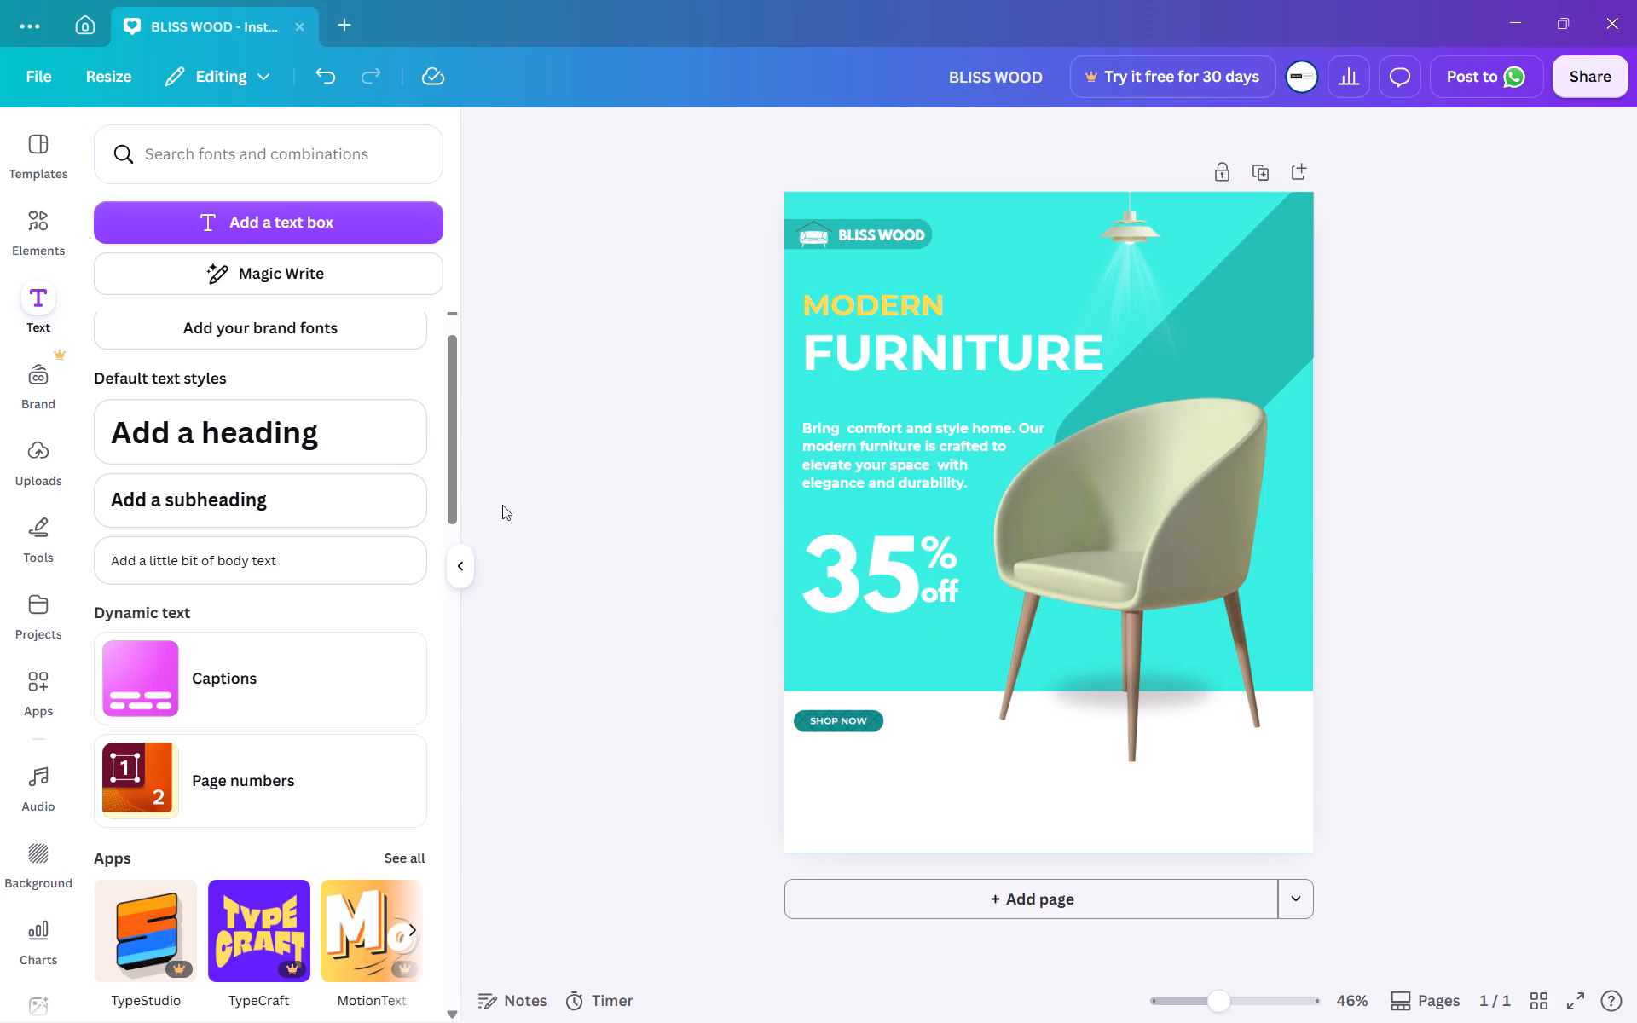
Add a new text box and place it in the white bottom strip, below the SHOP NOW button near the page's left margin.
left_click(303, 223)
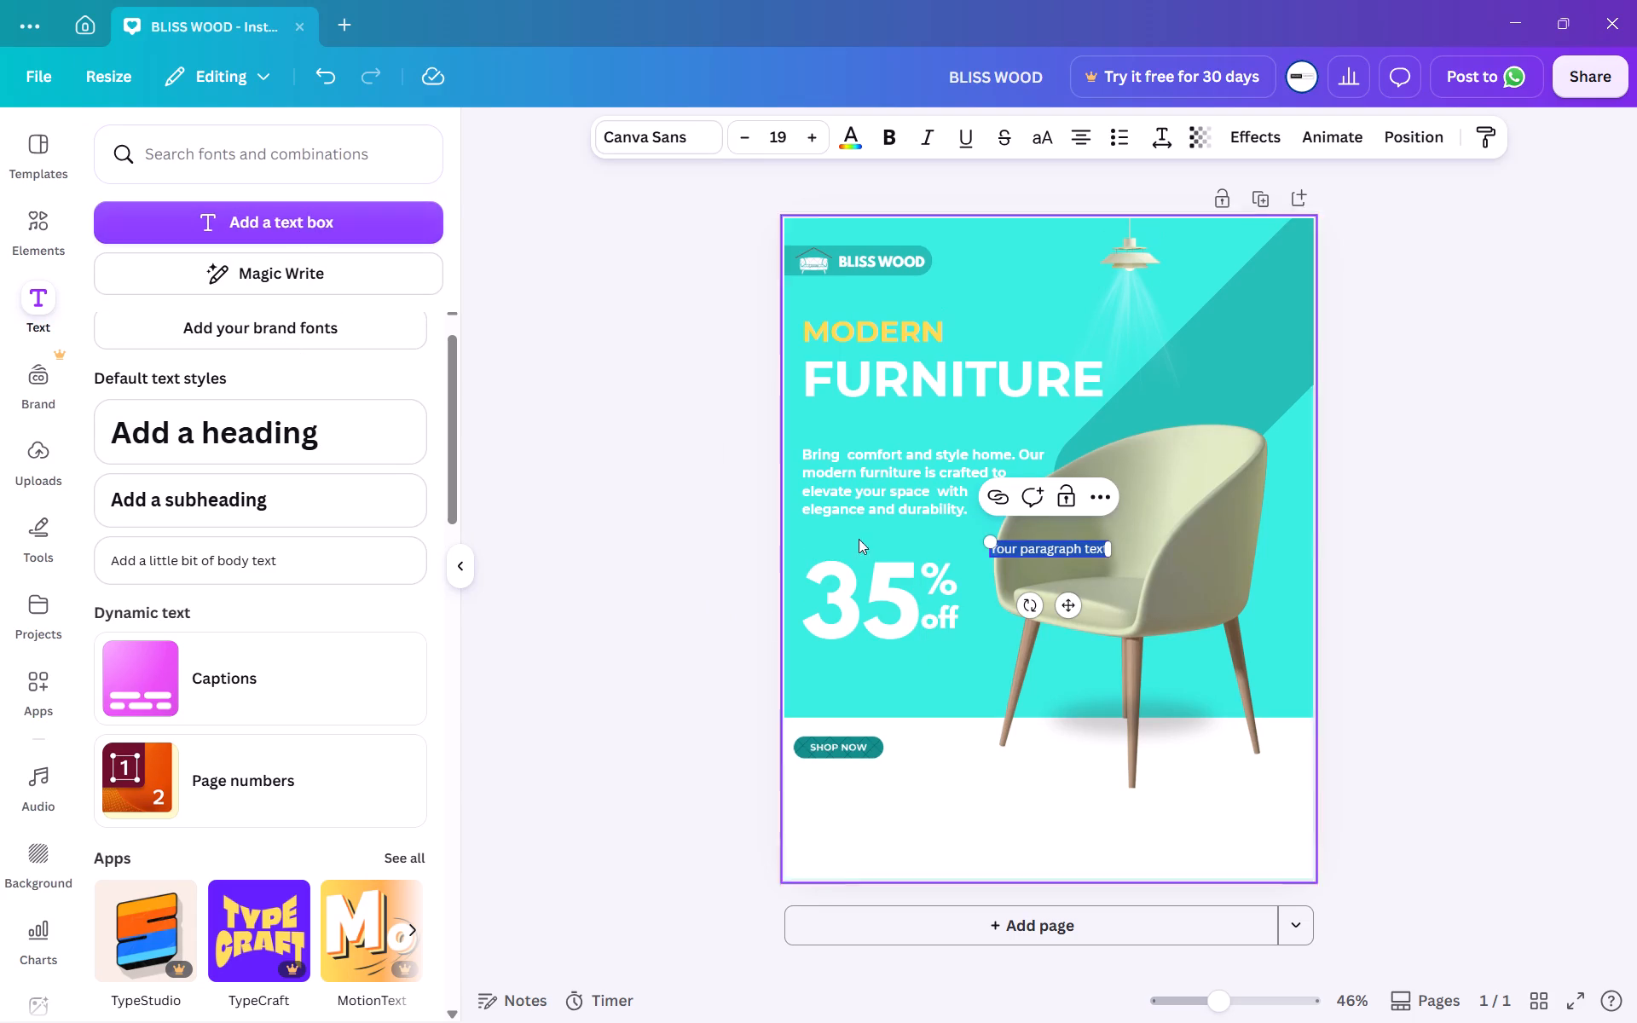
left_click_drag(1070, 604, 910, 847)
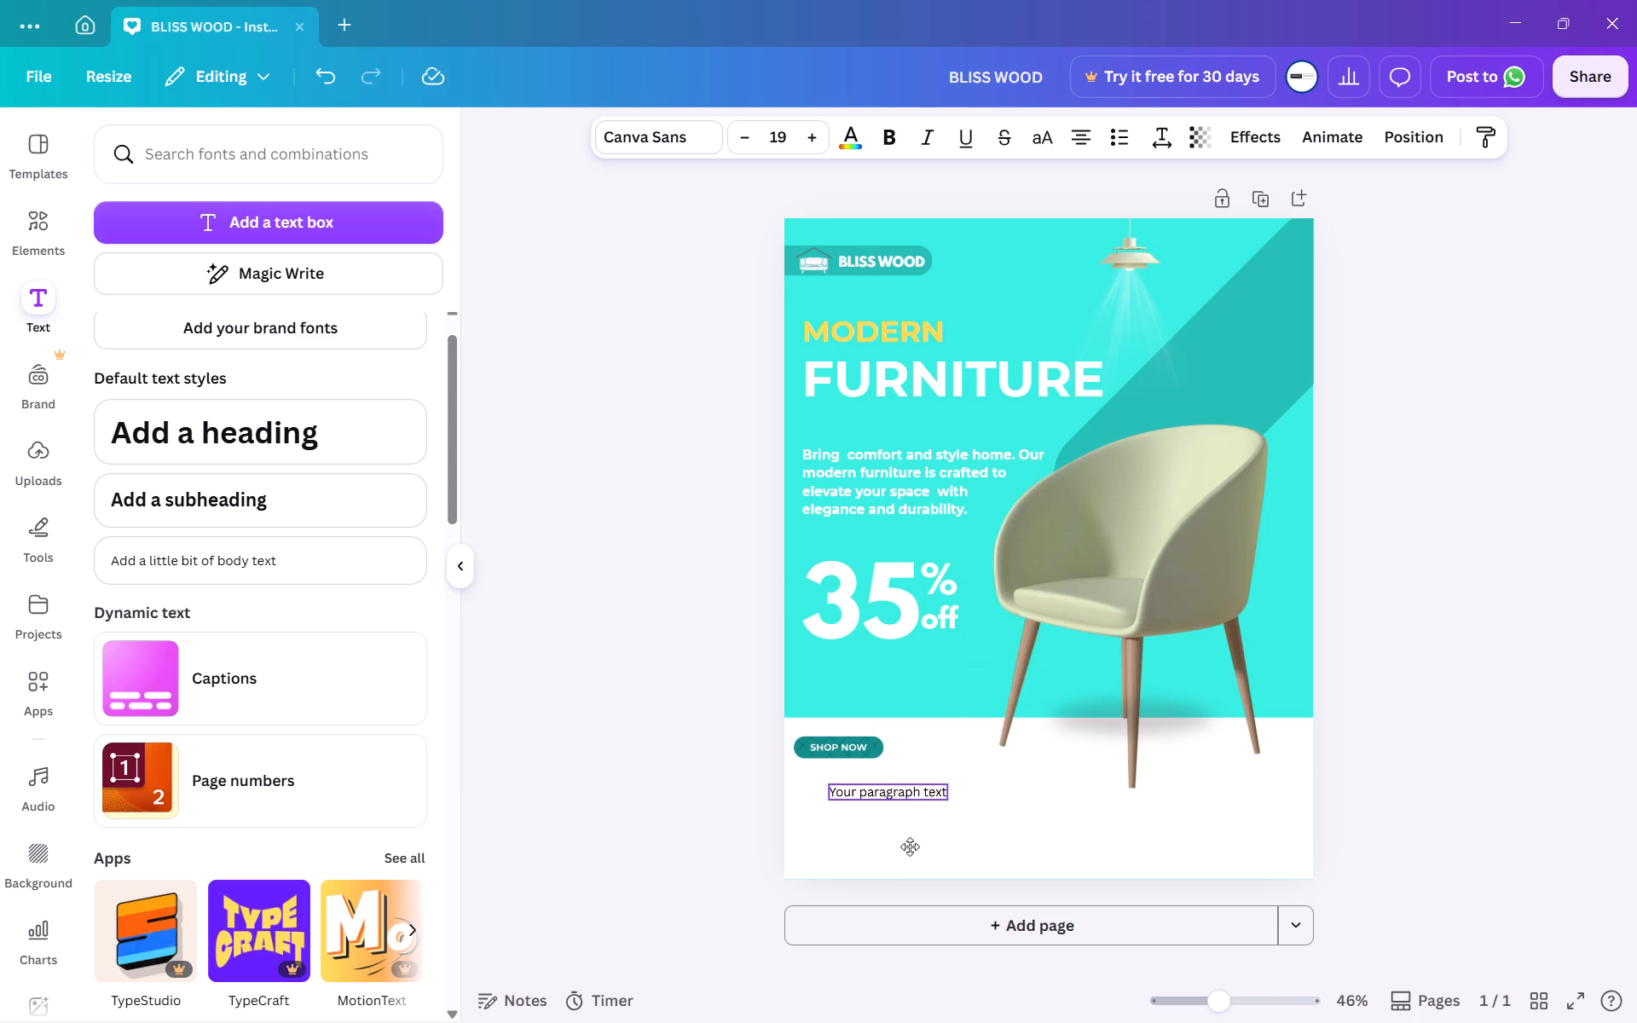
left_click_drag(910, 847, 875, 848)
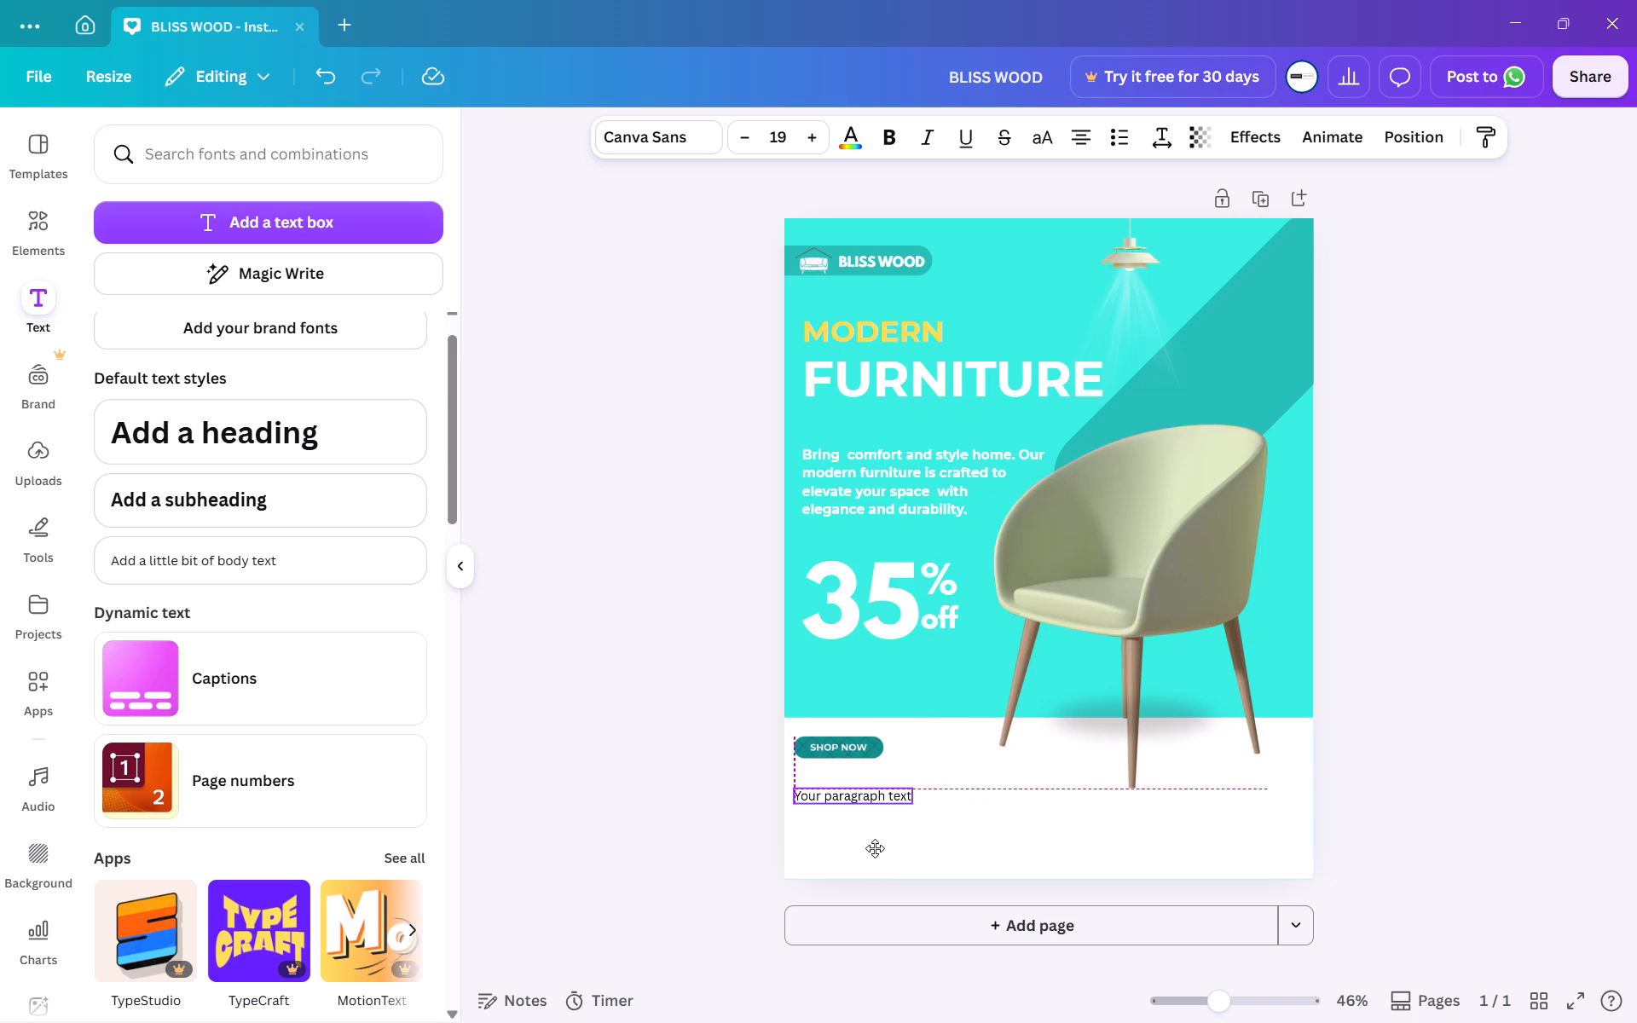
left_click_drag(875, 848, 876, 849)
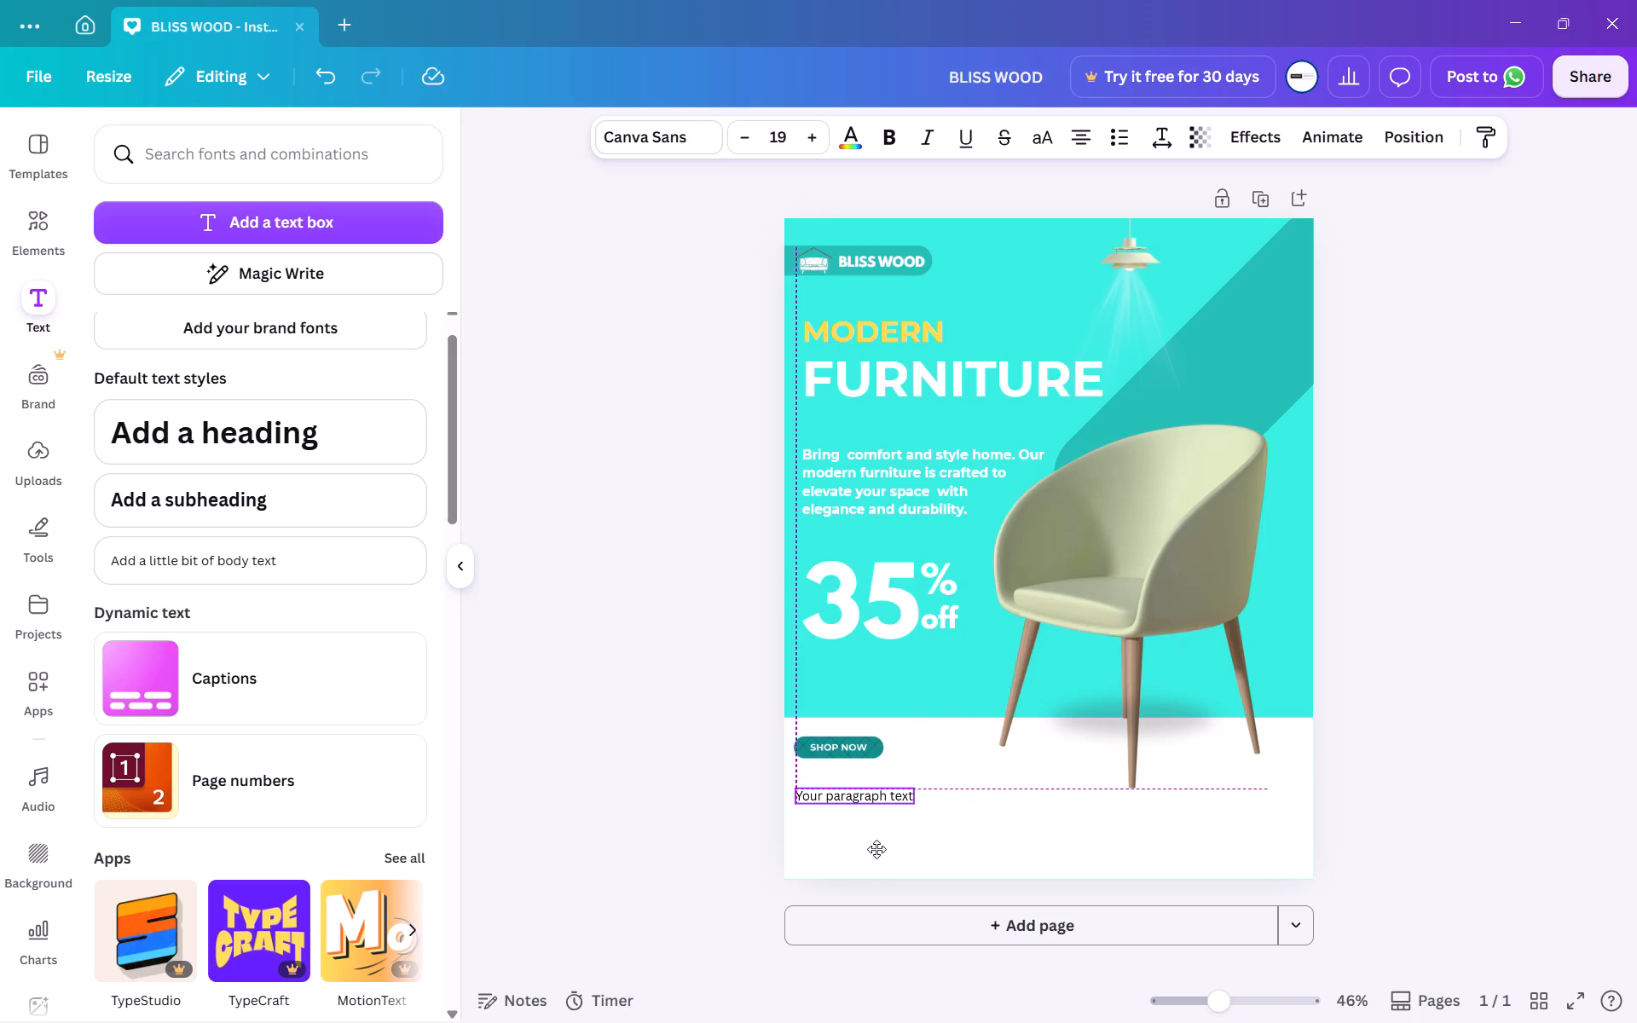
left_click_drag(876, 849, 876, 873)
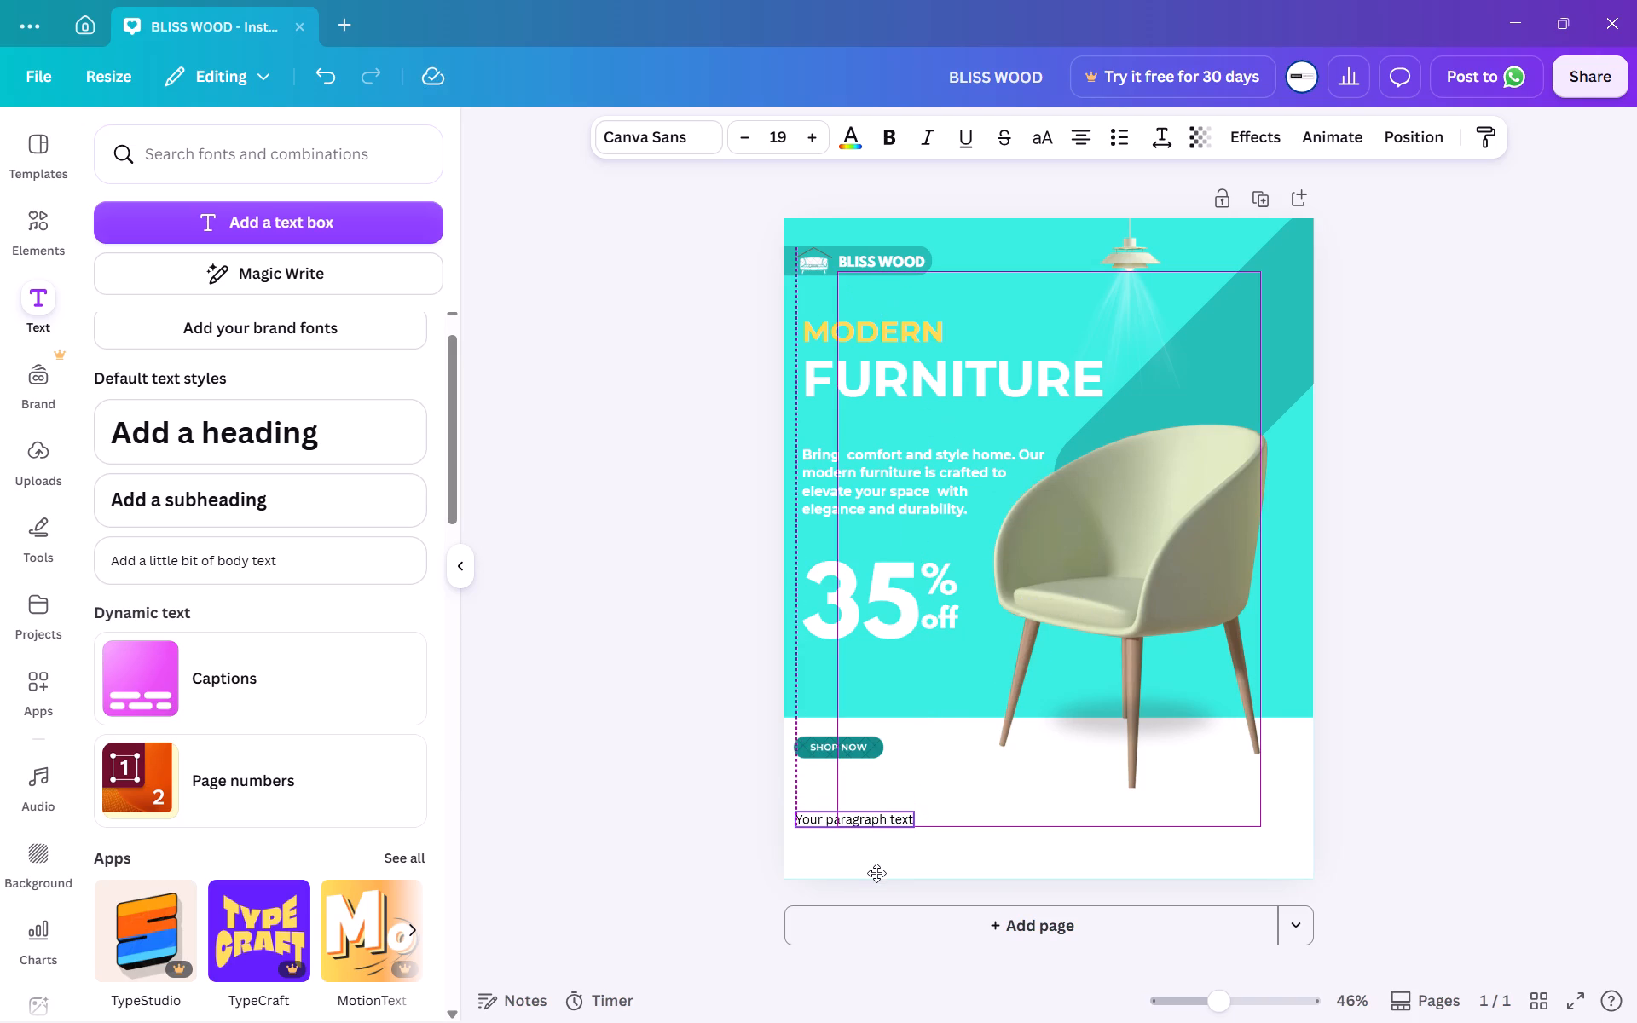
left_click_drag(876, 873, 877, 884)
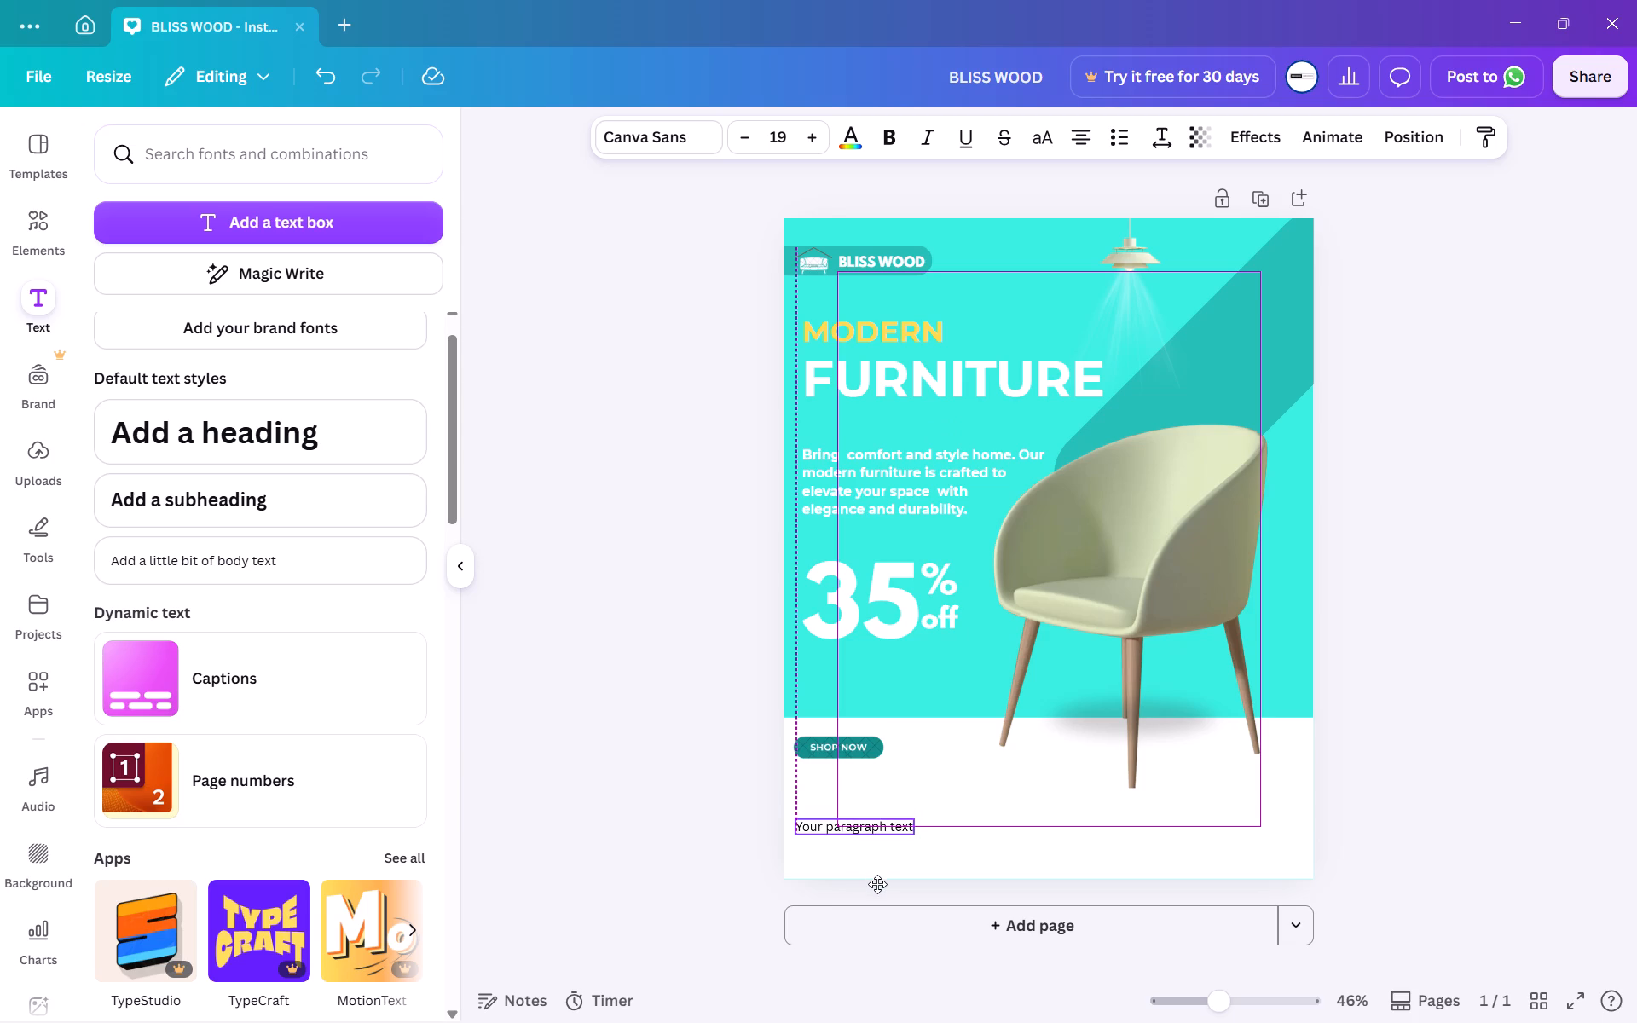
left_click_drag(877, 884, 878, 886)
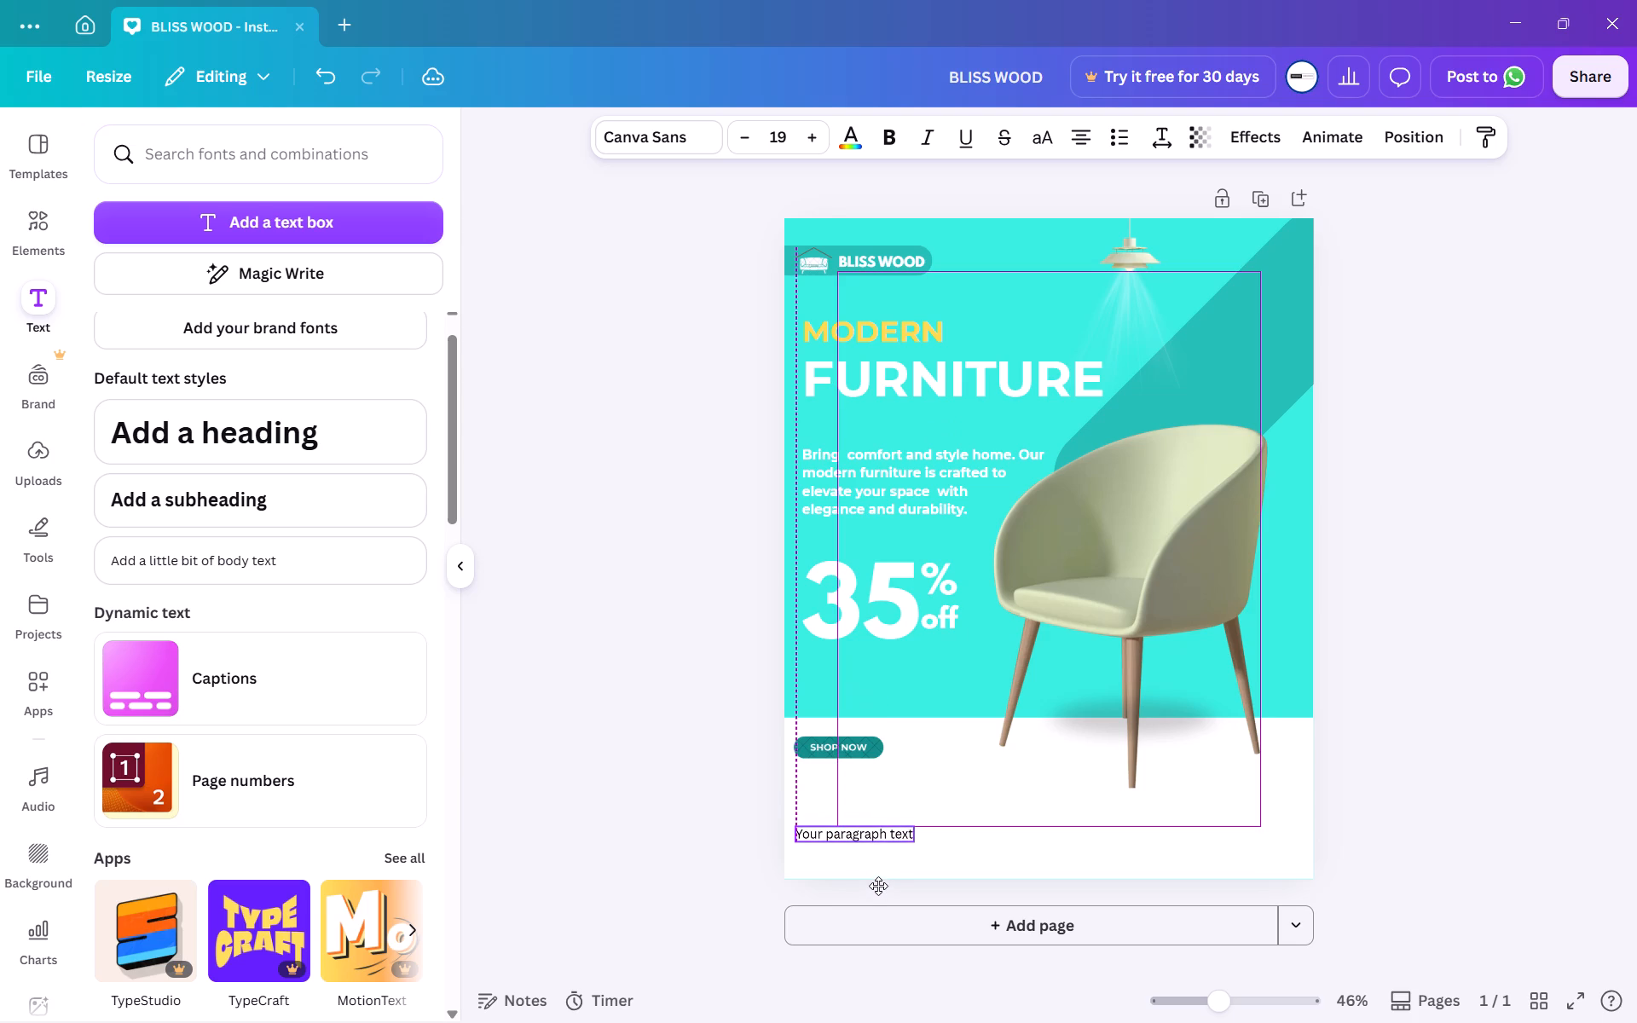
left_click_drag(878, 886, 878, 881)
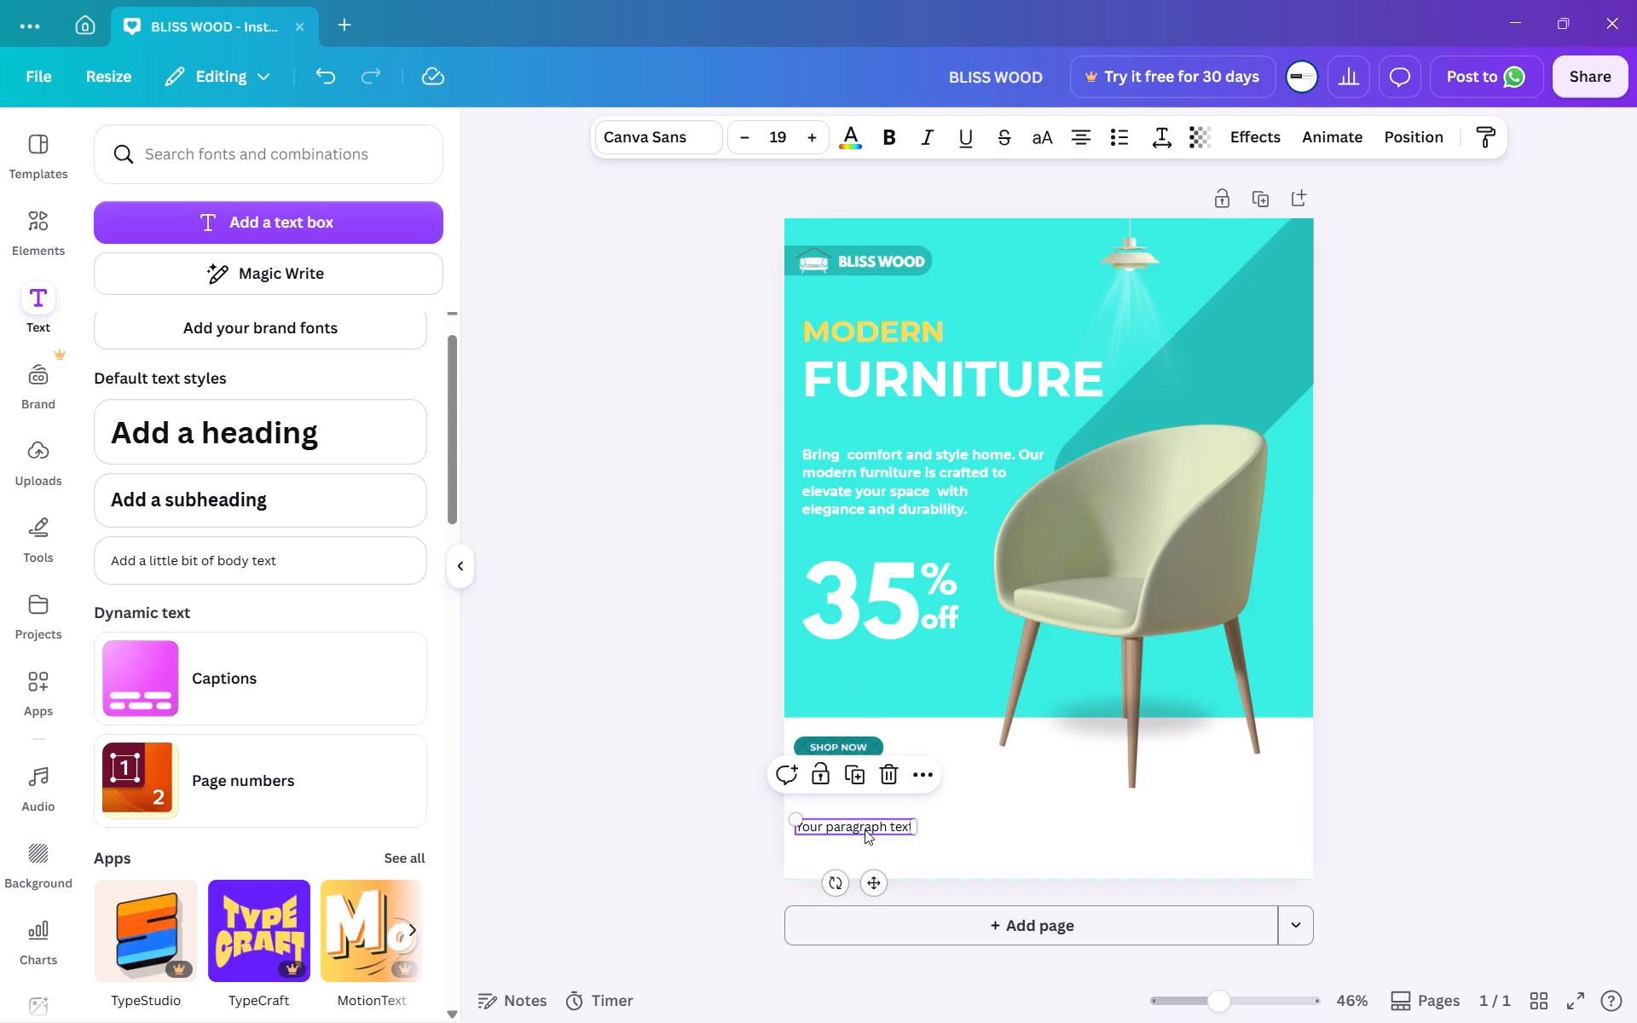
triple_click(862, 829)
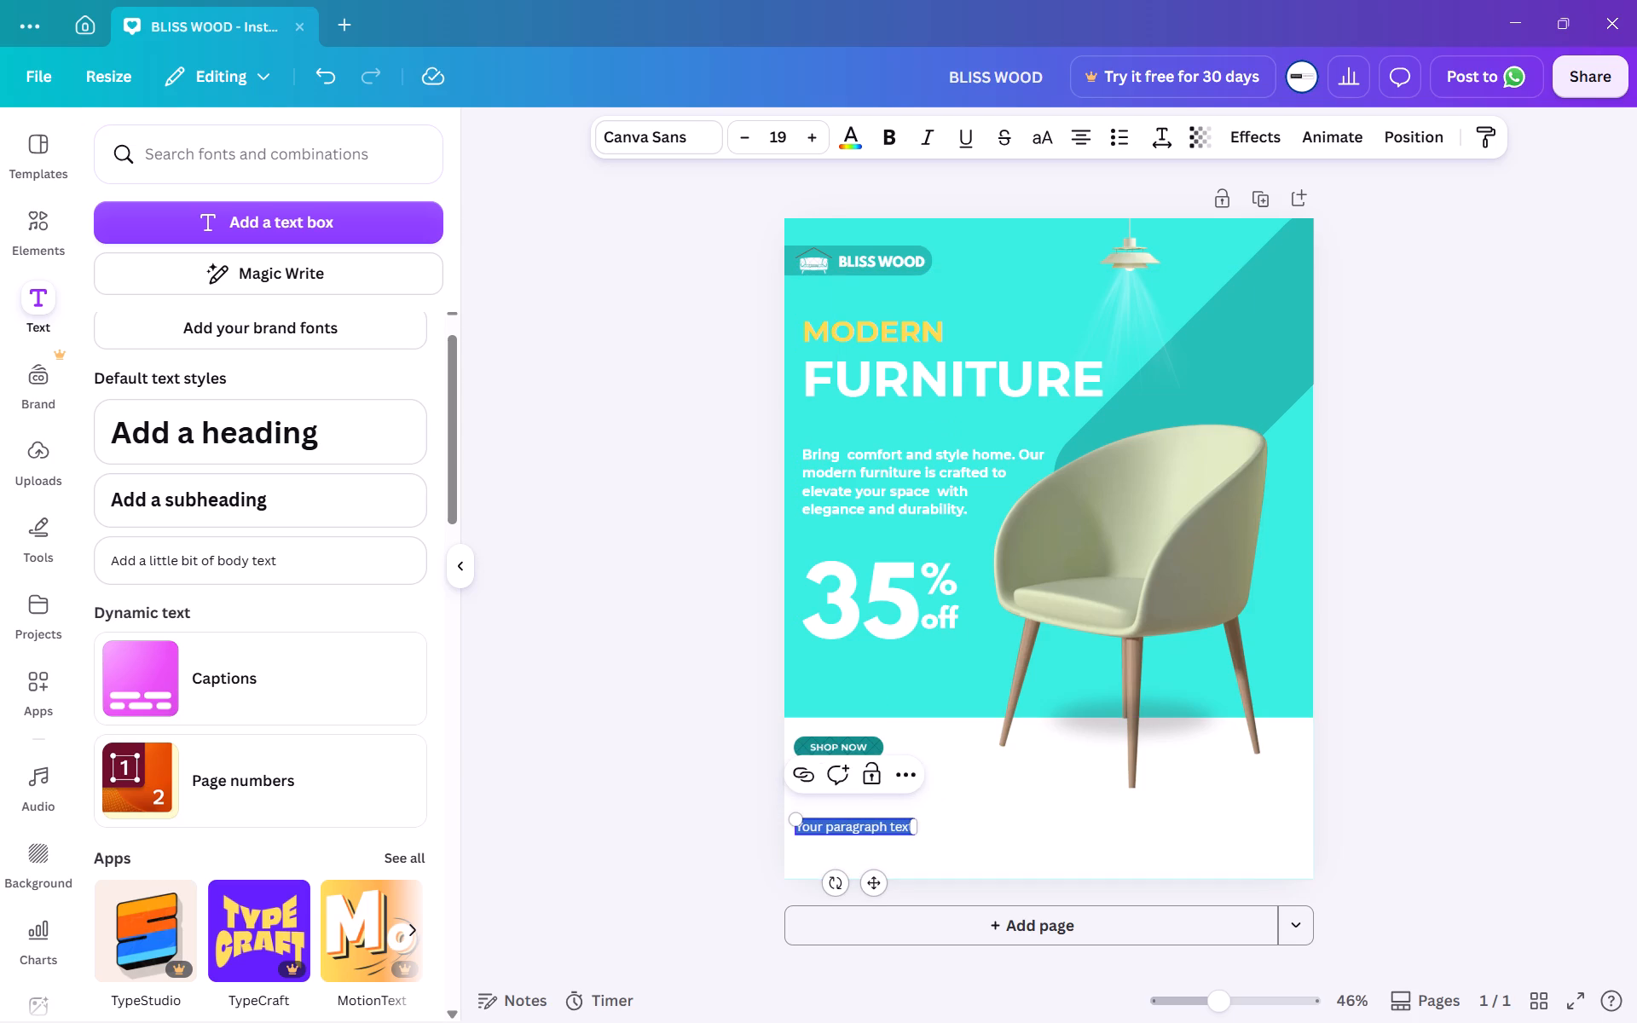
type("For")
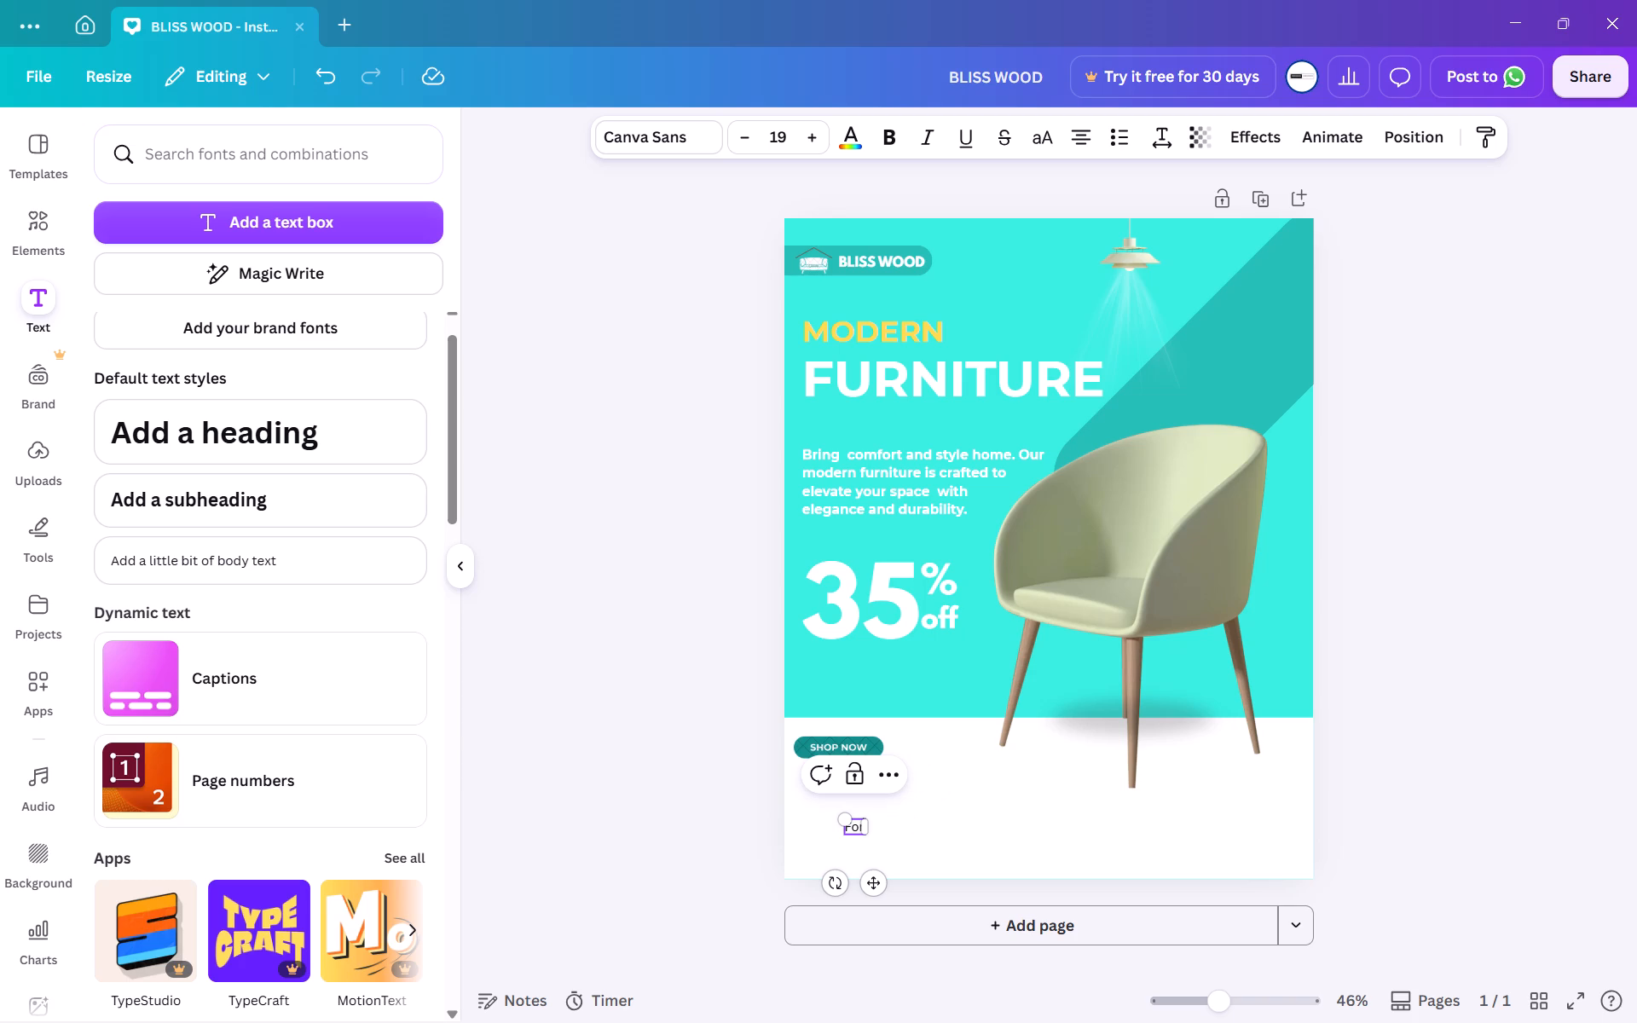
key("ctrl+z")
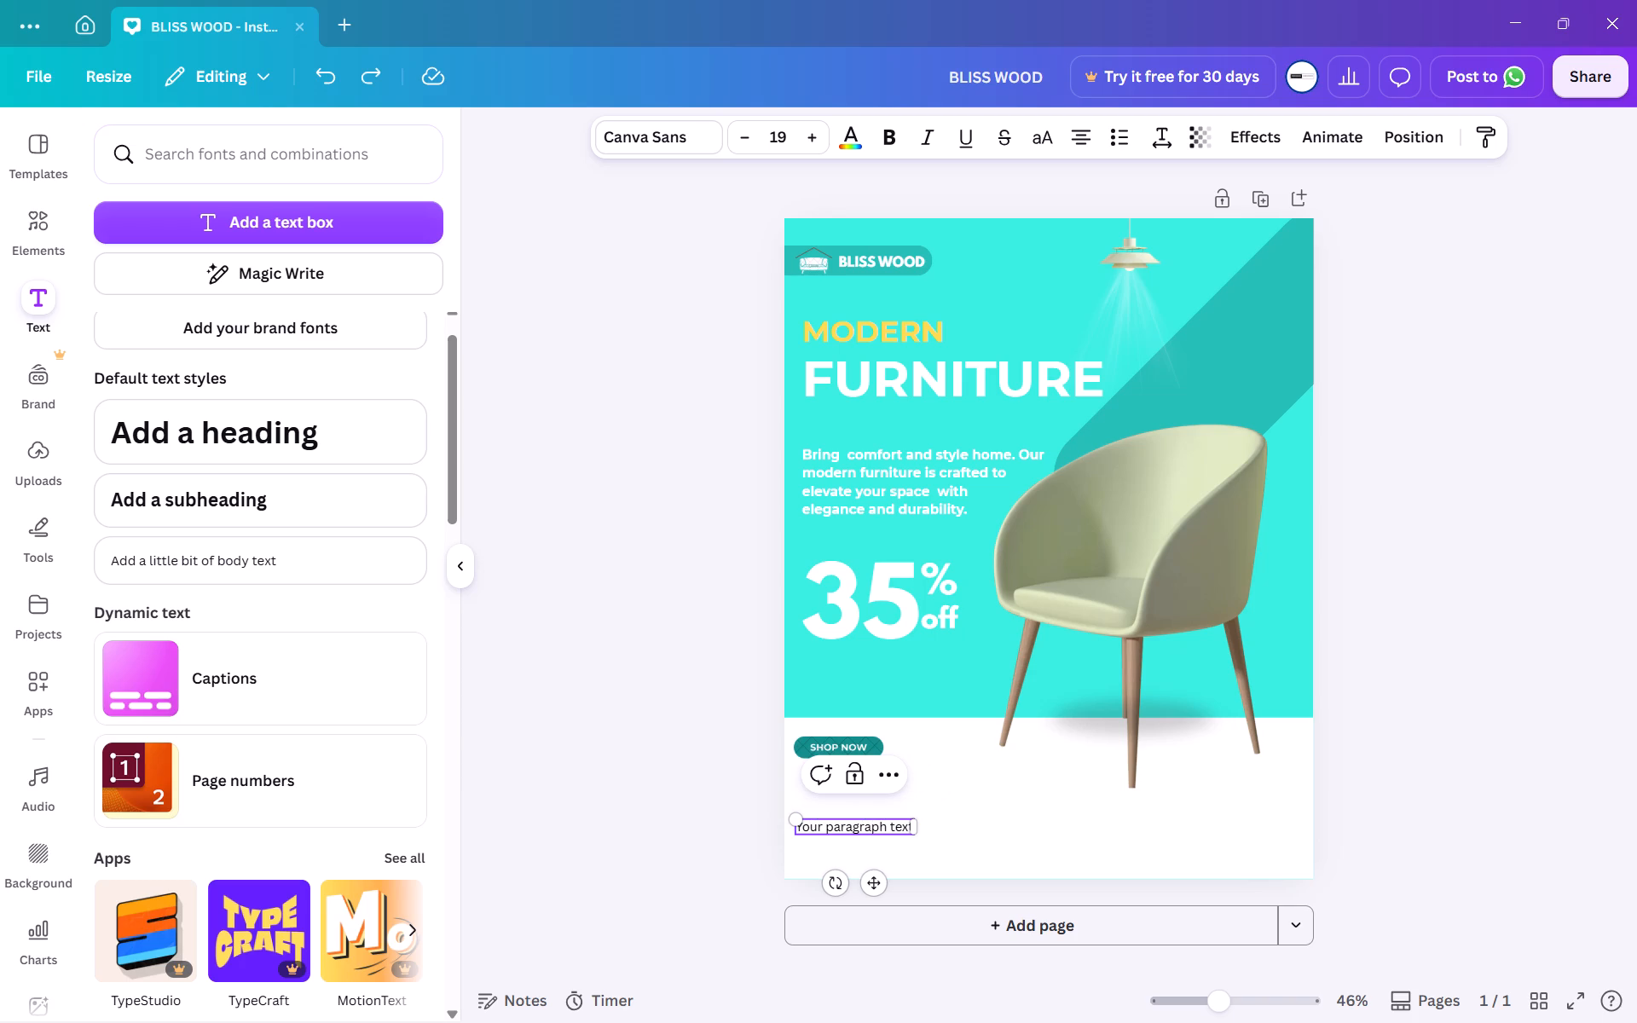
Left-align the placeholder text below the SHOP NOW button and try making it bold.
left_click(1077, 147)
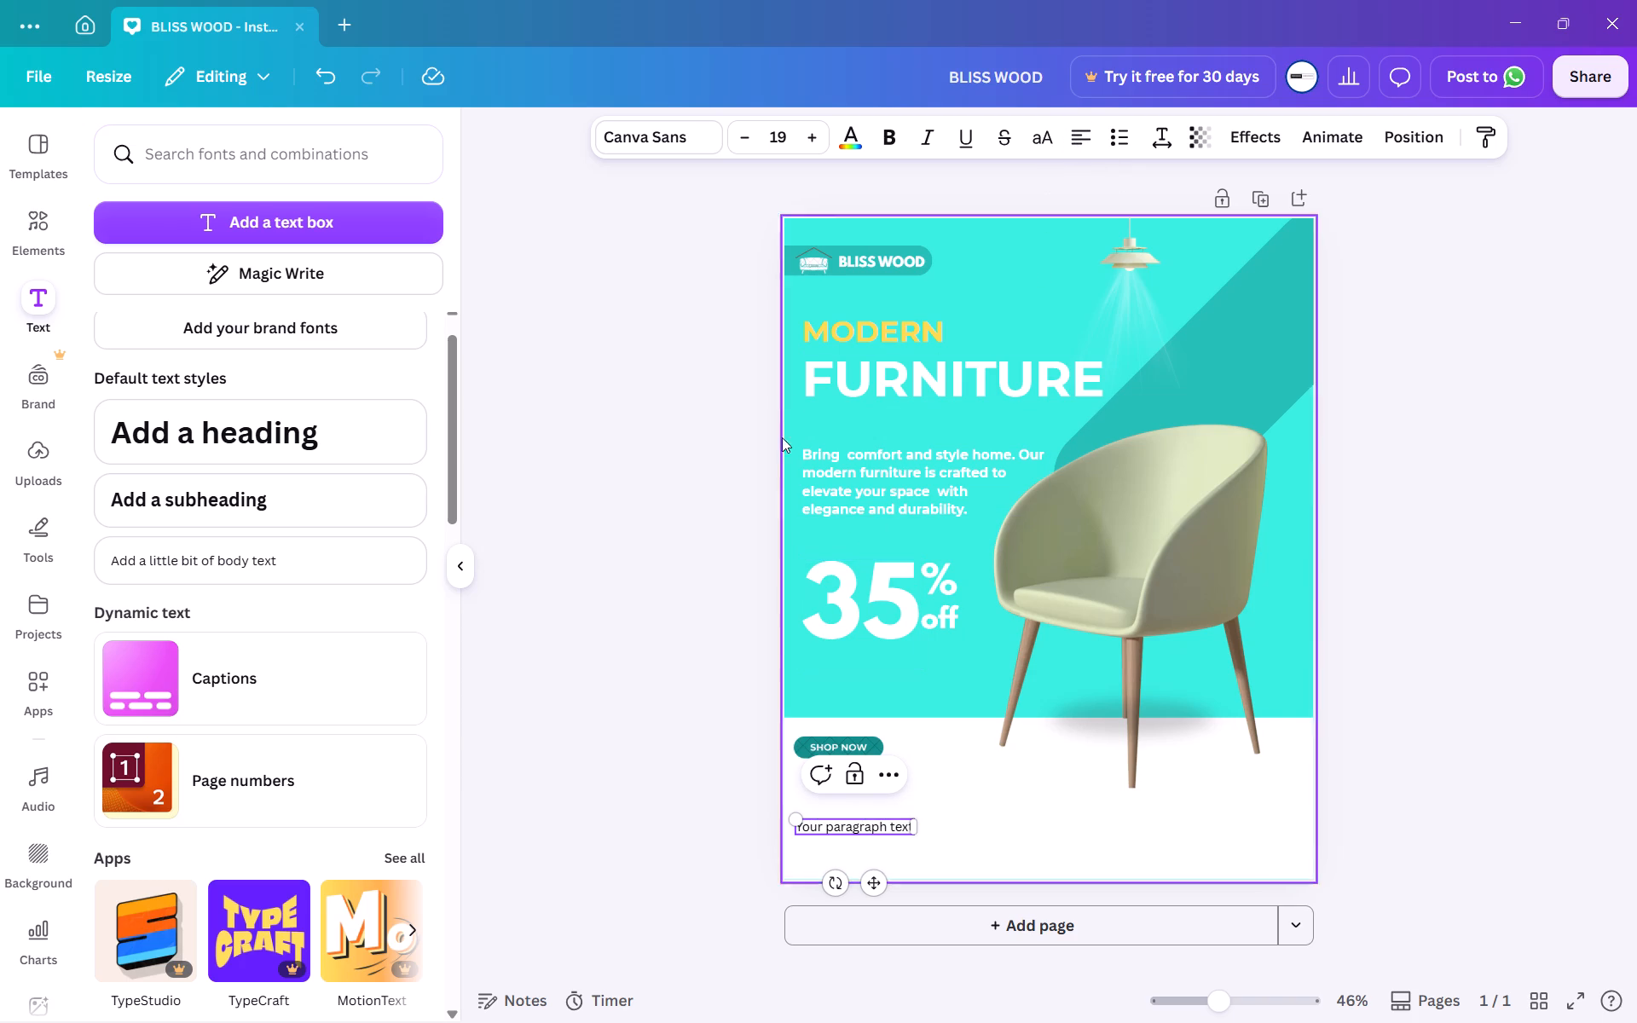
left_click(898, 135)
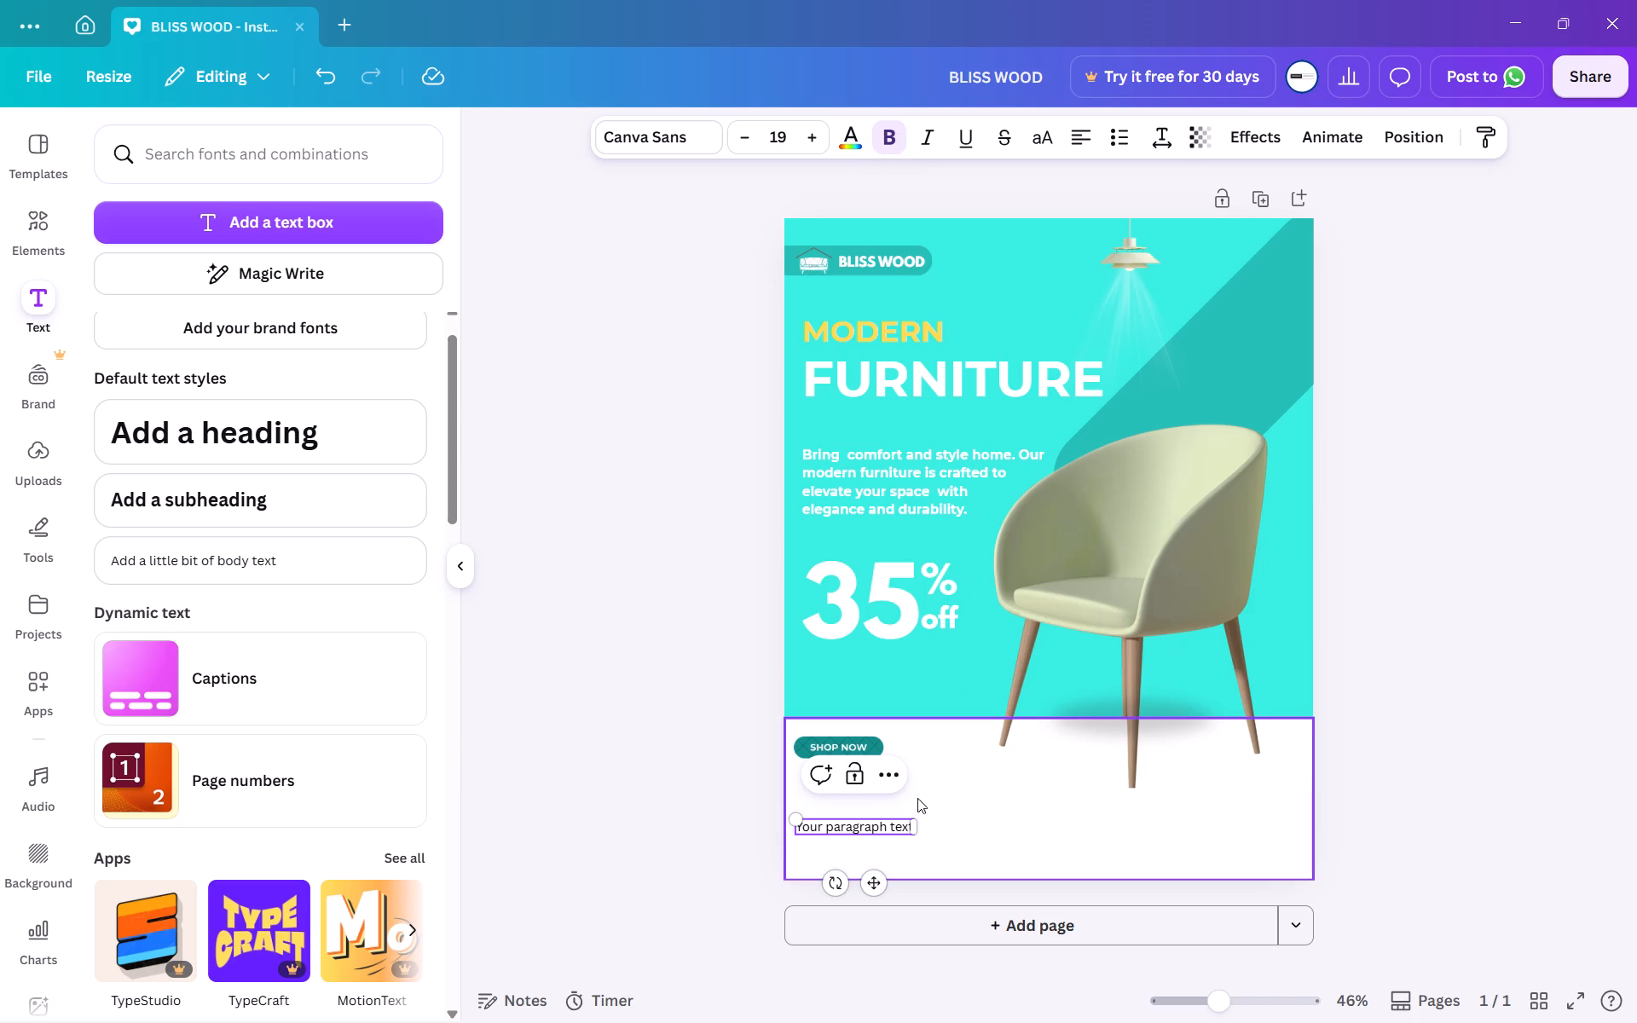
Replace the placeholder text below the SHOP NOW button with "For More Information".
double_click(883, 823)
triple_click(883, 823)
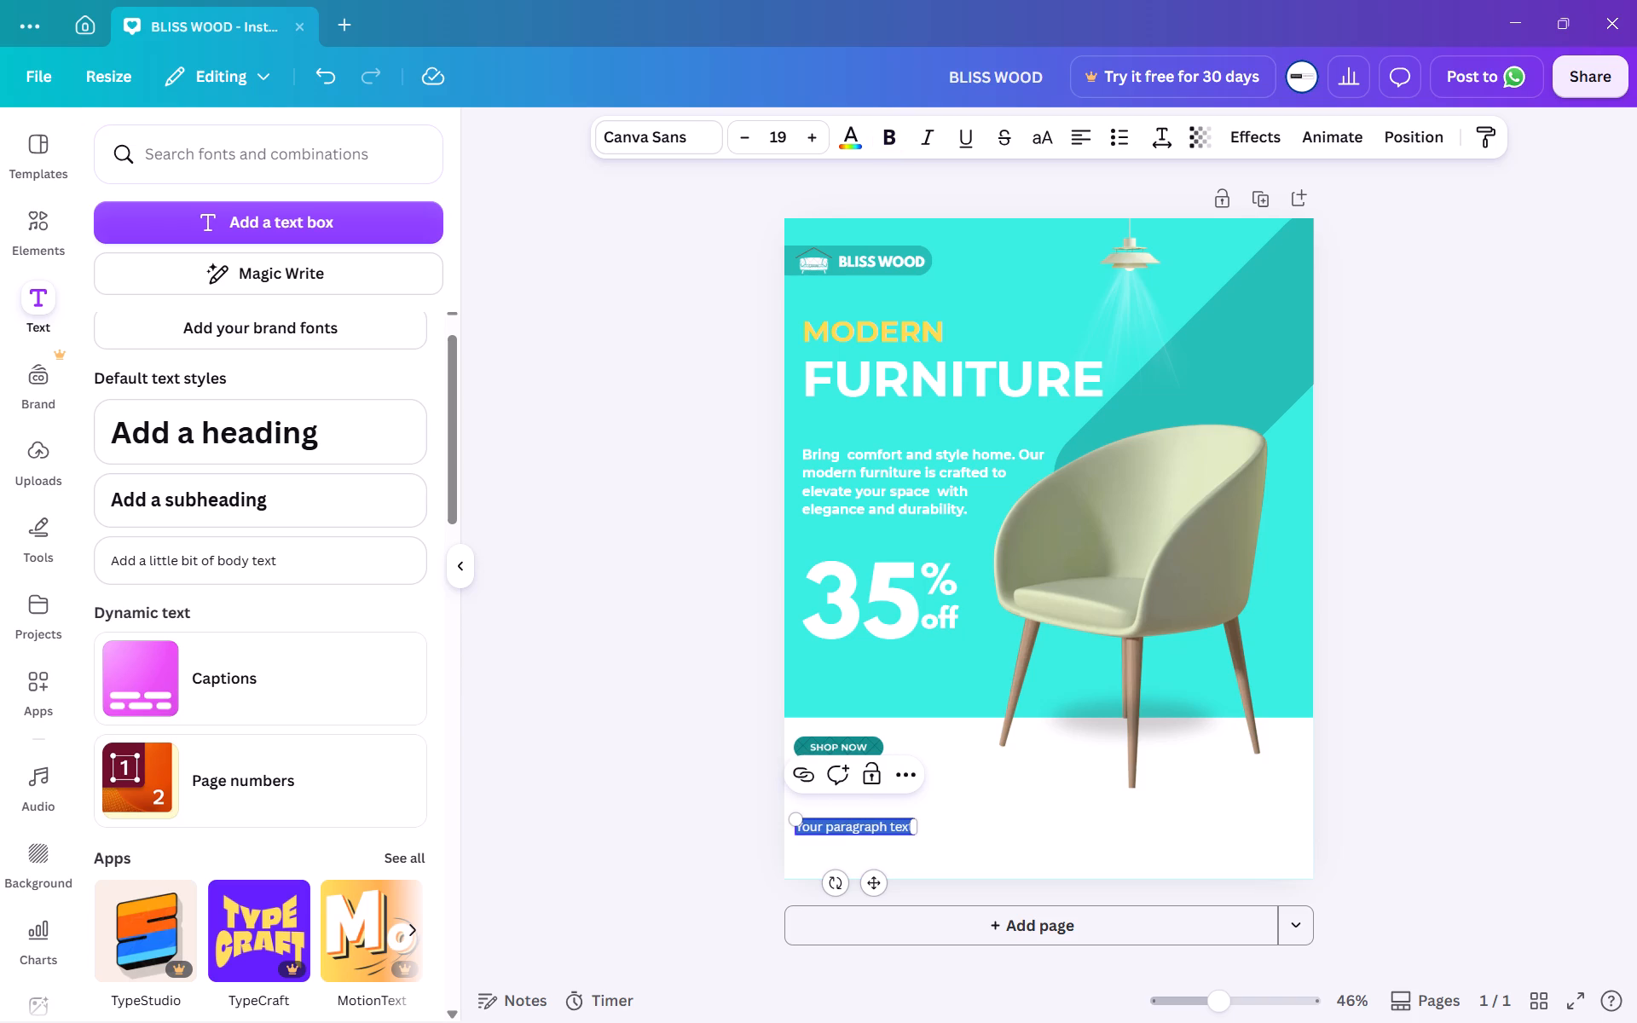
type("Fo")
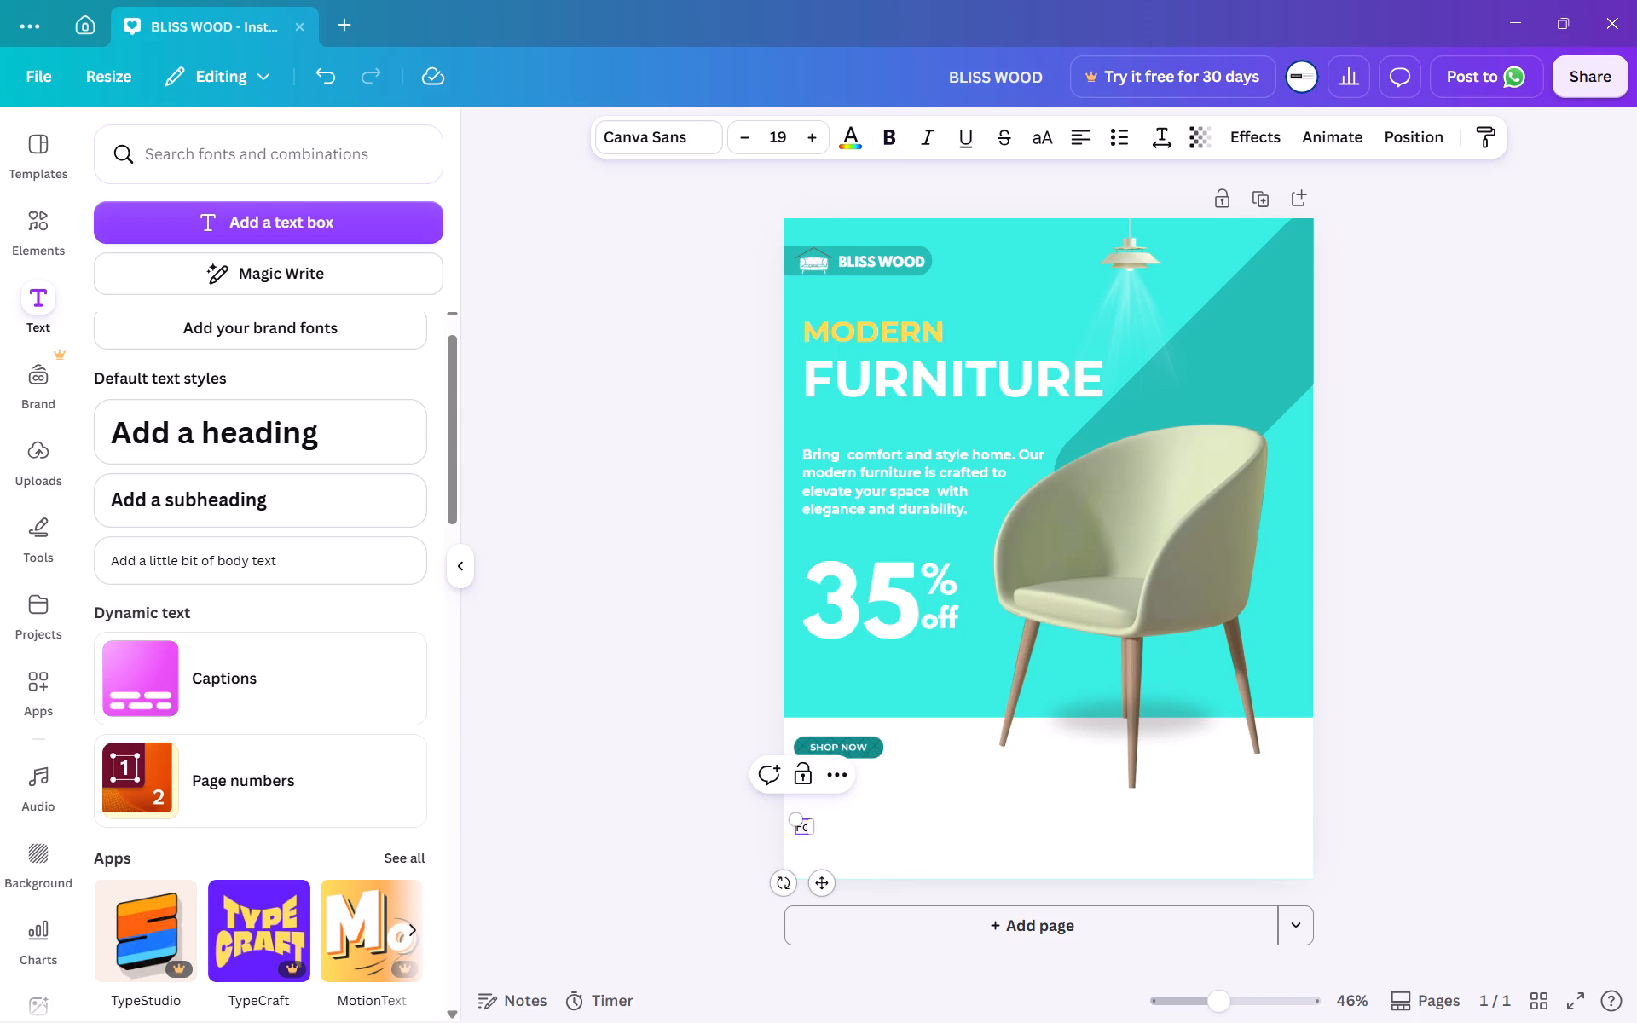
type("r")
key("space")
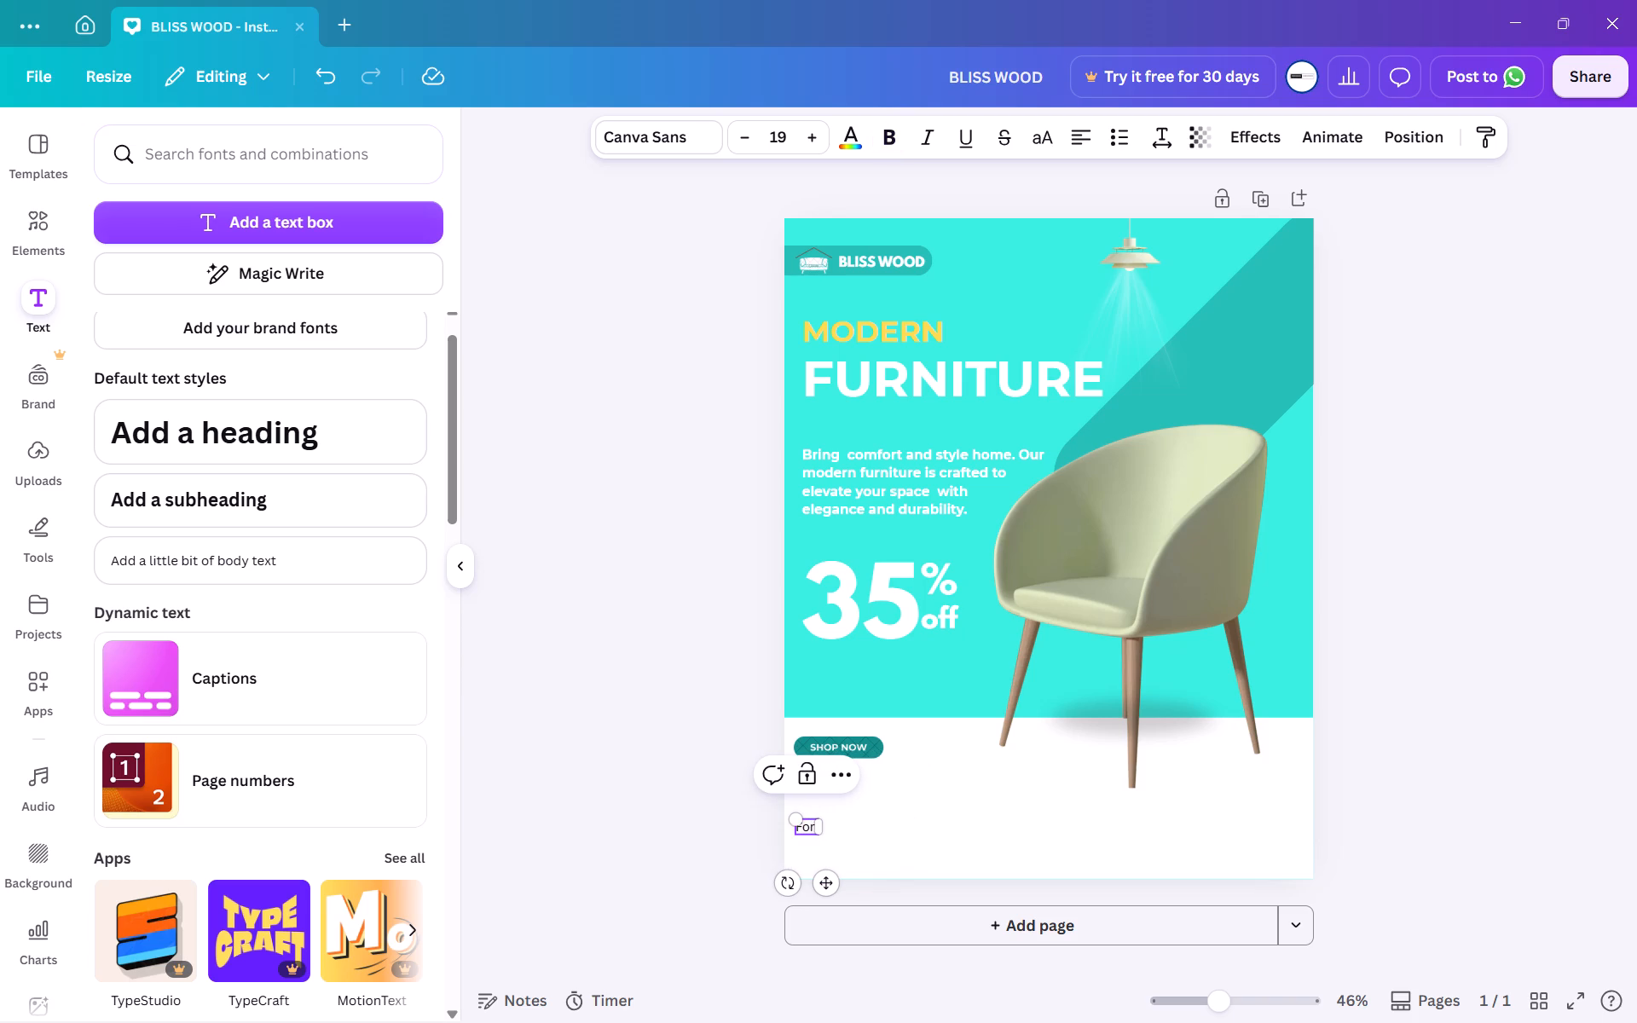
type("More")
key("space")
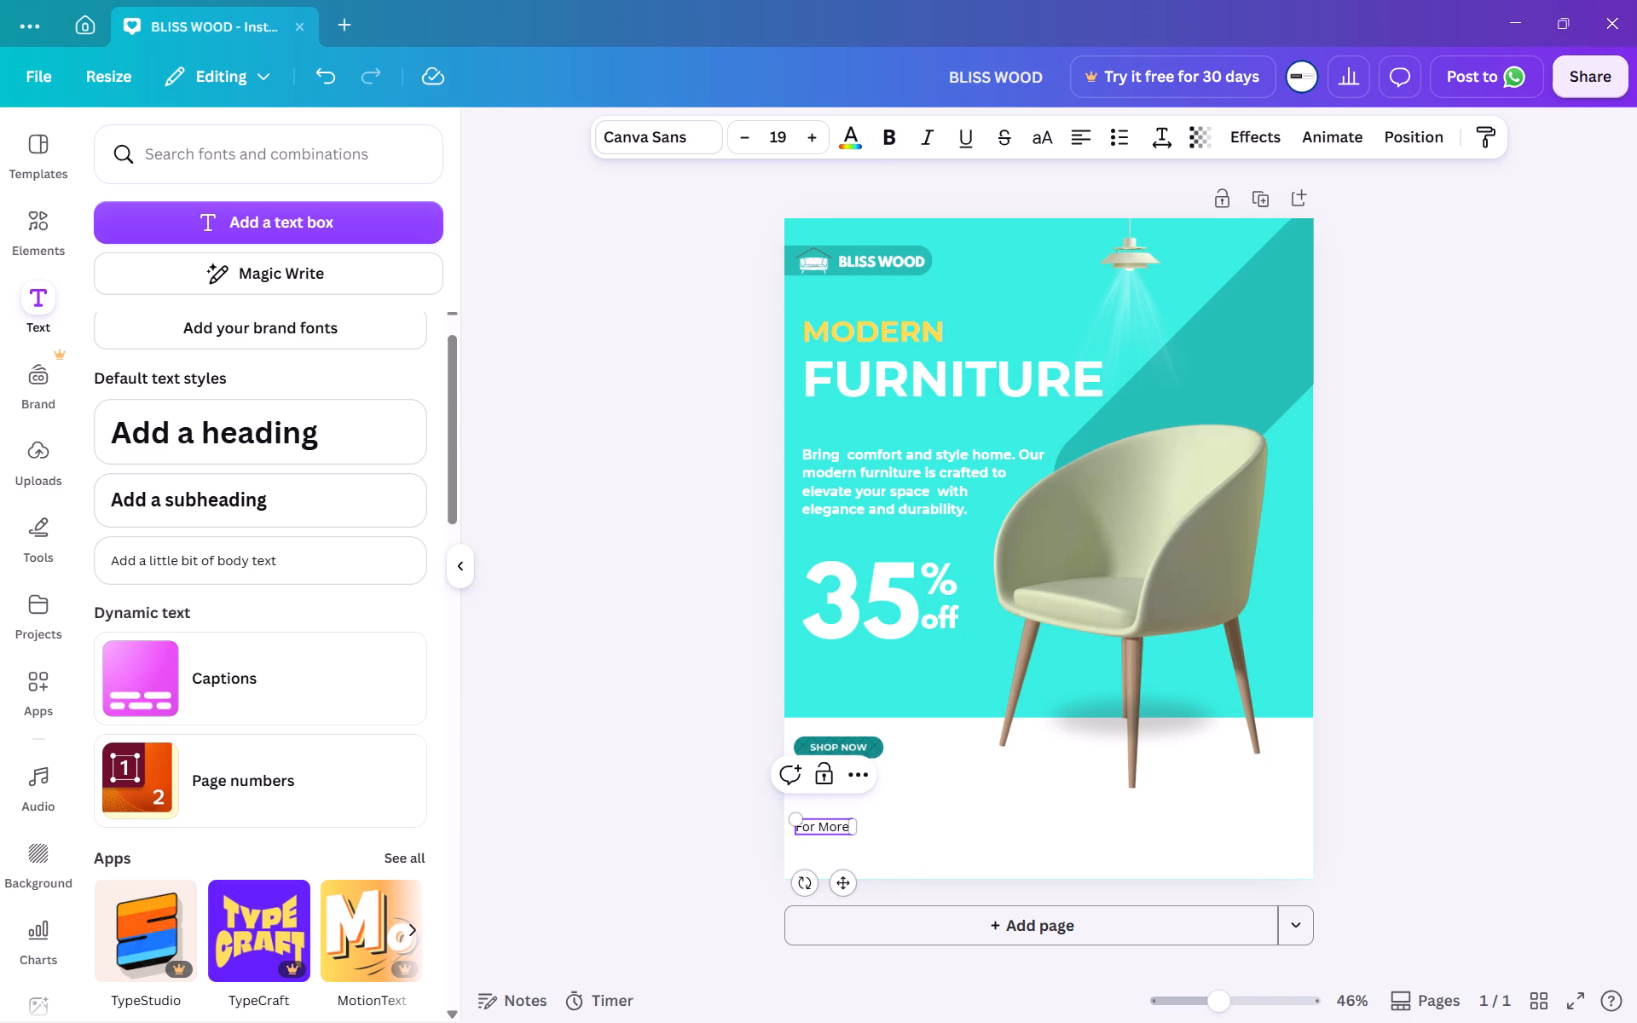
type("Information")
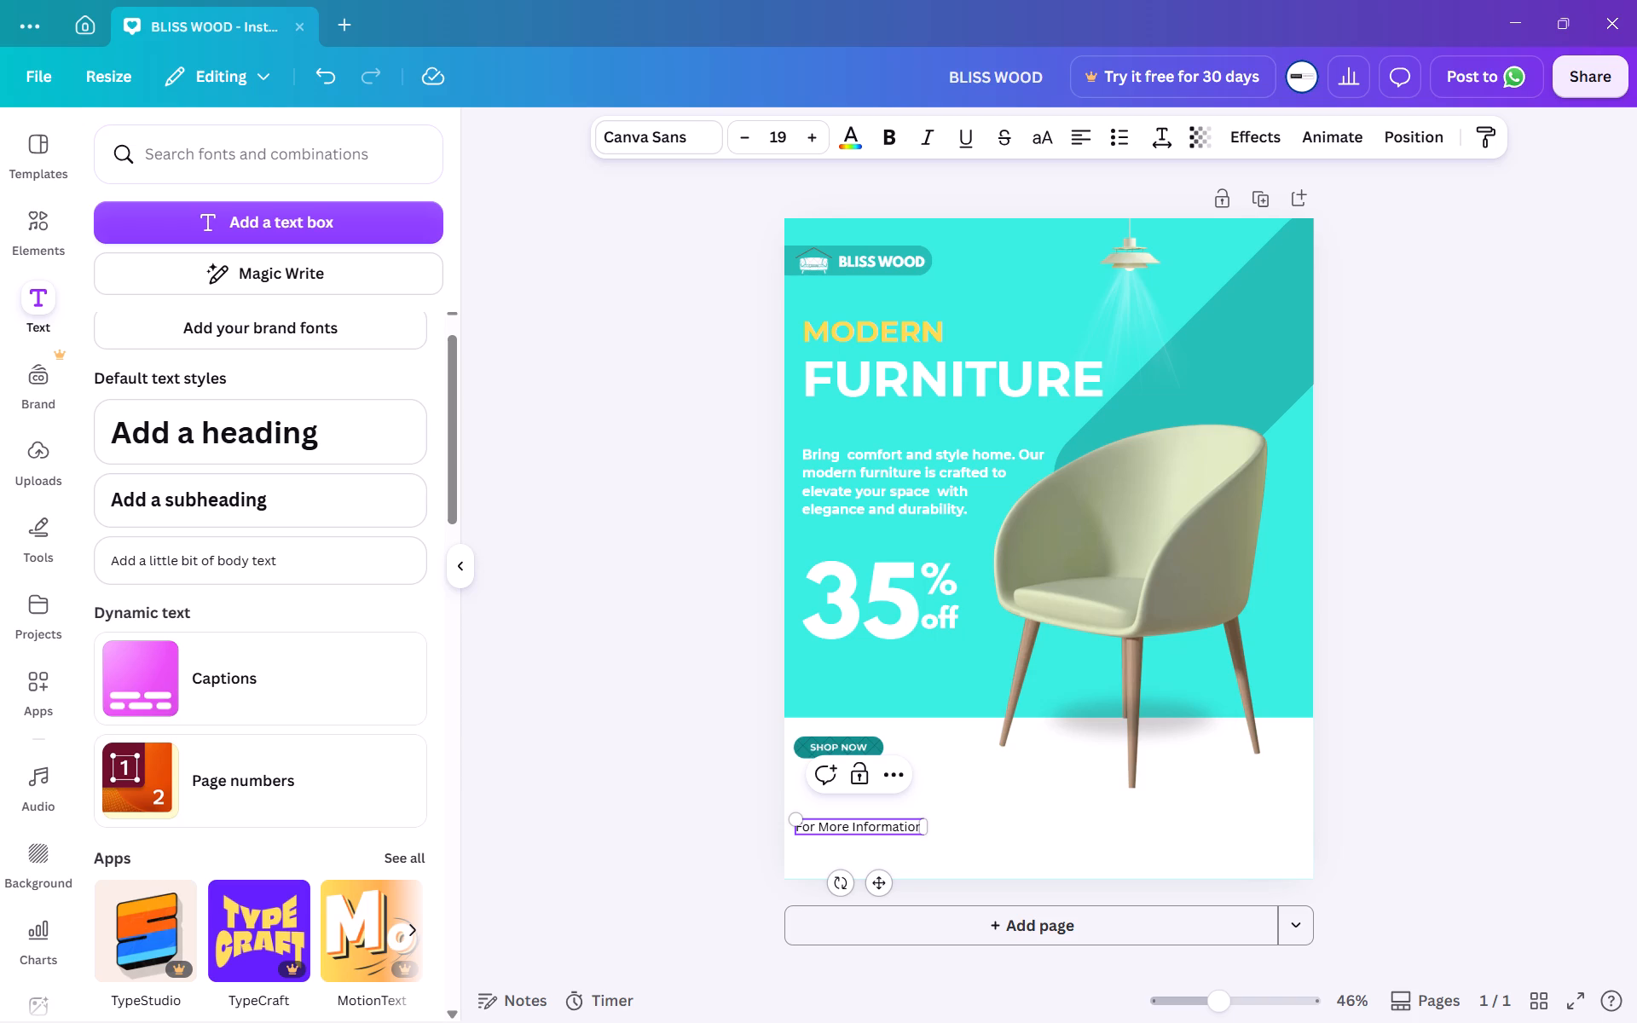
Make the "For More Information" text bold.
triple_click(879, 829)
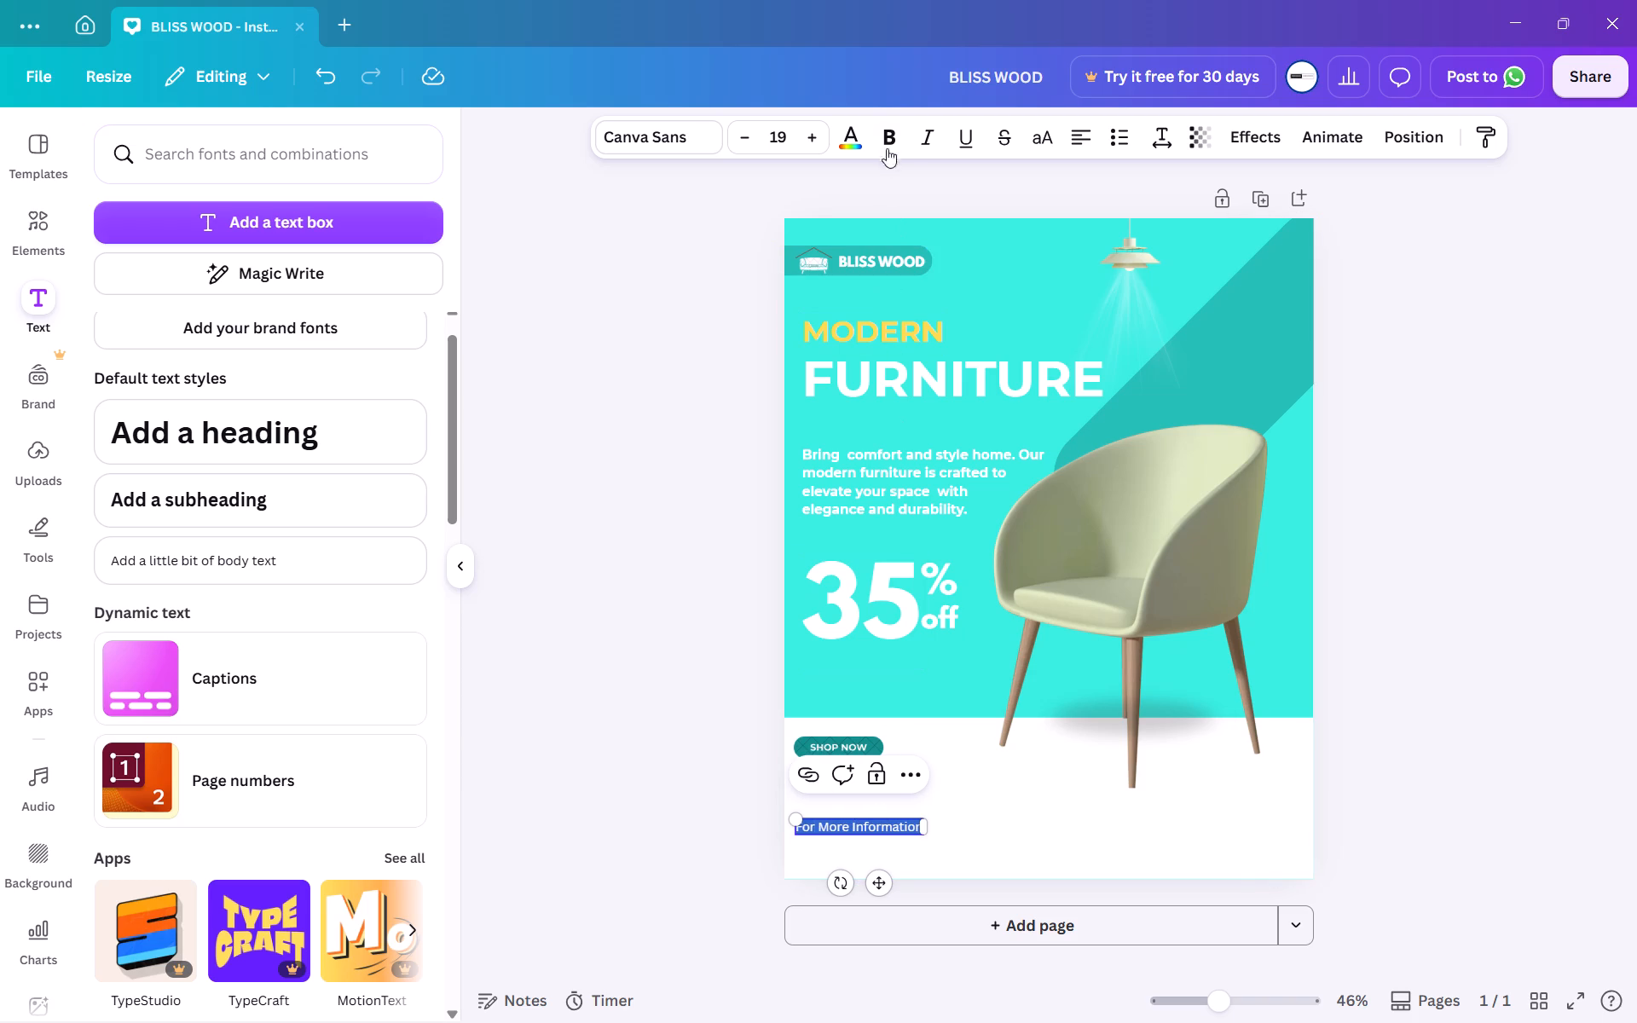
left_click(894, 140)
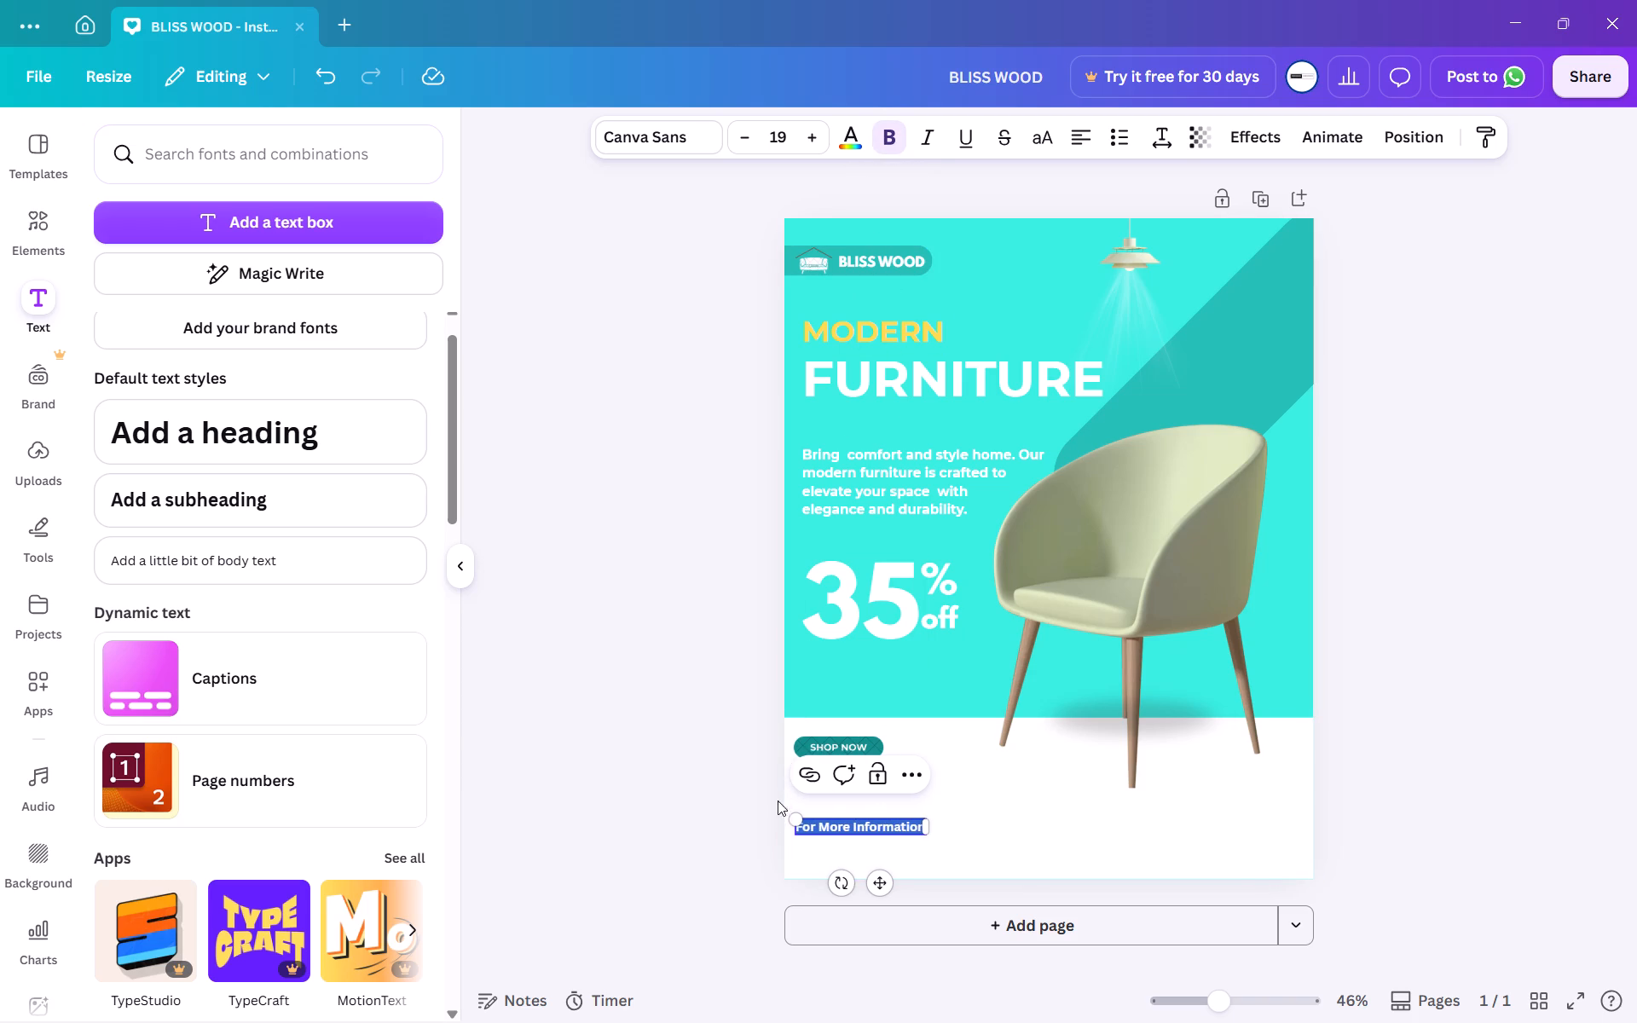
left_click(701, 818)
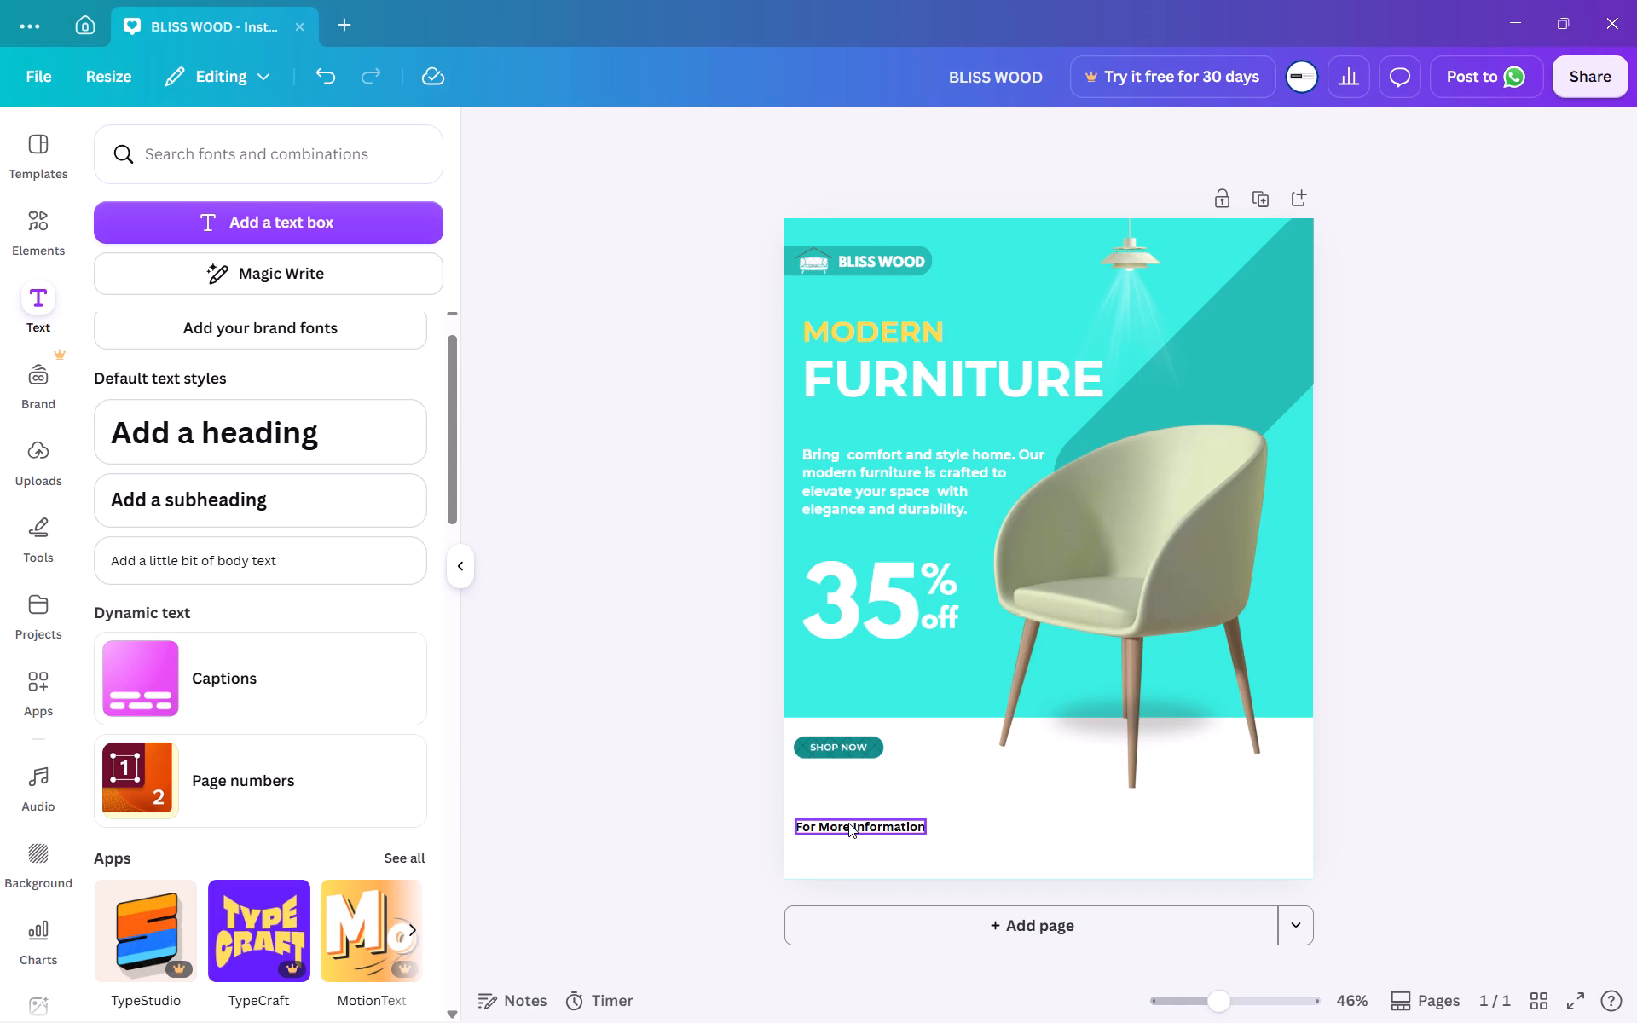
triple_click(848, 823)
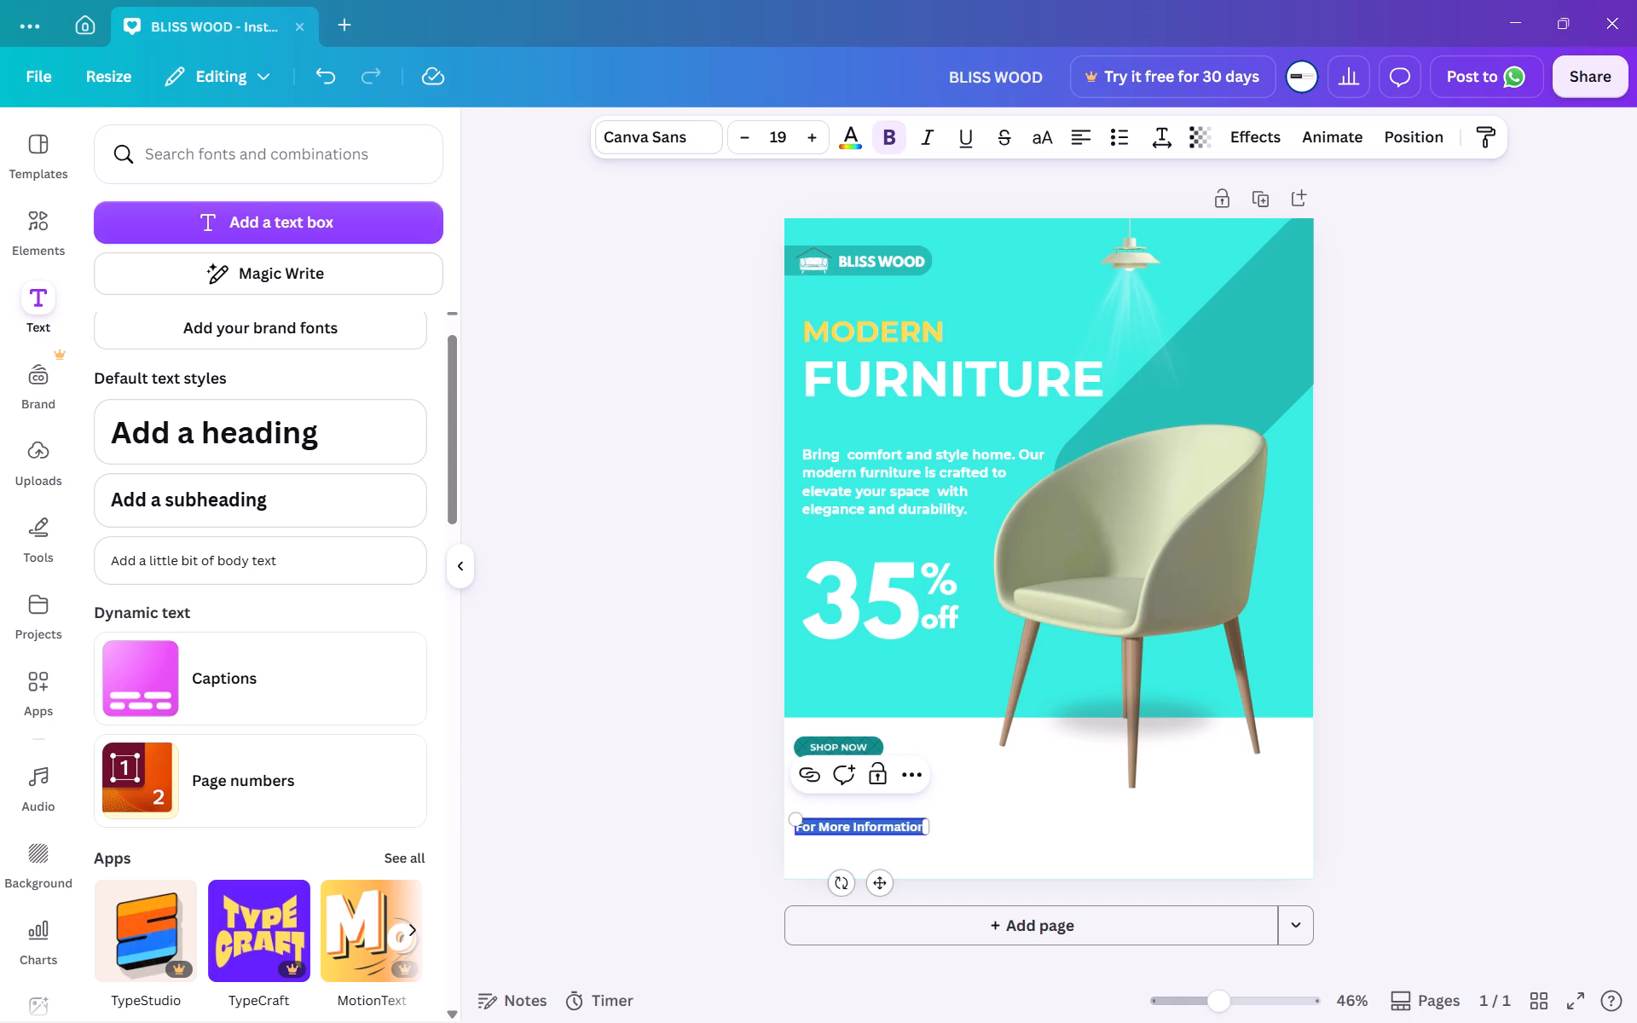
left_click(909, 826)
key("Right")
key("Right")
key("Right")
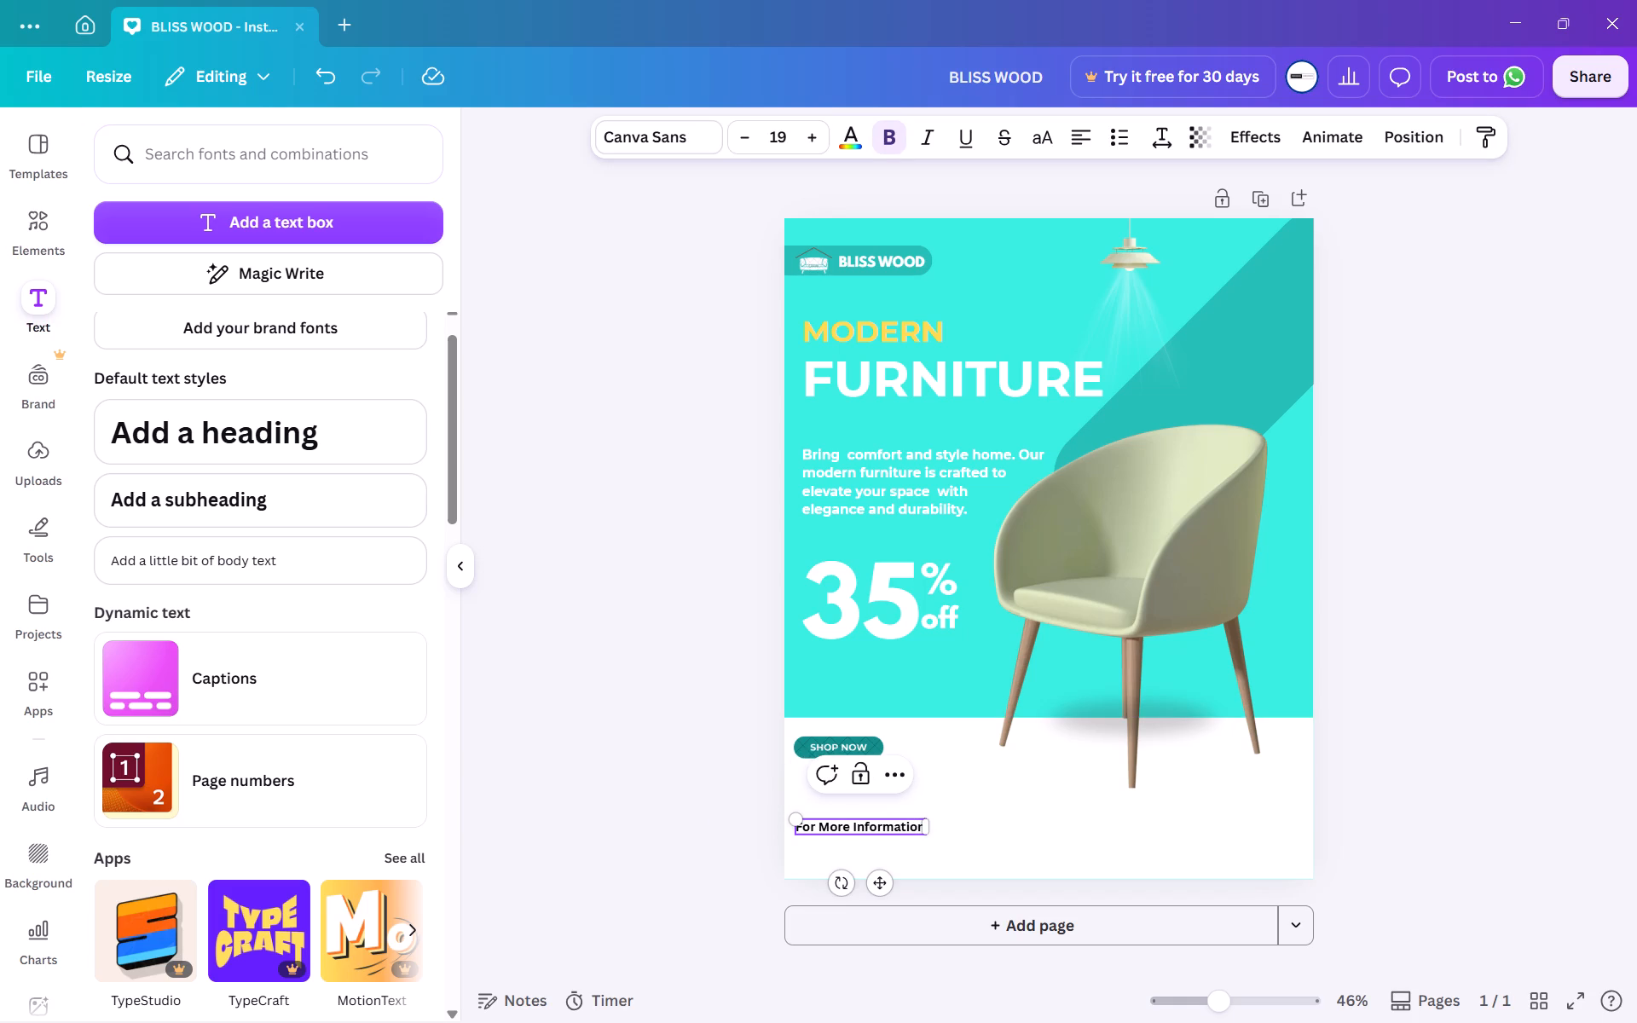
key("Return")
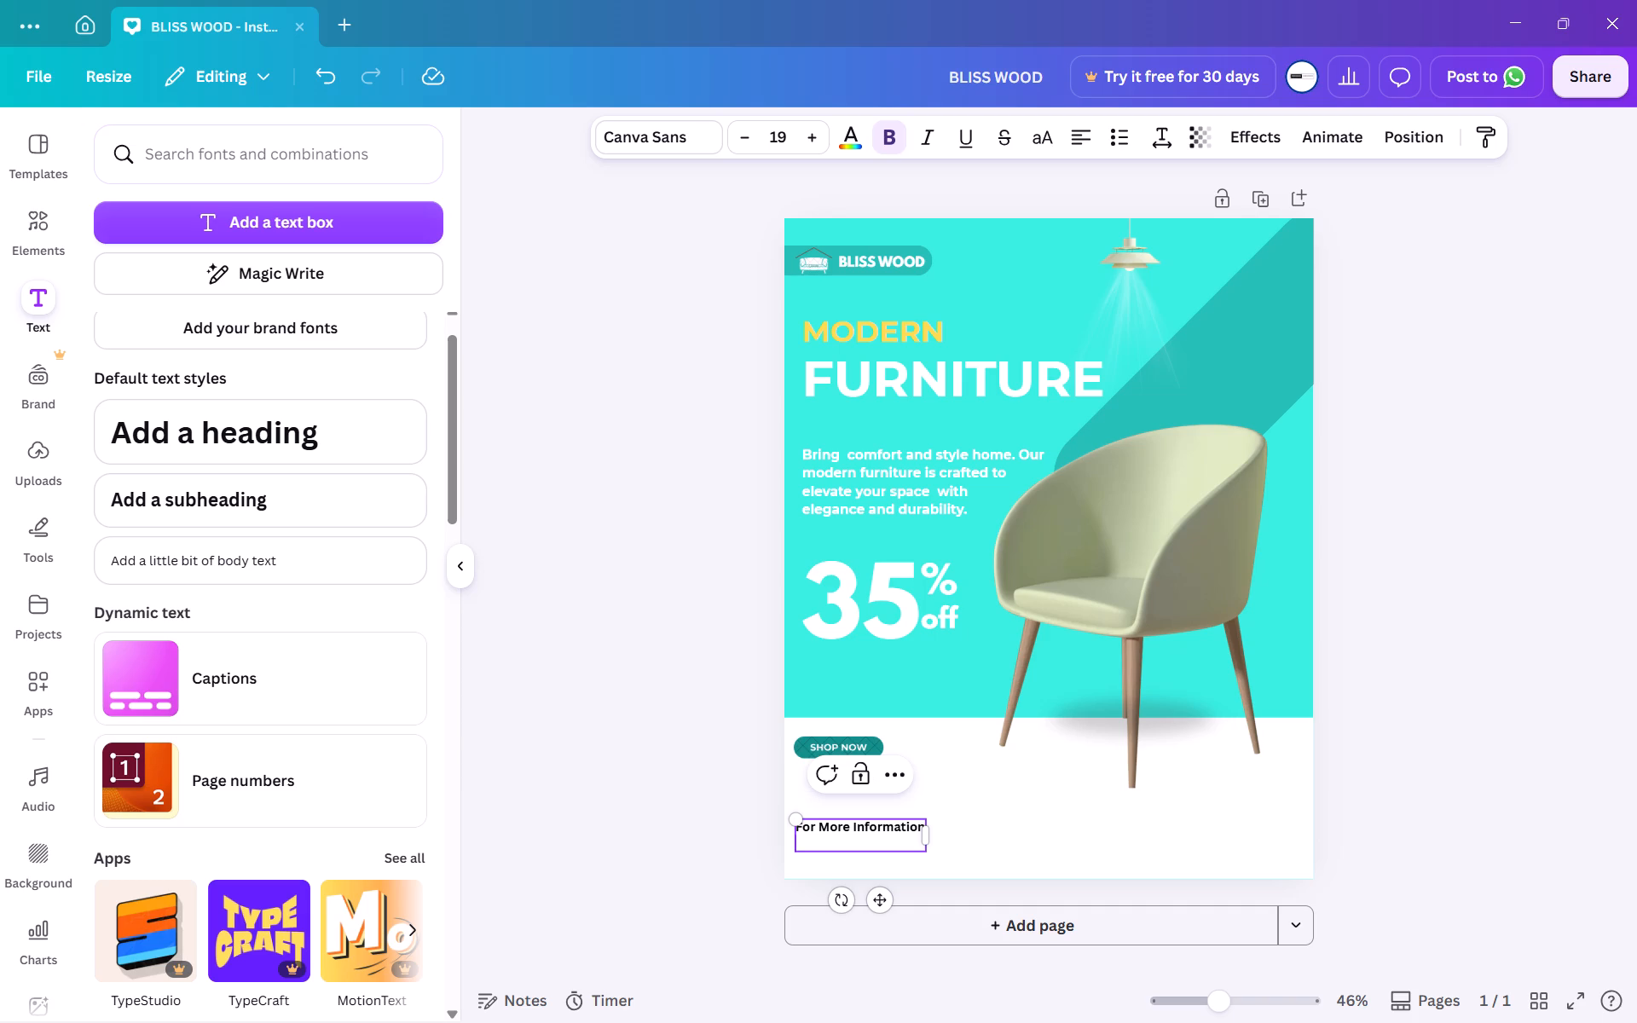
key("ctrl+b")
type("ww")
key("w")
key("period")
type("vision")
key("BackSpace")
key("BackSpace")
key("BackSpace")
key("BackSpace")
key("BackSpace")
key("BackSpace")
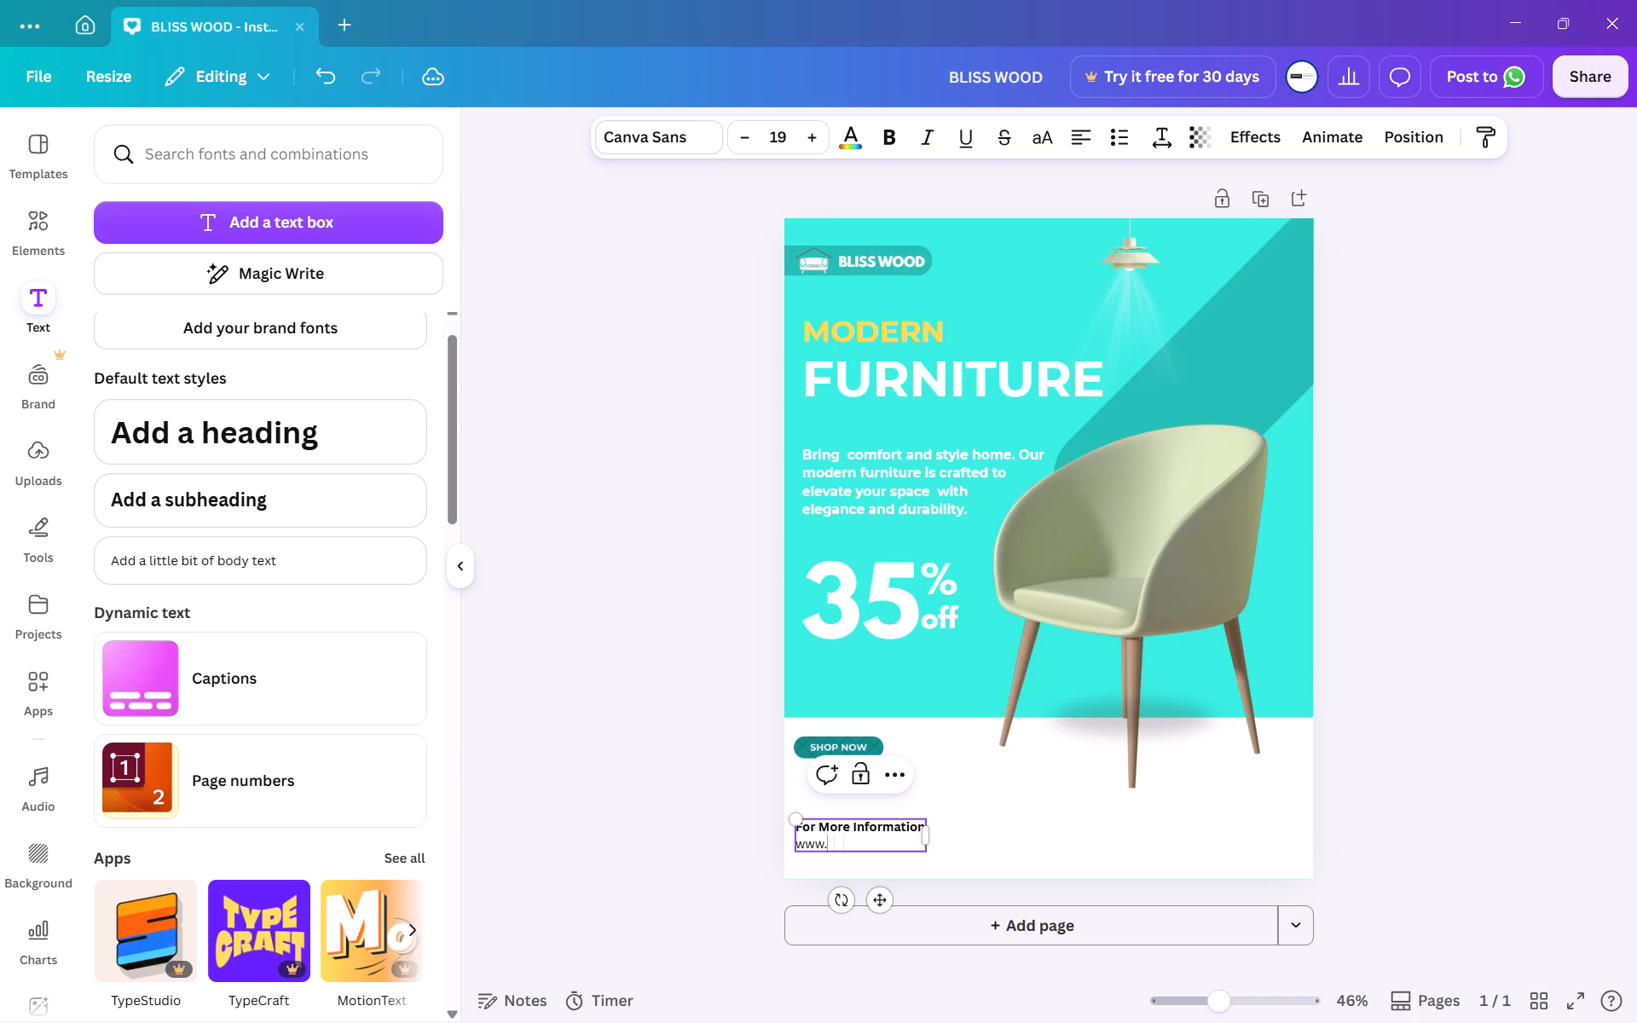
type("bliss")
type("wood")
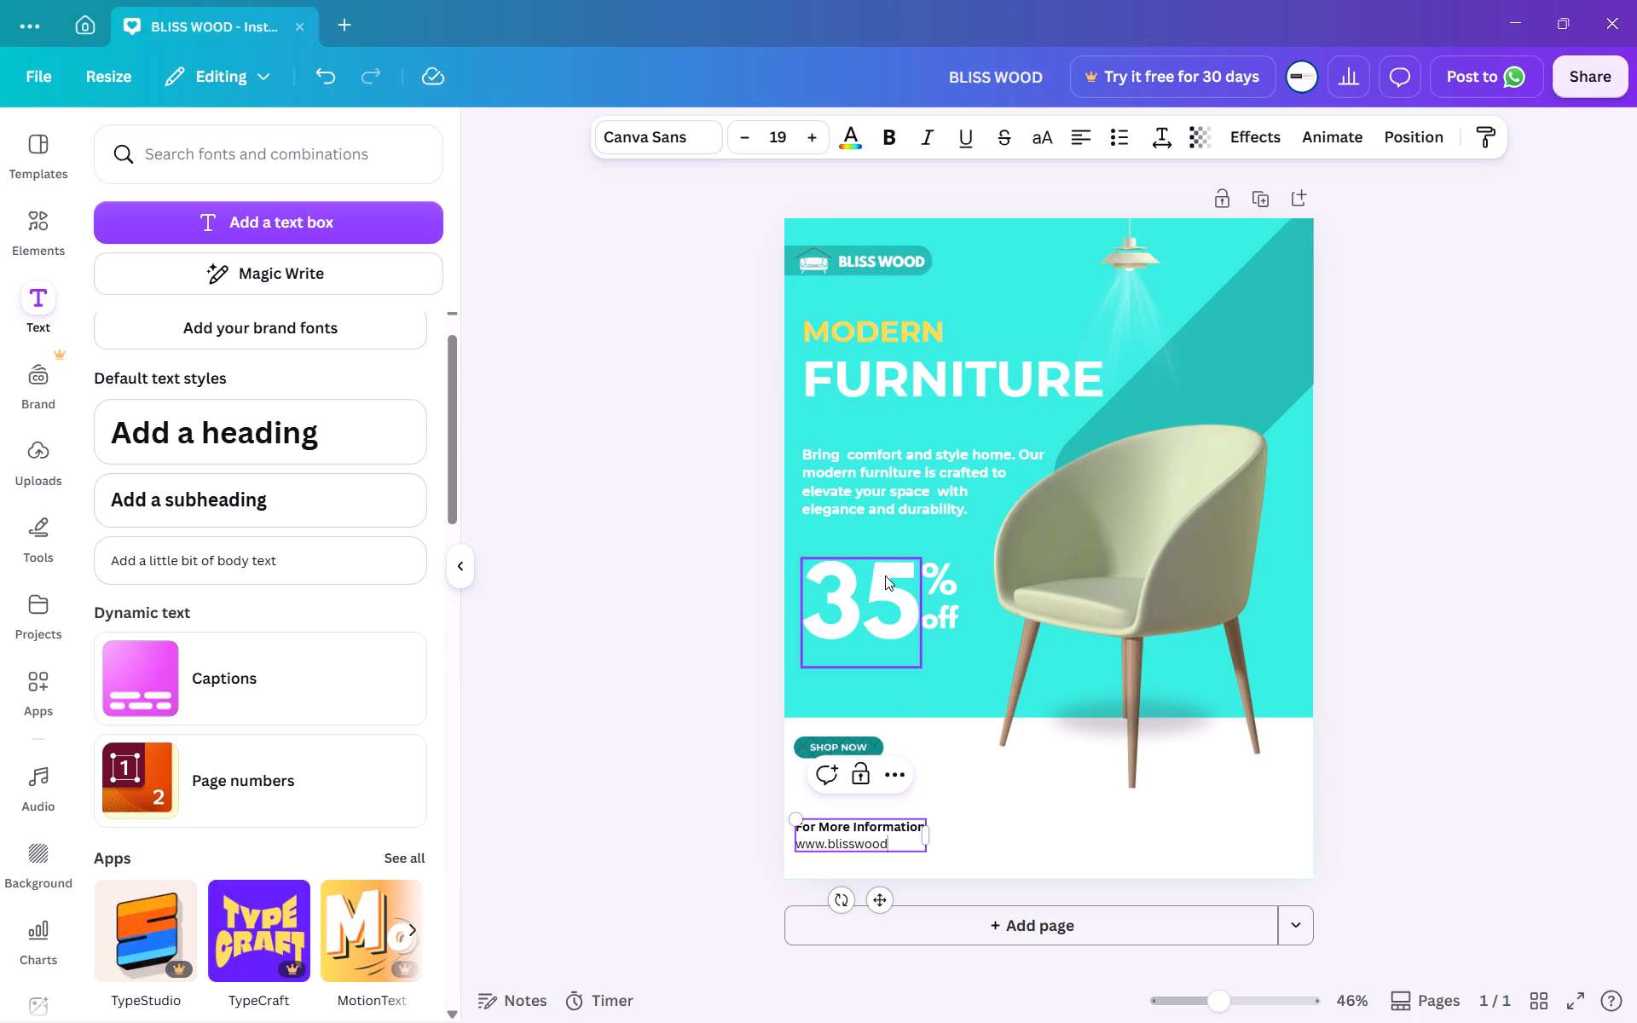
type(".com")
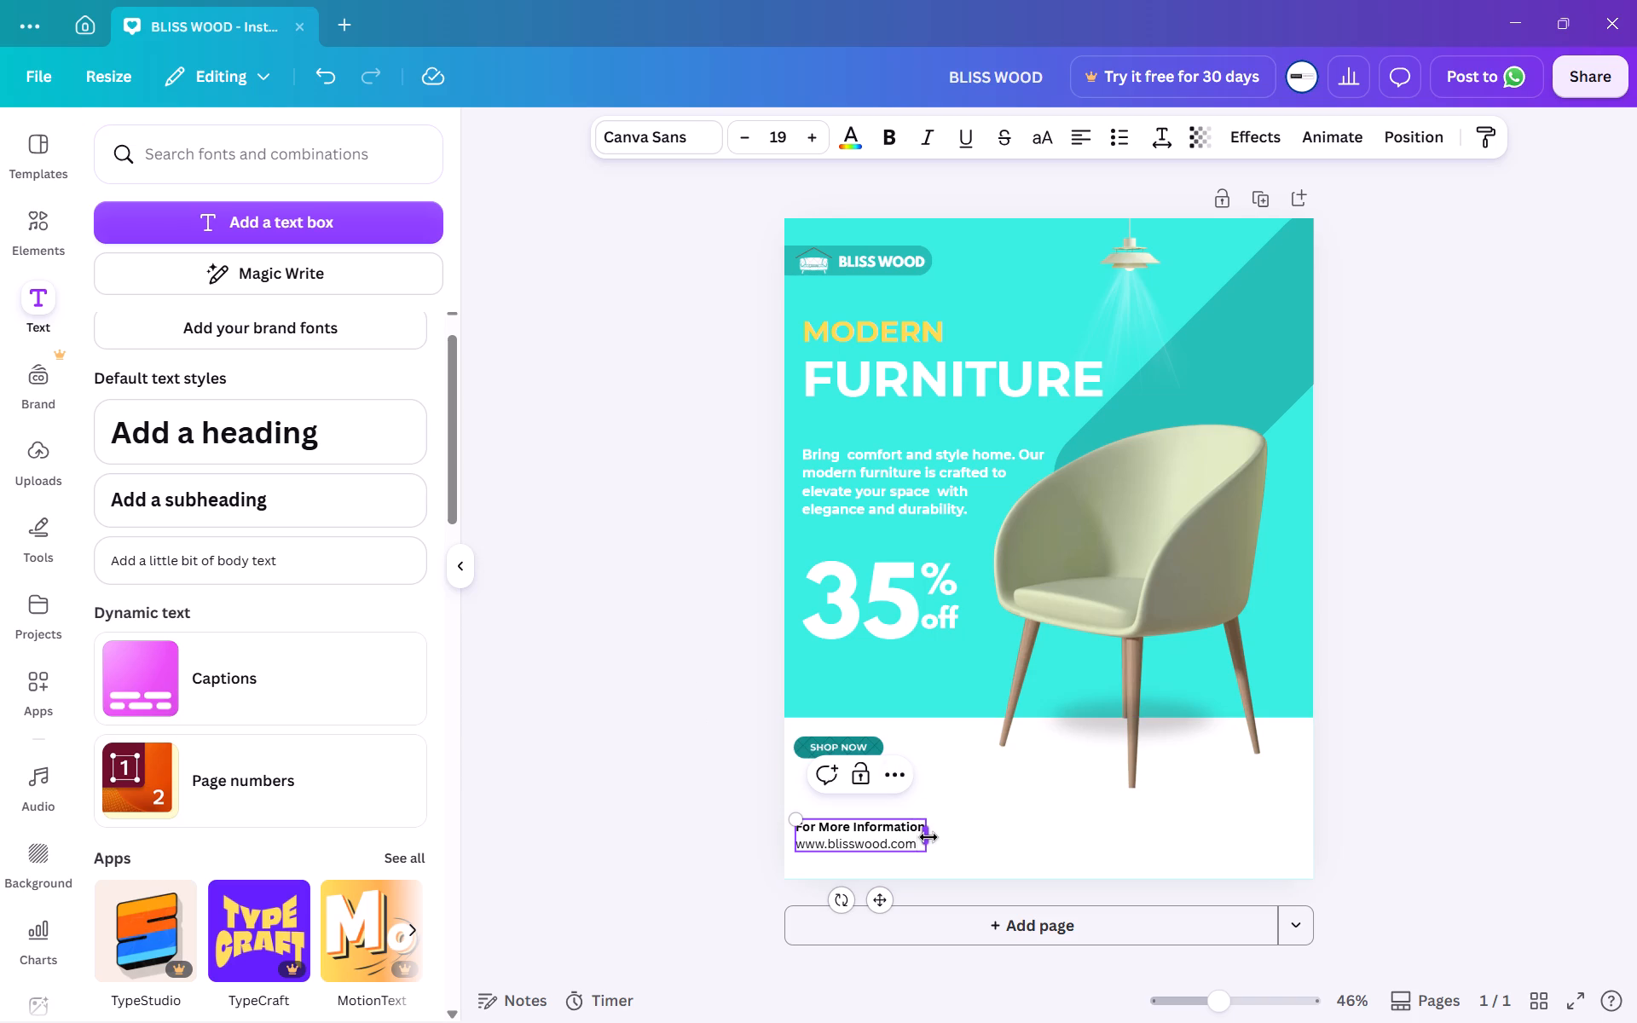
key("space")
key("space")
key("space")
key("space")
key("space")
key("space")
key("space")
key("space")
key("space")
key("space")
key("space")
key("space")
key("space")
key("space")
key("space")
key("space")
key("space")
key("space")
key("space")
key("space")
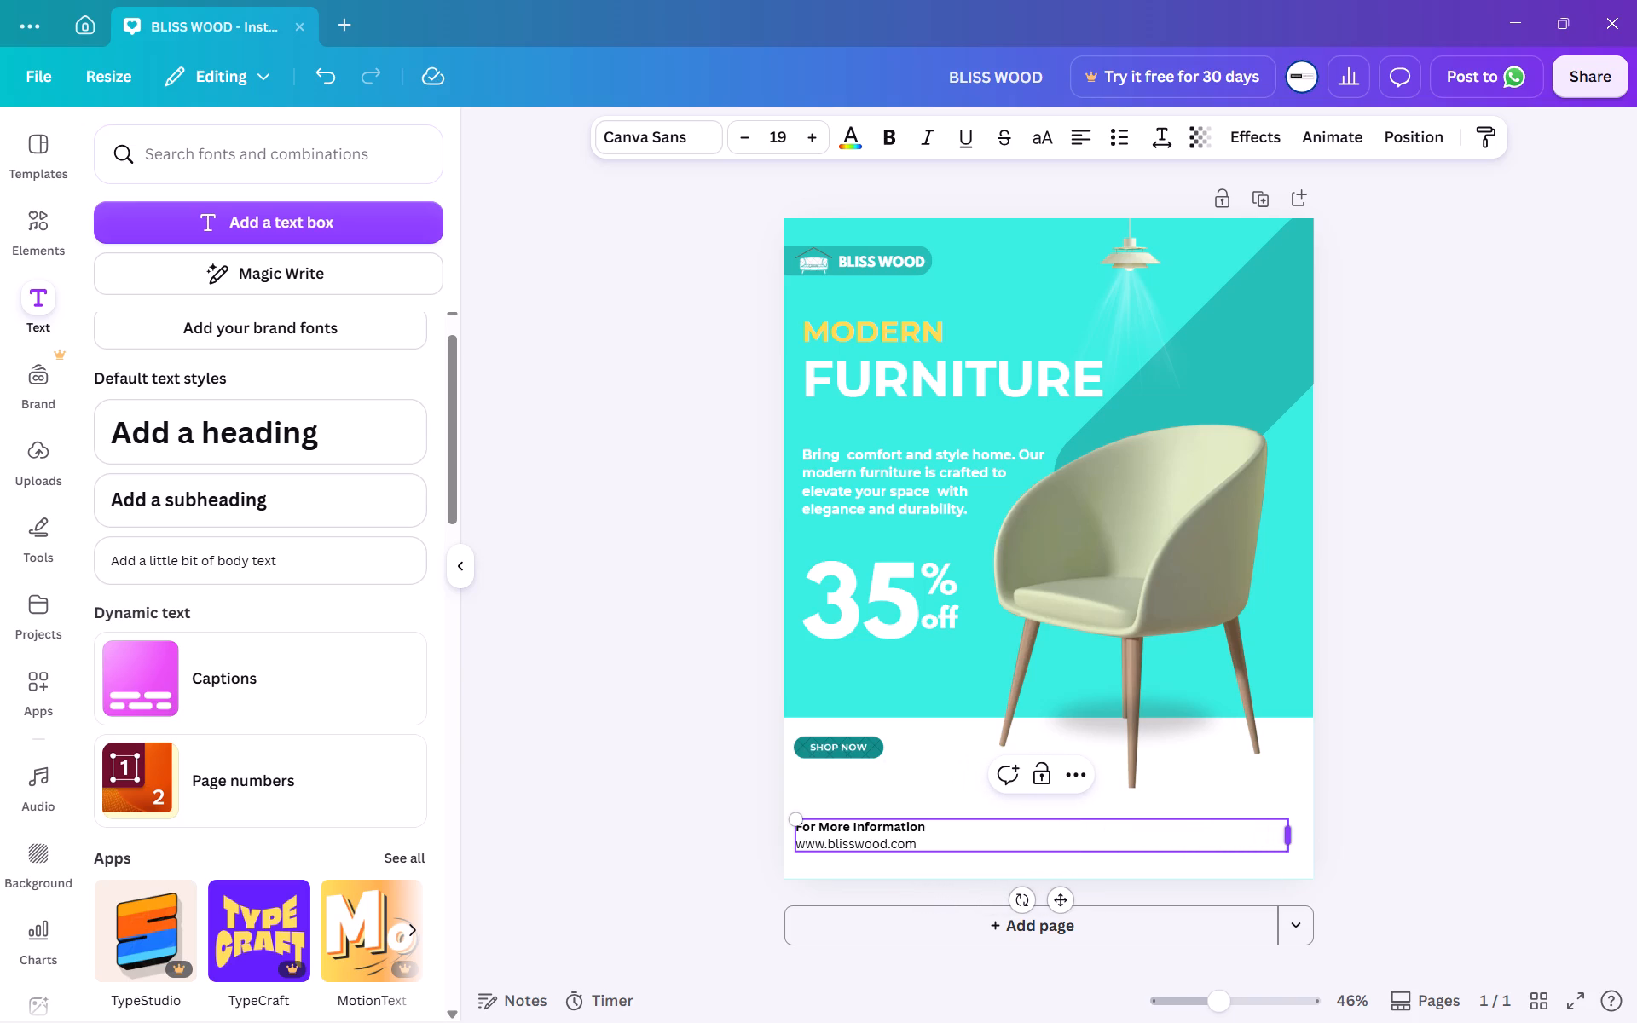
type("12")
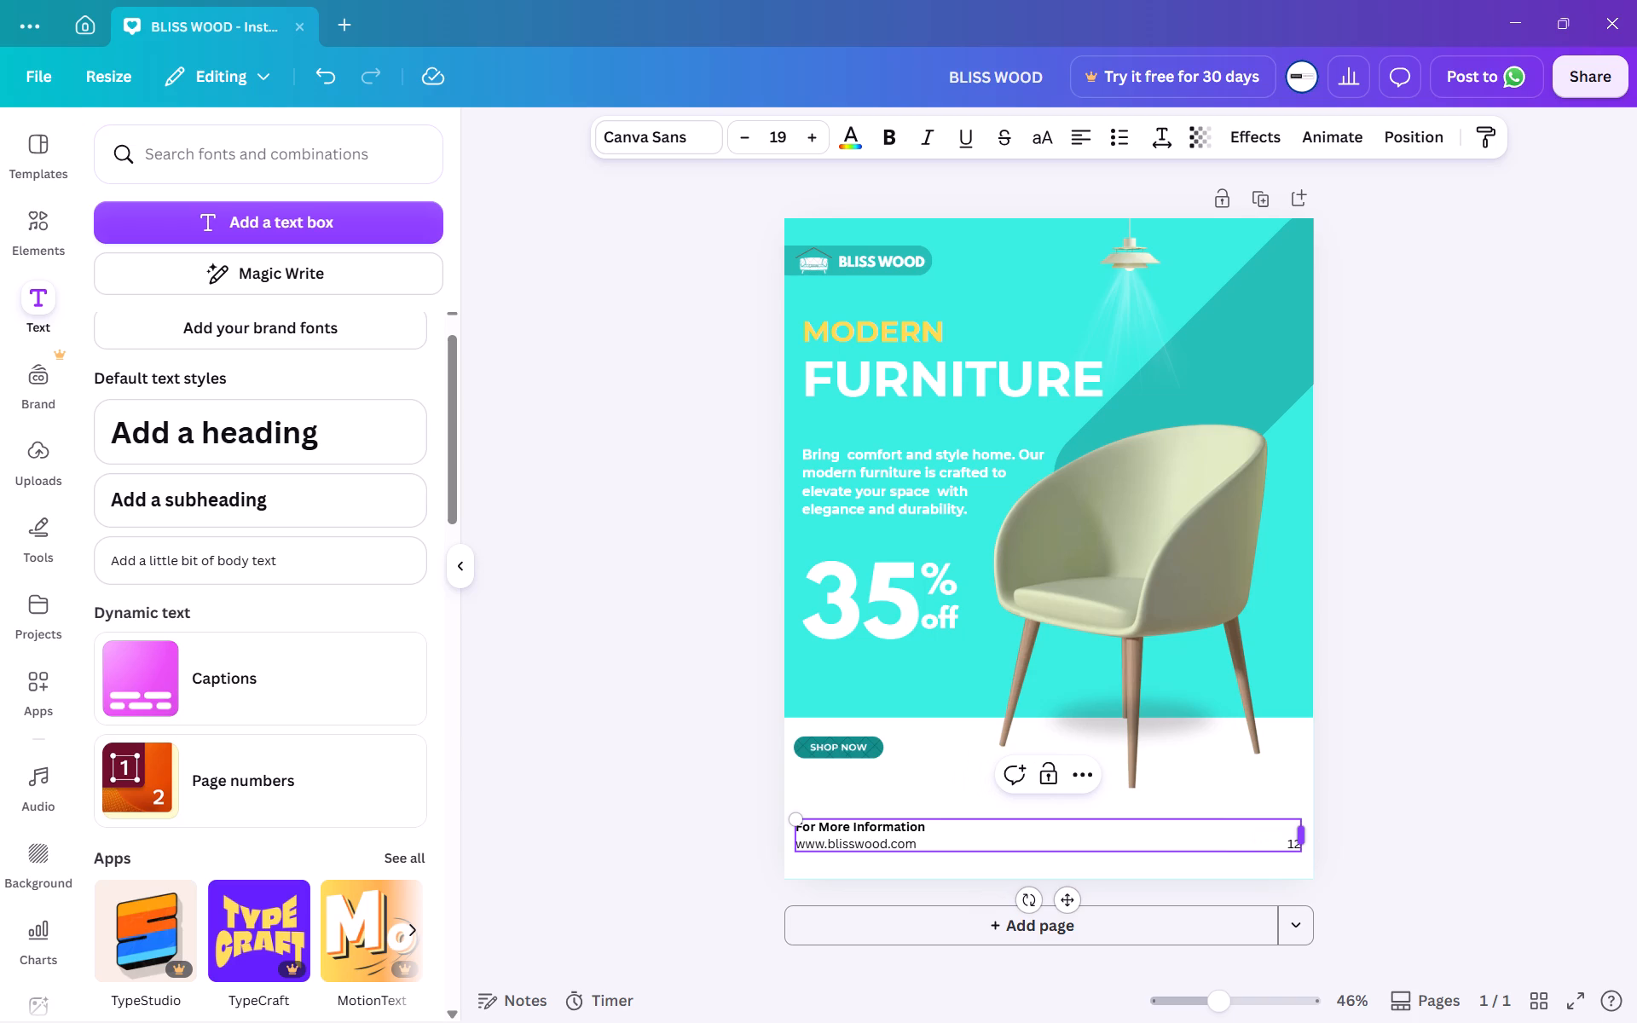
key("Left")
key("Left")
key("BackSpace")
key("BackSpace")
key("BackSpace")
key("BackSpace")
key("BackSpace")
key("BackSpace")
key("BackSpace")
key("BackSpace")
key("BackSpace")
key("BackSpace")
key("BackSpace")
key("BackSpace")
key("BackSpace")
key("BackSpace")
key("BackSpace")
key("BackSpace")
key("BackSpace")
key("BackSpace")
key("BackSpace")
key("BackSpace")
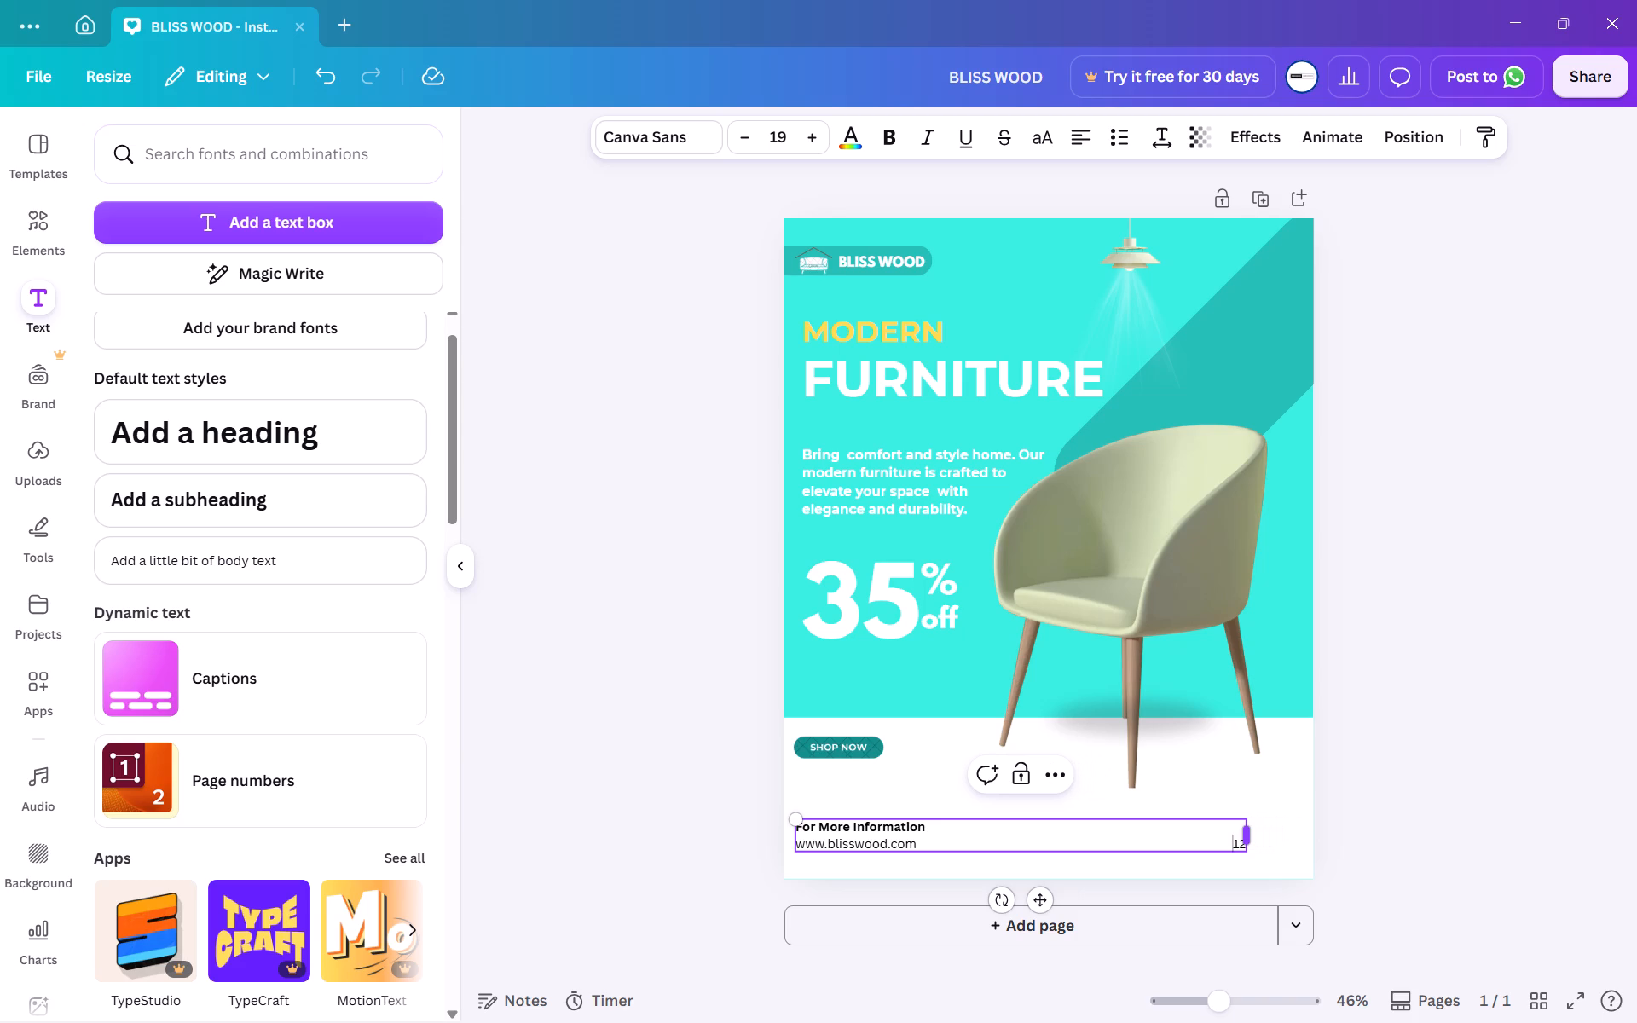
Prefix the contact phone number beside the website address with a plus sign and enter its following digits up to 9.
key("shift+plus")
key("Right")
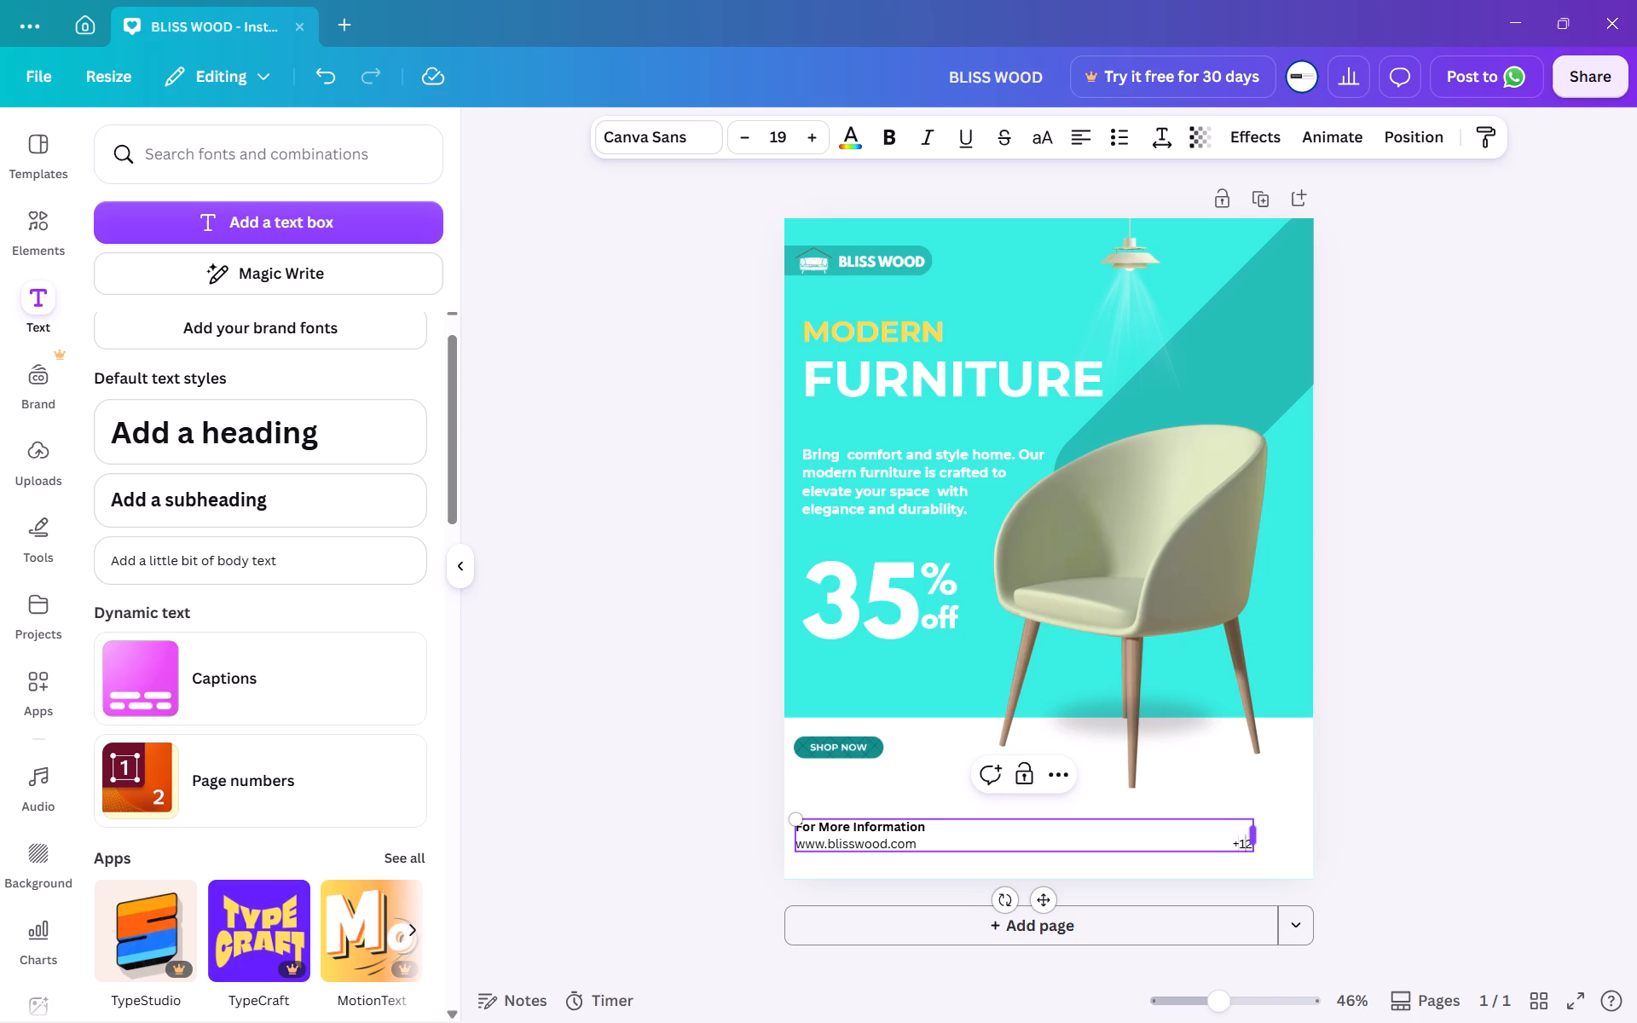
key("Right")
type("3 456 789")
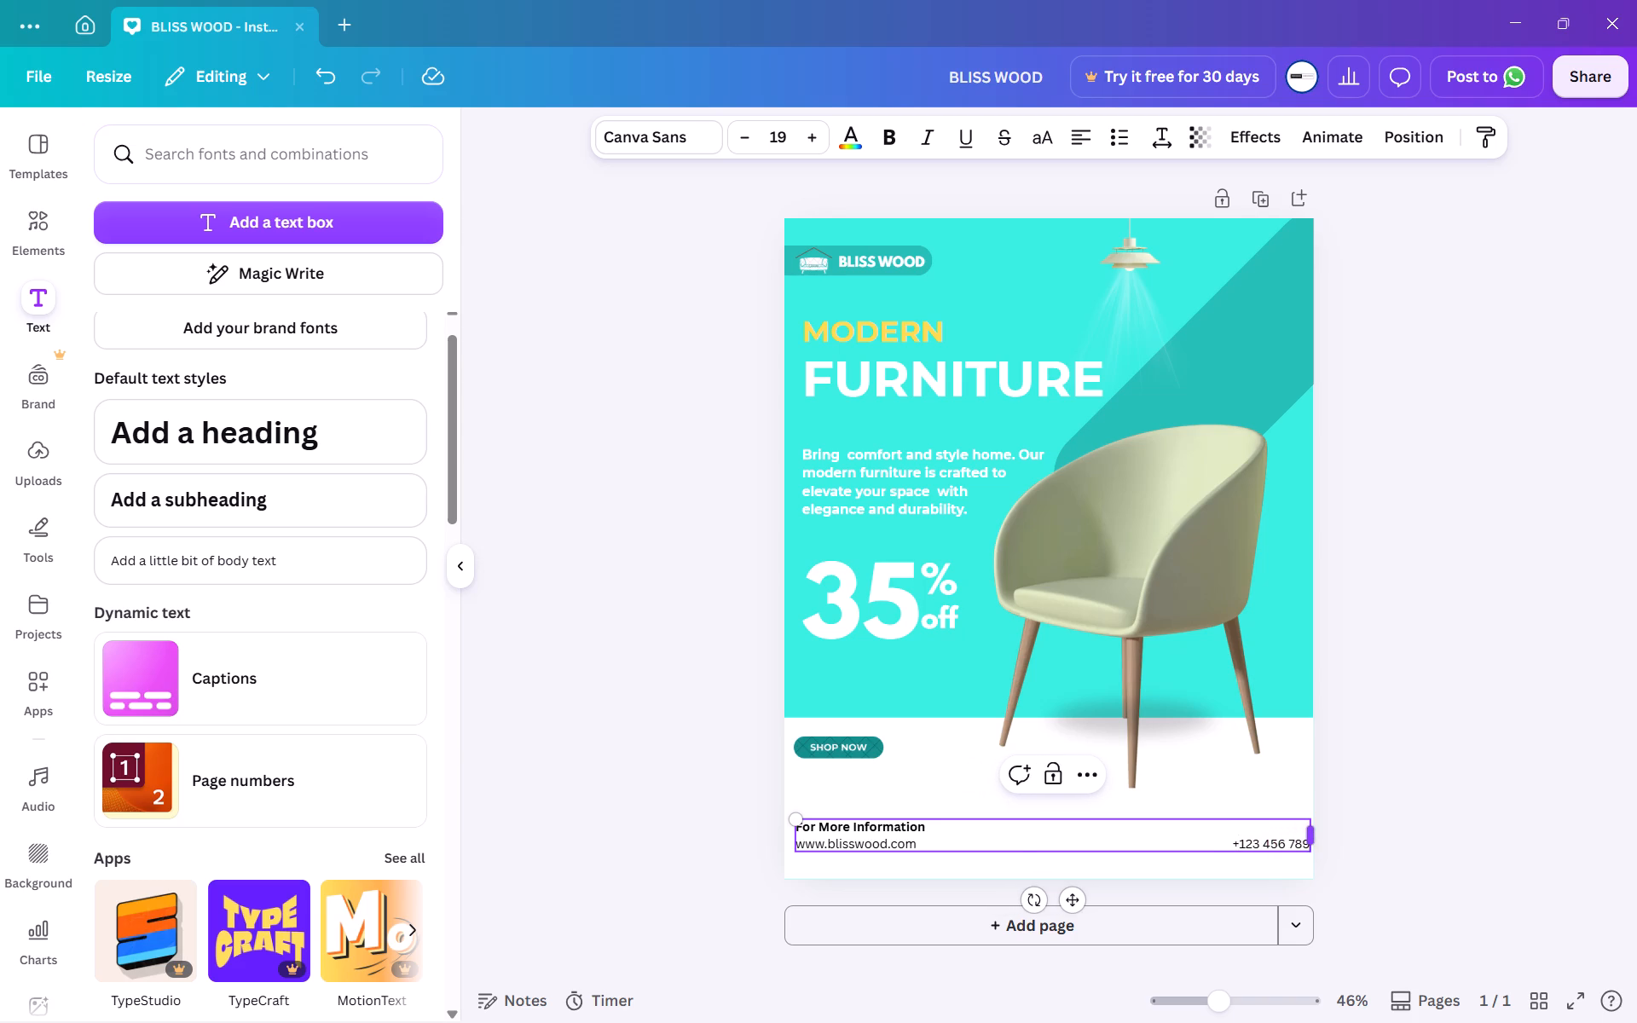
left_click(1229, 844)
key("BackSpace")
key("BackSpace")
key("BackSpace")
key("BackSpace")
key("BackSpace")
key("BackSpace")
key("BackSpace")
key("BackSpace")
key("BackSpace")
key("BackSpace")
key("BackSpace")
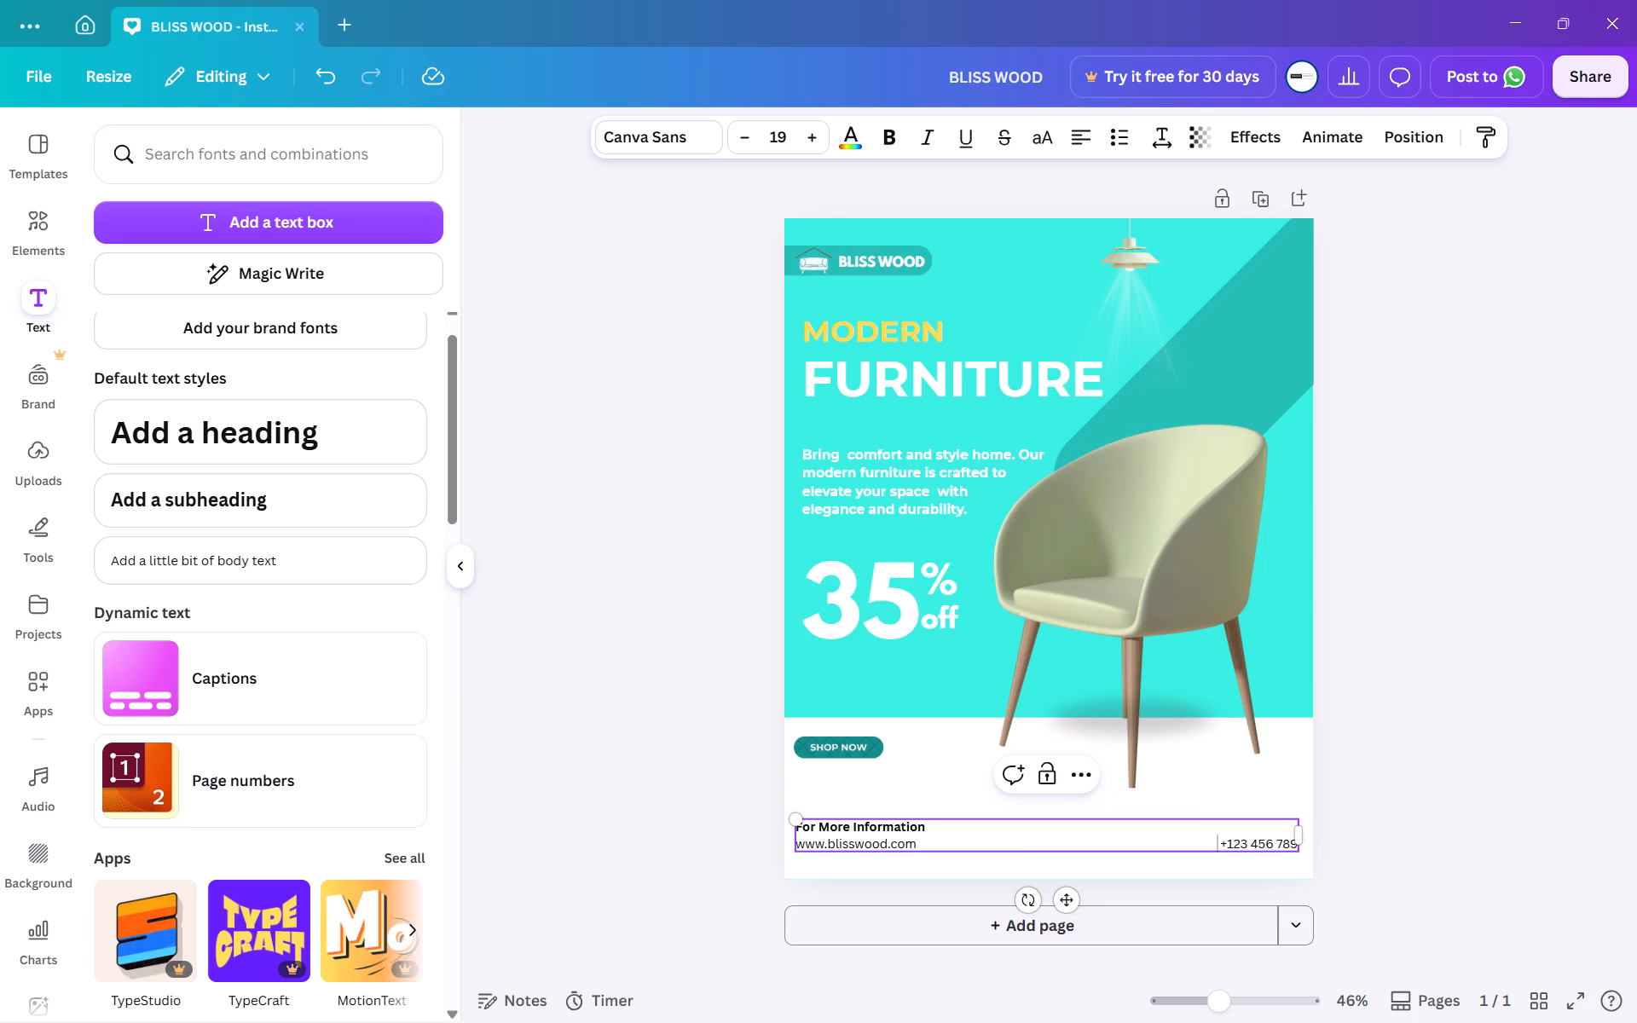
key("BackSpace")
key("BackSpace")
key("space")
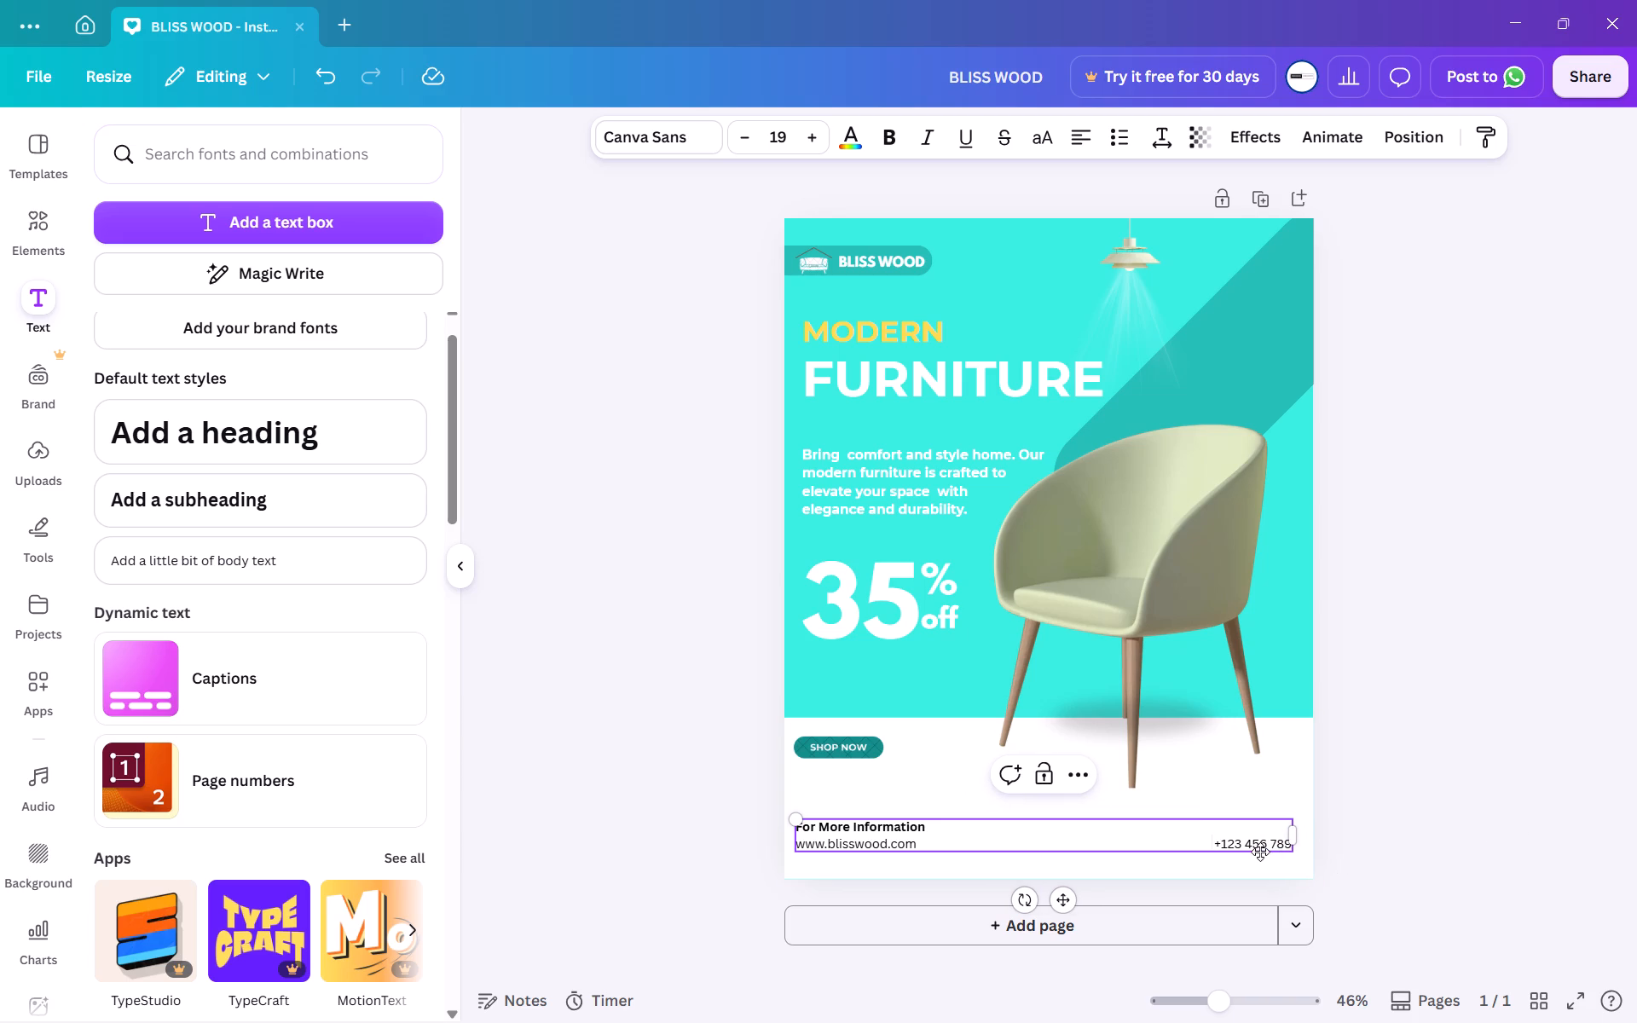
Append a final 0 to the phone number in the contact line and deselect the text box.
left_click(1264, 846)
key("Right")
key("Right")
key("Right")
key("Right")
key("Right")
key("Right")
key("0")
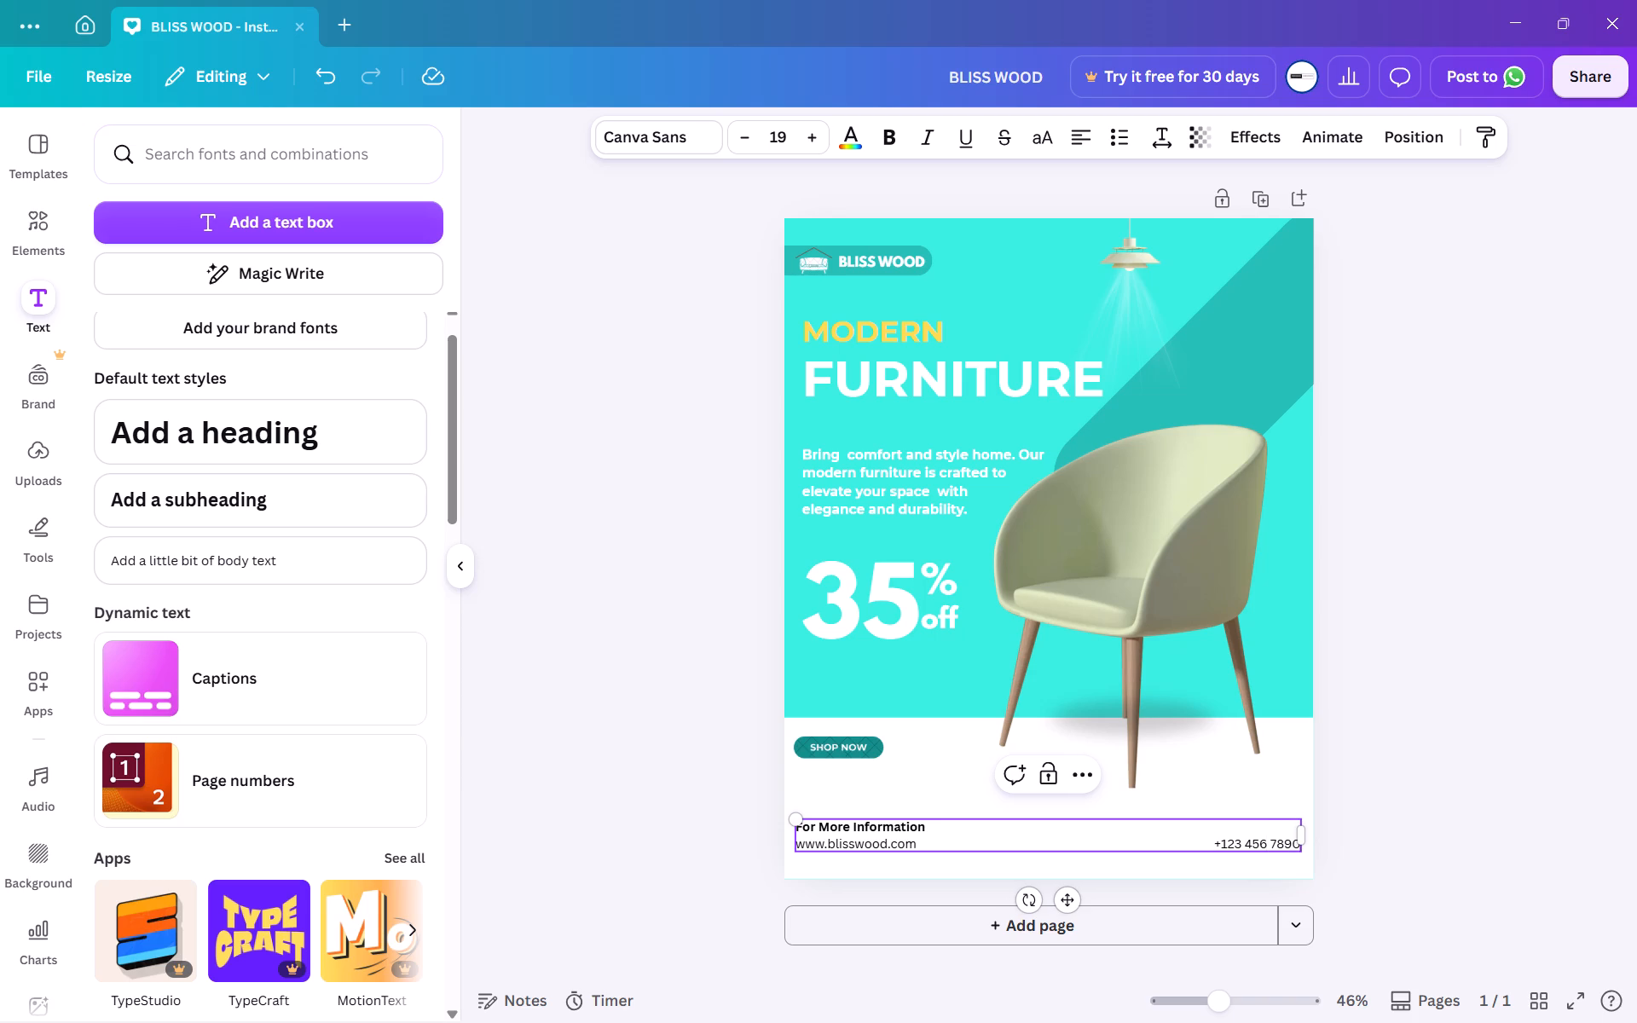
left_click(1446, 812)
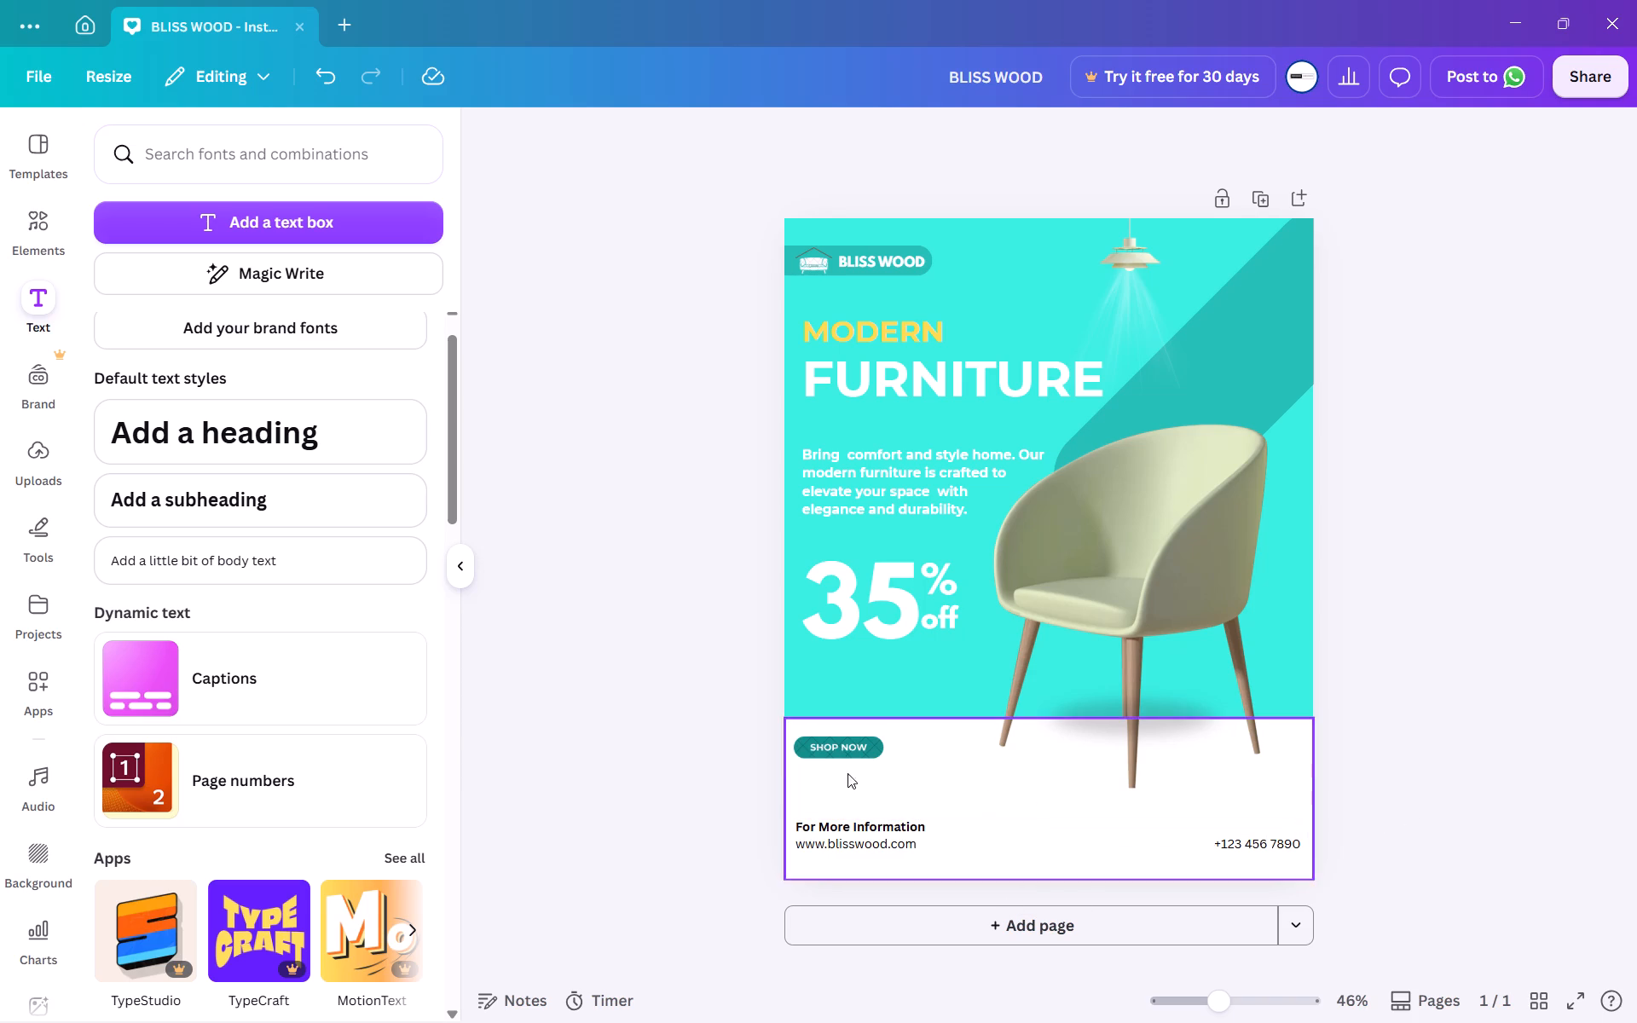
left_click(683, 784)
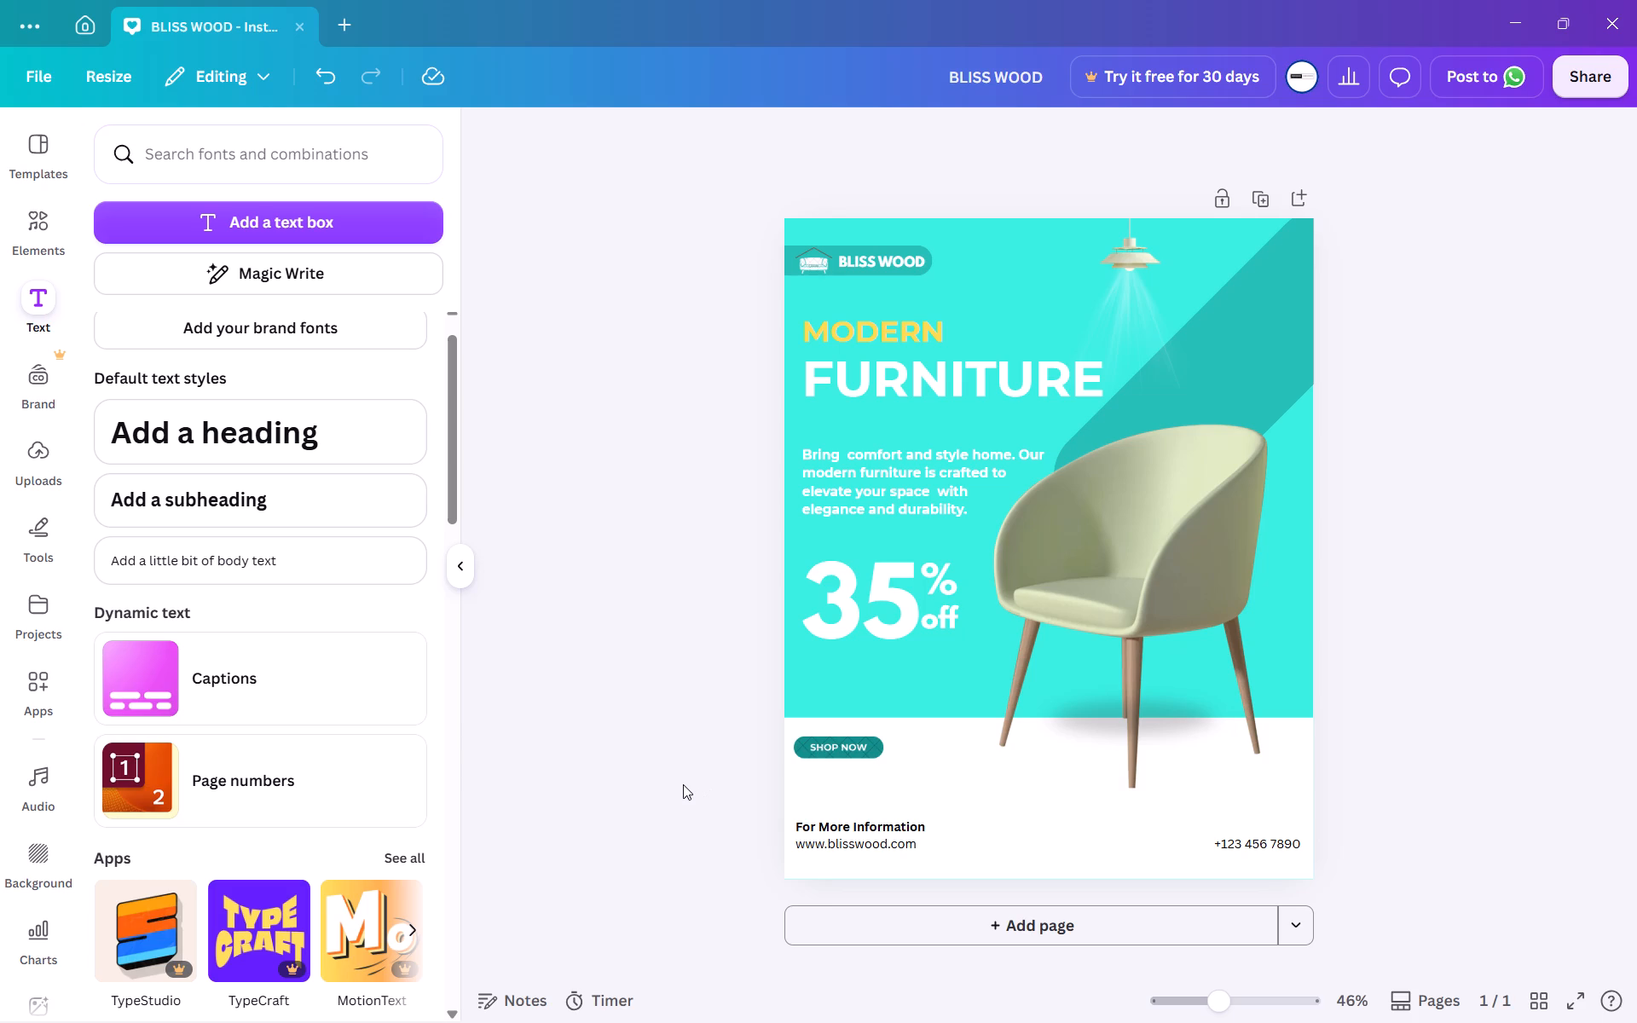
Move the contact text box slightly lower in the white bottom strip, roughly centred across the page width.
left_click_drag(975, 833, 975, 842)
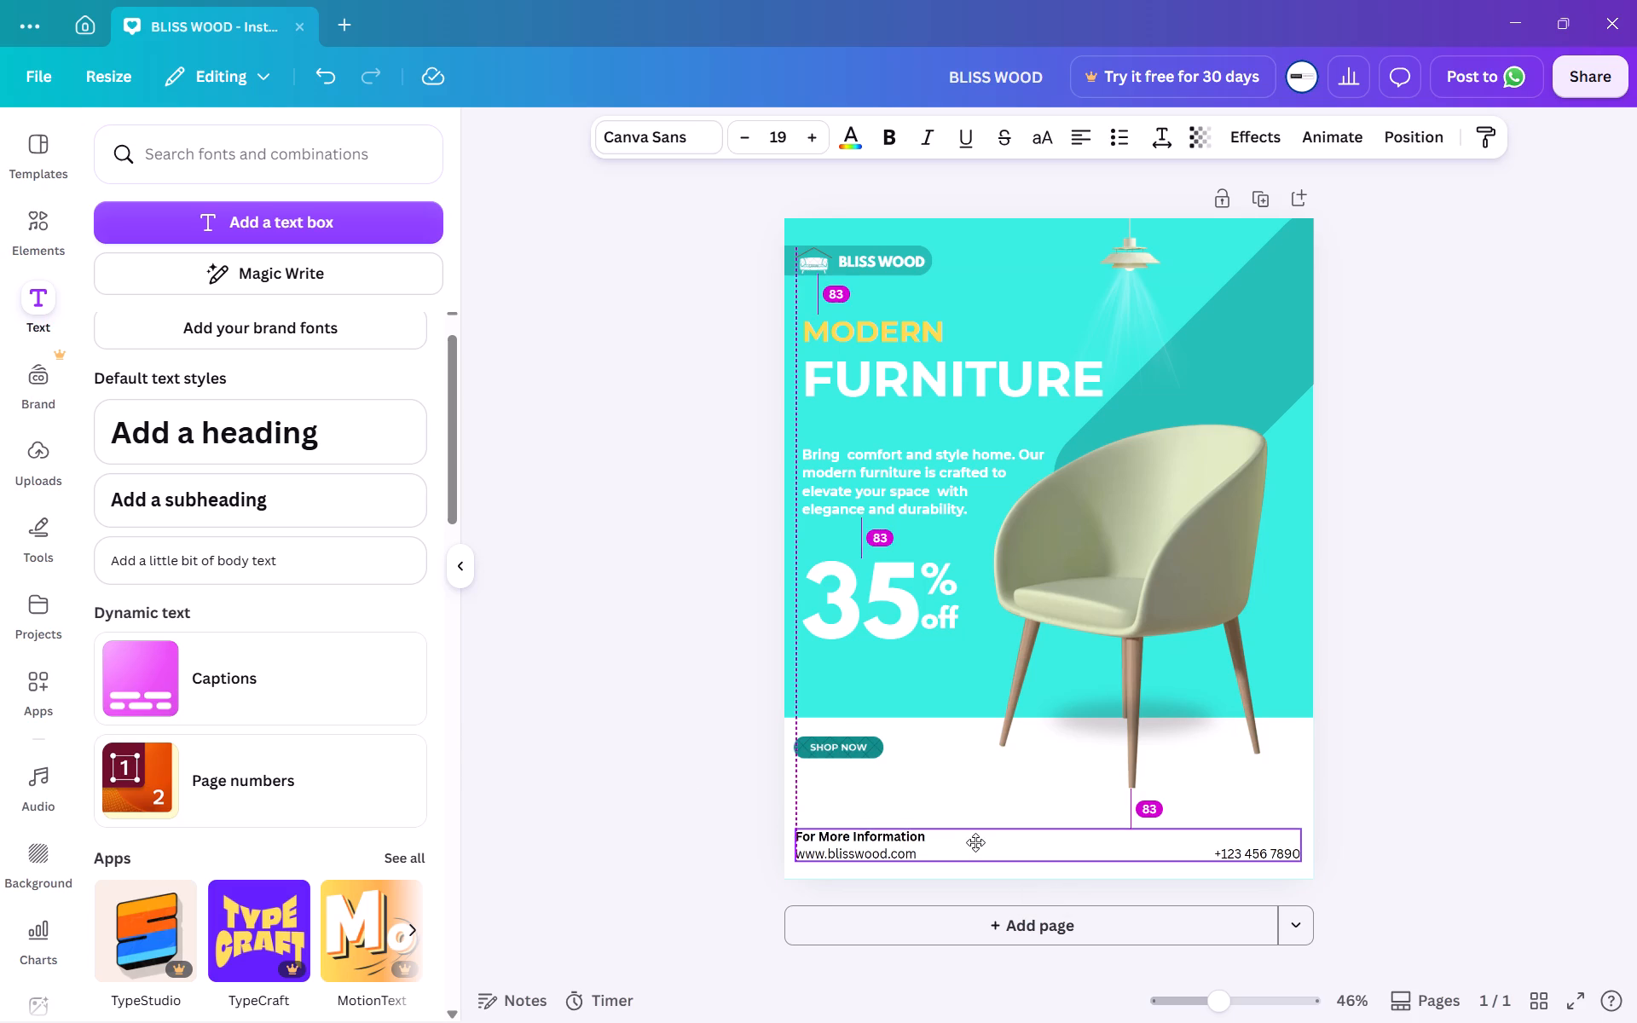
left_click_drag(975, 842, 978, 852)
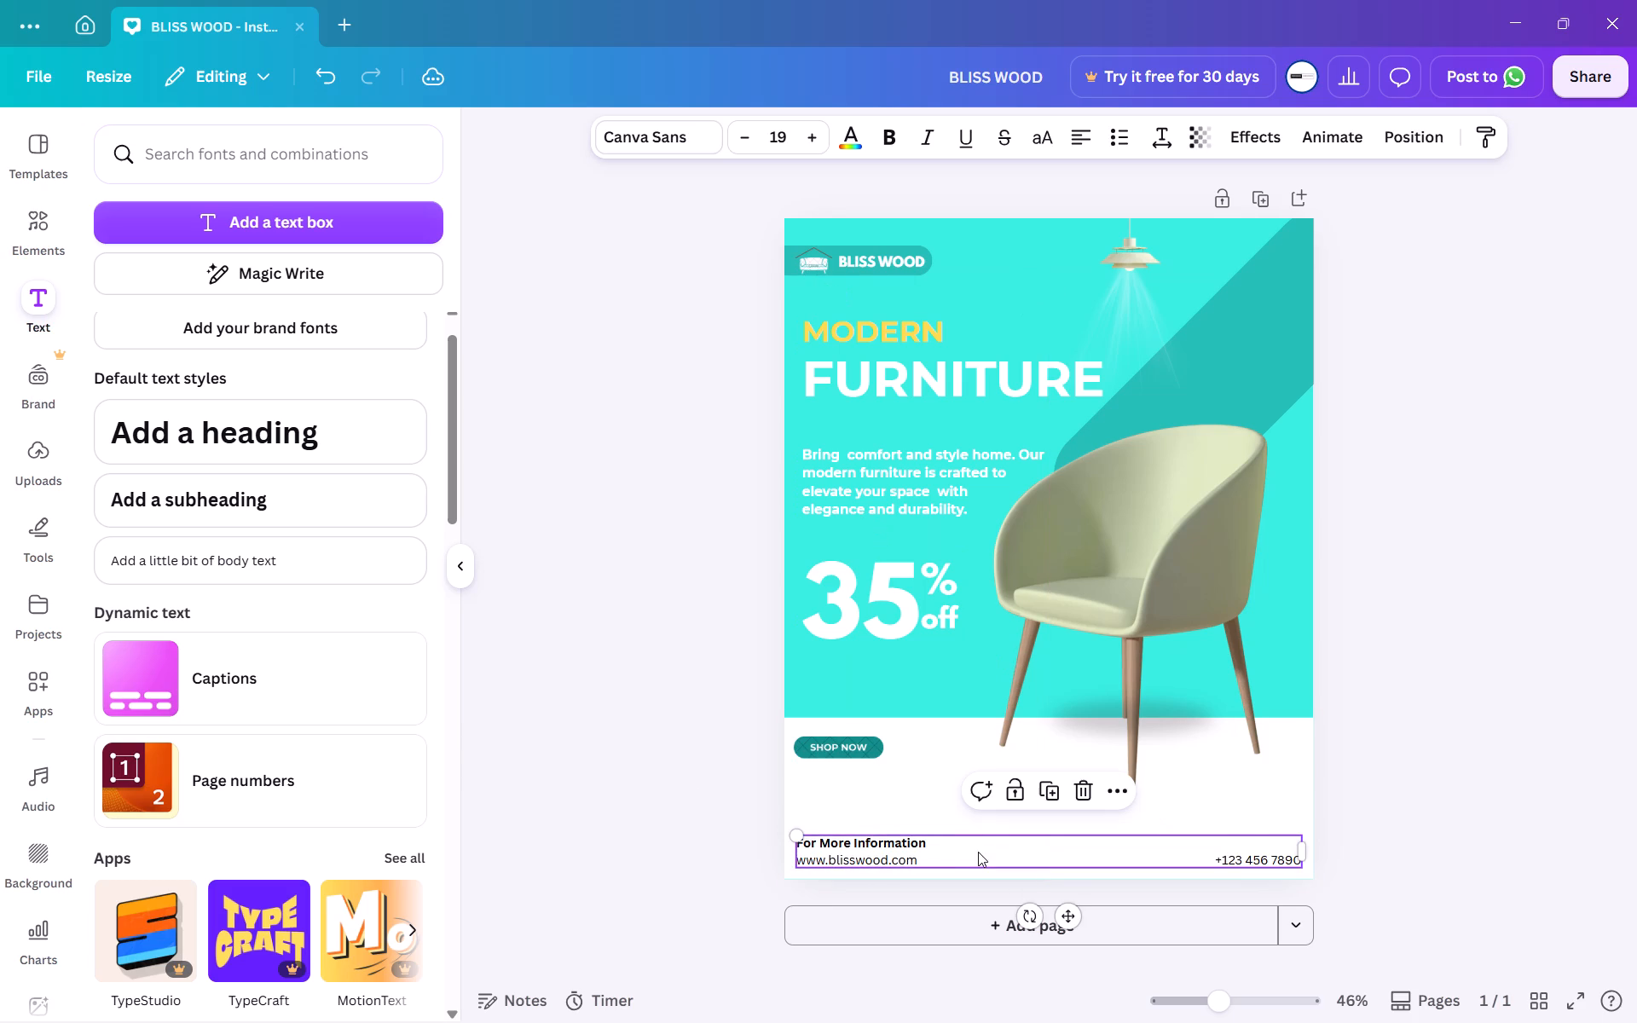
left_click(687, 753)
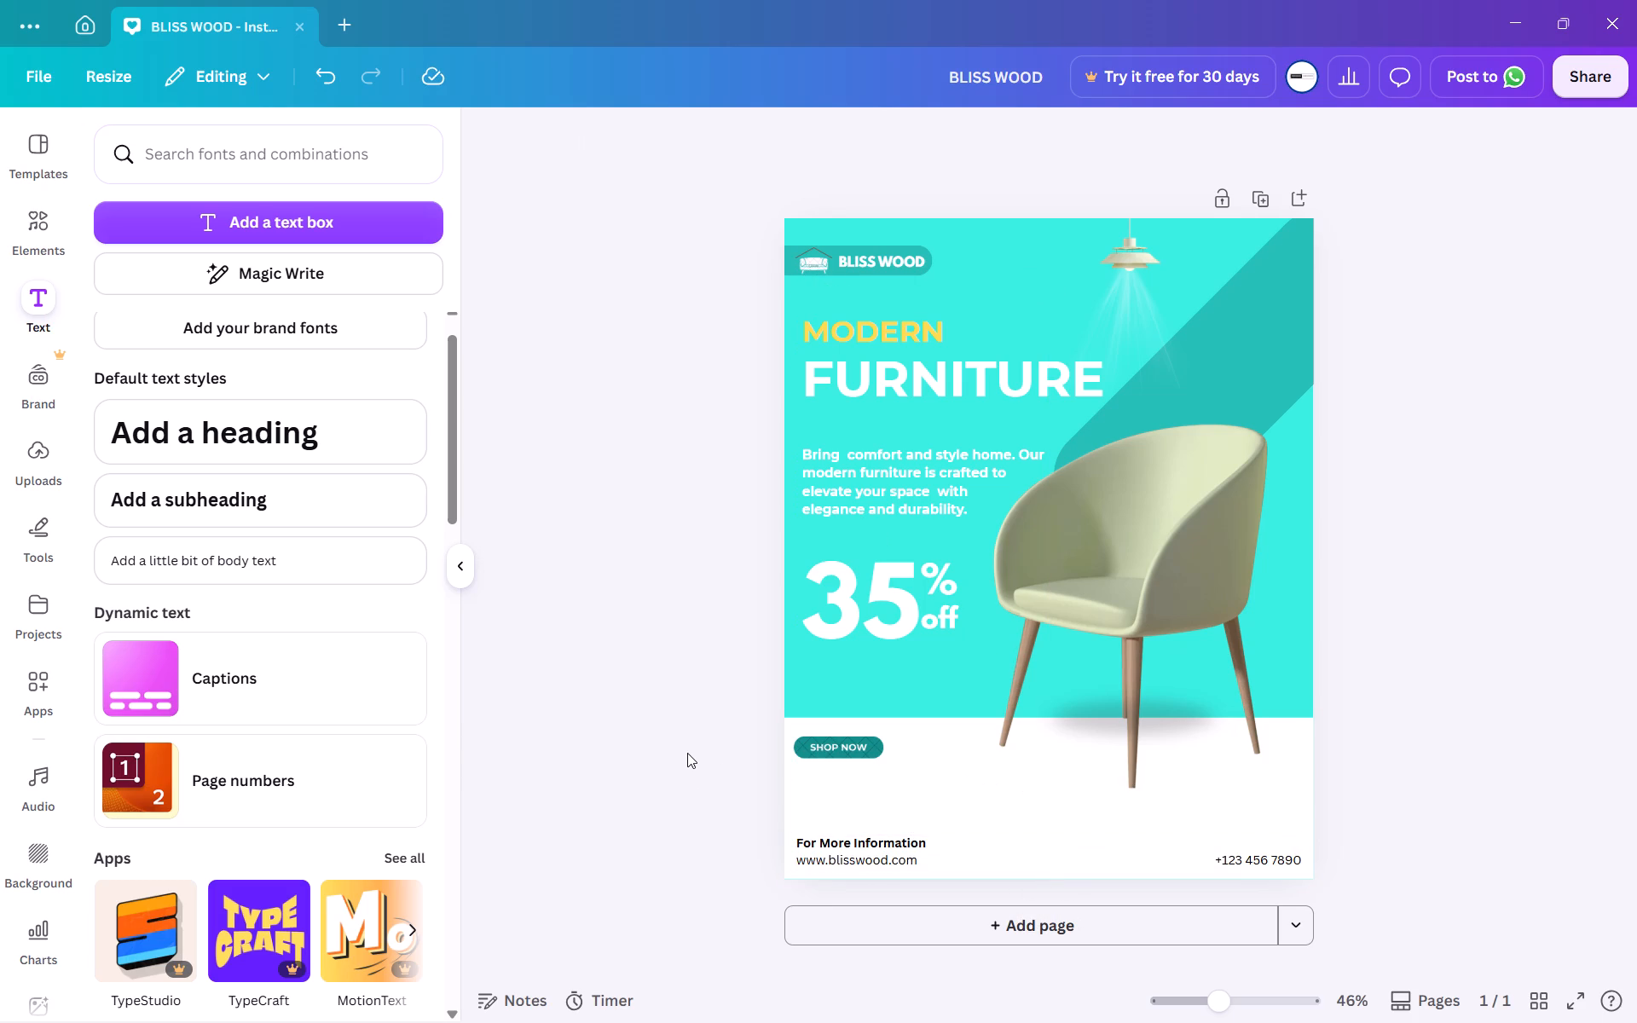
left_click_drag(1003, 844, 1003, 836)
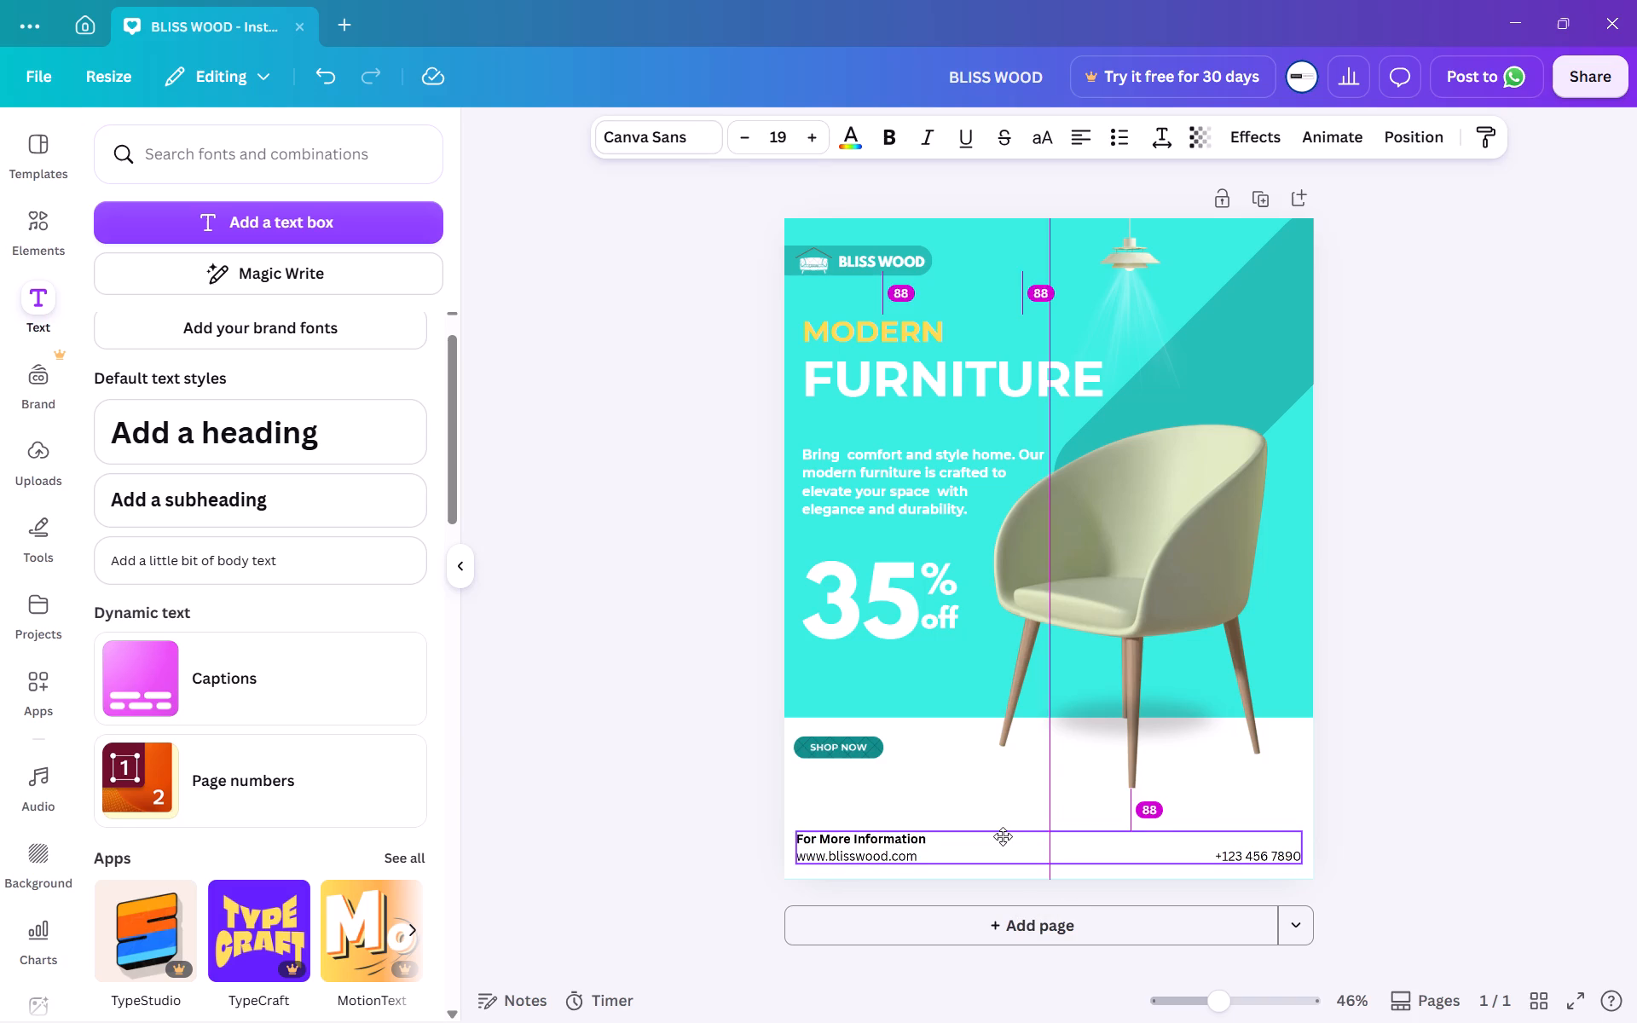
left_click_drag(1003, 836, 1000, 833)
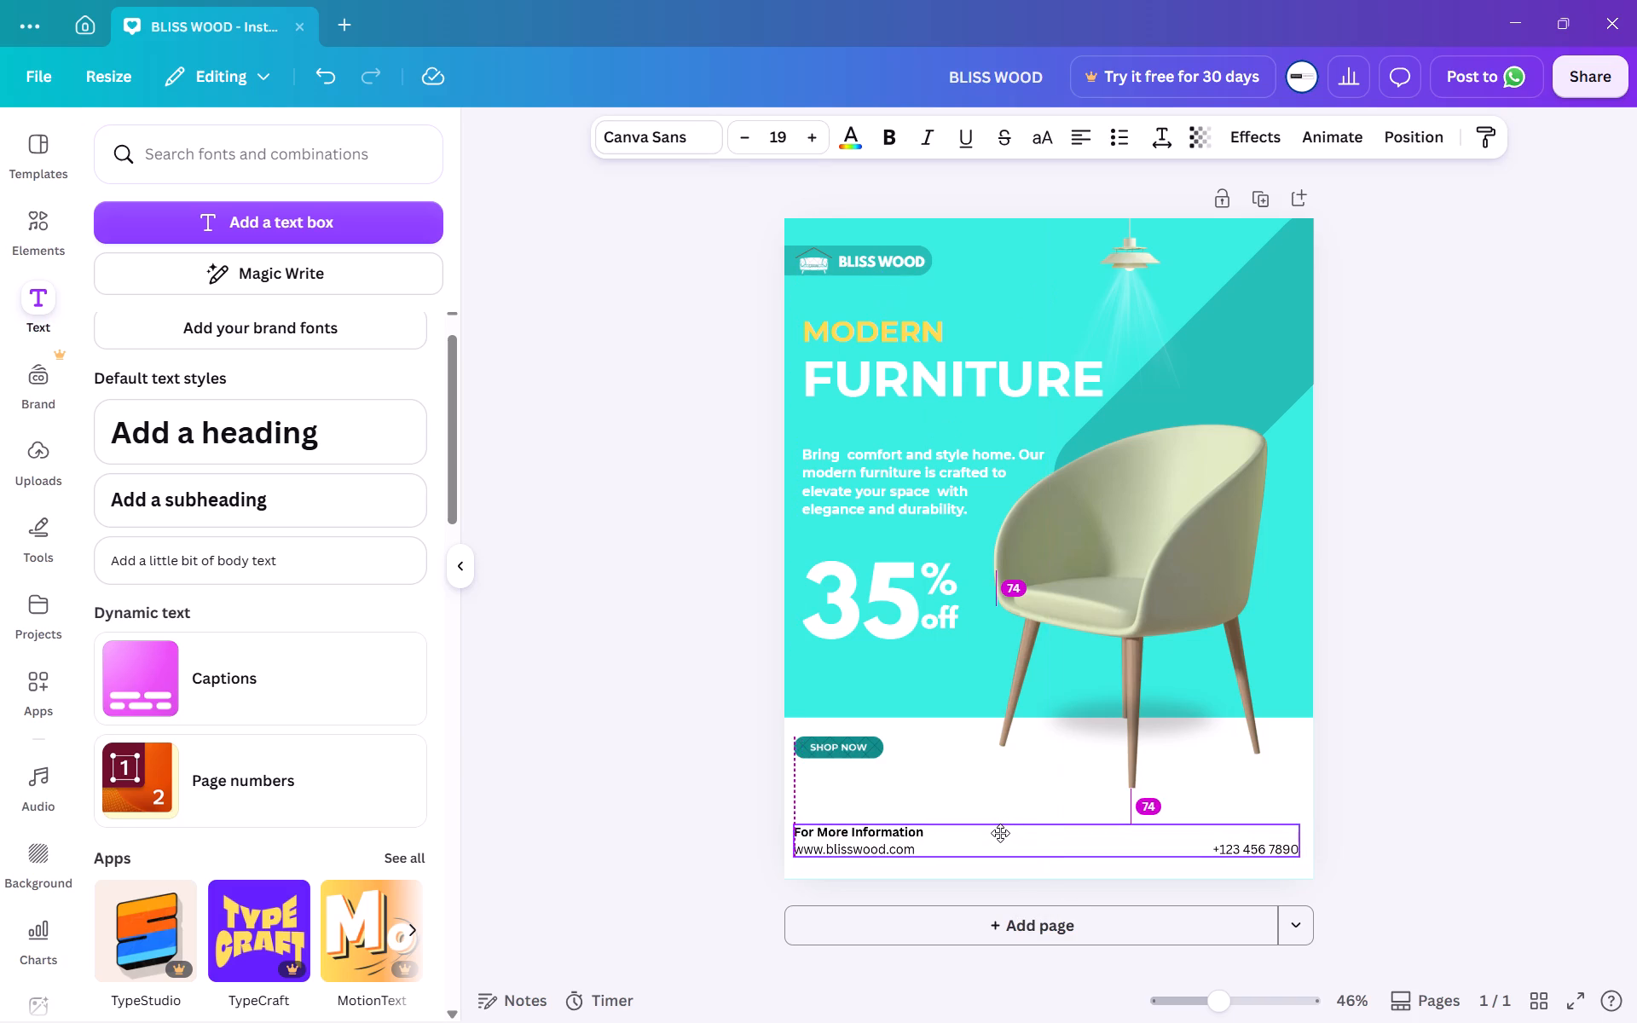
left_click_drag(1000, 833, 1004, 833)
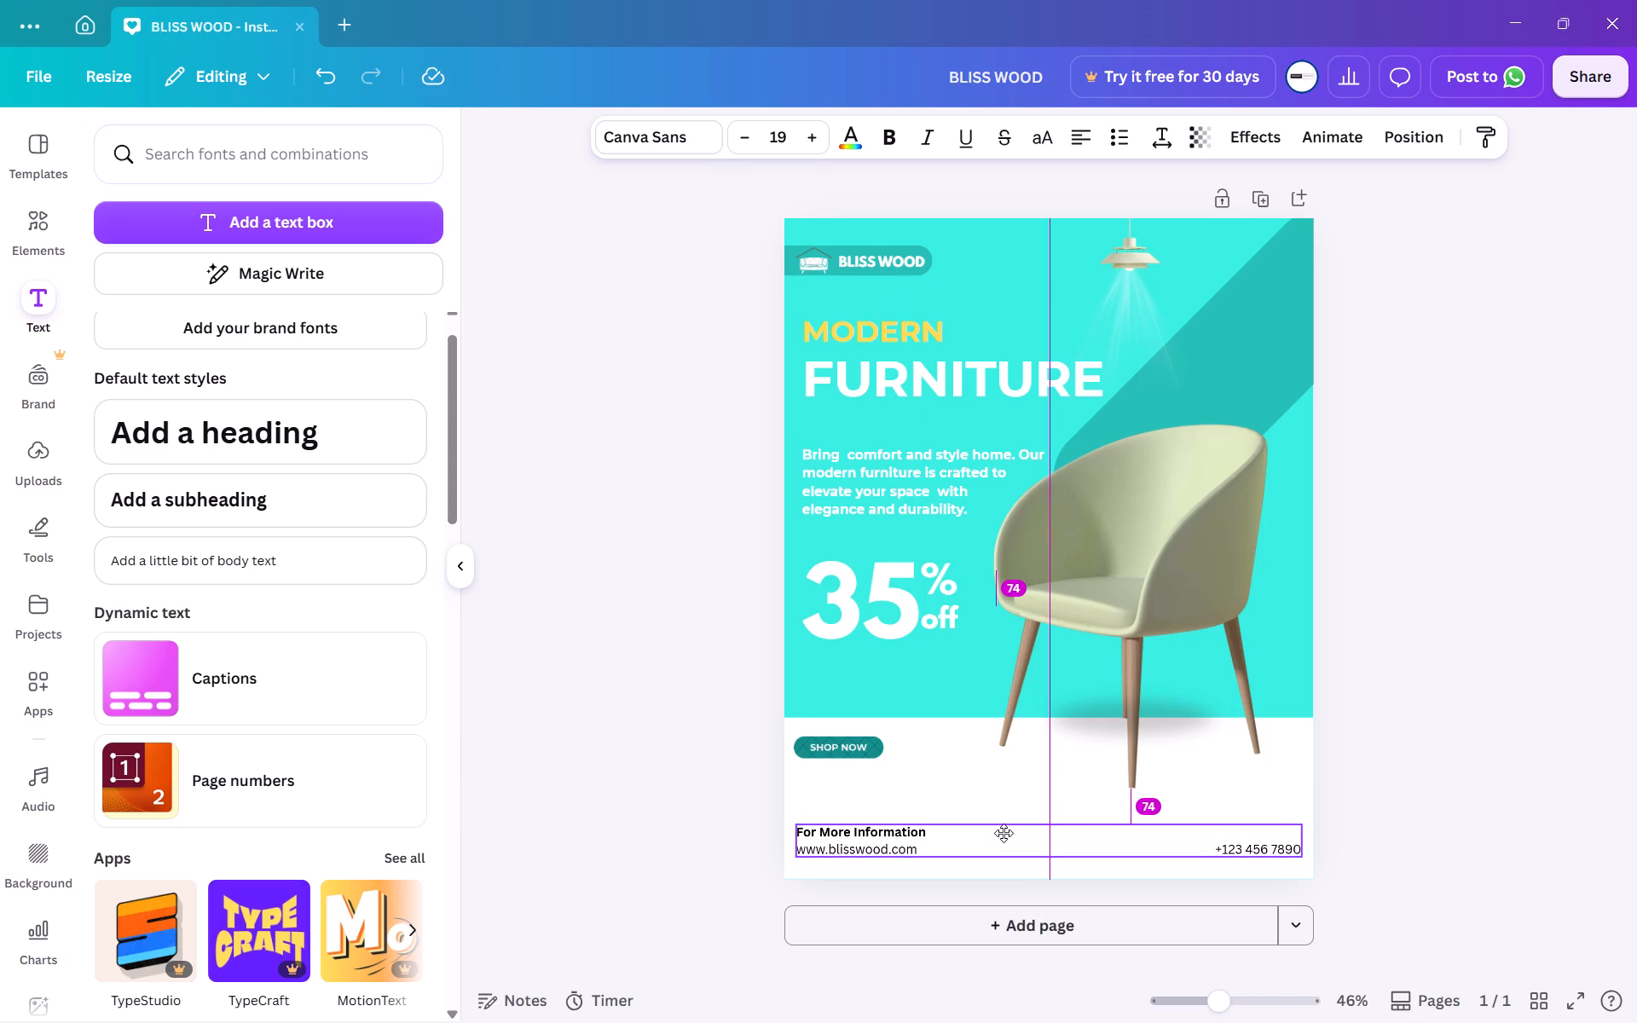
left_click_drag(1004, 833, 1006, 829)
left_click(1006, 829)
left_click(691, 802)
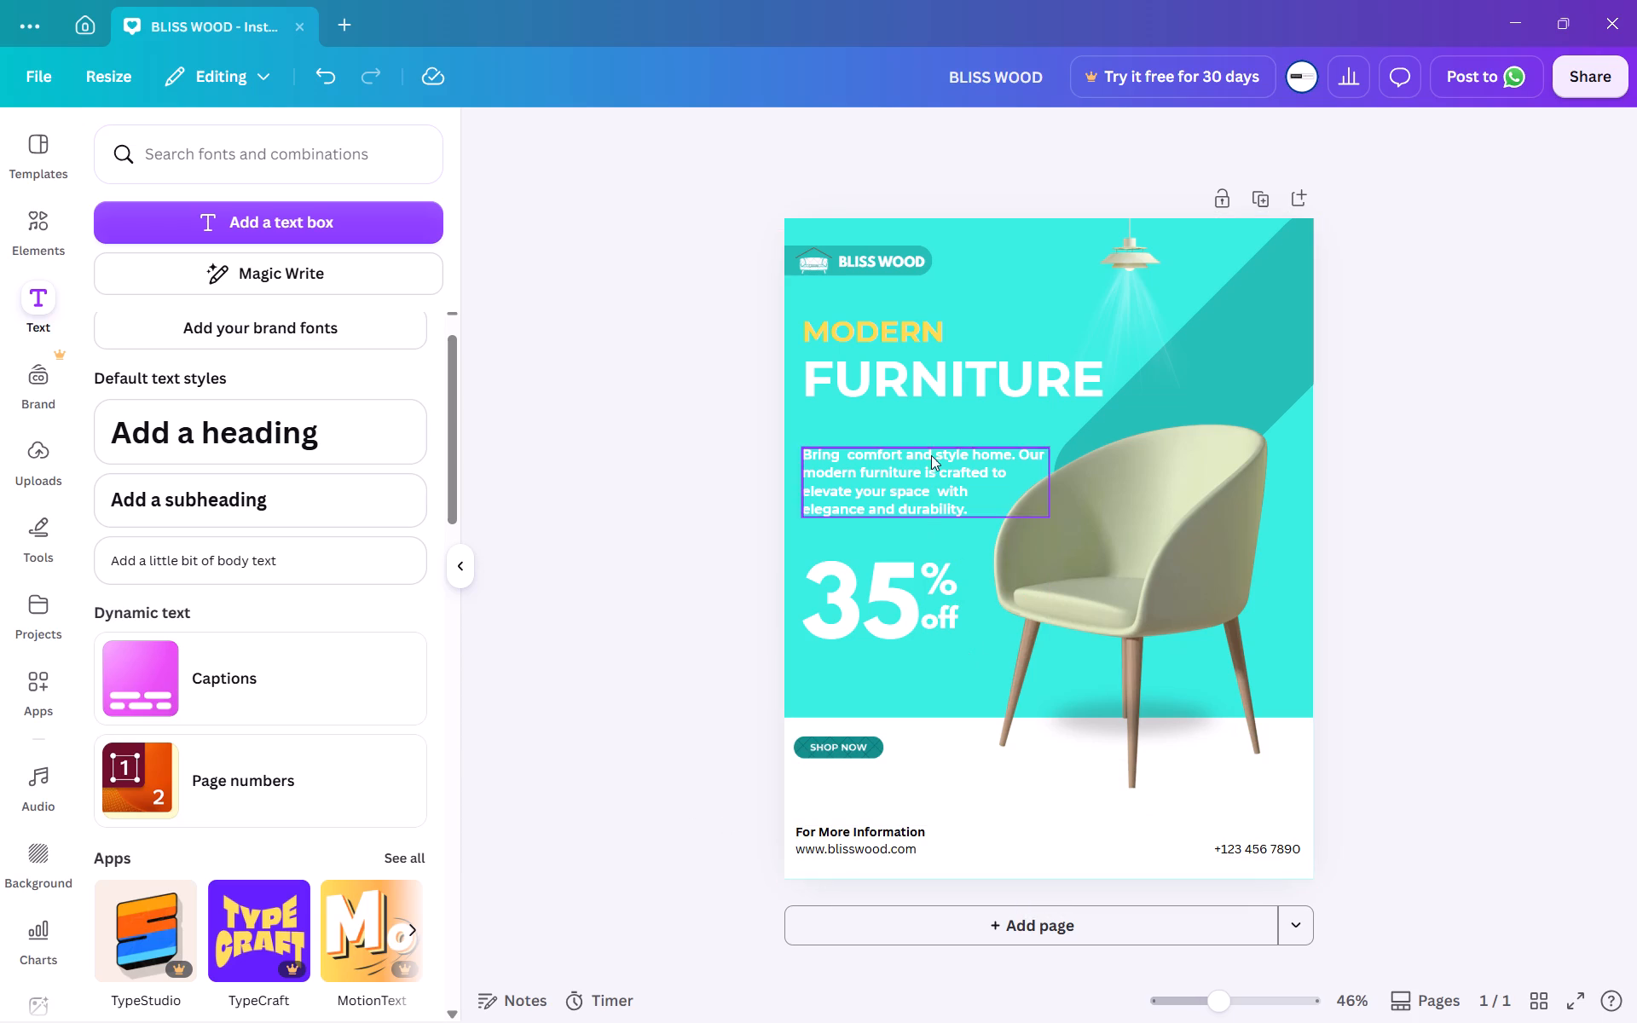
Colour the "For More Information" text #128f8b, matching the dark teal of the diagonal band.
left_click(1202, 384)
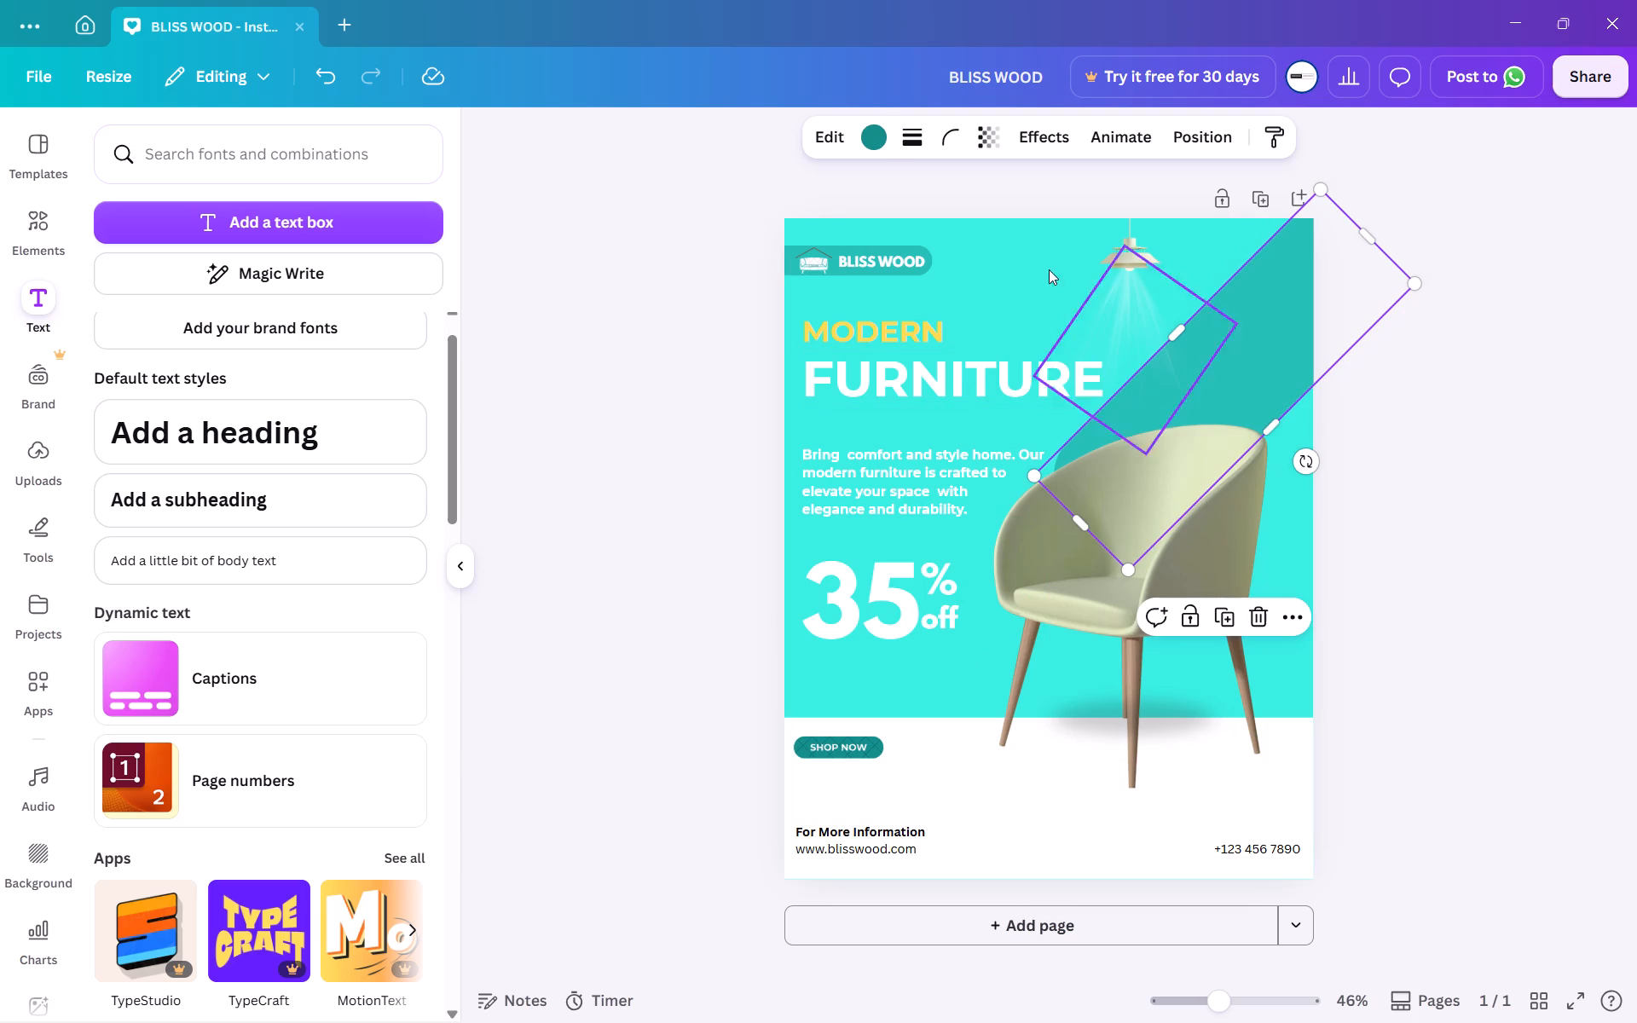
left_click(864, 134)
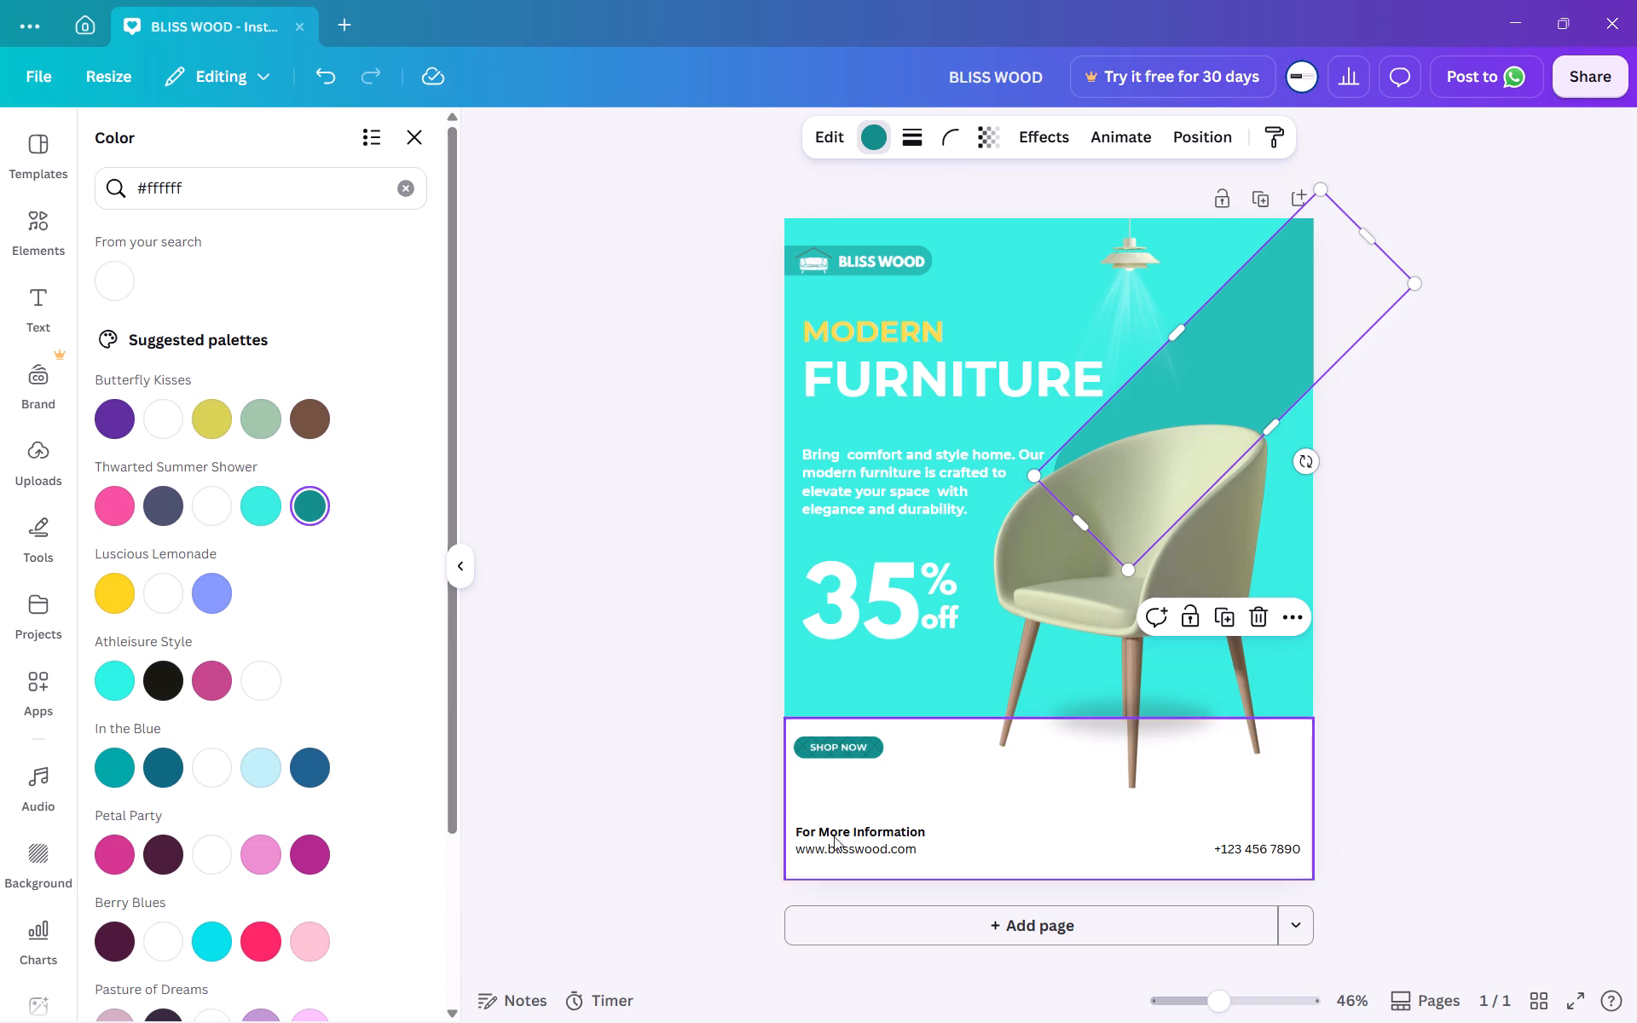
triple_click(899, 827)
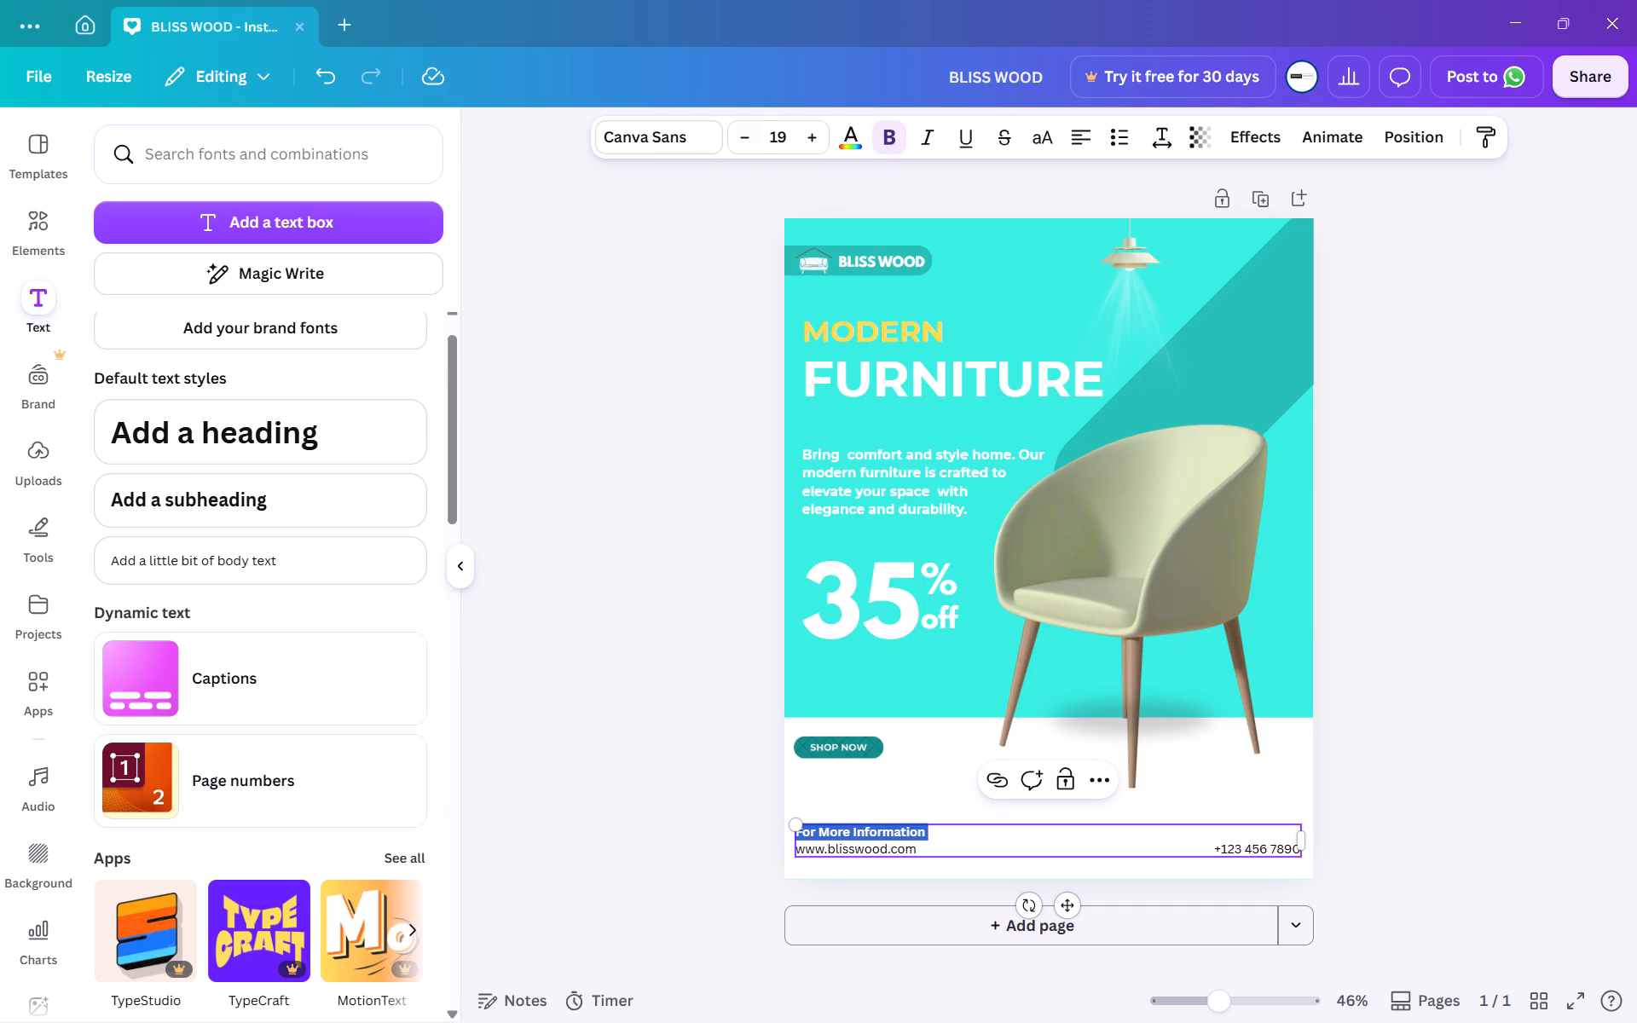
left_click(848, 147)
left_click(298, 199)
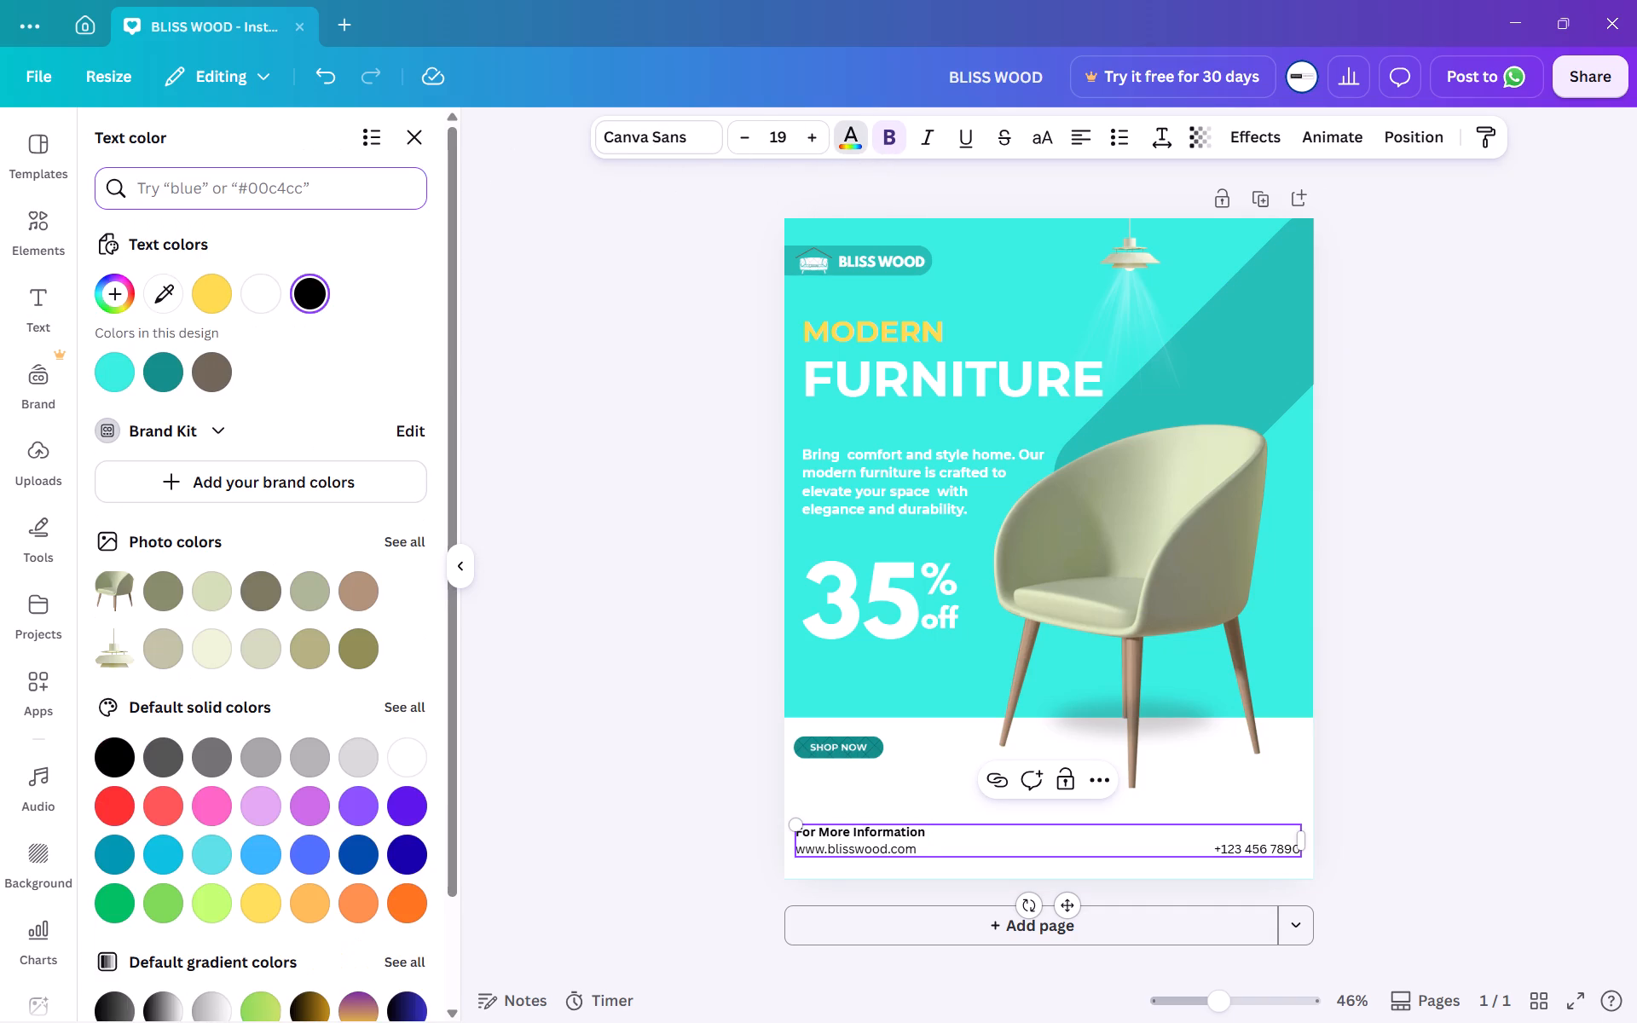
key("shift+numbersign")
type("128")
type("f8b")
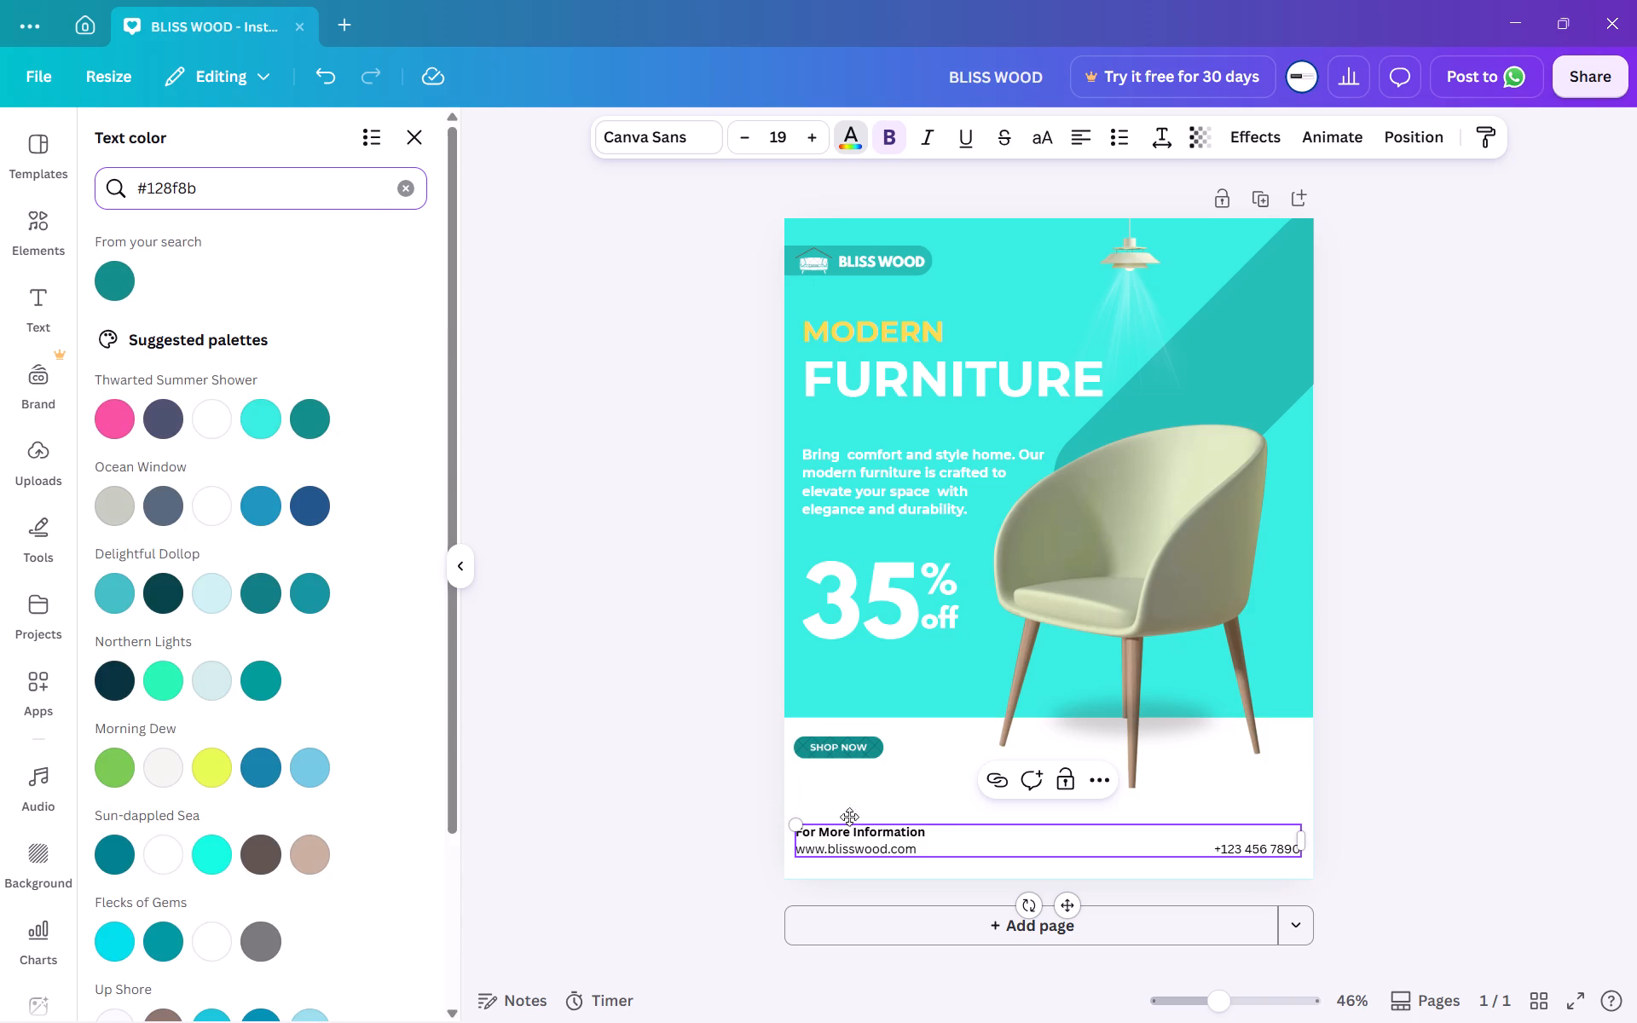
Colour the whole contact text block, including the website and phone number, dark teal #128f8b.
triple_click(864, 837)
key("ctrl+a")
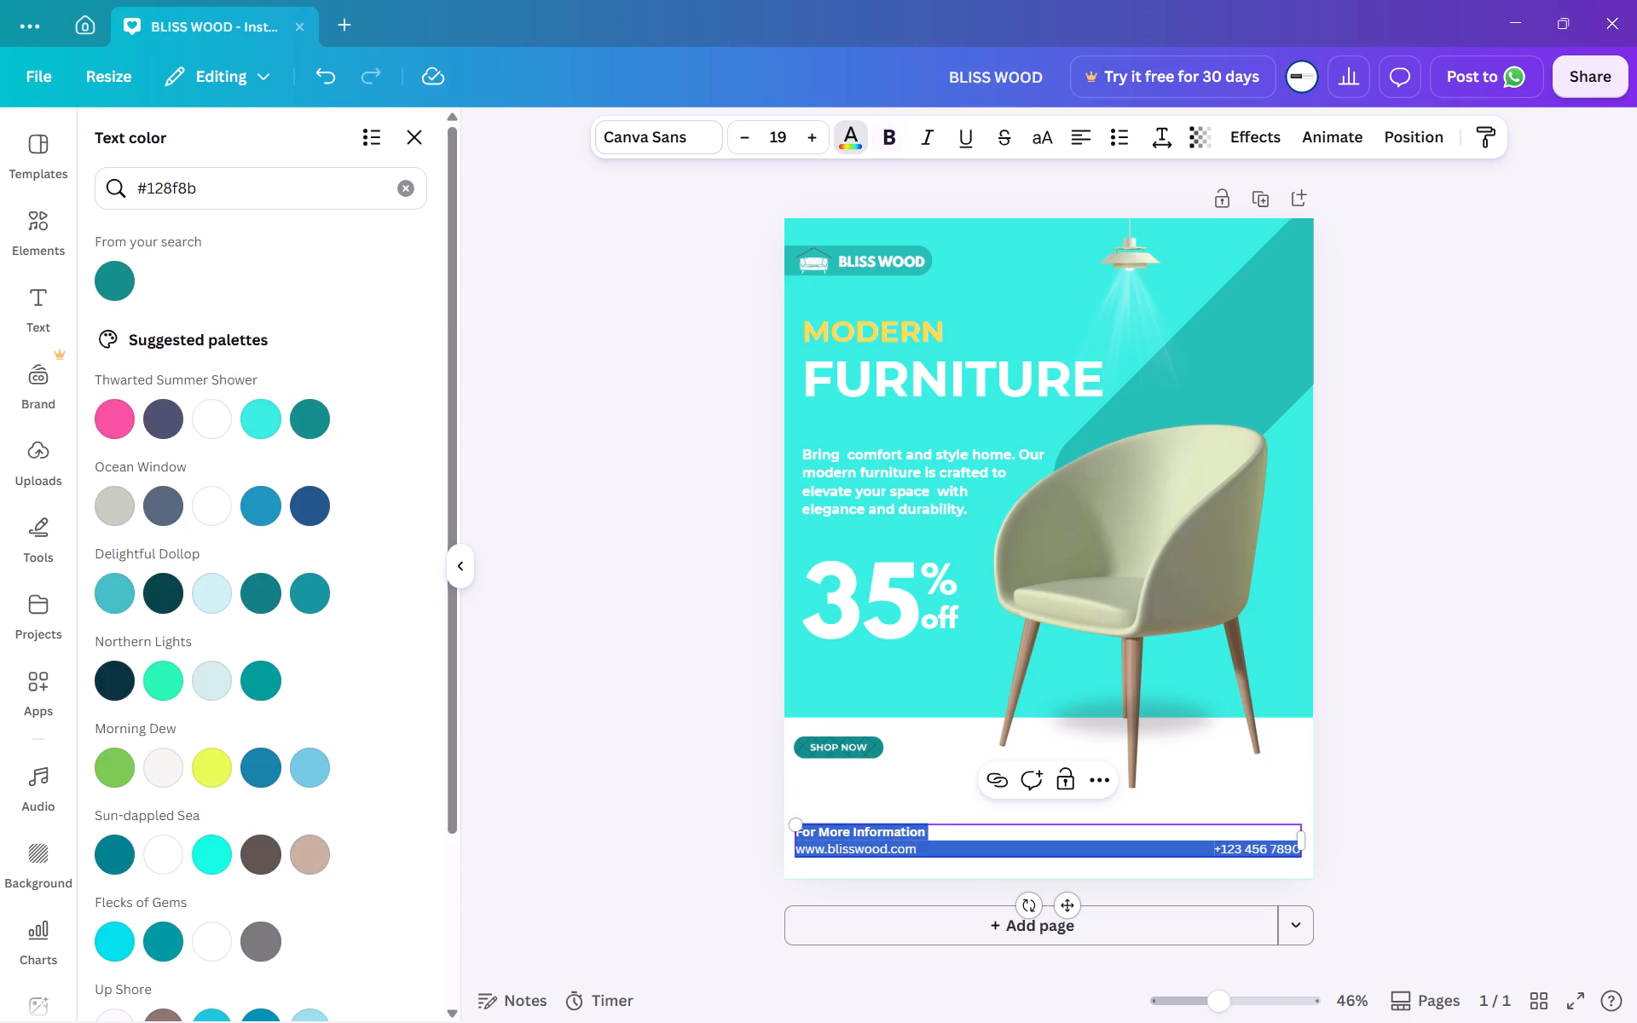
left_click(112, 267)
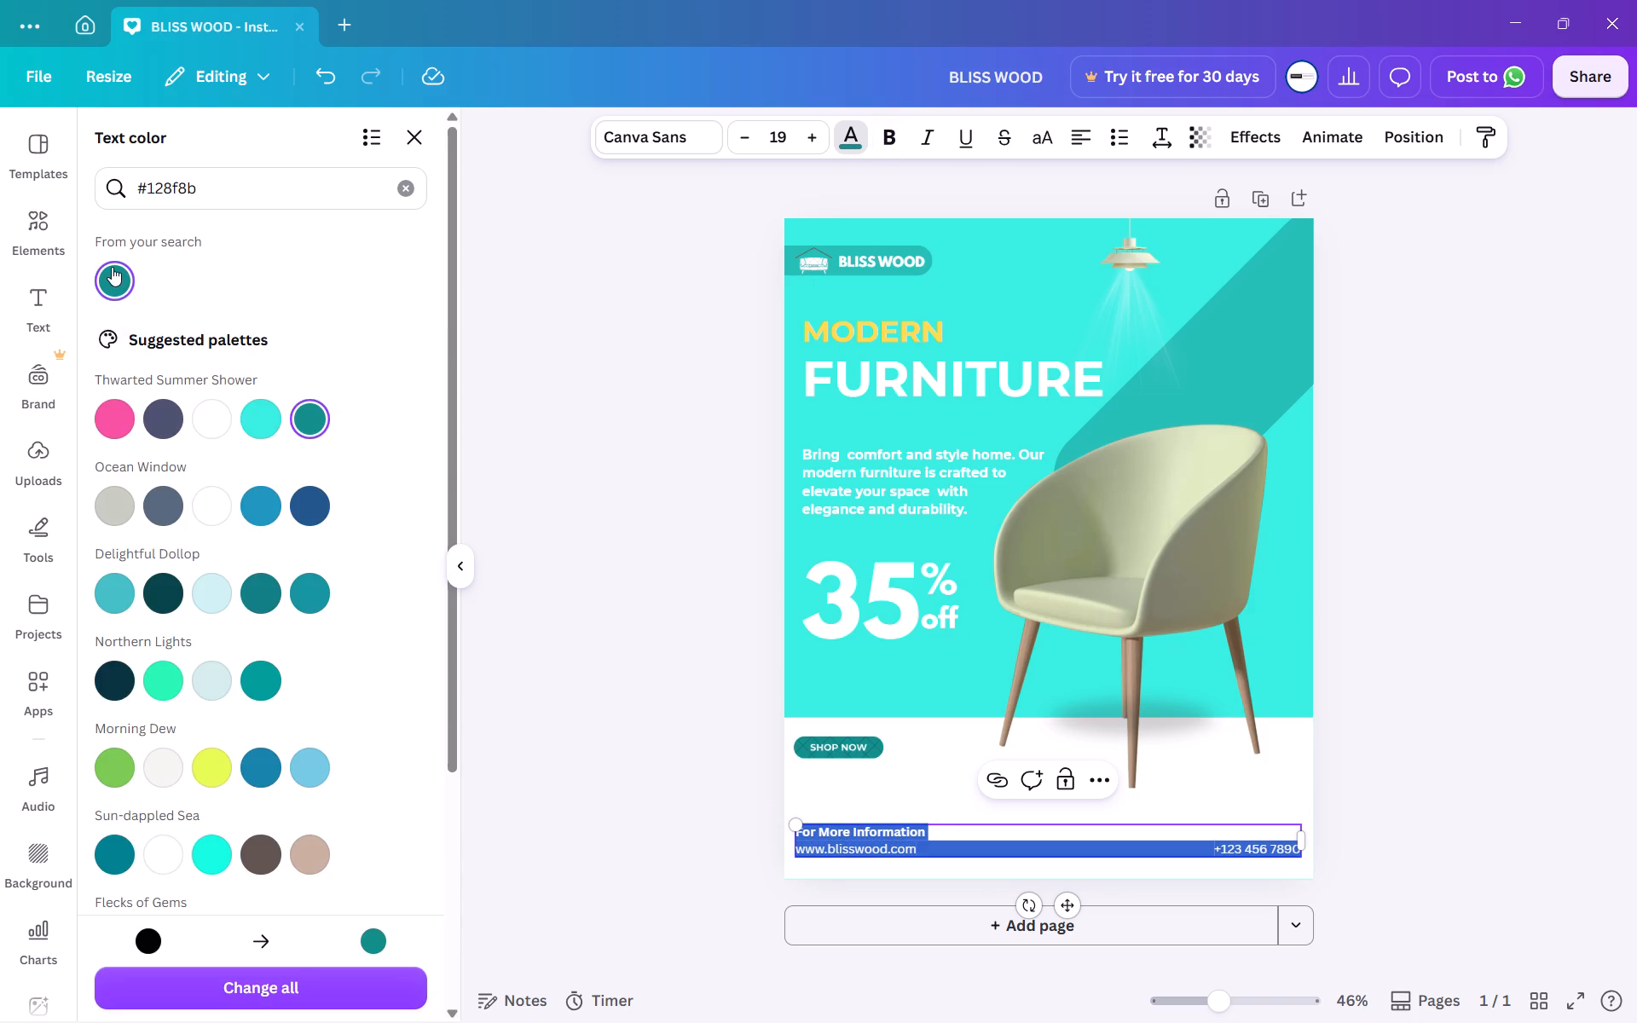
left_click(625, 646)
left_click(625, 646)
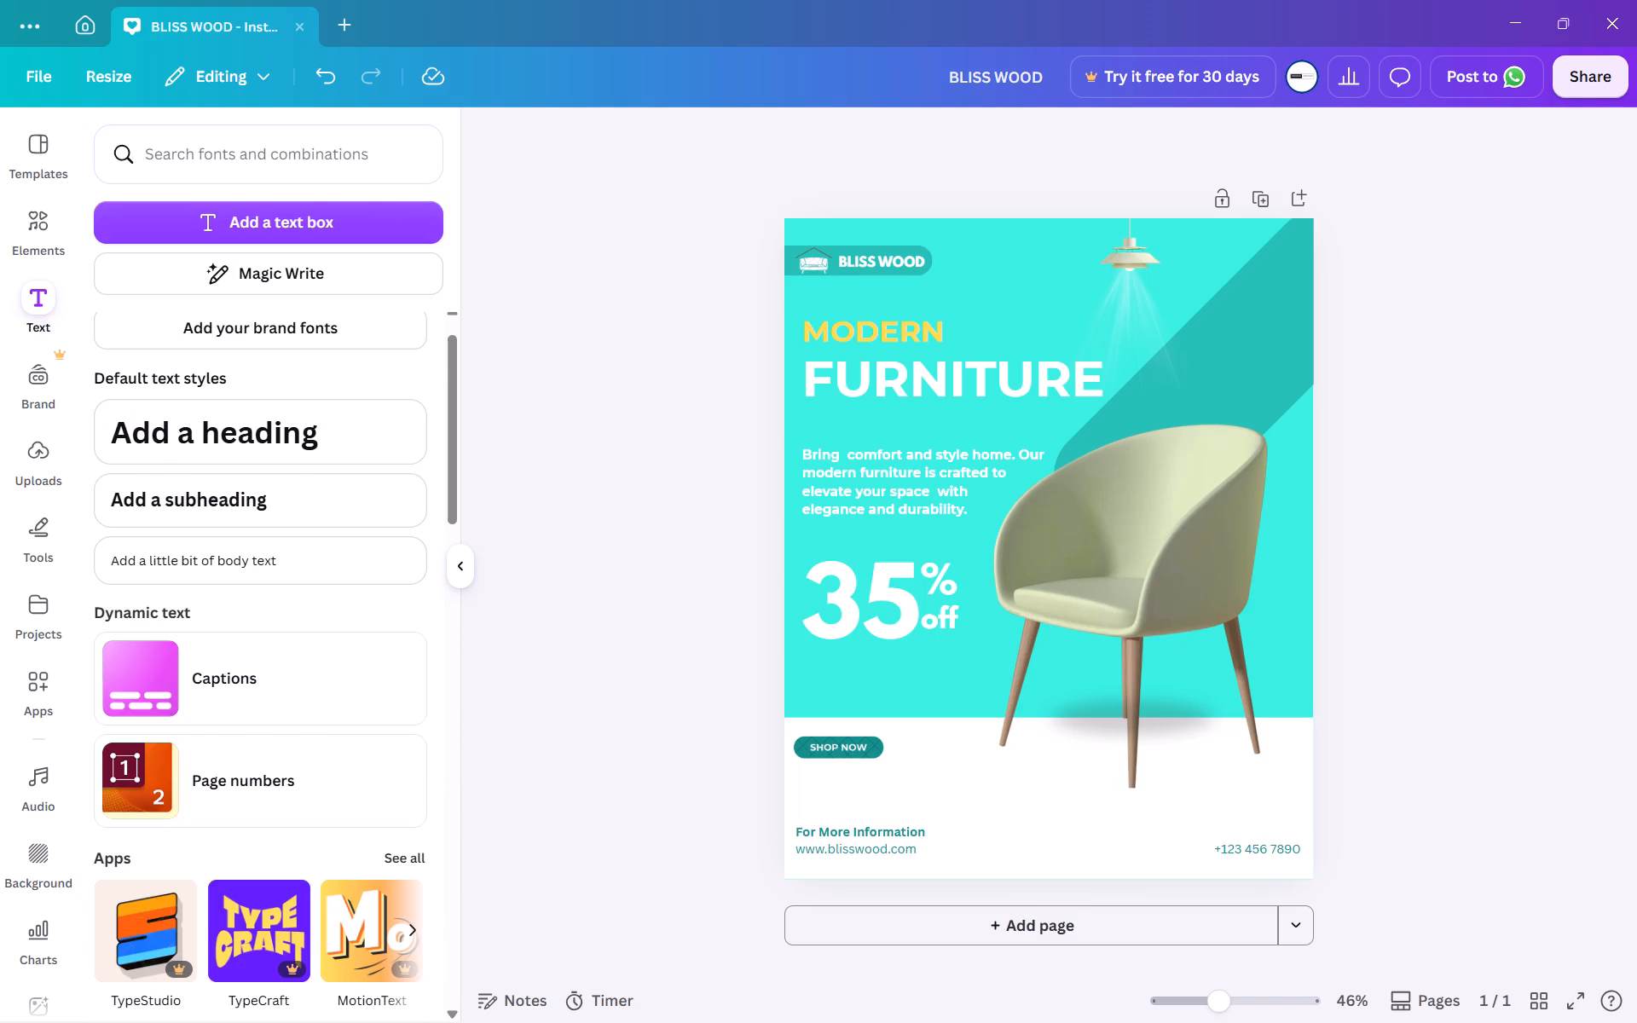
Search the elements for "whatsapp logo" and add the solid green WhatsApp speech-bubble graphic with the white outline.
left_click(52, 233)
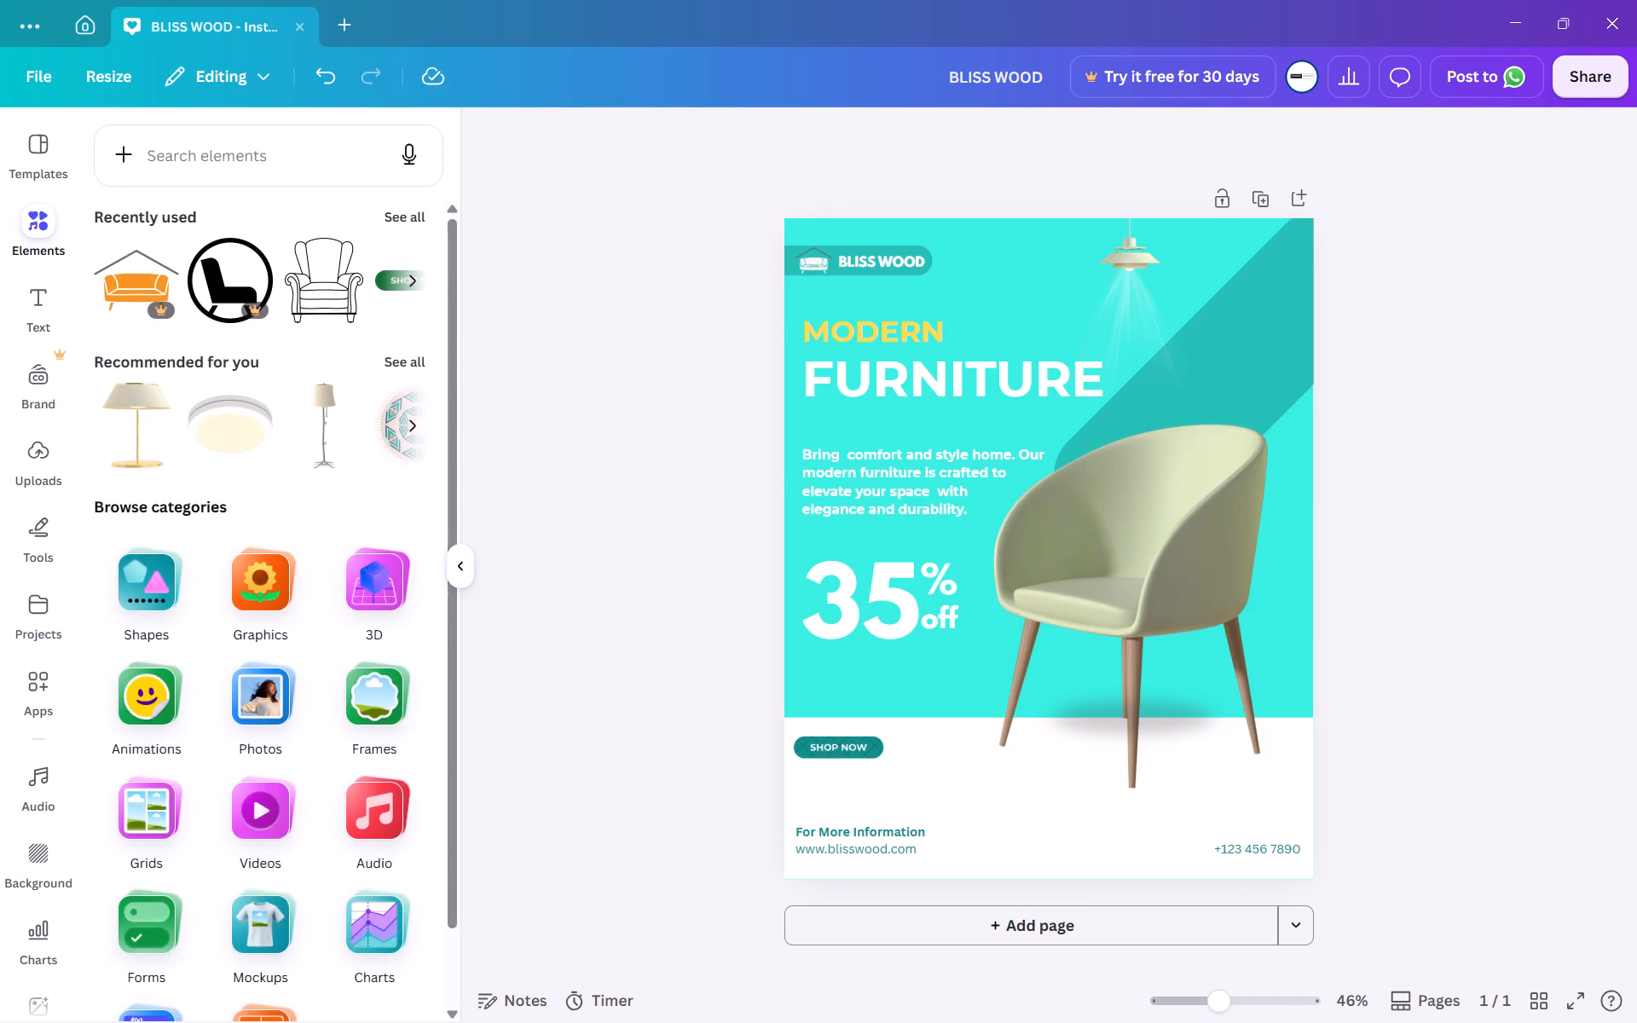
left_click(233, 147)
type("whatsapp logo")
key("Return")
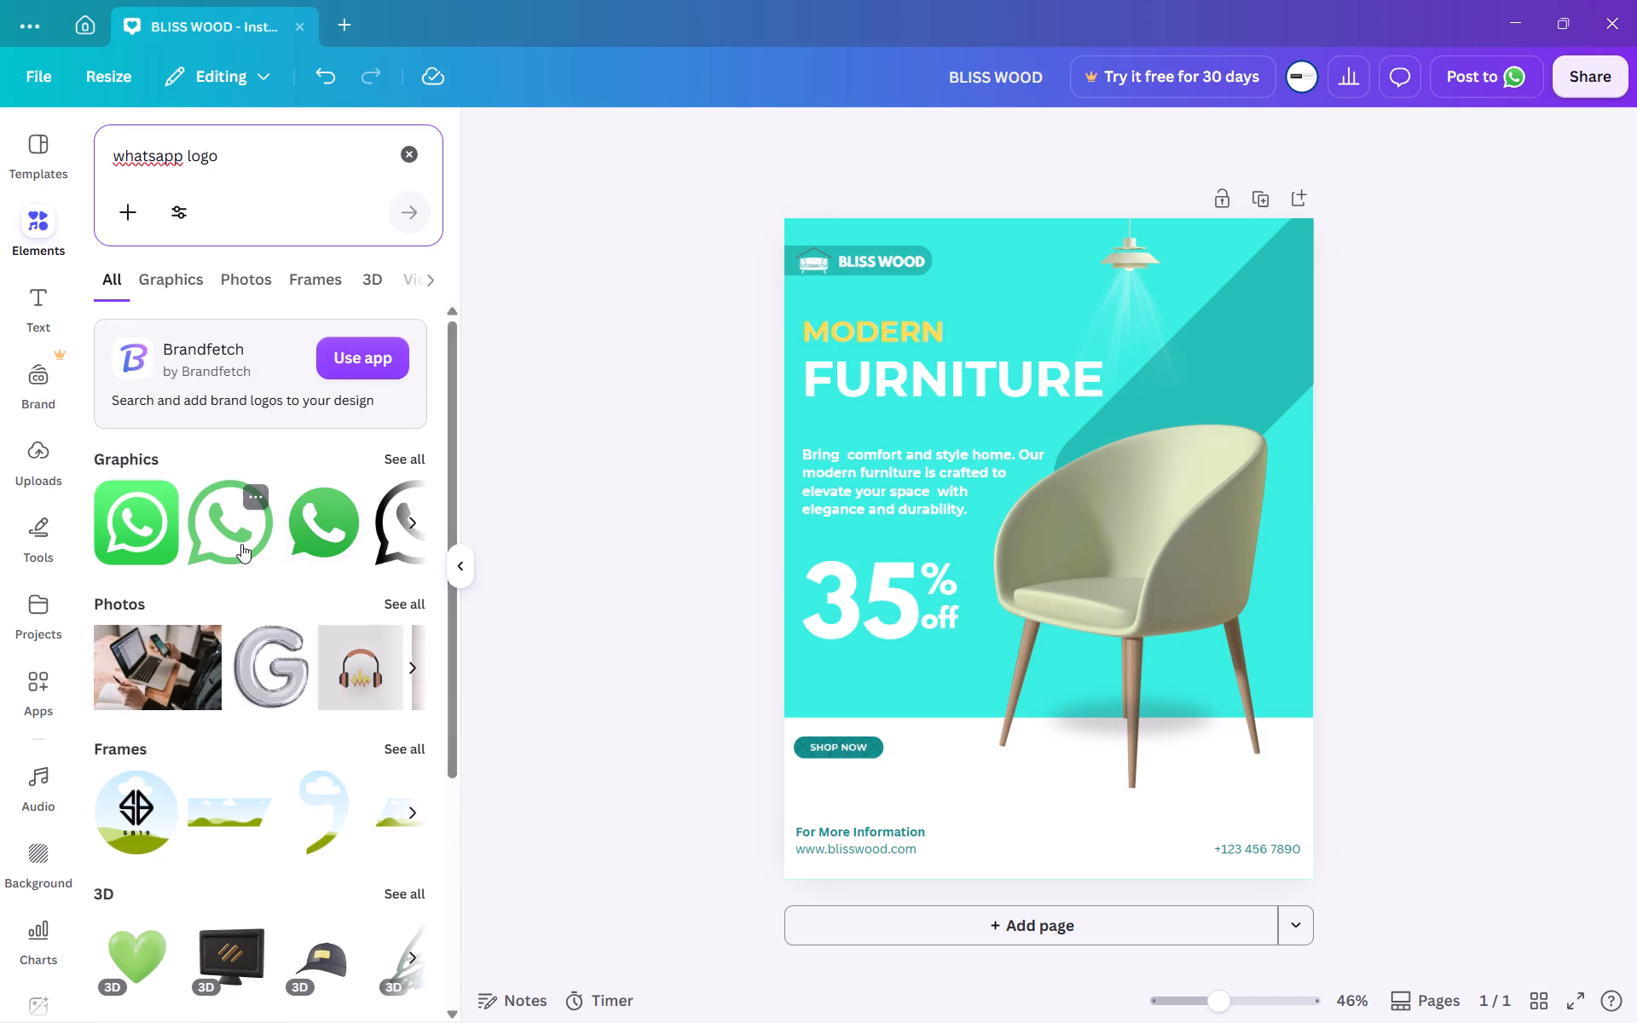
left_click(317, 540)
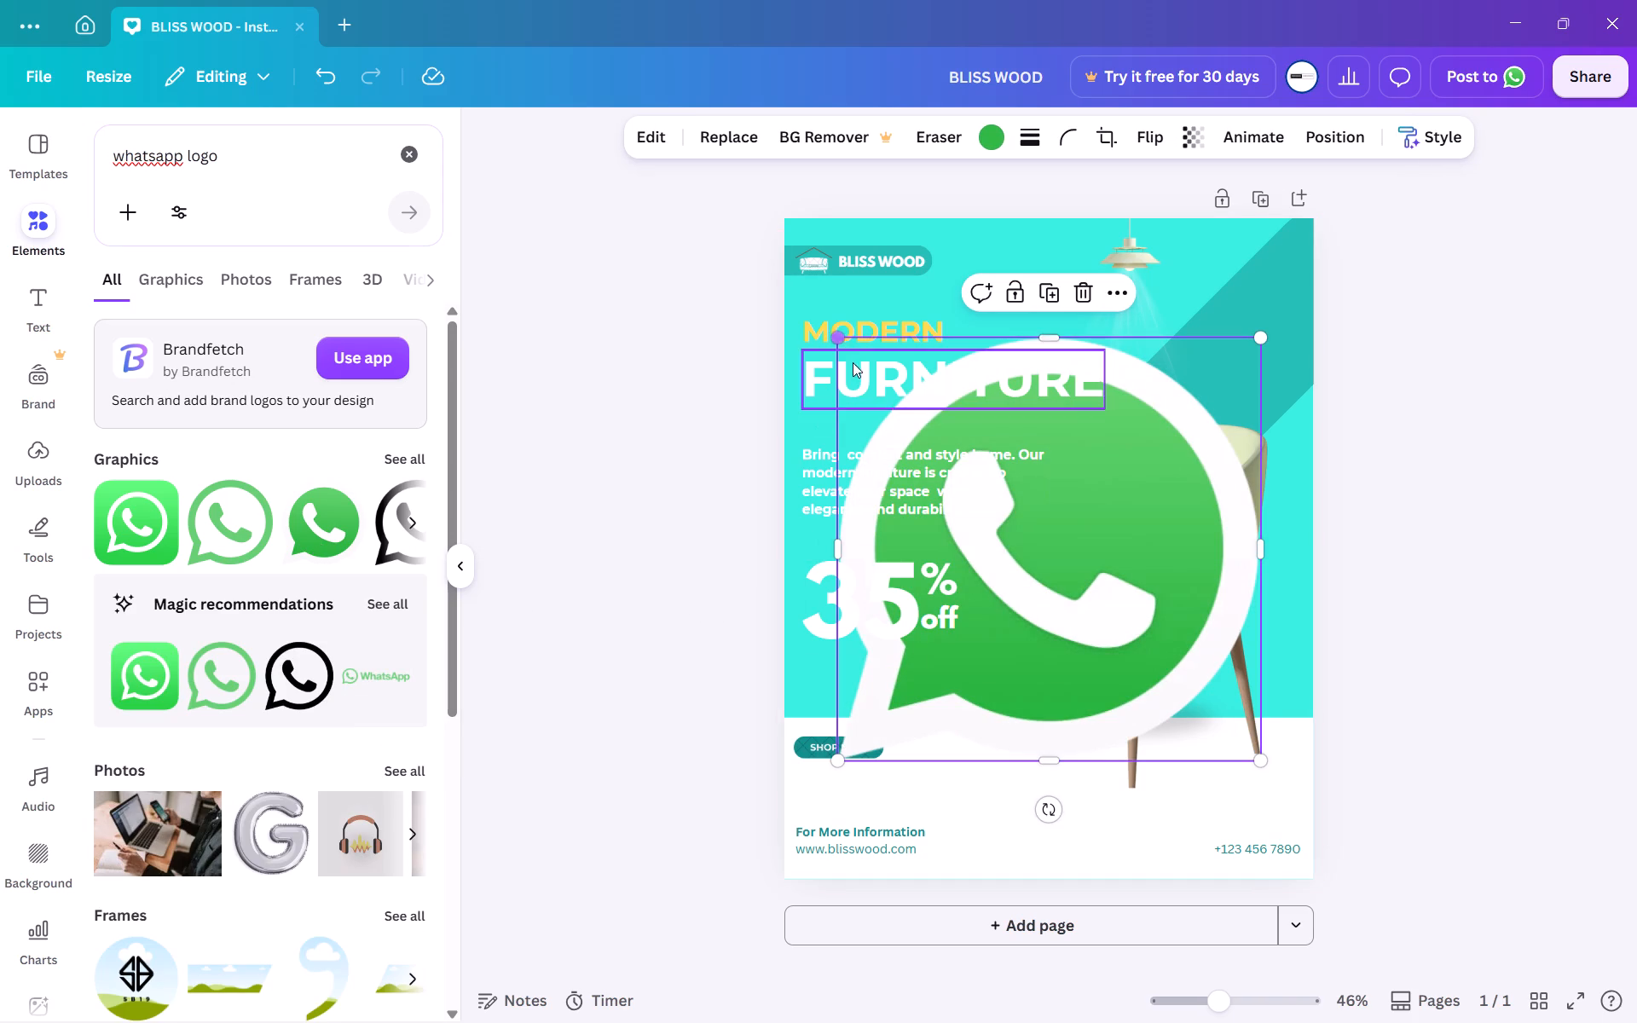
Shrink the WhatsApp logo to a small icon and place it directly before the phone number at the bottom of the post.
left_click_drag(838, 341, 986, 545)
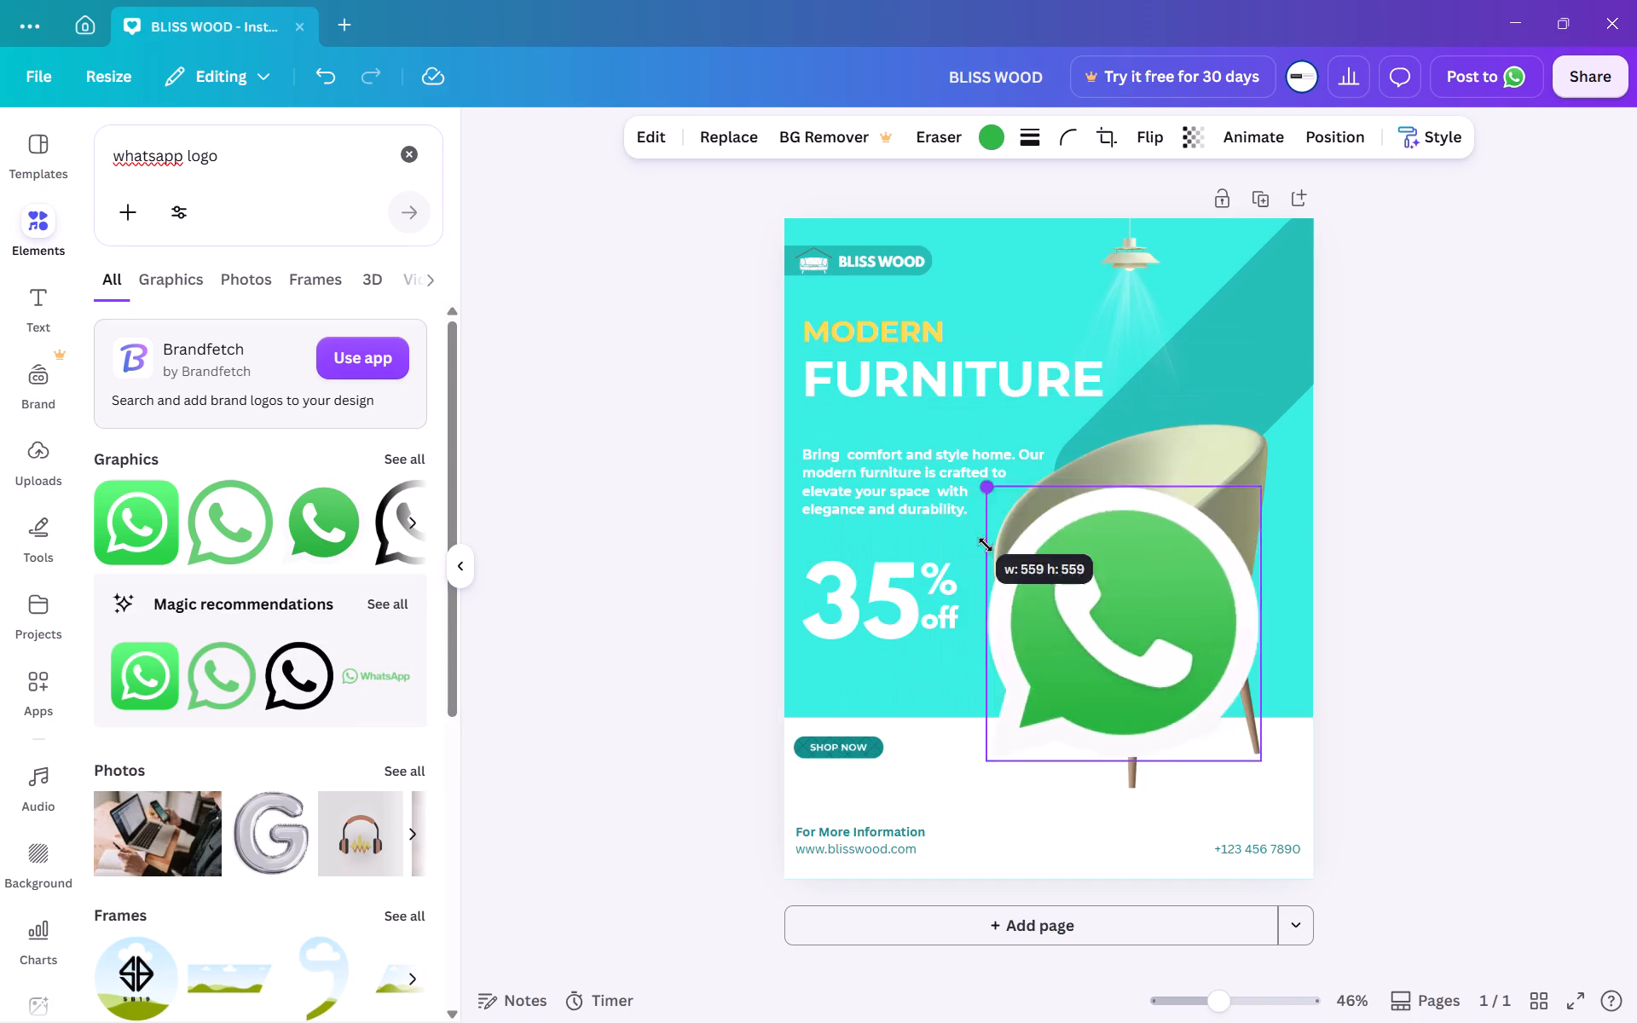
left_click_drag(986, 545, 1213, 735)
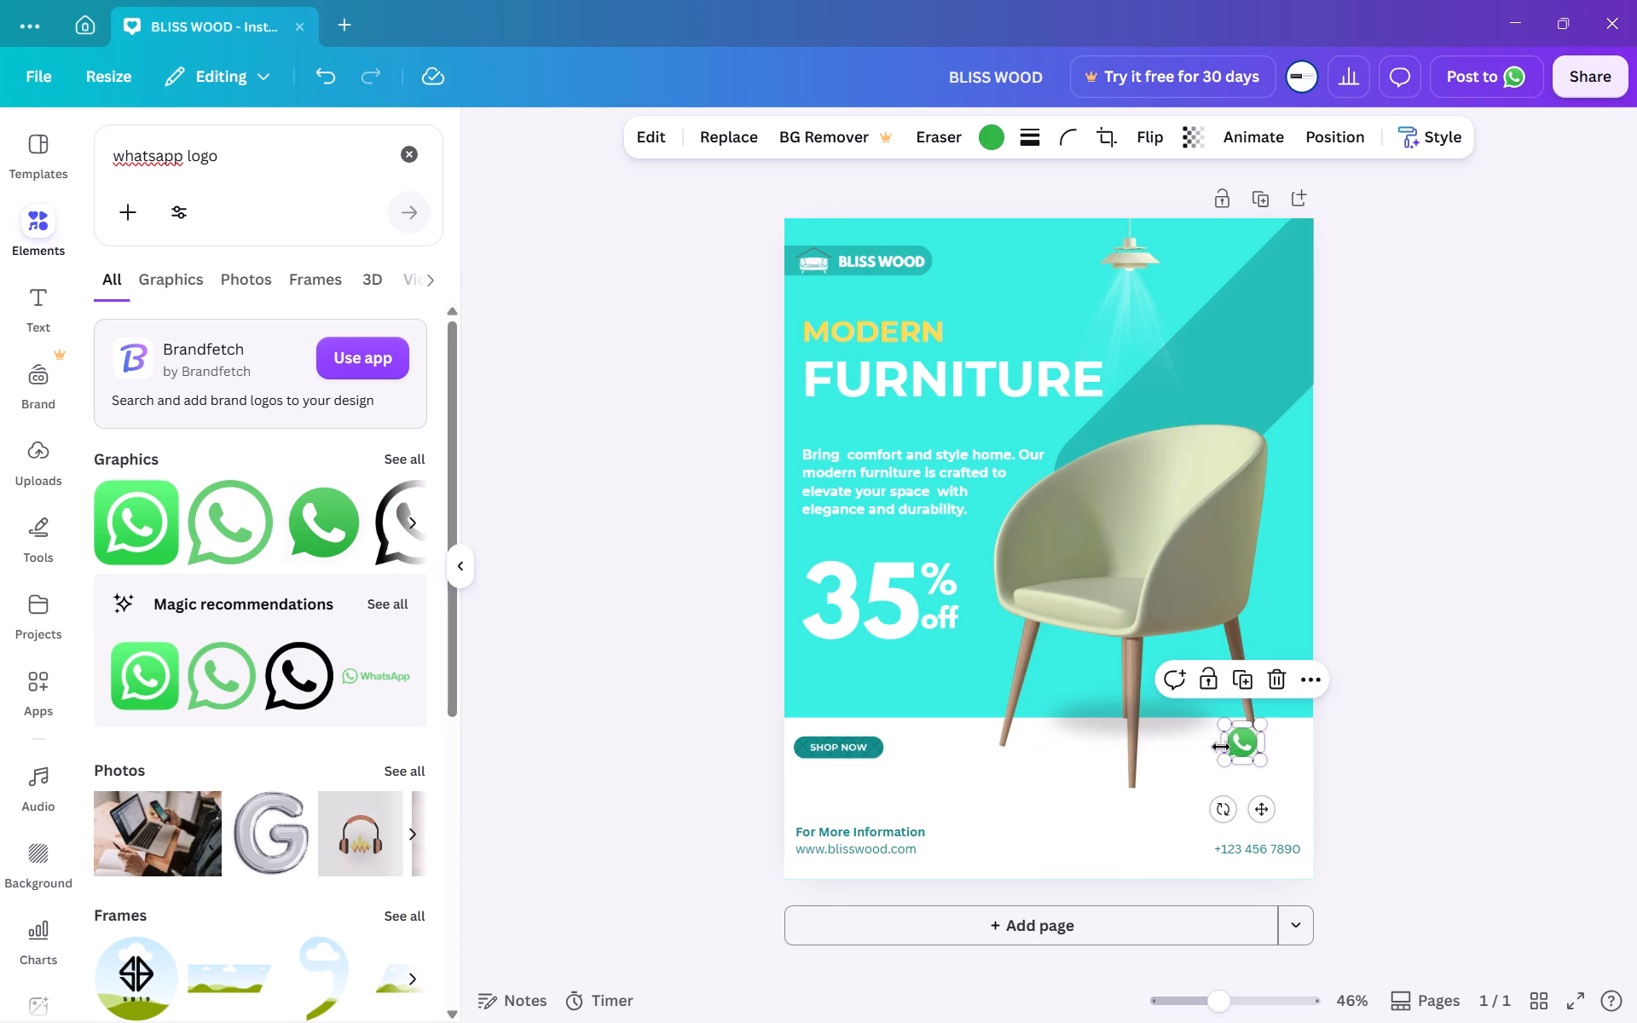
left_click_drag(1258, 812, 1214, 910)
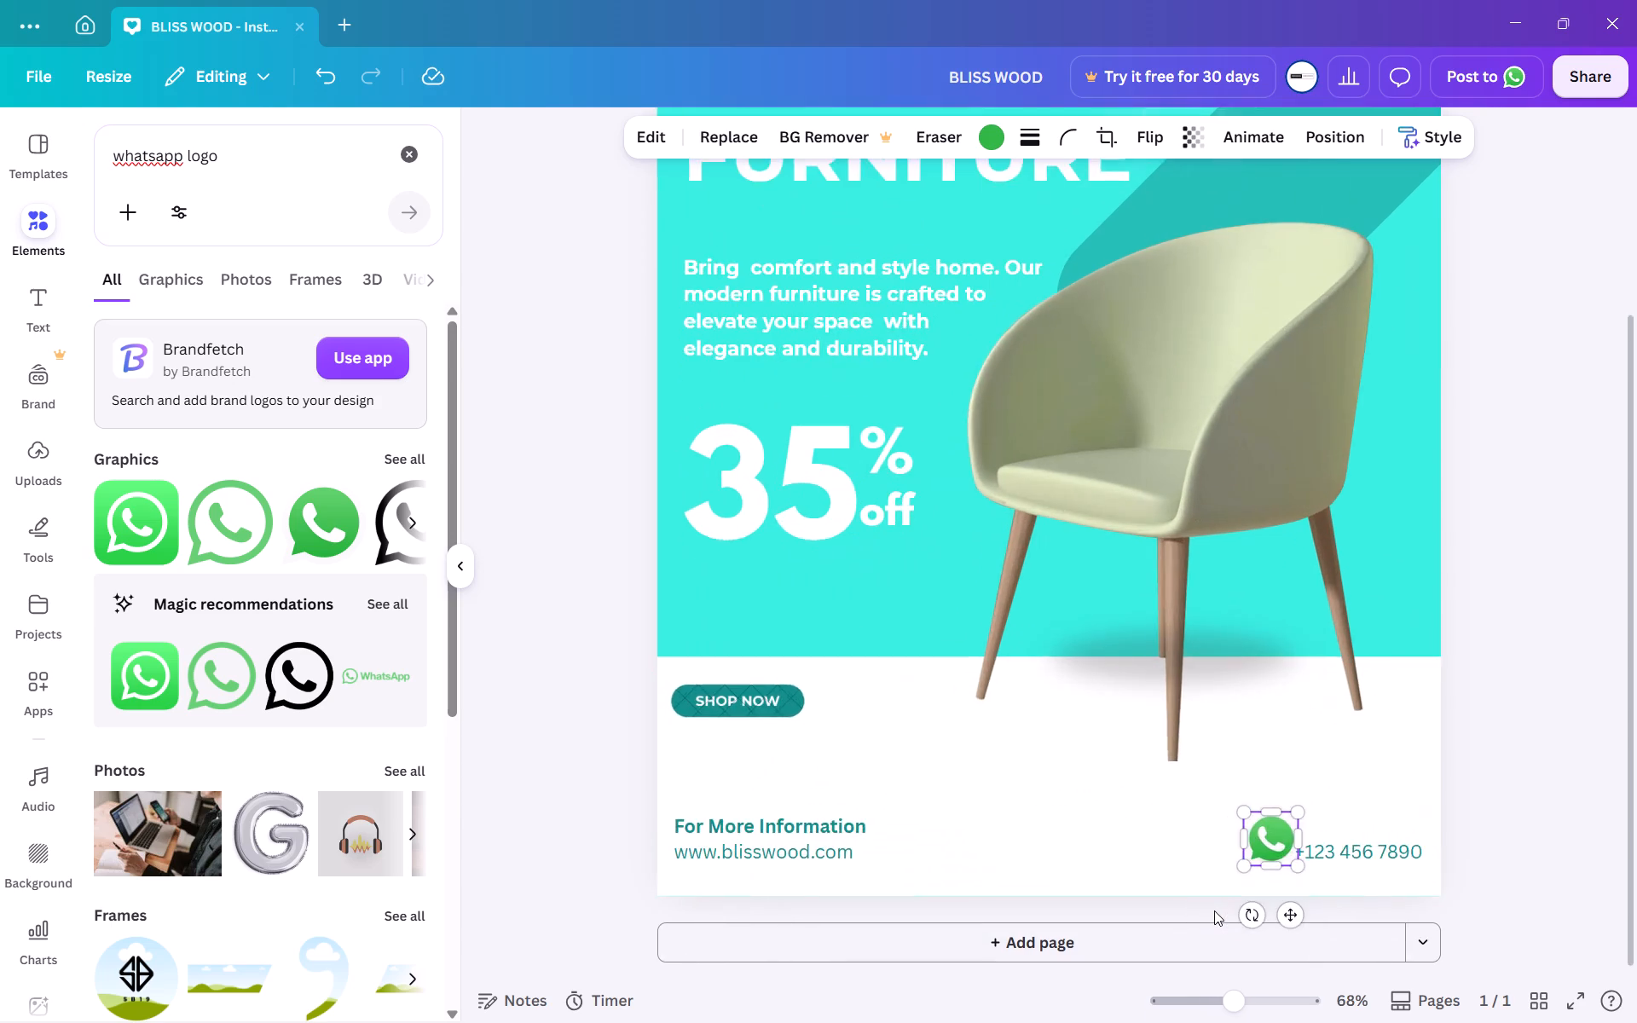
scroll(1214, 910, "left", 3)
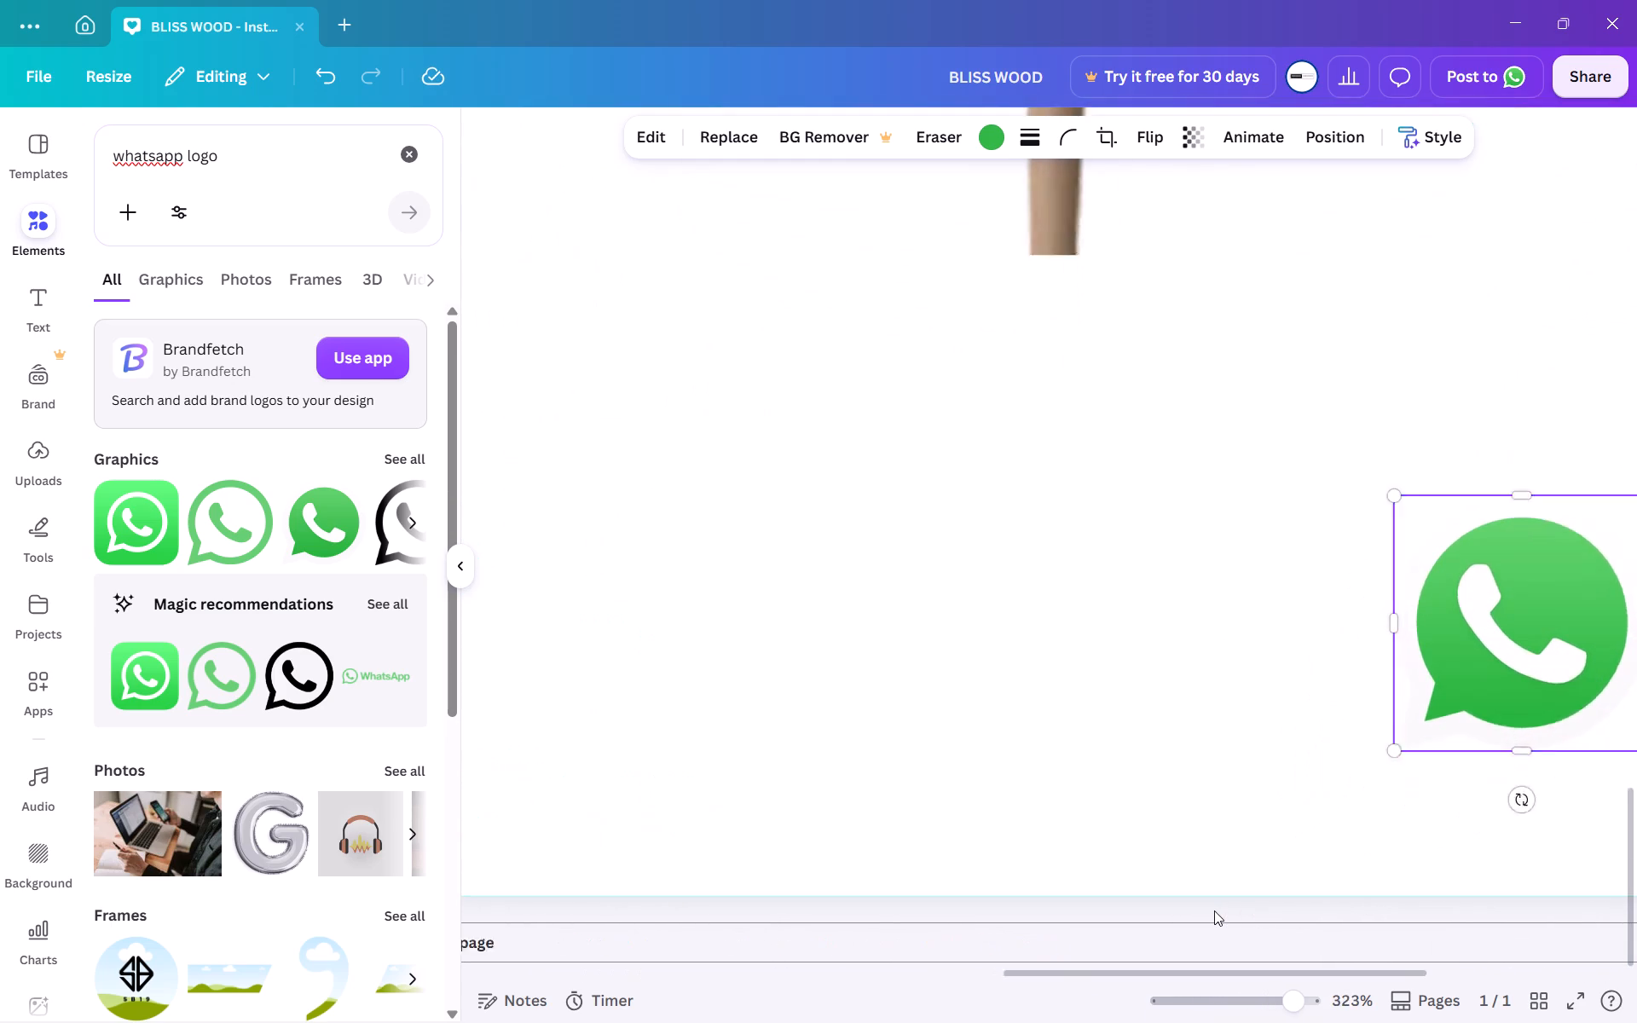
scroll(1214, 910, "left", 4)
scroll(1214, 910, "up", 1)
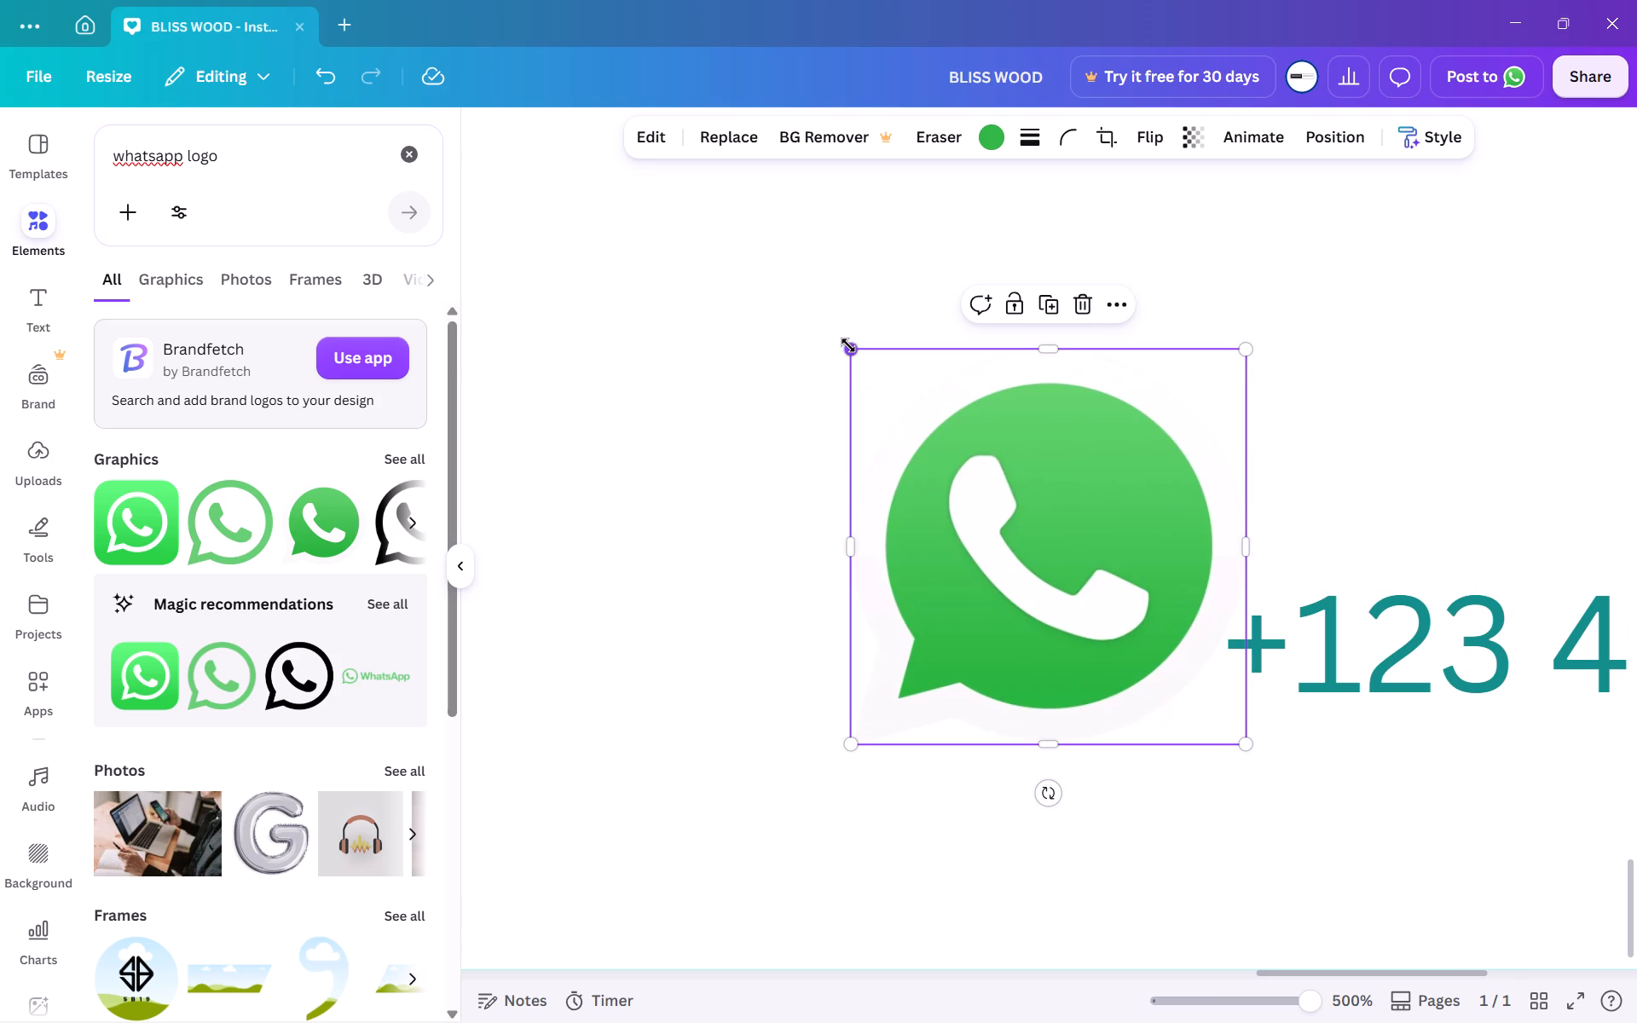
left_click_drag(848, 345, 991, 639)
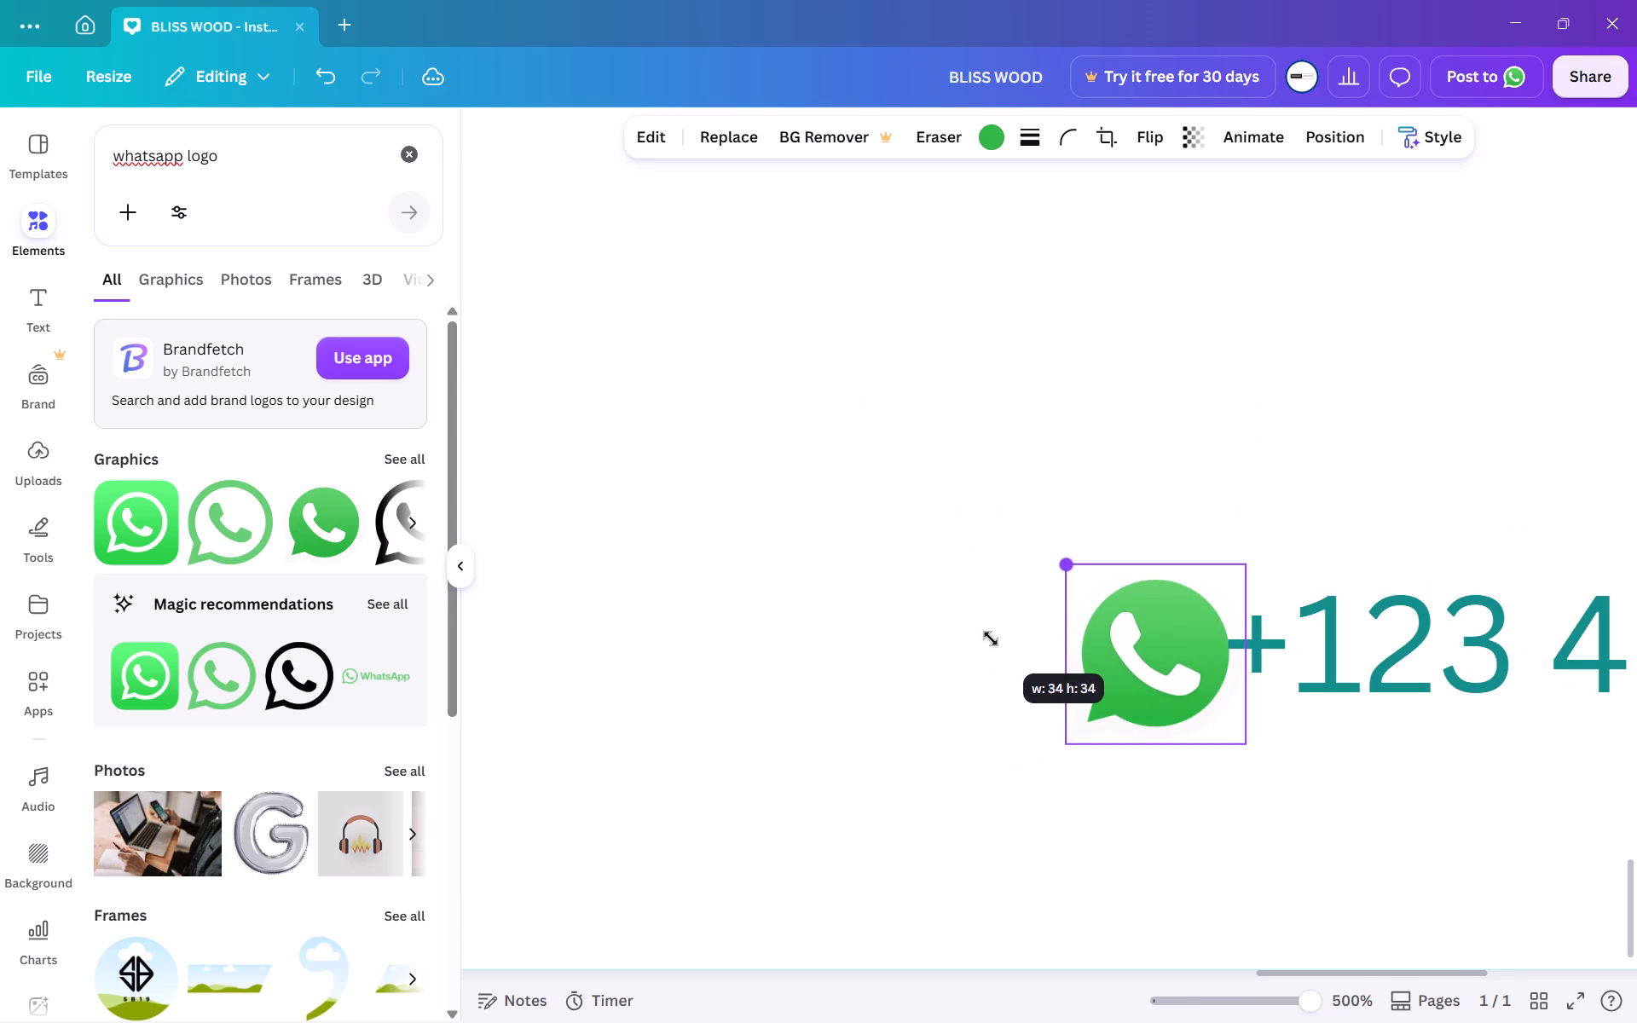
left_click_drag(991, 639, 976, 632)
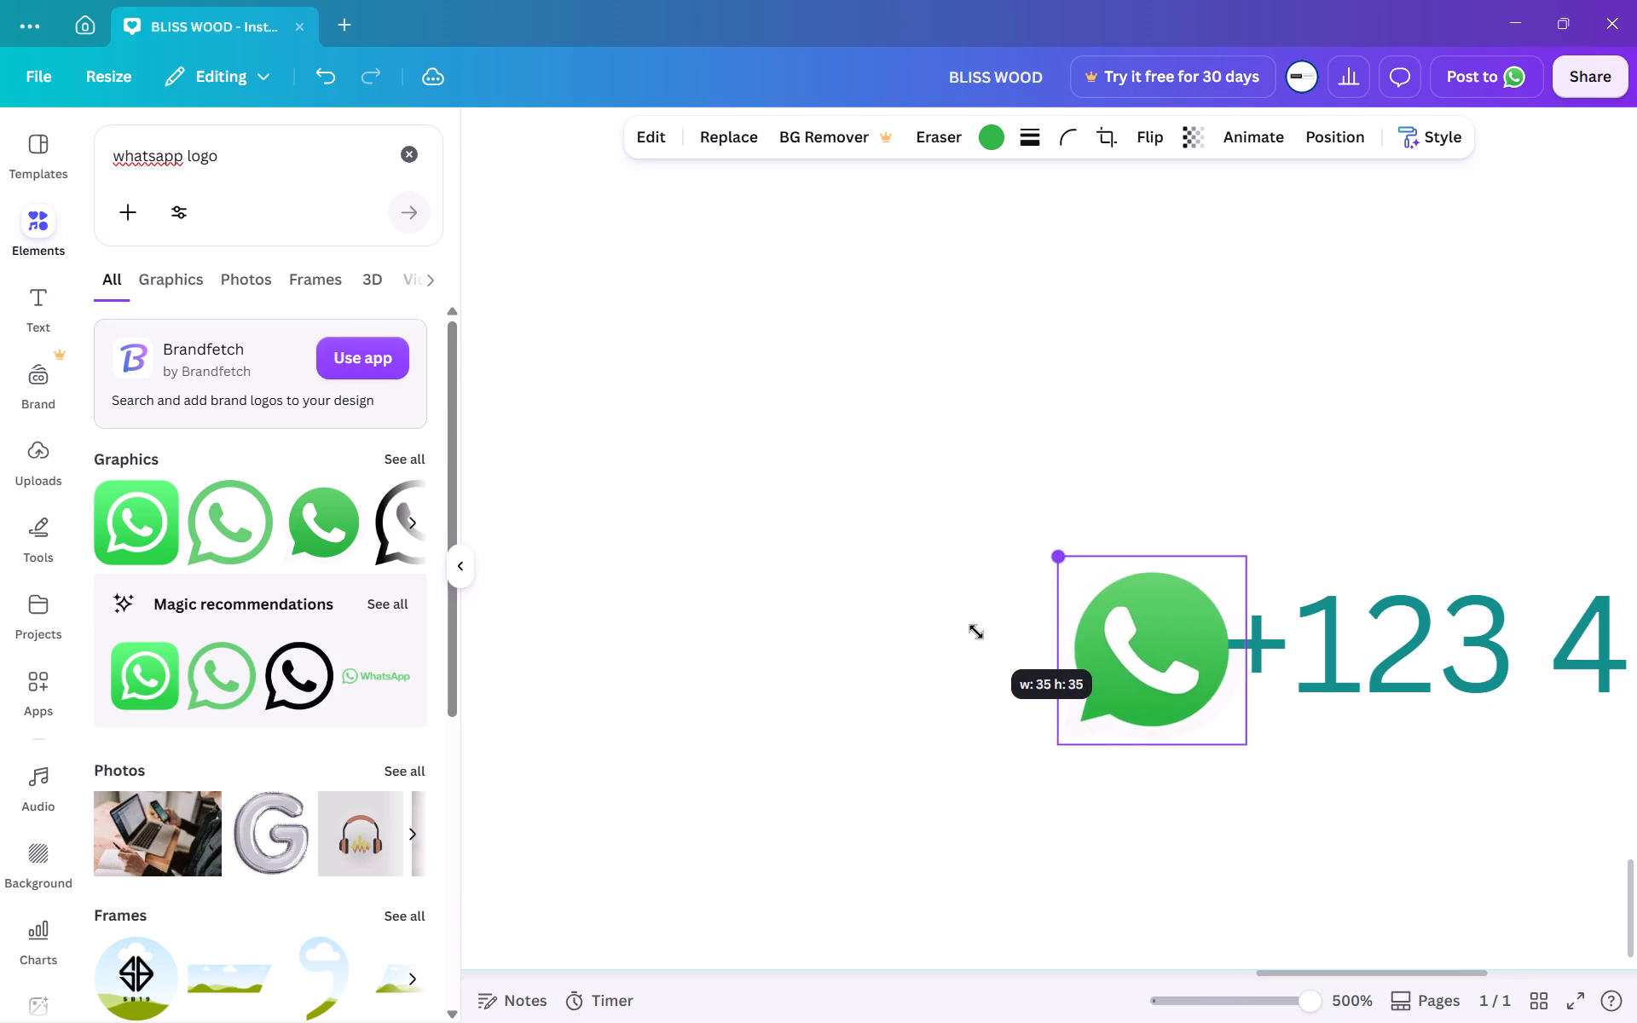
left_click_drag(976, 632, 996, 662)
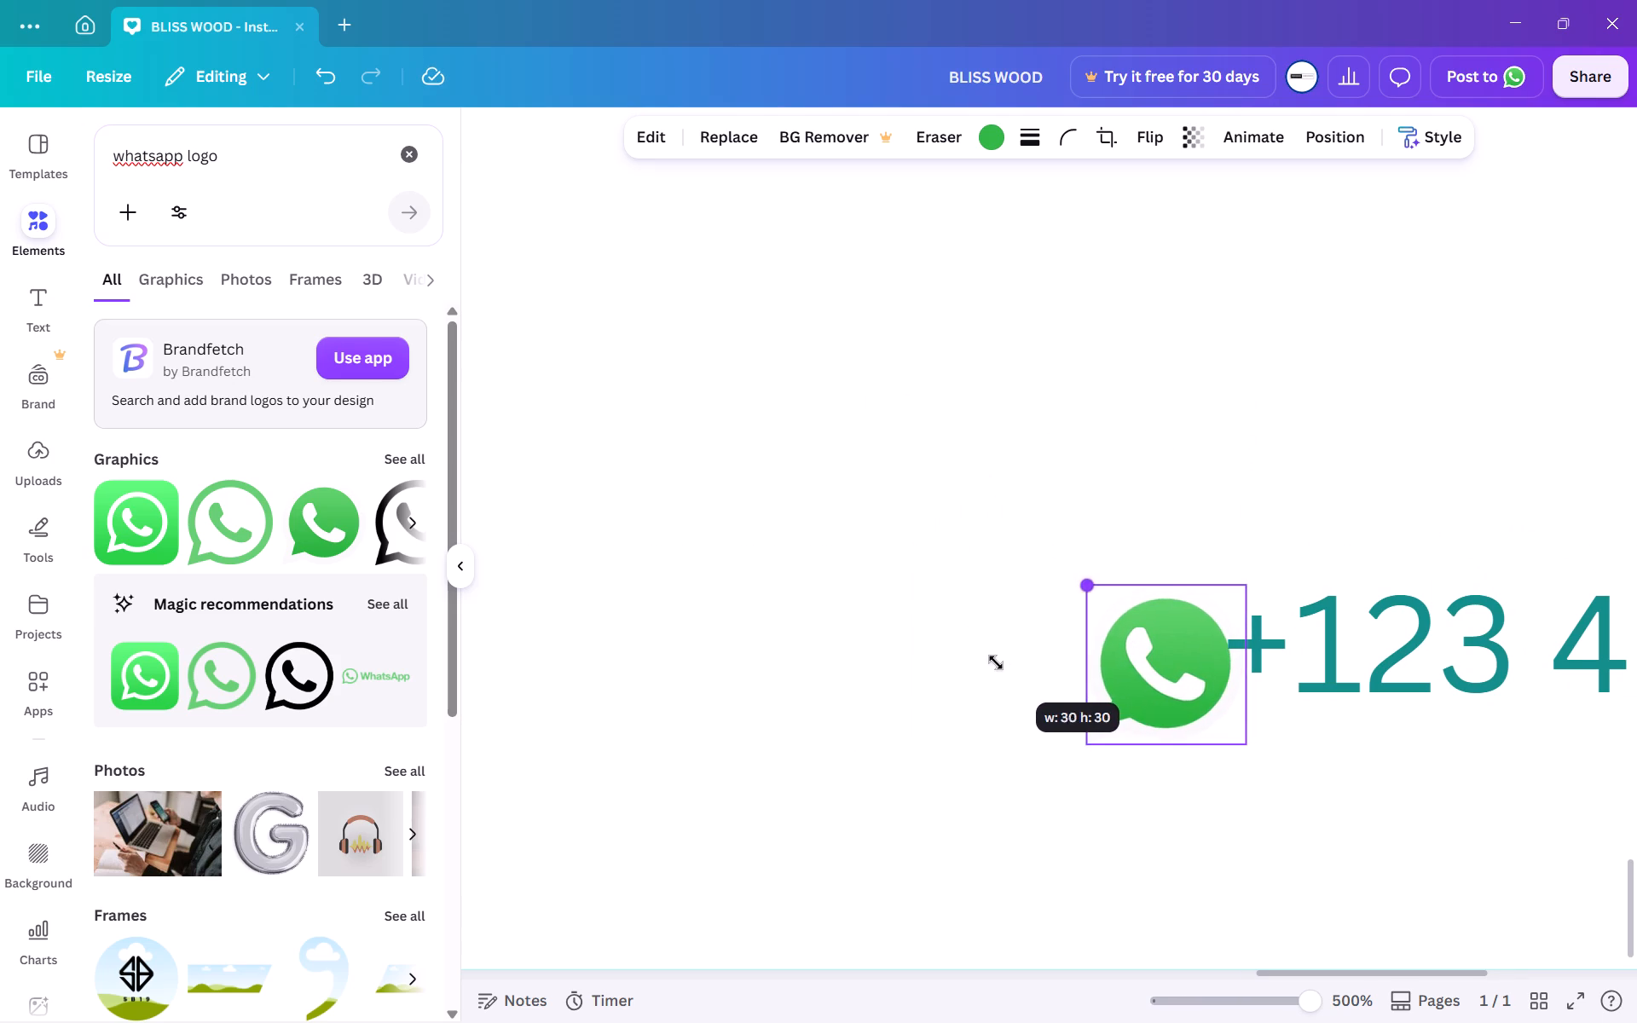
left_click_drag(996, 662, 952, 642)
Shrink the WhatsApp icon slightly more and shift it left, leaving a small gap before the phone number's plus sign.
left_click(1119, 670)
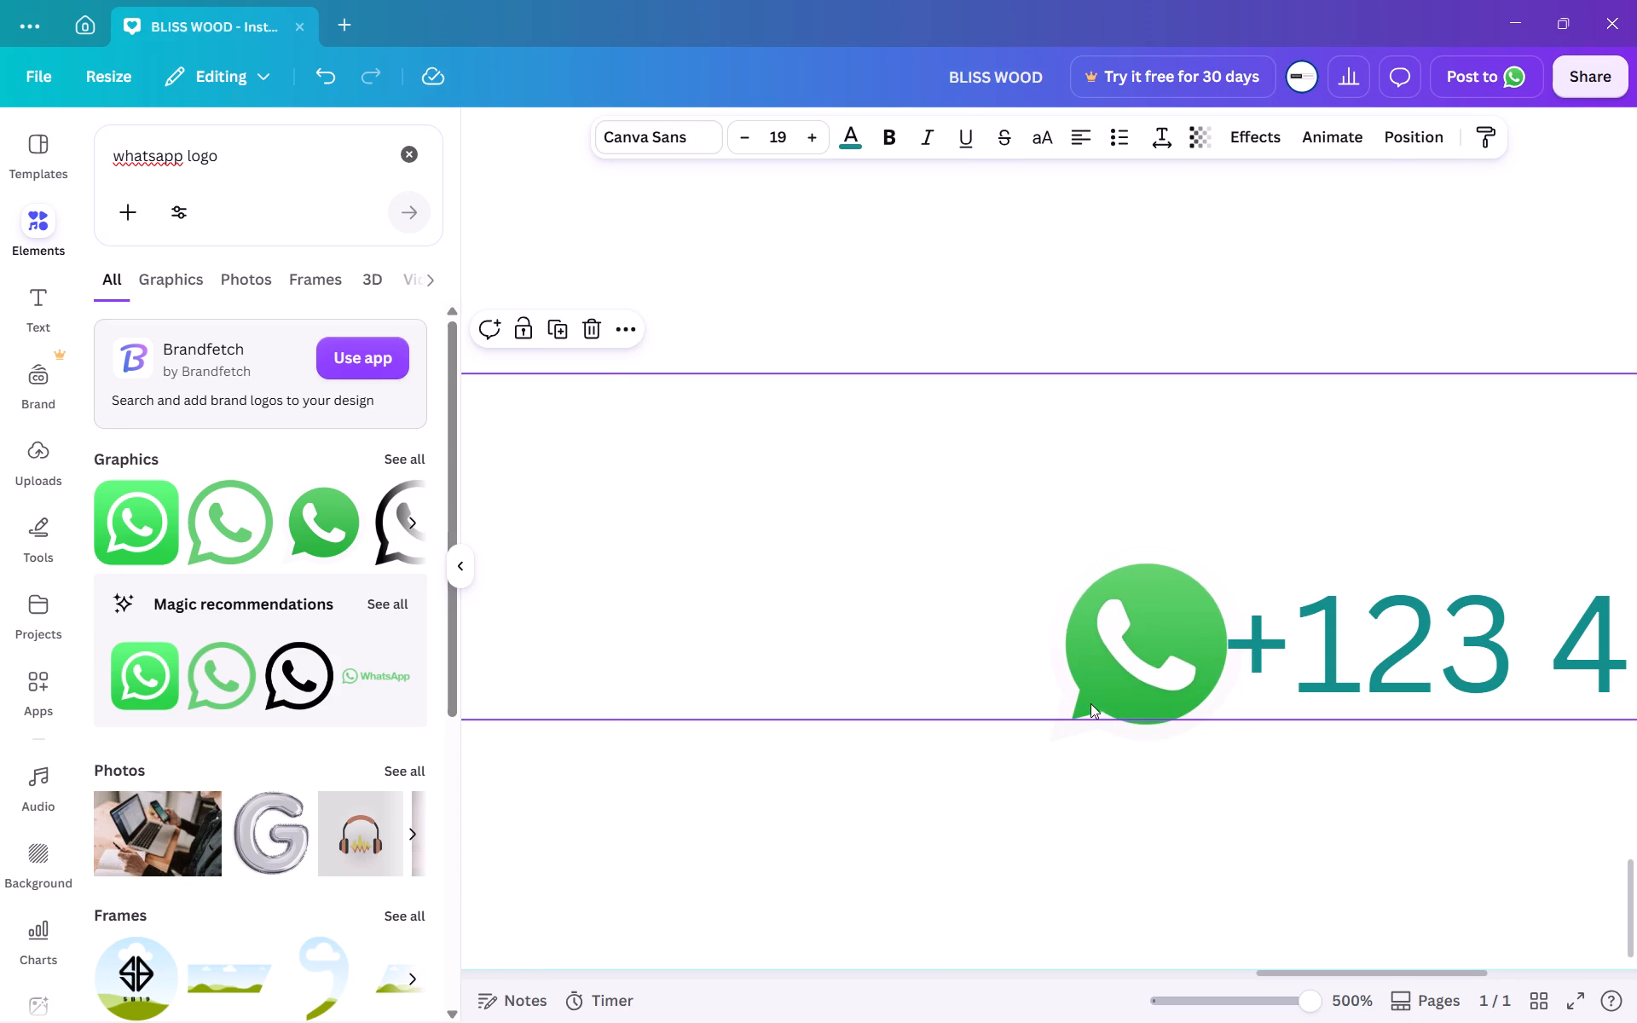
double_click(1096, 700)
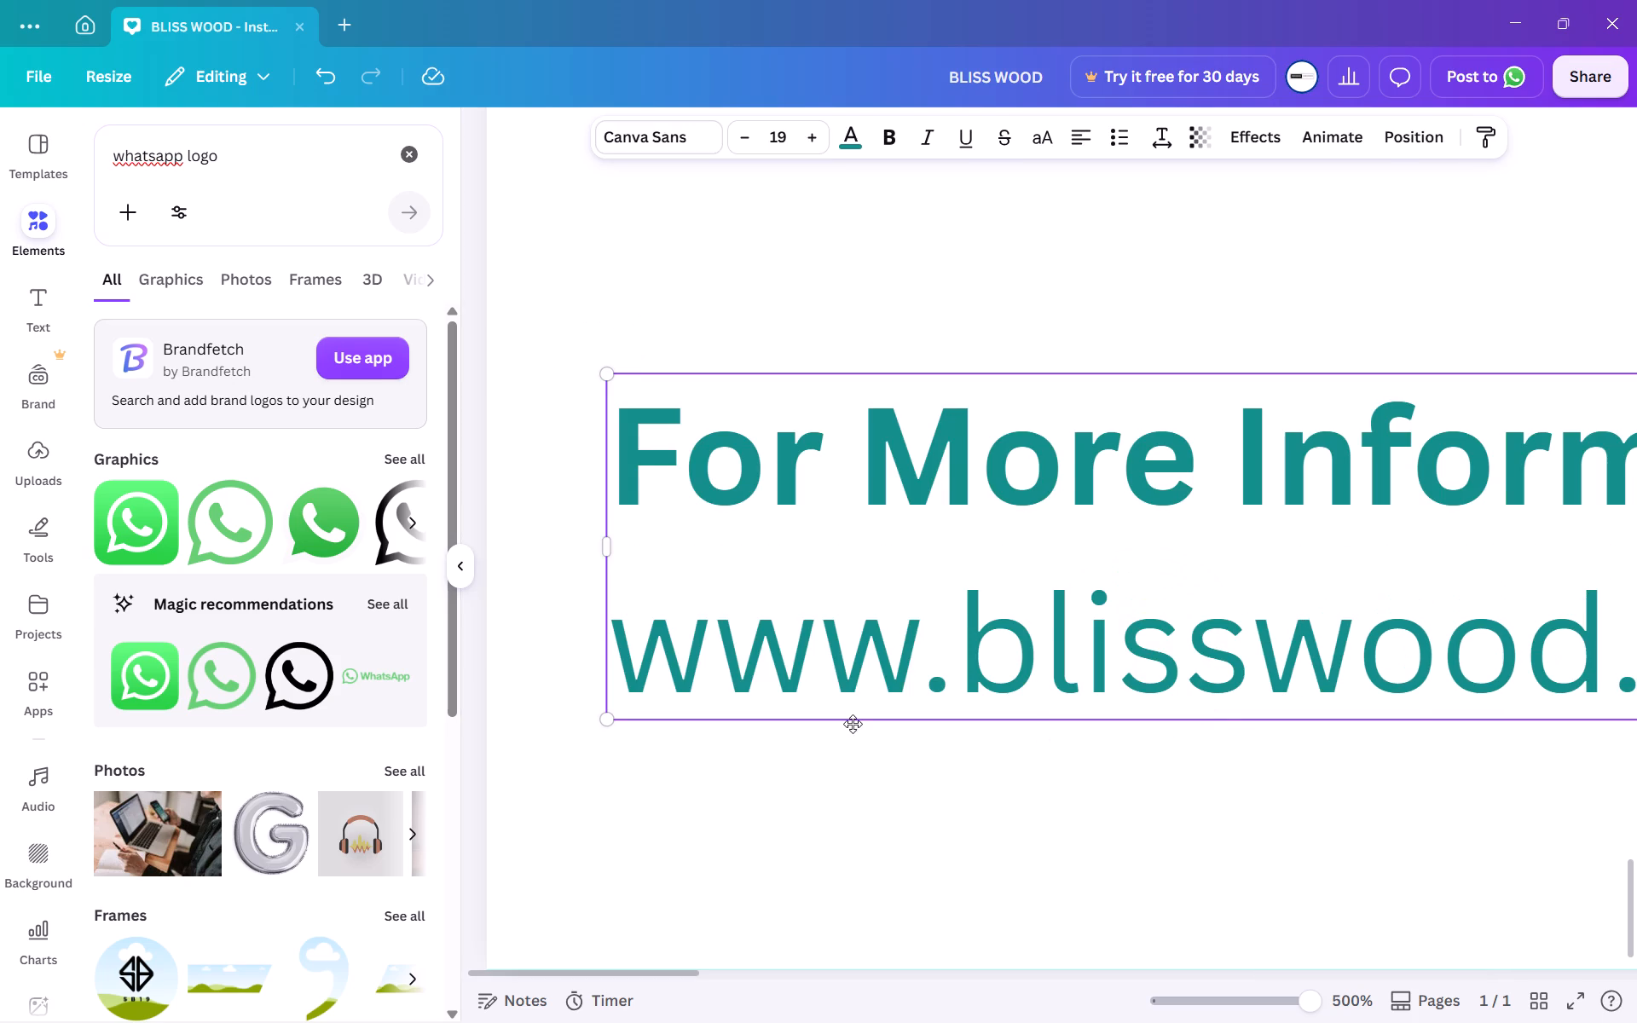
left_click(940, 831)
scroll(940, 831, "left", 11)
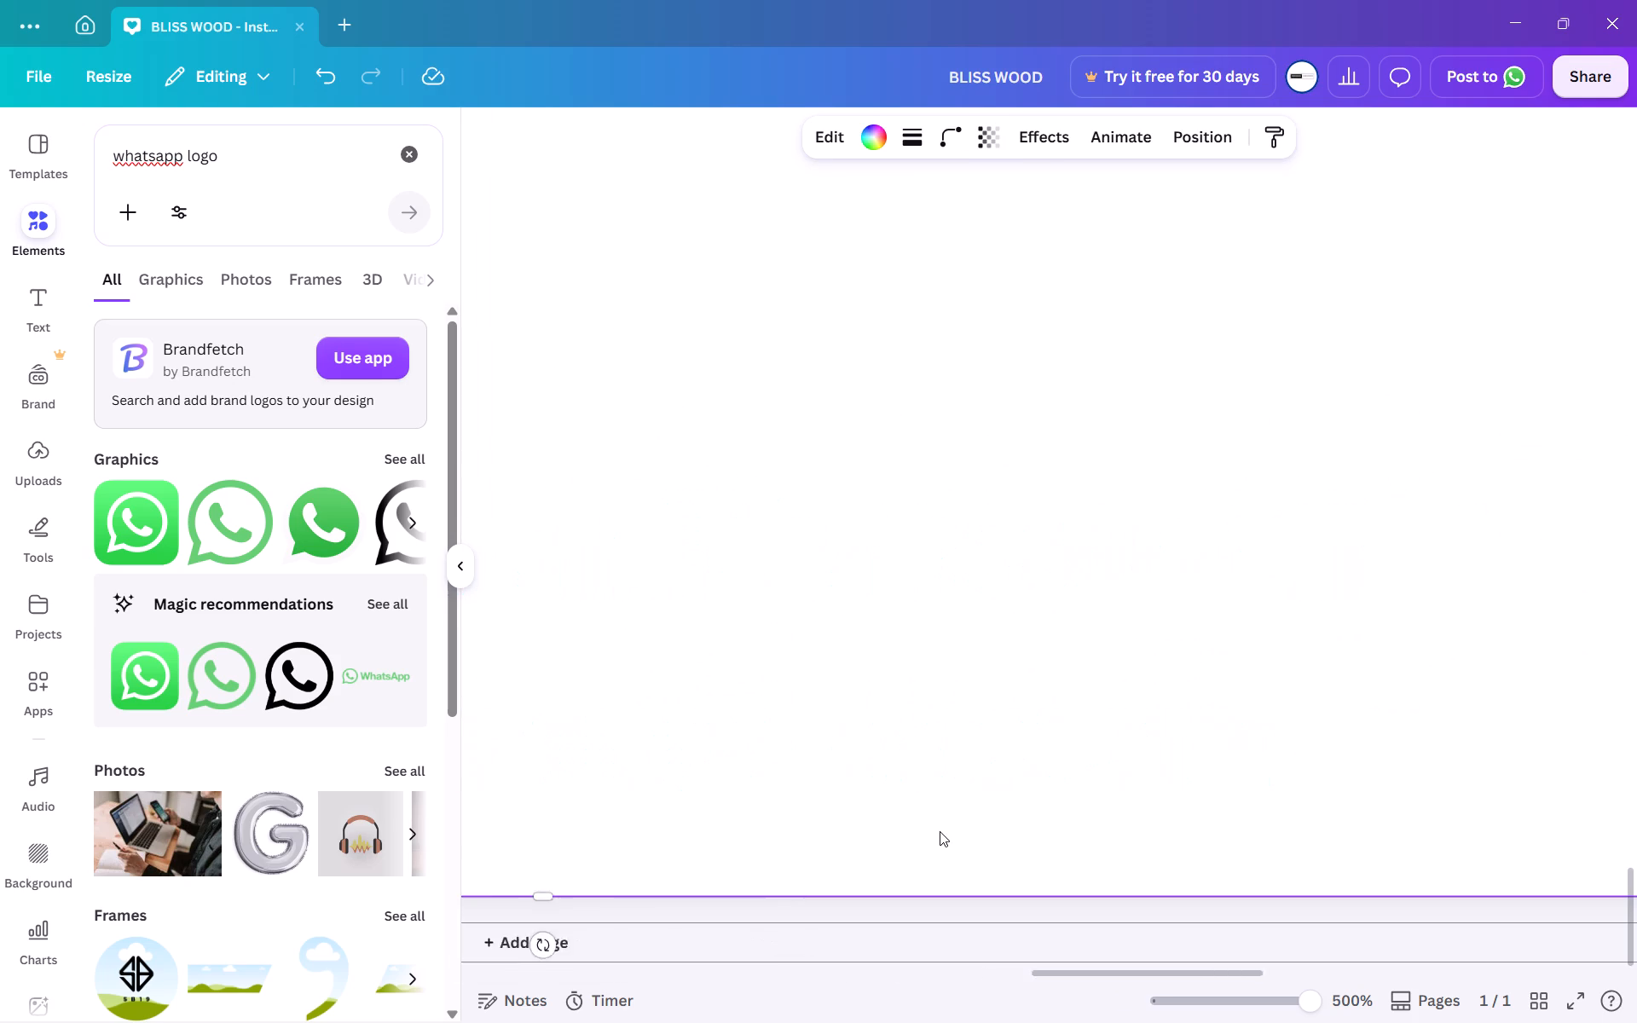
scroll(940, 831, "left", 4)
scroll(940, 831, "right", 5)
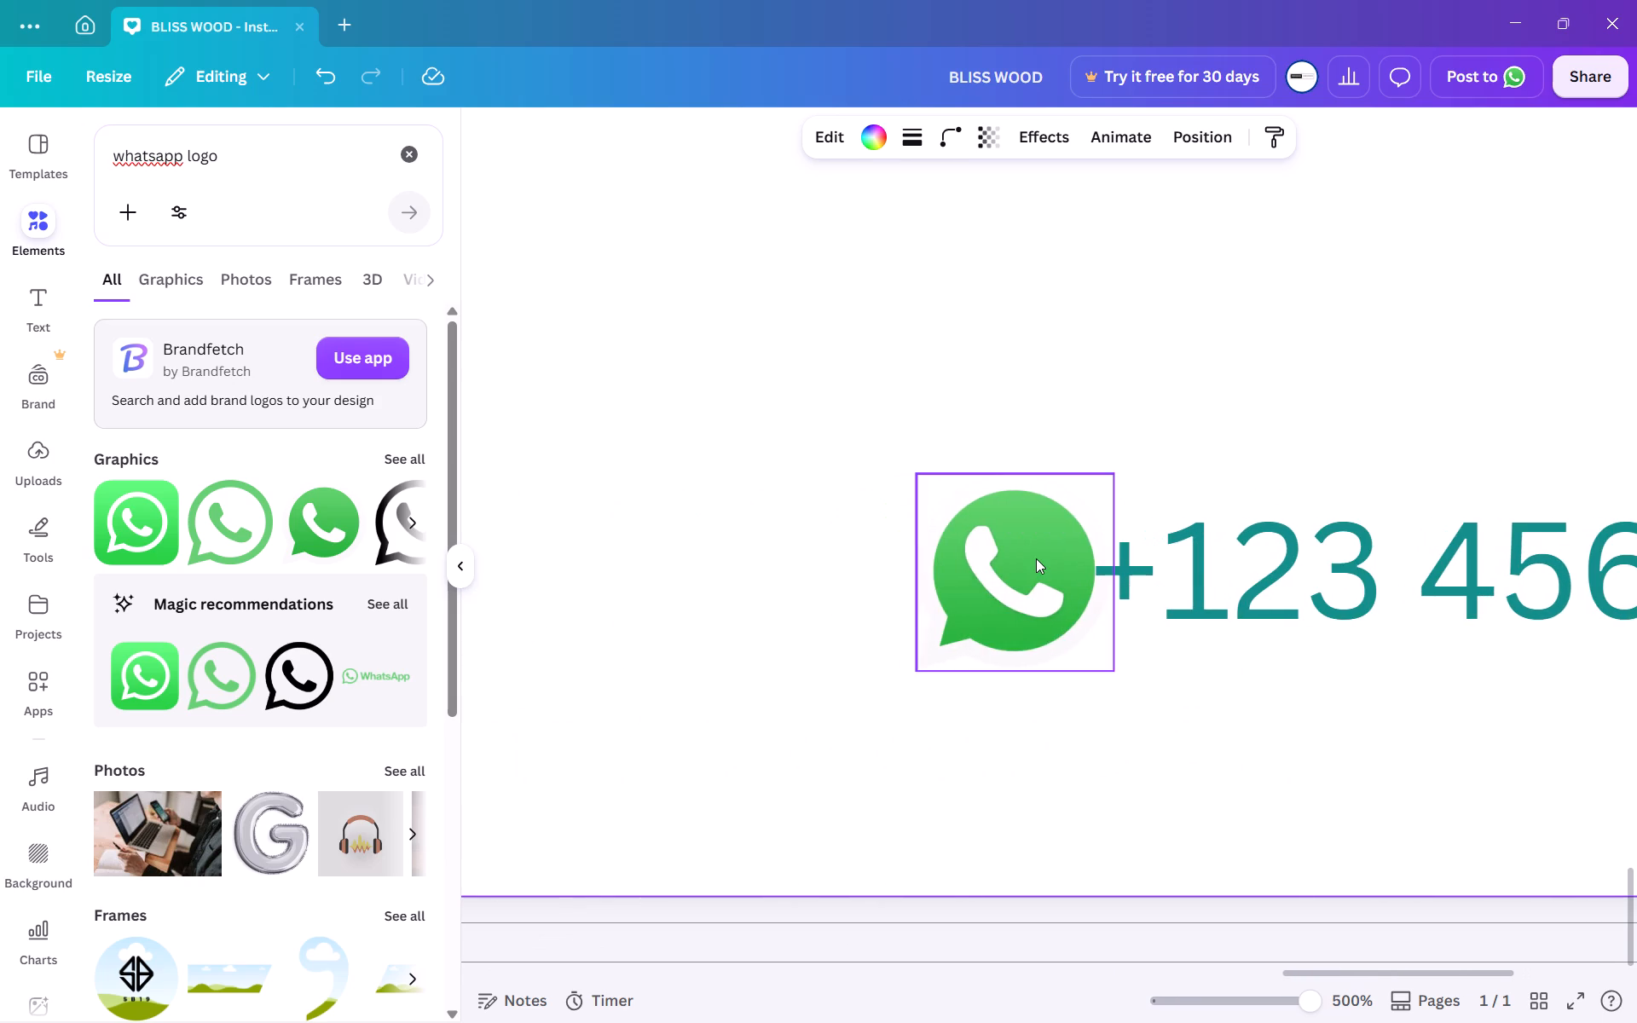
left_click(1038, 556)
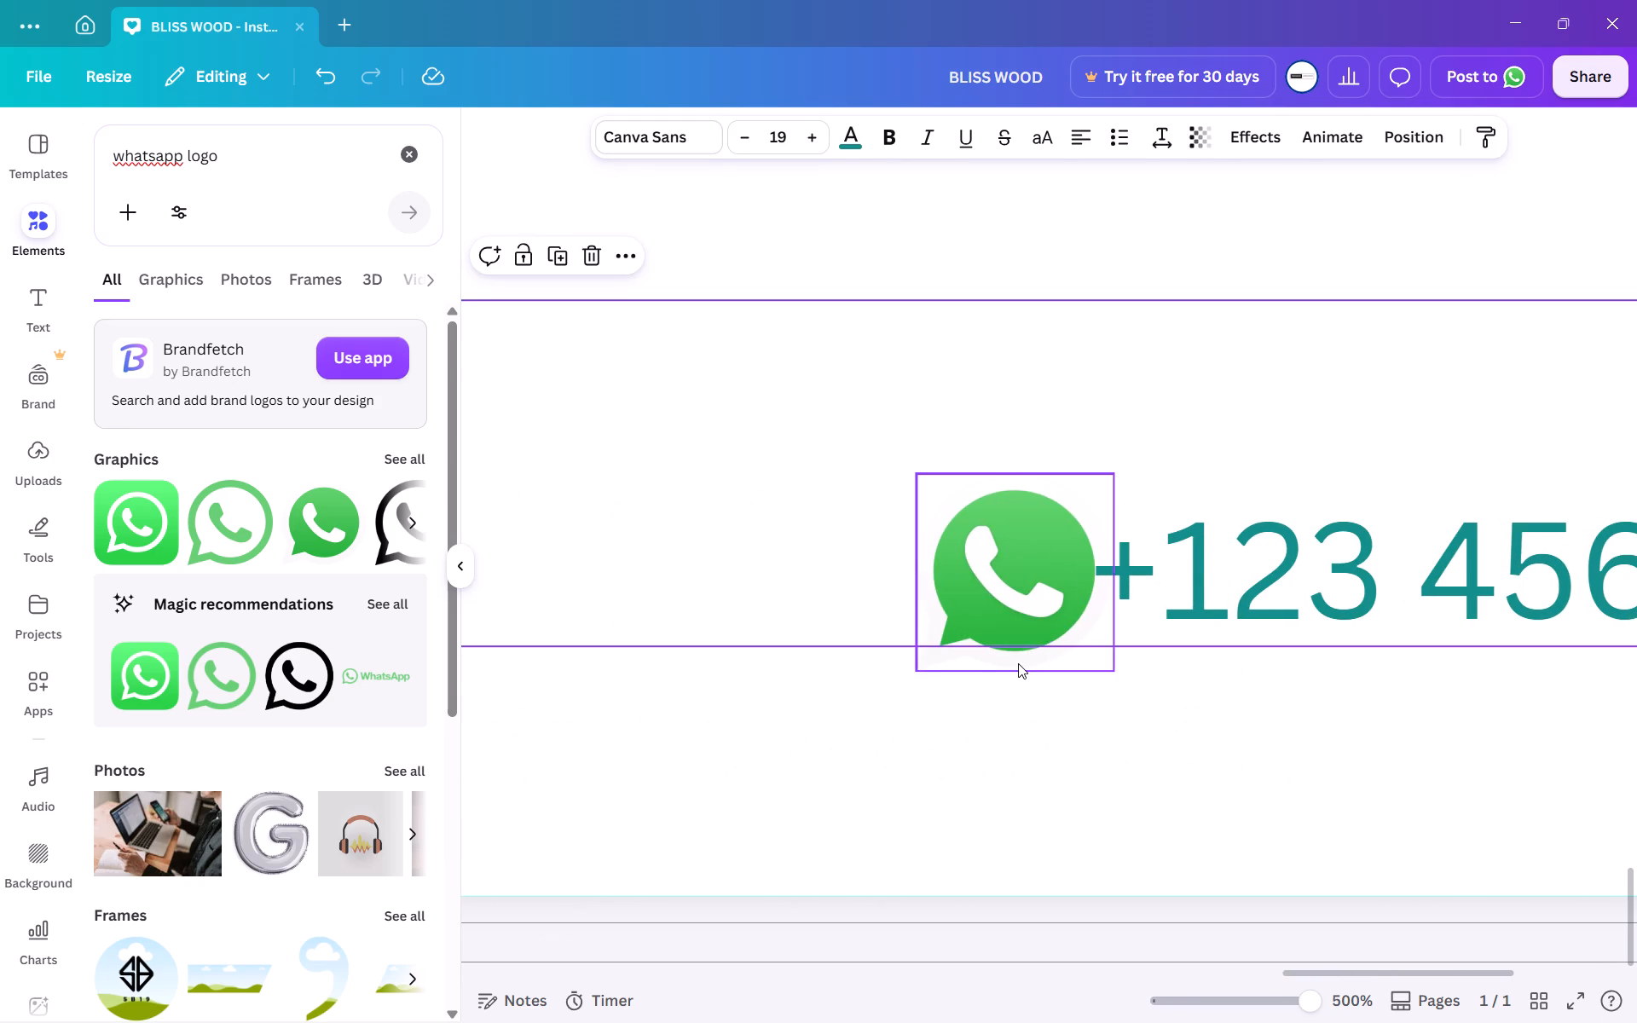
left_click(1018, 663)
left_click_drag(1114, 679, 1085, 667)
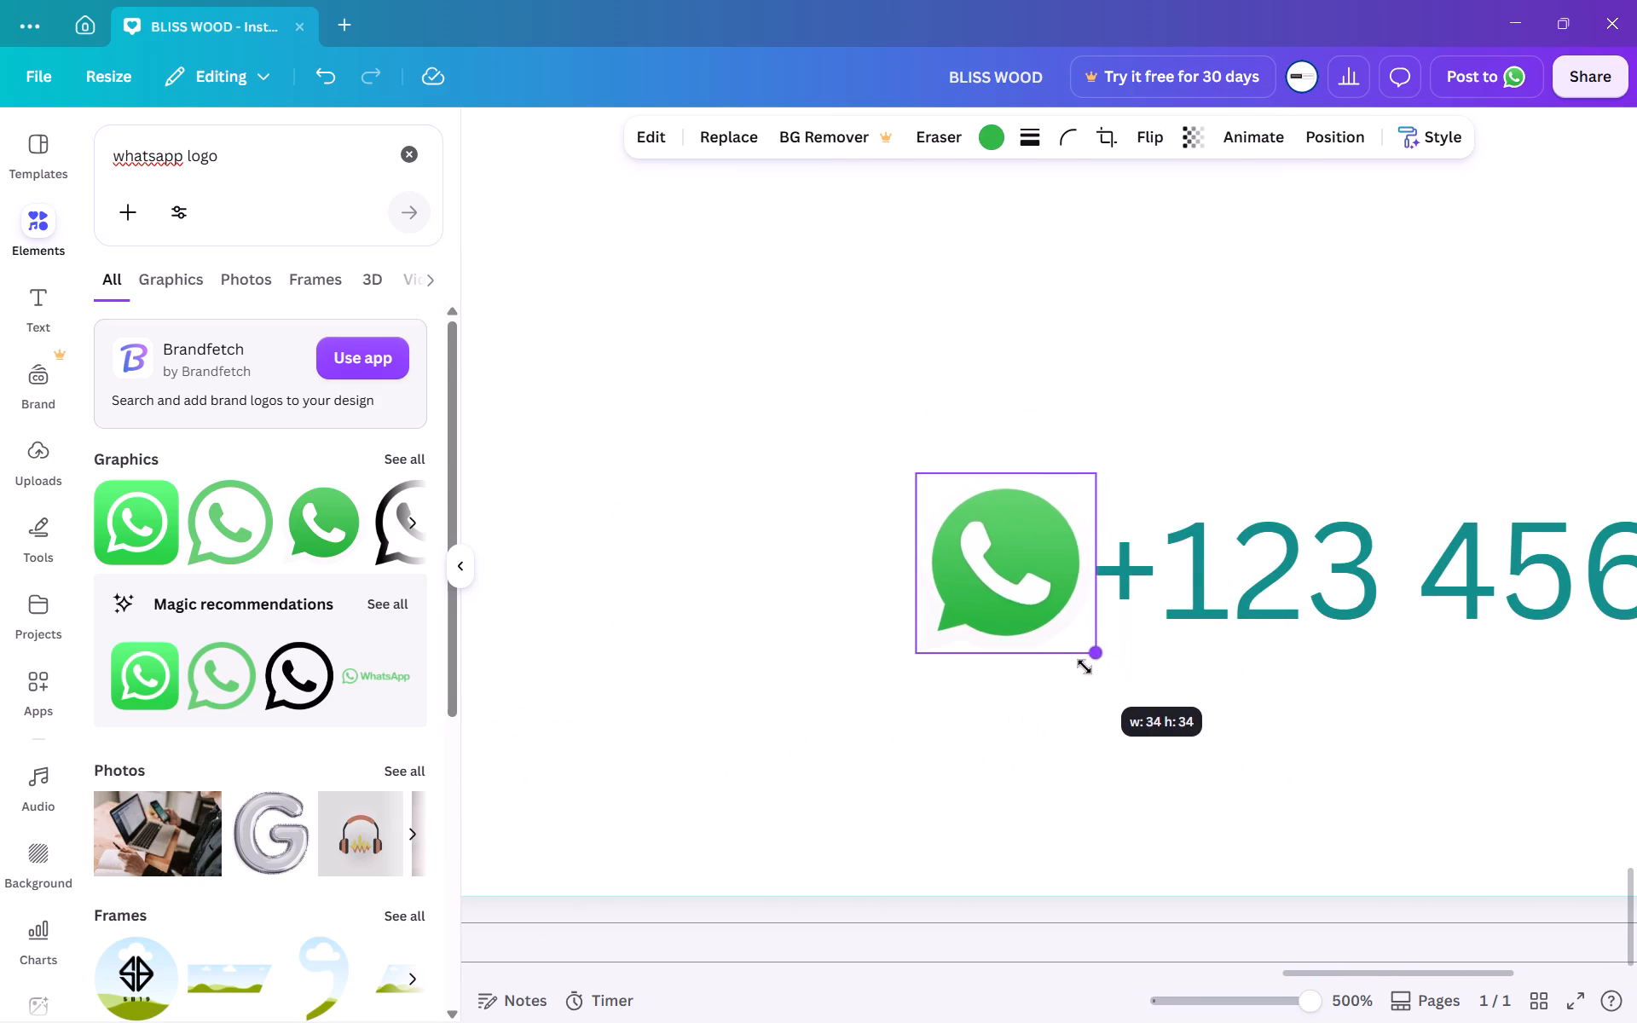
left_click_drag(1085, 667, 1076, 662)
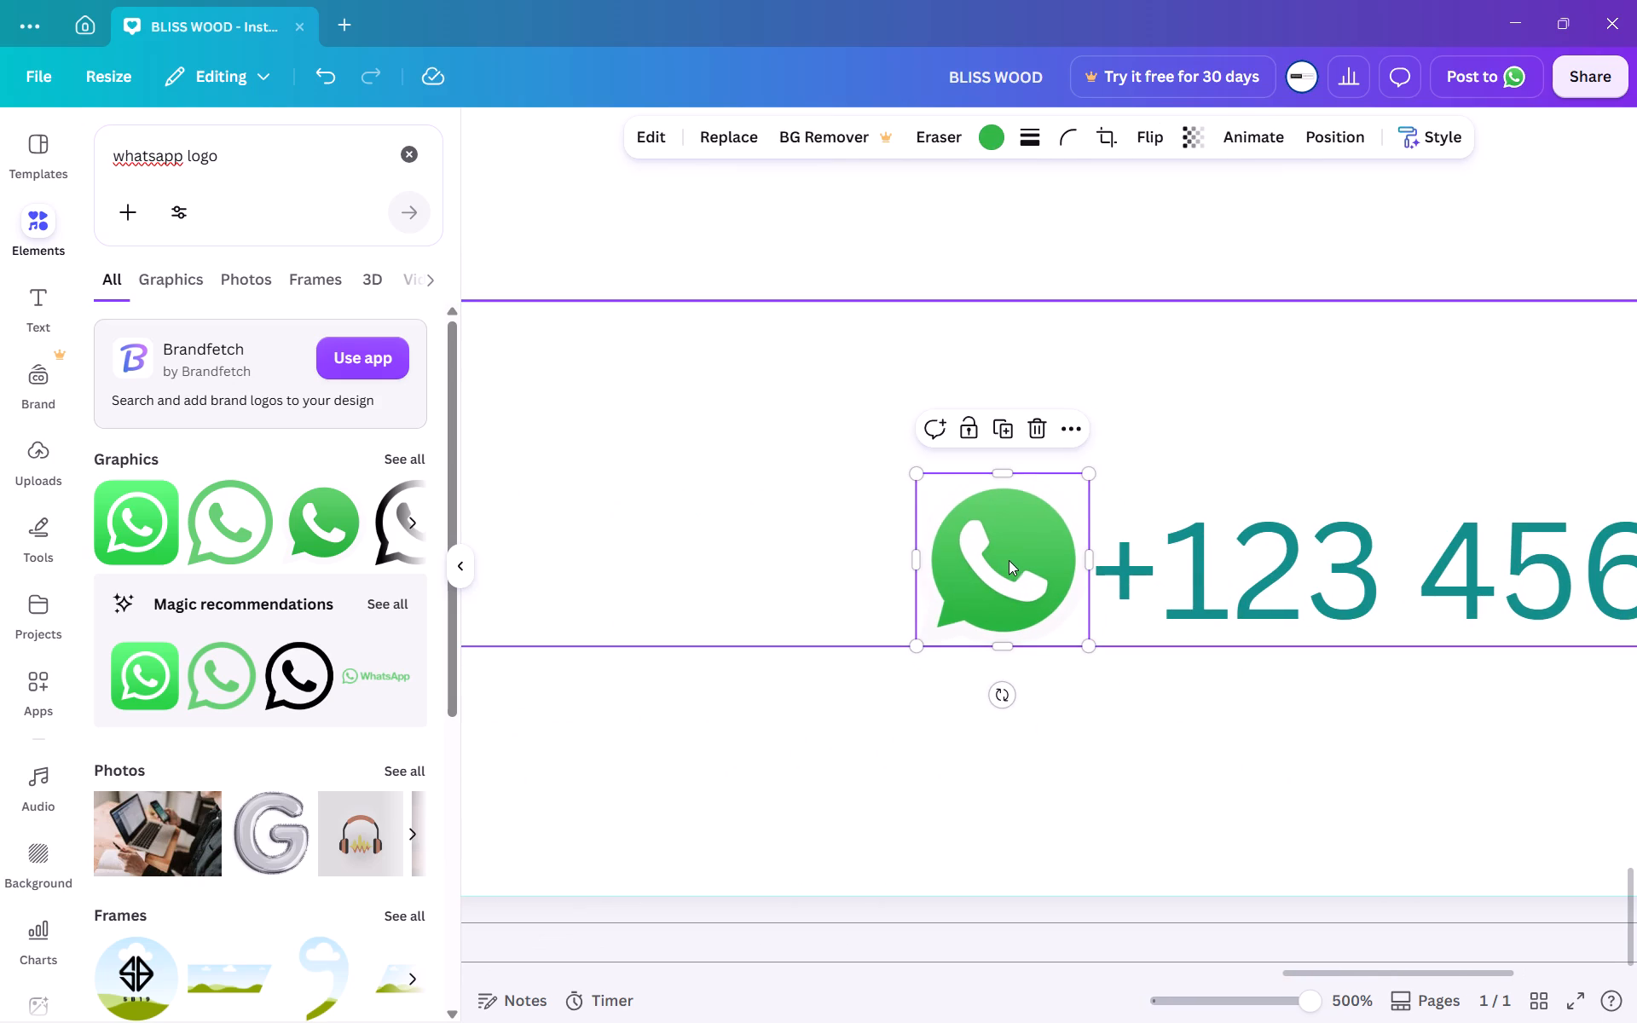
left_click_drag(1008, 560, 986, 560)
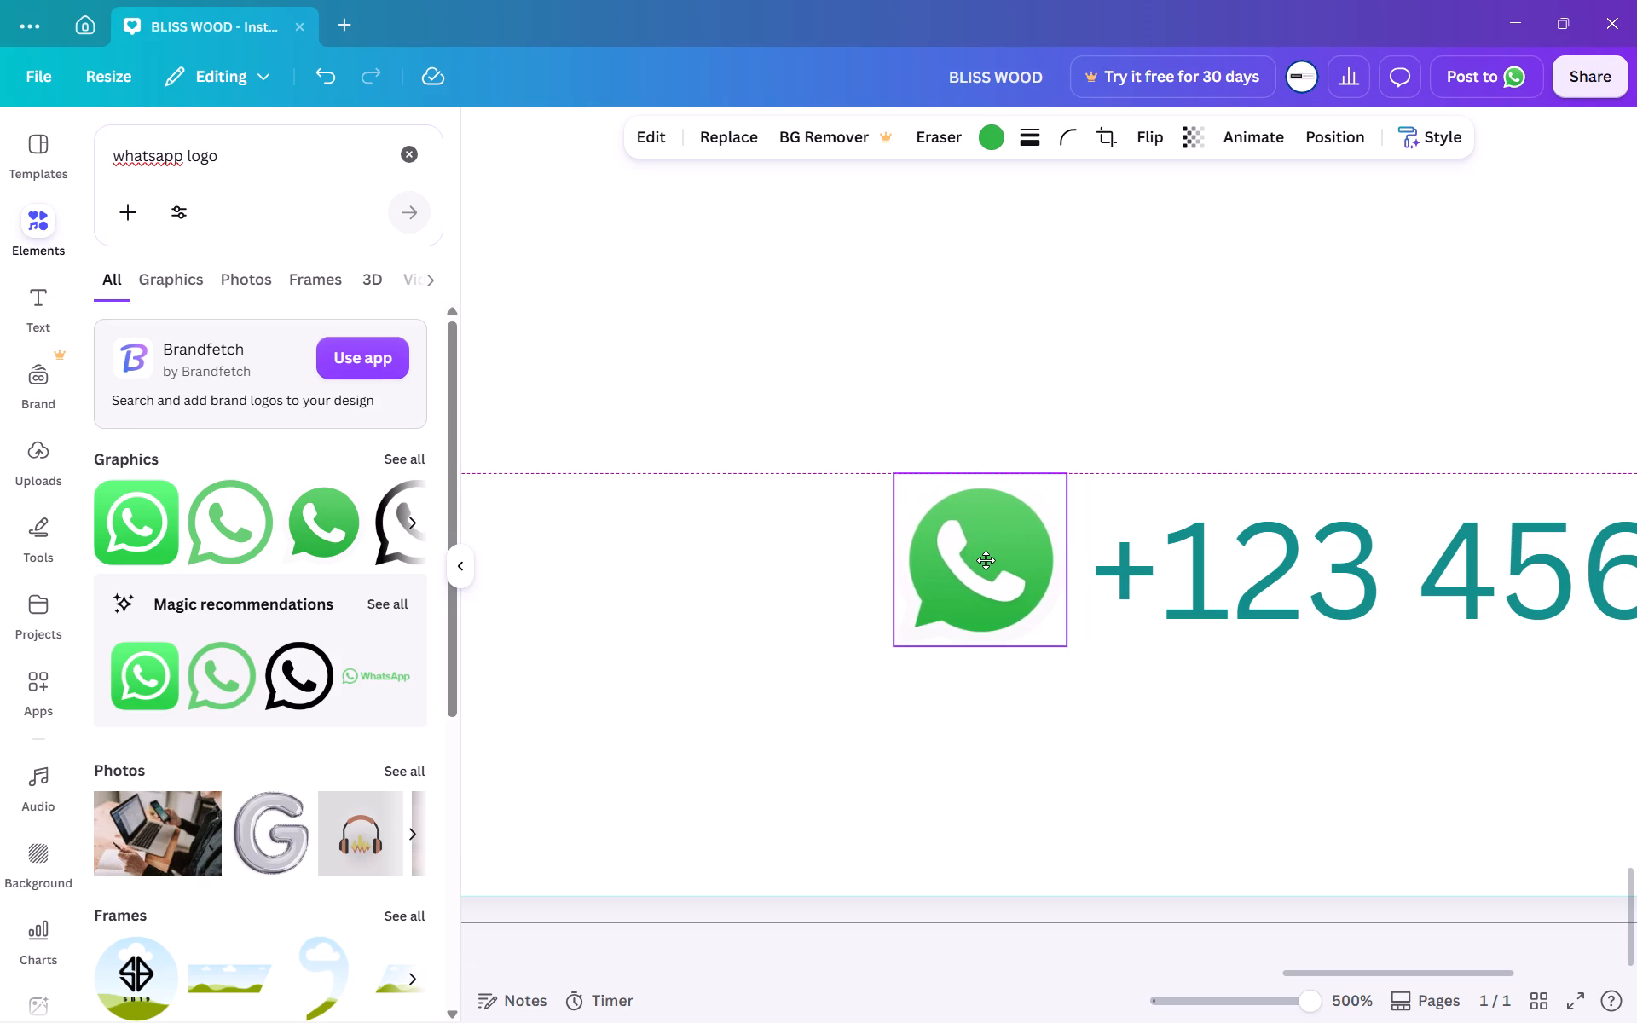
left_click_drag(986, 560, 987, 562)
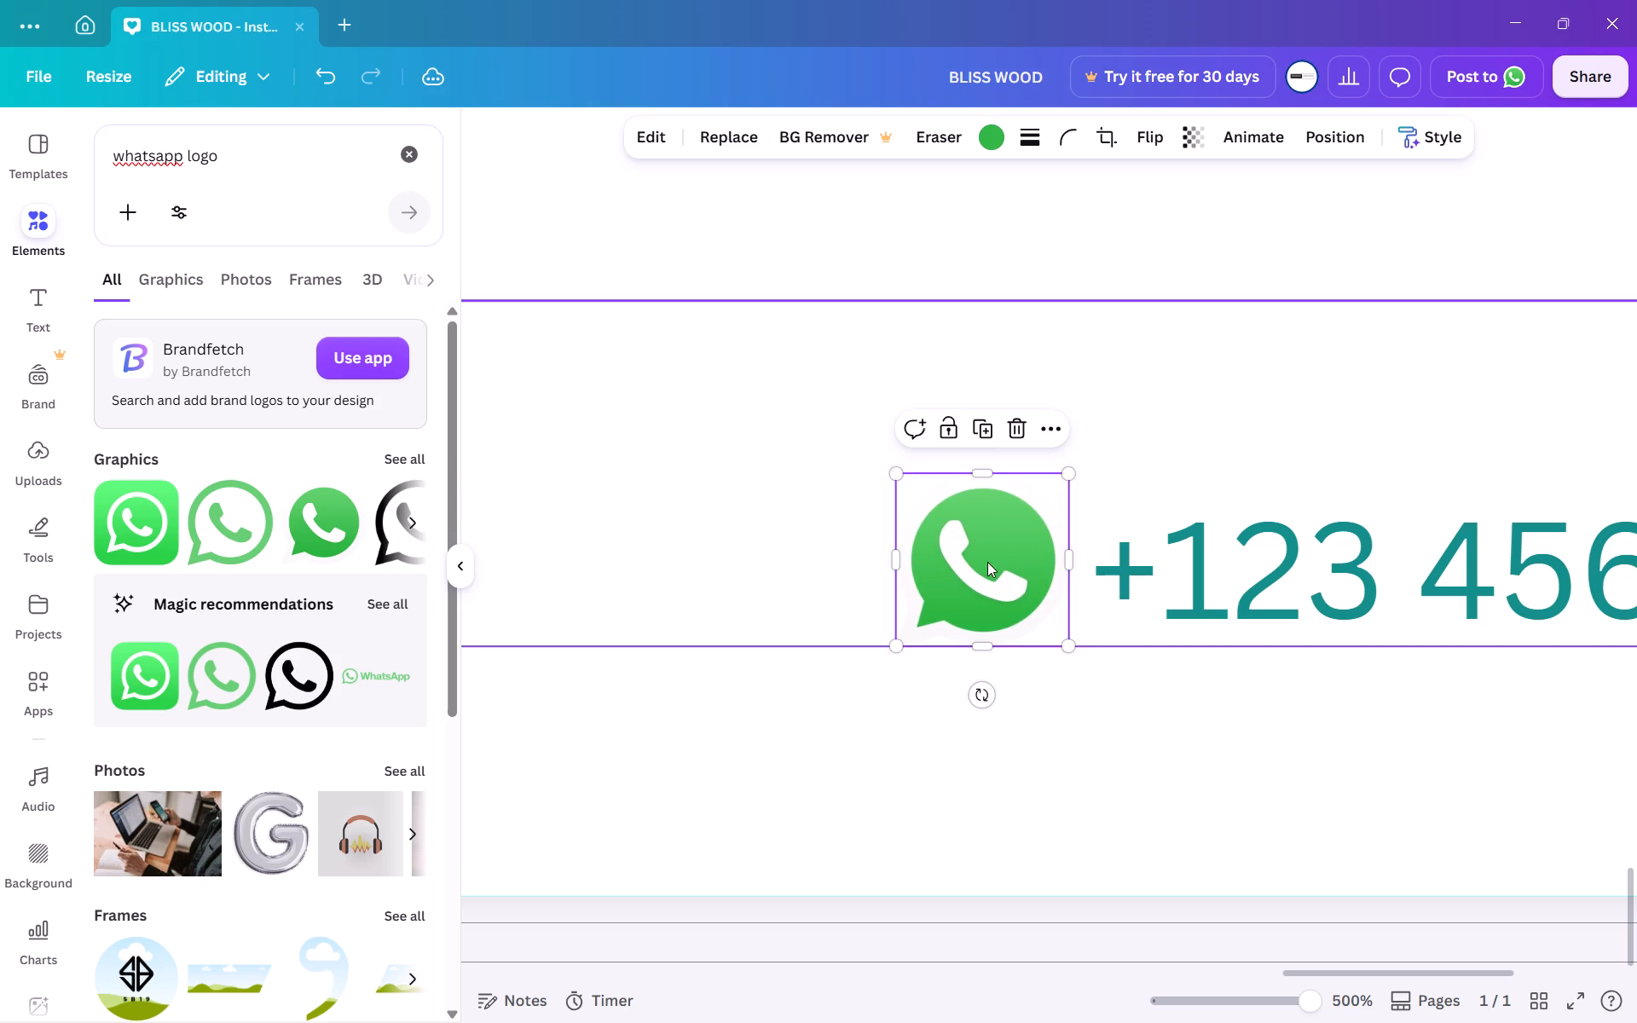
left_click(998, 705)
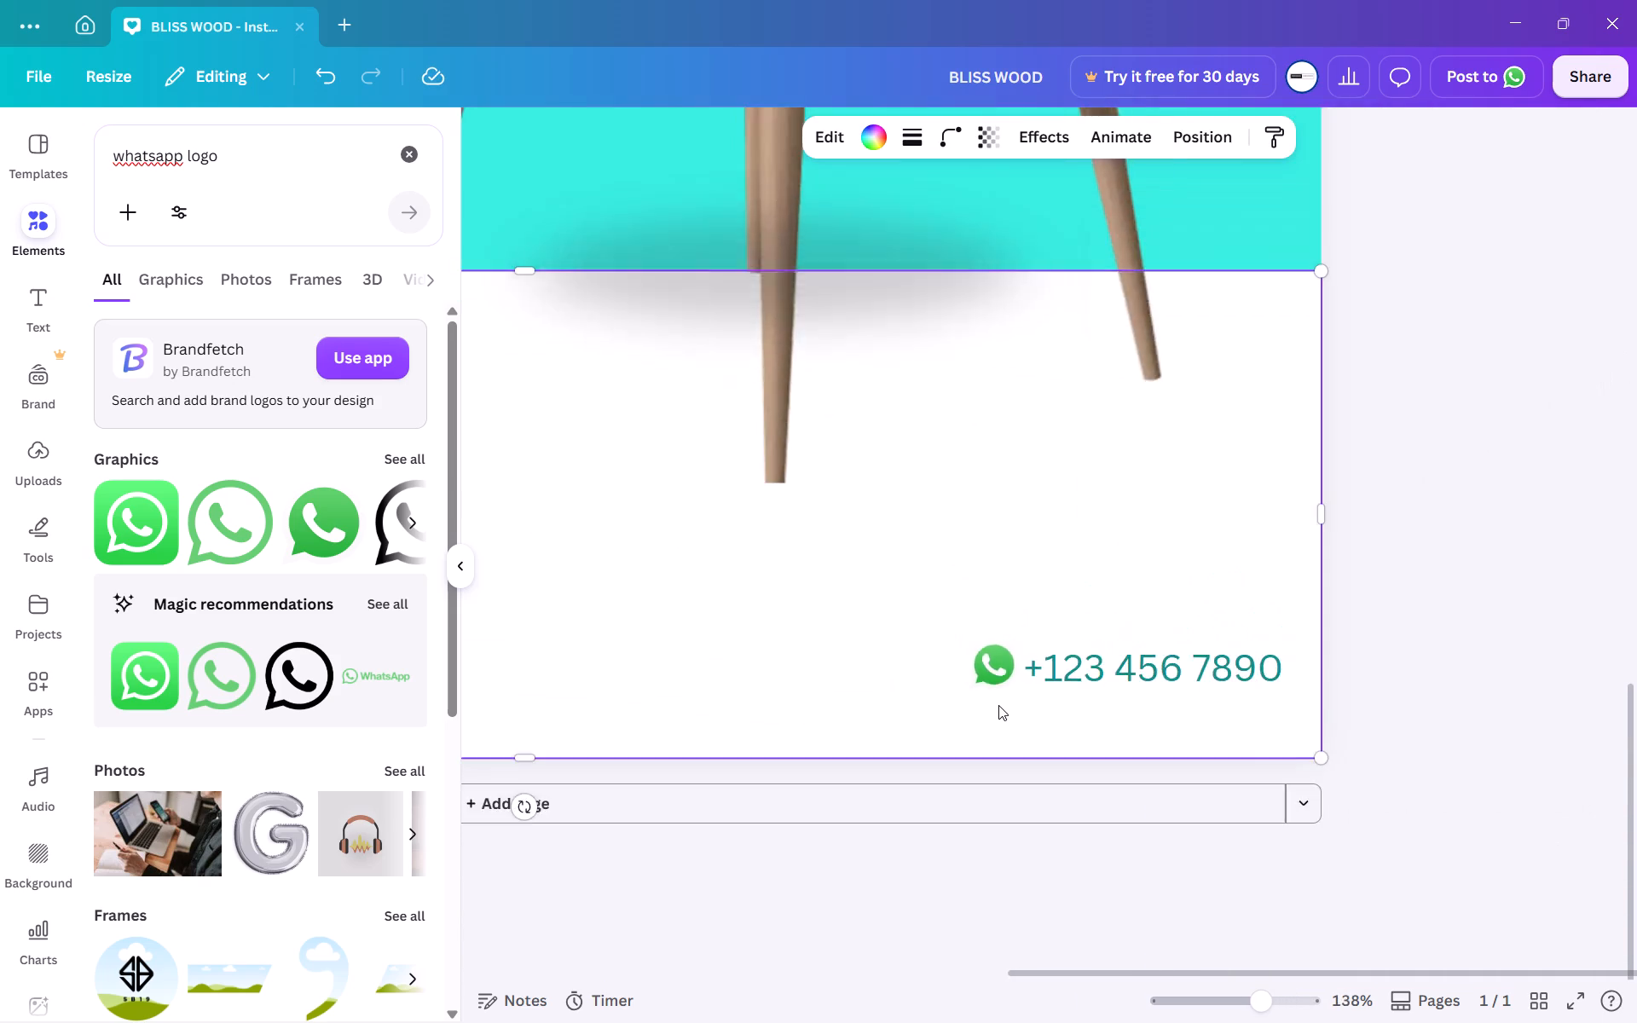
scroll(998, 705, "down", 1)
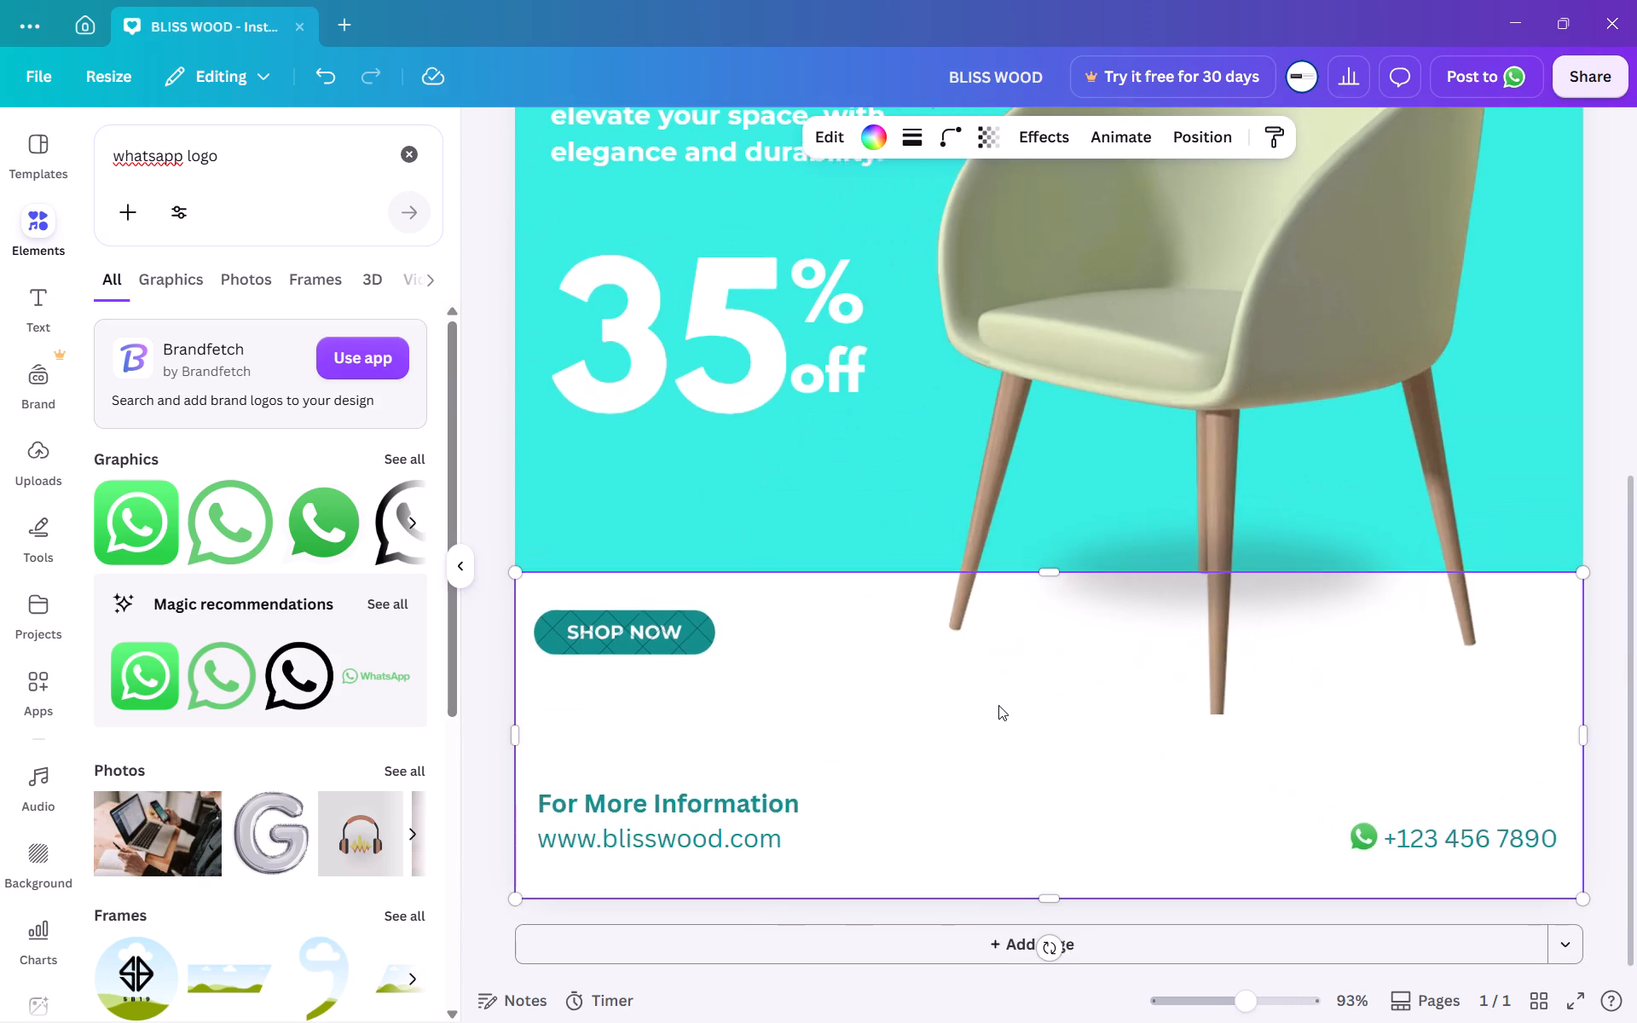
scroll(998, 705, "down", 2)
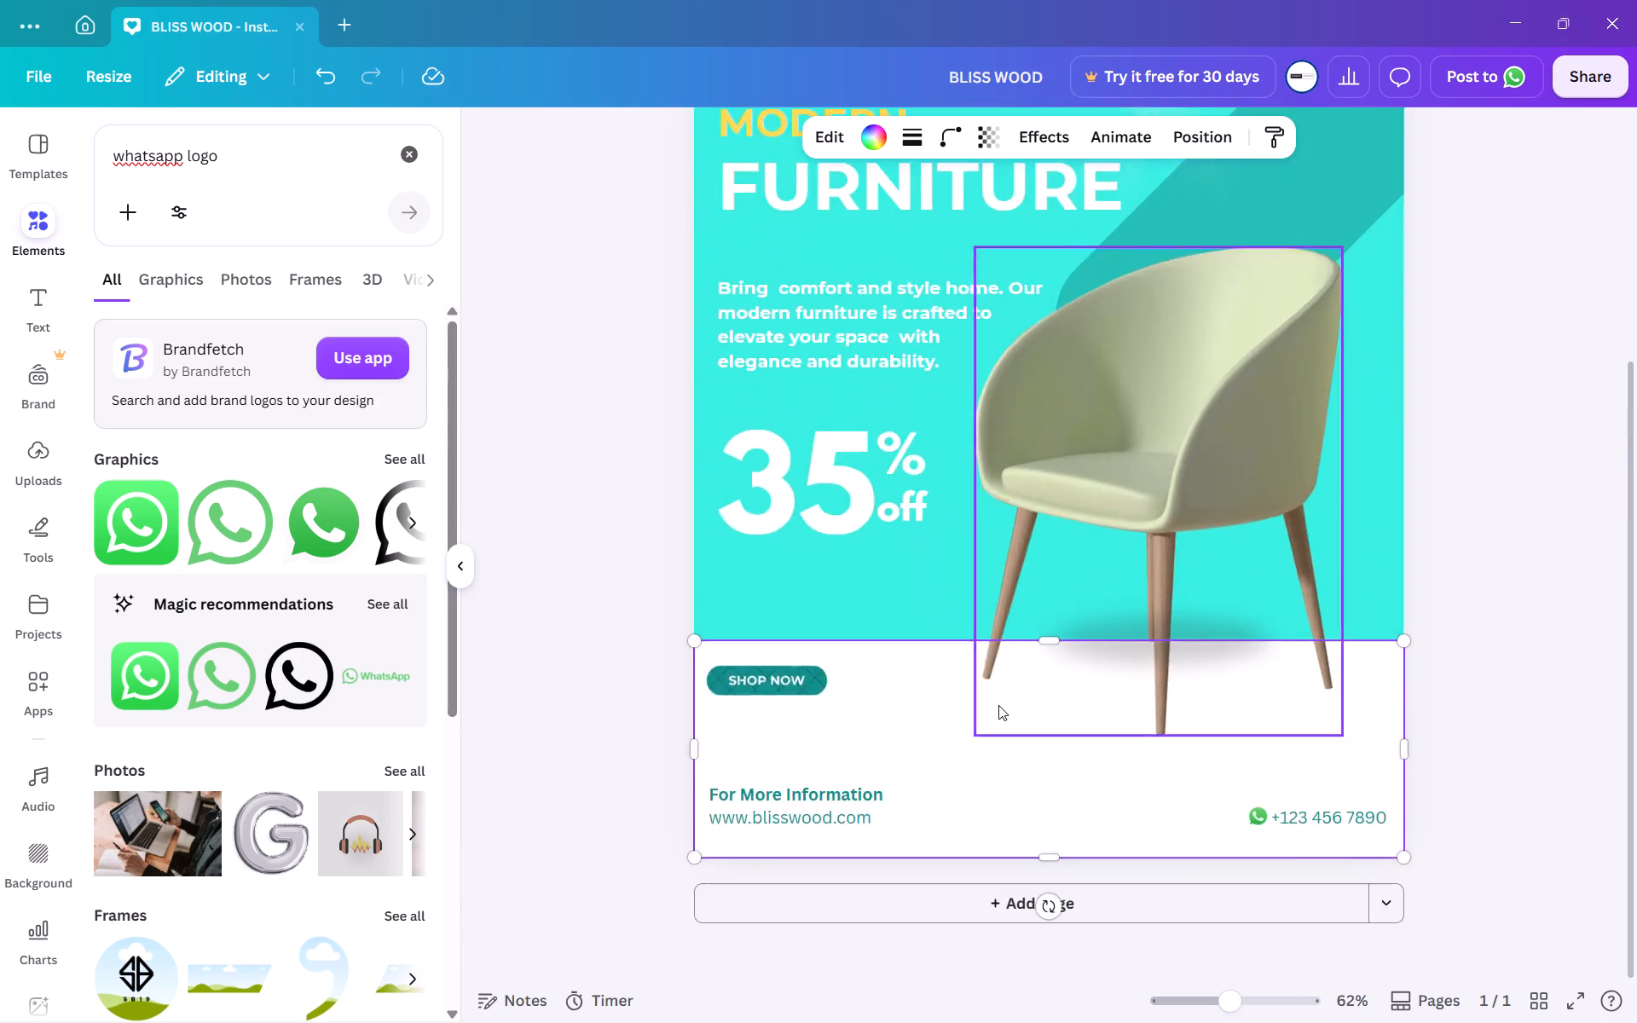
left_click(688, 715)
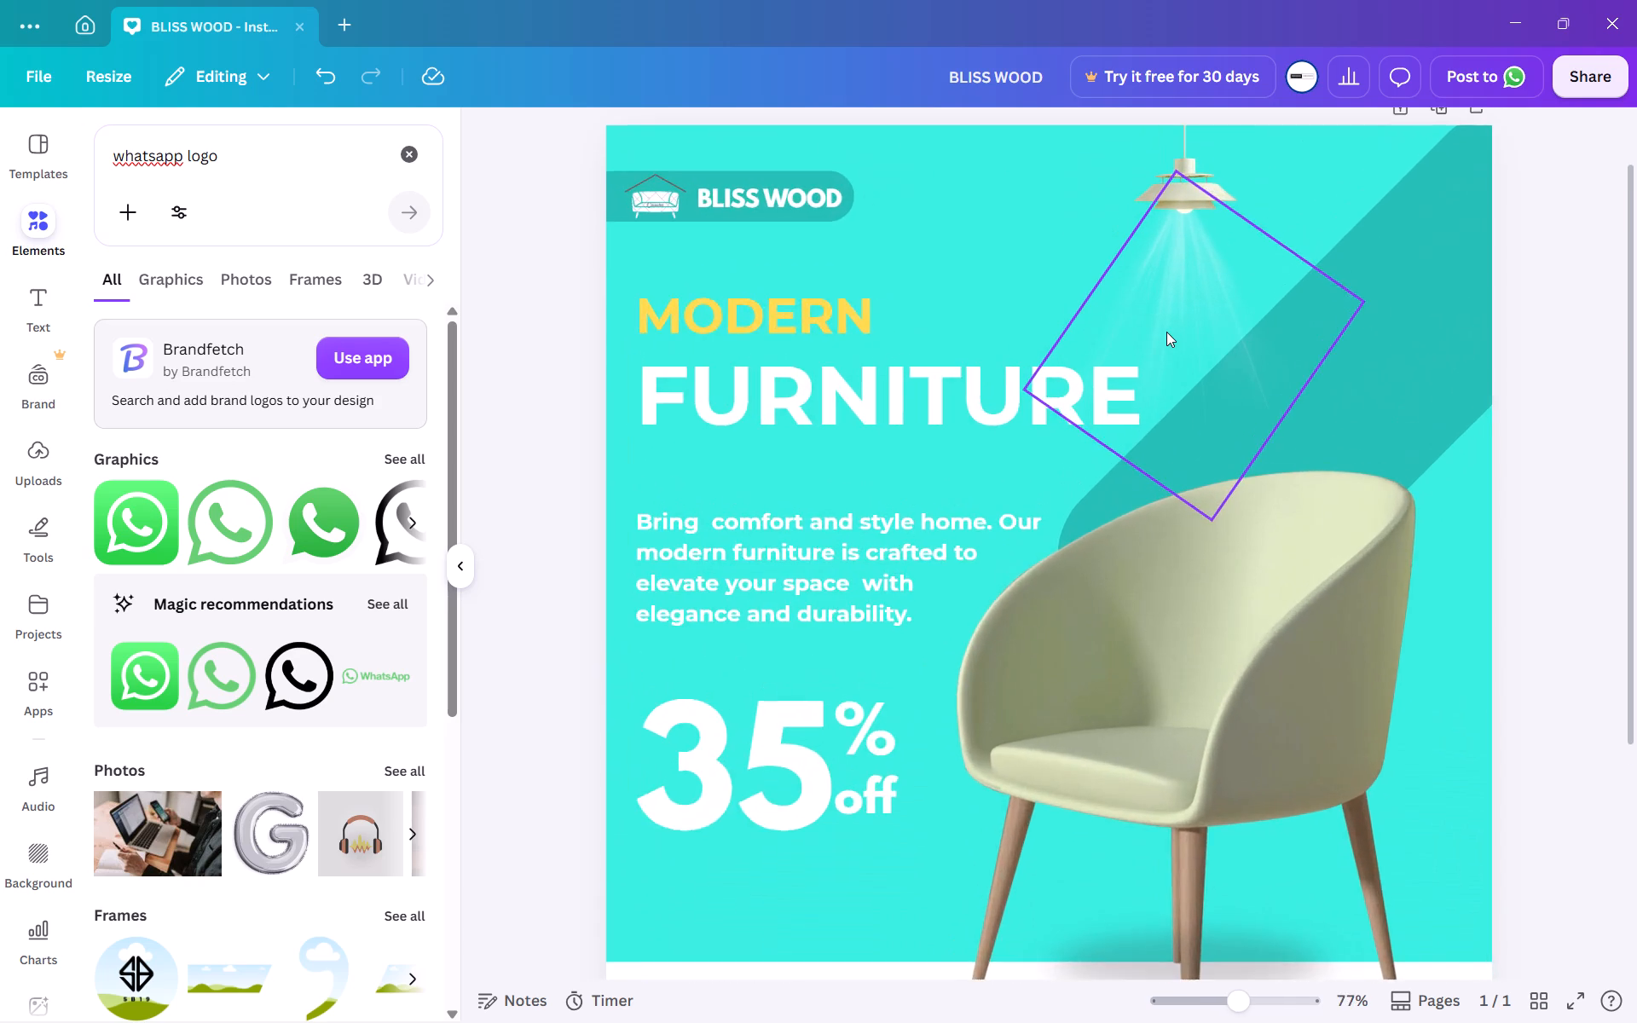
Nudge the light rays slightly down and to the right so they start directly beneath the hanging lamp's bulb.
scroll(1166, 332, "up", 3)
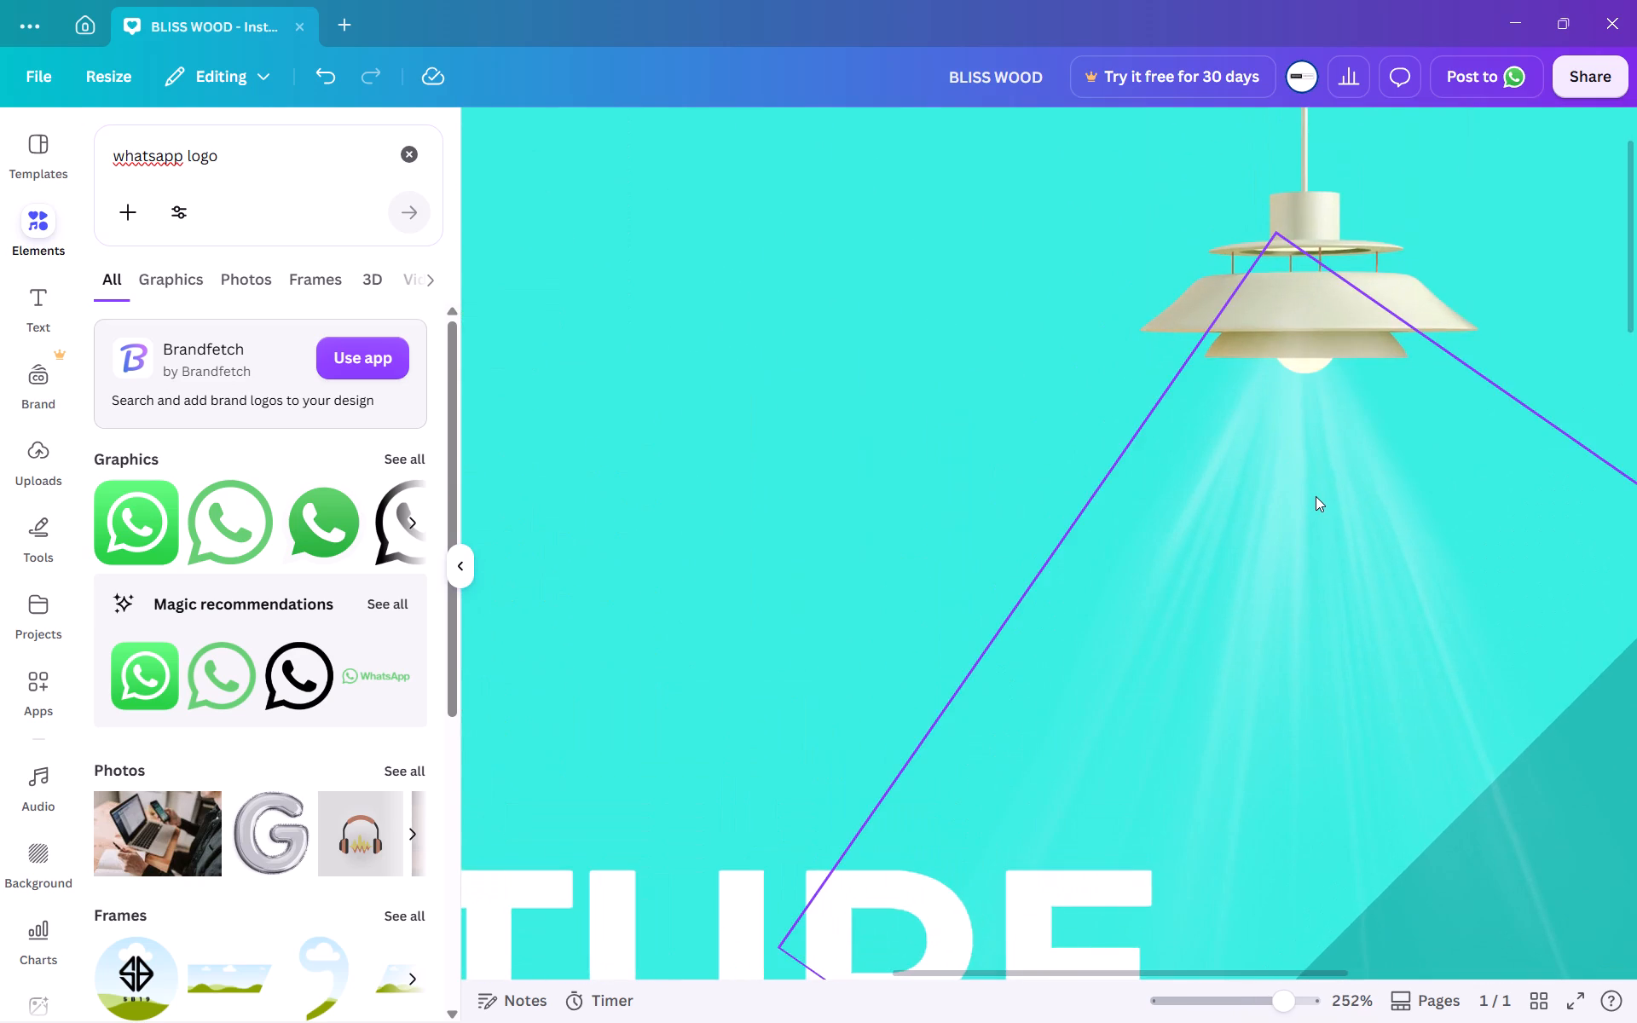
left_click_drag(1297, 457, 1305, 506)
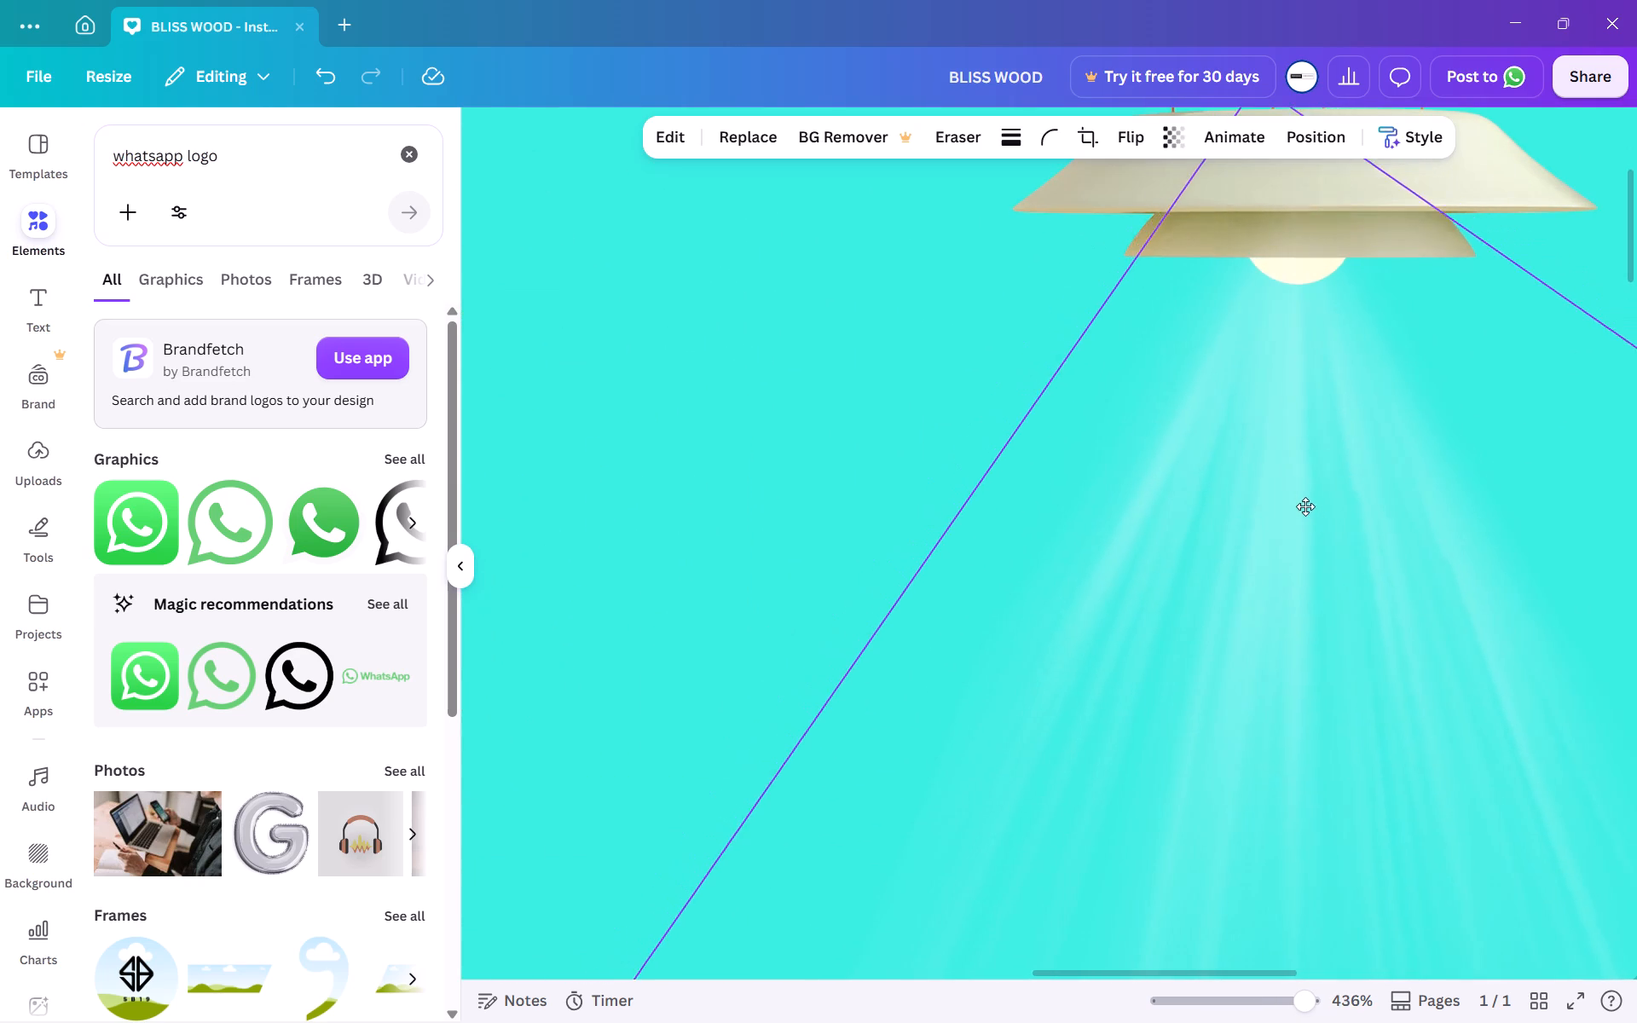
left_click_drag(1305, 506, 1318, 553)
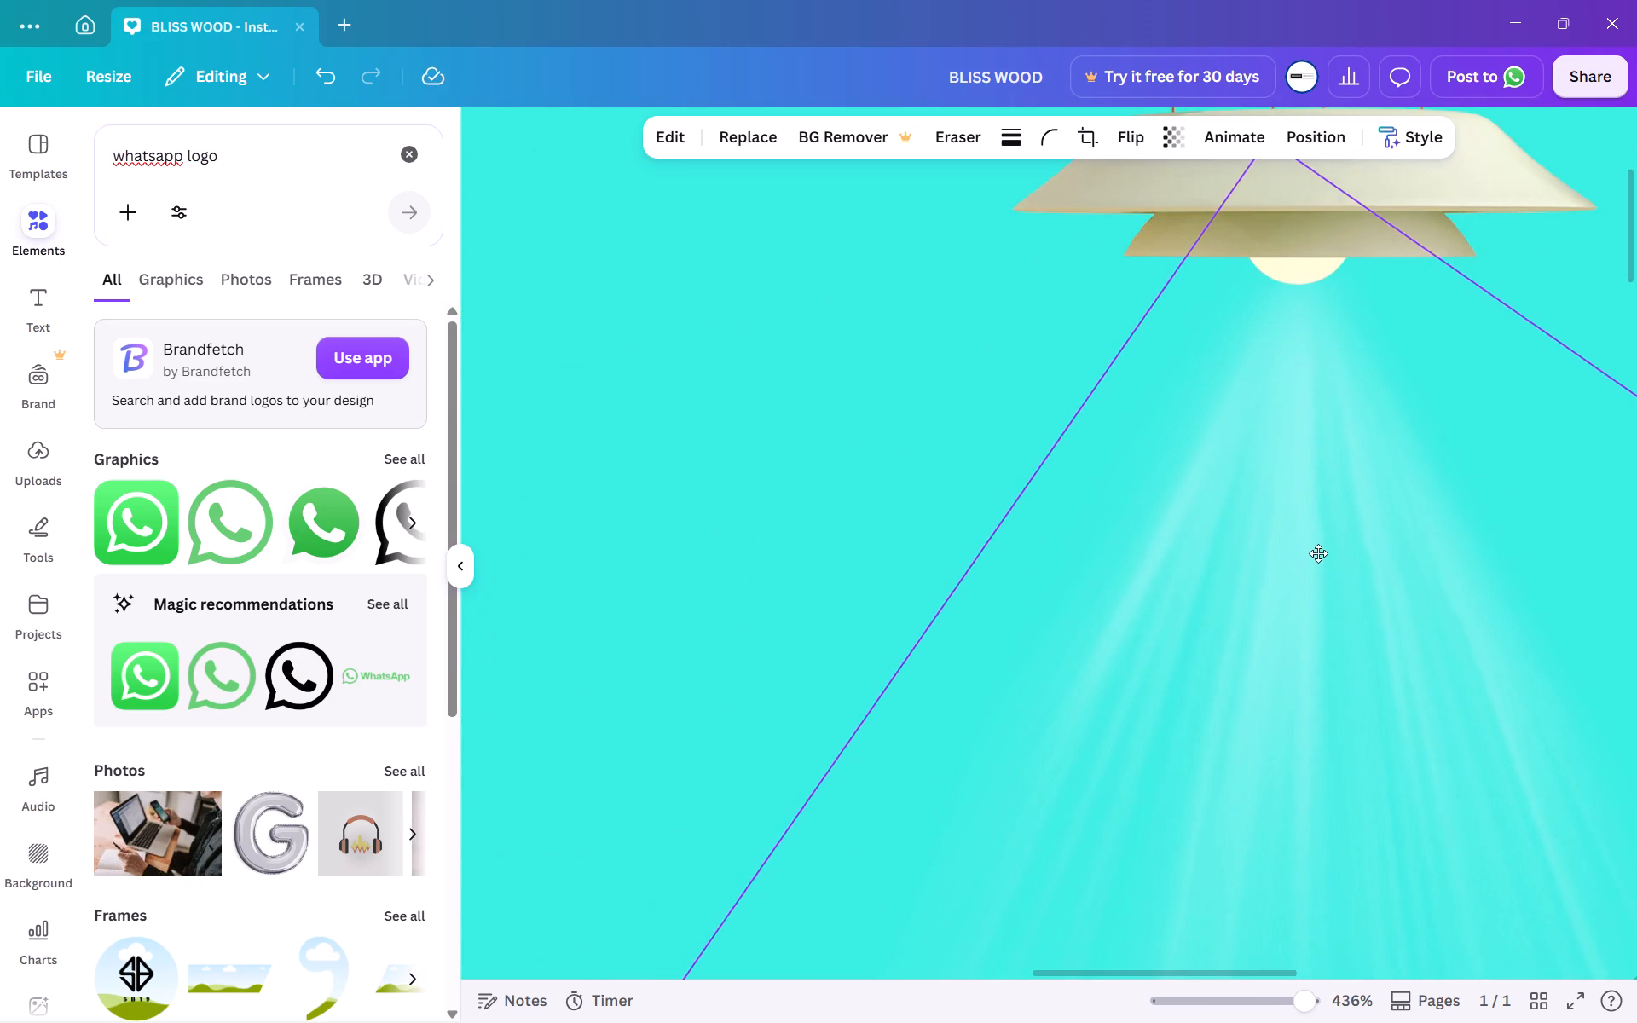
left_click_drag(1318, 553, 1328, 551)
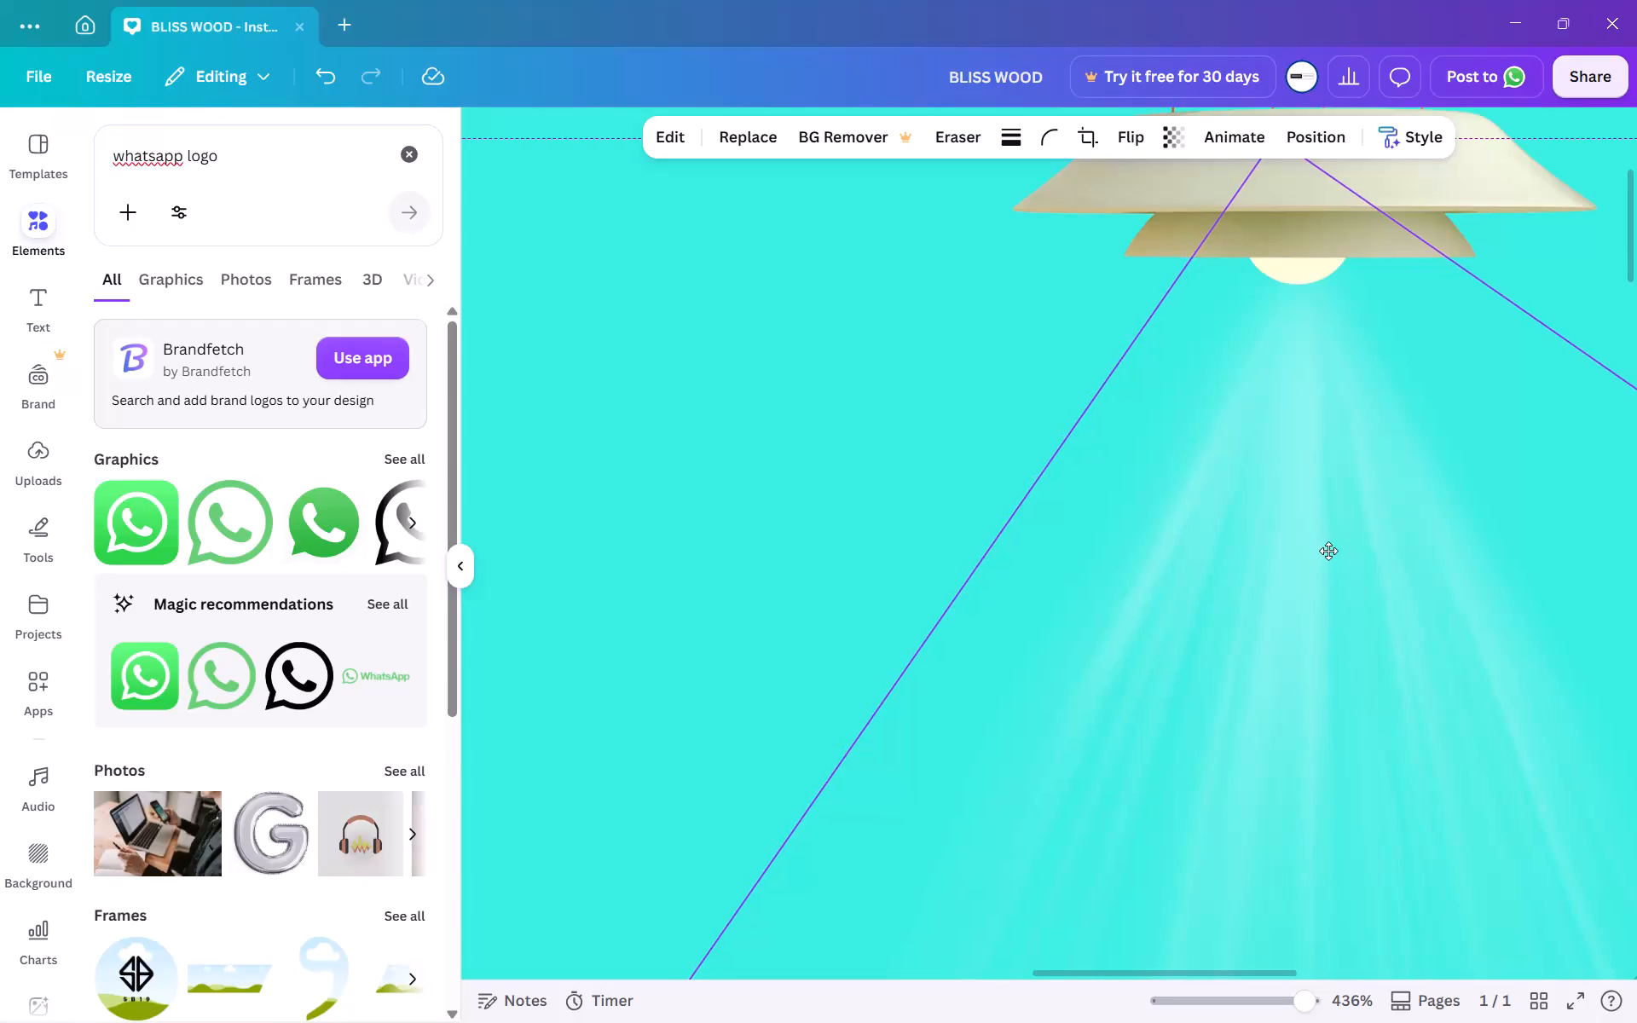
Shift the light beam graphic sideways so it lines up beneath the hanging lamp's bulb.
left_click_drag(1328, 551, 1328, 551)
scroll(1328, 551, "up", 2)
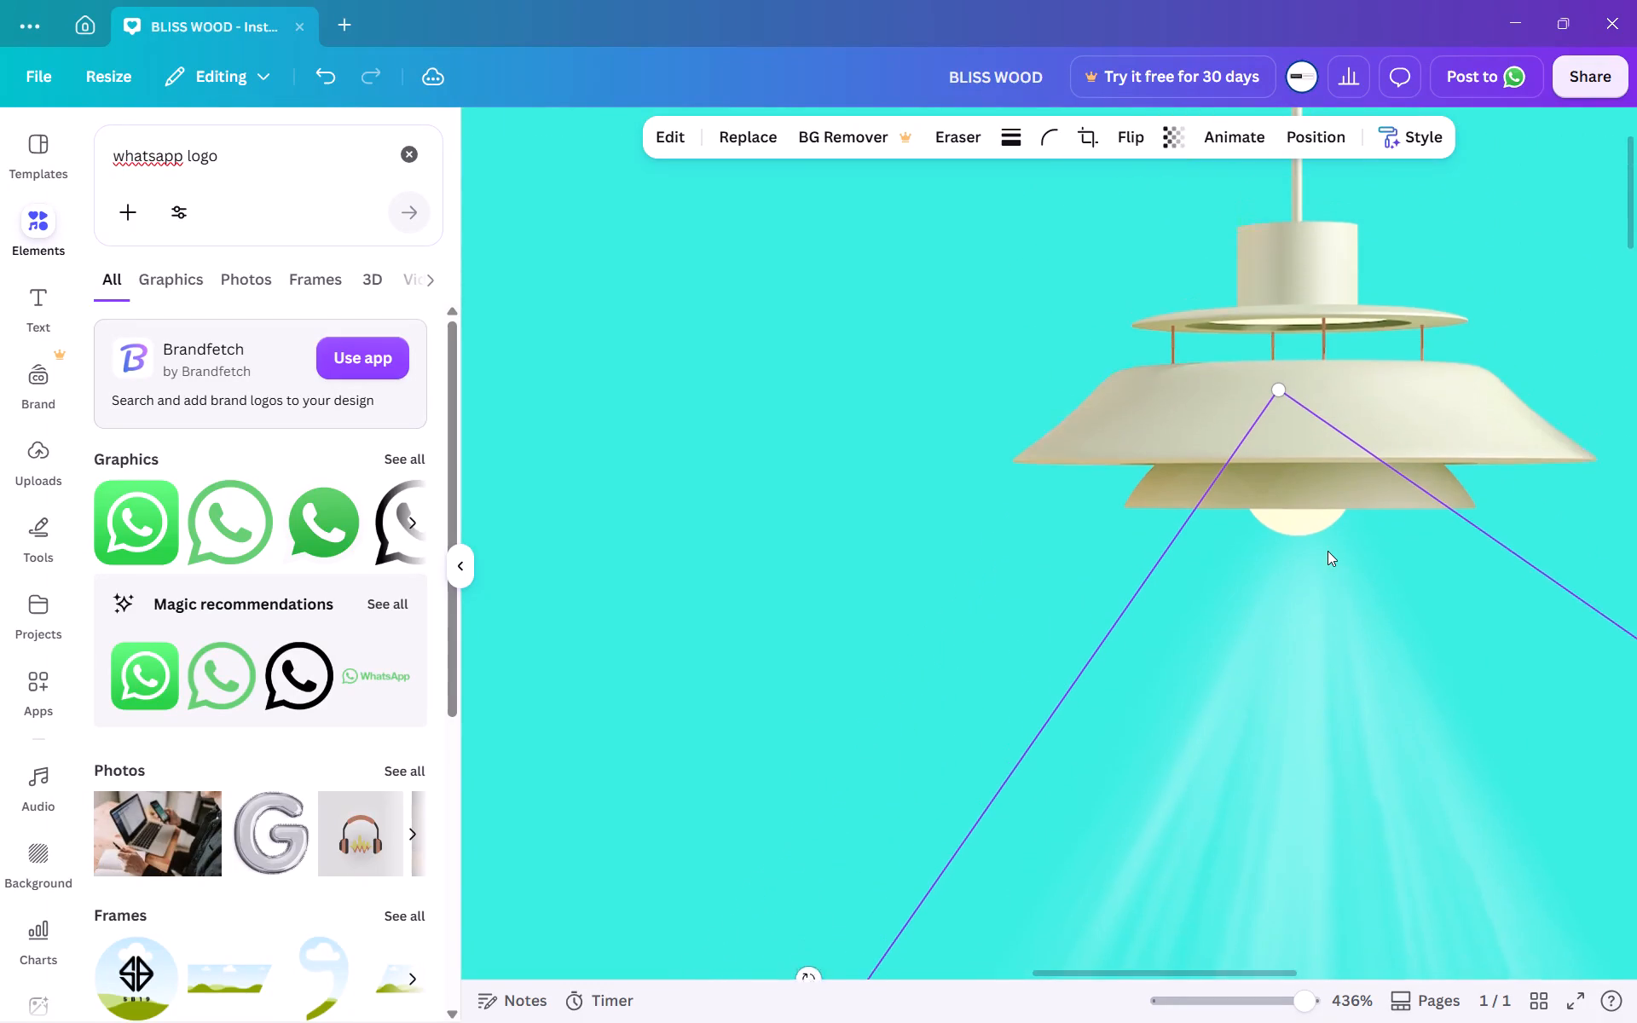
scroll(1328, 551, "up", 1)
left_click_drag(1315, 621, 1333, 621)
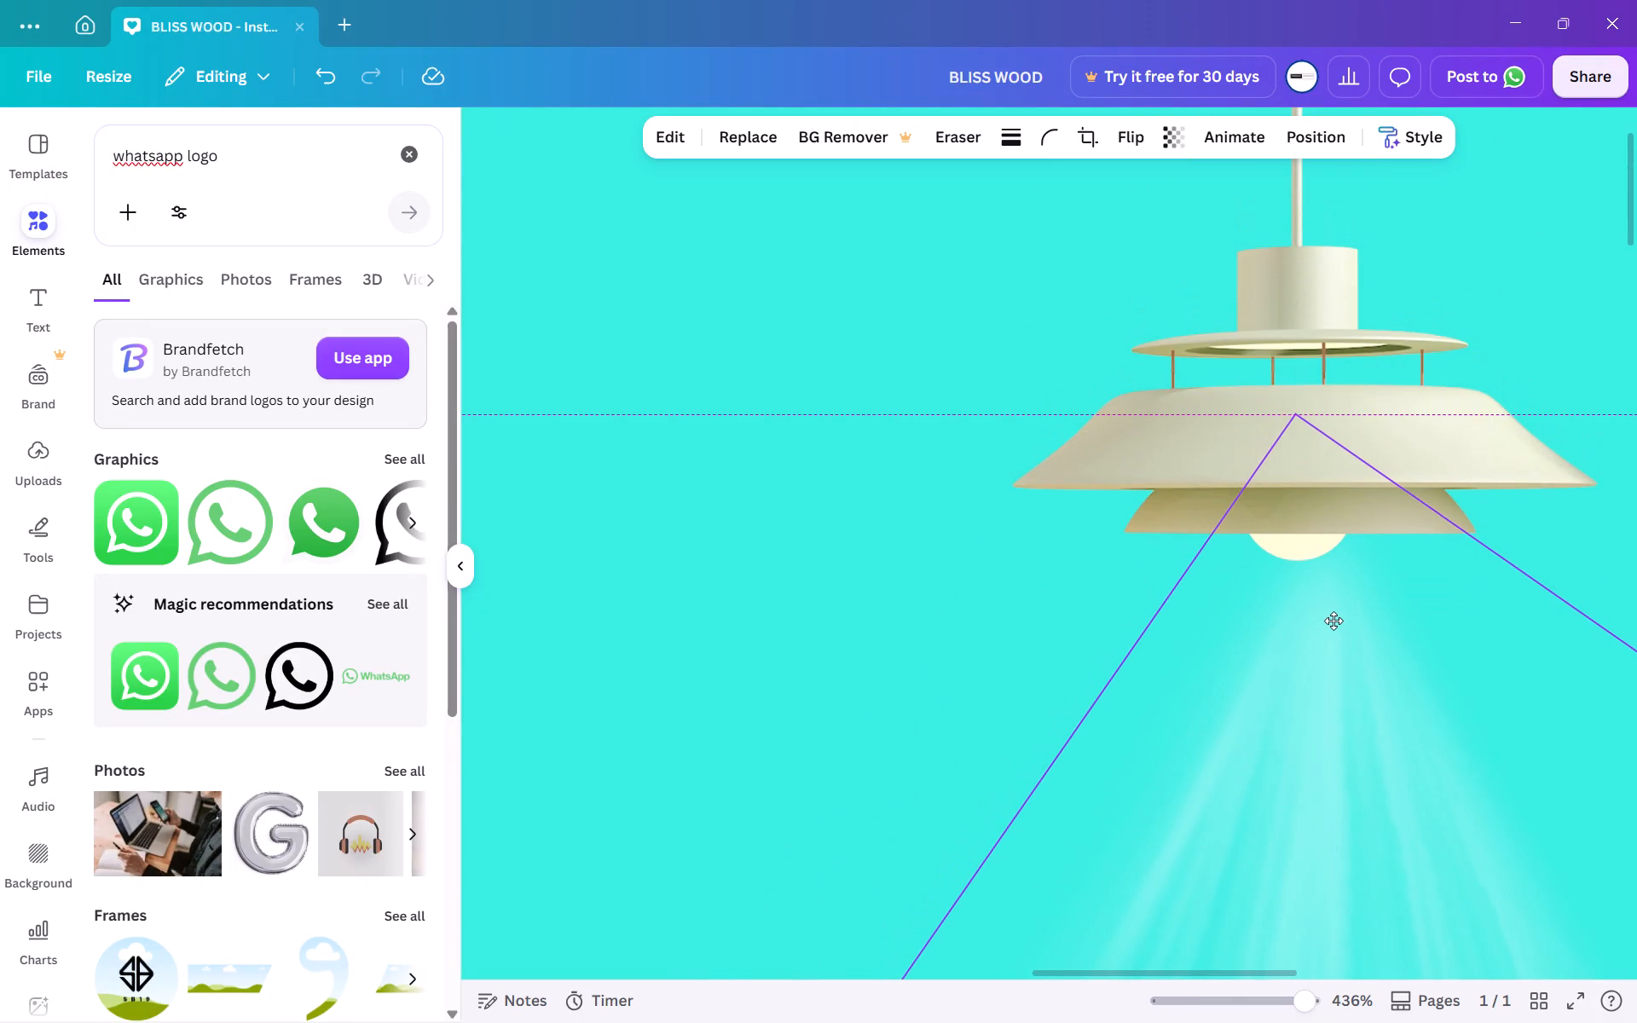
left_click_drag(1333, 621, 1309, 621)
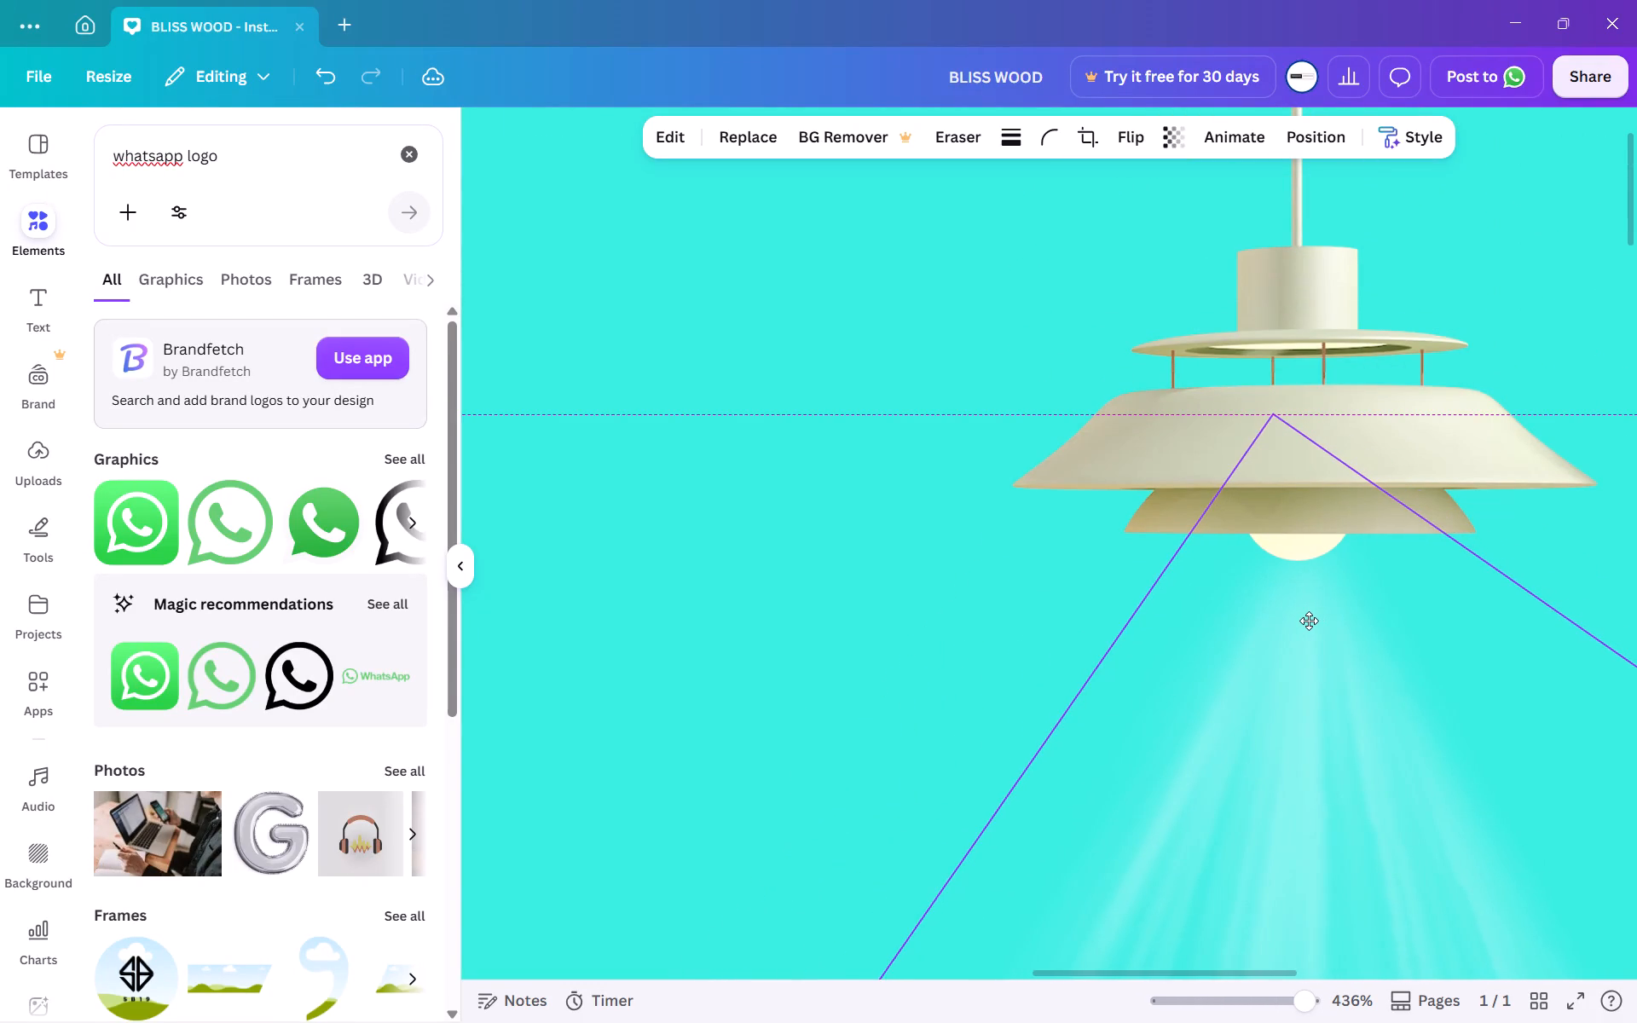
left_click_drag(1309, 621, 1301, 621)
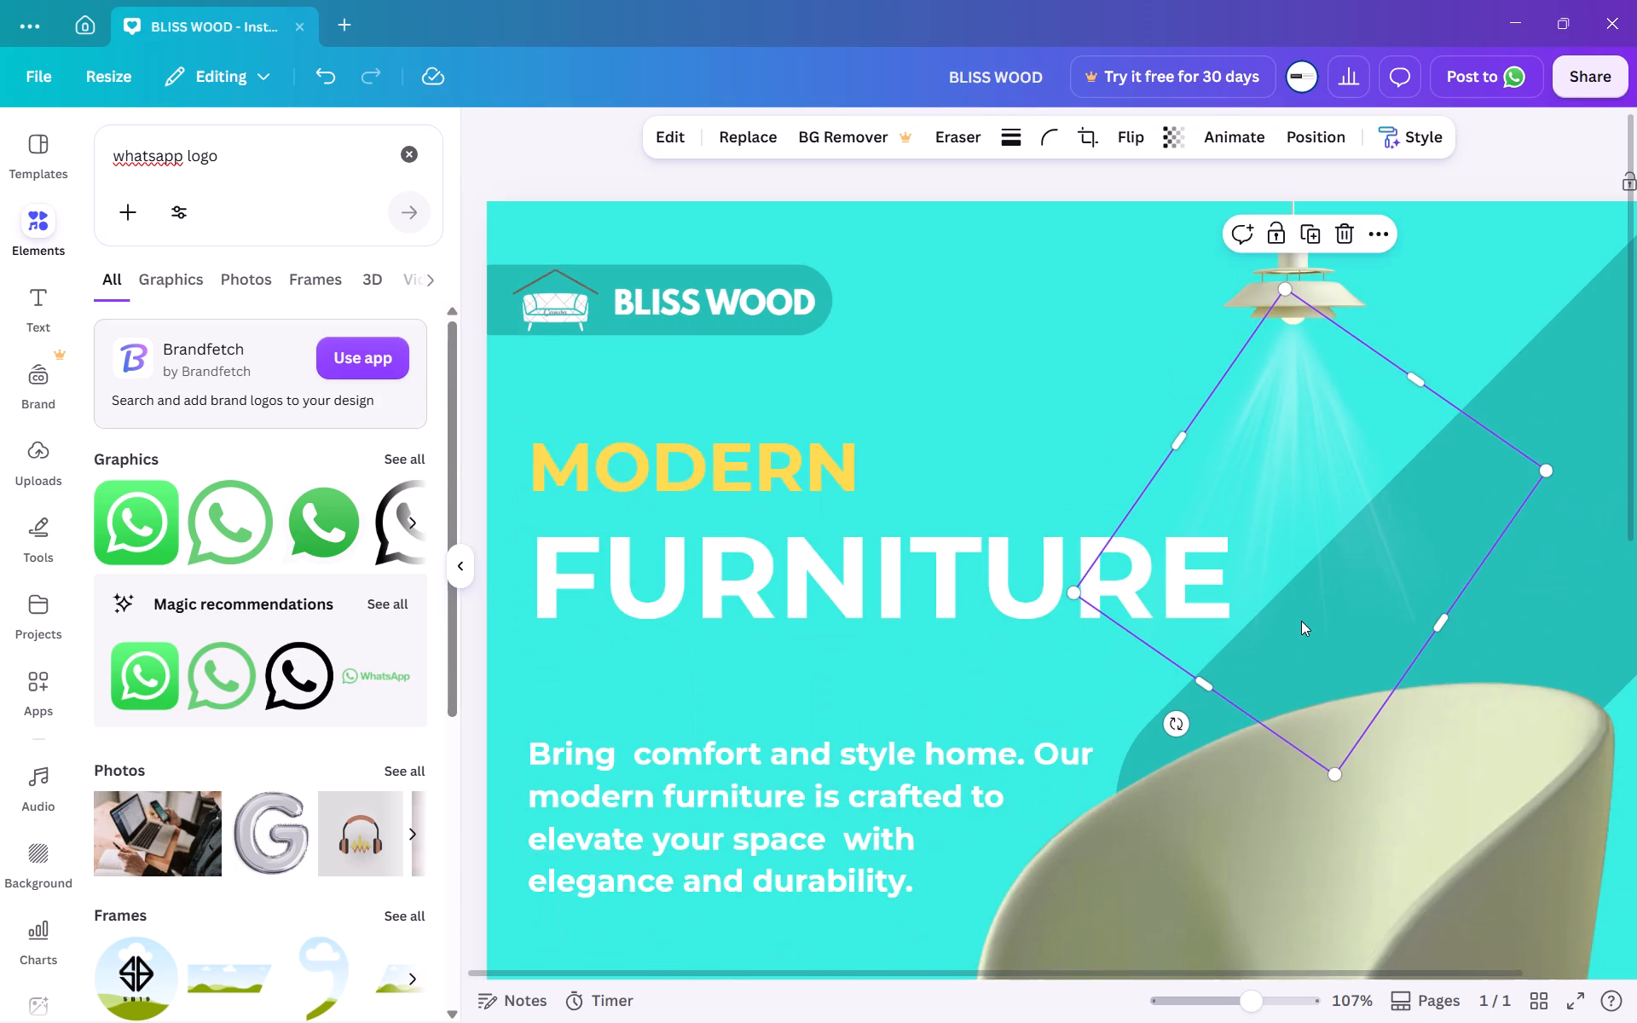
Rotate the light beam graphic under the hanging lamp to about 30°.
scroll(1301, 621, "down", 1)
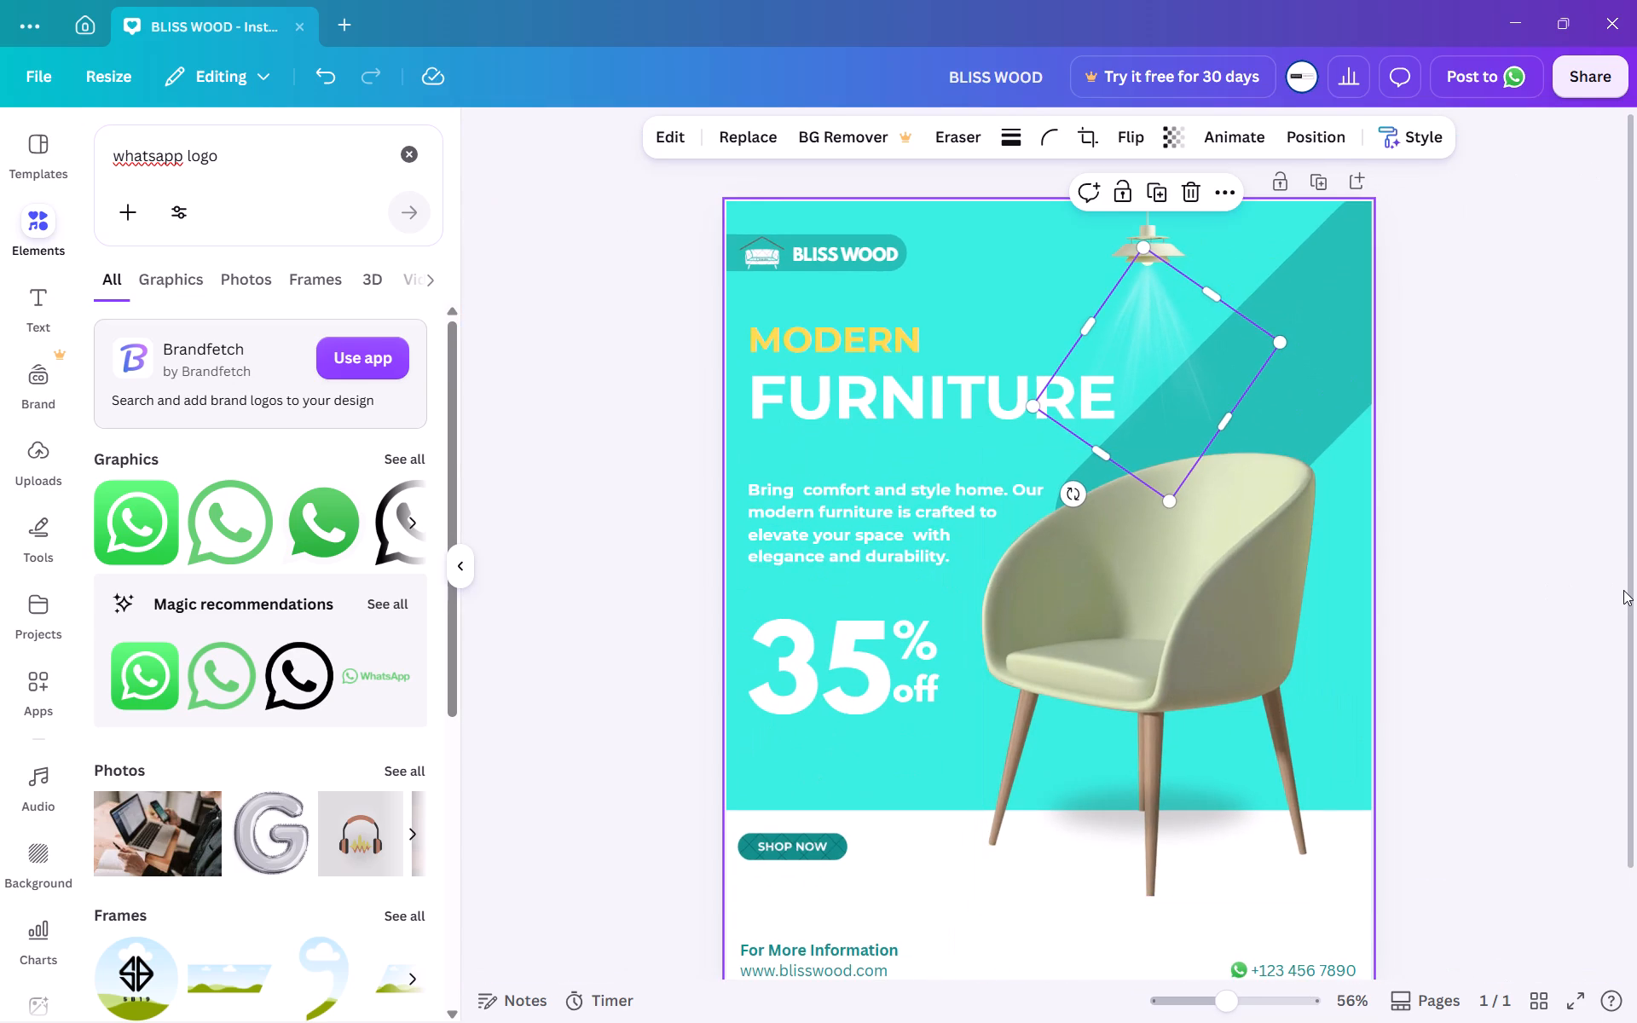
scroll(1330, 535, "up", 3)
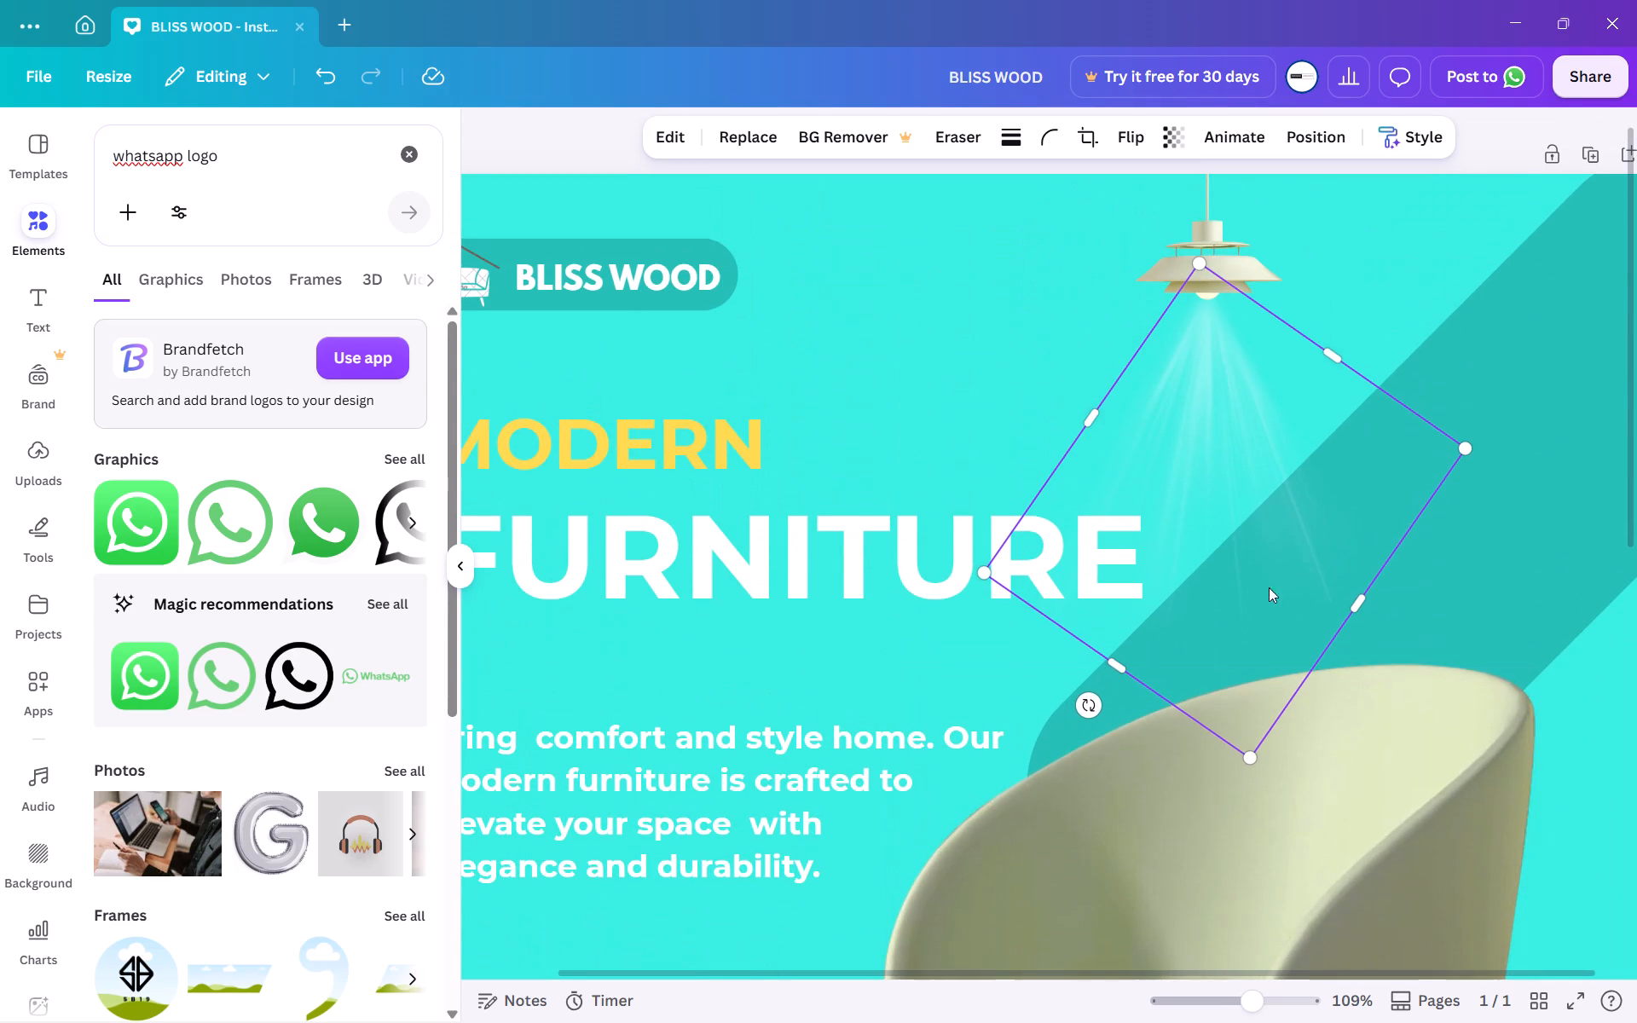
left_click_drag(1088, 704, 1091, 704)
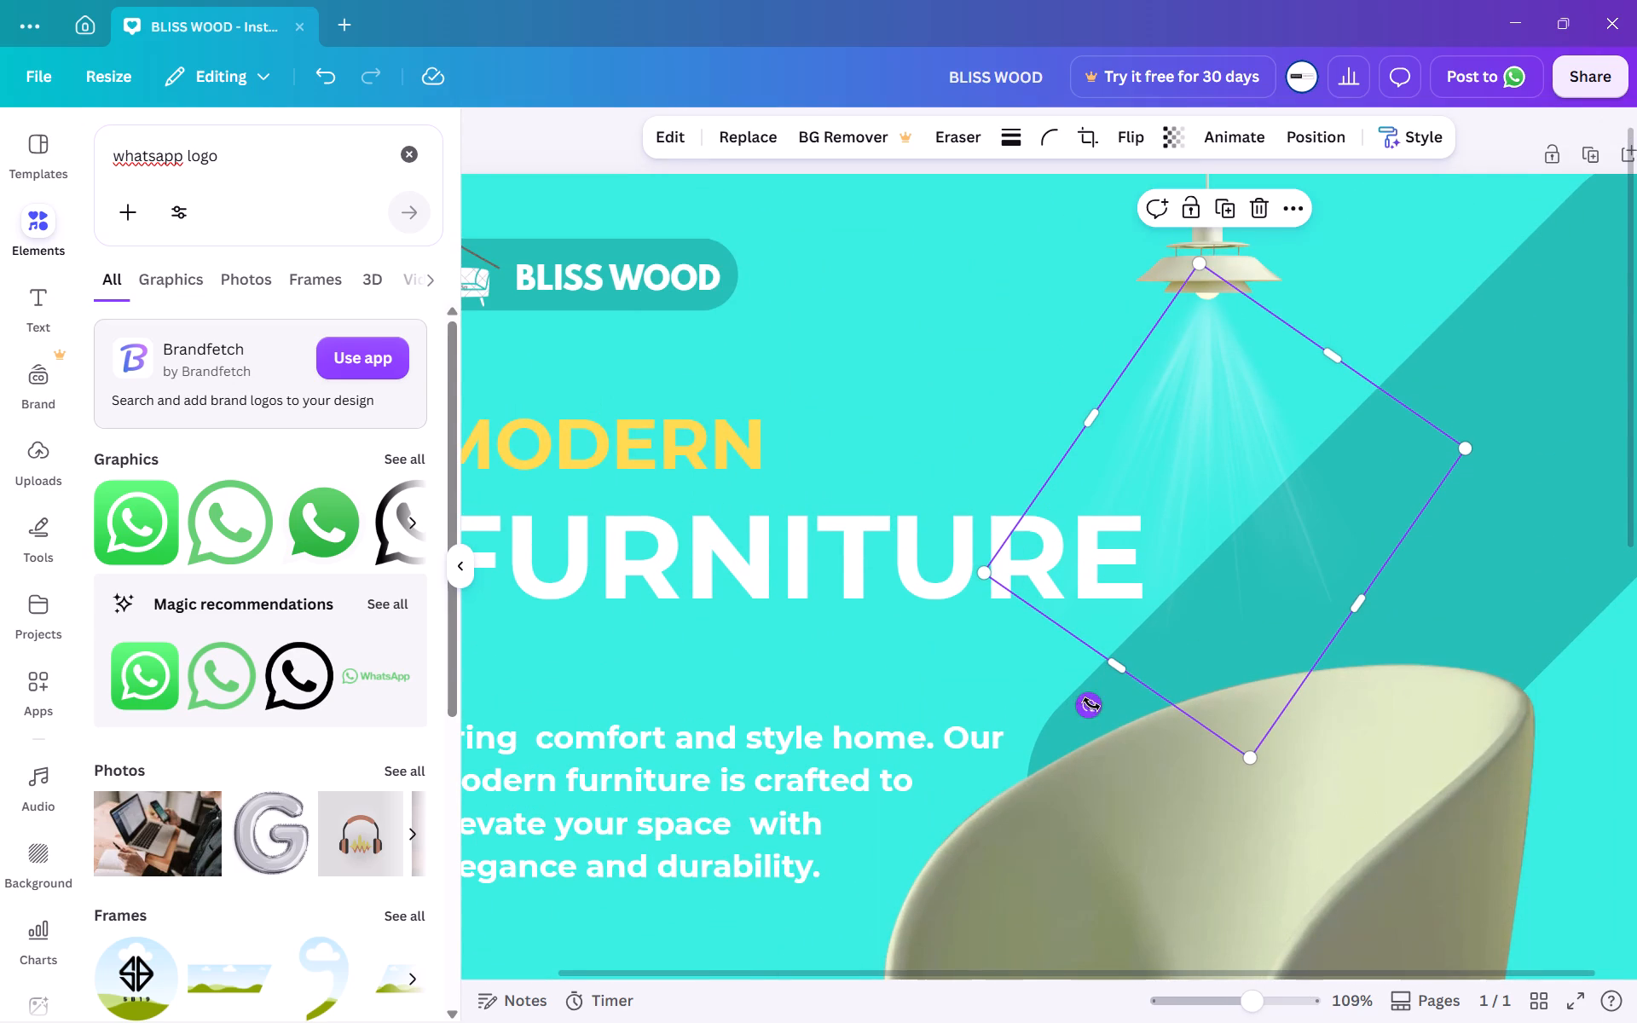
left_click_drag(1091, 704, 1115, 704)
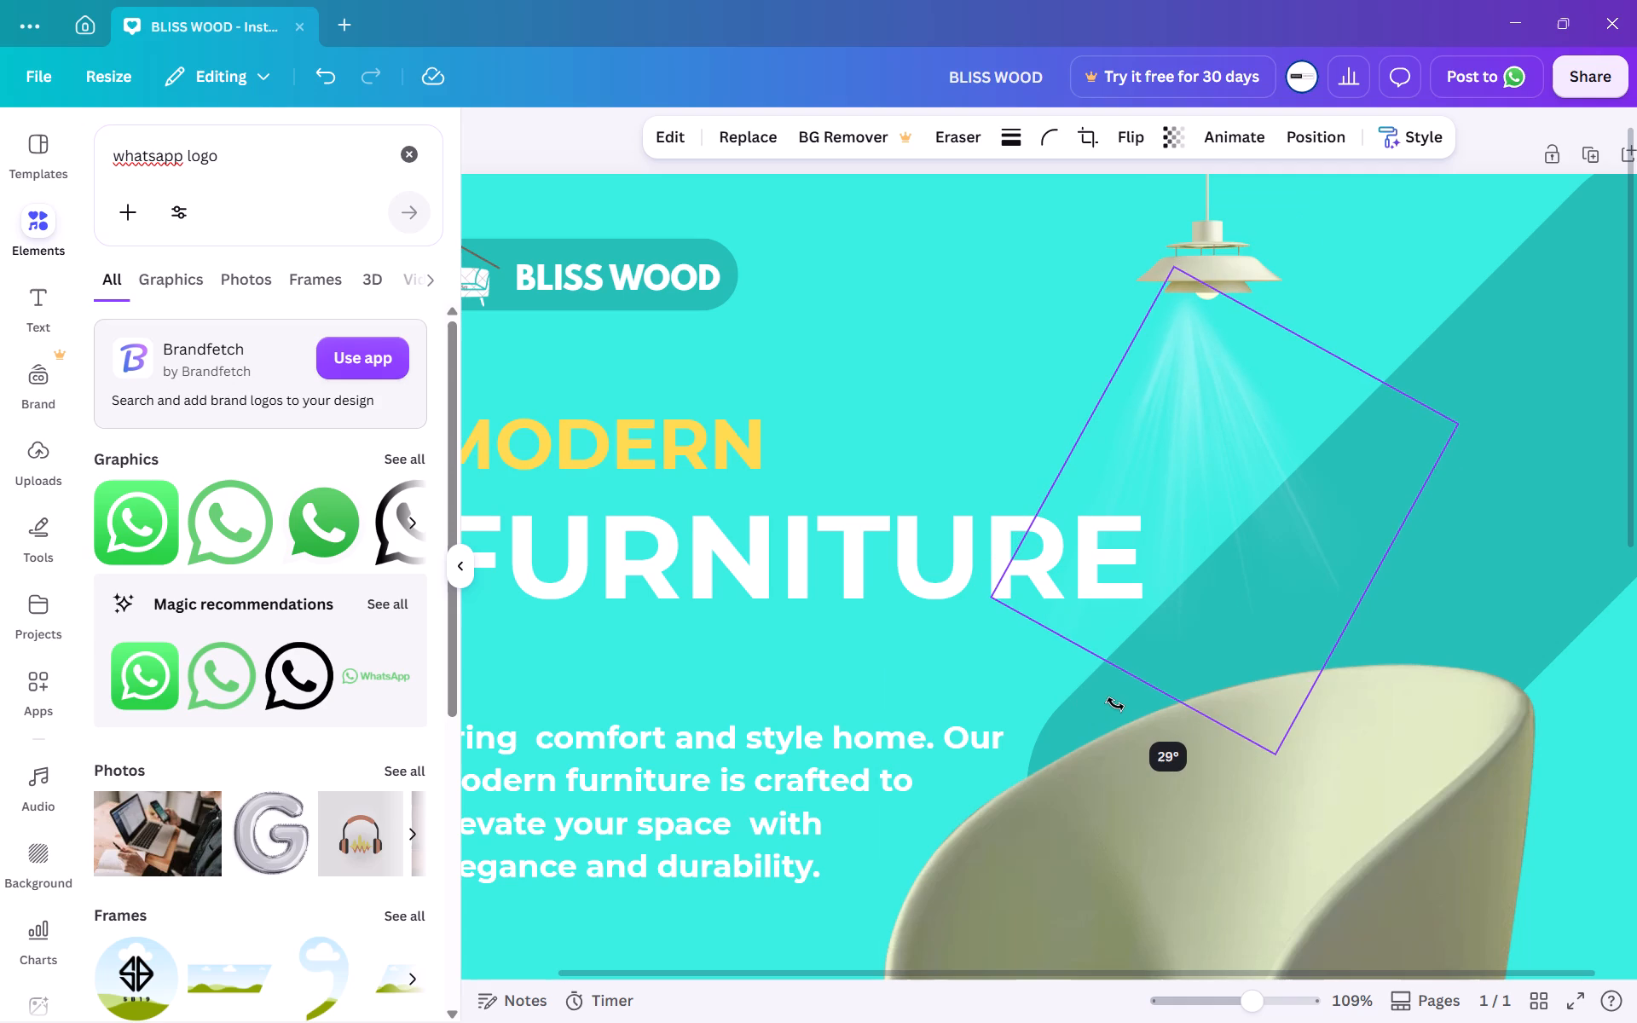
left_click_drag(1115, 704, 1078, 706)
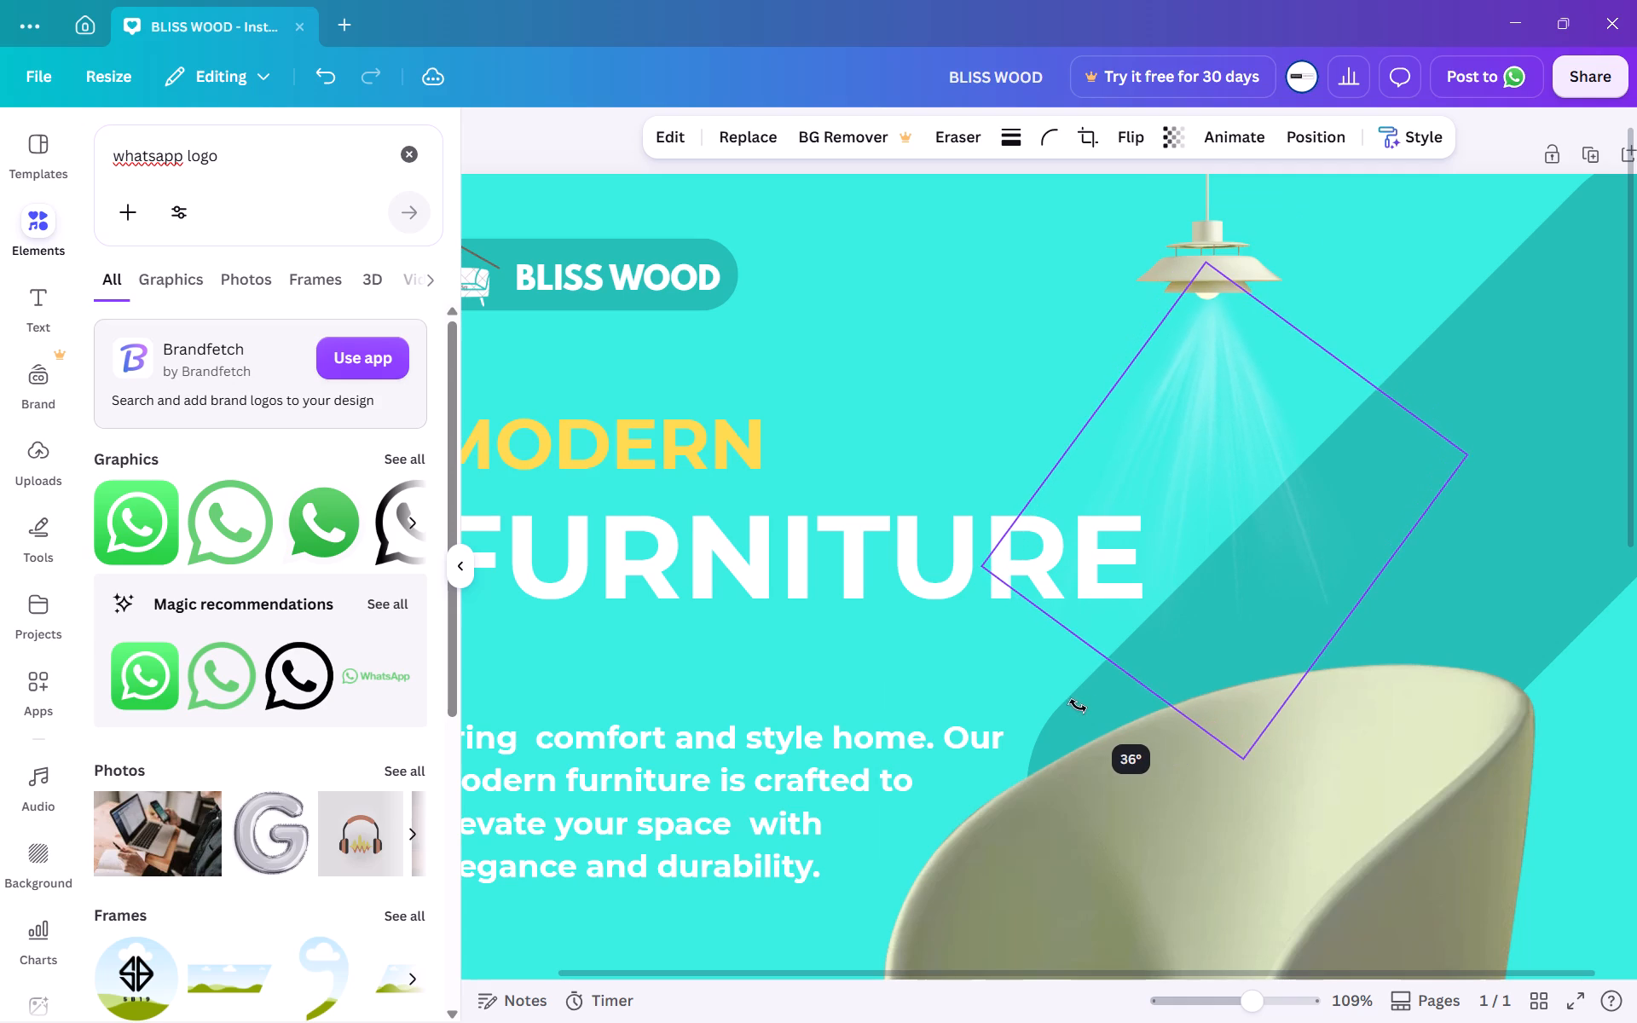
left_click_drag(1078, 706, 1017, 701)
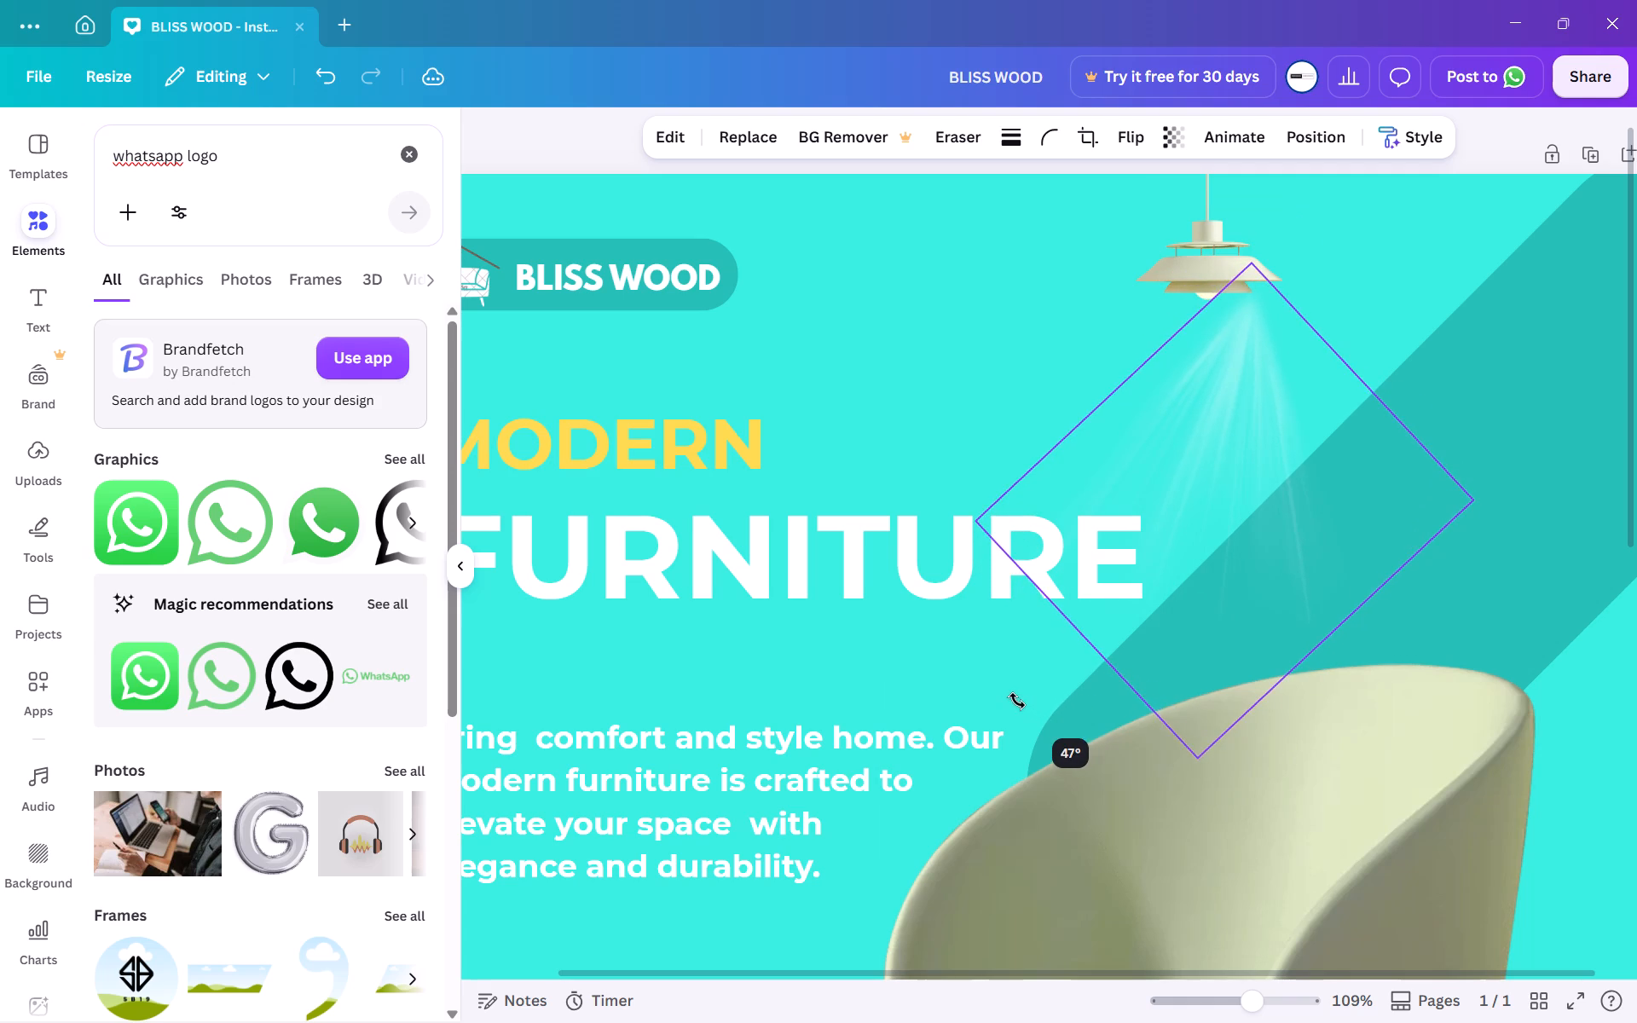
left_click_drag(1017, 701, 1101, 719)
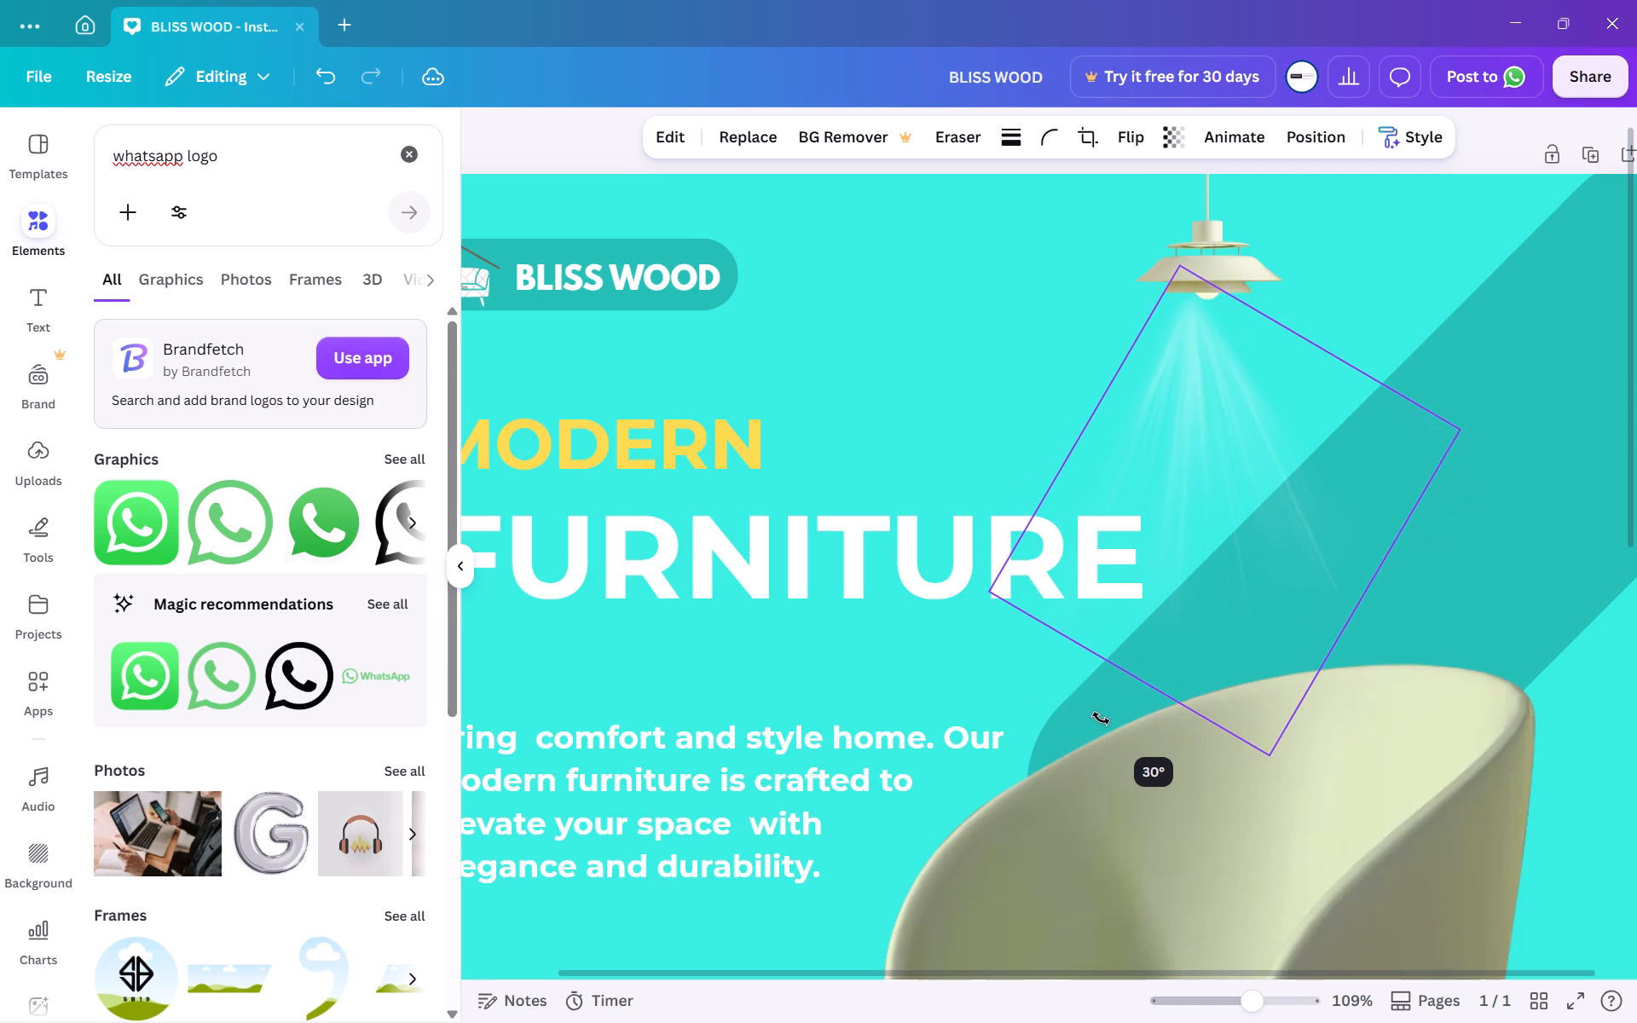
left_click_drag(1101, 719, 1079, 720)
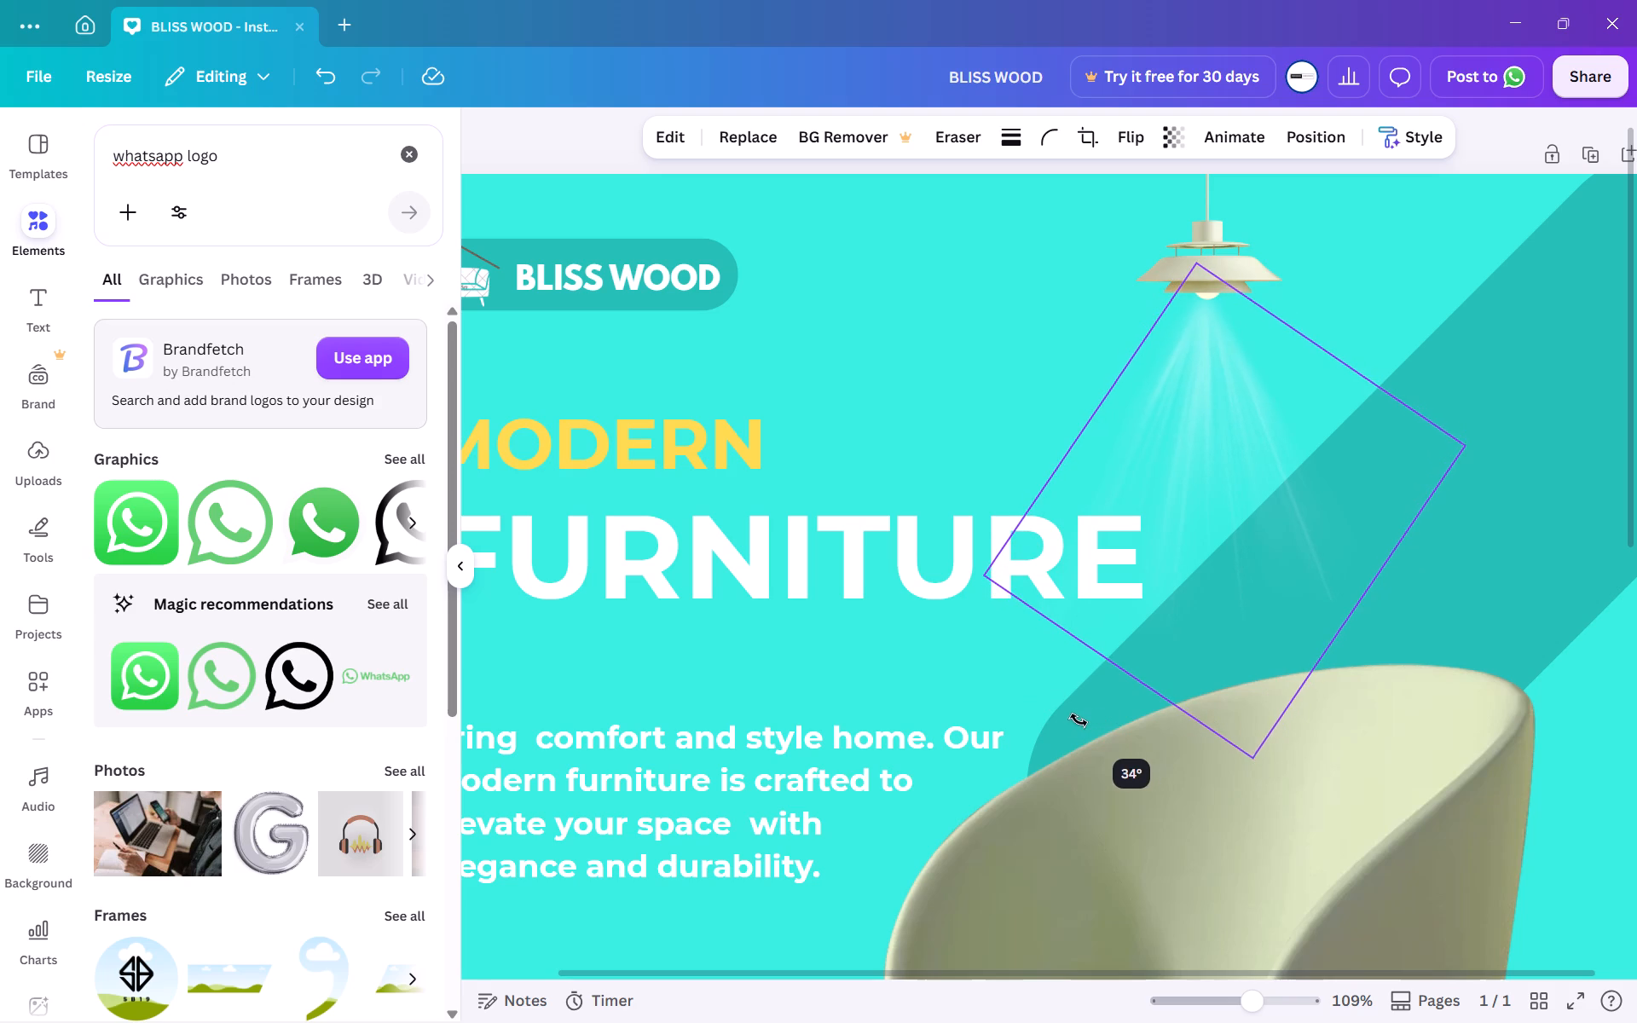
left_click_drag(1079, 720, 1095, 725)
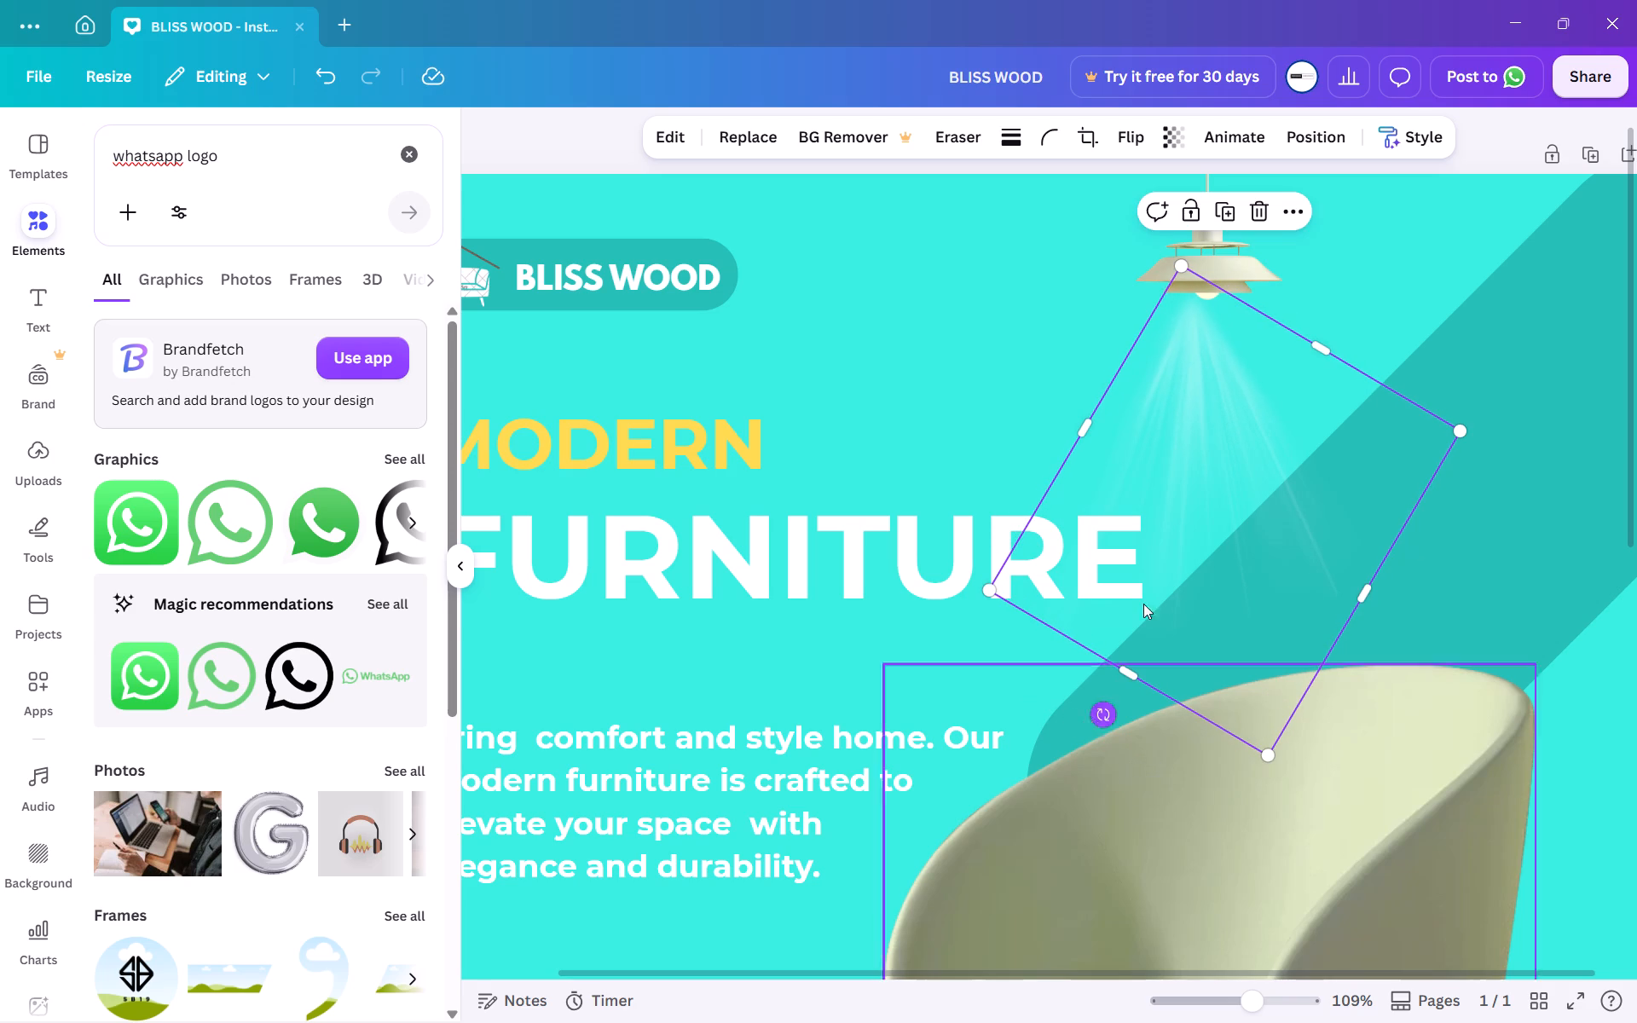
Nudge the light beam graphic slightly so its source sits beneath the hanging lamp's bulb.
left_click_drag(1168, 500, 1182, 505)
left_click(1582, 461)
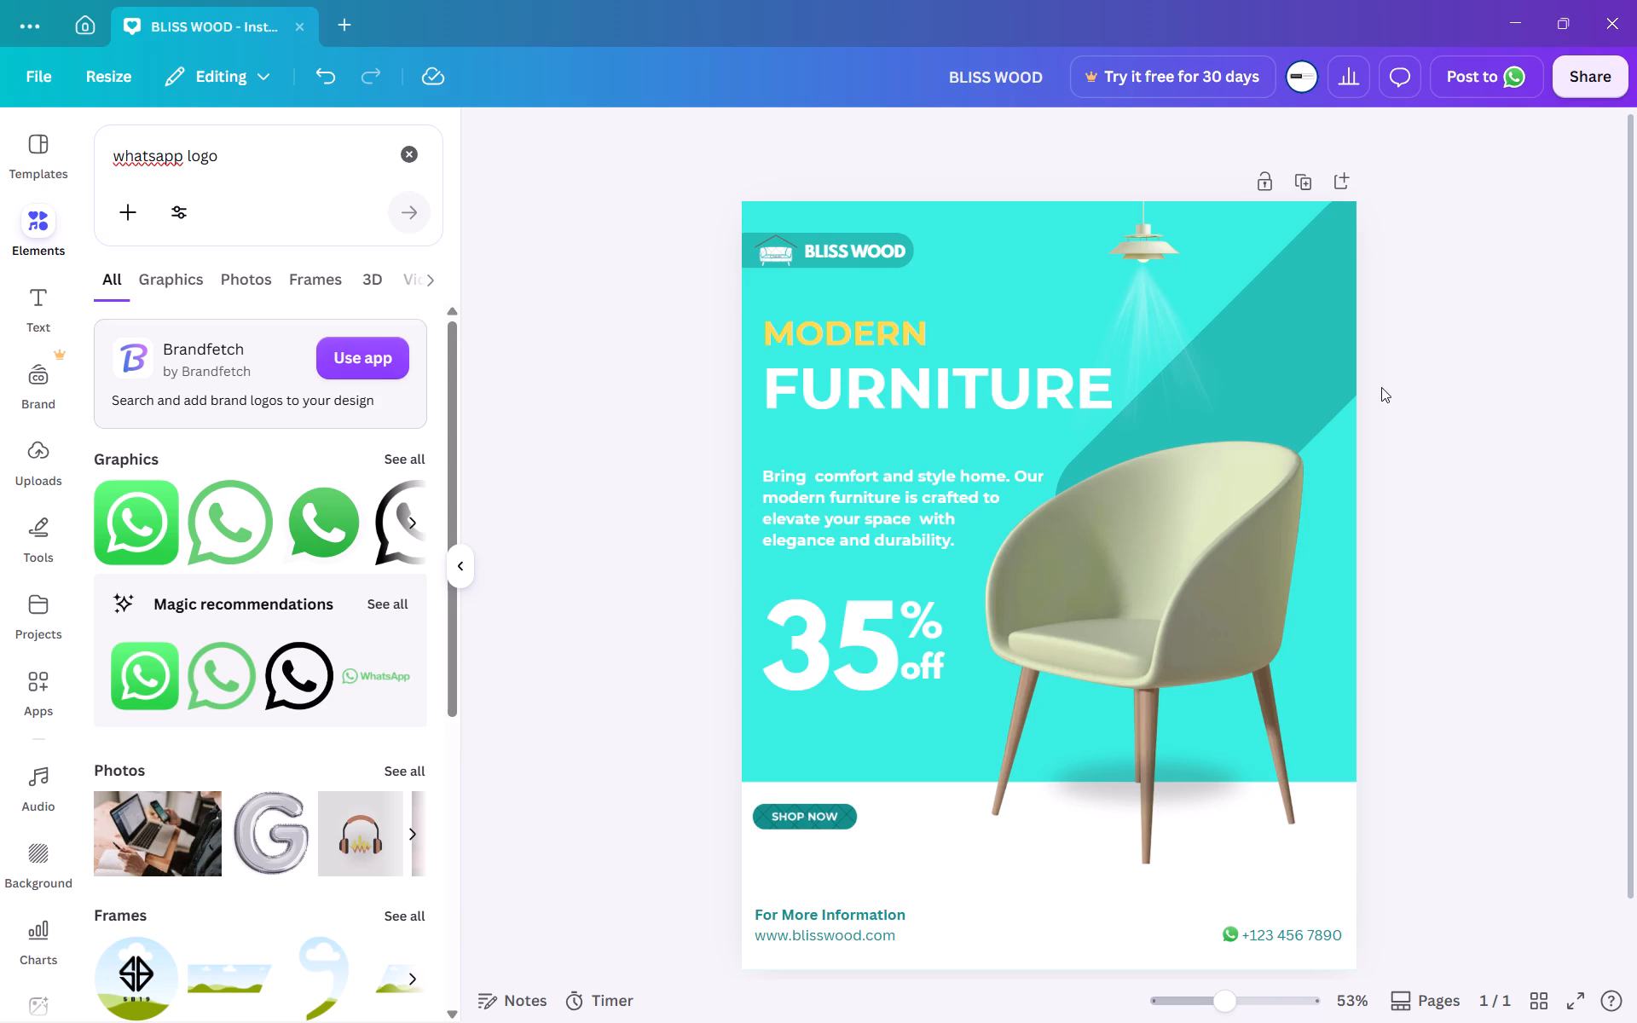
Rotate the light beam graphic slightly further and fine-tune its position so its apex meets the lamp's bulb.
scroll(1484, 394, "up", 2)
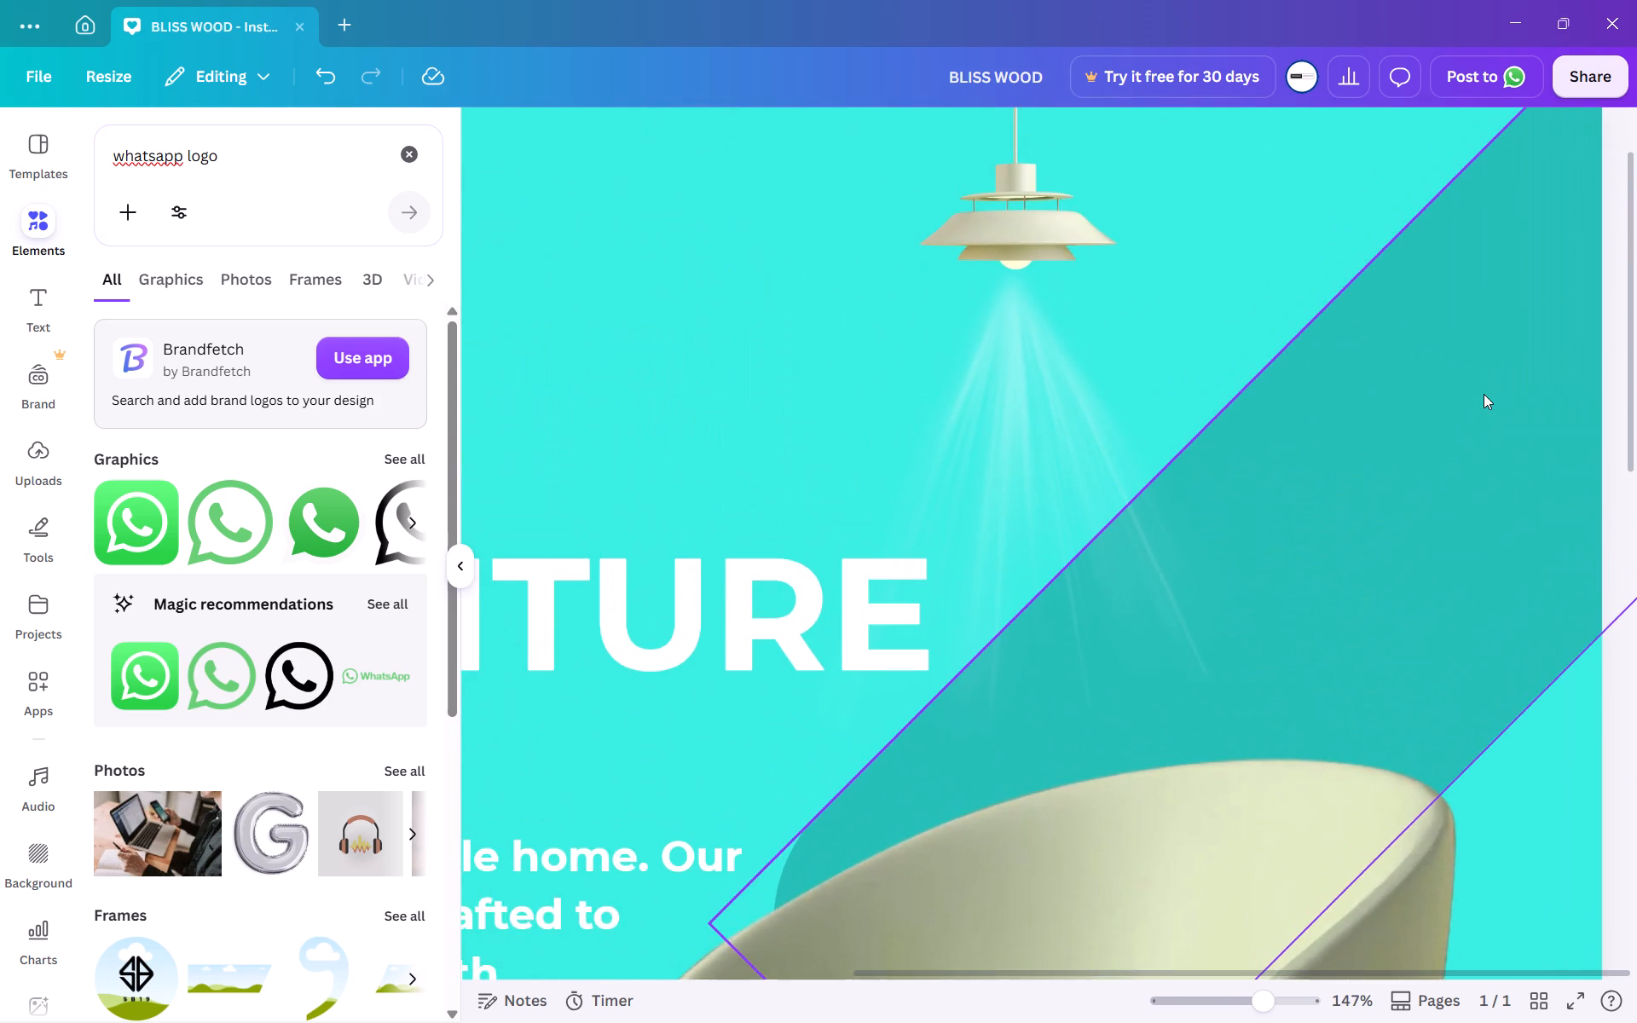
left_click(905, 453)
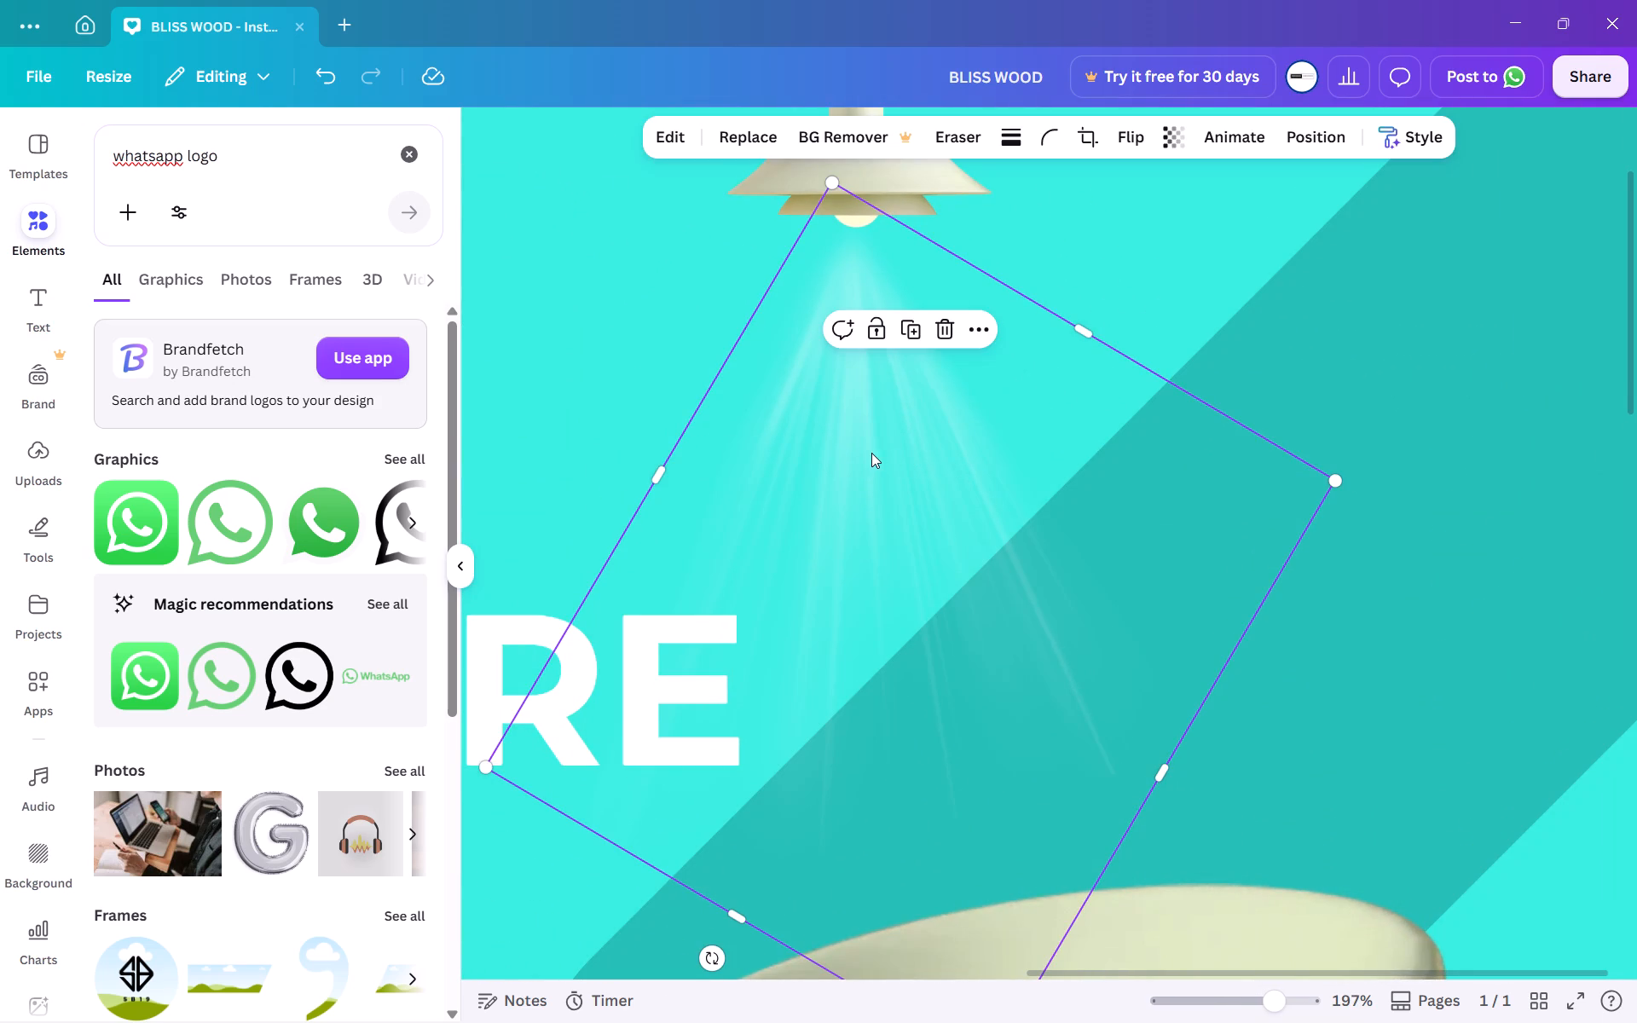
scroll(865, 453, "right", 1)
left_click_drag(779, 941, 759, 941)
left_click_drag(871, 775, 860, 771)
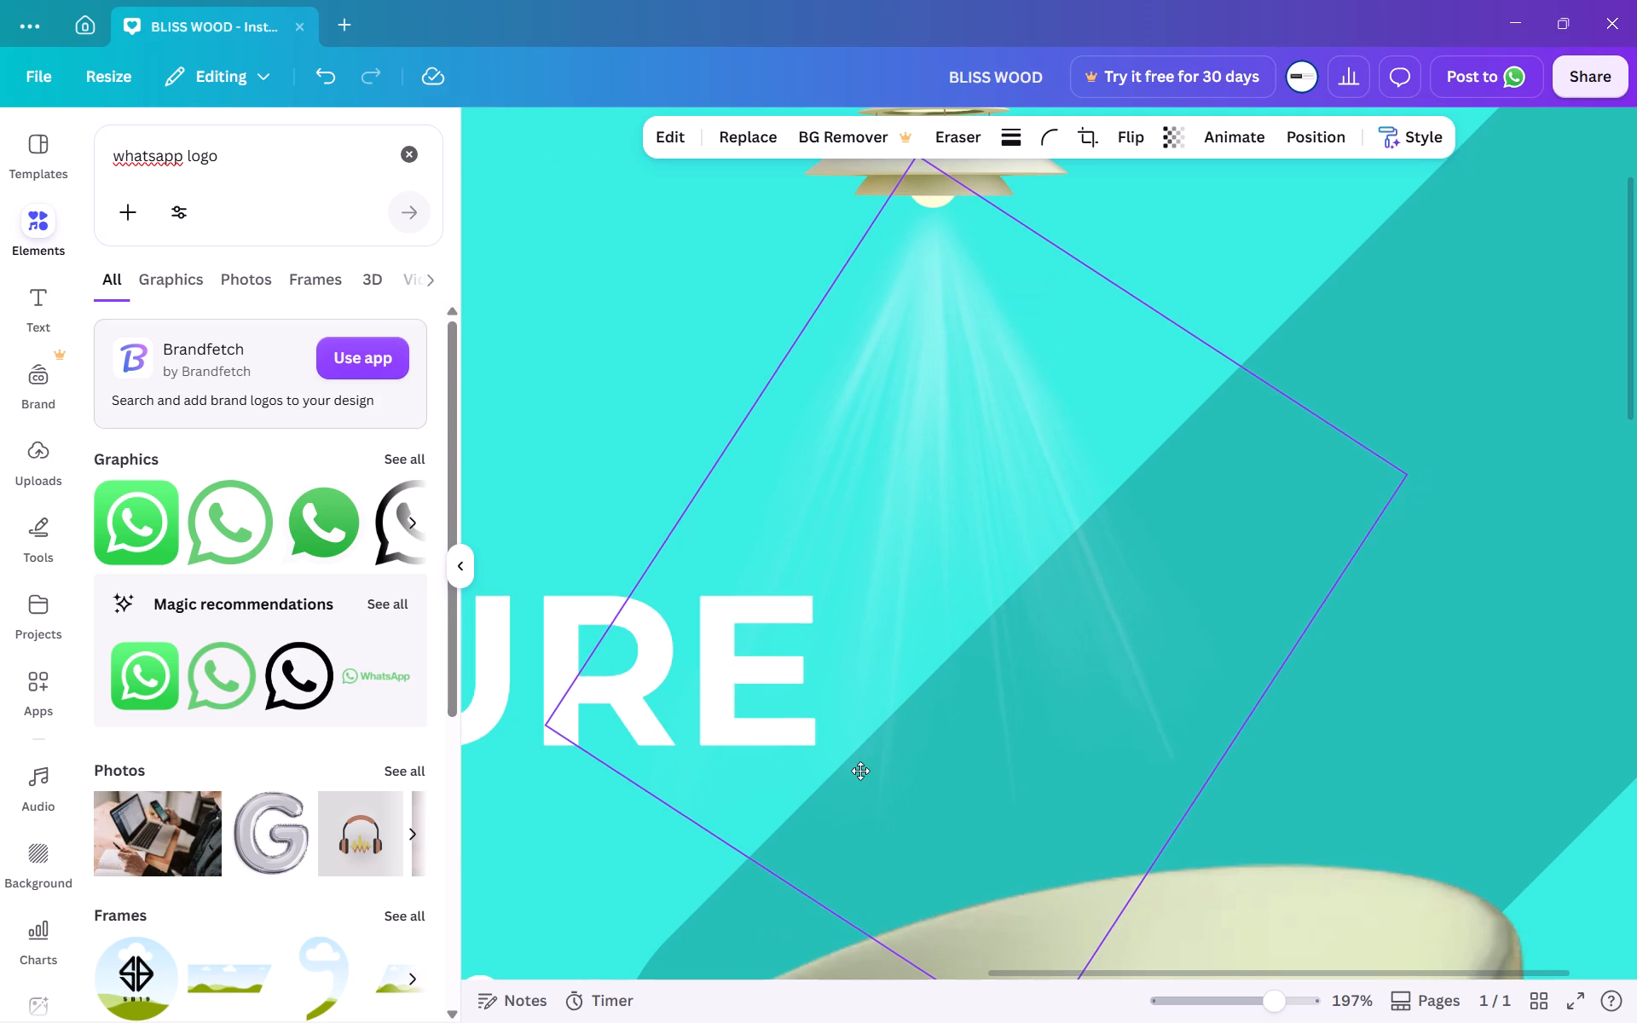
left_click_drag(860, 771, 858, 774)
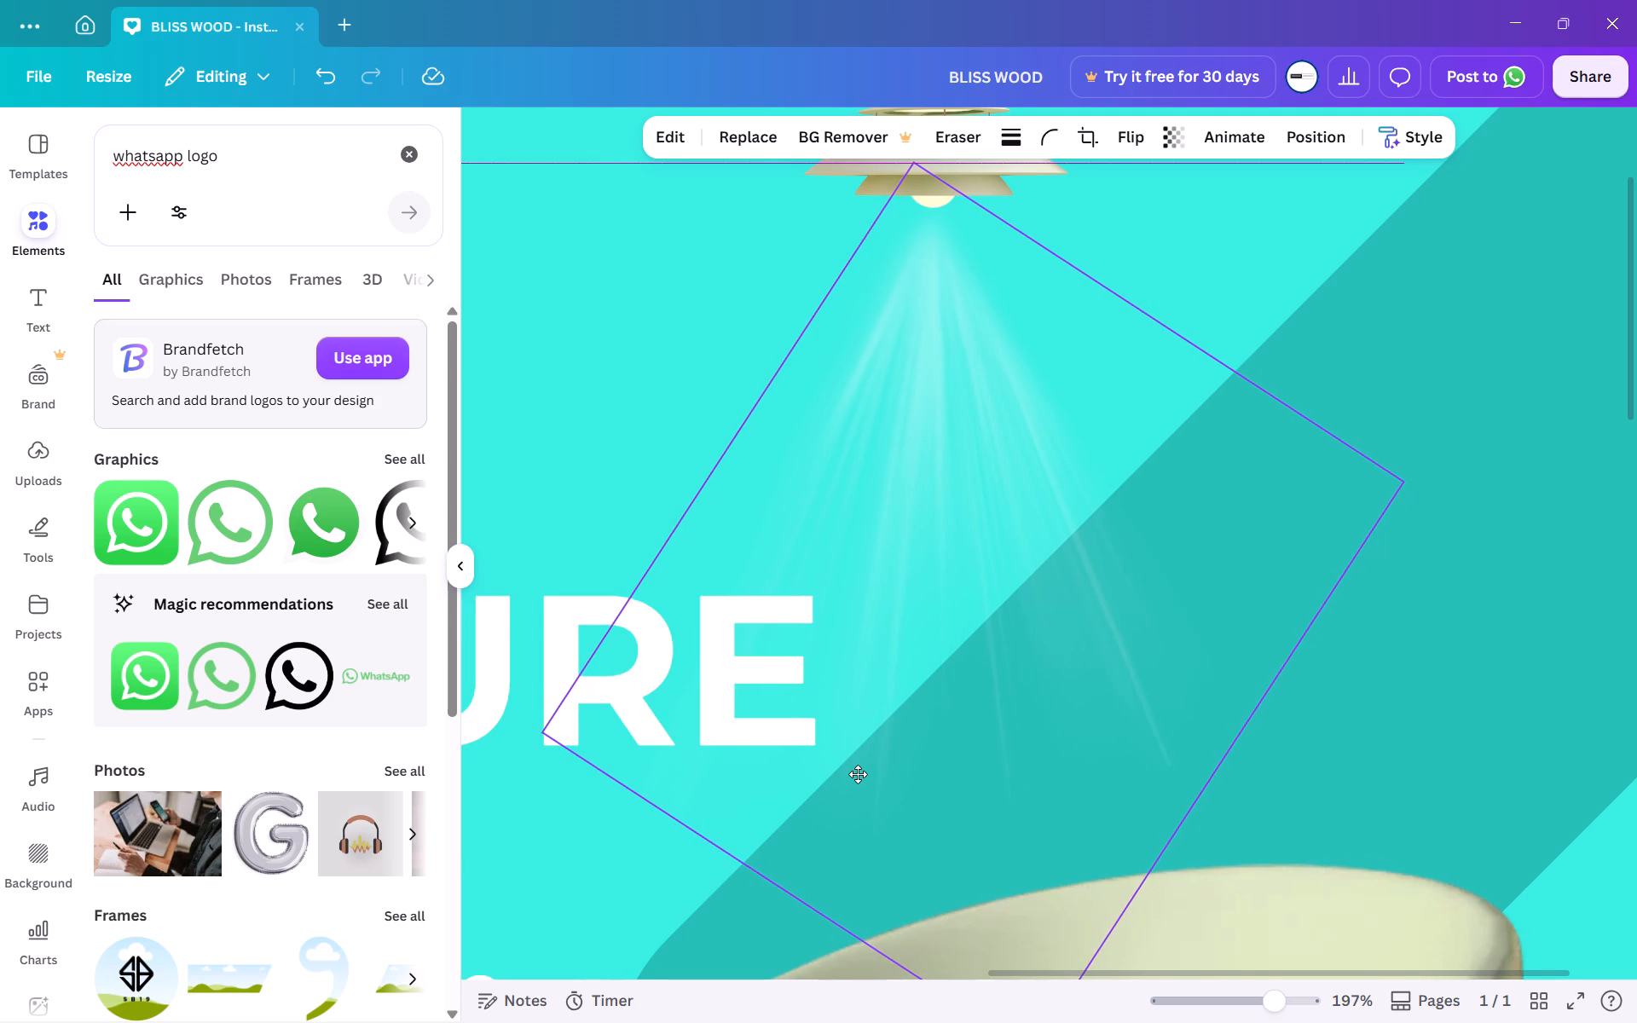
left_click_drag(858, 774, 860, 774)
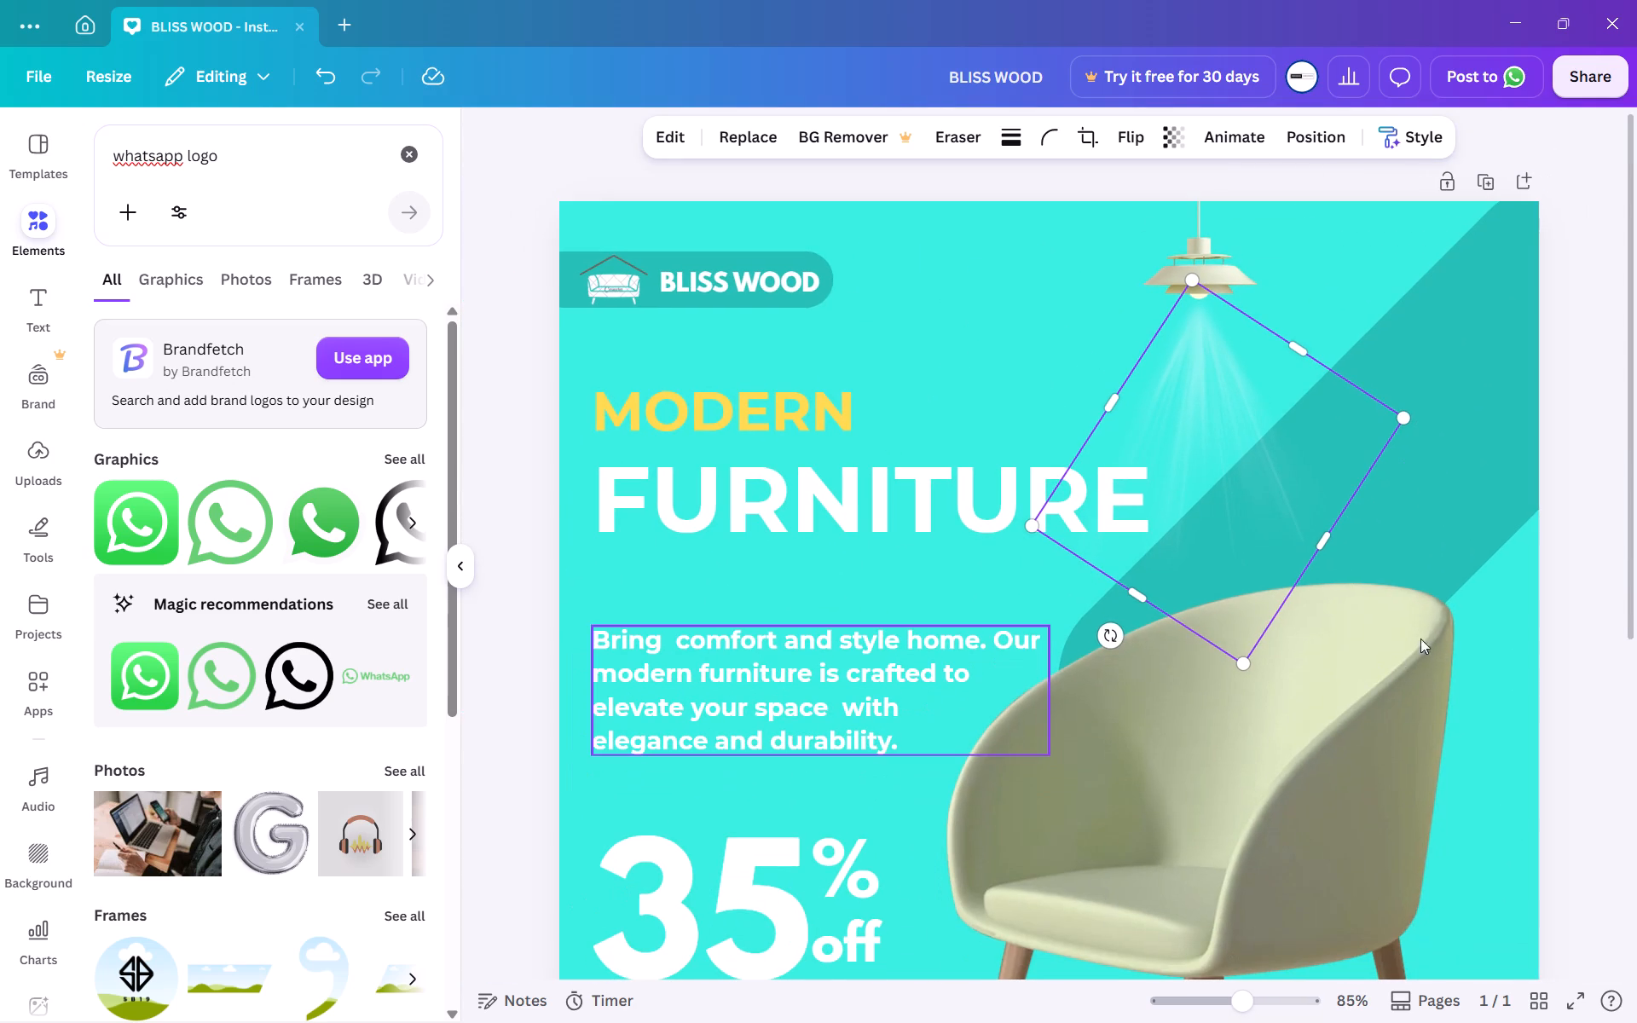
left_click(523, 687)
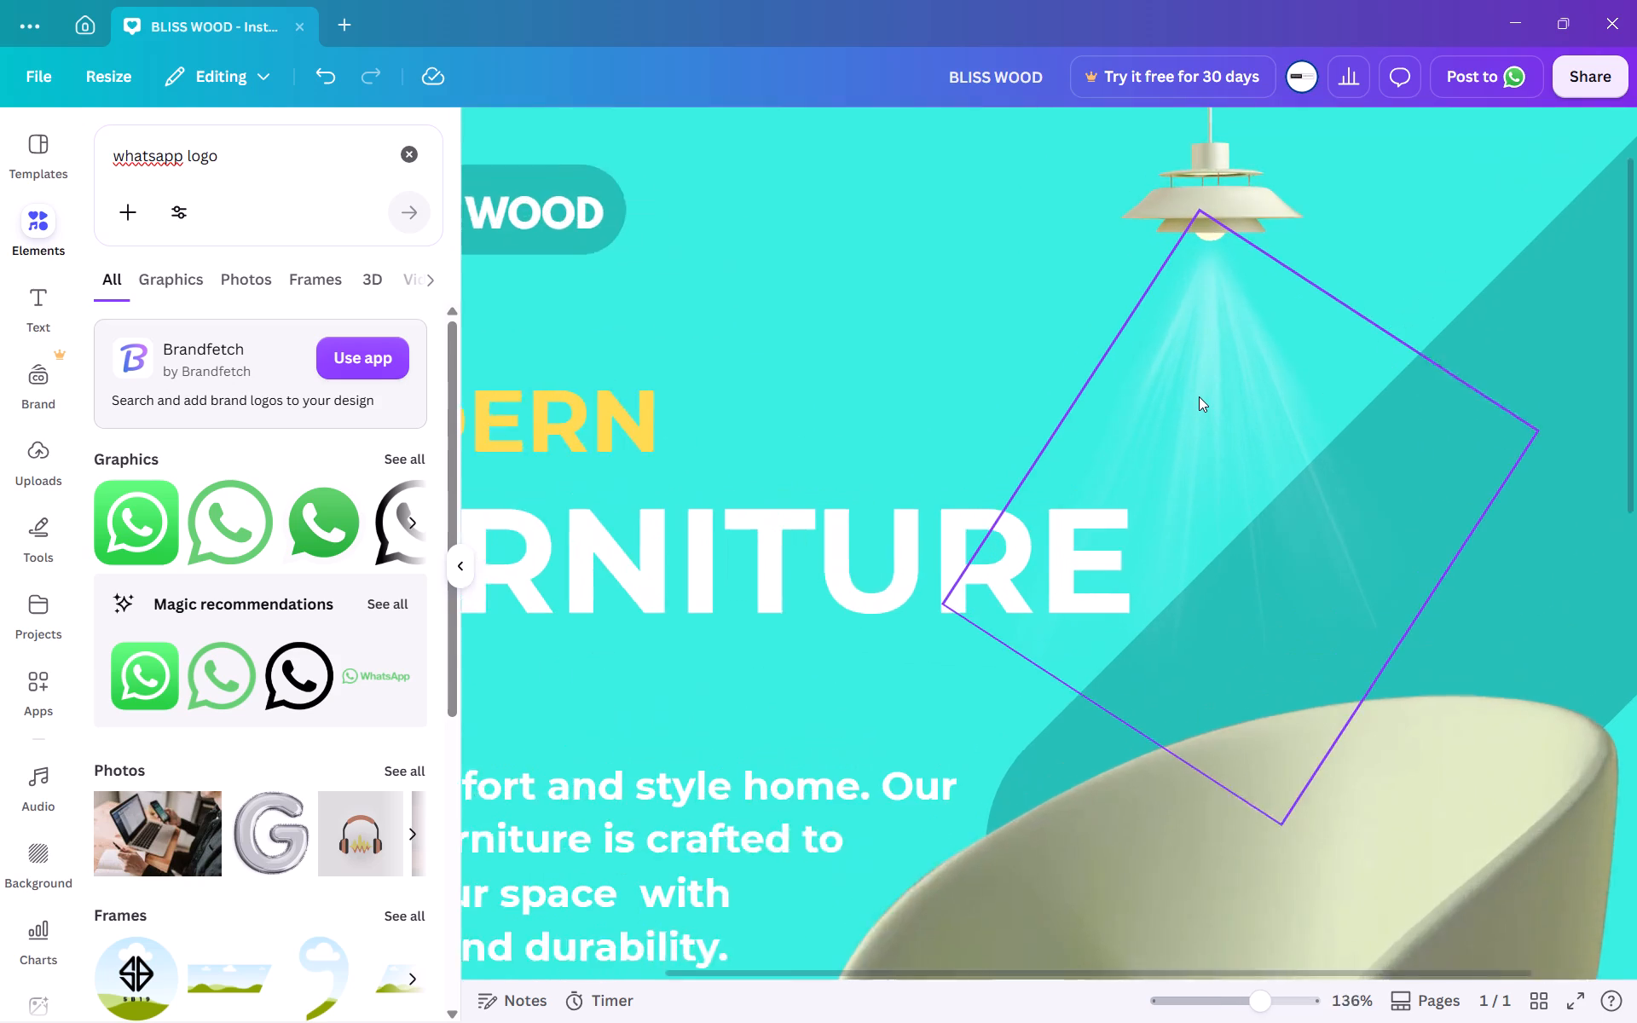
scroll(1199, 396, "up", 3)
left_click_drag(1221, 546, 1221, 544)
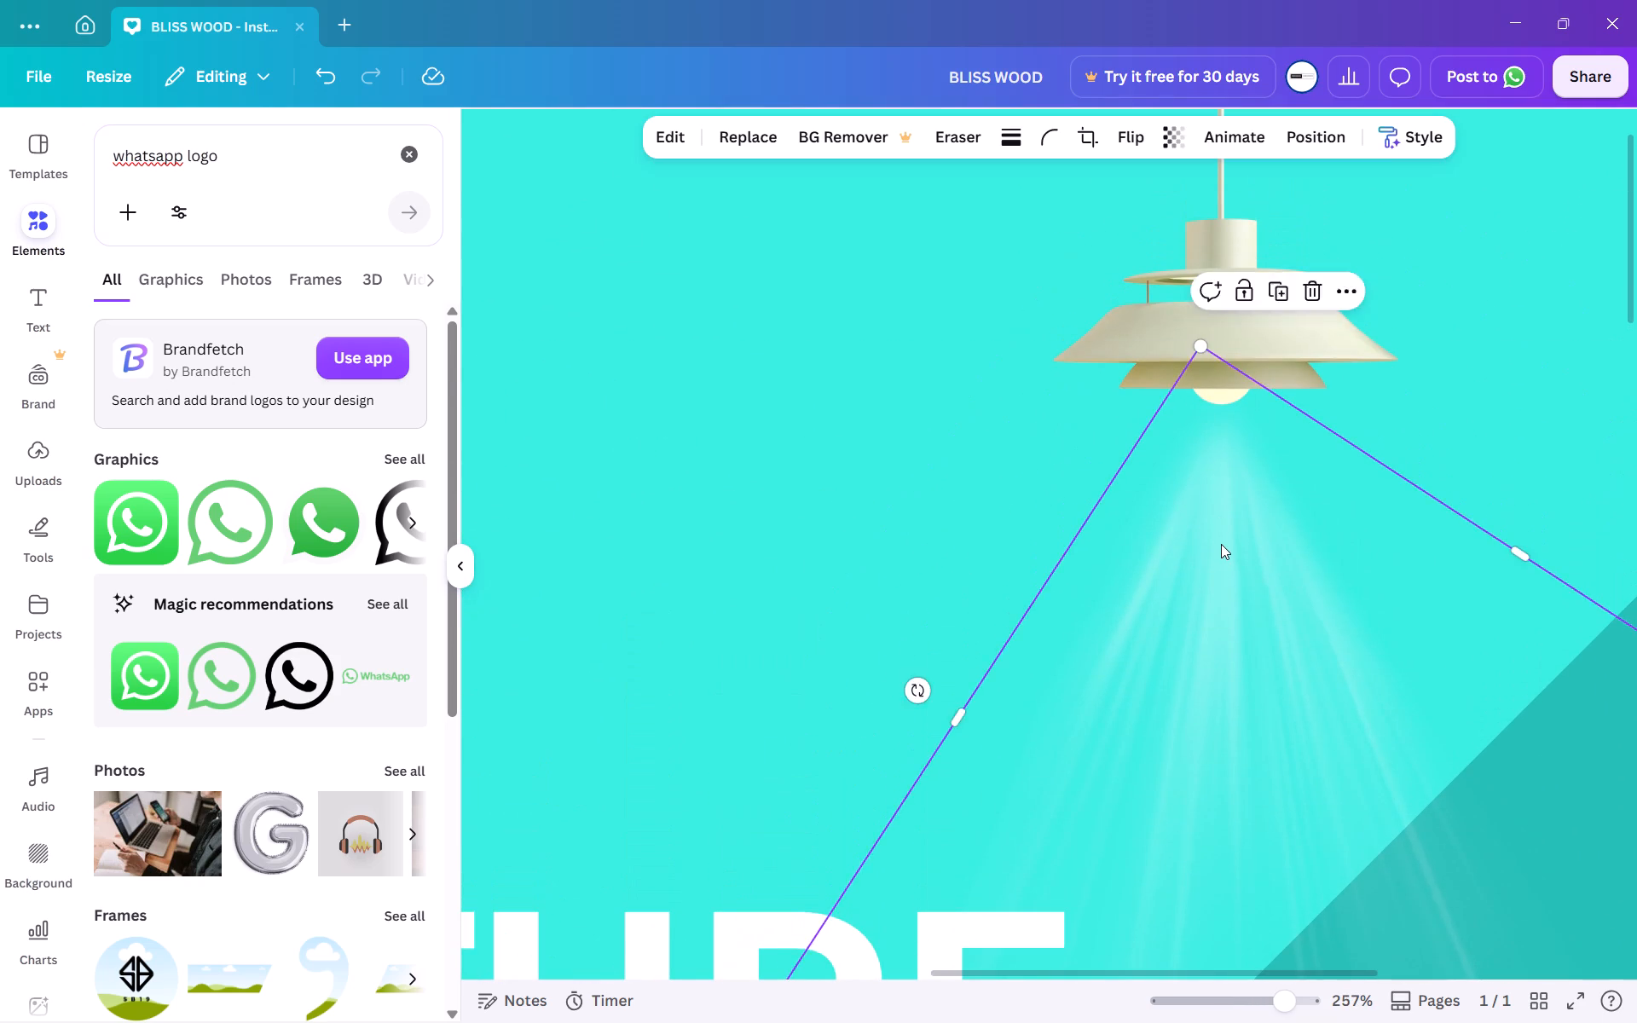
left_click_drag(1221, 544, 1220, 519)
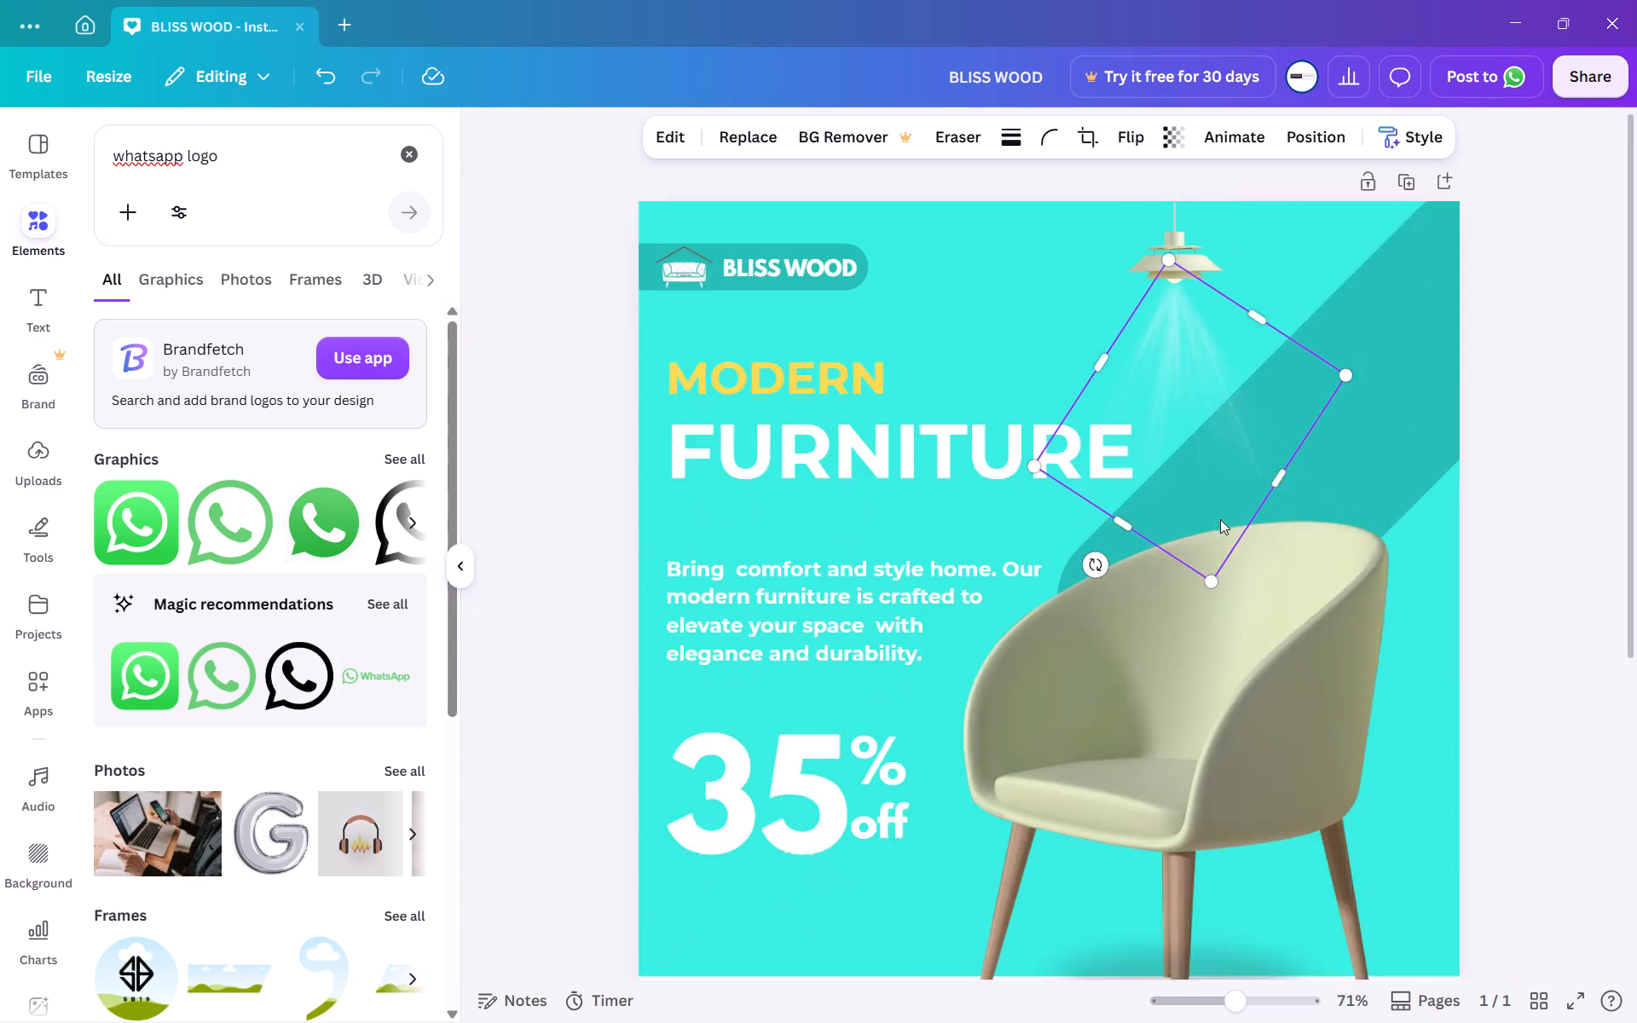
left_click(1614, 520)
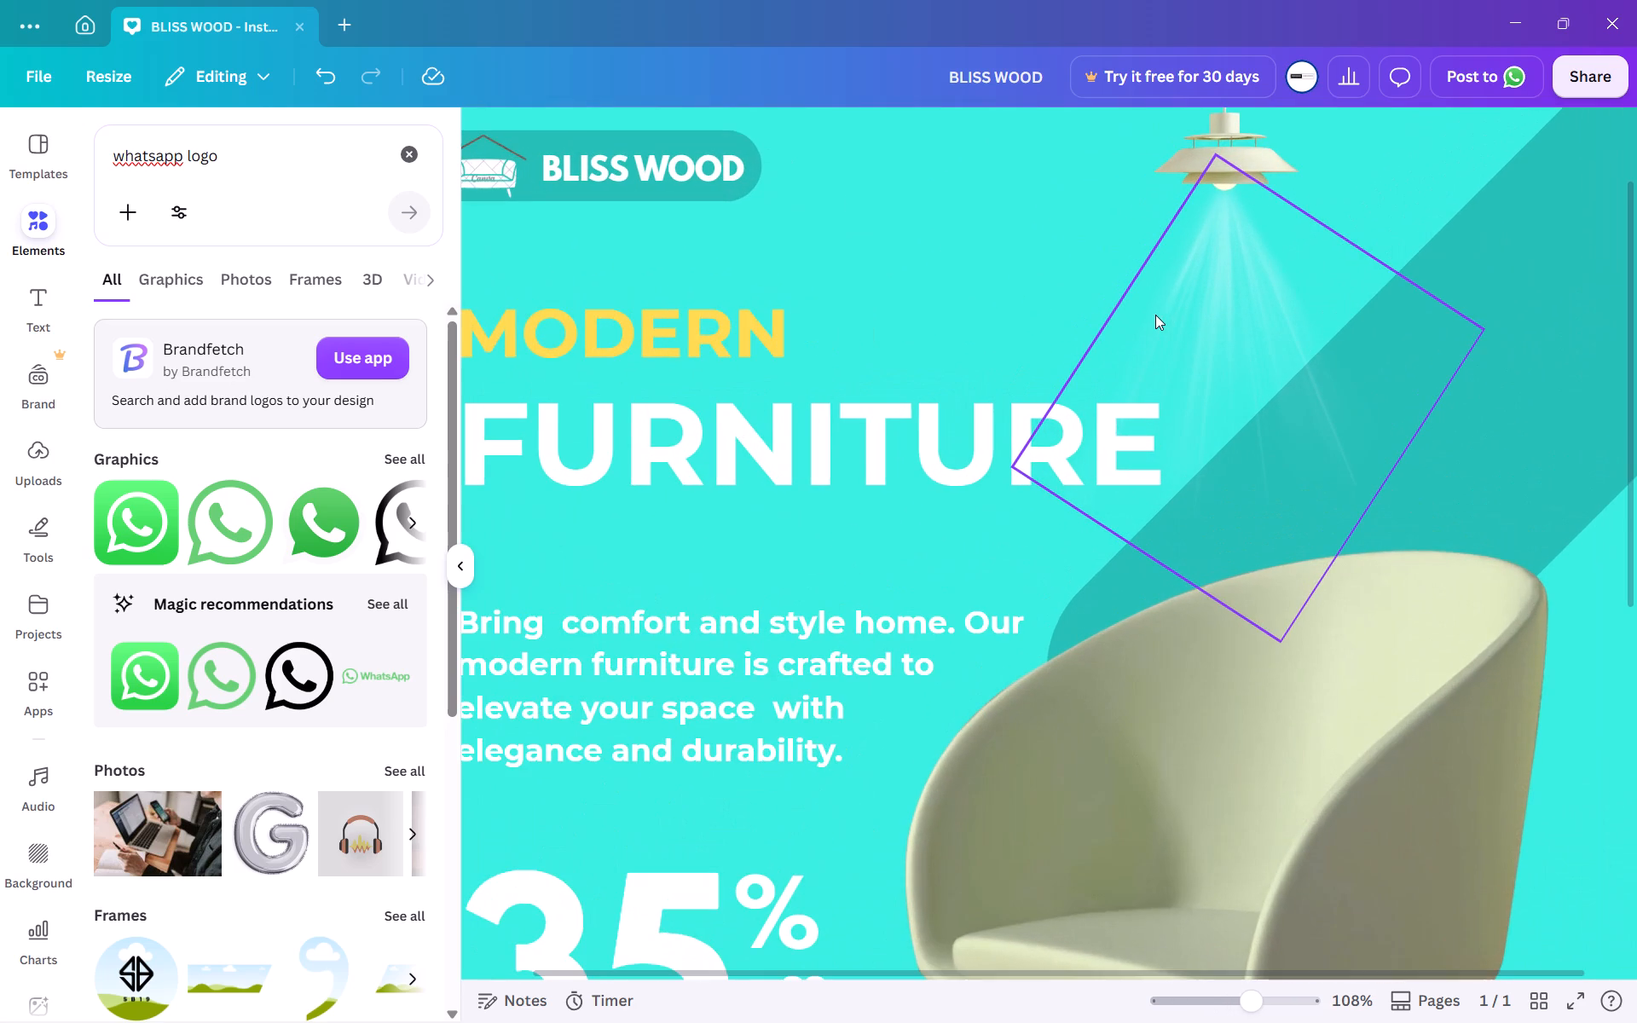
Flip the light beam graphic under the lamp horizontally.
left_click(1271, 318)
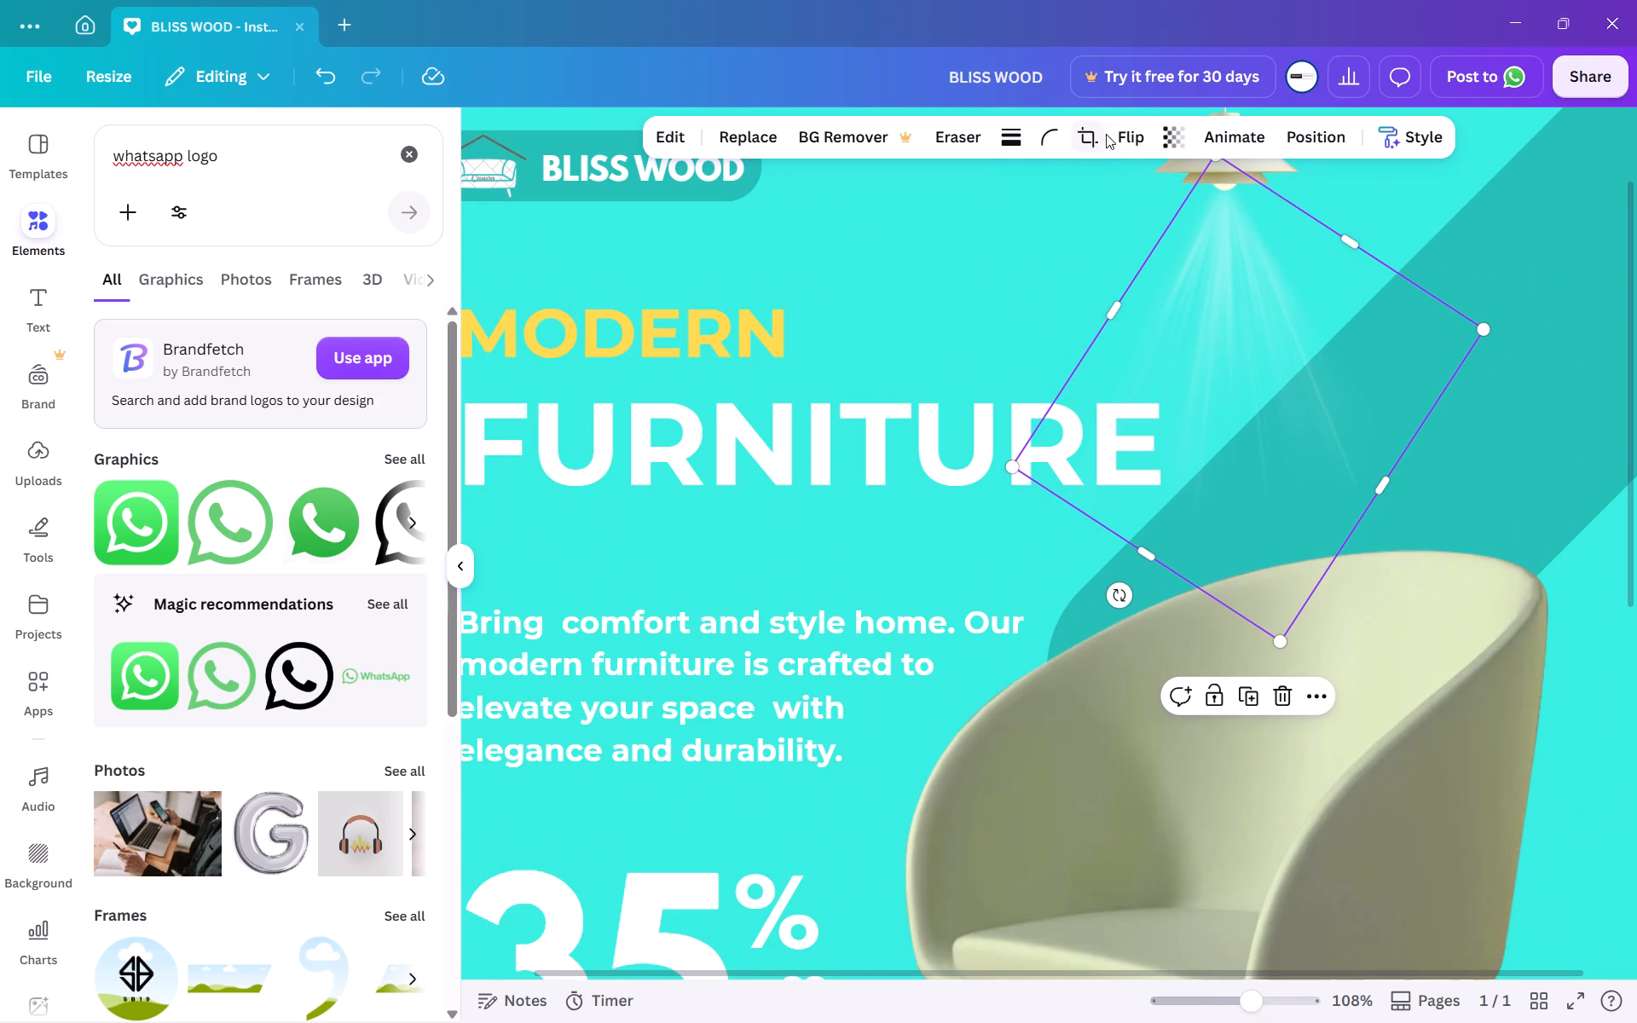
left_click(1117, 139)
left_click(1111, 196)
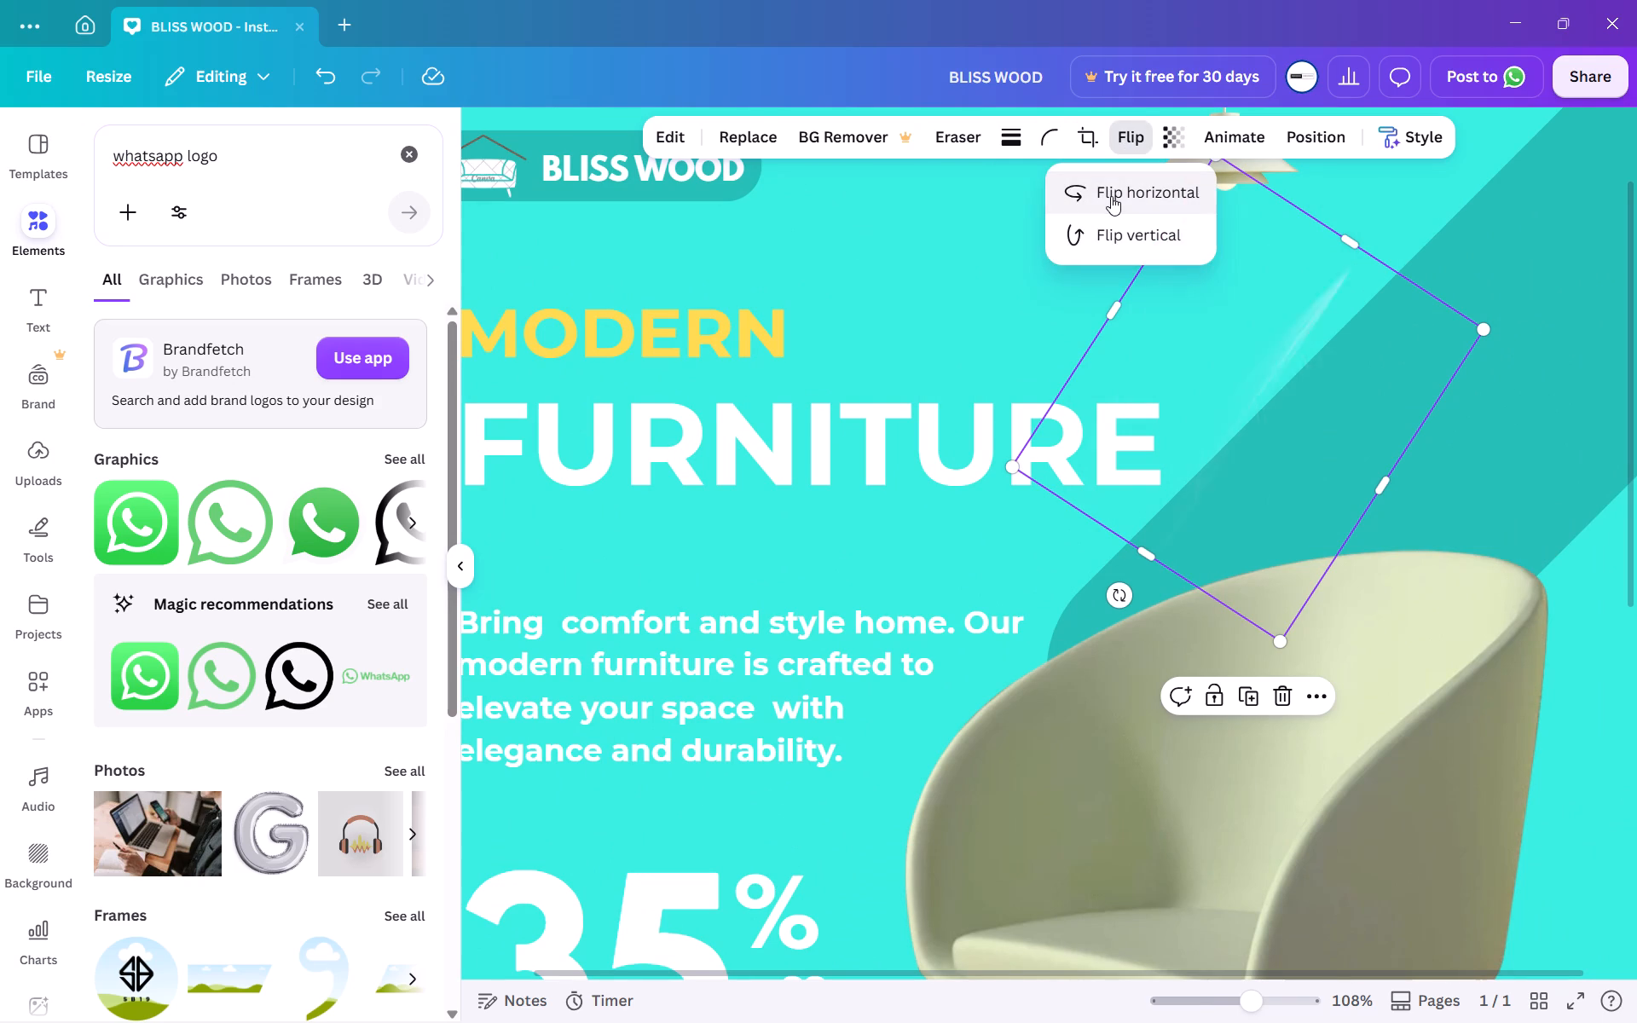
left_click(1111, 196)
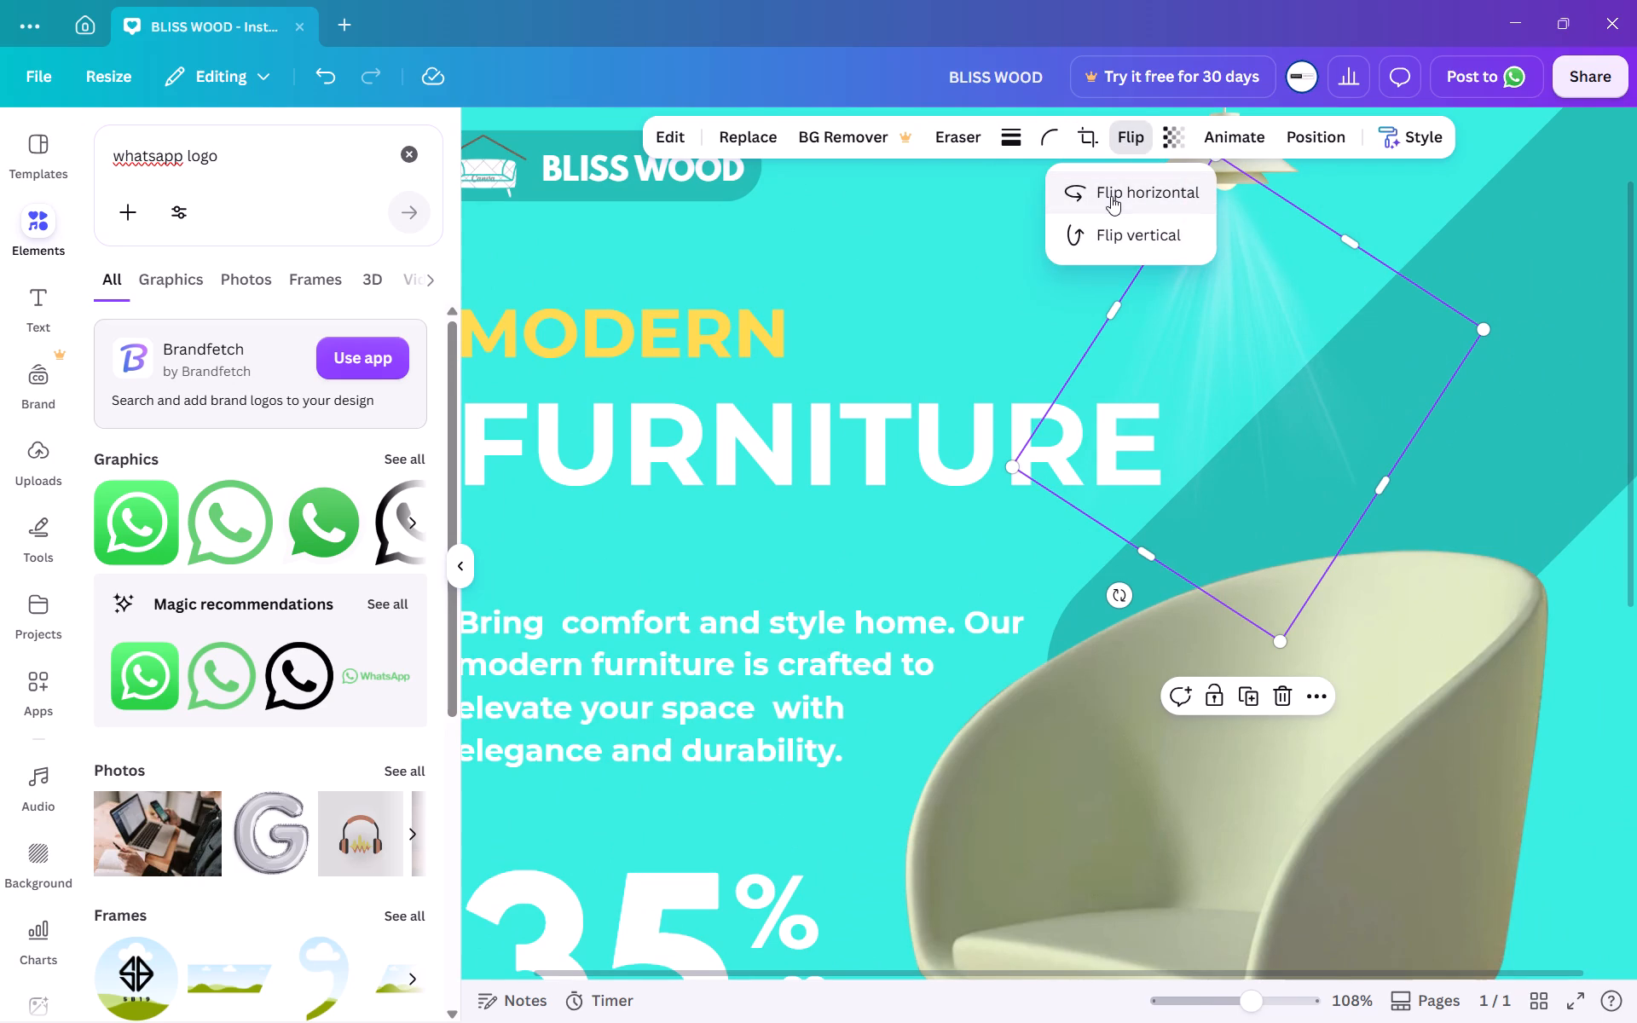
left_click(1148, 176)
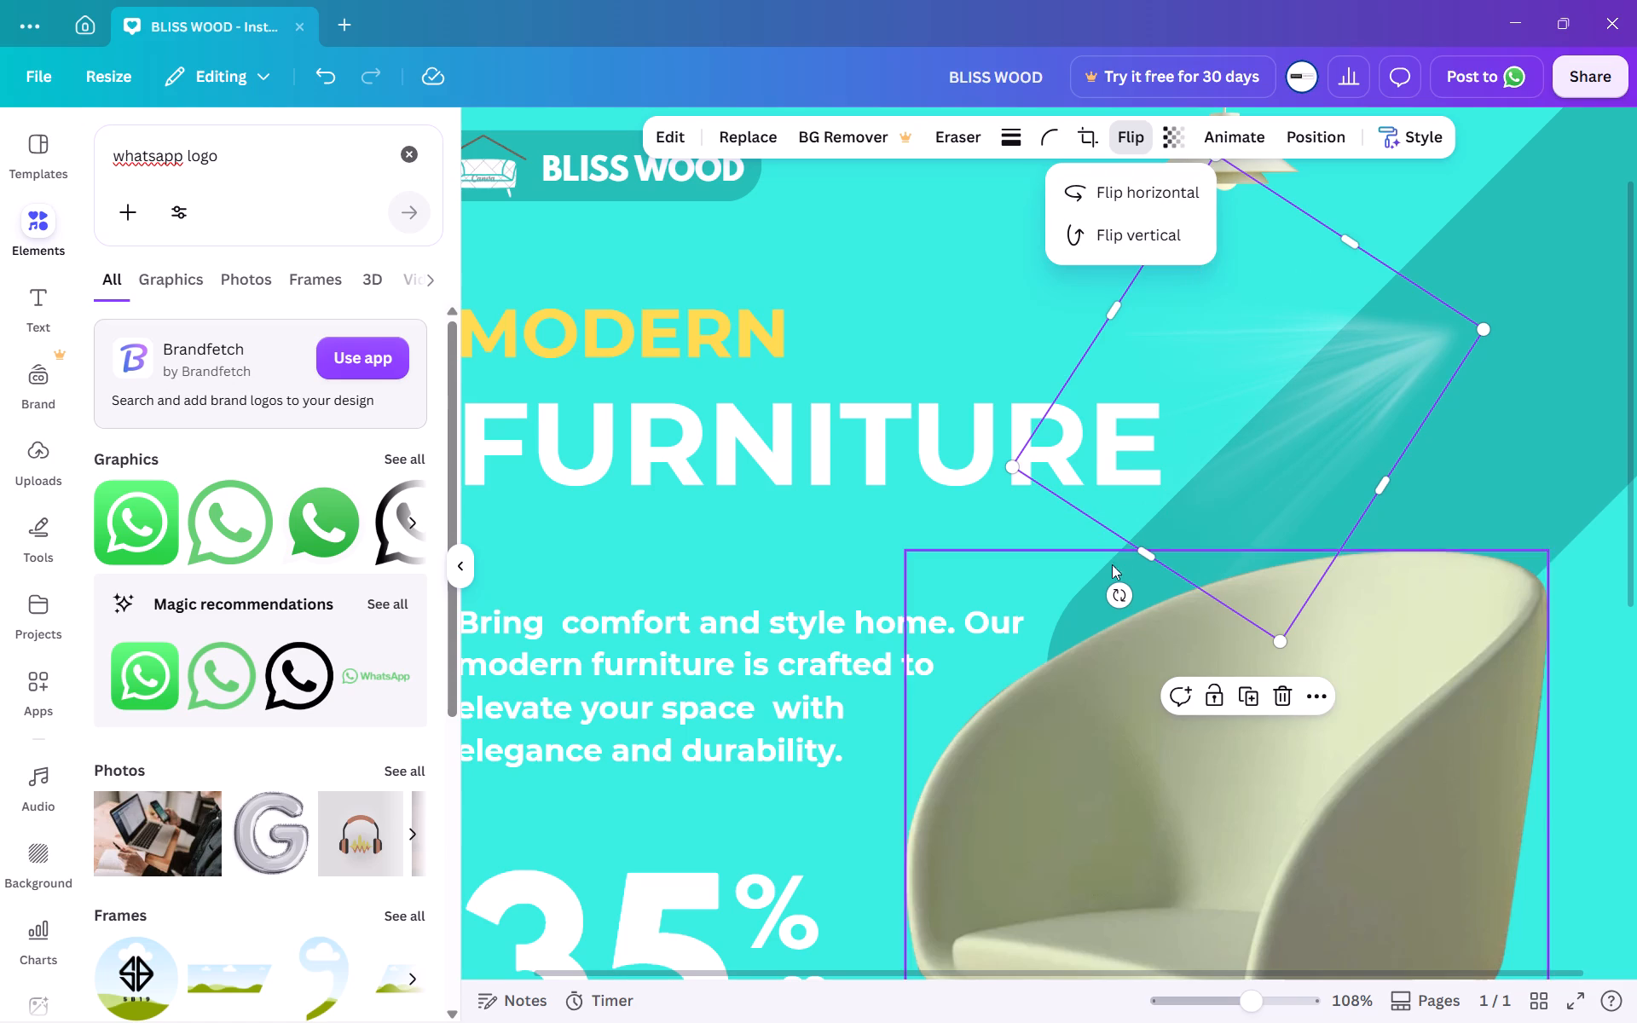
Rotate the flipped light beam to shine straight down and align its source precisely with the lamp's bulb.
left_click_drag(1124, 591, 1373, 546)
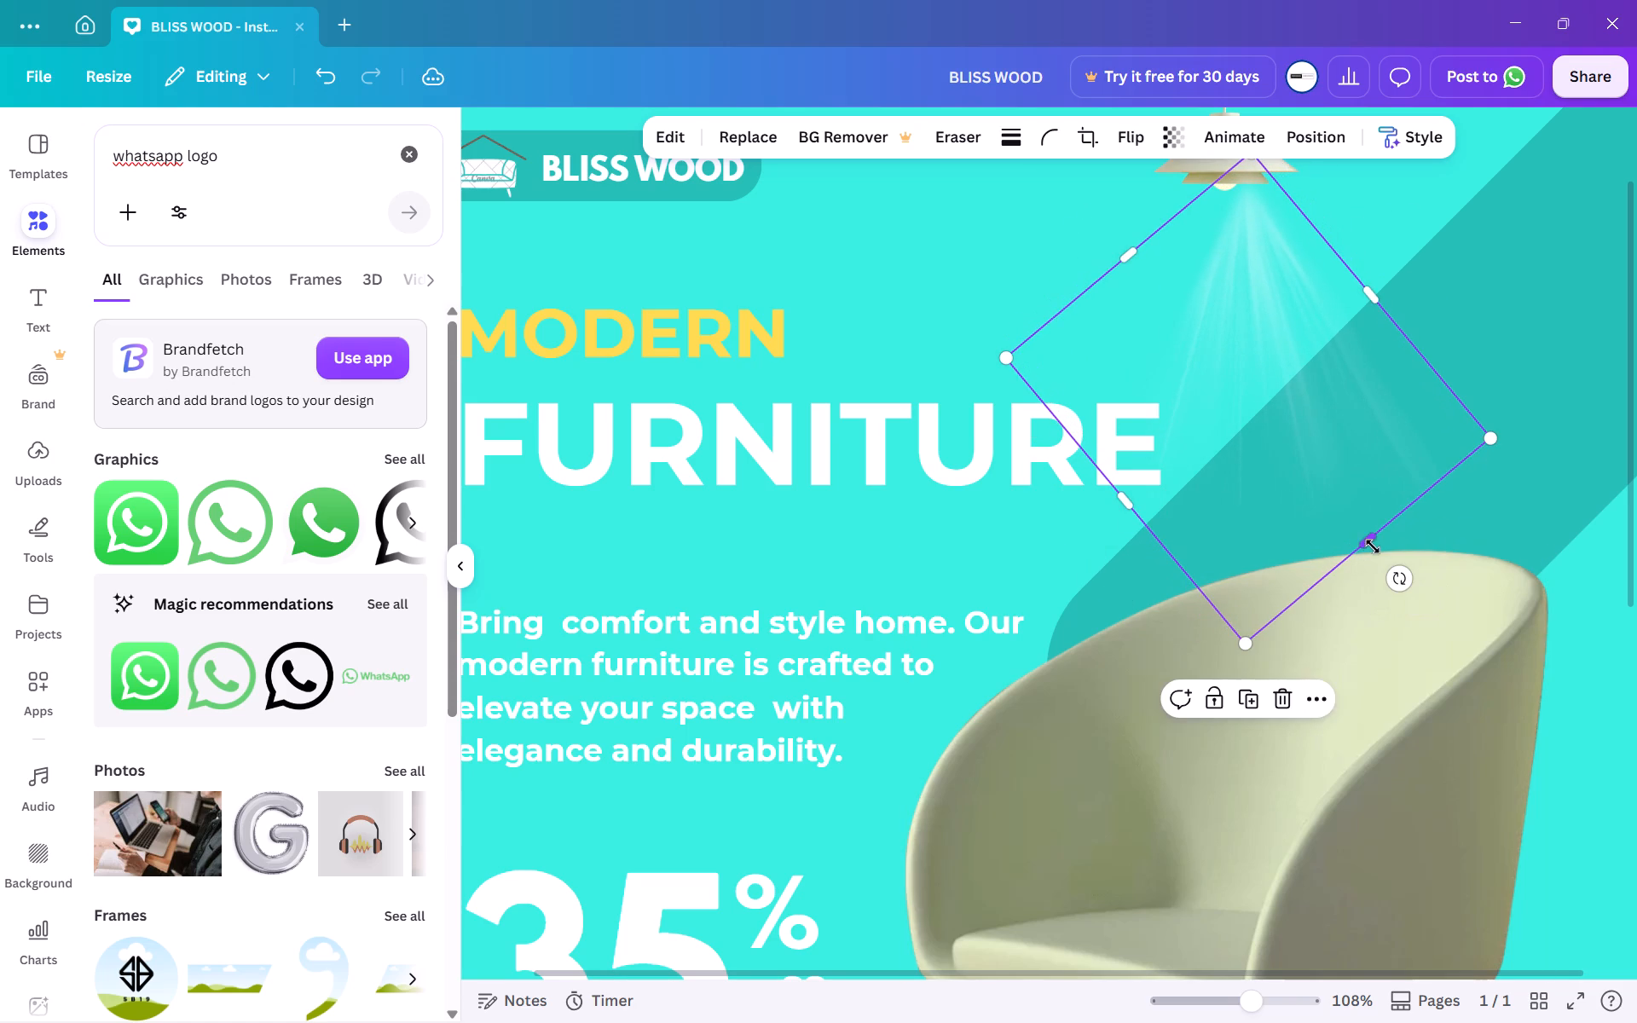
left_click_drag(1353, 384, 1339, 396)
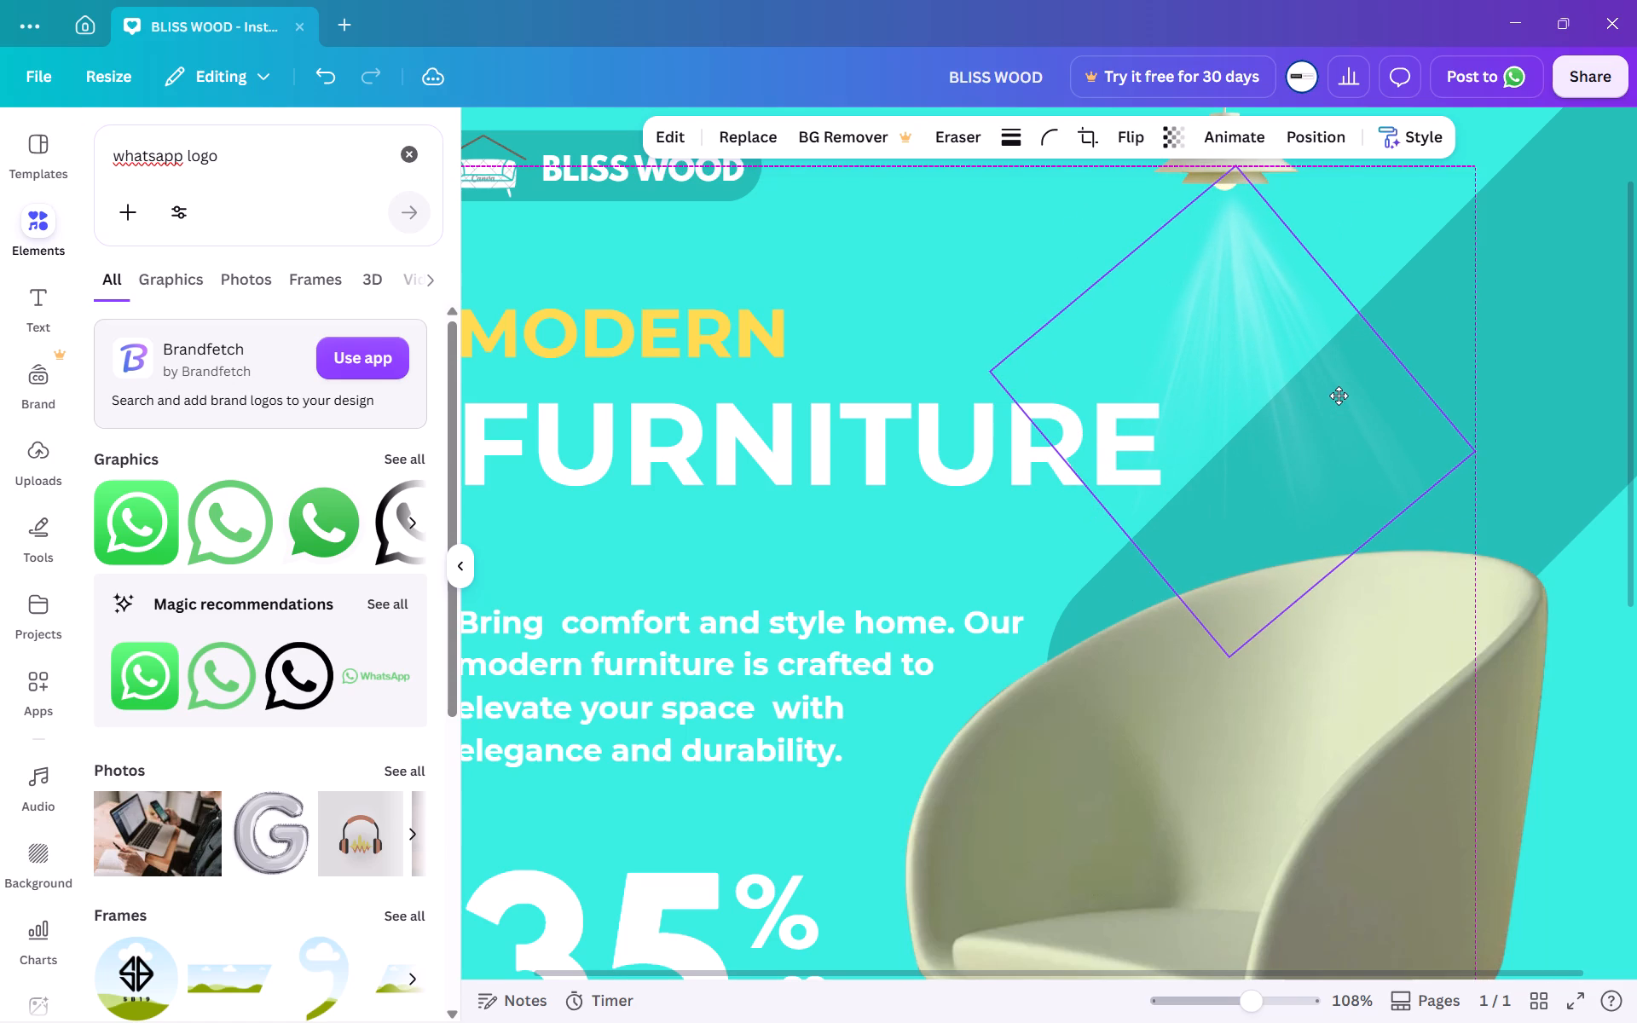
left_click_drag(1339, 396, 1331, 384)
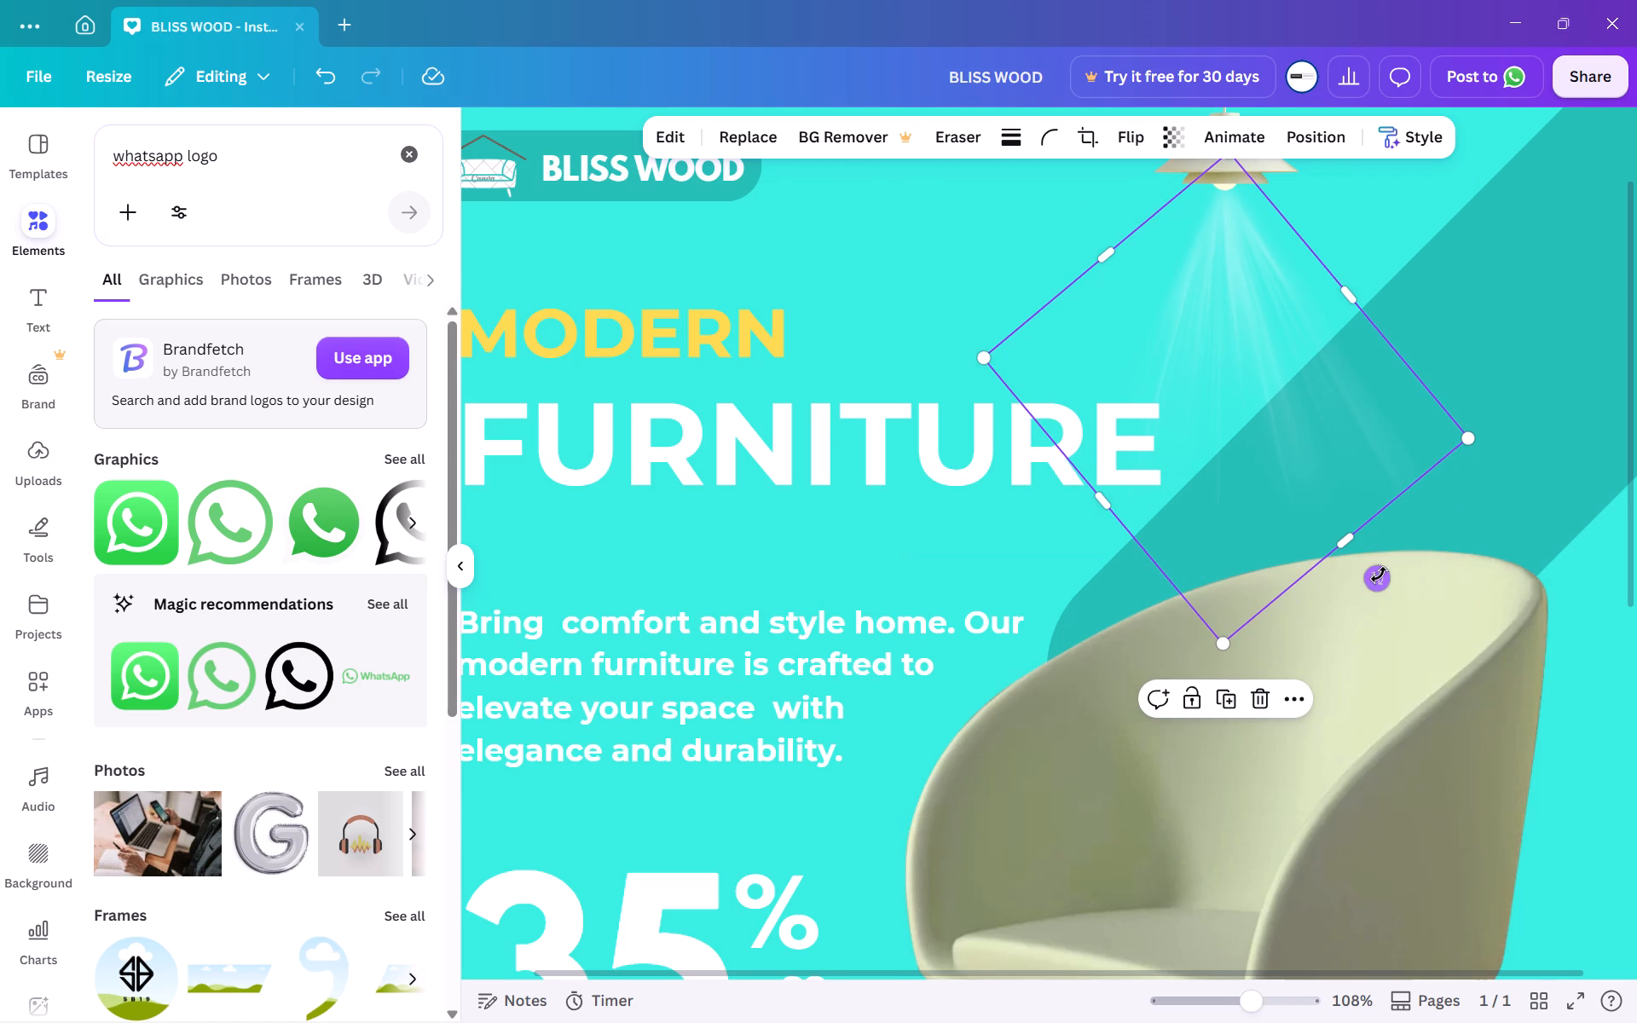
left_click_drag(1379, 575, 1353, 583)
left_click_drag(1259, 407, 1233, 409)
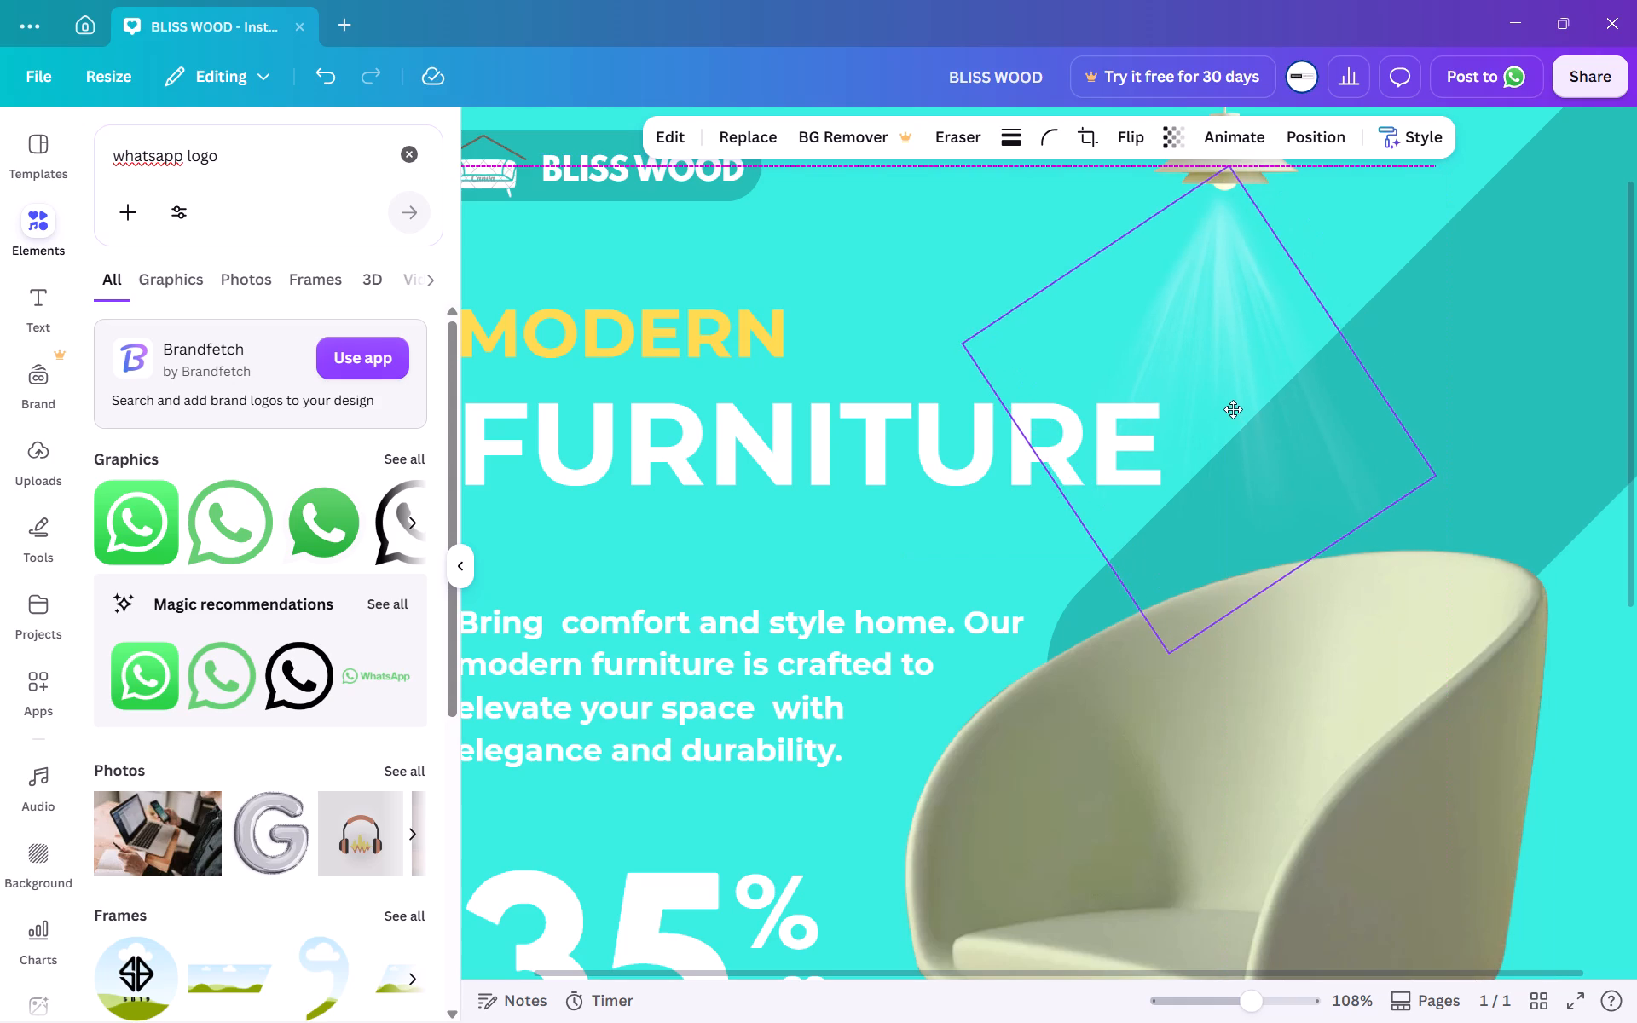
left_click_drag(1233, 409, 1235, 405)
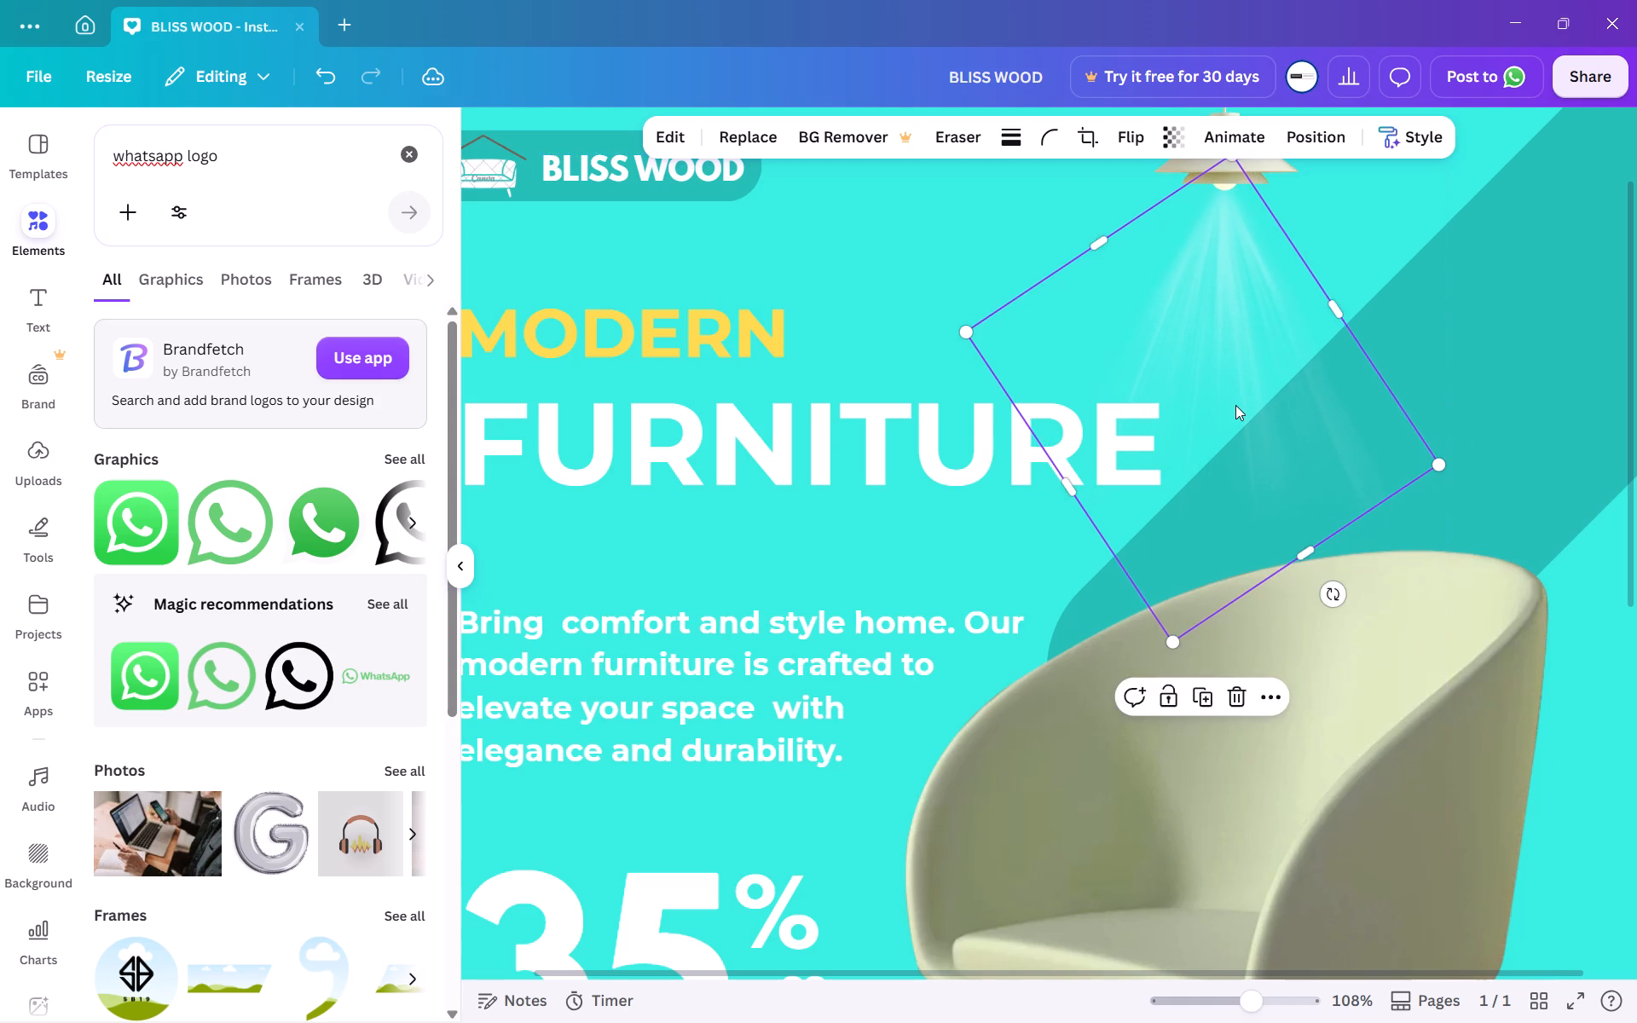
scroll(1235, 405, "up", 3)
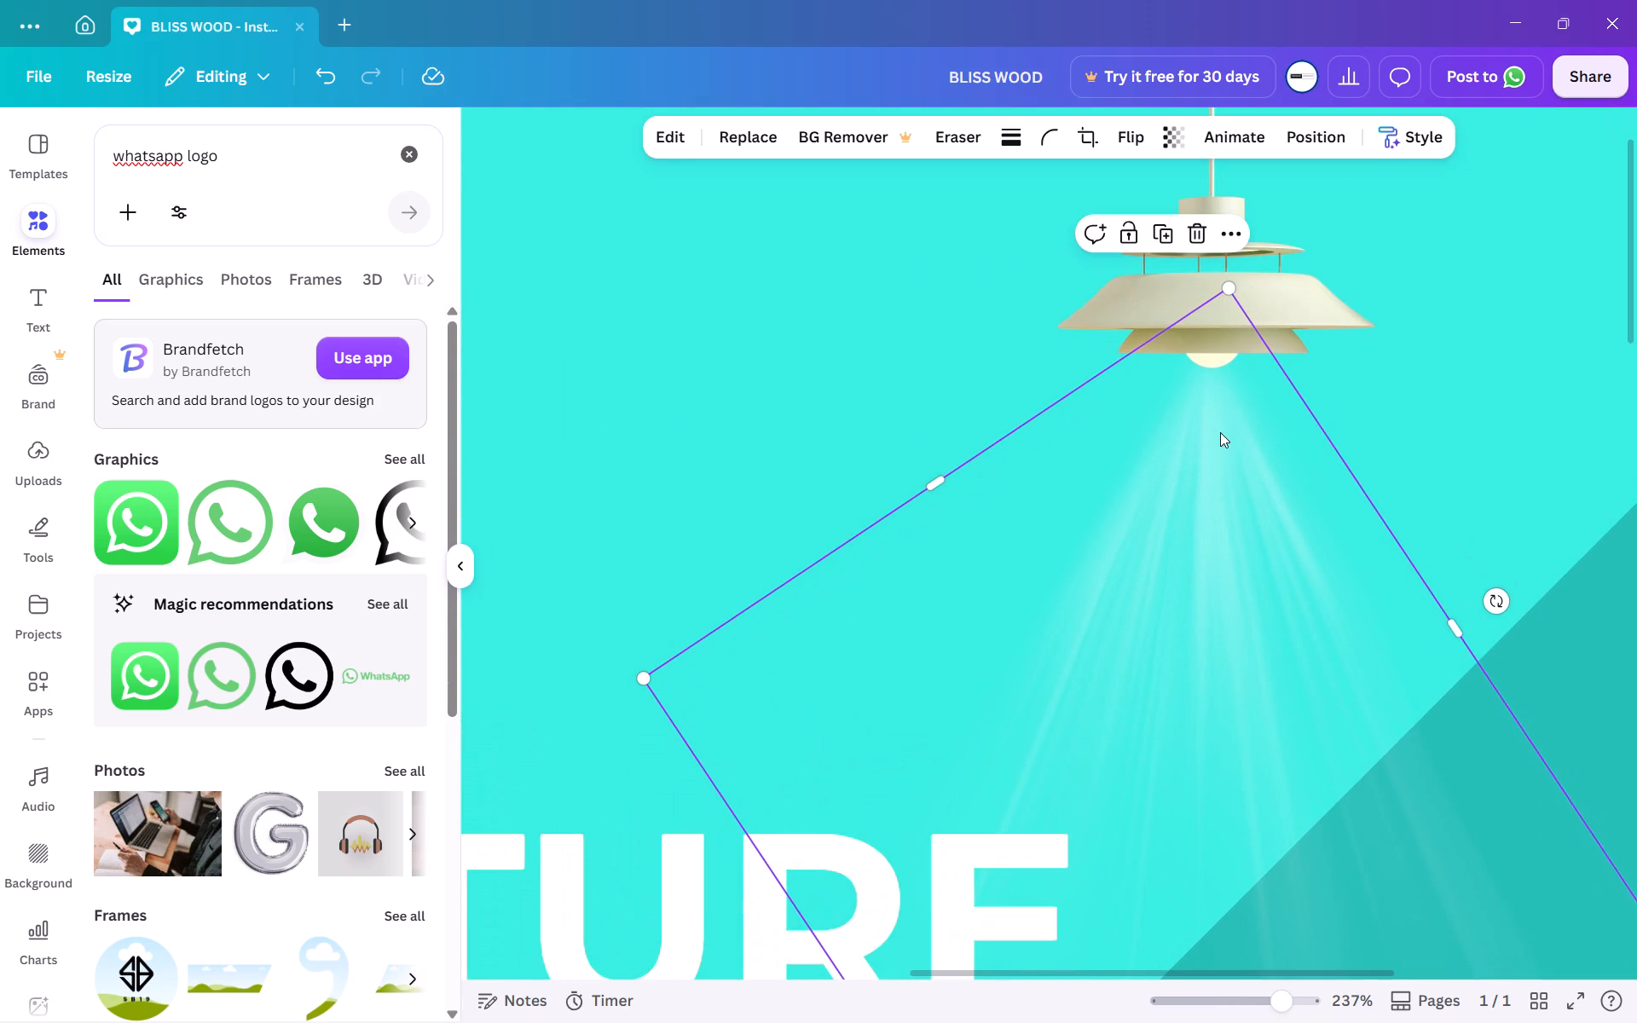
left_click(1220, 432)
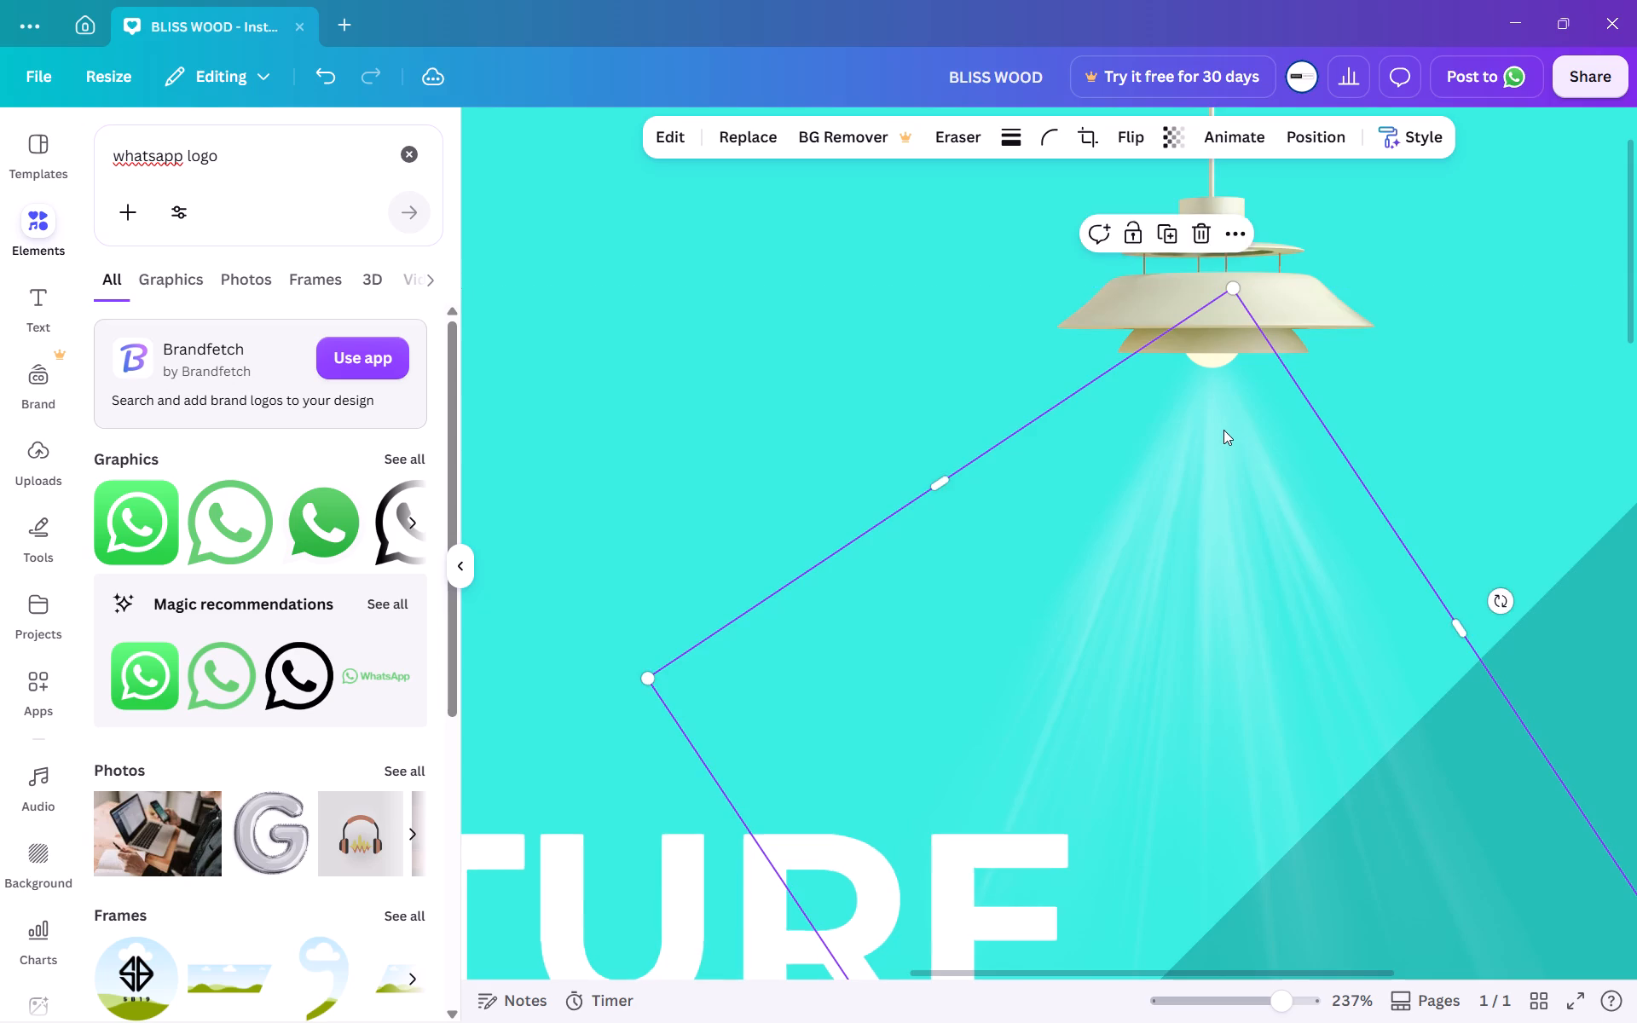
left_click(1558, 537)
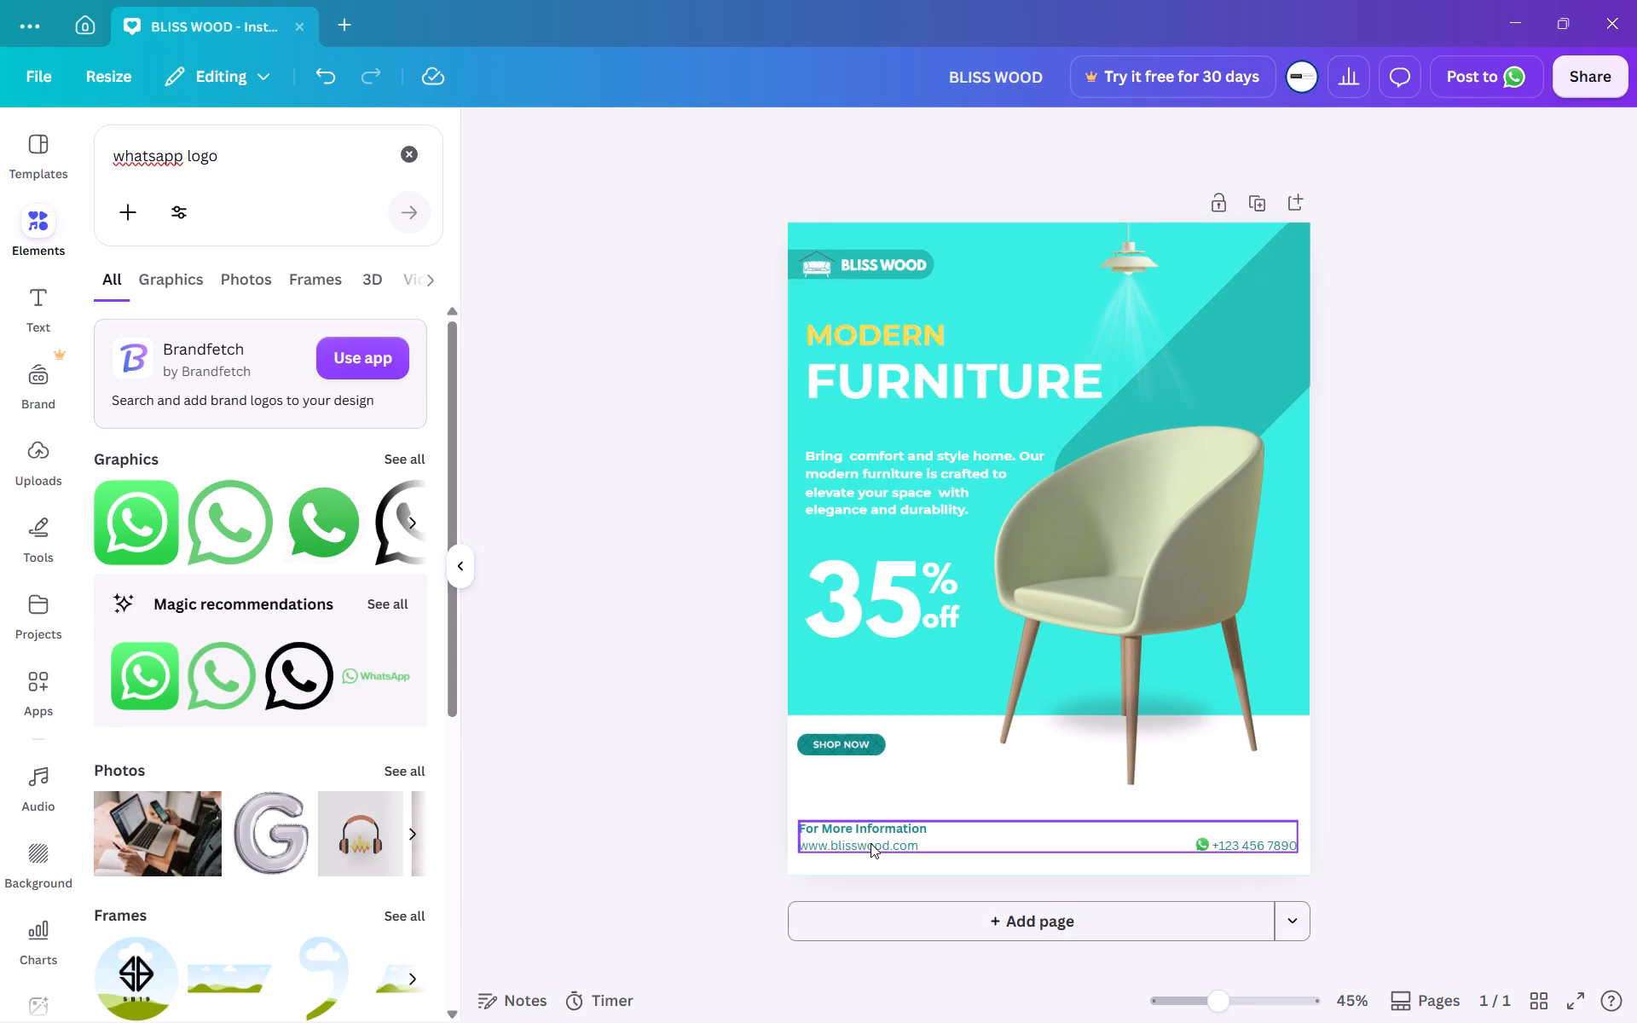
Move the contact text block with the website and phone number slightly upward in the white footer.
left_click_drag(984, 841, 984, 835)
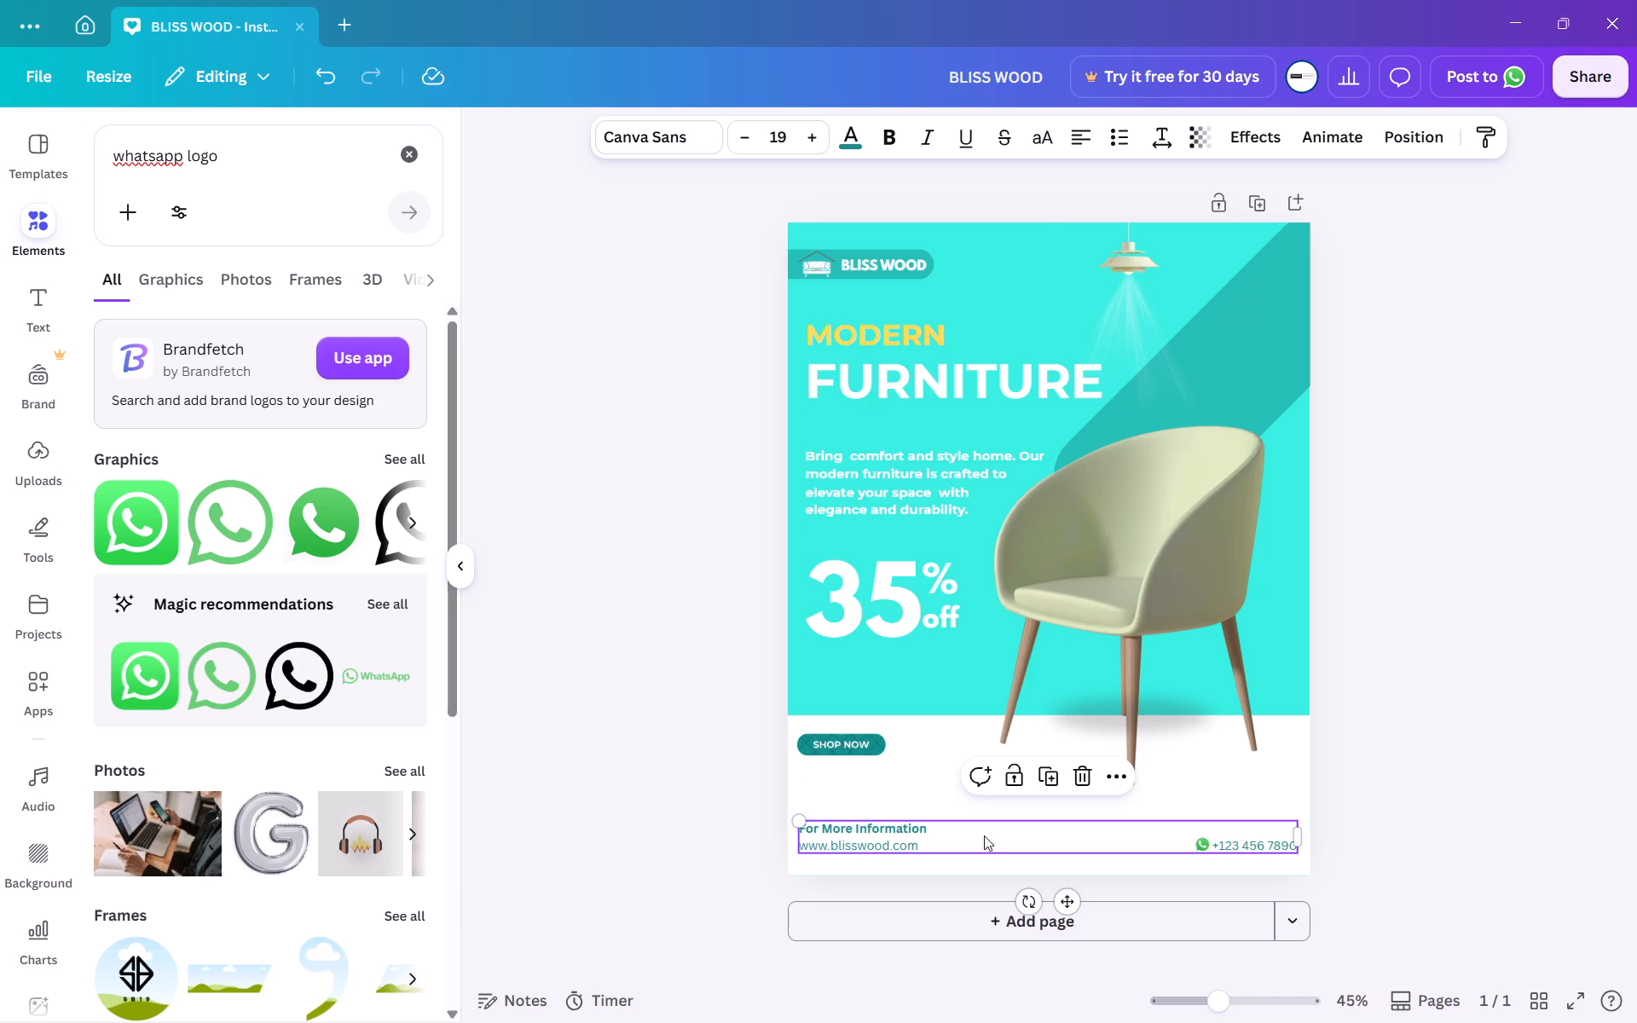
left_click_drag(984, 835, 985, 829)
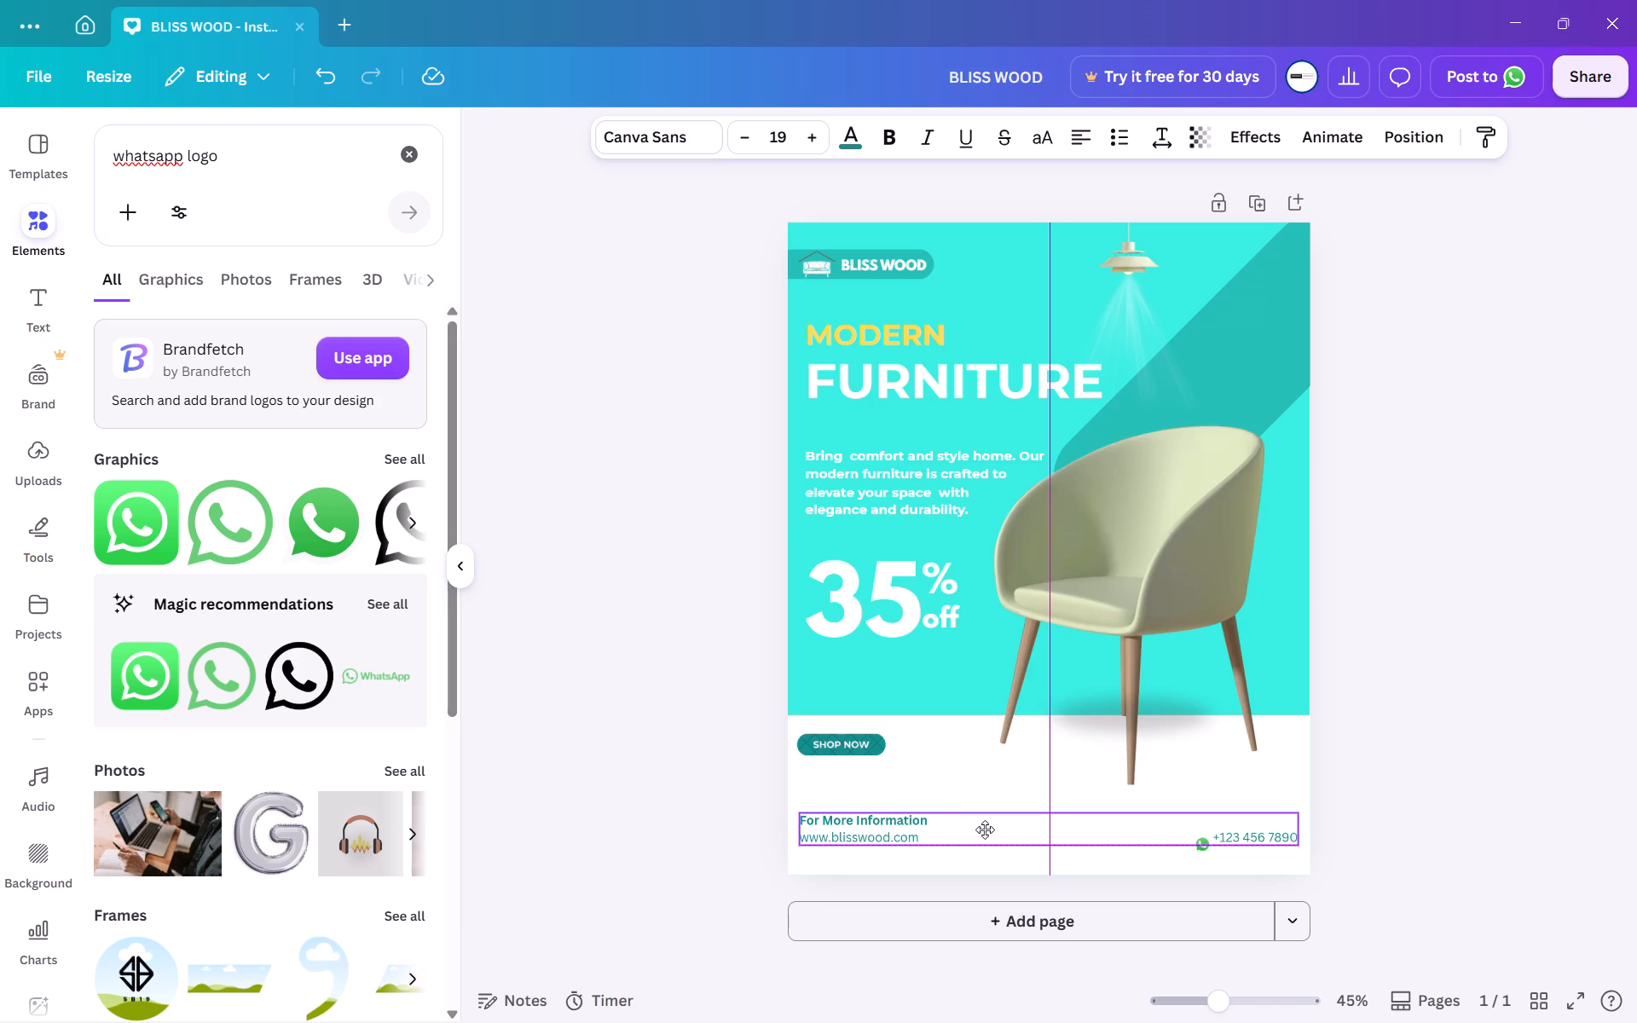
left_click_drag(985, 829, 985, 829)
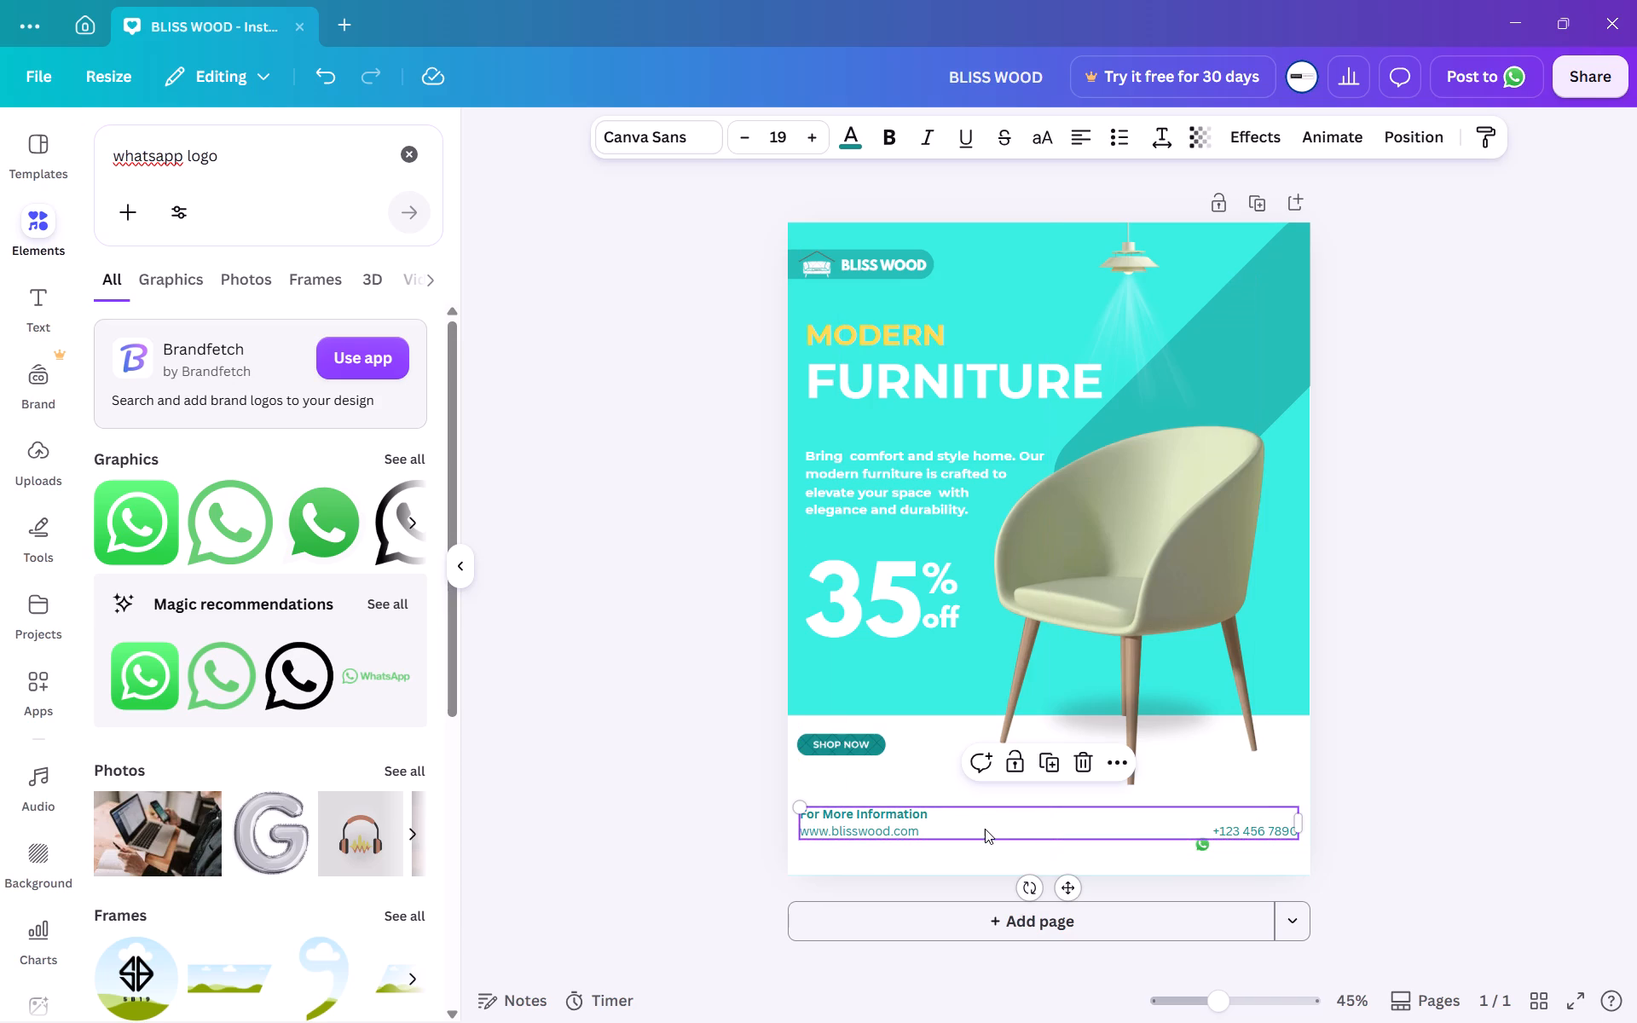
left_click(689, 797)
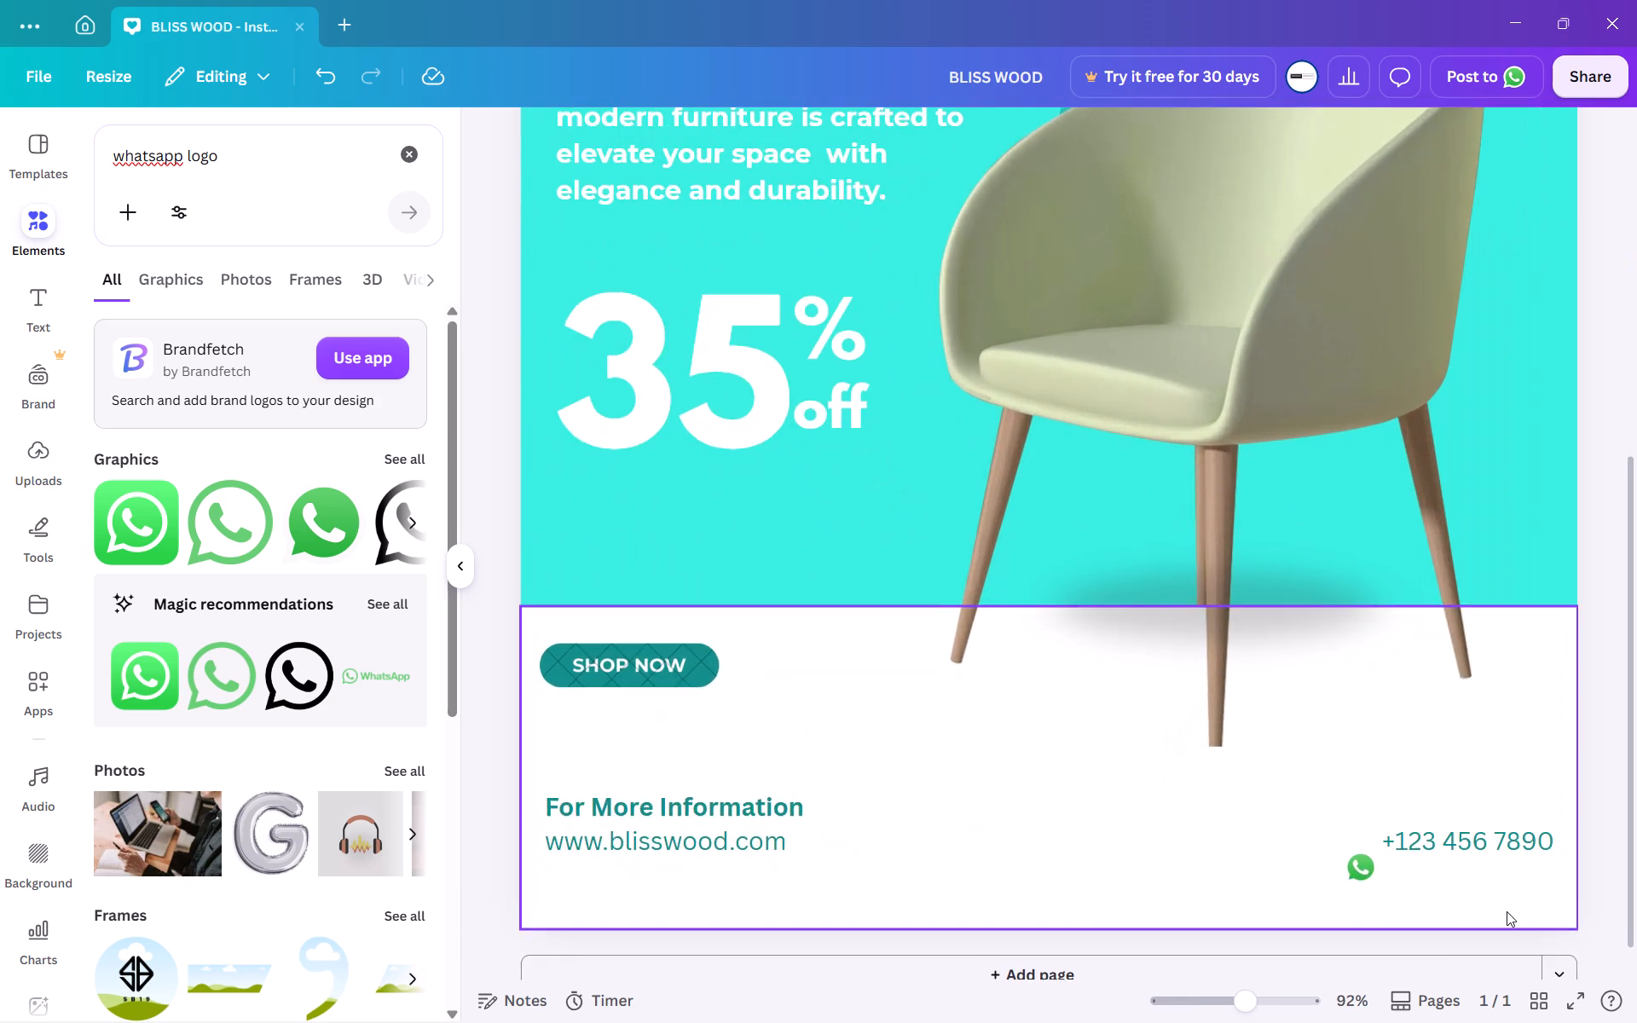
Move the WhatsApp icon up until it sits level with the phone number in the footer.
scroll(1507, 911, "left", 1)
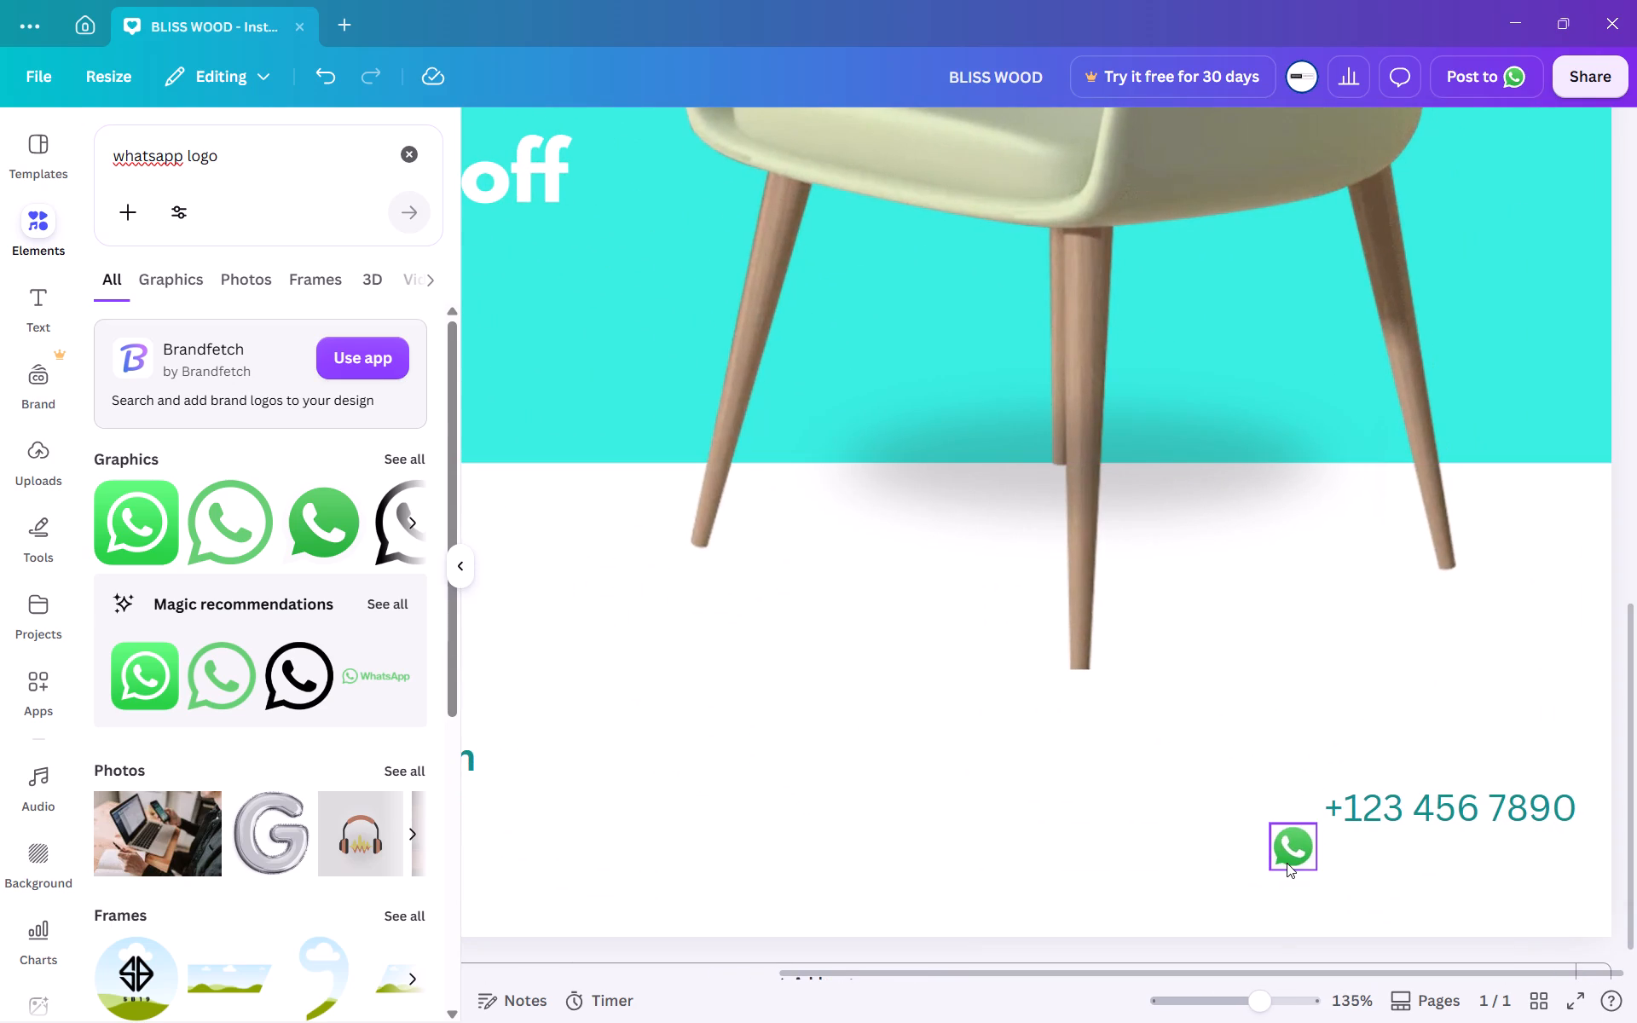
left_click_drag(1292, 845, 1293, 823)
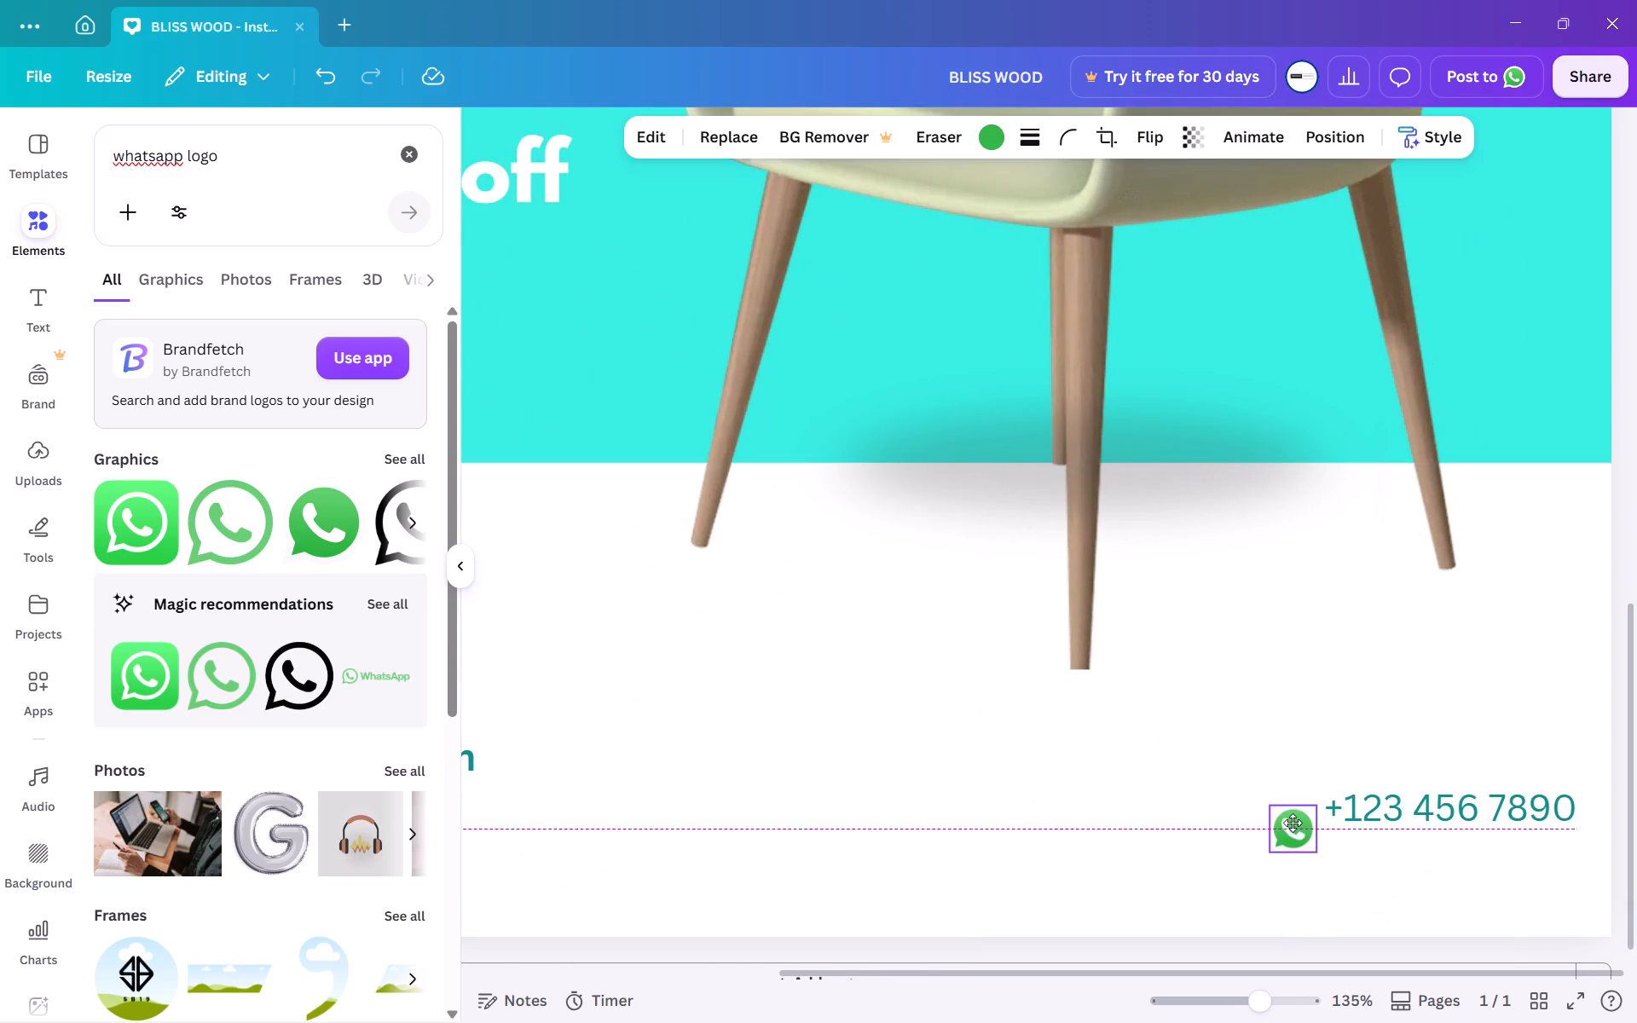
left_click_drag(1293, 823, 1293, 810)
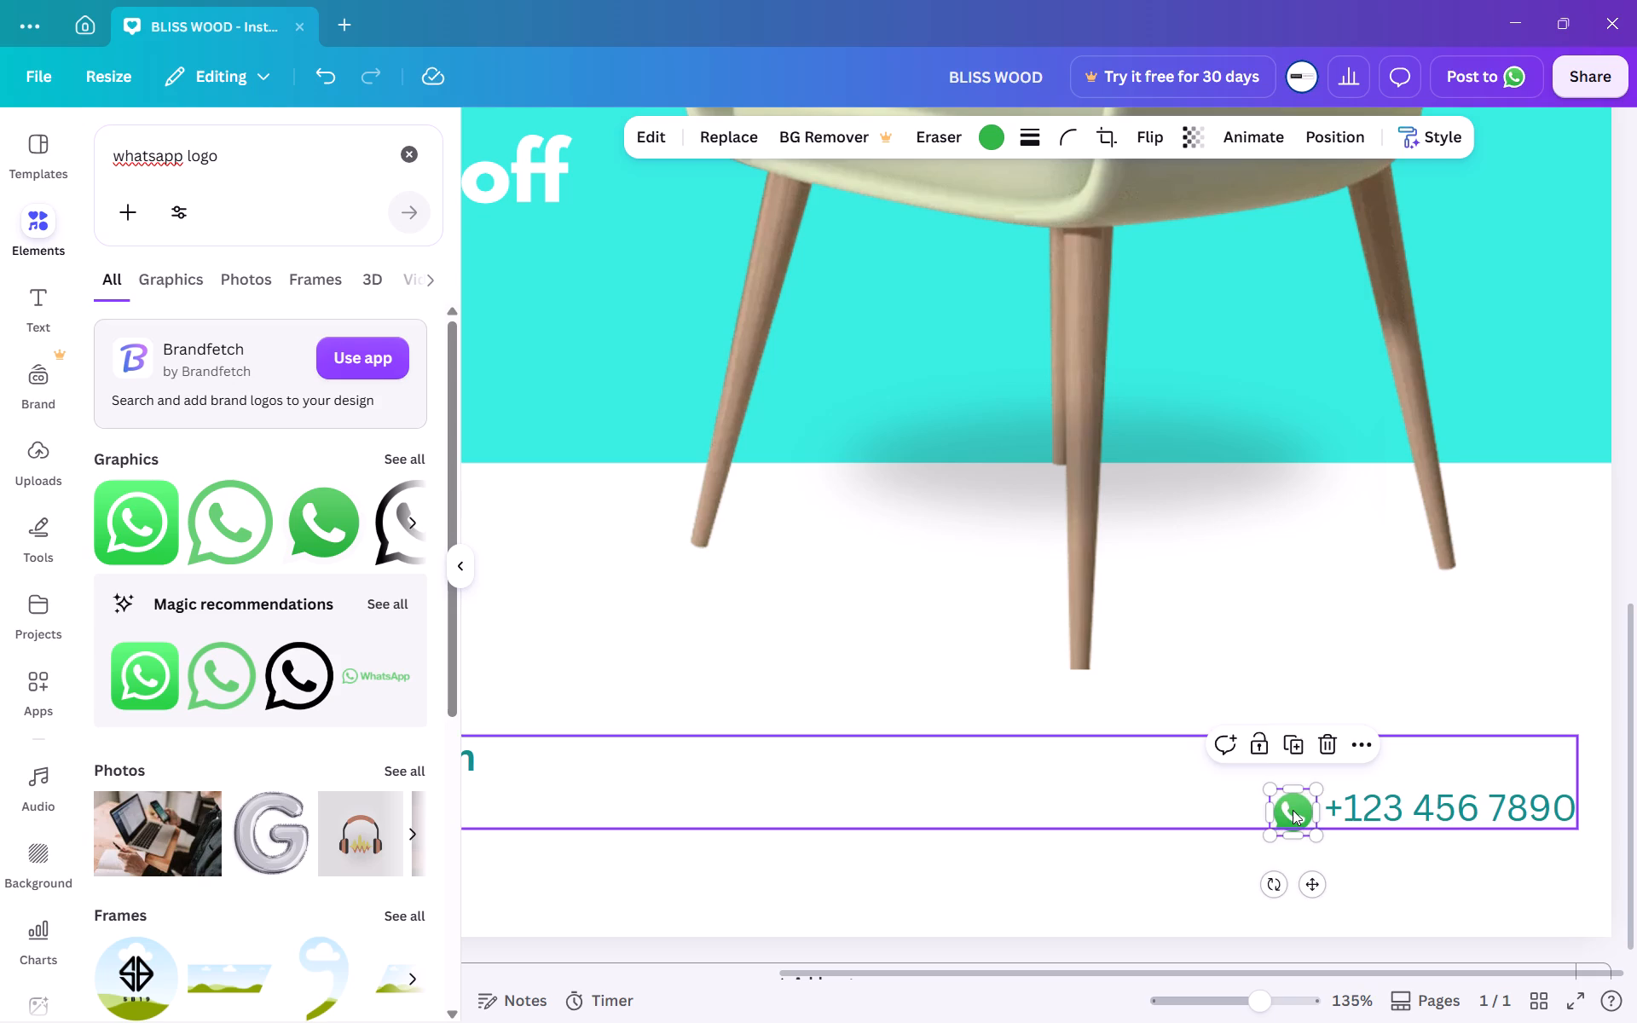
left_click_drag(1293, 810, 1293, 798)
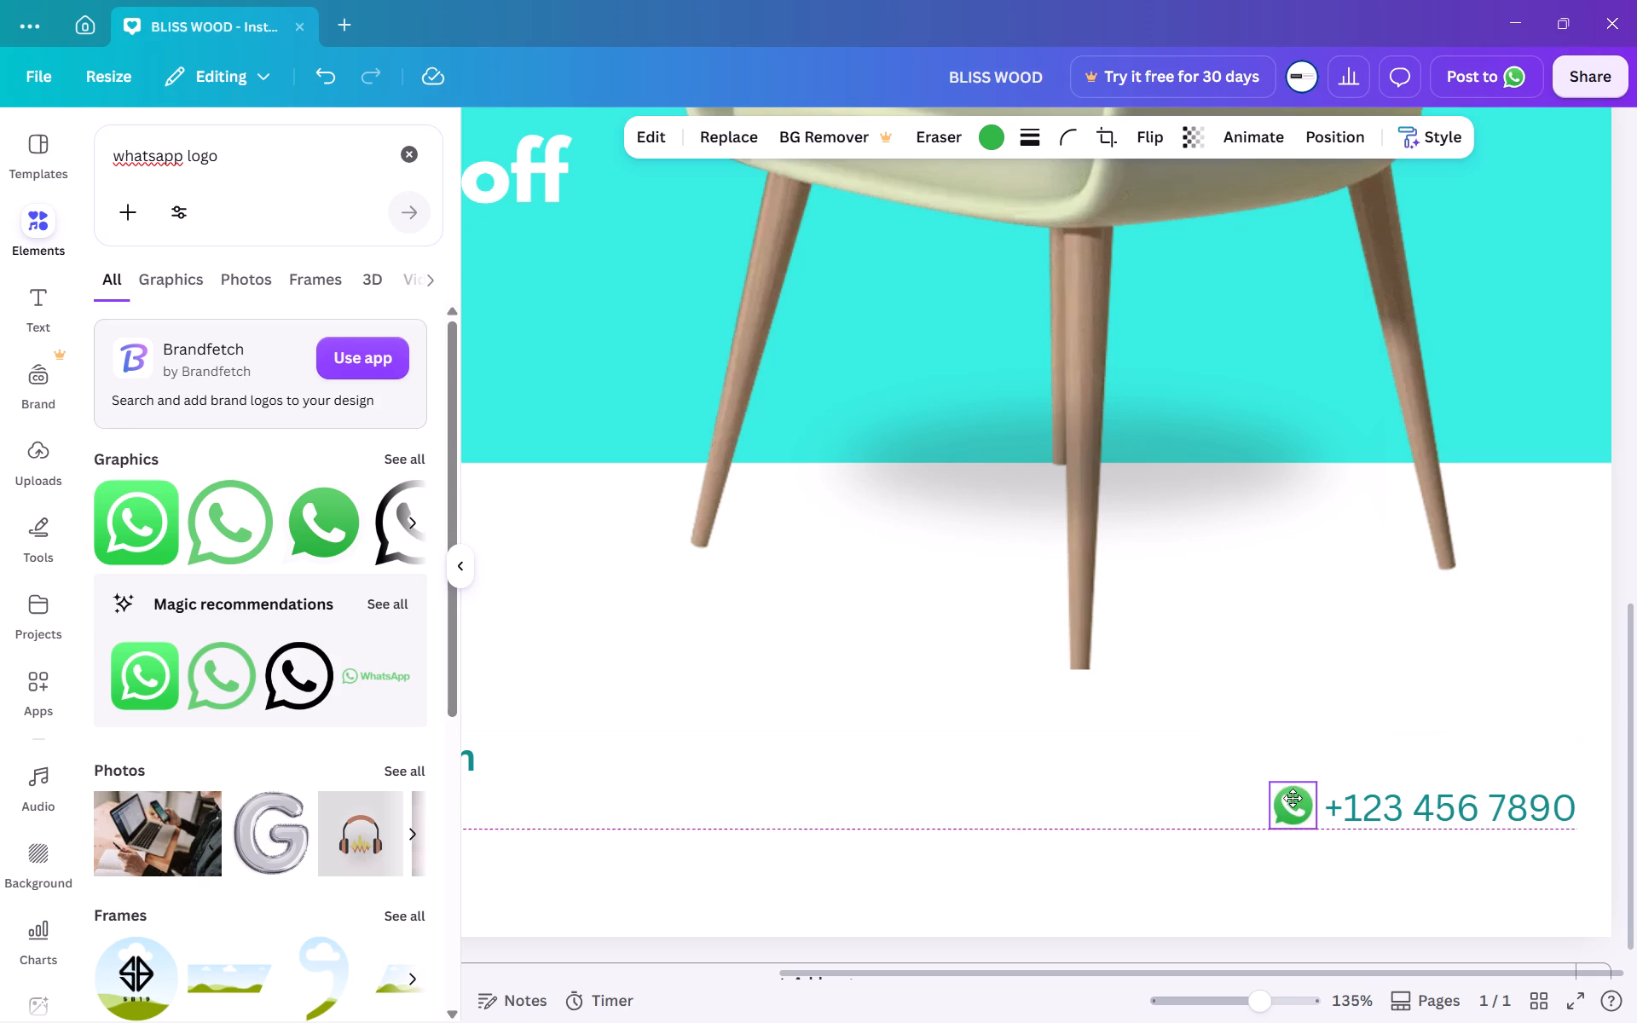
left_click_drag(1293, 798, 1292, 800)
left_click(1212, 870)
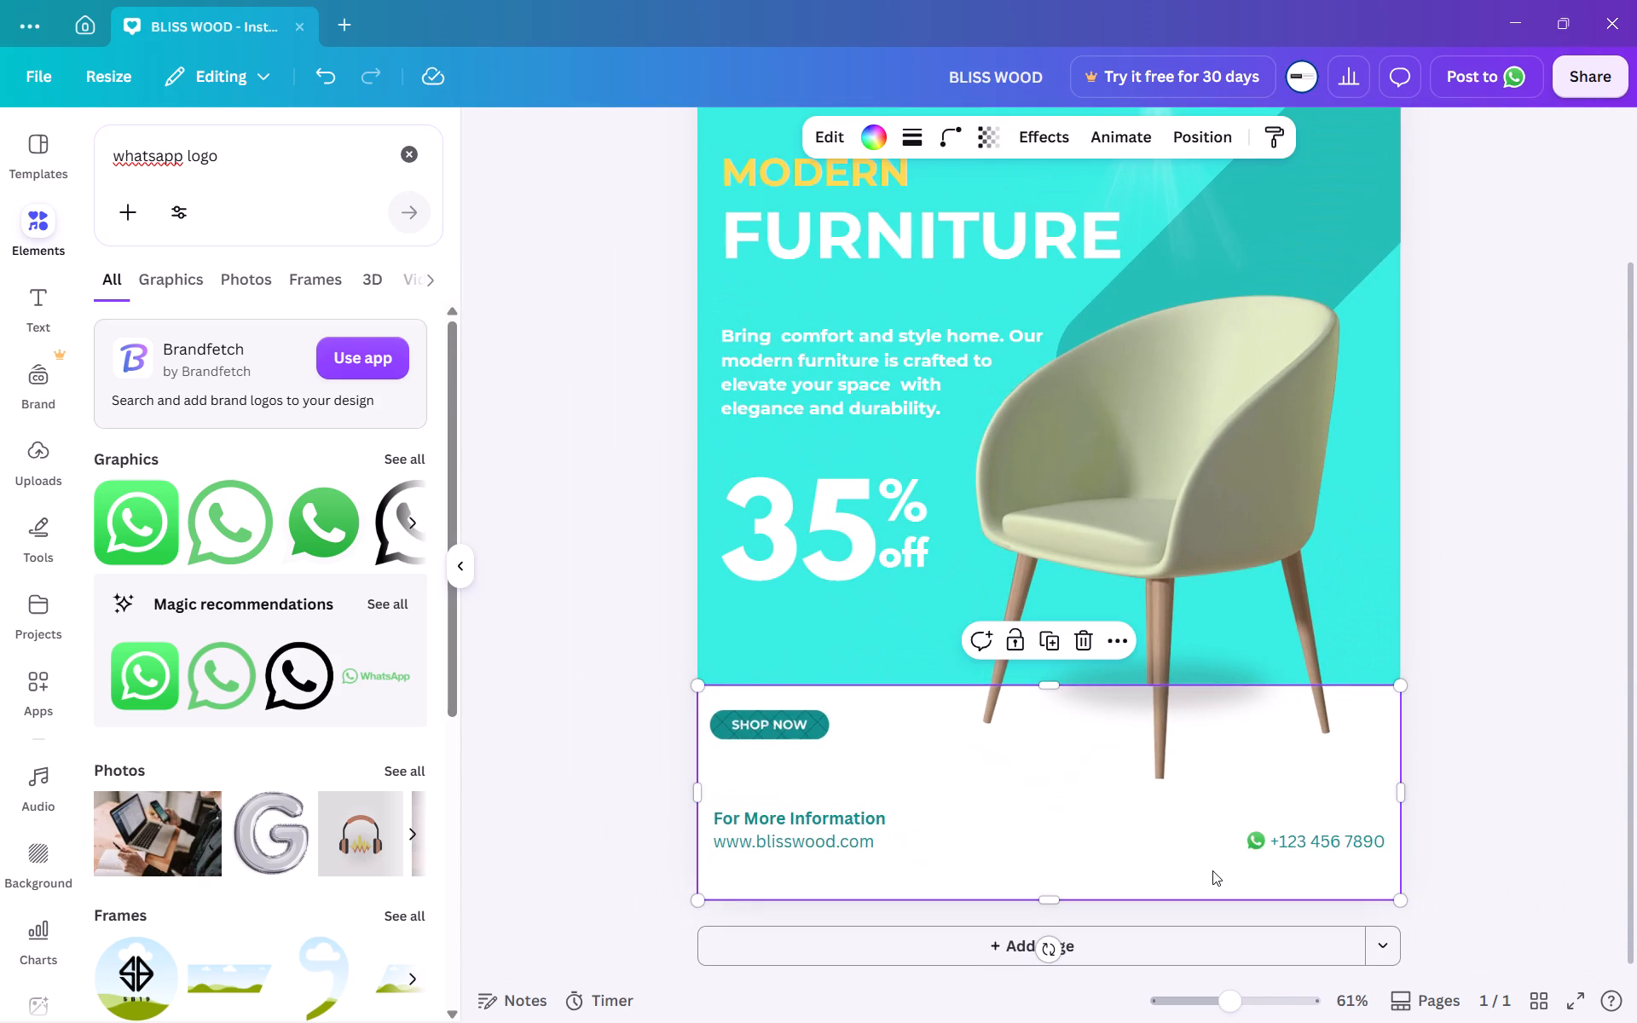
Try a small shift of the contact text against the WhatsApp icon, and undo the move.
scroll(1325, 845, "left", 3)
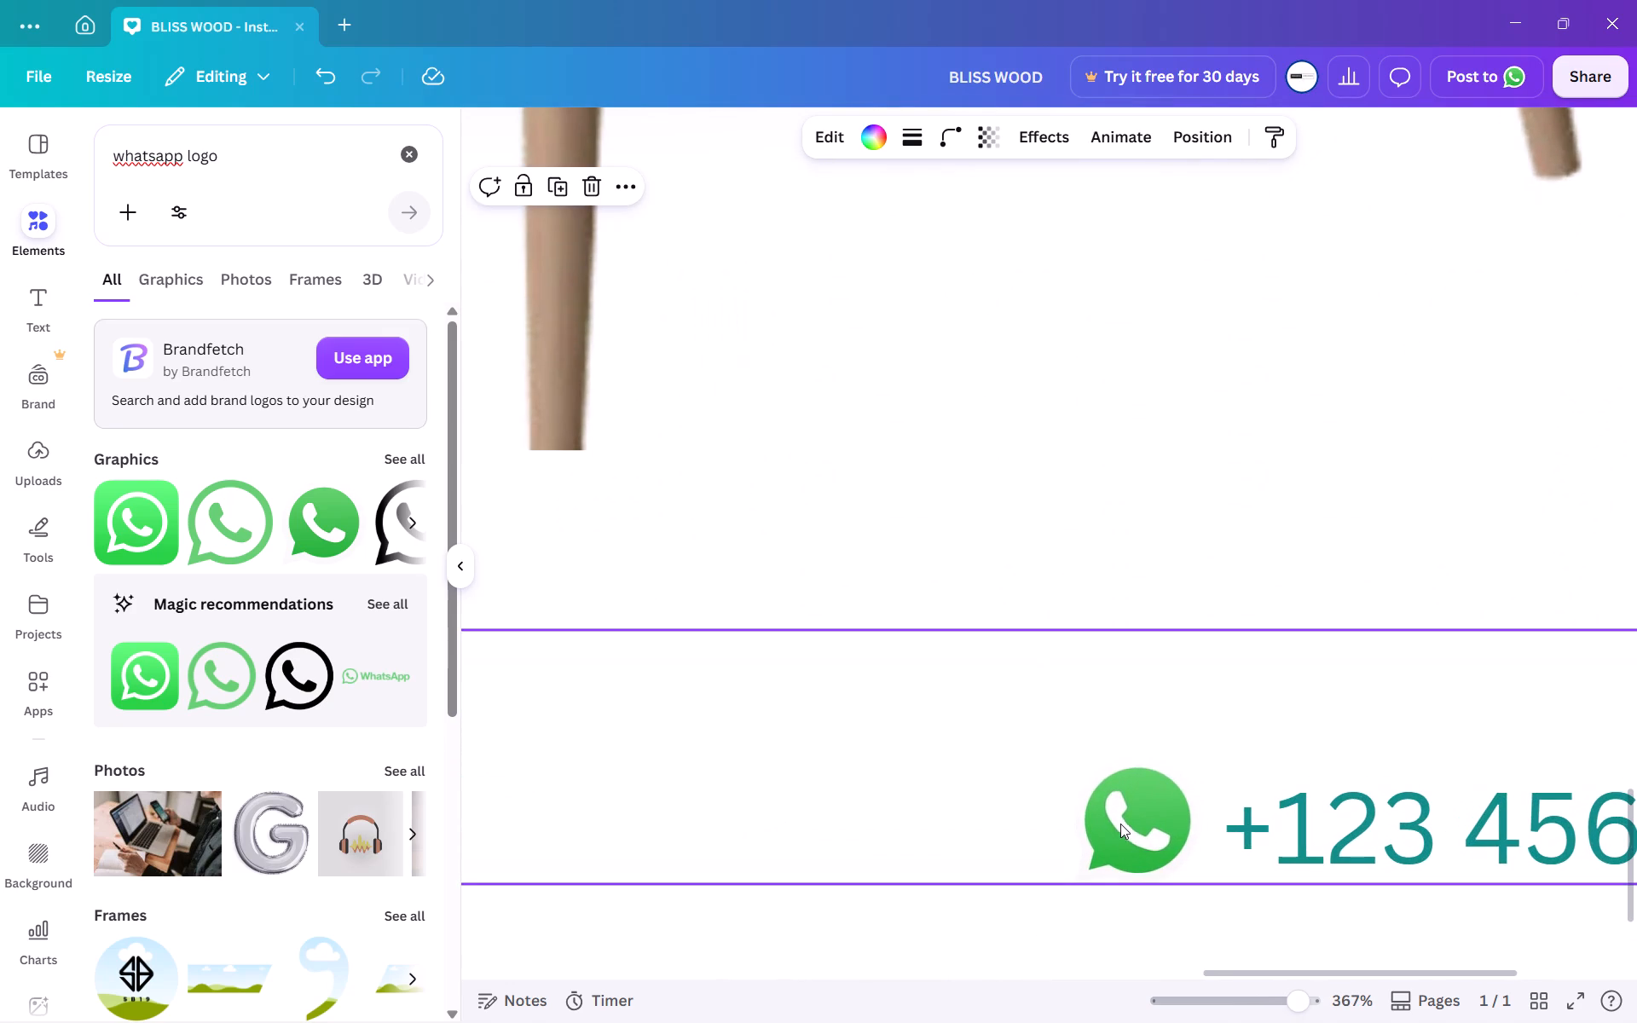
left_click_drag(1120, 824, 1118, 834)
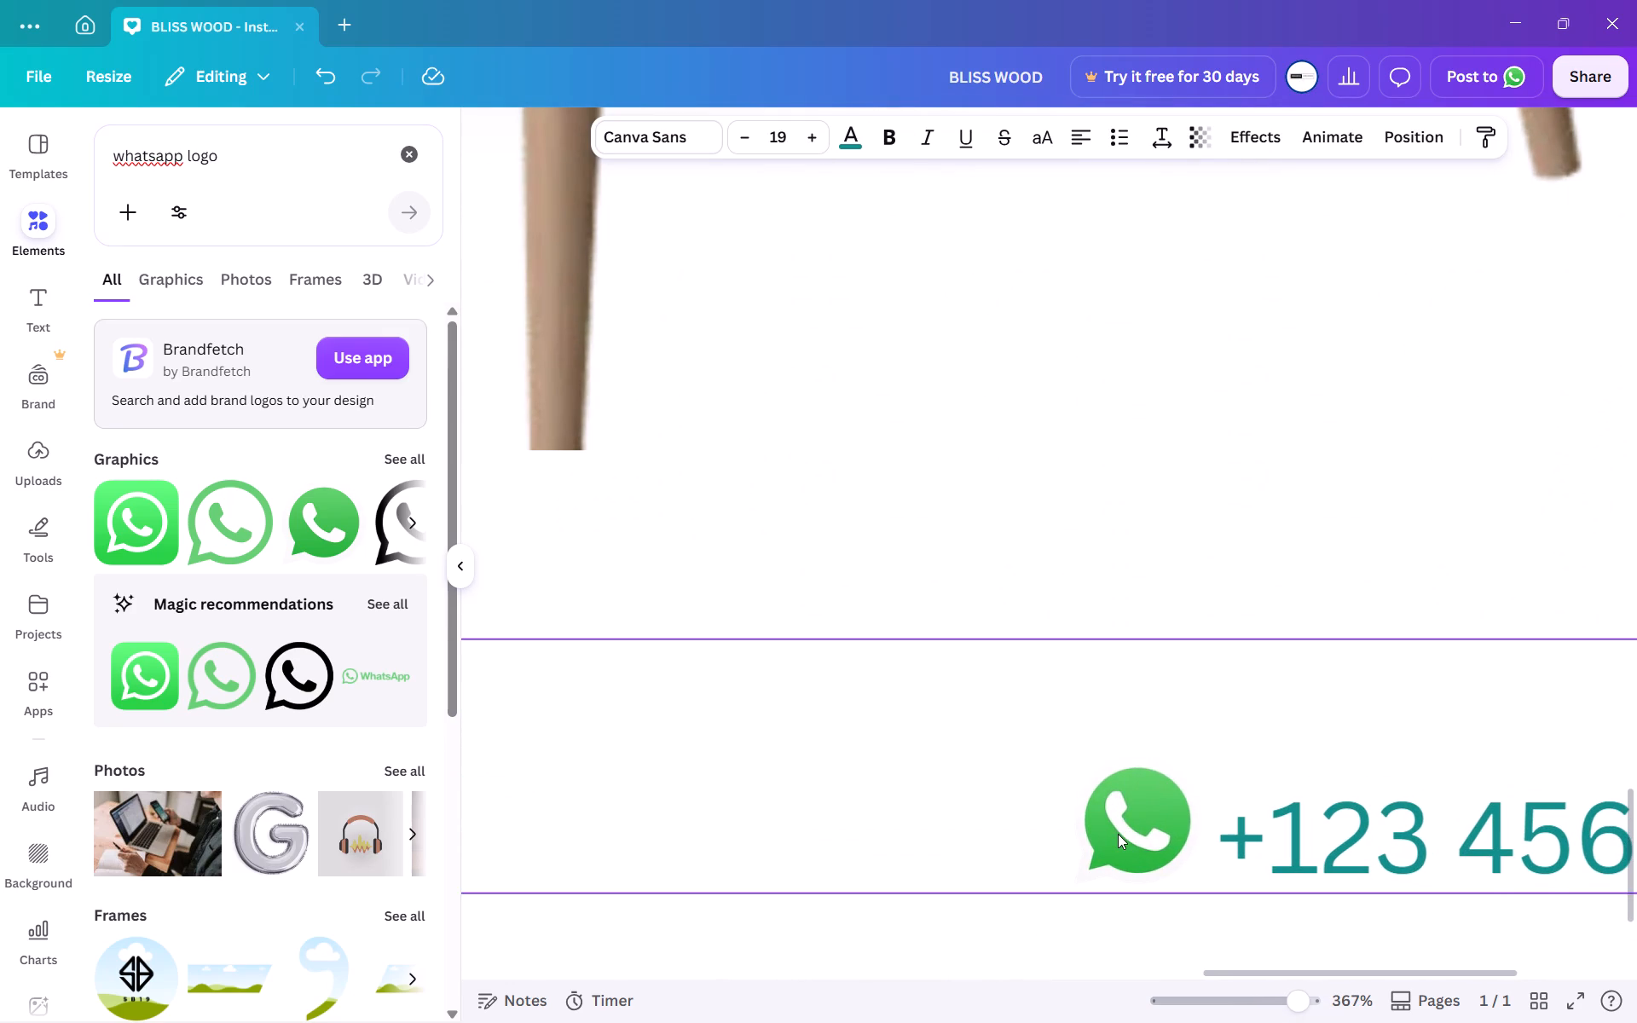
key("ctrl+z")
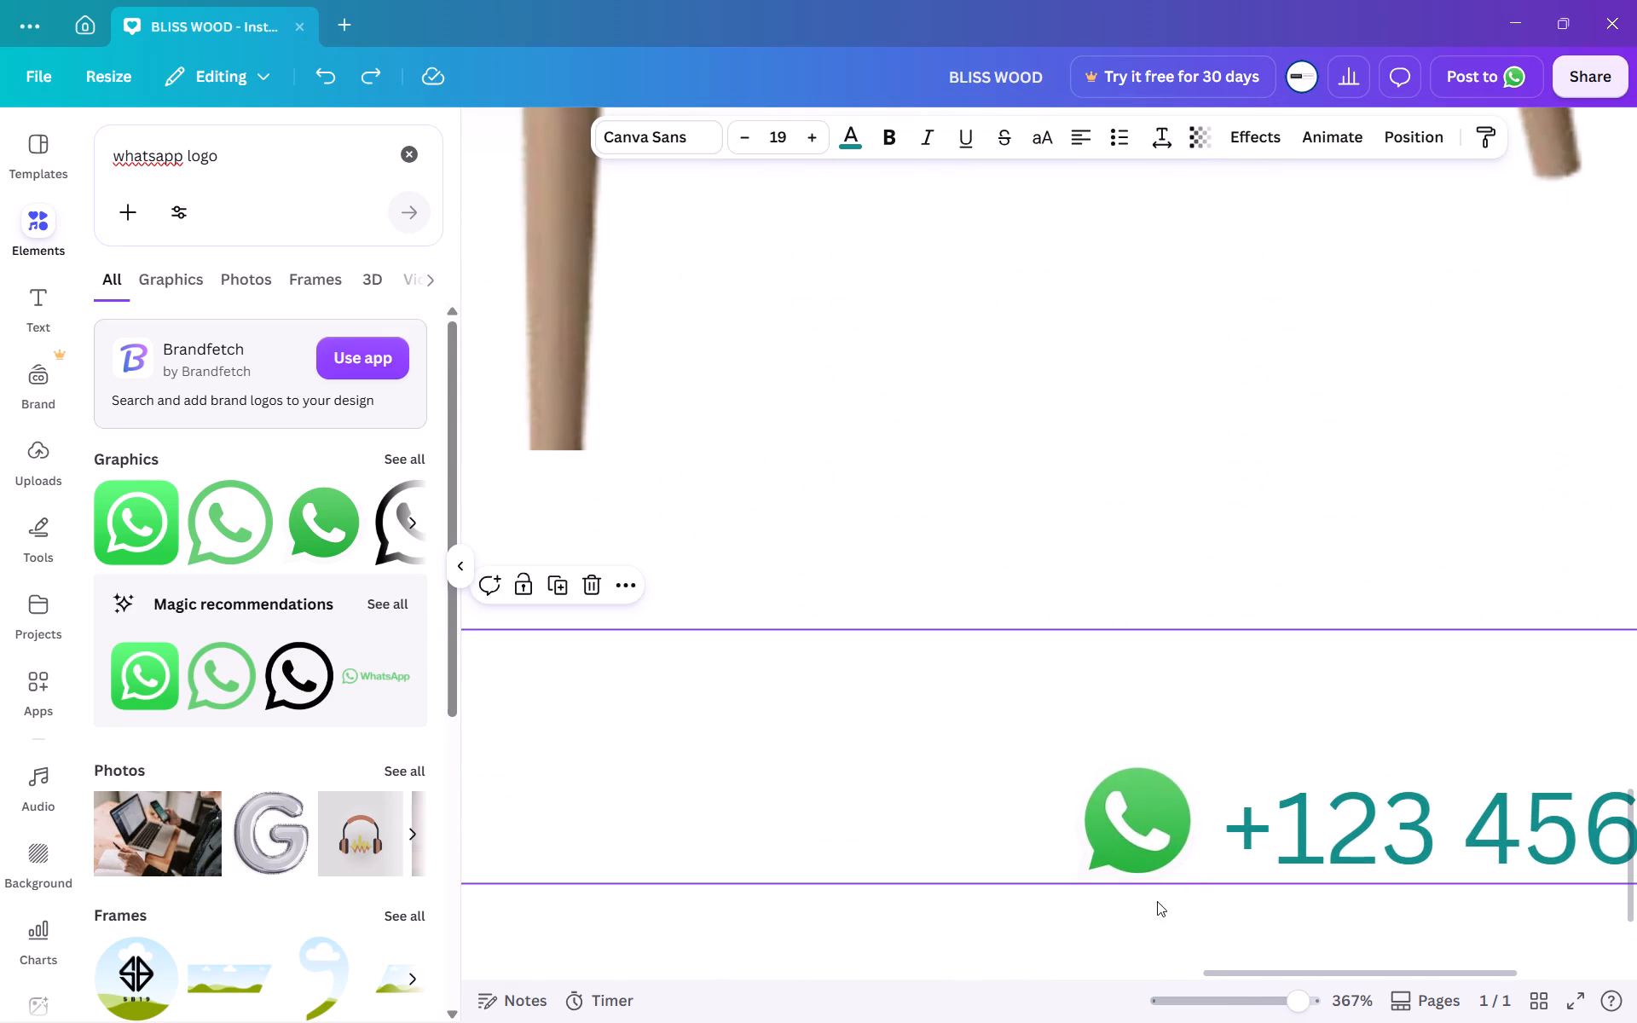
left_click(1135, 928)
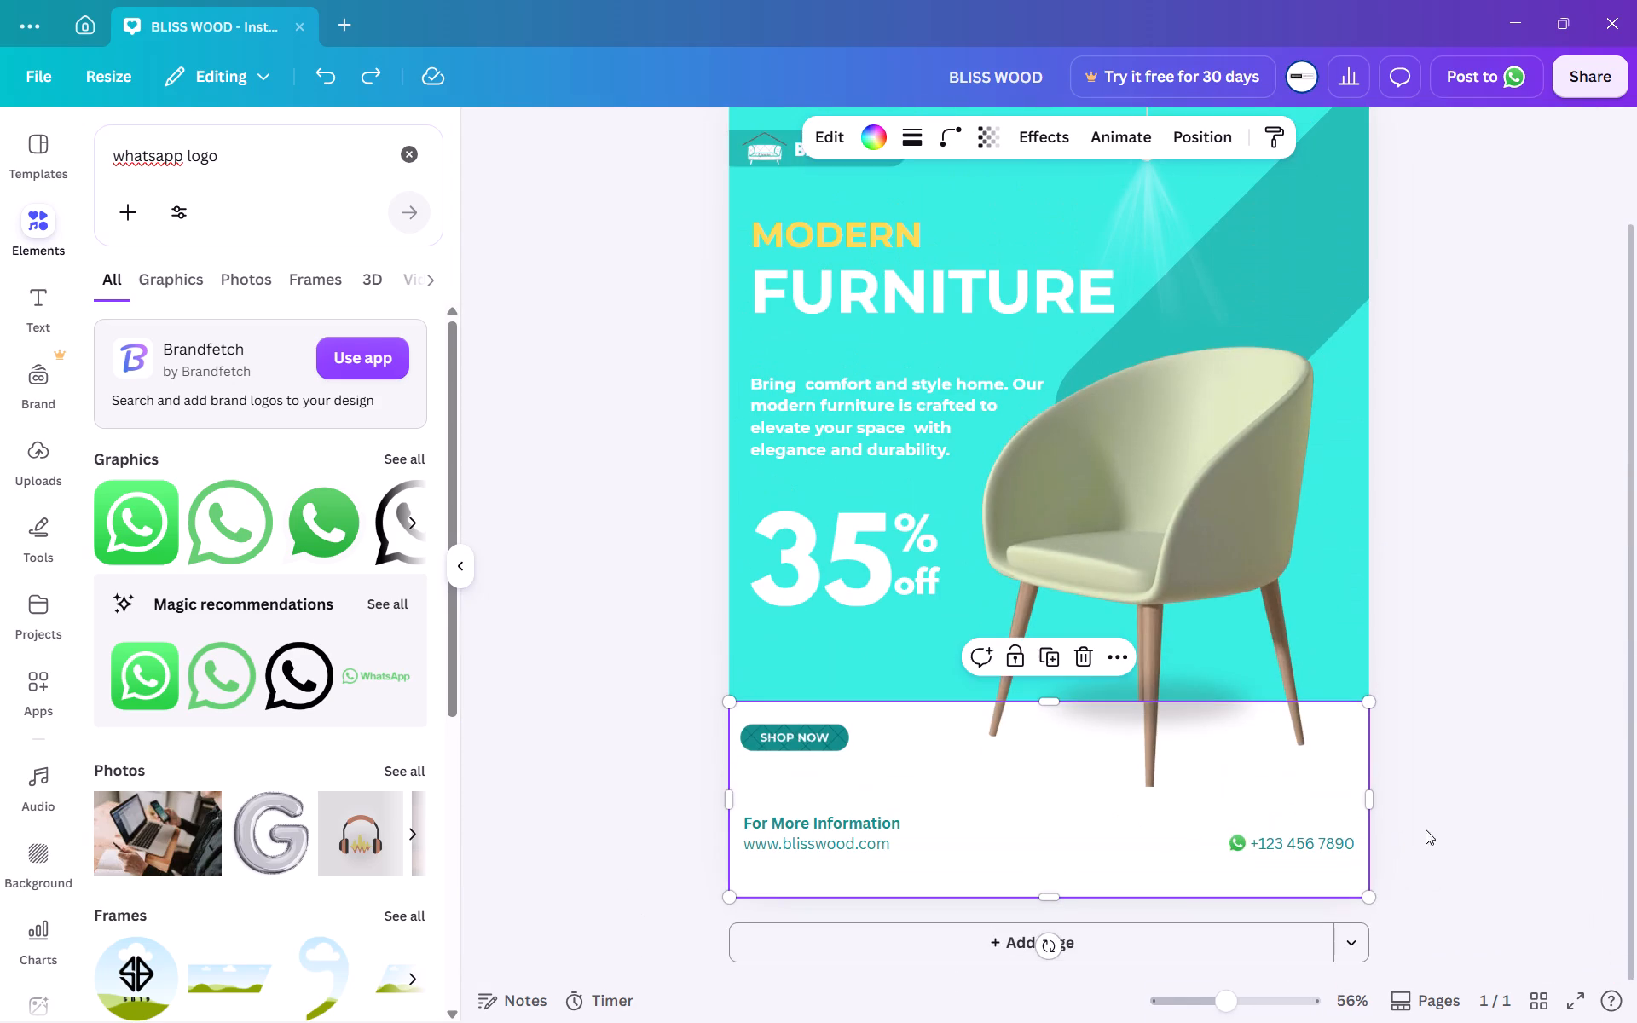
Deselect the white footer shape and collapse the element library to review the whole post.
left_click(1636, 794)
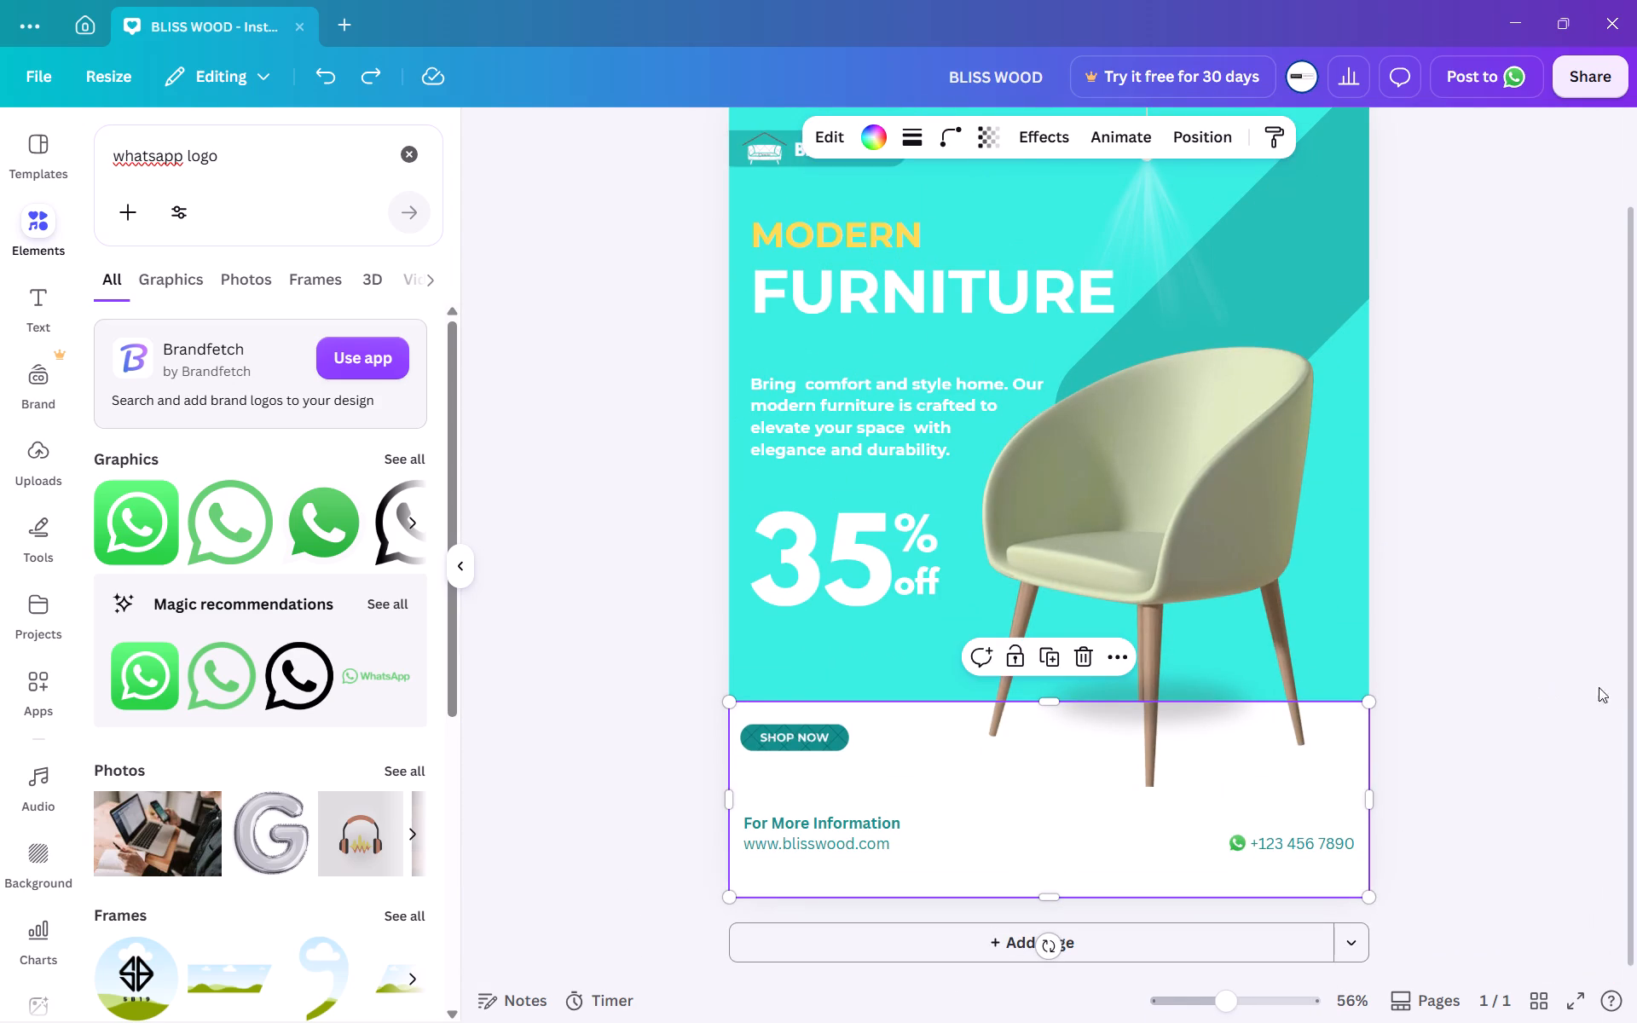
left_click(1614, 691)
left_click(1524, 700)
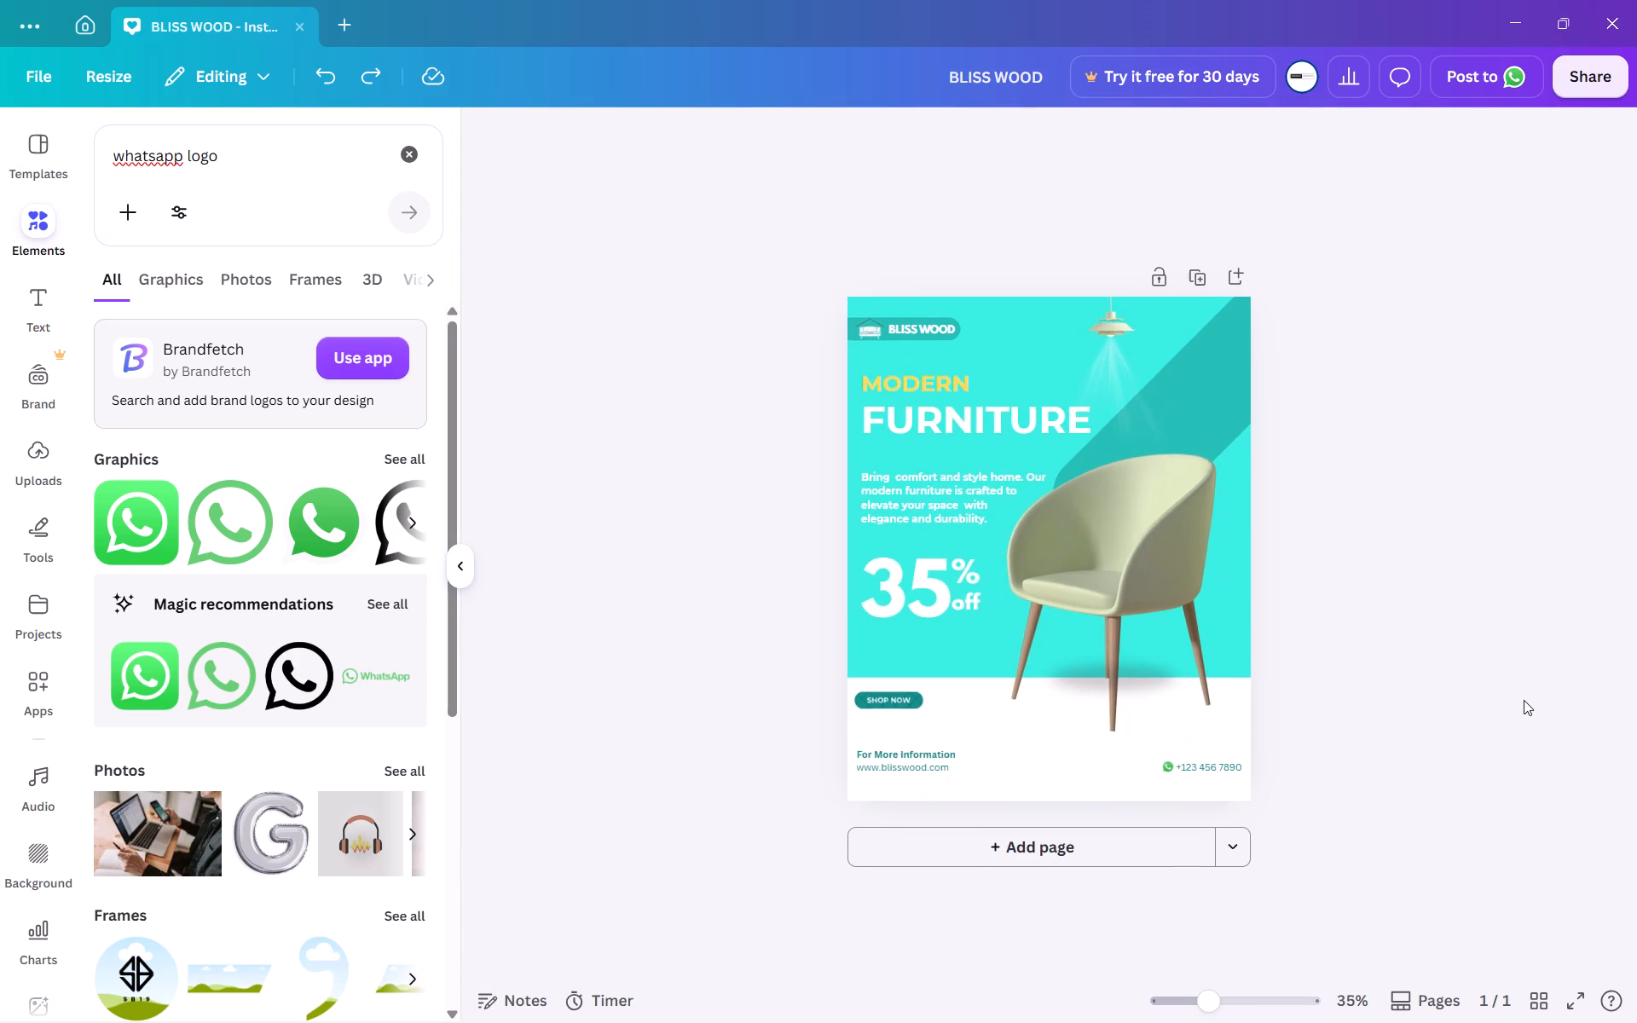
scroll(1467, 692, "up", 1)
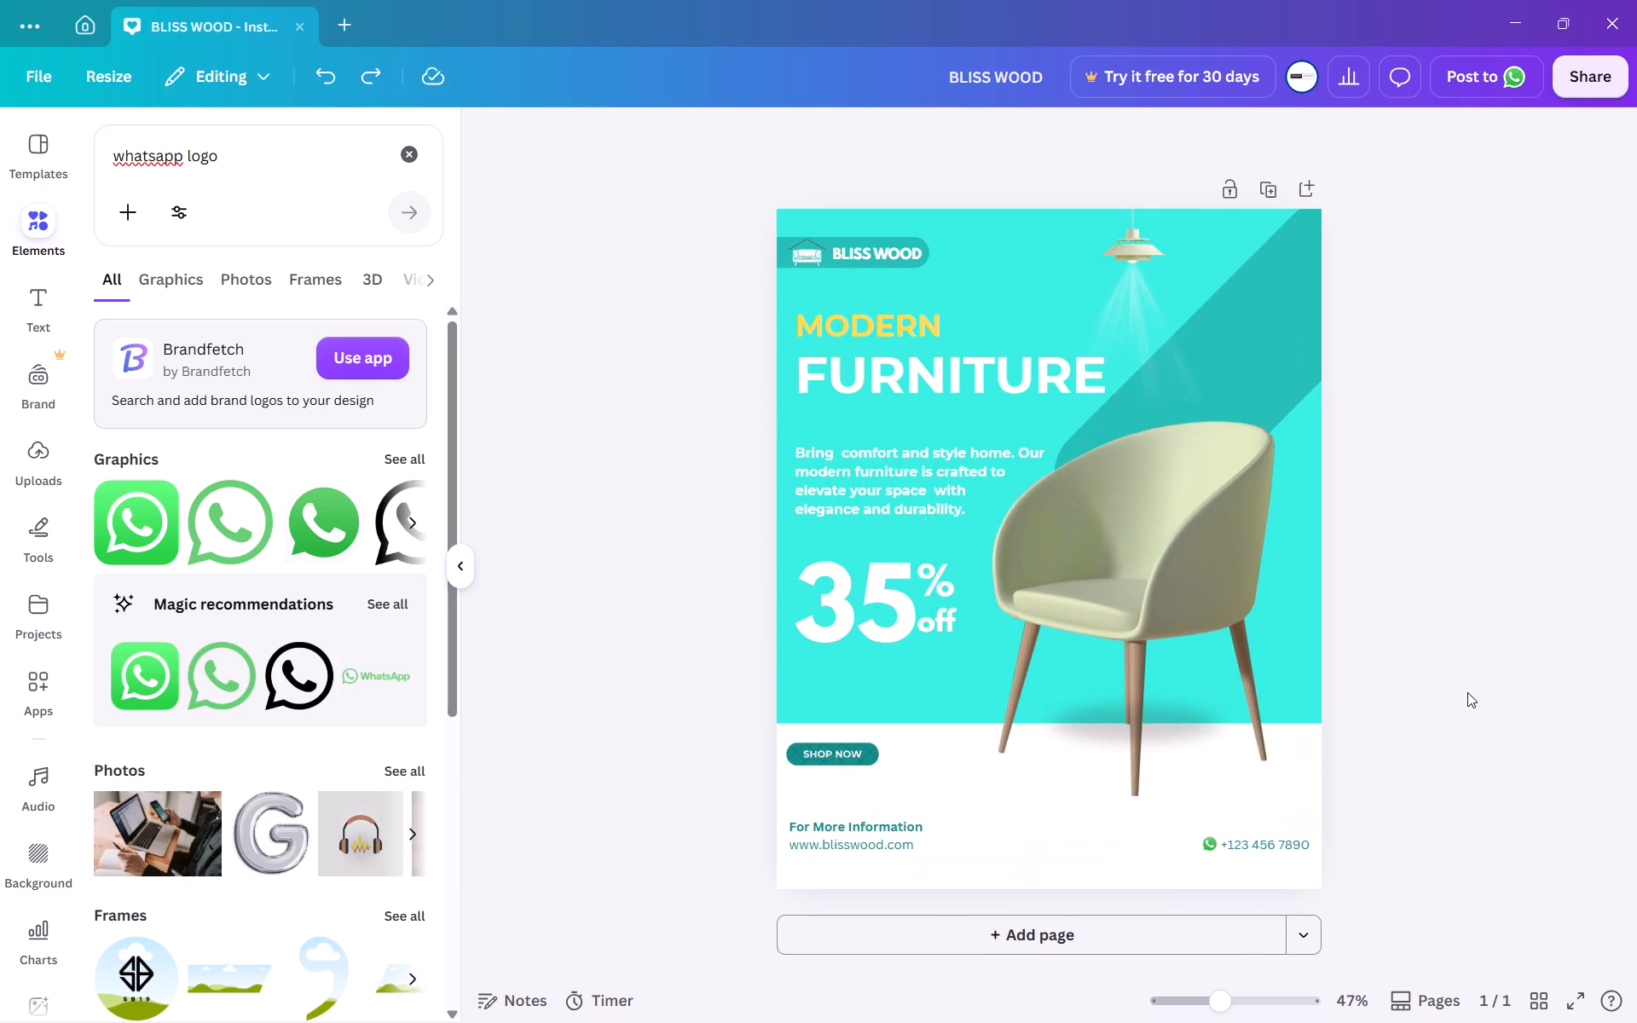
left_click(463, 573)
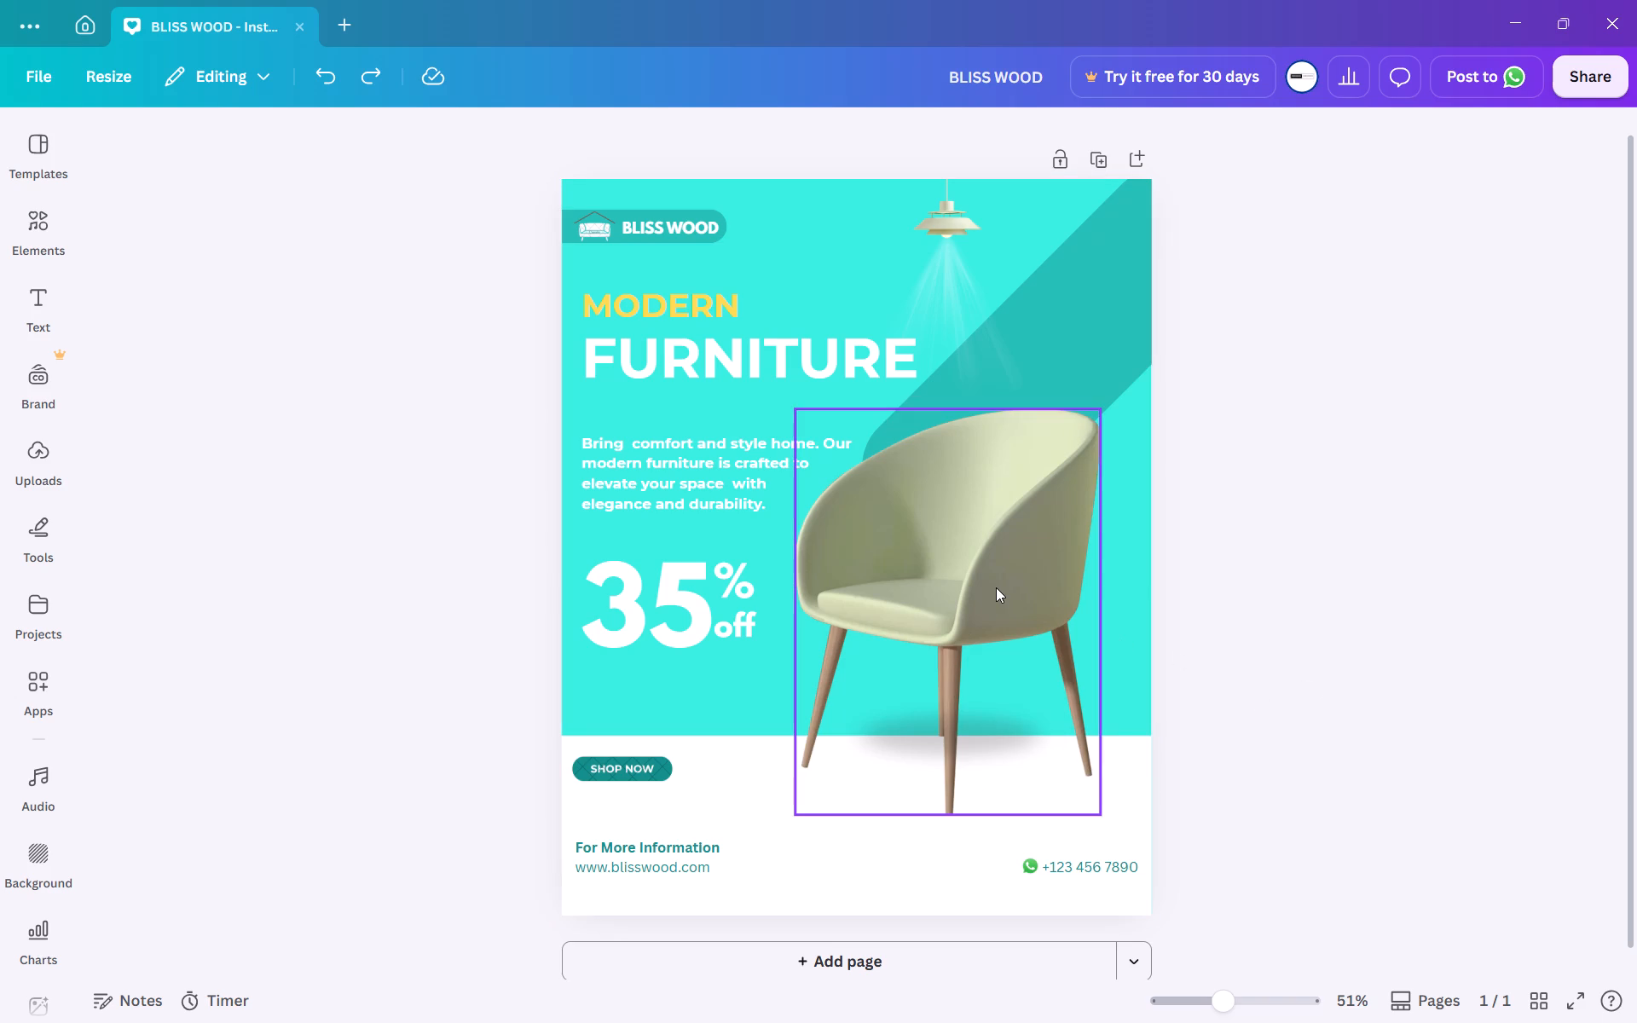
Group the "35", "%" and "off" text elements into one offer block.
left_click(1251, 535)
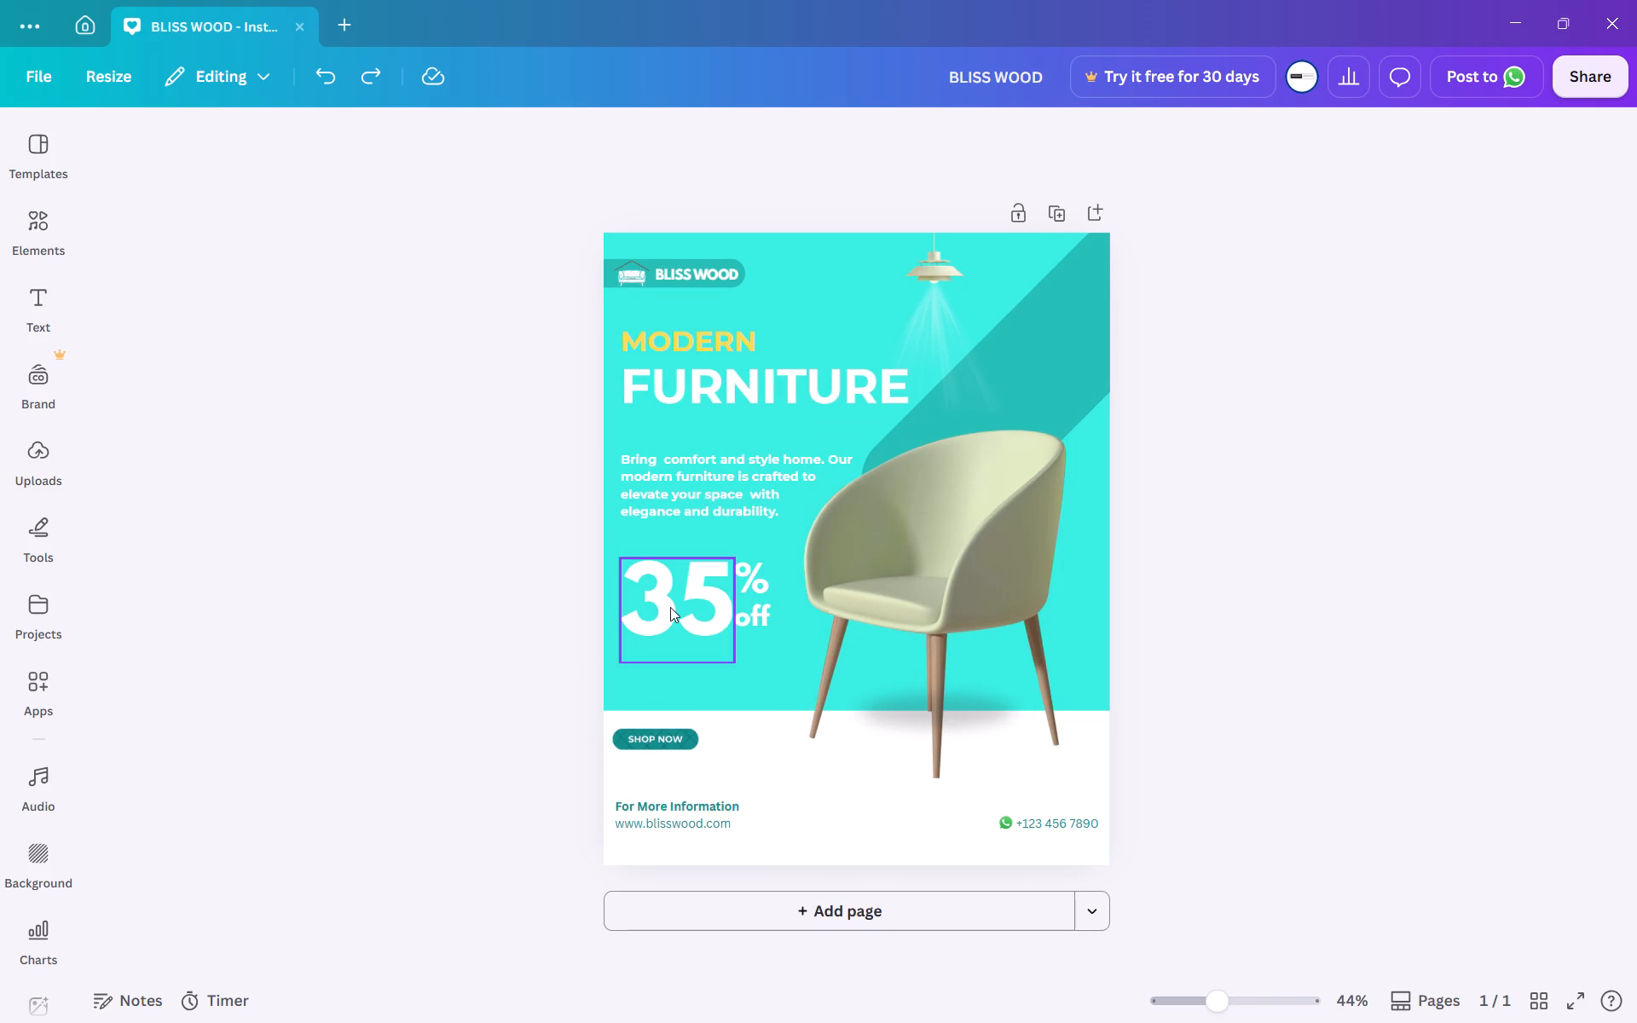
left_click(782, 673)
left_click(782, 673)
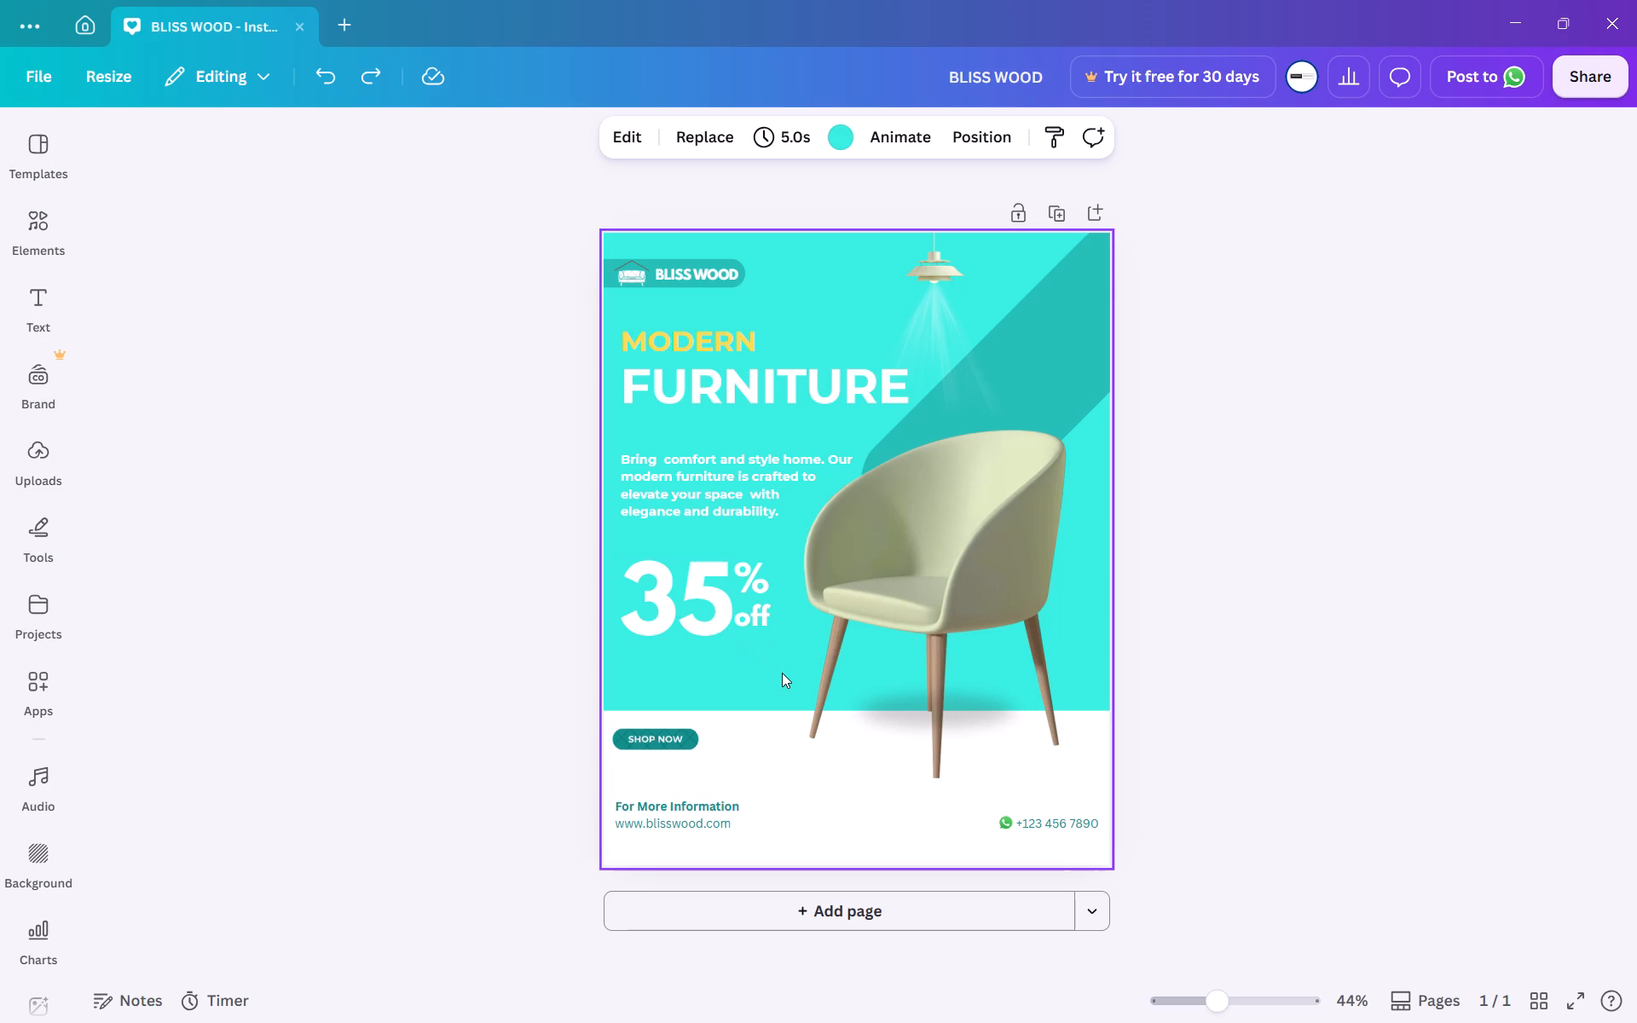
left_click_drag(782, 673, 657, 545)
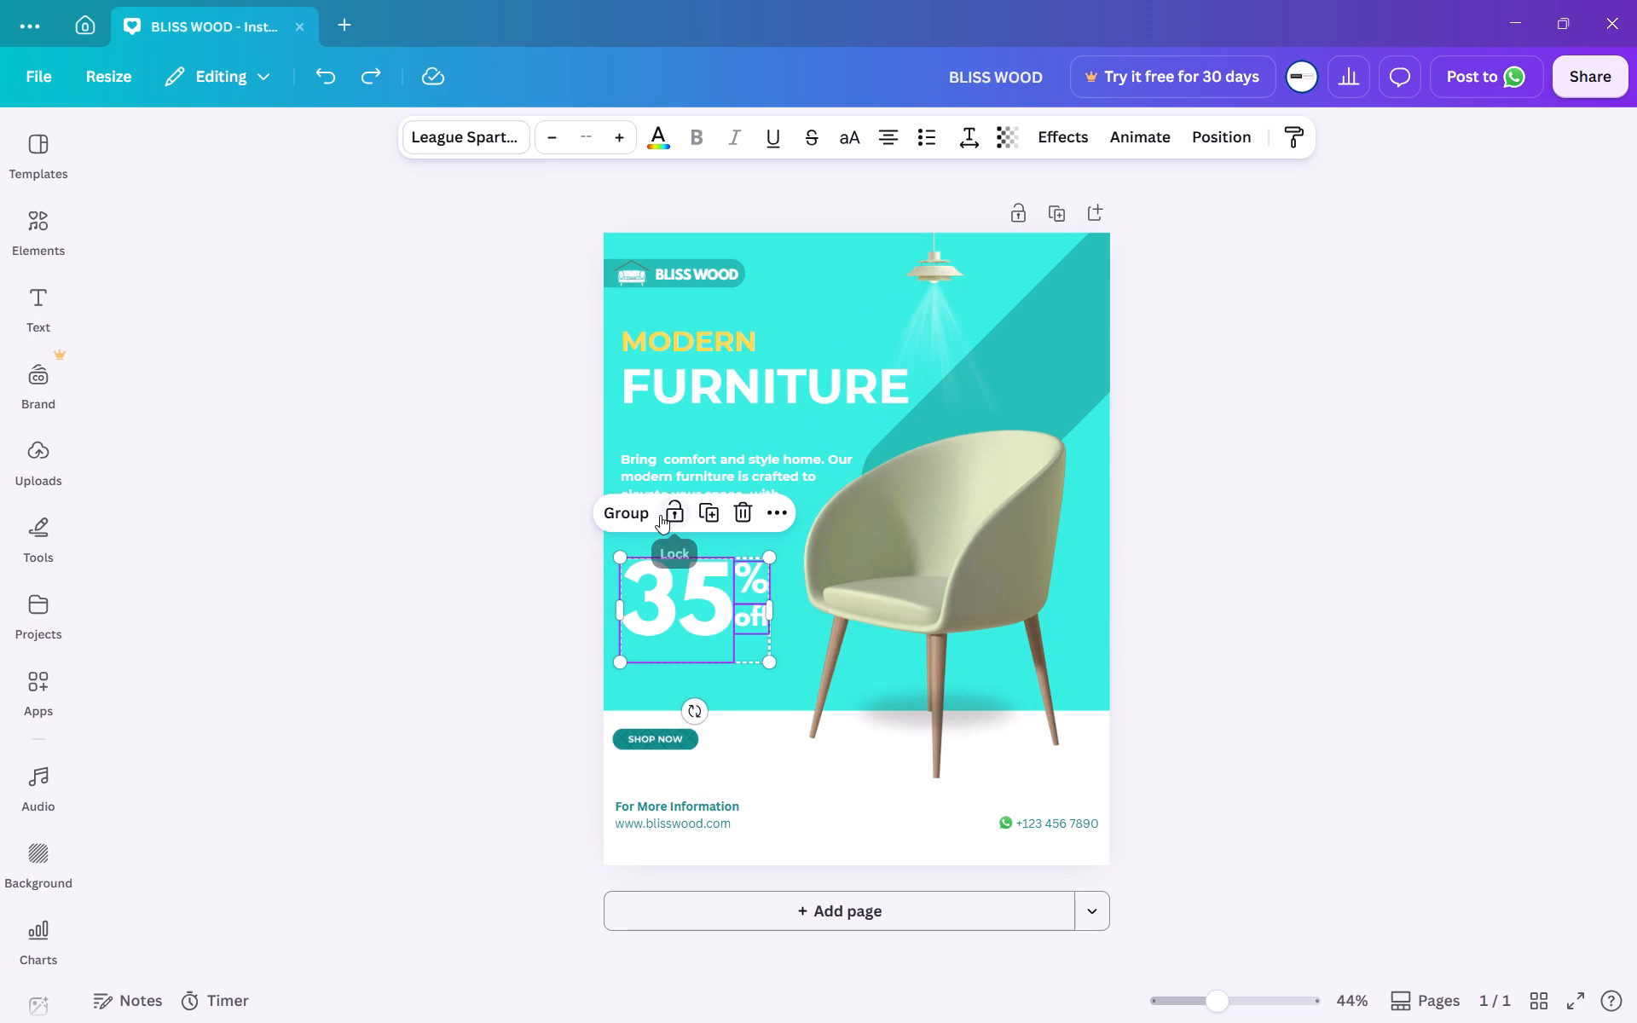
left_click(633, 509)
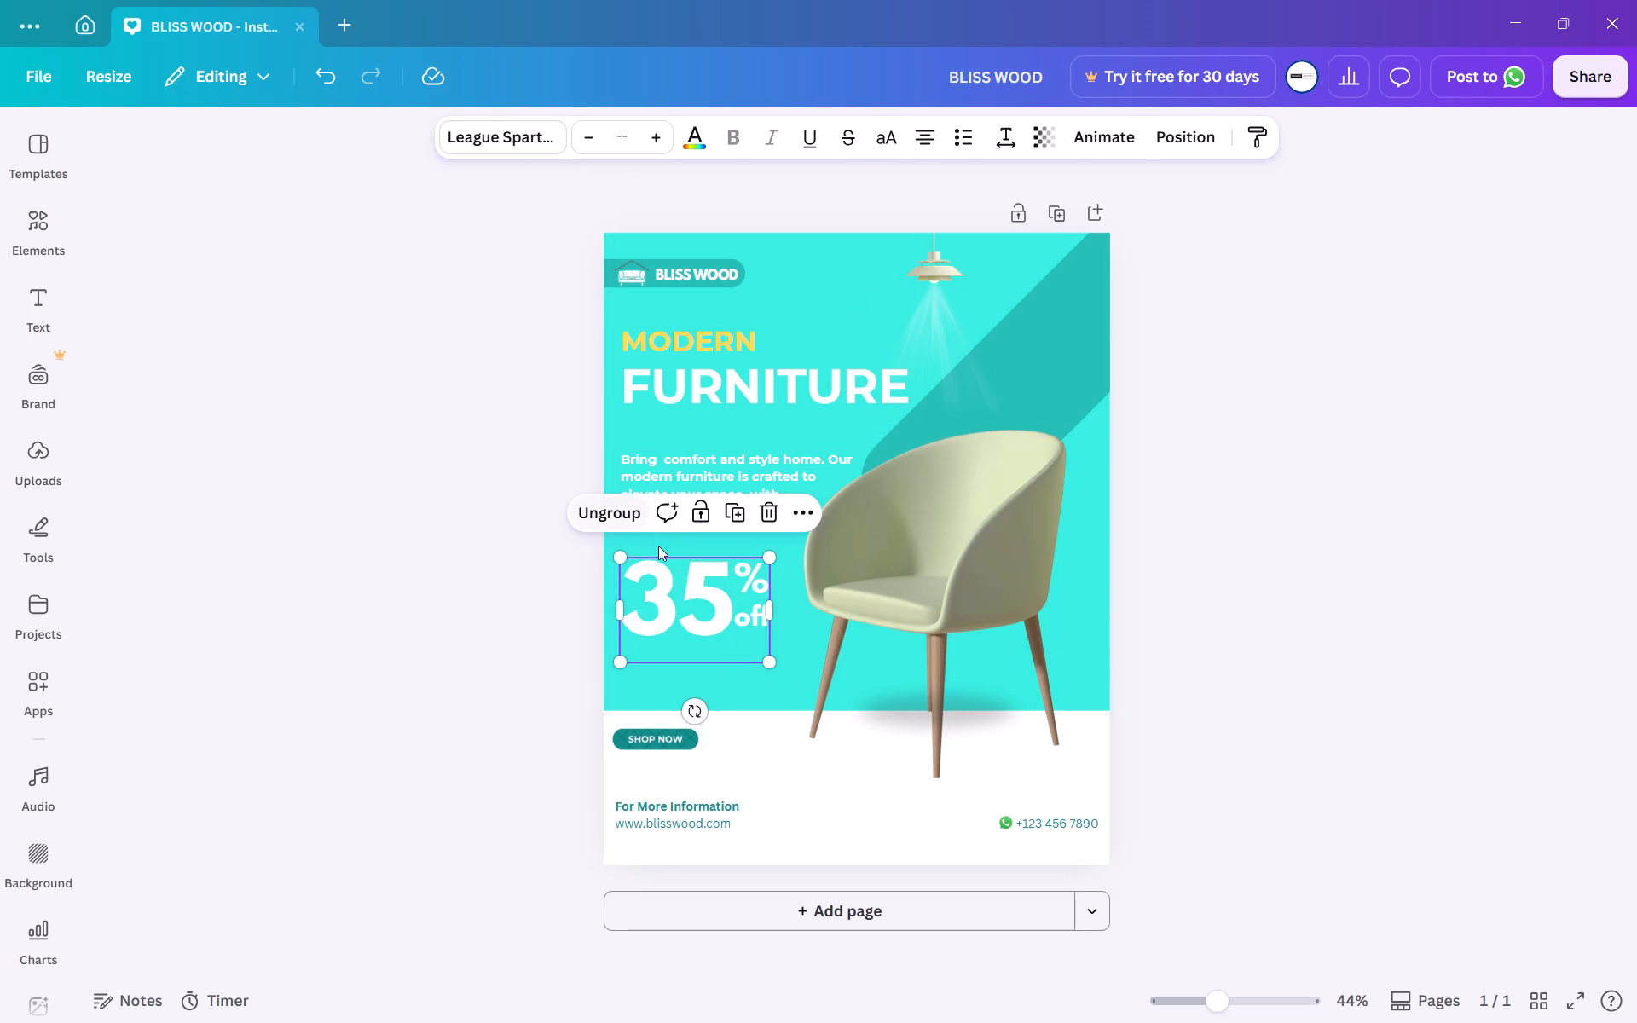
left_click(721, 641)
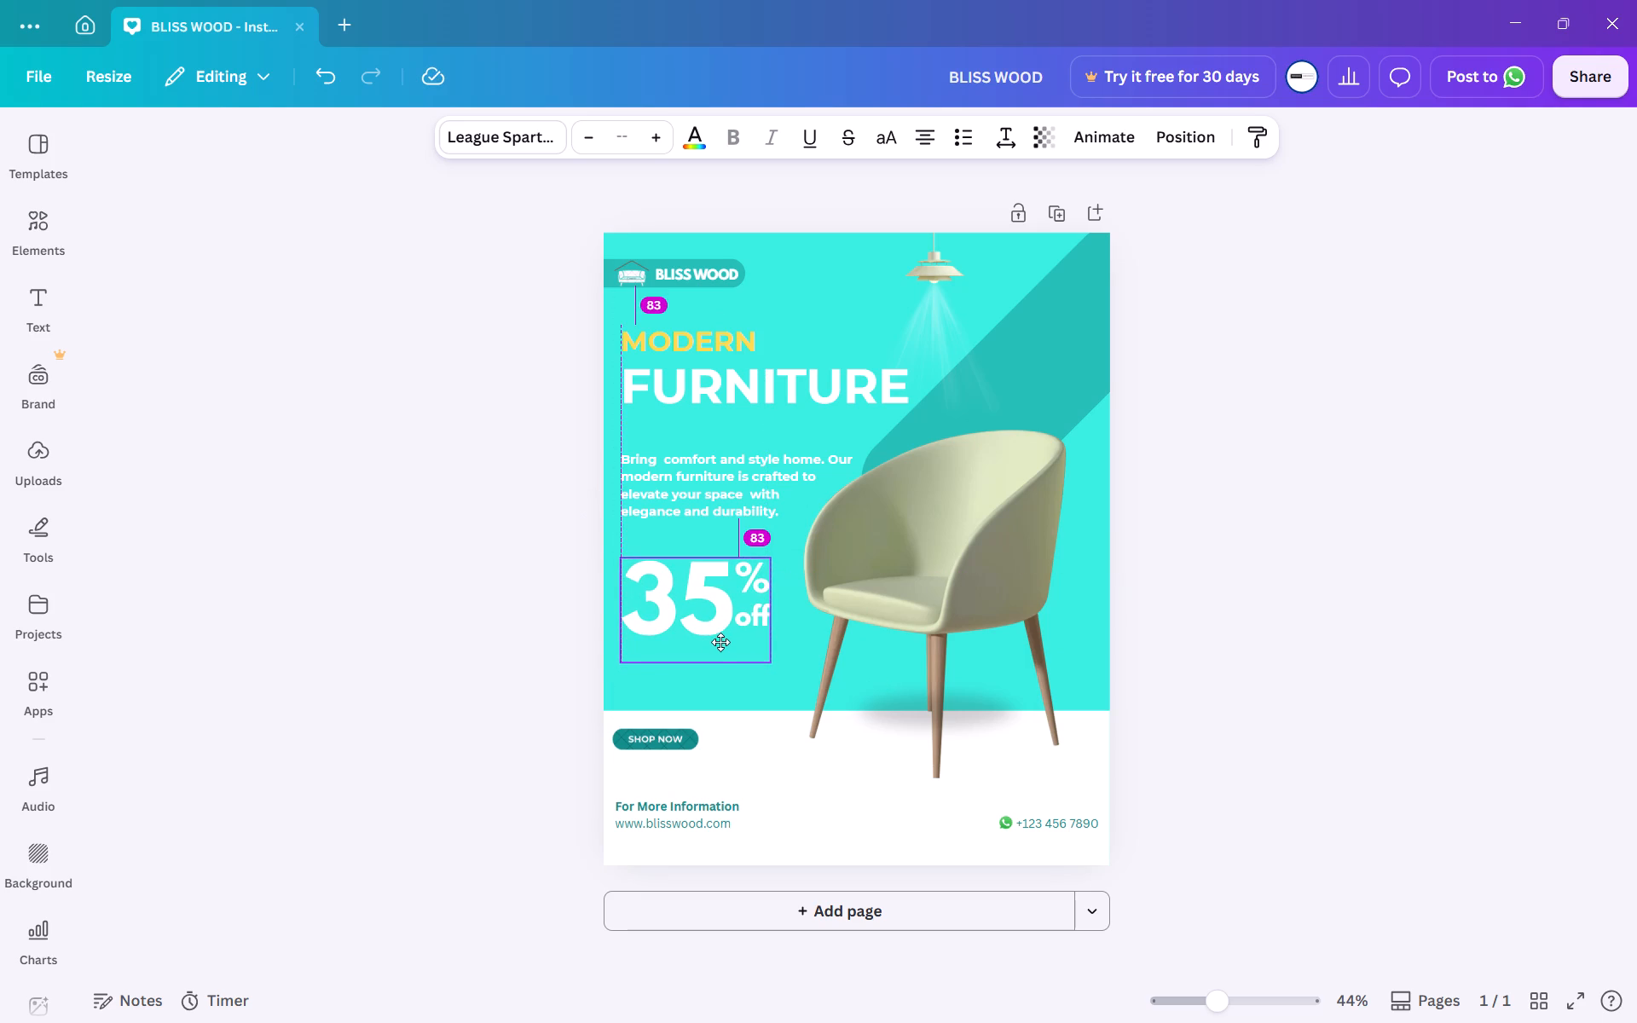
left_click(571, 622)
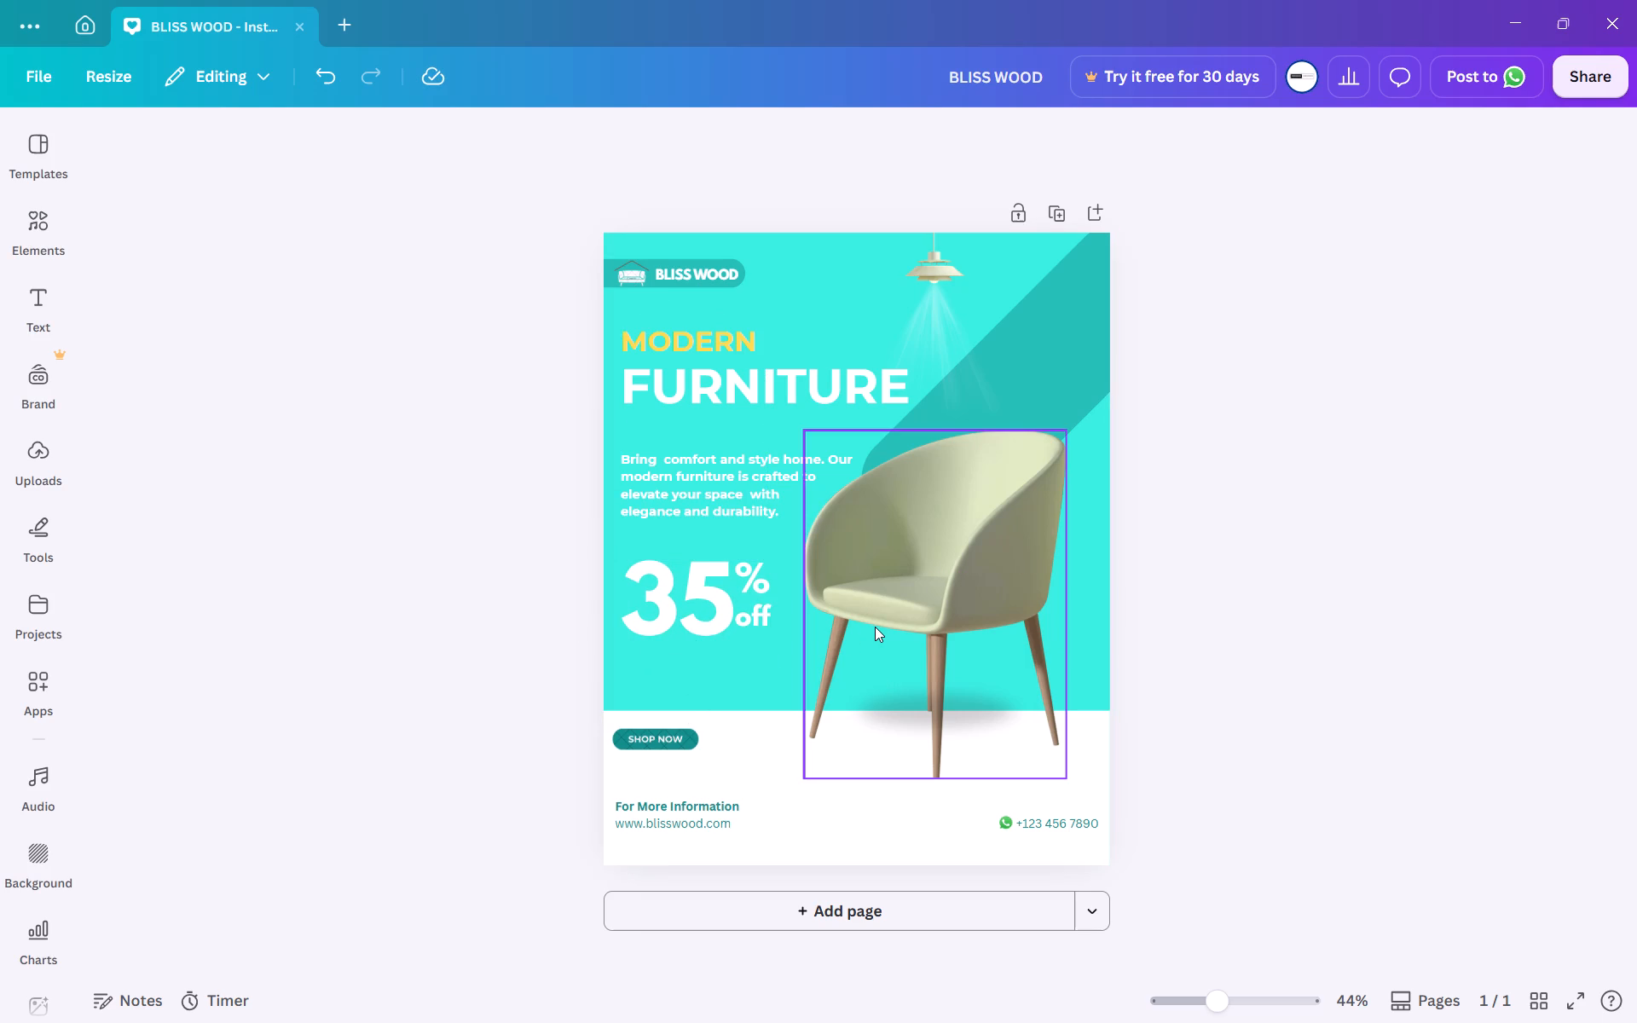
Add a second page below the furniture post.
scroll(875, 627, "down", 1)
left_click(1223, 618)
scroll(1223, 618, "down", 1)
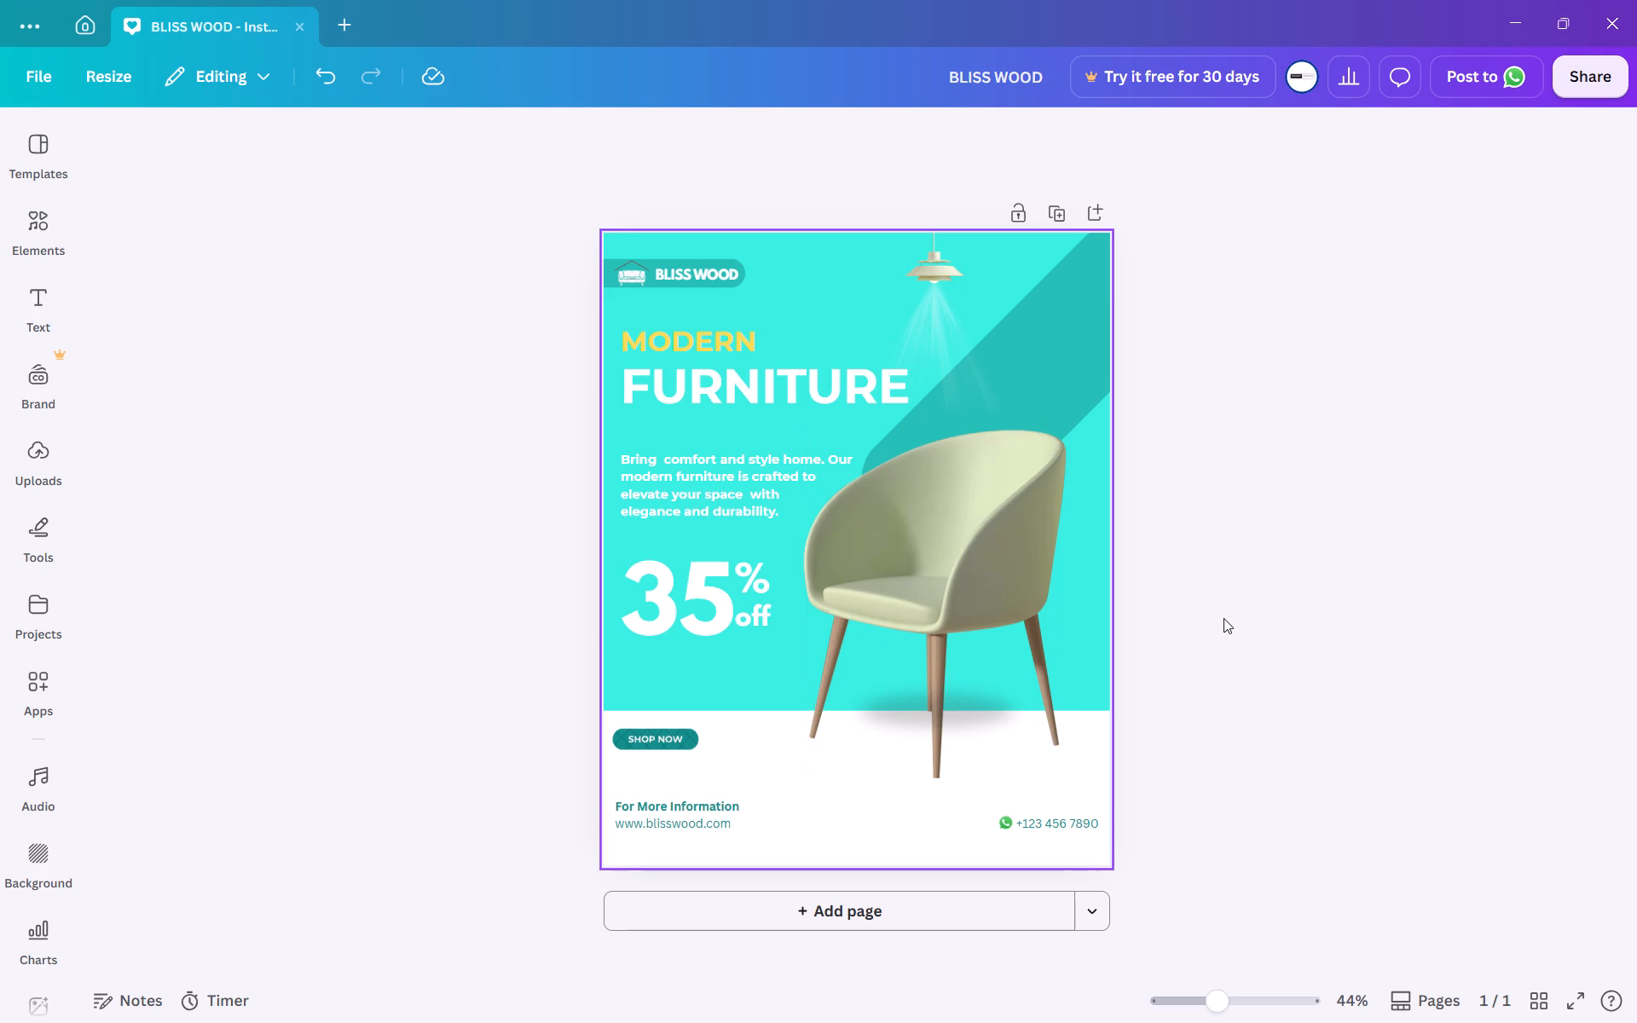
left_click(947, 910)
Copy all the elements of page 1 and paste them onto page 2.
scroll(1018, 785, "up", 1)
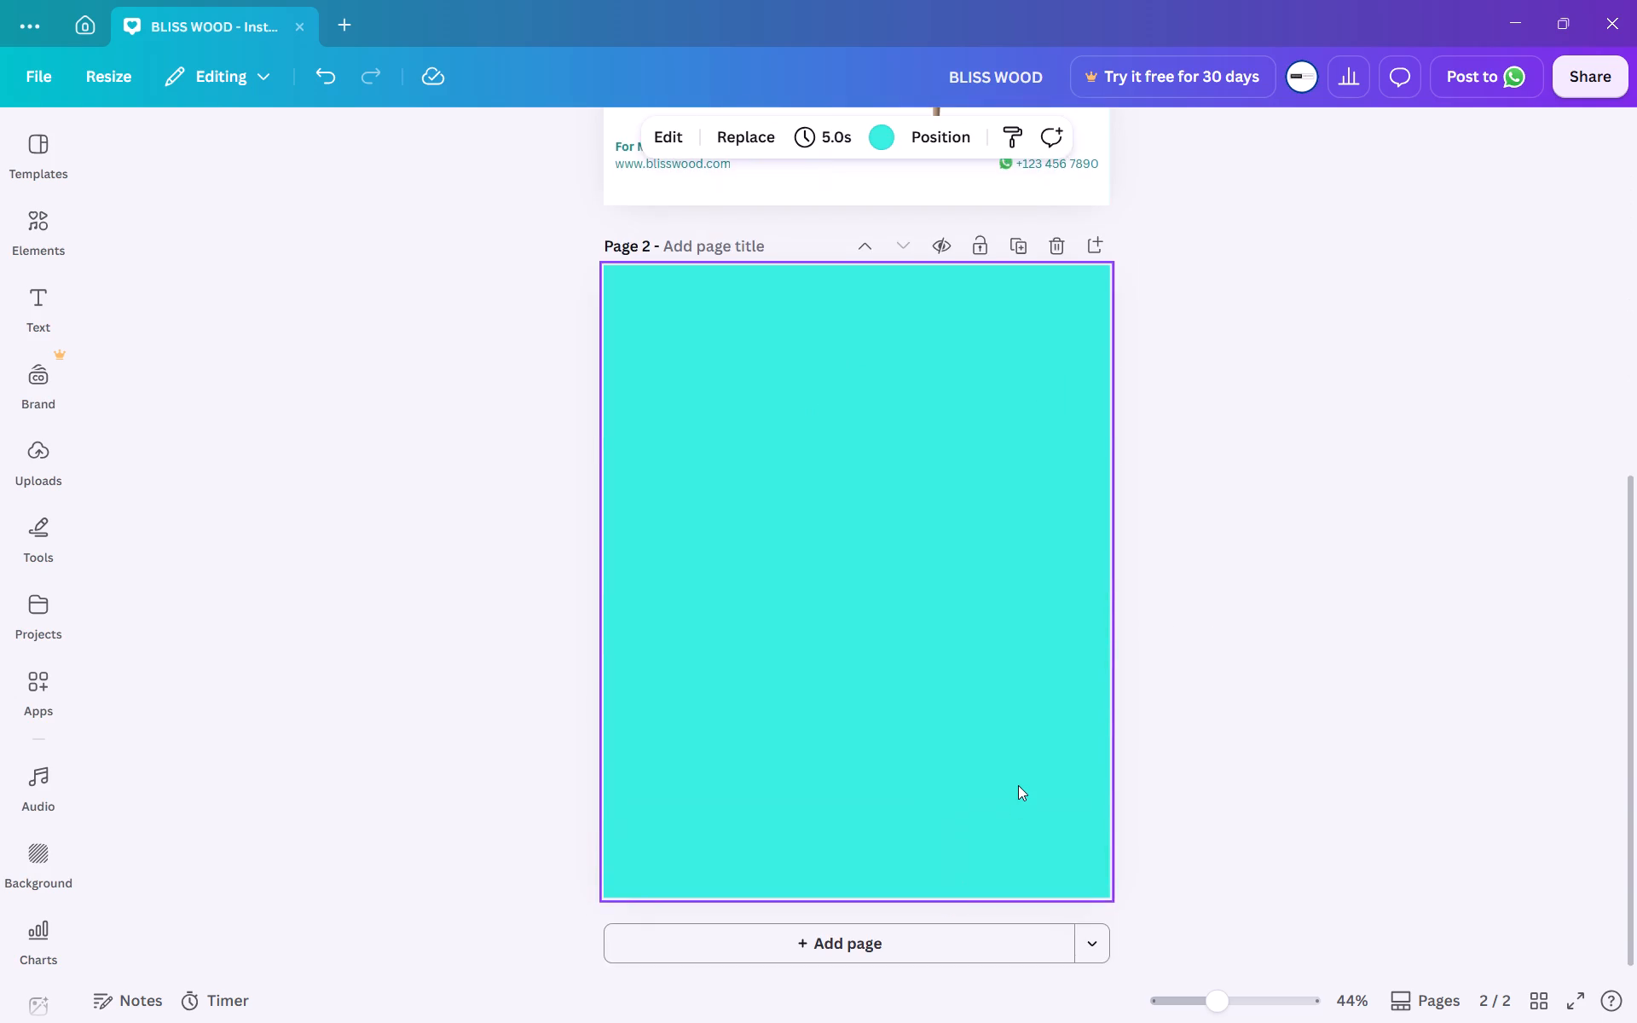
scroll(1018, 785, "up", 4)
scroll(1018, 785, "down", 1)
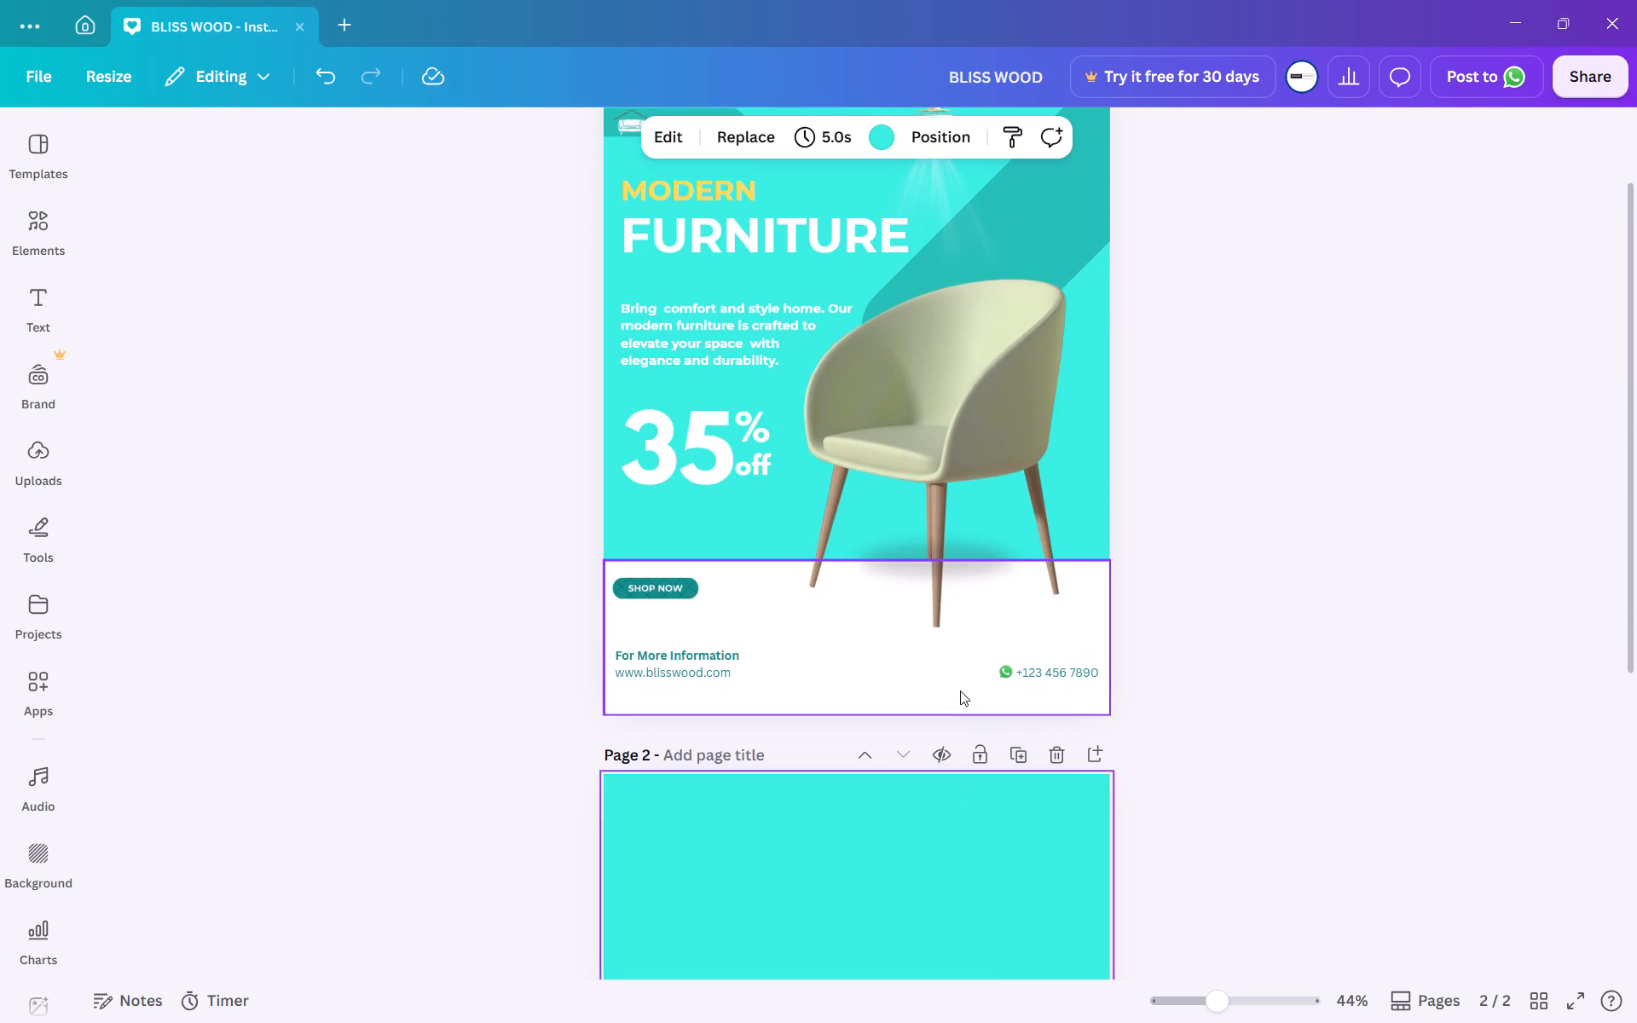
left_click(946, 680)
left_click(1227, 627)
scroll(1227, 627, "up", 1)
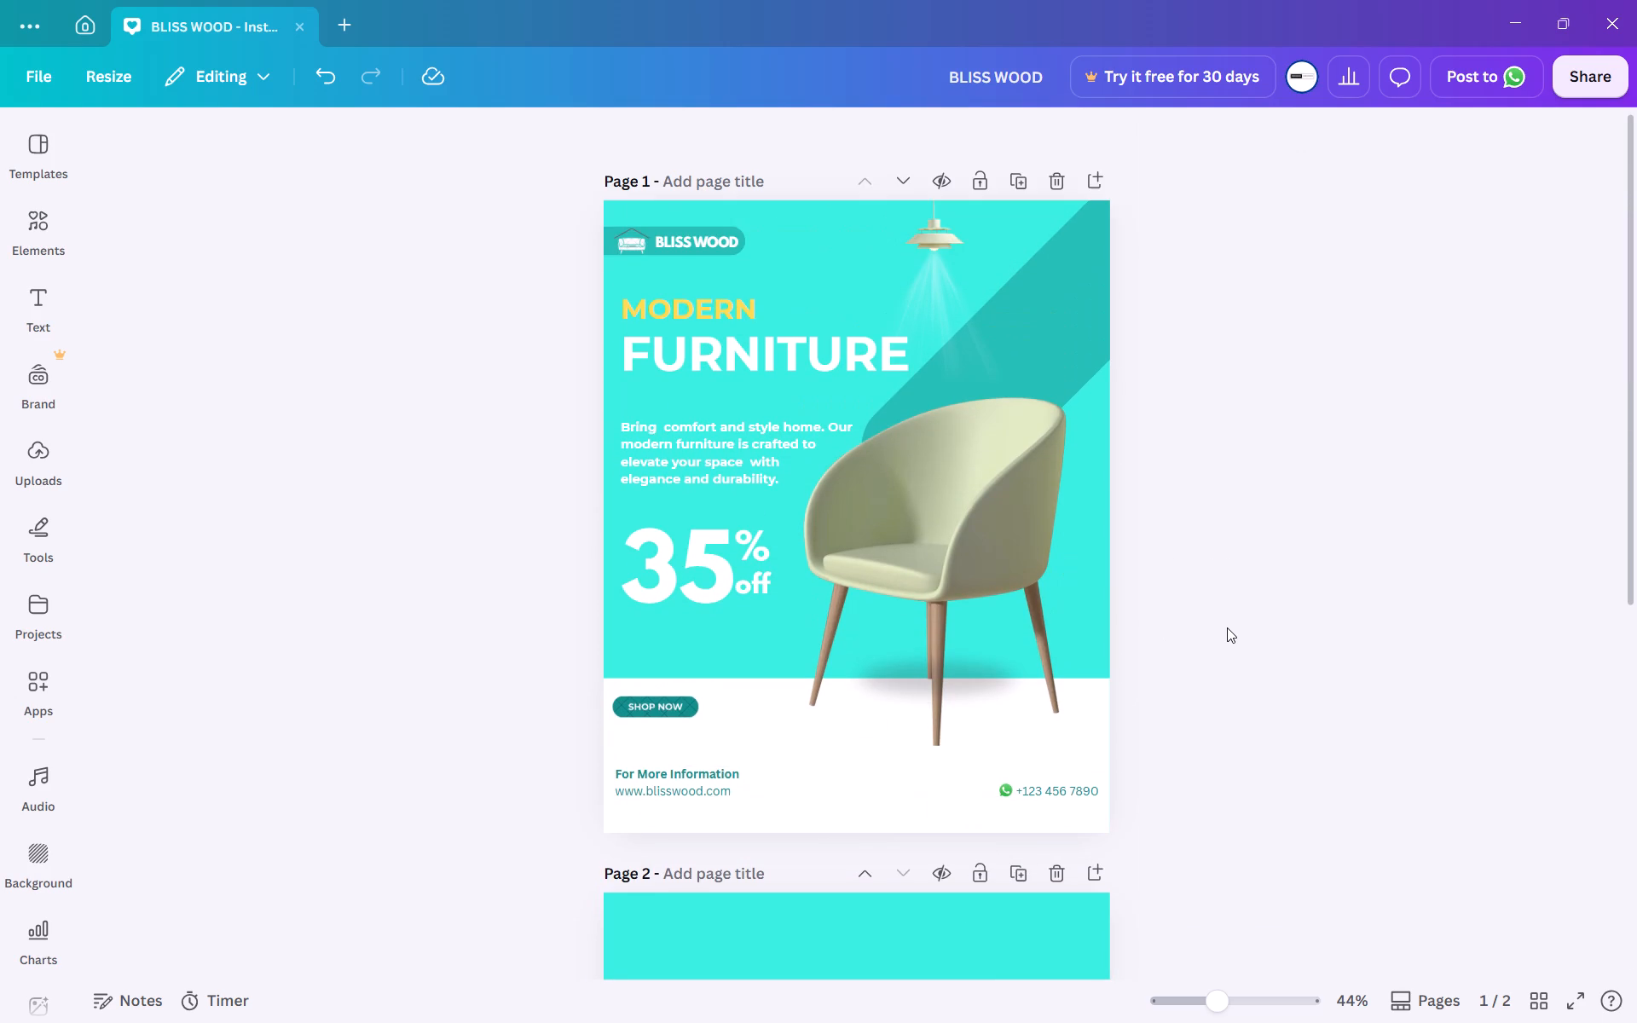
left_click(1096, 543)
key("ctrl+a")
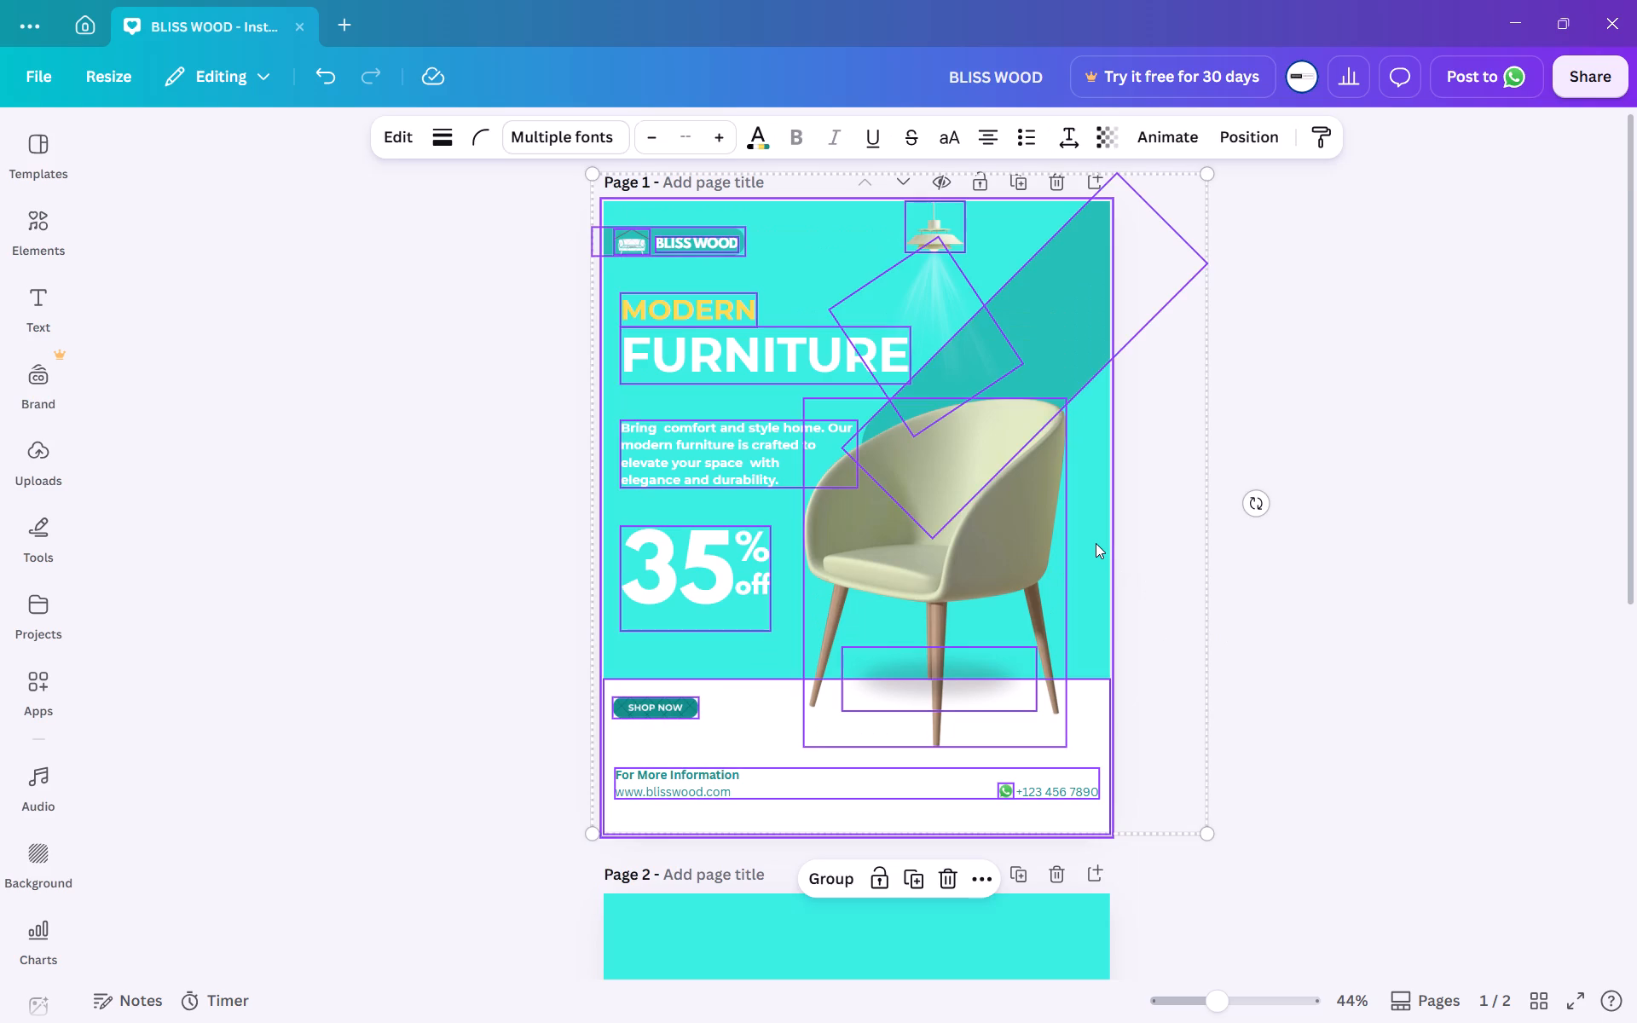
key("ctrl+c")
scroll(1096, 543, "down", 3)
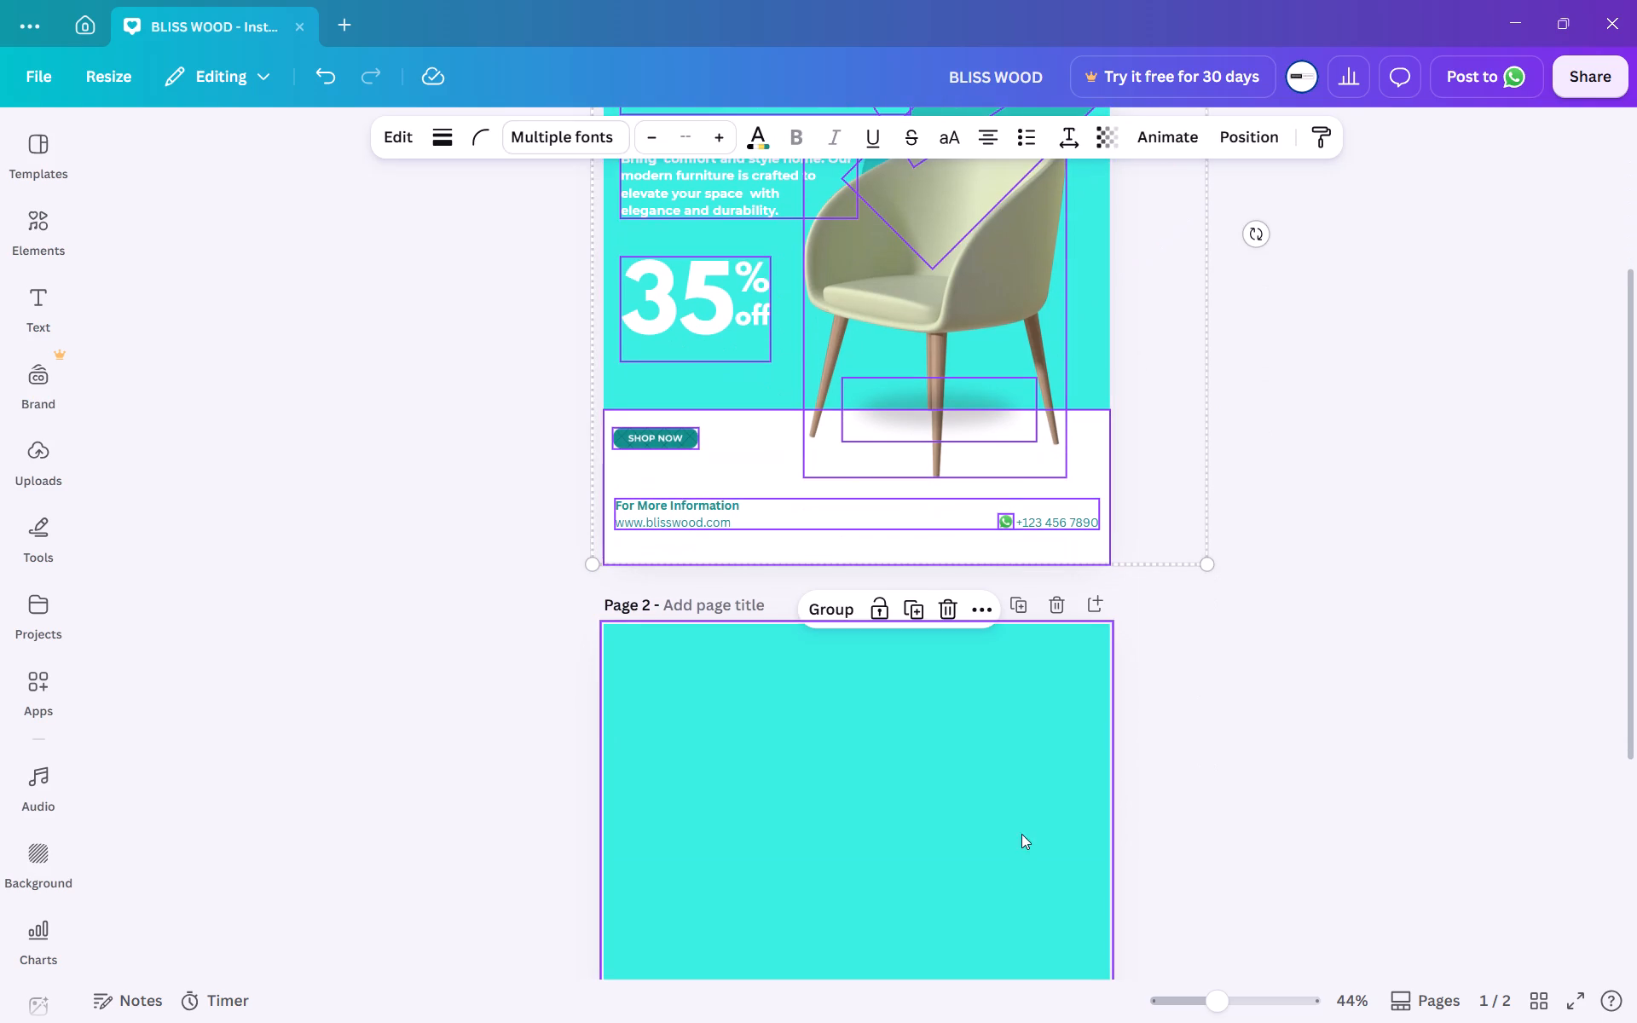
left_click(1015, 866)
key("ctrl+v")
scroll(1015, 866, "down", 1)
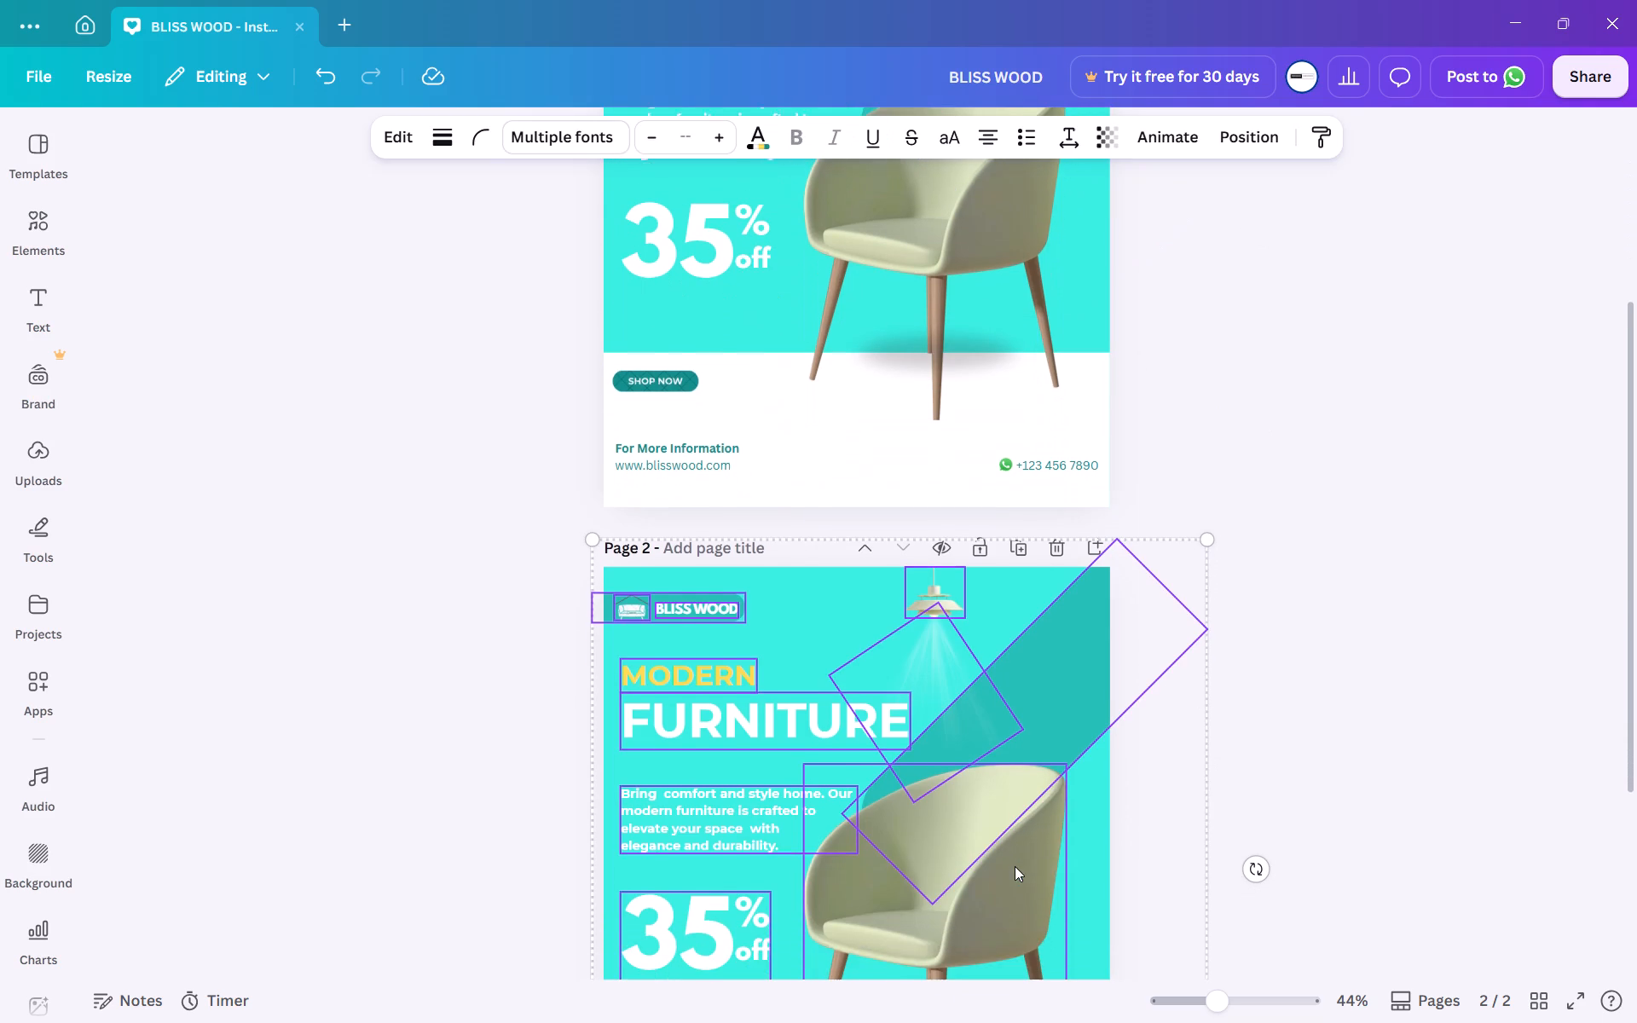
Delete page 2 with its pasted copy of the furniture post, leaving only page 1.
scroll(1015, 866, "down", 1)
left_click(1365, 760)
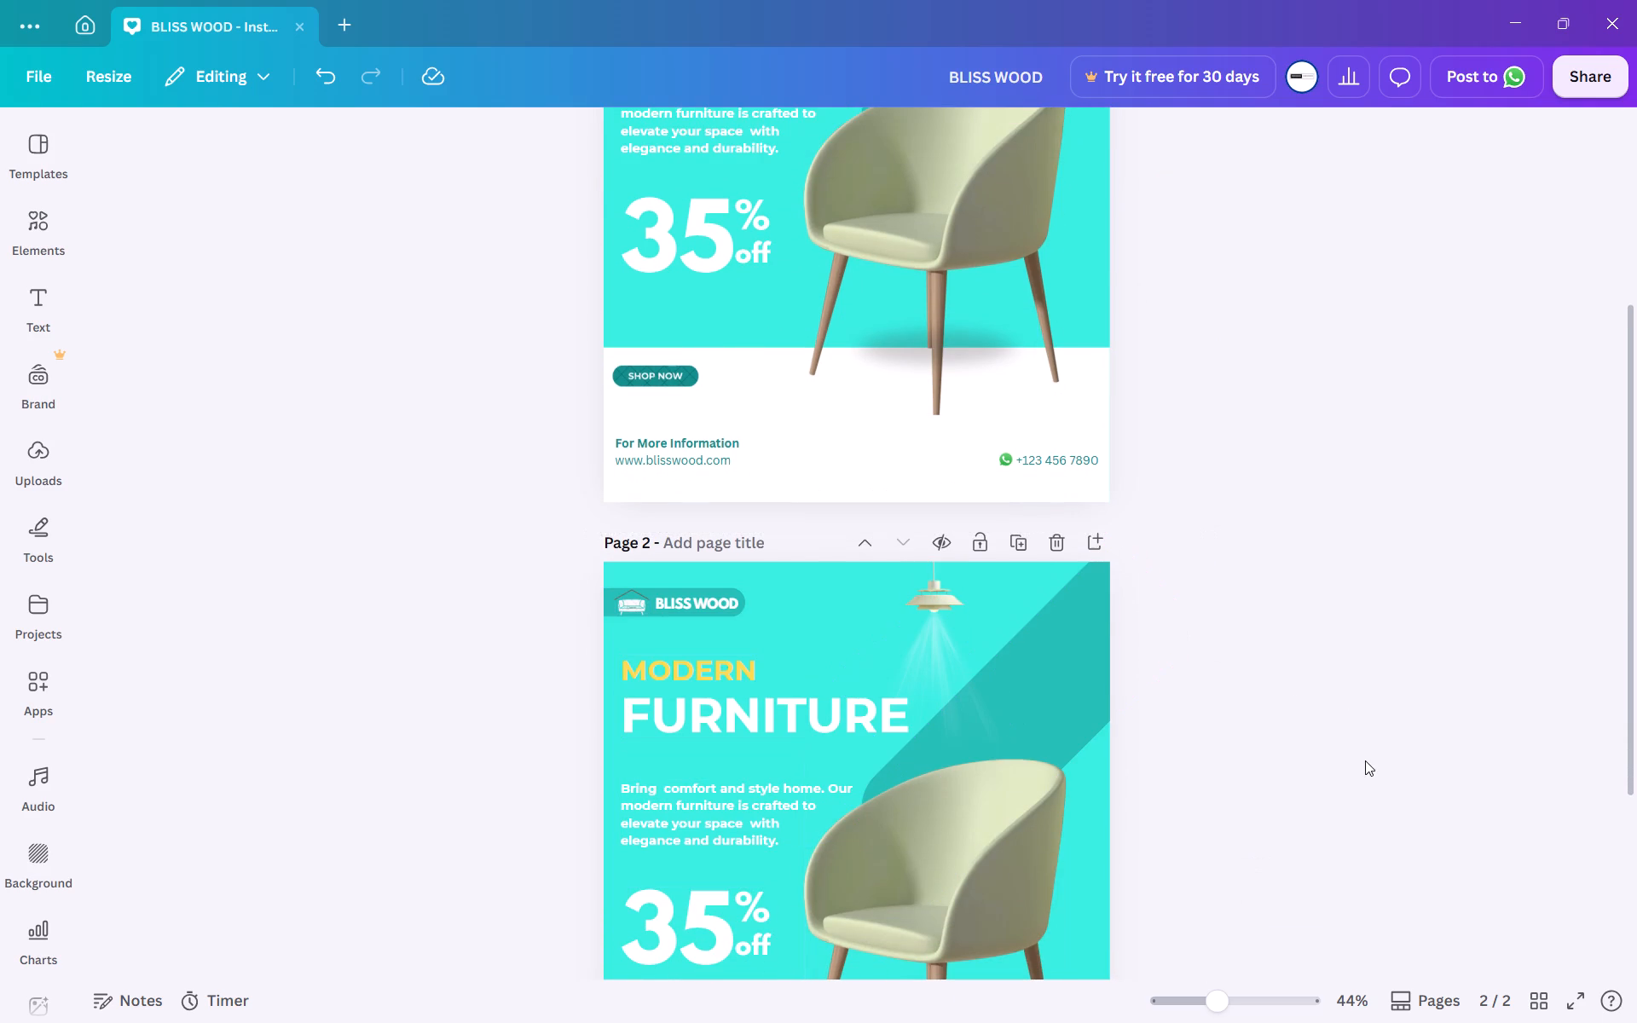
scroll(1061, 555, "up", 3)
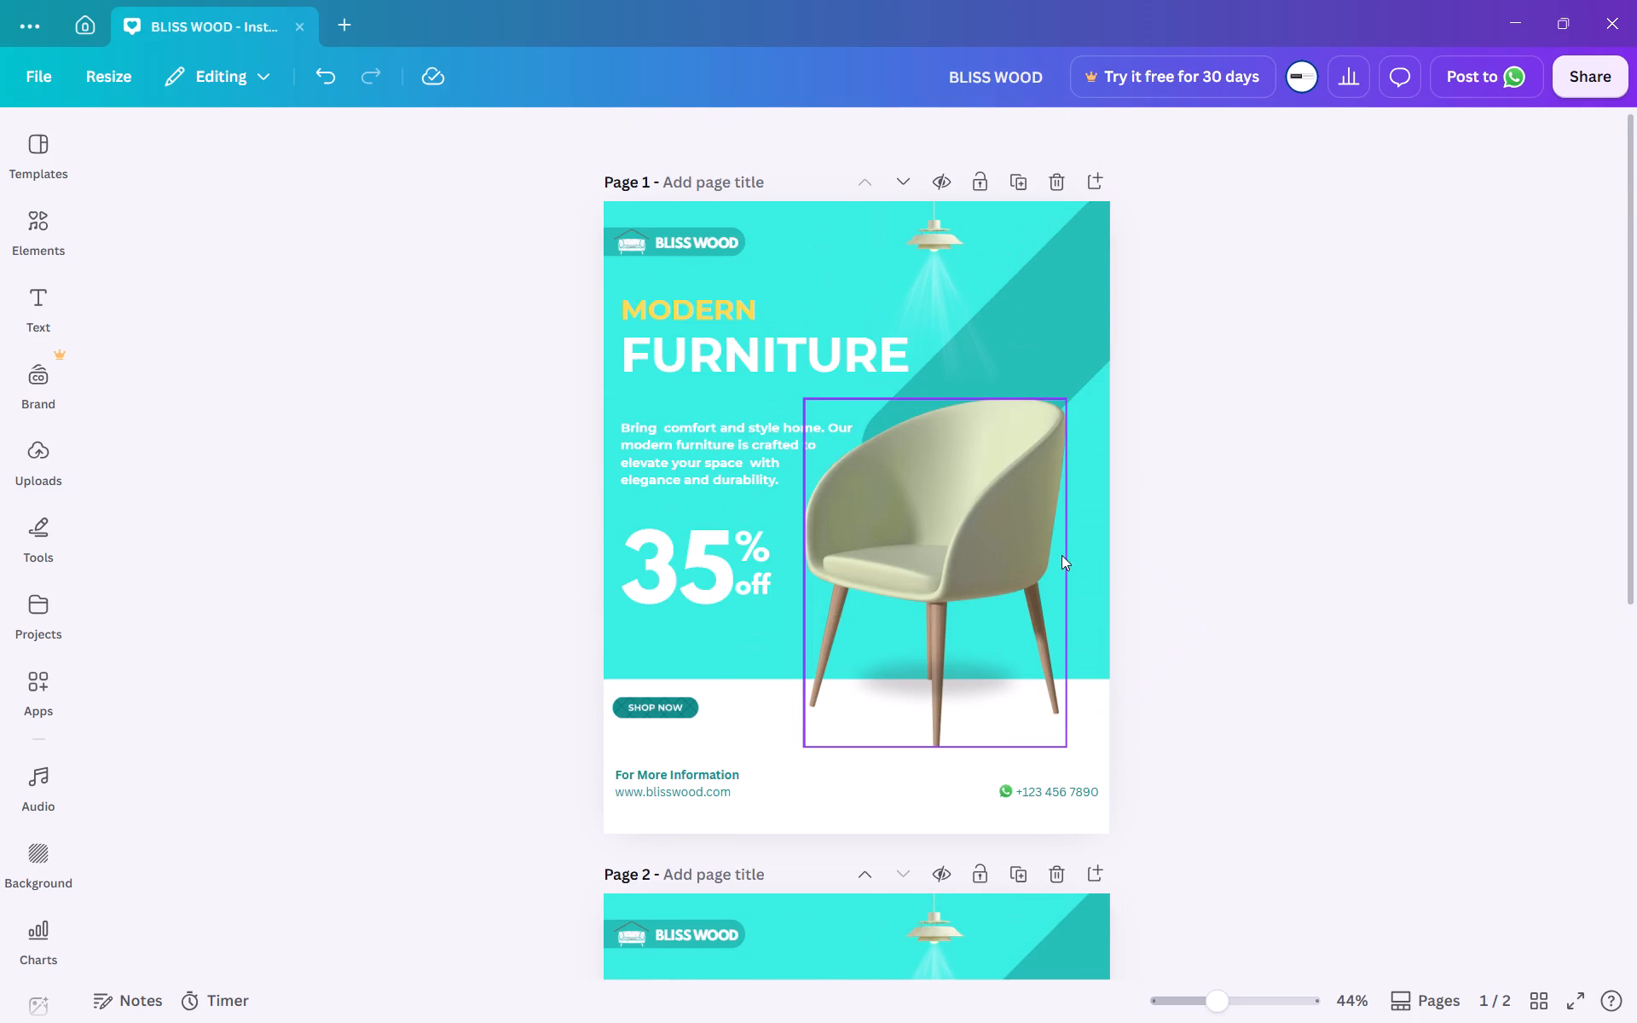
scroll(1061, 555, "up", 1)
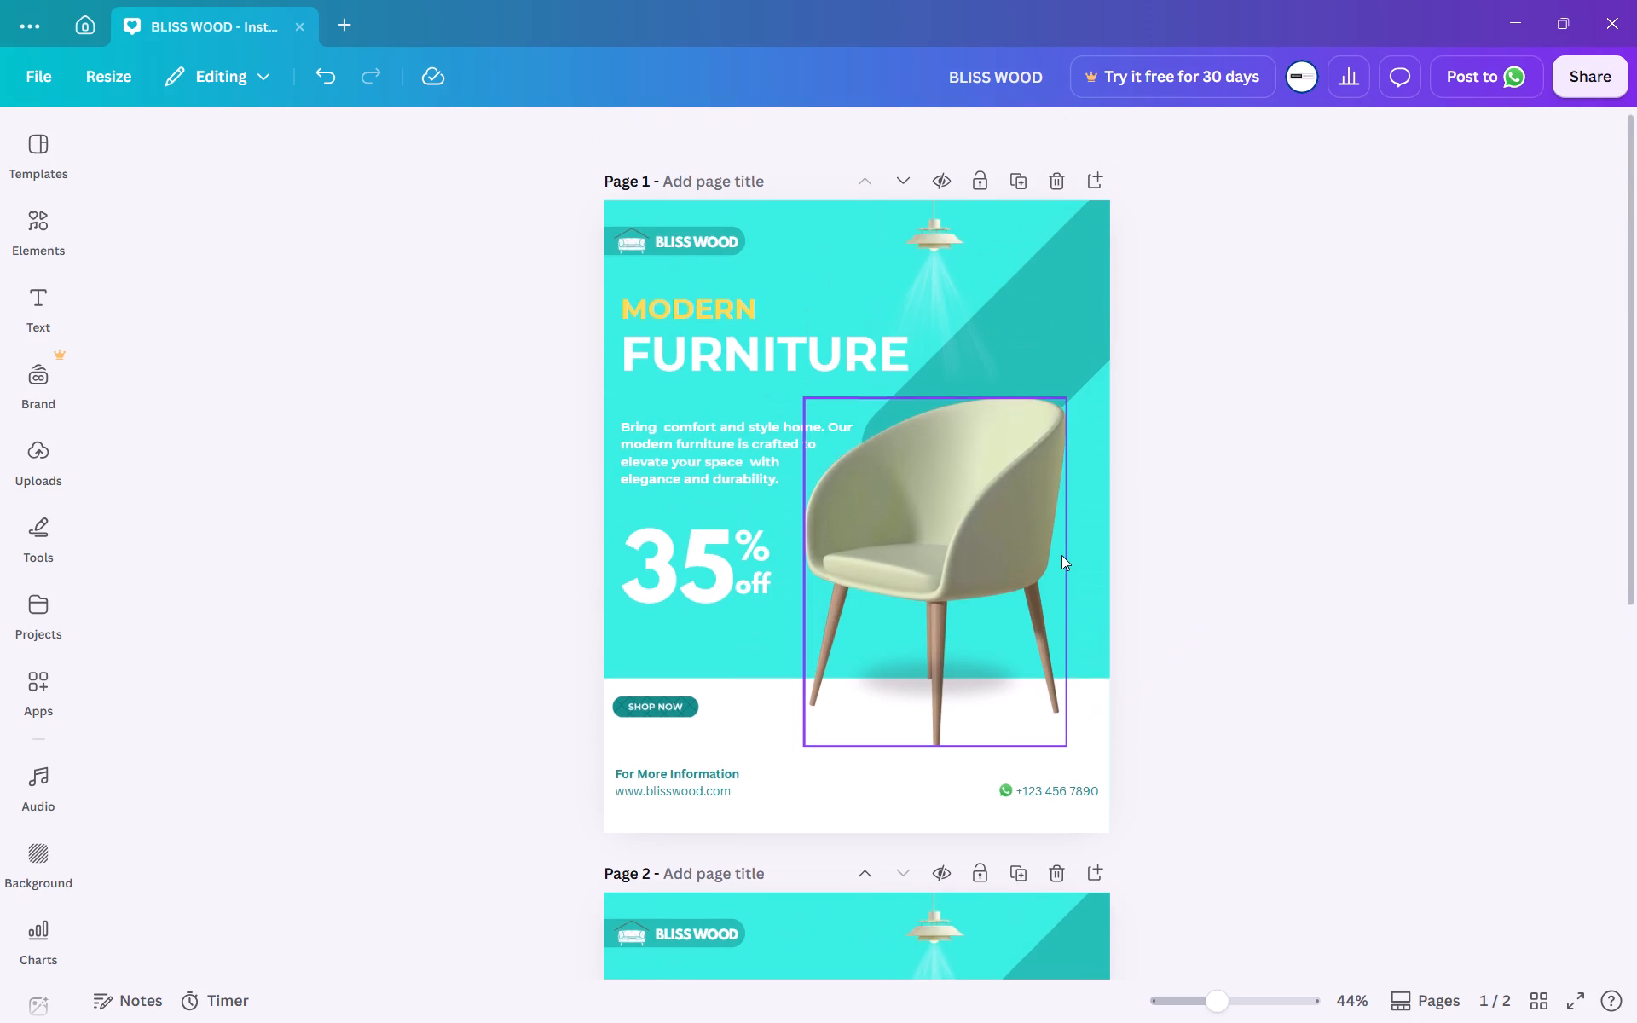
scroll(1061, 555, "up", 1)
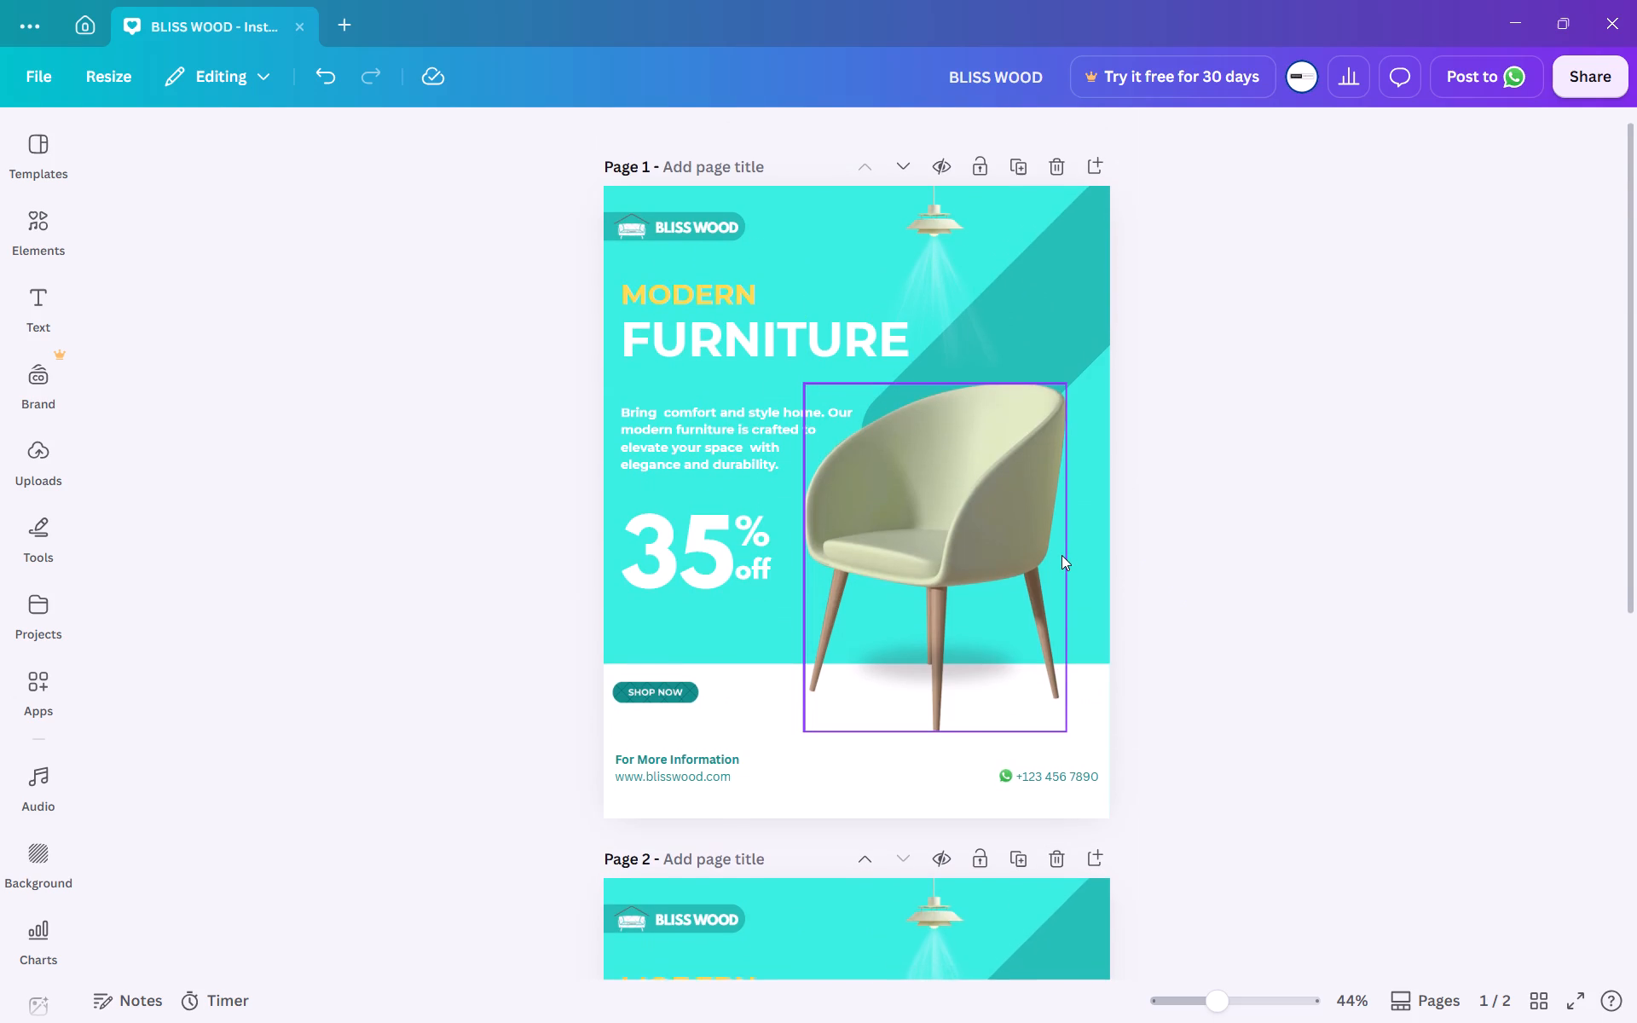
scroll(1061, 555, "down", 2)
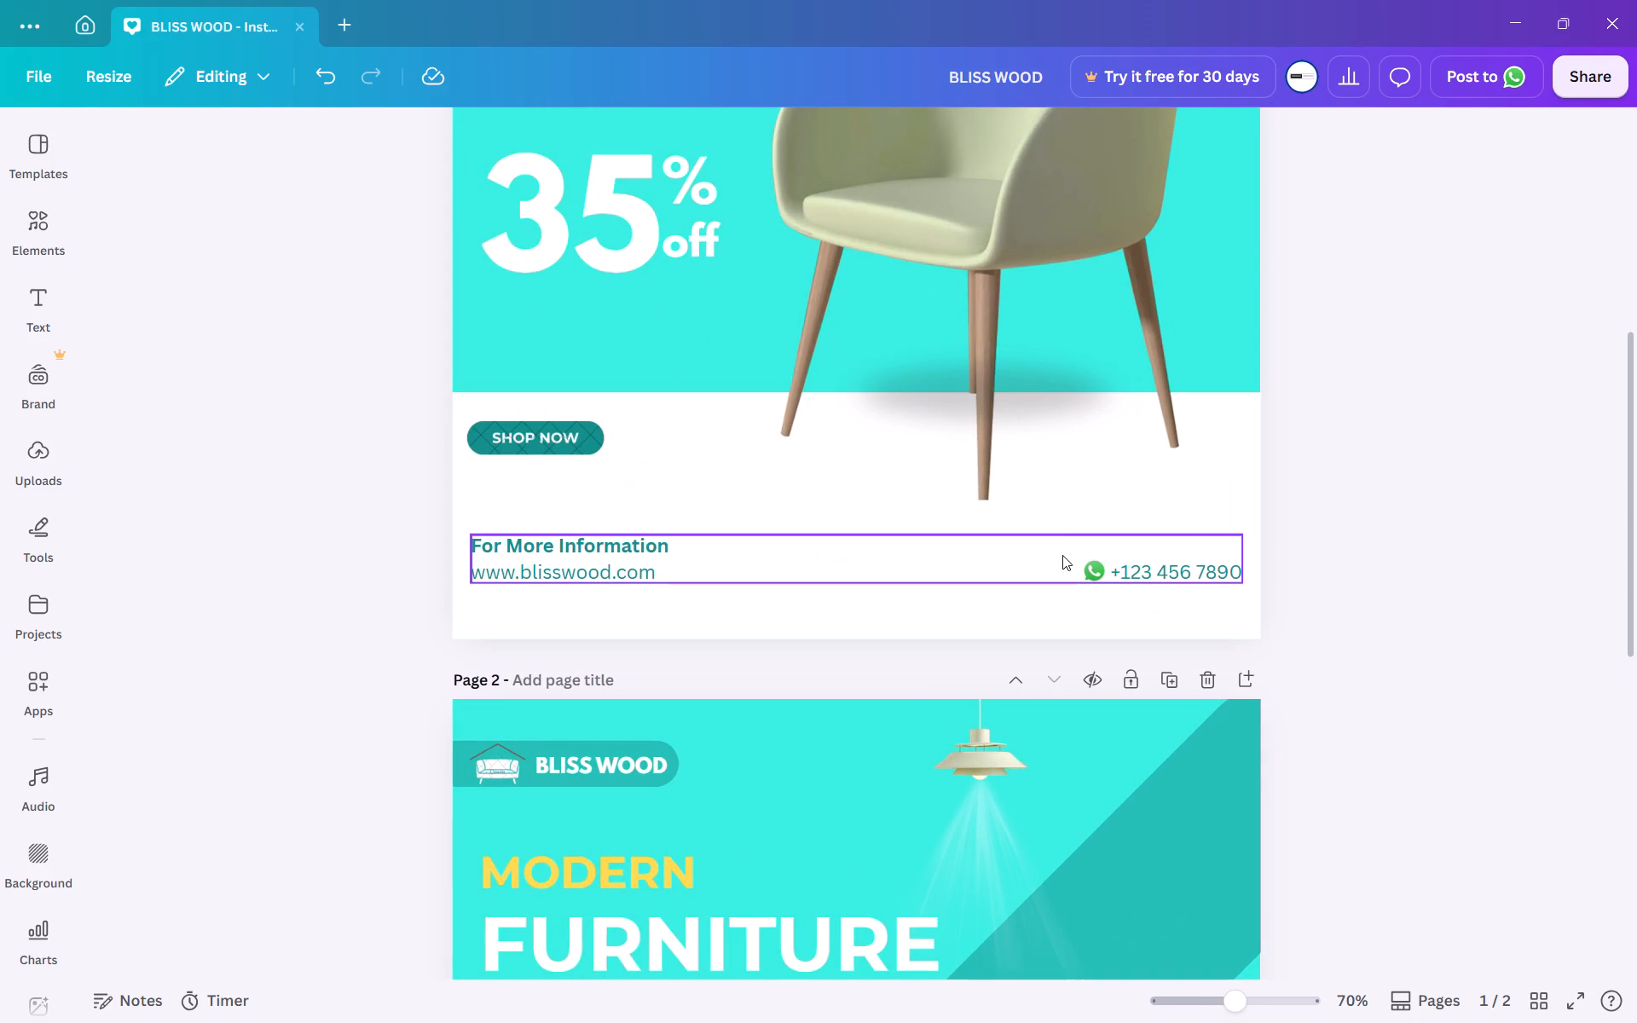
left_click(1090, 569)
left_click(1090, 569)
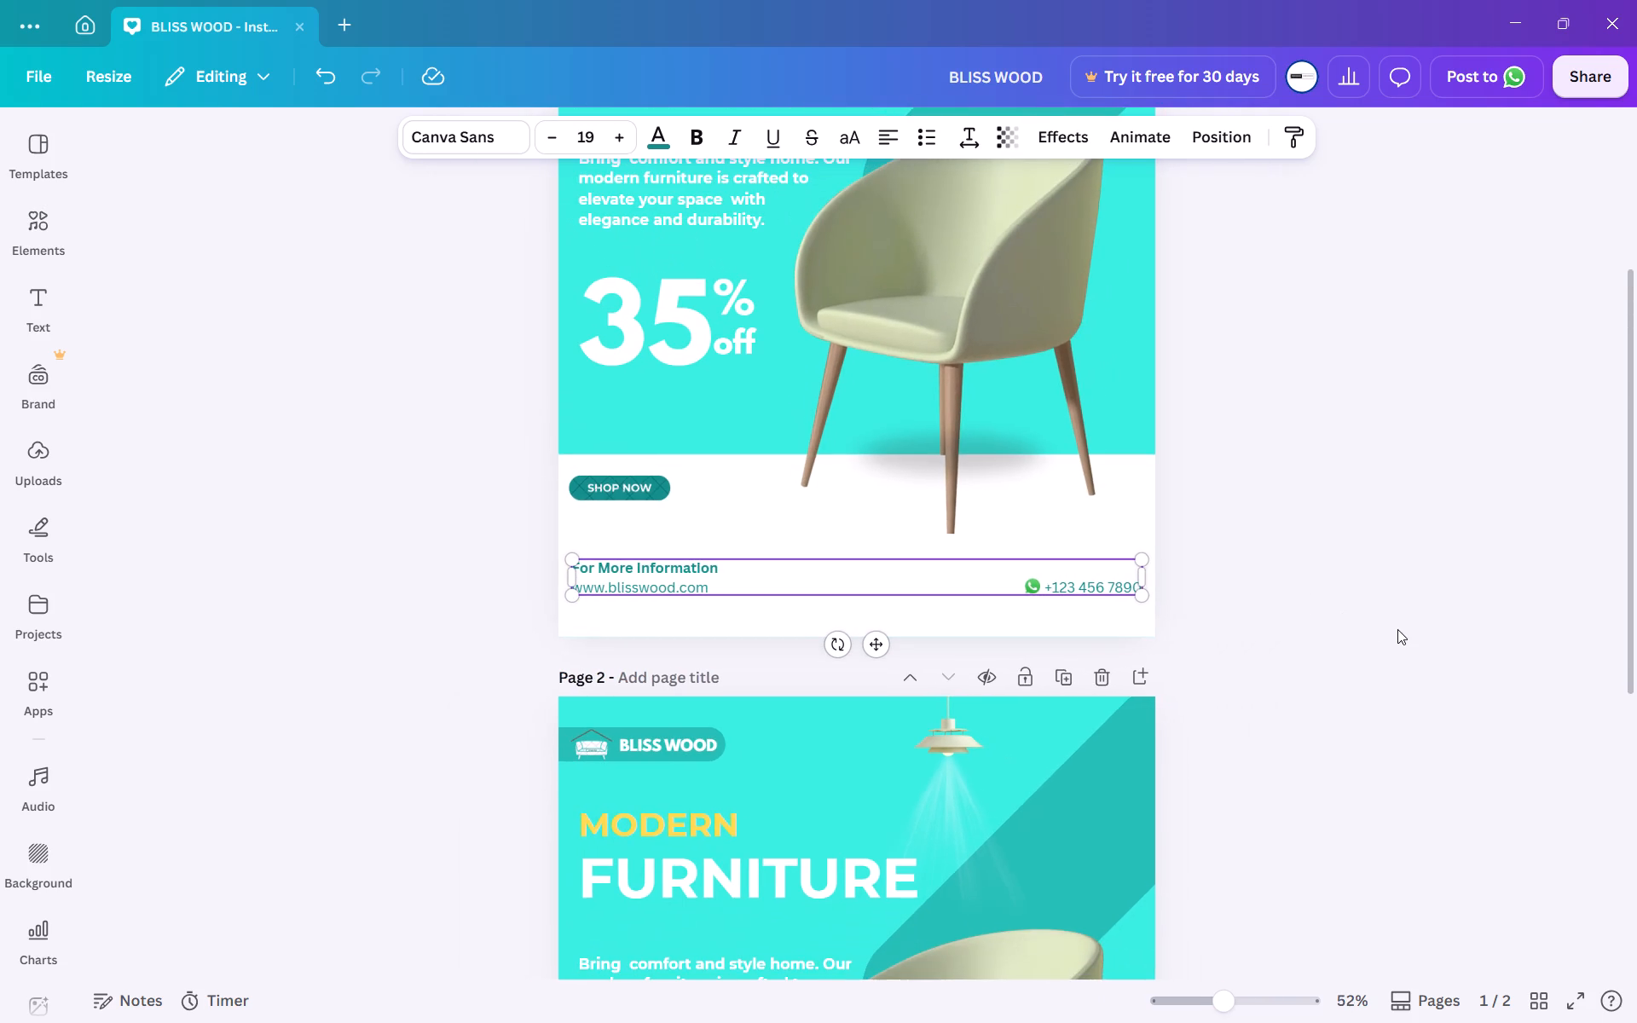
left_click(1106, 681)
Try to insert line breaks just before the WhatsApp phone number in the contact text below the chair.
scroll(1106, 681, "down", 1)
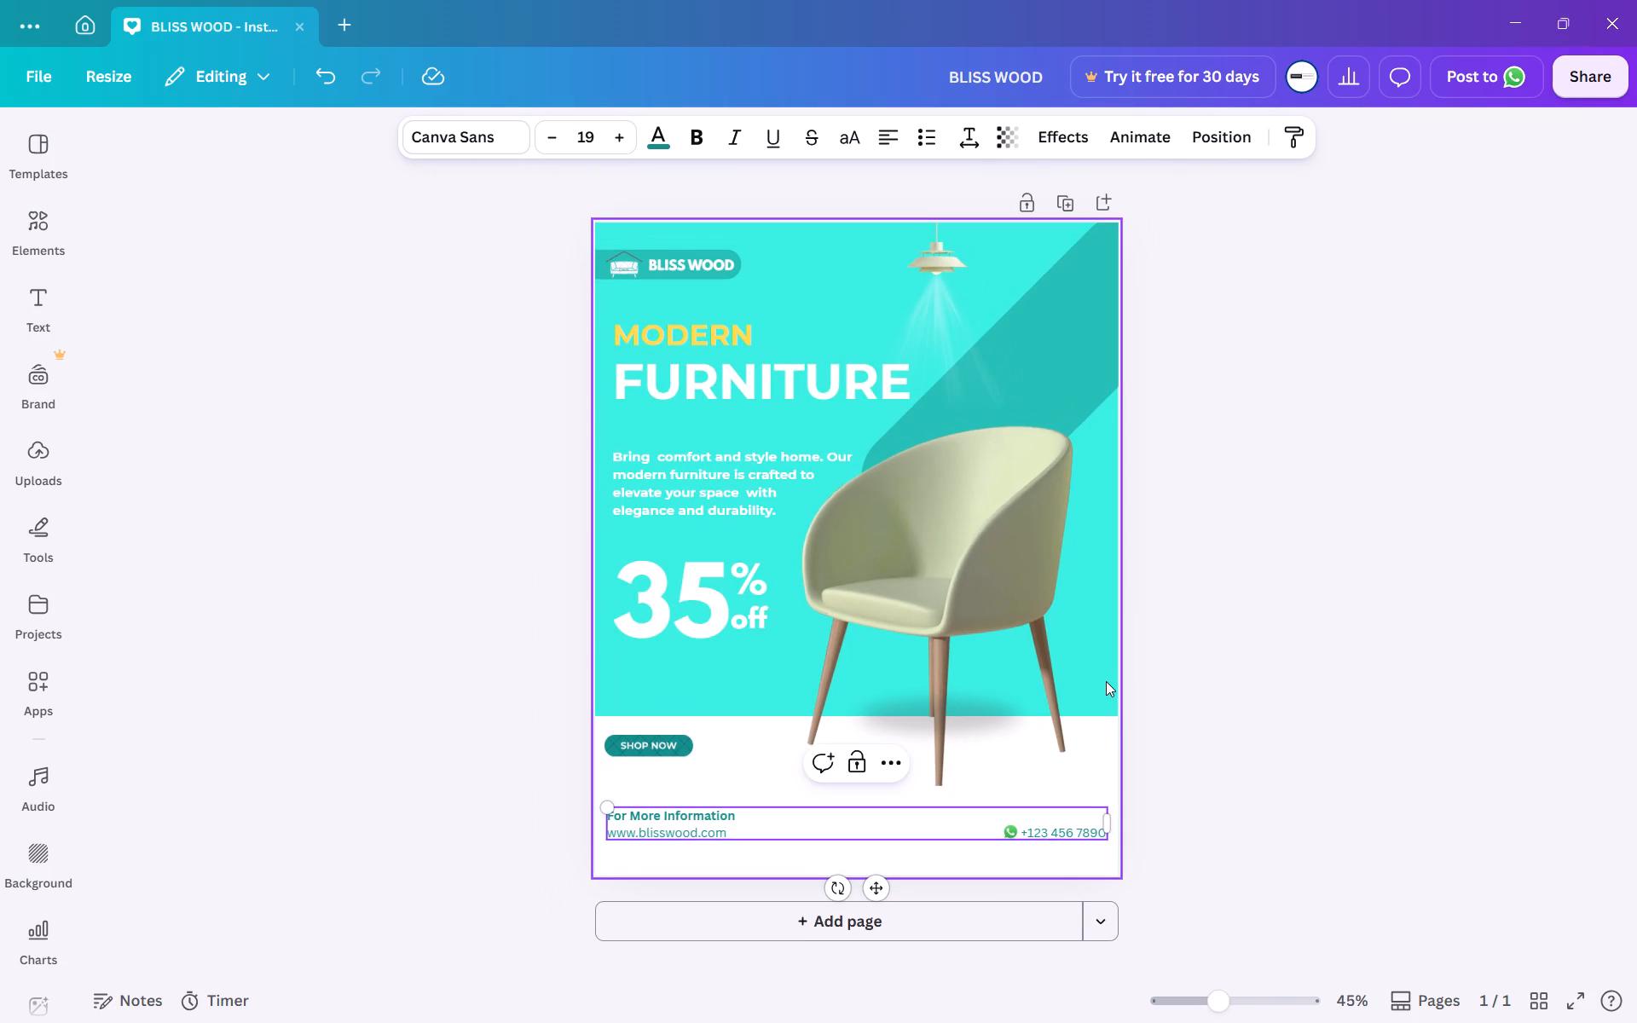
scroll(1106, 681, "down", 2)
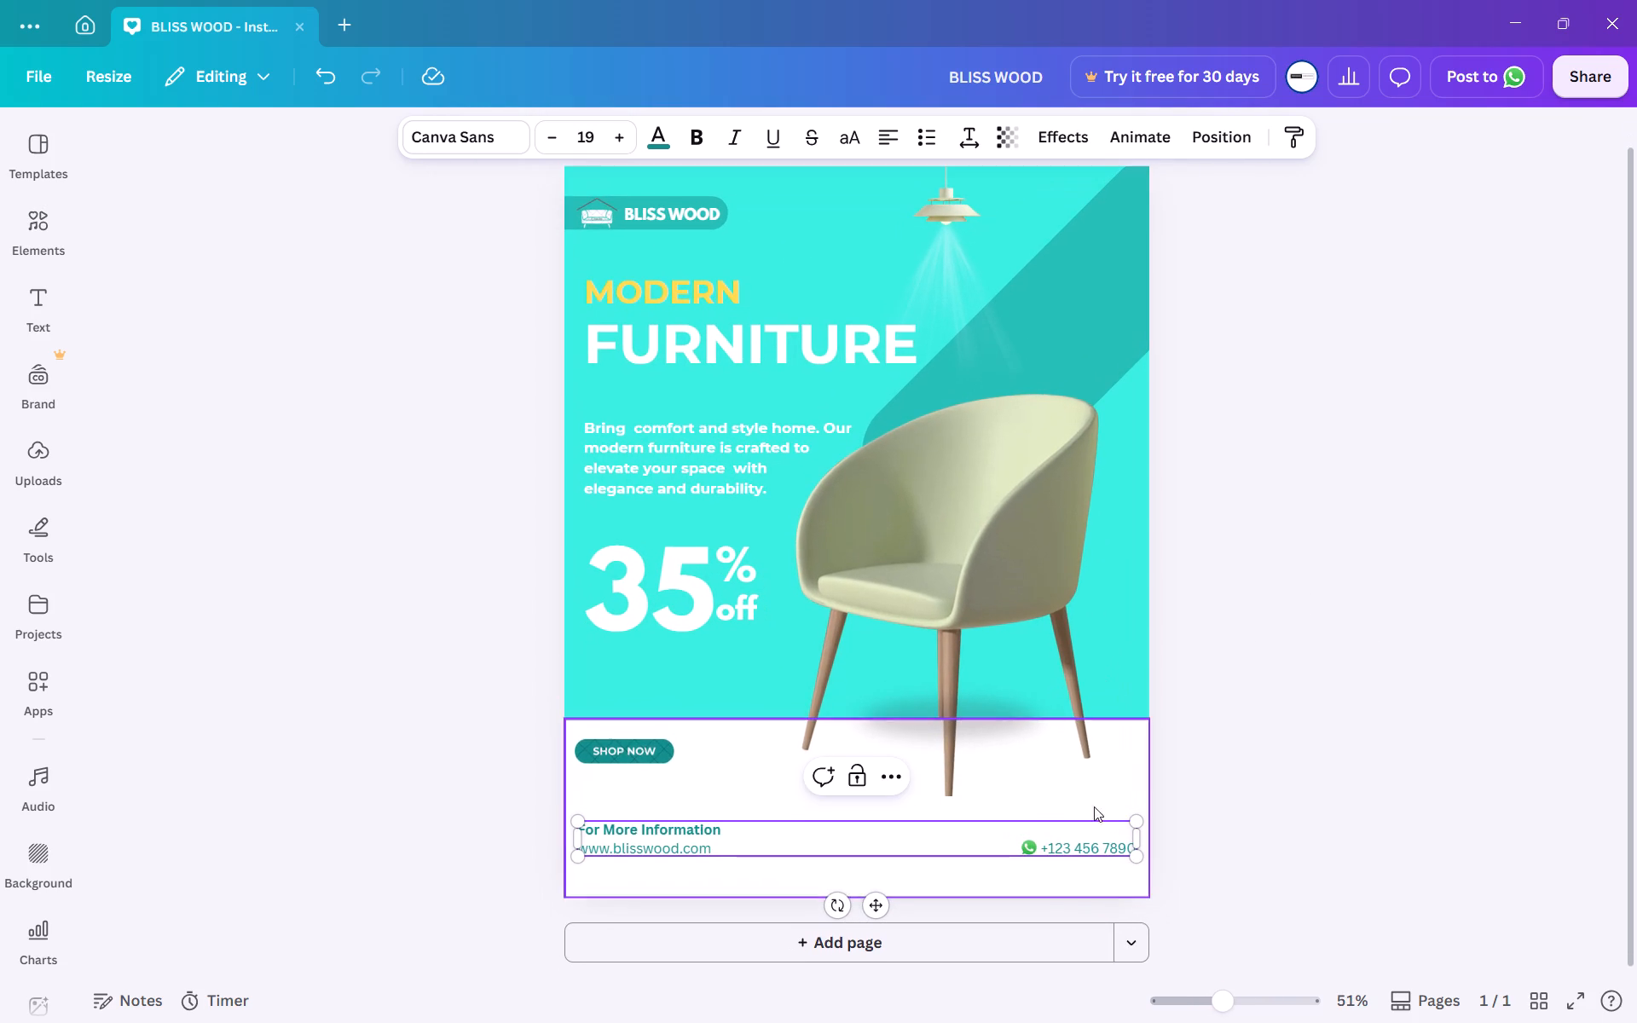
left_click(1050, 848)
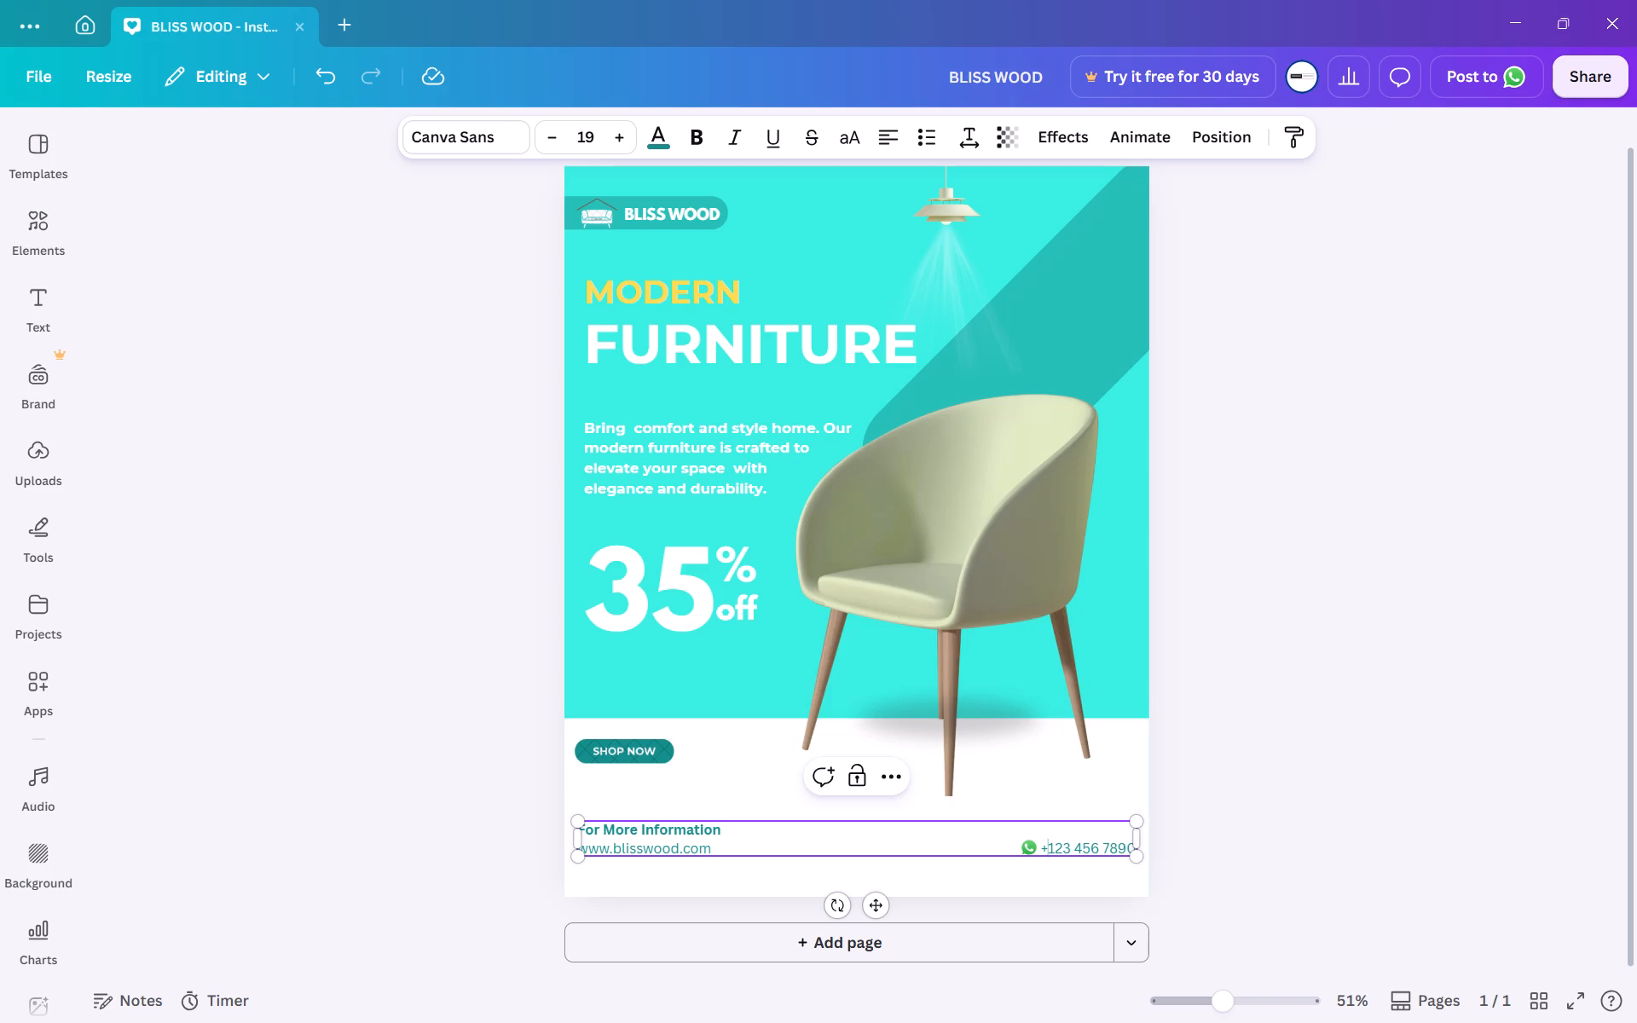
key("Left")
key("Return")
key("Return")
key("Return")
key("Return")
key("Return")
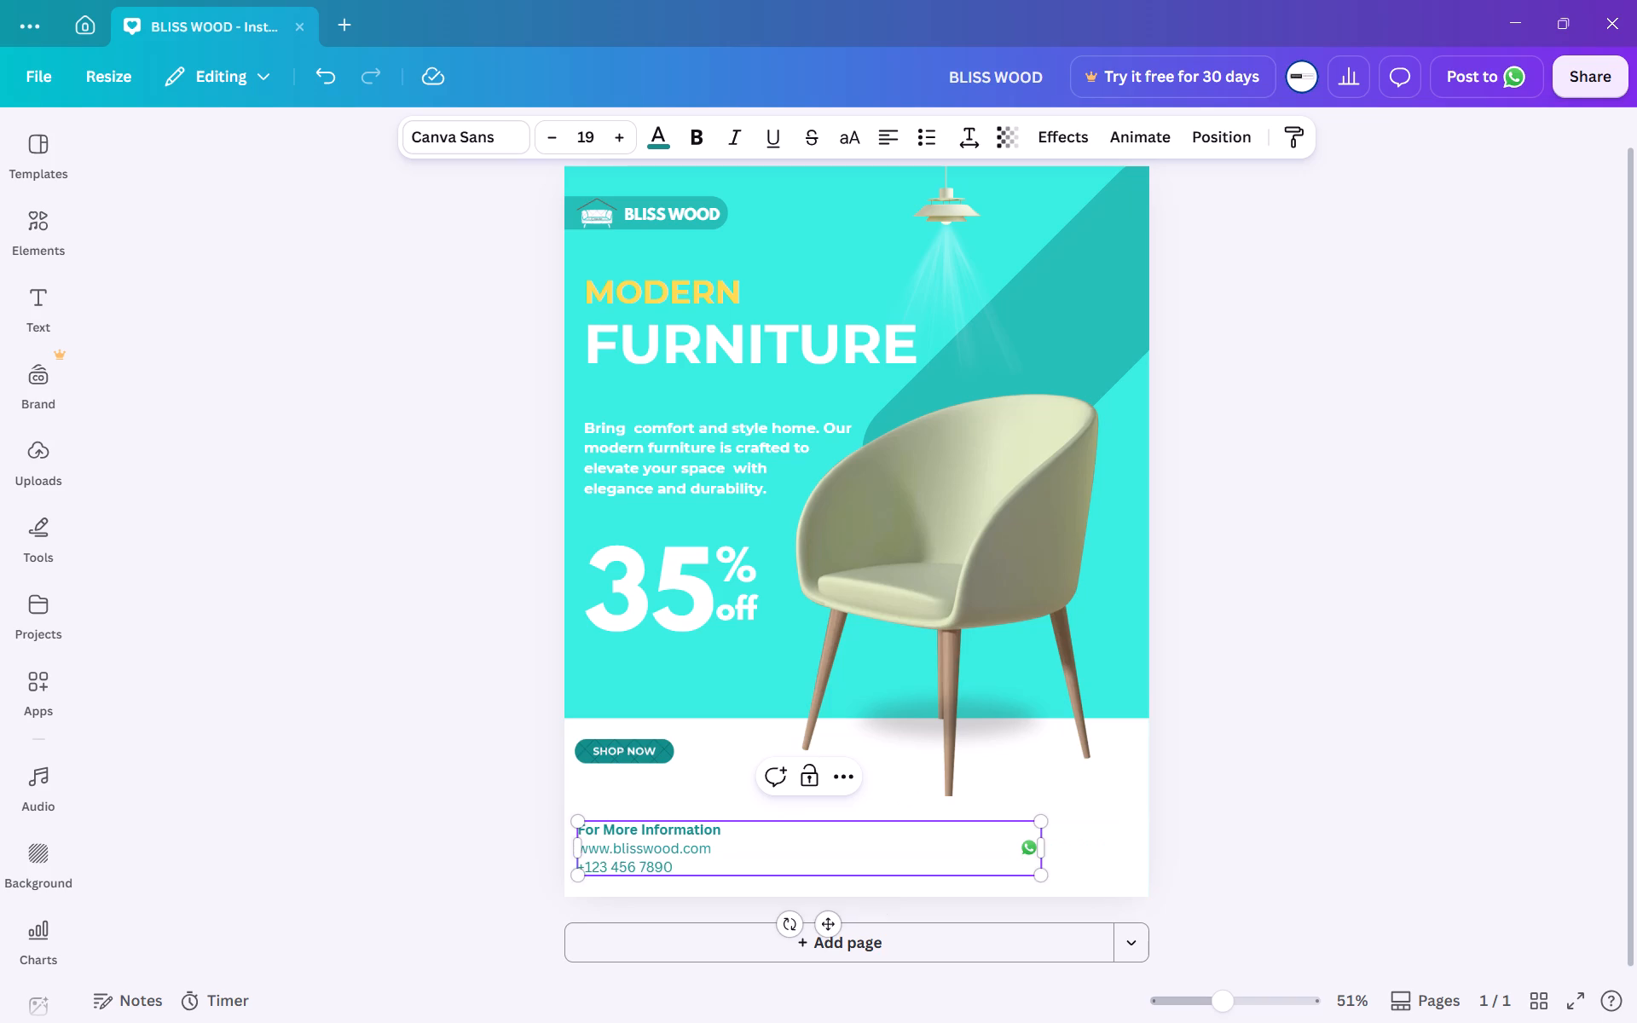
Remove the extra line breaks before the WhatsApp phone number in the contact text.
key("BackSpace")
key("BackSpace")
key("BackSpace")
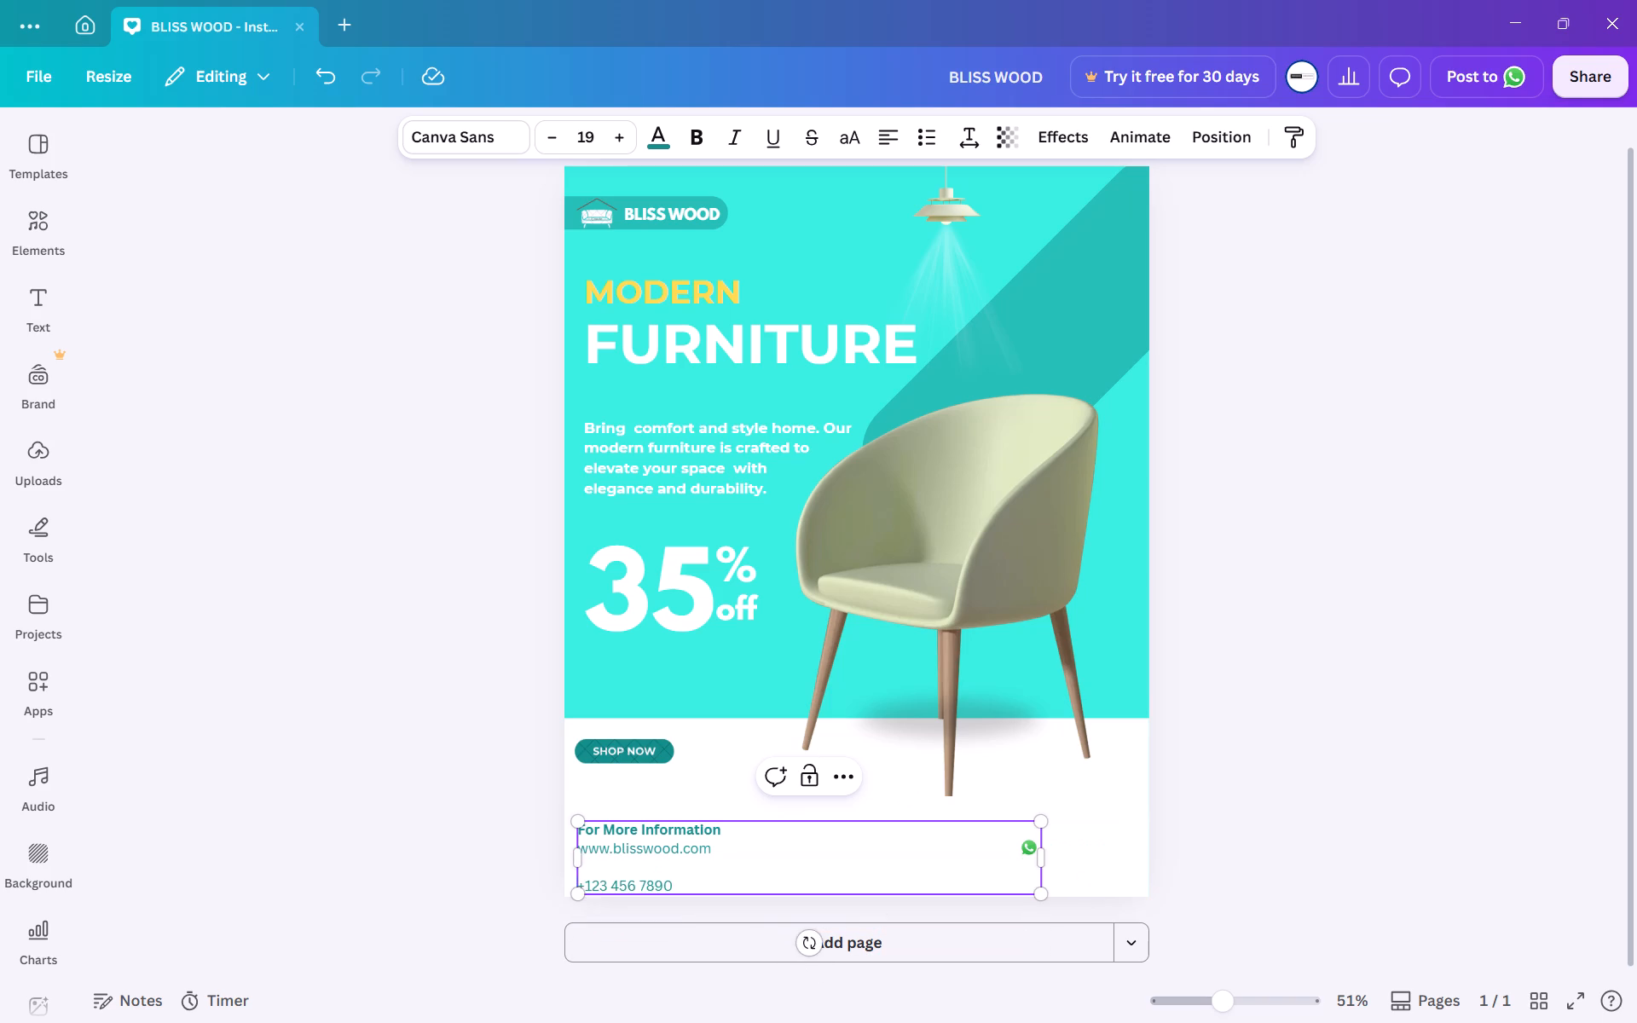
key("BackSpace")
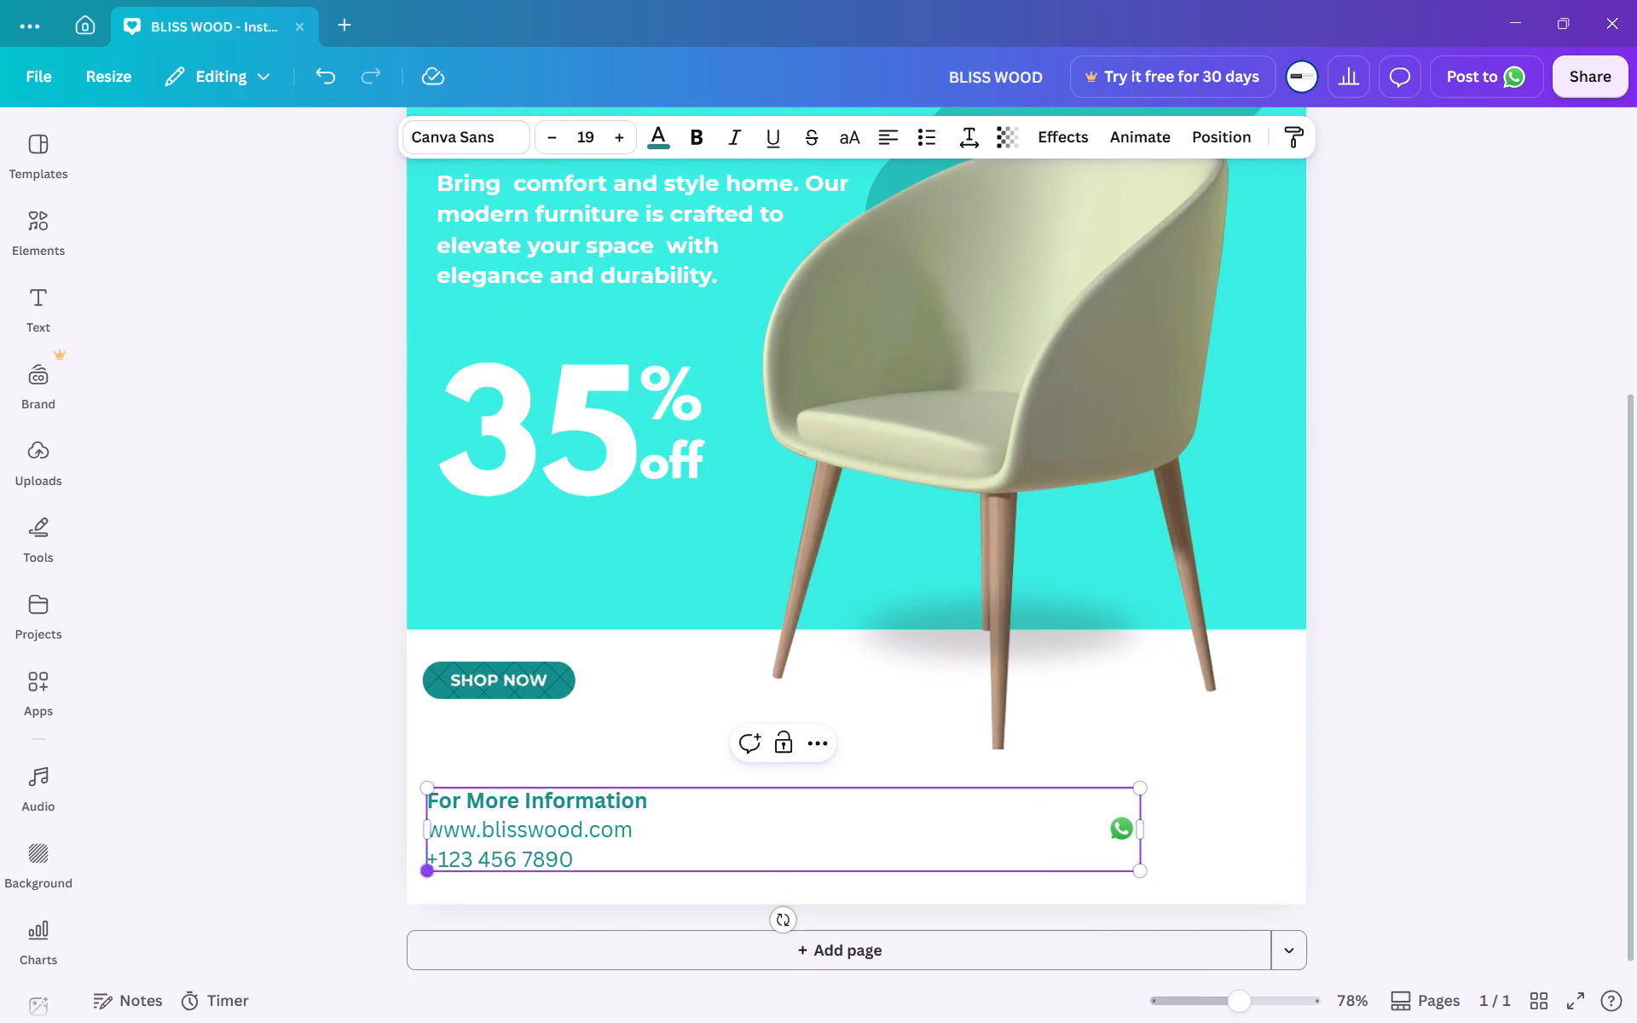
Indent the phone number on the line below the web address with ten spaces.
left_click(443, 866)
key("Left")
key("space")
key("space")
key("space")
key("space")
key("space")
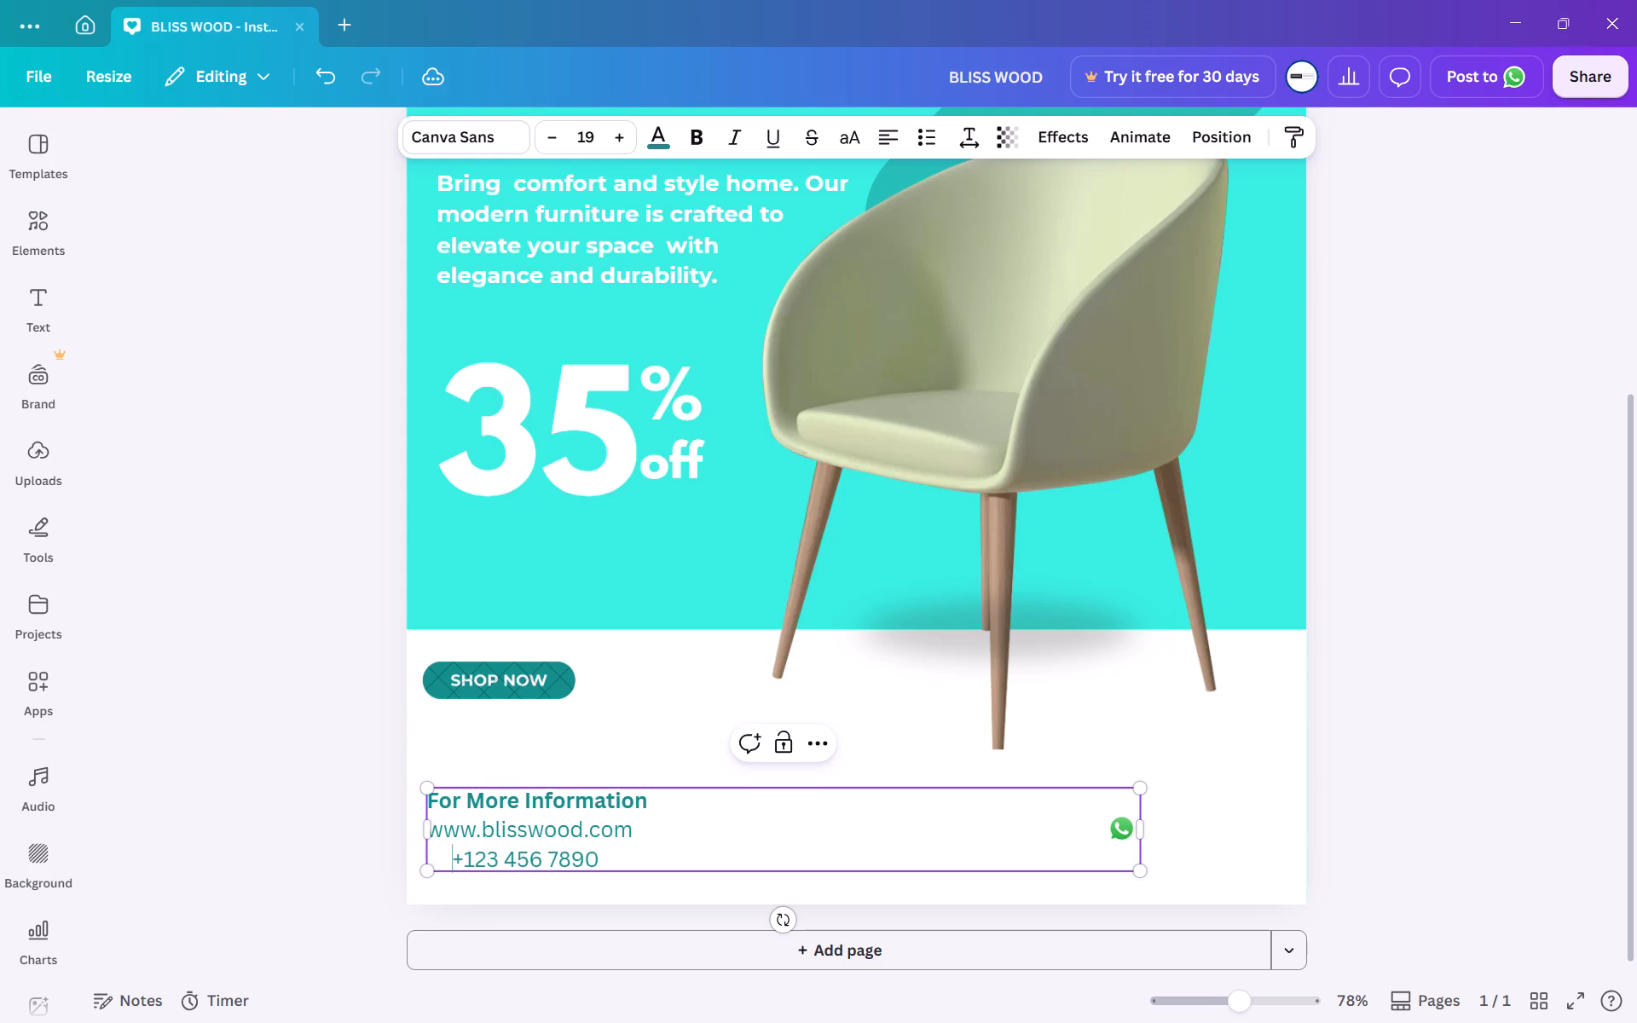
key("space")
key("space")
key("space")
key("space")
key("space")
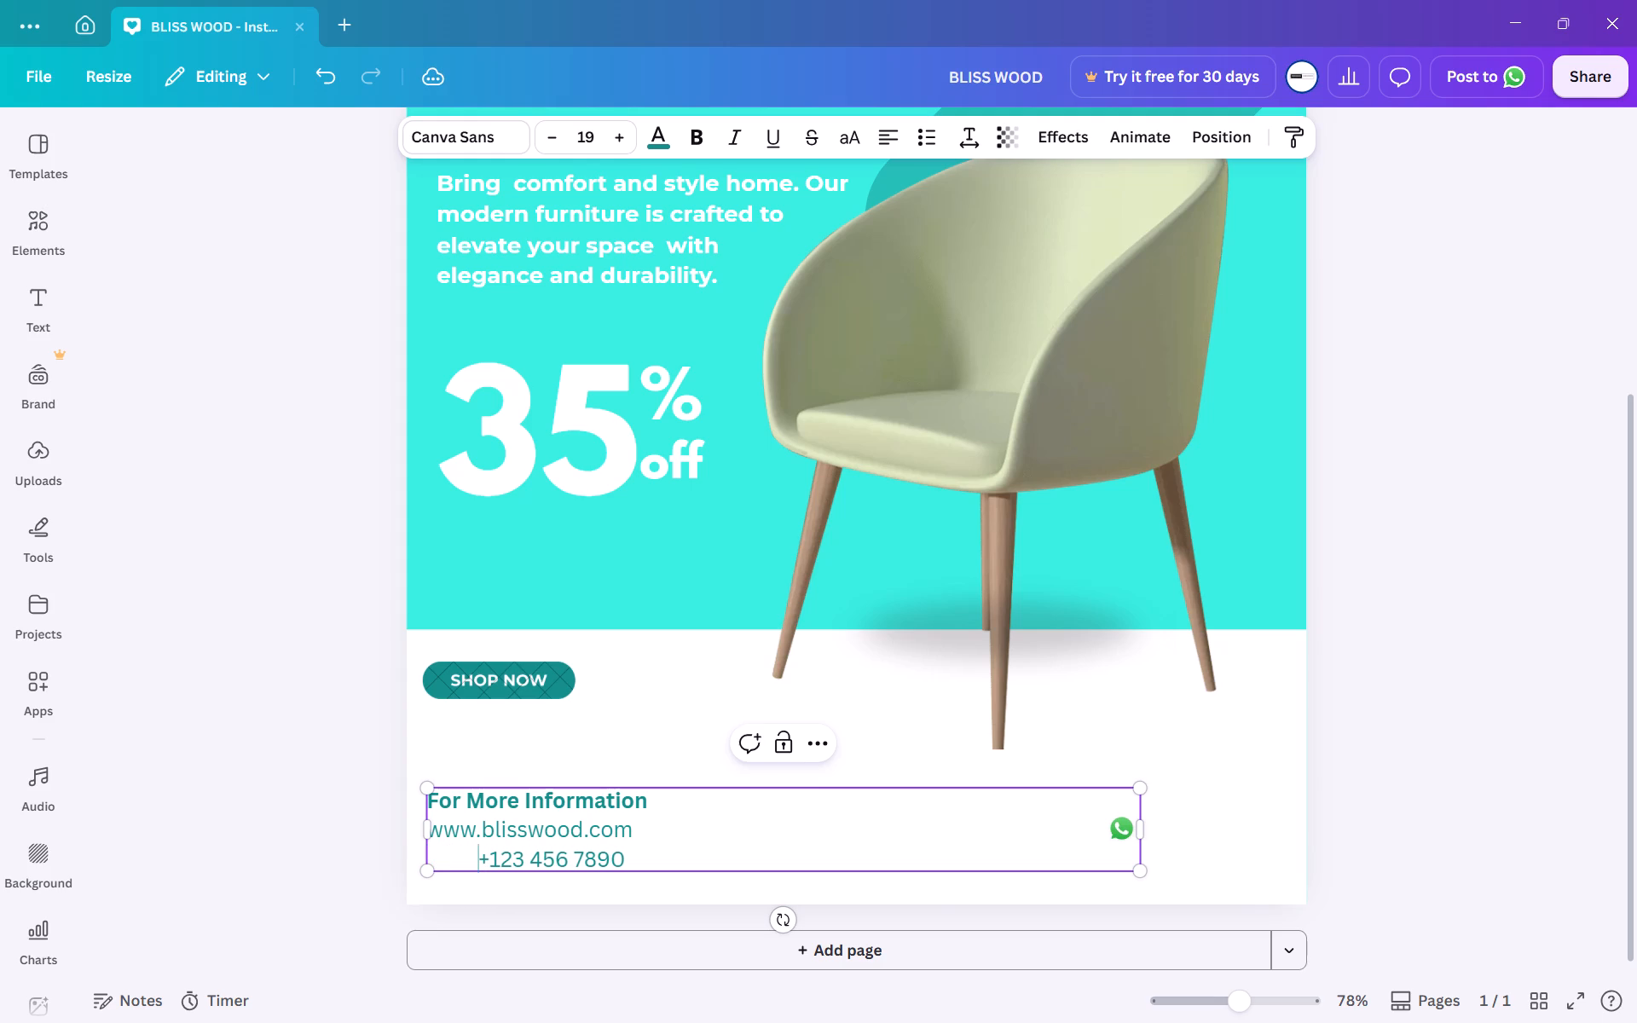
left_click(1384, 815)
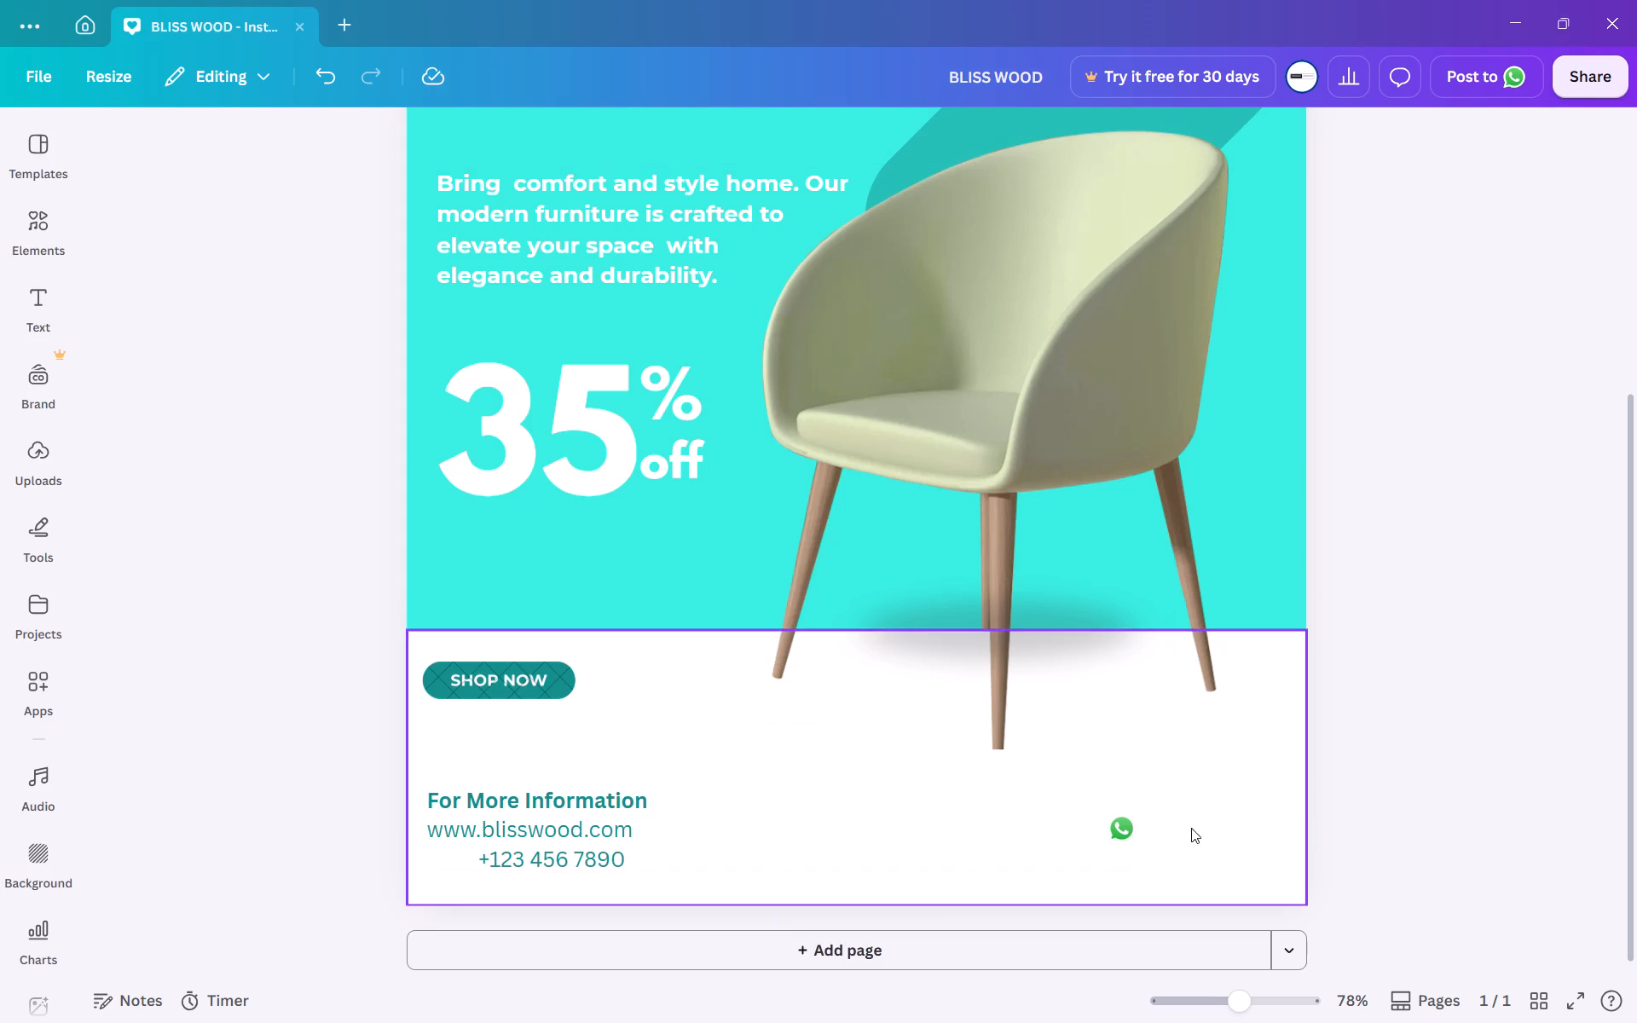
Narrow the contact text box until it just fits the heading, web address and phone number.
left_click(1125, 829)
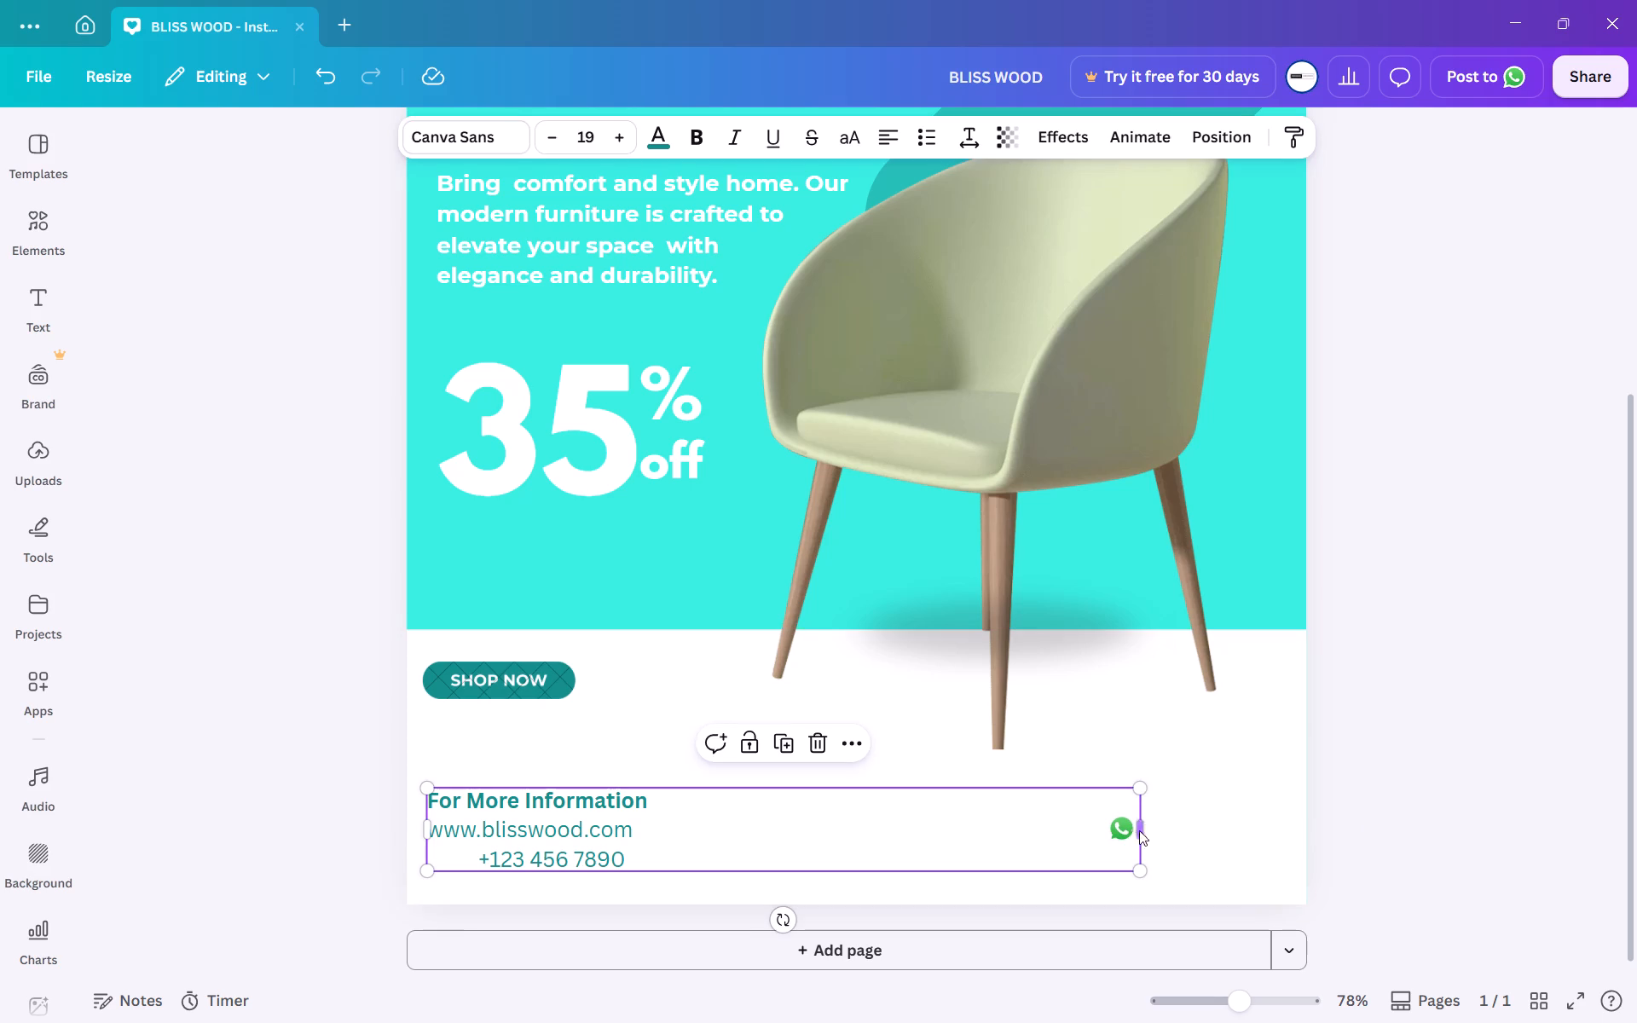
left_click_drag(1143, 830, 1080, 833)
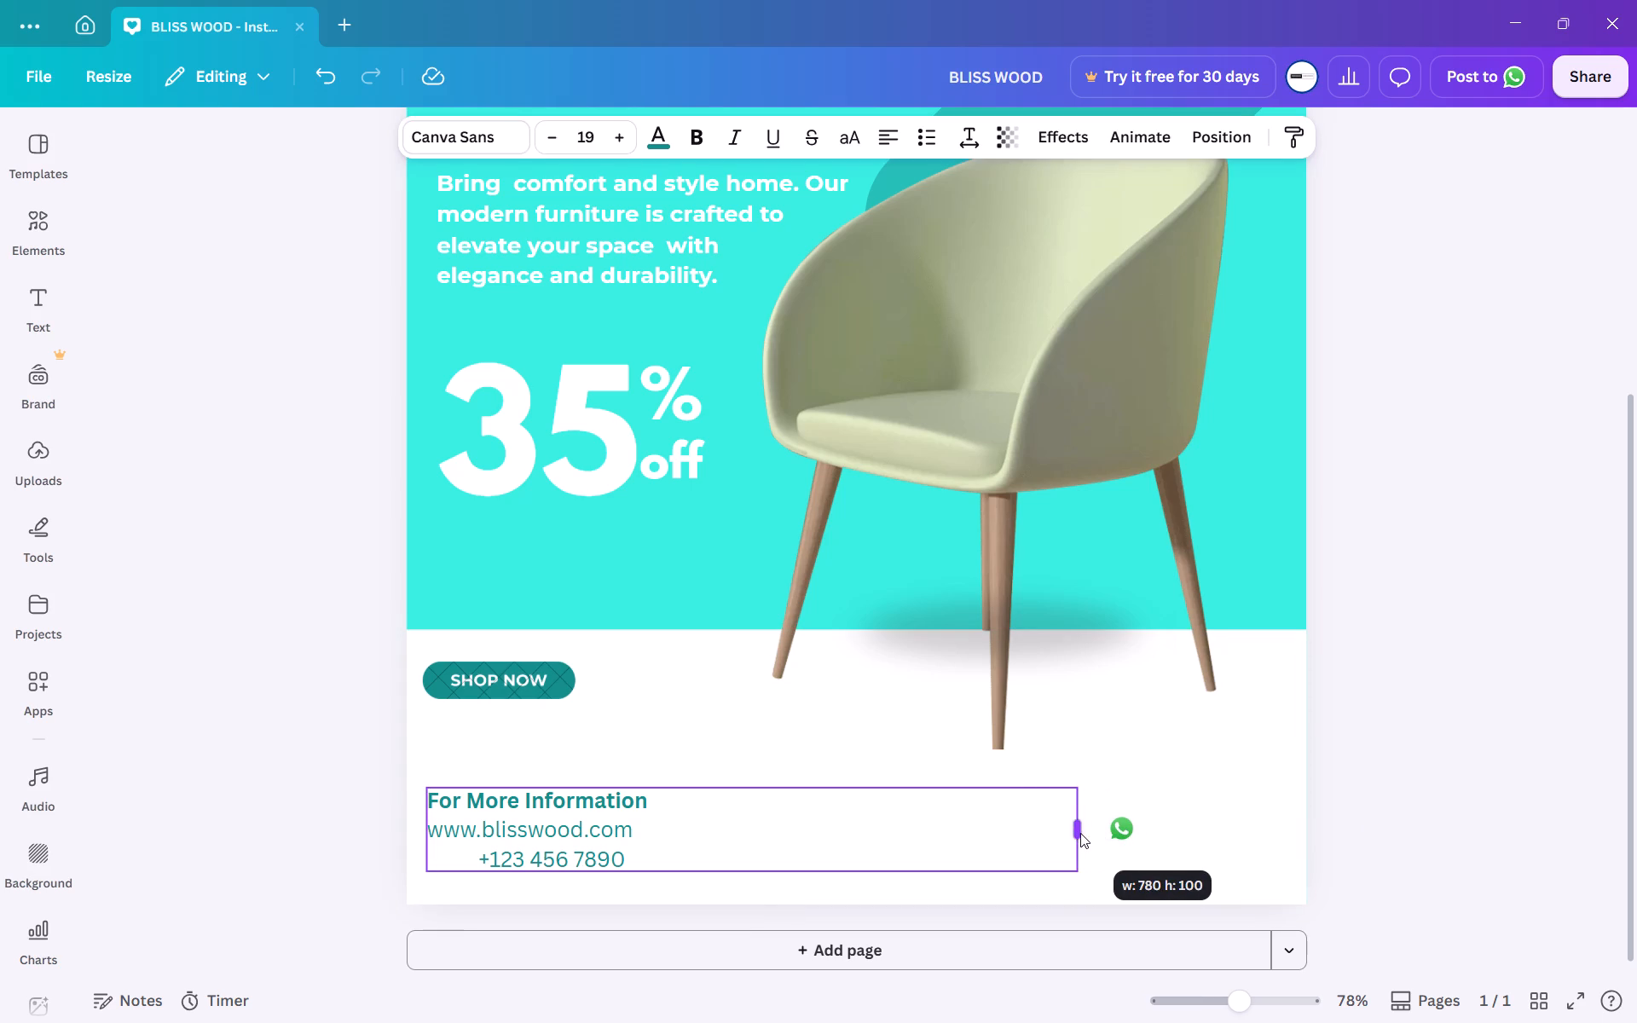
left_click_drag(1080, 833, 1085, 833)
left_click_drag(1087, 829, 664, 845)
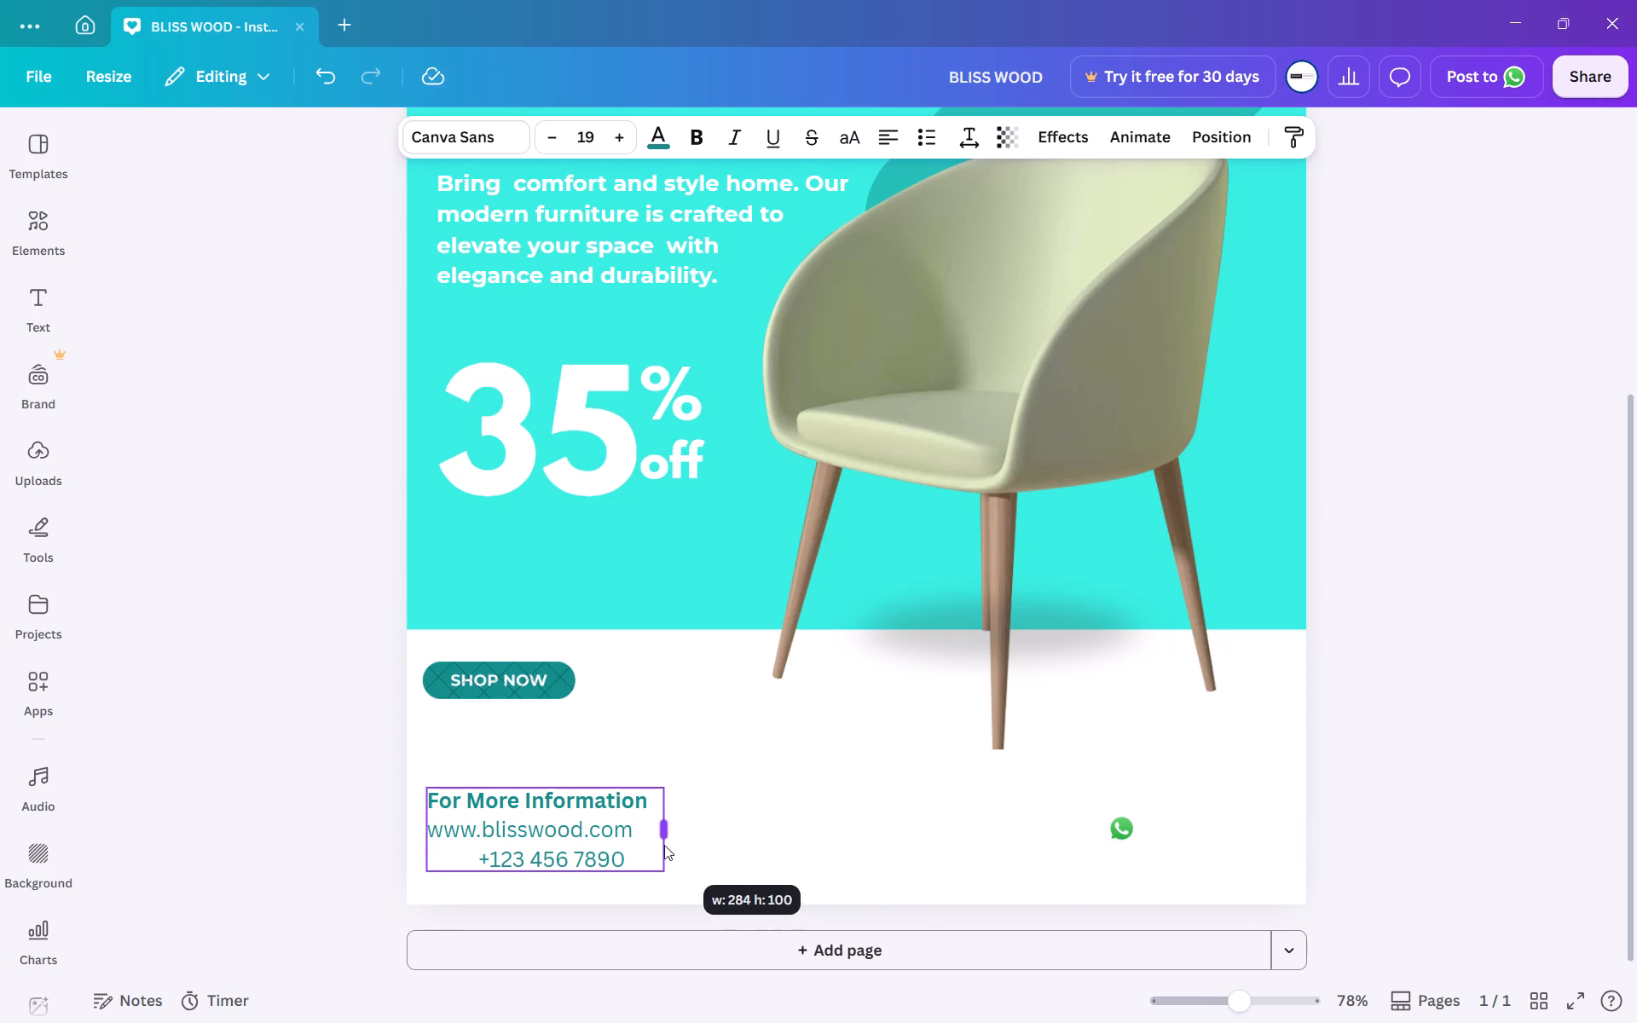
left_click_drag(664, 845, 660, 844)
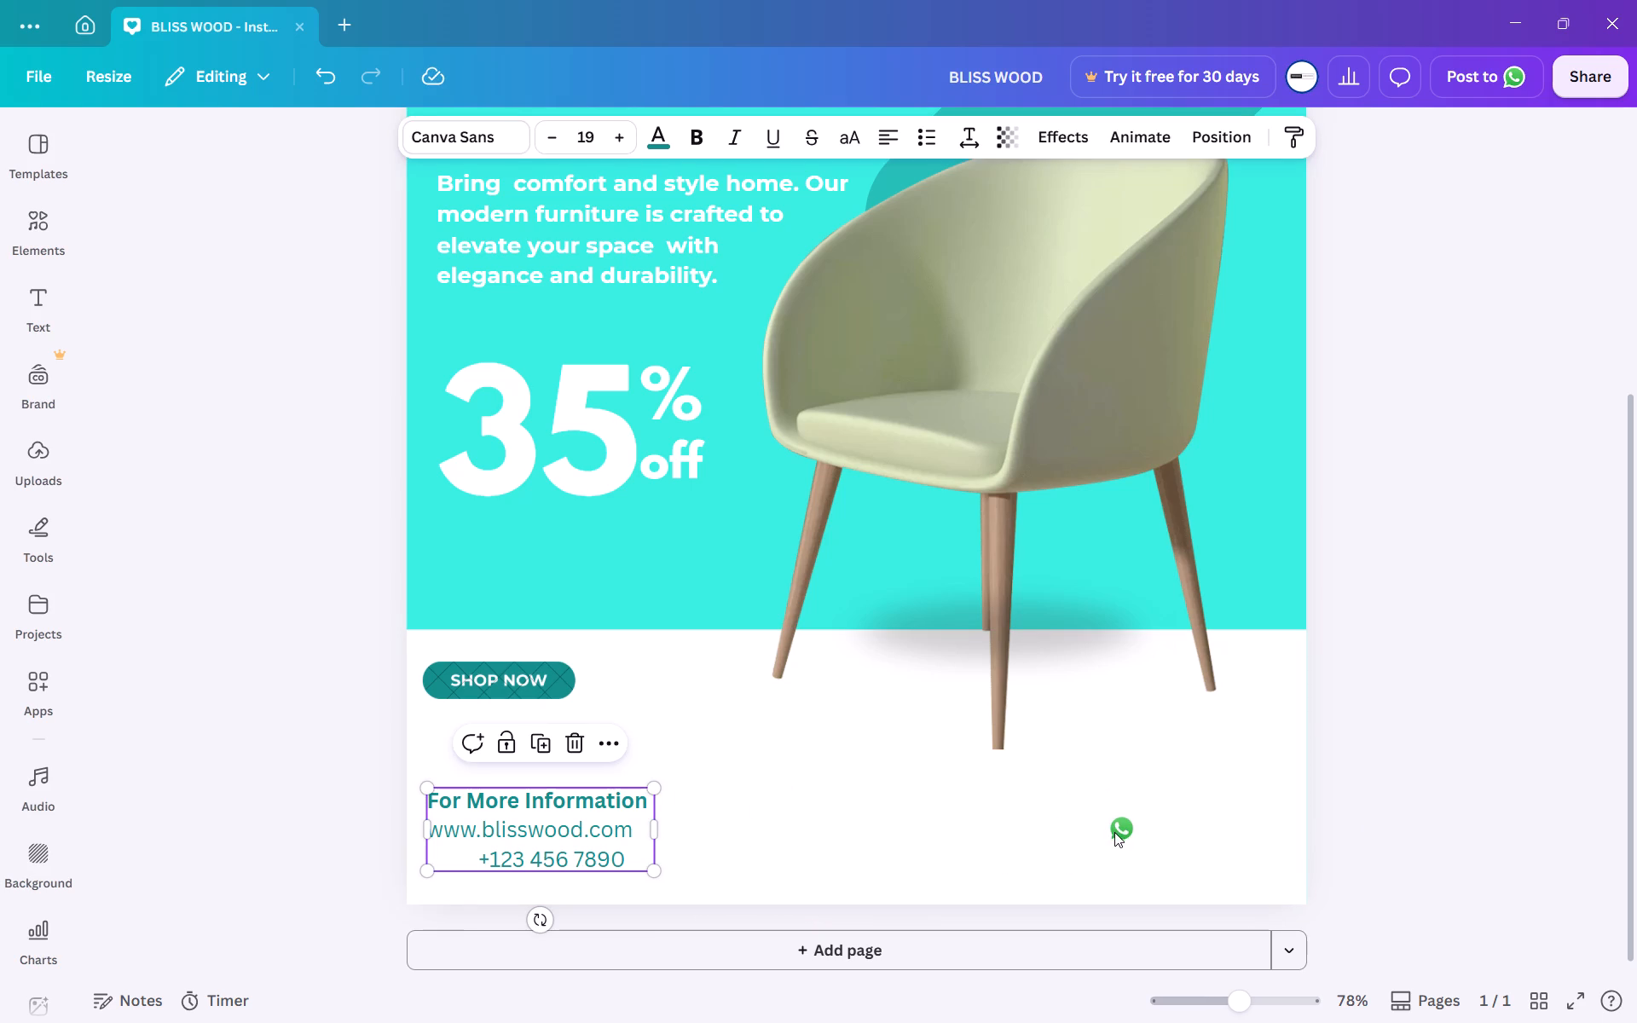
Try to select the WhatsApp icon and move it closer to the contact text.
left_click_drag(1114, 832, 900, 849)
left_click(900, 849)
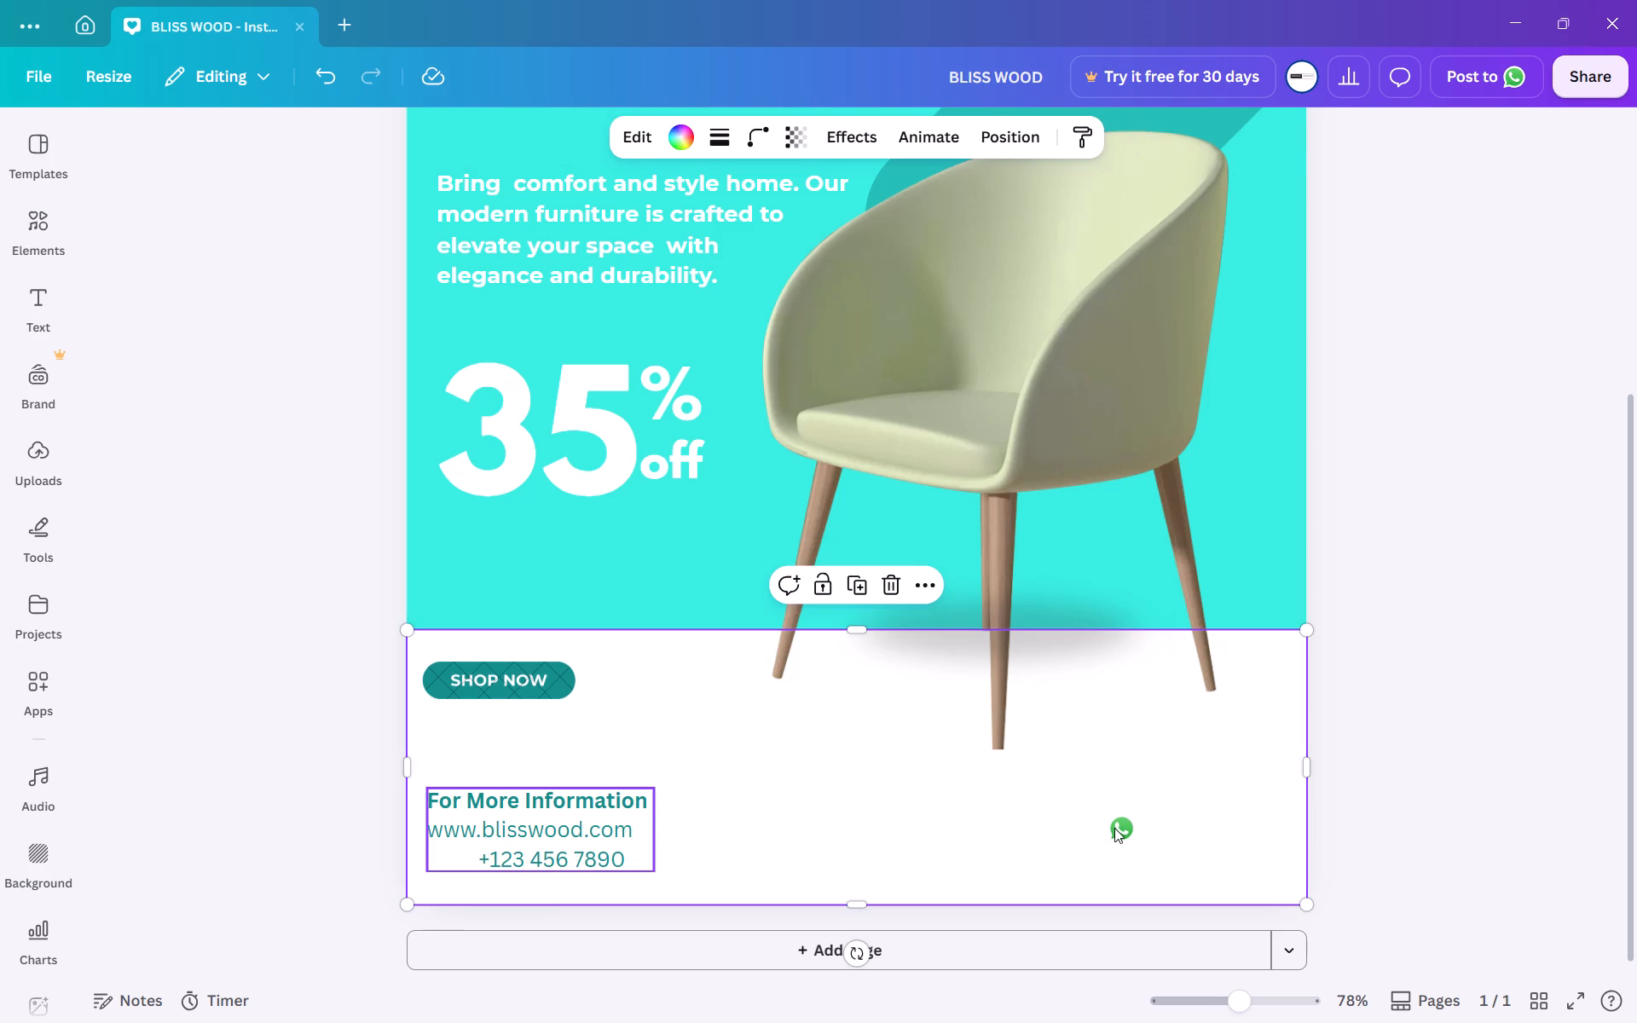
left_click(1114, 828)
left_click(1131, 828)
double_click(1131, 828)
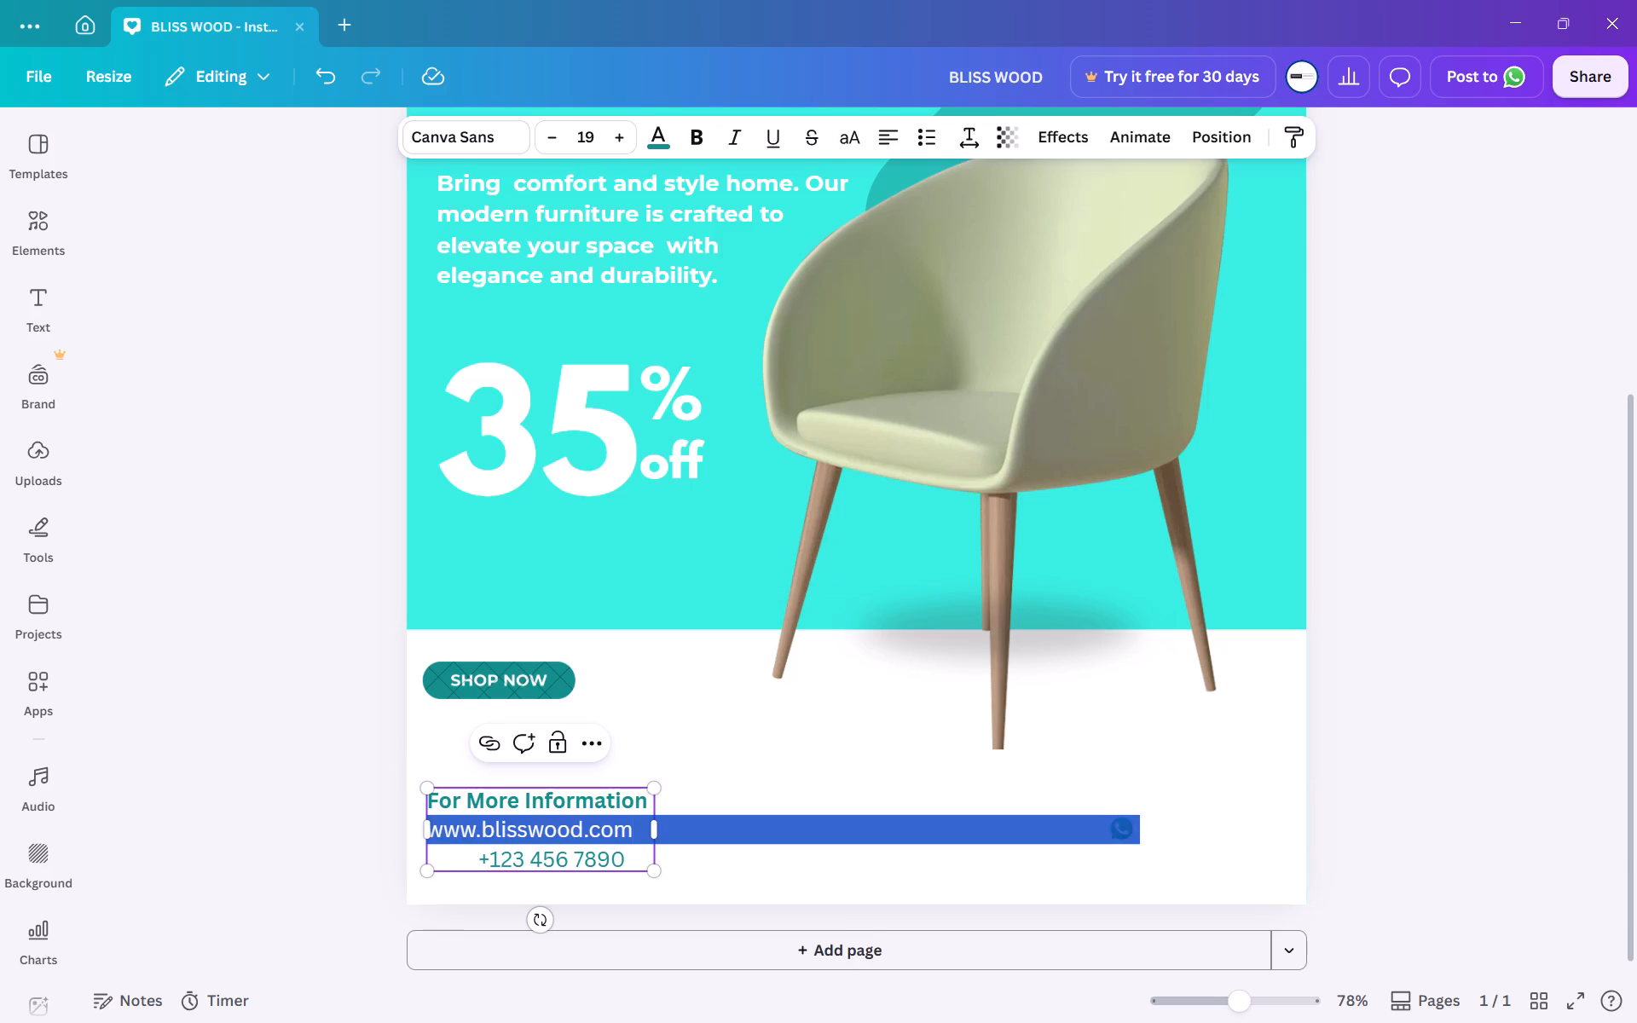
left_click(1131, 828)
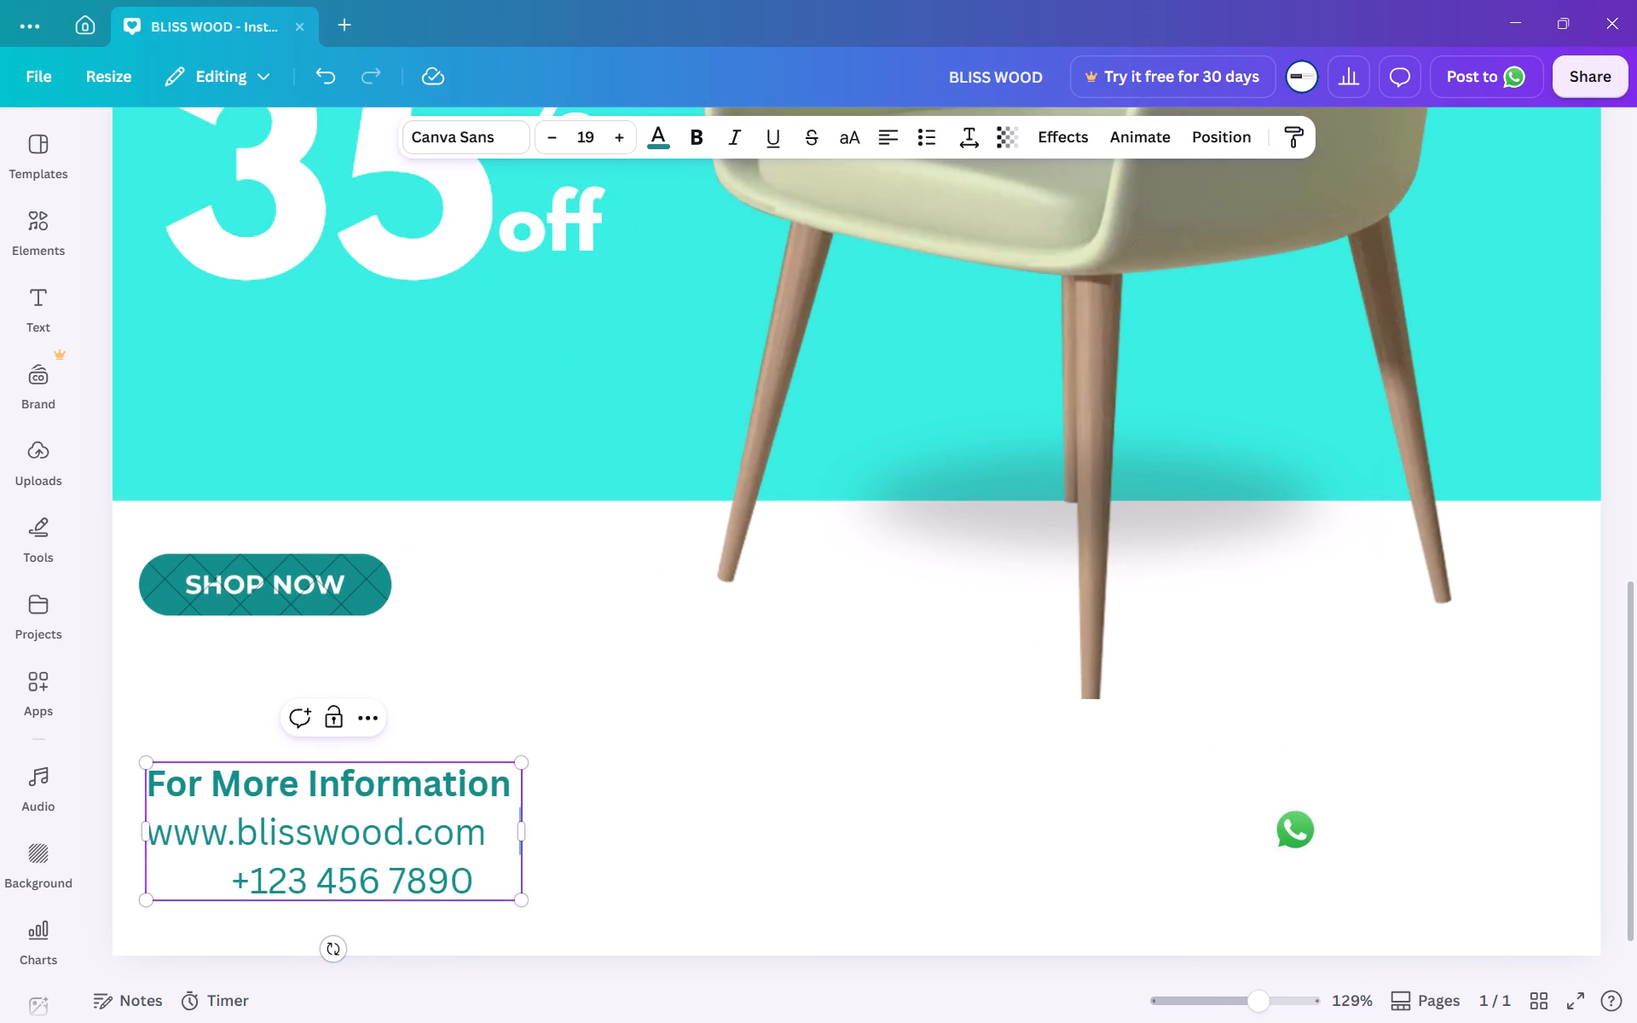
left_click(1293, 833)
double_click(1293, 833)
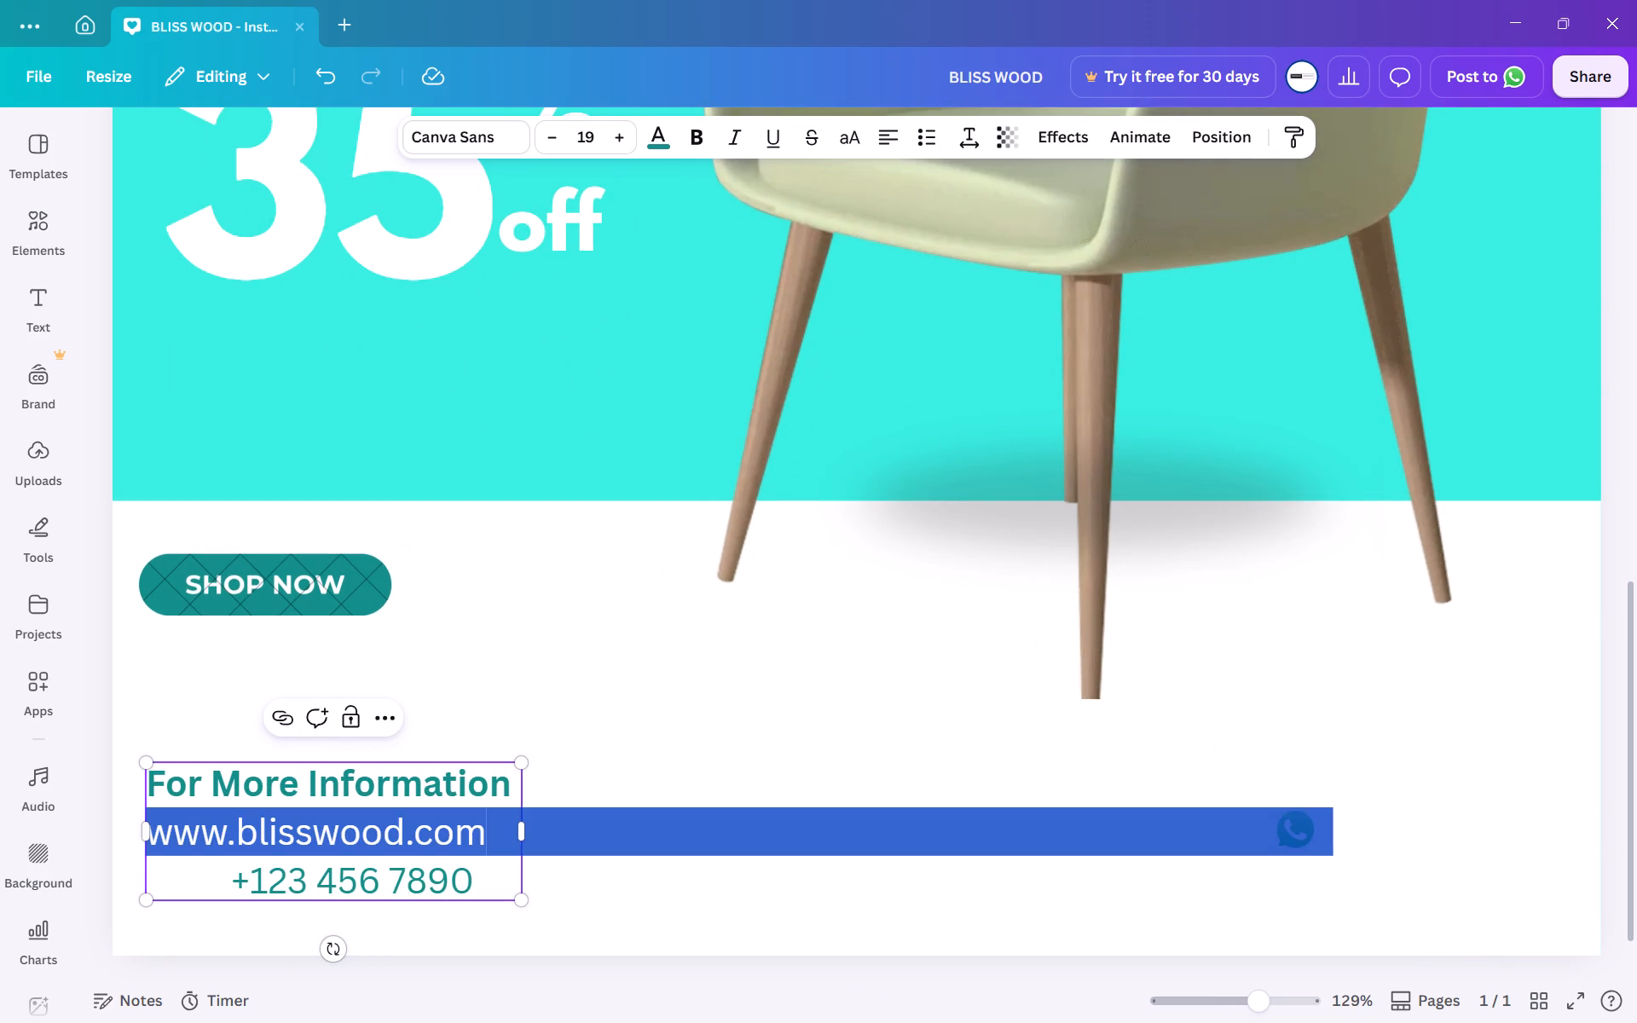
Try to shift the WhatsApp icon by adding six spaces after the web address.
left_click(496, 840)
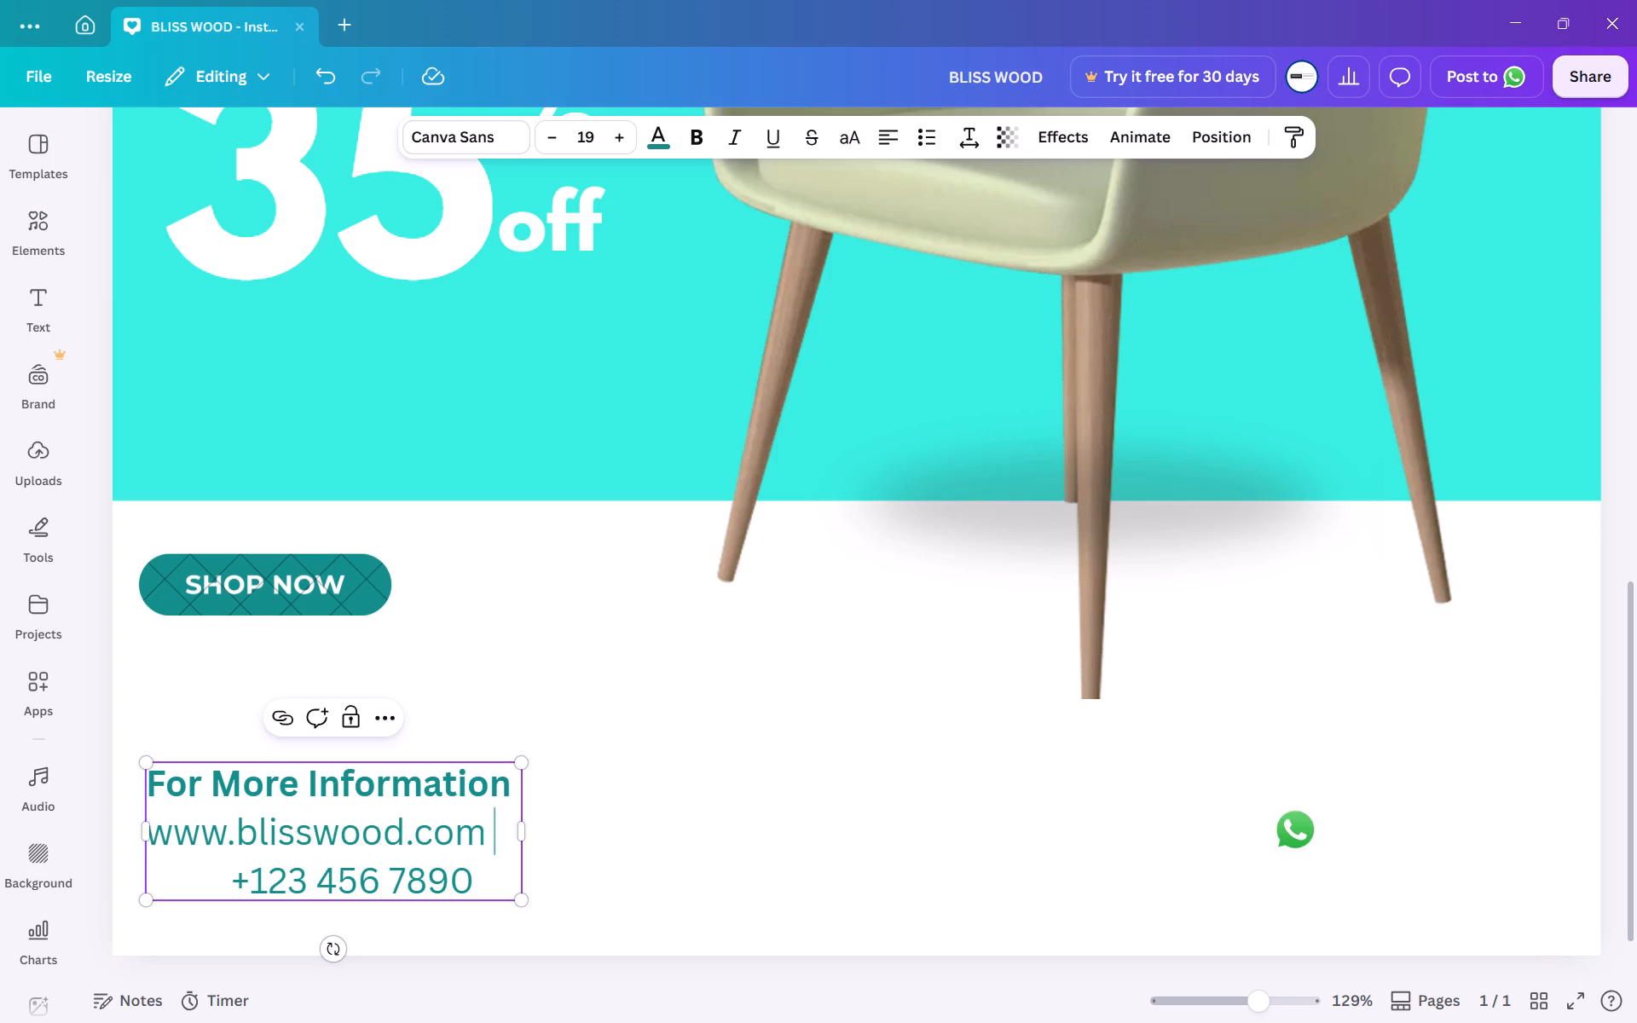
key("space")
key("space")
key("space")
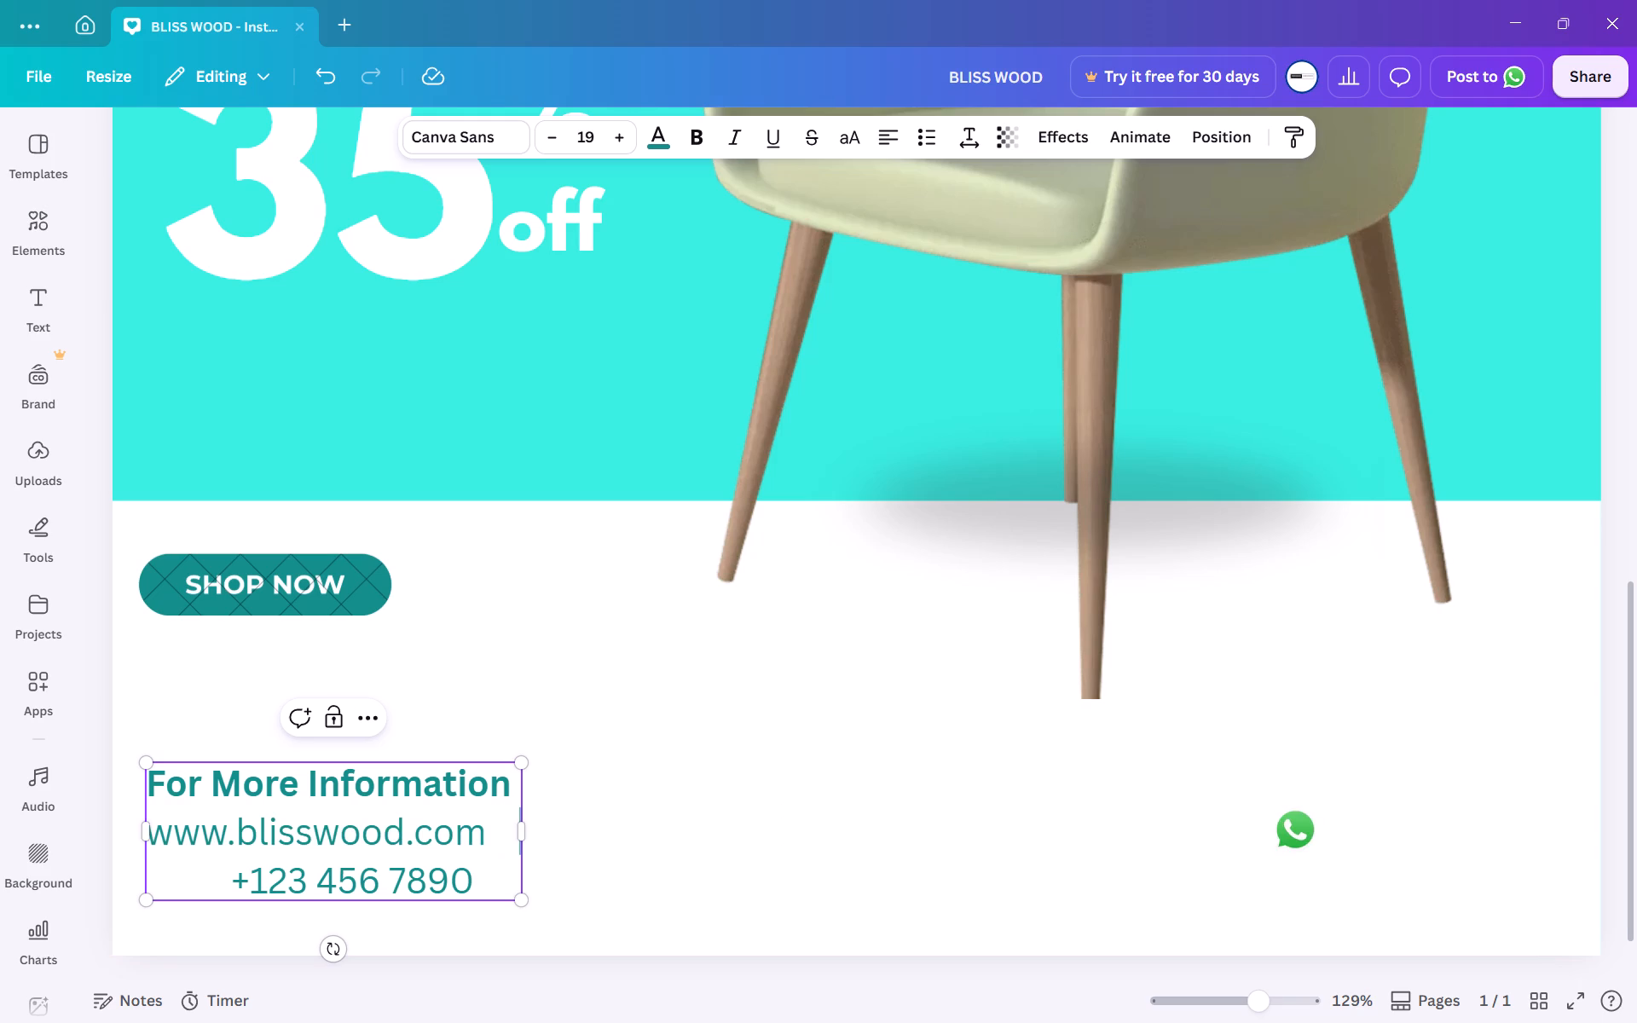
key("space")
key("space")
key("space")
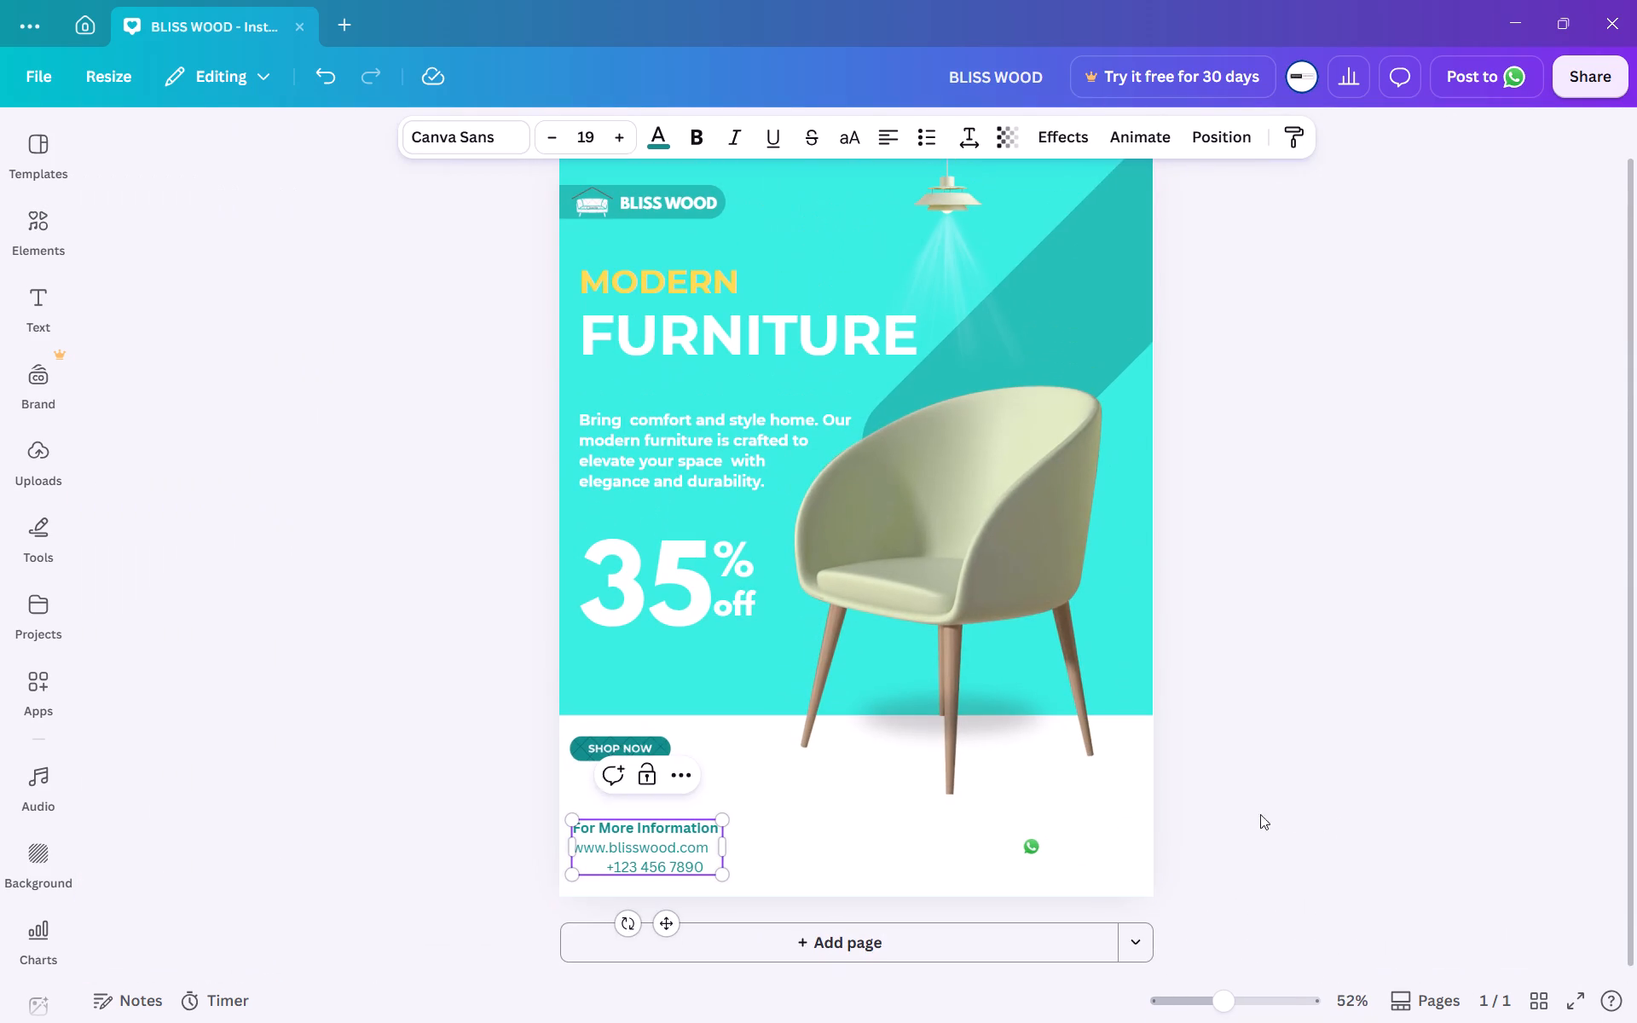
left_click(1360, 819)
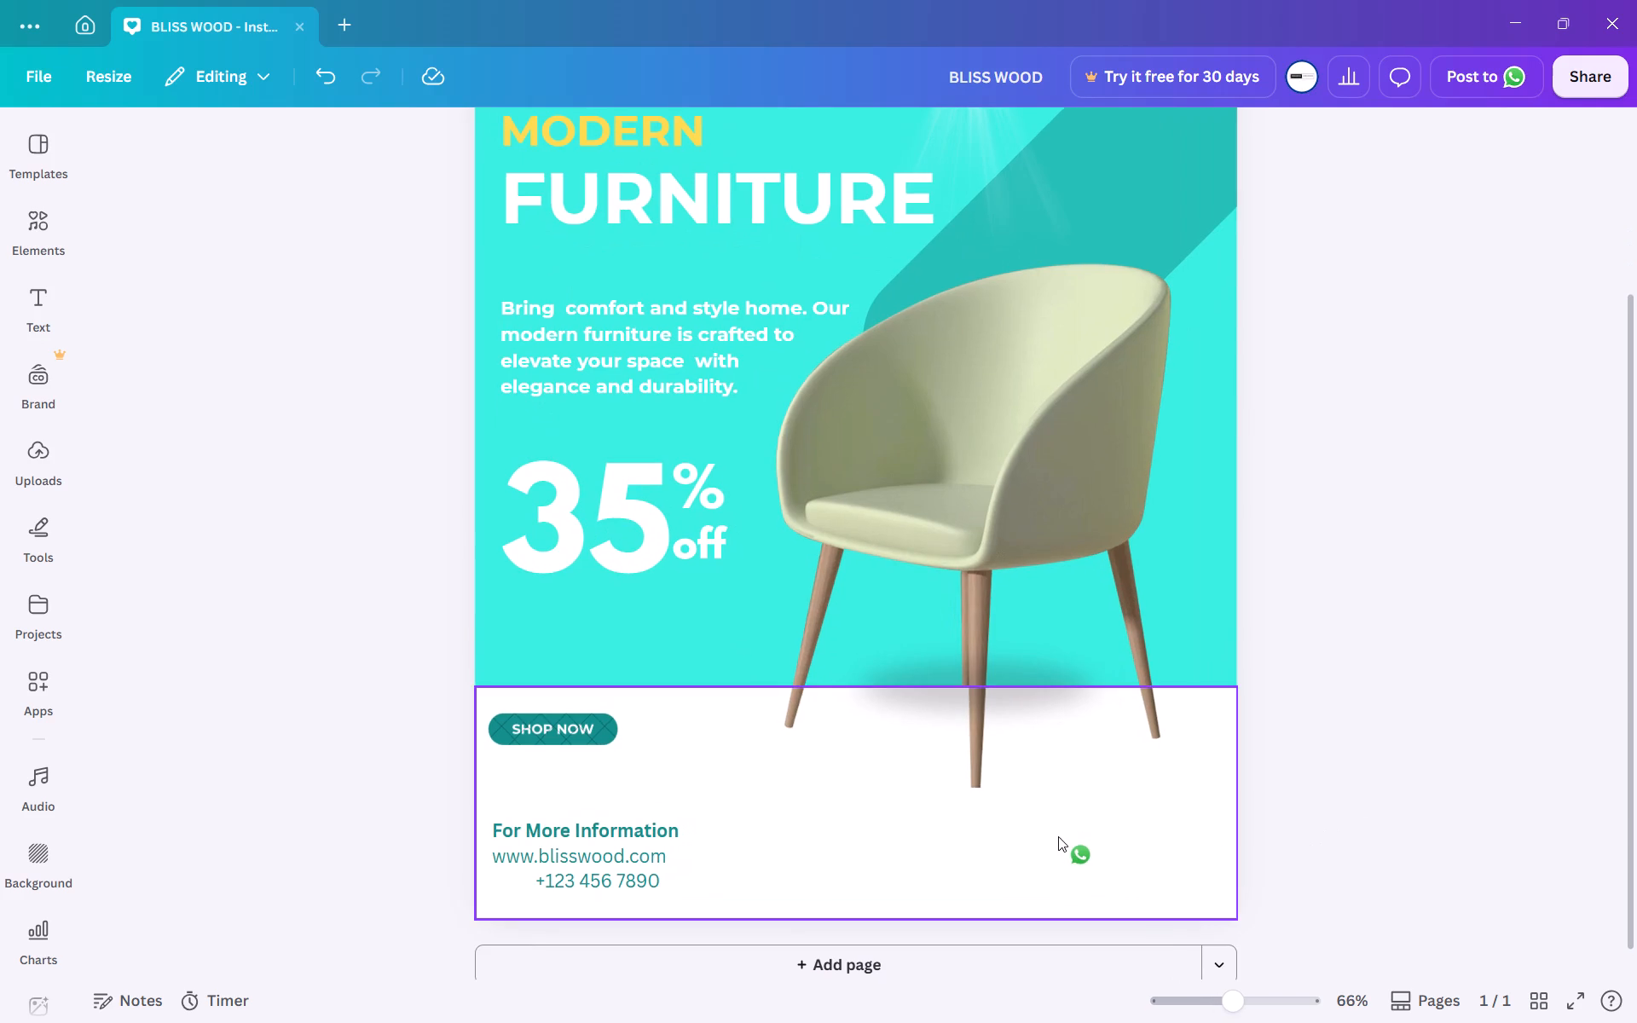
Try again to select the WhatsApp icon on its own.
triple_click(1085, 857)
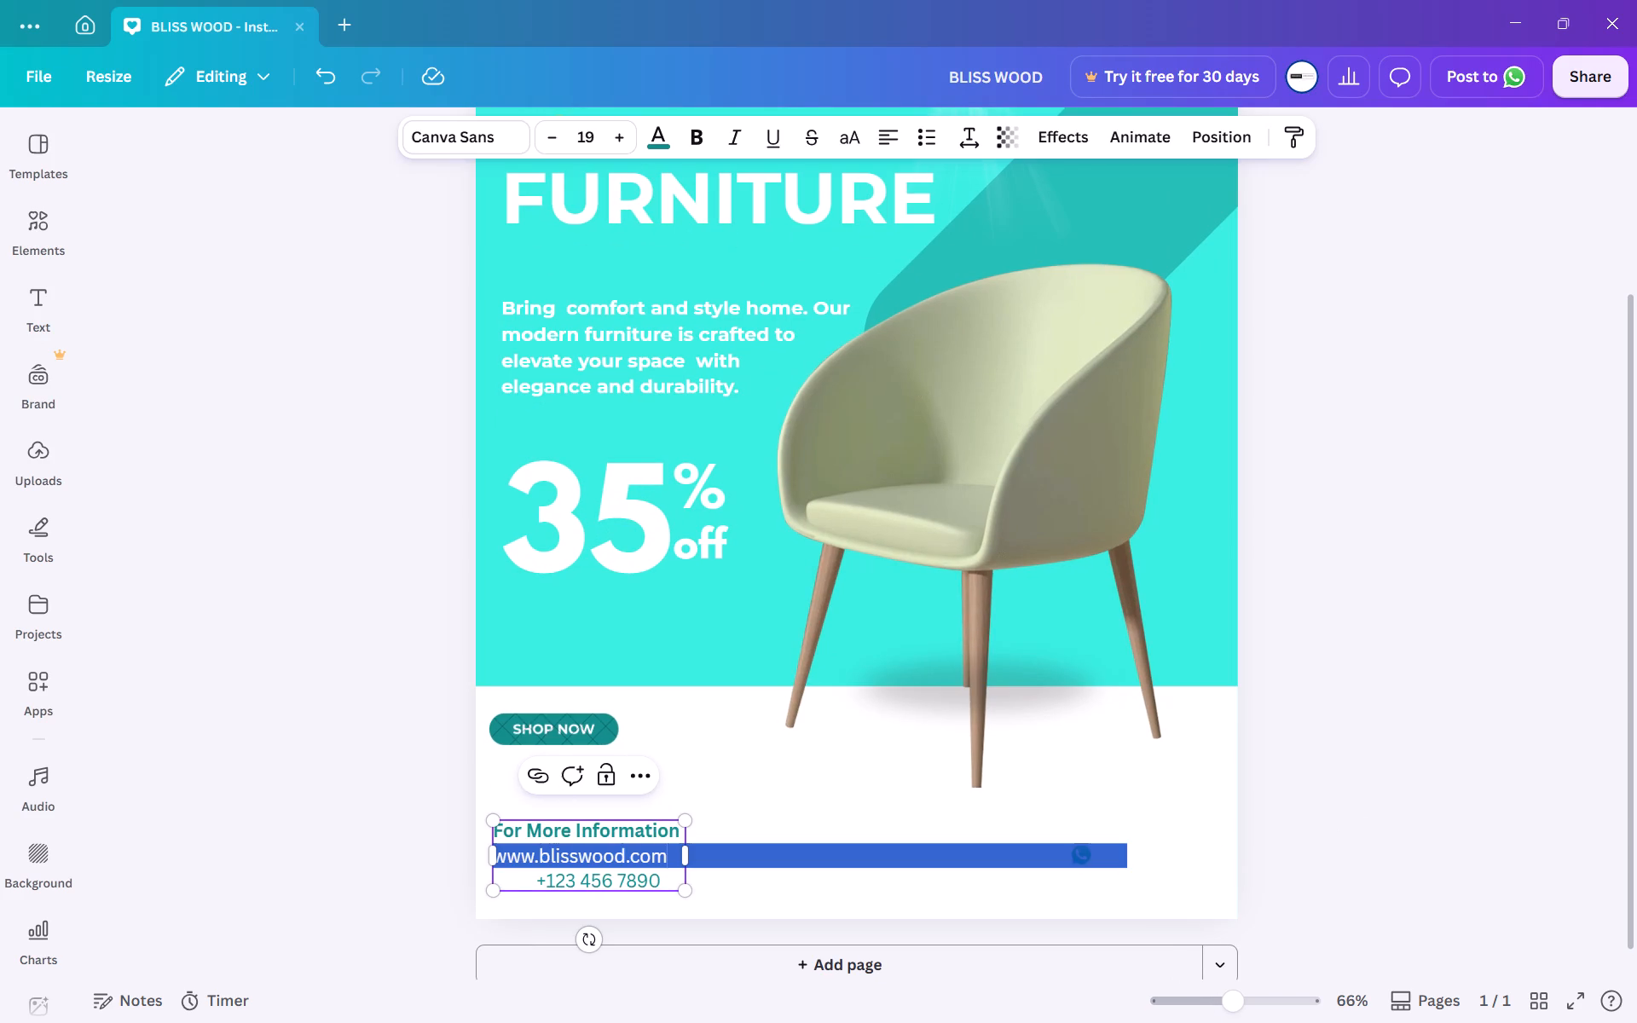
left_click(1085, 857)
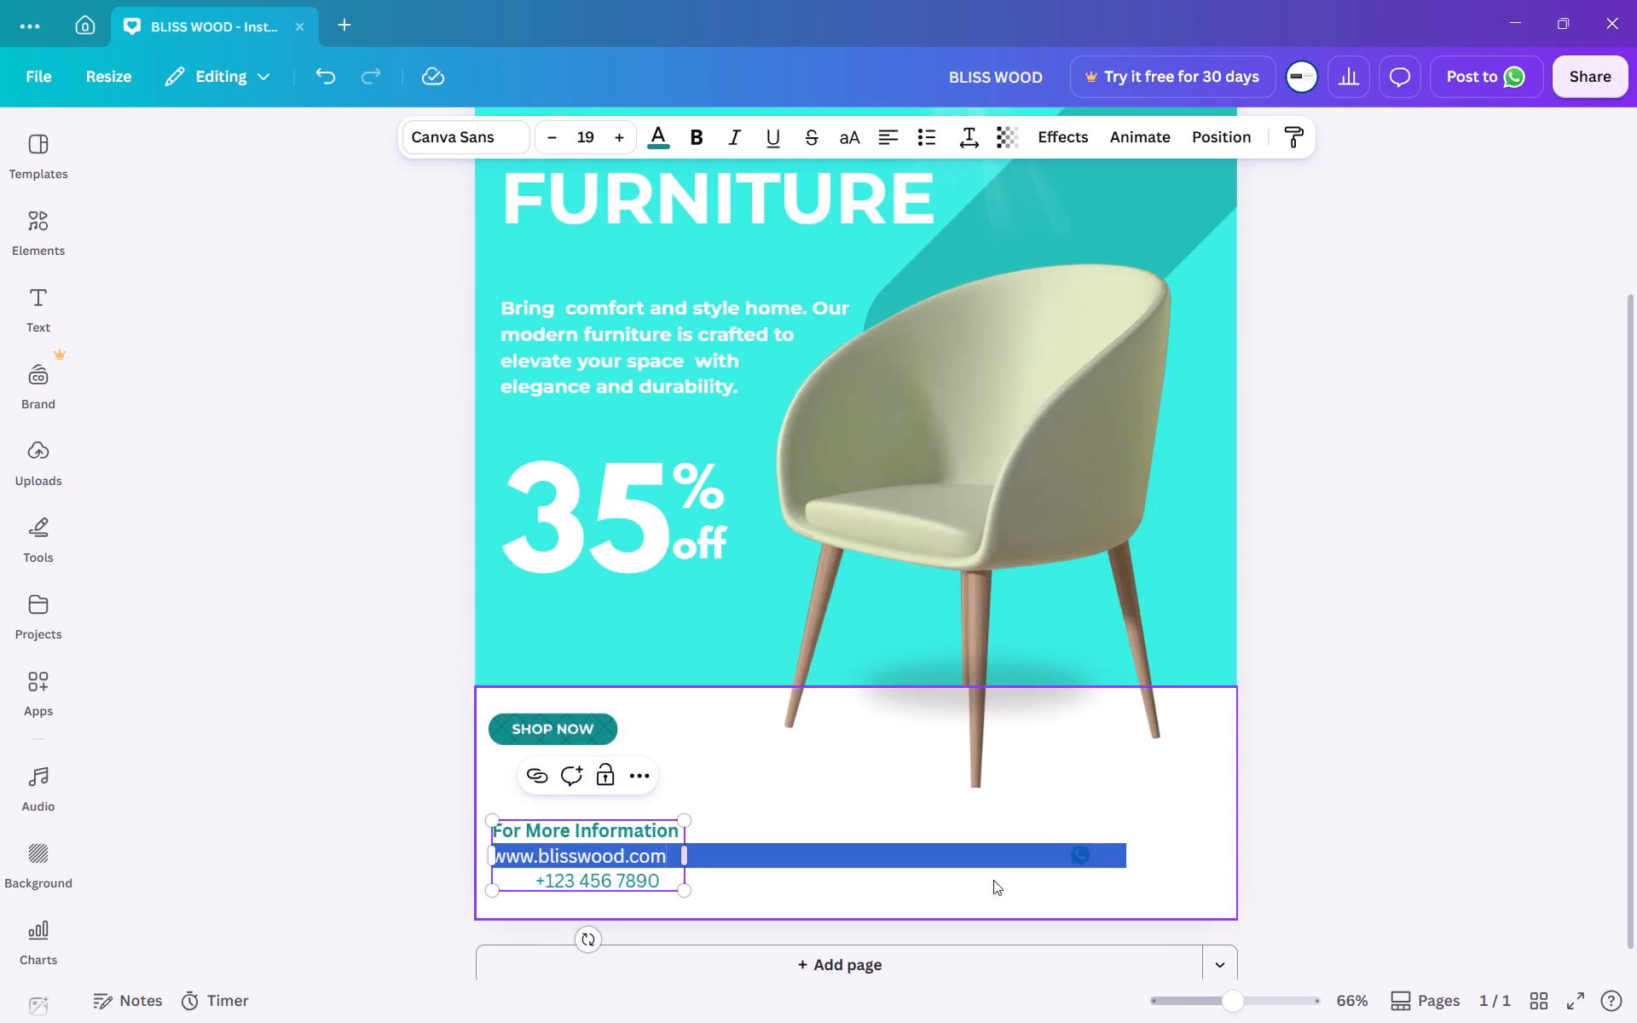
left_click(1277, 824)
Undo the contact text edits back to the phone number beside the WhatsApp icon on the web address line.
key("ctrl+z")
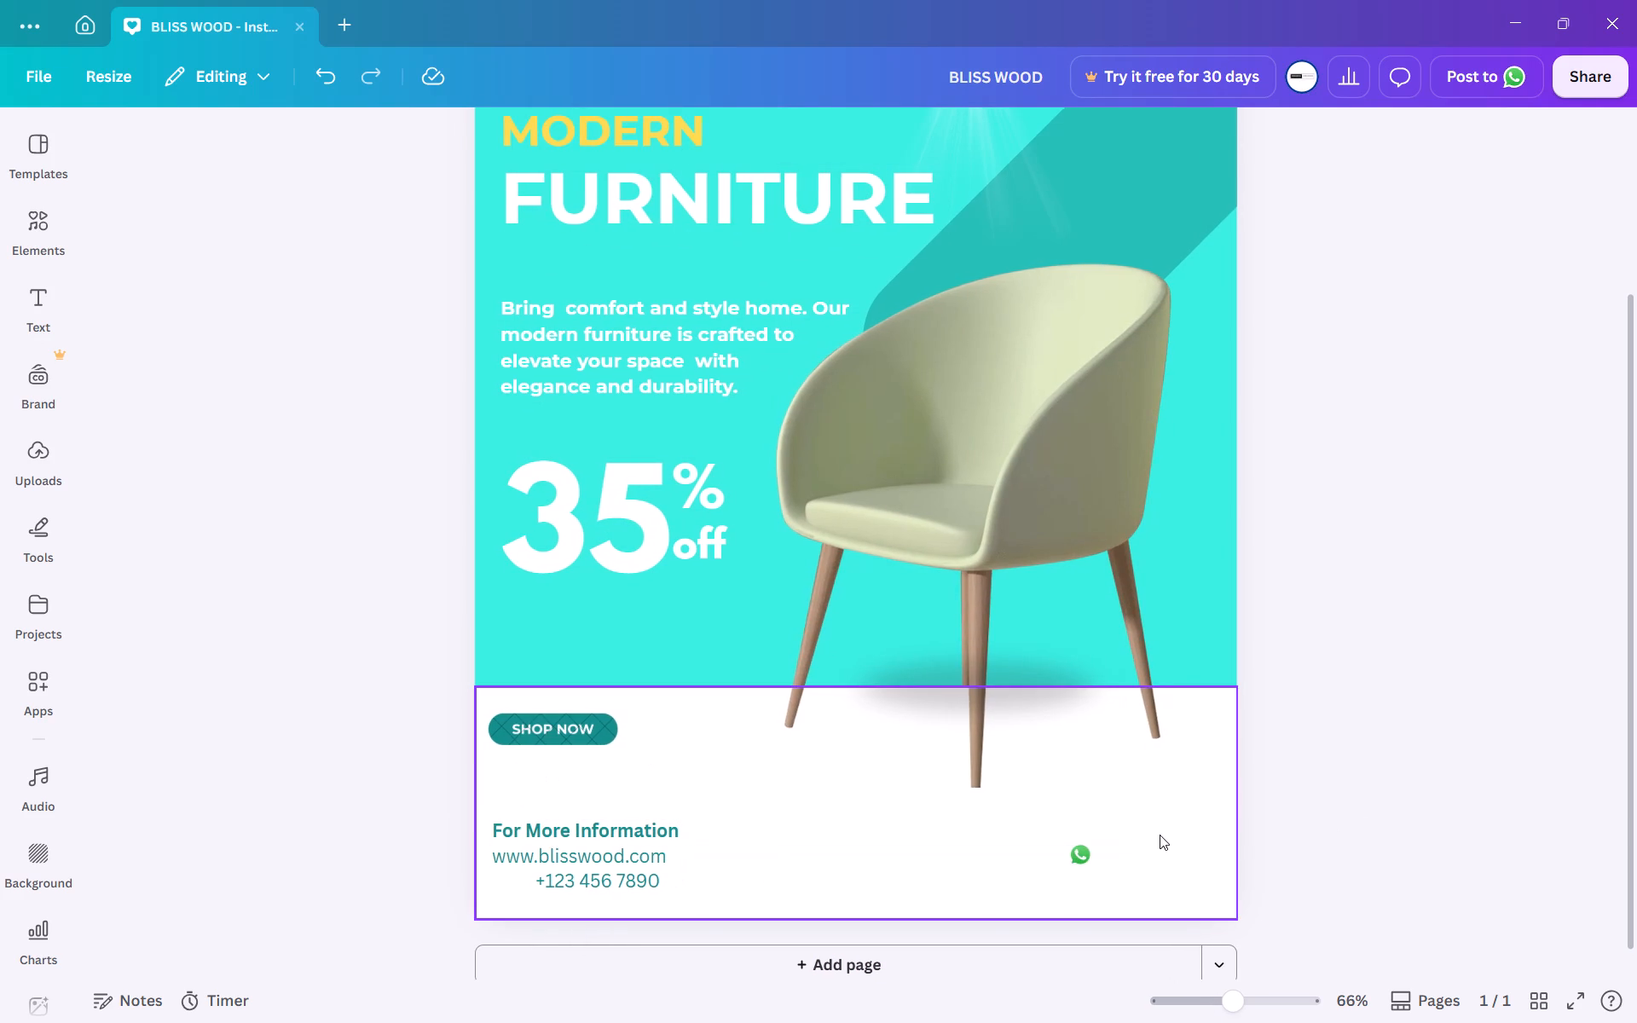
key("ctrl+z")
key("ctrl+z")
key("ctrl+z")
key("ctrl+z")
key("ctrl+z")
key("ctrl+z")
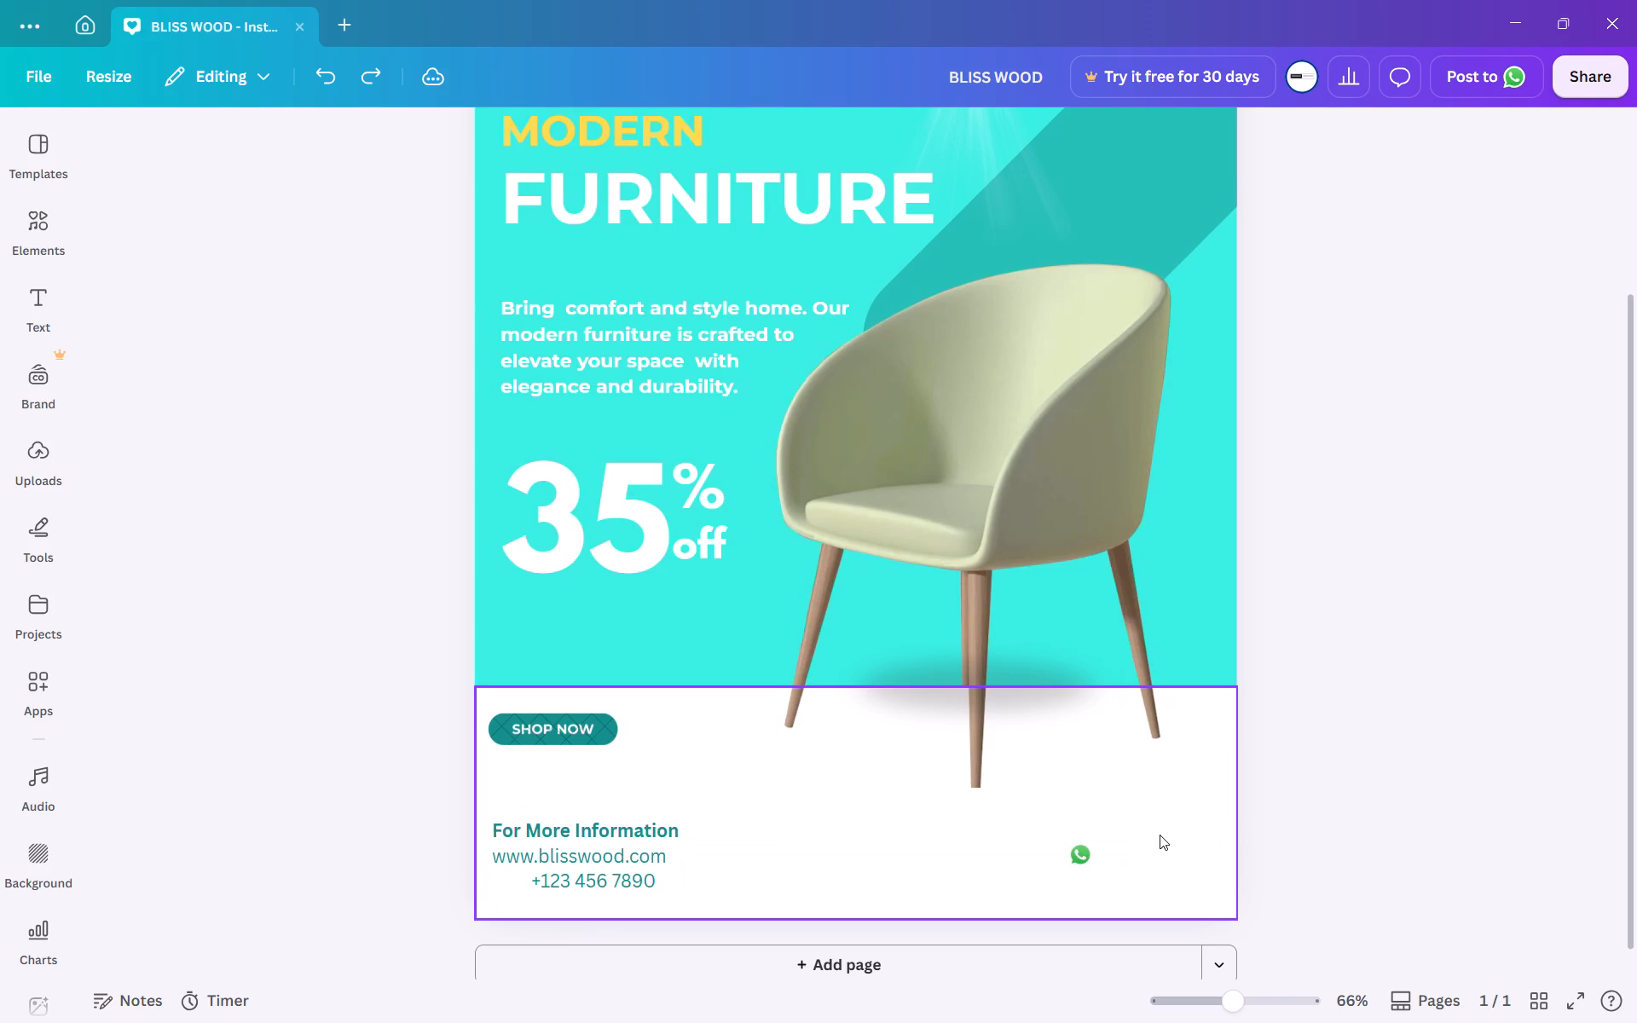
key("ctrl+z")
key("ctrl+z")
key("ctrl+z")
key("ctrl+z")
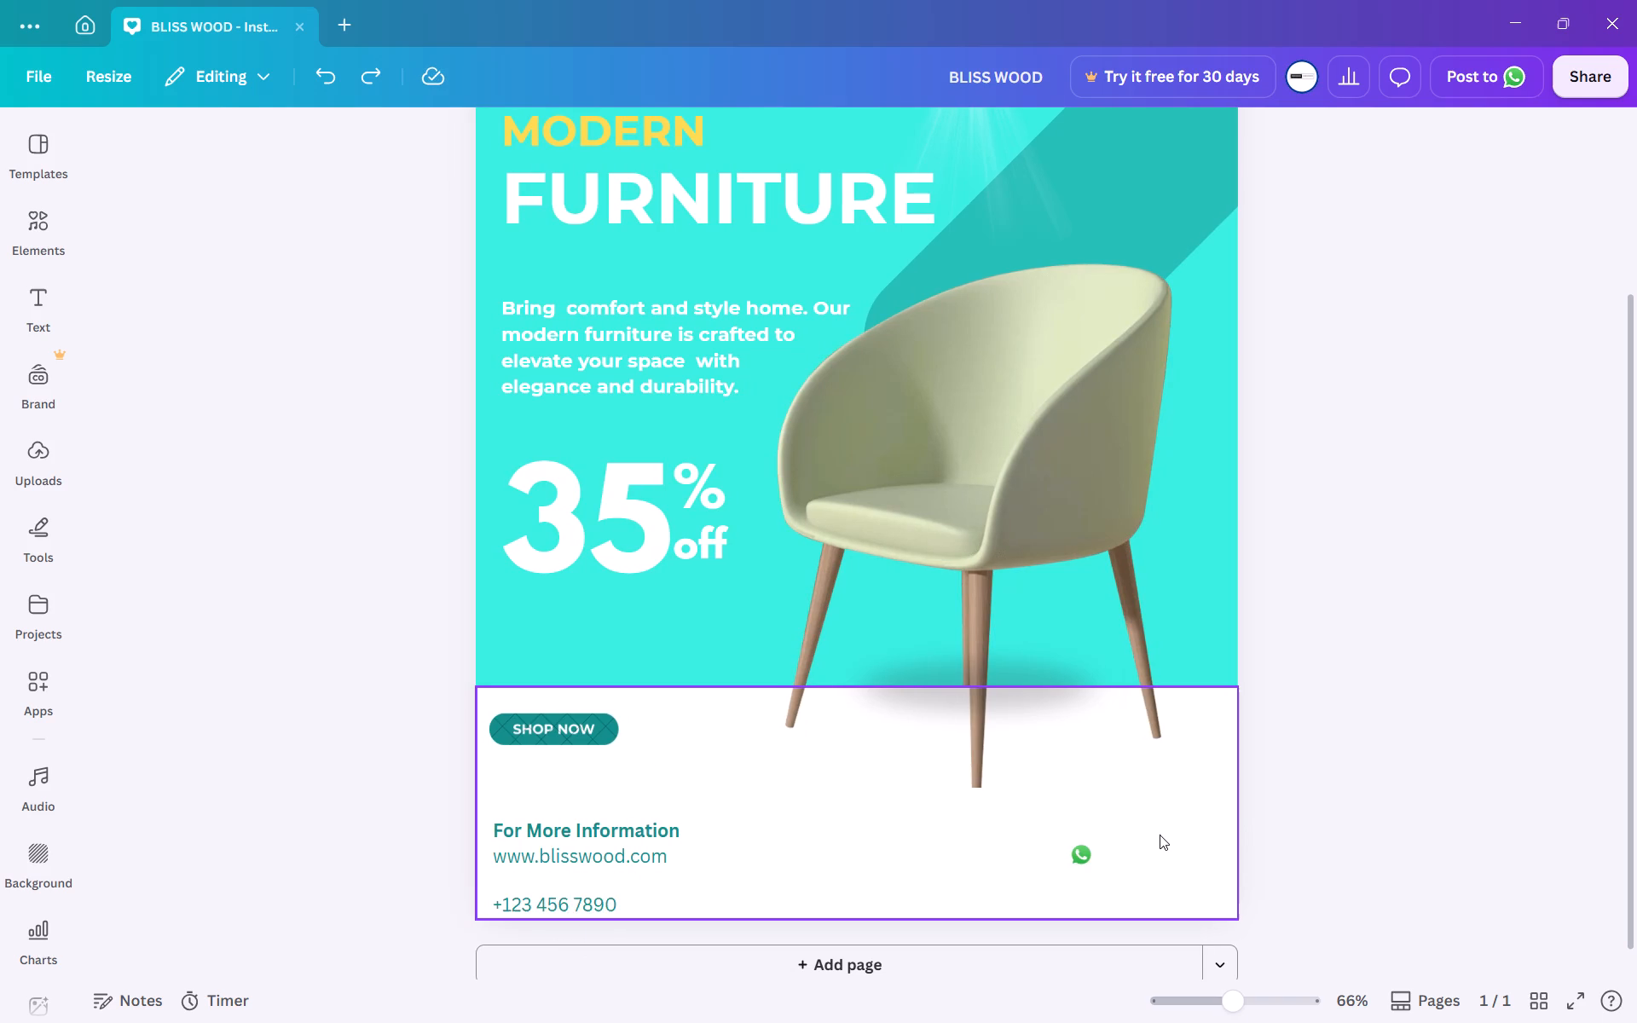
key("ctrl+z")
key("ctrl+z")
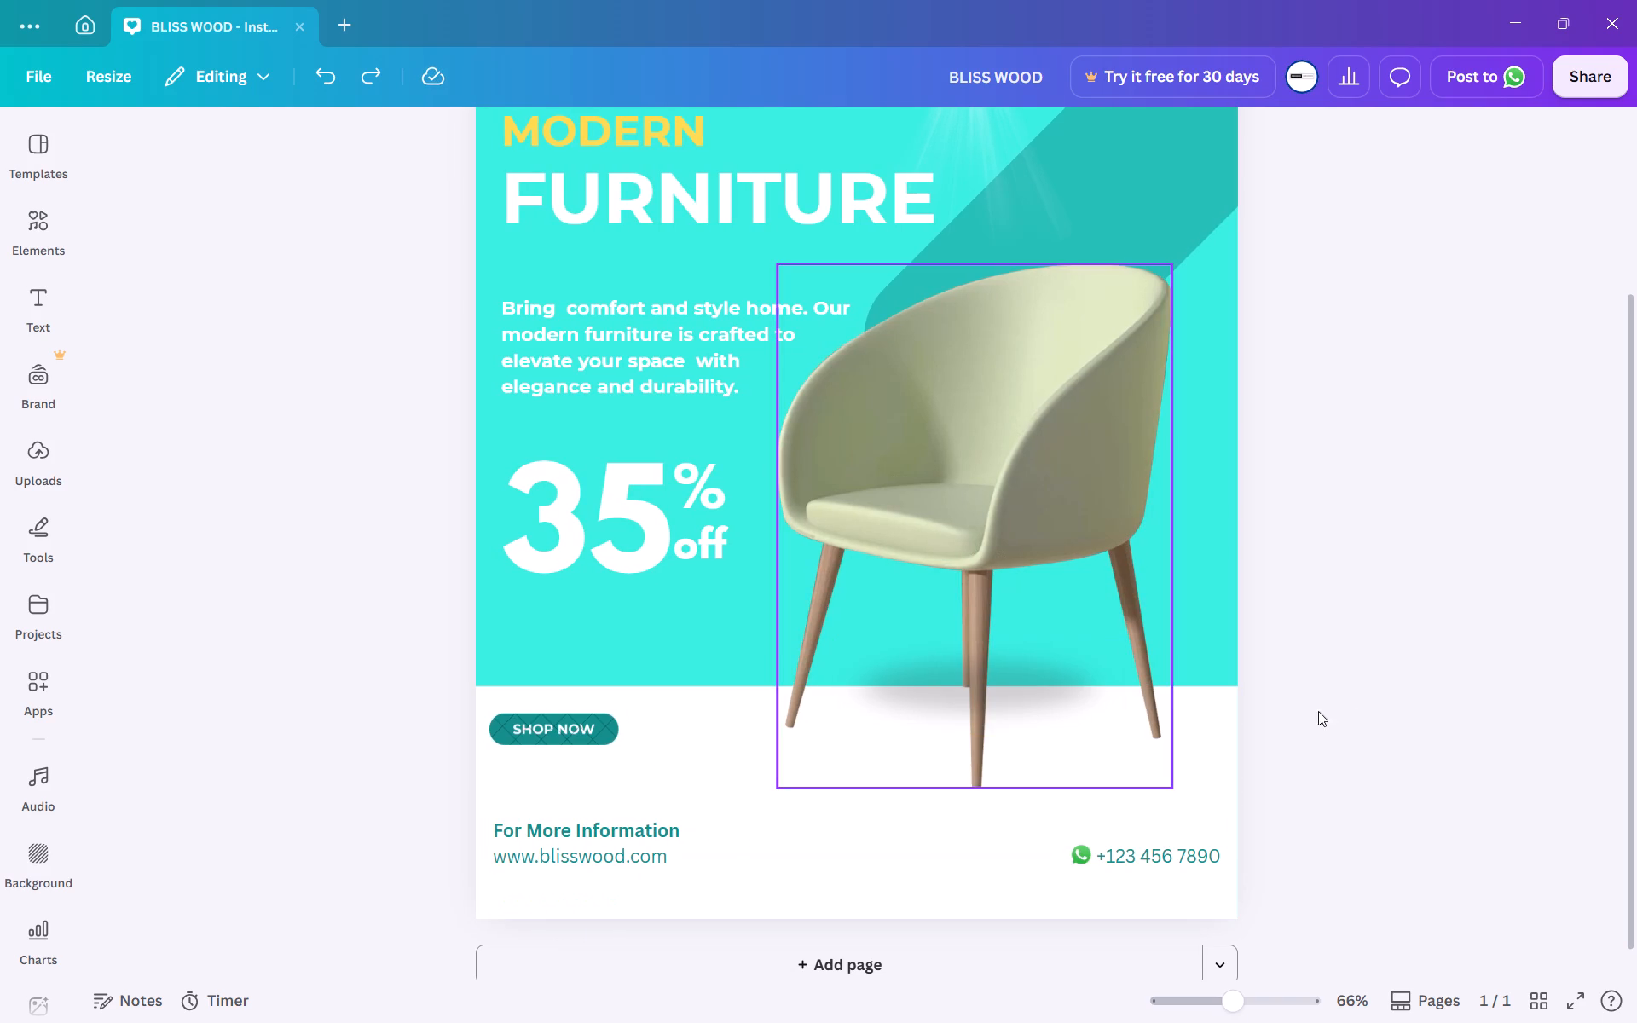
Examine the contact line and the overall layout of the furniture post.
left_click(1420, 708)
scroll(1420, 708, "down", 1)
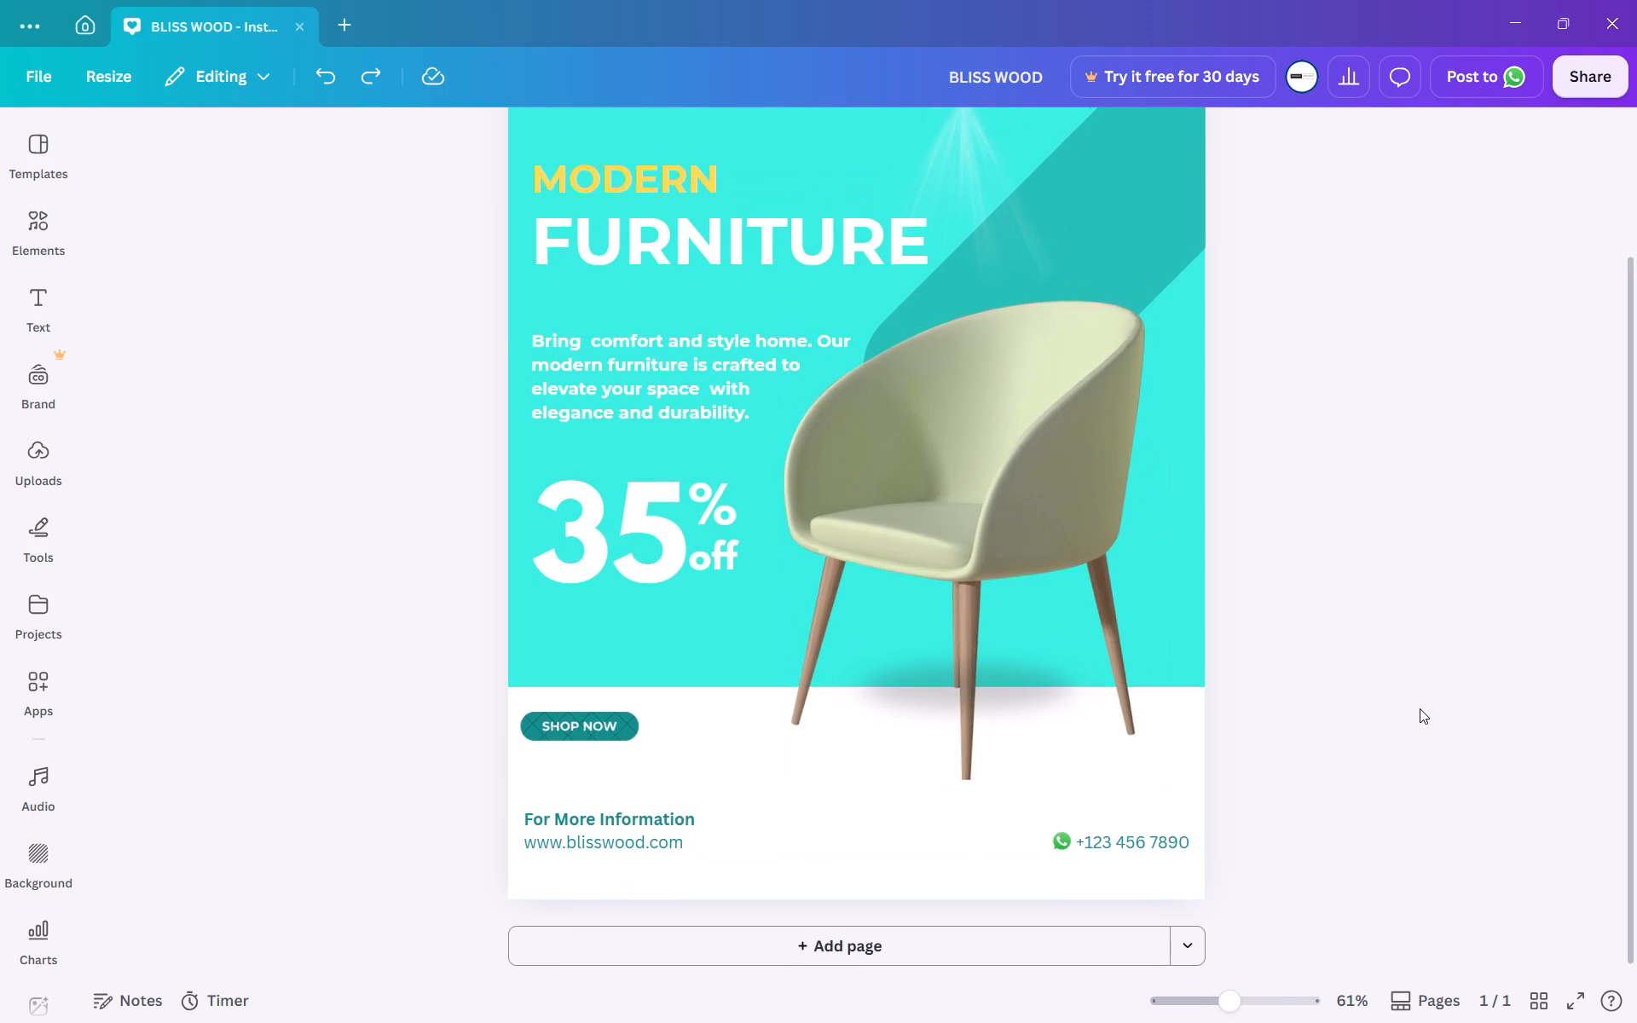
scroll(1420, 708, "down", 1)
double_click(1121, 825)
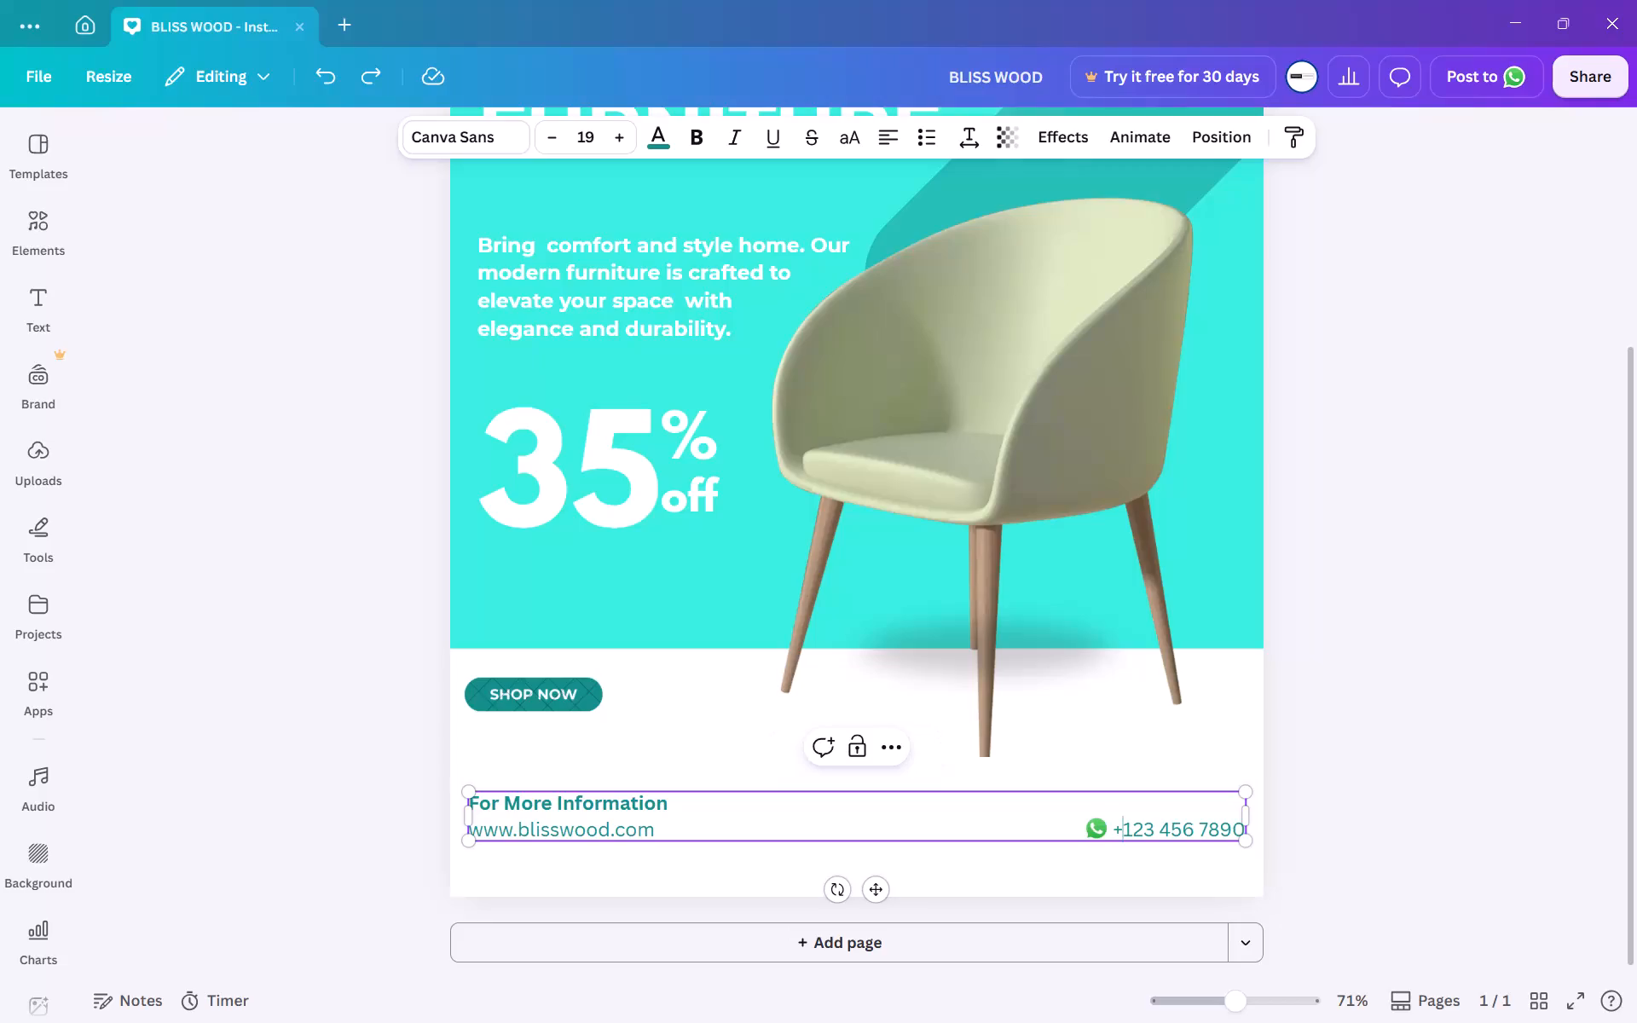
left_click(1139, 884)
scroll(1379, 832, "down", 1)
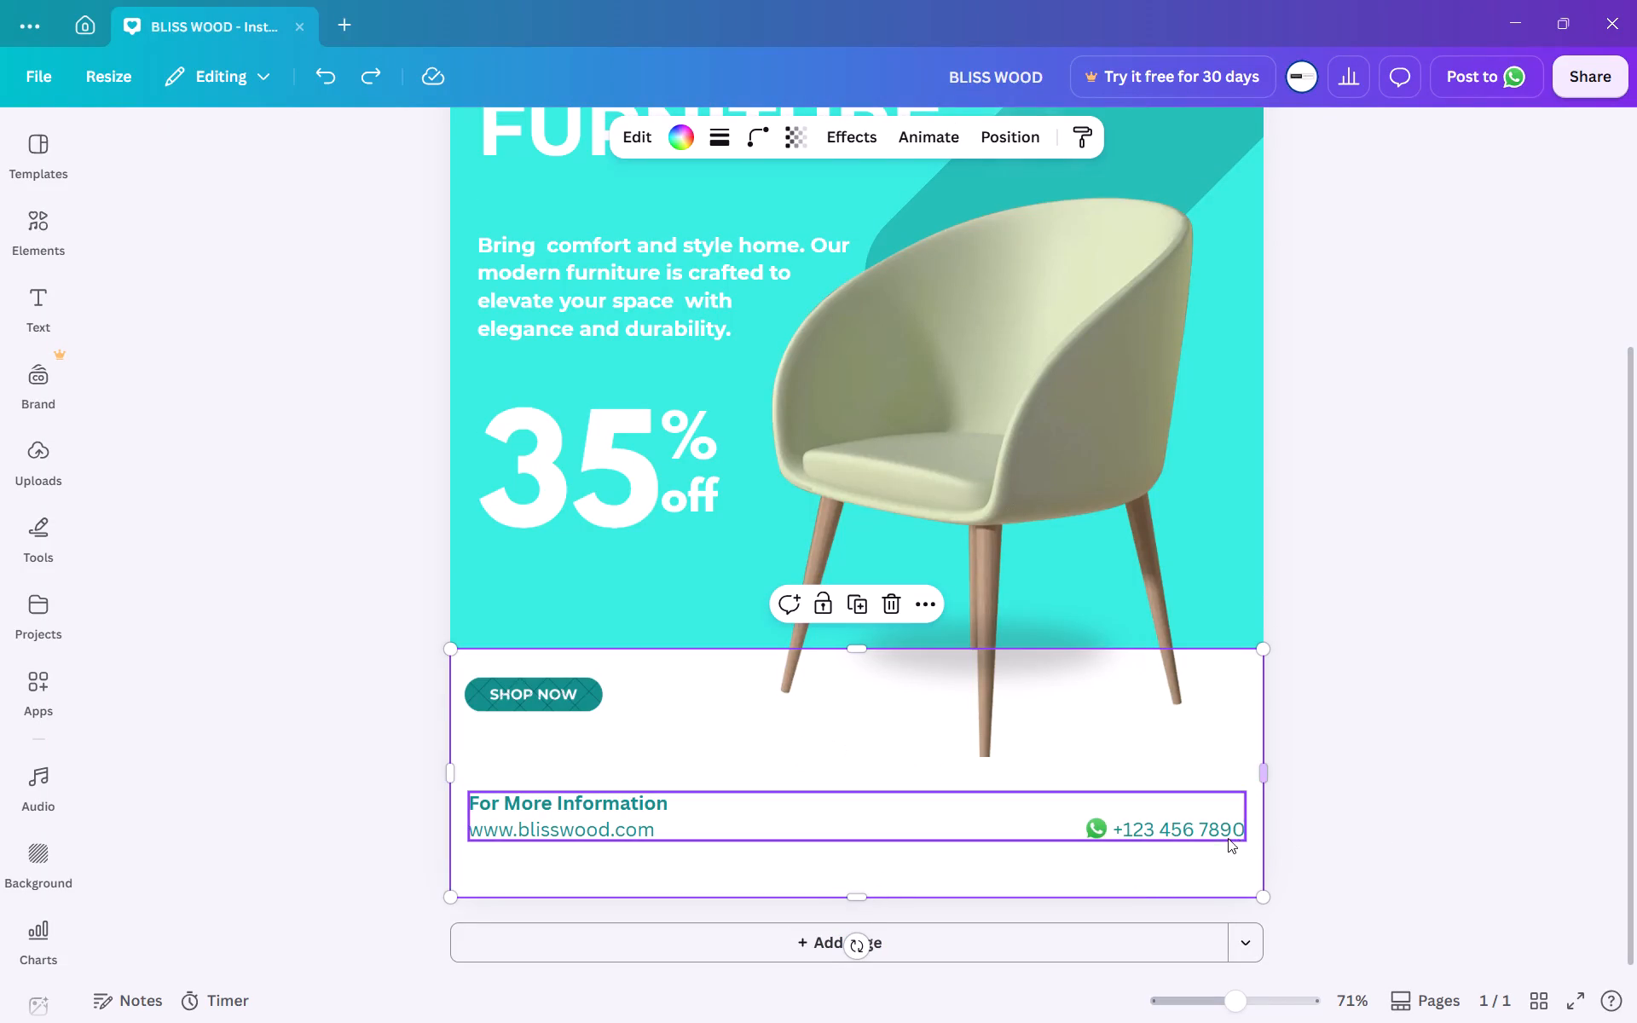
left_click(1191, 824)
left_click(1191, 824)
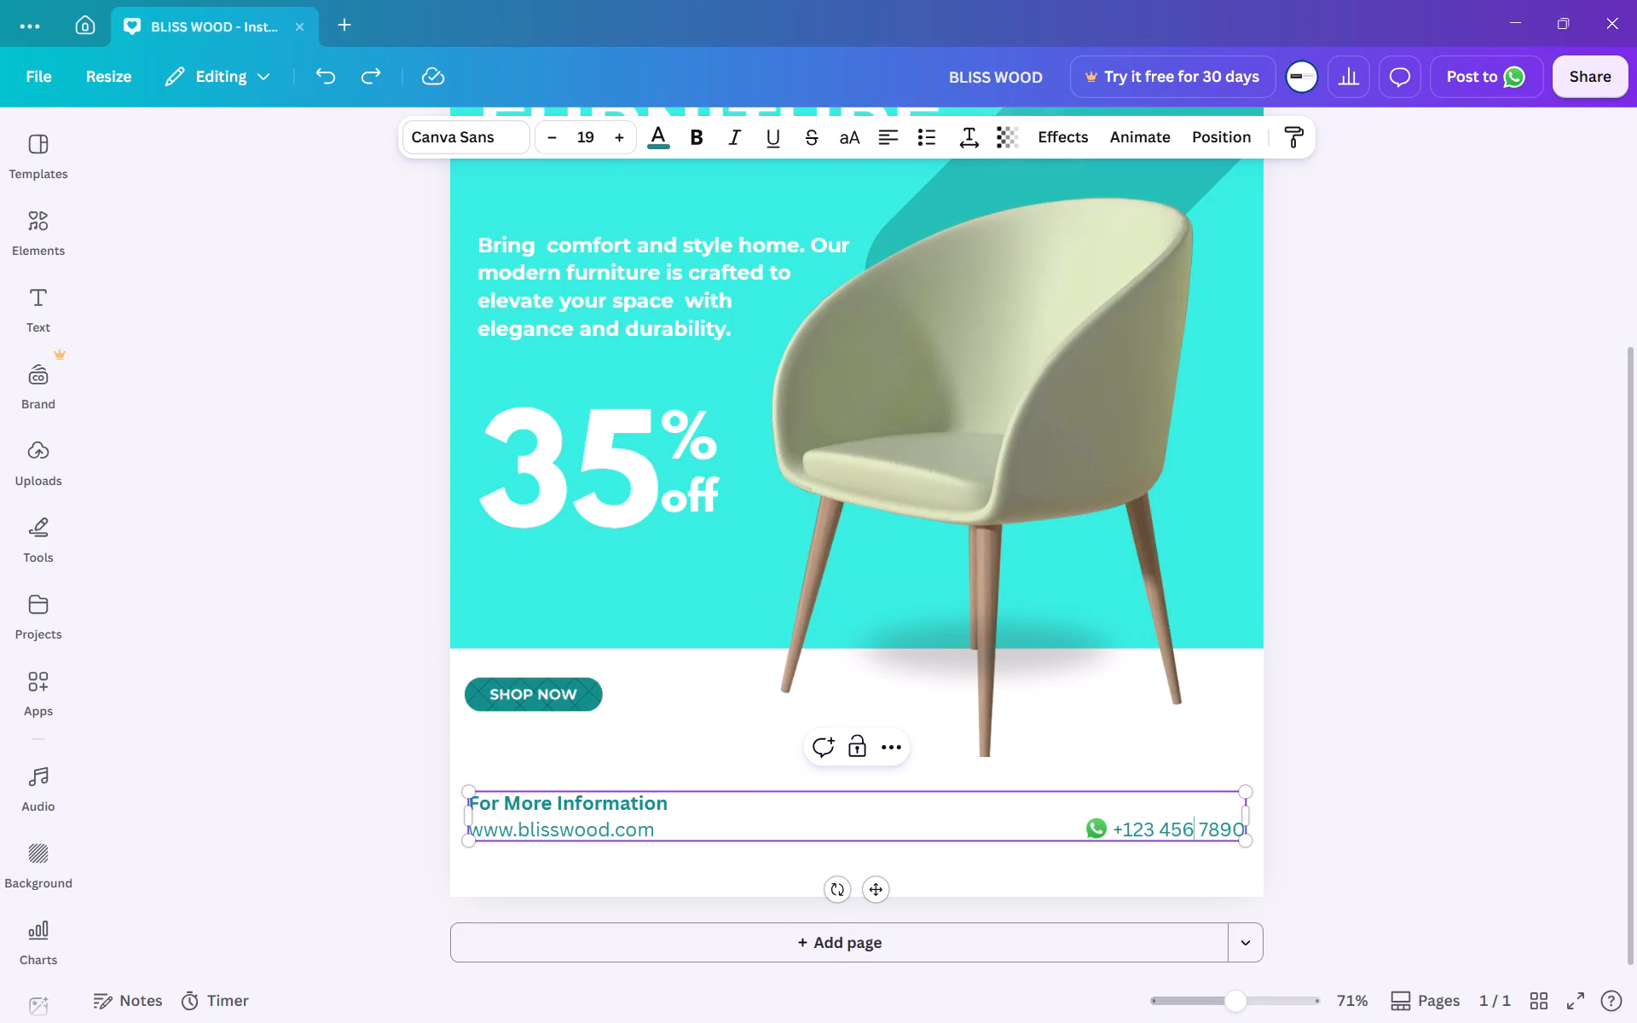
left_click(1379, 795)
scroll(1379, 795, "down", 1)
scroll(1379, 795, "up", 1)
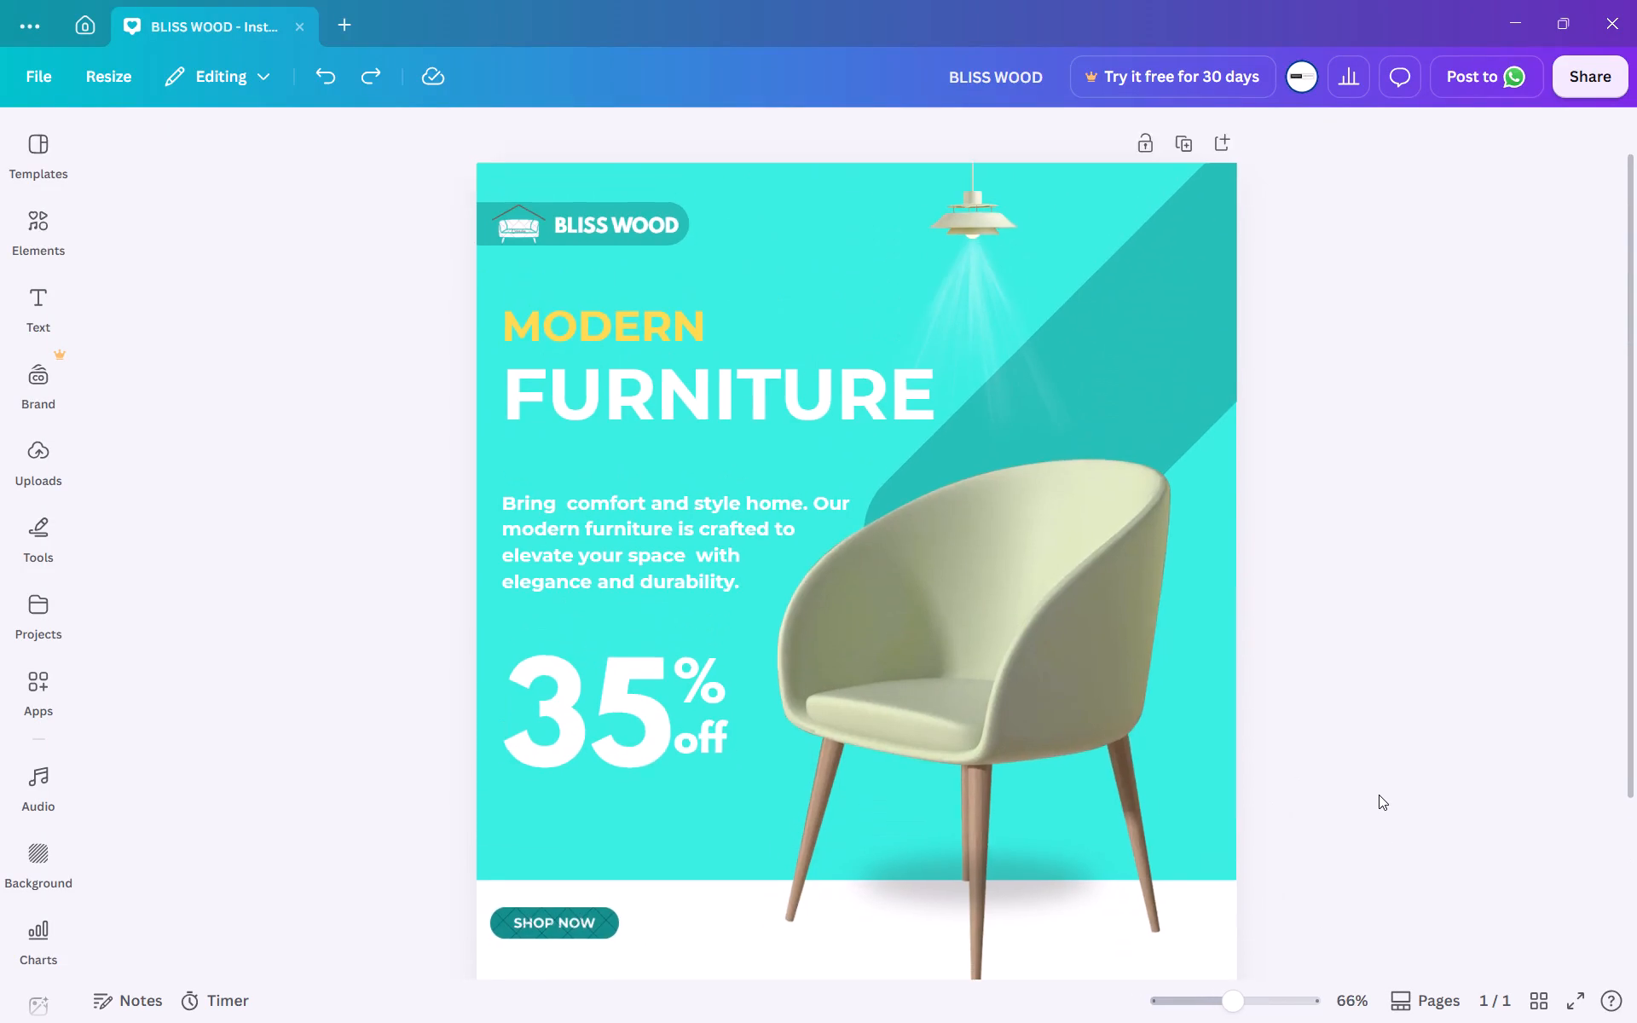
scroll(1379, 795, "down", 2)
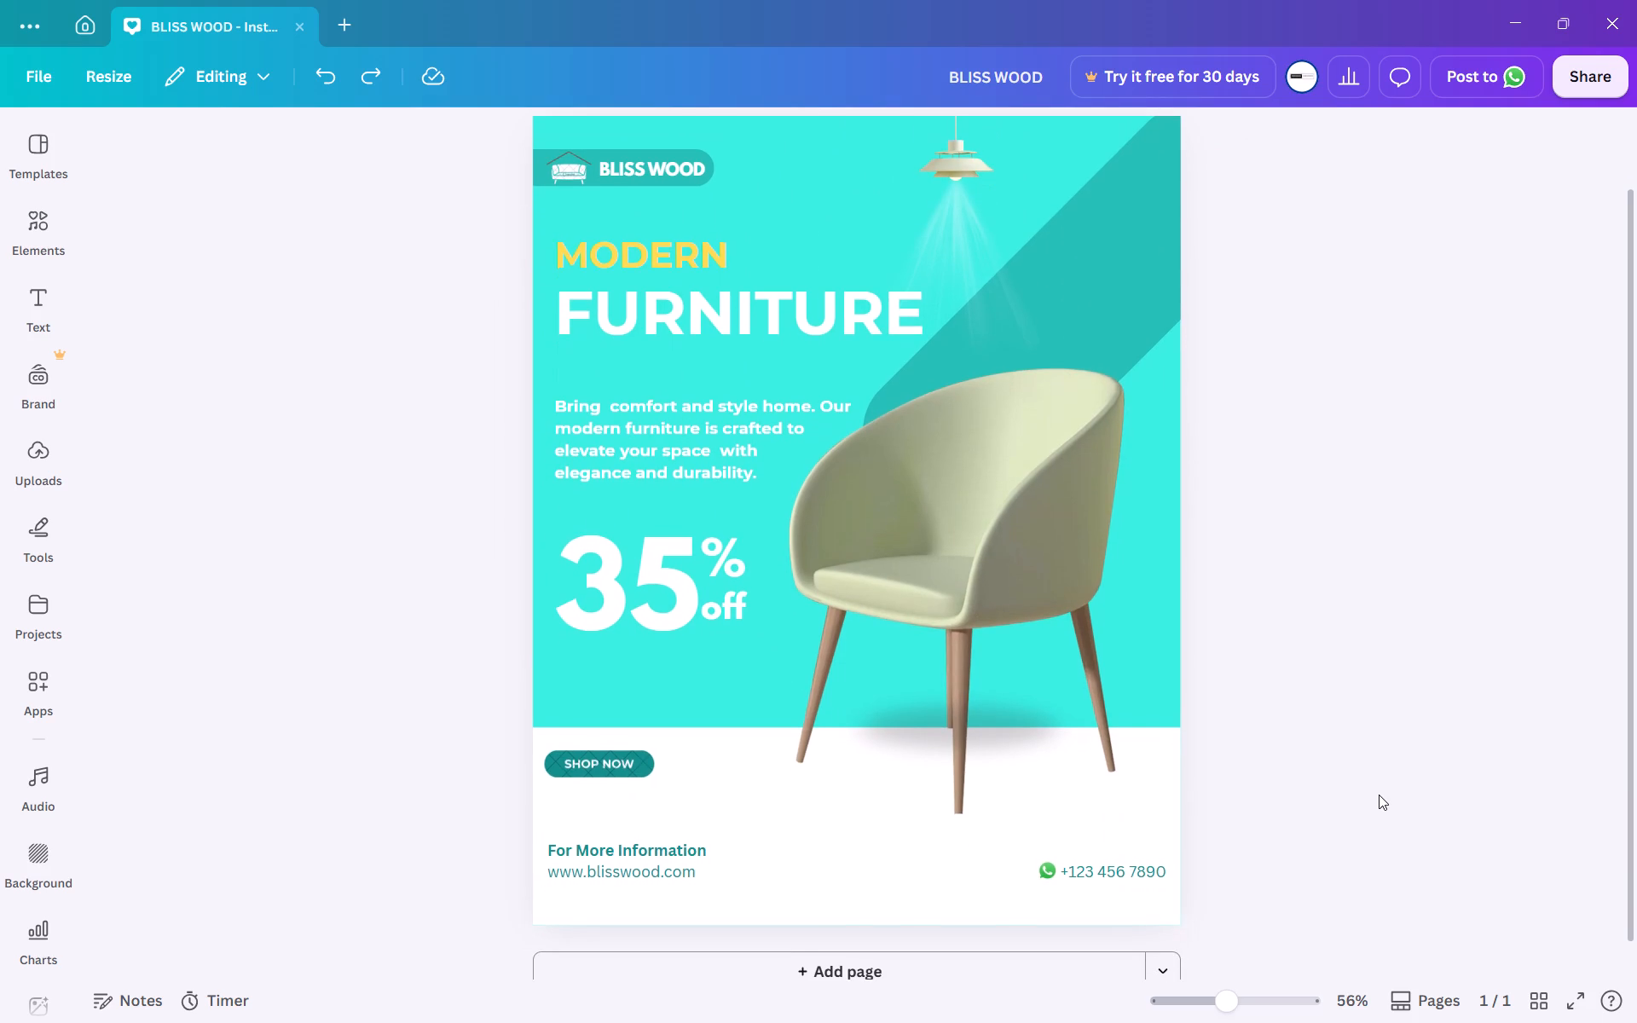
scroll(1379, 795, "down", 1)
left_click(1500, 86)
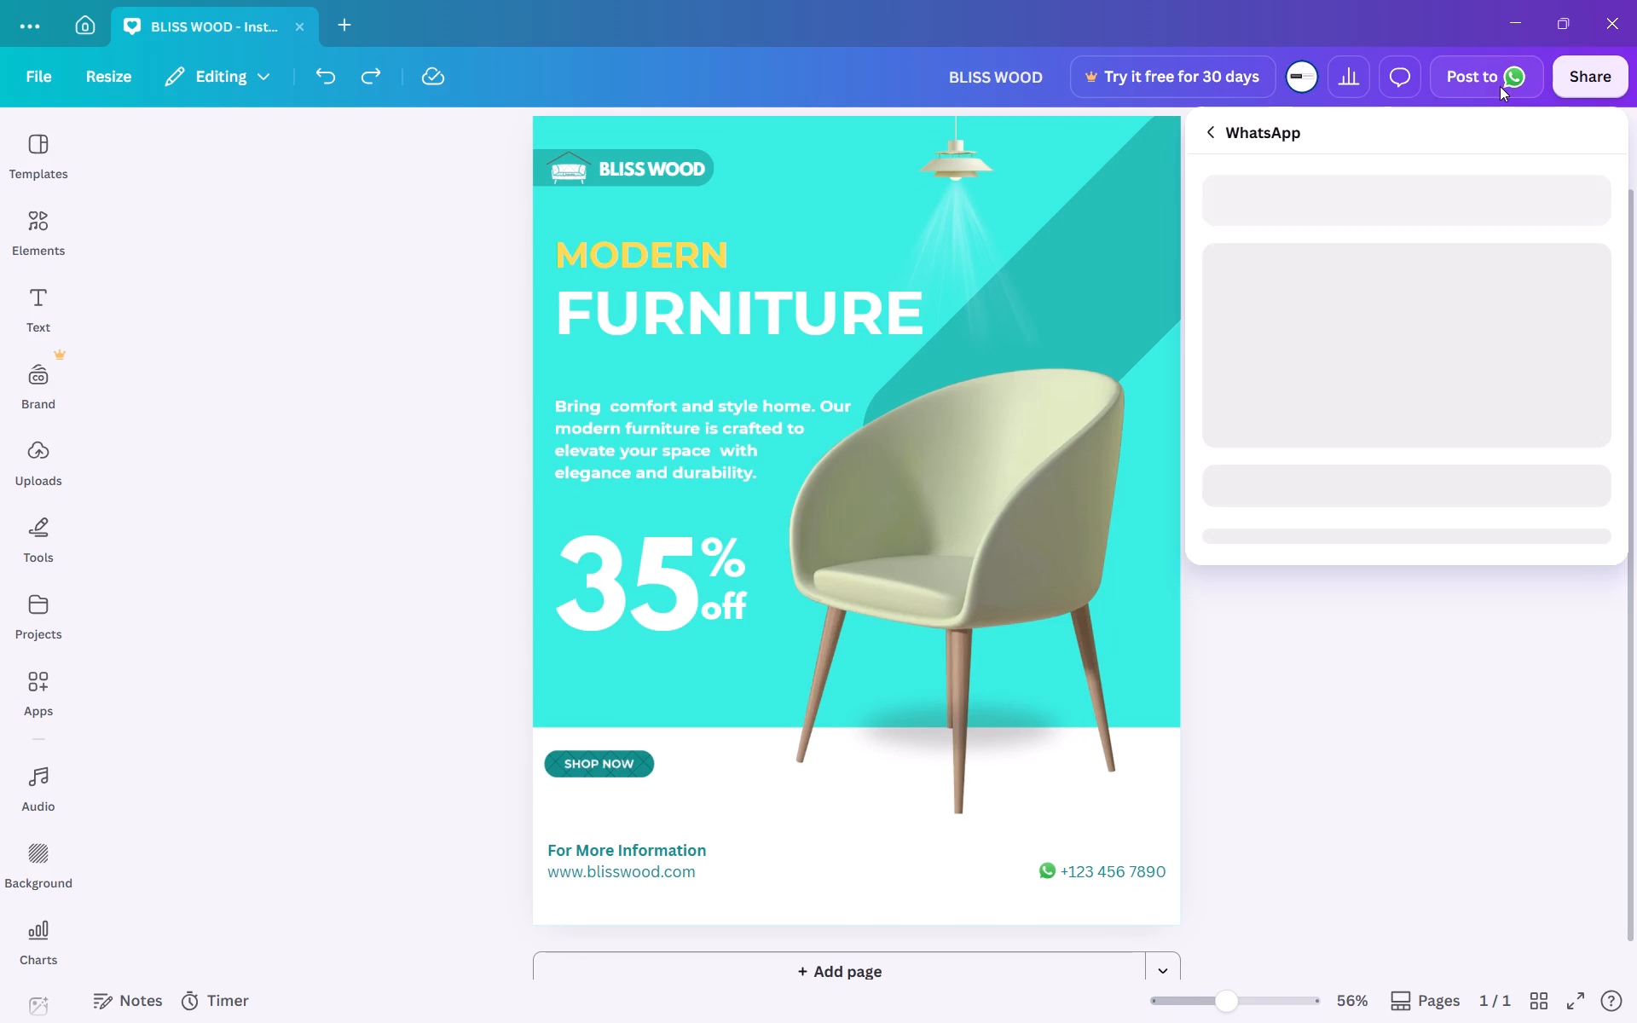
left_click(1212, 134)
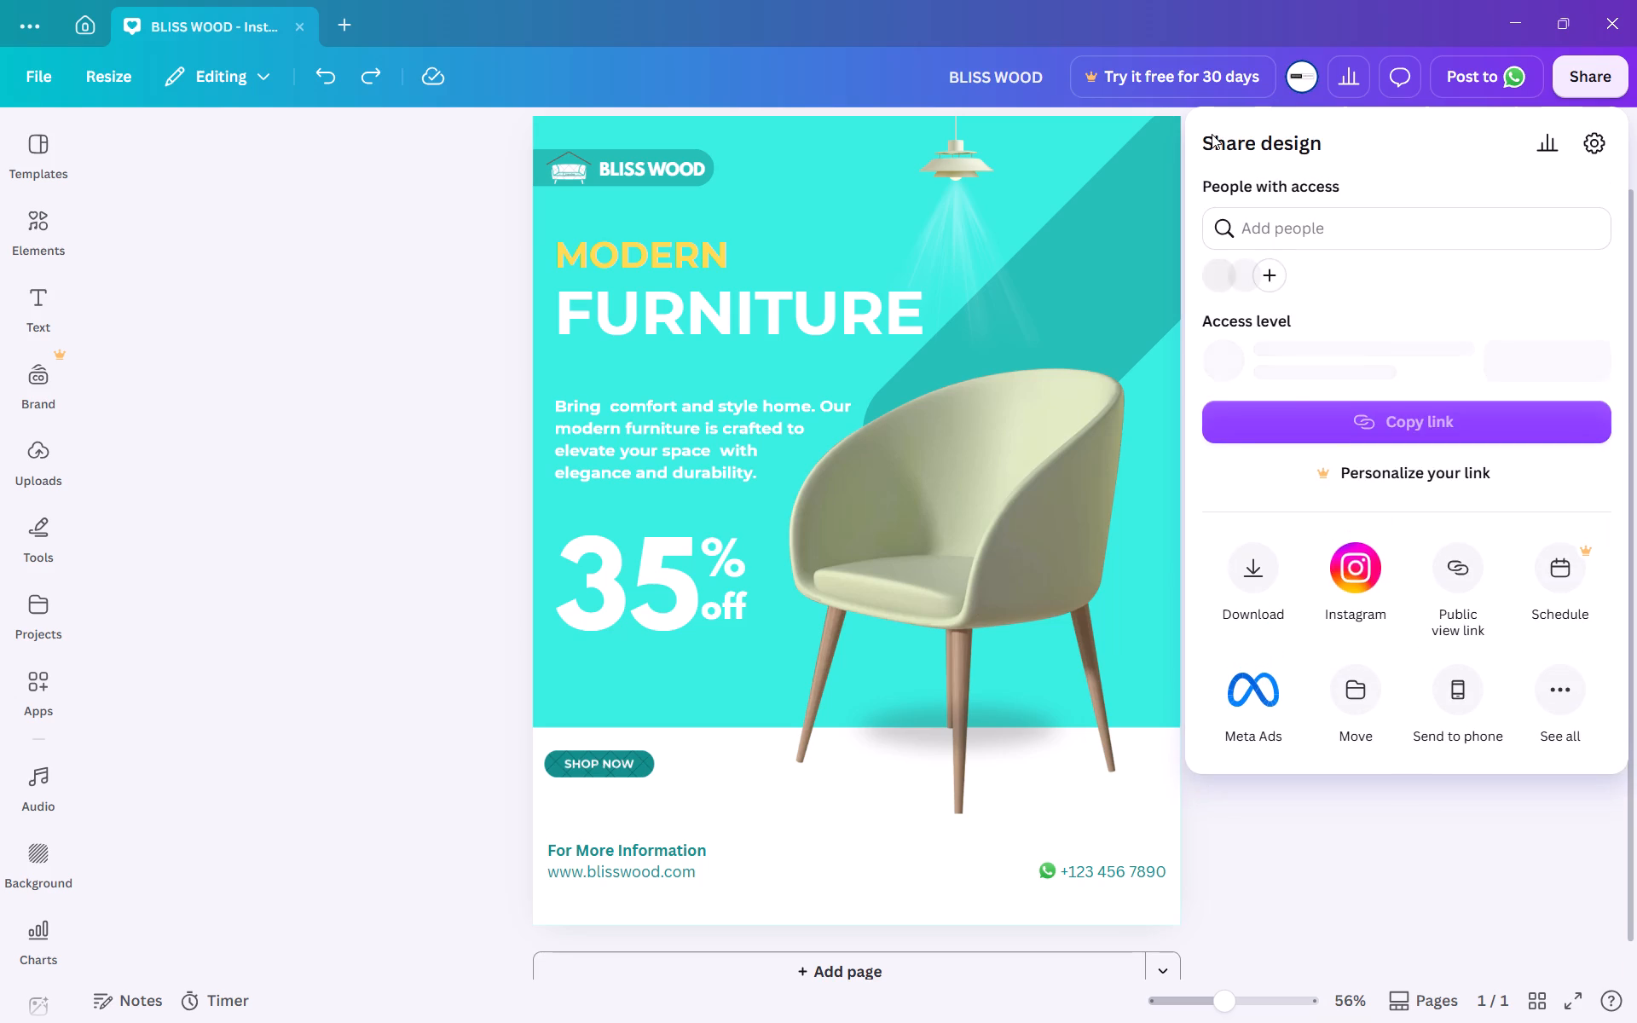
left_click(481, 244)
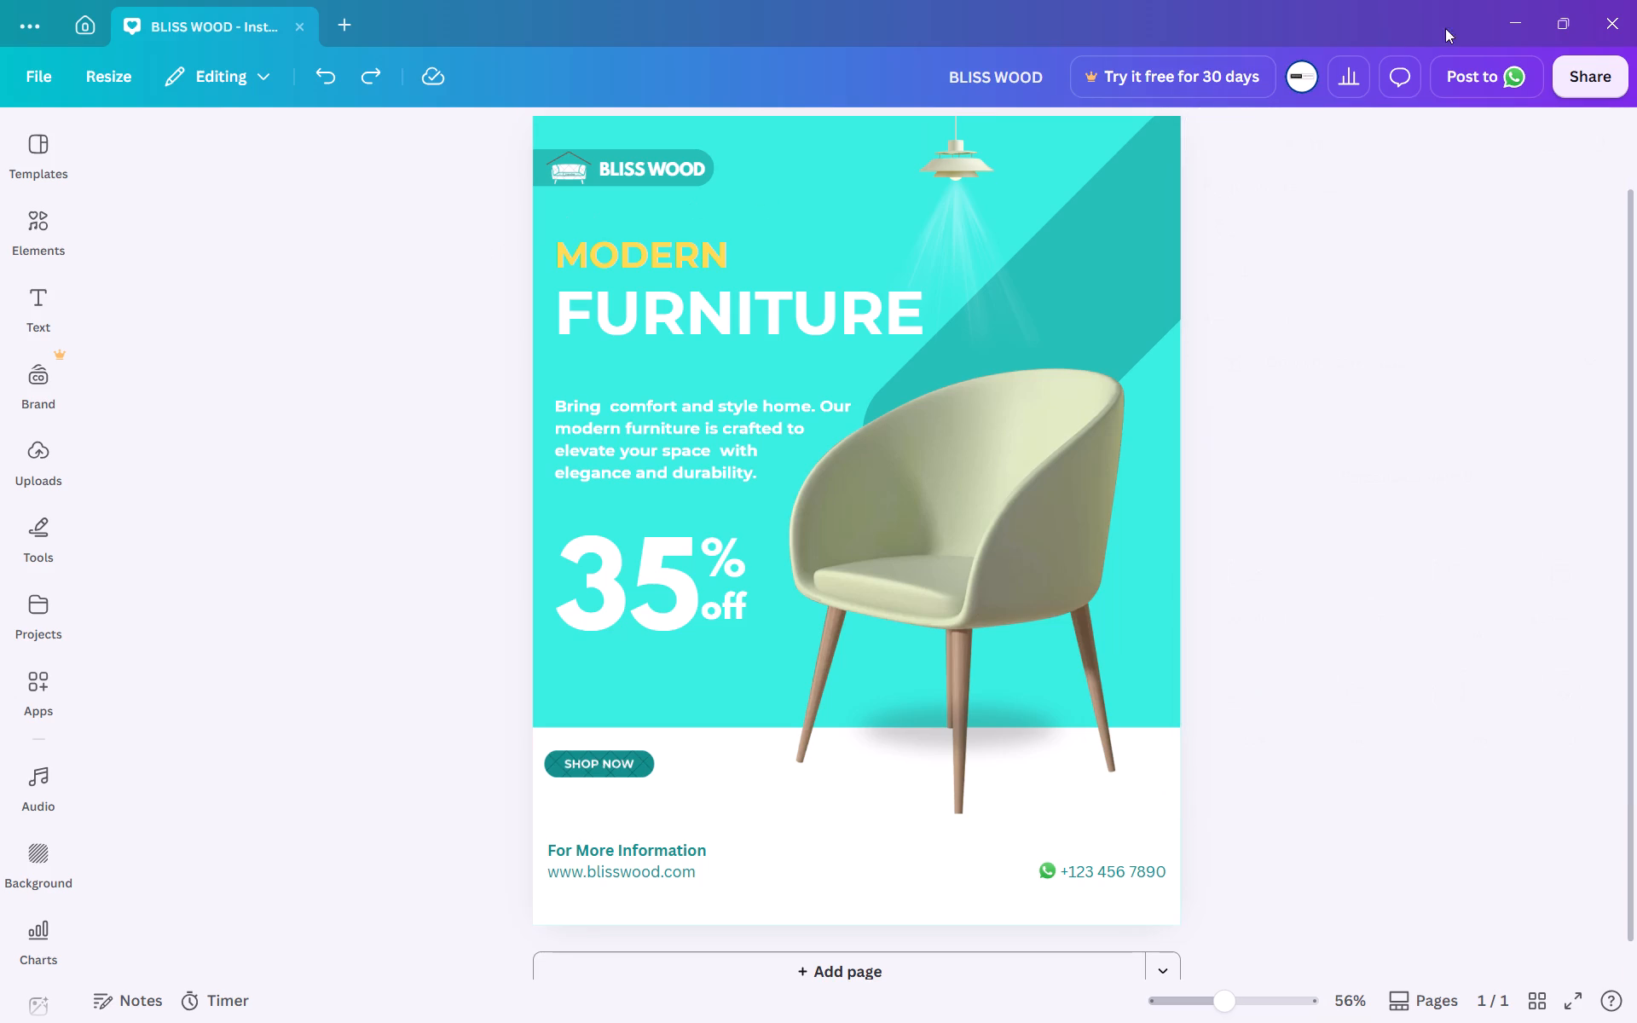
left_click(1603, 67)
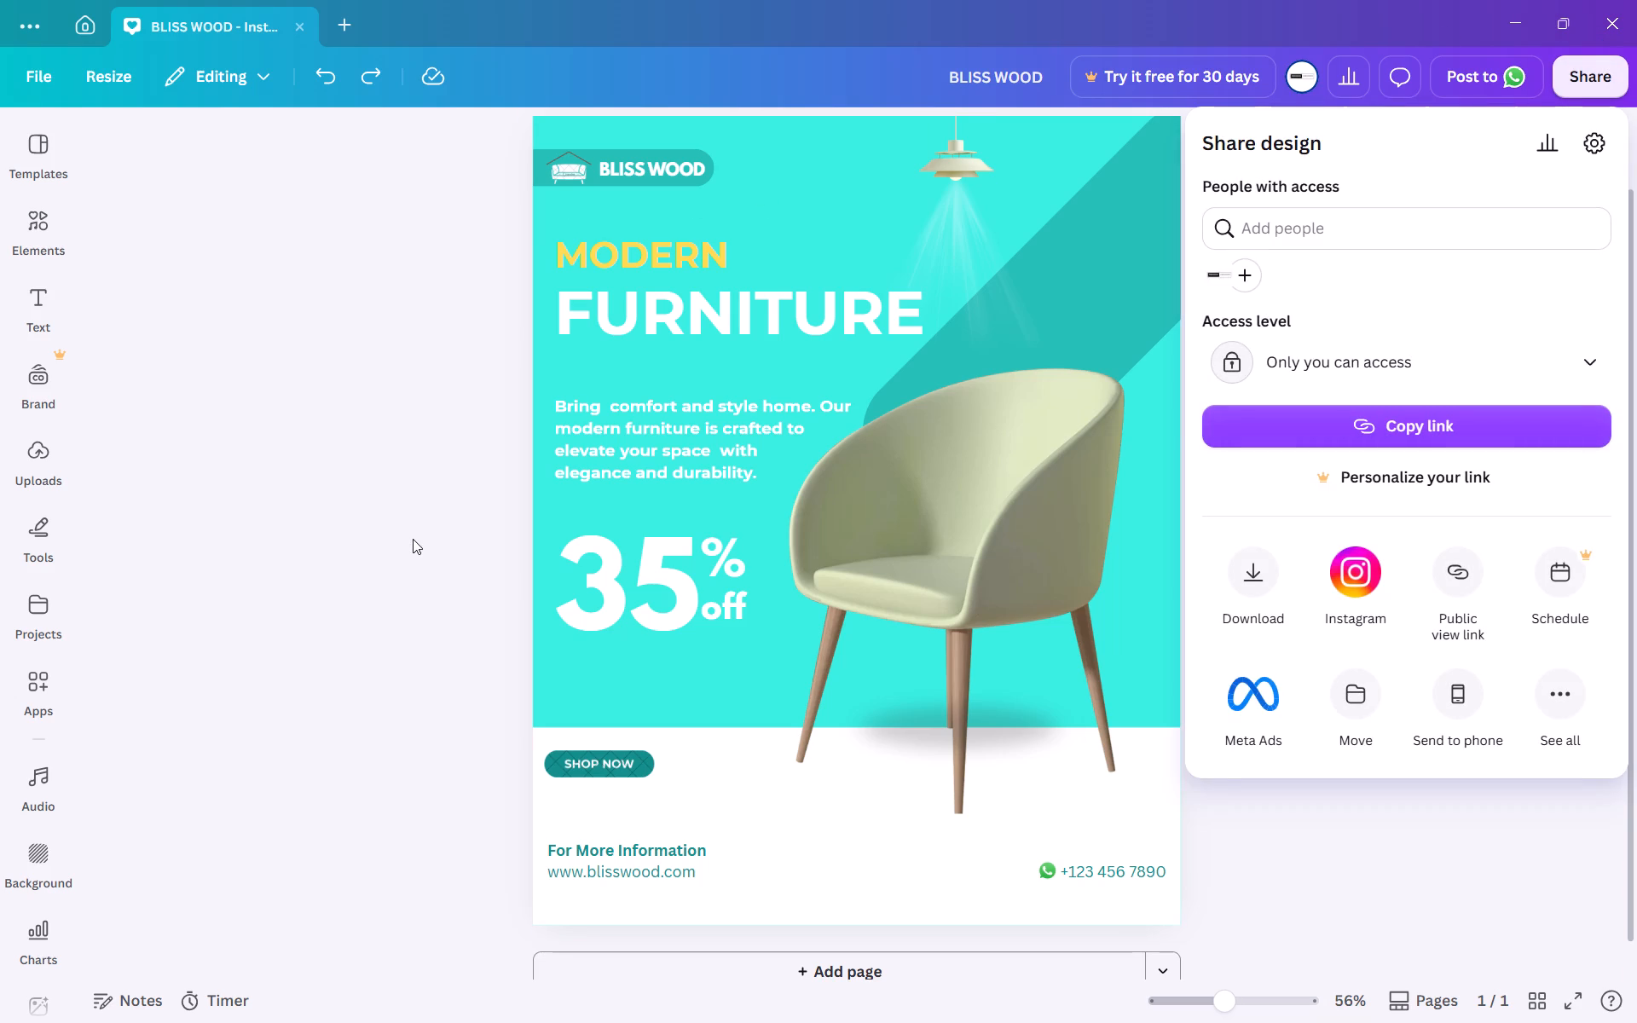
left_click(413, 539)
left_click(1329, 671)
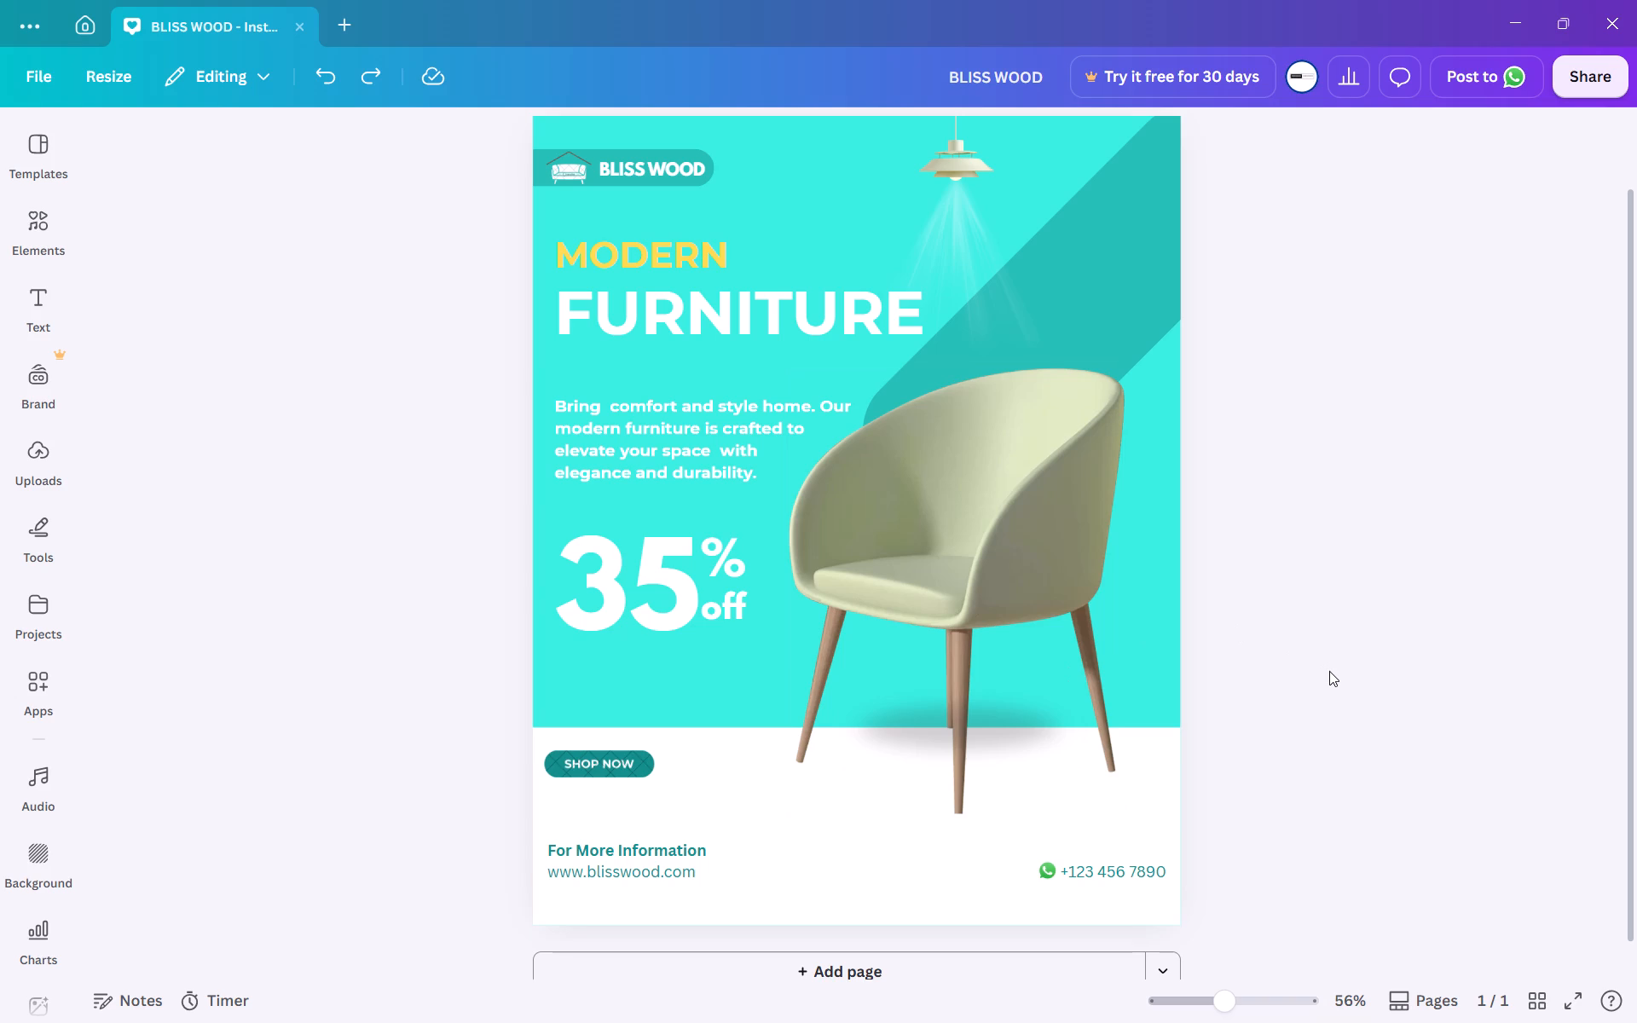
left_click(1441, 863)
Open the sharing options for the furniture post.
left_click(1596, 60)
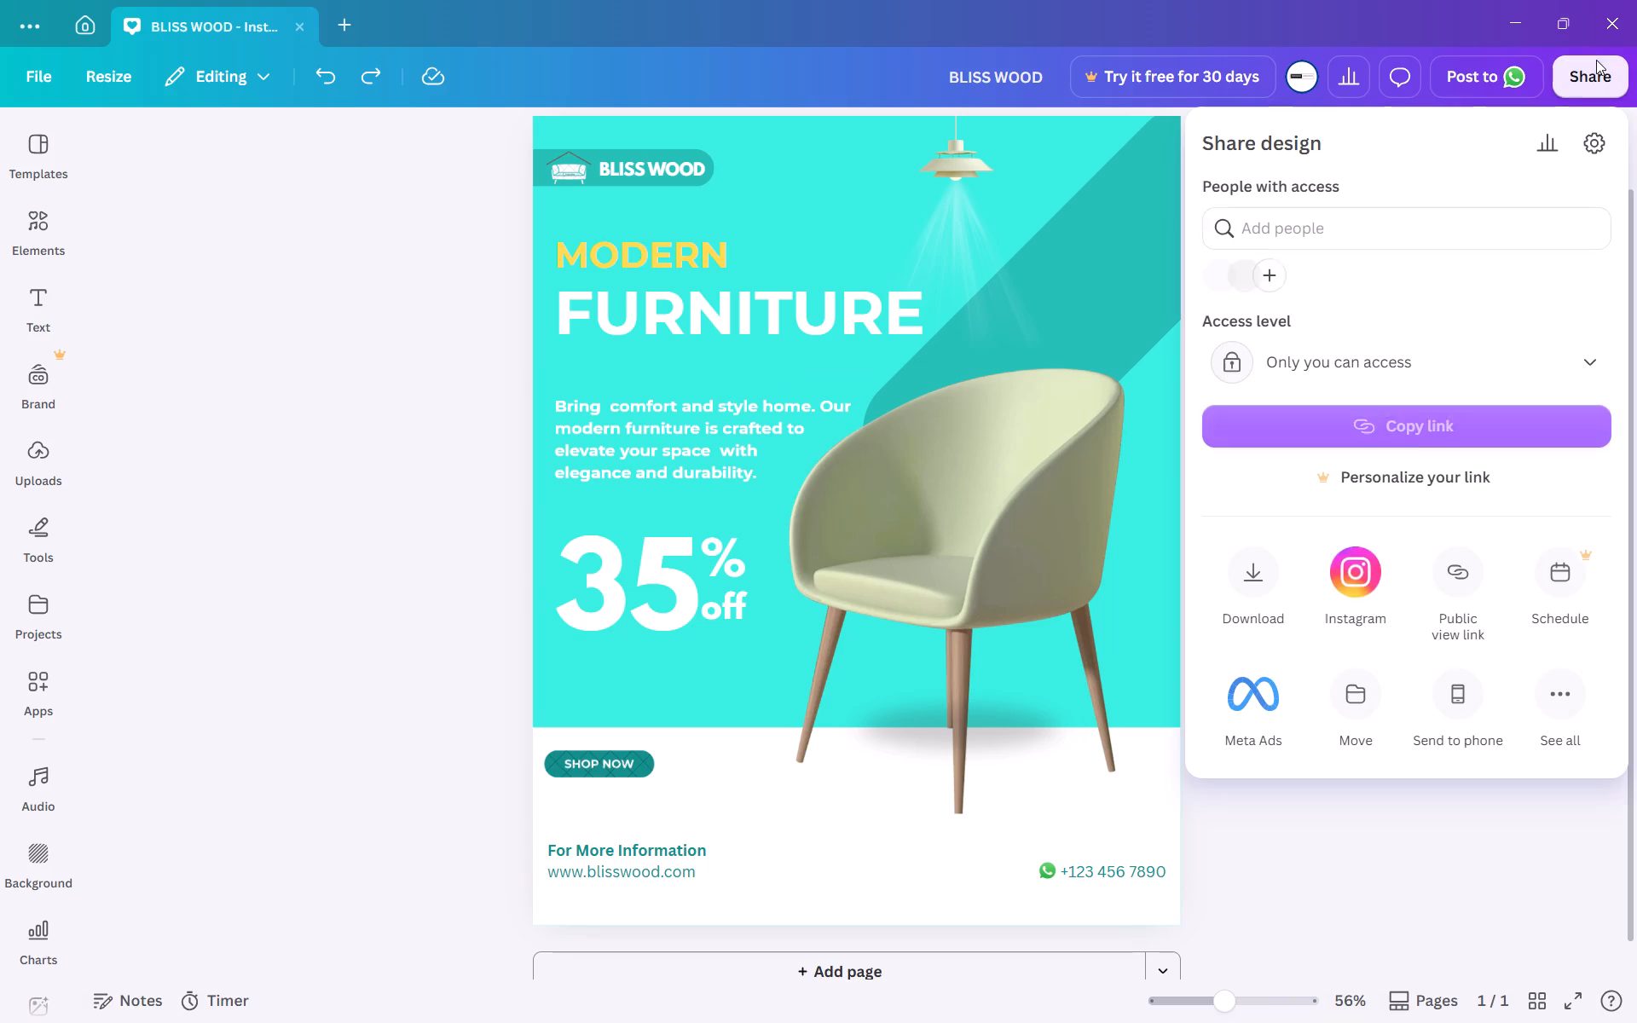
Close the Share design options and leave nothing selected on the post.
left_click(562, 446)
left_click(464, 449)
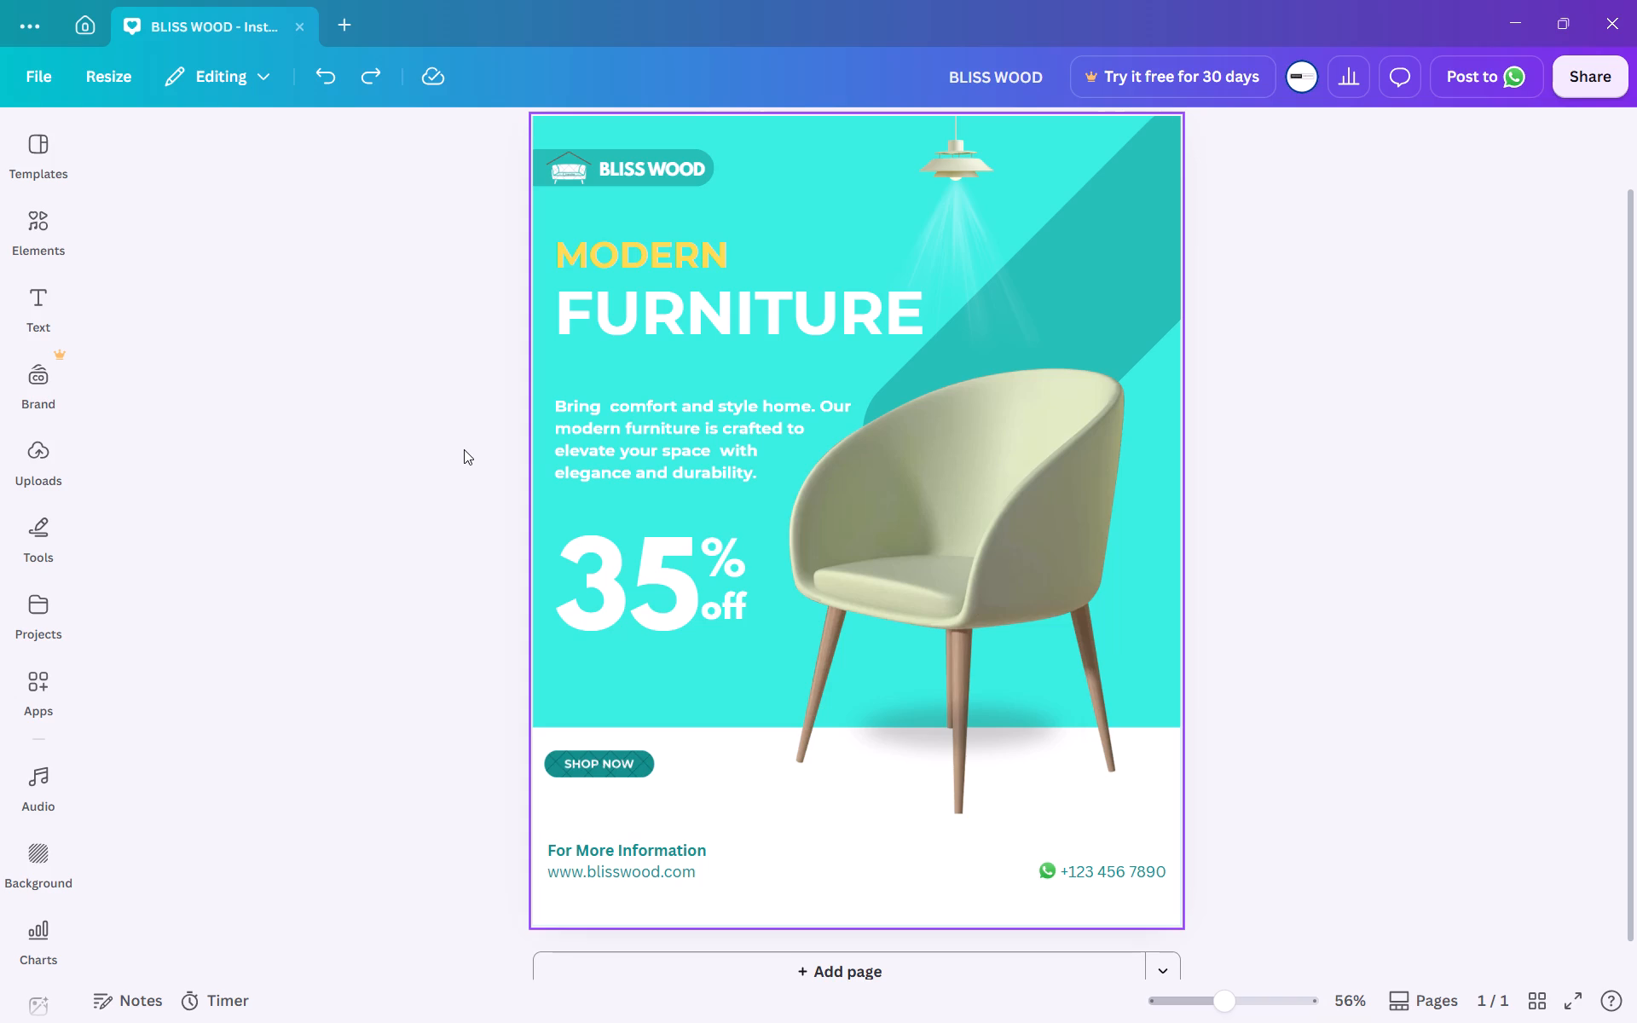
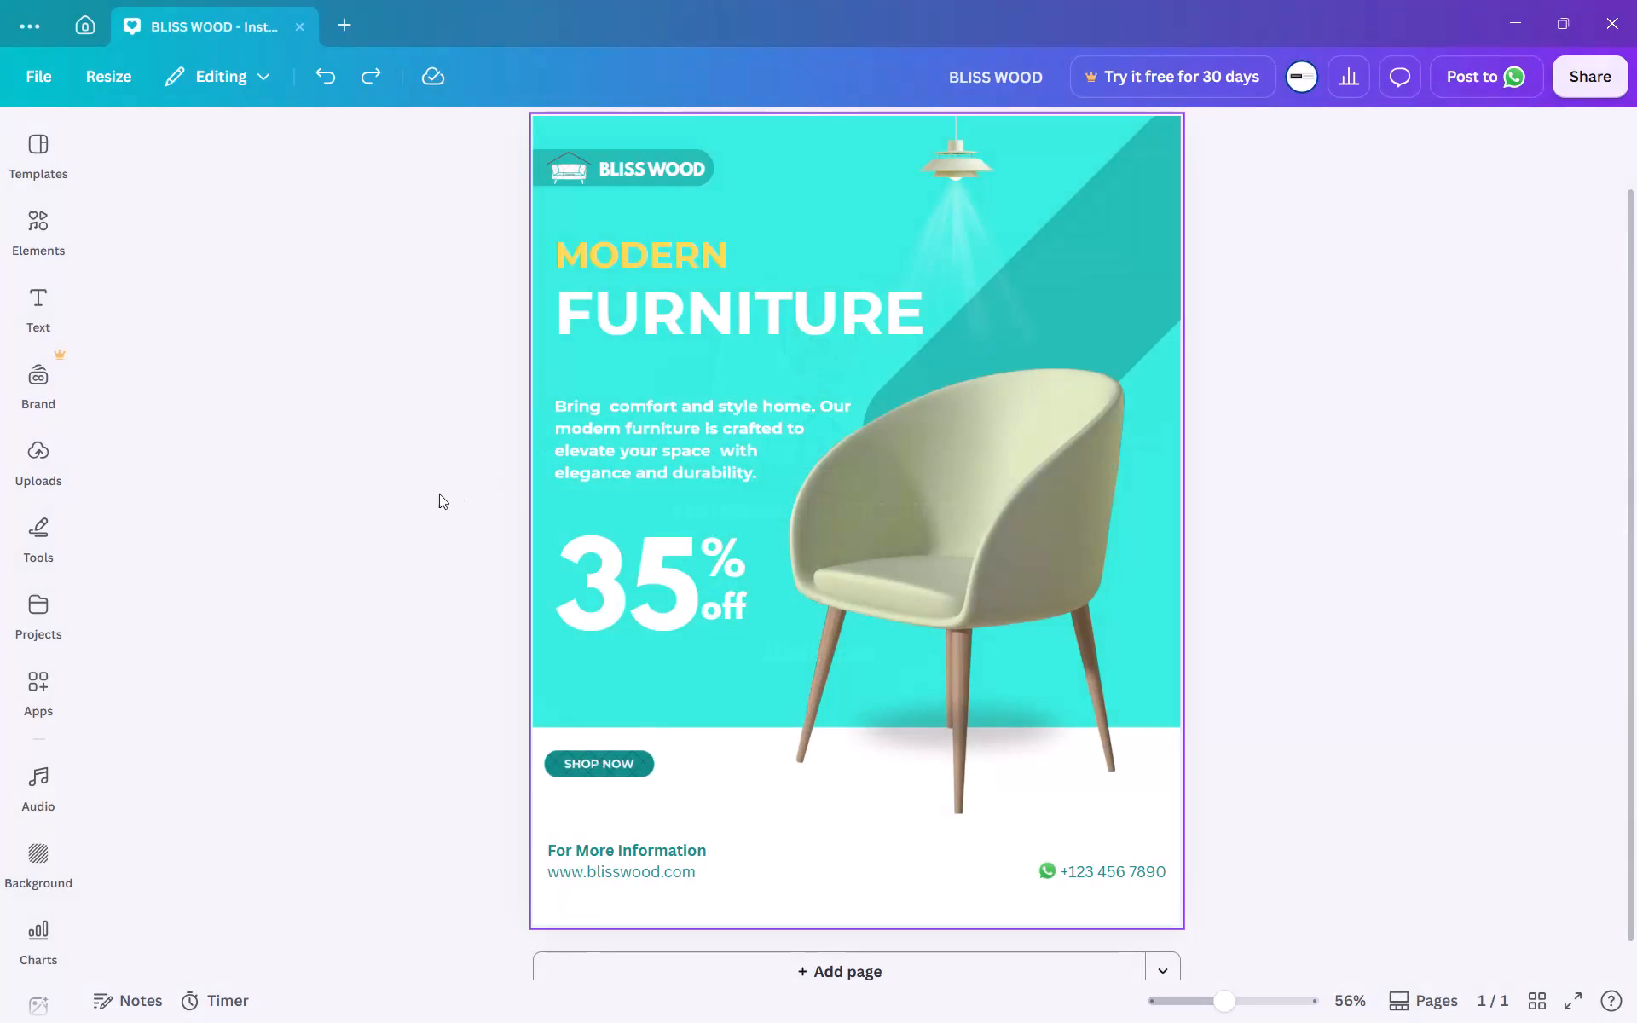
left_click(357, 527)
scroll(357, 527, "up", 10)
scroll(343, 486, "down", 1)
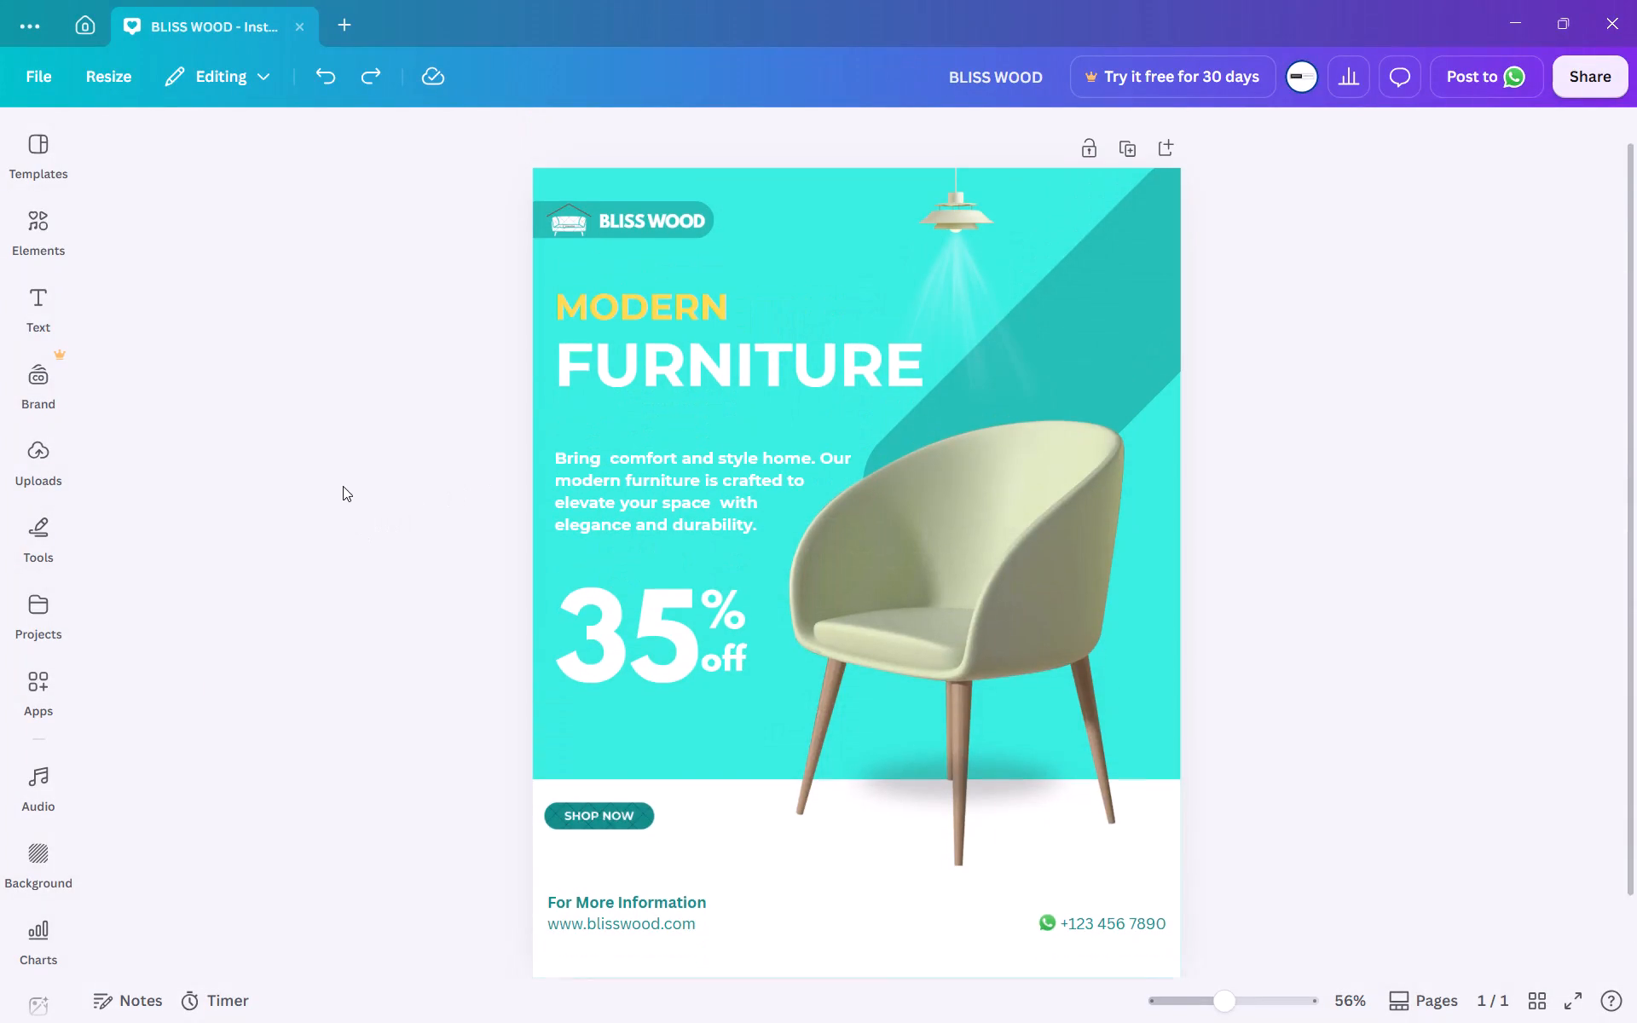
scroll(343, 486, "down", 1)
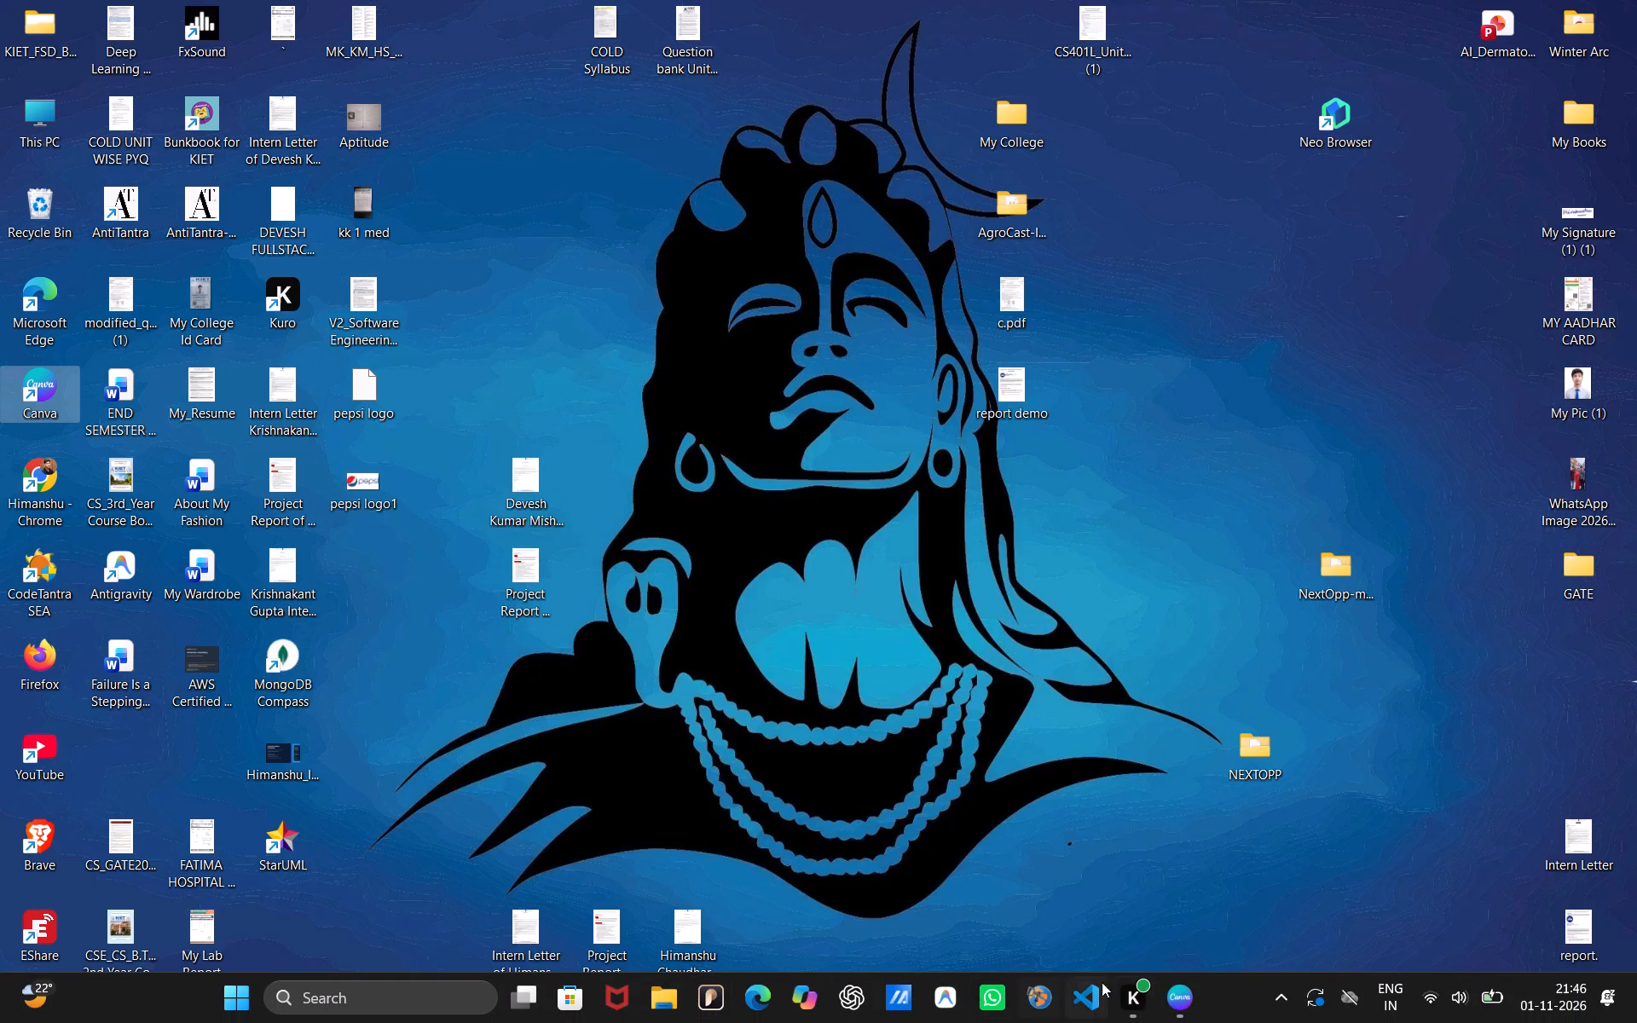